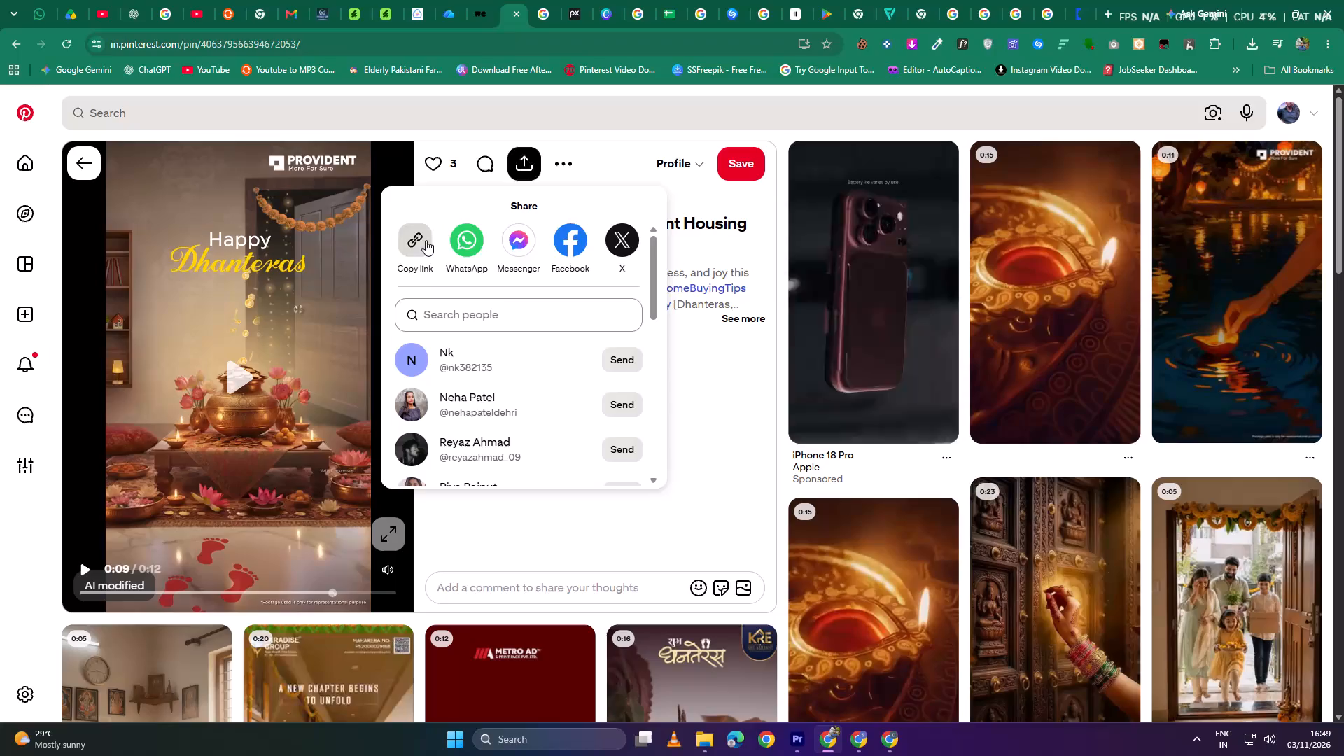
Copy the link of the Provident Happy Dhanteras pin and download its video through PinDownload.io.
click(426, 240)
click(545, 14)
click(587, 71)
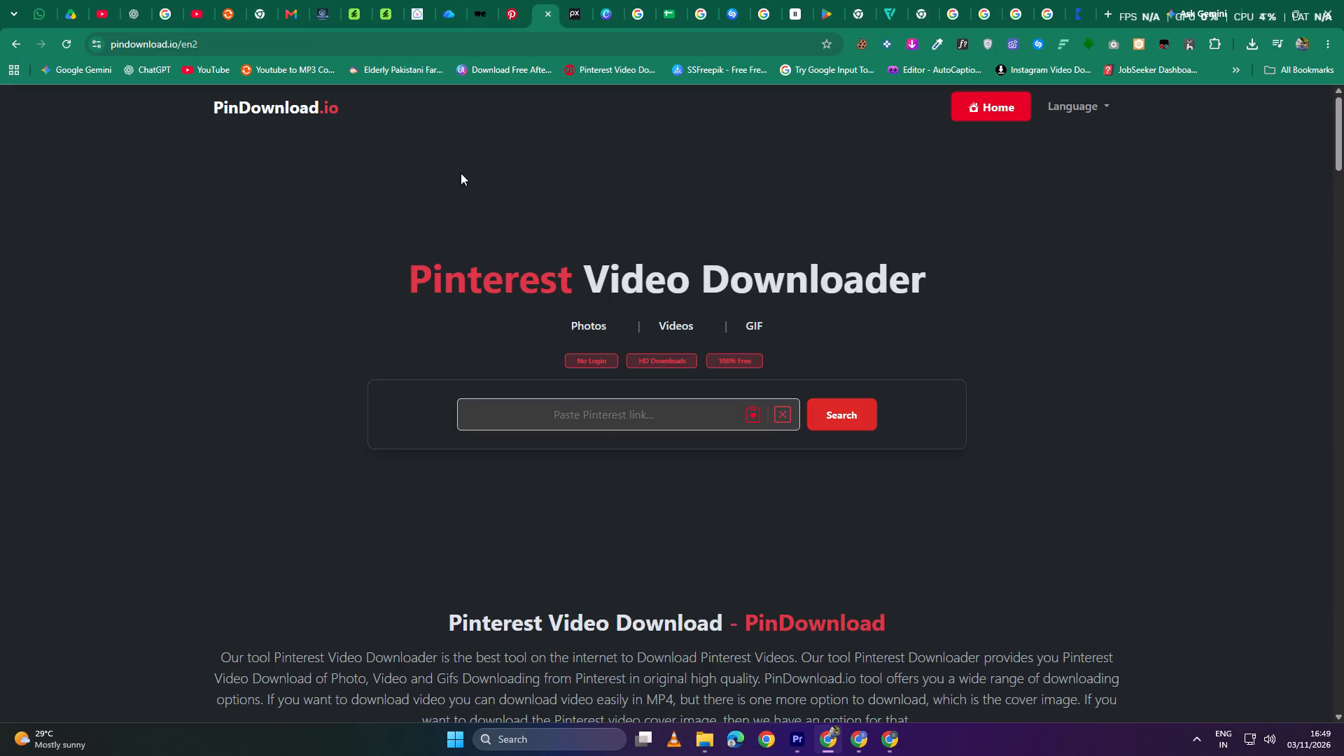
click(594, 414)
key(ctrl+v)
click(839, 412)
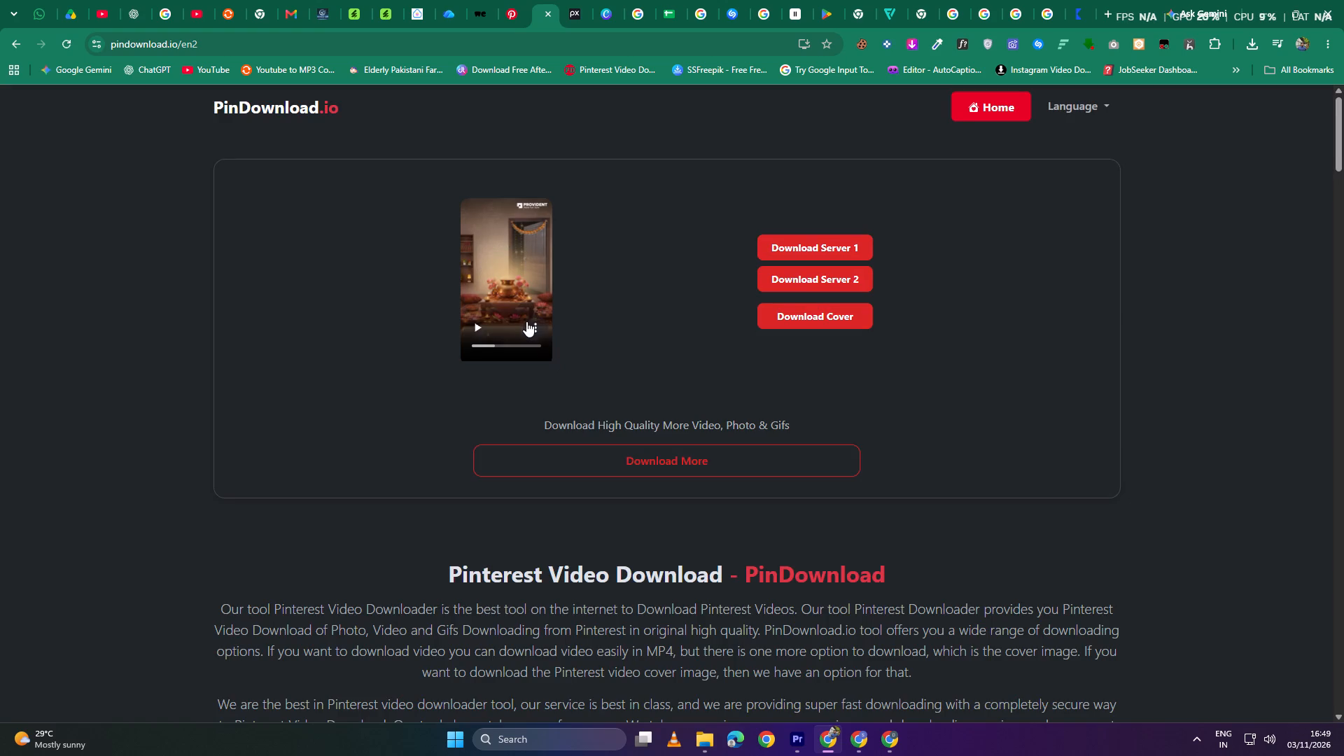
click(533, 322)
click(477, 227)
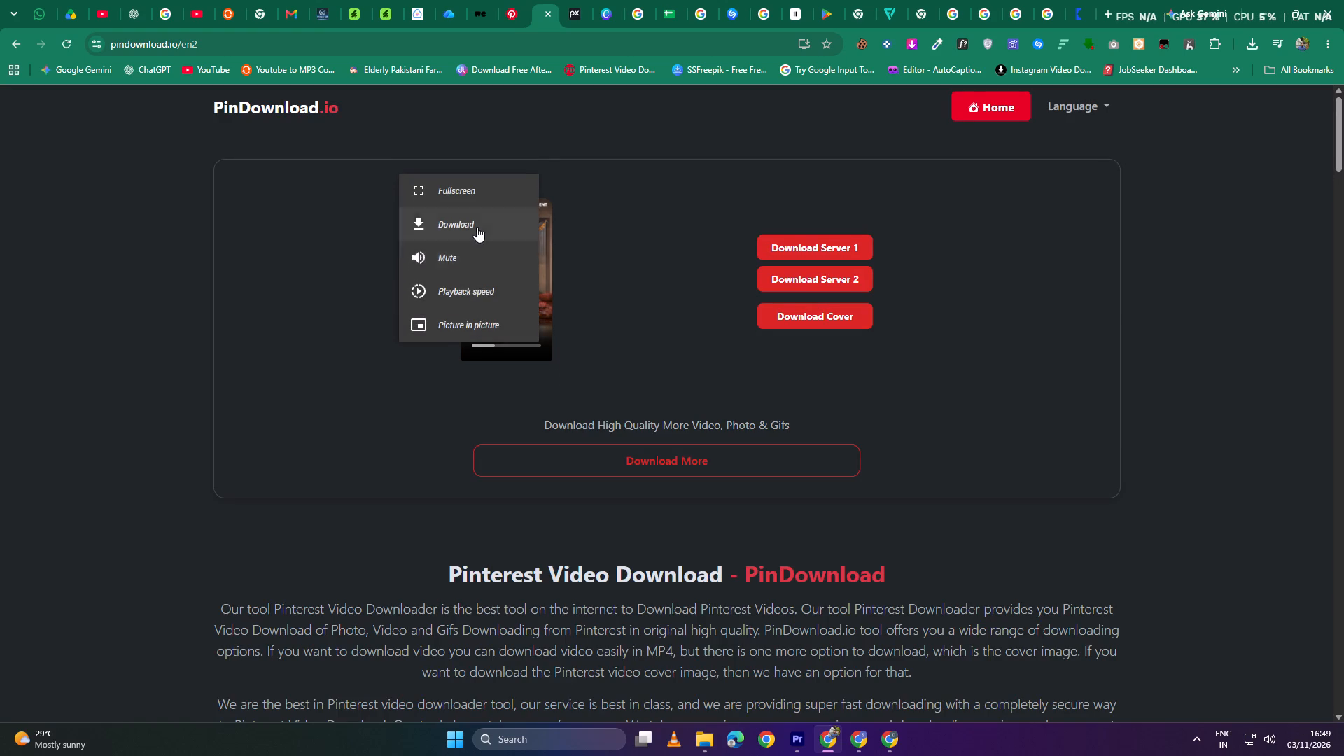
Bring the downloaded MP4 into Premiere's Nested Sequence 15 on V3, aligned with the start of the coins-and-golden-footprints clip.
drag(1159, 73, 804, 732)
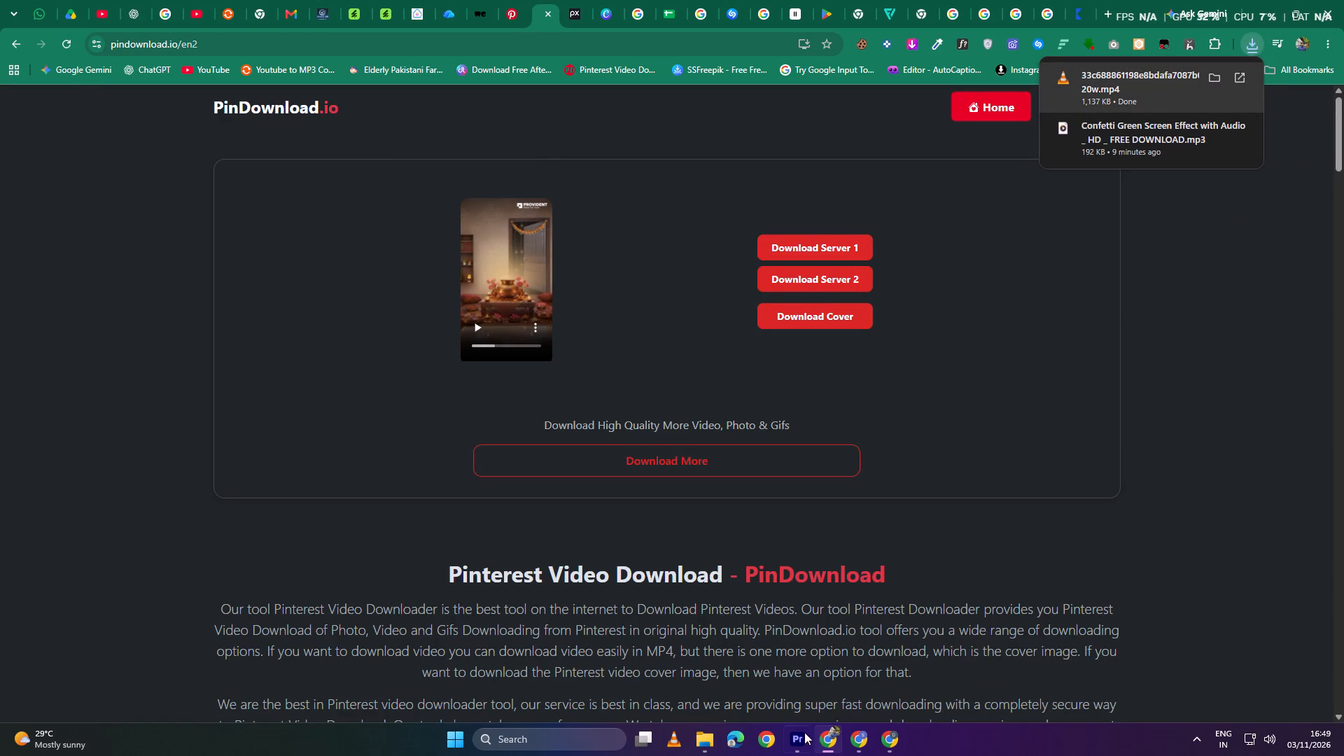
drag(804, 732, 534, 601)
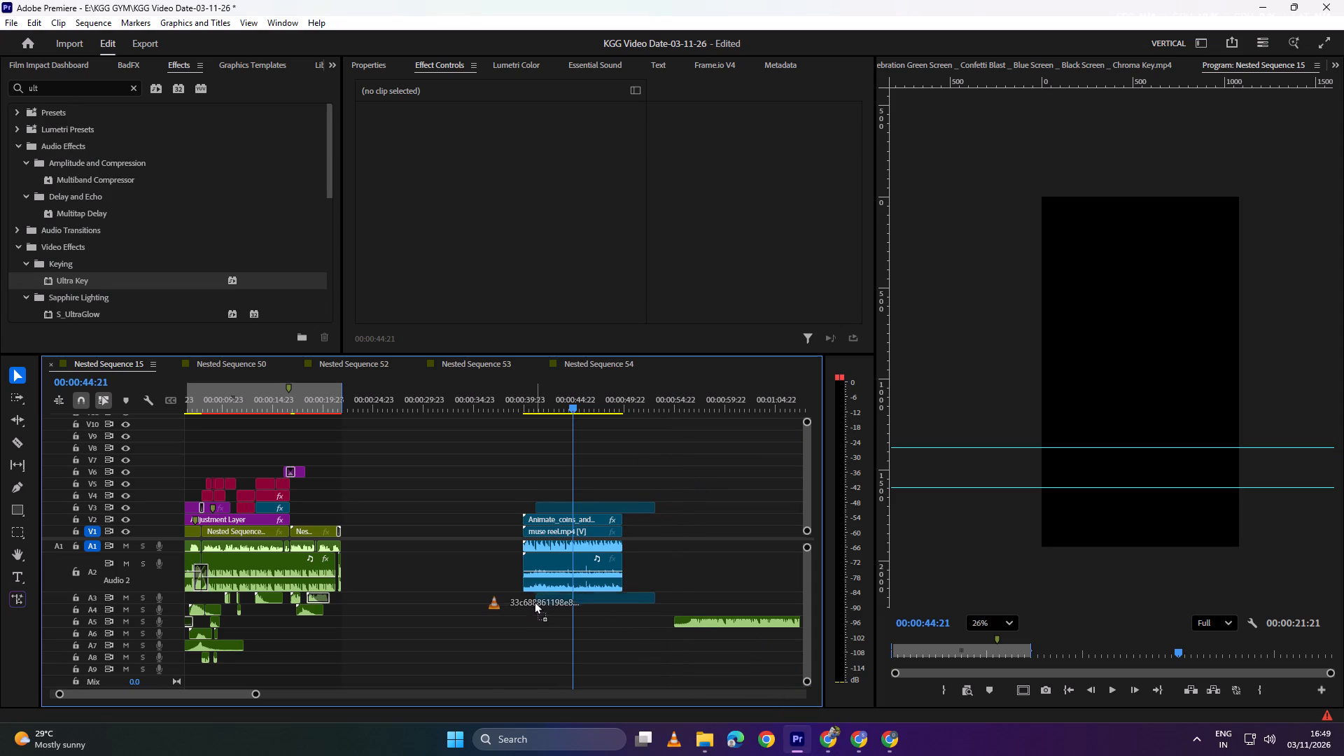
drag(534, 601, 529, 599)
Move the downloaded clip's audio from A3 up to A2, keeping its start aligned with the animation clip.
alt+scroll(478, 572, up, 7)
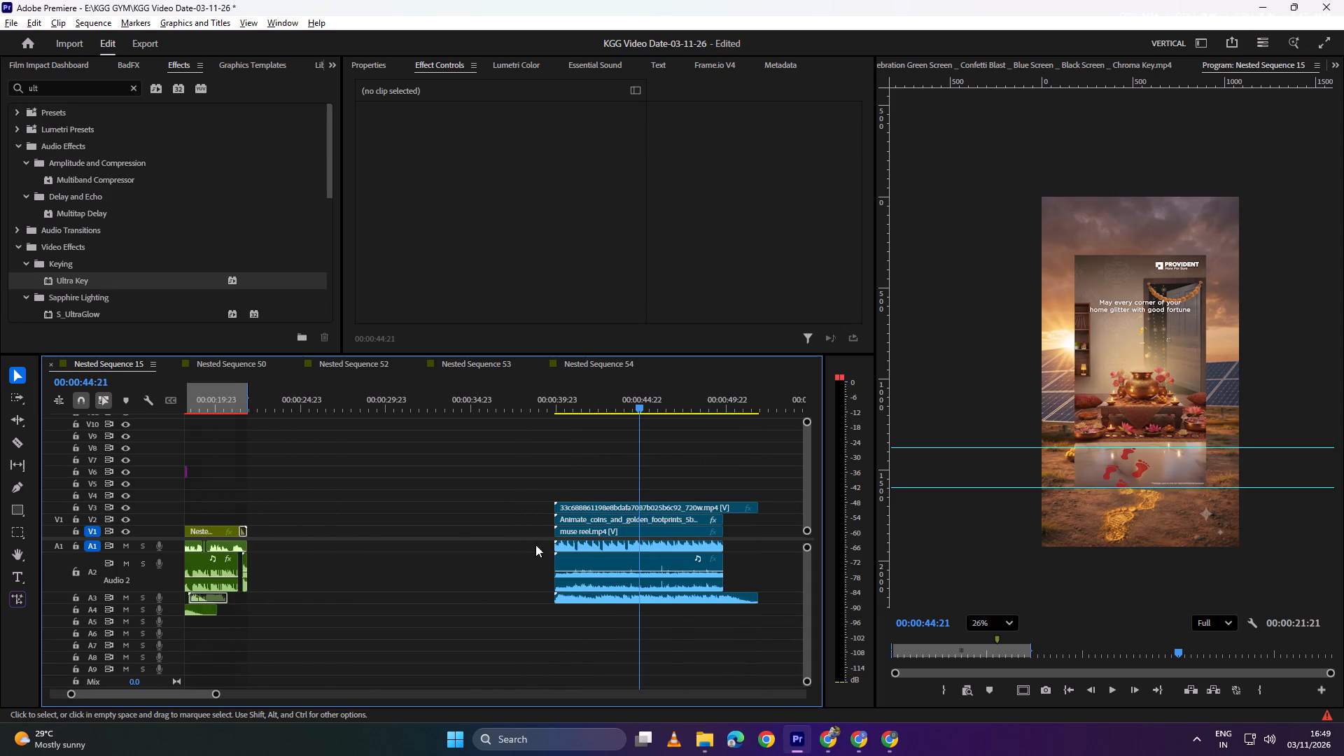
alt+scroll(535, 545, up, 2)
scroll(617, 540, down, 5)
drag(568, 599, 568, 589)
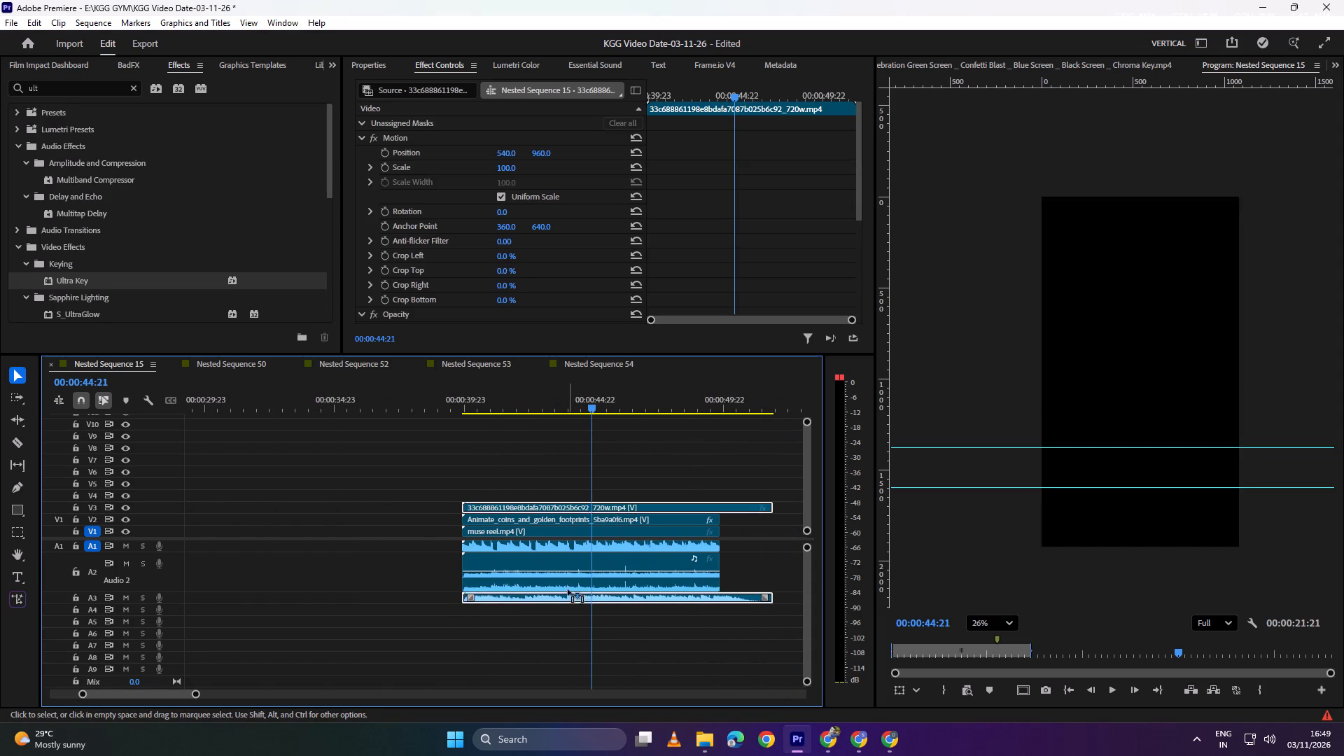
drag(568, 589, 569, 581)
Unlink the downloaded clip and delete its video part on V3, keeping only the audio.
drag(582, 399, 491, 420)
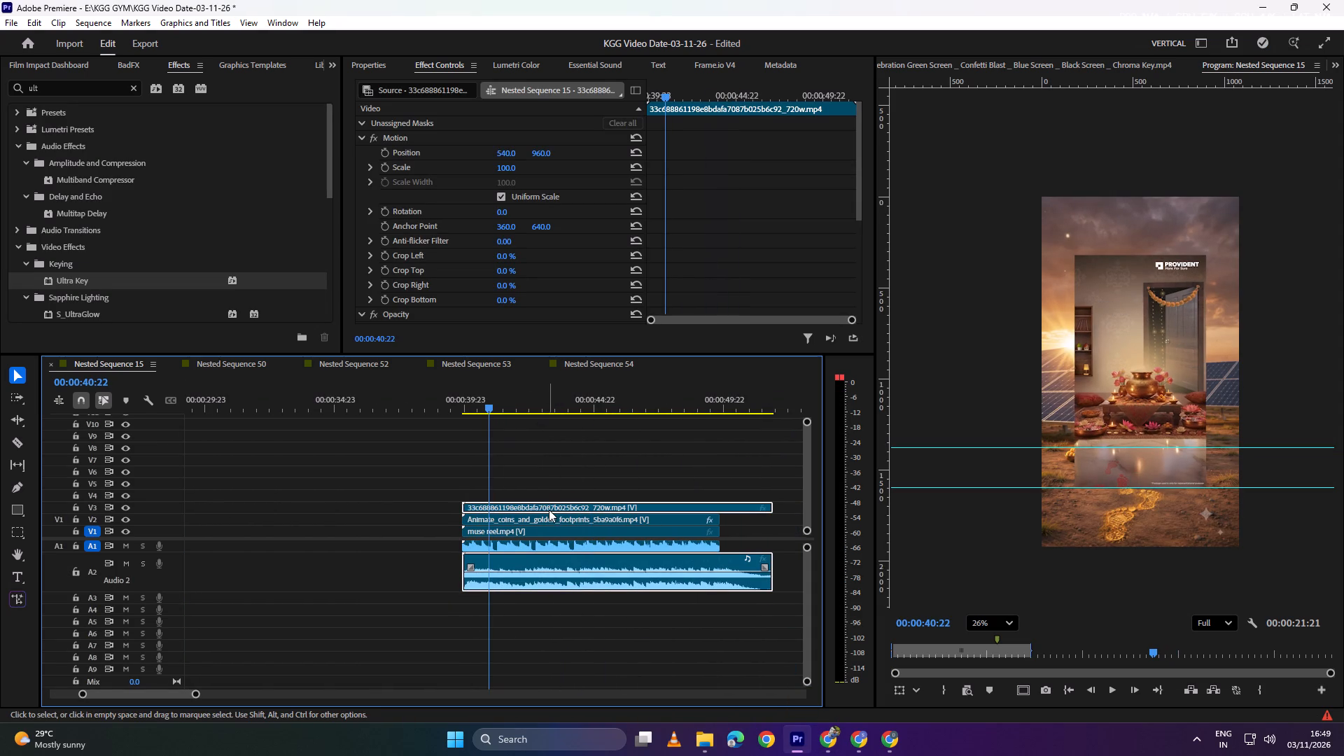
click(550, 506)
right_click(550, 506)
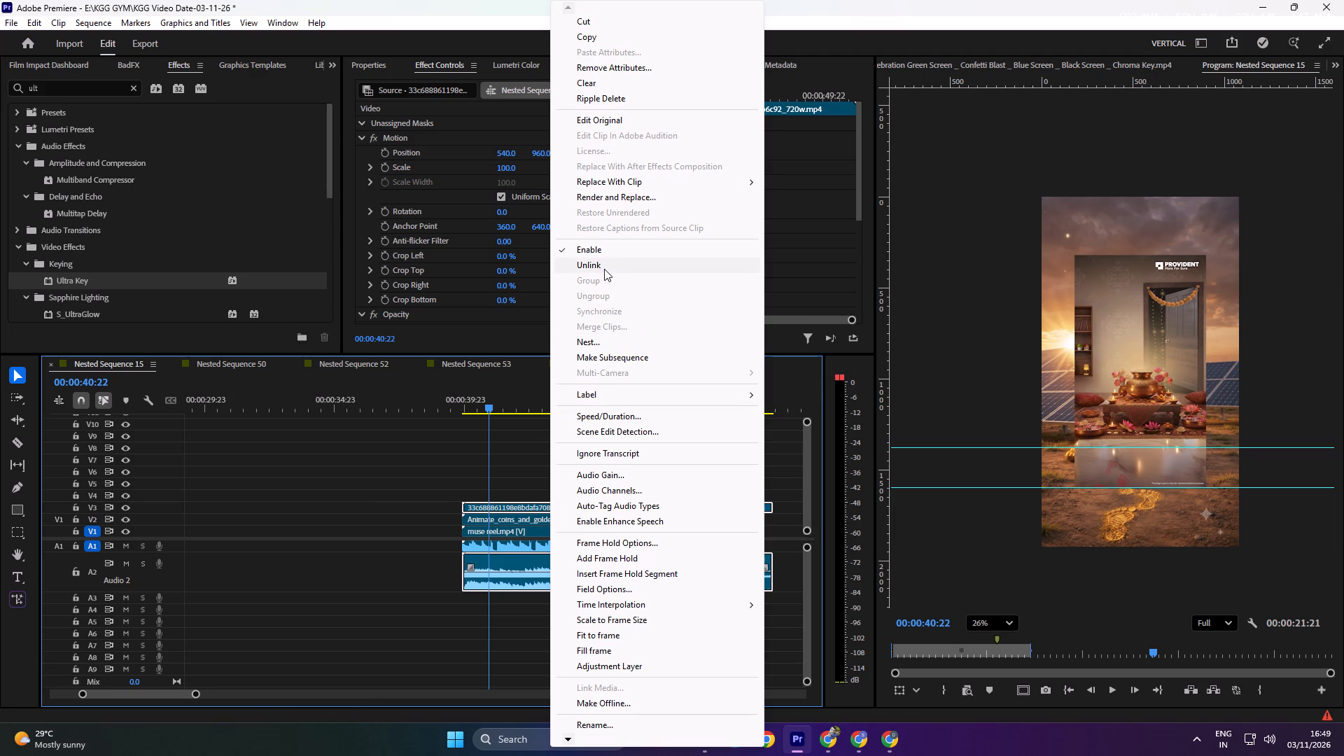
click(604, 269)
click(553, 505)
key(BackSpace)
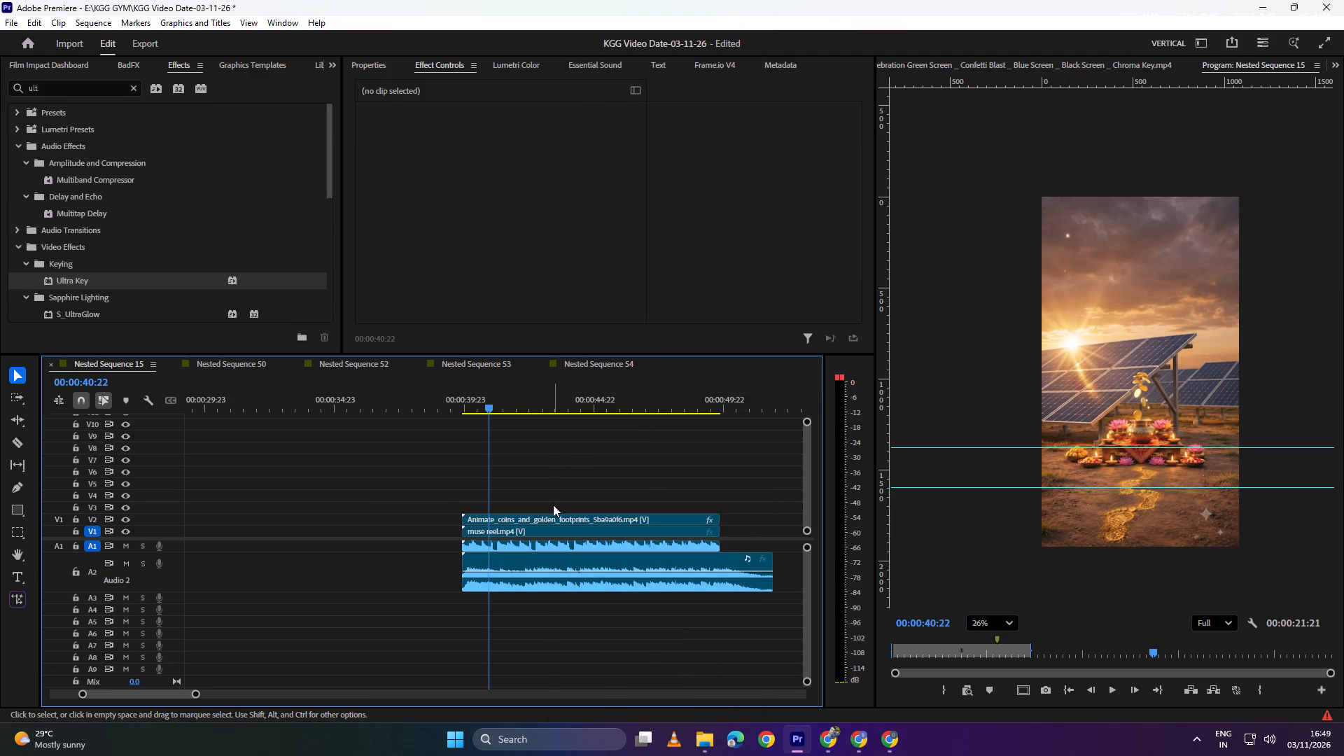
Play the coins animation from its start to judge it against the downloaded audio.
drag(511, 400, 457, 409)
key(space)
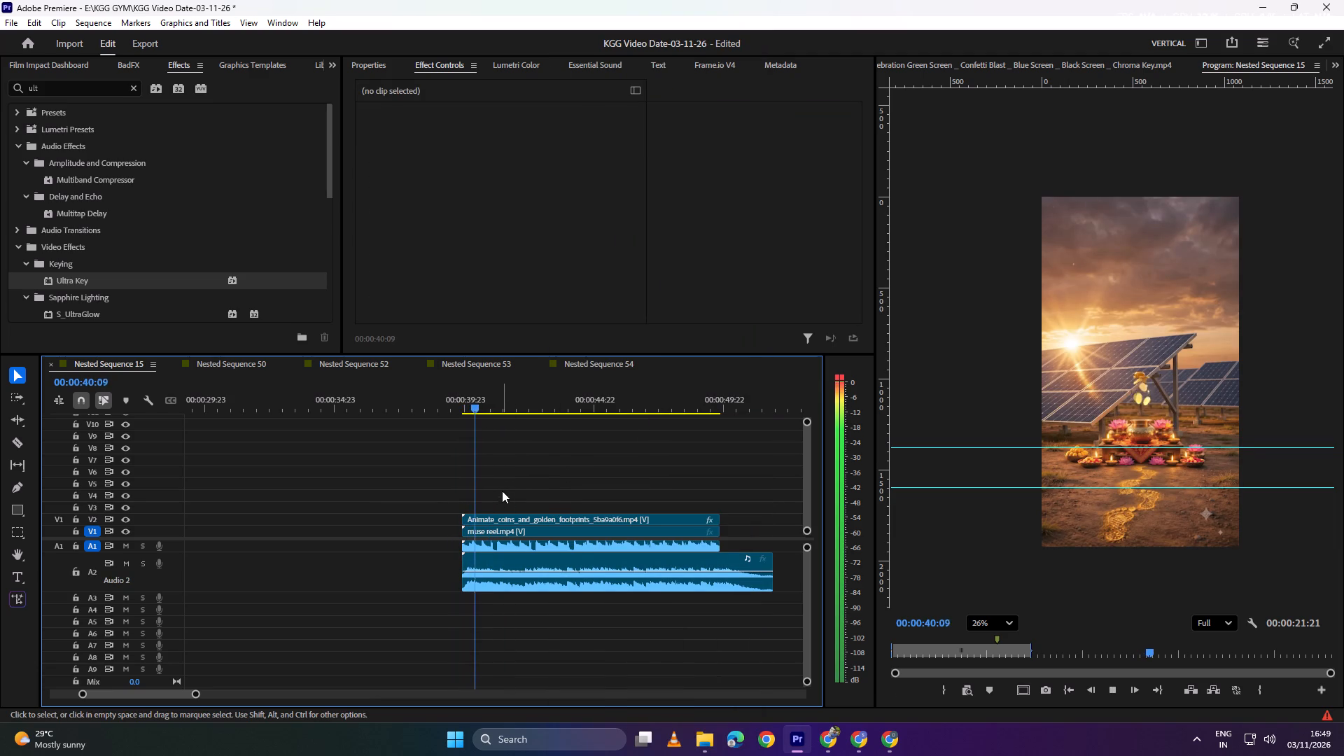
key(space)
key(space)
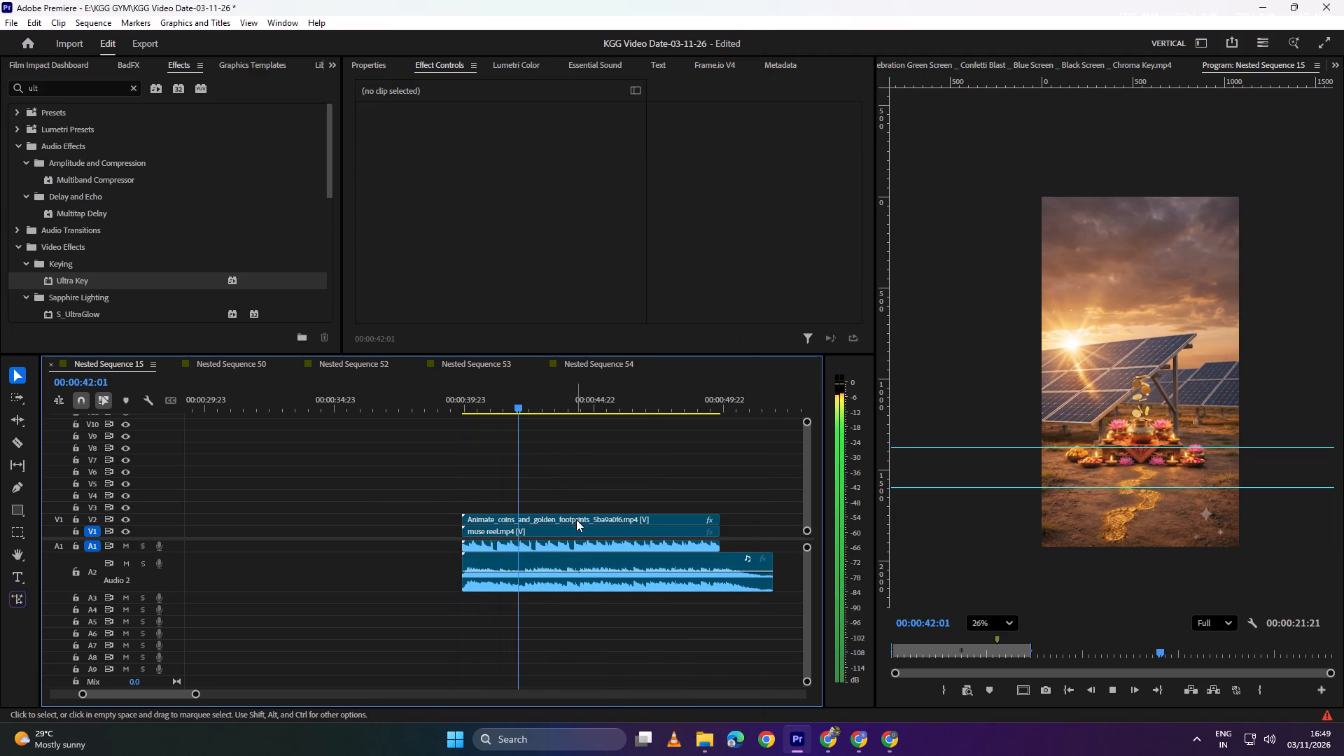
key(space)
alt+scroll(624, 542, down, 4)
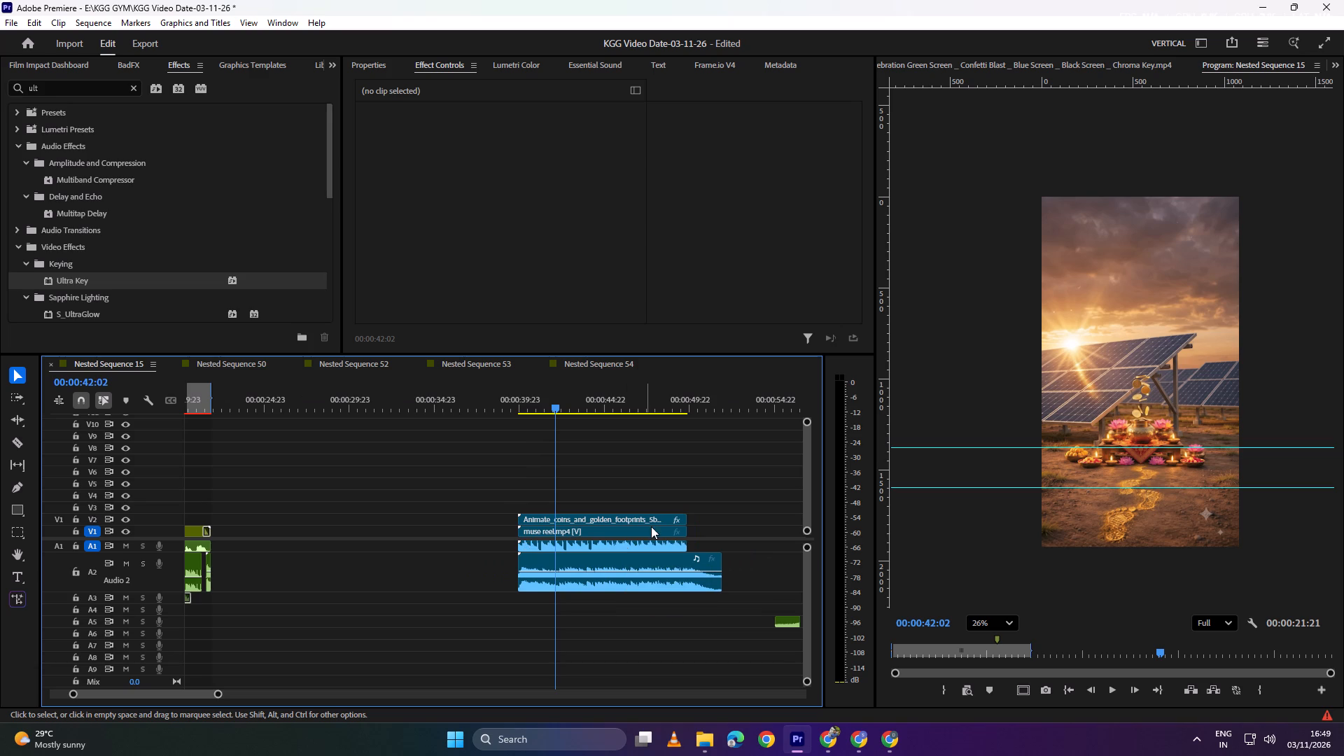
drag(594, 403, 540, 405)
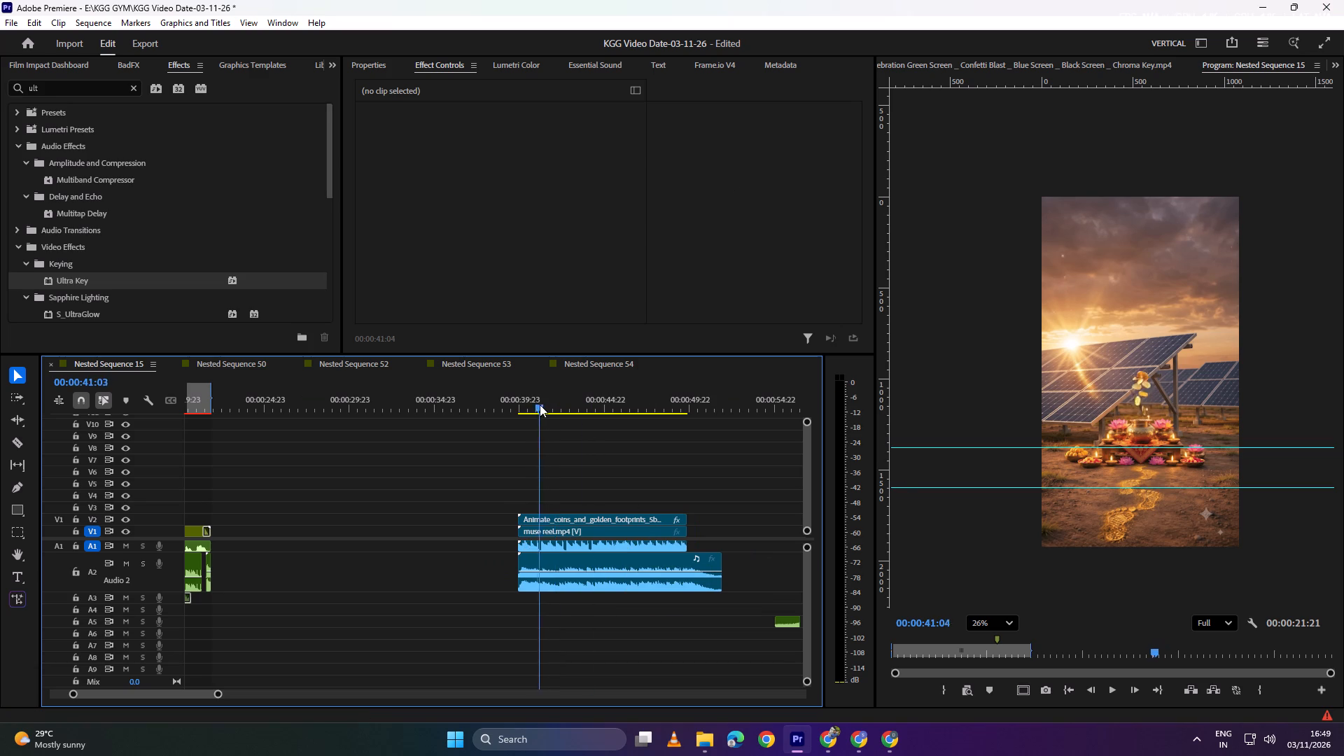
drag(540, 405, 510, 412)
key(space)
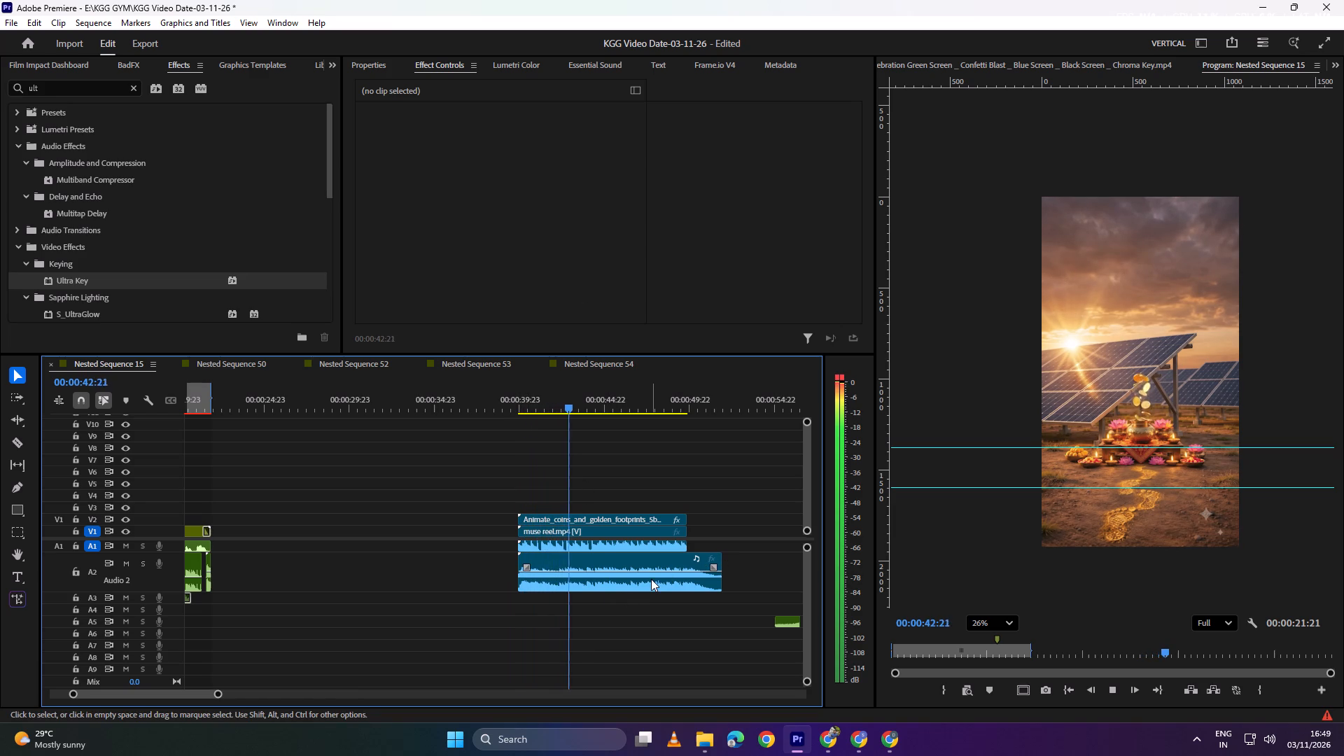
key(space)
Move the downloaded audio from A2 onto A1, replacing the audio of the muse reel clip.
drag(609, 563, 612, 548)
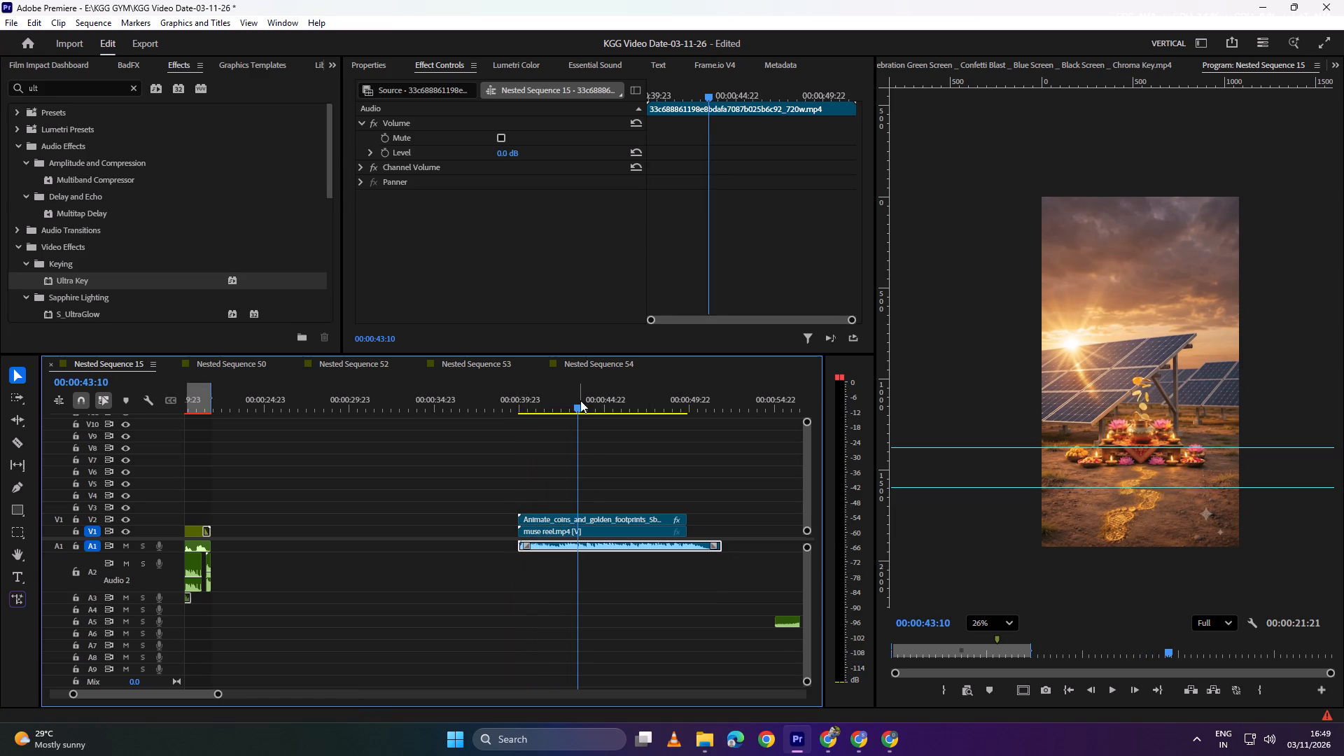
Replay the coins animation from its start with the downloaded audio on A1.
drag(580, 400, 526, 405)
key(space)
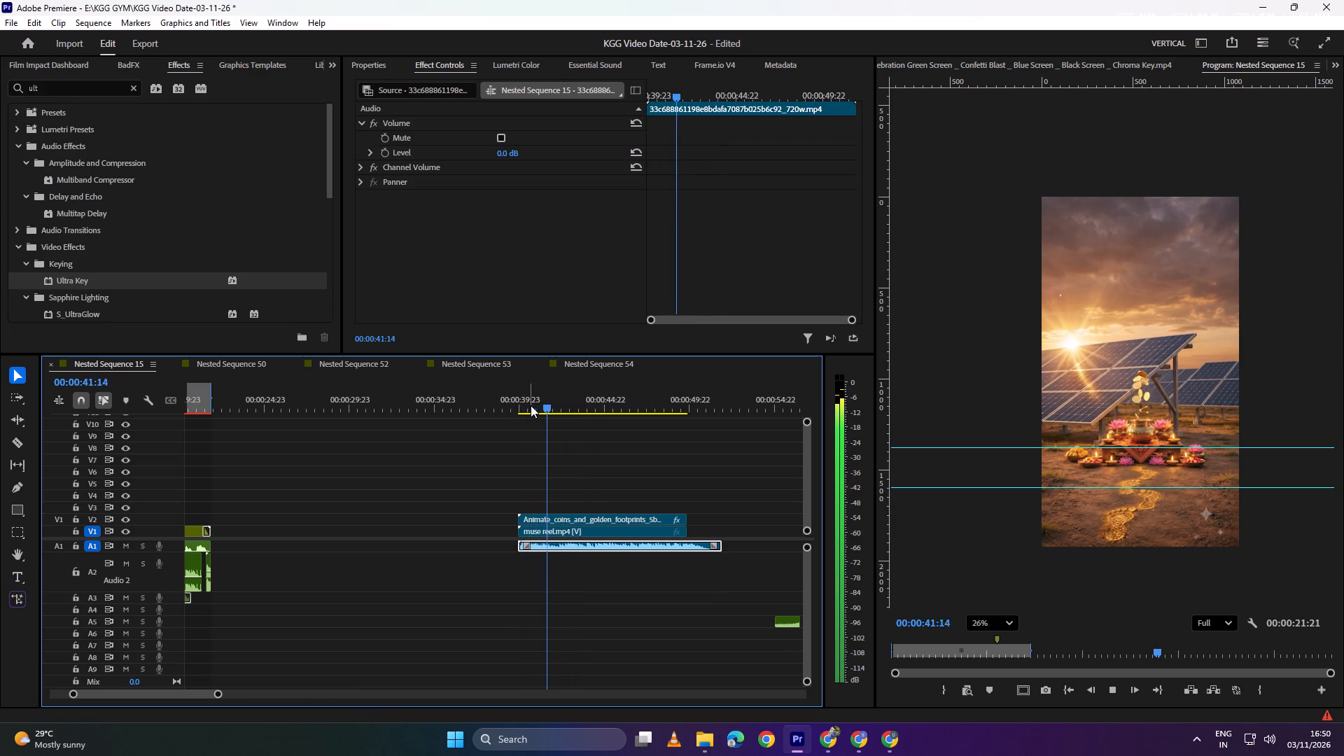
alt+scroll(587, 461, up, 6)
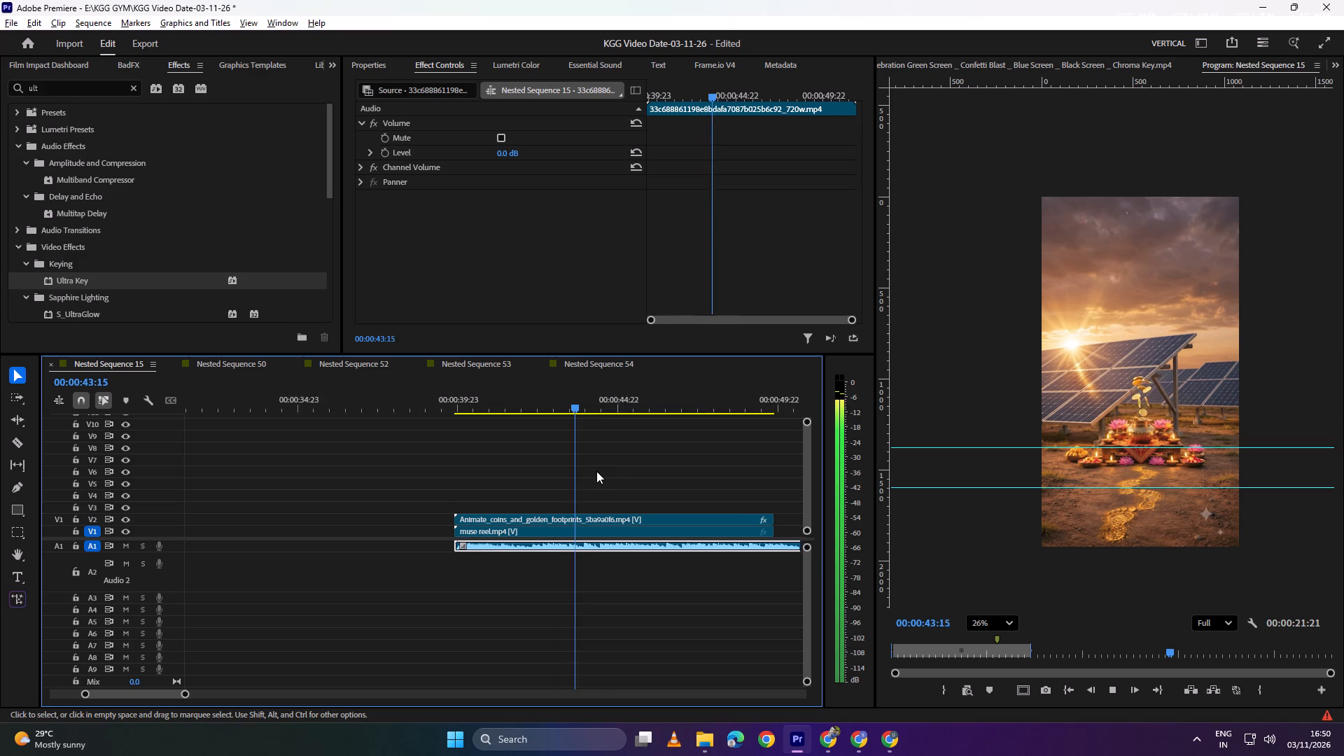
alt+scroll(596, 471, up, 1)
key(space)
drag(633, 408, 433, 437)
key(space)
key(space)
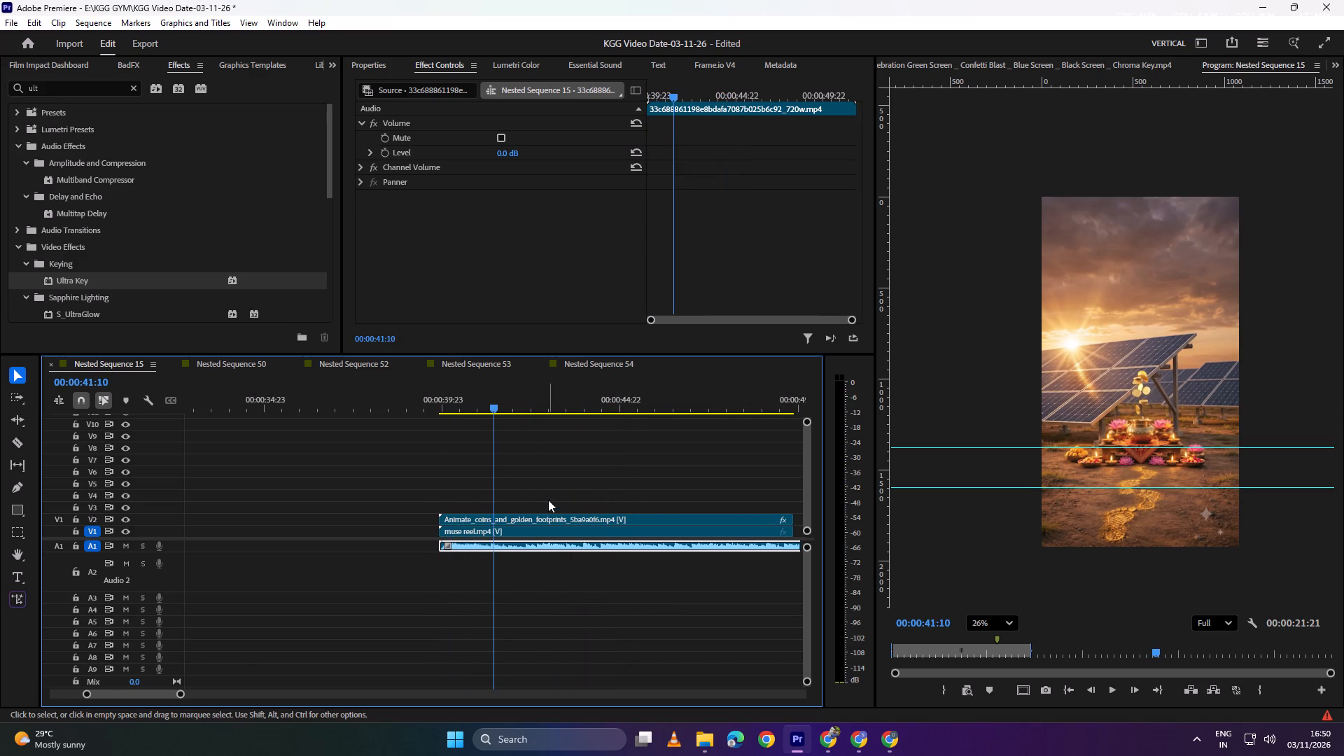
Set the coins animation clip on V2 to 80% speed with Optical flow time interpolation.
click(548, 493)
click(507, 531)
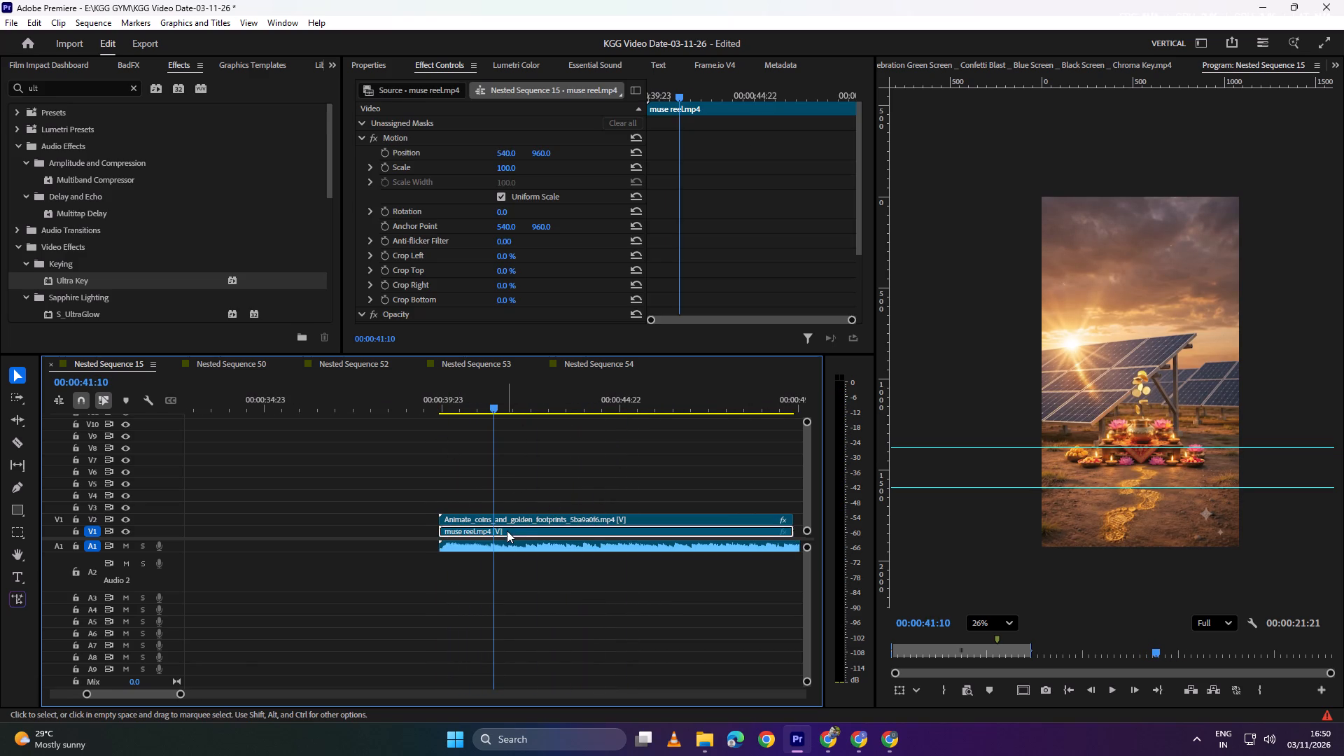
scroll(535, 517, down, 3)
alt+scroll(535, 517, down, 3)
click(525, 516)
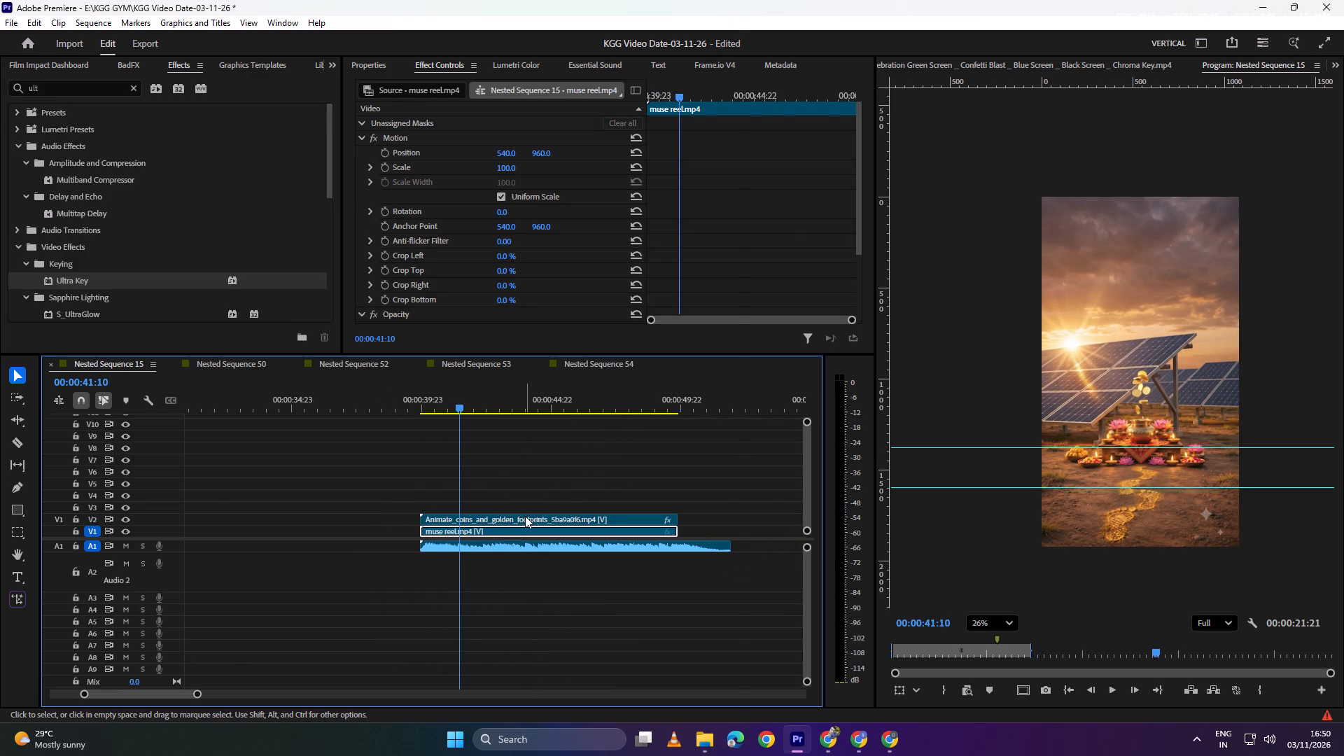
right_click(525, 516)
click(601, 442)
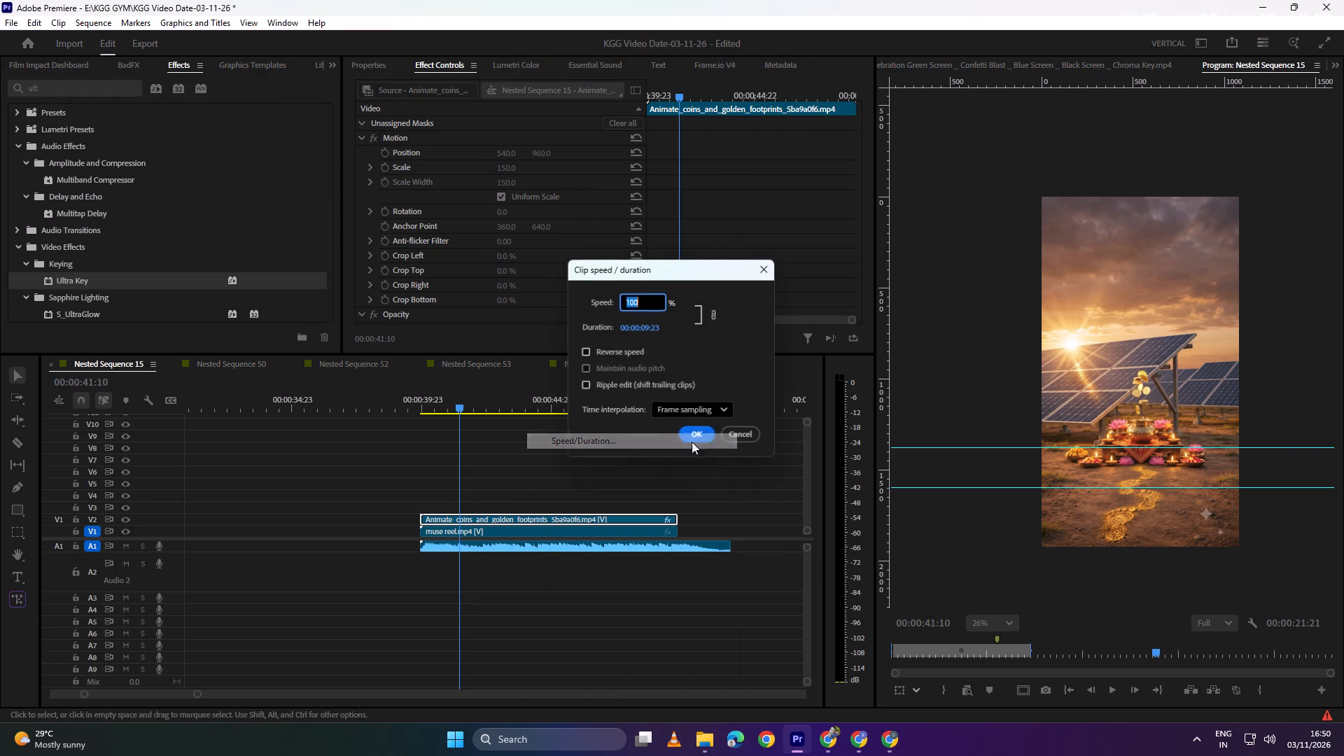
key(8)
key(0)
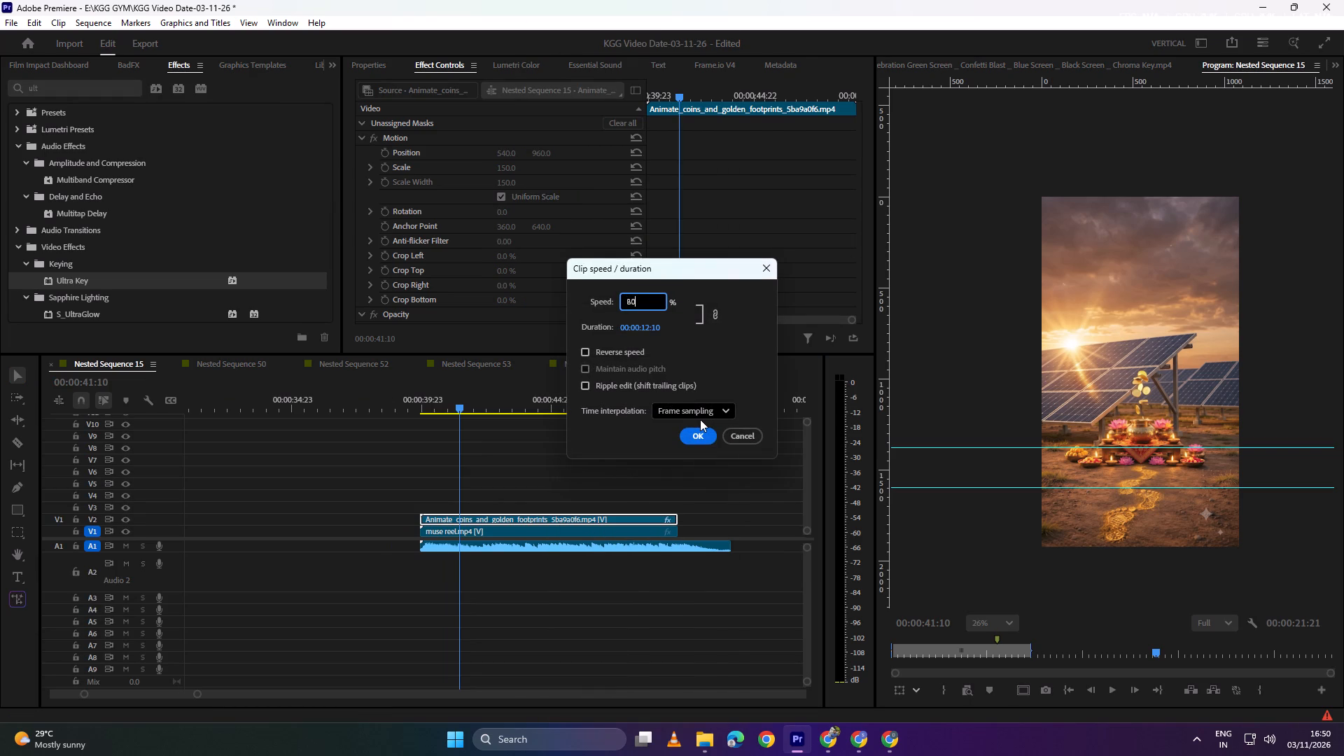
click(702, 417)
click(693, 468)
click(703, 435)
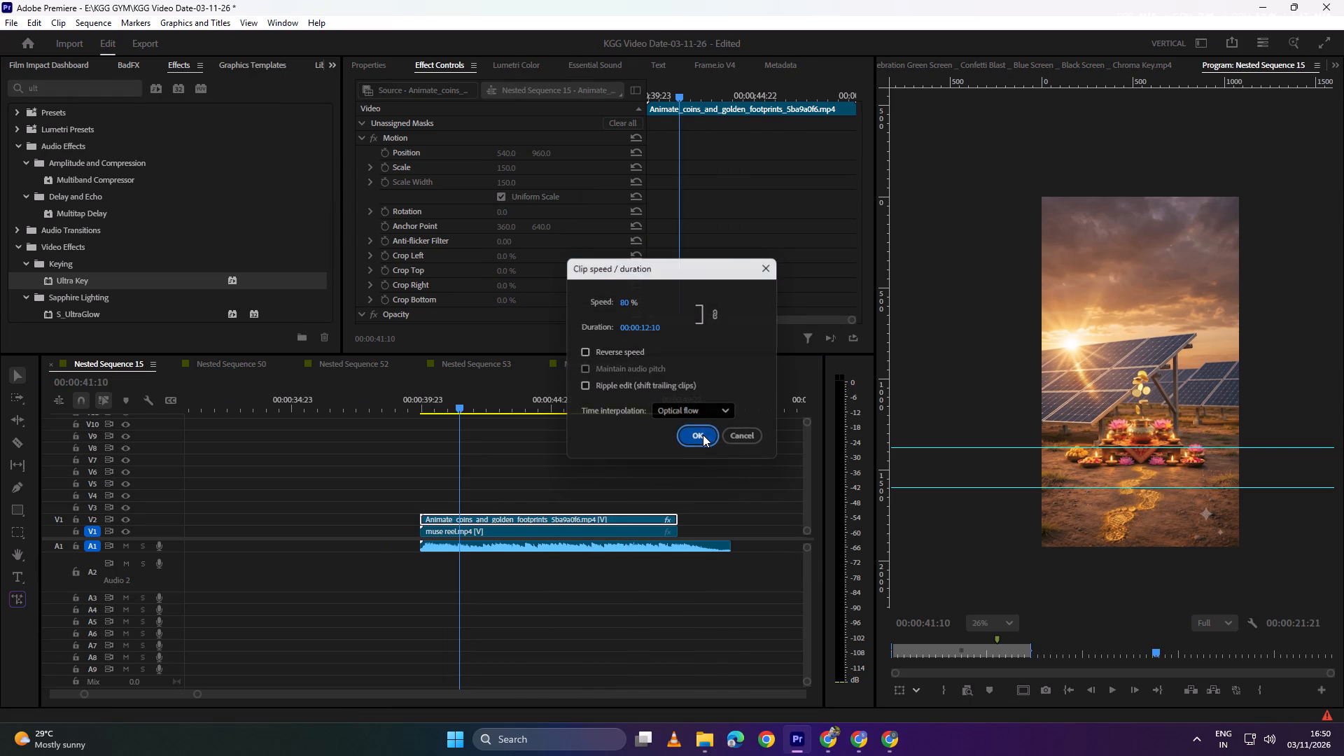
Review the slowed coins animation and trim its end to match the end of the A1 audio.
drag(632, 400, 426, 426)
key(space)
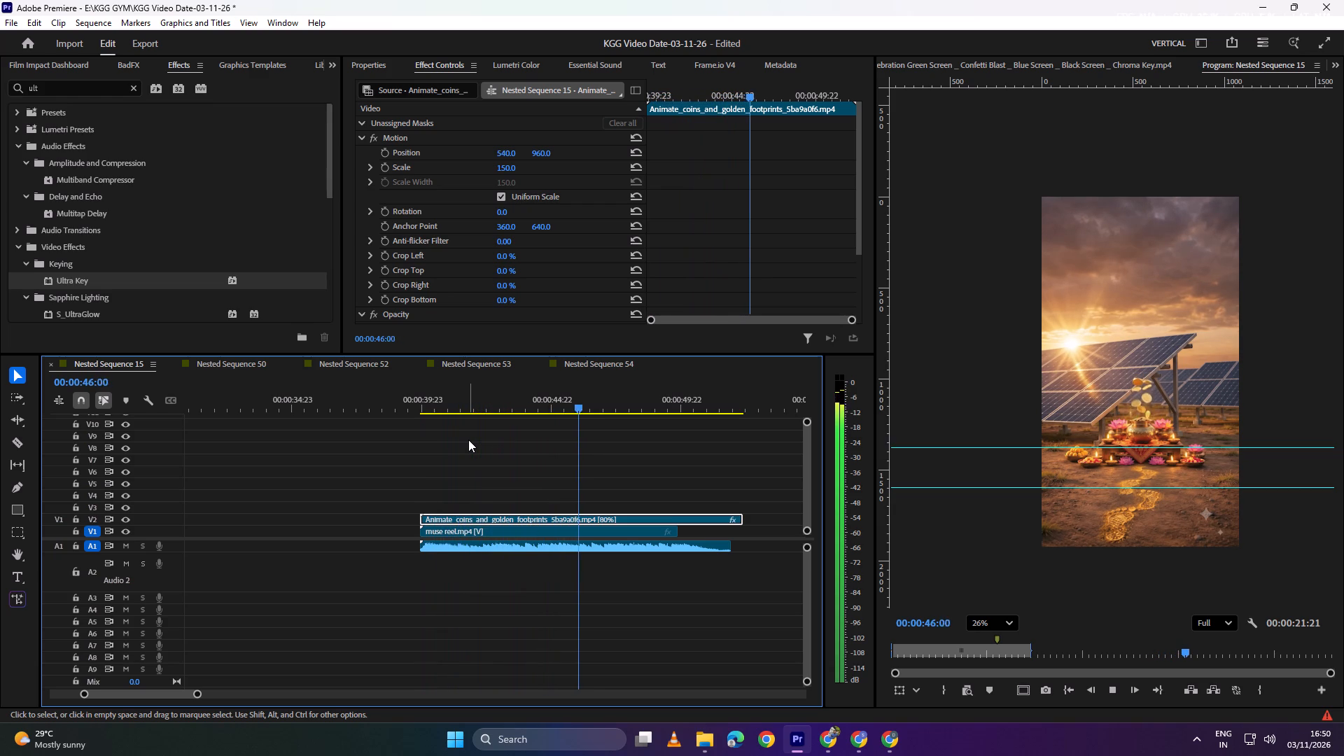
key(space)
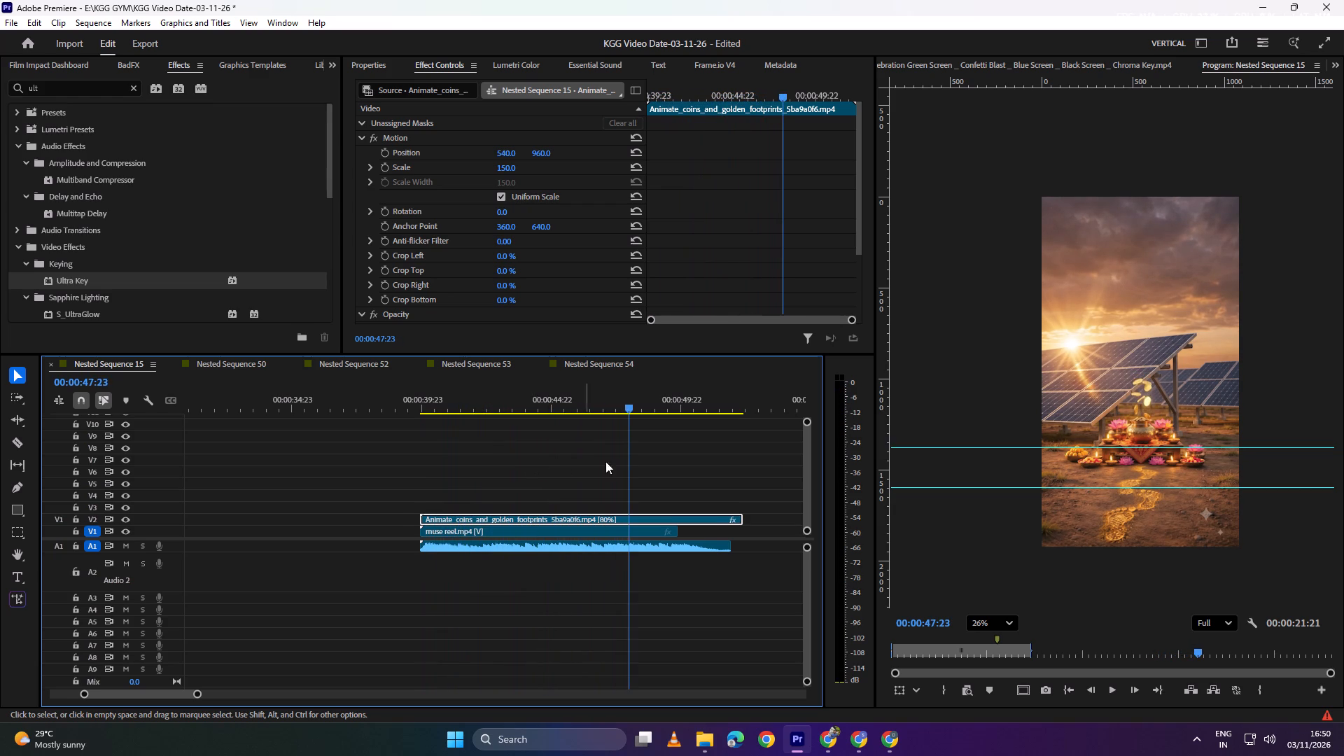
alt+scroll(714, 511, up, 4)
key(space)
key(space)
drag(760, 518, 752, 517)
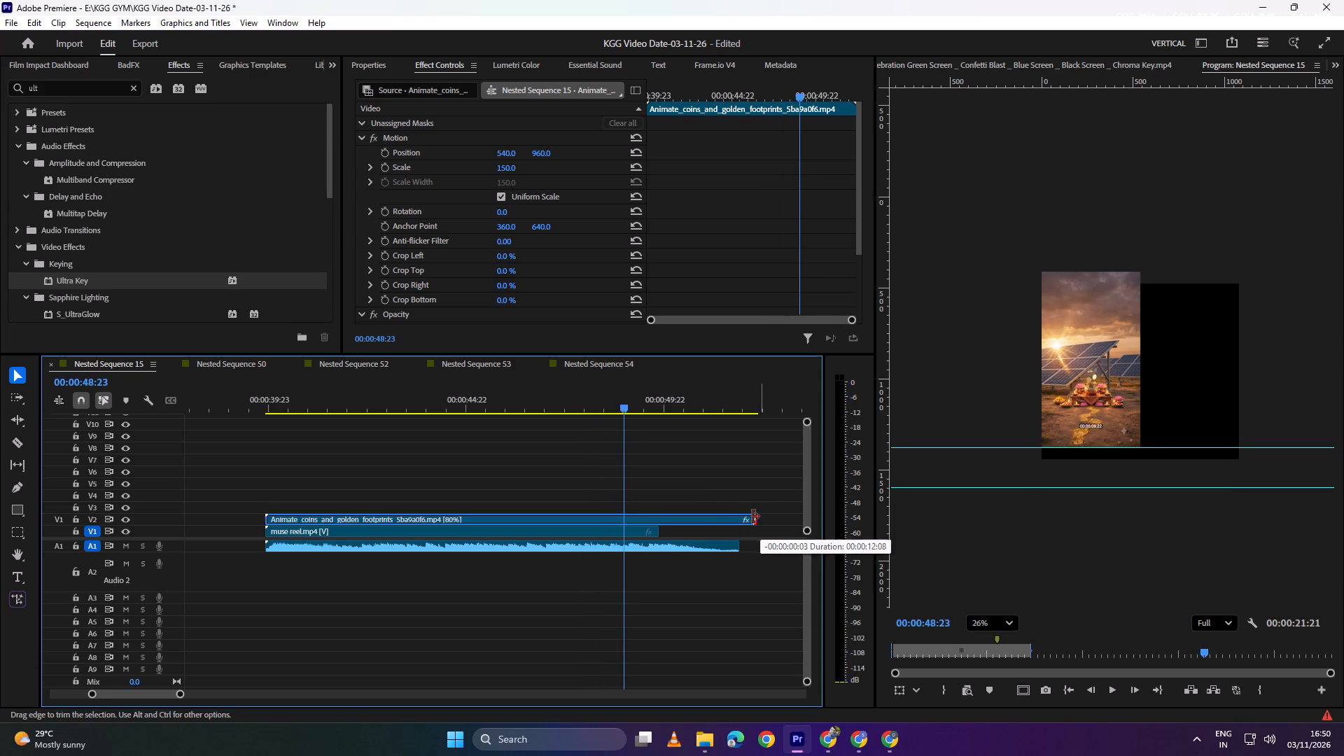
drag(752, 517, 745, 517)
Play the end of the trimmed animation, and replay it from its start with the audio.
key(space)
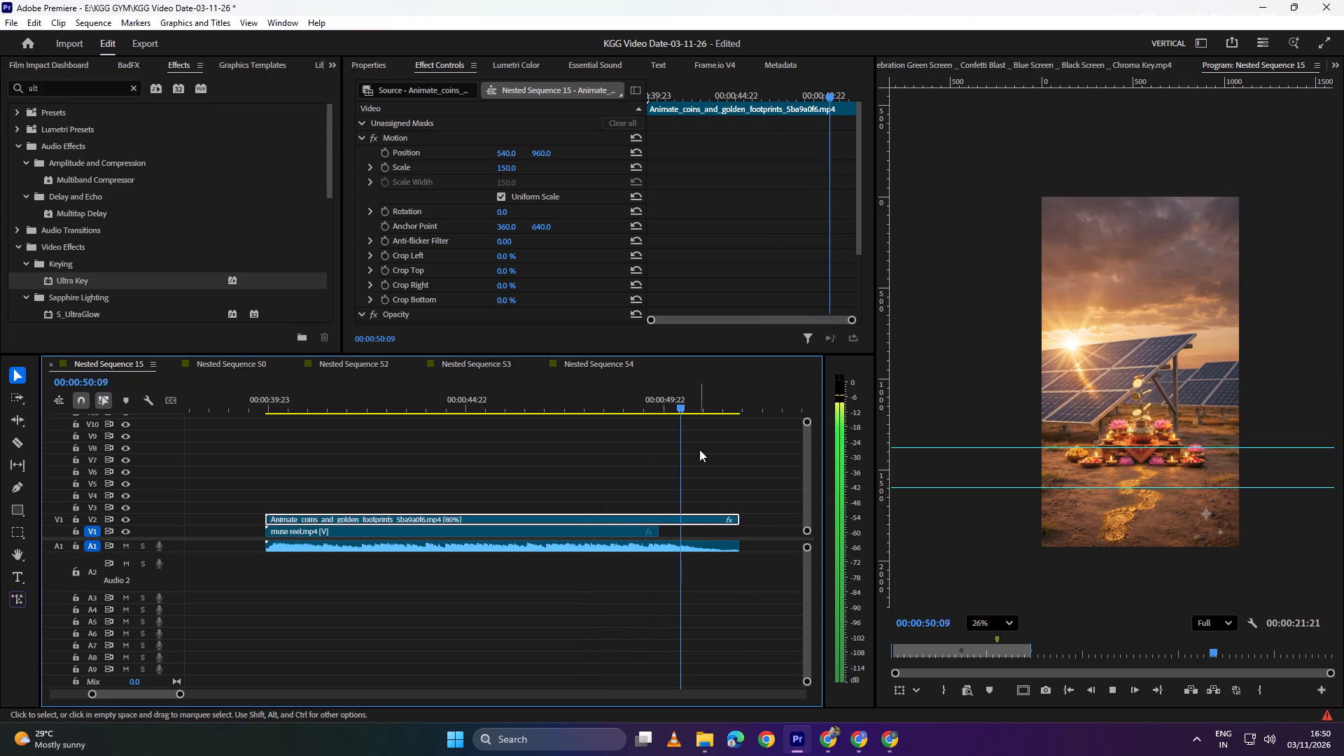
key(space)
drag(692, 407, 269, 439)
key(space)
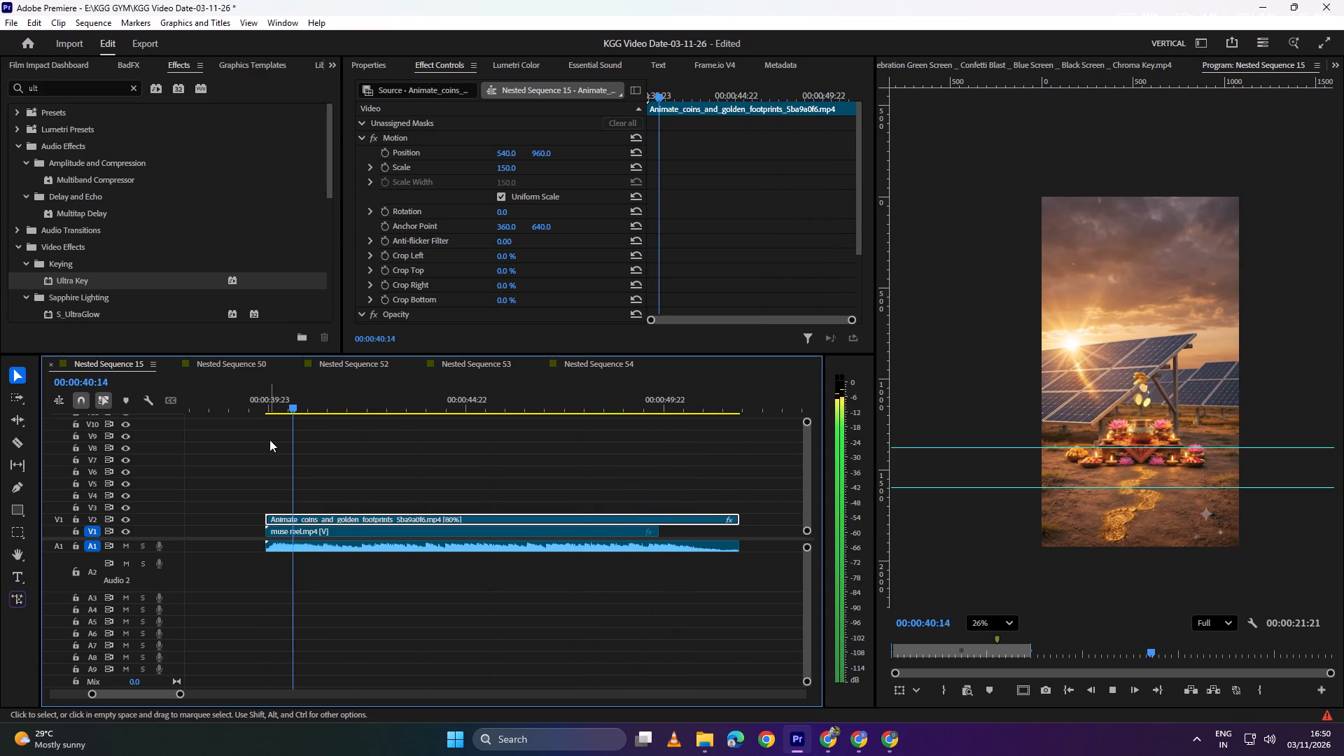
key(space)
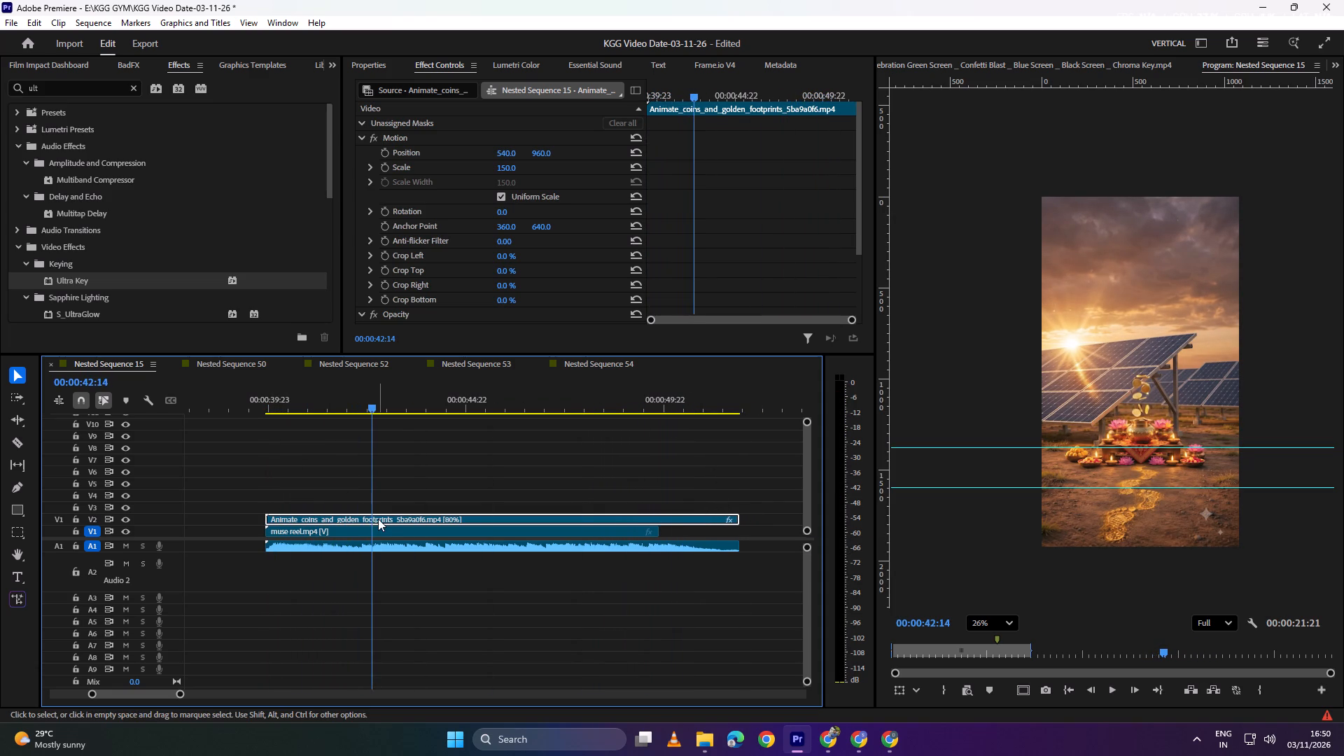
Place the V2 adjustment layer from the main edit on V3 above the coins animation, aligned with the animation's start.
click(377, 519)
alt+scroll(377, 502, down, 2)
alt+scroll(374, 502, up, 7)
scroll(370, 505, up, 9)
alt+scroll(370, 502, down, 15)
scroll(370, 502, up, 11)
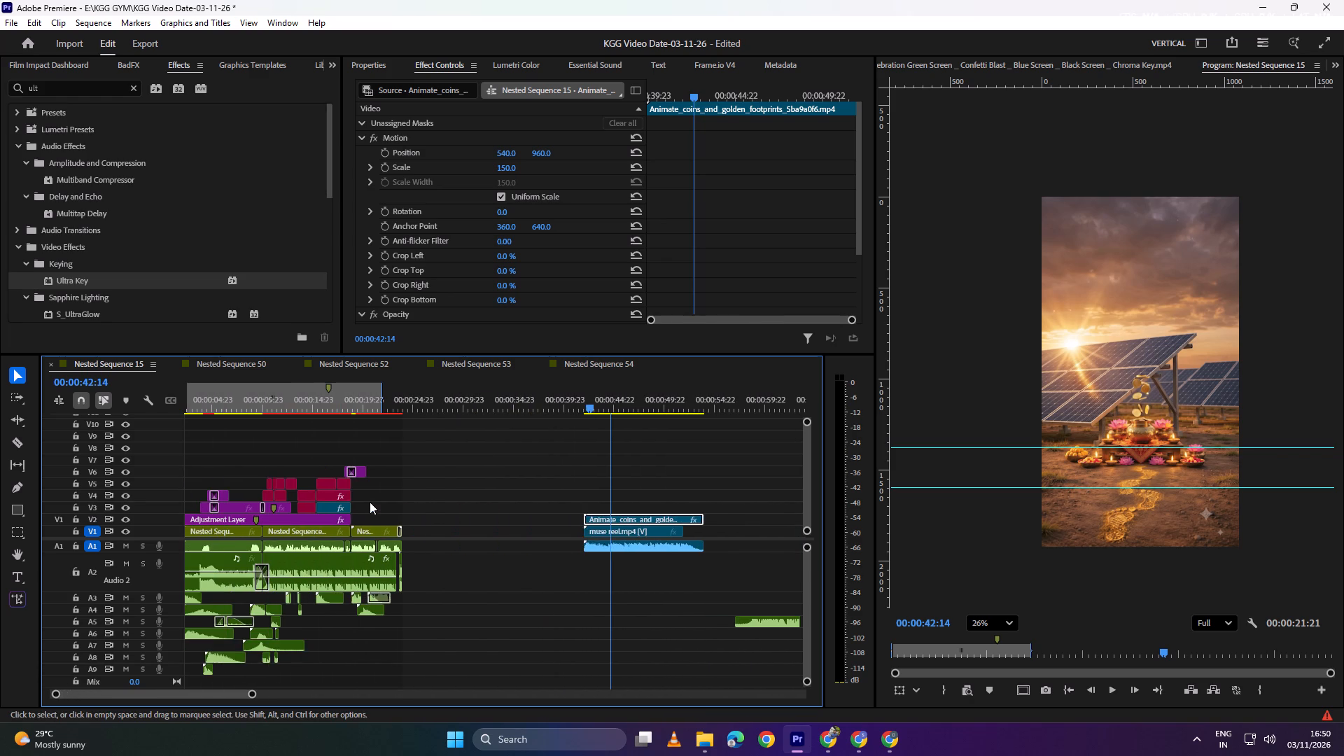
click(314, 519)
alt+drag(303, 519, 677, 504)
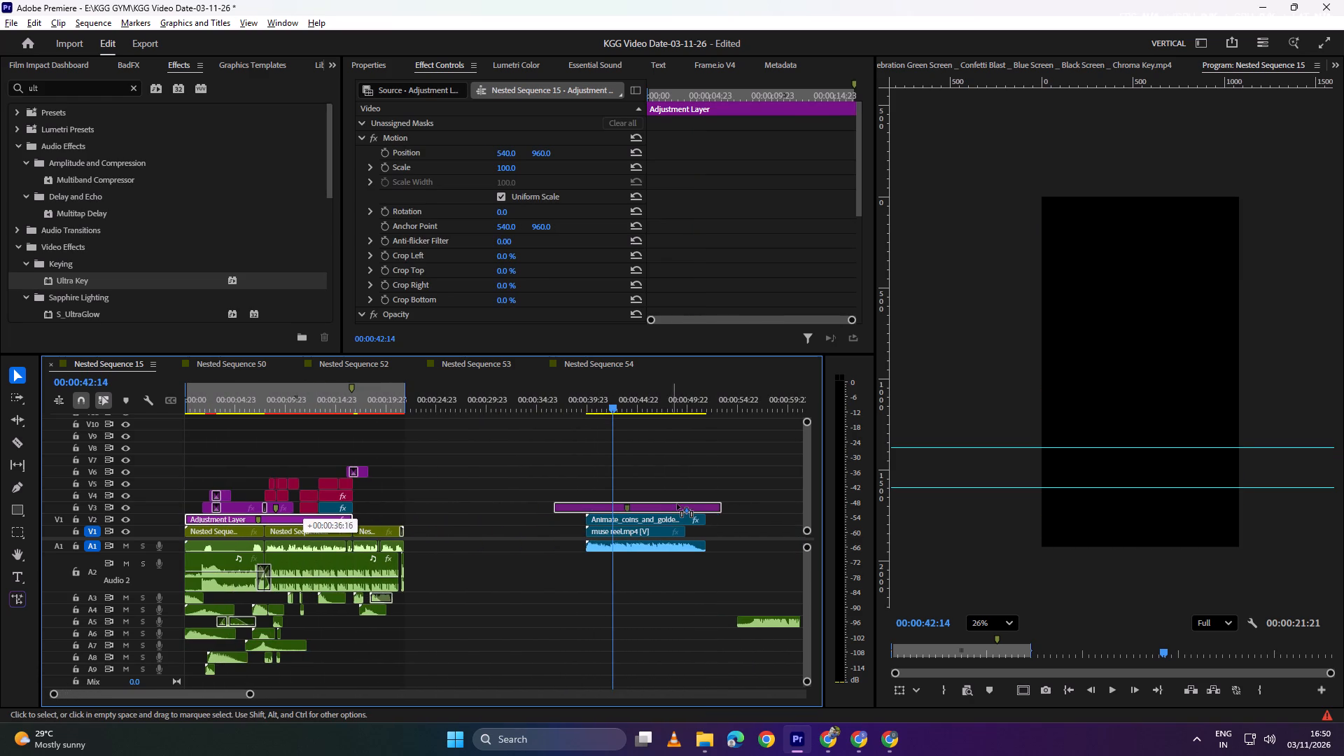
alt+drag(677, 504, 697, 504)
Compare the coins animation with and without the V3 adjustment layer by switching the V3 track output off and on.
alt+scroll(624, 493, up, 5)
drag(631, 399, 586, 406)
alt+scroll(597, 454, up, 5)
click(589, 503)
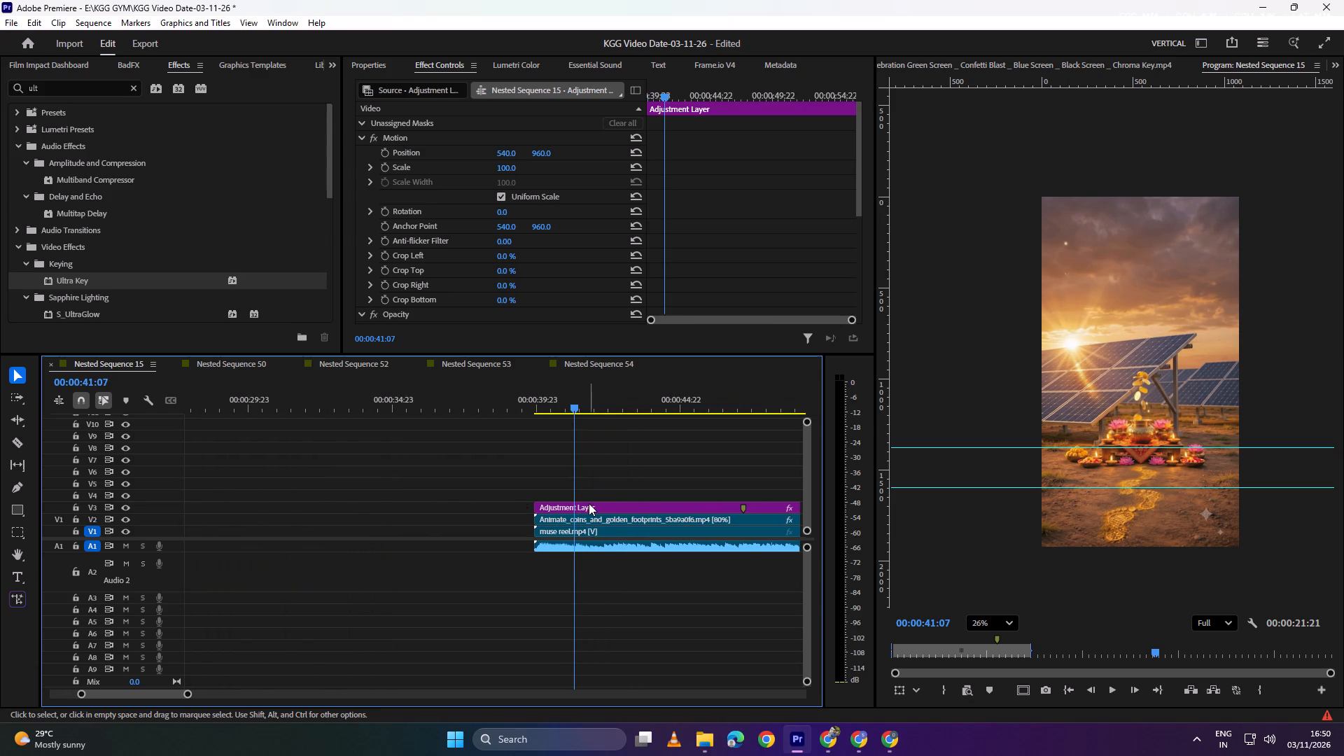
click(125, 506)
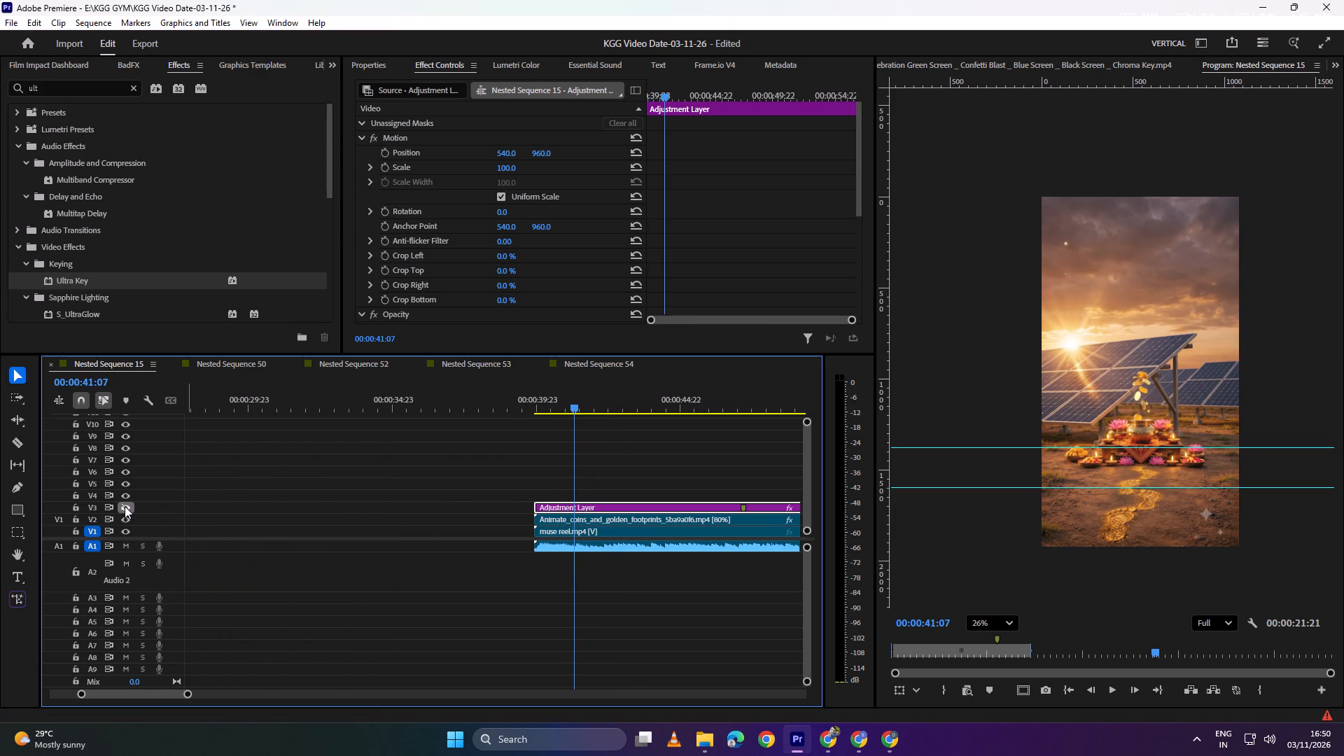
click(125, 506)
click(125, 506)
click(125, 506)
scroll(1148, 461, up, 9)
scroll(1099, 444, down, 3)
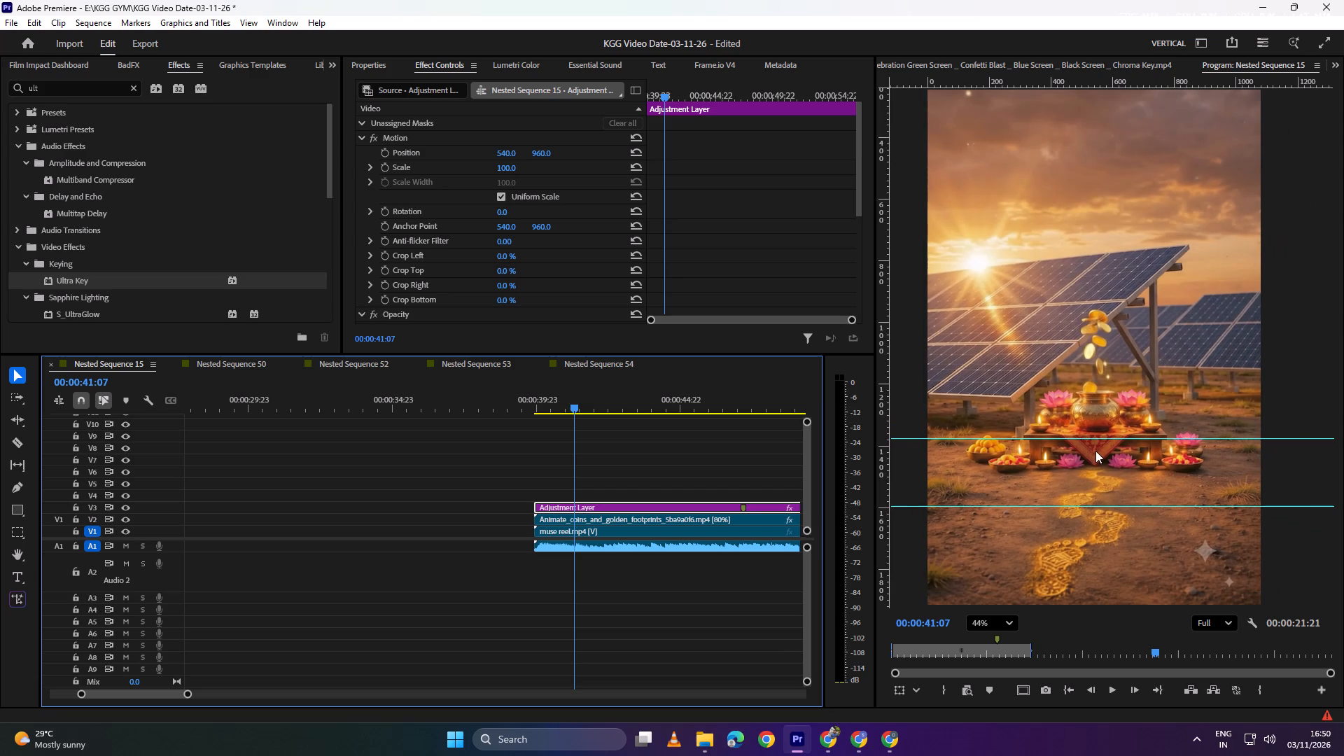
middle_drag(1088, 453, 1098, 439)
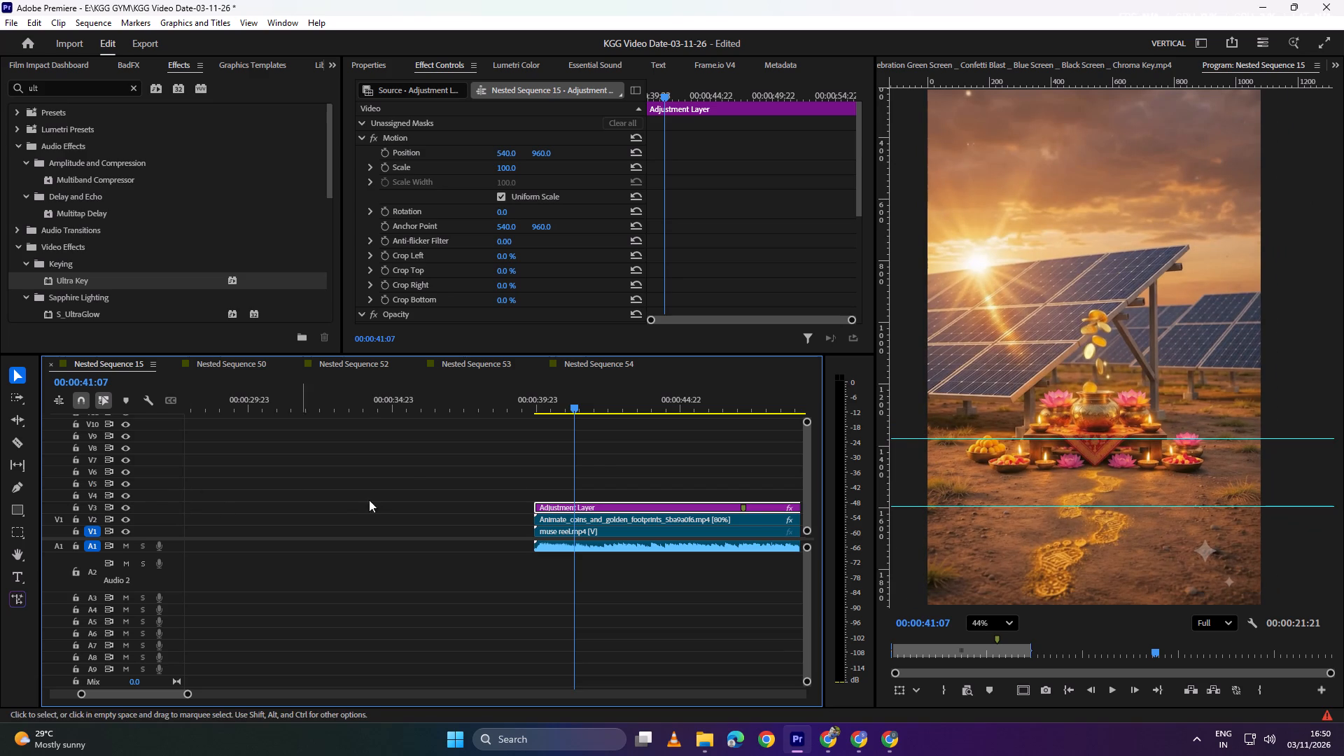
click(130, 508)
click(130, 508)
click(130, 508)
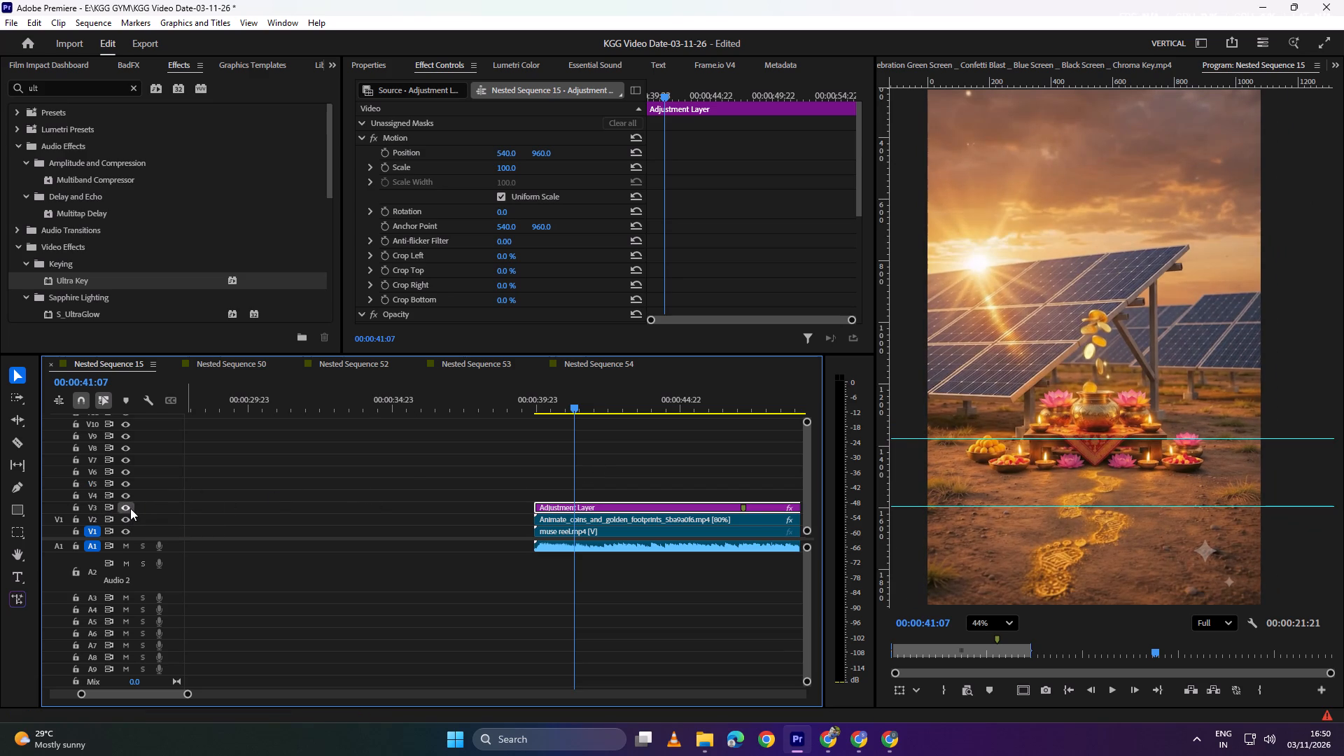
click(130, 508)
click(130, 508)
click(130, 508)
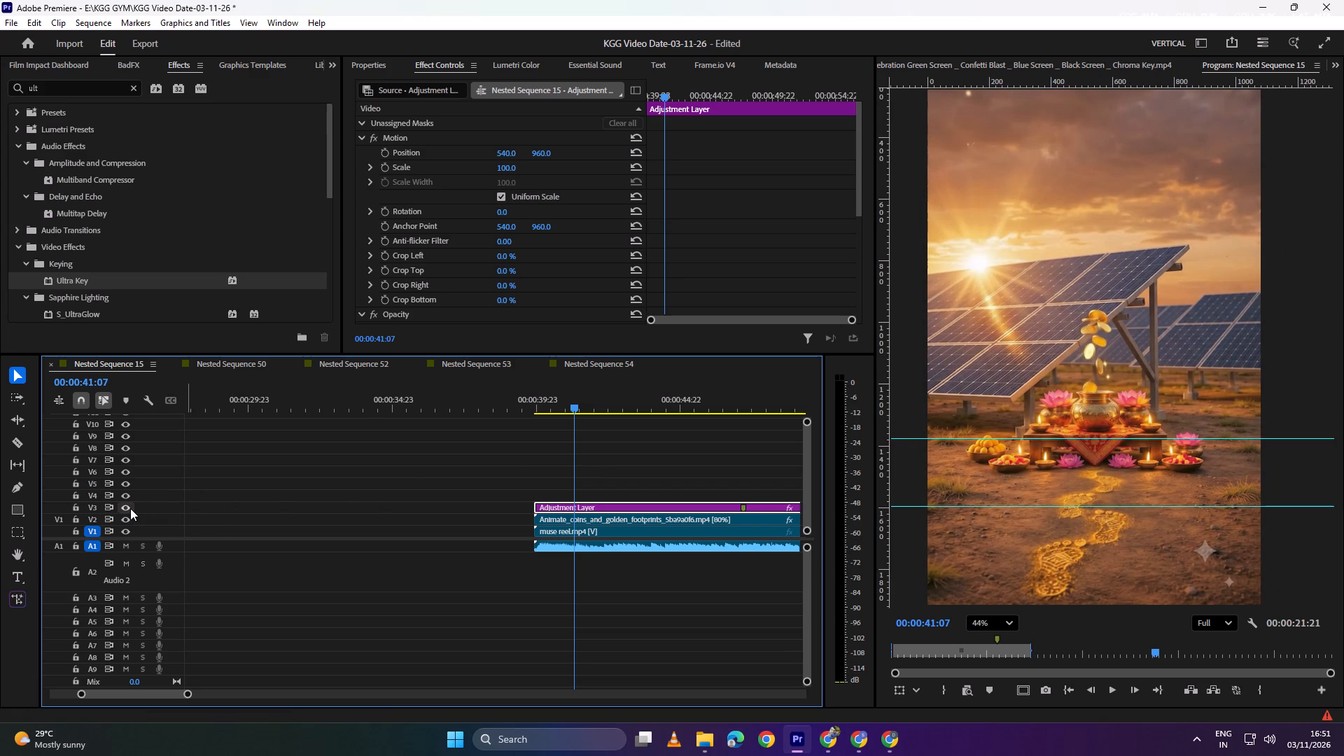
click(130, 508)
click(130, 508)
Play a short stretch of the coins animation with the adjustment layer applied.
key(space)
key(space)
scroll(1083, 387, down, 3)
key(space)
key(space)
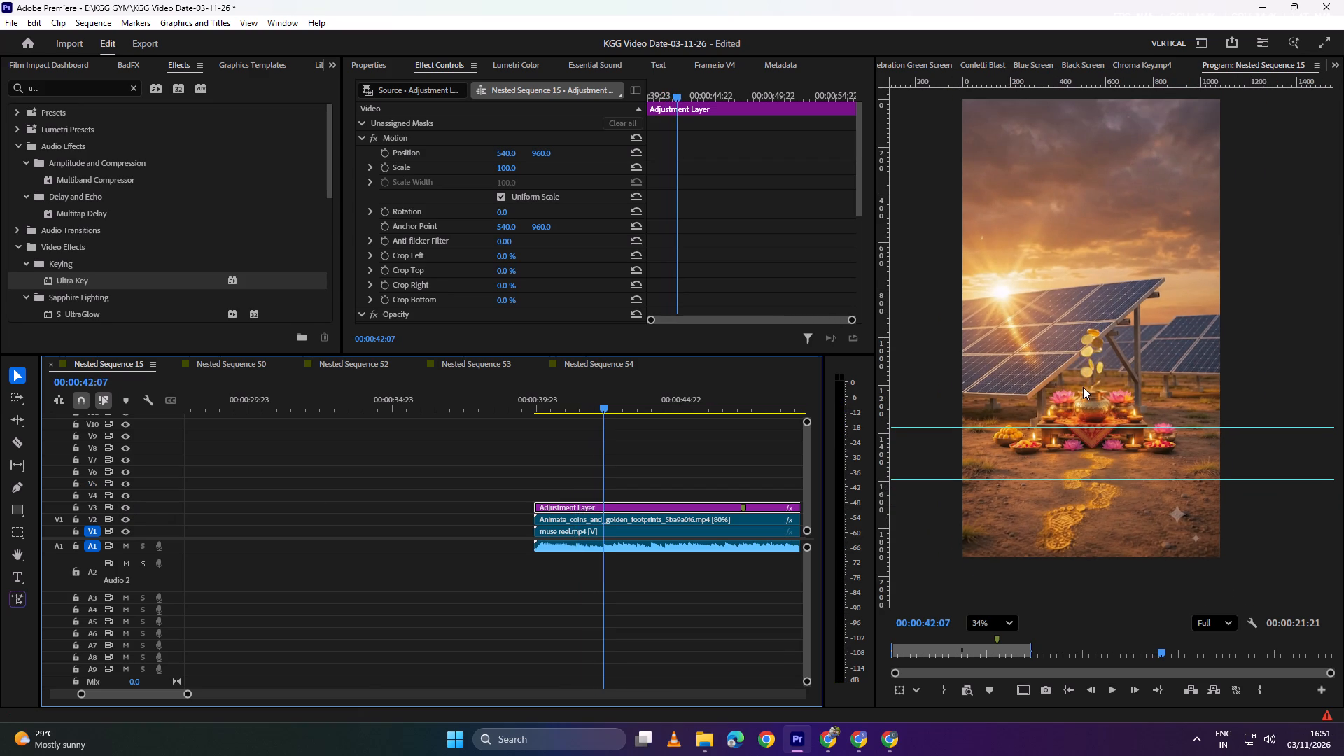
scroll(1083, 387, down, 1)
middle_drag(1087, 367, 1070, 383)
alt+scroll(416, 436, down, 2)
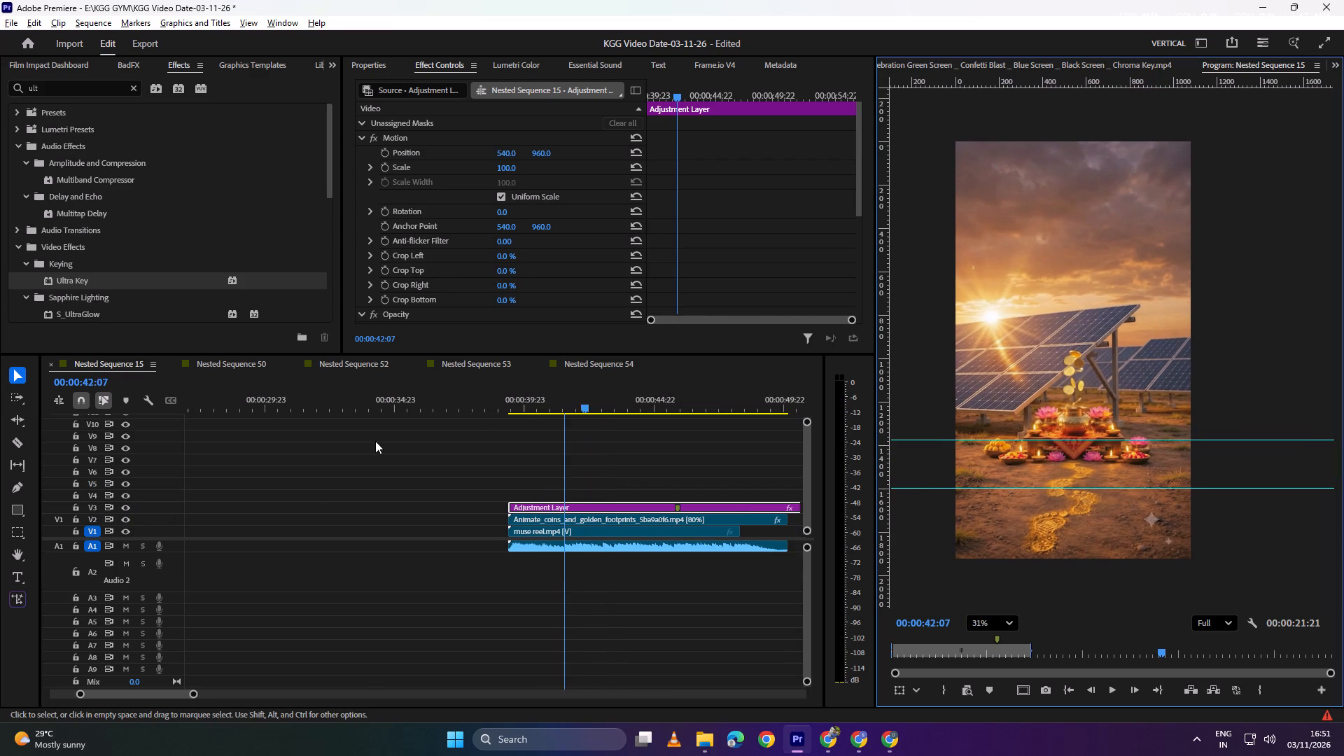
Copy the adjustment layer, coins animation, muse reel video and A1 audio clips together.
drag(646, 468, 596, 541)
key(ctrl+c)
Open the project Sarhat Energy video date-28-10-26 Final from the KGG GYM folder, skipping the relinking of its missing media.
click(7, 24)
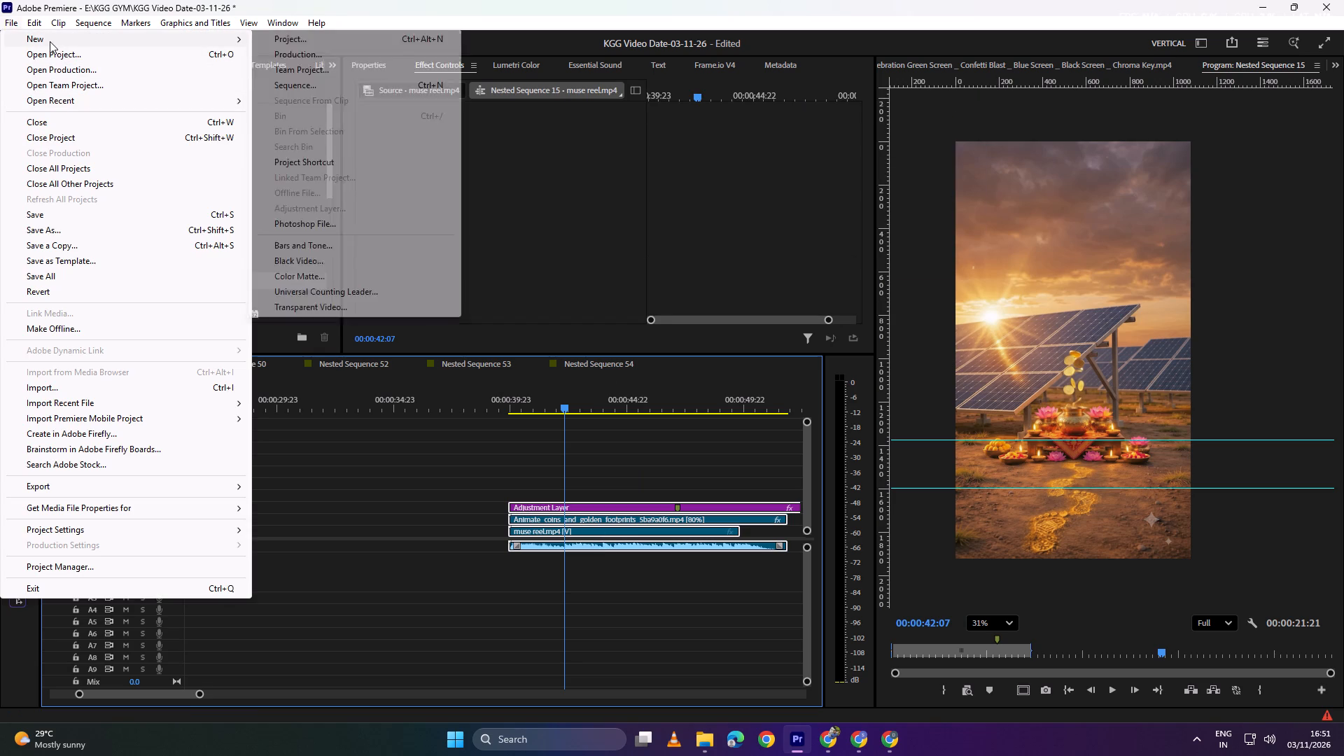
click(6, 21)
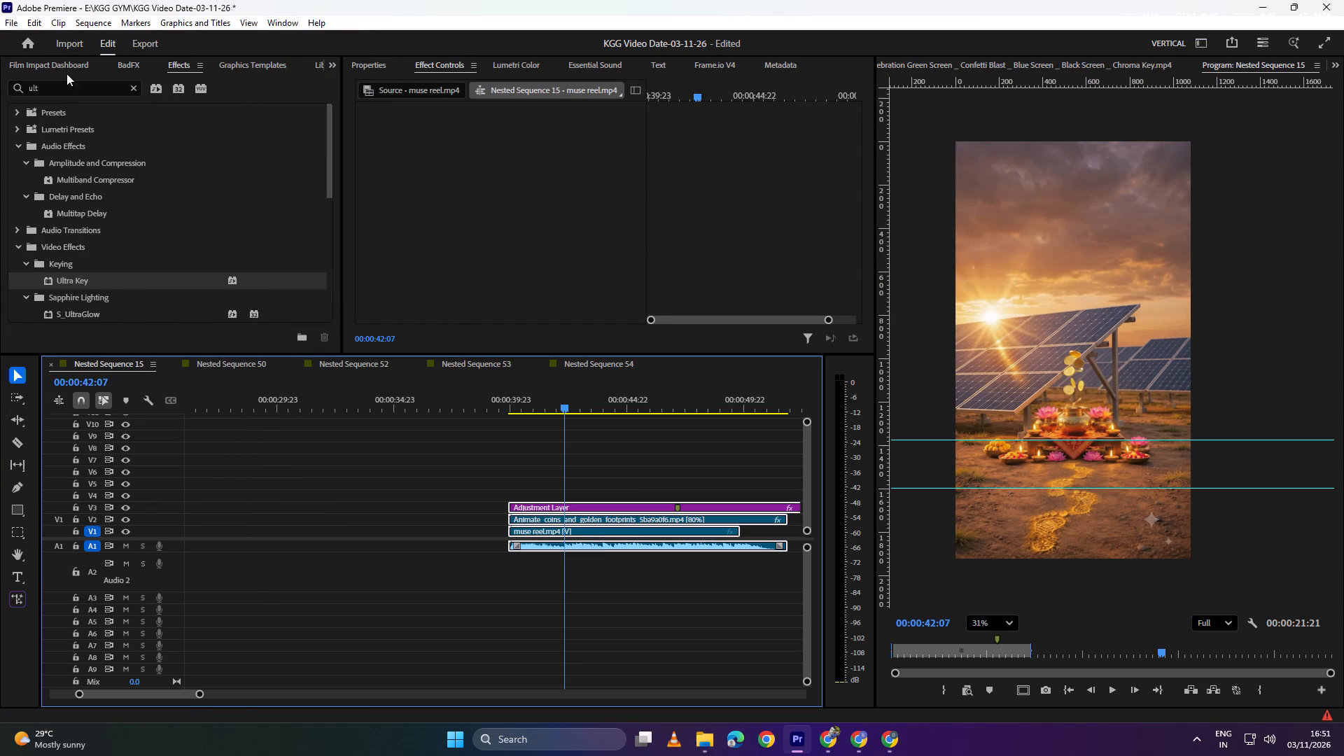
click(11, 21)
click(63, 99)
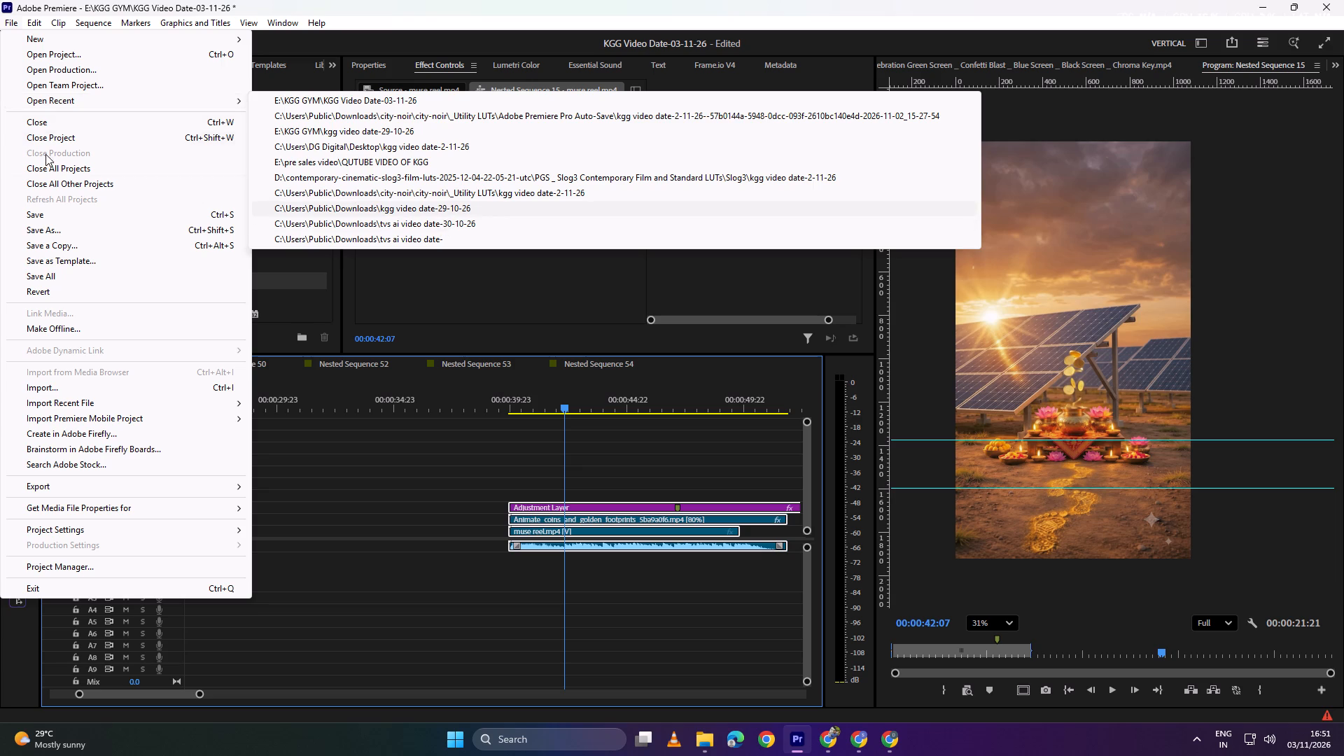
click(59, 60)
click(400, 245)
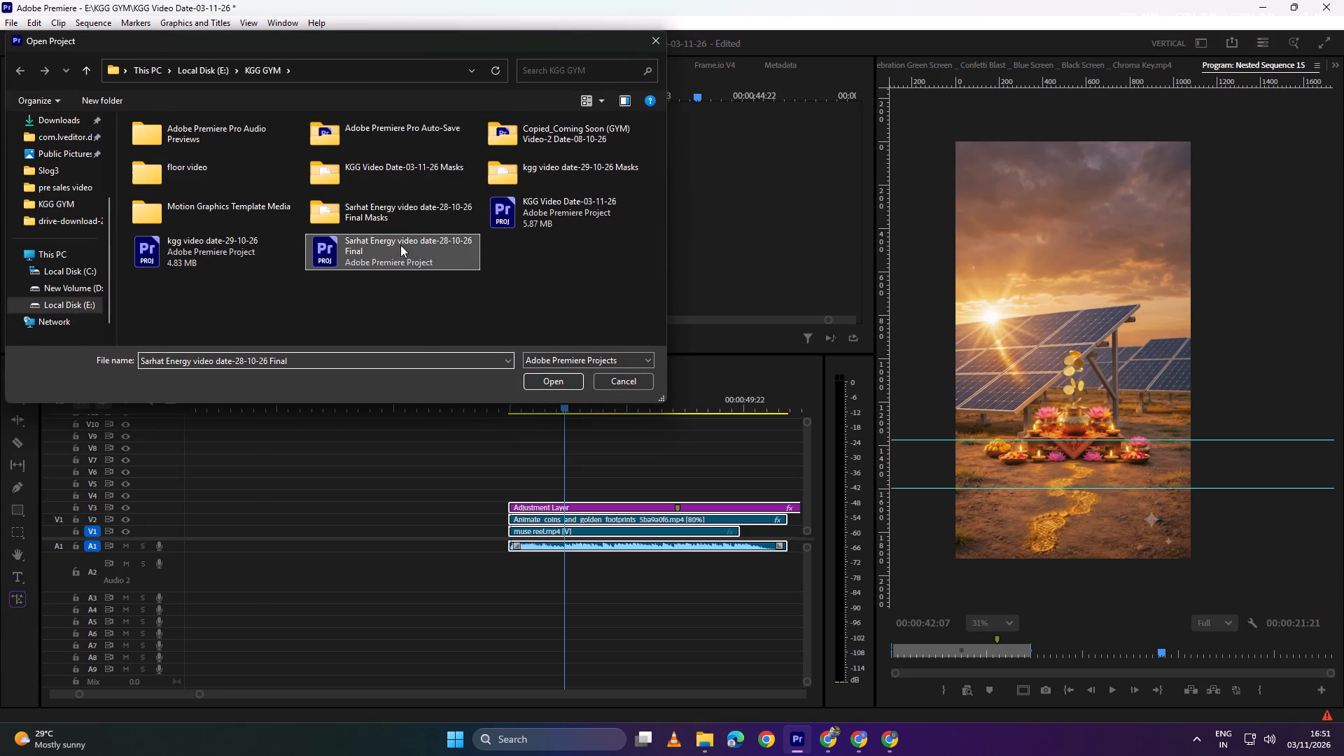
click(563, 379)
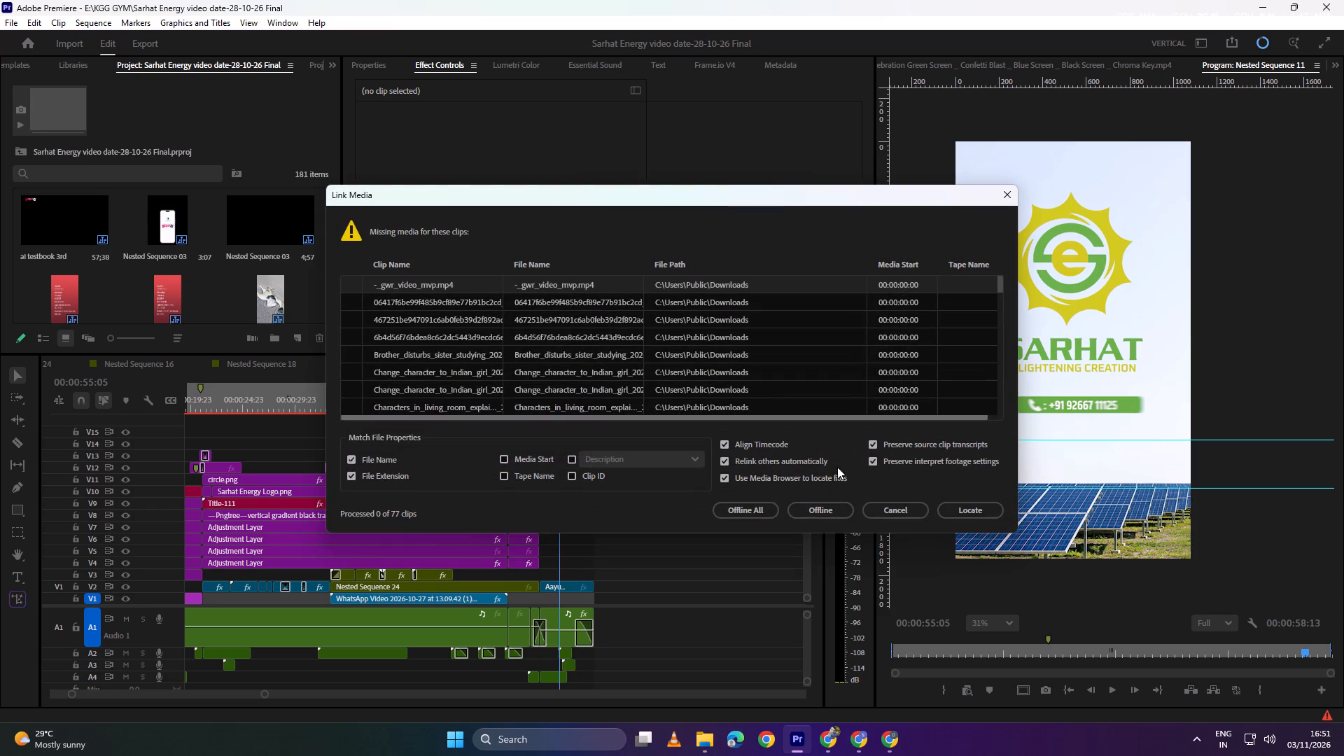
click(906, 514)
Move the closing logo clip on V2, its A2–A4 sounds and the V13 adjustment layers about 20 seconds later, past the main edit.
click(612, 575)
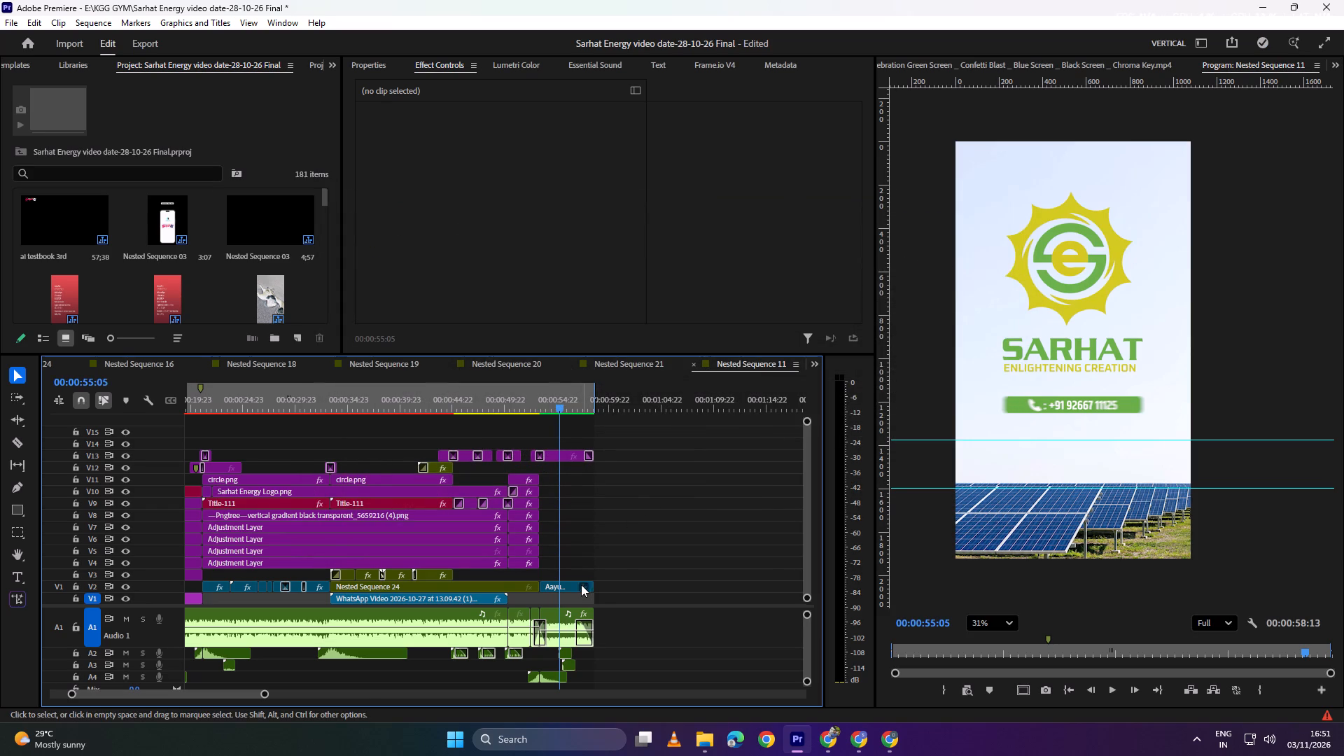
click(575, 587)
shift+drag(597, 682, 531, 664)
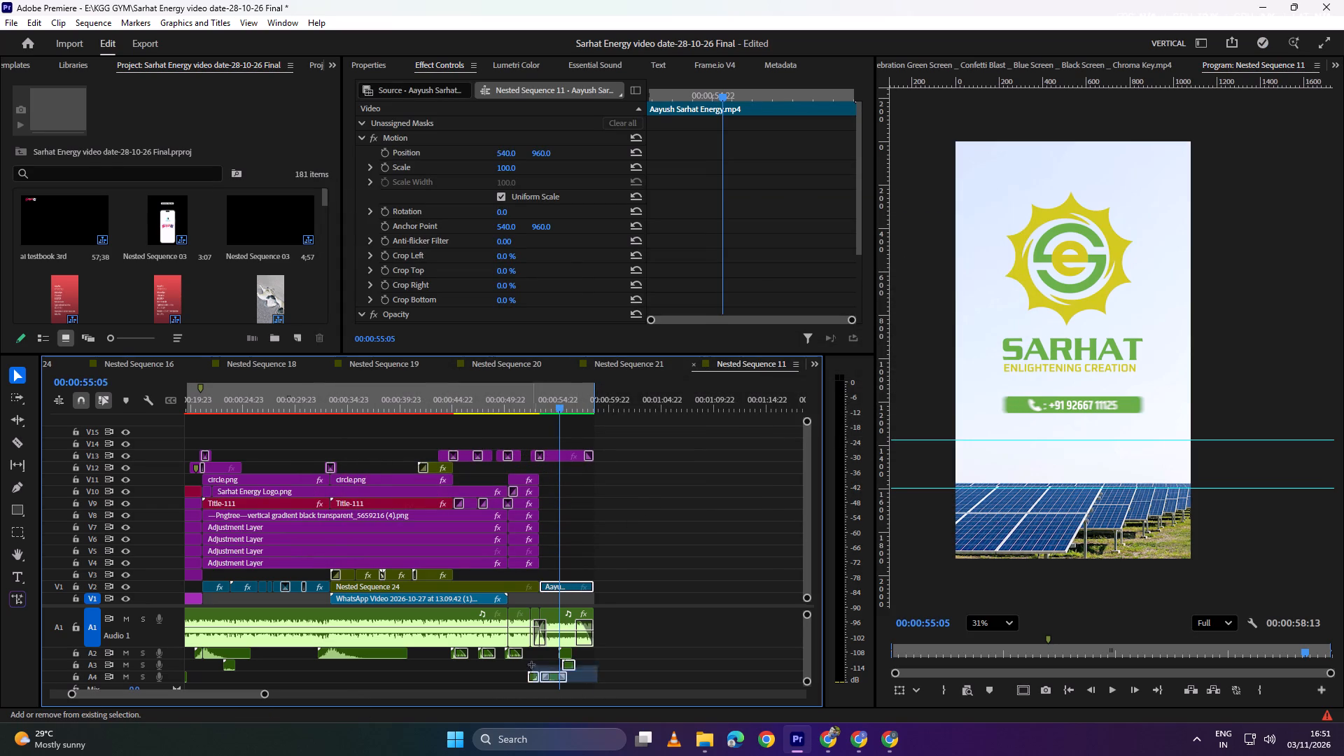
shift+drag(531, 664, 531, 657)
shift+drag(618, 441, 529, 442)
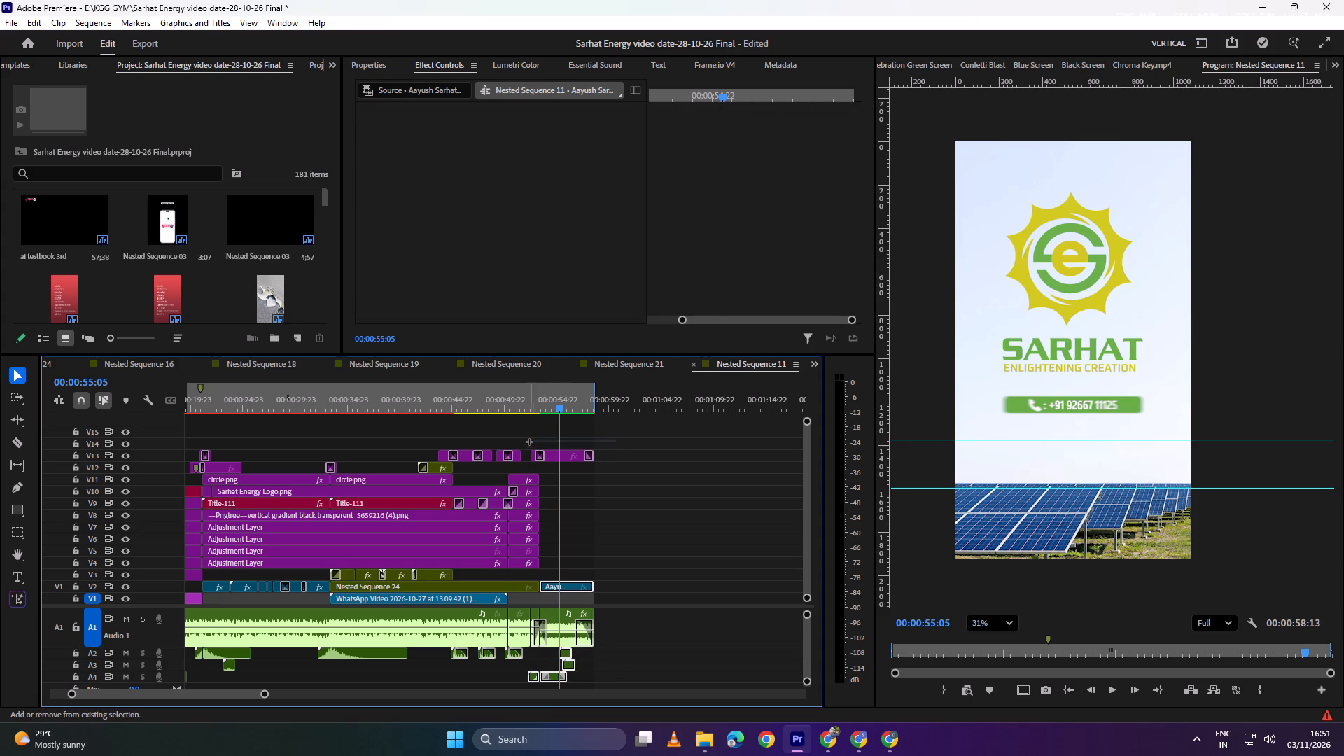
shift+drag(529, 442, 533, 451)
drag(564, 454, 777, 454)
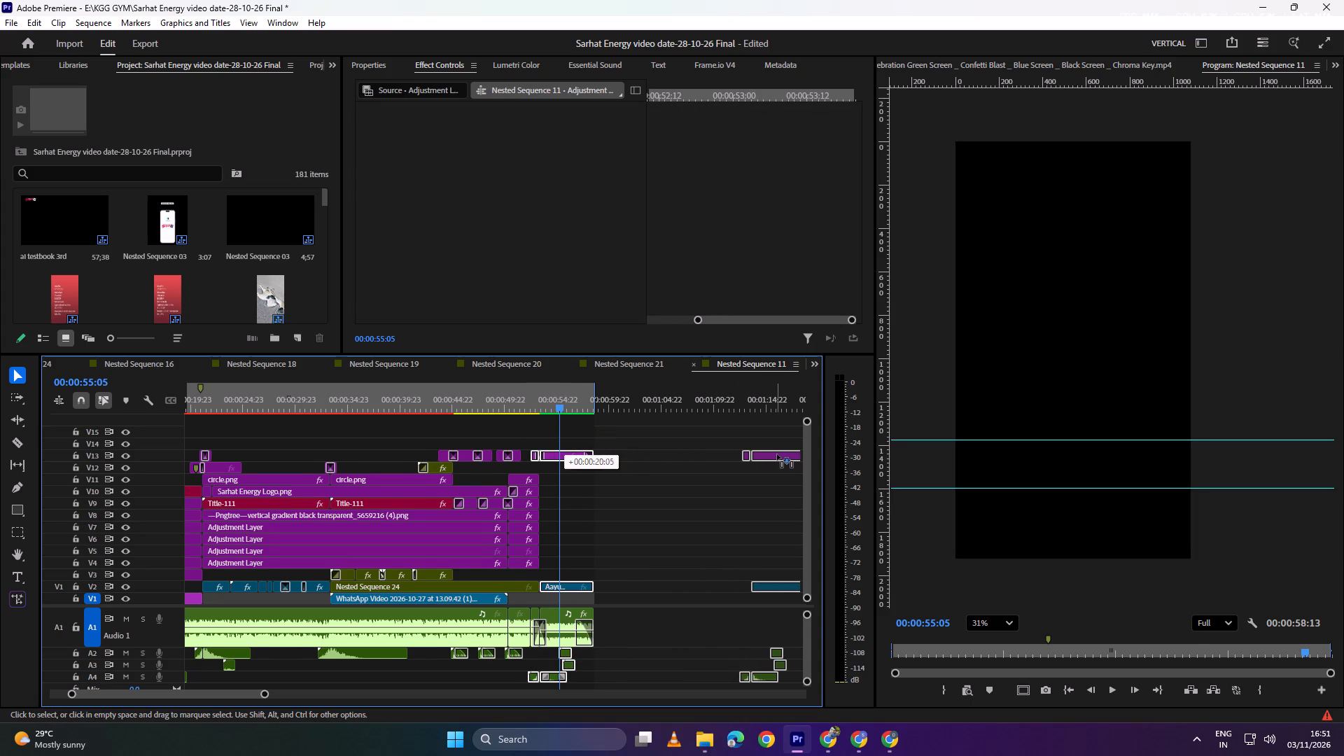
drag(777, 454, 778, 454)
Play the opening of Nested Sequence 11 from its start.
alt+scroll(549, 499, down, 8)
drag(454, 401, 447, 401)
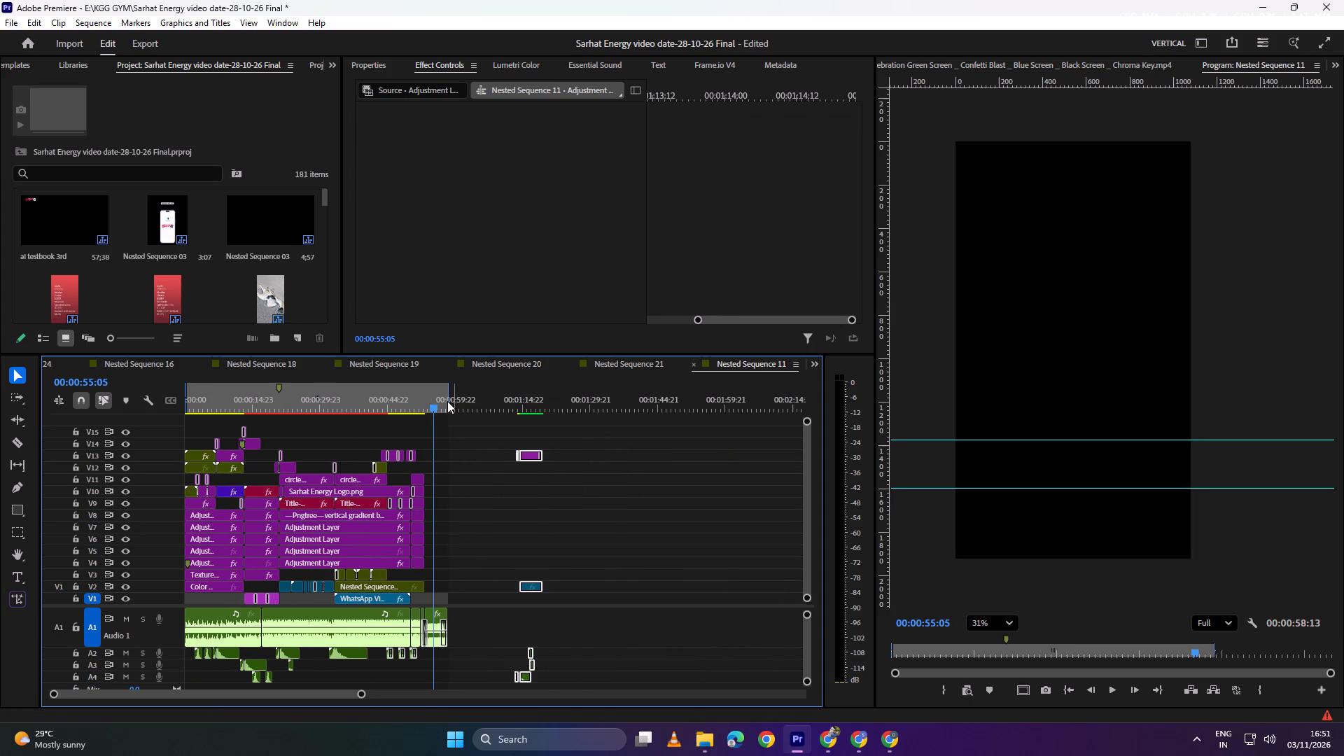
drag(447, 401, 161, 398)
key(space)
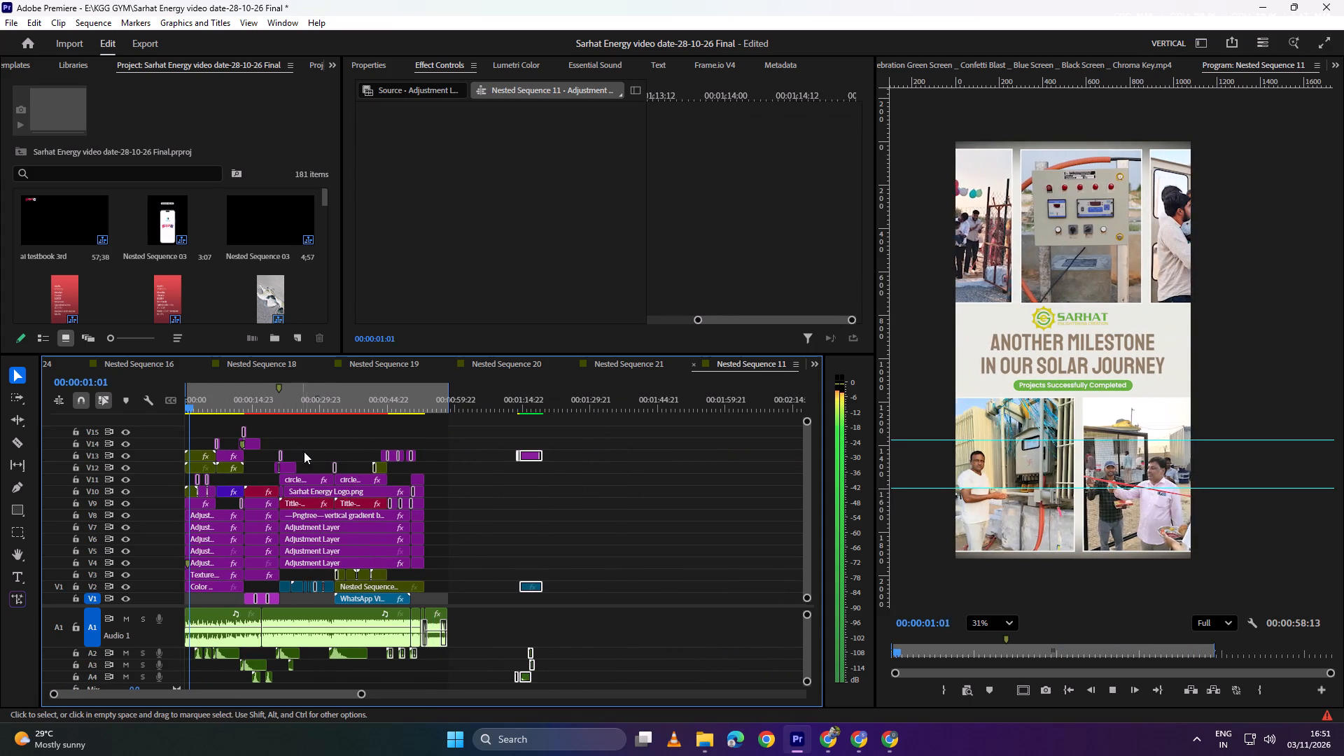
alt+scroll(274, 500, up, 4)
scroll(241, 513, up, 4)
key(space)
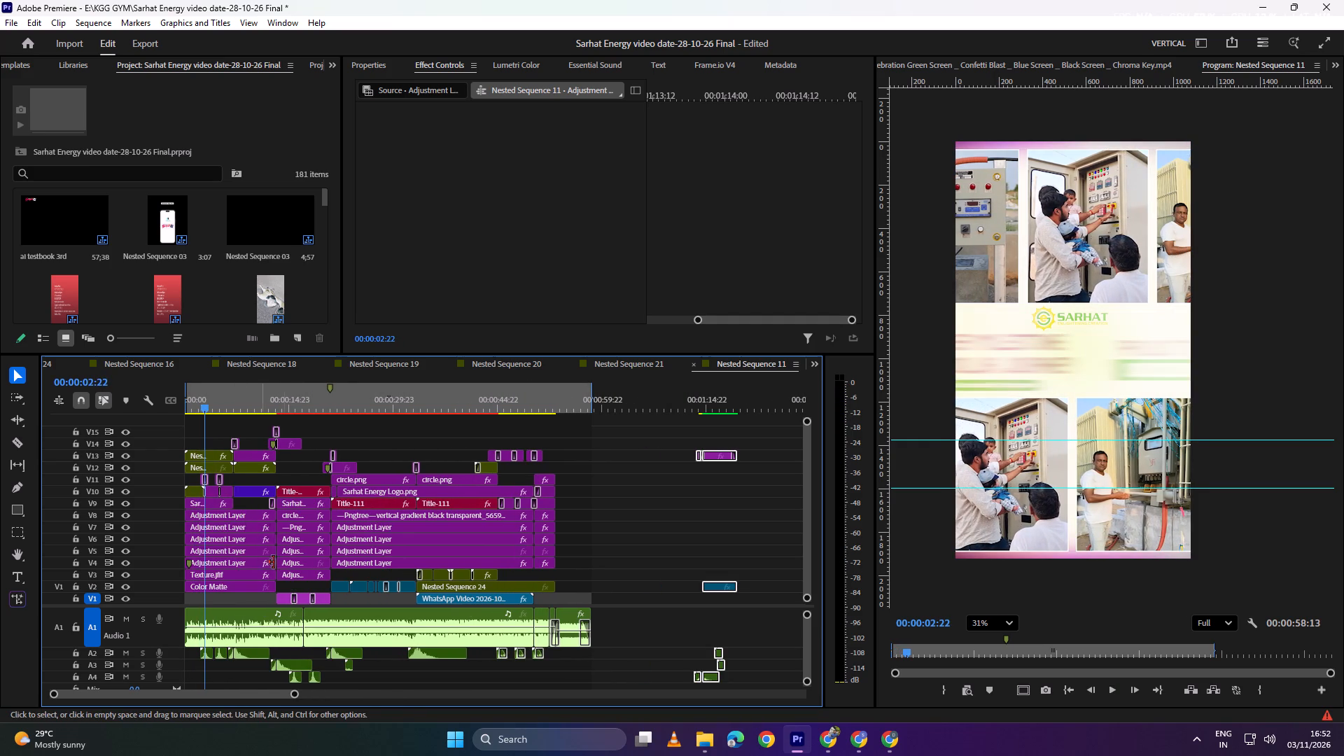
Delete the main edit's audio clips, everything on V1 and V2, and the nested clips on V3, keeping the moved ending.
alt+scroll(527, 648, down, 3)
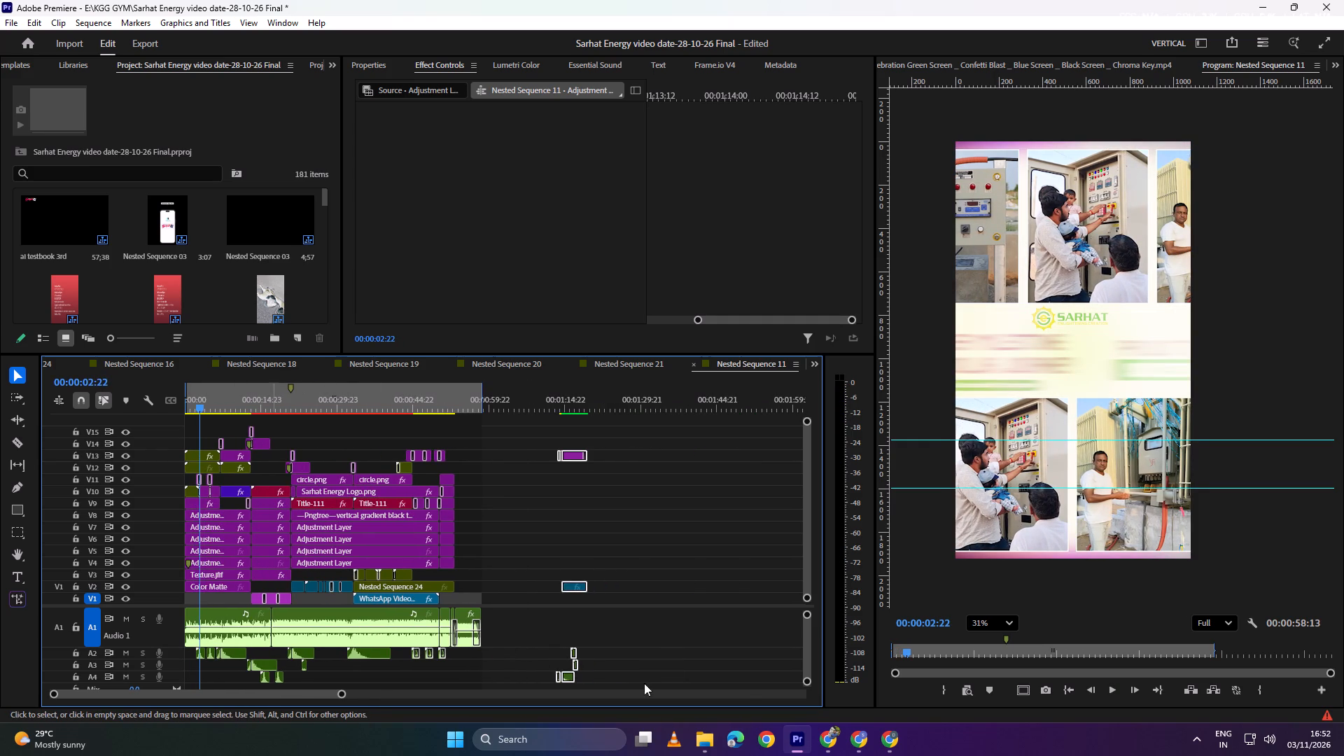
drag(808, 683, 806, 710)
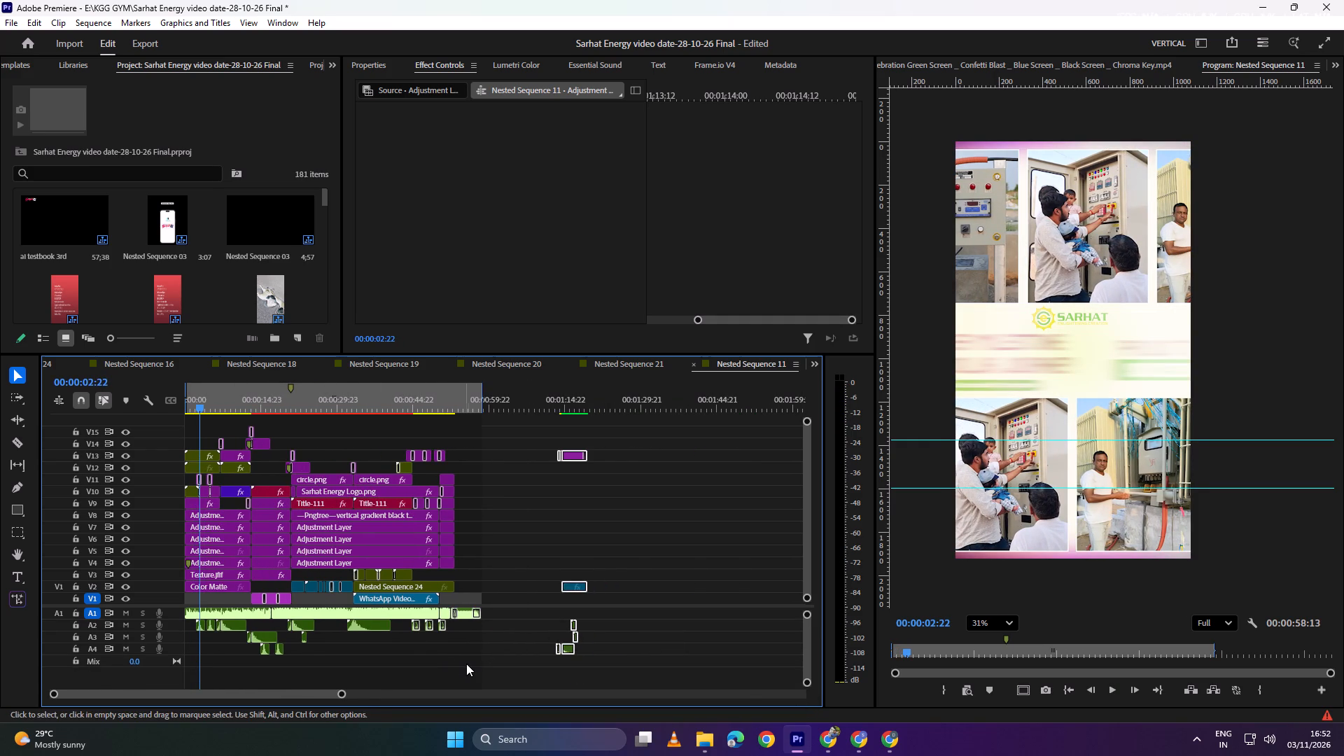
drag(475, 664, 170, 596)
key(BackSpace)
drag(444, 633, 207, 592)
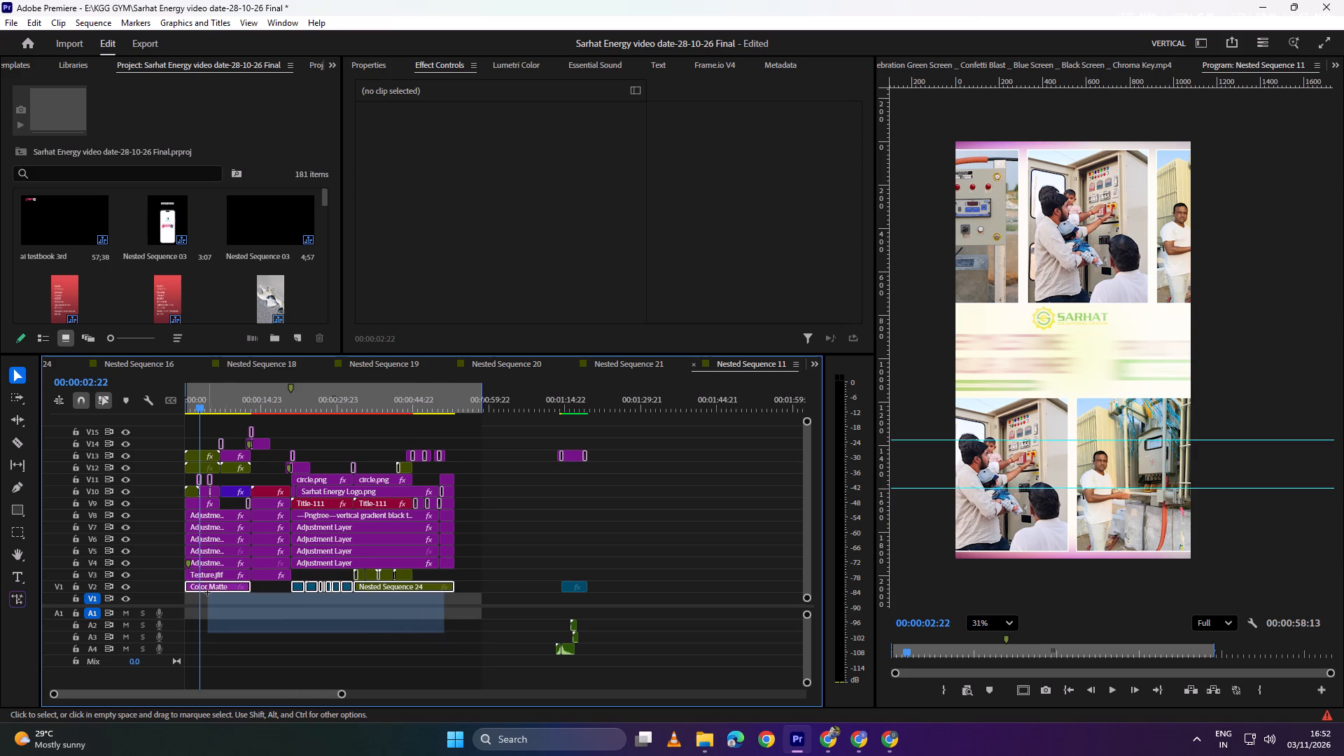
drag(207, 592, 206, 591)
key(BackSpace)
drag(435, 614, 356, 579)
key(BackSpace)
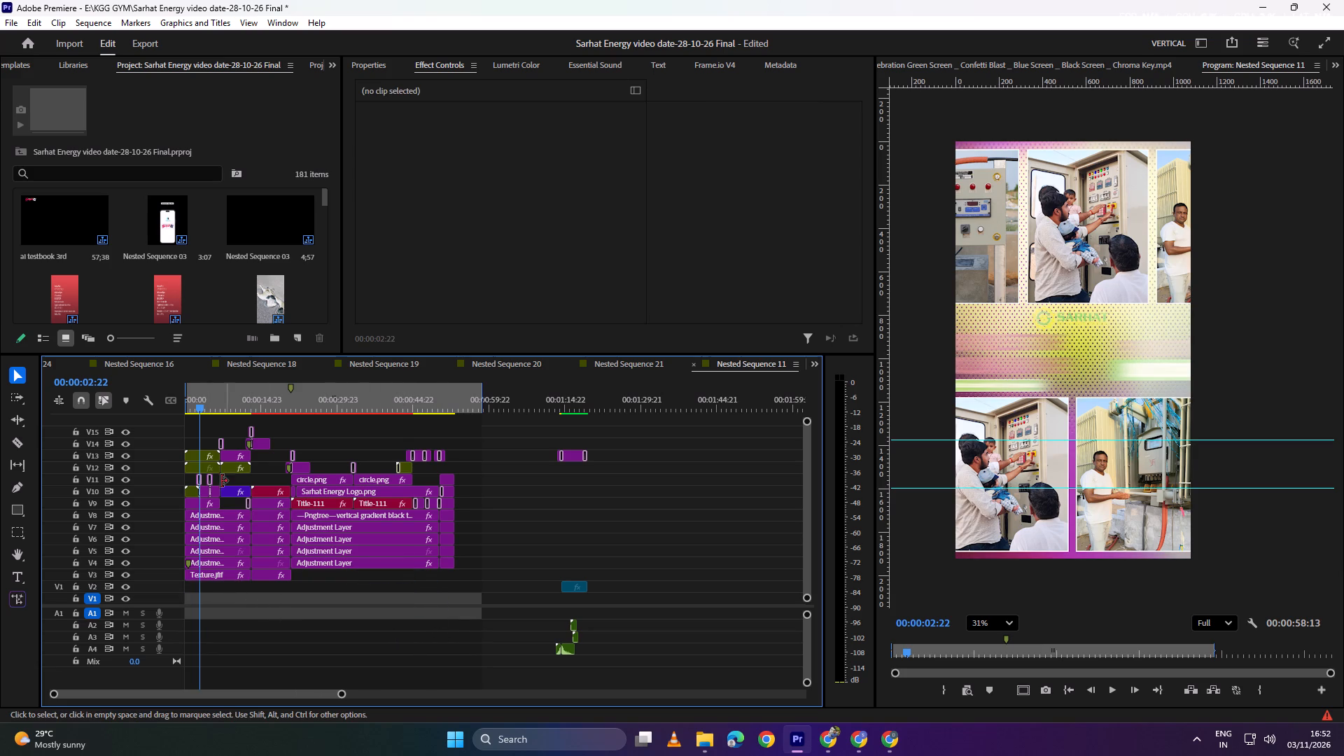
Delete the main edit's clips on V11 through V15, keeping the moved ending clips.
drag(471, 432, 209, 469)
key(BackSpace)
drag(500, 439, 205, 468)
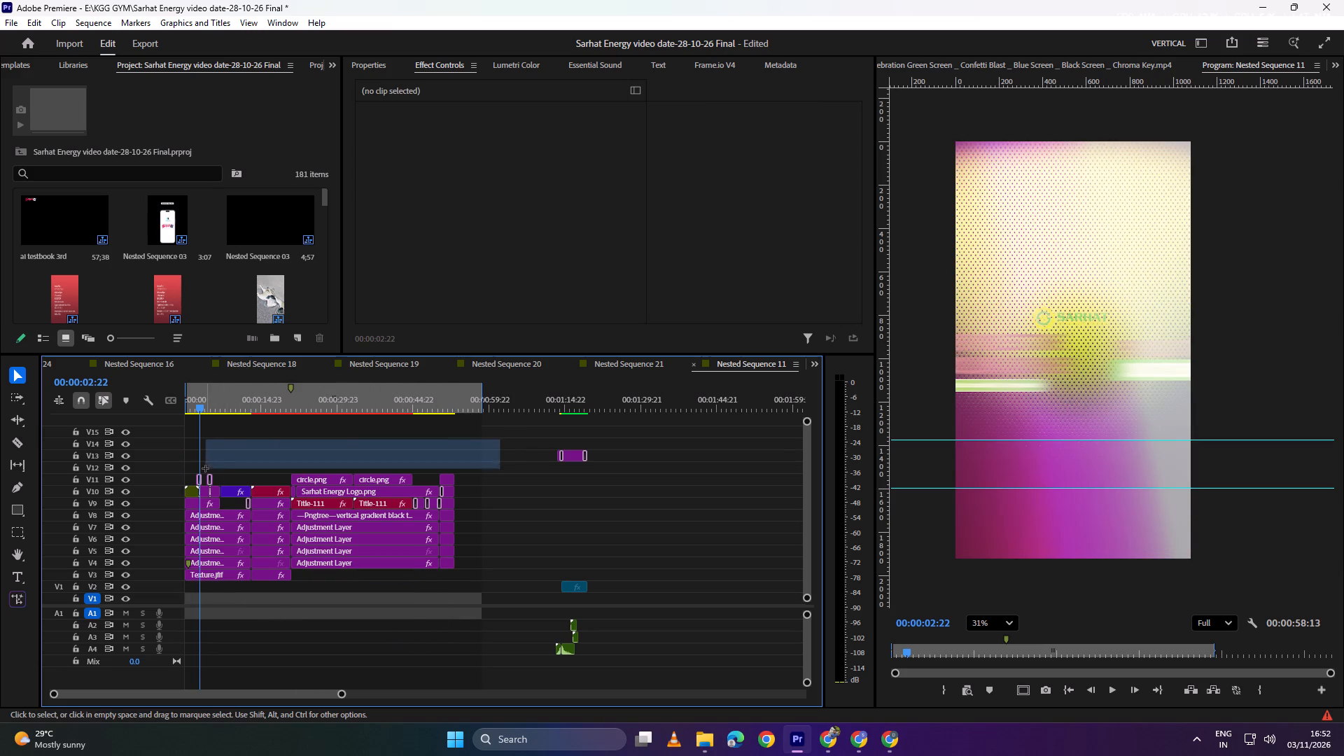
drag(205, 468, 174, 478)
key(BackSpace)
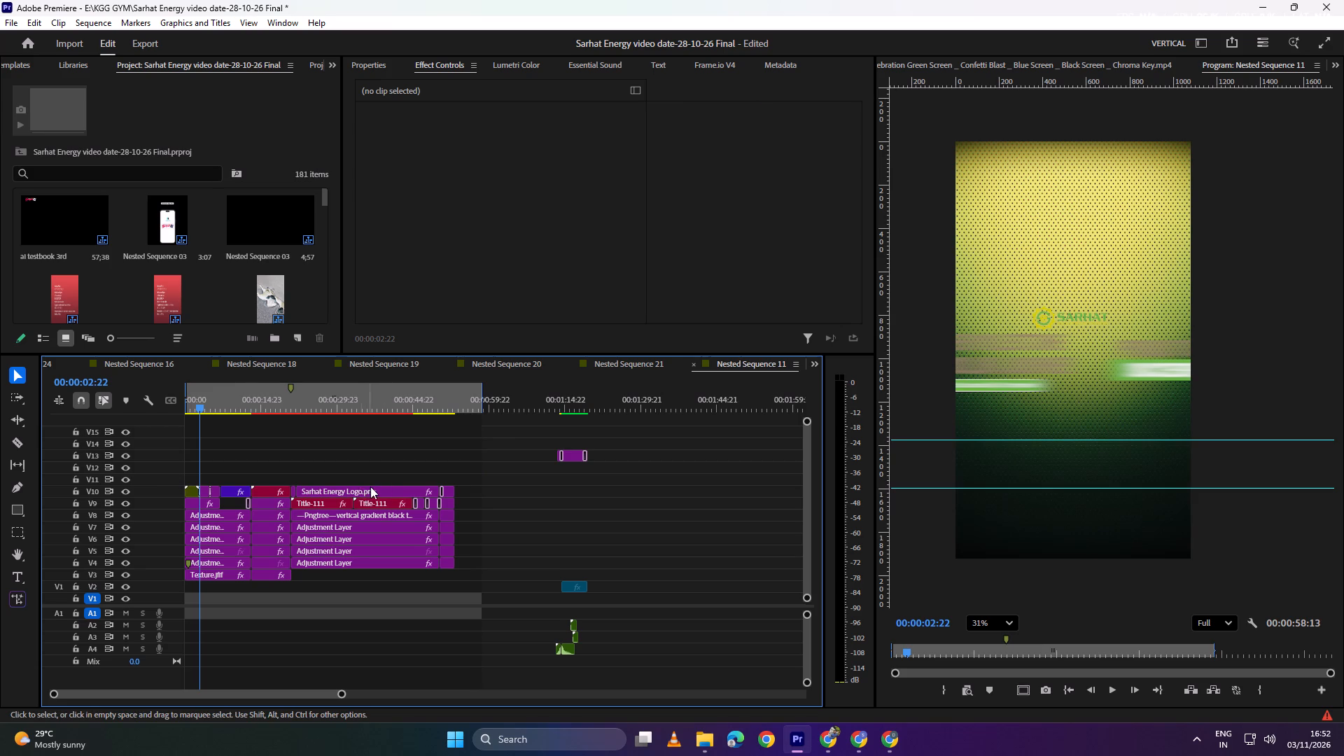
Move the long Sarhat Energy Logo.png clip on V10 to the sequence start, over the other V10 clips.
drag(356, 489, 224, 487)
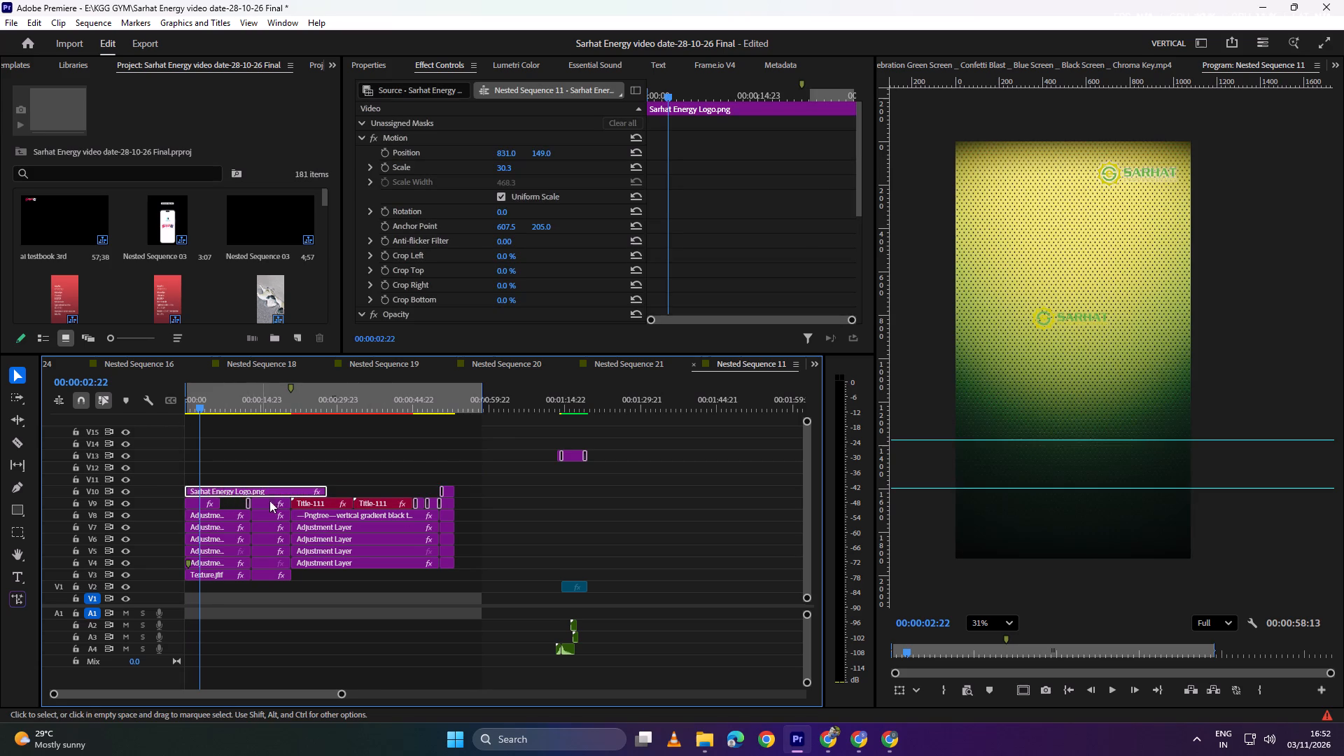
Delete the main edit's remaining clips after the opening stack on V3–V9, keeping the first logo, adjustment layers and Texture.jfif.
drag(508, 471, 364, 568)
key(BackSpace)
drag(383, 534, 360, 523)
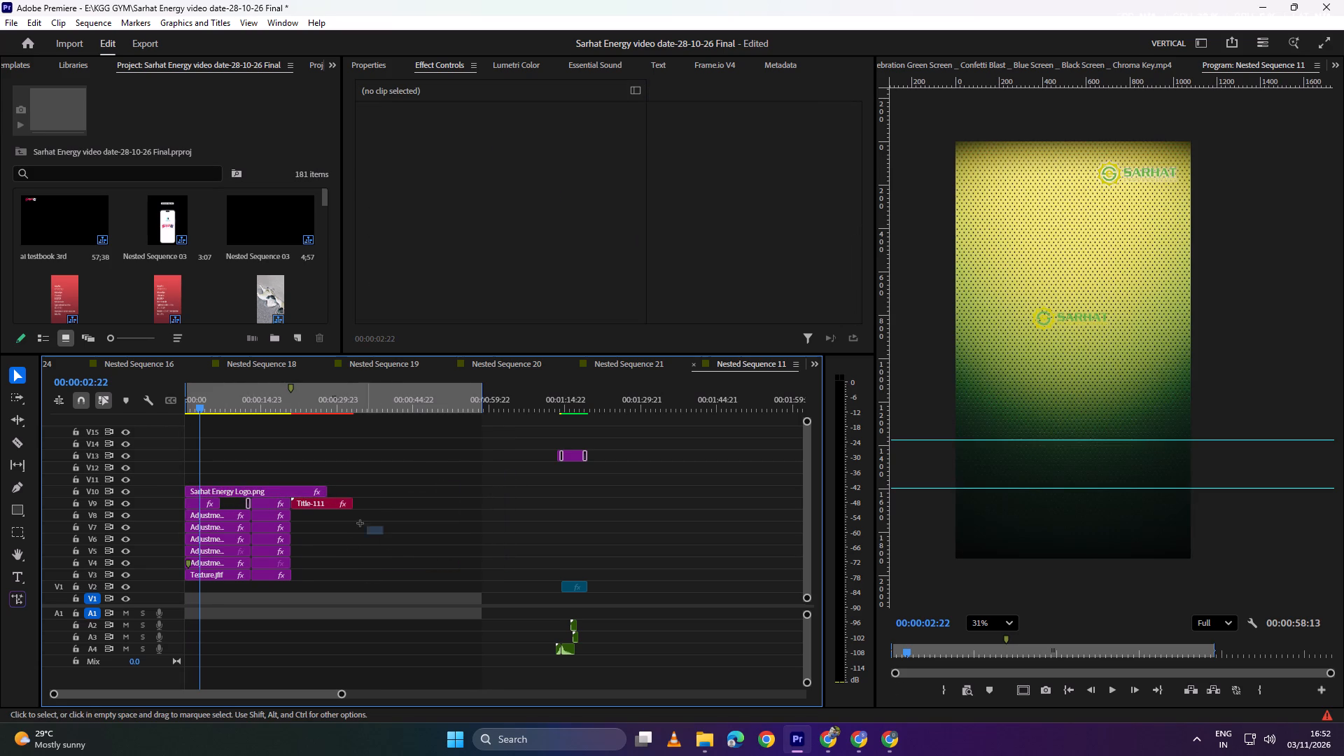
drag(360, 523, 330, 505)
key(BackSpace)
drag(333, 603, 267, 506)
key(BackSpace)
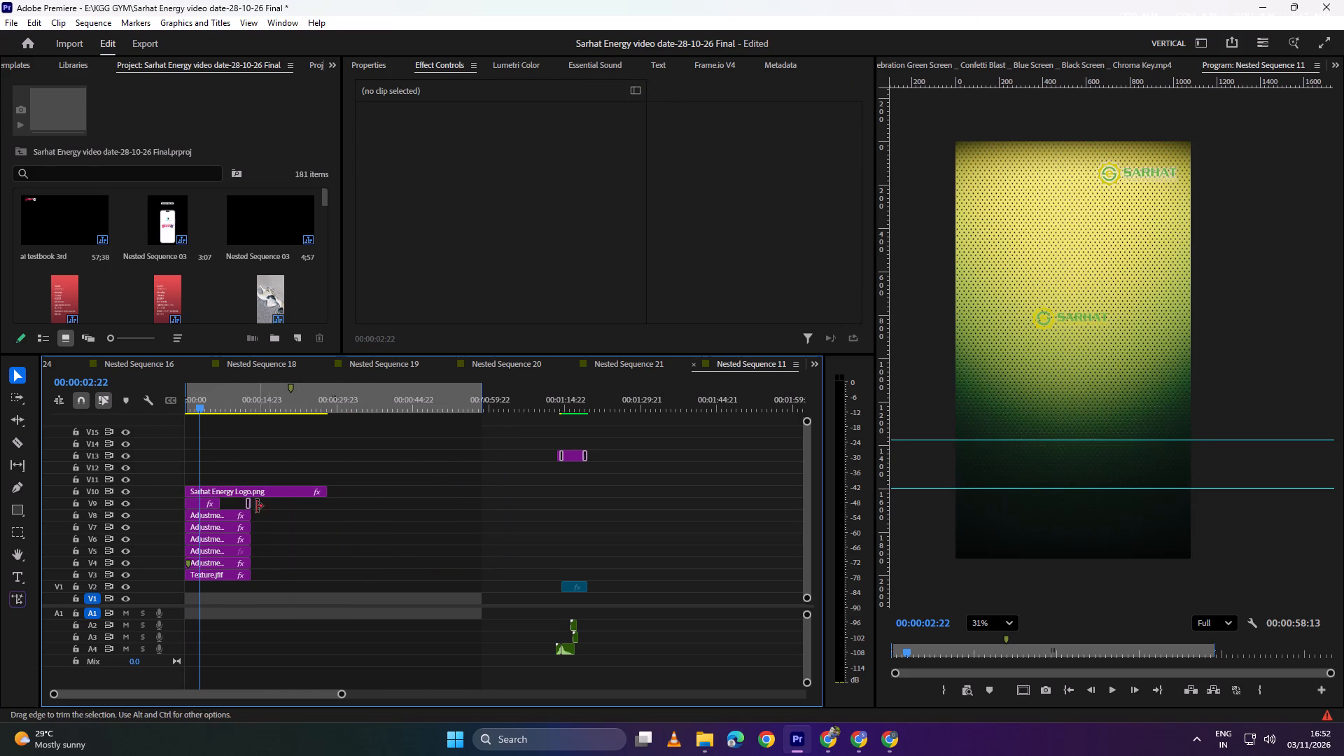
drag(280, 507, 239, 502)
key(BackSpace)
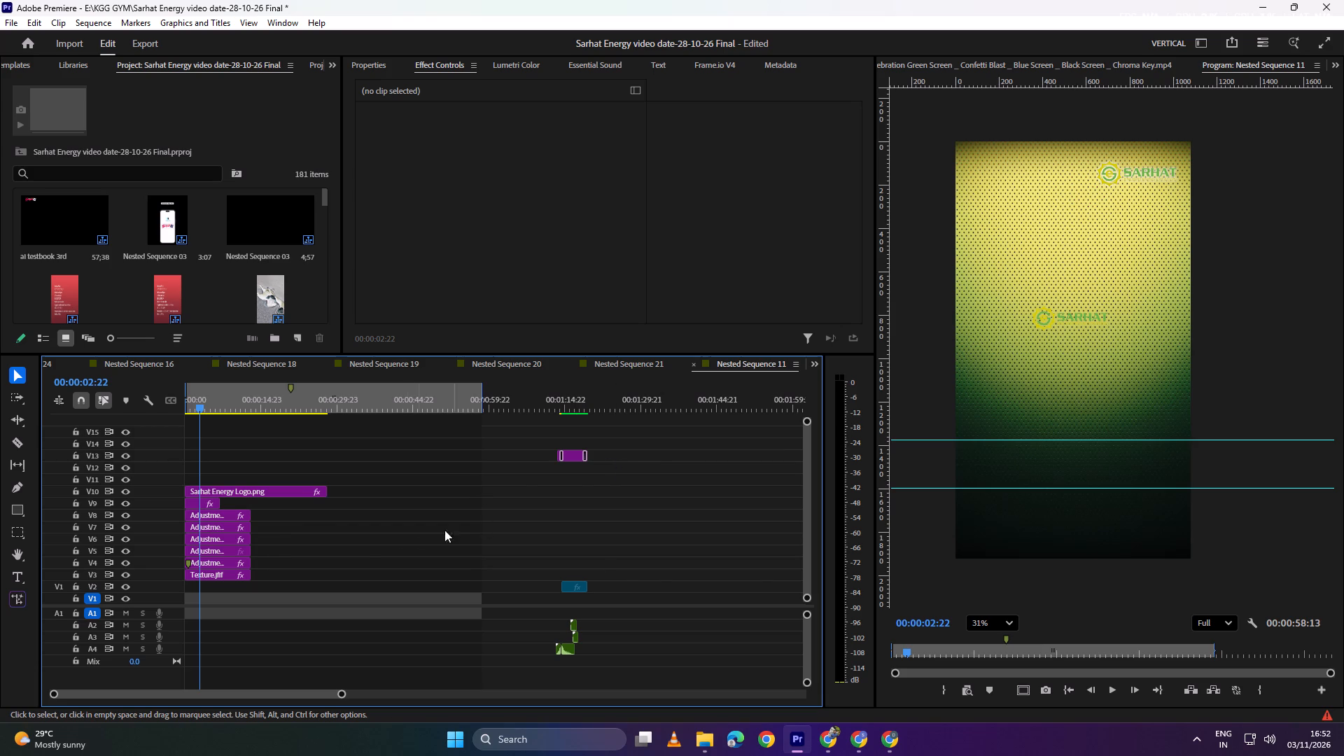
Delete the Sarhat Energy Logo.png clip on V10.
alt+scroll(279, 548, up, 20)
alt+scroll(279, 548, up, 10)
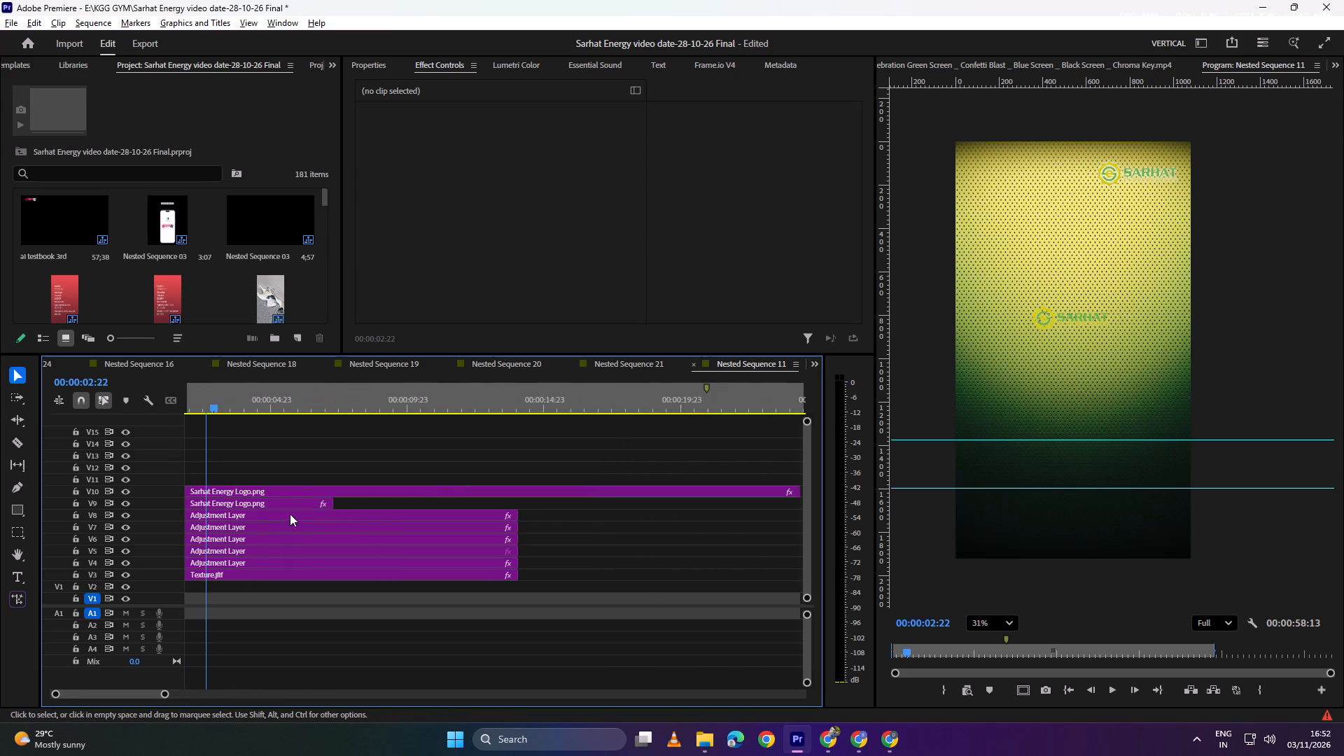
click(322, 488)
key(BackSpace)
Extend the V9 Sarhat Energy Logo.png clip to the end of the adjustment layers and return the playhead to the sequence start.
drag(342, 498, 355, 497)
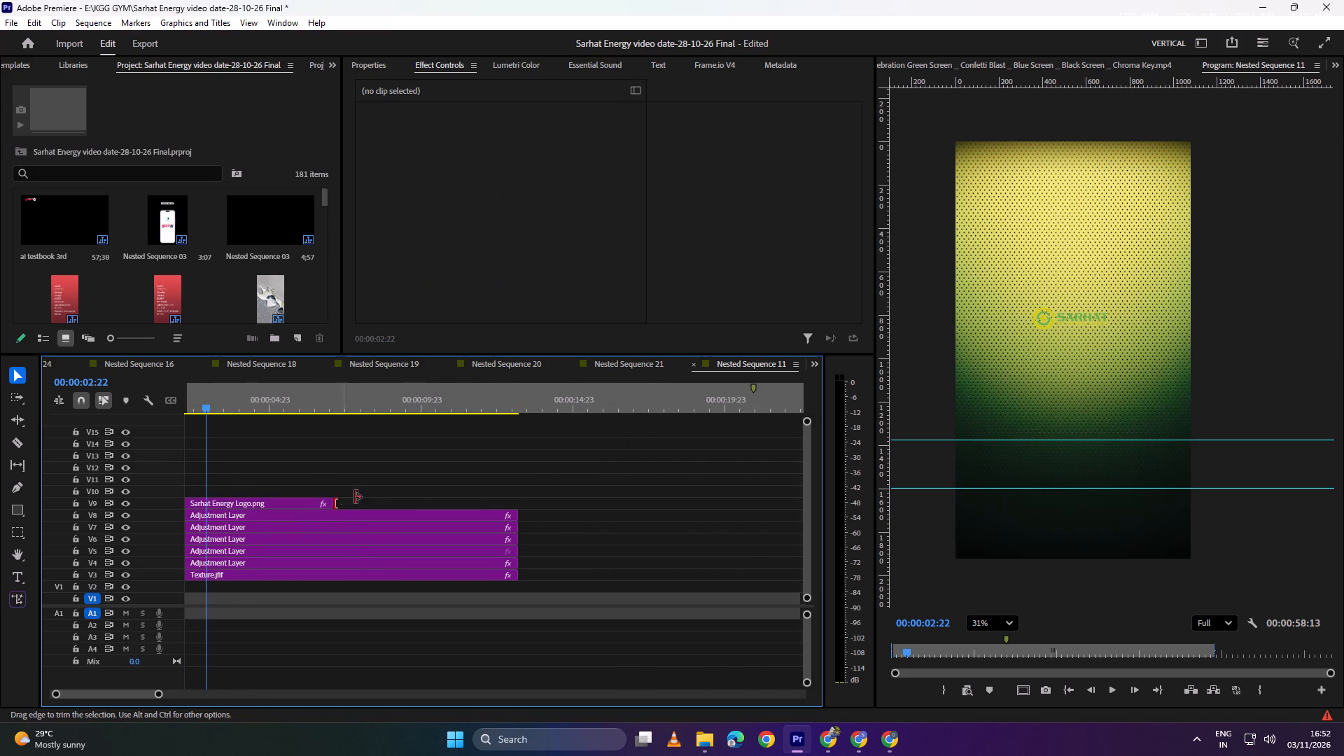
drag(355, 497, 530, 494)
drag(493, 393, 111, 412)
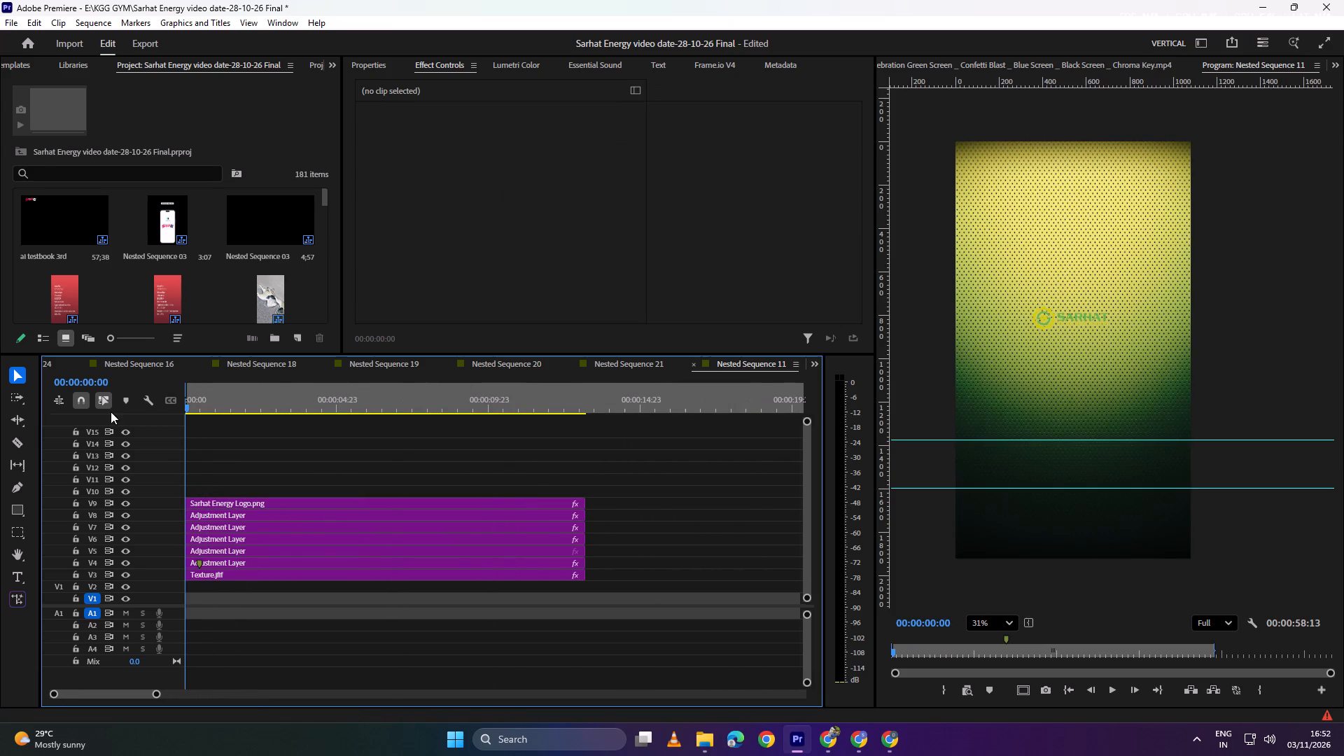
Delete the Texture.jfif clip from V3 beneath the adjustment layers.
drag(111, 412, 110, 412)
click(220, 572)
key(BackSpace)
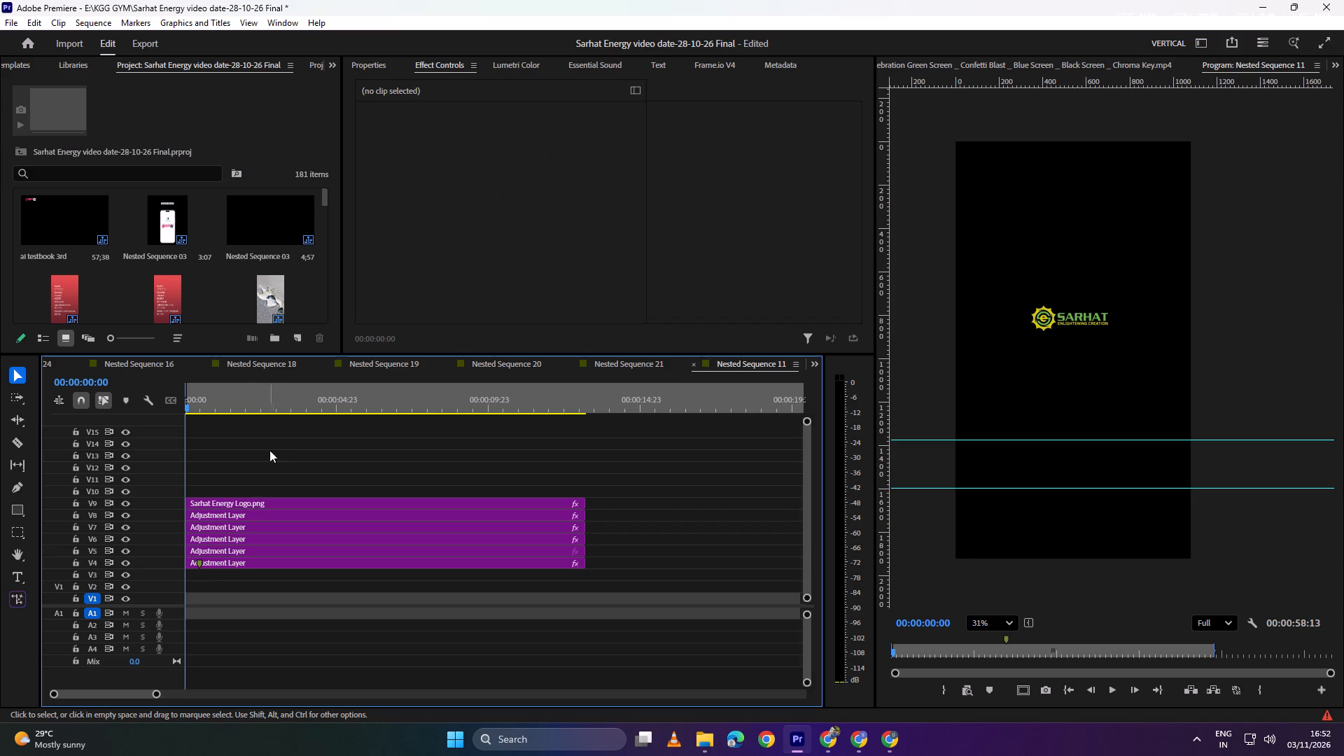
Raise the V9 Sarhat Energy Logo.png to a vertical position of 142, showing the safe margins as a guide.
click(248, 503)
drag(547, 150, 321, 231)
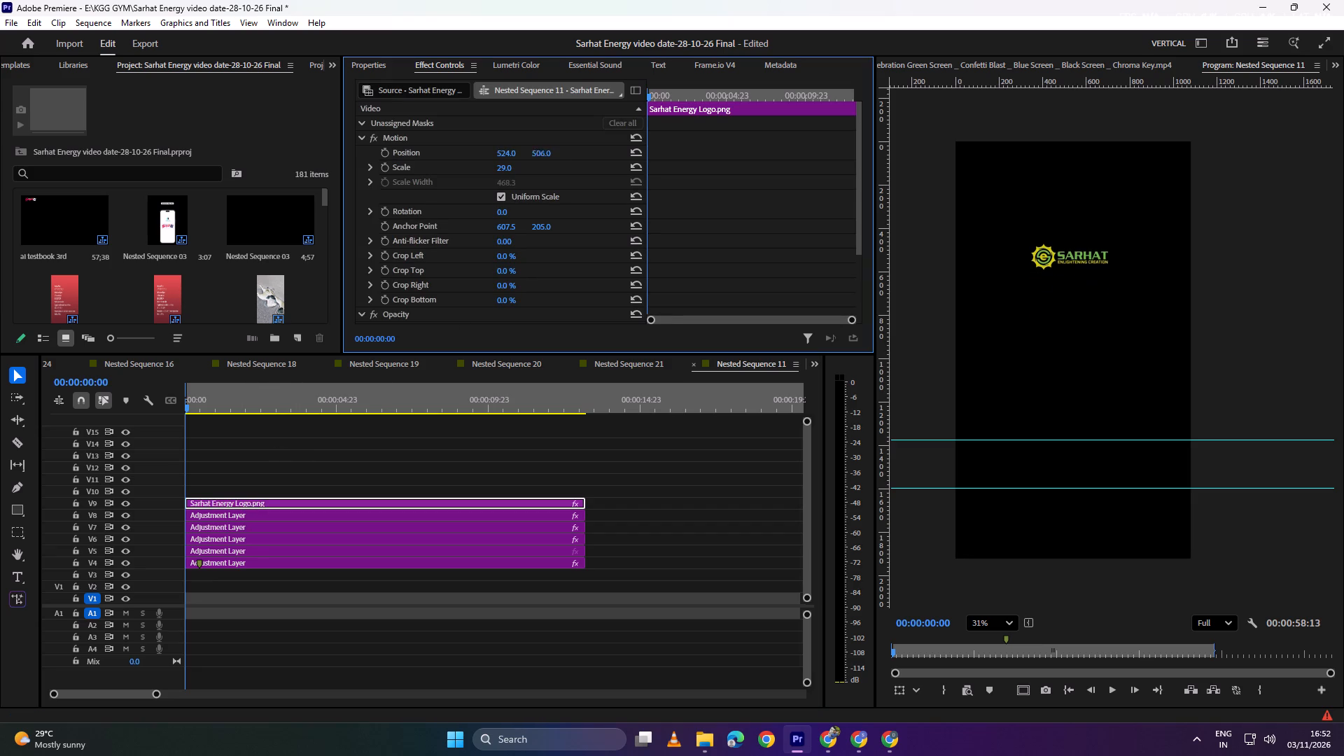
drag(321, 231, 72, 316)
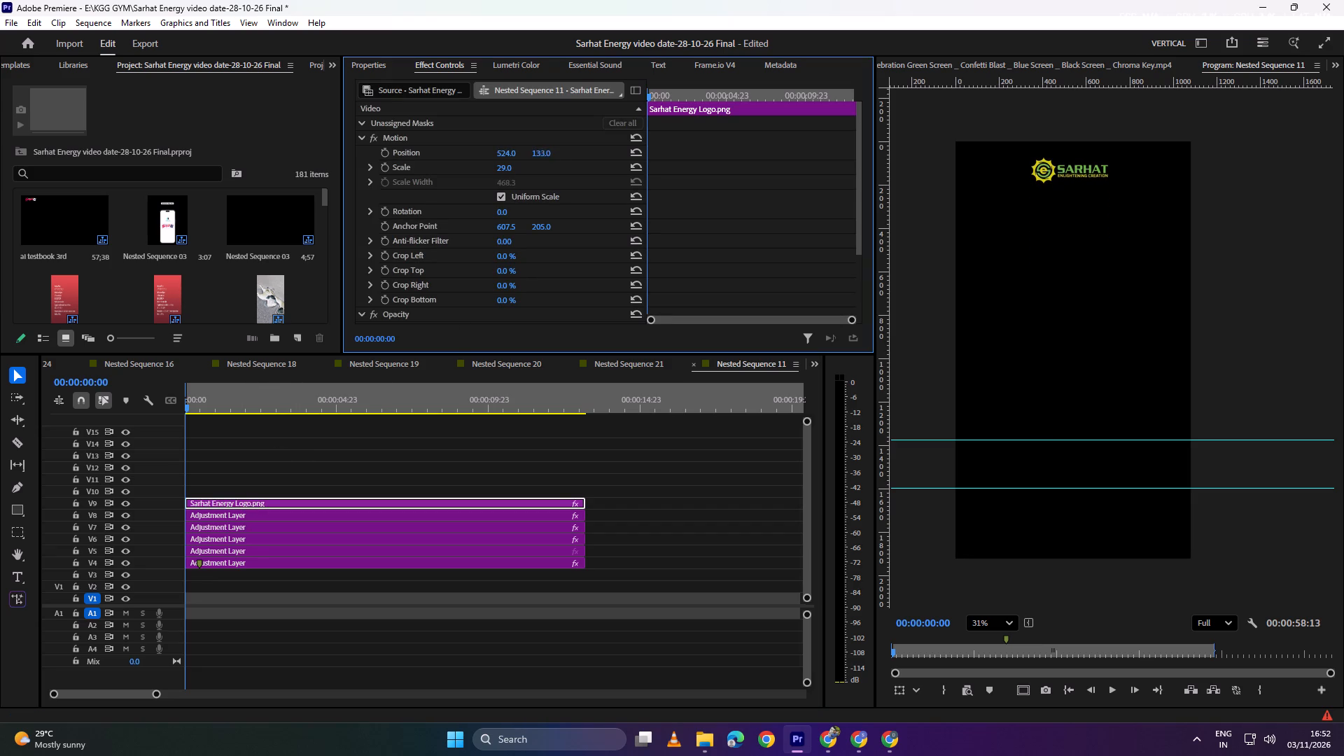
drag(72, 316, 72, 317)
click(1024, 687)
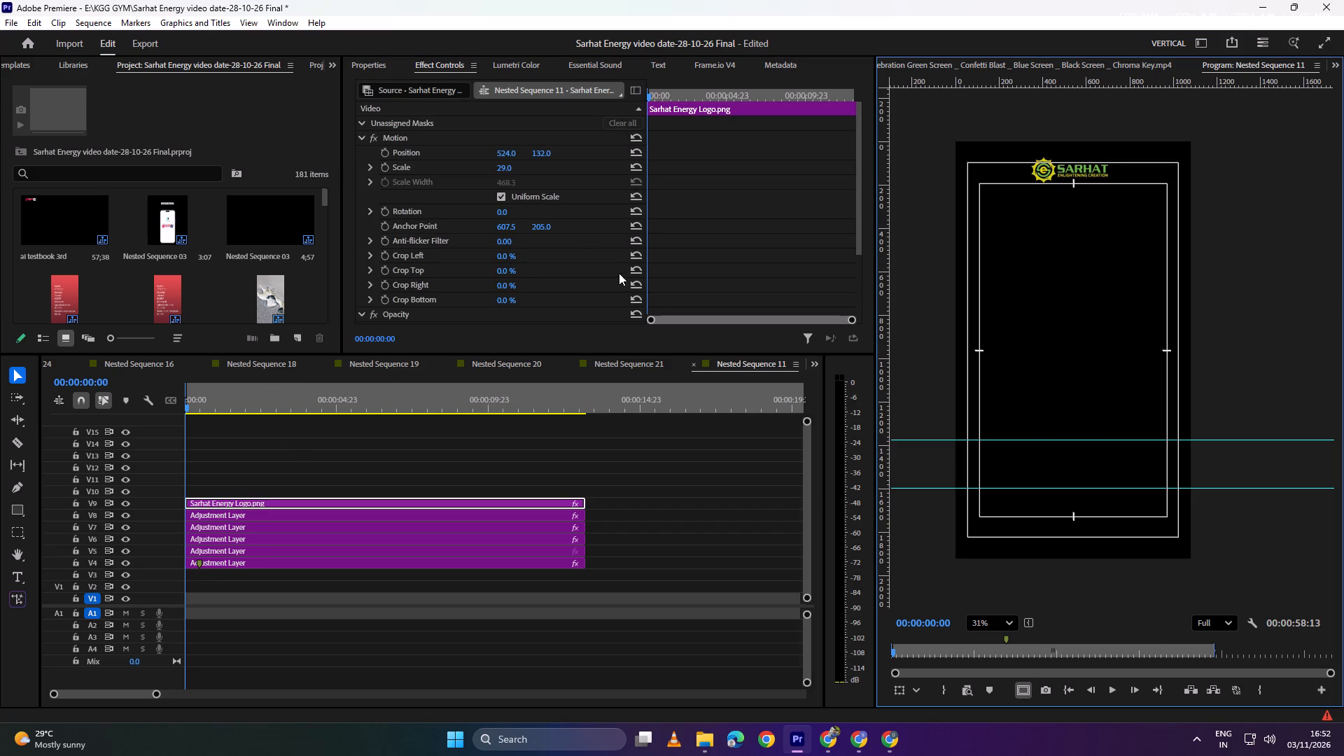
drag(540, 155, 547, 153)
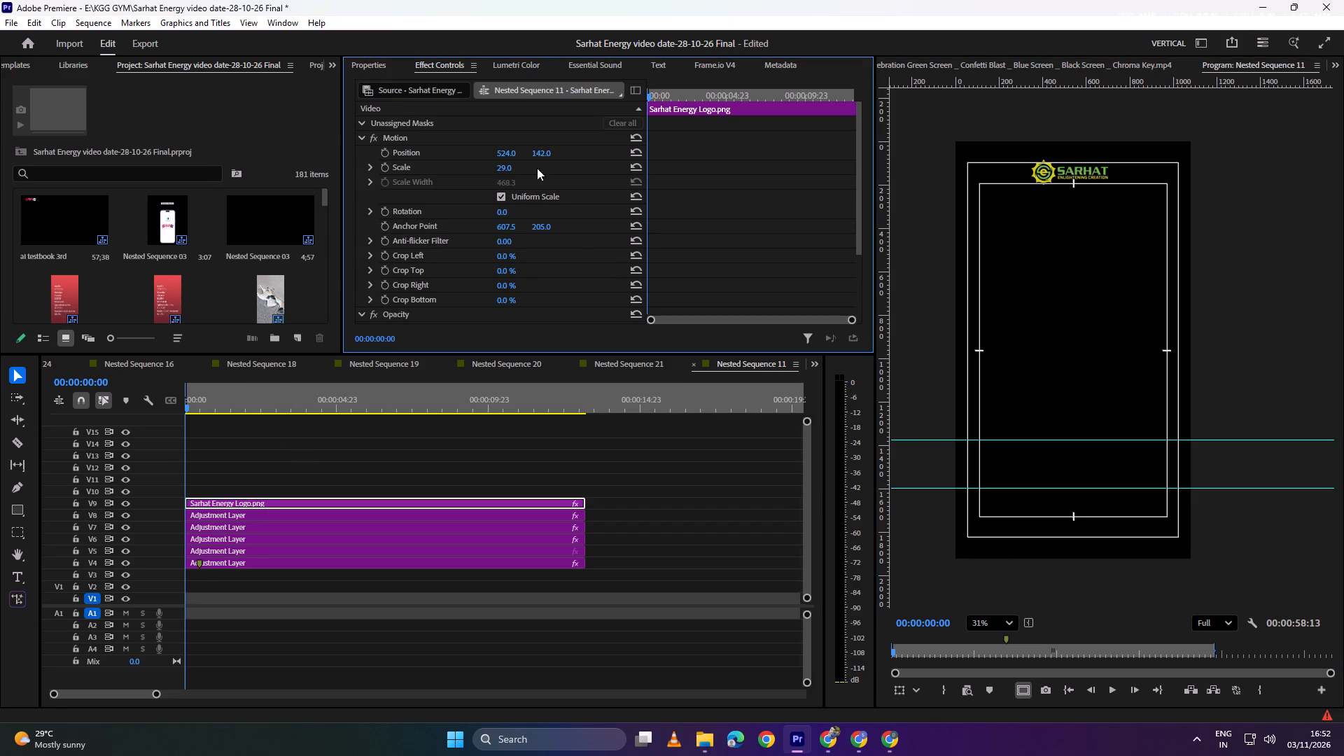
Paste the copied coins animation, muse reel.mp4, adjustment layer and audio, and move them together to the sequence start.
click(612, 485)
alt+scroll(482, 457, down, 9)
click(407, 404)
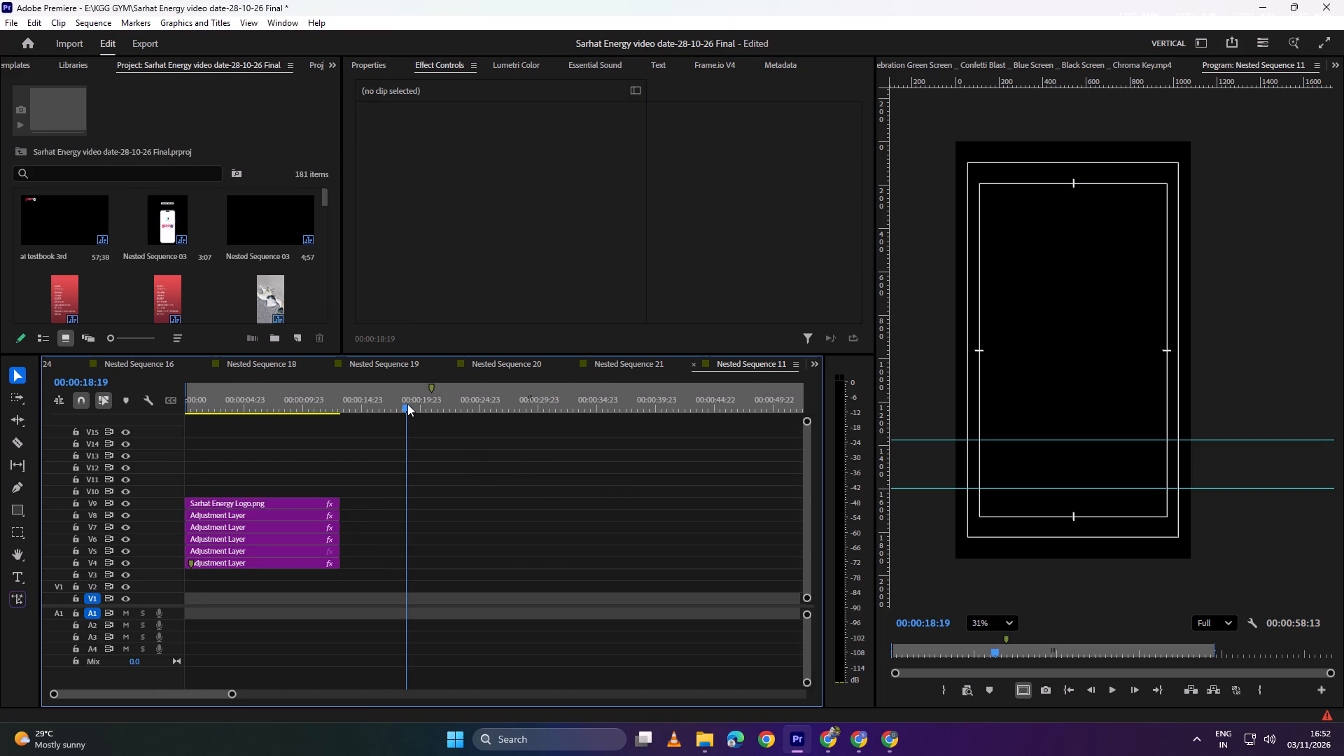
key(ctrl+v)
drag(515, 535, 437, 635)
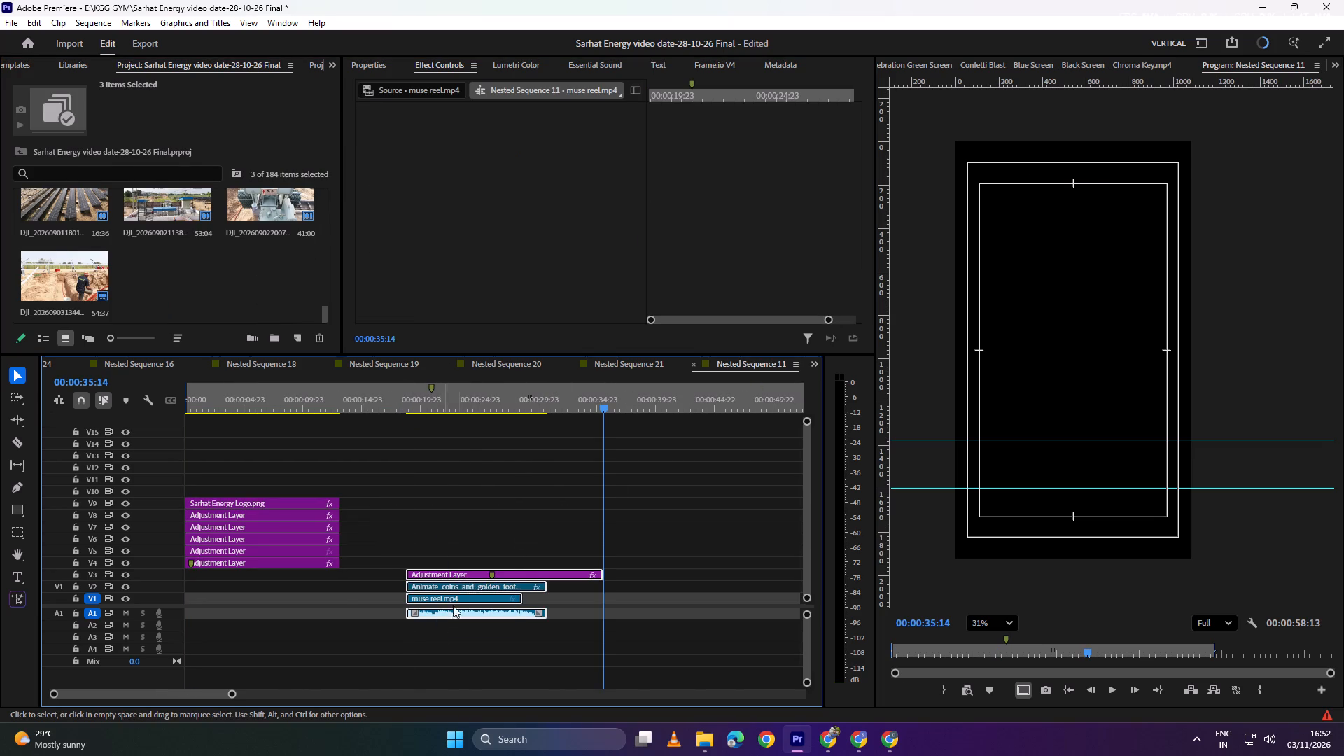
drag(471, 572, 182, 577)
click(479, 521)
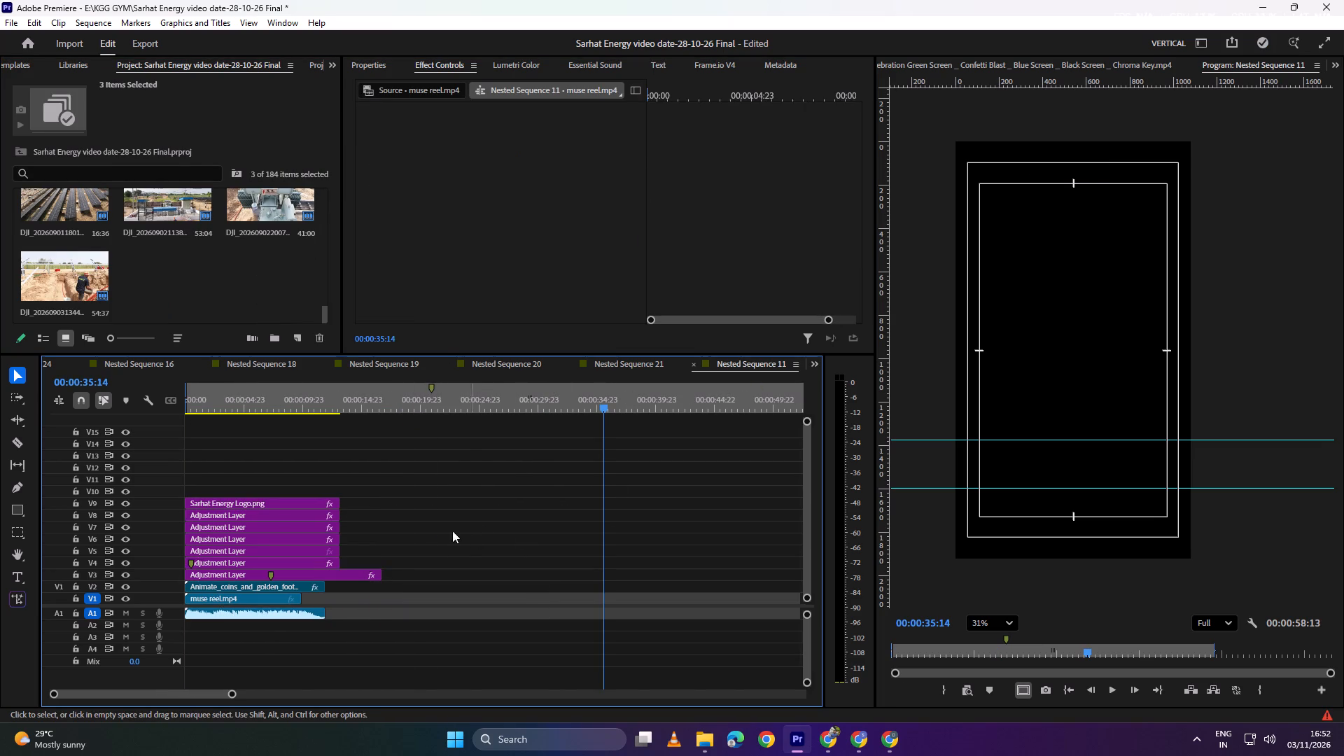
Move the pasted adjustment layer from V3 to the empty stretch of V5 beyond the opening stack.
drag(335, 574, 548, 551)
Play the opening from the sequence start and examine the logo over the coins animation at different zoom levels.
drag(300, 391, 0, 437)
scroll(1058, 423, up, 4)
key(space)
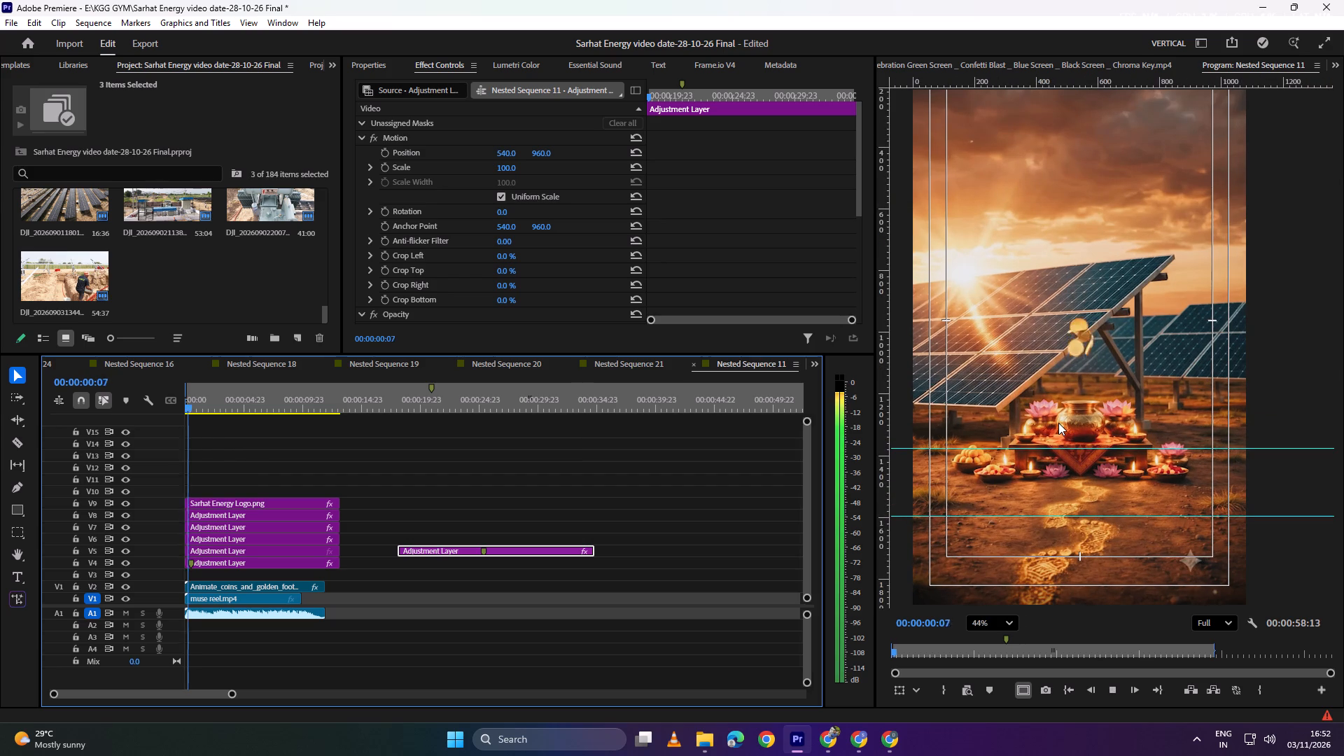
key(space)
scroll(1079, 419, down, 5)
key(space)
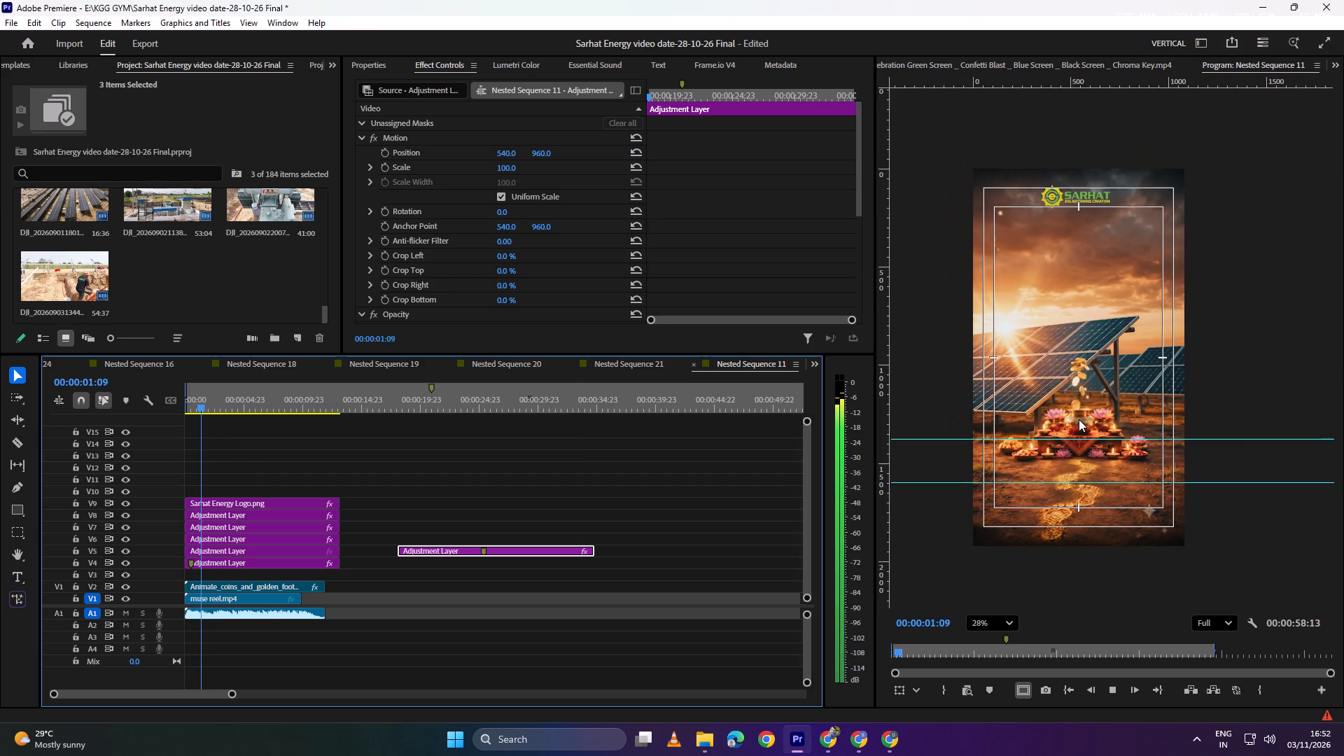
scroll(1079, 419, up, 2)
key(space)
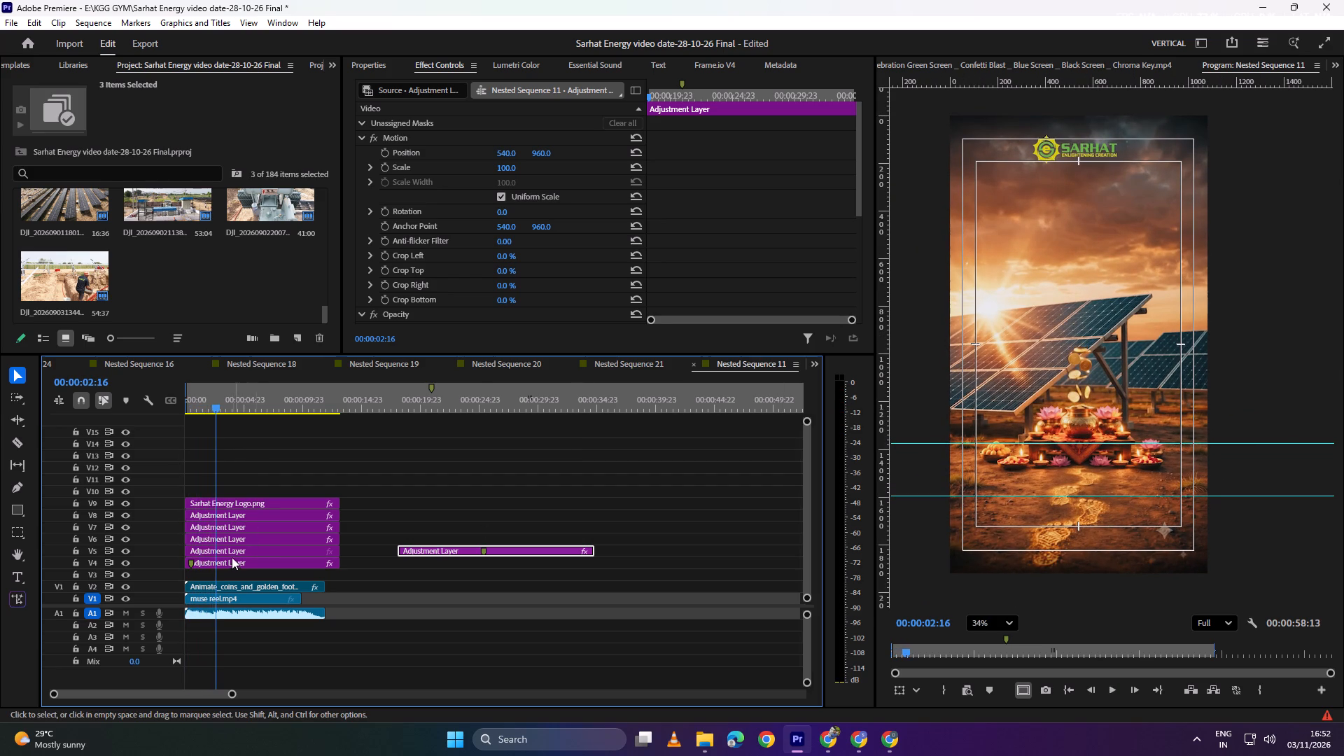
Toggle V4's output to compare the coins footage with and without its adjustment layer.
click(231, 558)
click(127, 562)
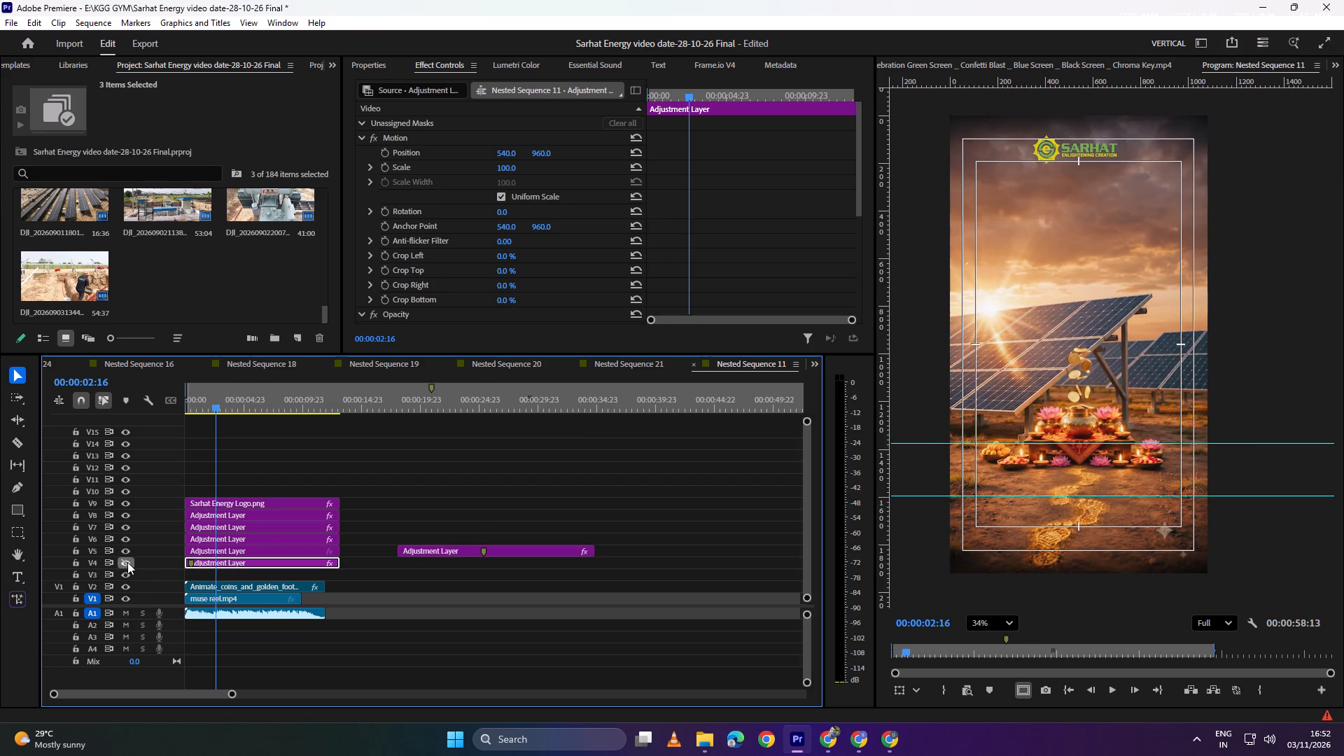
click(127, 562)
click(127, 562)
click(127, 562)
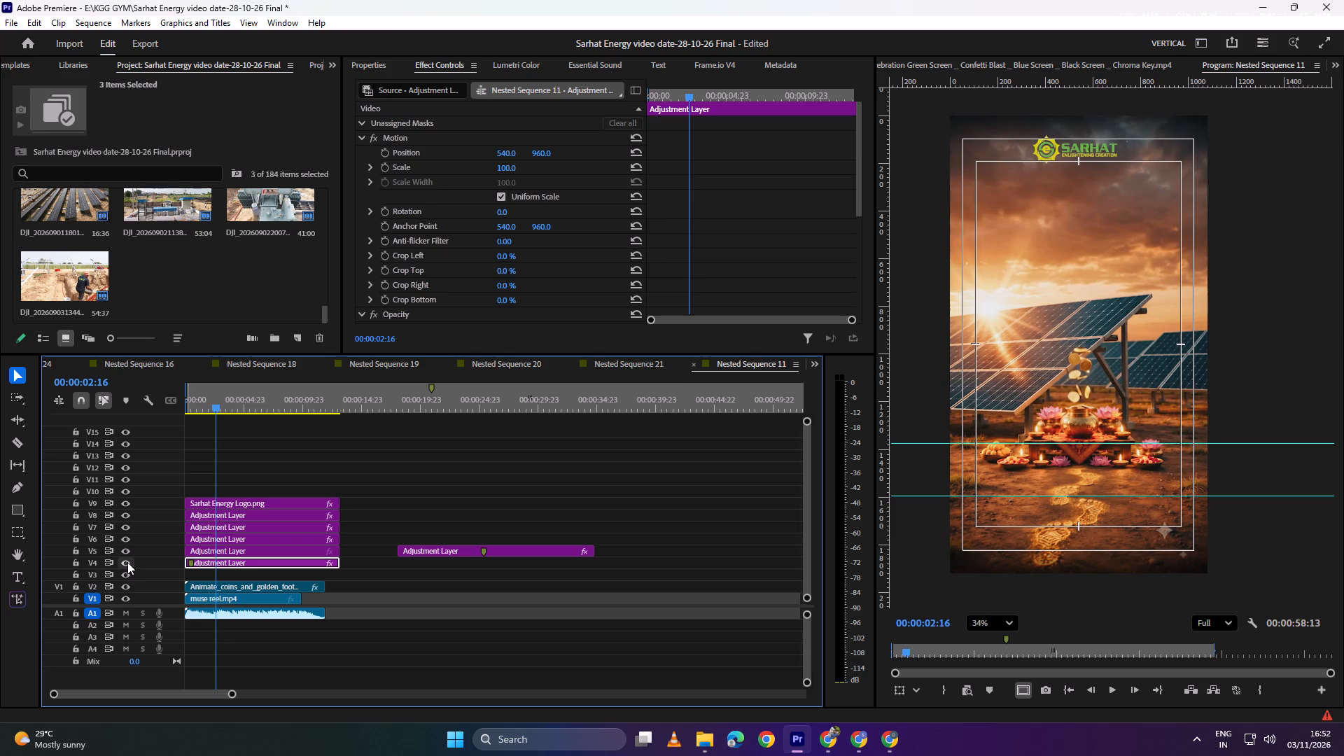
click(127, 562)
click(127, 562)
click(127, 562)
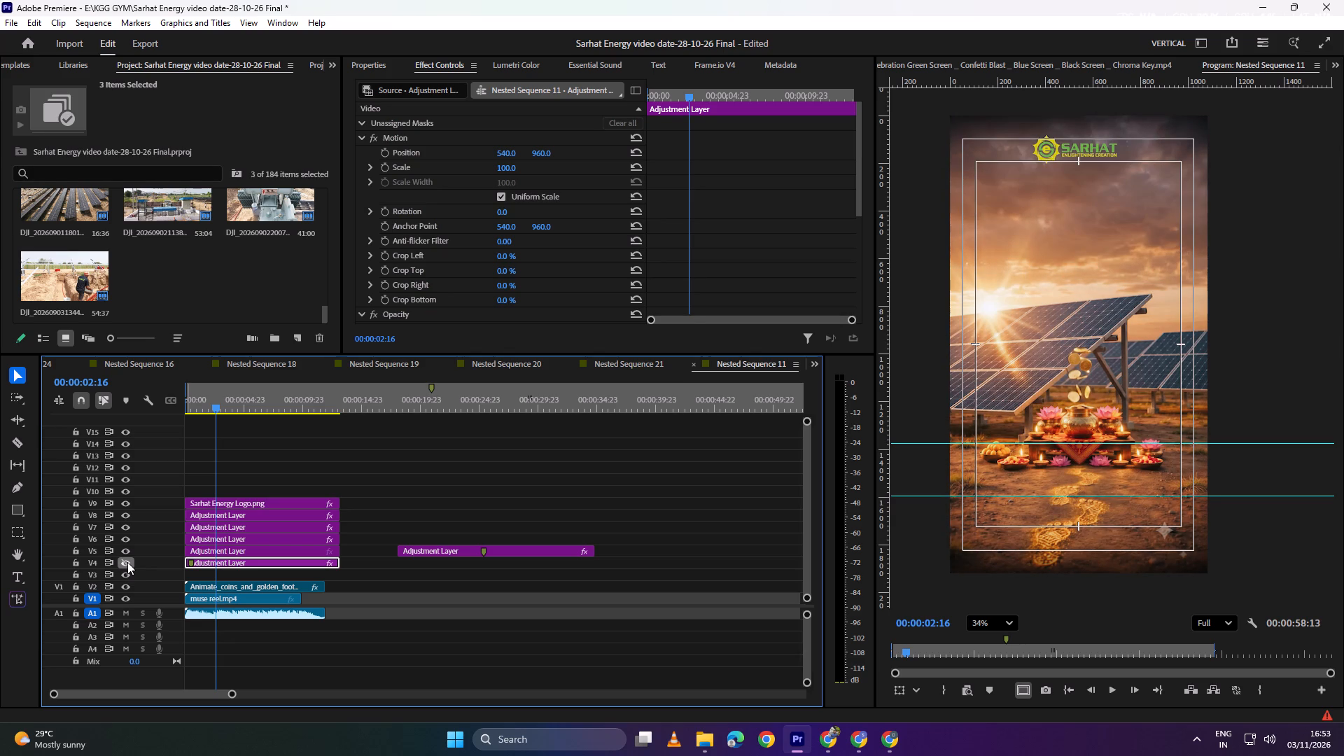
Toggle the output of V5 and V6 to check what their adjustment layers do to the coins footage.
click(128, 554)
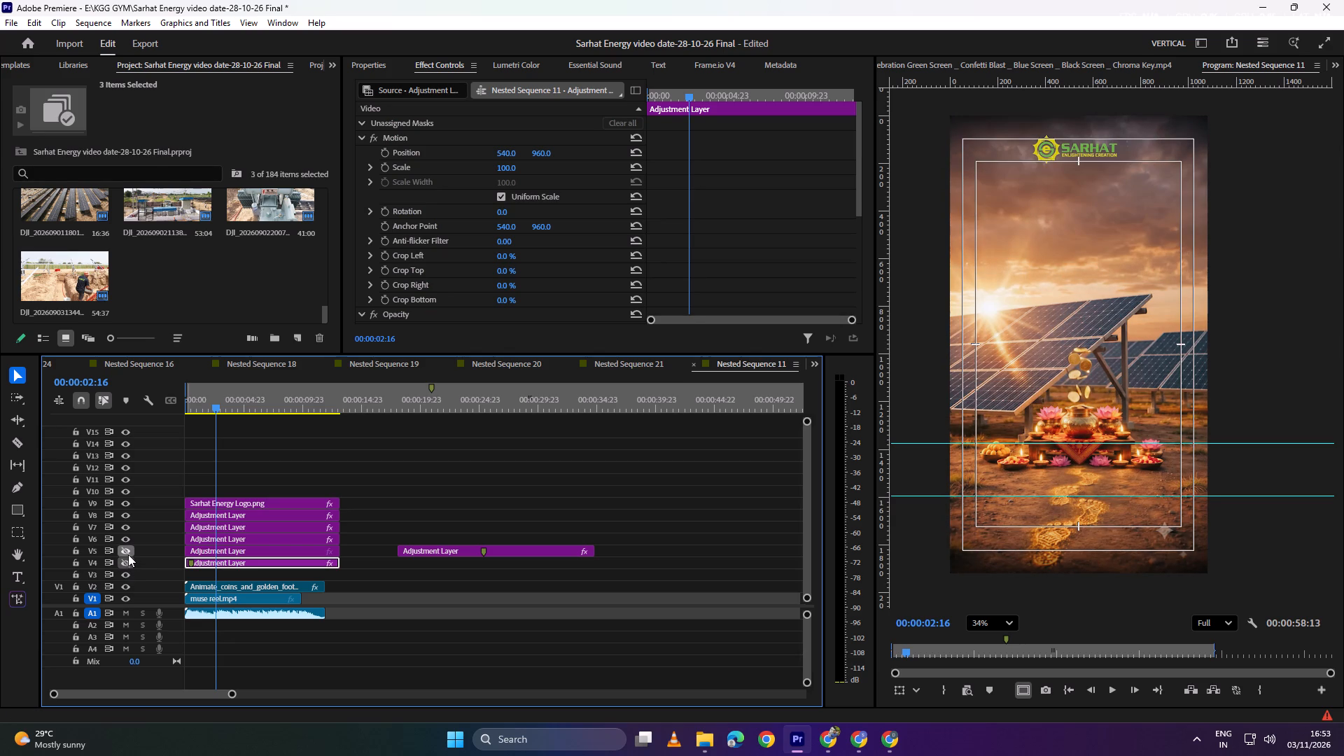
click(128, 554)
click(128, 554)
click(125, 542)
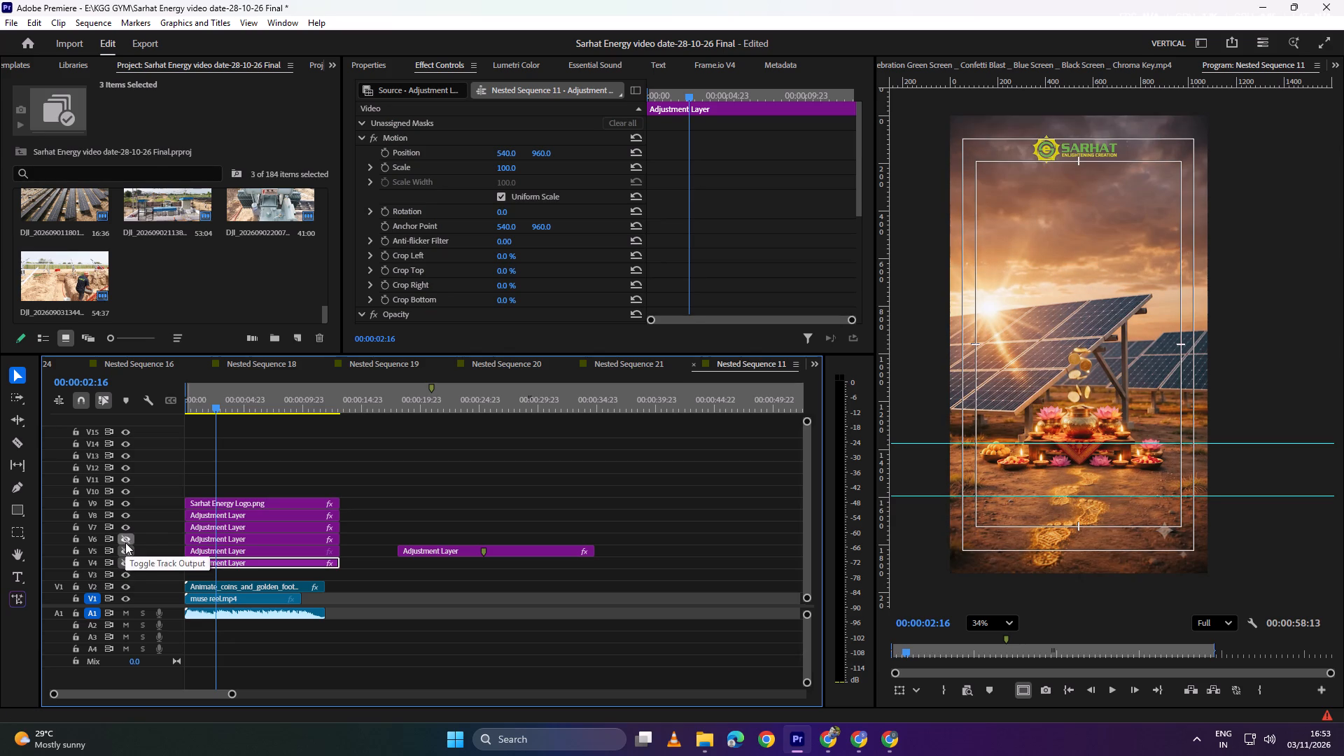
click(125, 542)
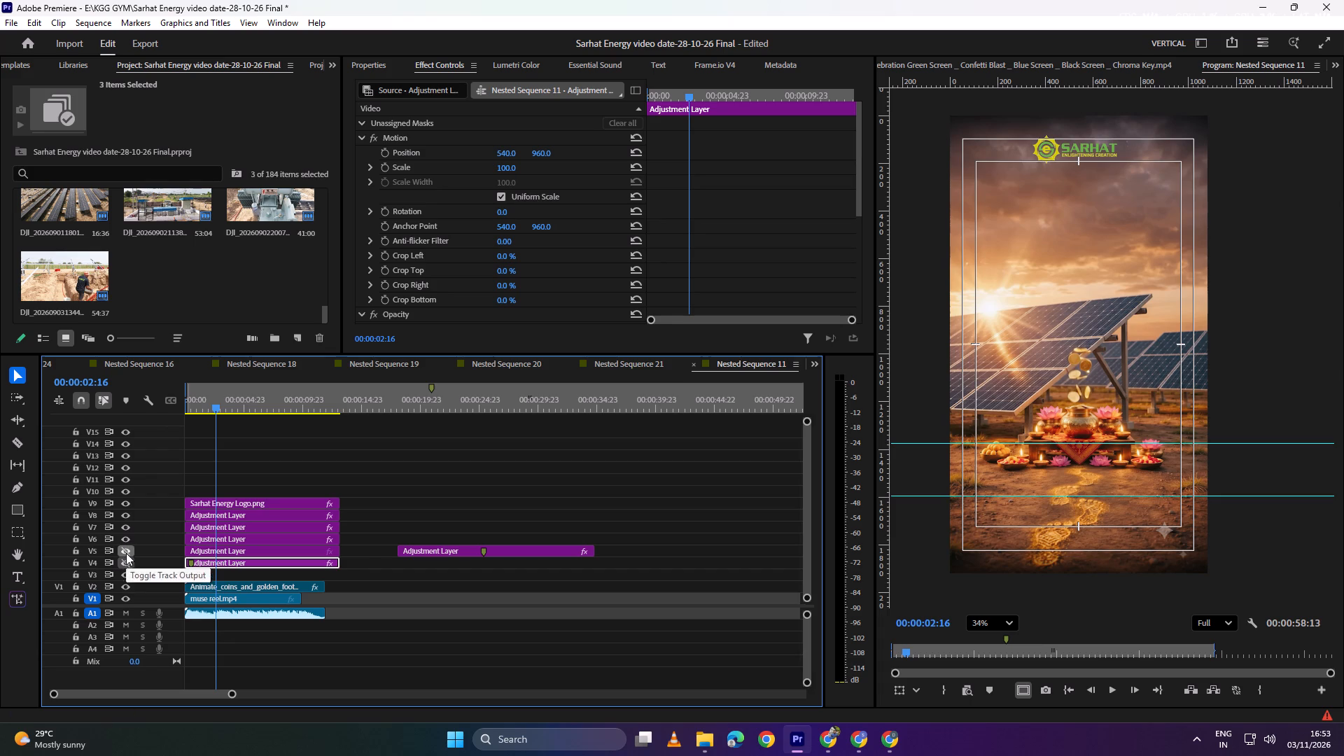
click(126, 553)
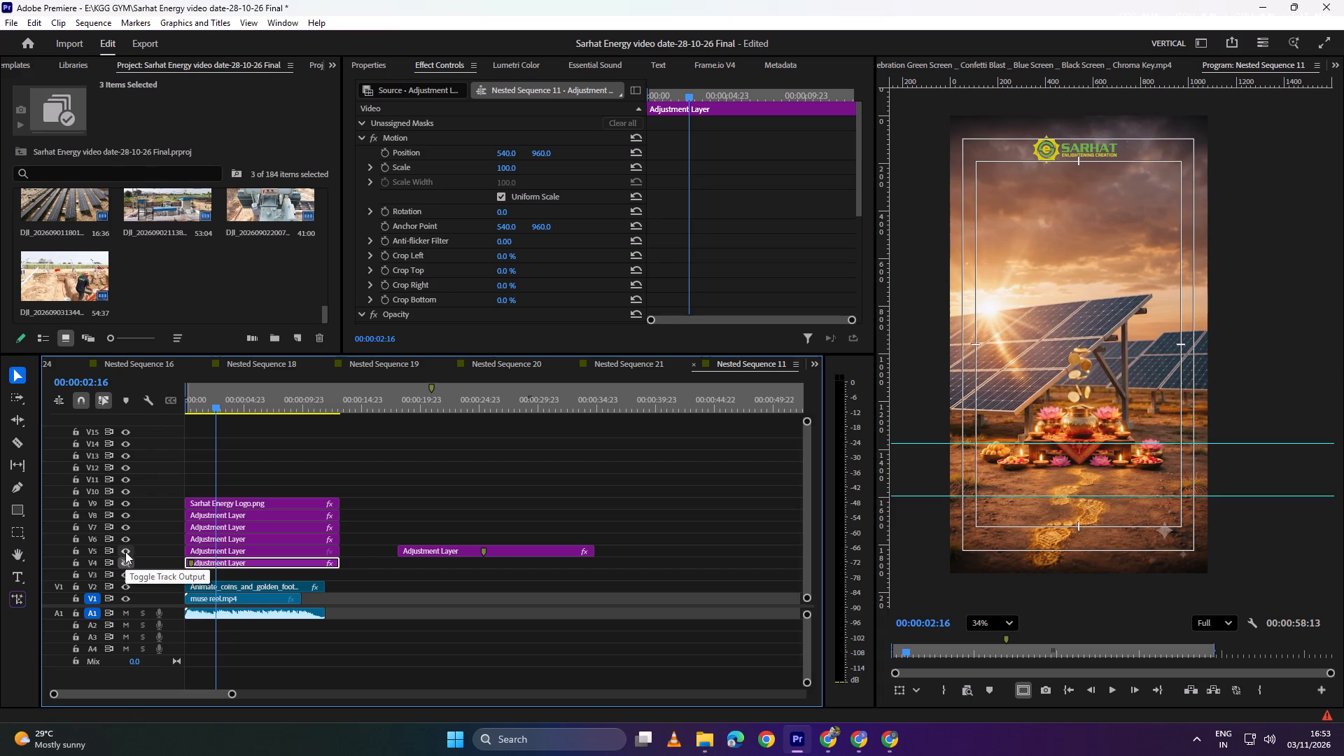
click(125, 552)
click(125, 552)
click(125, 552)
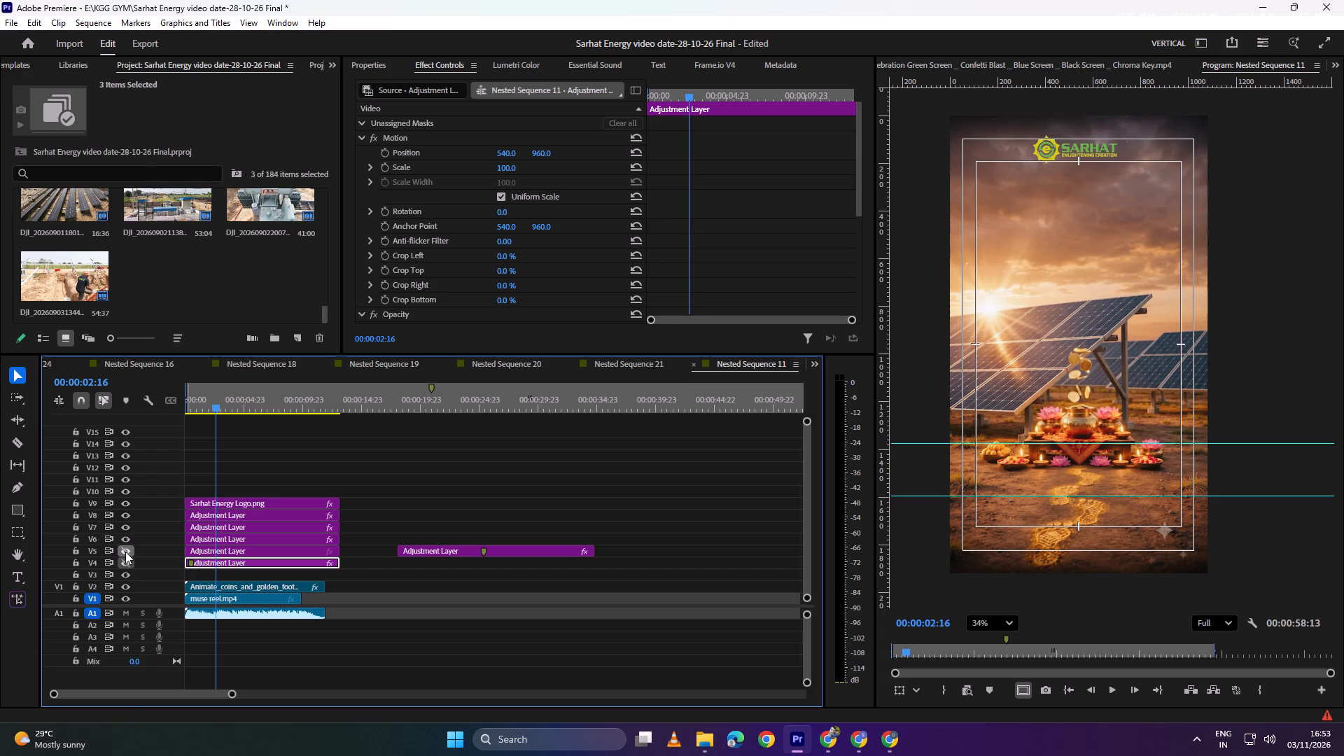
click(125, 552)
Compare the picture with and without the V4 adjustment layer again, leaving V4 hidden.
click(125, 562)
click(125, 562)
click(125, 562)
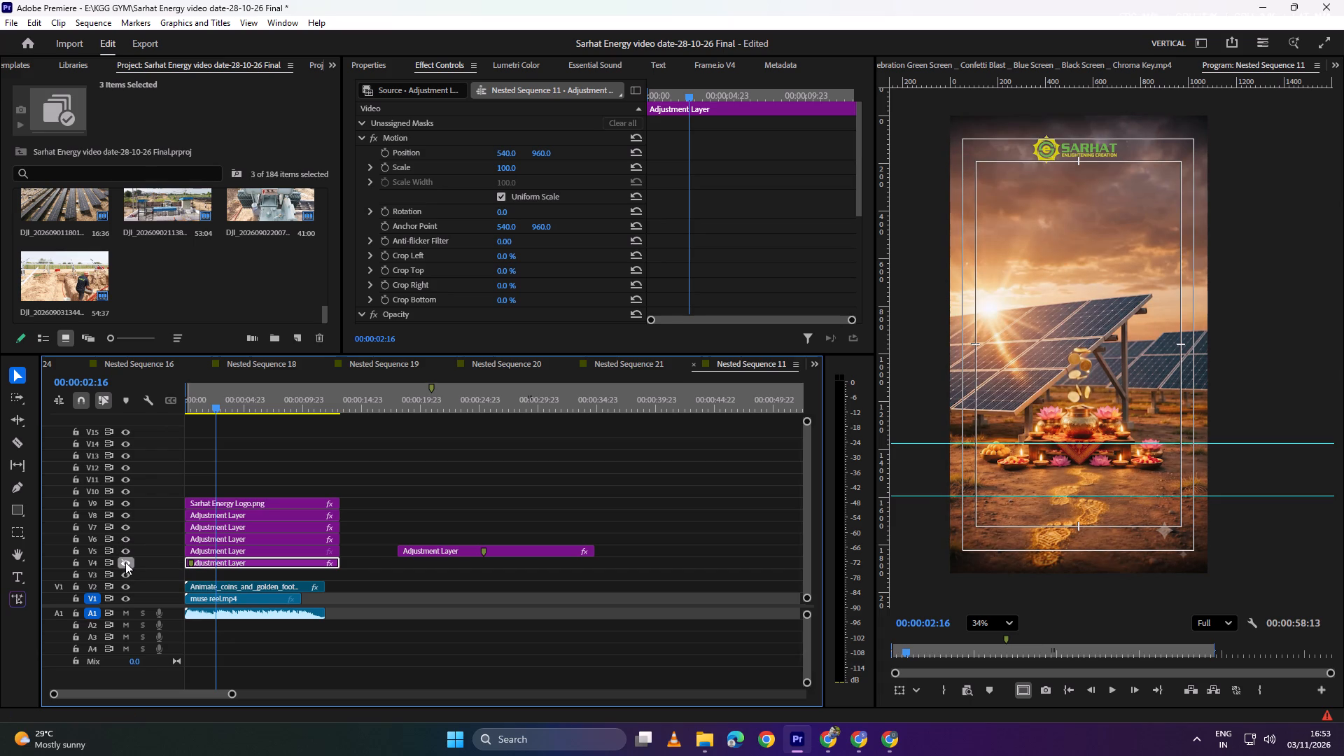
click(125, 562)
click(125, 562)
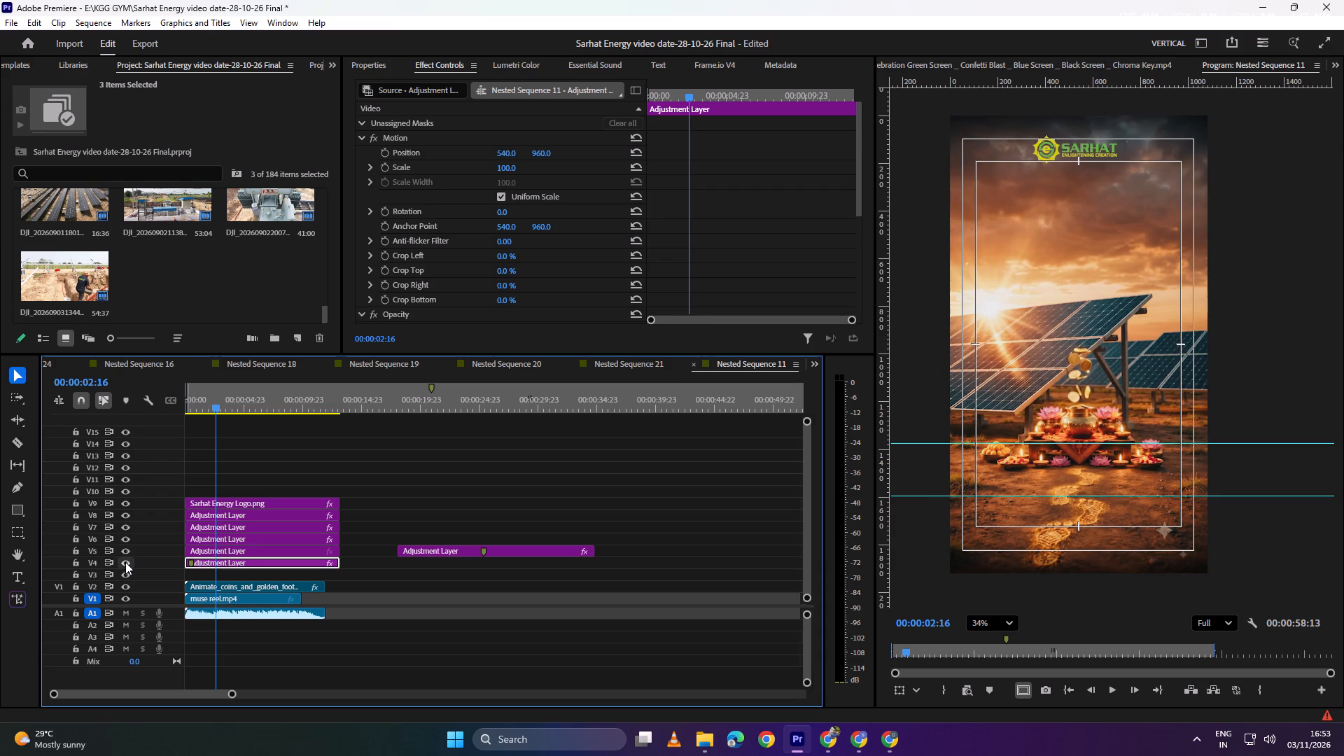
click(125, 562)
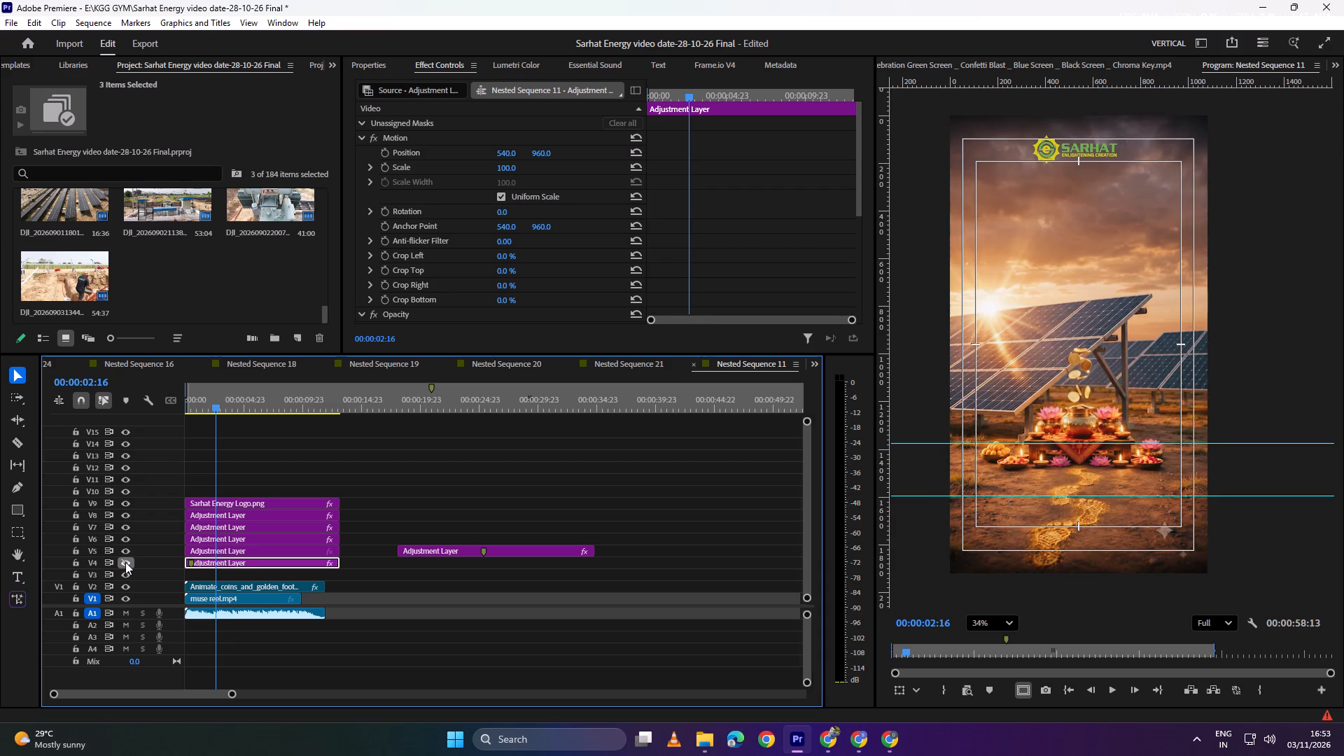
click(125, 562)
click(125, 562)
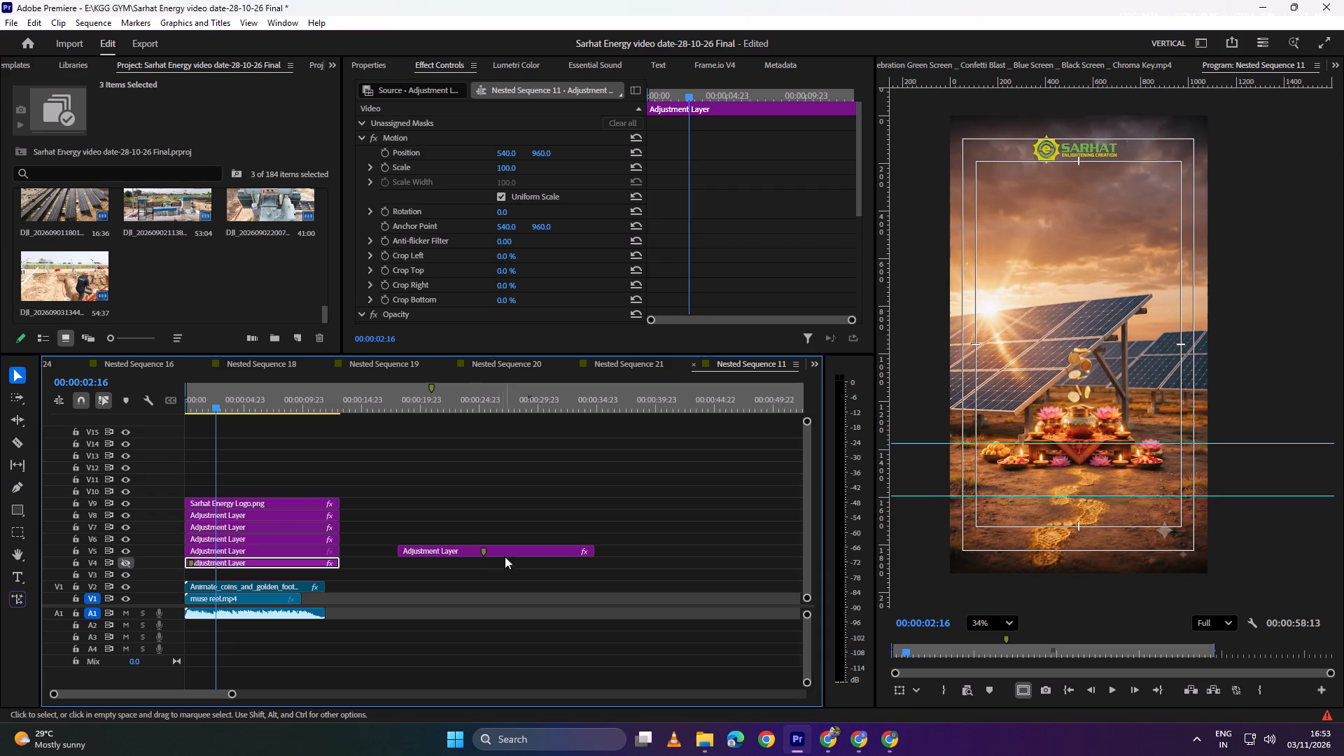
Overwrite the V4 adjustment layer at the sequence start with the pasted adjustment layer from V5.
drag(491, 550, 247, 566)
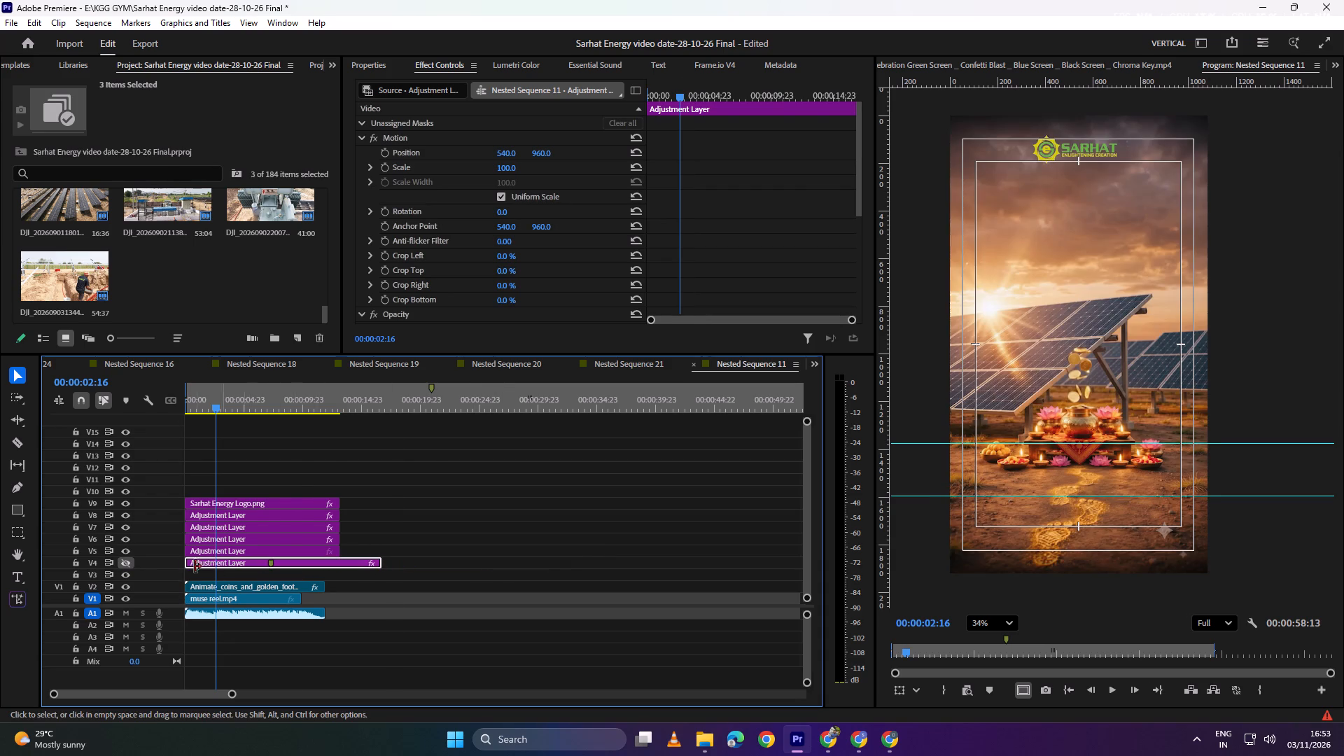
Toggle V4's output to compare the footage with and without the replacement adjustment layer.
click(126, 562)
click(126, 562)
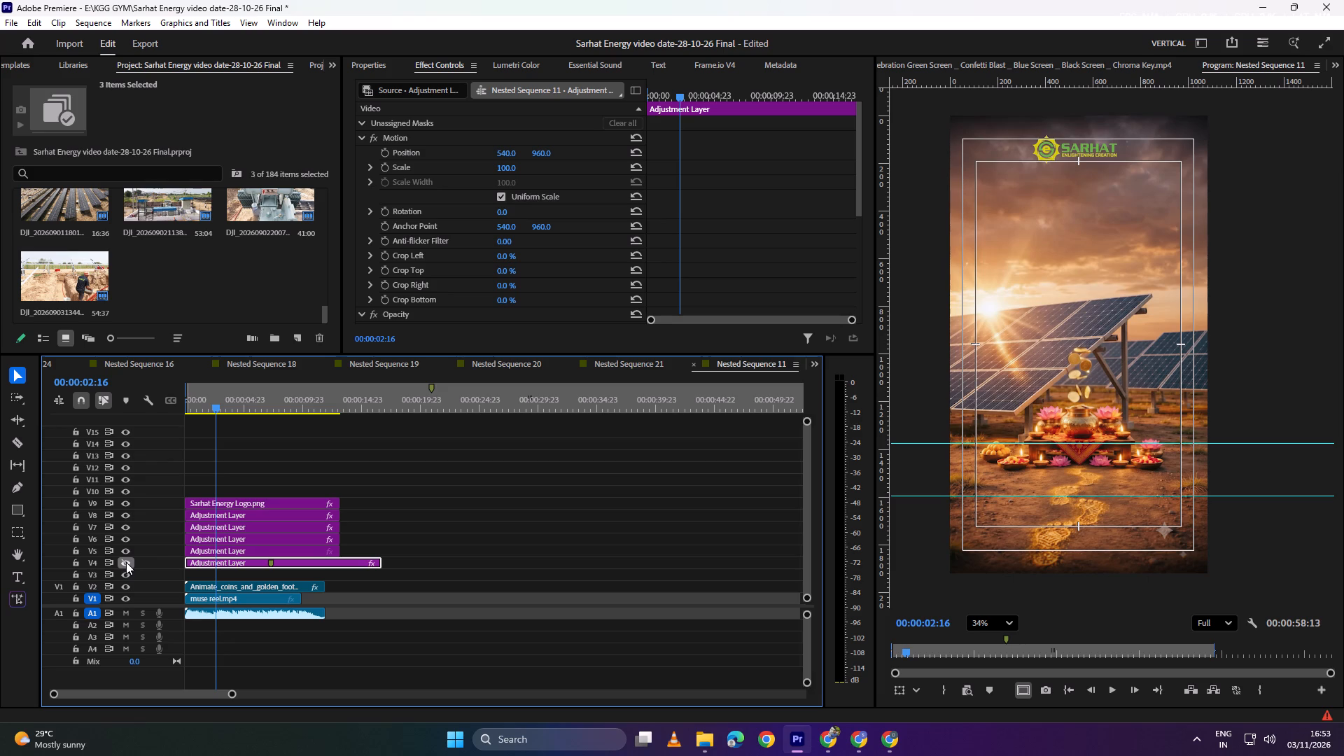
click(126, 562)
click(126, 562)
click(126, 562)
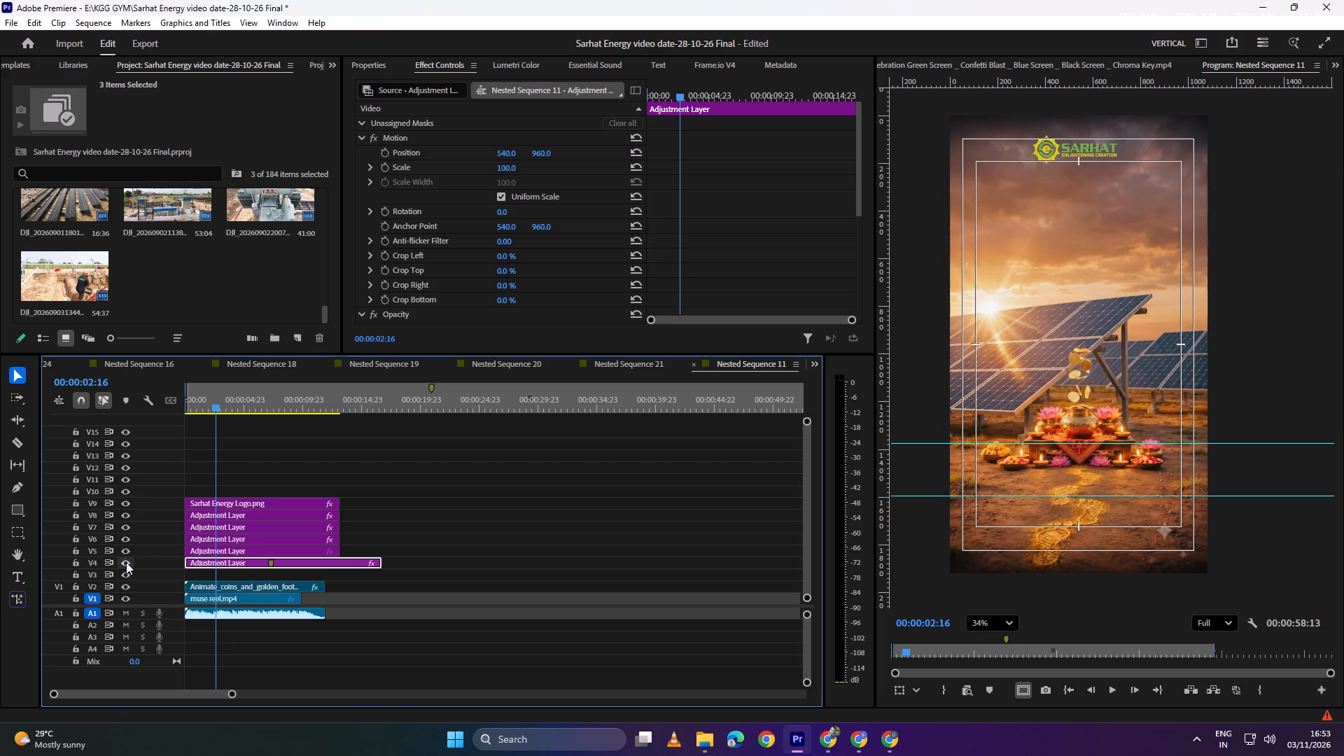
click(126, 562)
click(126, 562)
click(126, 562)
Examine the altar and solar panels closer up with V4's adjustment layer on and off, leaving V4 visible.
scroll(1125, 441, up, 3)
scroll(1044, 444, up, 4)
scroll(1044, 444, down, 5)
middle_drag(1019, 458, 1035, 449)
middle_drag(1017, 460, 1026, 437)
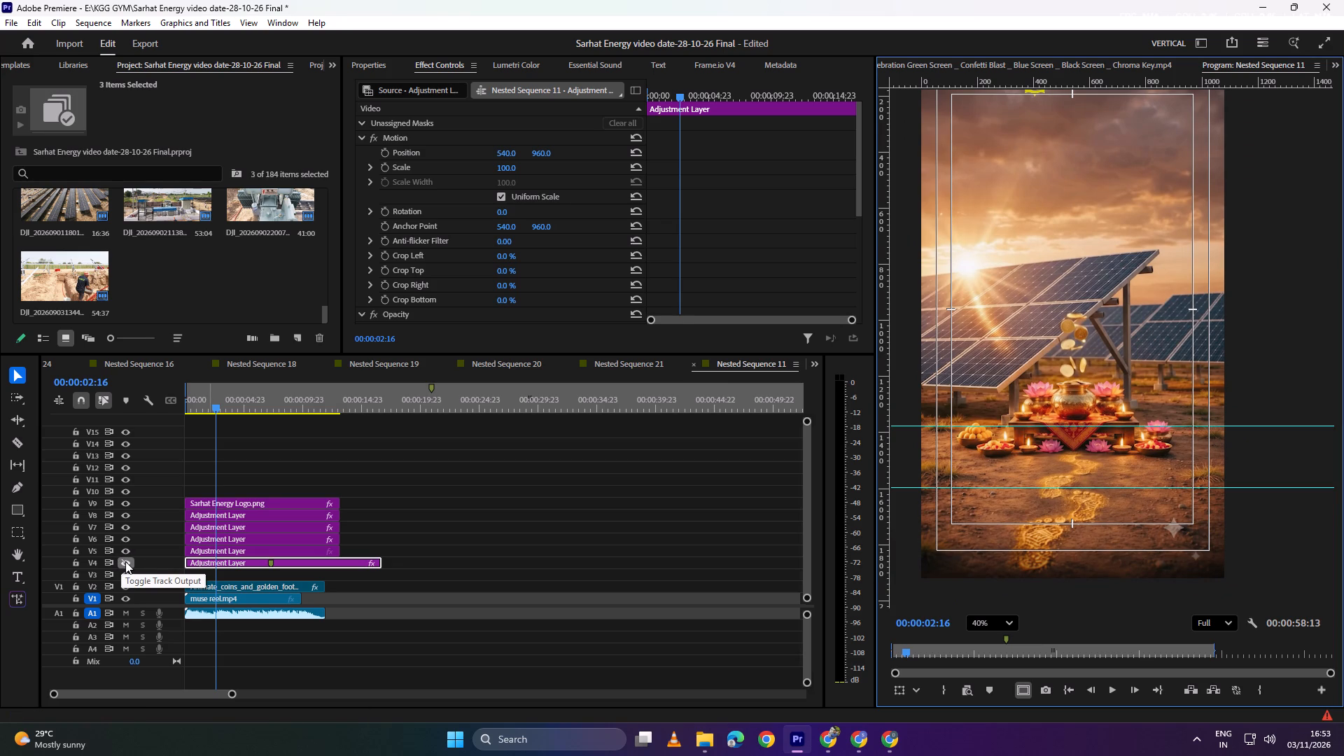
click(125, 561)
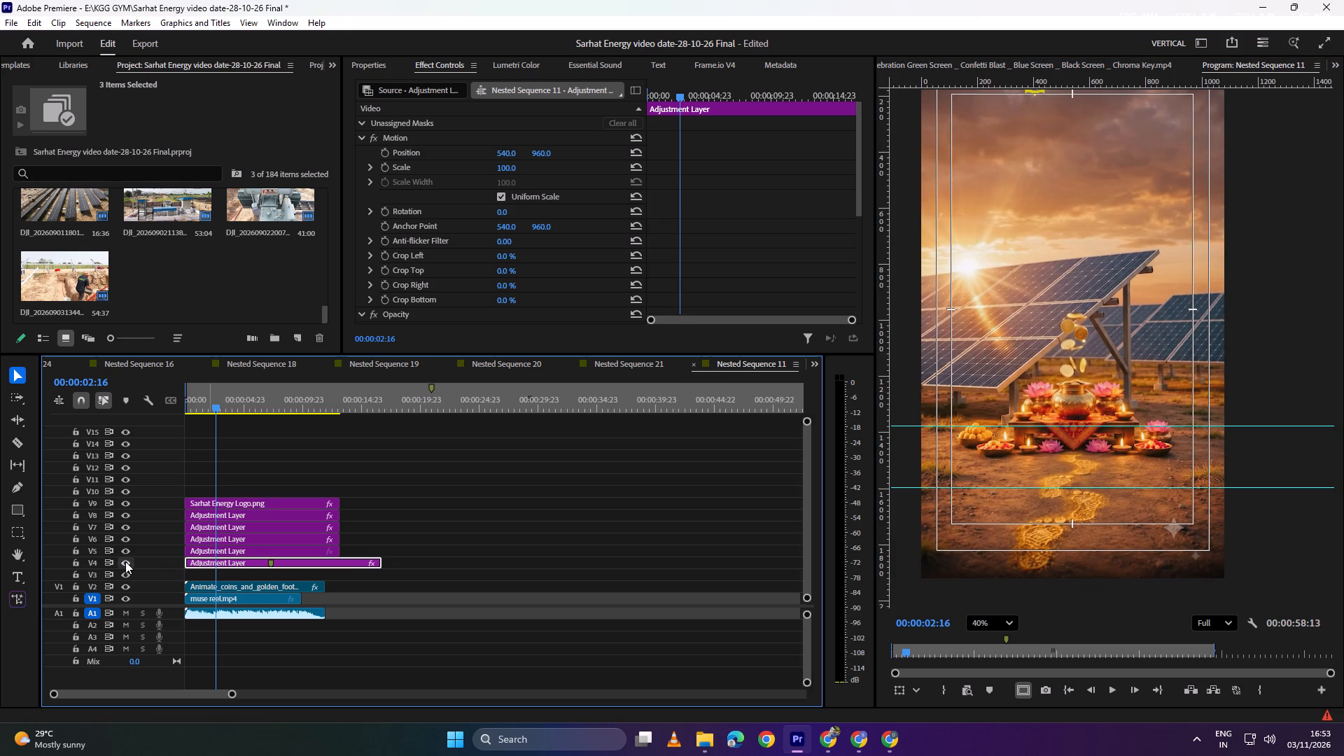
click(125, 561)
click(125, 562)
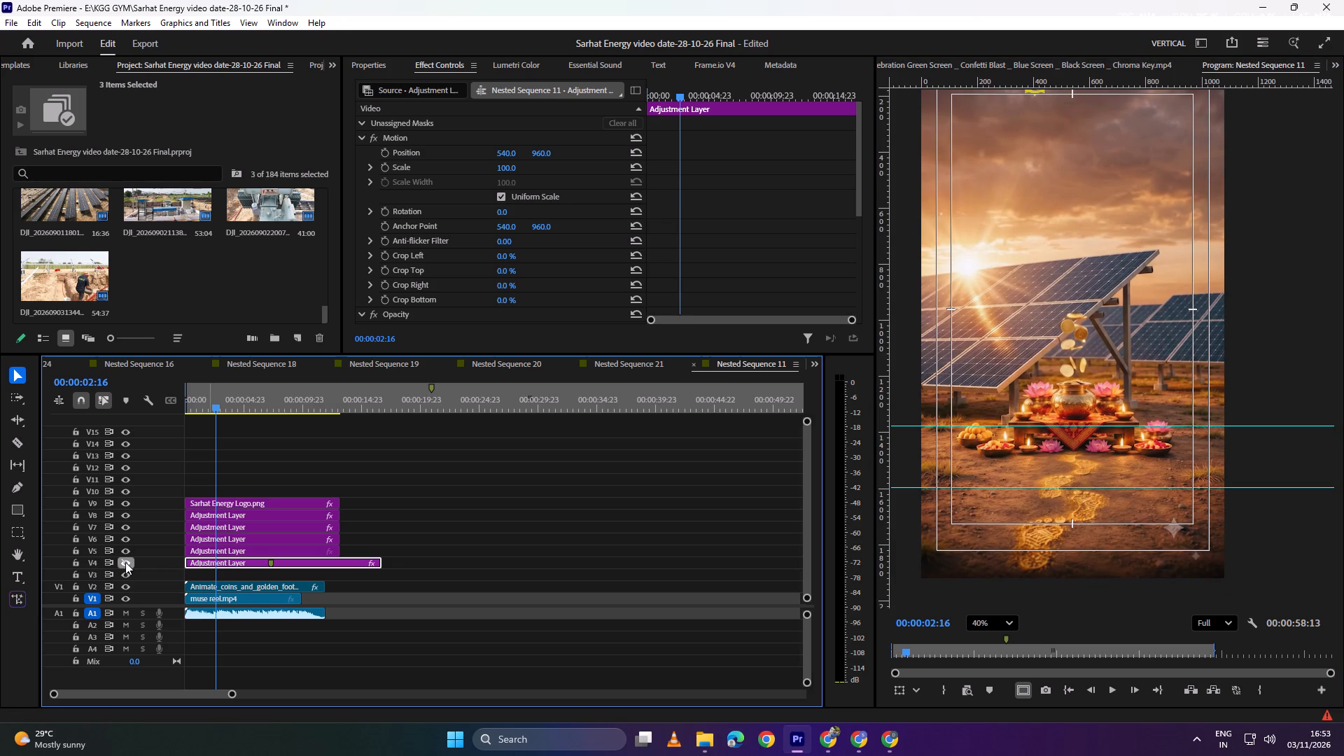
click(125, 562)
click(125, 562)
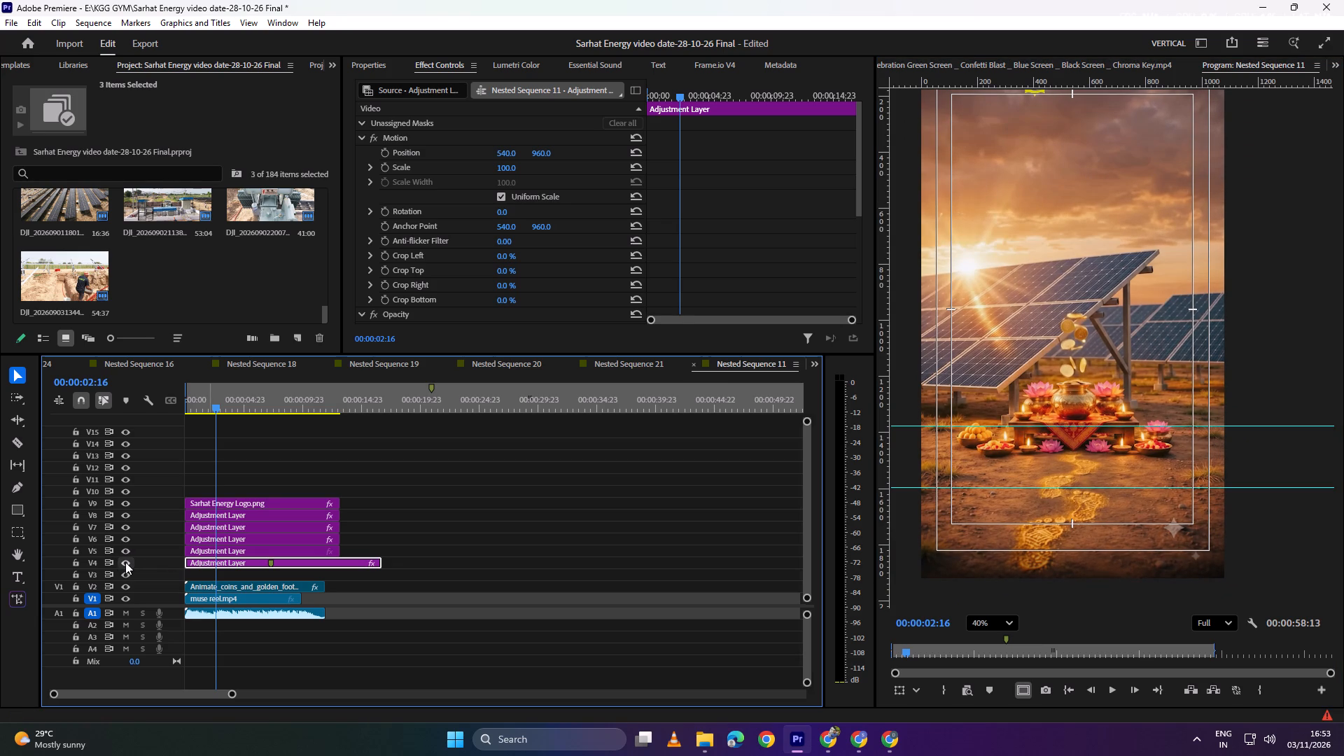
click(125, 562)
click(125, 562)
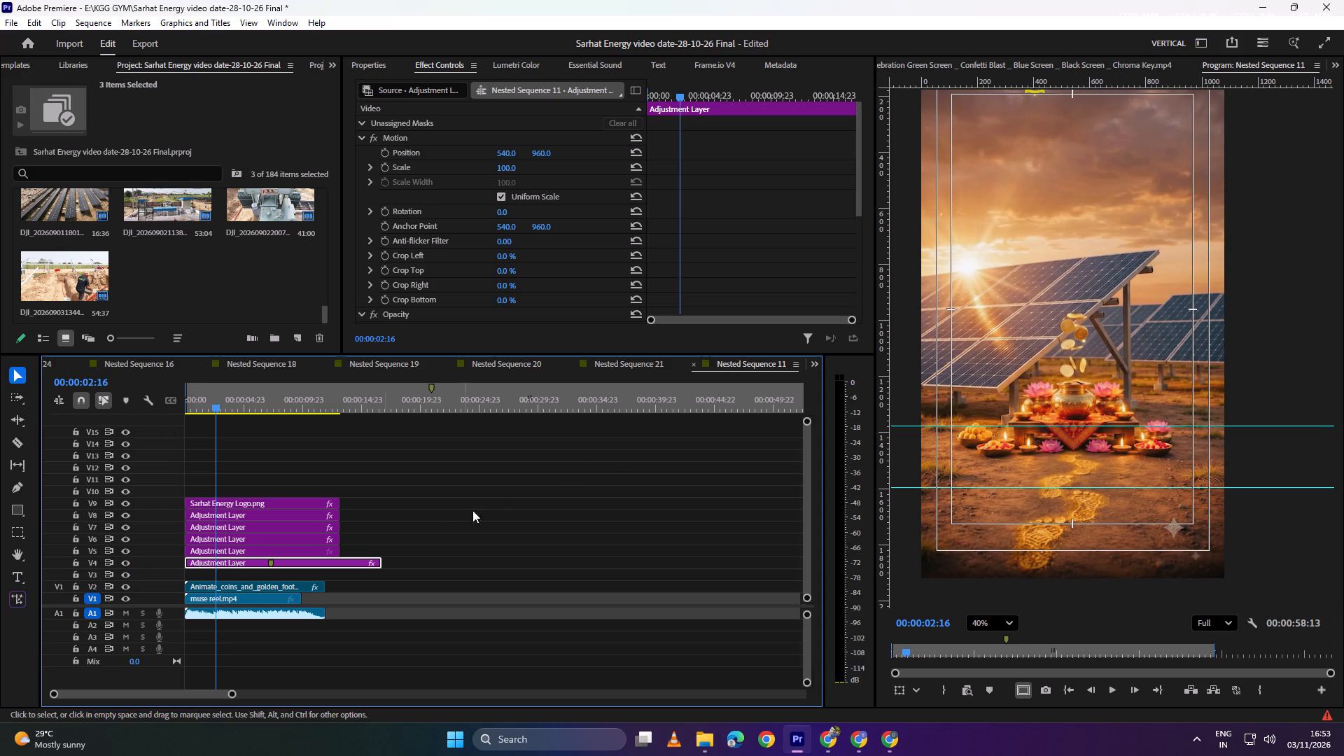
middle_drag(1135, 313, 1168, 352)
scroll(1139, 358, down, 2)
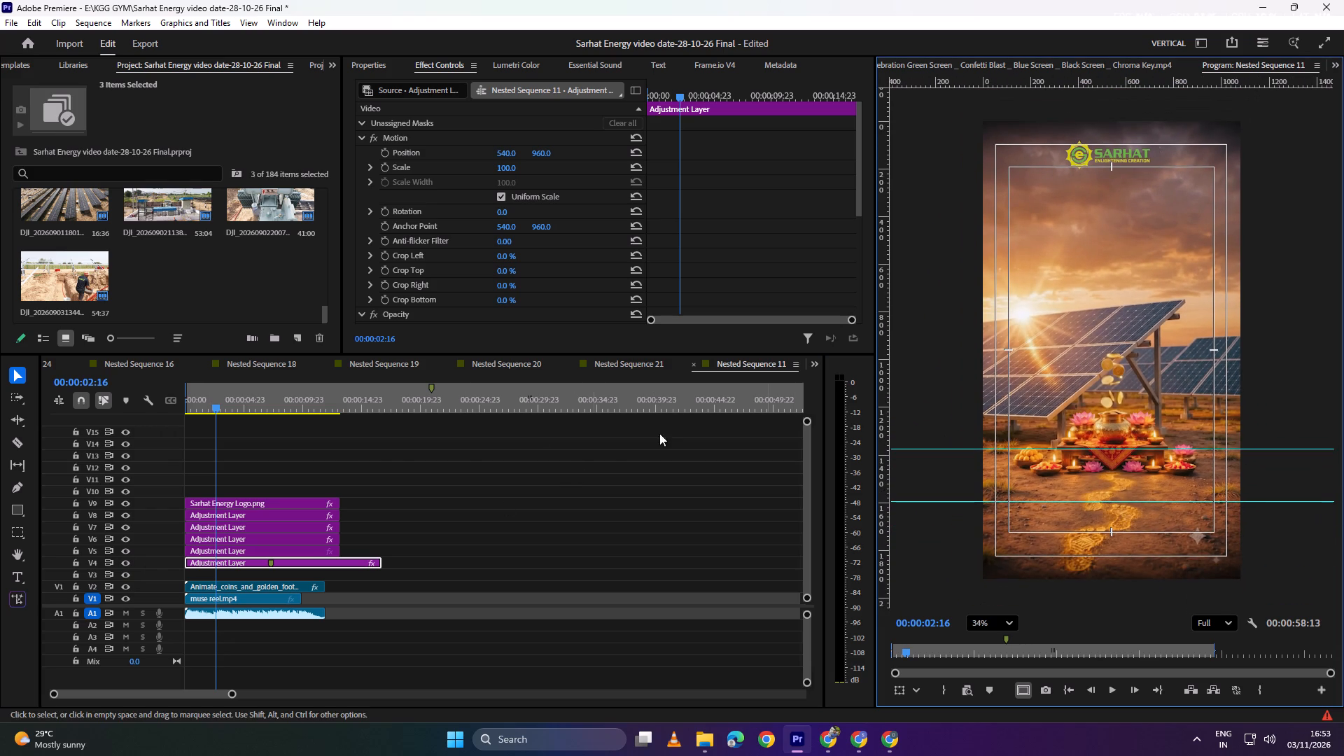
Cut the V4 adjustment layer at the end of the clips stacked above it and delete the excess.
drag(239, 405, 115, 424)
key(c)
click(337, 556)
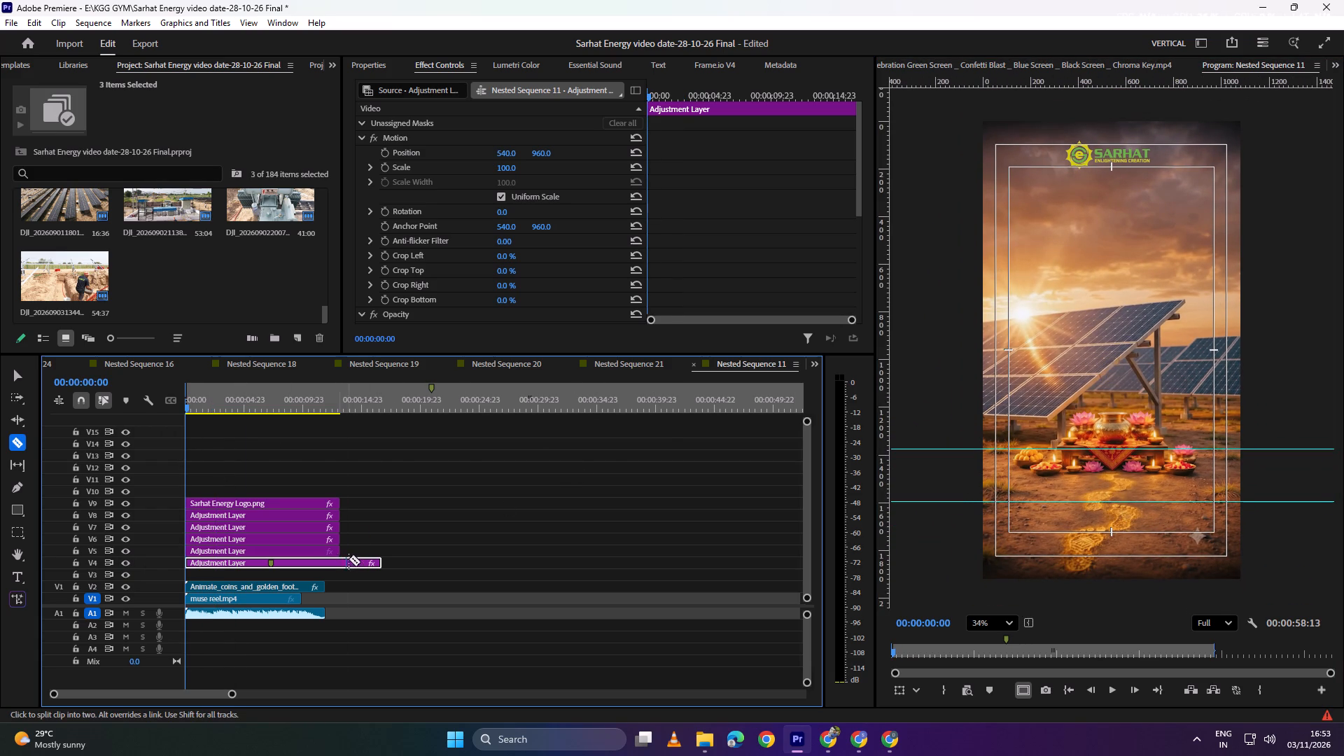
click(343, 563)
key(v)
click(365, 561)
key(BackSpace)
Play the opening of the sequence to check the stacked logo and adjustment layers over the coins animation.
drag(295, 399, 0, 381)
key(space)
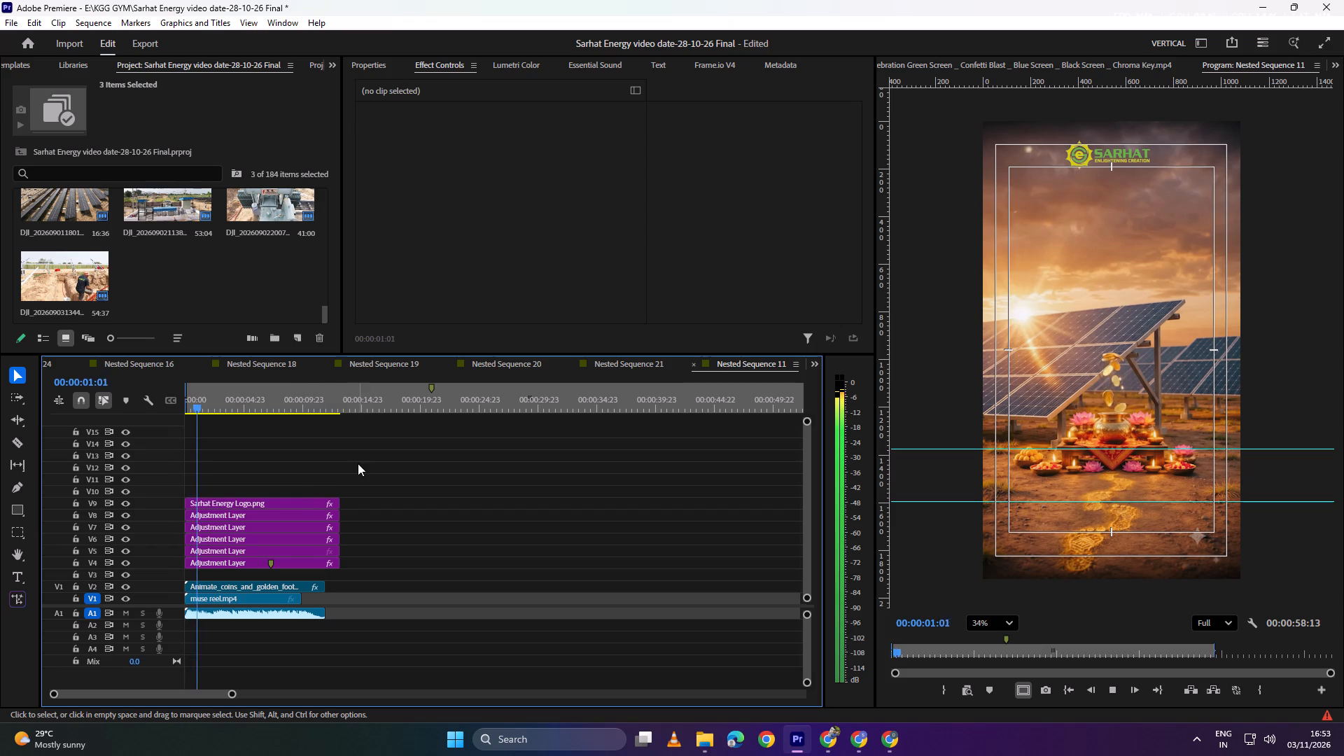
key(space)
Trim the ends of the logo and all adjustment layers on V4–V9 to match the end of the V2 coins clip.
alt+scroll(260, 525, up, 5)
drag(461, 580, 387, 492)
drag(394, 535, 374, 540)
click(449, 528)
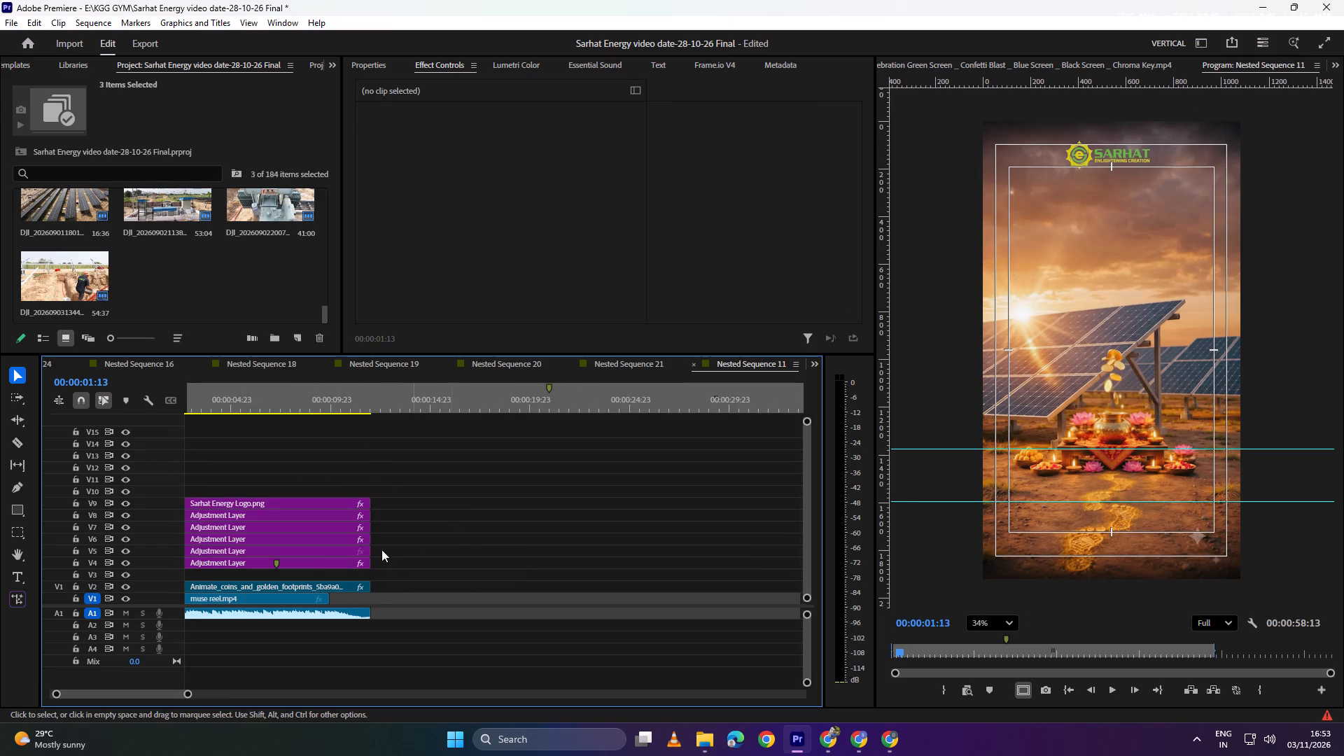
Apply the Film Impact Grow transform effect to the coins animation clip on V2.
click(290, 584)
click(328, 67)
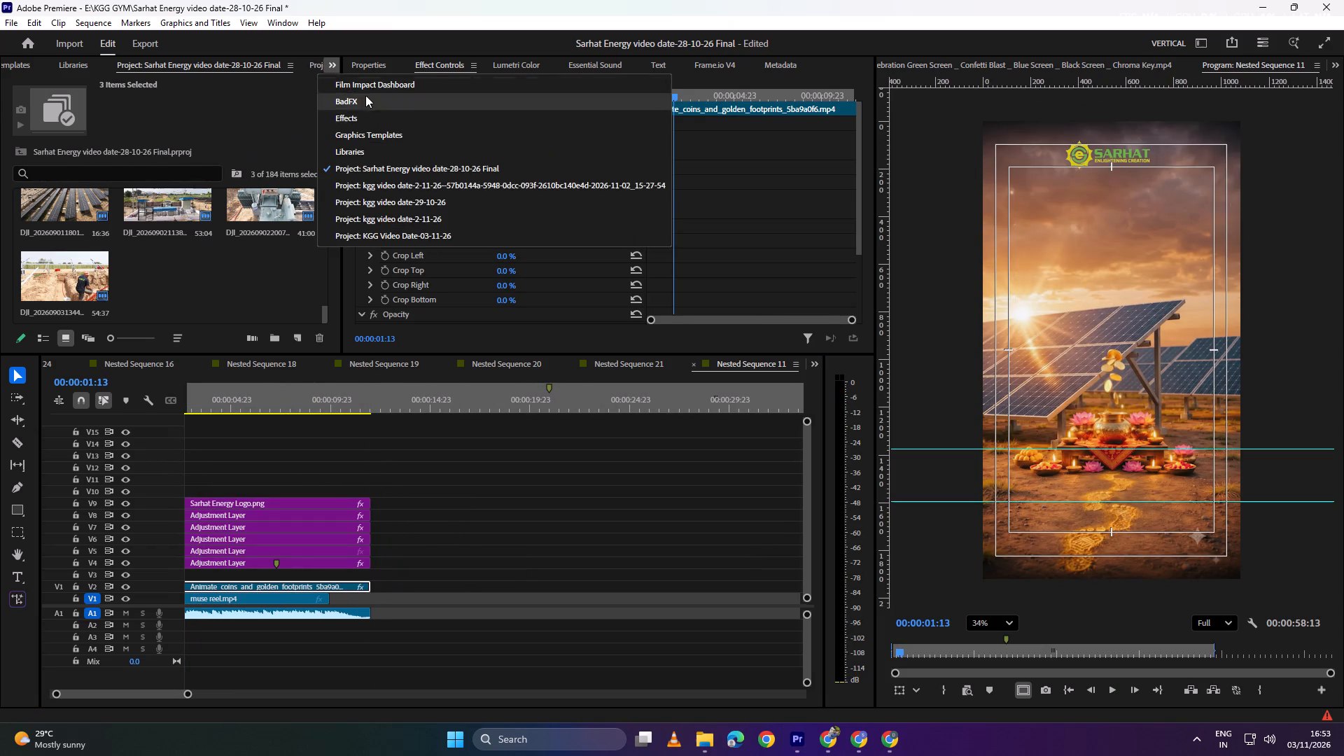
click(373, 87)
click(334, 61)
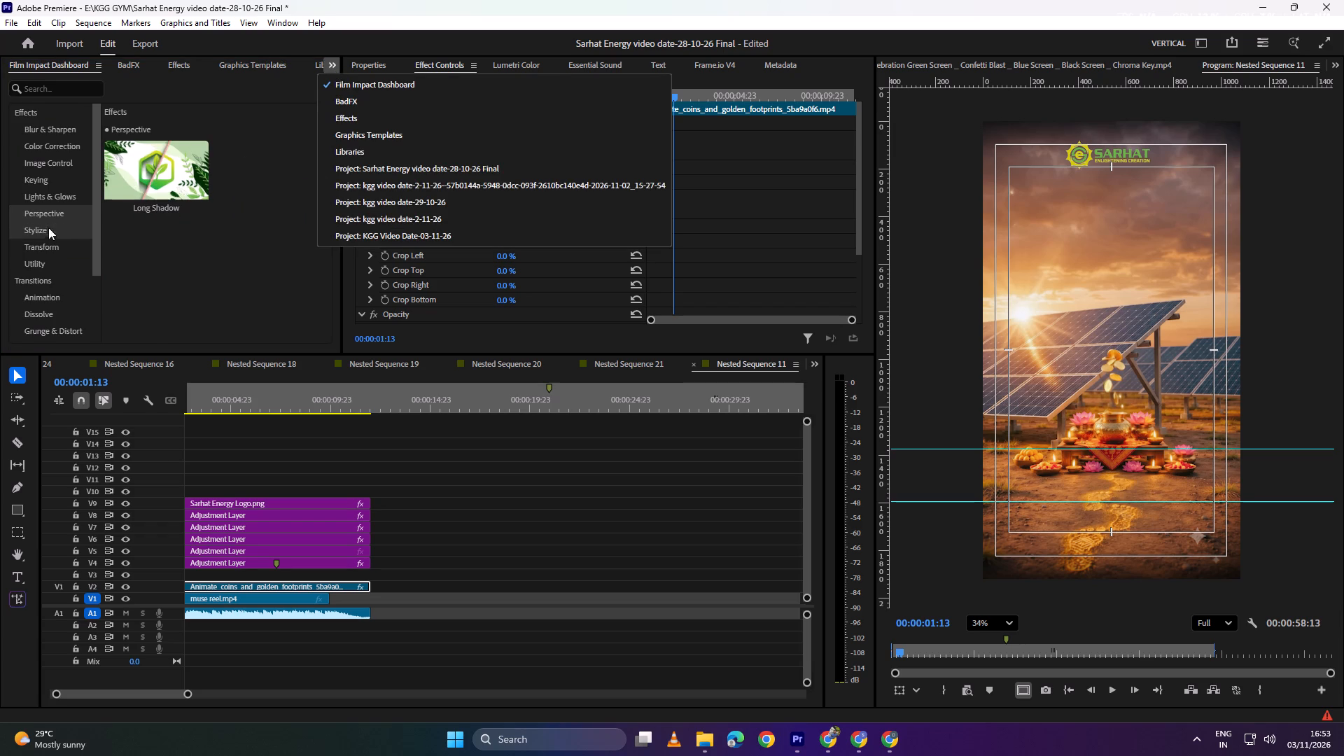
click(45, 246)
click(268, 210)
scroll(475, 222, down, 20)
scroll(475, 222, down, 14)
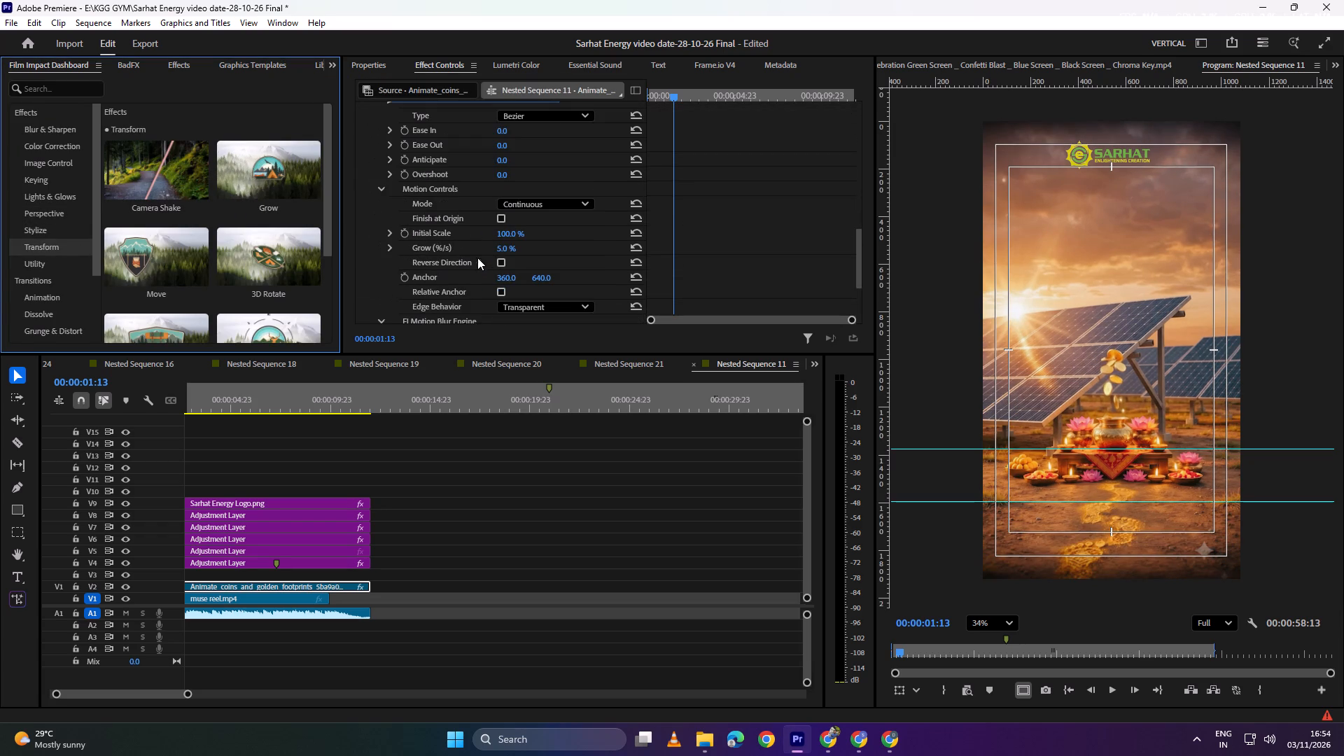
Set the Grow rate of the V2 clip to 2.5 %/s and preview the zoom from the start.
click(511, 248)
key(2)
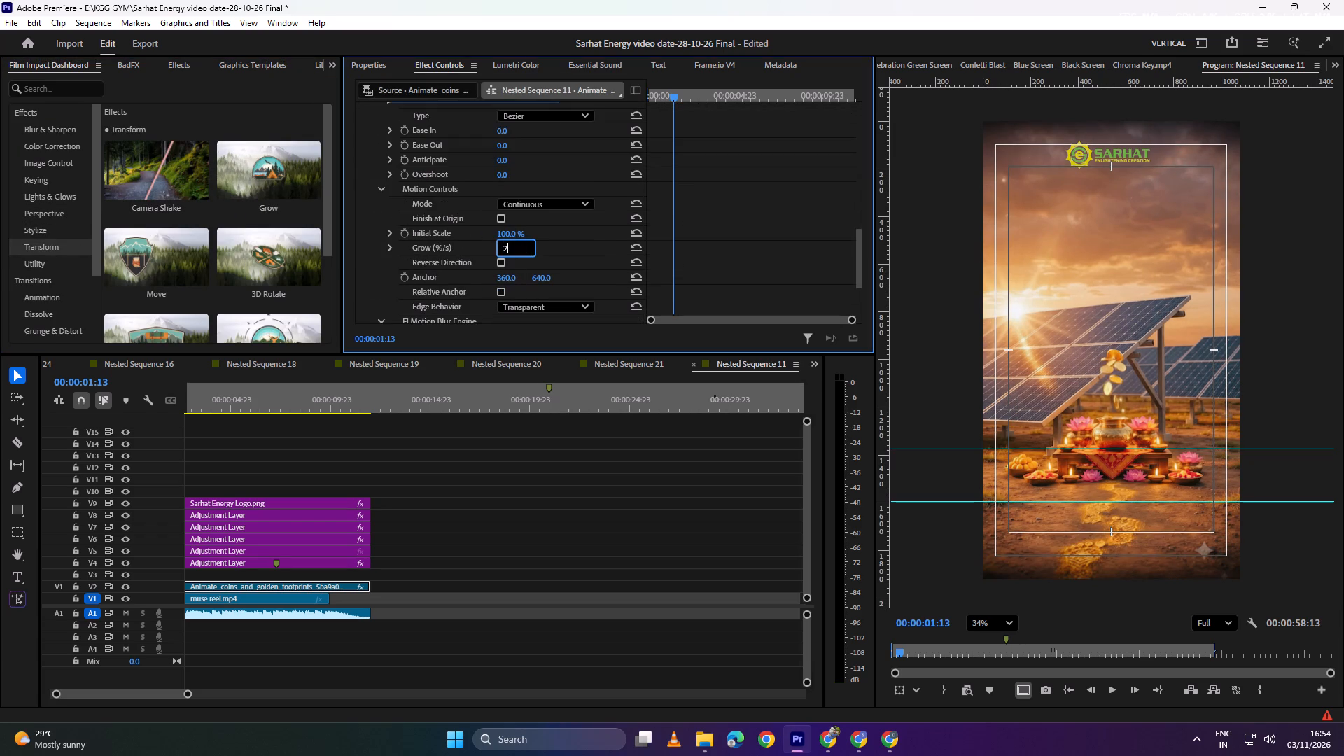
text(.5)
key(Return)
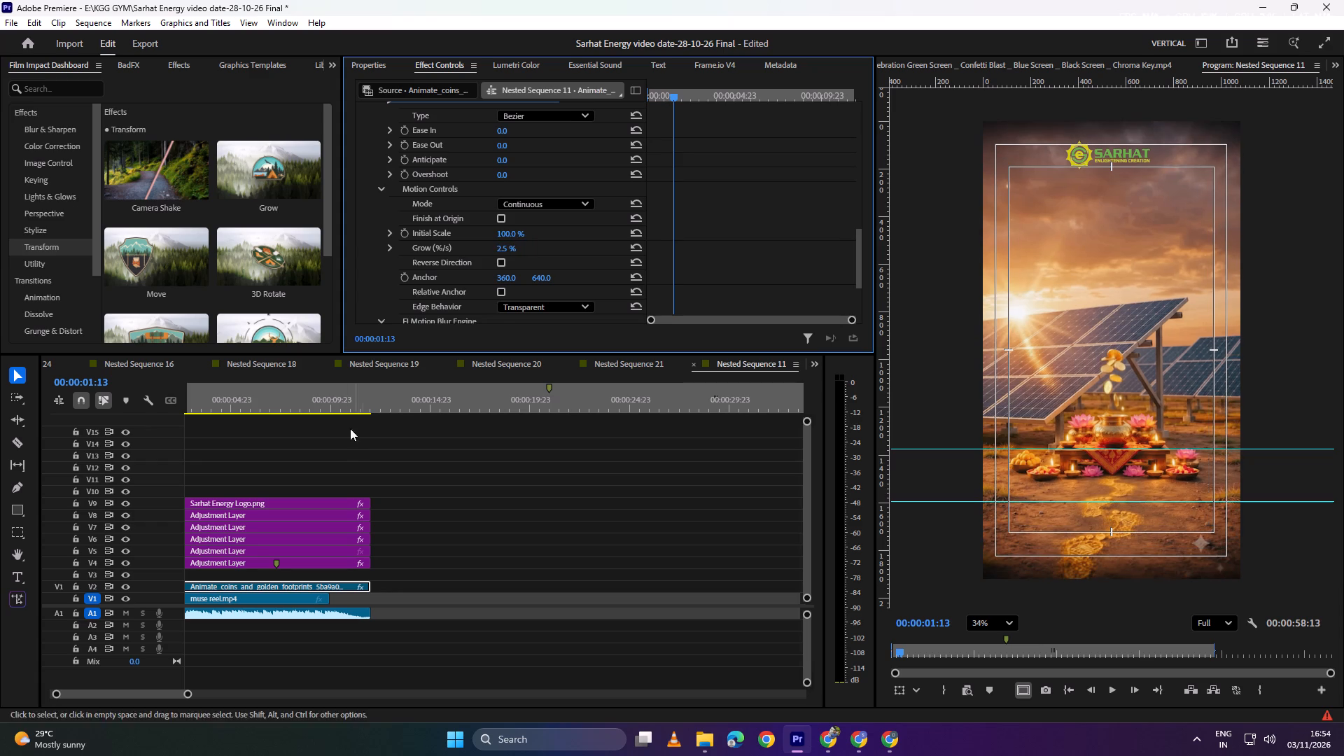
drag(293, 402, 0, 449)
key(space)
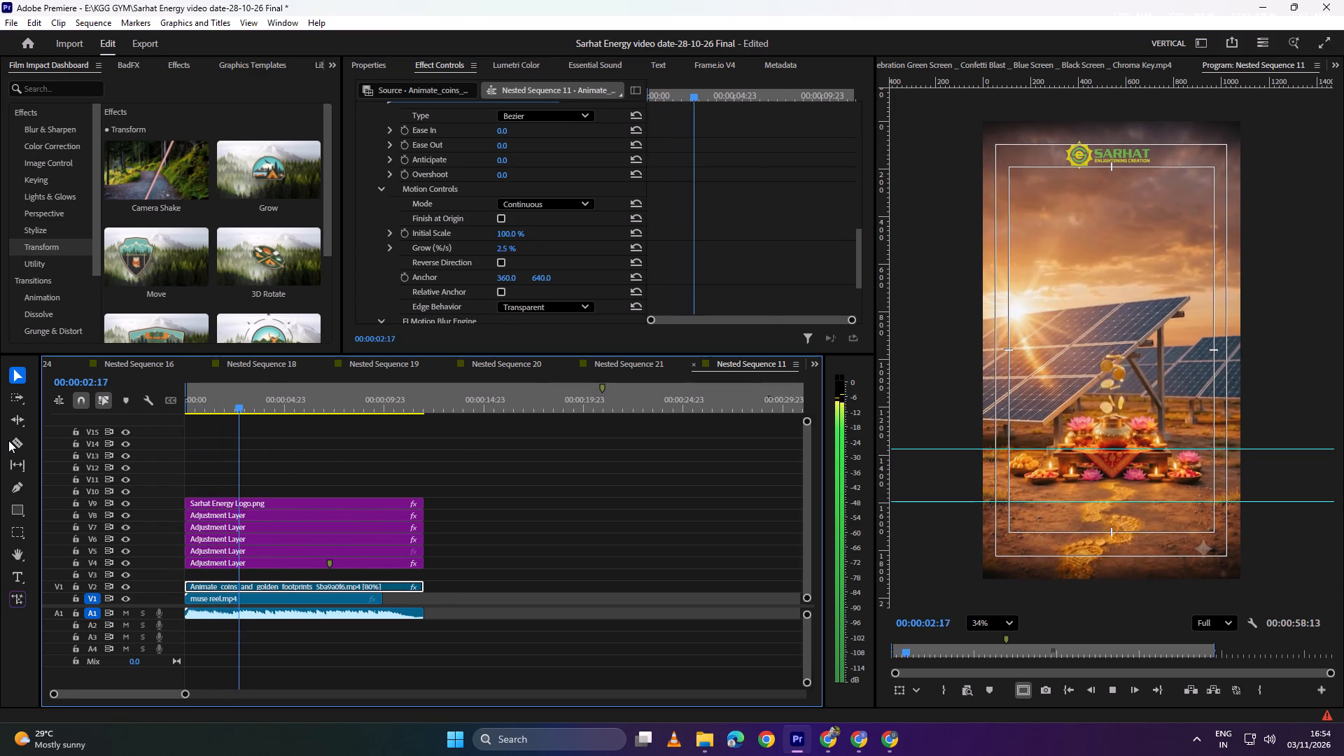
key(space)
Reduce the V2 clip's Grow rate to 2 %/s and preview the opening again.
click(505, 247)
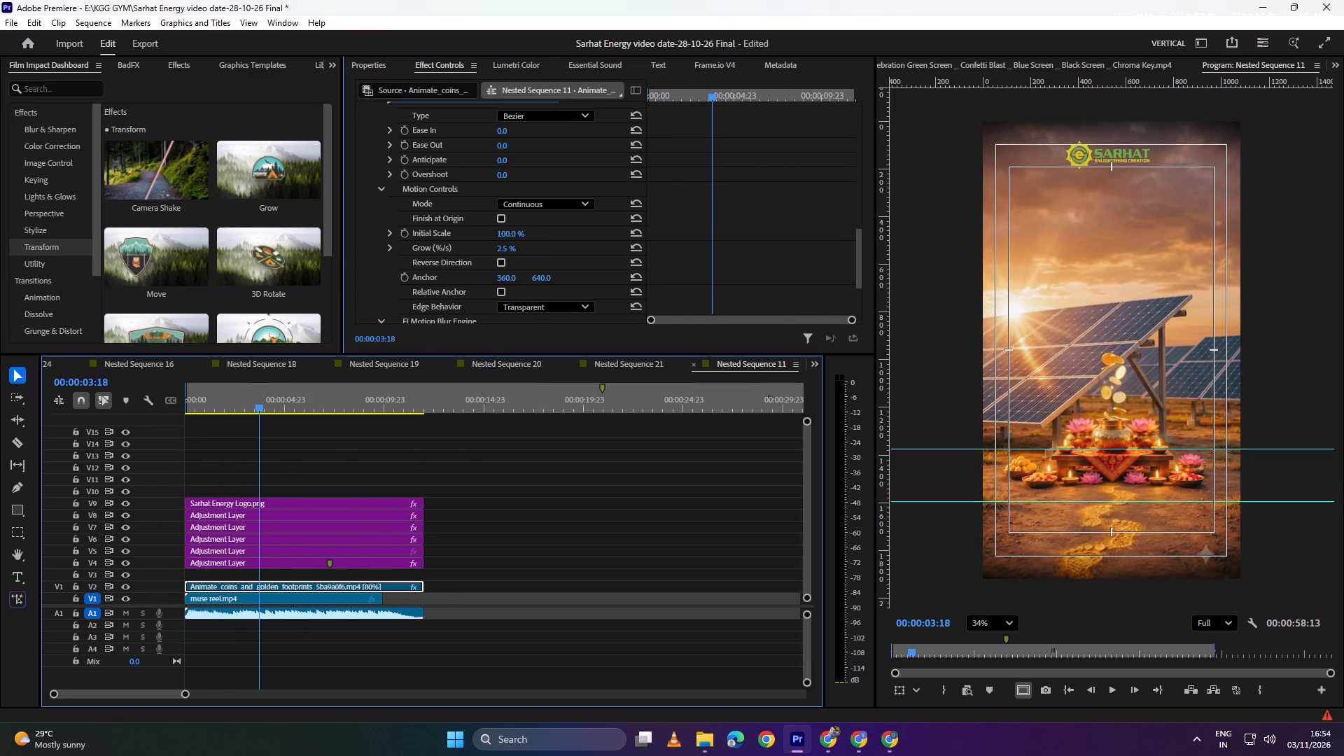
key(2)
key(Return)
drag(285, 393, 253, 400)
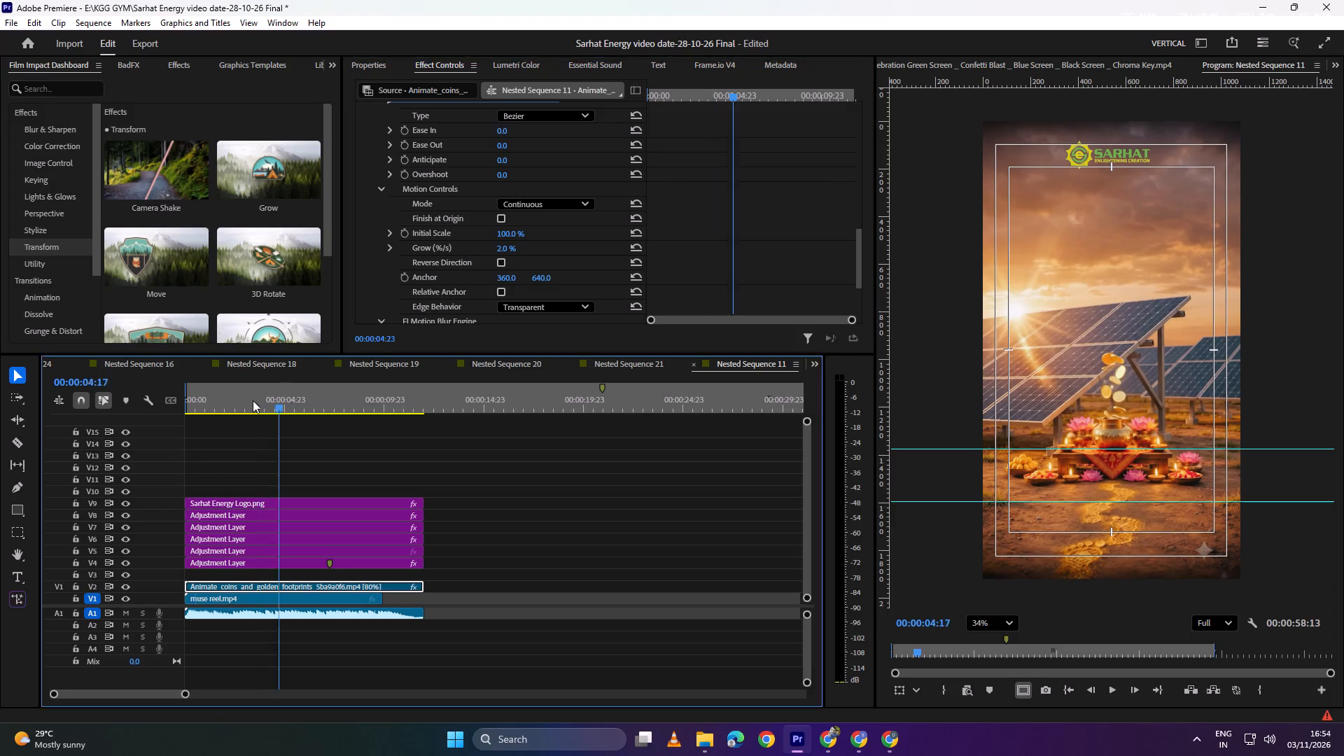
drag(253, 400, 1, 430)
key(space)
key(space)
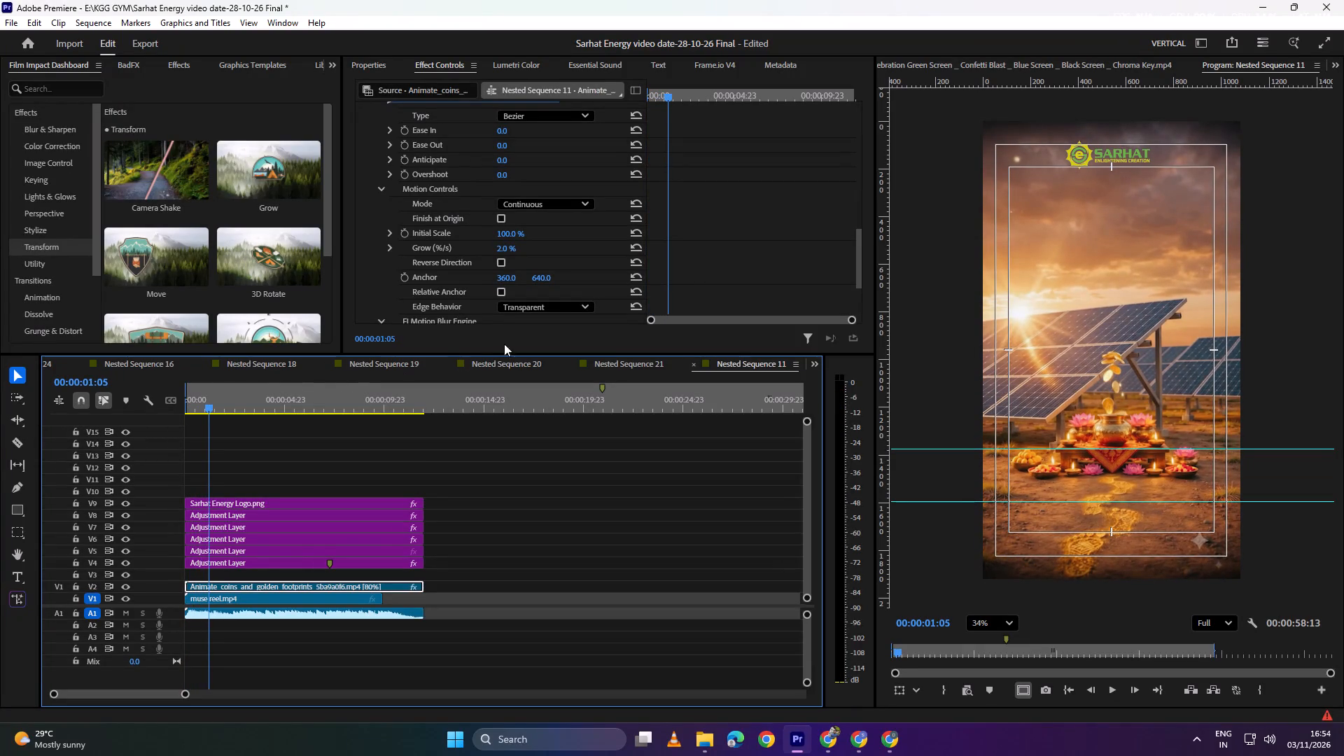
Set the V2 clip's Grow rate to 1.6 %/s.
click(505, 248)
text(1.6)
key(Return)
Replay the opening several times to judge the zoom speed, and examine the altar and golden footprints closer up.
drag(253, 409, 253, 409)
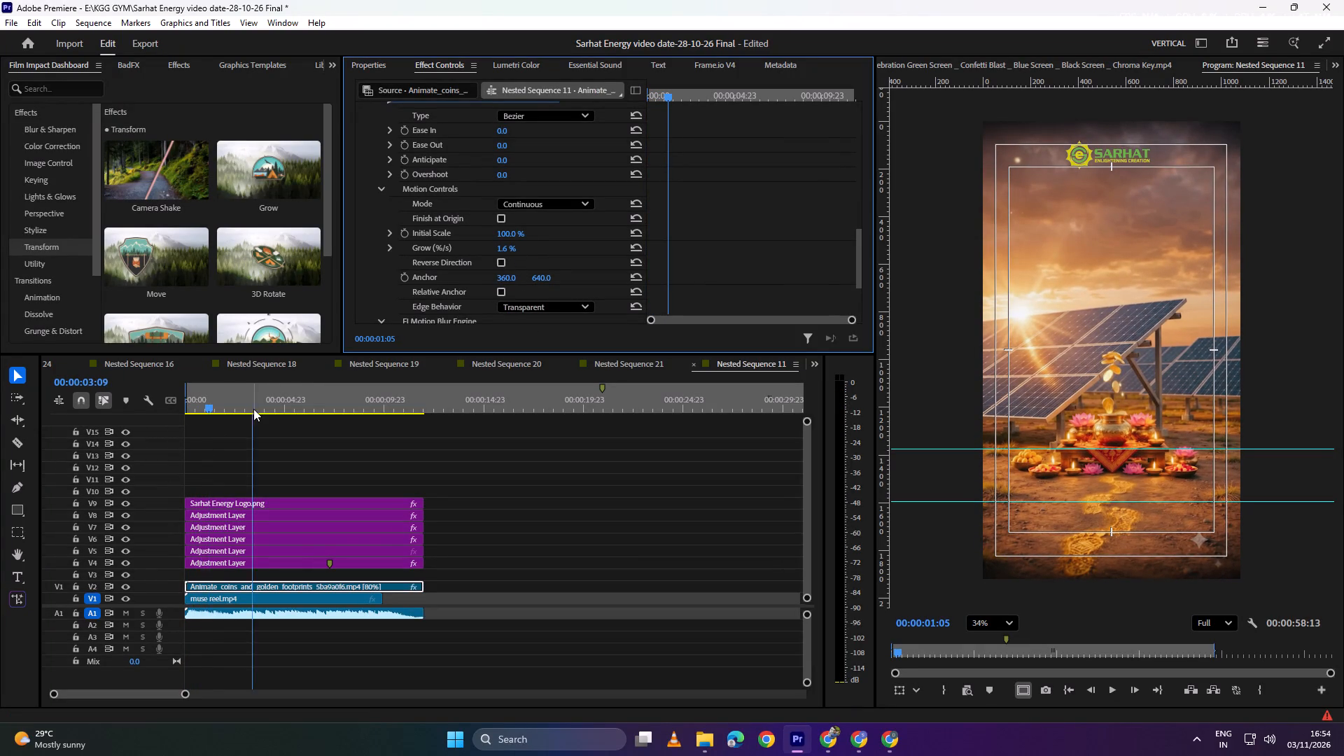
drag(253, 409, 55, 417)
key(space)
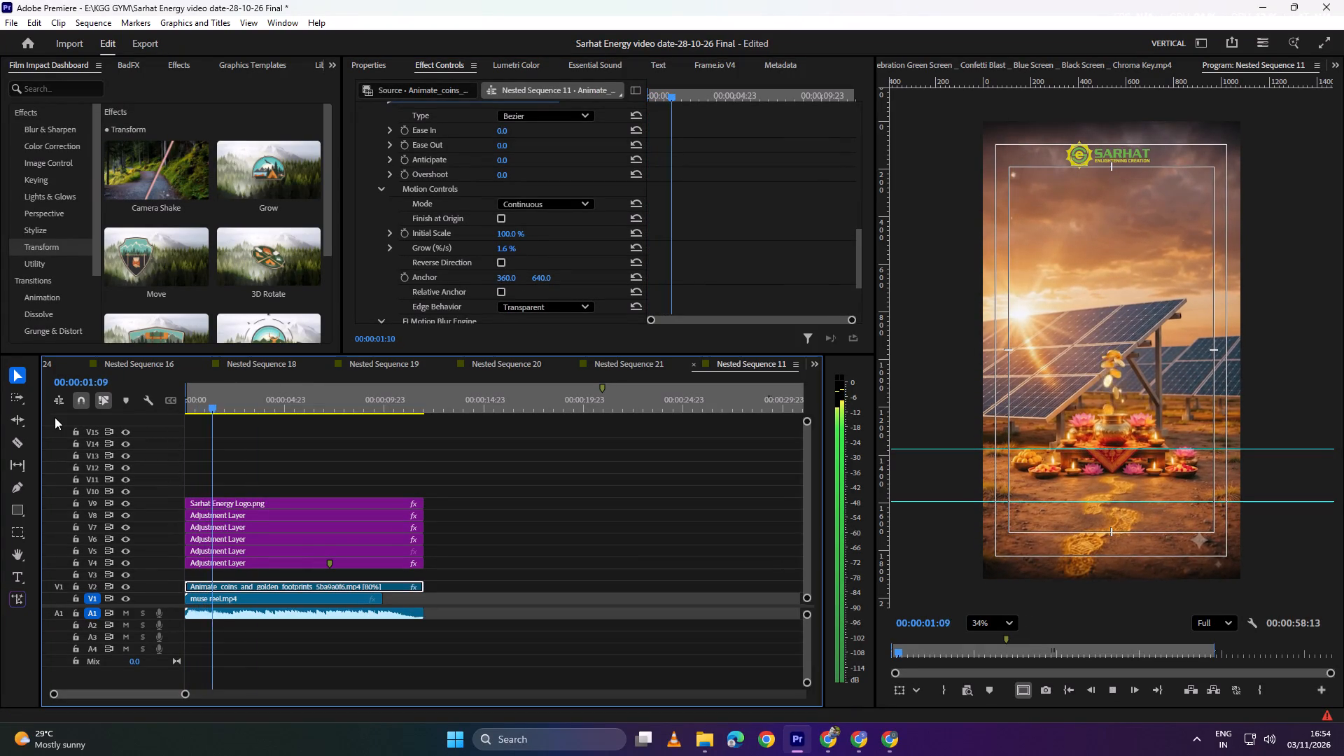
key(space)
drag(234, 402, 133, 416)
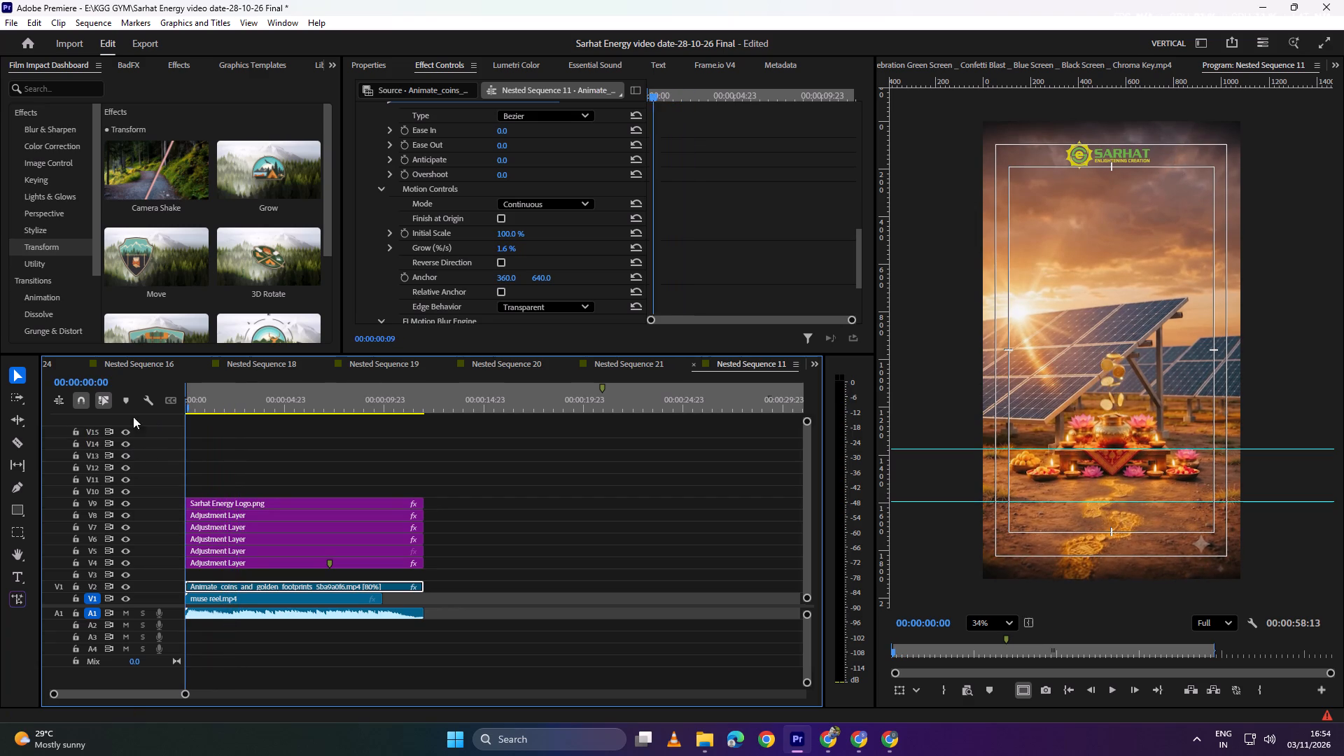
drag(133, 416, 45, 430)
key(space)
key(space)
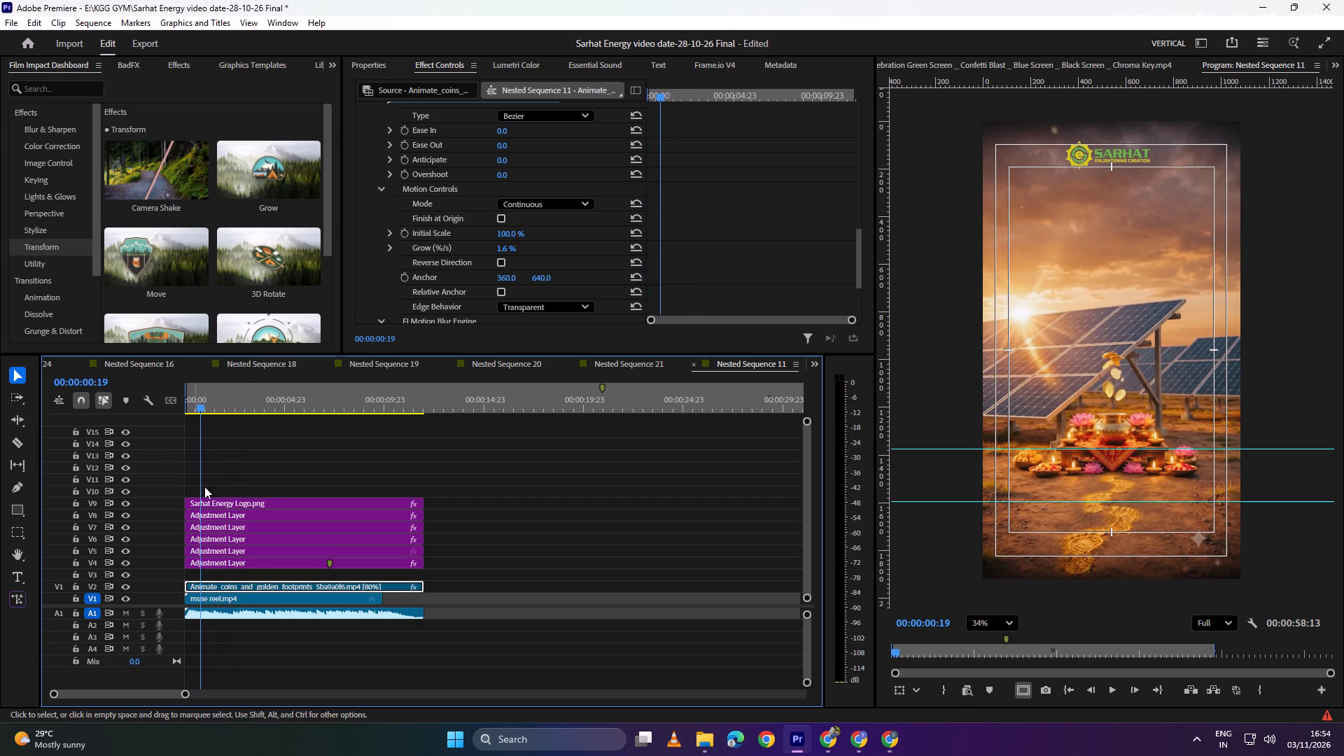
drag(261, 402, 6, 433)
key(space)
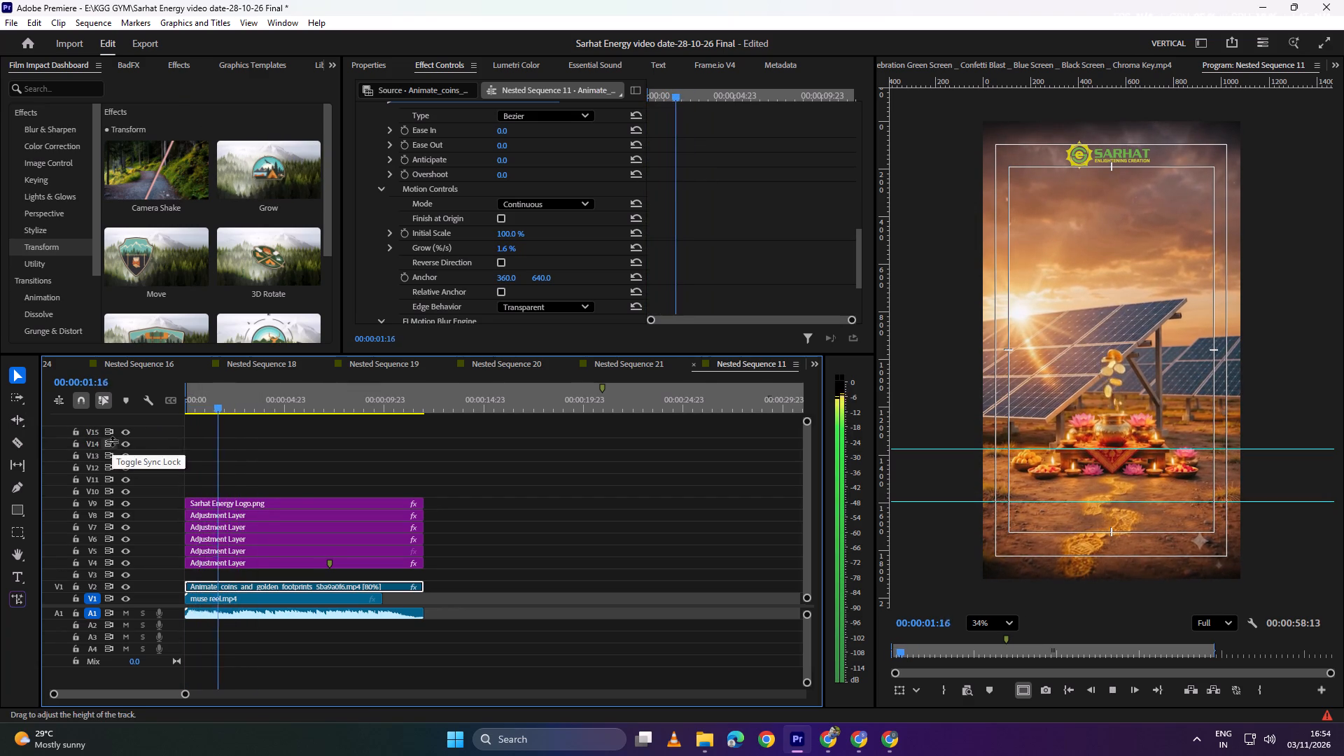
key(space)
scroll(1093, 551, up, 5)
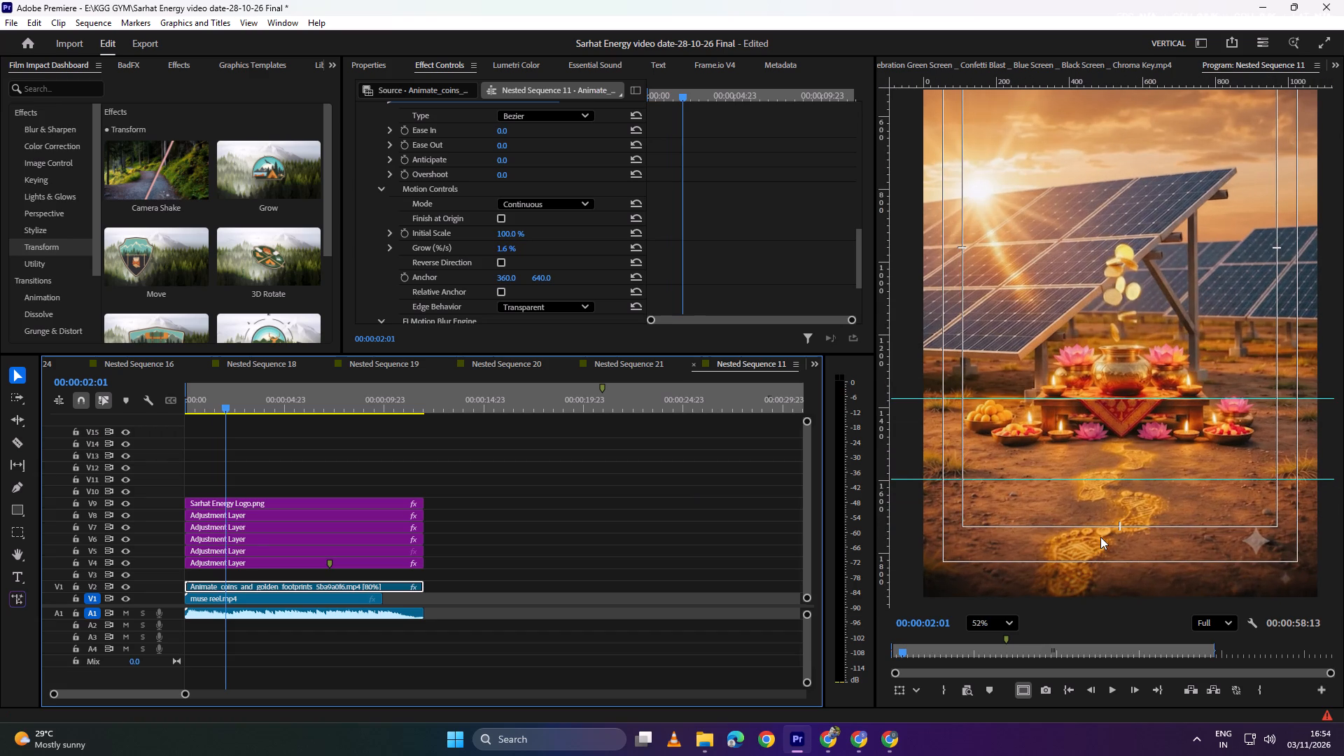
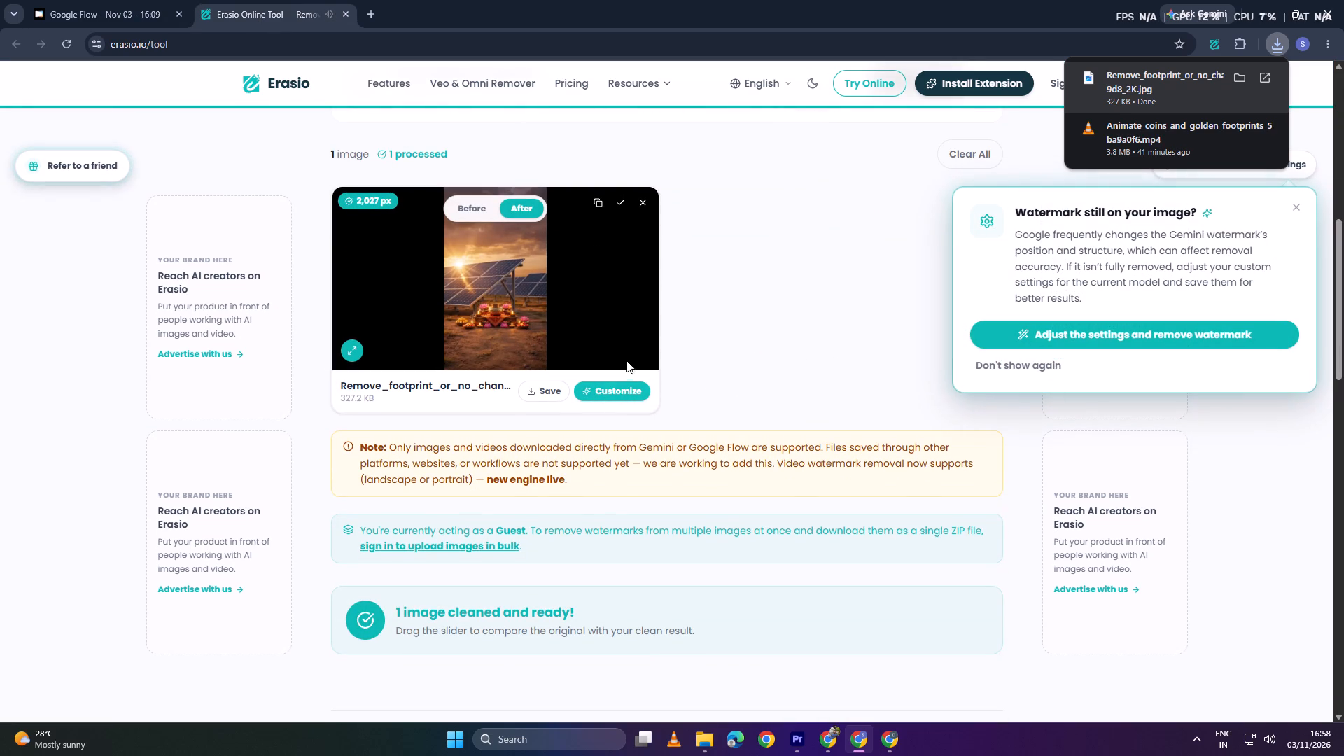
Save the watermark-cleaned version of the footprint-free image from Erasio.
double_click(1148, 94)
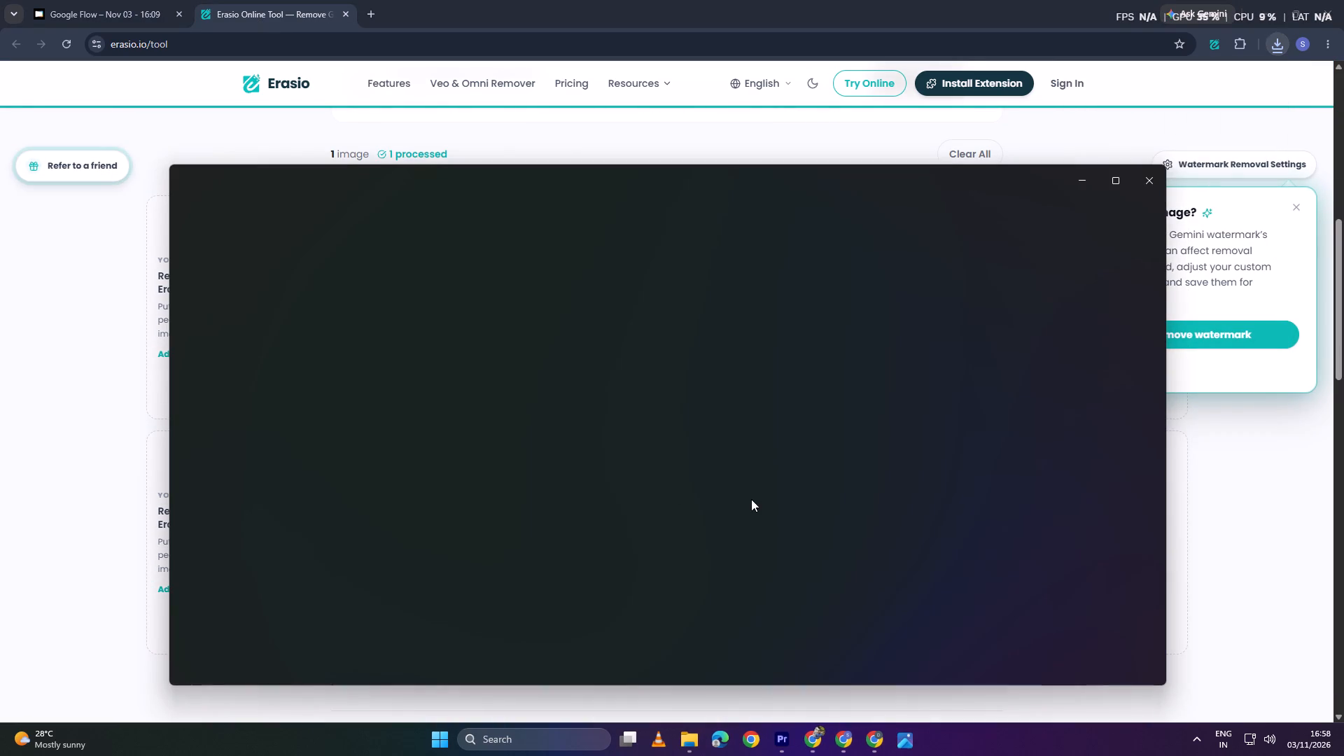
click(1153, 184)
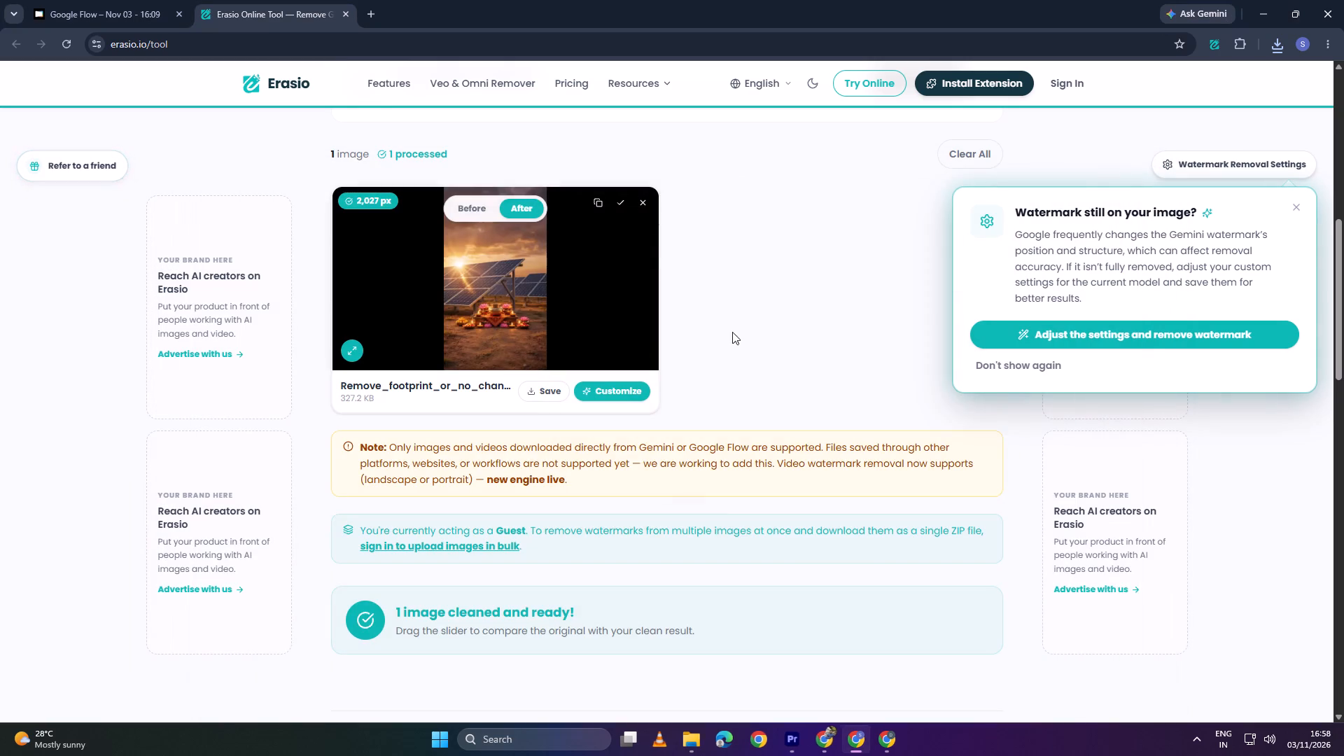
scroll(545, 346, down, 1)
scroll(575, 353, up, 2)
scroll(626, 495, down, 1)
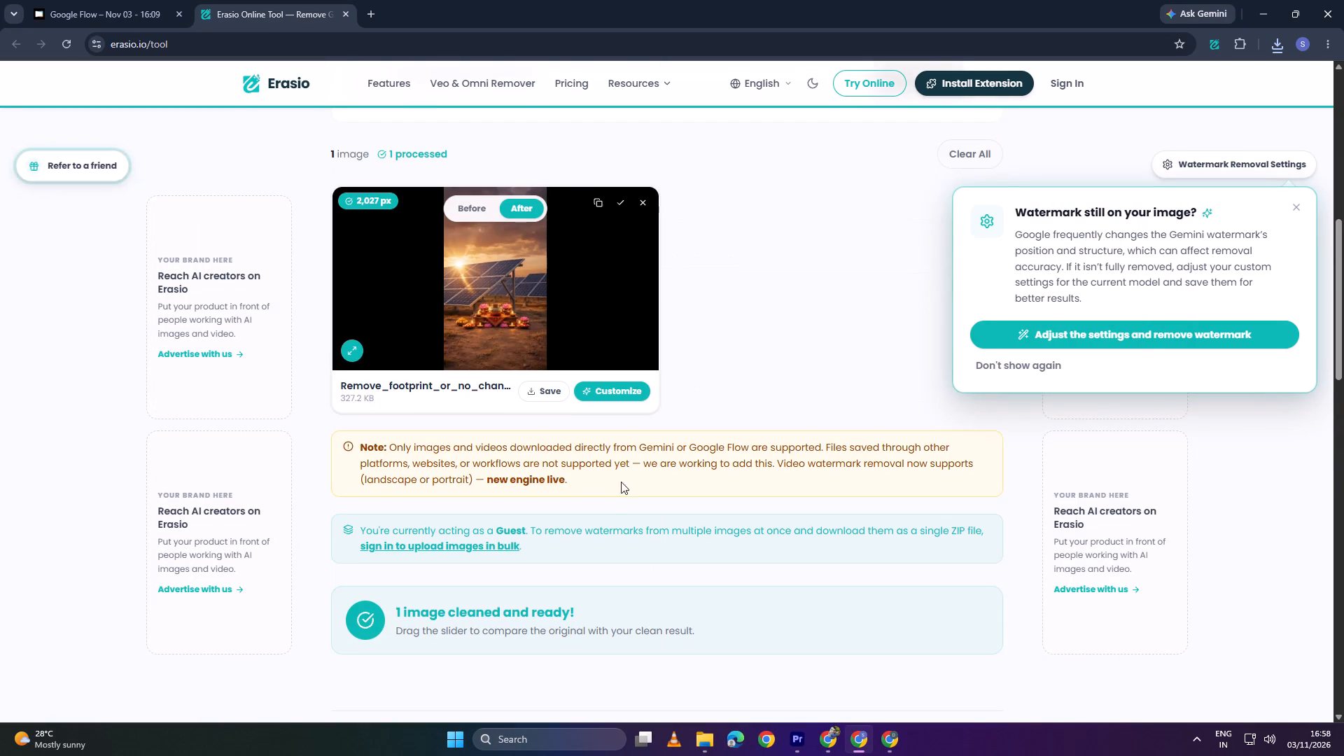
click(491, 317)
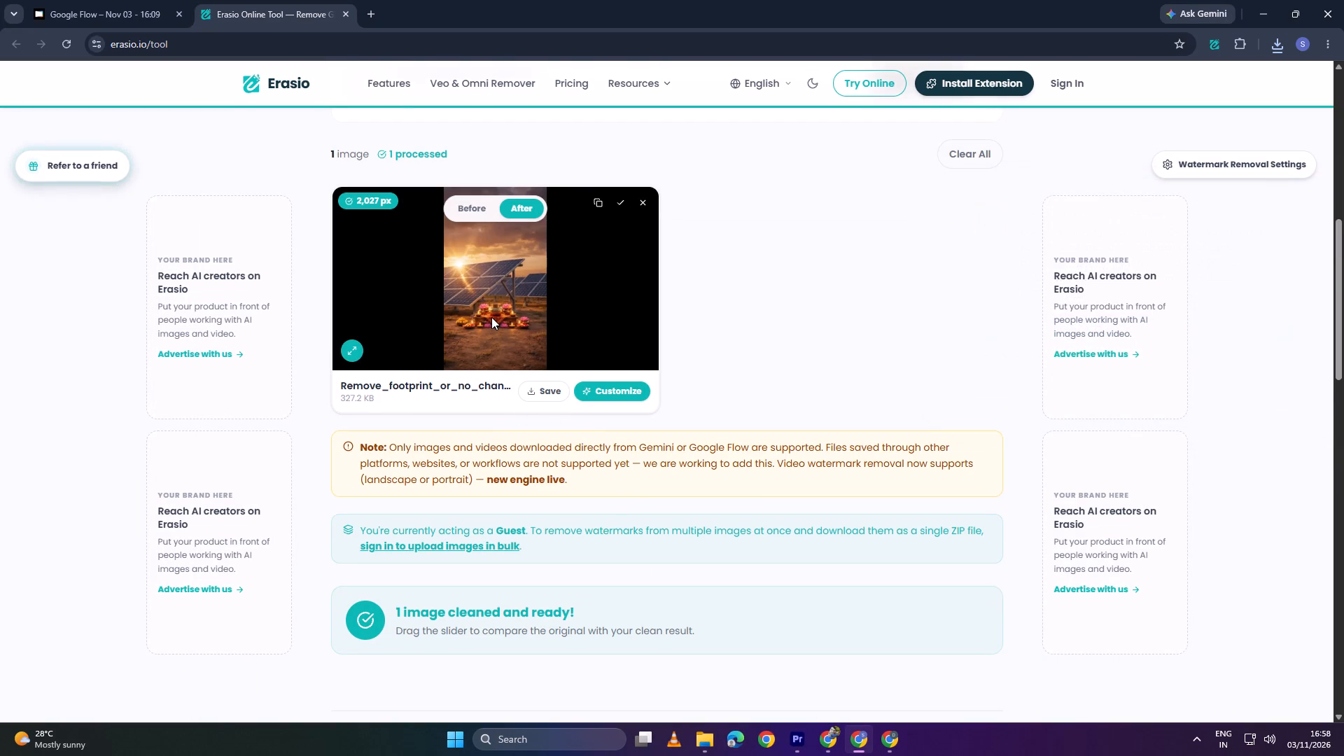
click(541, 389)
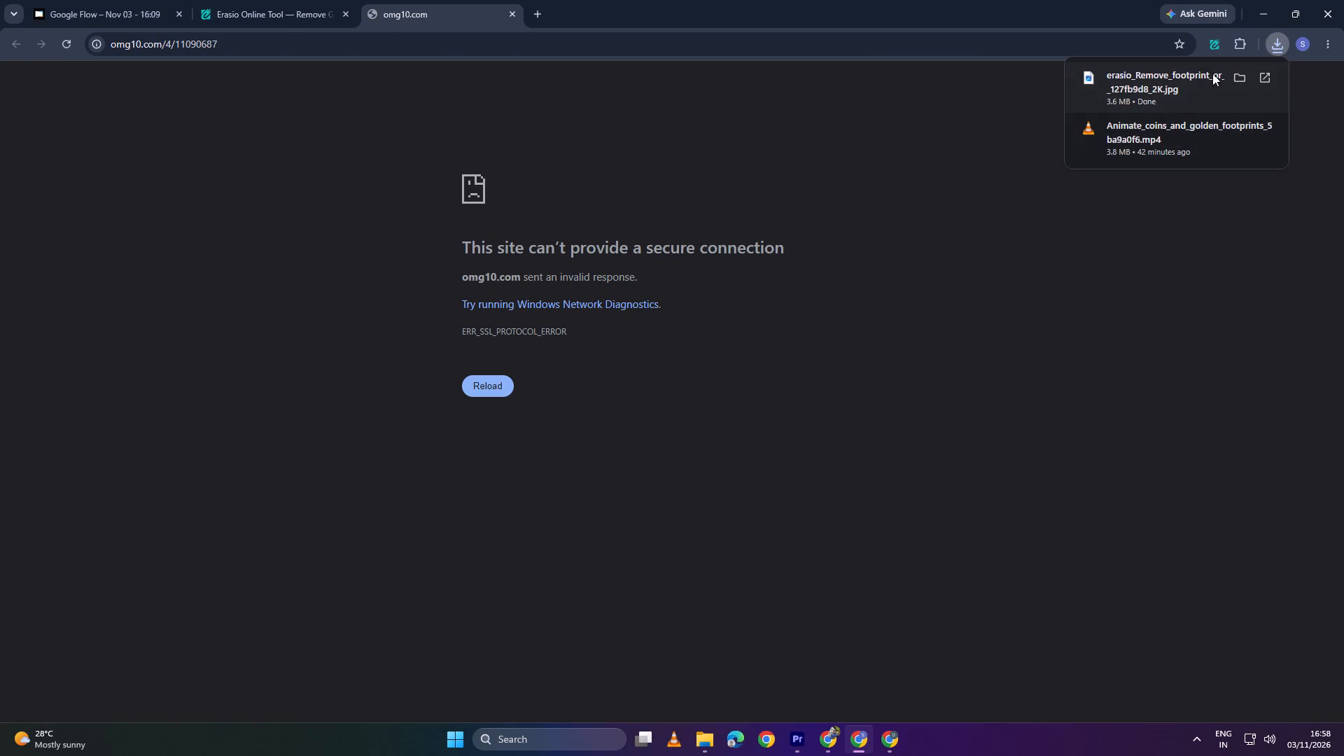
View the saved Erasio image in Photos and close it again.
click(1201, 70)
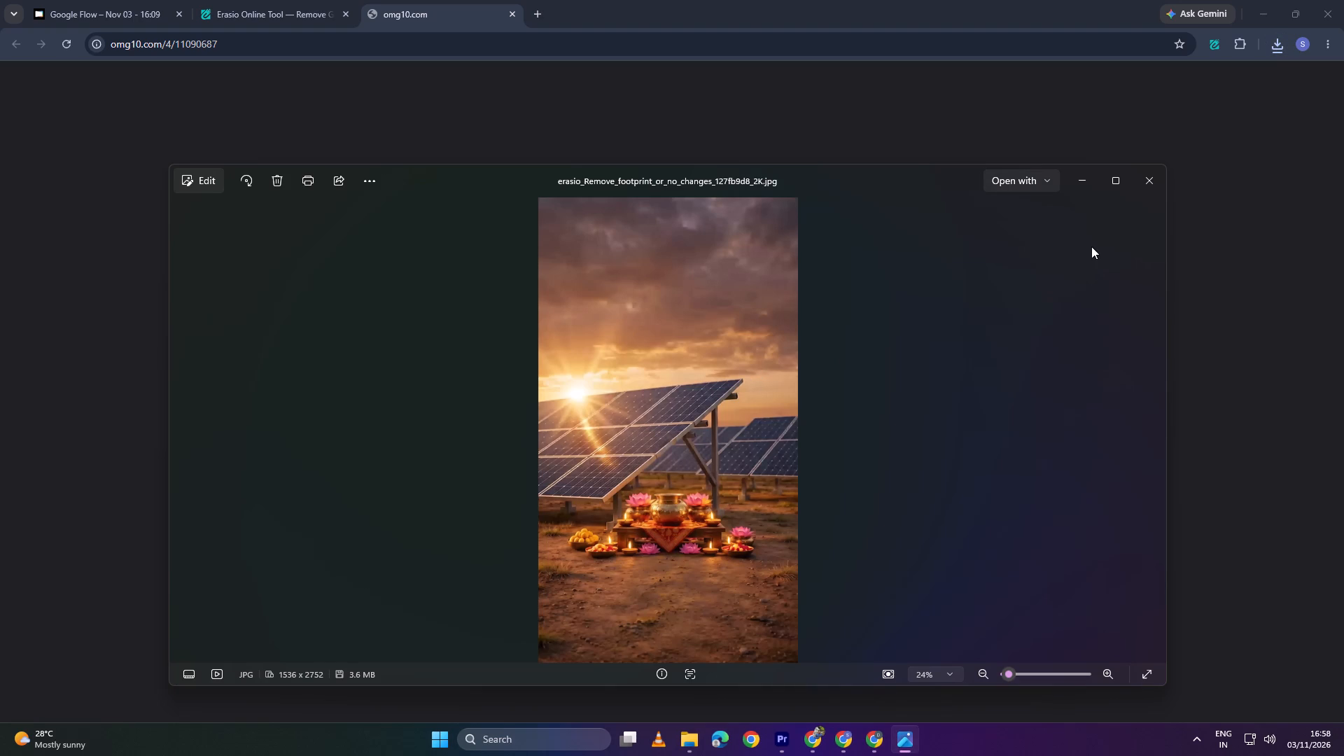
click(1149, 183)
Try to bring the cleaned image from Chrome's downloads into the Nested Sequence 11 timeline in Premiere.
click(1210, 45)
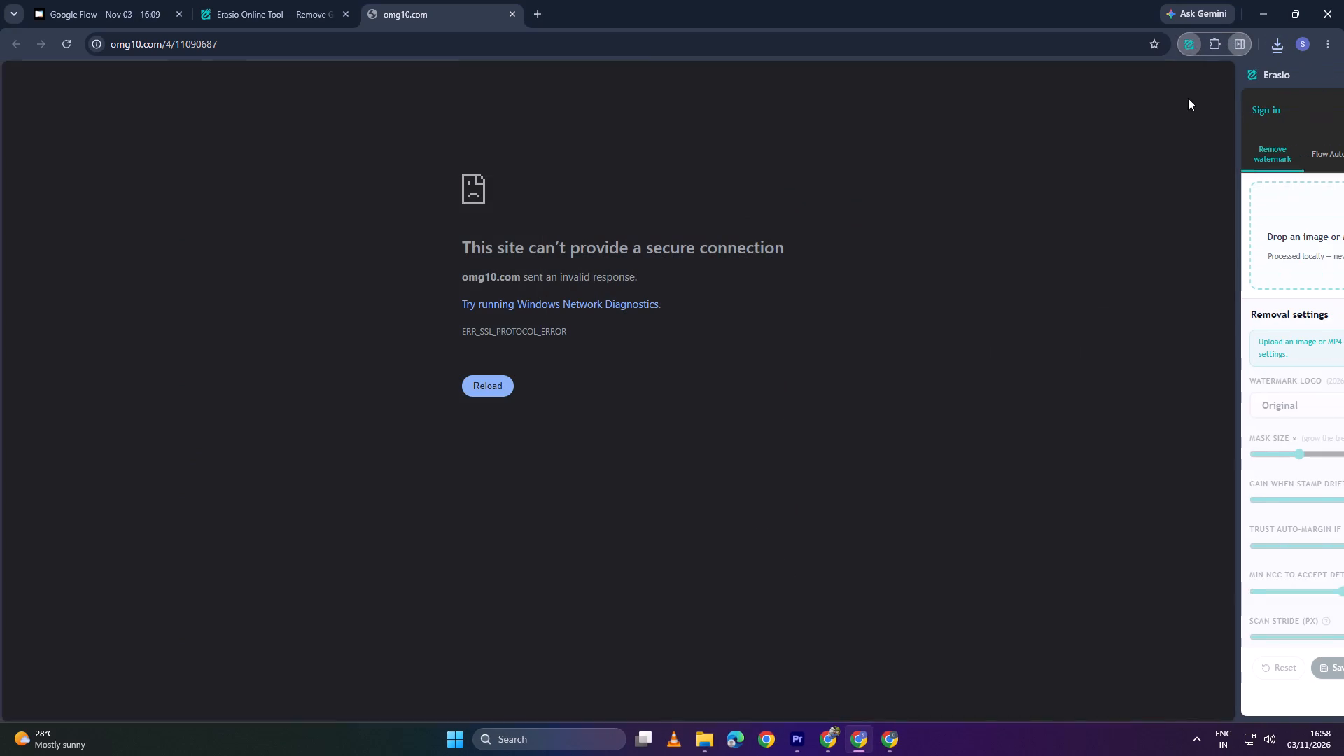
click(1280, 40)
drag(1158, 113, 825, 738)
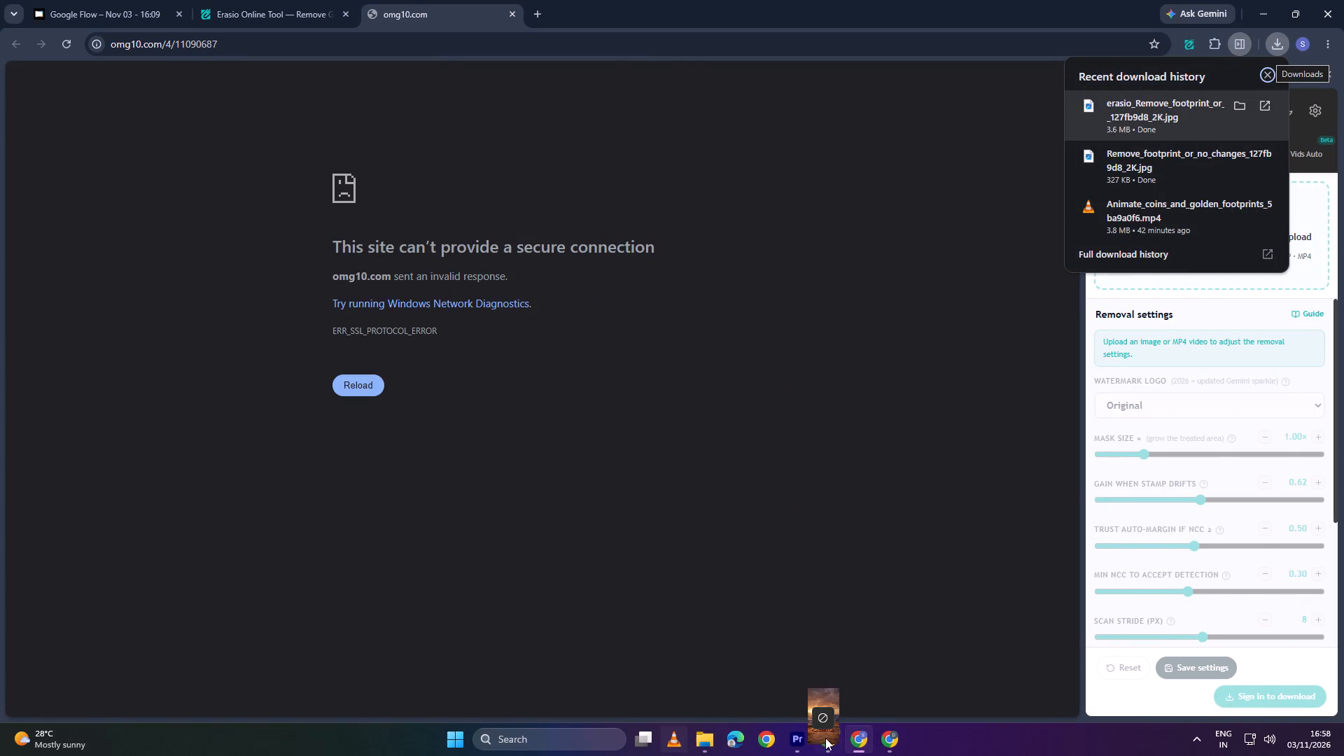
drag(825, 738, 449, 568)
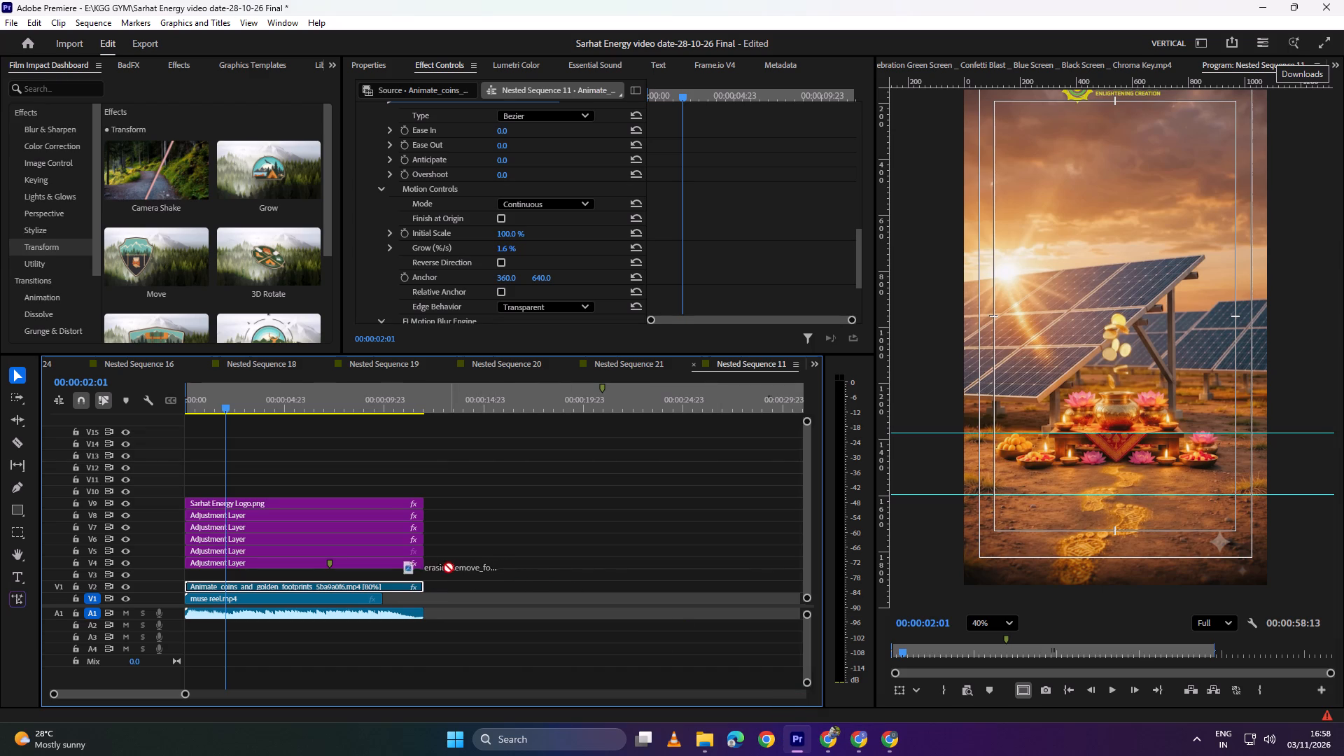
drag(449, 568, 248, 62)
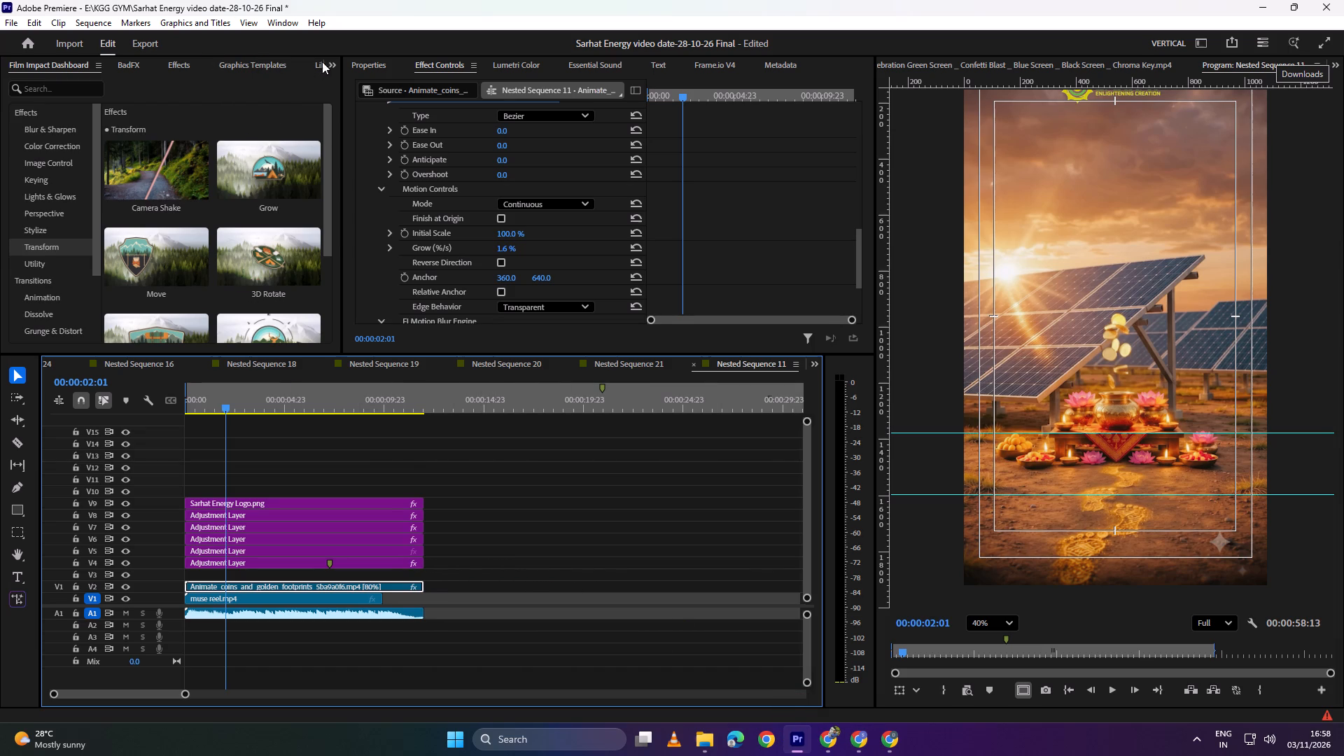
Show the media bin of the KGG Video Date-03-11-26 project.
click(327, 61)
click(393, 227)
scroll(269, 302, down, 4)
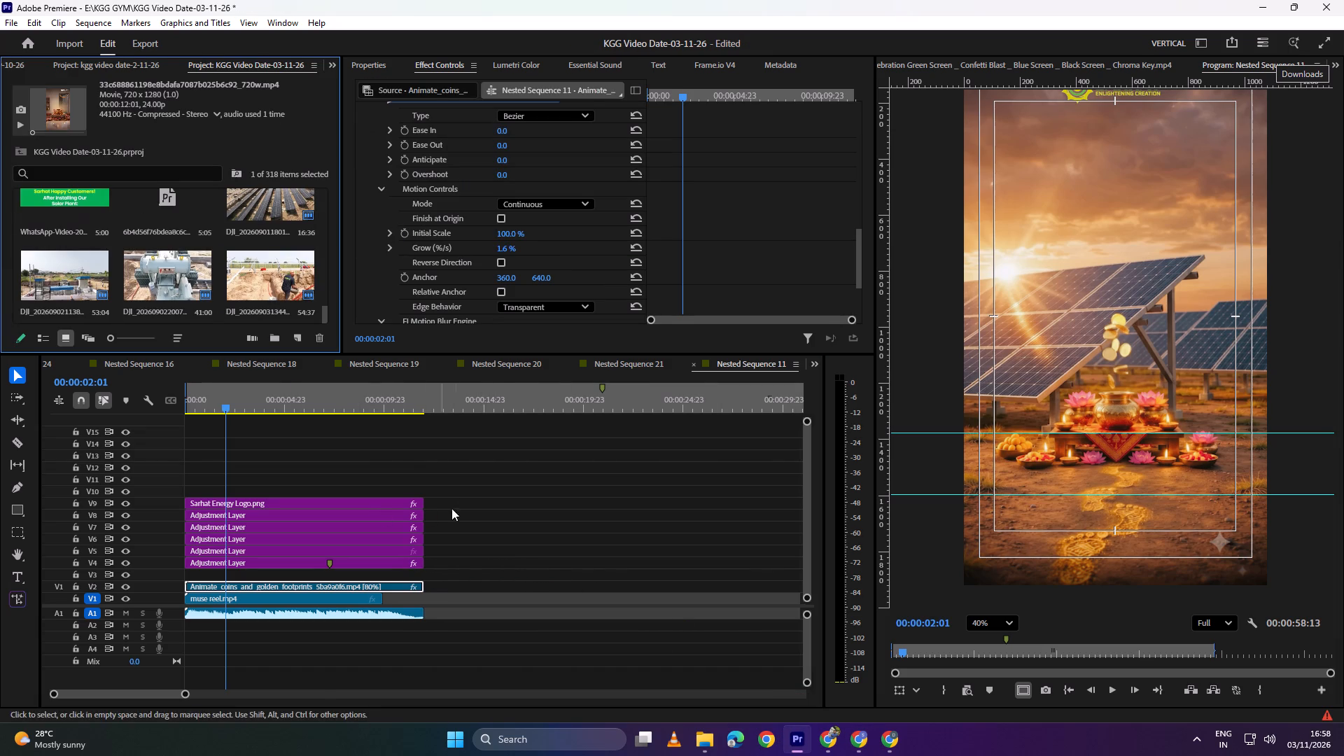
Cut the Grow effect from the coins and golden footprints clip on V2, with the playhead at the sequence start.
click(479, 477)
drag(387, 388, 125, 421)
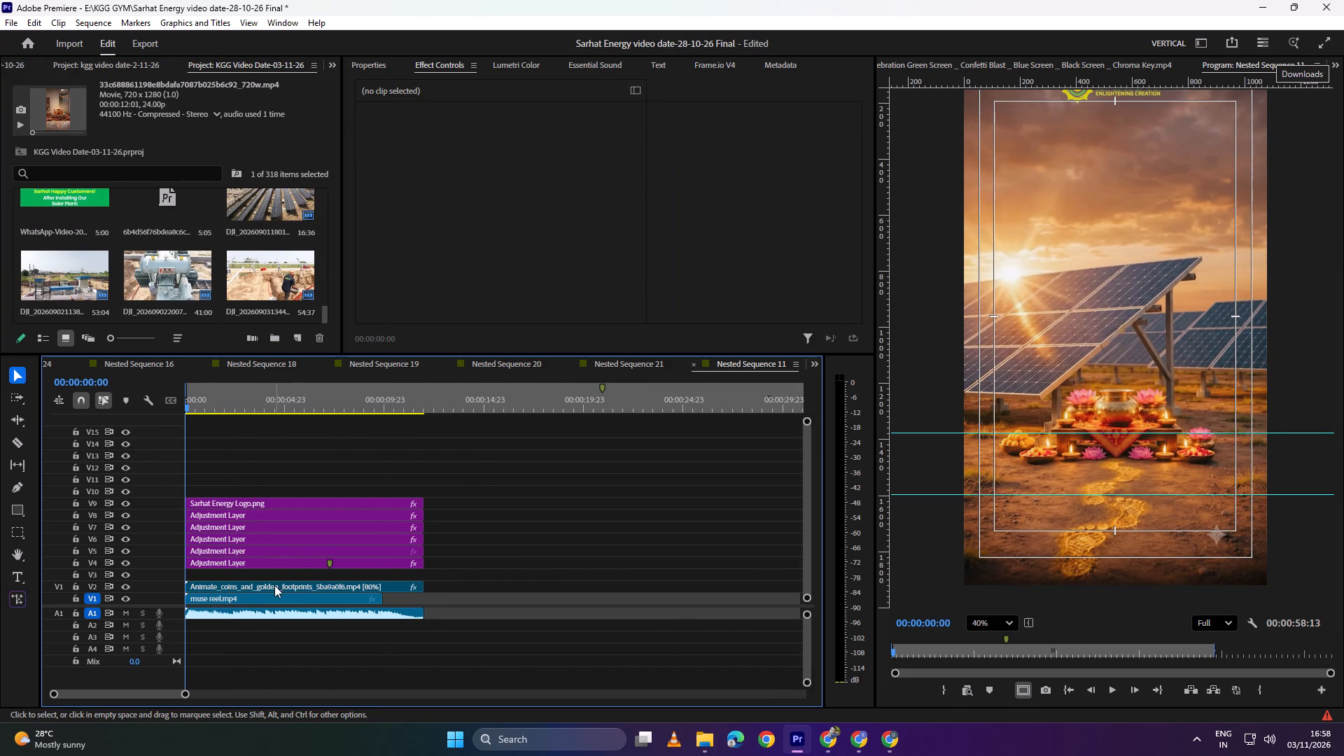
click(274, 585)
scroll(421, 241, down, 10)
click(403, 227)
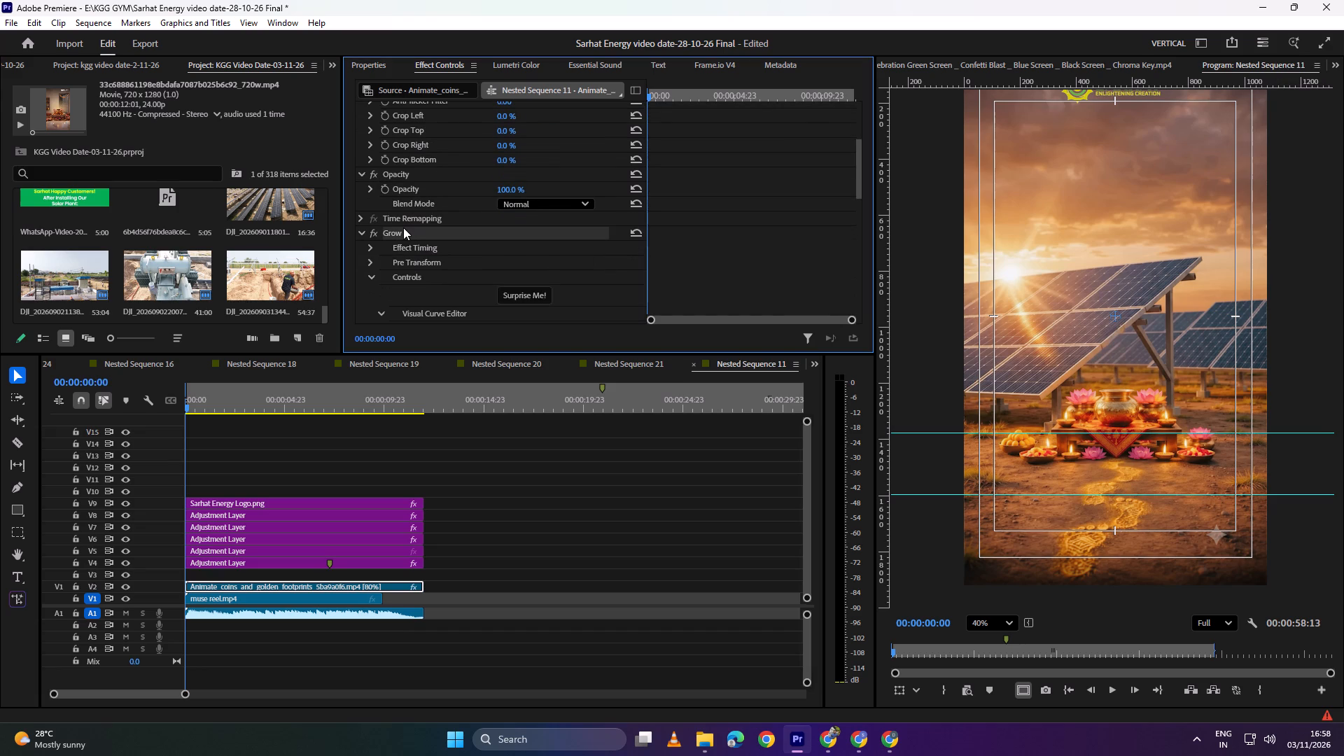
key(ctrl+x)
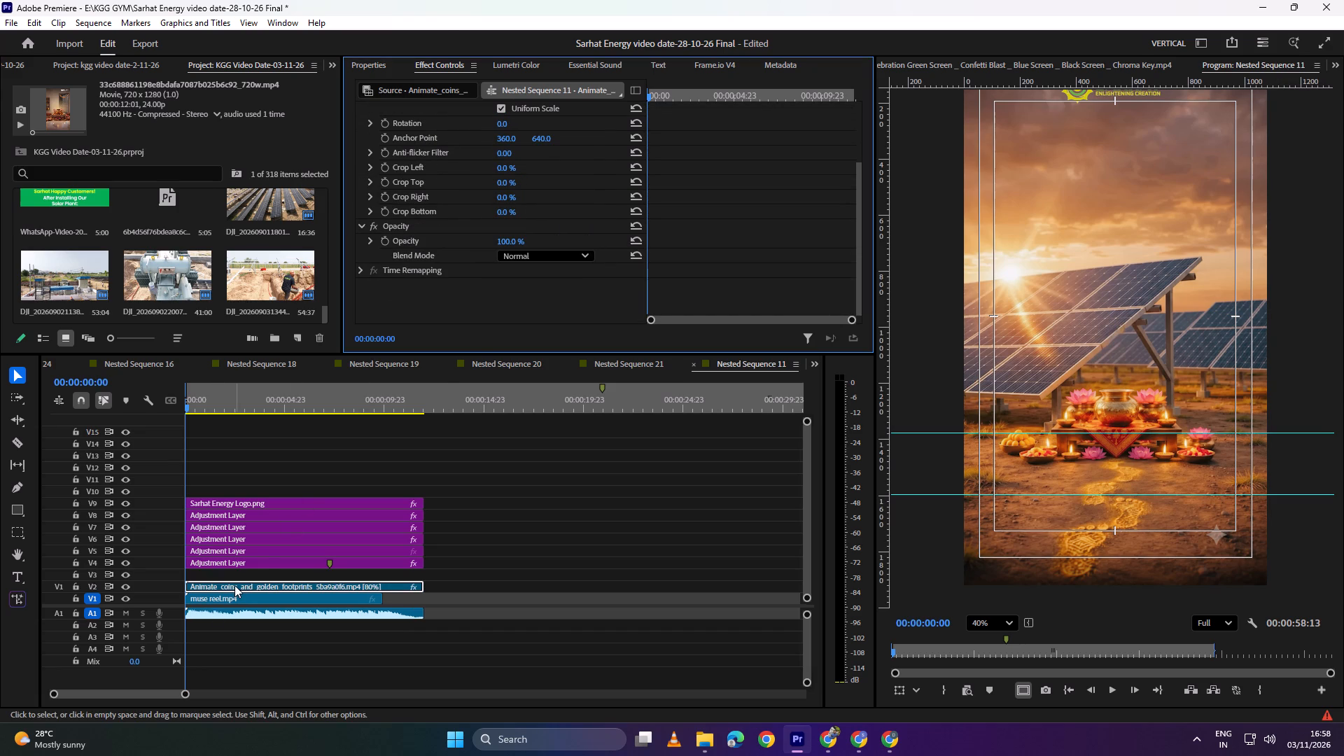
Nest the coins and golden footprints clip as Nested Sequence 26.
click(234, 585)
right_click(234, 585)
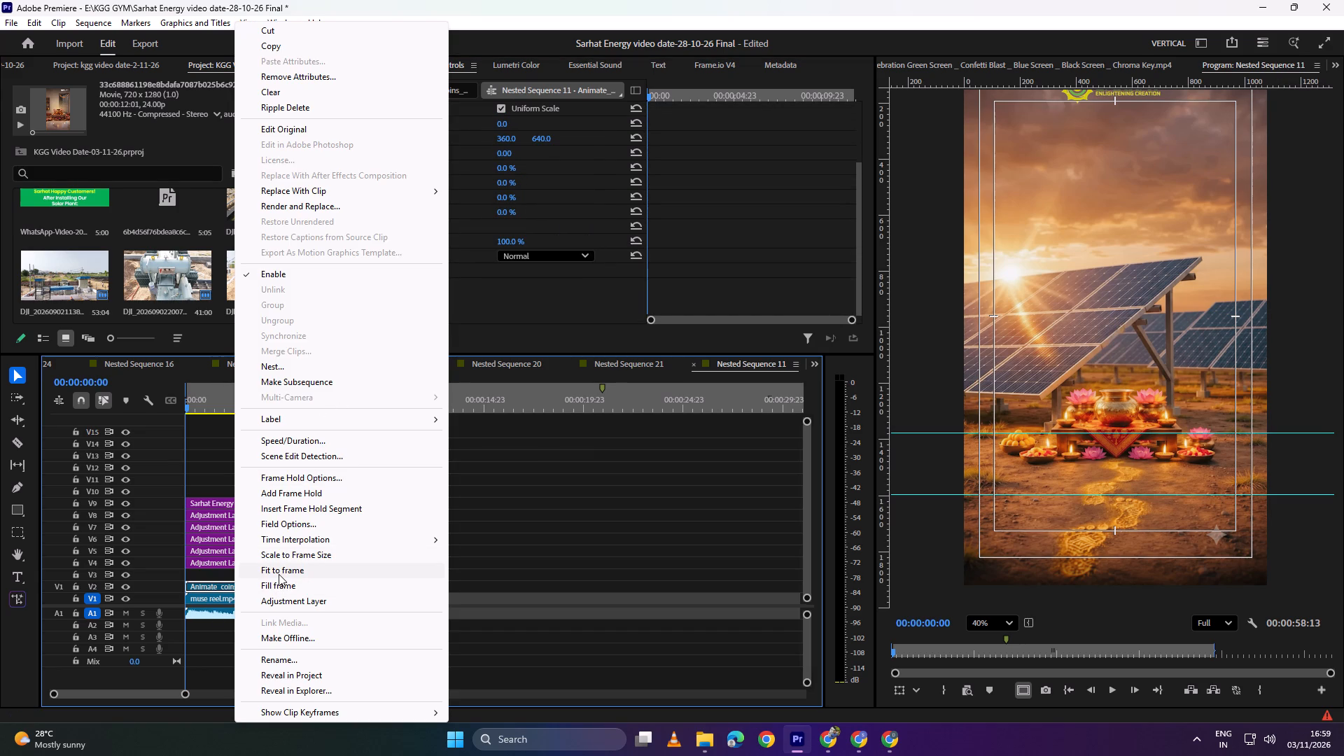
click(279, 574)
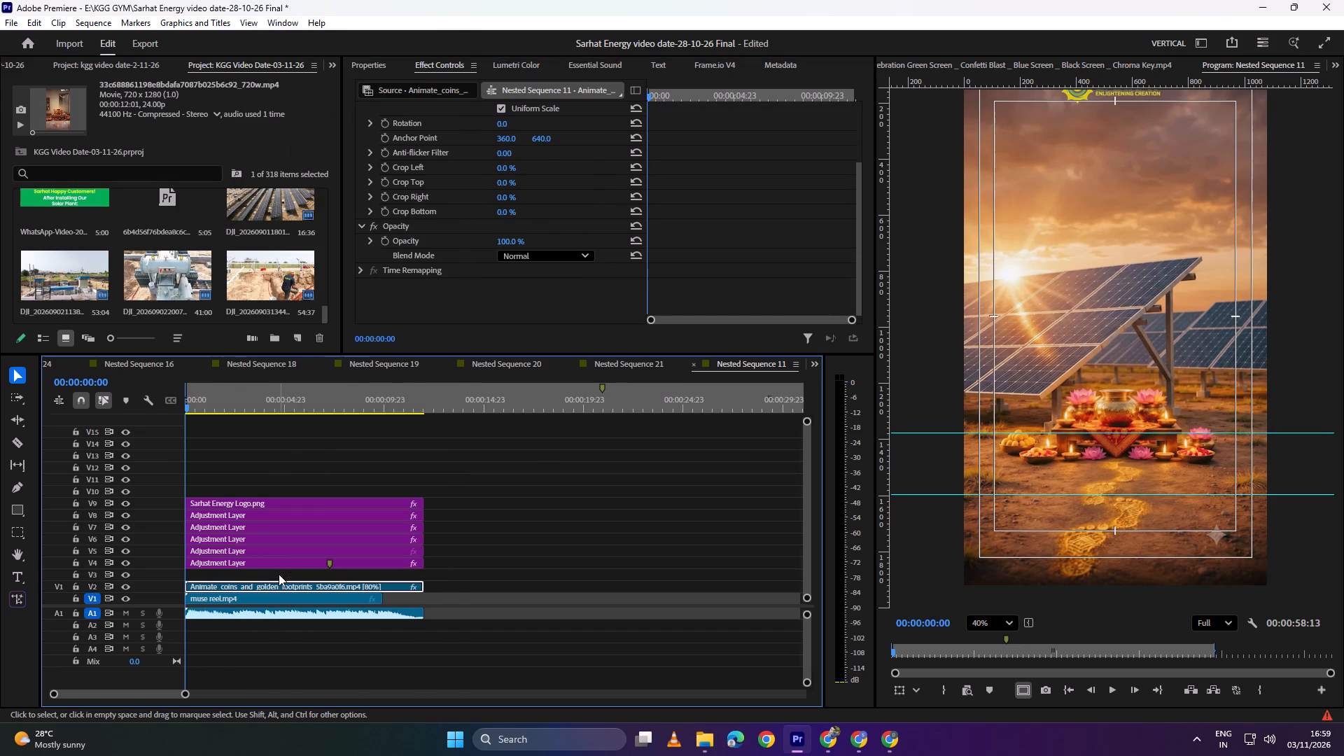
right_click(272, 585)
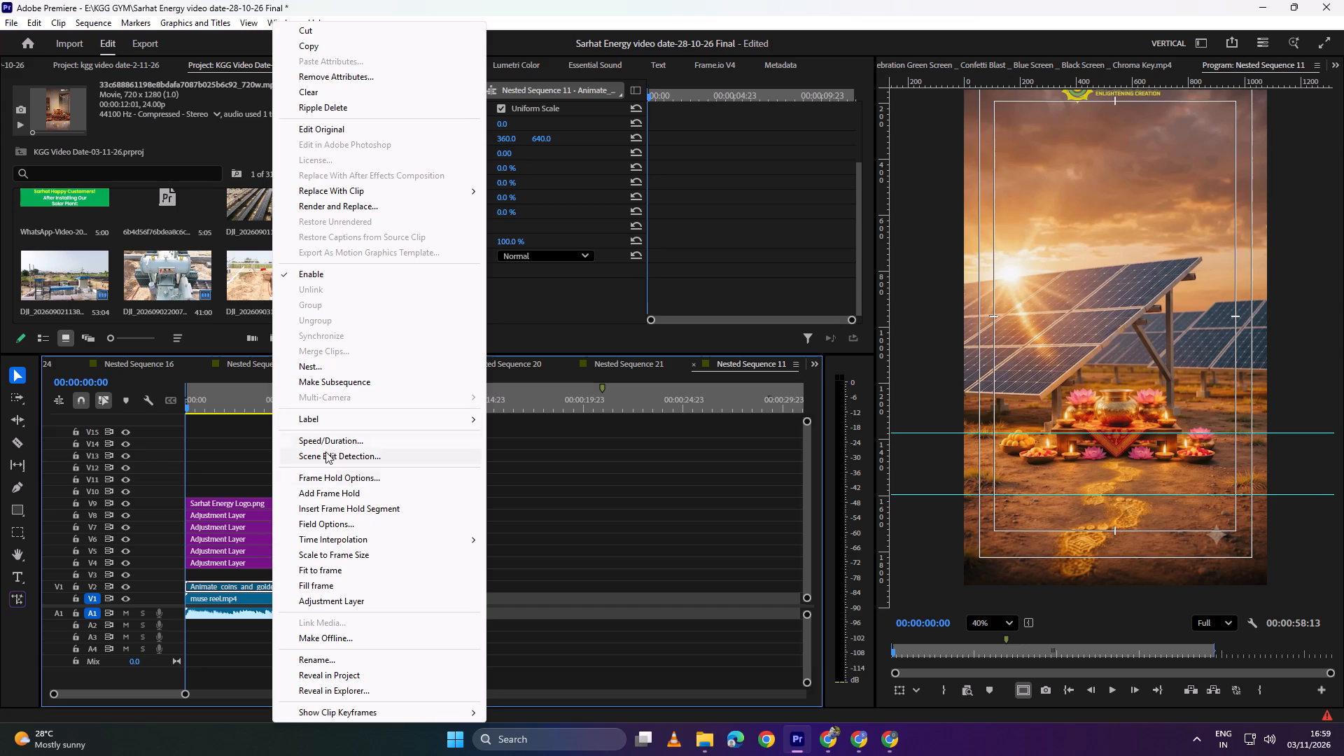
click(314, 369)
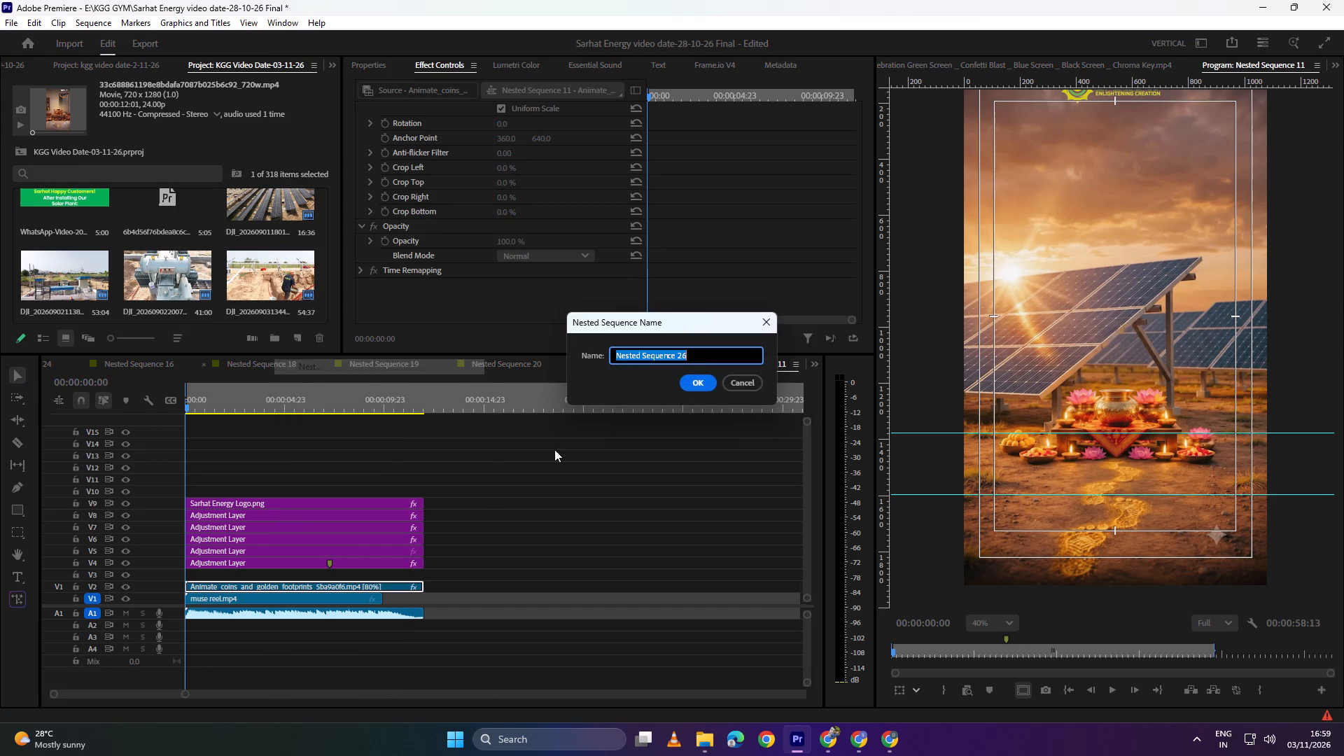
click(696, 379)
Paste the cut Grow effect onto the Nested Sequence 26 clip on V2.
double_click(248, 580)
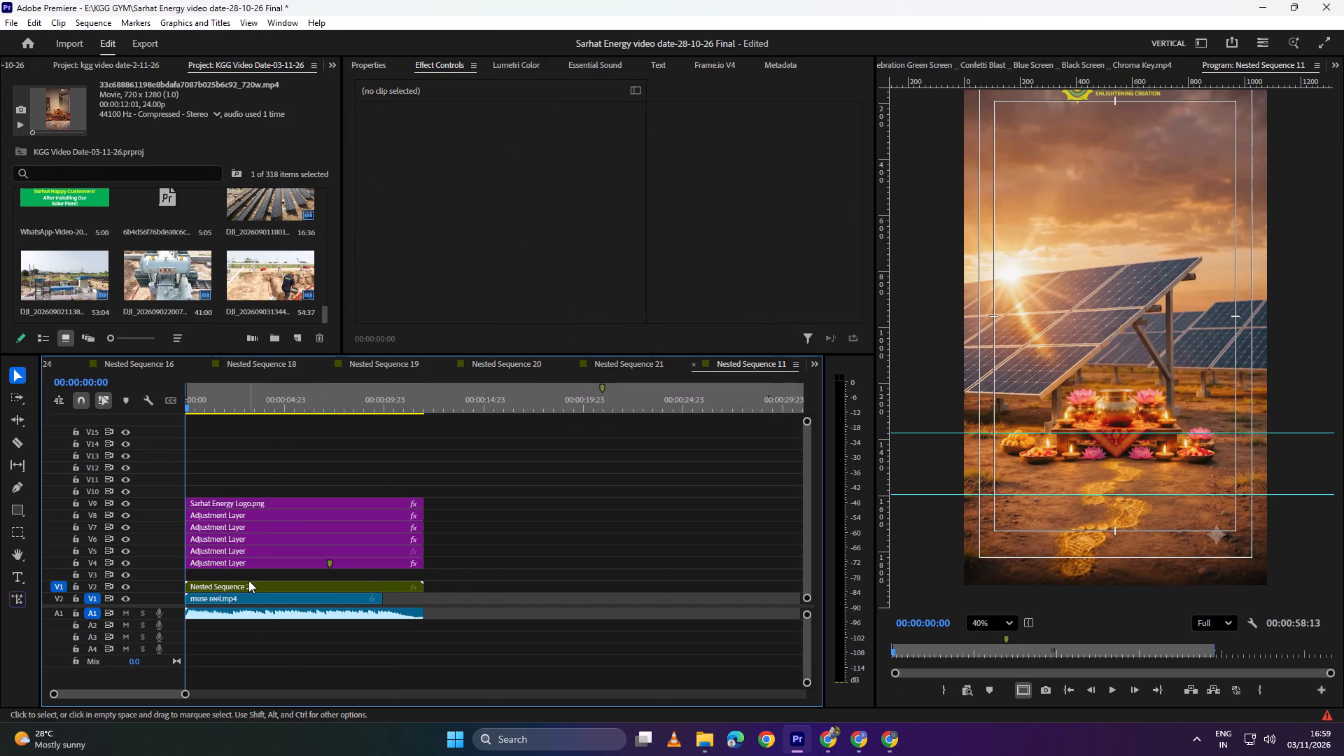
double_click(235, 584)
click(241, 587)
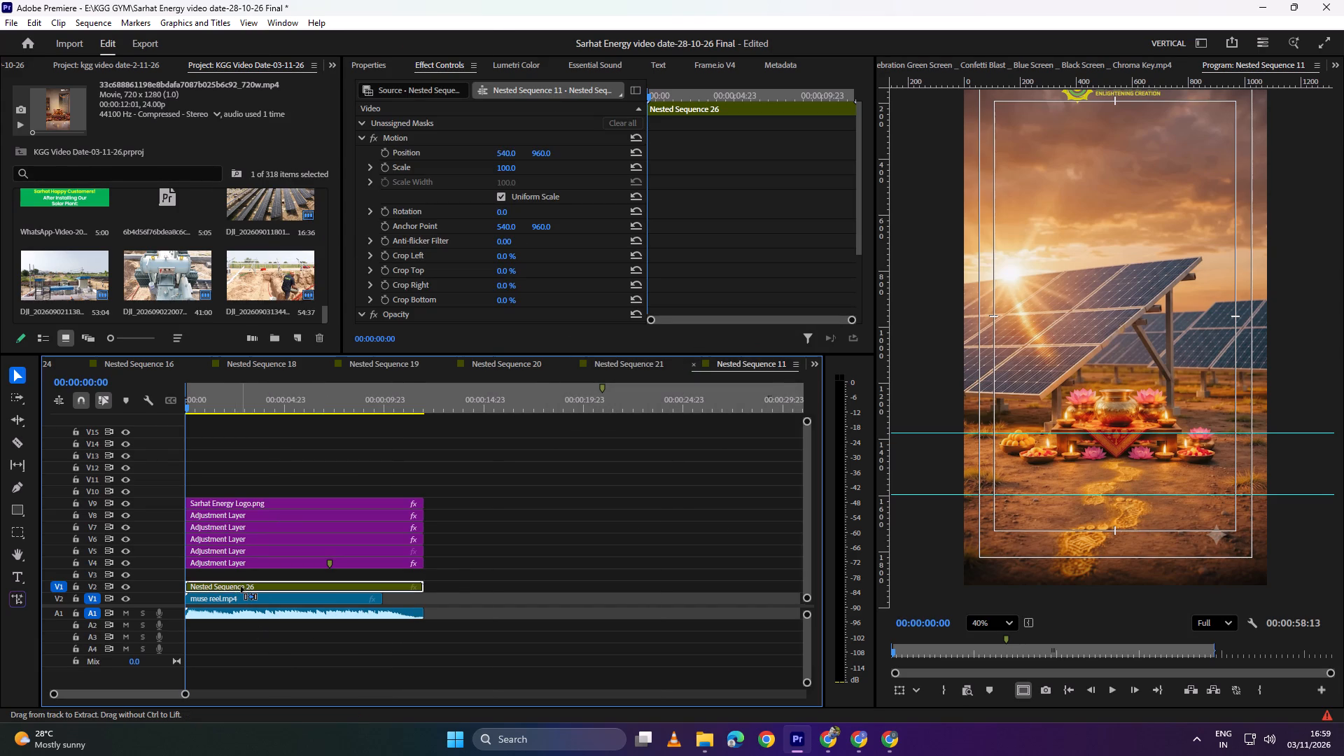
key(ctrl+v)
Open Nested Sequence 26 in its own timeline and place the playhead at its start.
double_click(241, 587)
drag(216, 400, 69, 423)
alt+scroll(251, 520, up, 12)
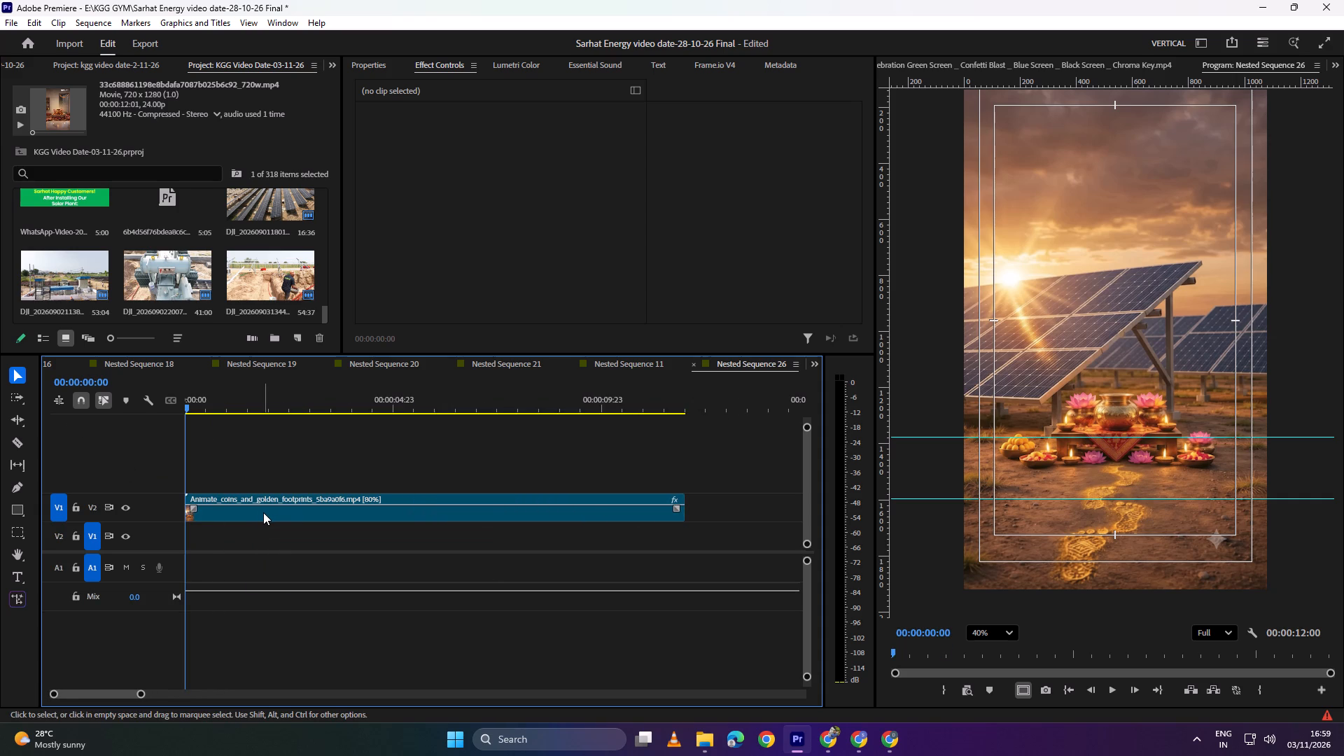
drag(243, 403, 37, 428)
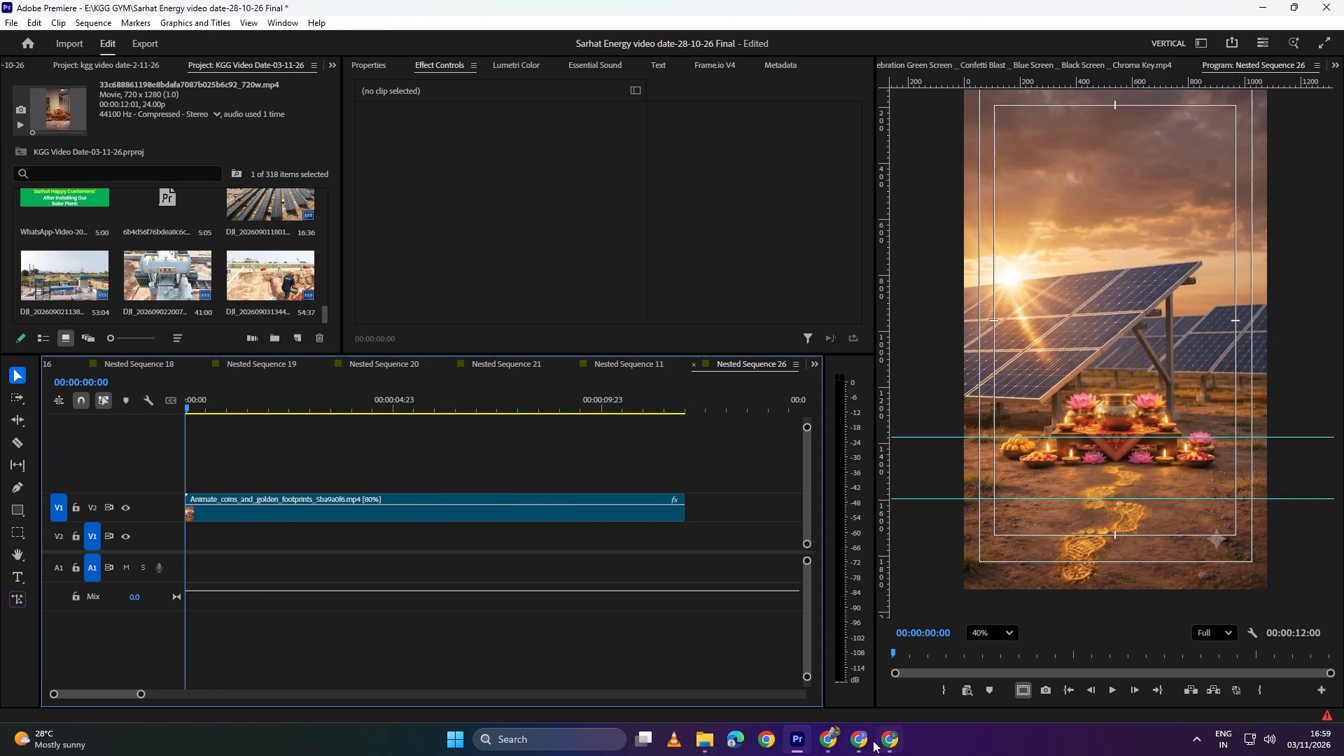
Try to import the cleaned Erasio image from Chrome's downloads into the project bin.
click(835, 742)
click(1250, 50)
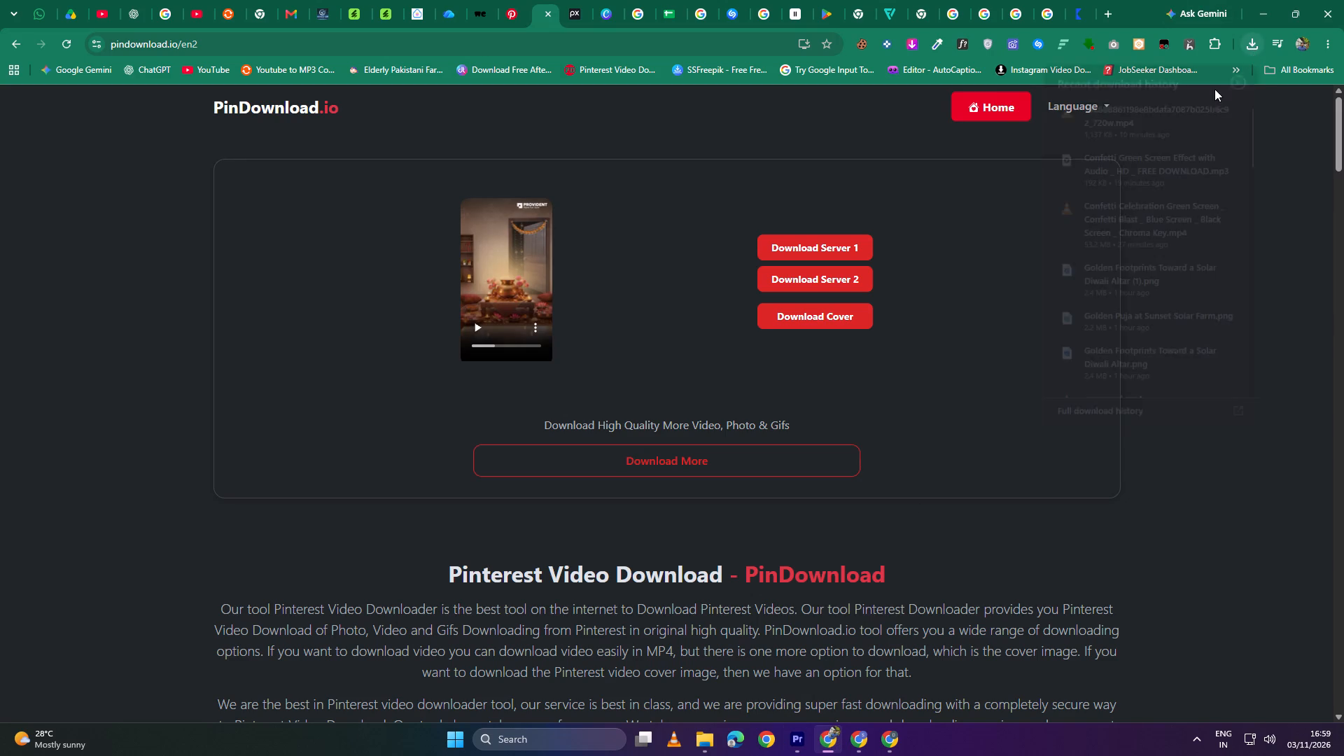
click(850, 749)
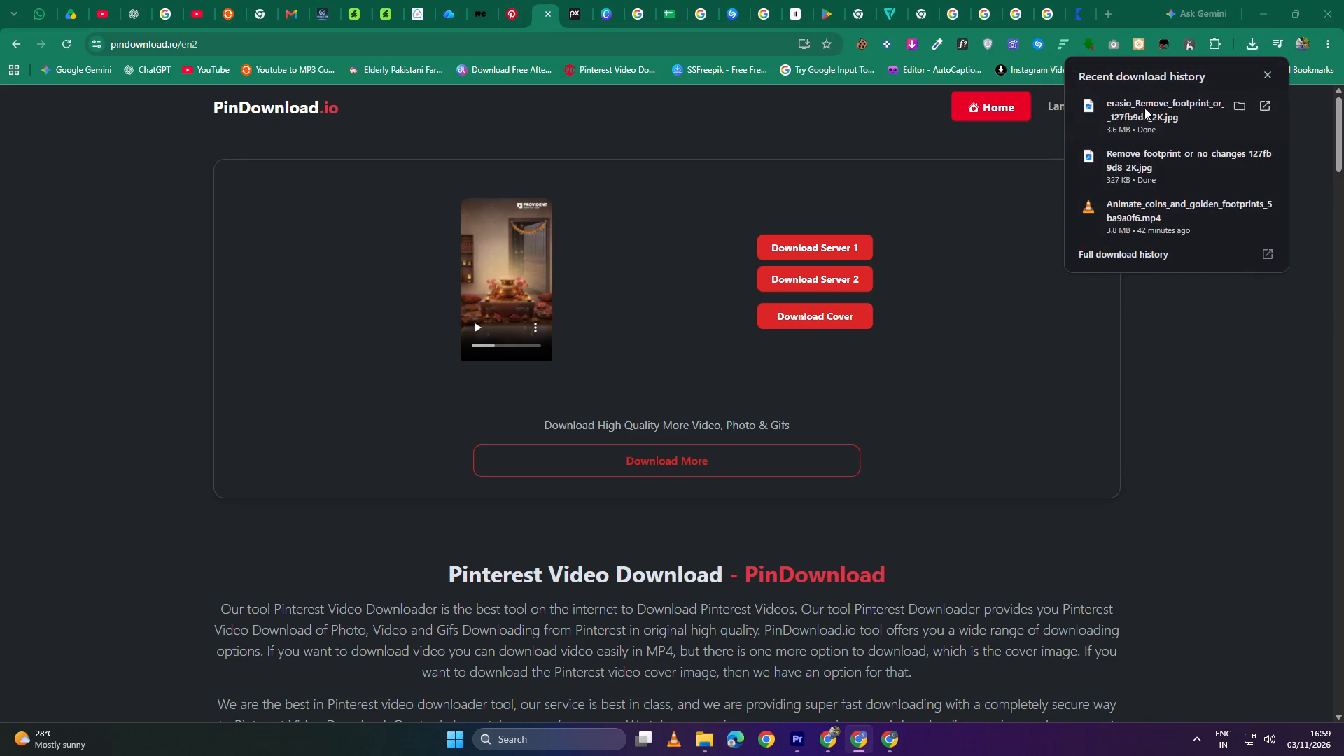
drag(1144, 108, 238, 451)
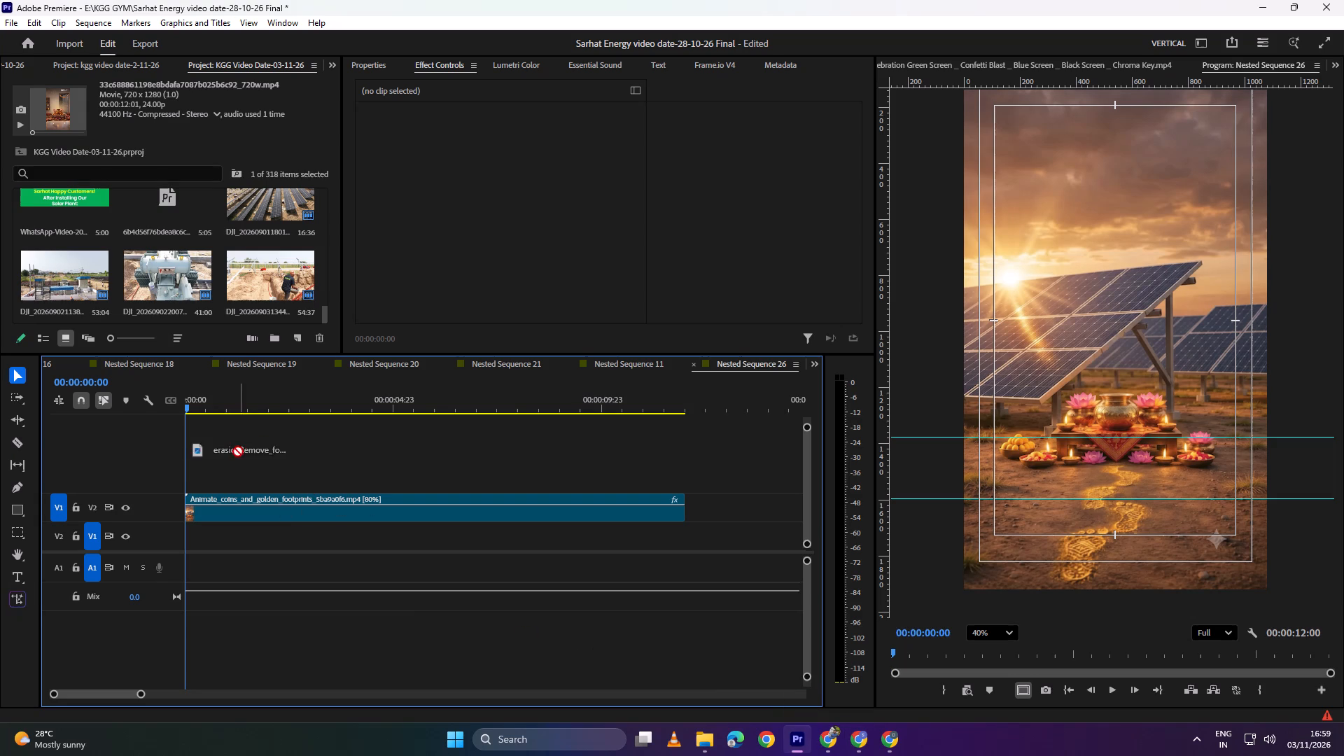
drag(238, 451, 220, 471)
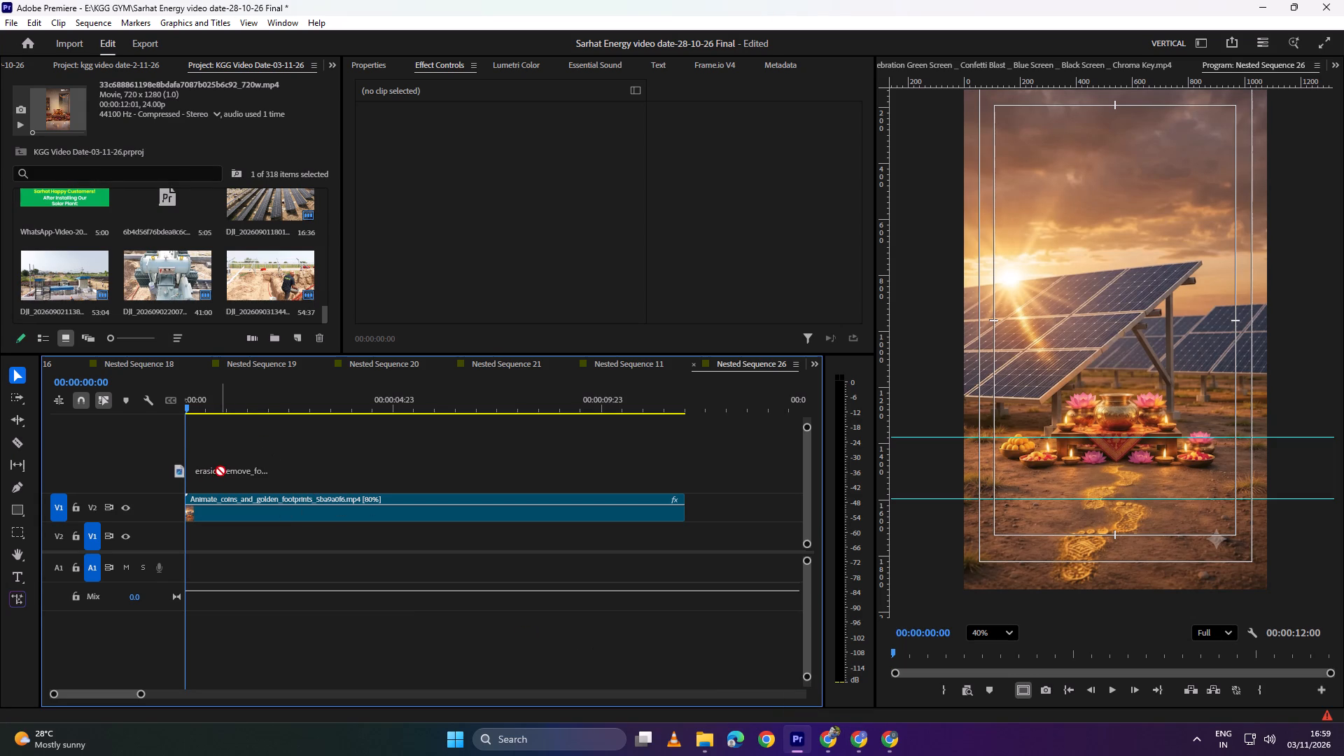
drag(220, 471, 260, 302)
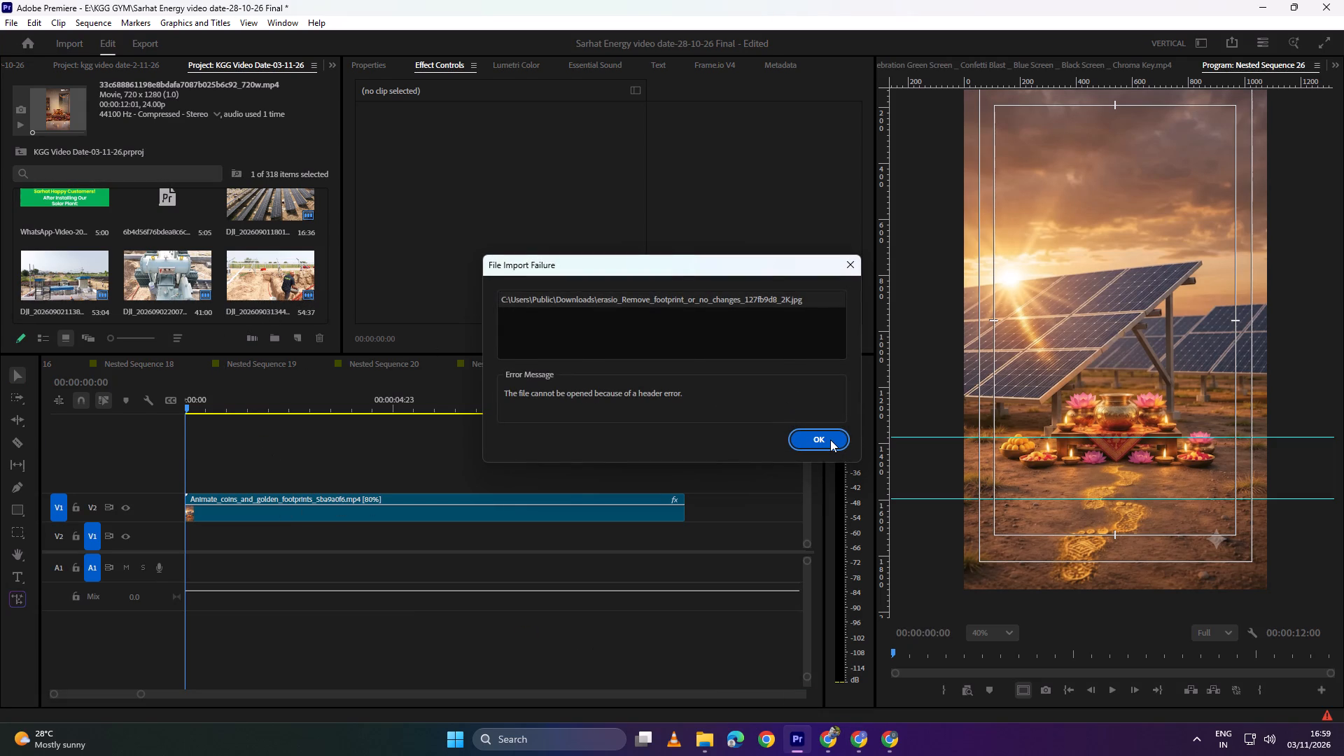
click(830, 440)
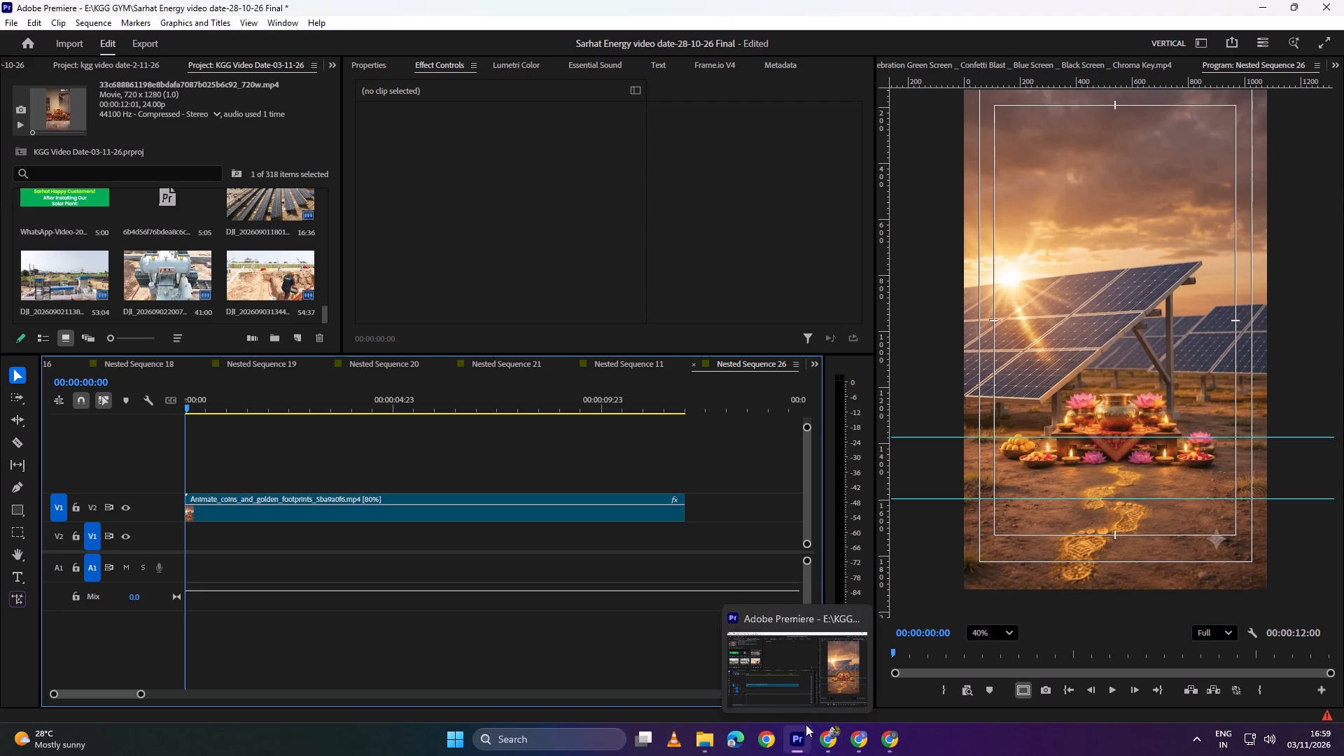
Switch to Chrome, search for "image to png" in a new tab, and open Cloudinary's Image to PNG converter.
click(855, 741)
click(743, 136)
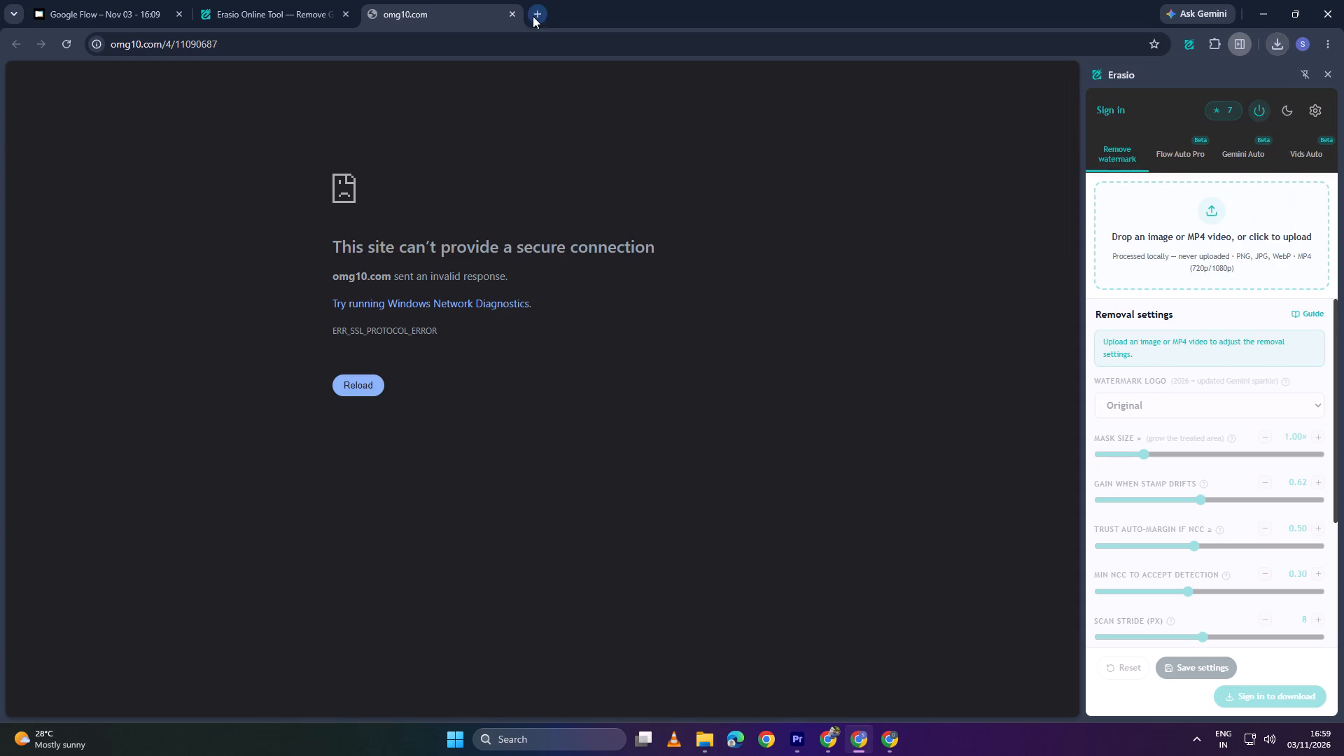
click(533, 16)
click(588, 282)
text(image to png)
key(space)
key(Return)
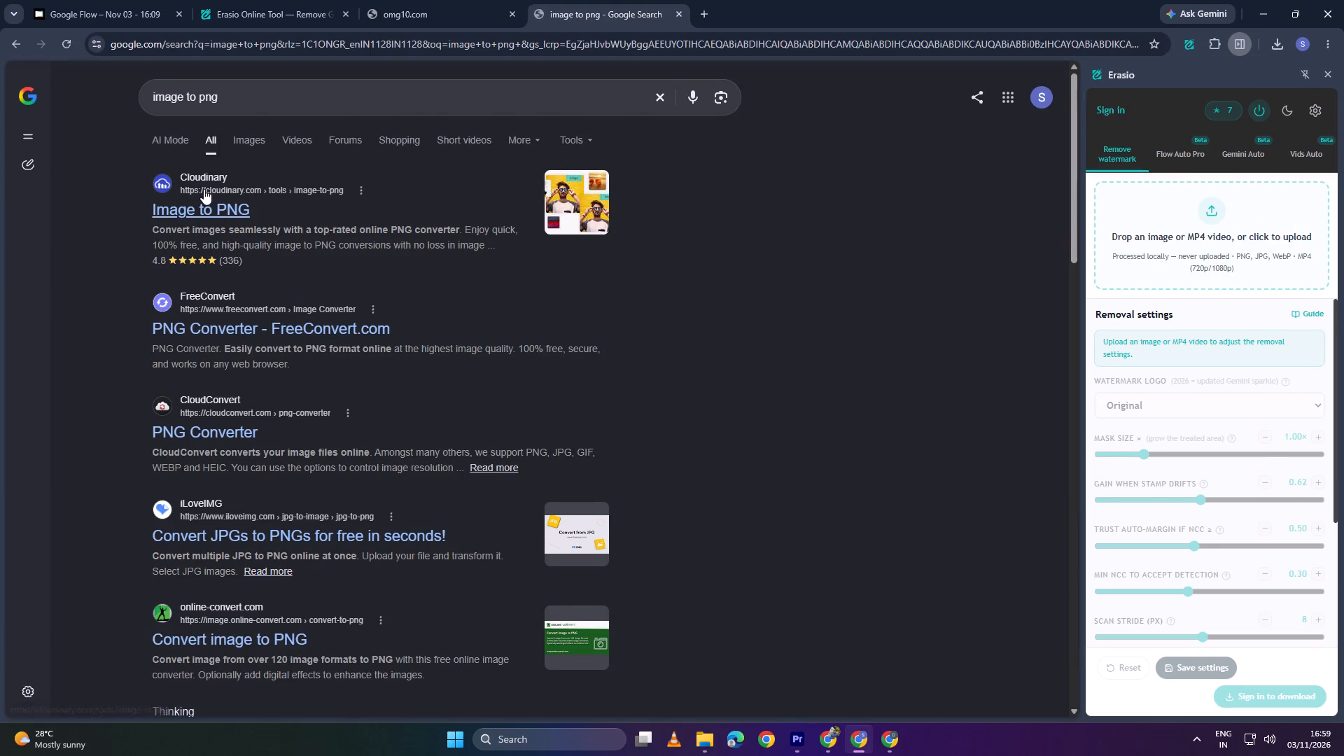
click(204, 189)
click(203, 202)
Upload the downloaded erasio_Remove_footprint_or_no_changes JPG to the Cloudinary converter and download the converted PNG.
click(1275, 45)
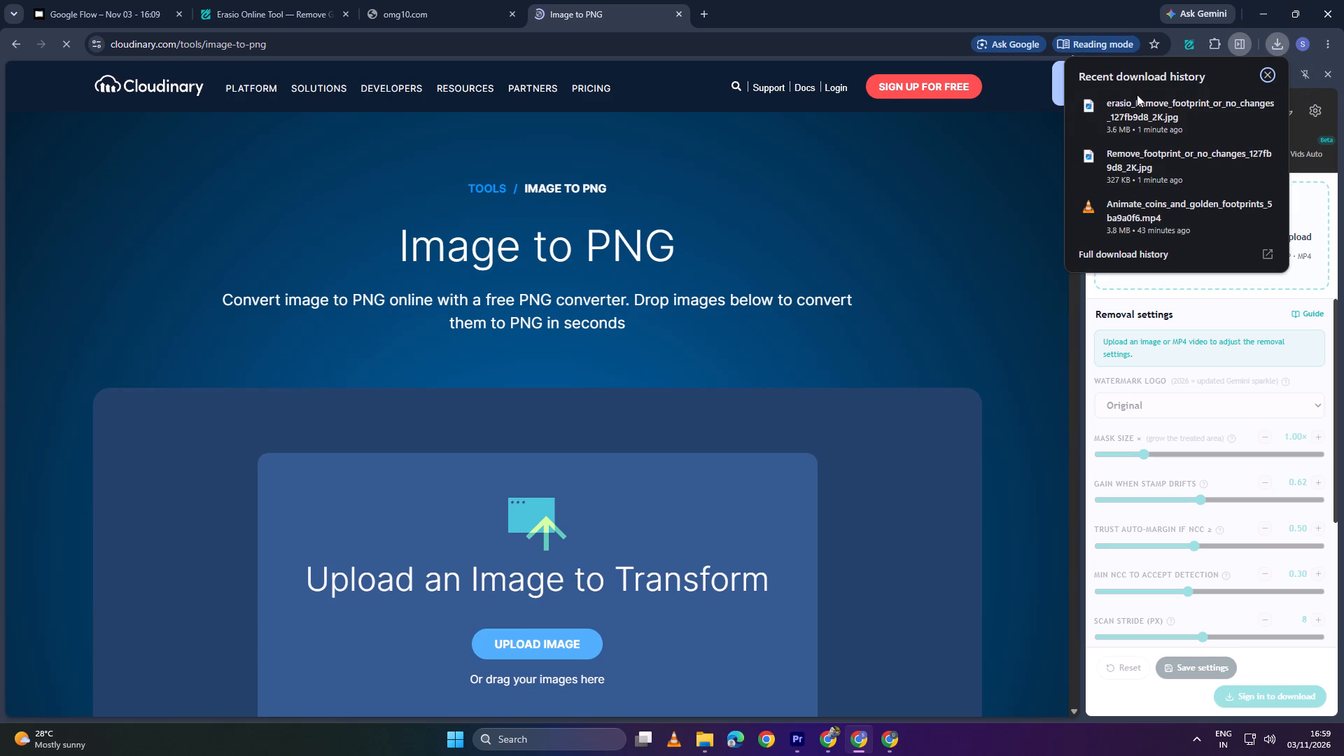
drag(1119, 116, 557, 625)
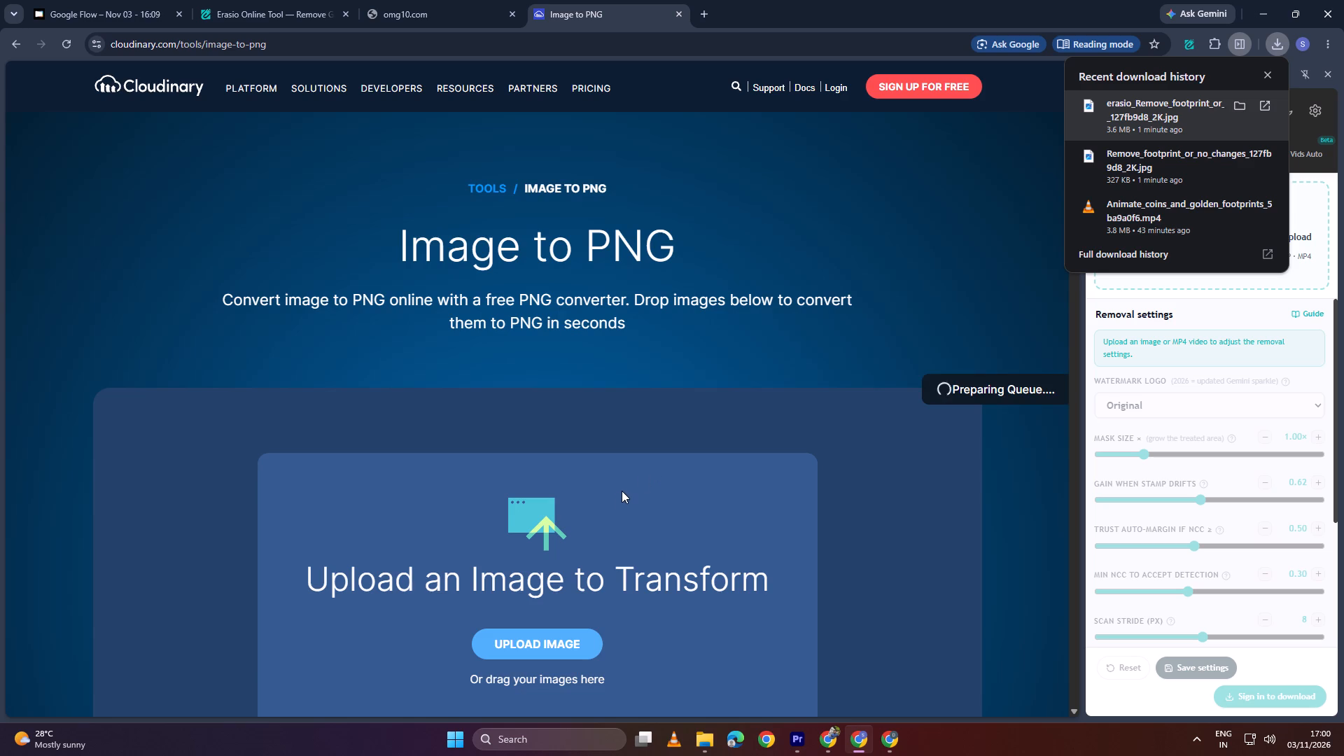
scroll(619, 493, down, 2)
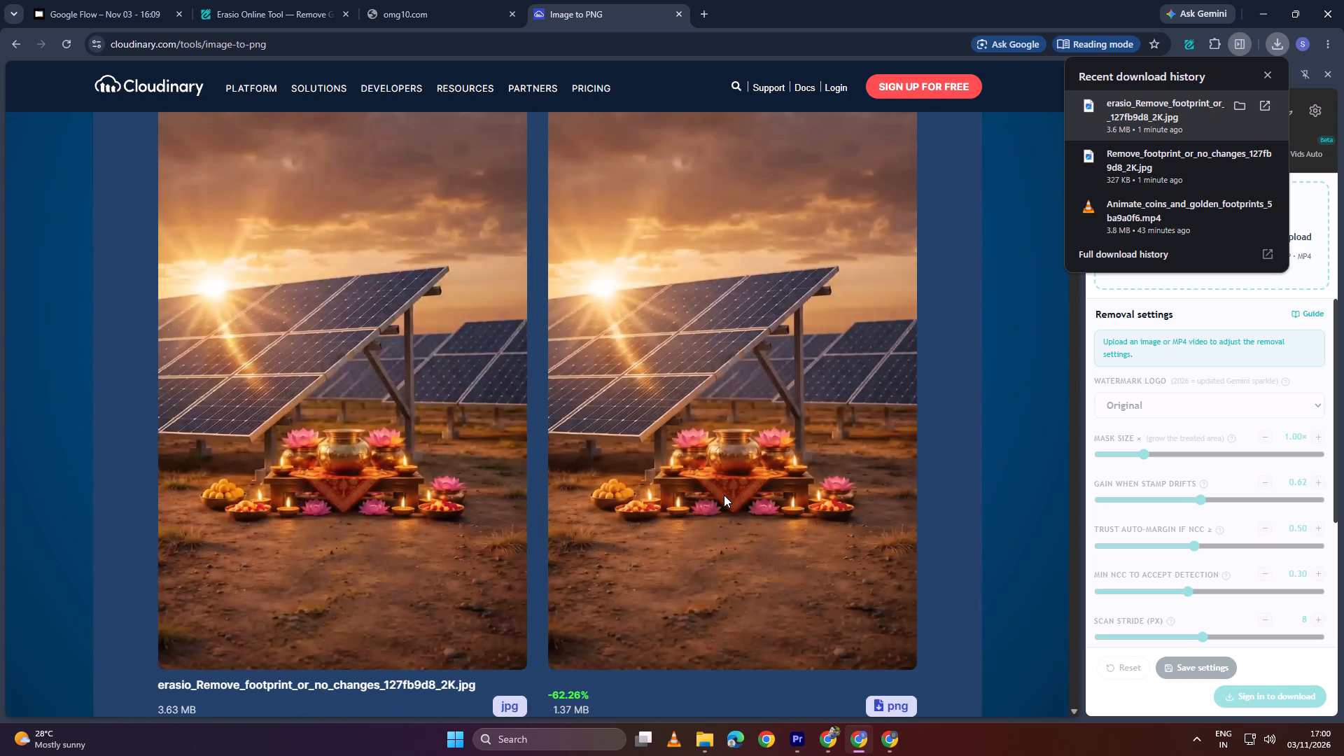
scroll(724, 495, down, 1)
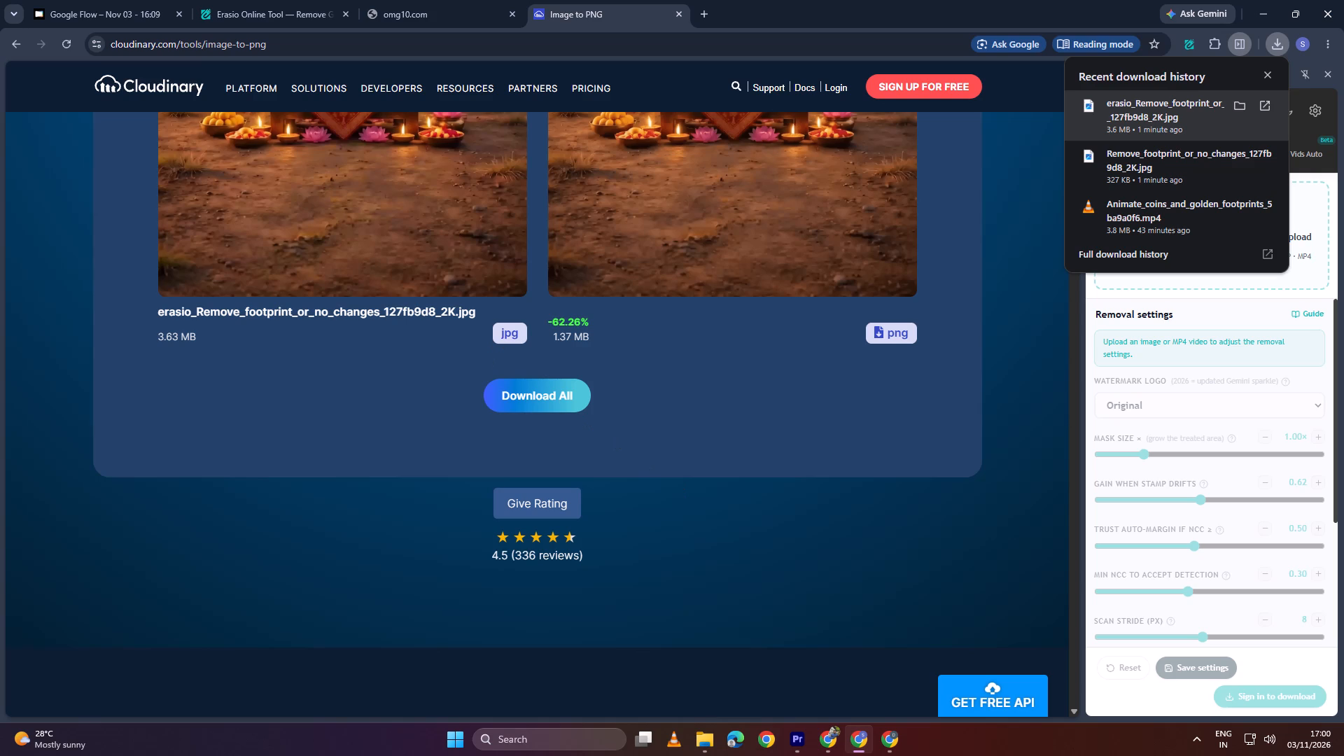
click(563, 402)
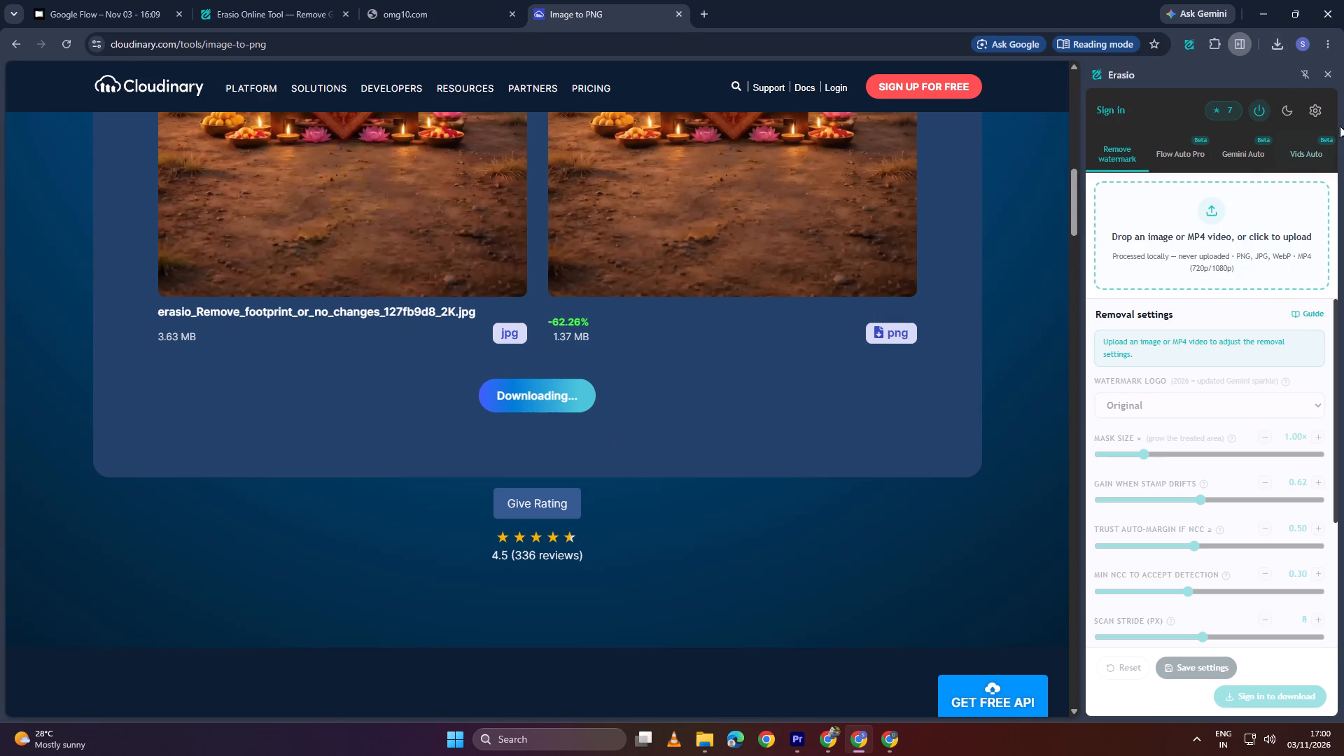
Locate the downloaded archive.zip in File Explorer and extract it with WinRAR to the Downloads\archive folder.
click(1277, 43)
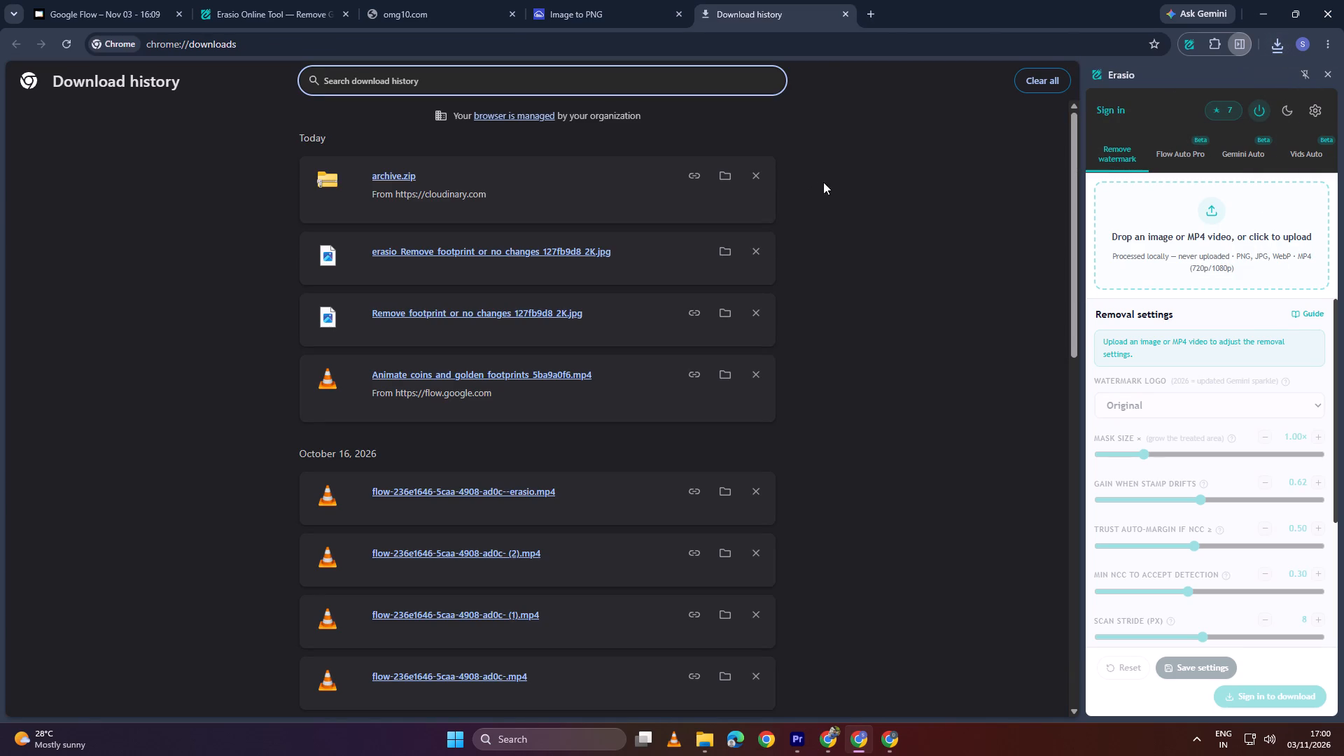
click(719, 171)
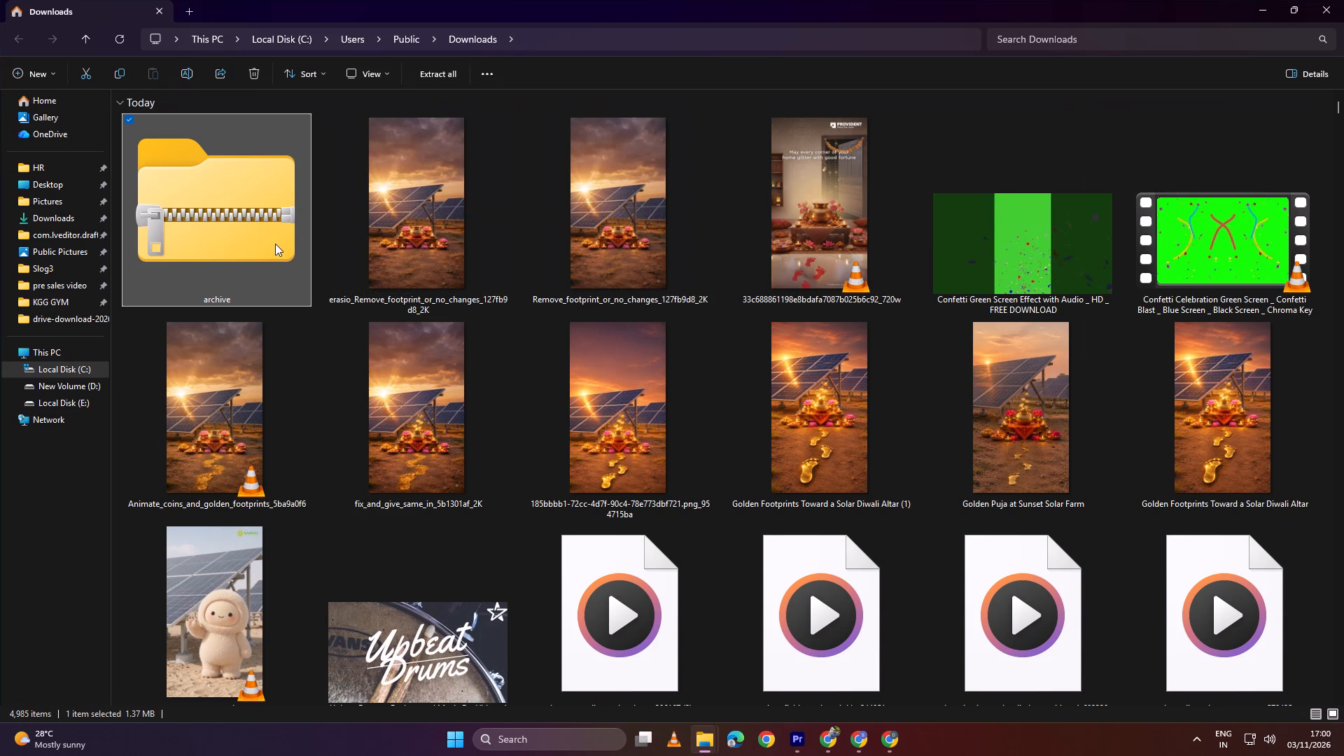
right_click(260, 237)
click(341, 560)
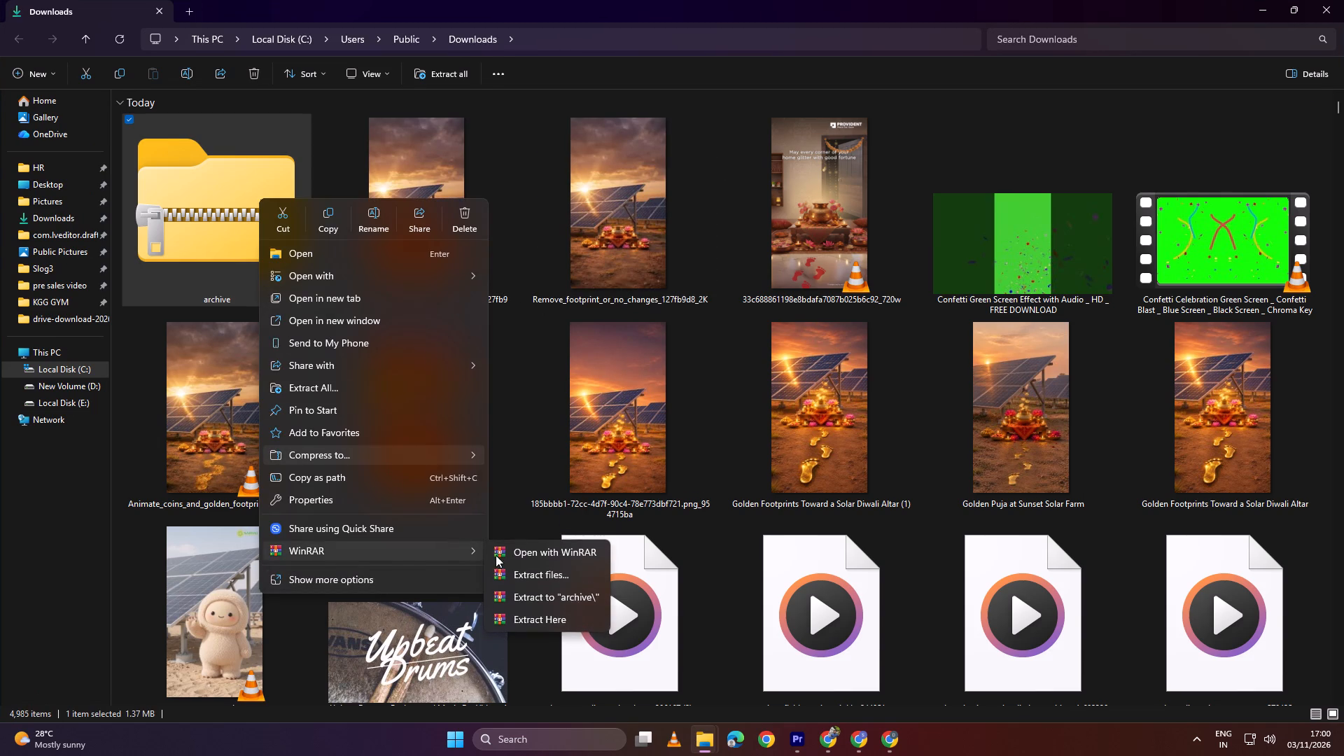
click(527, 576)
click(703, 529)
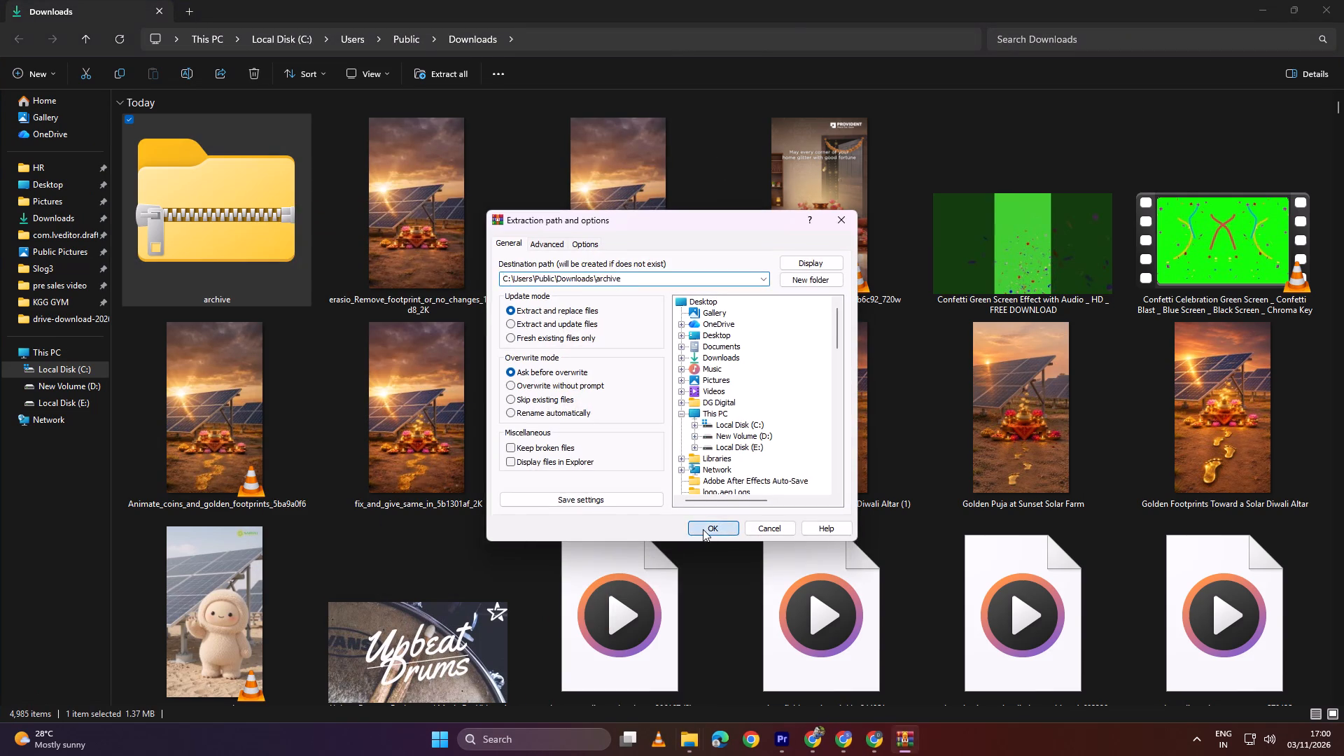
Bring the PNG from the extracted archive folder onto V3 at the start of Nested Sequence 26, extended to the coins clip's end.
scroll(722, 507, down, 4)
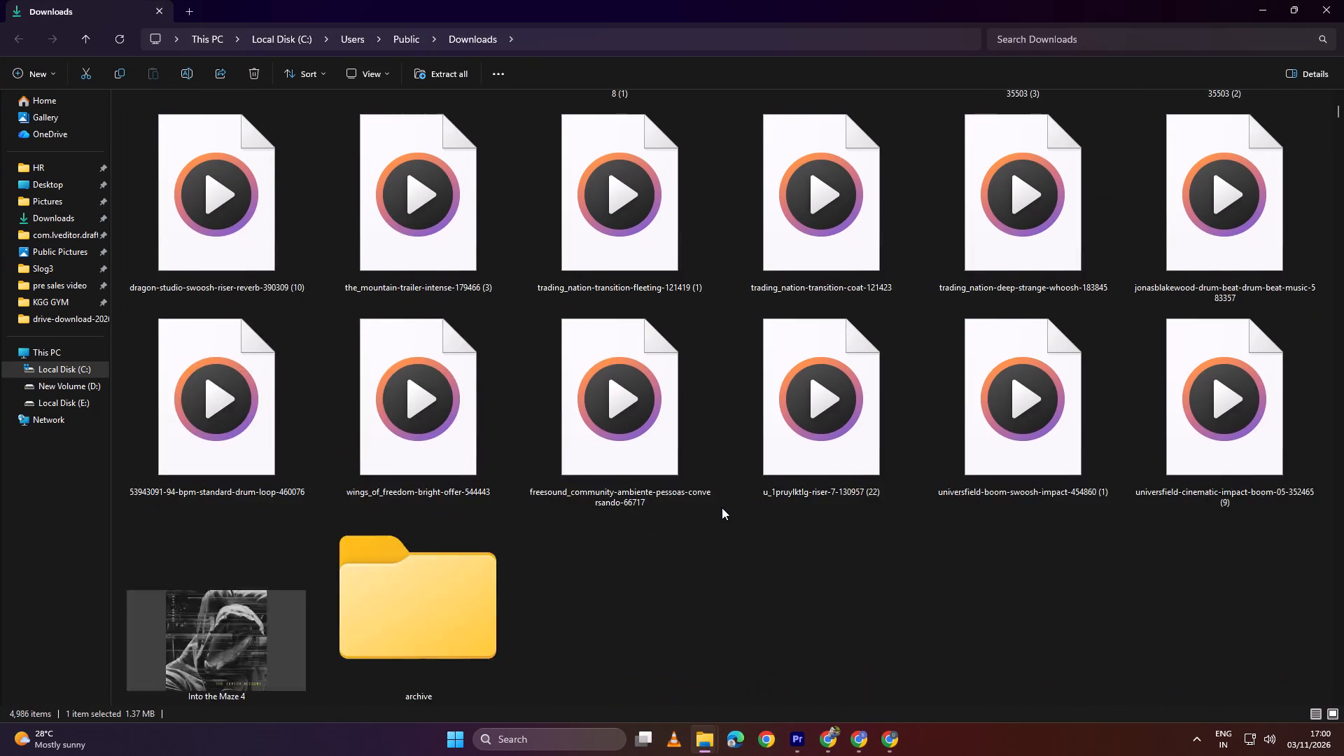
double_click(468, 416)
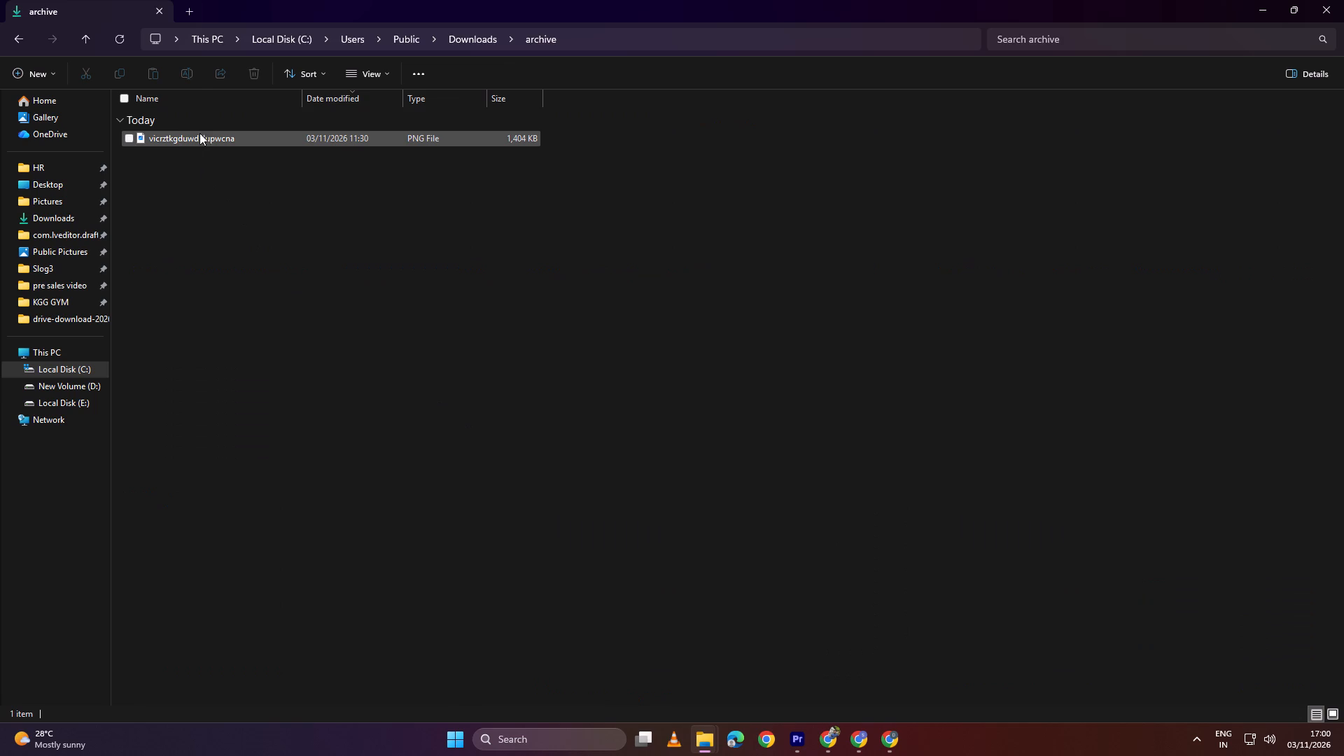
click(197, 135)
drag(192, 131, 803, 735)
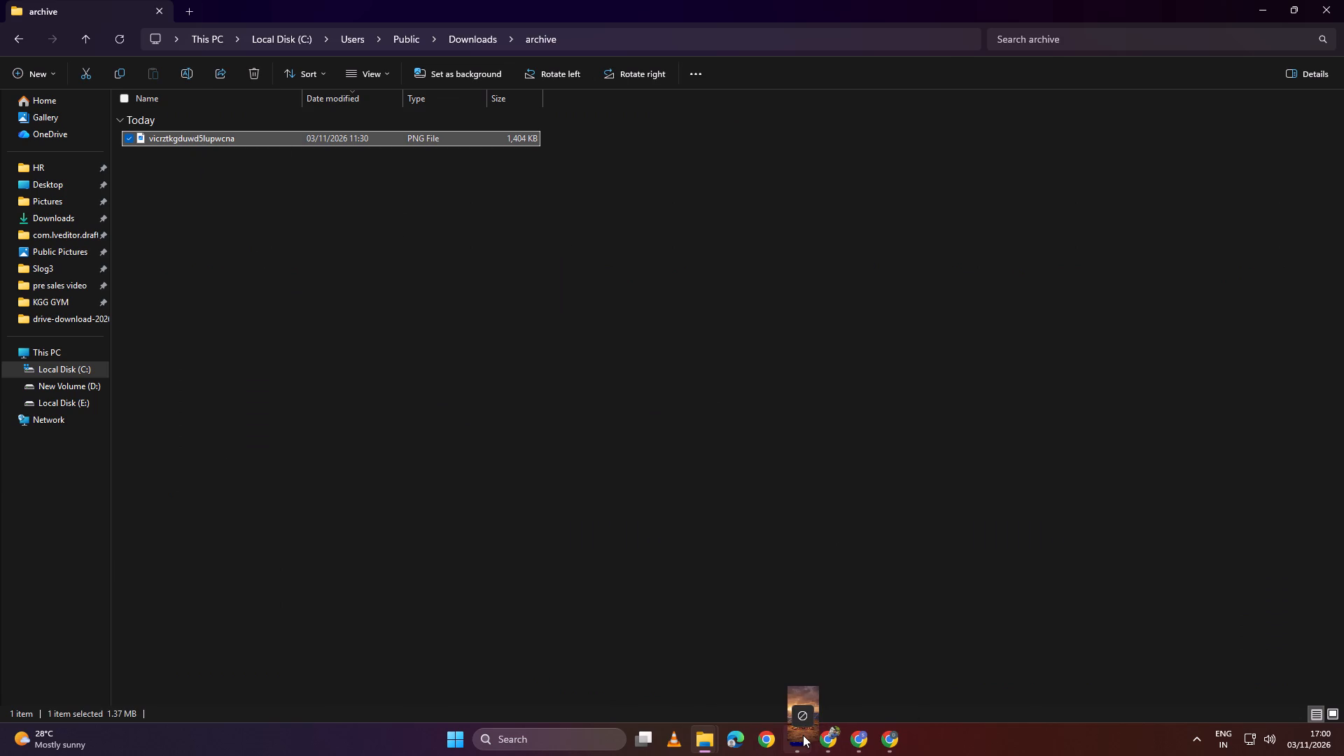
drag(803, 735, 141, 456)
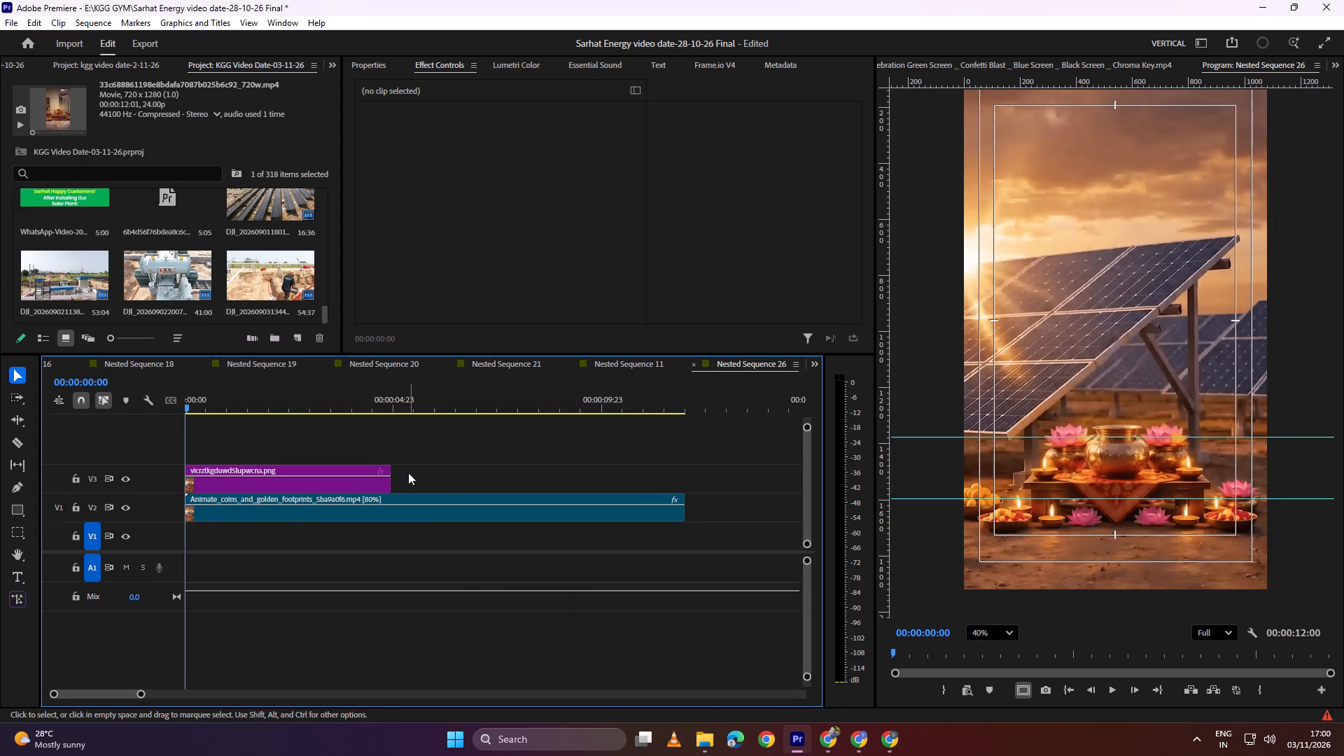
drag(400, 475, 689, 486)
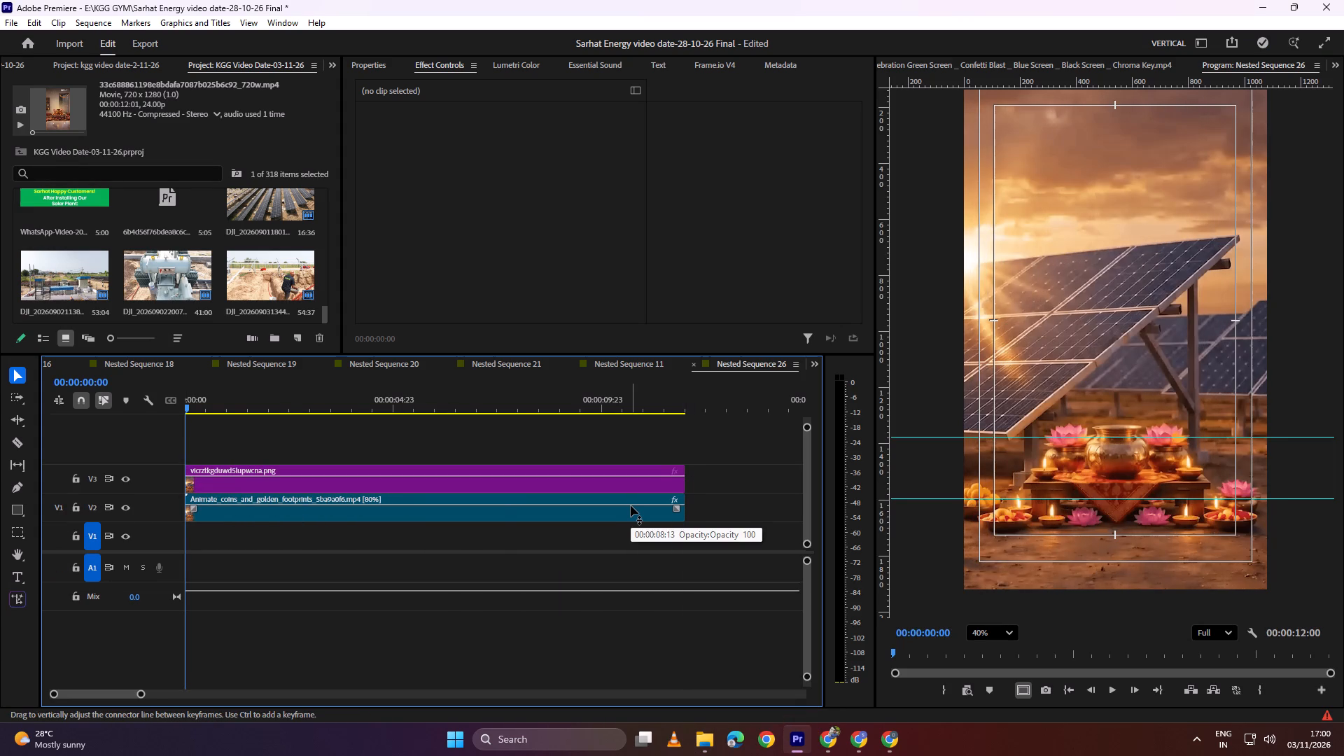
Apply Fit to frame to the PNG clip on V3.
click(398, 481)
right_click(398, 480)
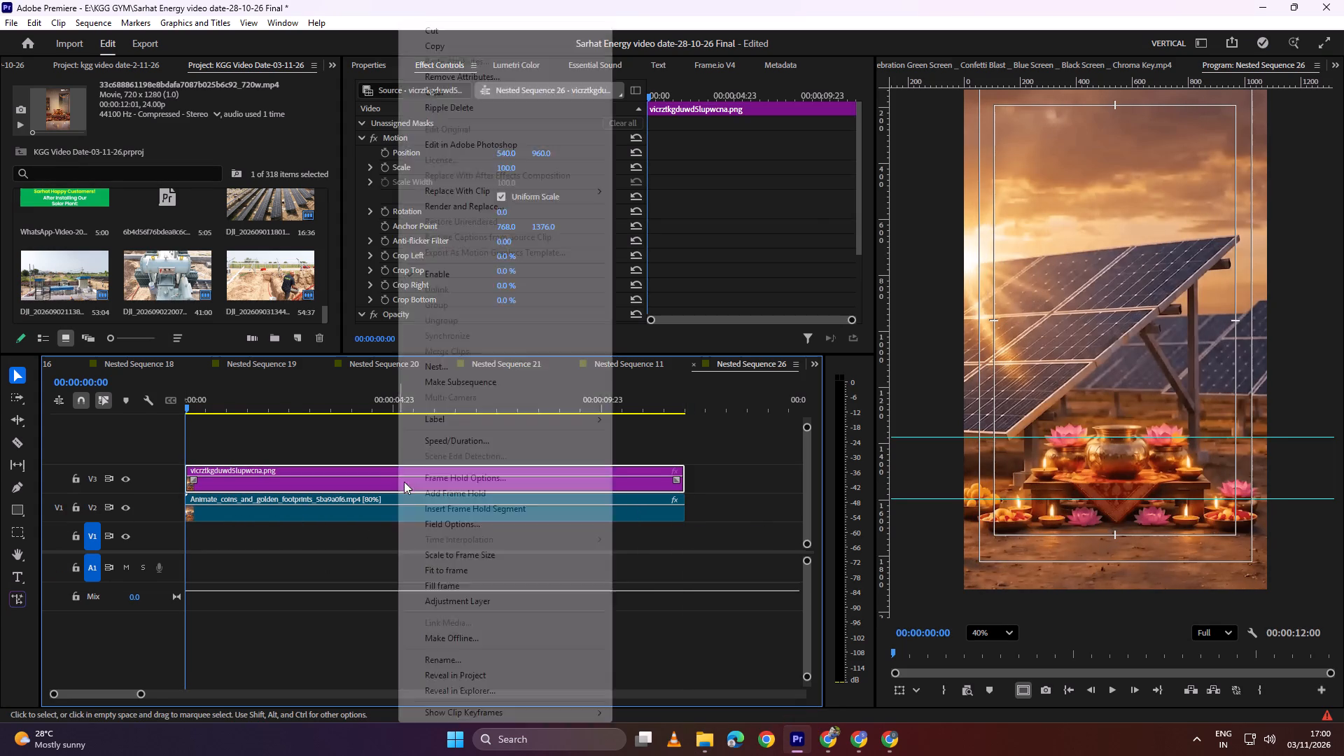
click(466, 572)
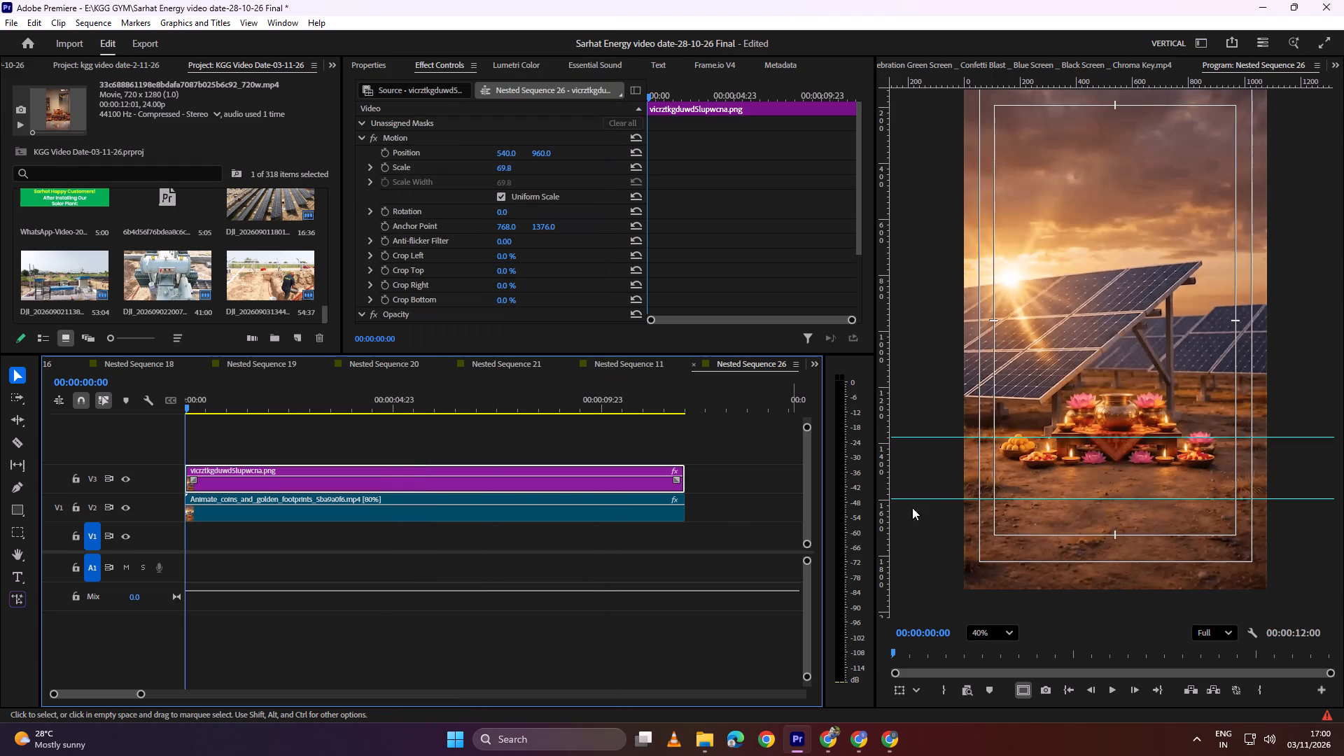
Remove both horizontal guides from the Program monitor.
drag(300, 402, 0, 452)
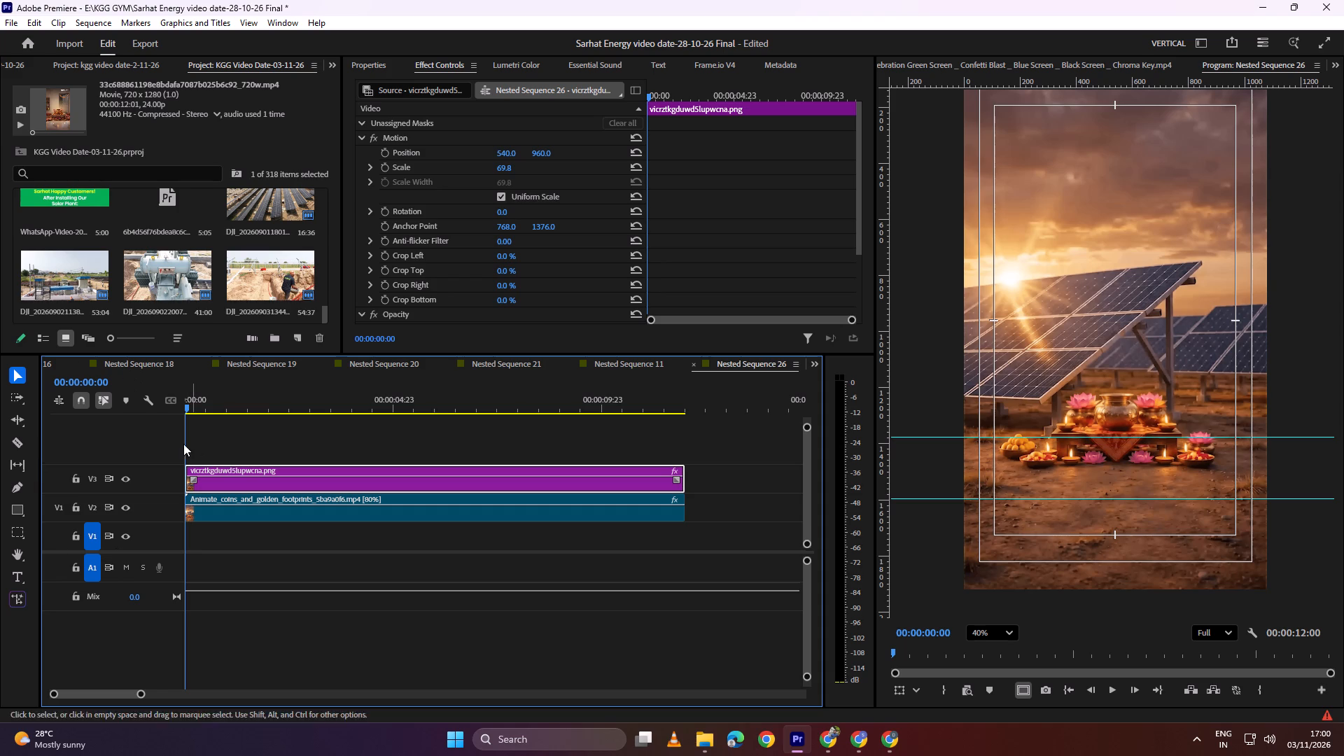
drag(259, 405, 42, 417)
scroll(1113, 416, down, 3)
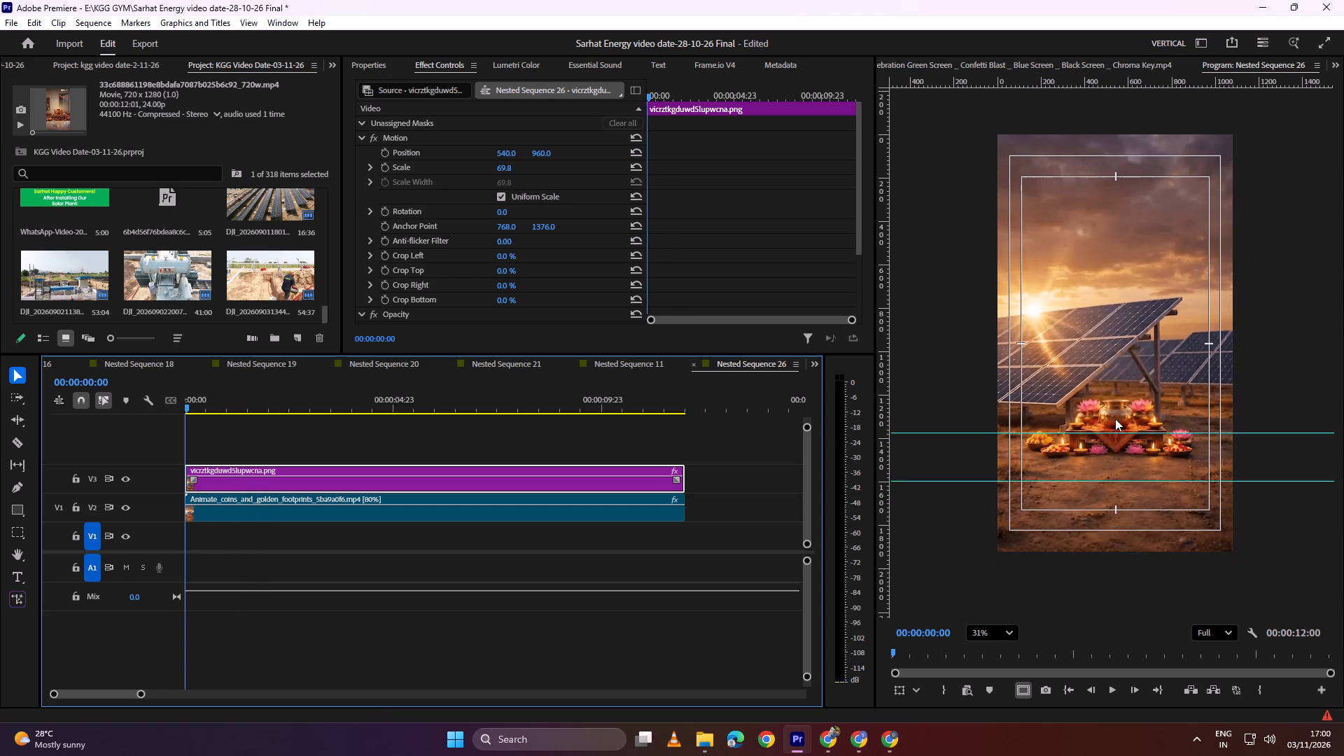
scroll(1109, 482, up, 3)
scroll(1109, 482, down, 2)
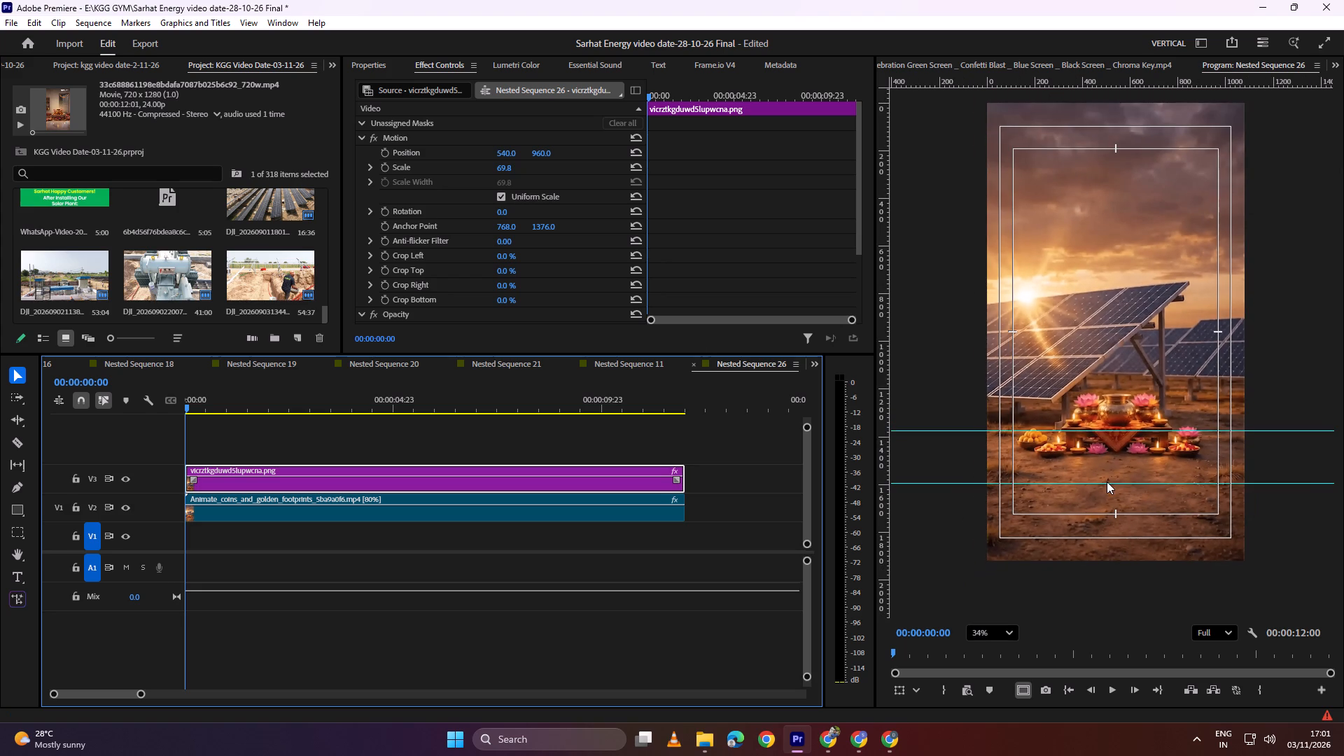
click(1084, 430)
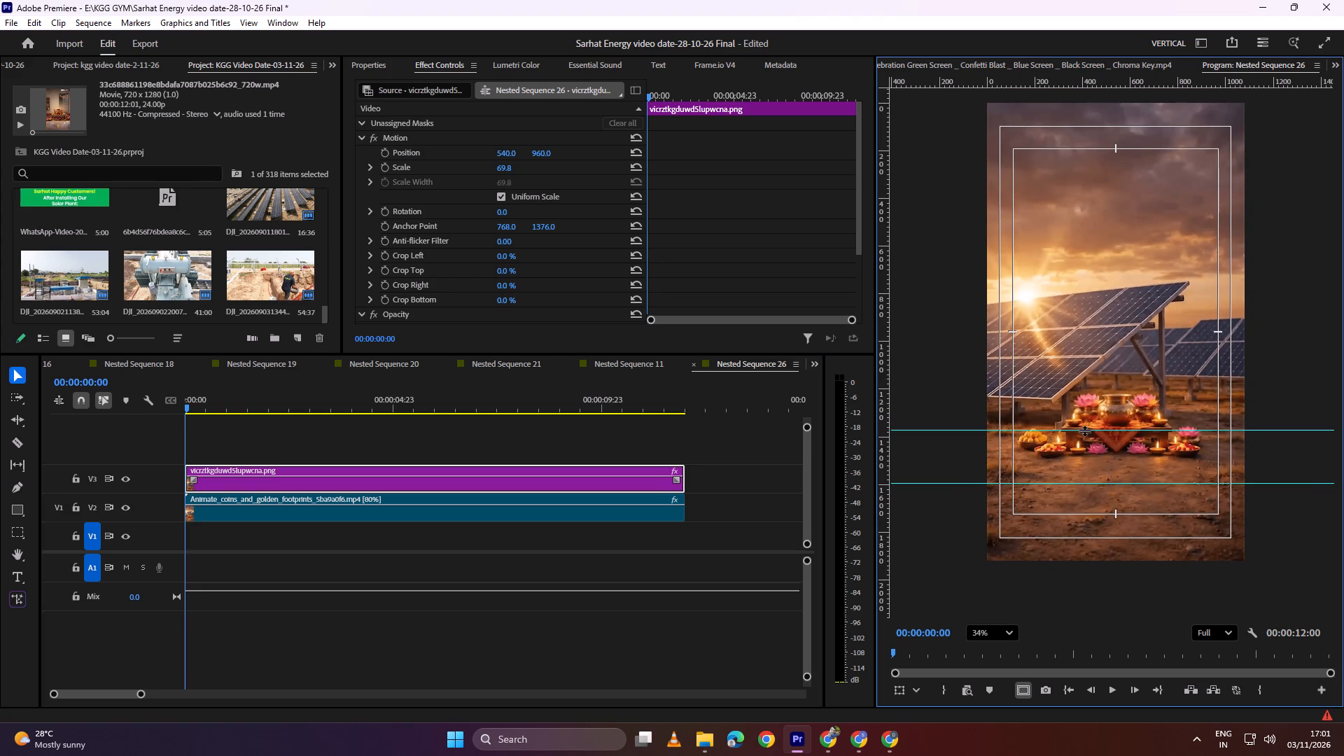
drag(1076, 432, 1145, 0)
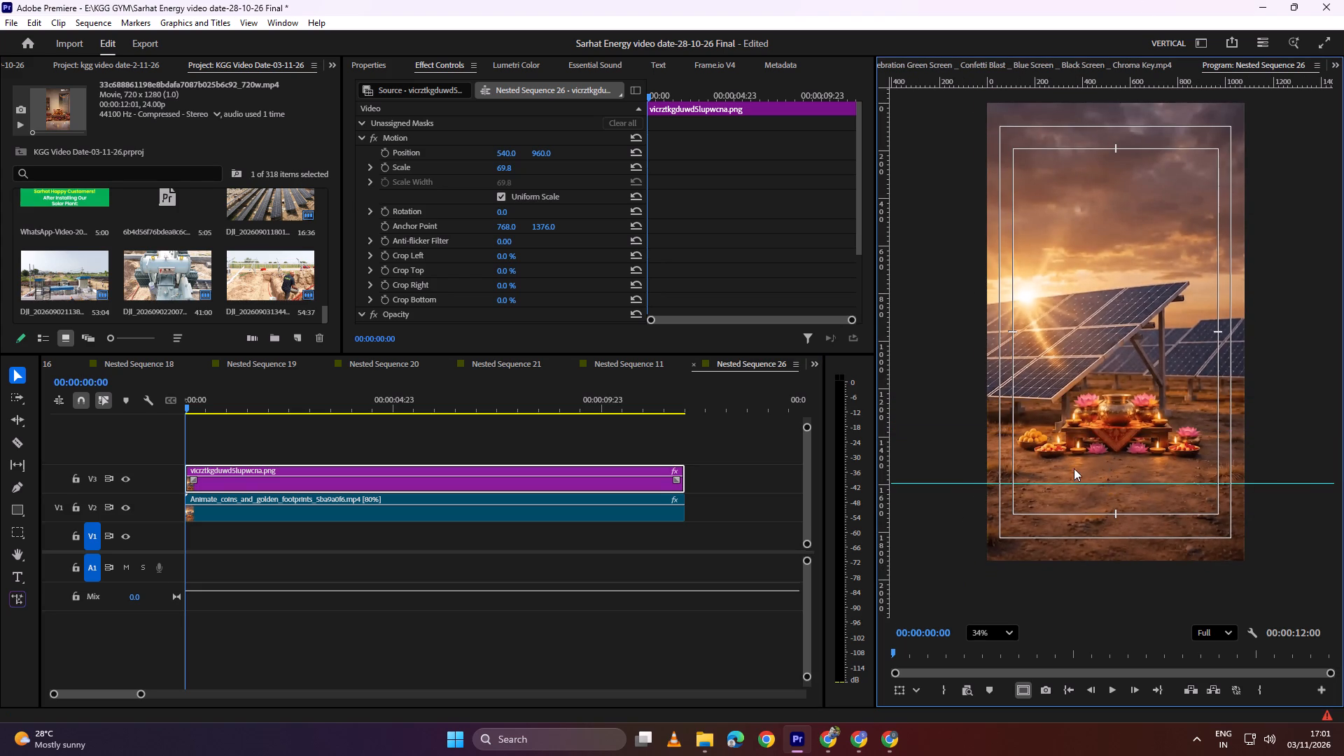
drag(1066, 484, 1090, 0)
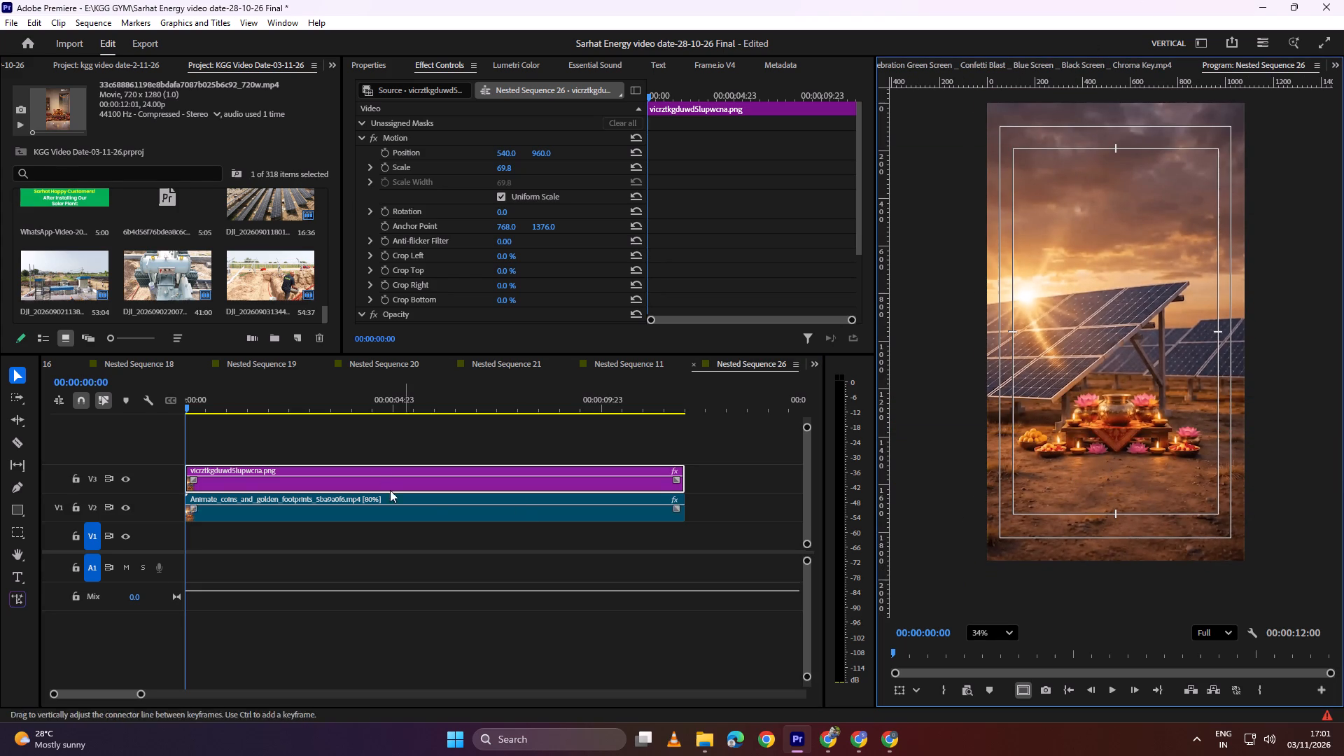
Duplicate the PNG clip from V3 onto V4 and hide the V4 track.
drag(341, 402, 0, 402)
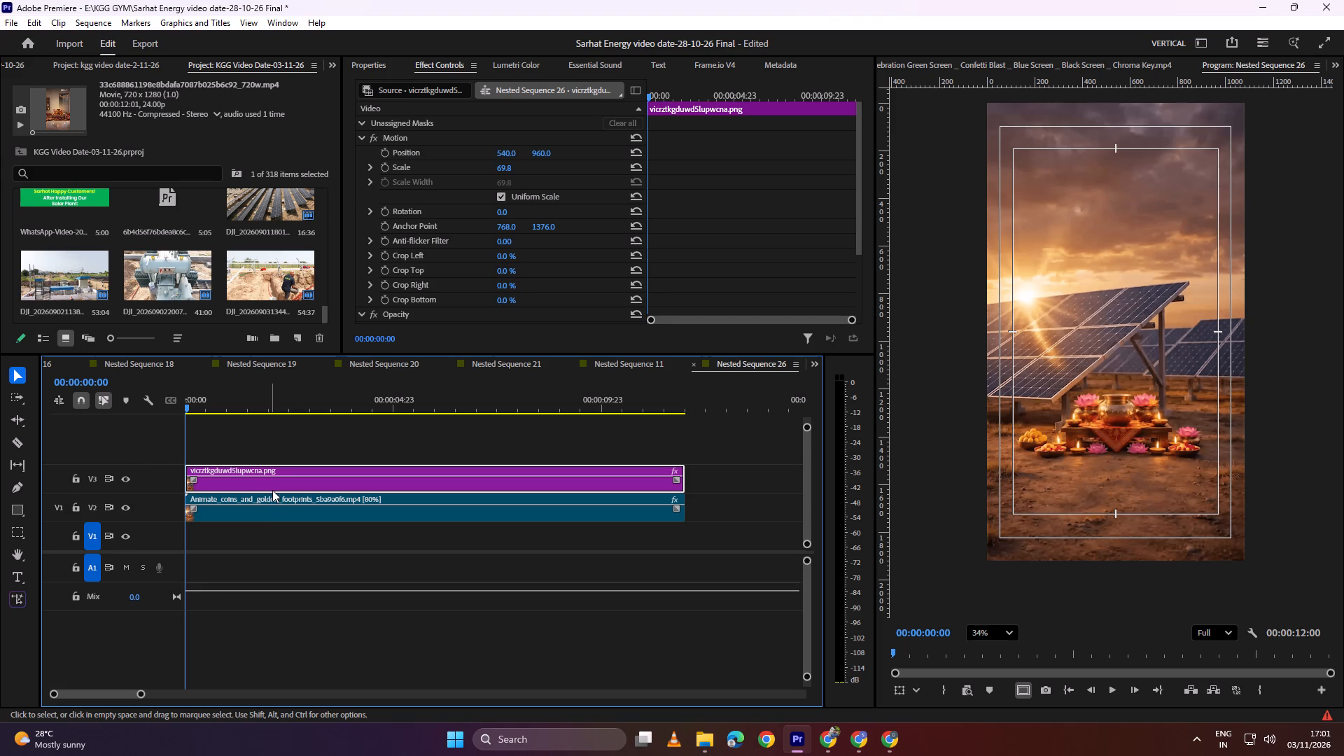
click(272, 488)
click(214, 480)
scroll(463, 262, down, 1)
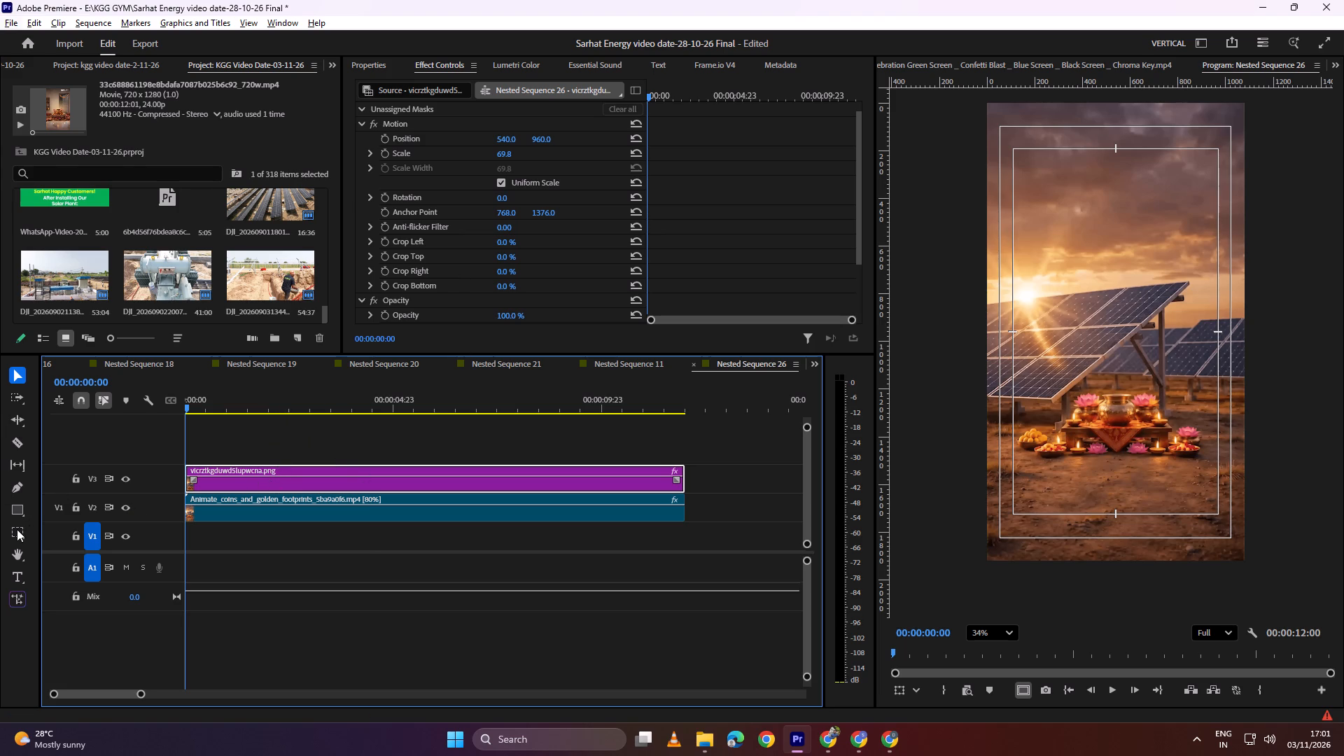
click(225, 481)
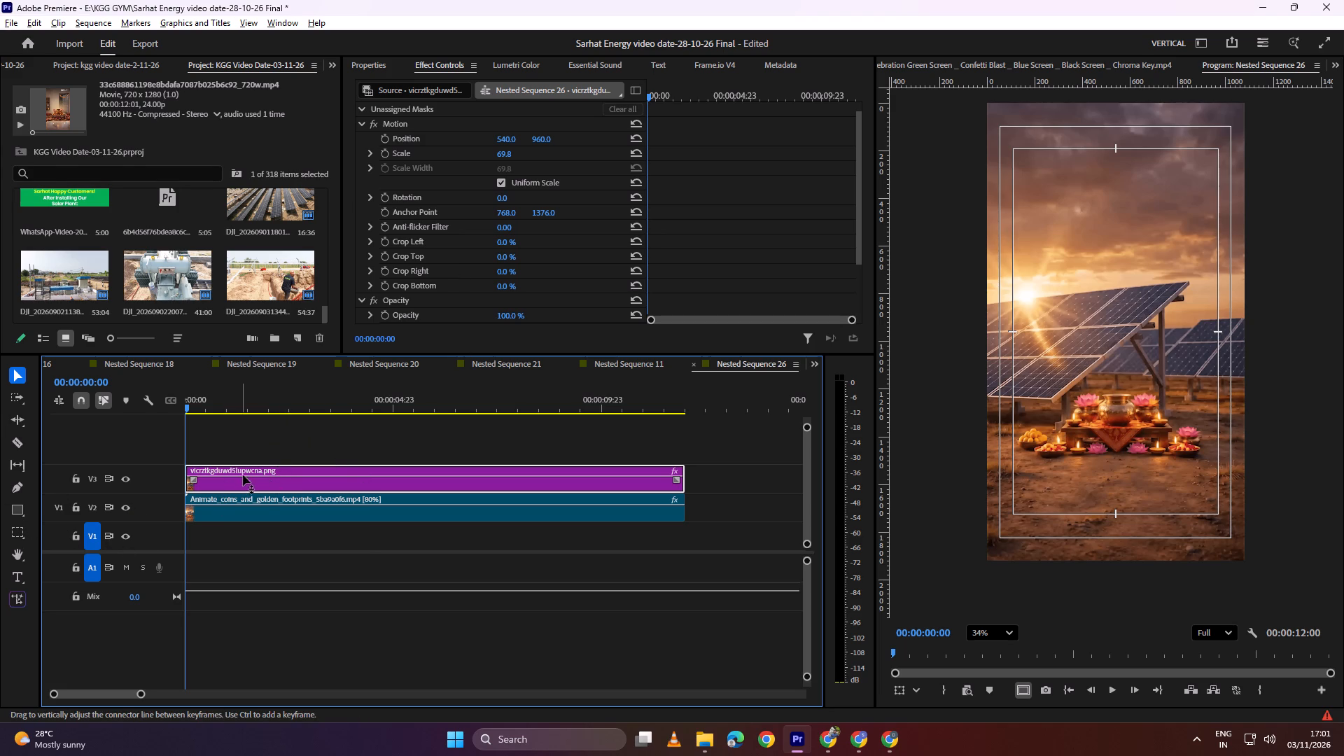
alt+drag(245, 472, 246, 433)
alt+drag(264, 468, 264, 430)
click(127, 448)
Draw an ellipse mask on the V3 PNG clip over the picture's bottom-right corner, where the video's sparkle watermark sits.
click(222, 484)
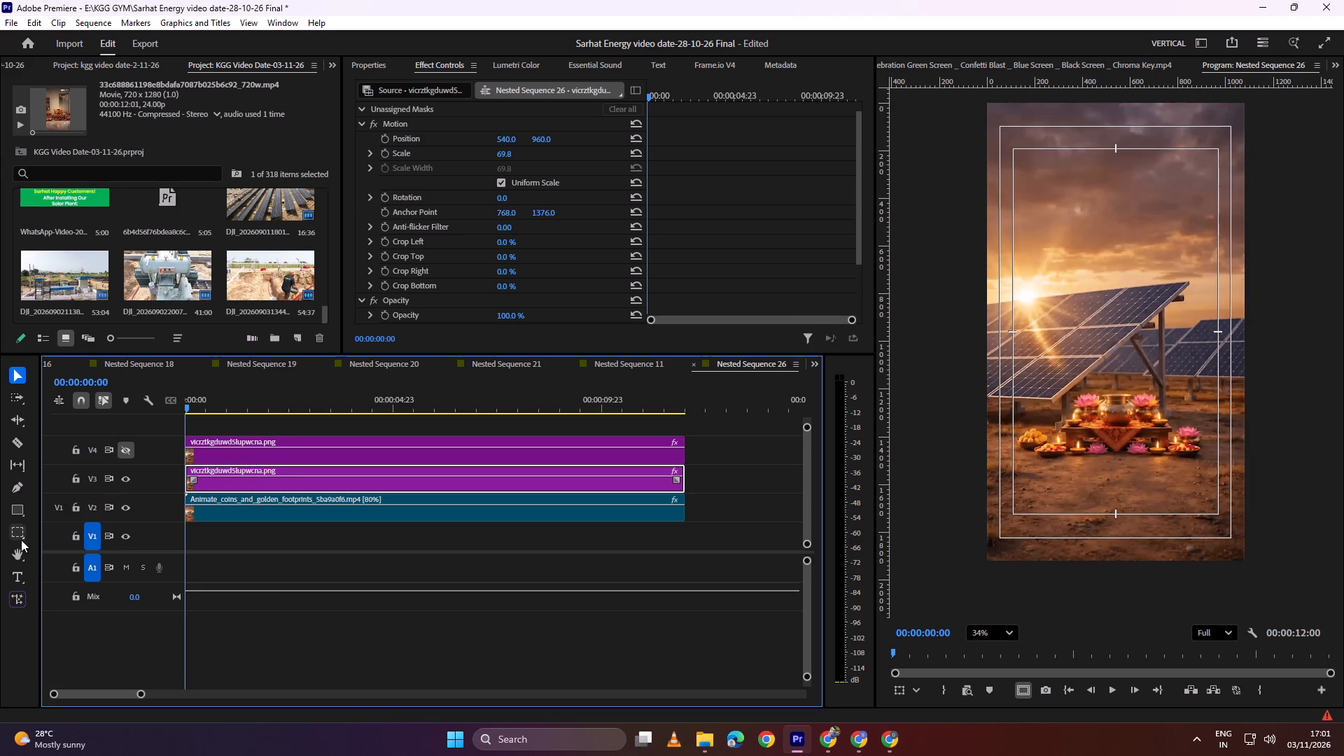
click(21, 533)
click(21, 533)
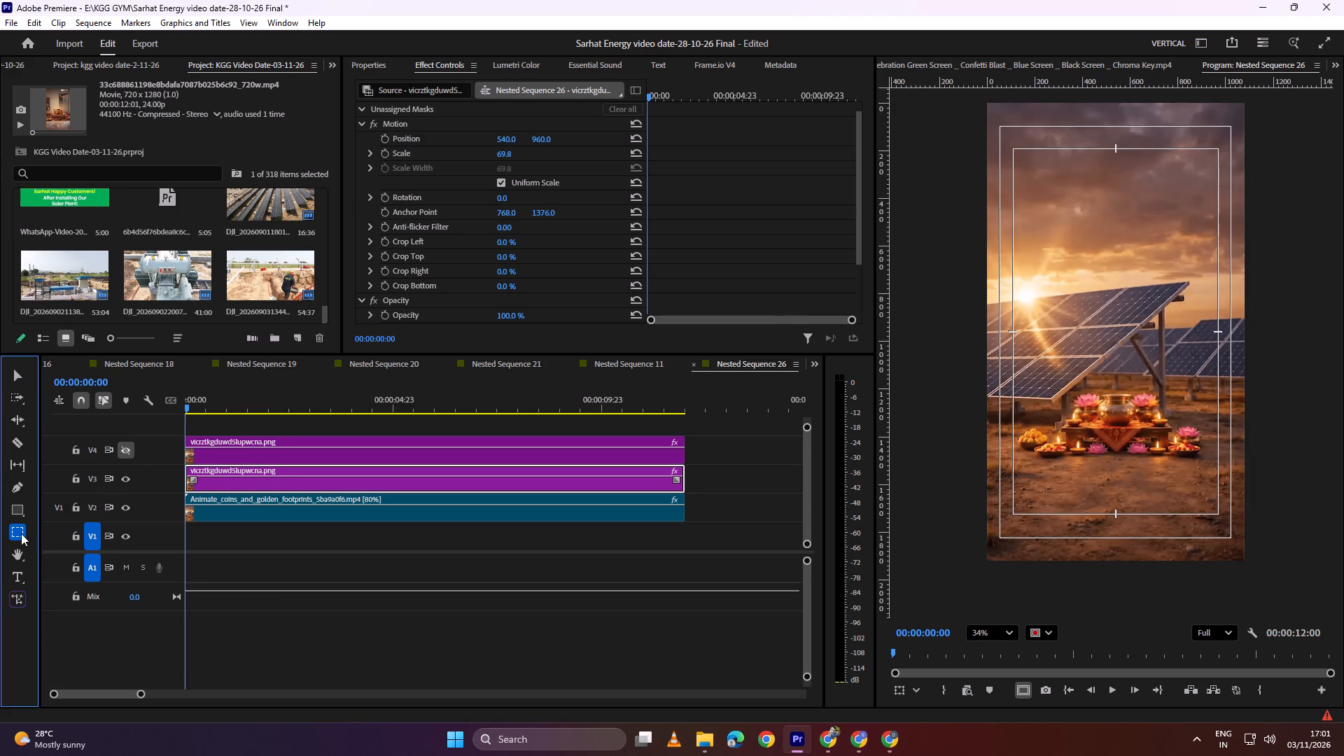
click(19, 529)
click(21, 538)
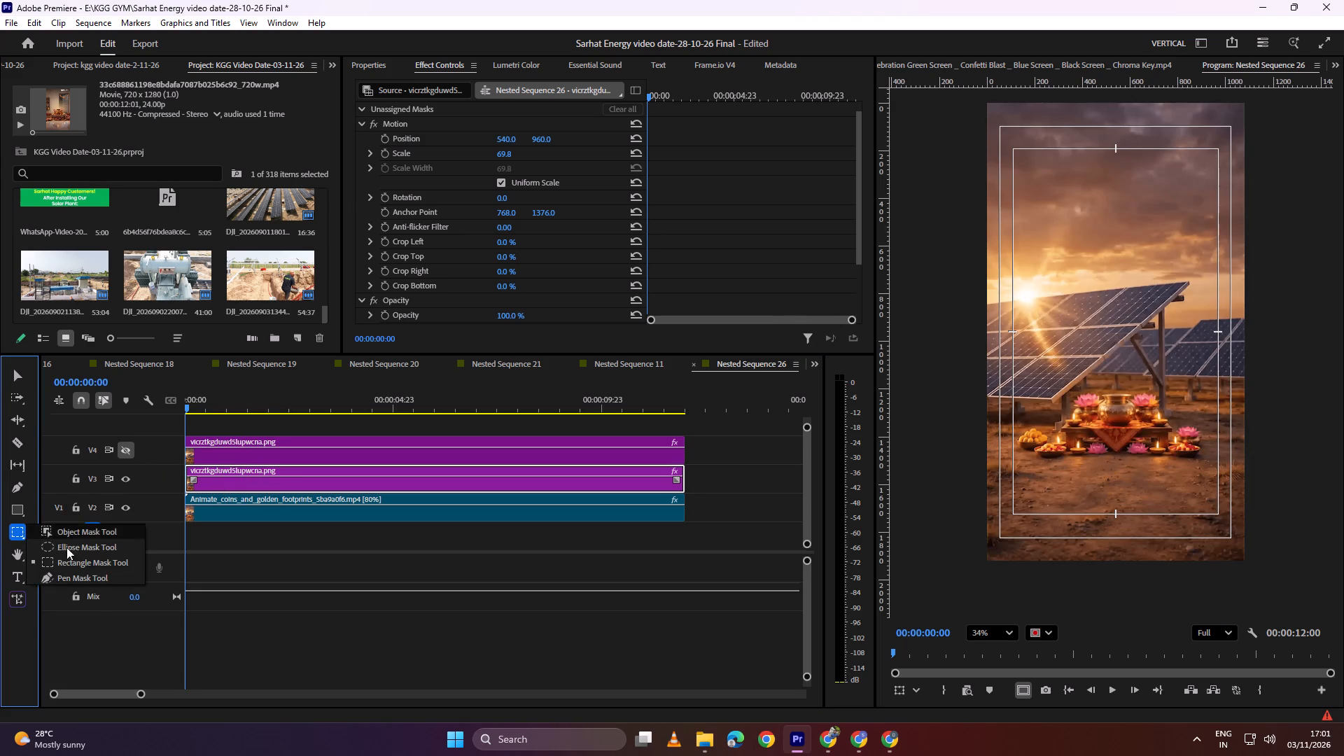
click(74, 549)
drag(1156, 501, 1276, 566)
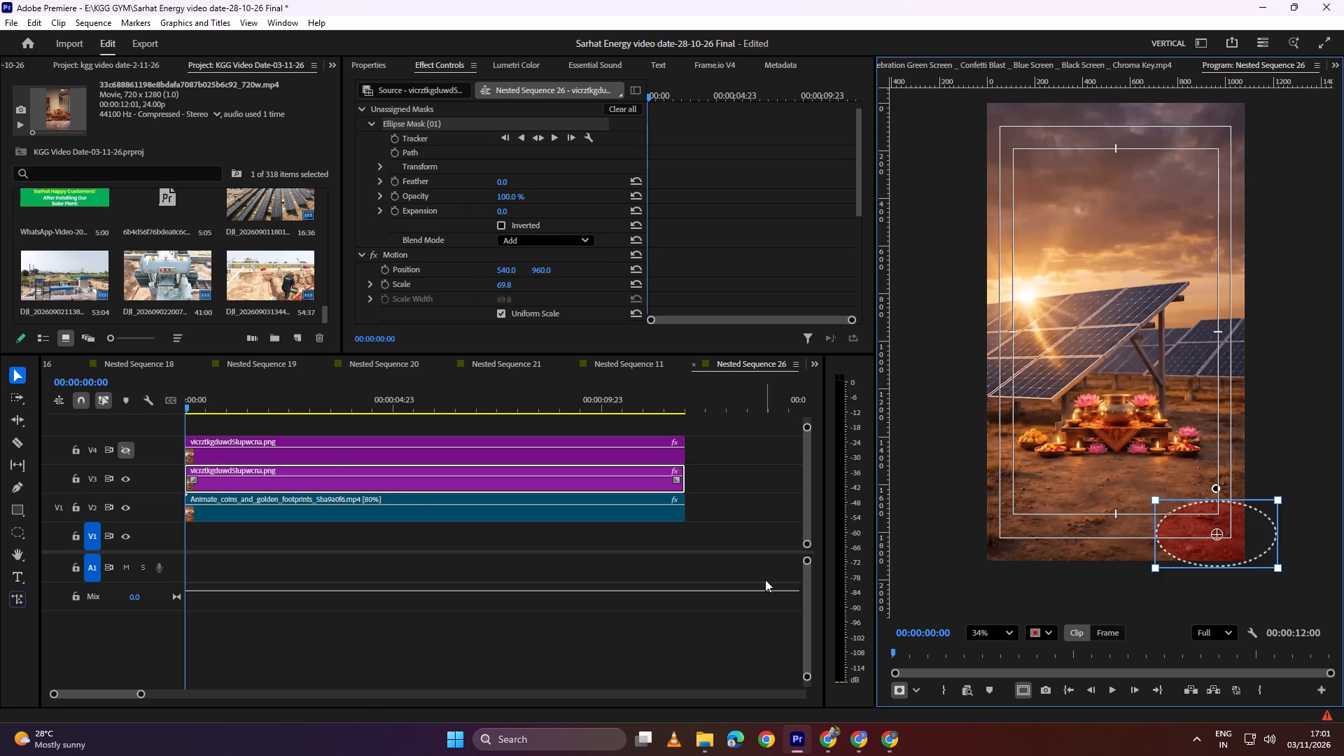
Assign the V3 PNG clip's unassigned ellipse mask to its Opacity effect.
click(299, 485)
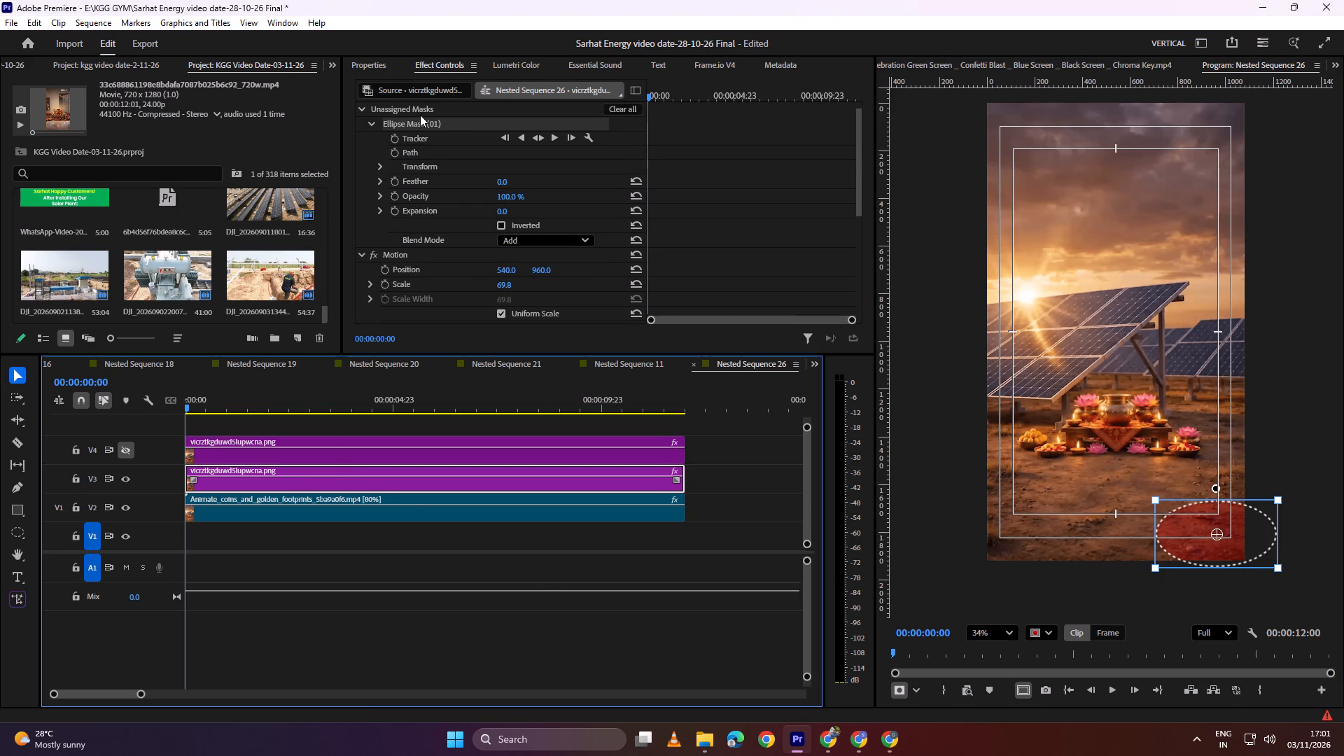
drag(417, 118, 417, 288)
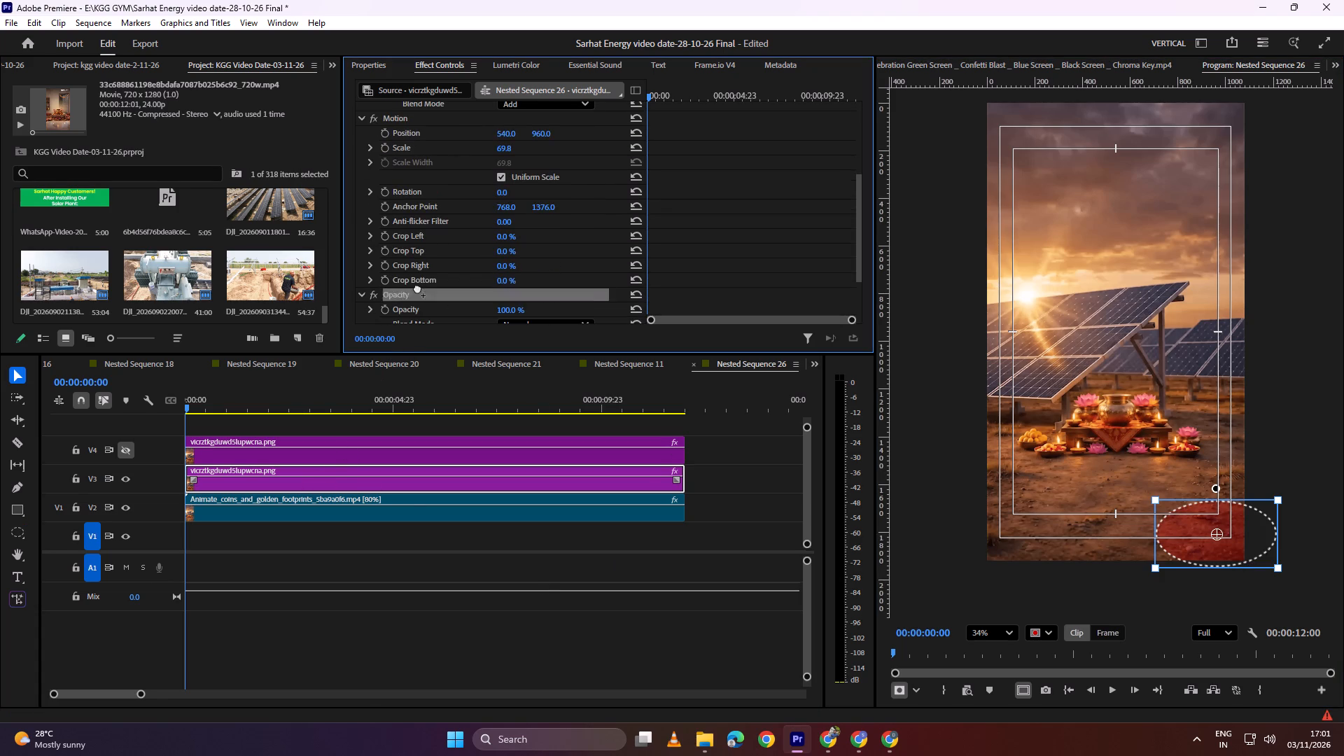
Place the ellipse mask under the V3 PNG clip's Opacity effect and preview the opening frames to check the covered corner.
drag(417, 288, 416, 289)
click(1284, 456)
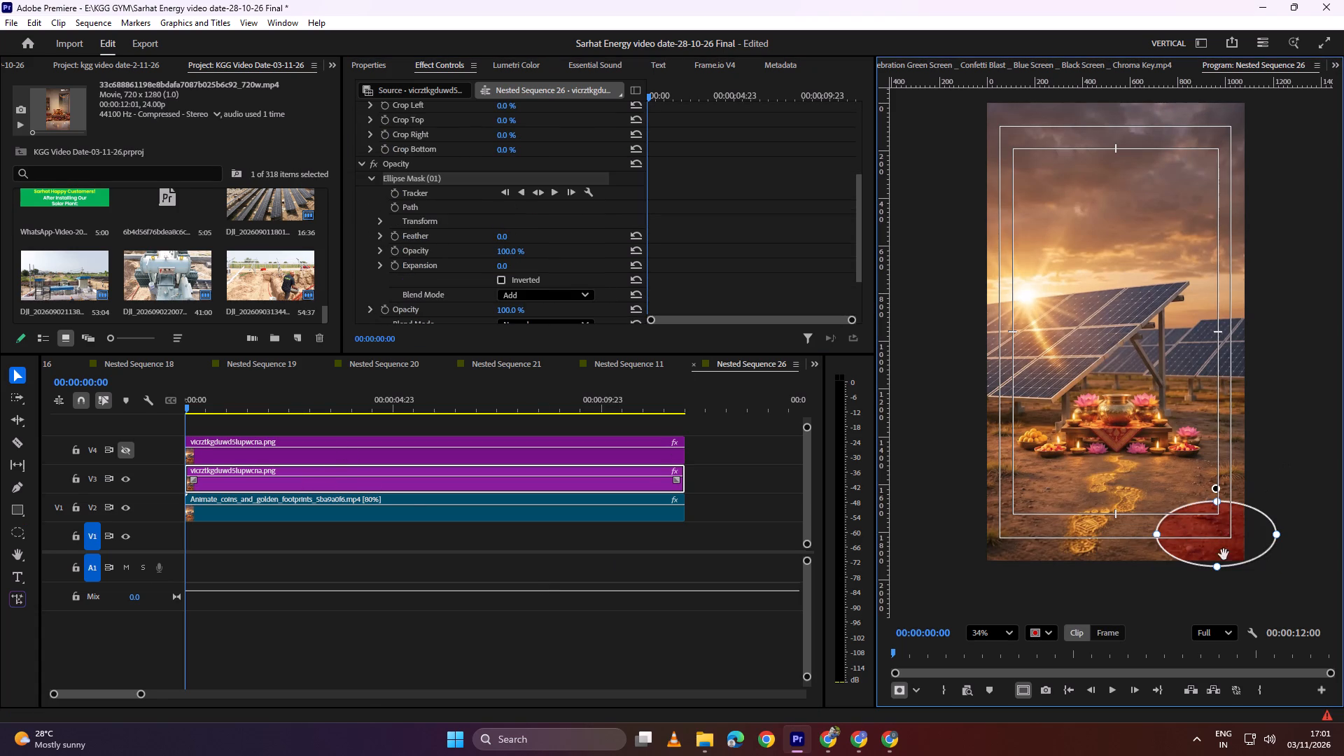
click(678, 601)
click(694, 557)
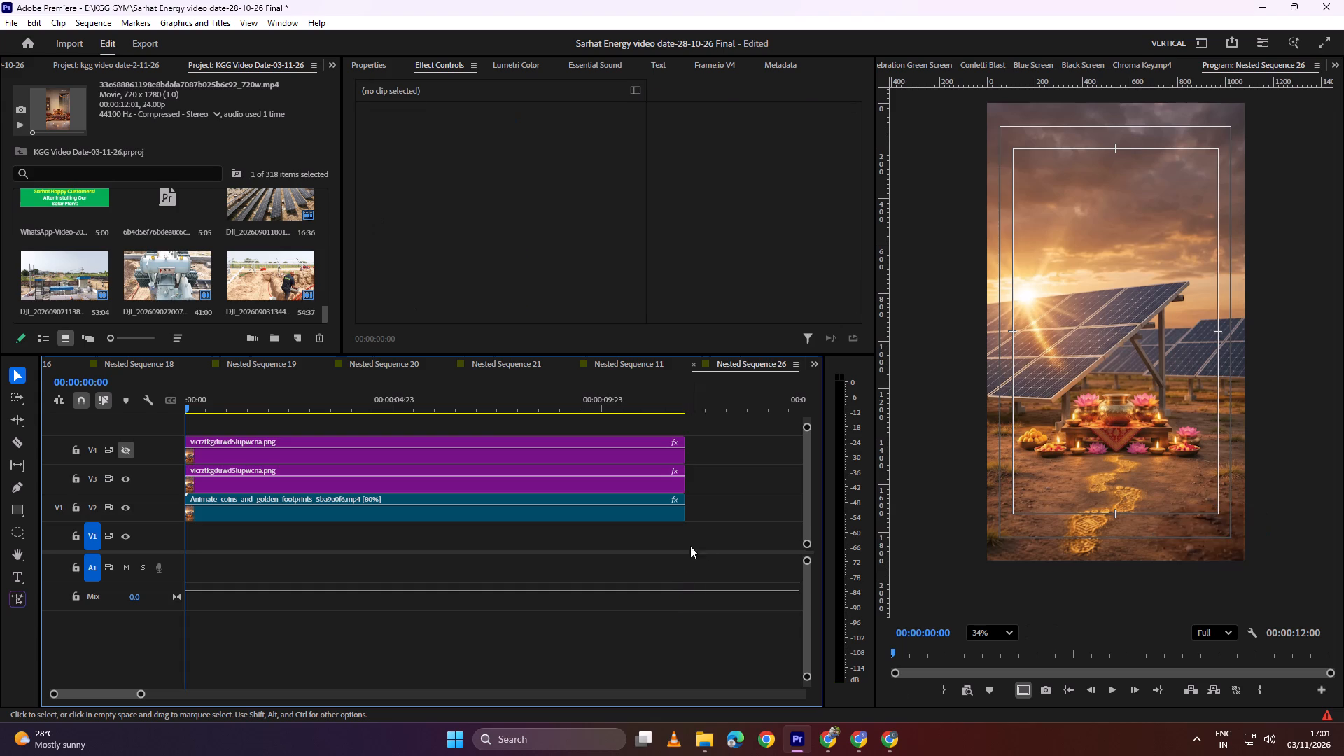
scroll(1221, 543, up, 8)
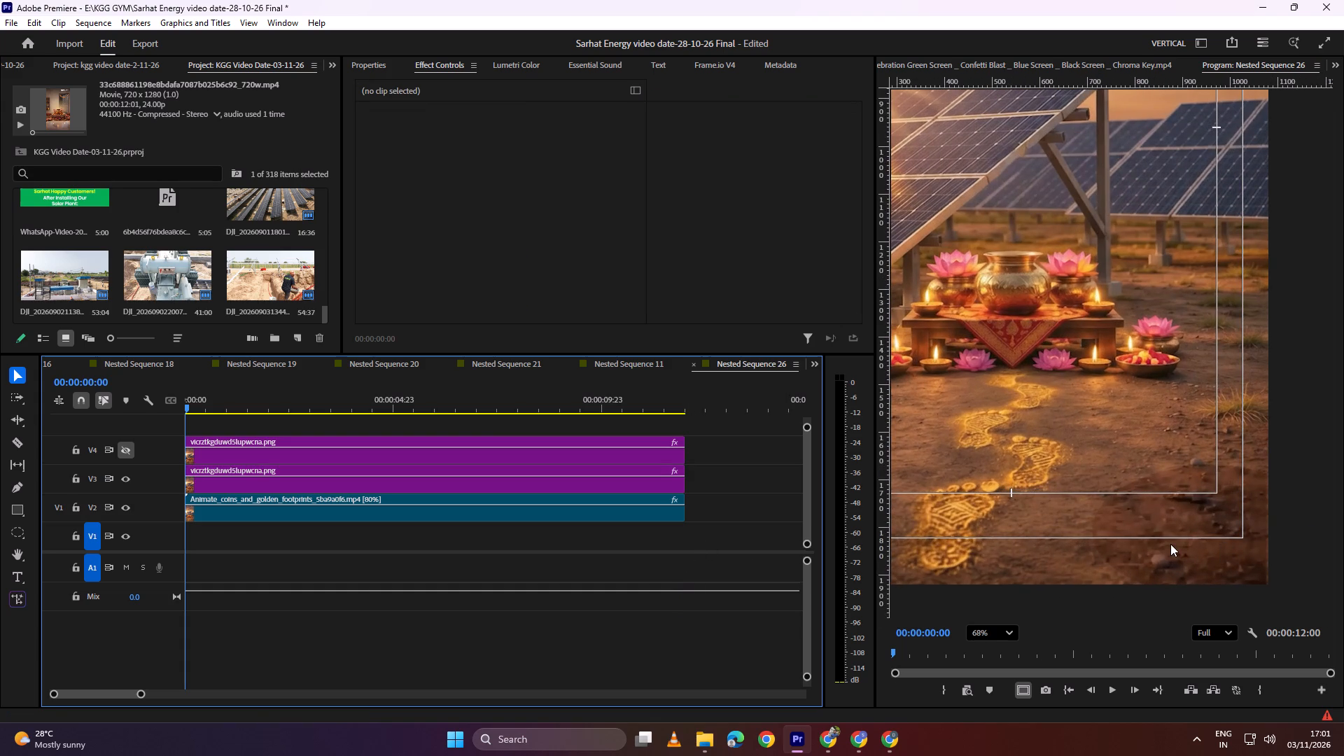
scroll(1170, 544, down, 4)
drag(296, 402, 146, 430)
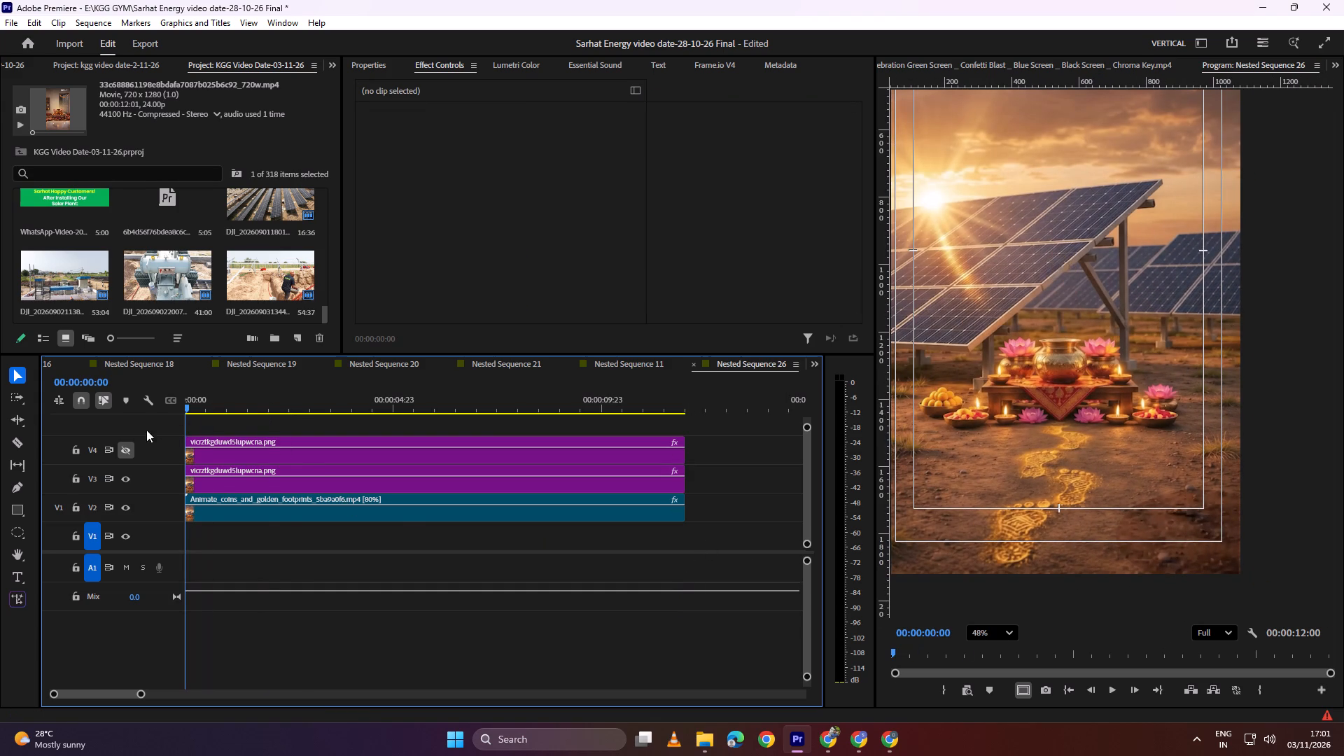
drag(146, 430, 97, 434)
key(space)
key(space)
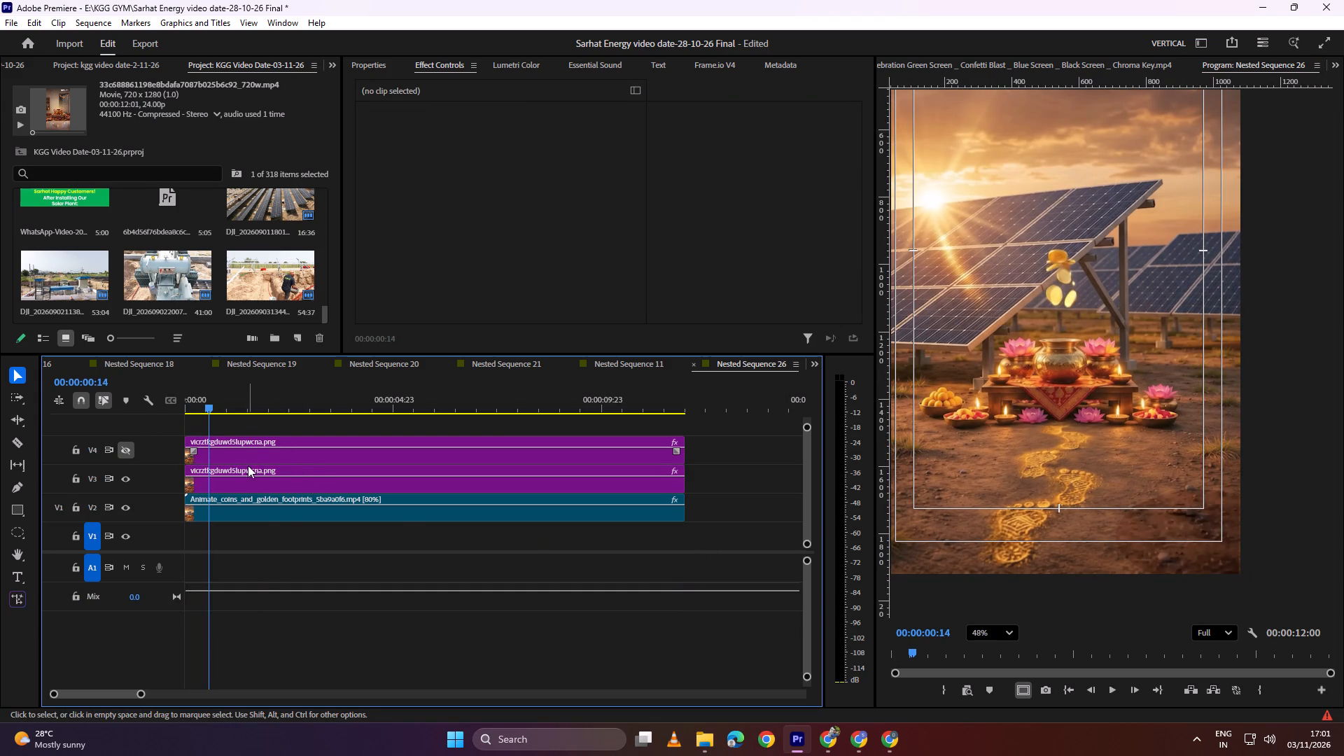
Color-match the V3 PNG patch to the video in Lumetri Color with exposure 1.0, contrast 6.5 and highlights -77.9.
click(238, 473)
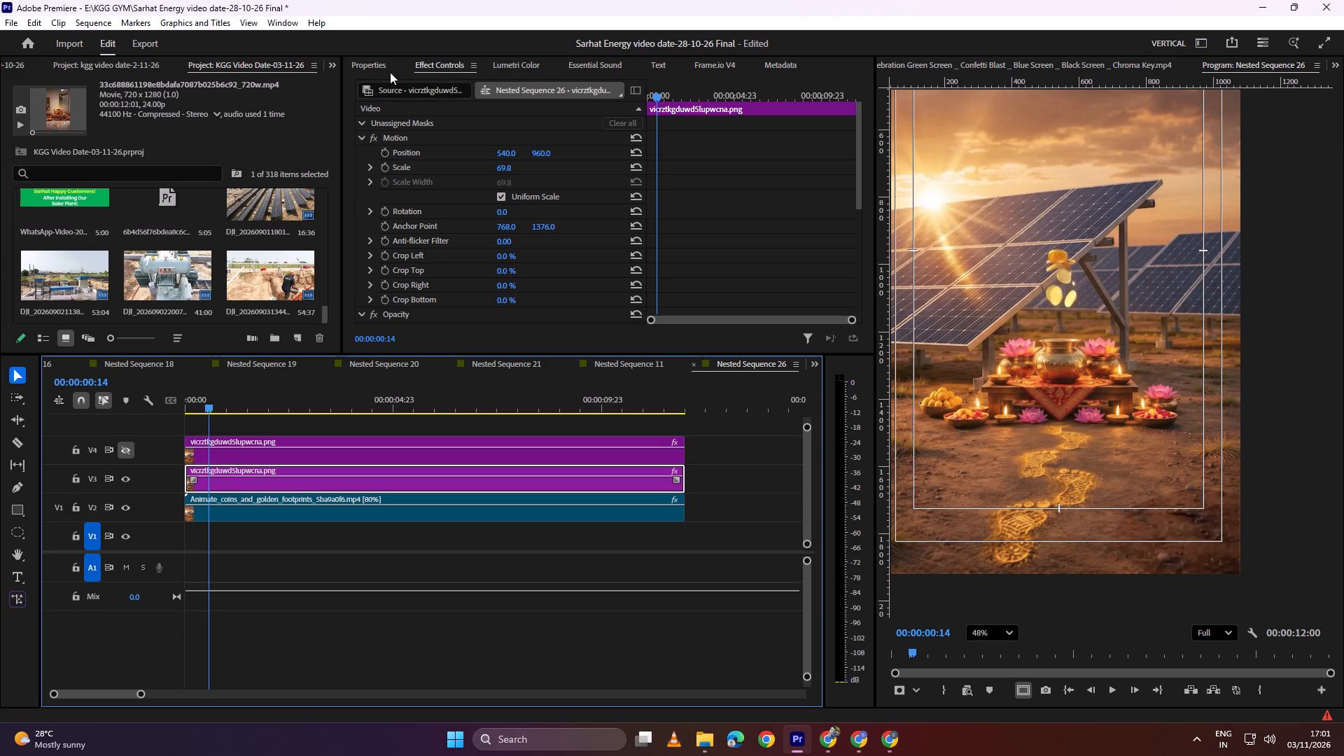
click(379, 69)
click(443, 67)
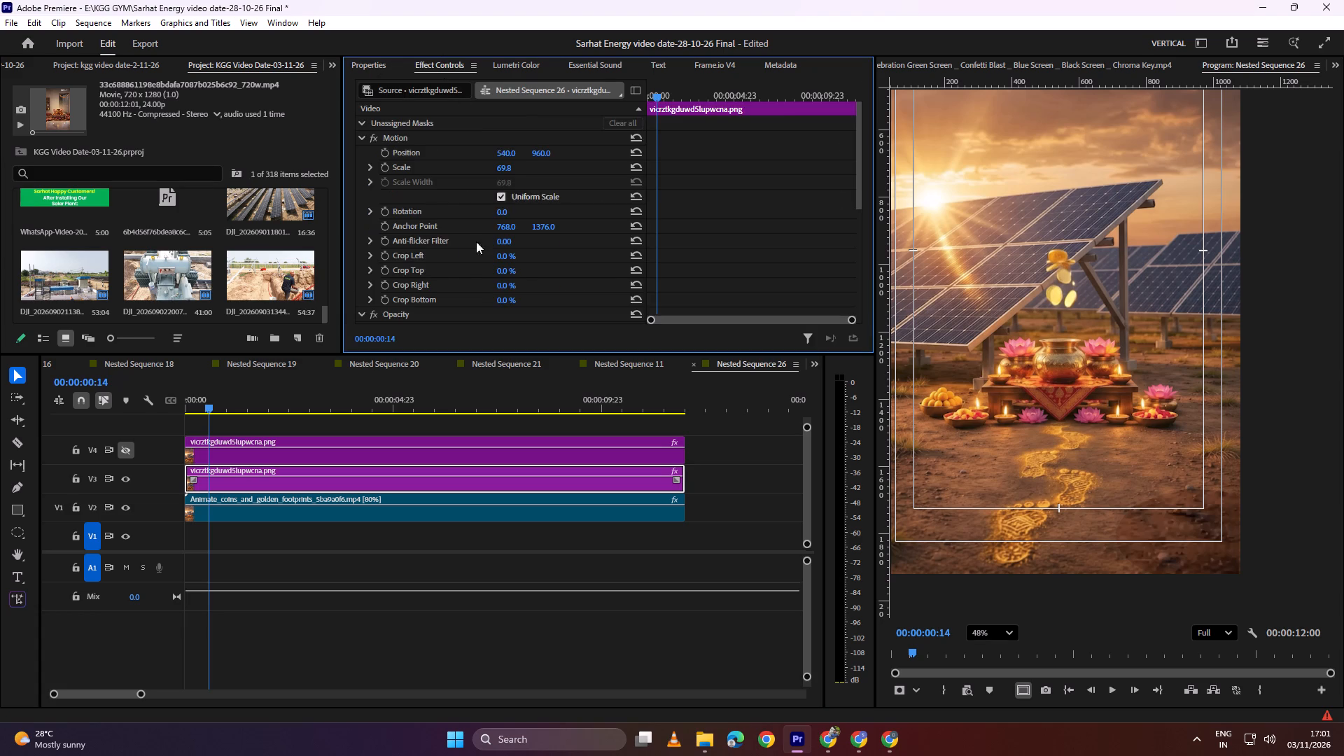
scroll(463, 246, down, 8)
click(528, 64)
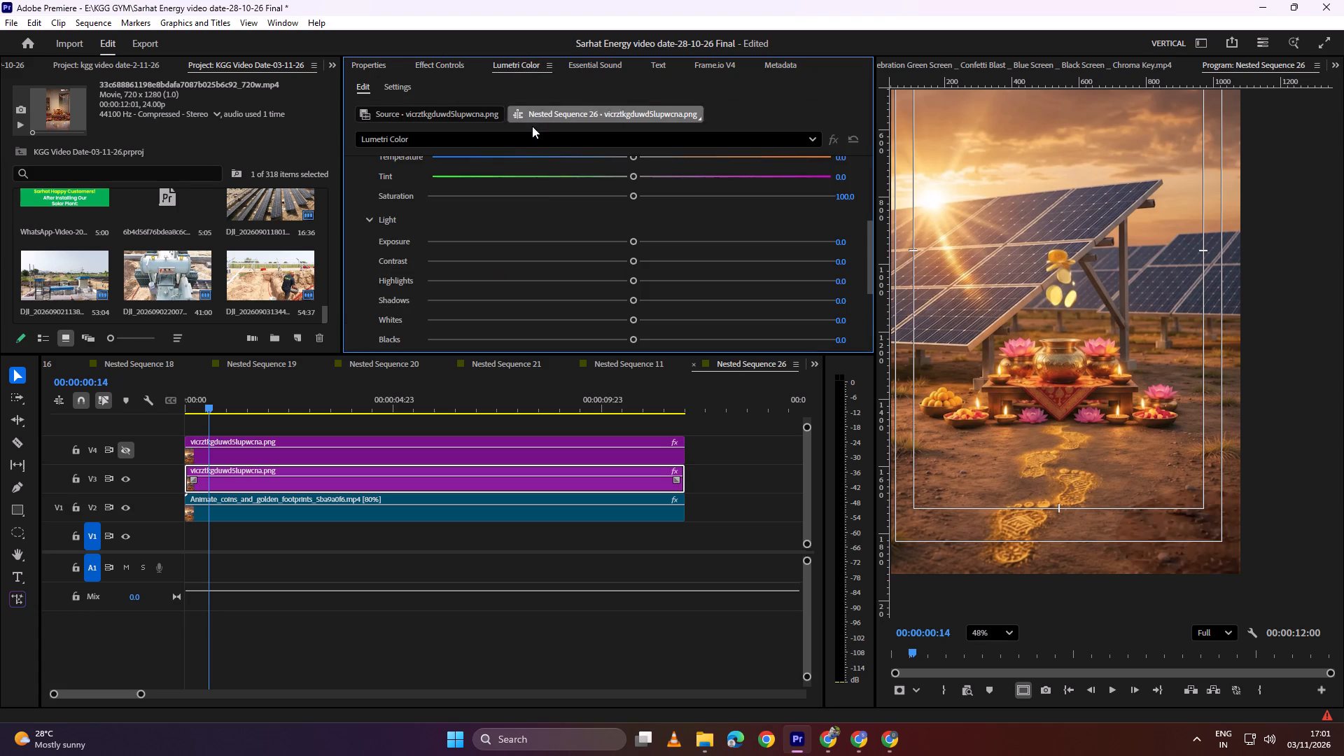
drag(636, 242, 617, 244)
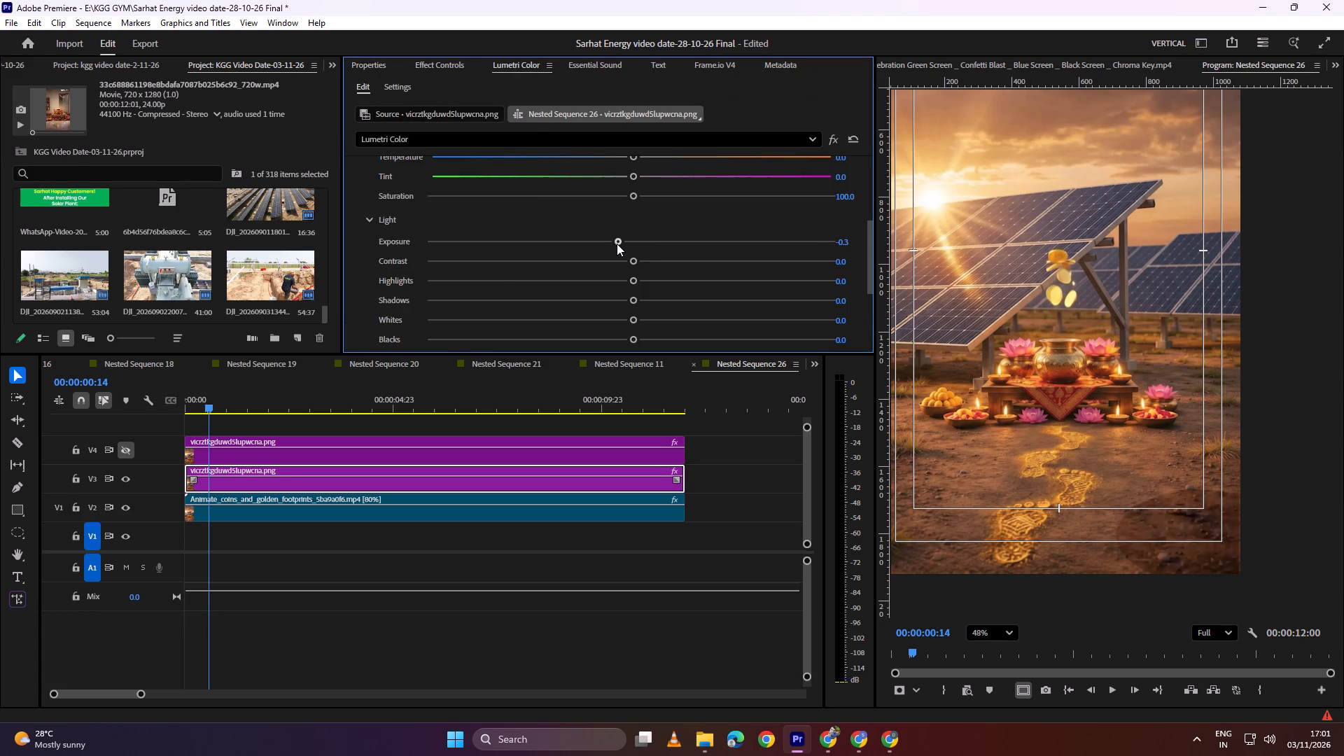
drag(617, 244, 661, 241)
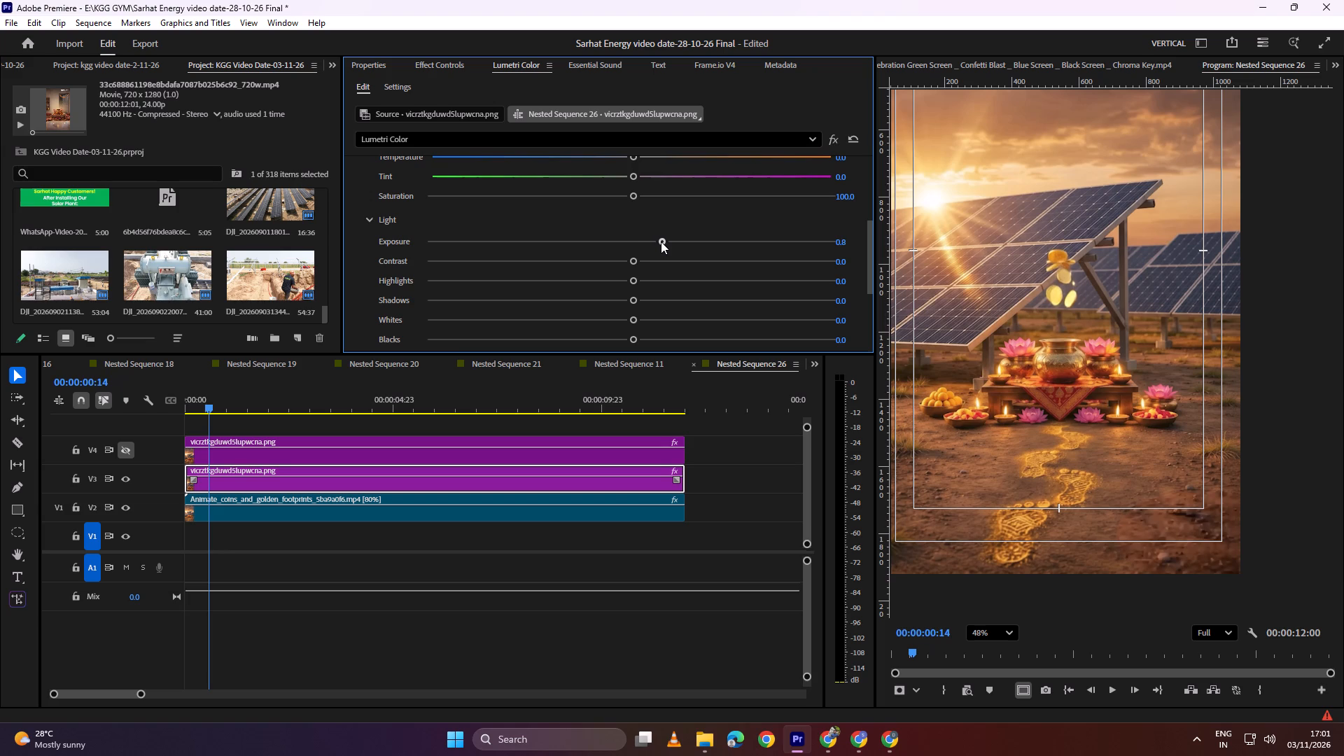
drag(661, 241, 652, 241)
scroll(1159, 536, up, 10)
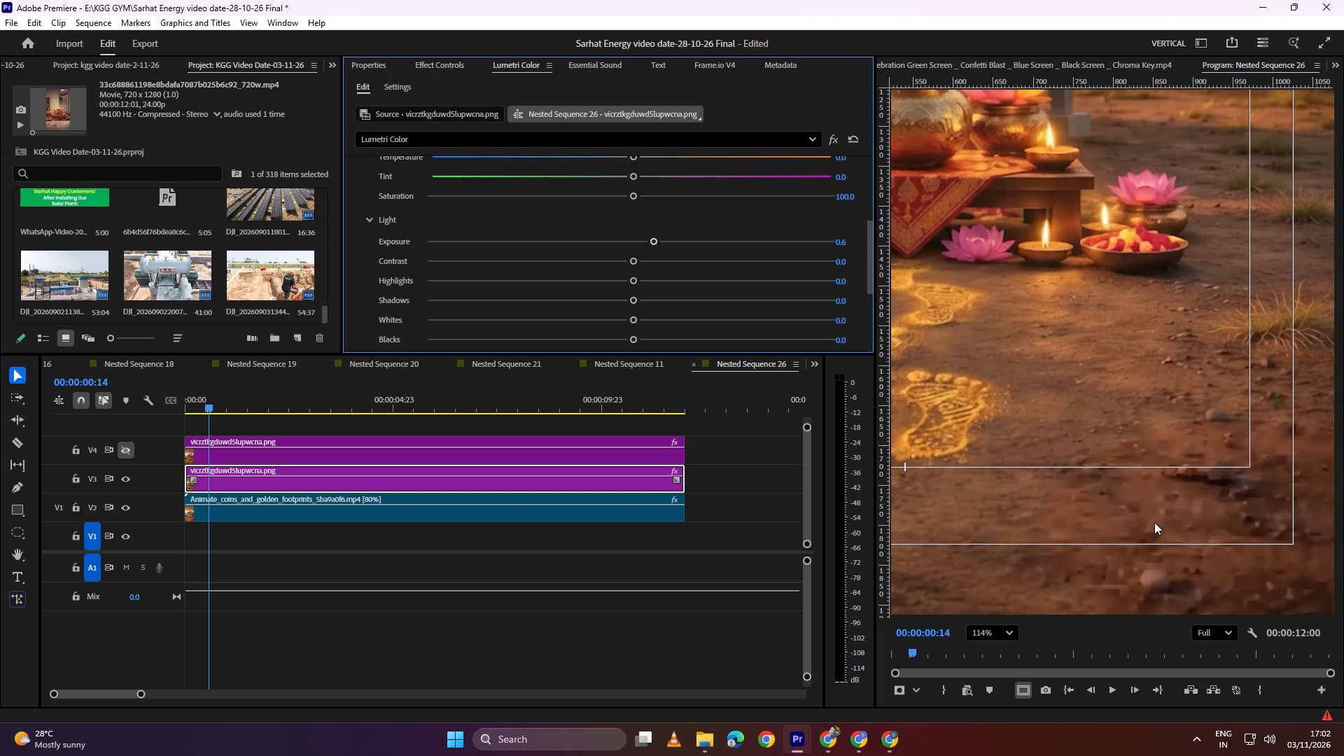
drag(656, 237, 671, 234)
drag(637, 258, 554, 264)
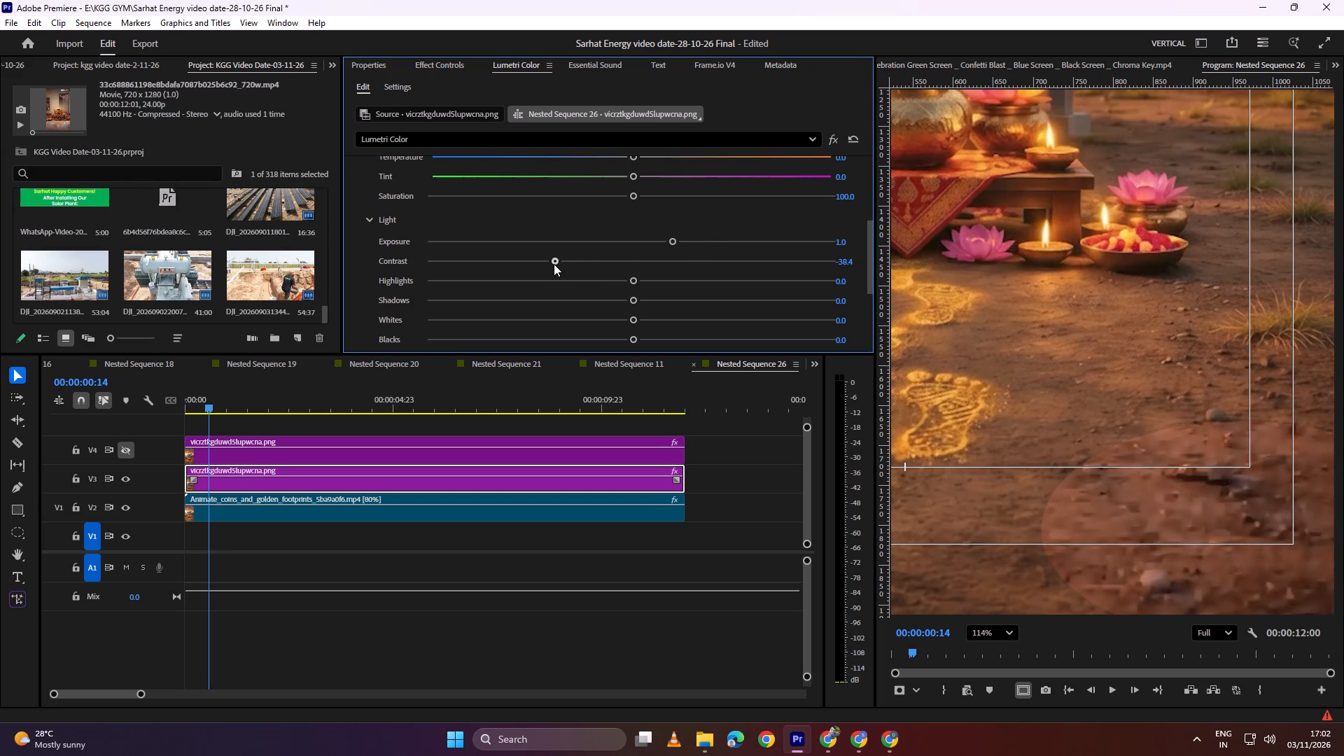
drag(554, 264, 643, 272)
drag(633, 282, 590, 286)
drag(590, 286, 475, 302)
Refine the V3 PNG patch's Lumetri Color light settings to exposure 1.2 and contrast 13.8.
drag(641, 259, 591, 275)
click(674, 241)
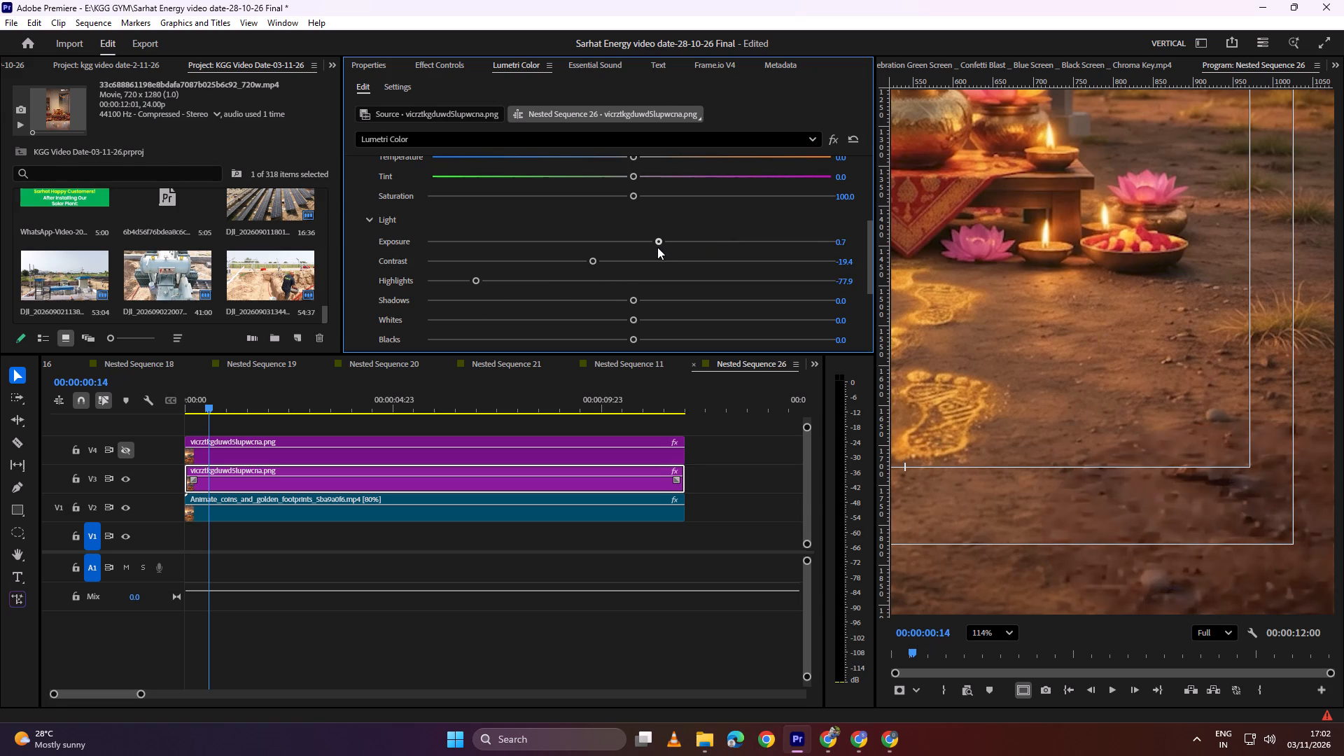
drag(594, 261, 632, 258)
drag(632, 258, 658, 259)
scroll(1163, 352, down, 3)
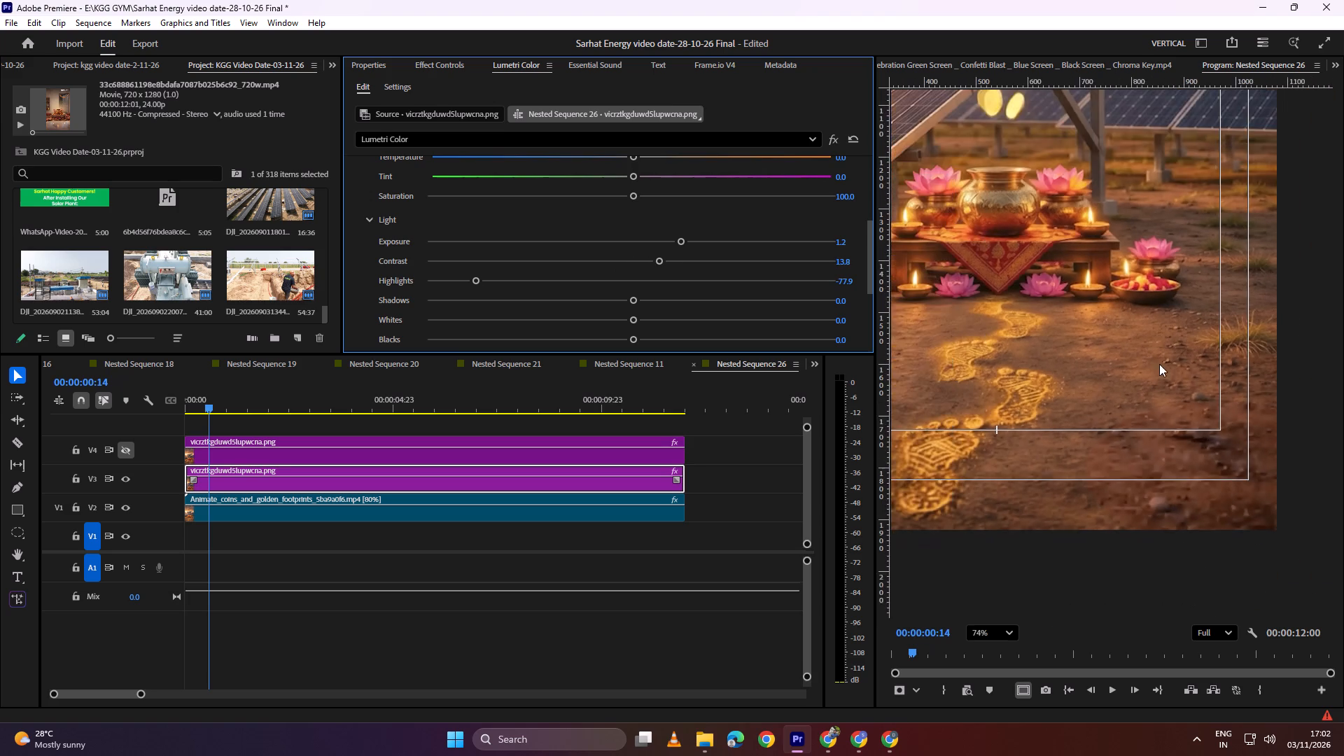
scroll(1159, 364, down, 6)
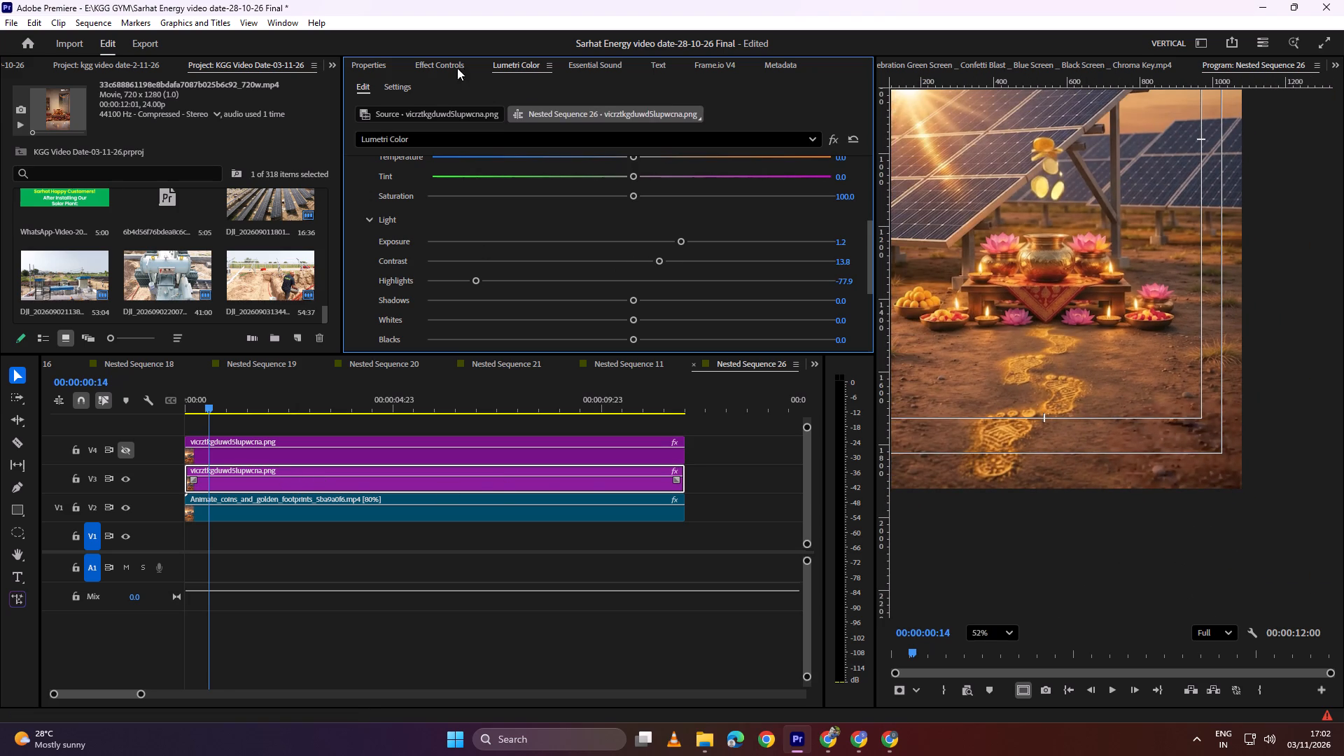
Set the feather of the V3 PNG clip's ellipse mask to 198 and preview the opening frames.
click(437, 61)
scroll(448, 267, down, 5)
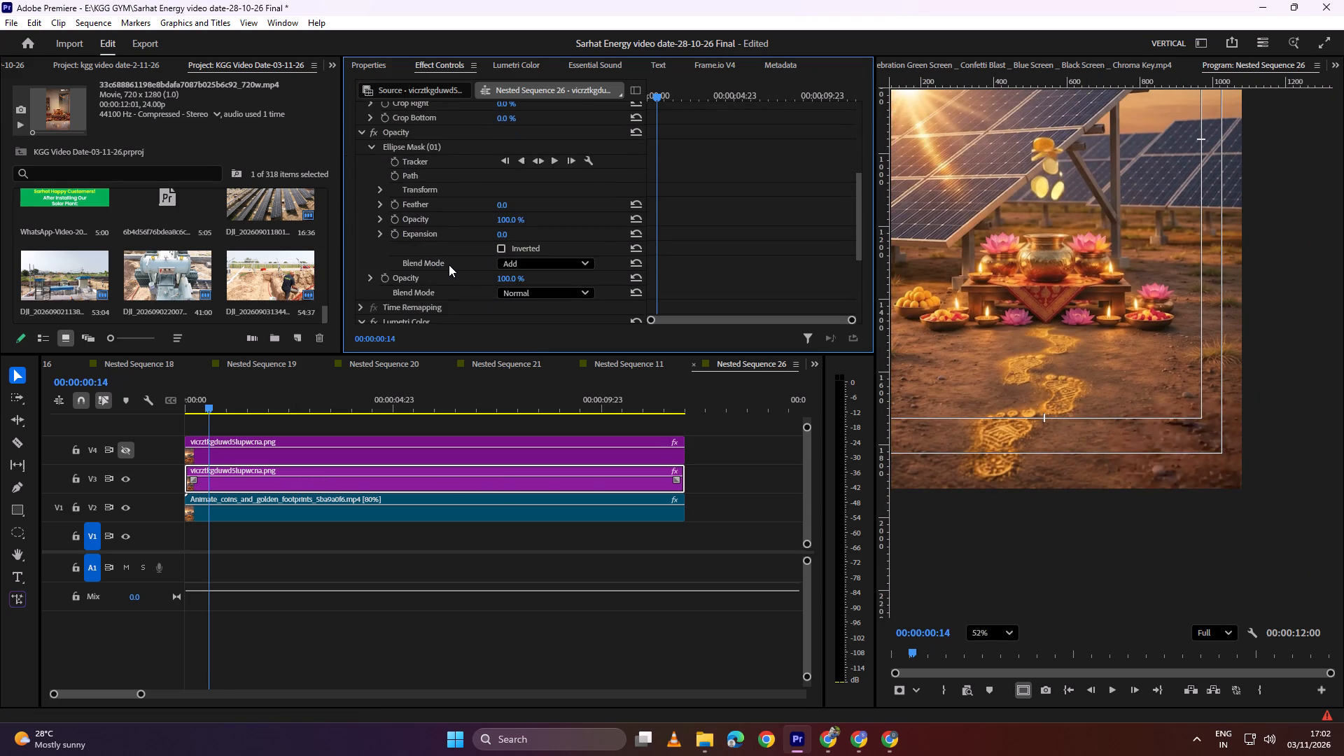
scroll(449, 265, down, 1)
drag(500, 186, 558, 183)
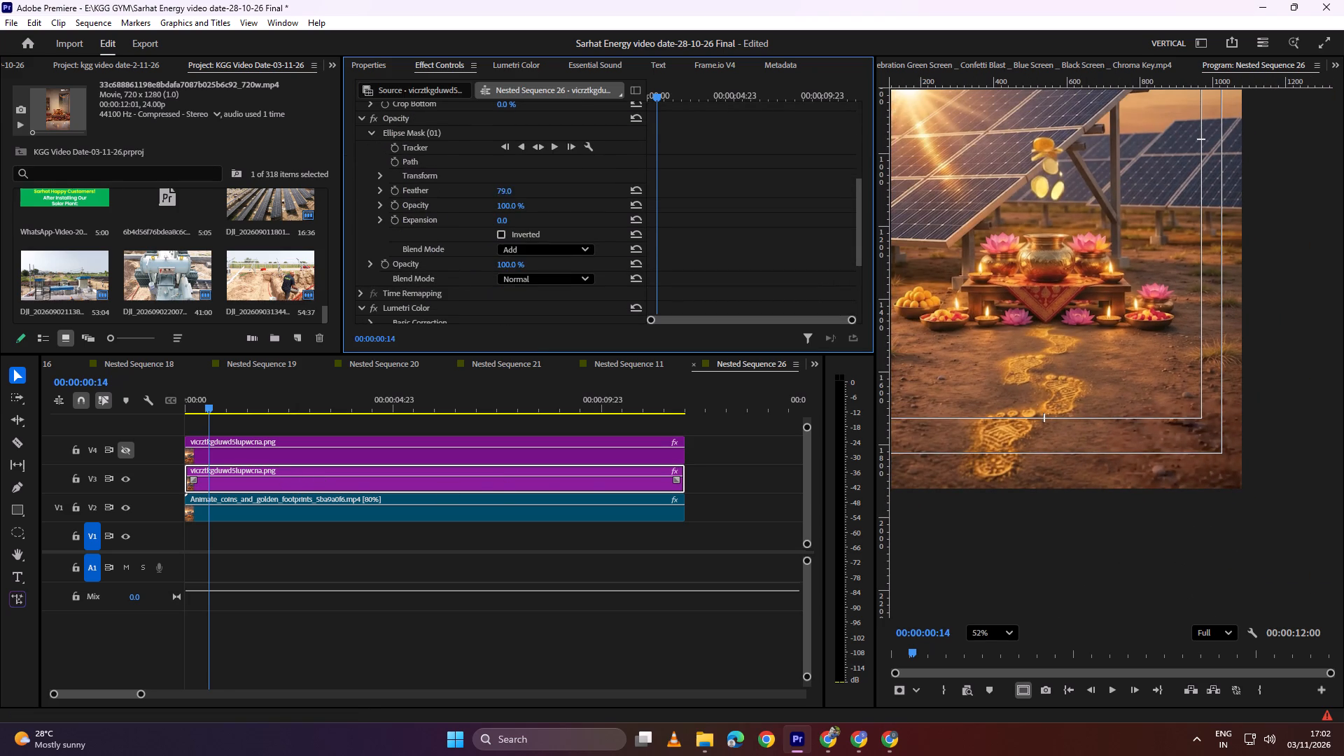
drag(558, 183, 682, 171)
drag(682, 171, 638, 176)
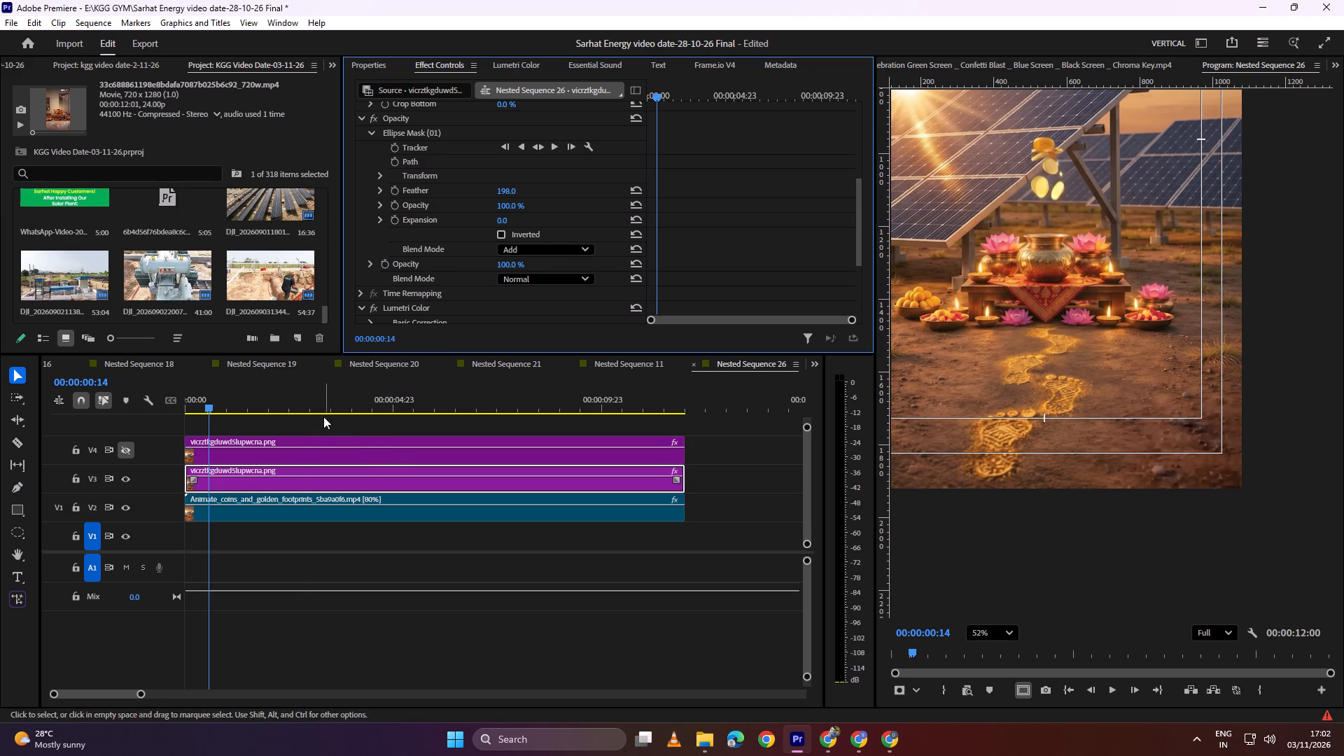
drag(324, 402, 64, 426)
key(space)
key(space)
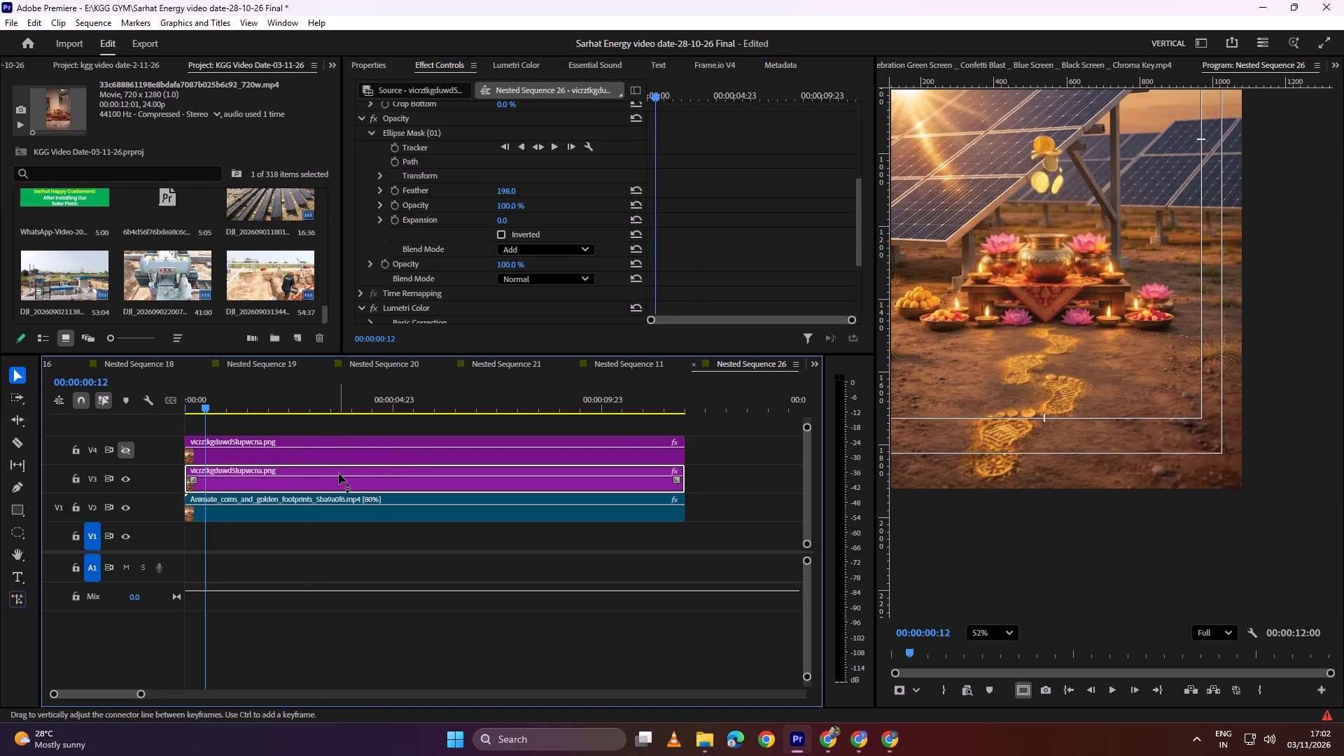
Move the V3 PNG clip's ellipse mask slightly upward over the picture's bottom-right corner and deselect the clip.
click(339, 473)
scroll(423, 180, up, 3)
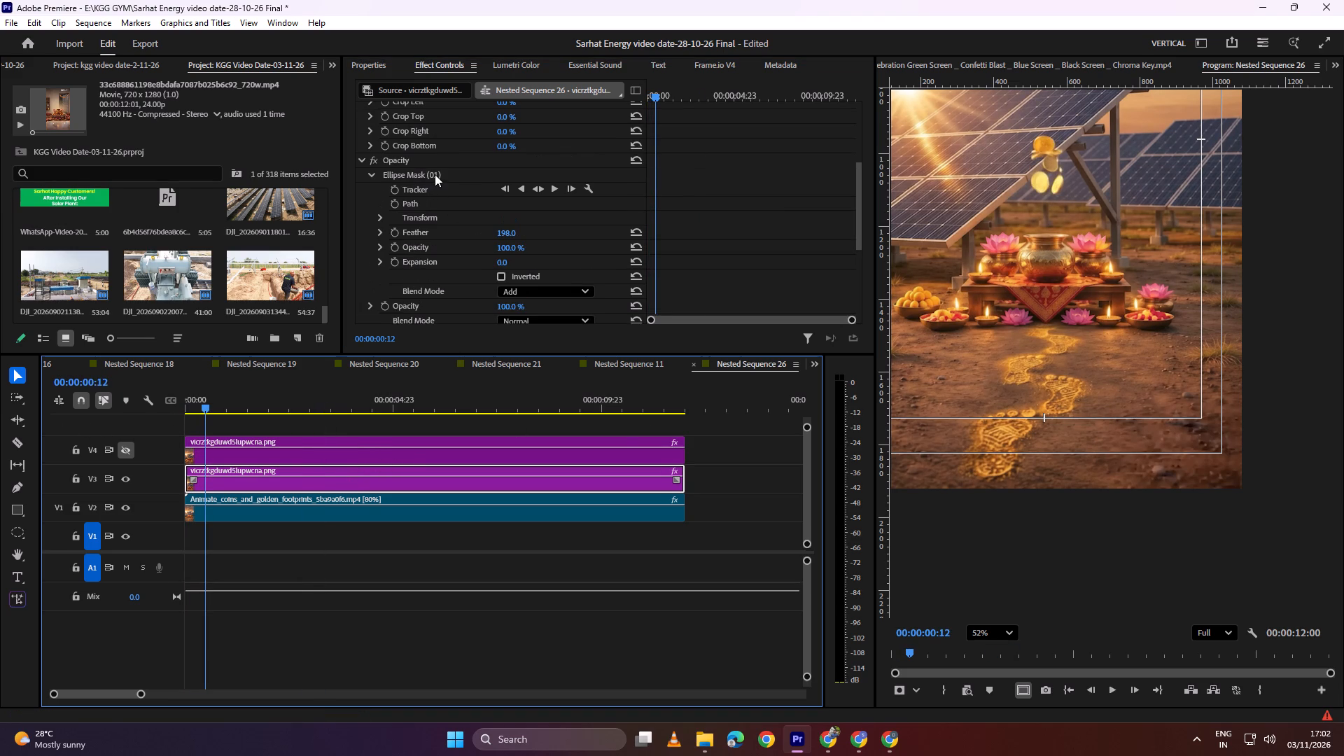
click(436, 174)
drag(1186, 450, 1180, 426)
click(692, 608)
click(736, 475)
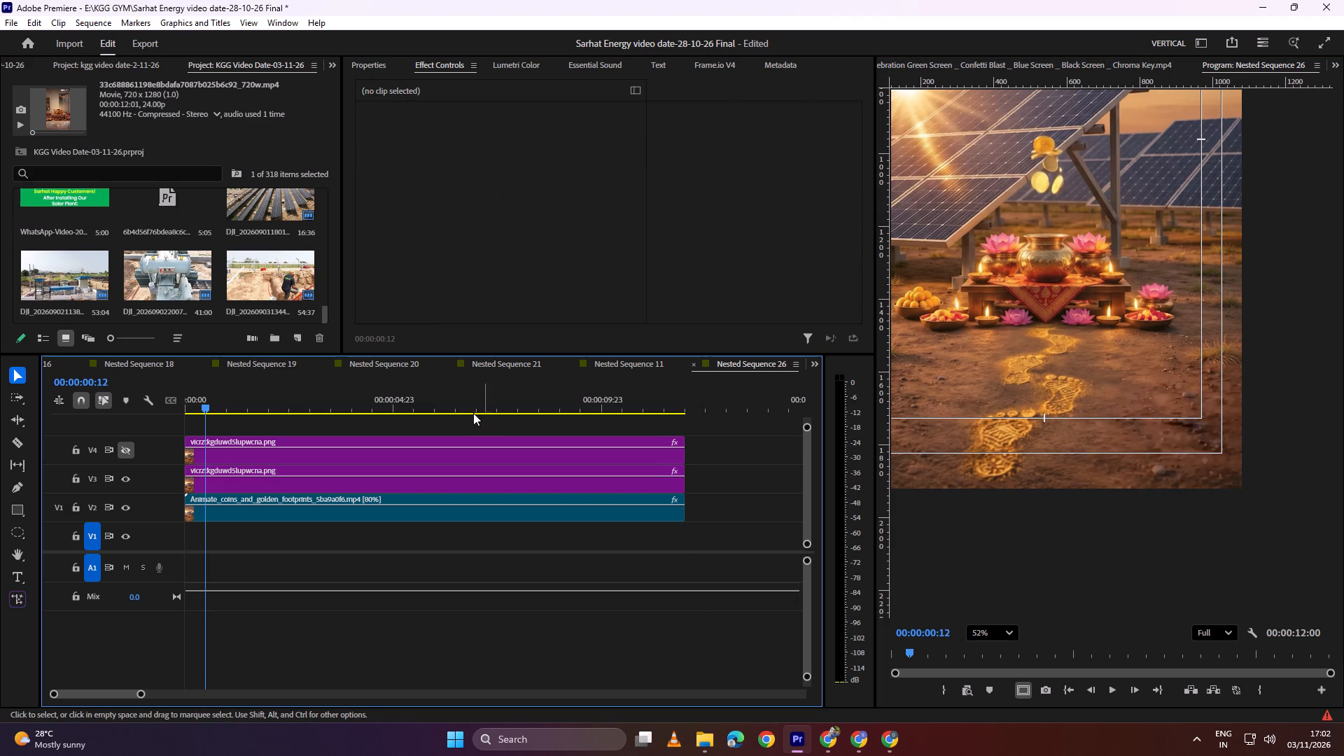
Stretch the V3 PNG clip's ellipse mask below and to the right of the picture's edges, and play the sequence from the start.
drag(475, 398, 256, 393)
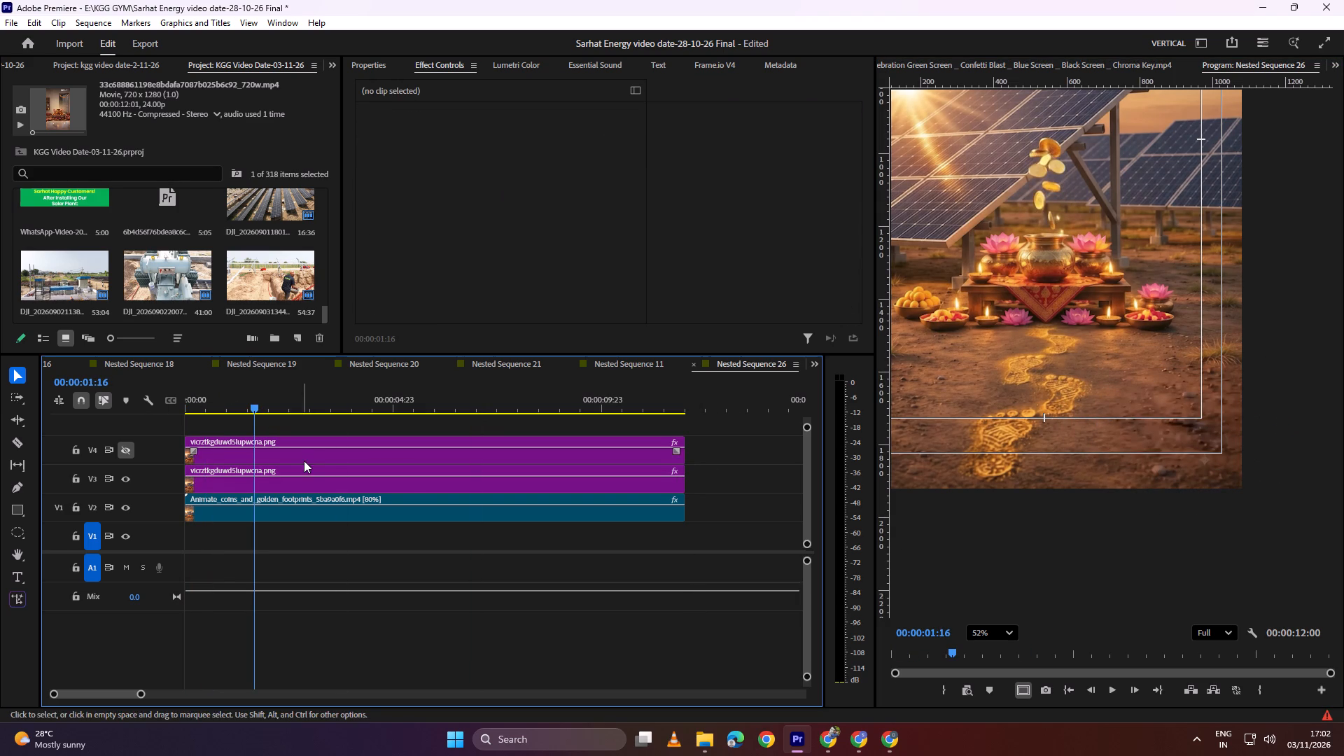
click(295, 479)
scroll(430, 233, down, 6)
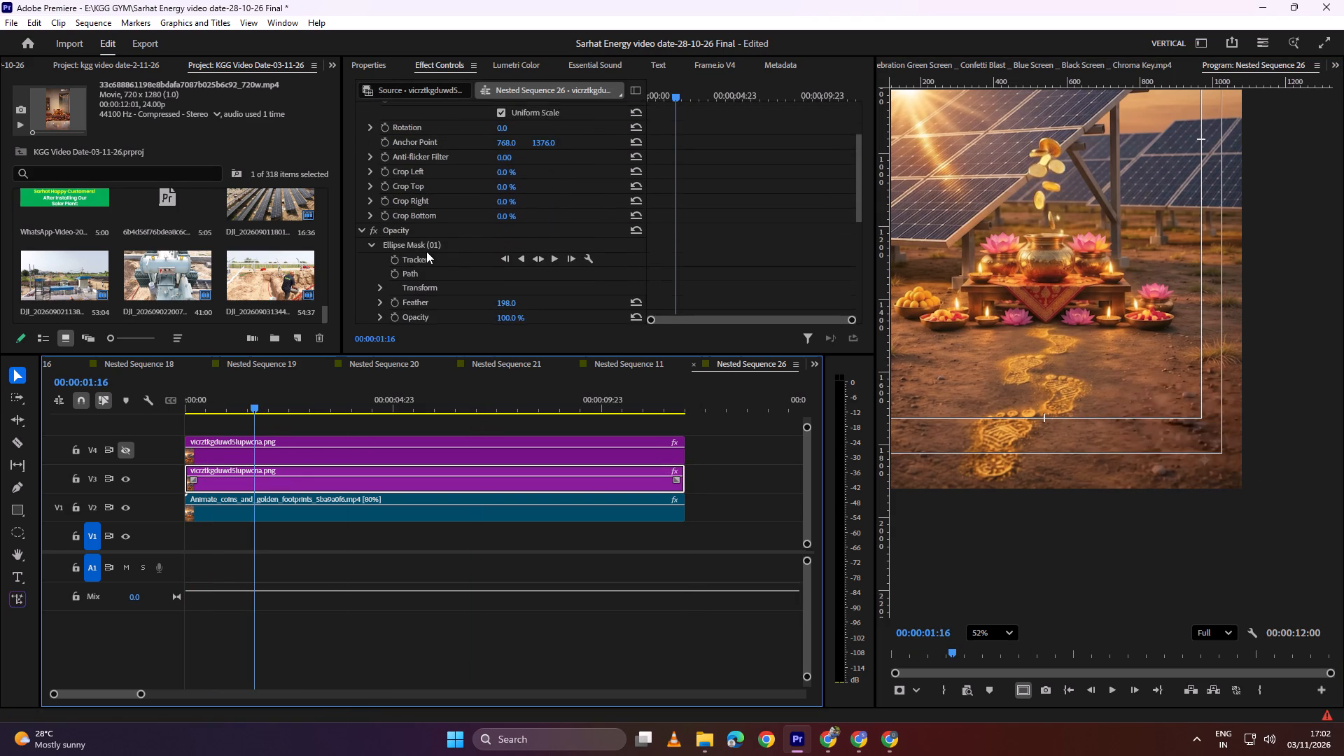
scroll(426, 251, down, 1)
click(430, 235)
drag(1202, 460, 1198, 474)
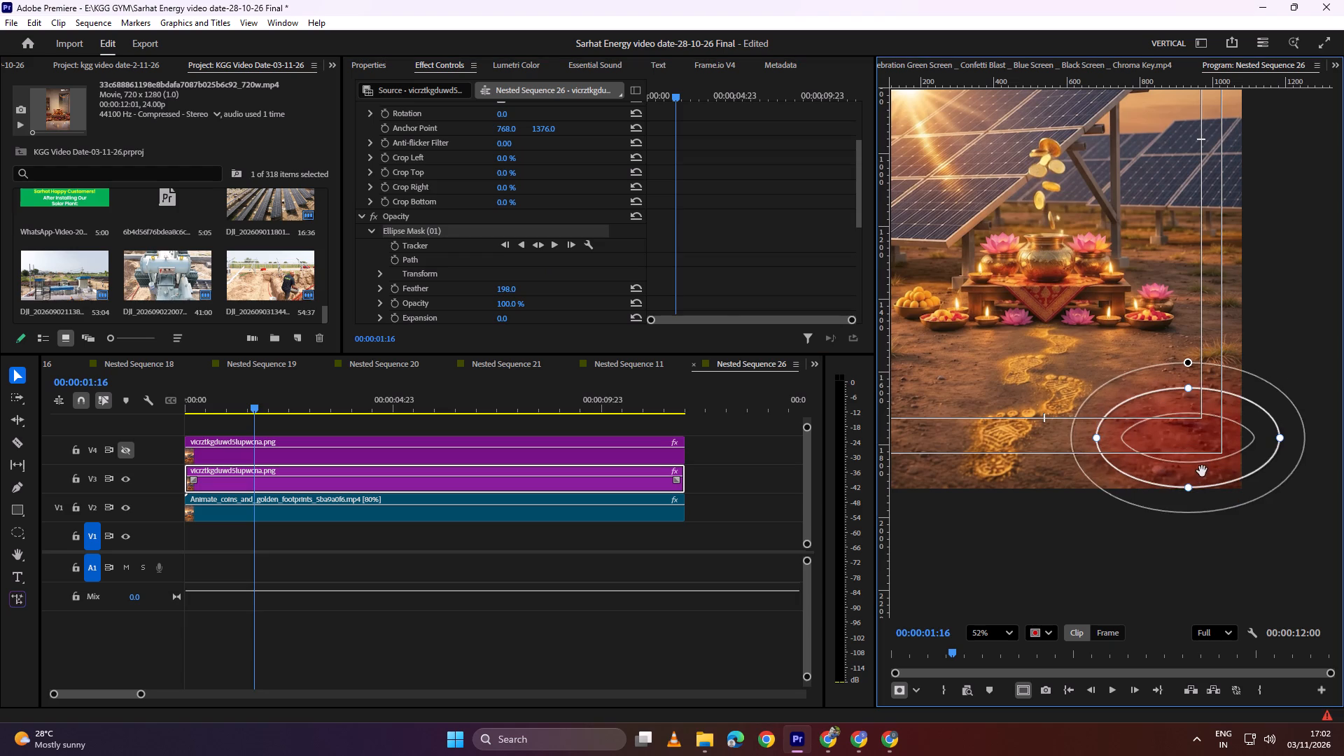
drag(1202, 471, 1204, 457)
drag(1186, 473, 1192, 526)
drag(1280, 423, 1307, 425)
click(659, 604)
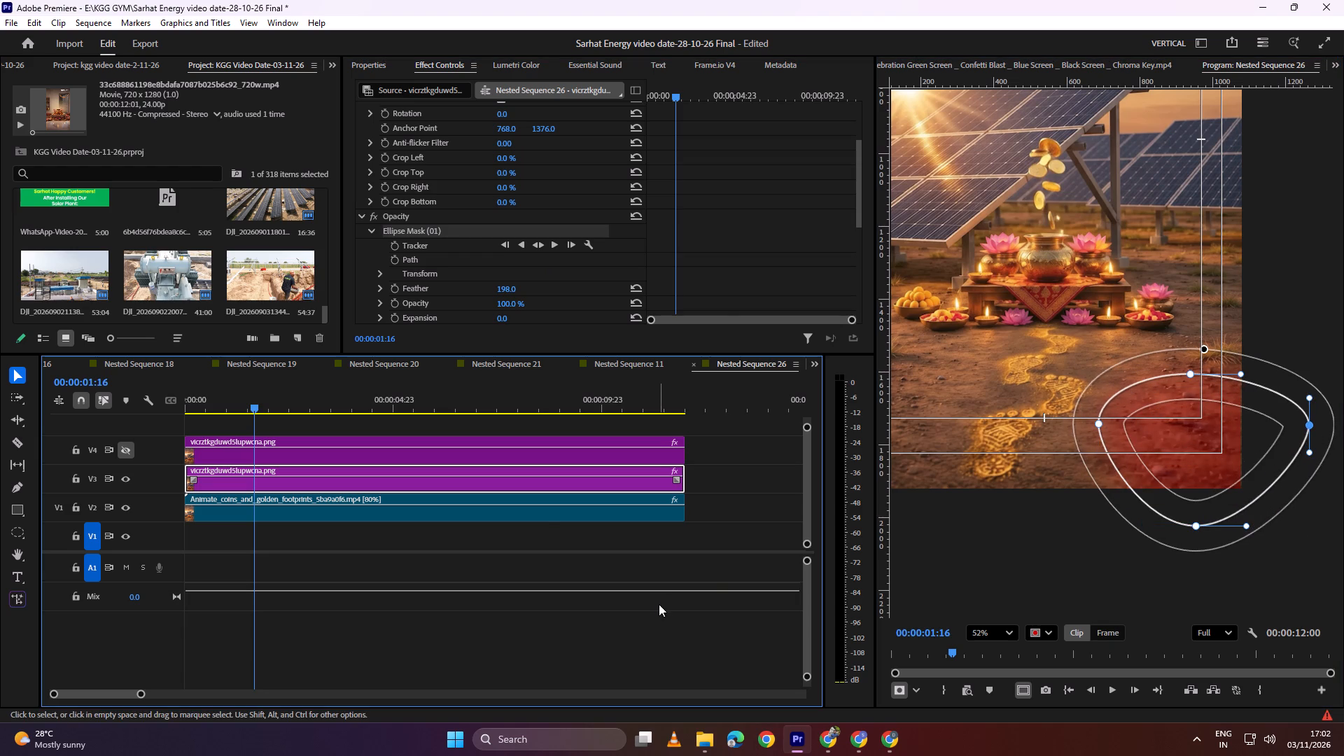
drag(407, 400, 0, 400)
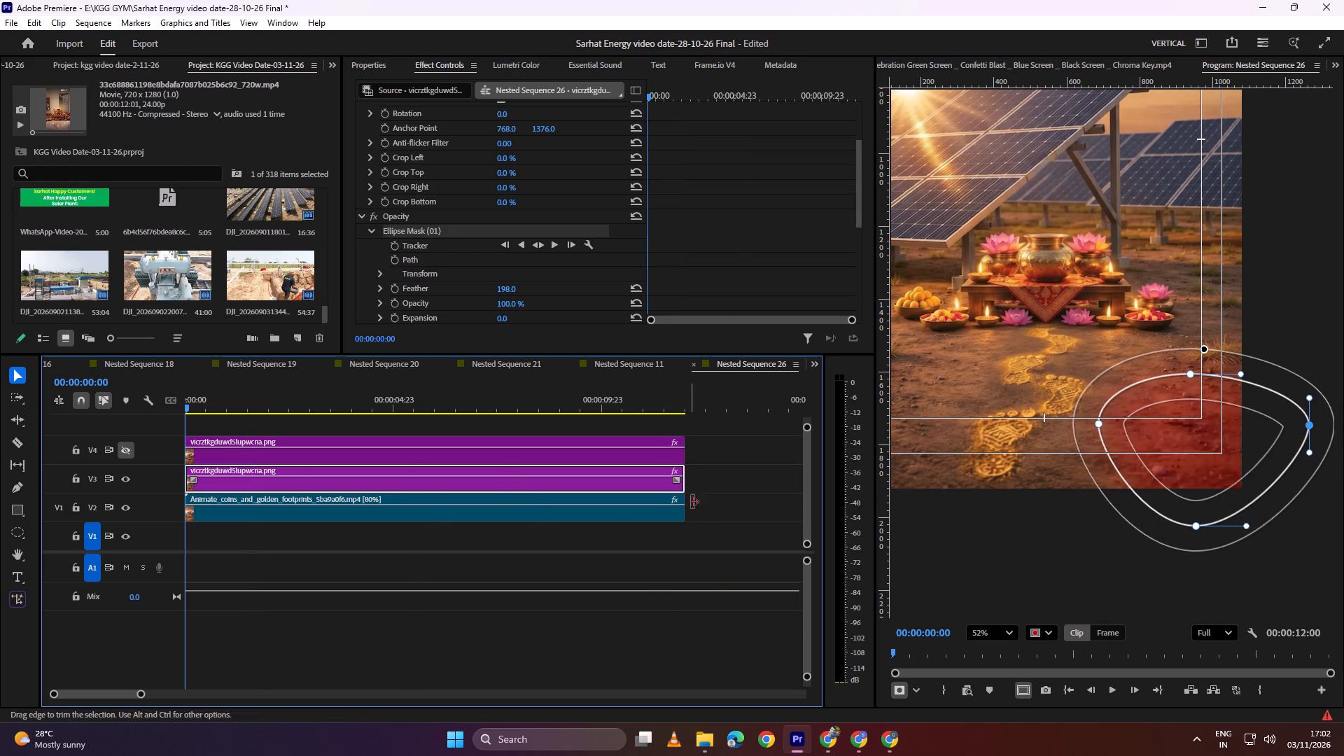
click(699, 500)
key(space)
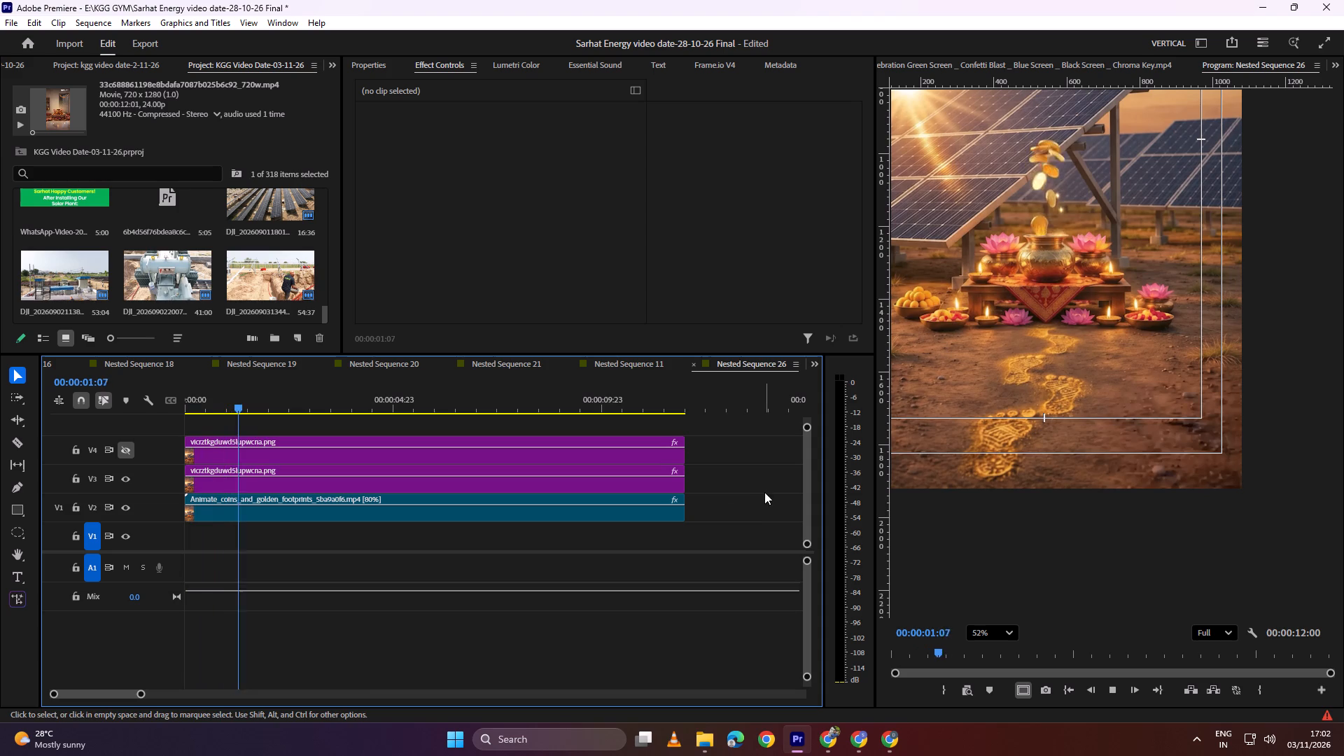
scroll(1133, 419, down, 3)
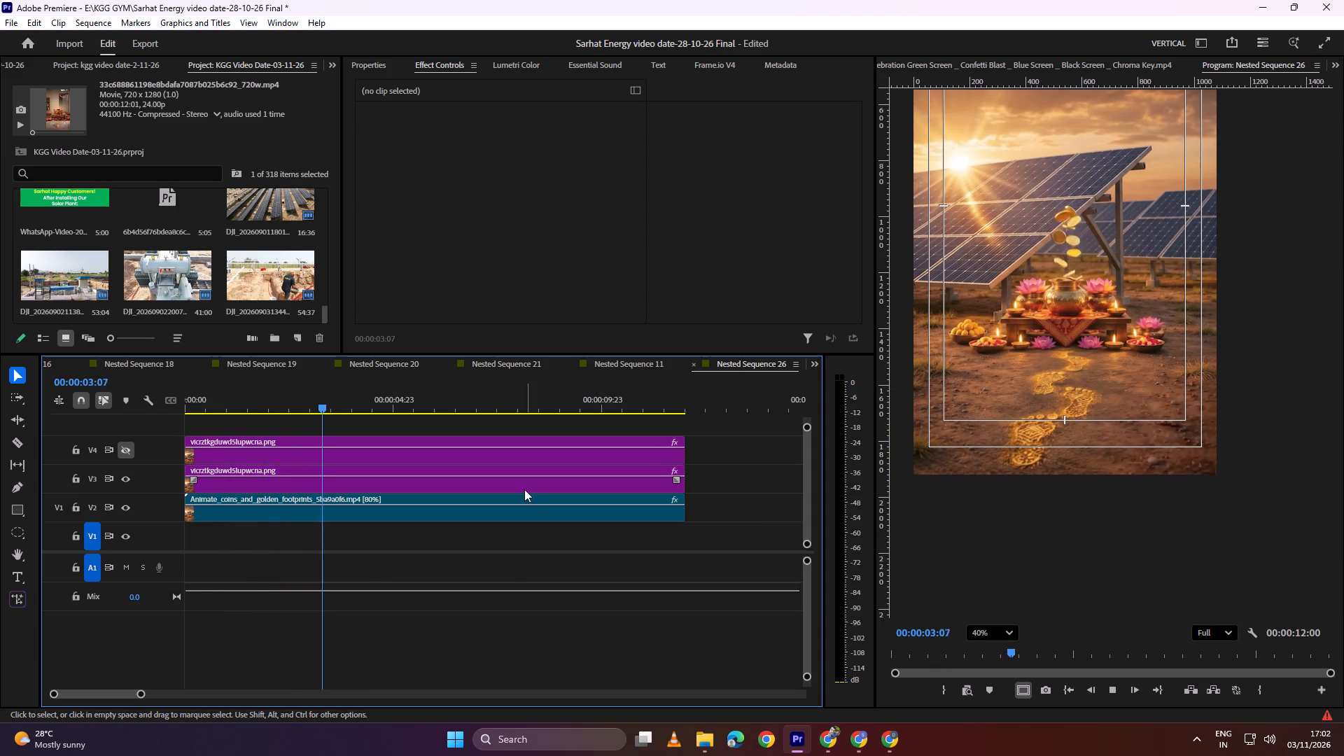
key(space)
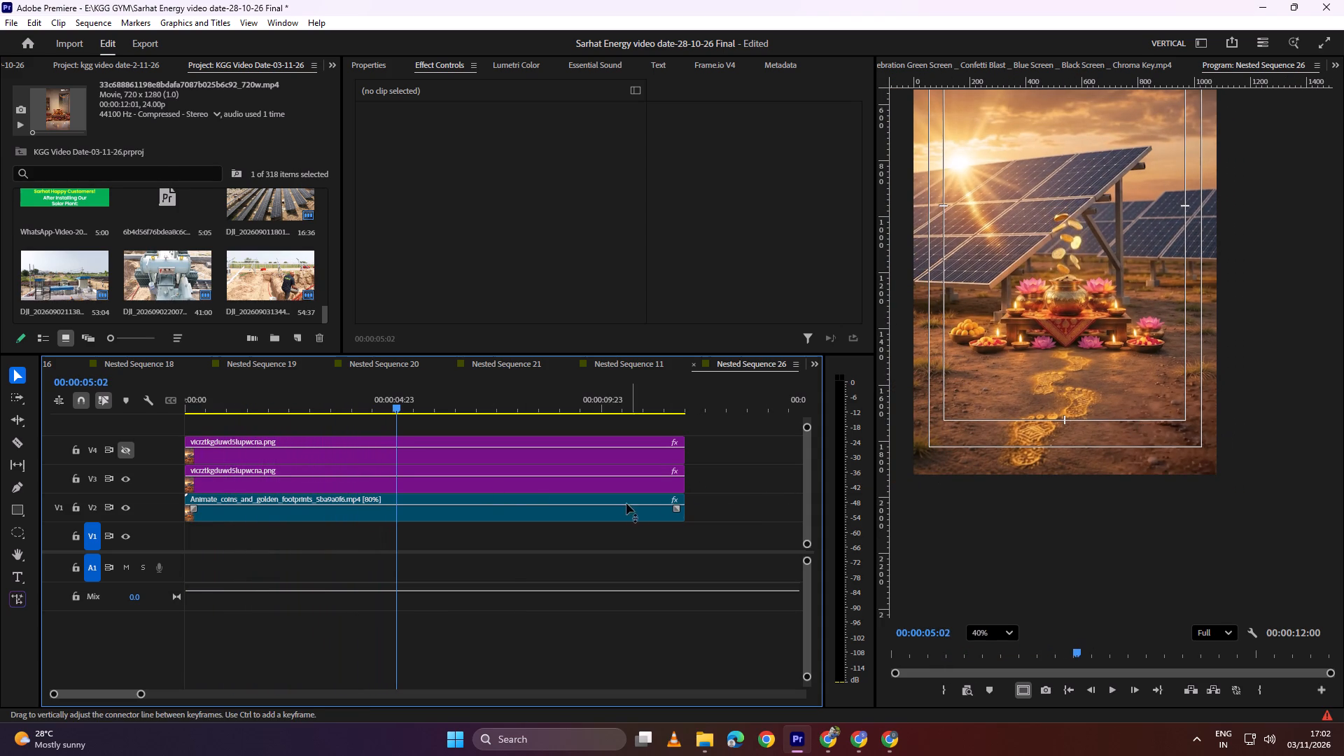
Nest the V2 coins animation and the V3 masked PNG clip together, keeping the suggested sequence name.
click(419, 510)
shift+click(422, 486)
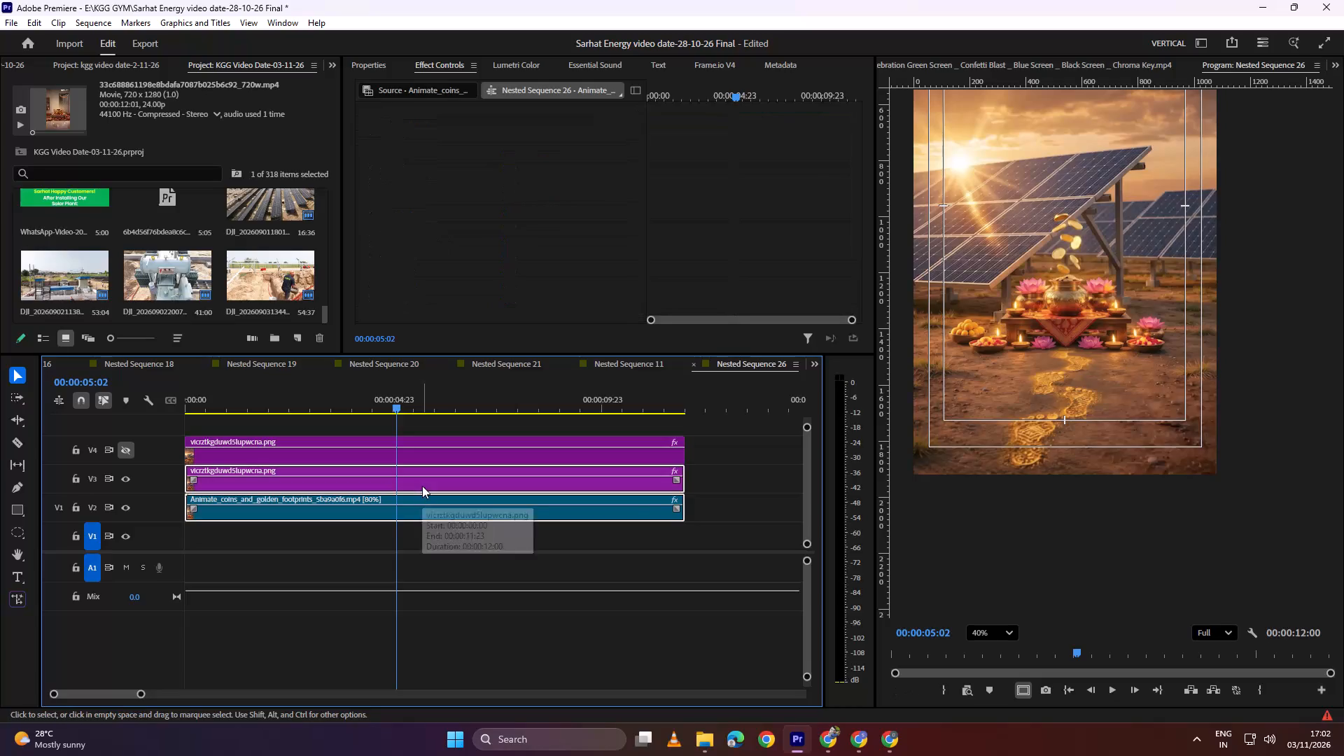
right_click(422, 486)
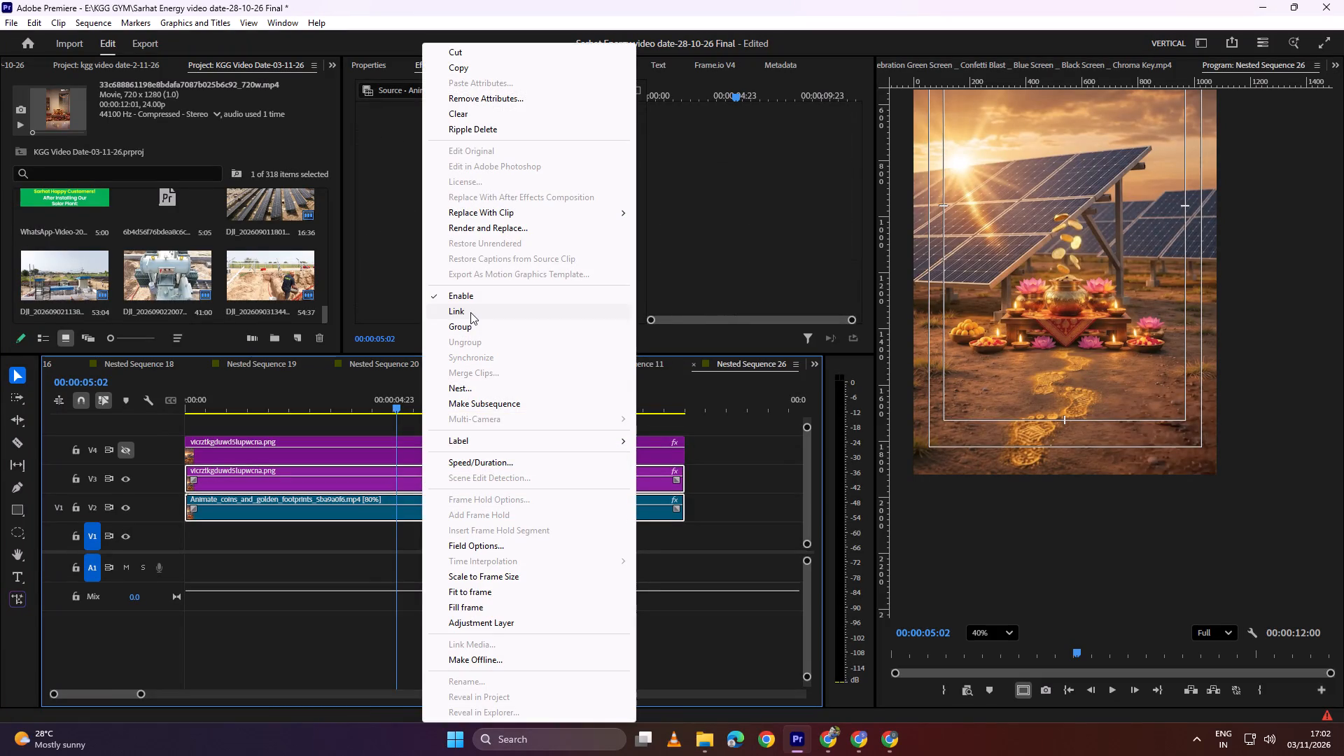
click(464, 387)
click(701, 382)
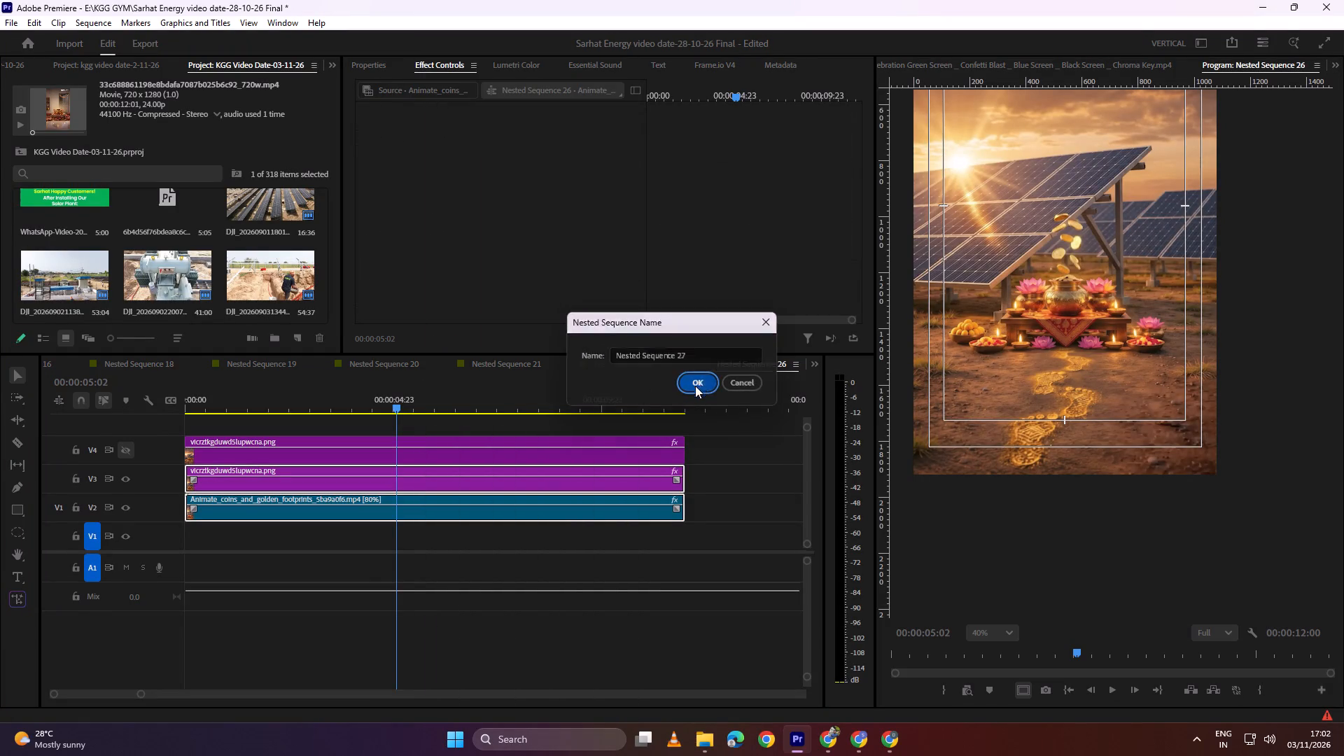
Move the PNG clip from V4 down to V3, directly above the nested sequence, and turn the V4 track output back on.
click(434, 508)
click(402, 458)
drag(421, 463, 421, 477)
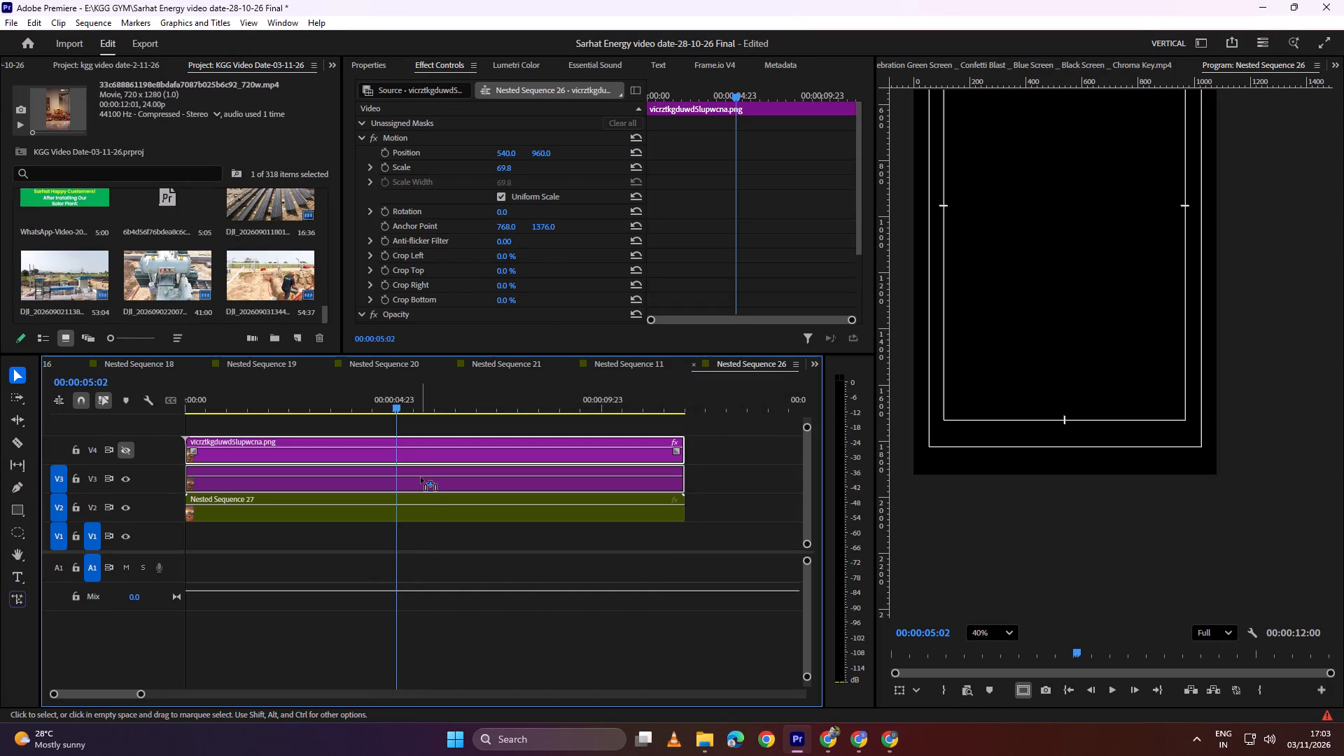
drag(421, 477, 421, 479)
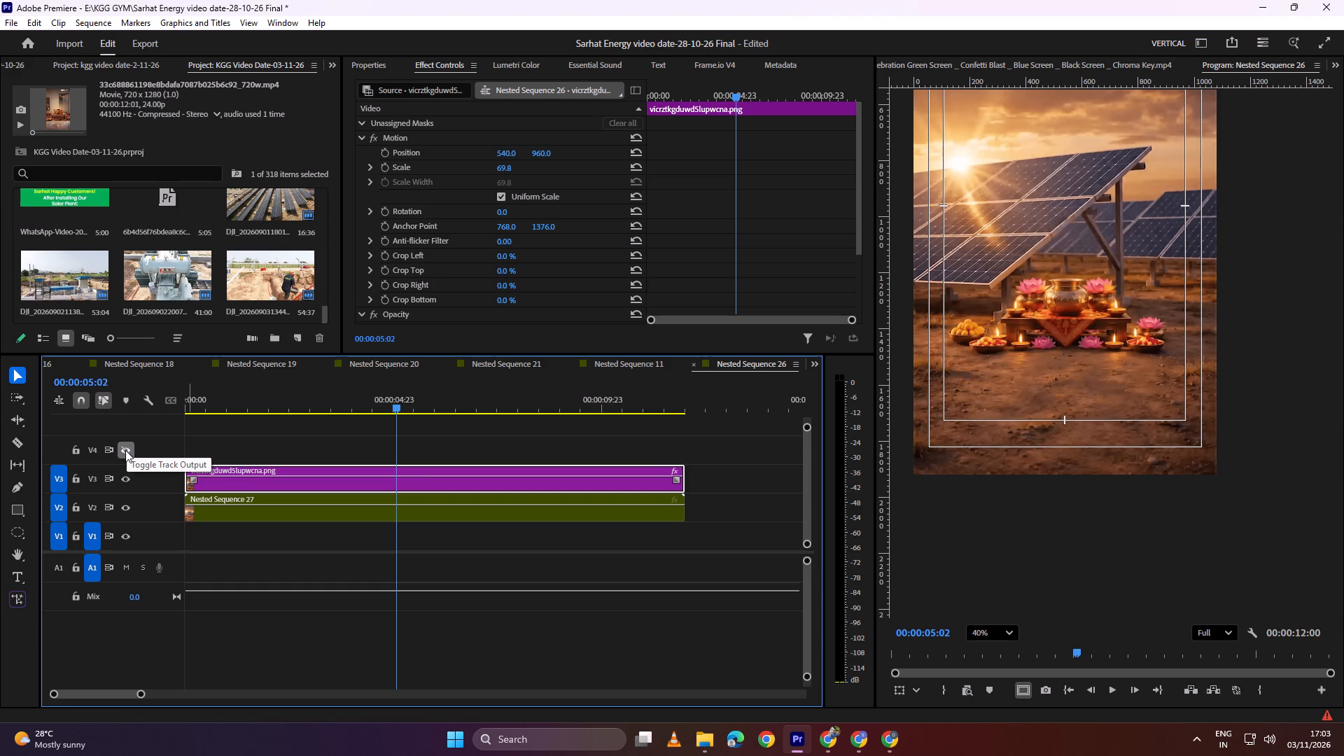
click(125, 450)
click(218, 483)
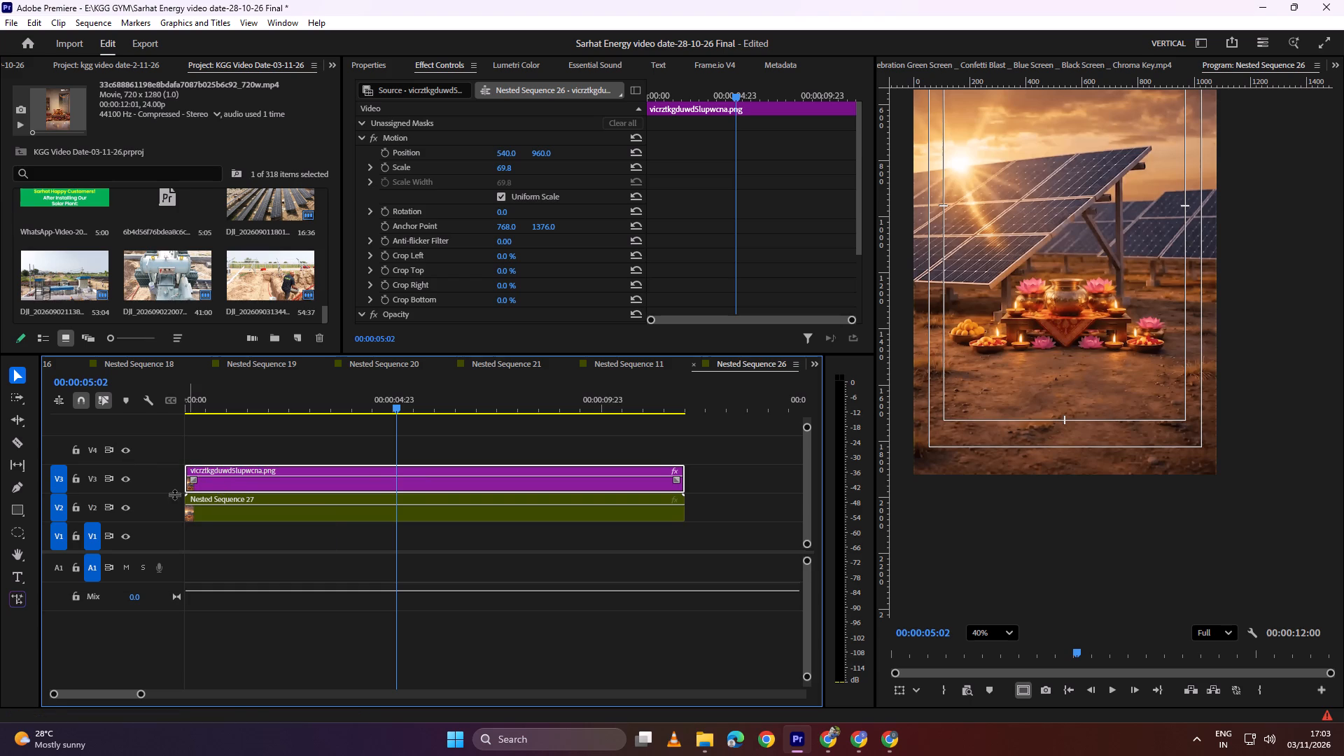
Draw a tall, narrow ellipse mask below the altar on the V3 PNG clip and assign it to the clip's Opacity.
click(17, 527)
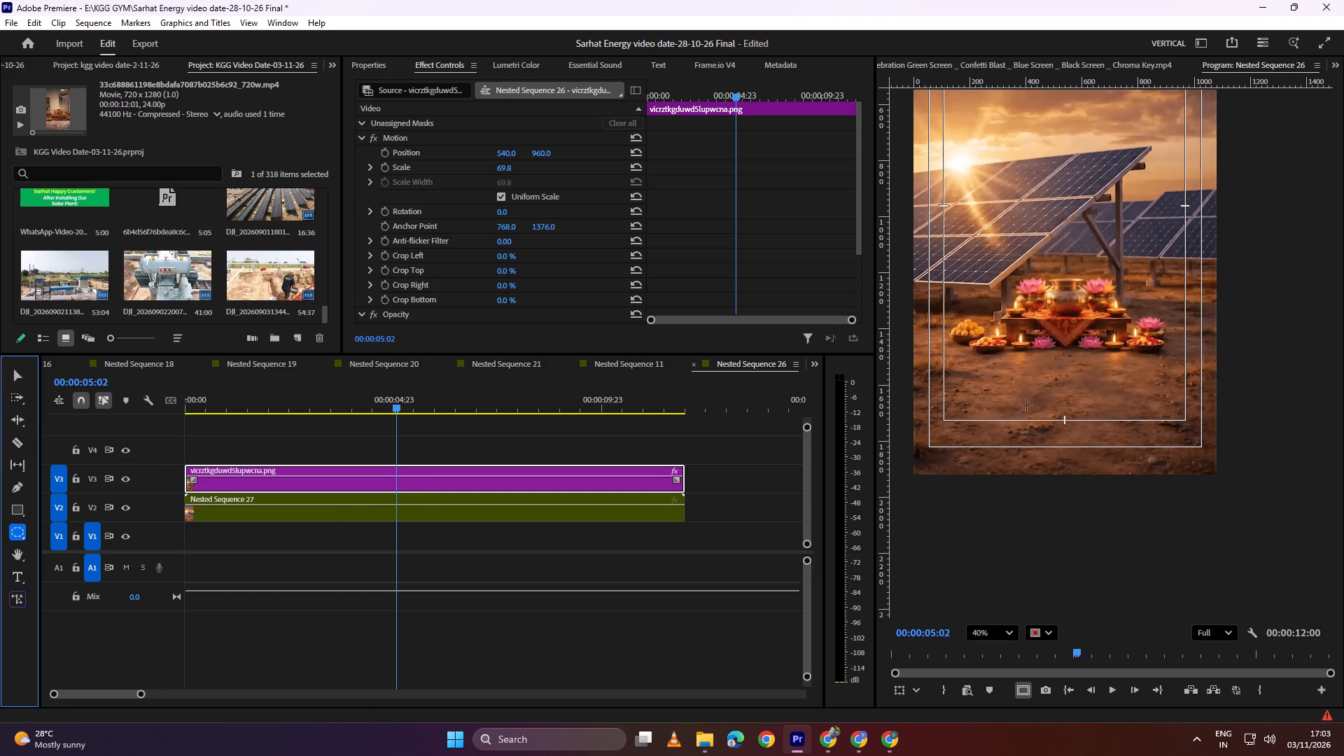
drag(1028, 345, 1065, 517)
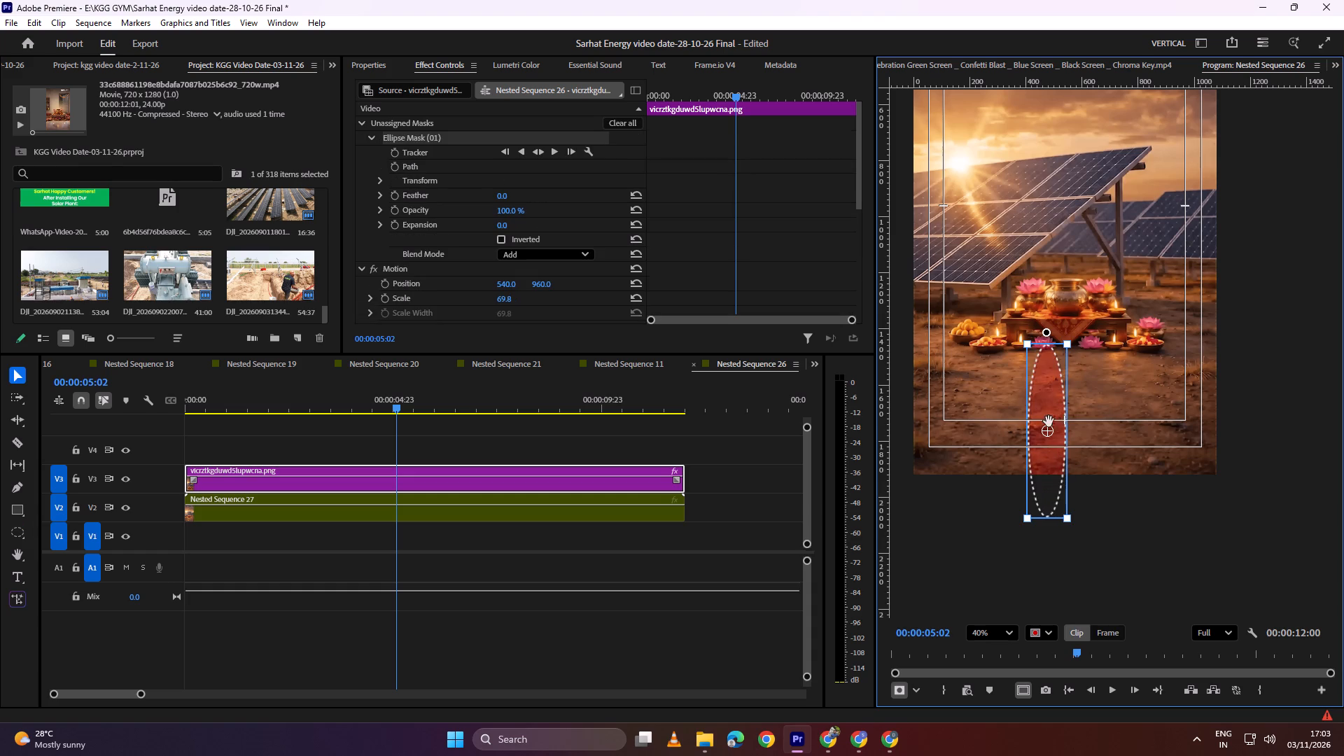
drag(410, 135, 387, 283)
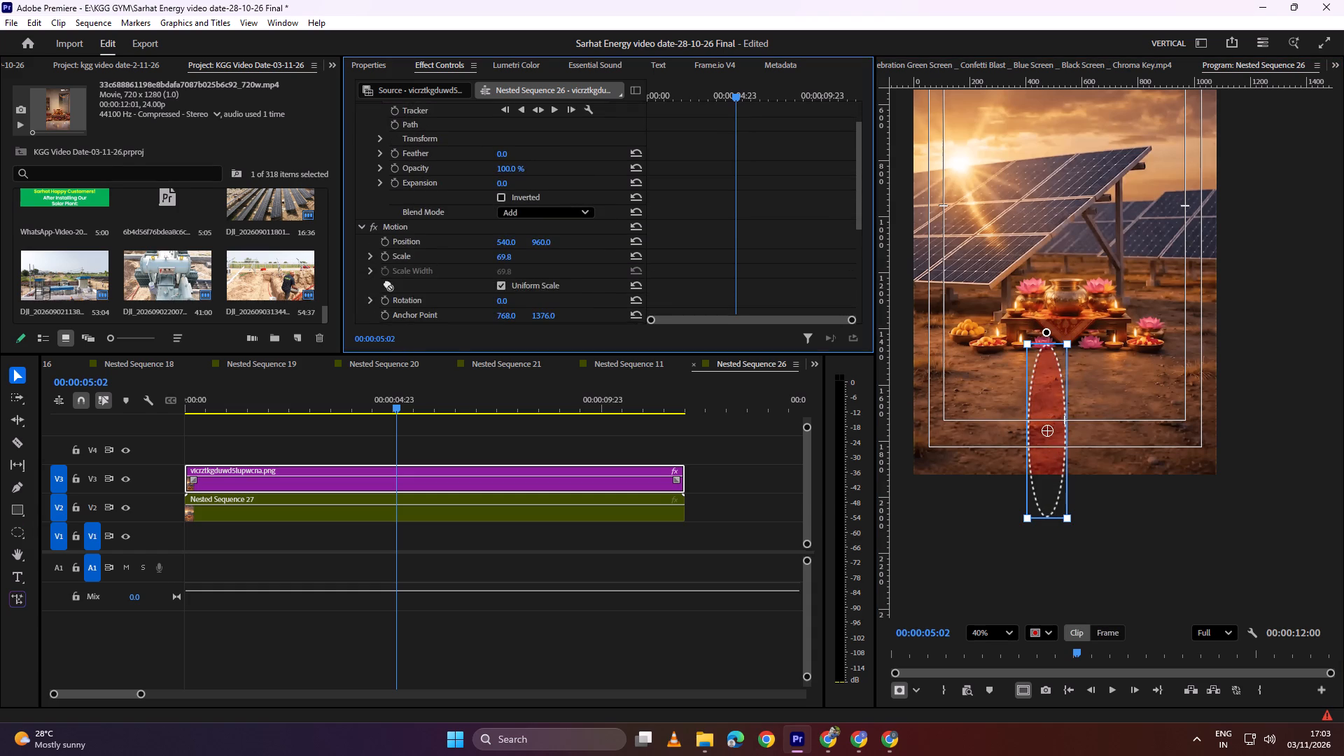
drag(387, 283, 412, 230)
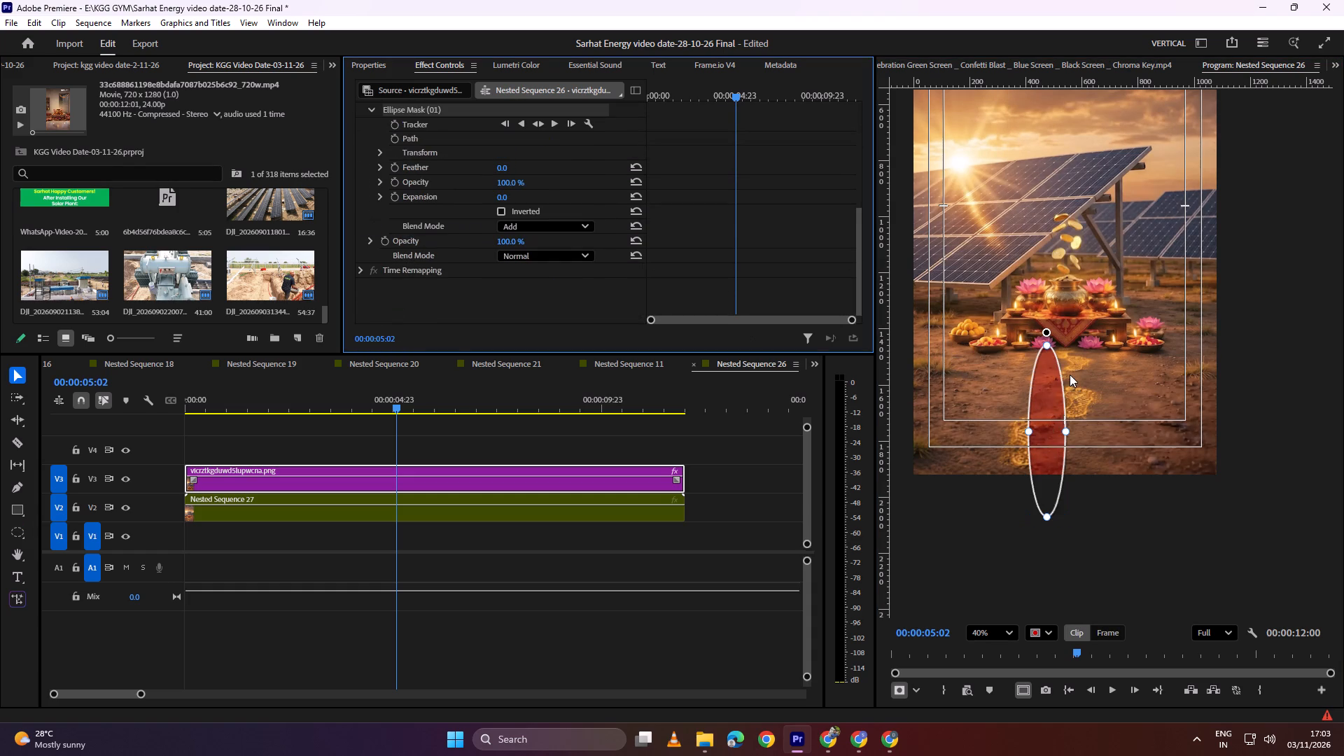
Shift the V3 PNG clip's ellipse mask and pull its top and side points outward to cover the golden footprint trail.
drag(1051, 381, 1022, 376)
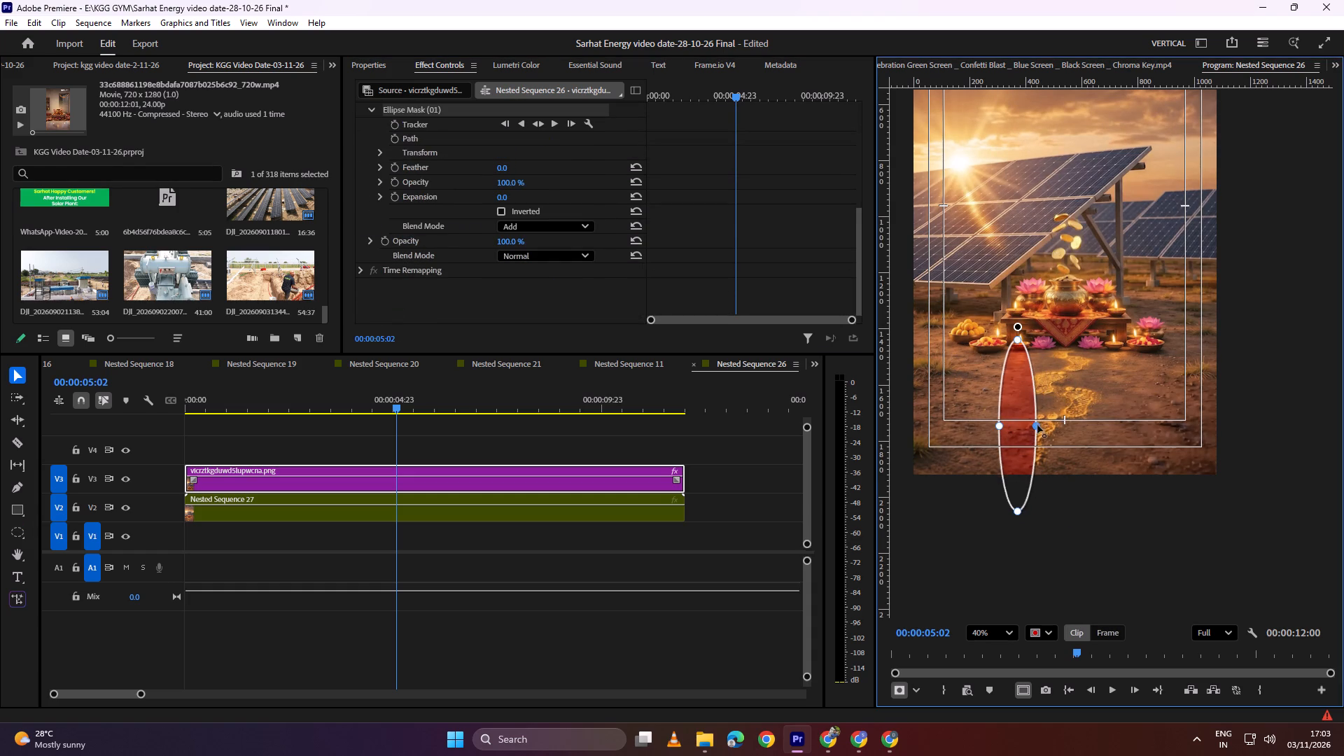
drag(1037, 425, 1082, 423)
drag(1019, 340, 1075, 348)
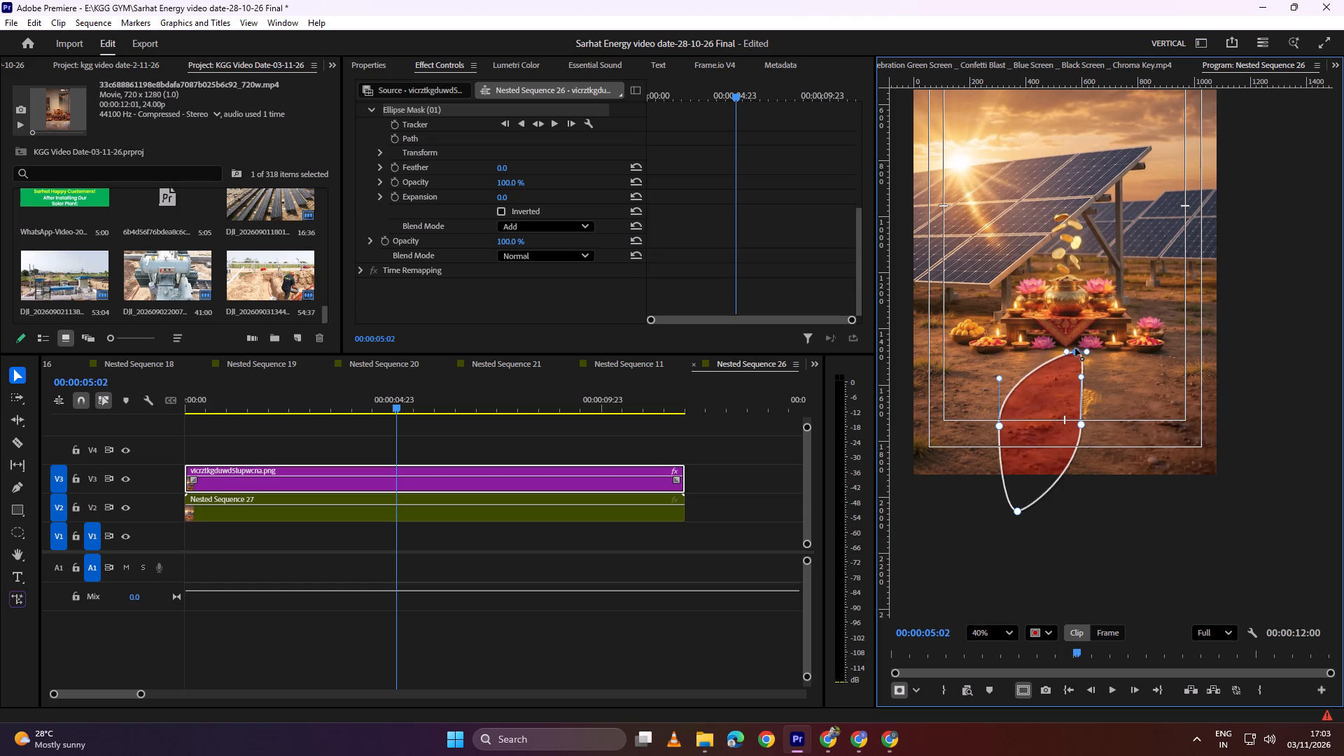
drag(1075, 348, 1073, 348)
drag(1079, 380, 1098, 382)
drag(1077, 420, 1100, 421)
drag(999, 422, 992, 423)
Feather the V3 PNG clip's mask to about 48.1 and move its top point to just beneath the altar cloth's tip.
scroll(1095, 377, up, 3)
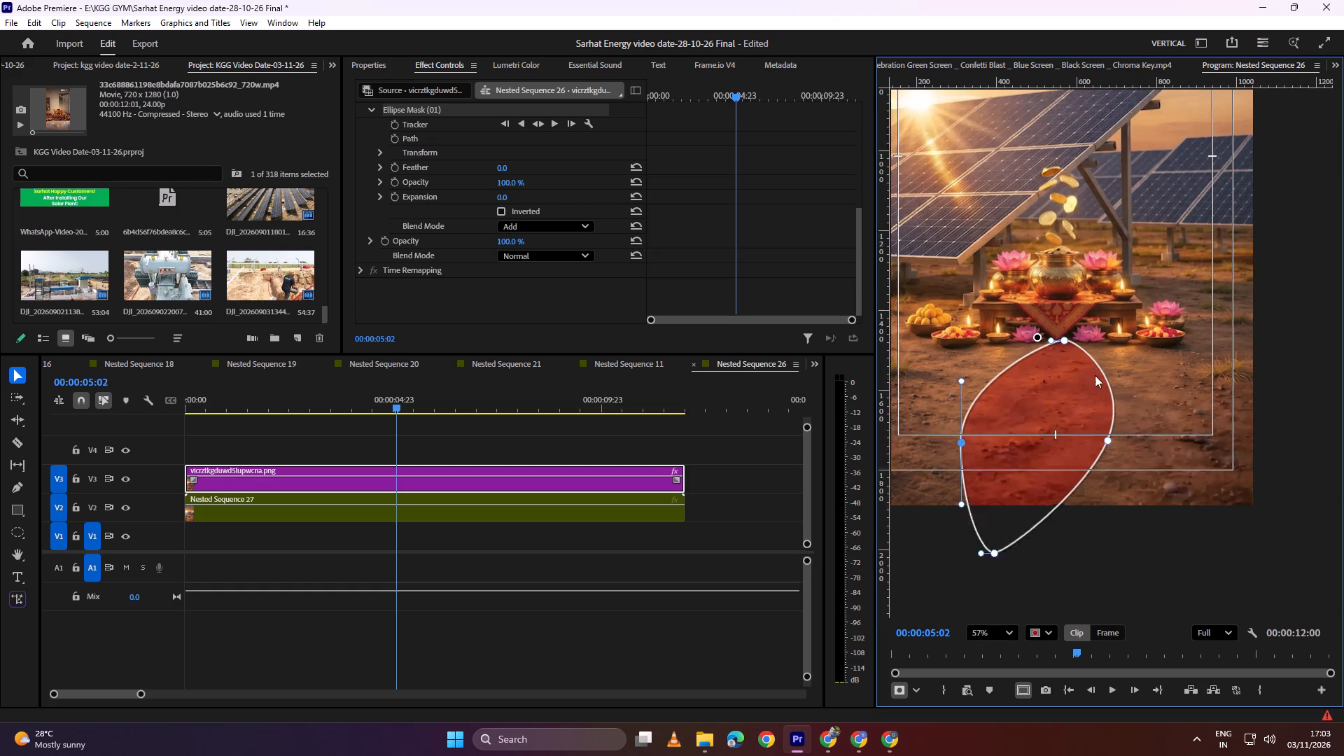
scroll(1095, 375, up, 11)
scroll(1012, 325, up, 10)
drag(1026, 320, 1016, 311)
ctrl+click(1036, 316)
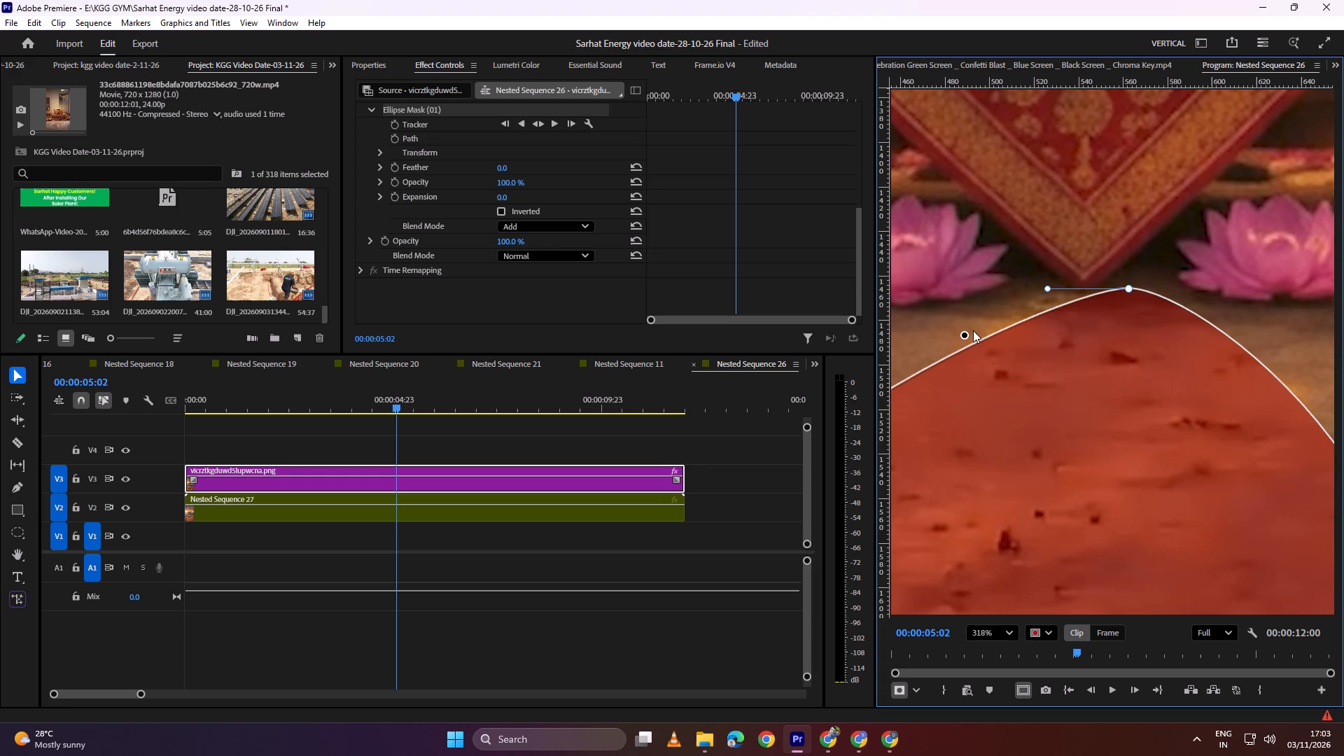
drag(964, 332, 972, 298)
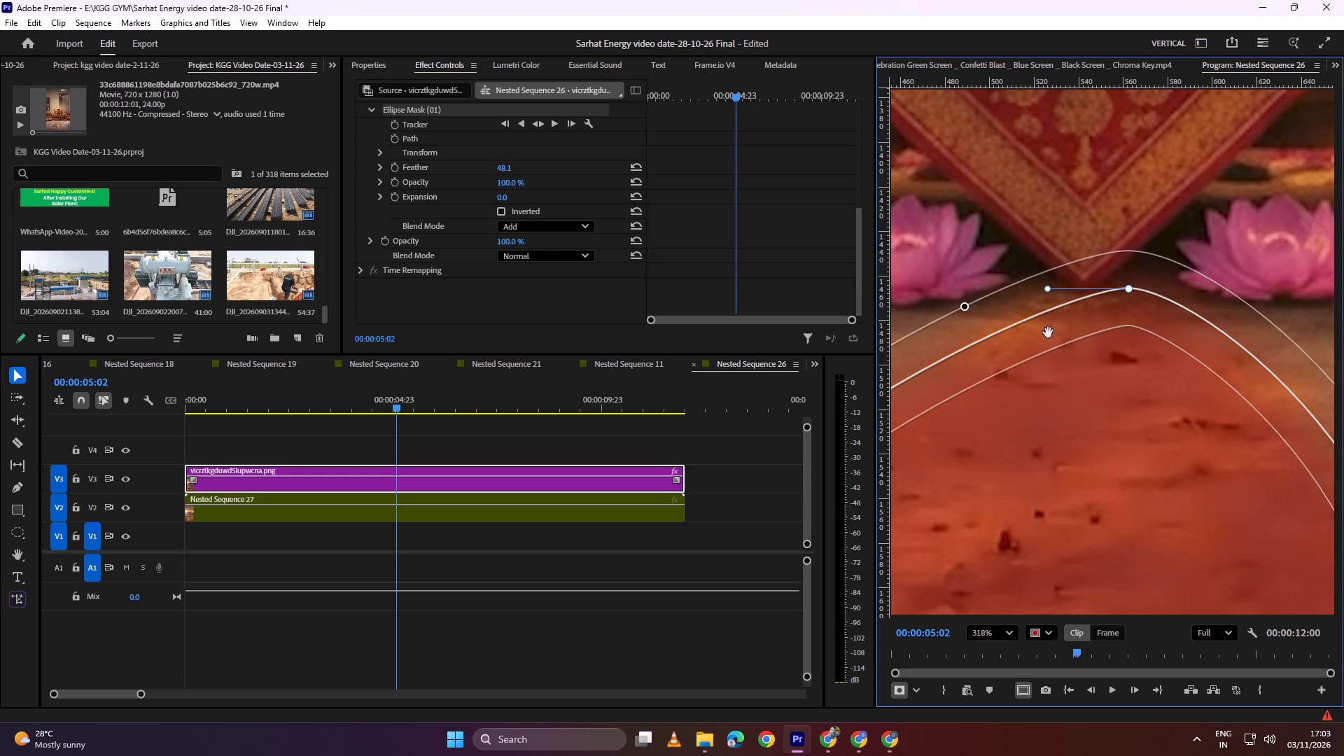
drag(1051, 331, 1031, 311)
drag(1113, 270, 1100, 274)
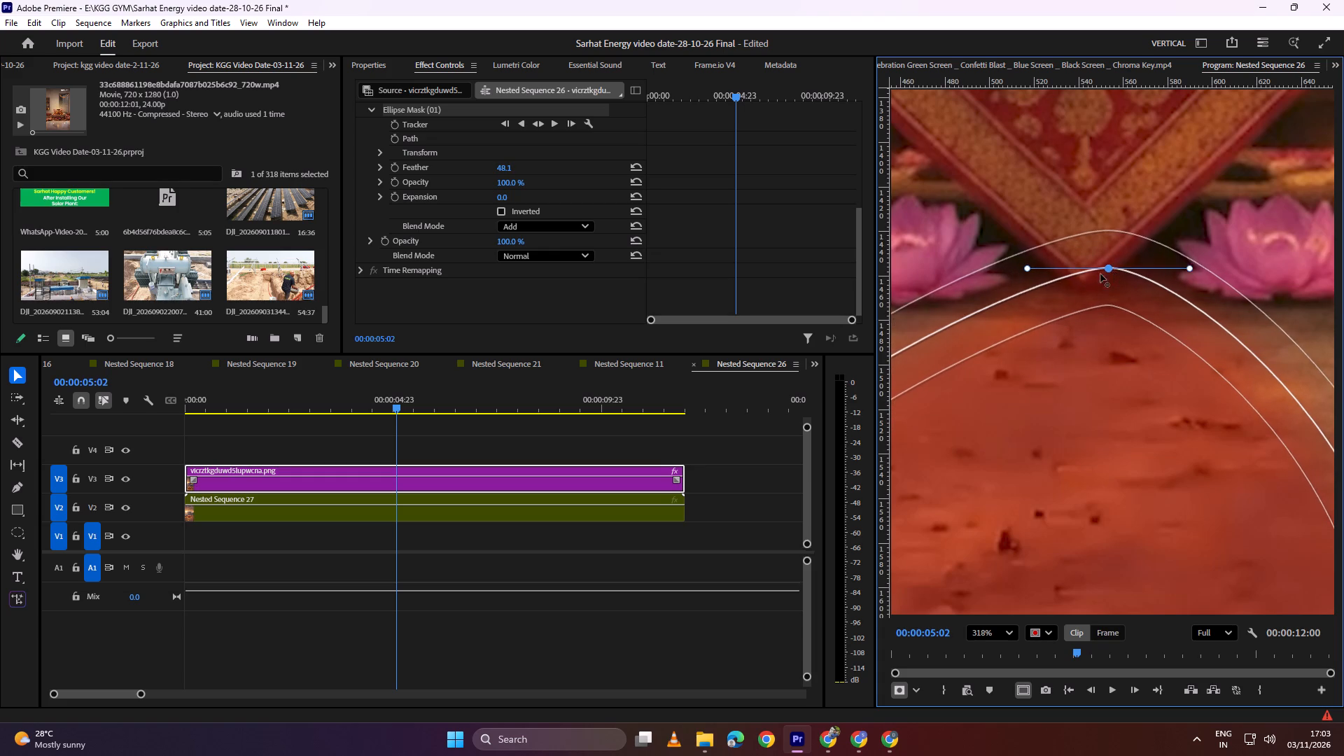
drag(1100, 274, 1078, 286)
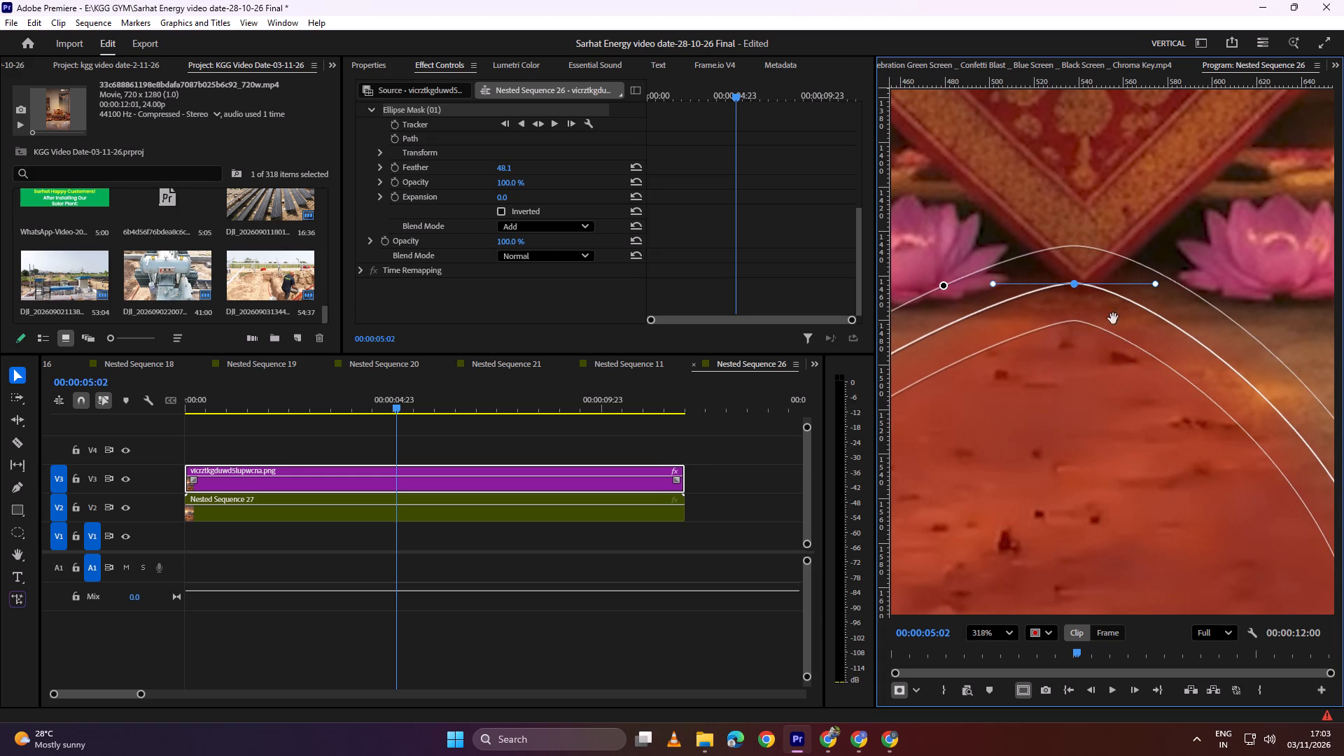
Adjust the mask's left side, pull its lowest point leftward just below the picture's bottom edge, and deselect the clip.
scroll(1112, 340, down, 14)
middle_drag(1088, 454, 1179, 211)
drag(1016, 290, 1008, 285)
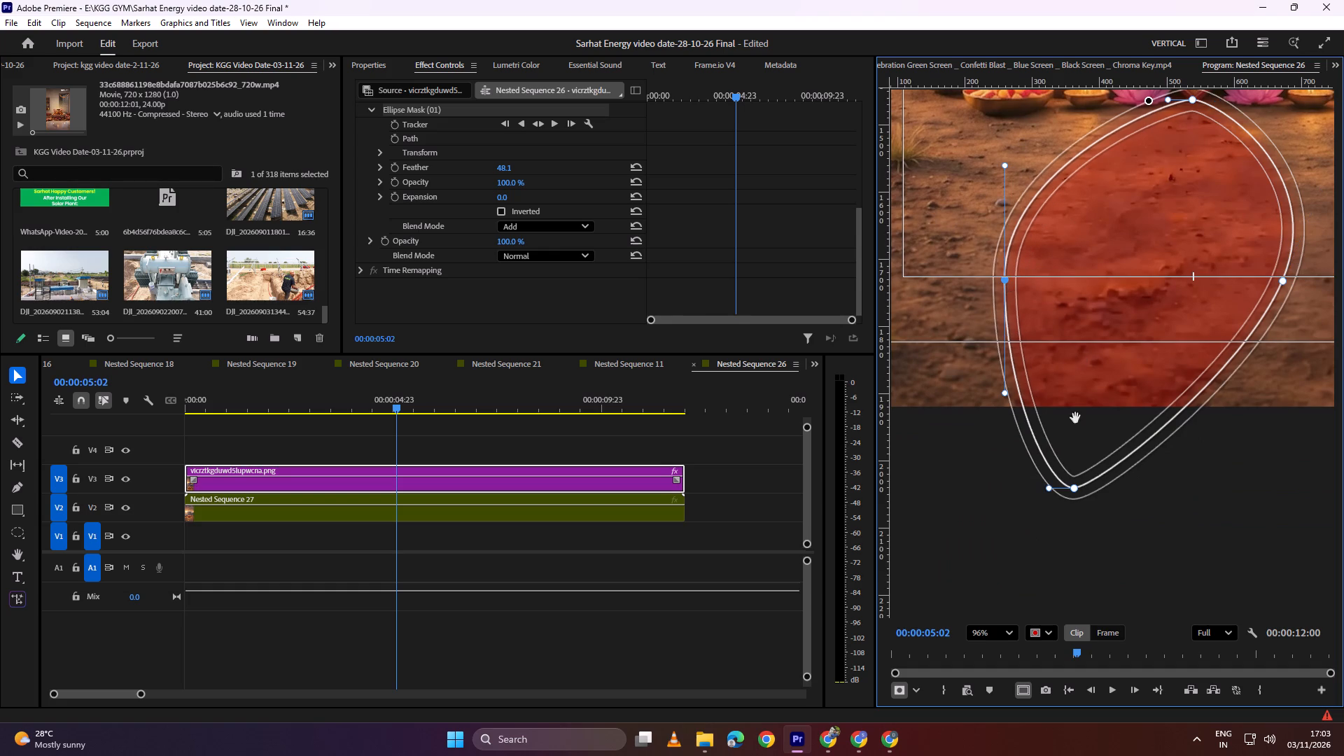
drag(1076, 490, 1015, 443)
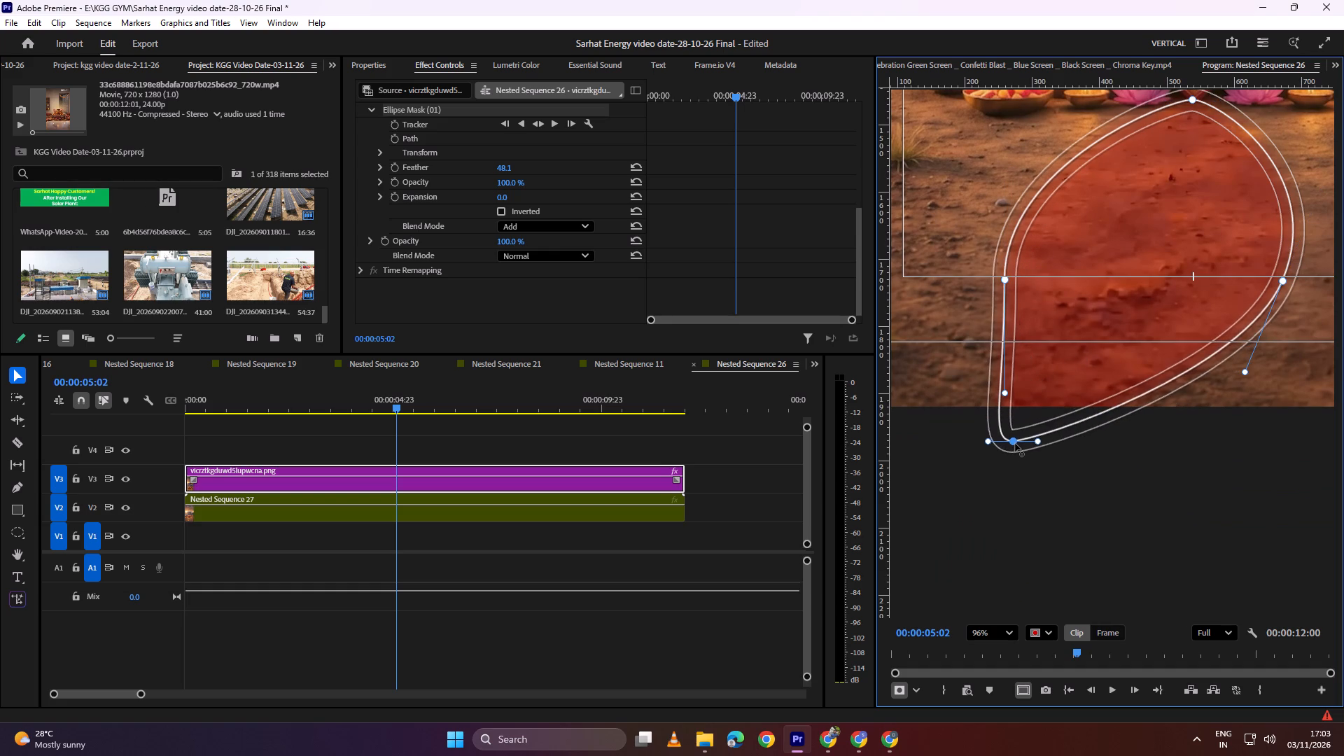
drag(1015, 443, 1010, 451)
click(1236, 472)
click(1164, 508)
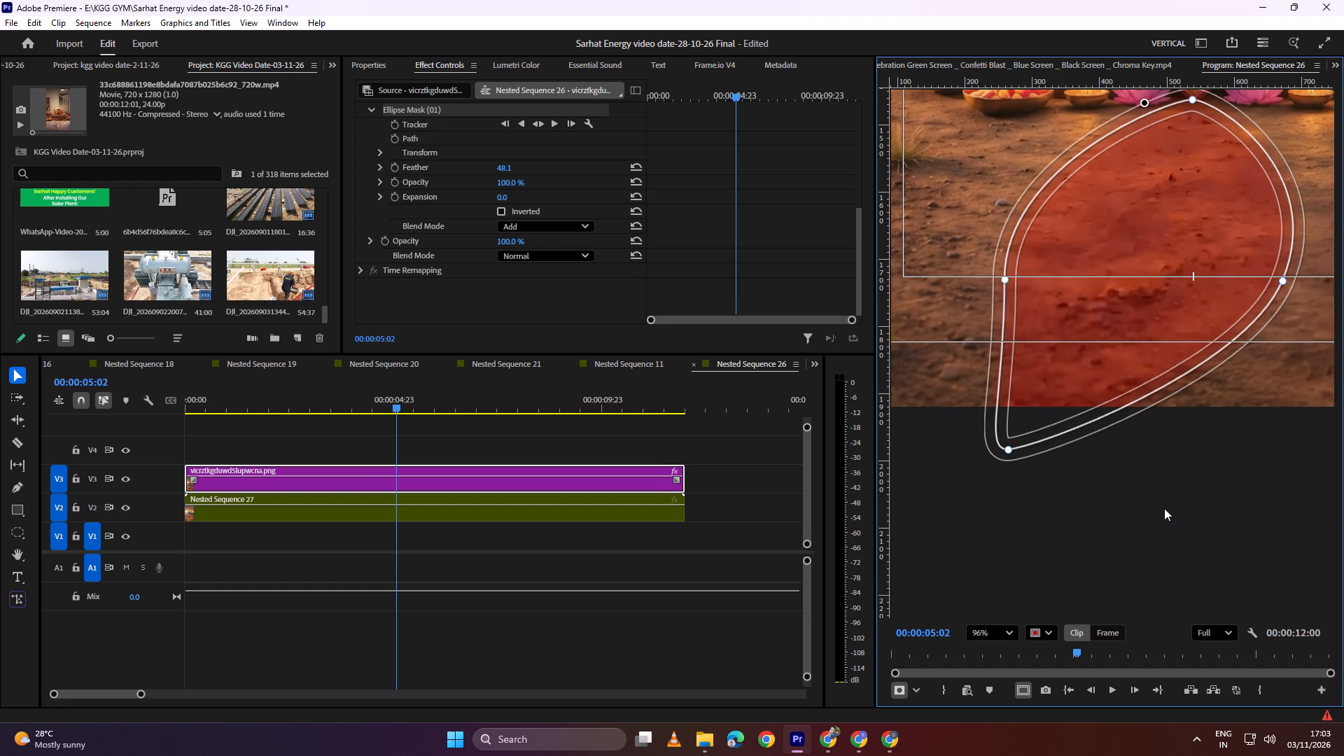
scroll(1136, 374, down, 4)
click(580, 552)
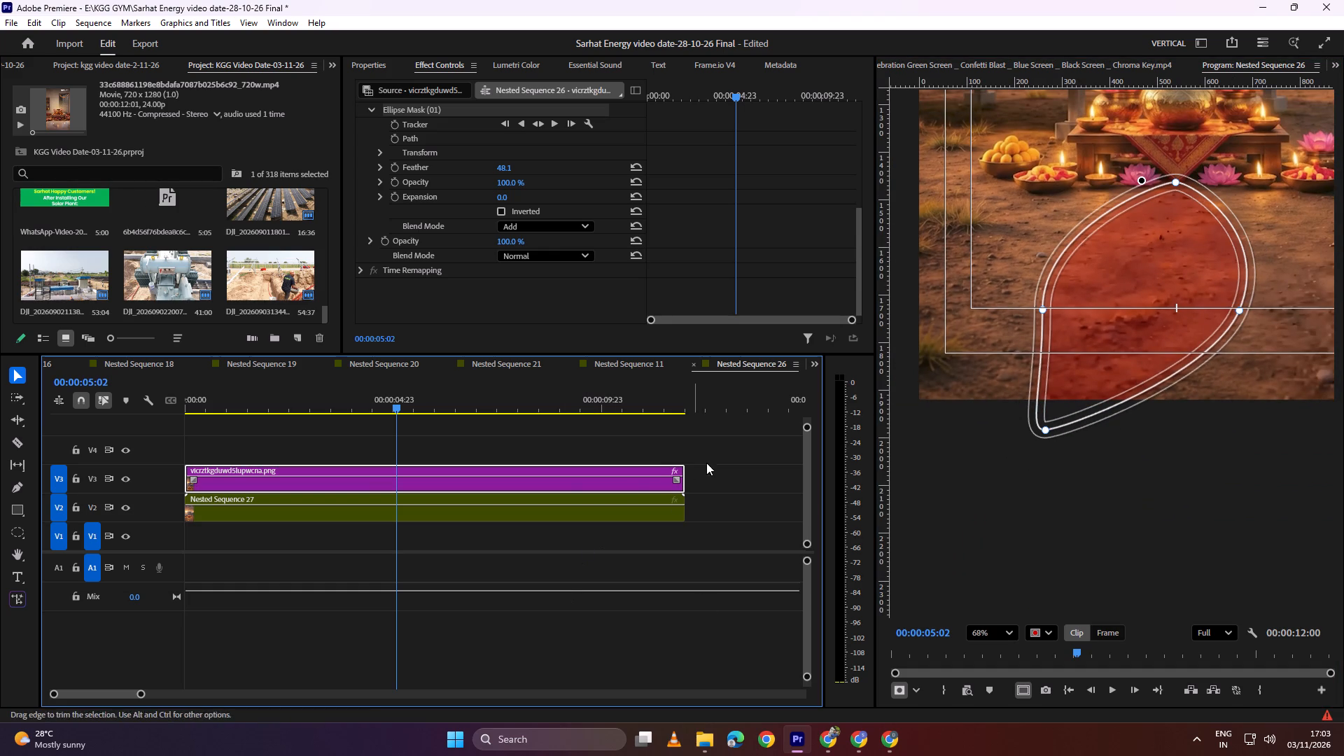
click(724, 450)
Return to the sequence start and raise the V3 PNG clip's Lumetri exposure to 0.3.
scroll(1207, 272, down, 5)
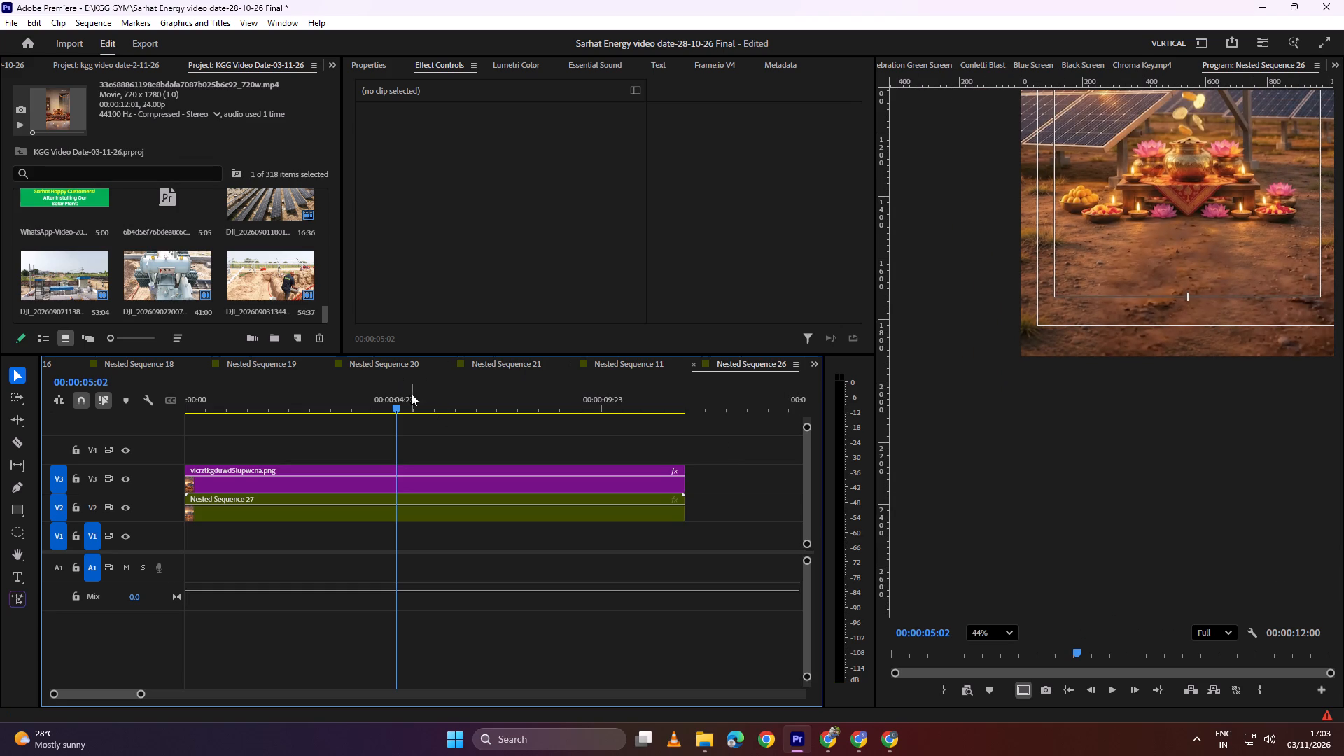
drag(418, 395, 119, 432)
scroll(1172, 265, down, 4)
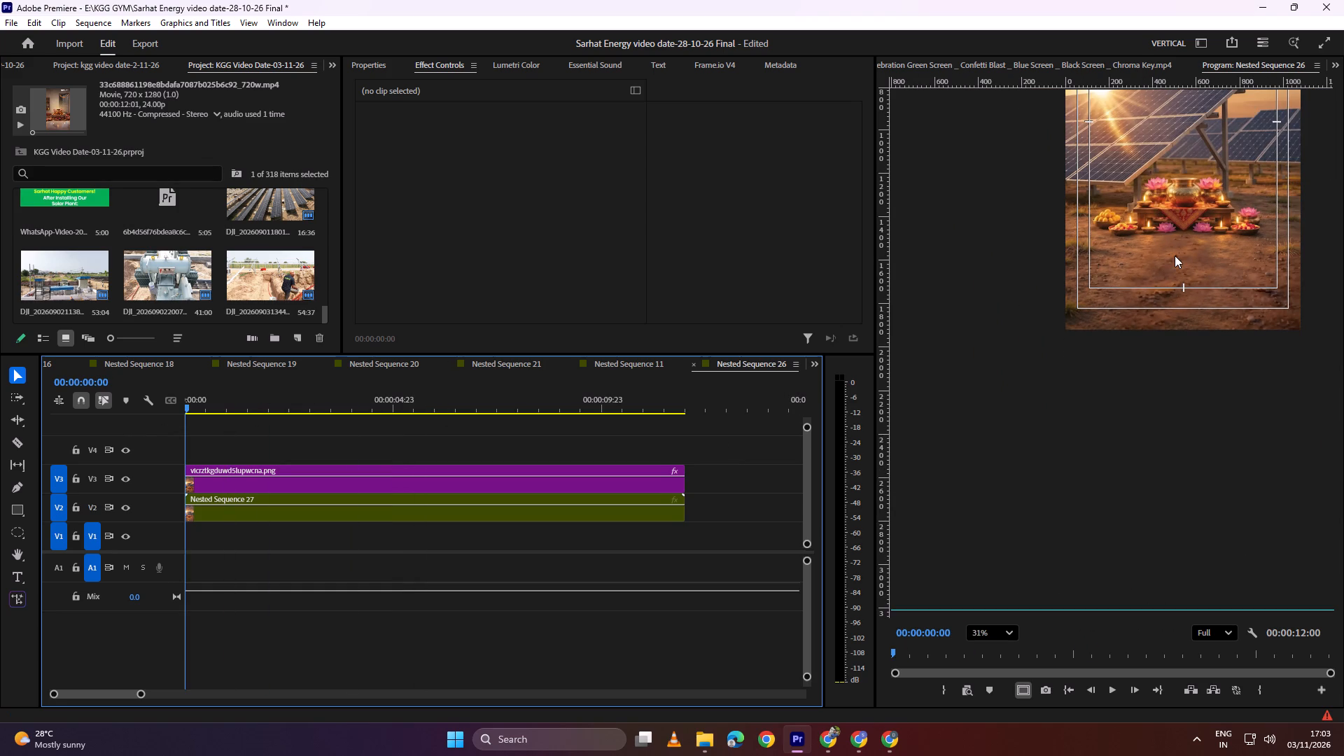
middle_drag(1175, 255, 1166, 345)
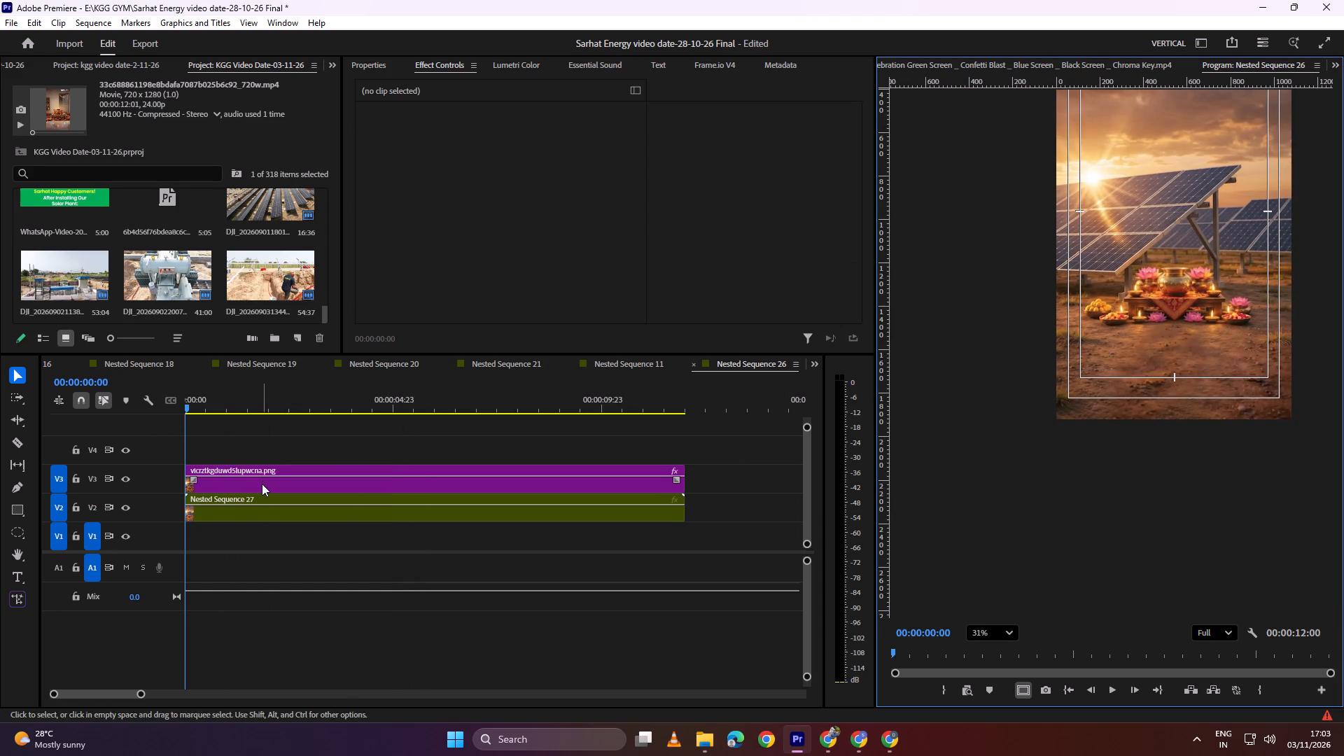
click(262, 484)
scroll(1193, 339, up, 4)
scroll(424, 255, down, 2)
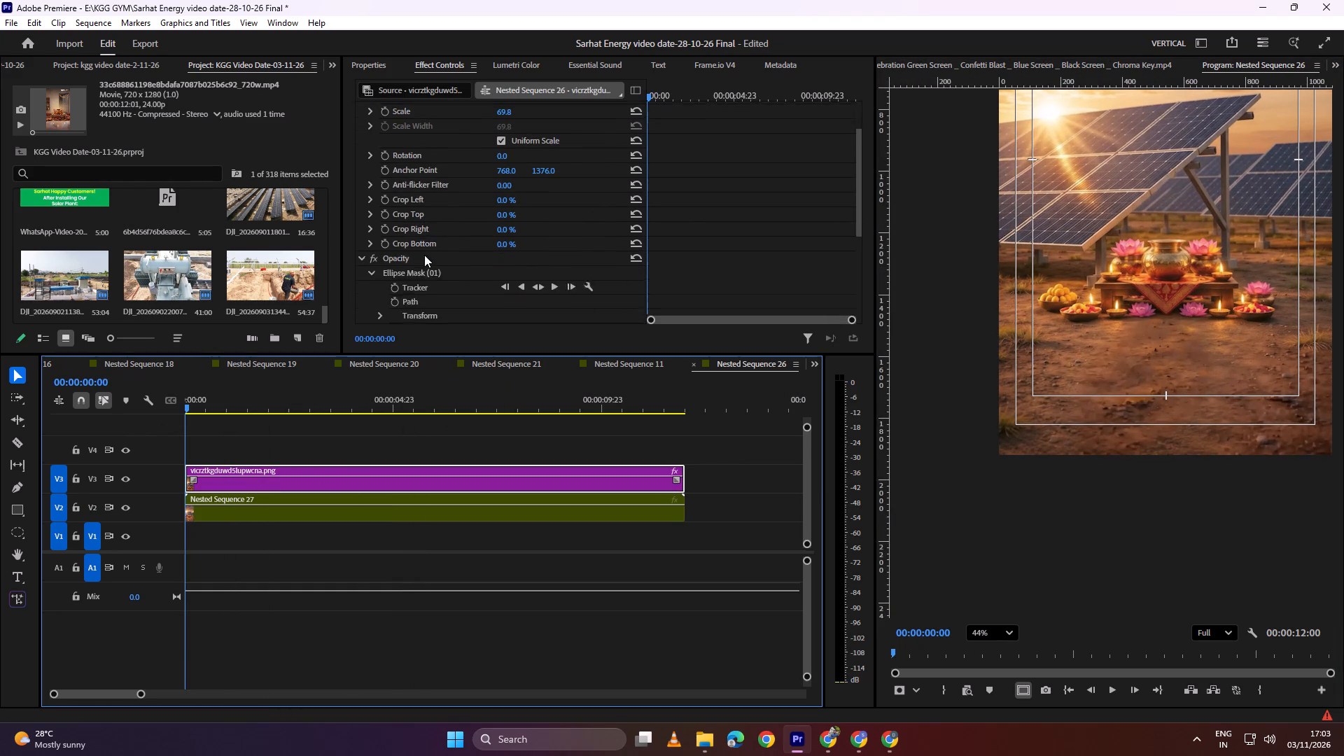
scroll(424, 255, down, 11)
scroll(442, 249, up, 3)
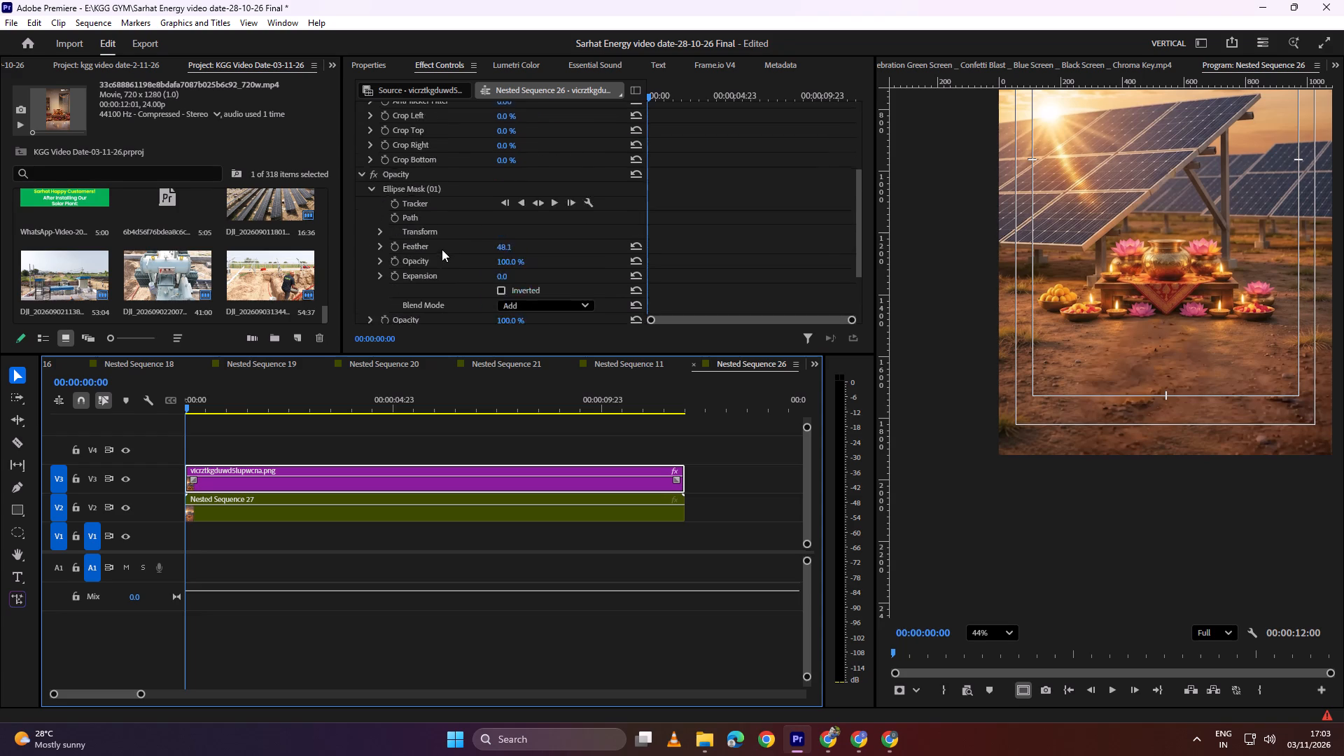
scroll(442, 249, up, 2)
click(525, 69)
scroll(1179, 379, up, 4)
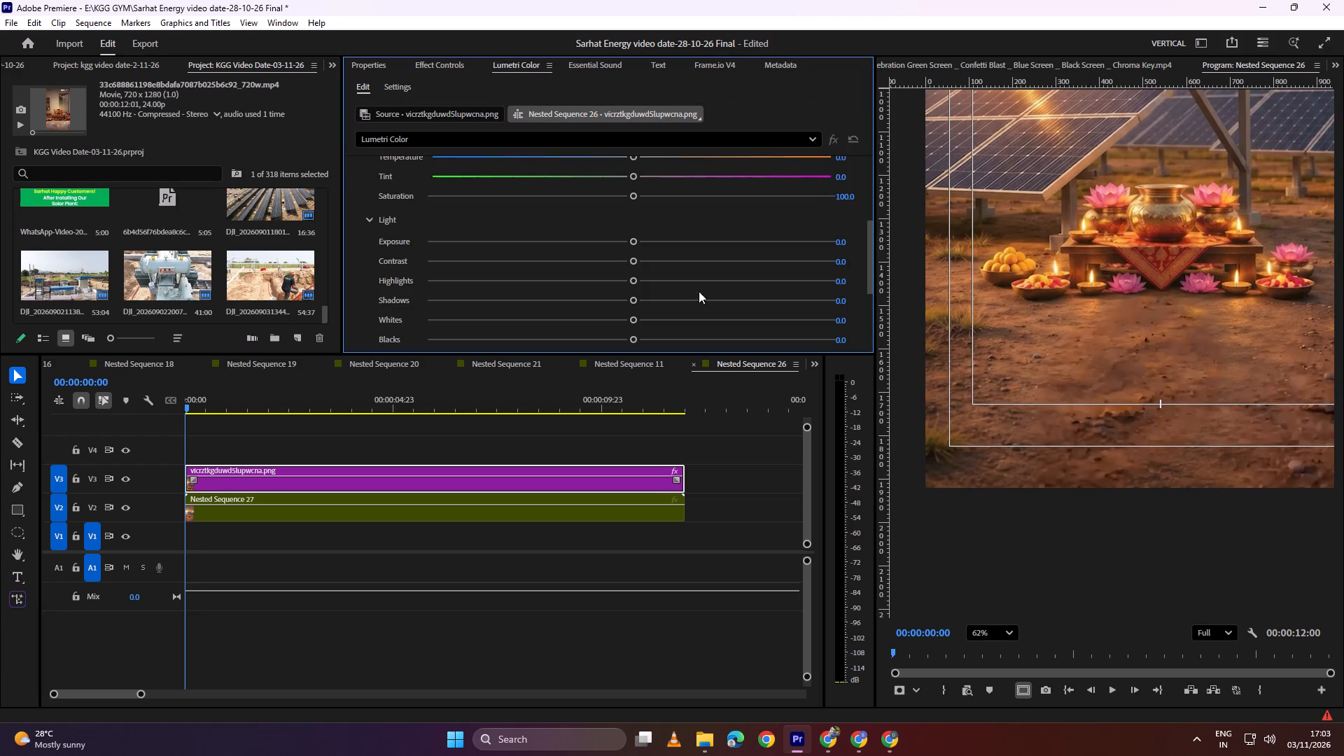
drag(633, 241, 641, 241)
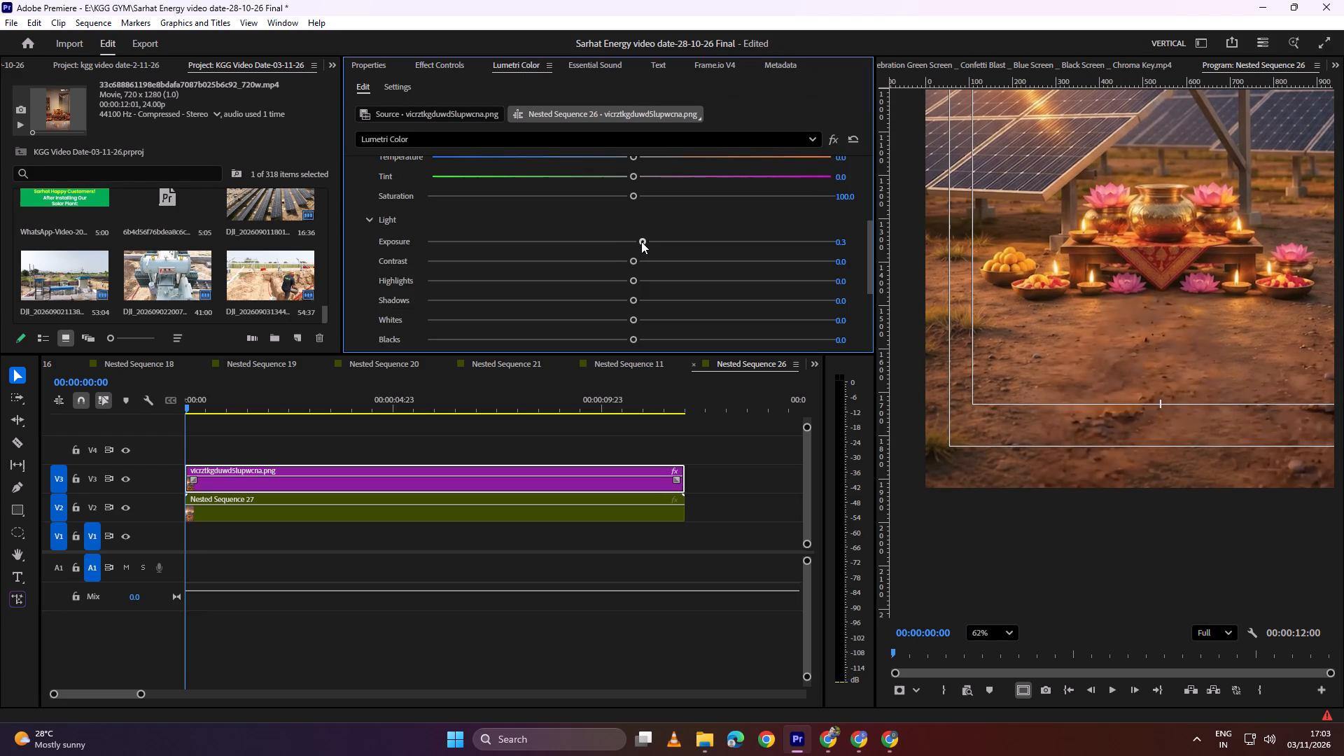
drag(641, 241, 643, 241)
Set the V3 PNG clip's Lumetri highlights to 3.7 and contrast to -3.7.
scroll(1093, 367, down, 8)
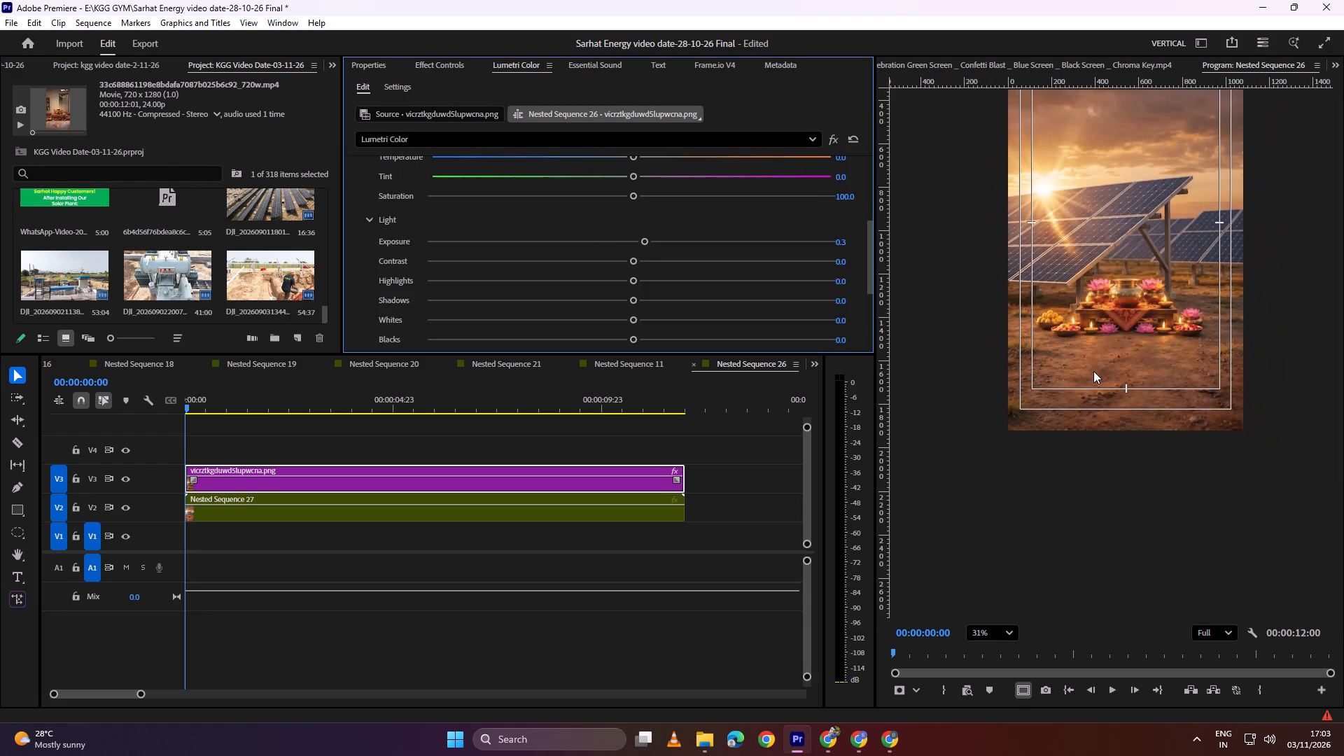
scroll(1102, 414, up, 7)
click(633, 279)
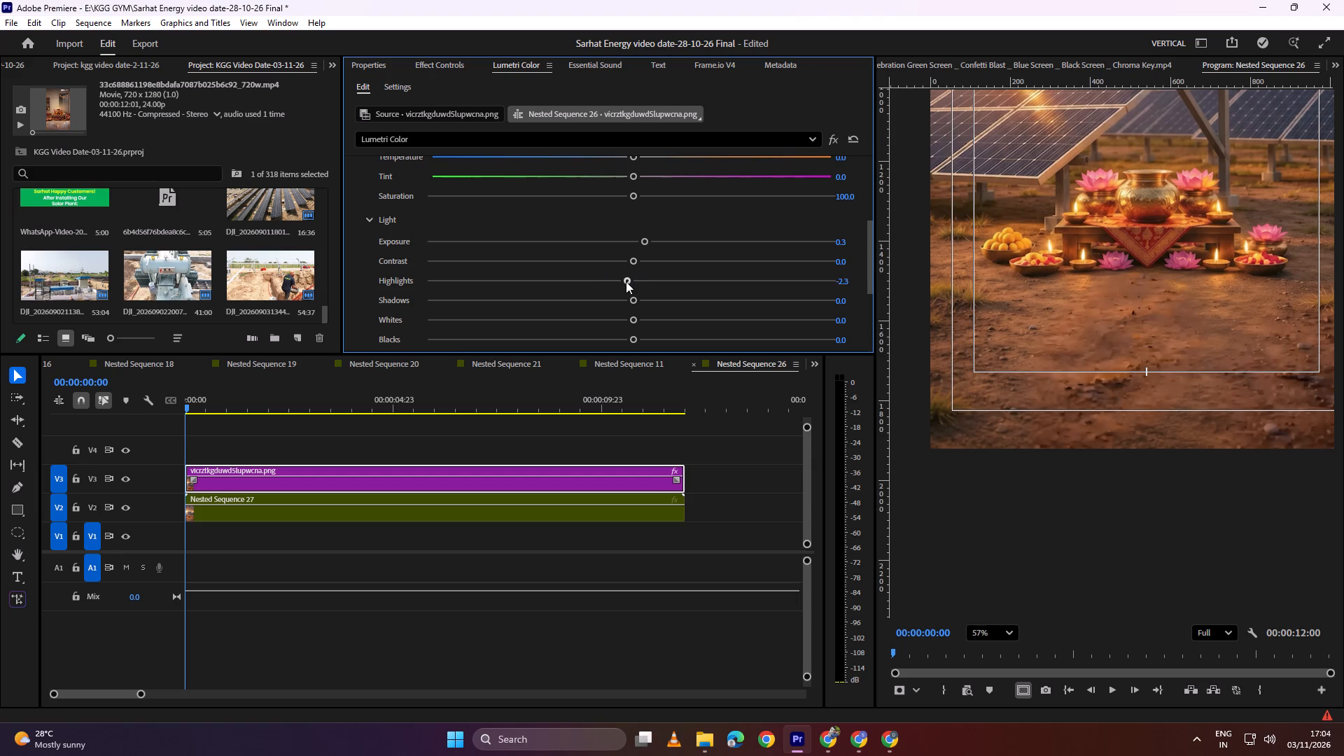
drag(634, 260, 627, 260)
drag(627, 260, 623, 261)
scroll(1163, 367, down, 6)
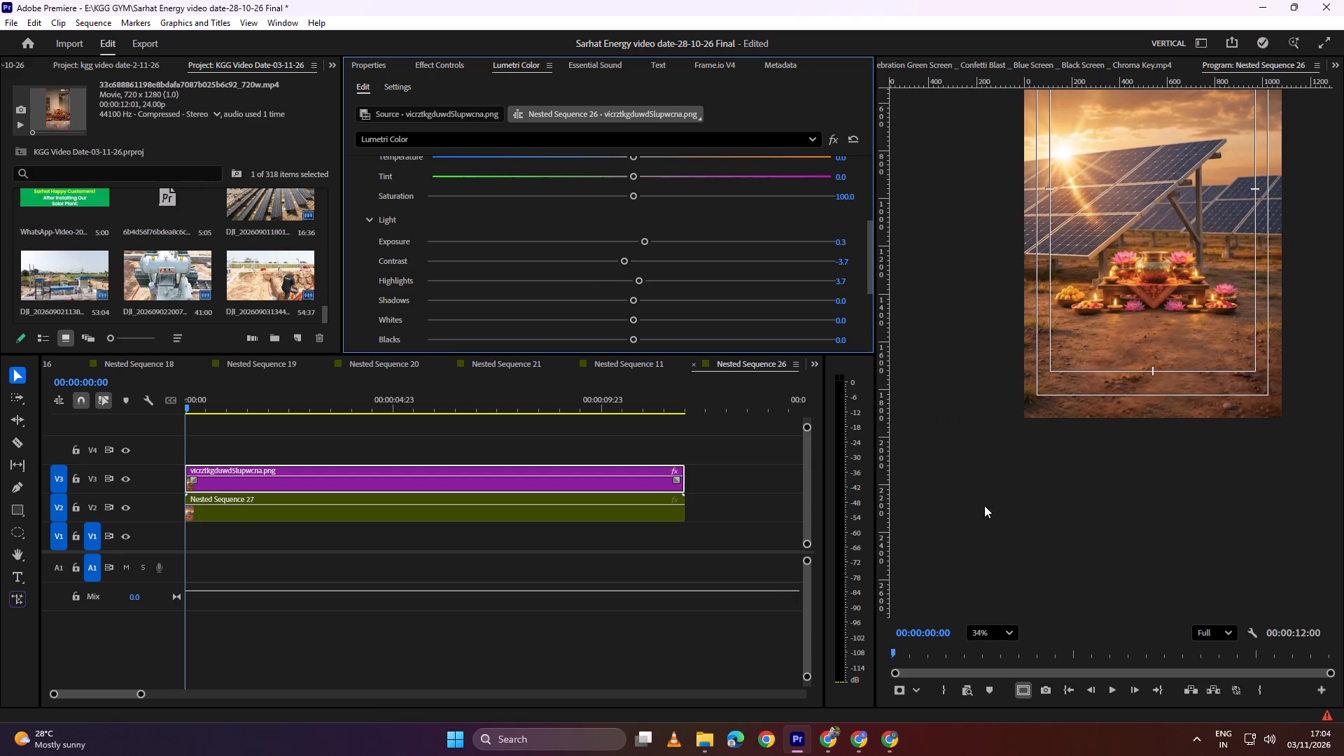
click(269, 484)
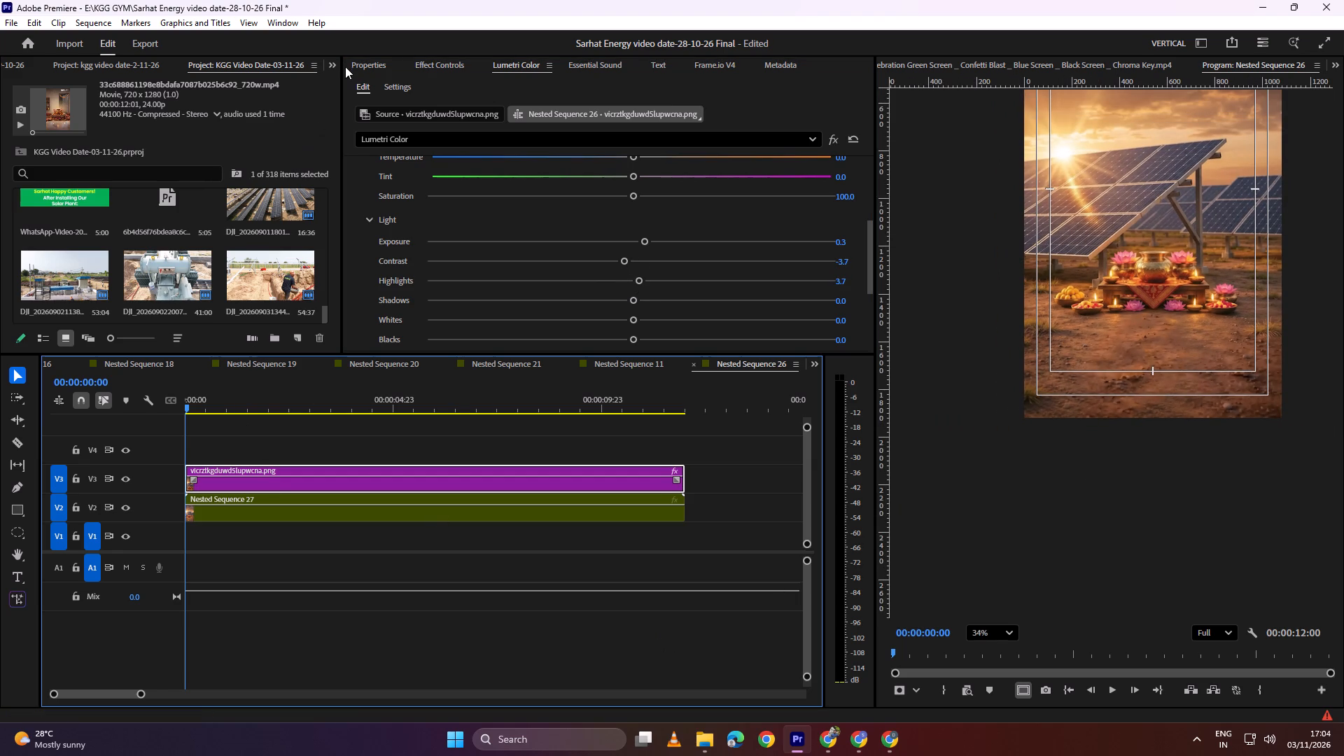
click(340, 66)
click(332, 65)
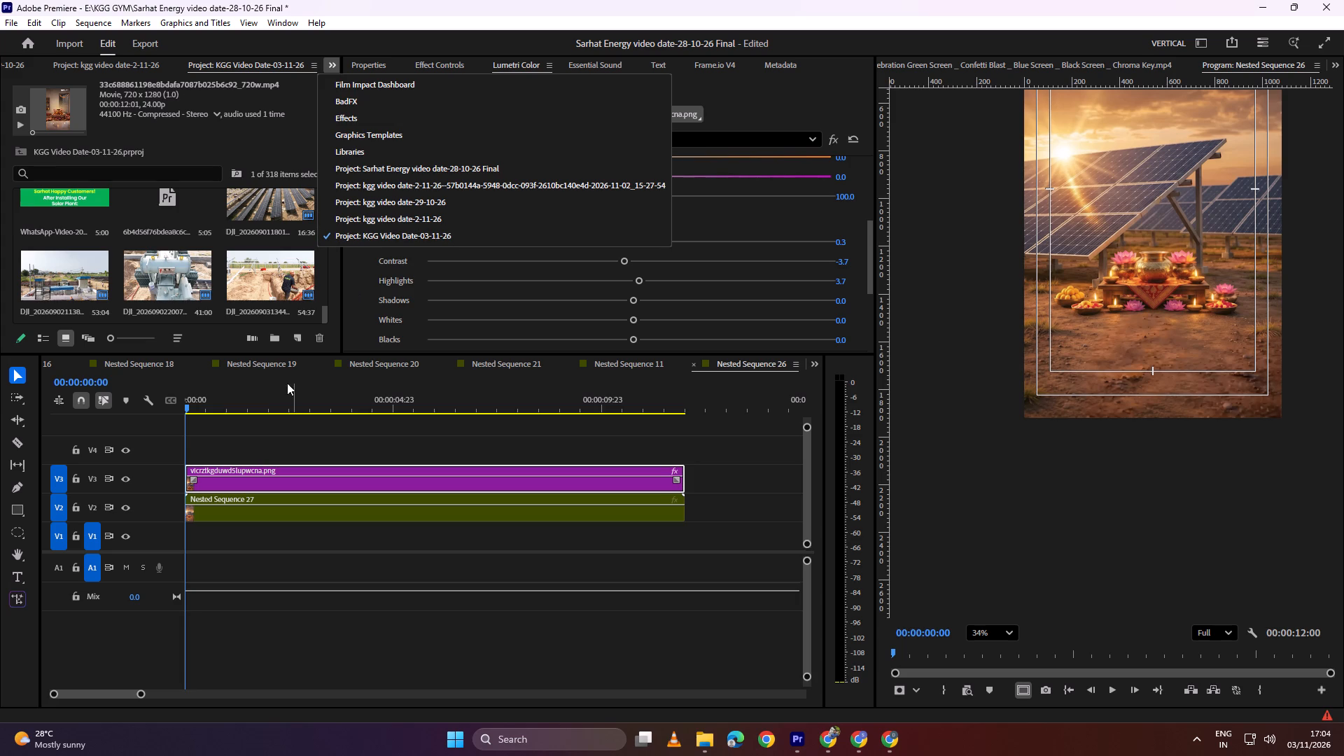
Nest the masked, color-corrected V3 PNG clip, keeping the suggested sequence name.
alt+scroll(253, 487, up, 2)
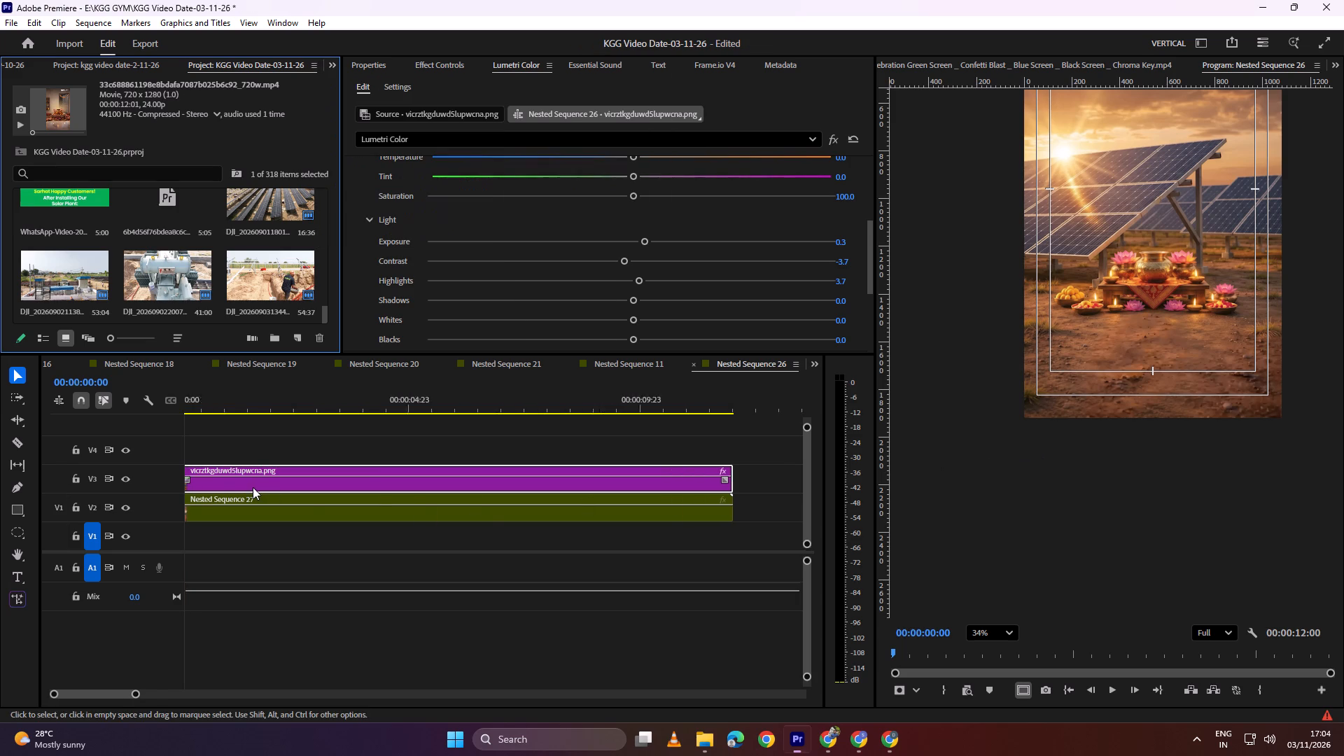
alt+scroll(253, 487, up, 2)
scroll(202, 479, up, 9)
click(213, 483)
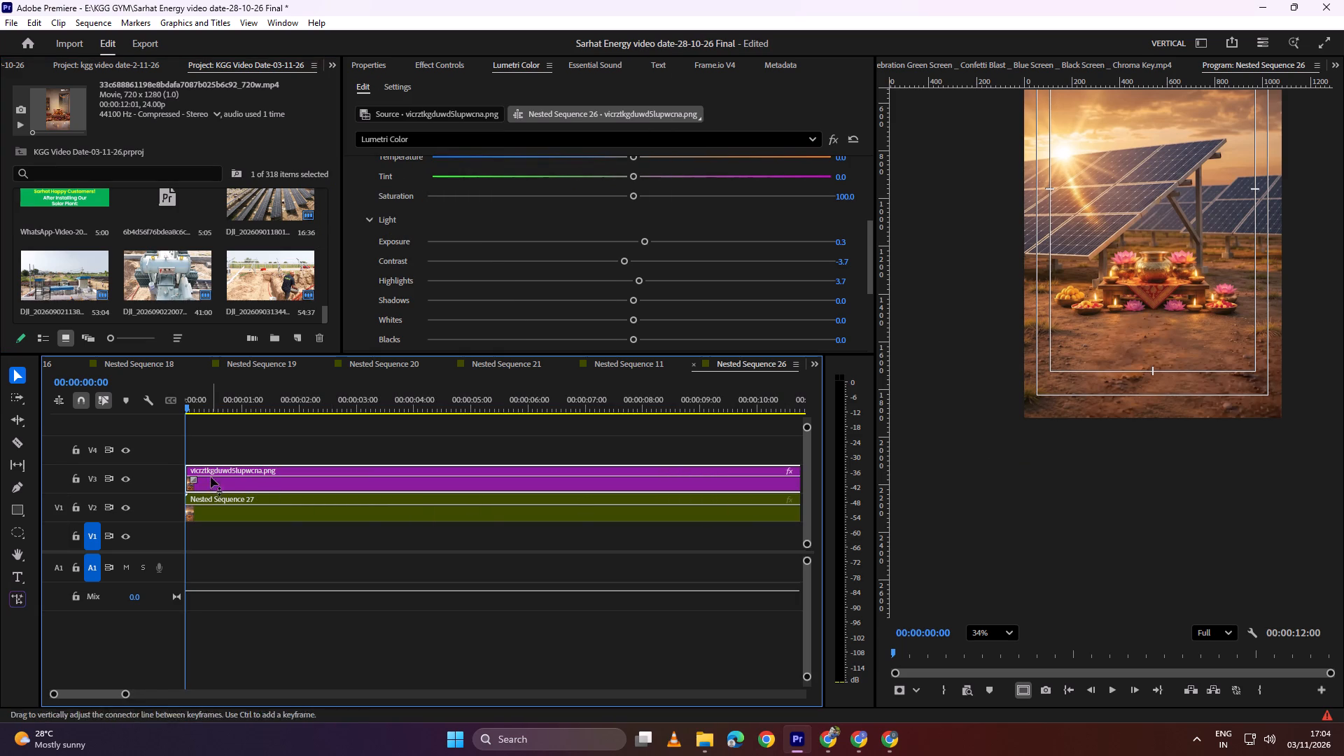
right_click(228, 482)
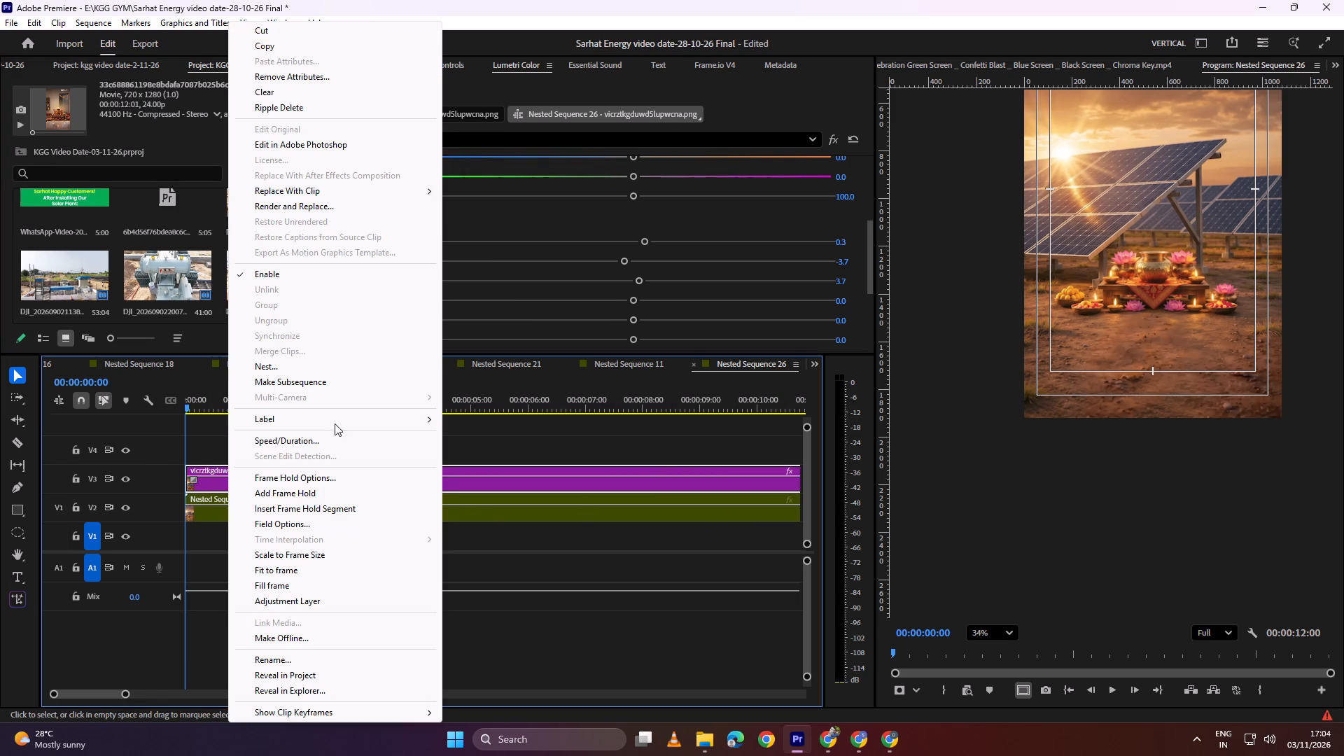
click(272, 372)
click(708, 380)
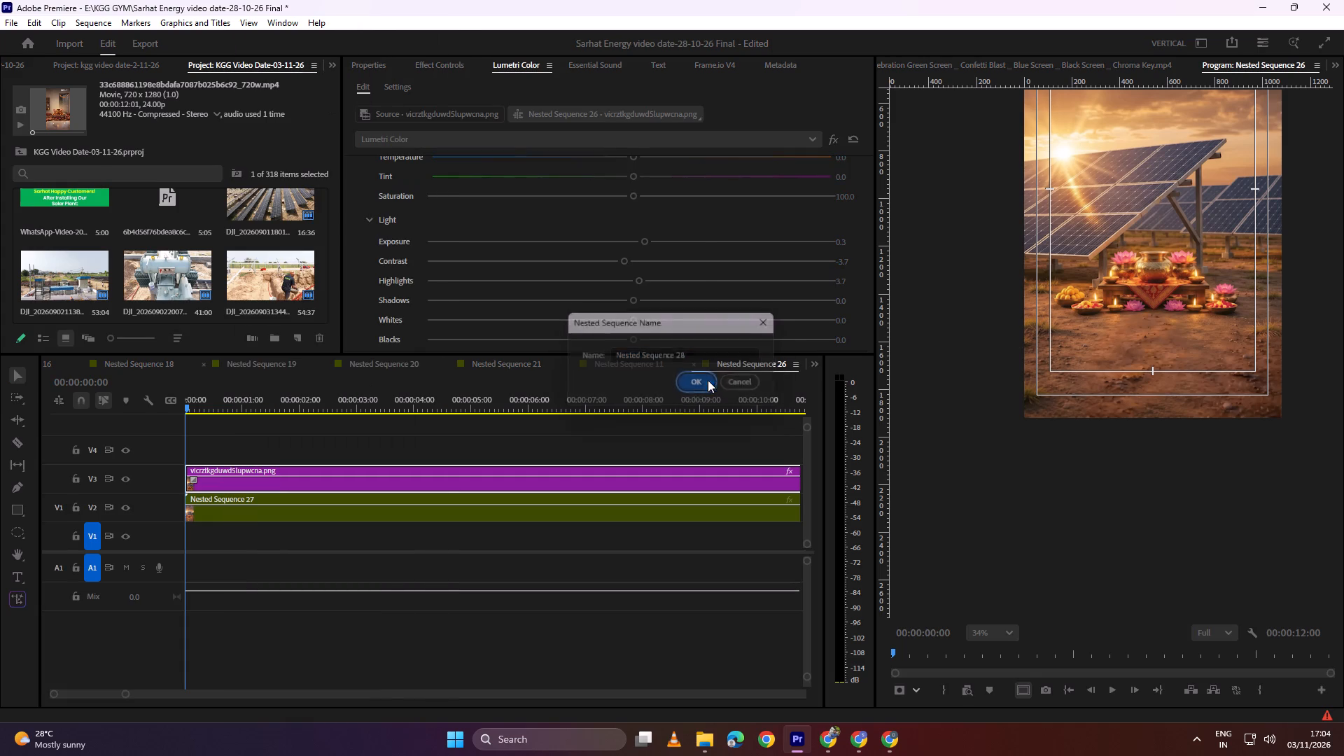
Draw a wide ellipse mask across the picture's bottom edge and assign it to the V3 nested clip's Opacity effect.
click(290, 484)
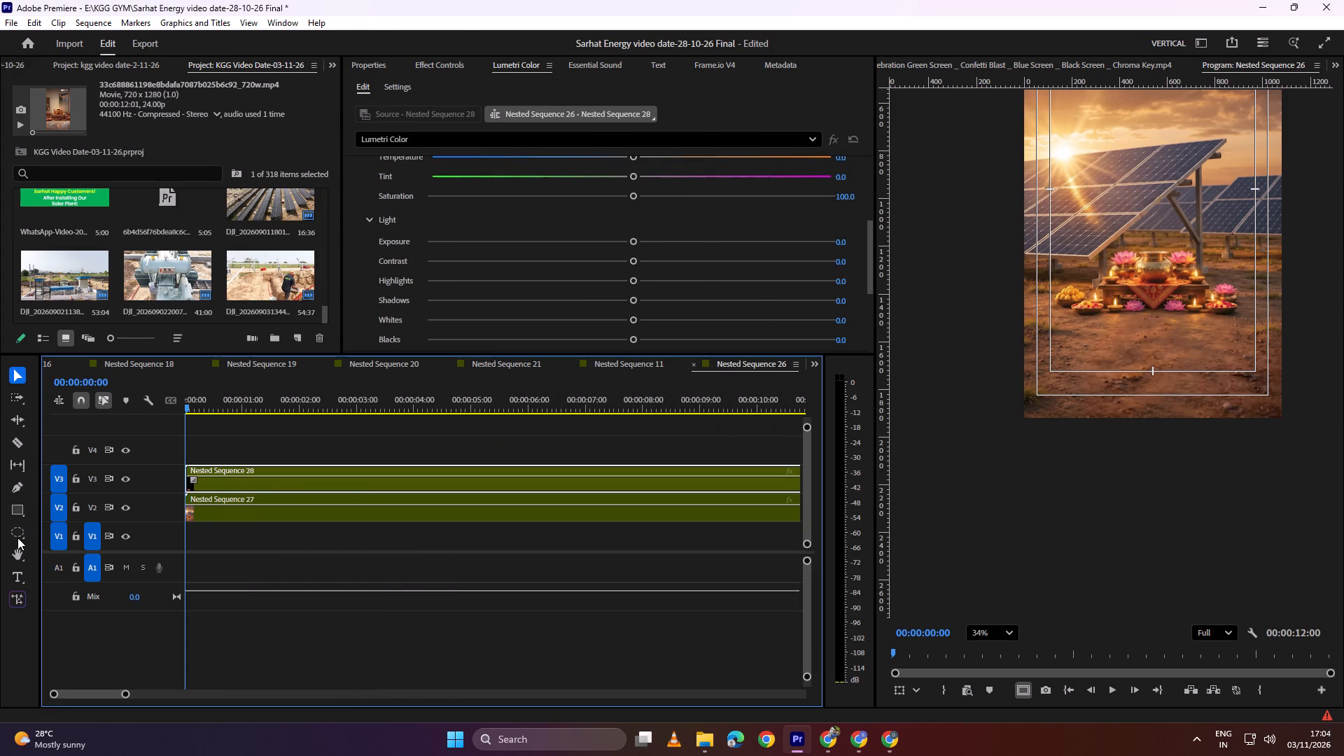
click(17, 535)
scroll(1041, 360, down, 3)
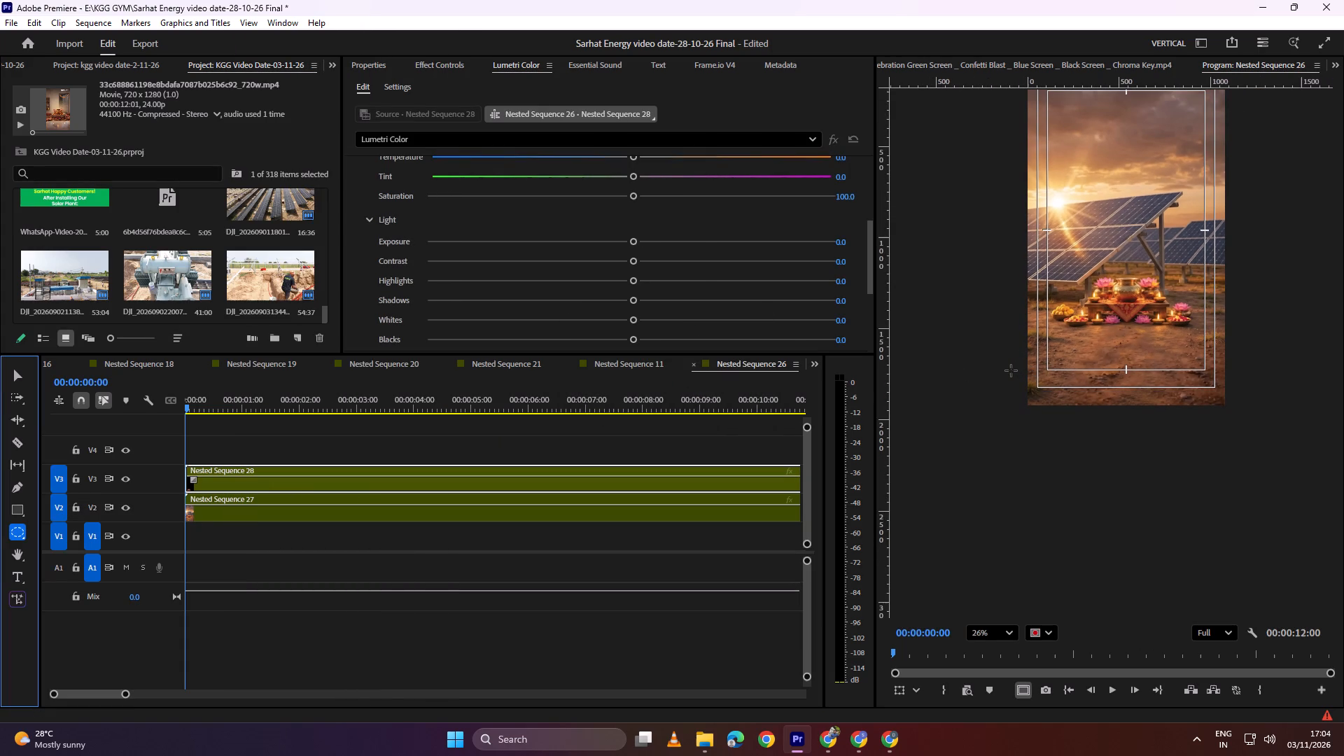
drag(1001, 370, 1259, 479)
drag(1163, 420, 1147, 458)
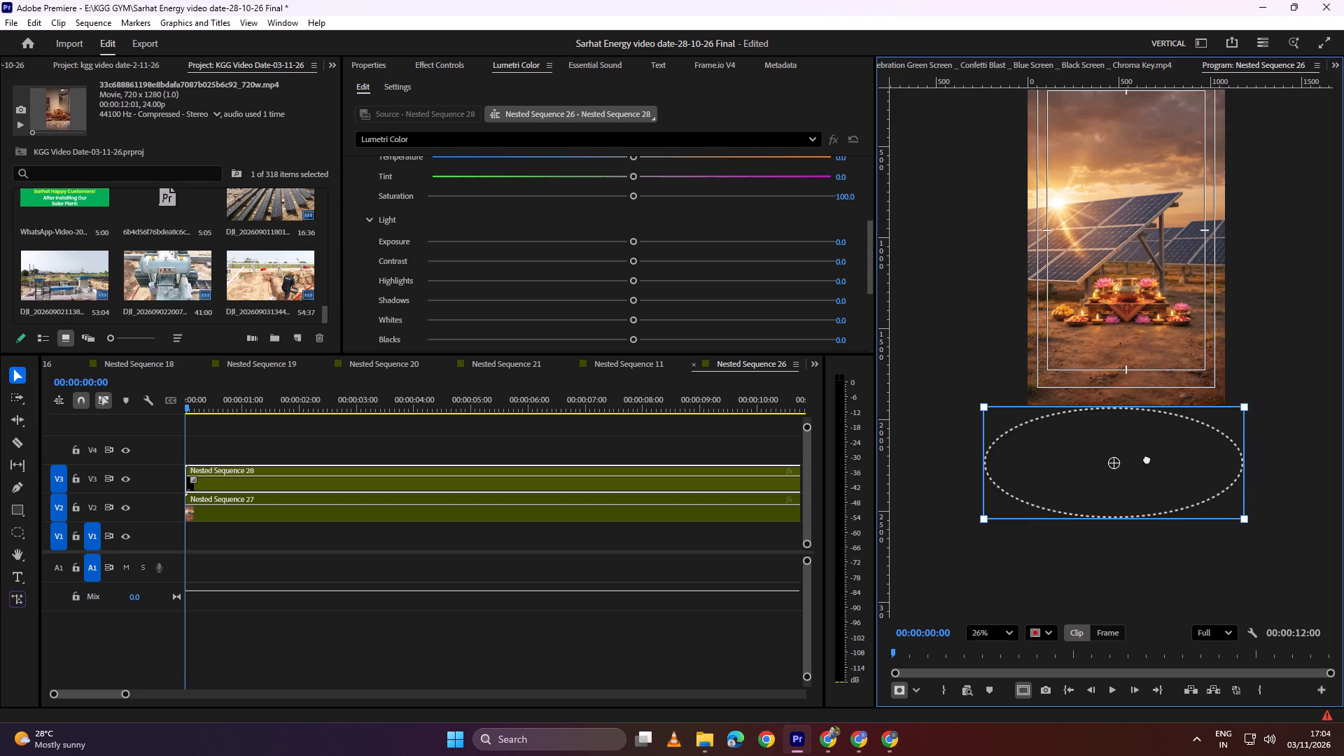
drag(1147, 458, 1147, 442)
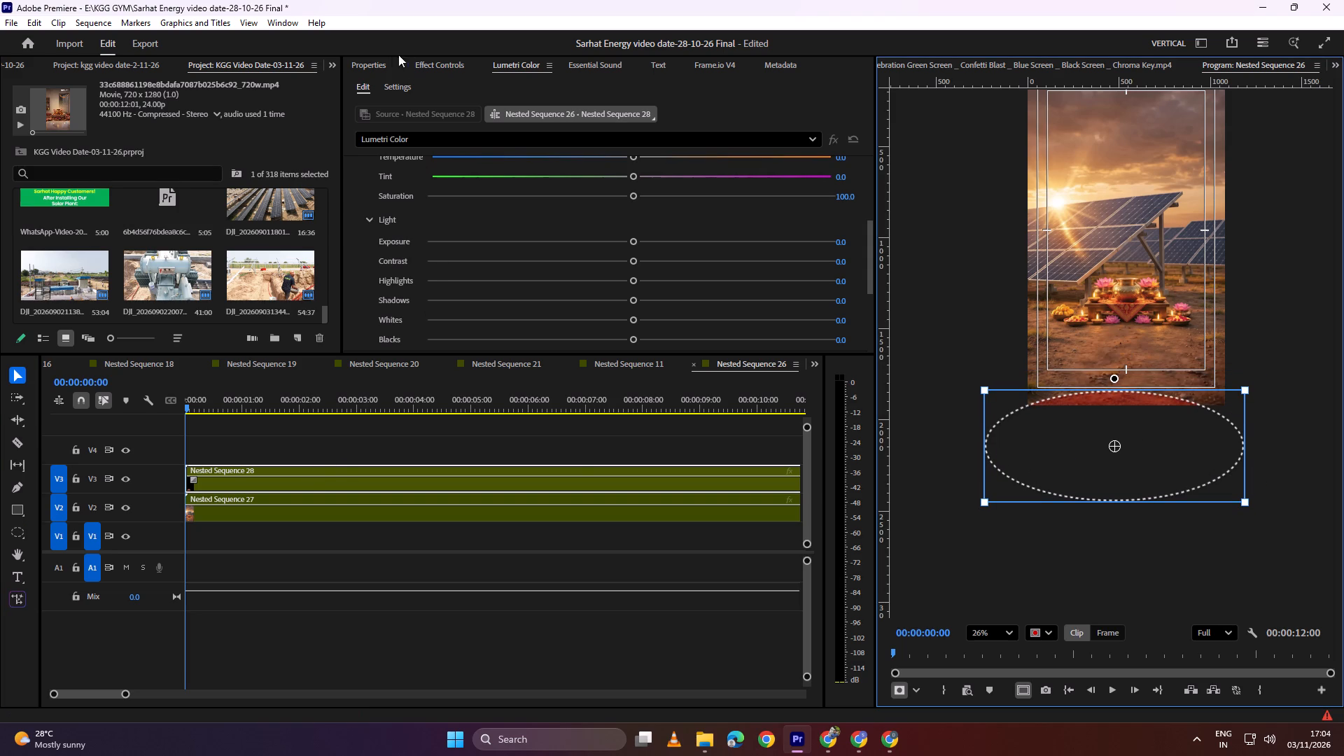
click(441, 64)
drag(430, 136, 416, 317)
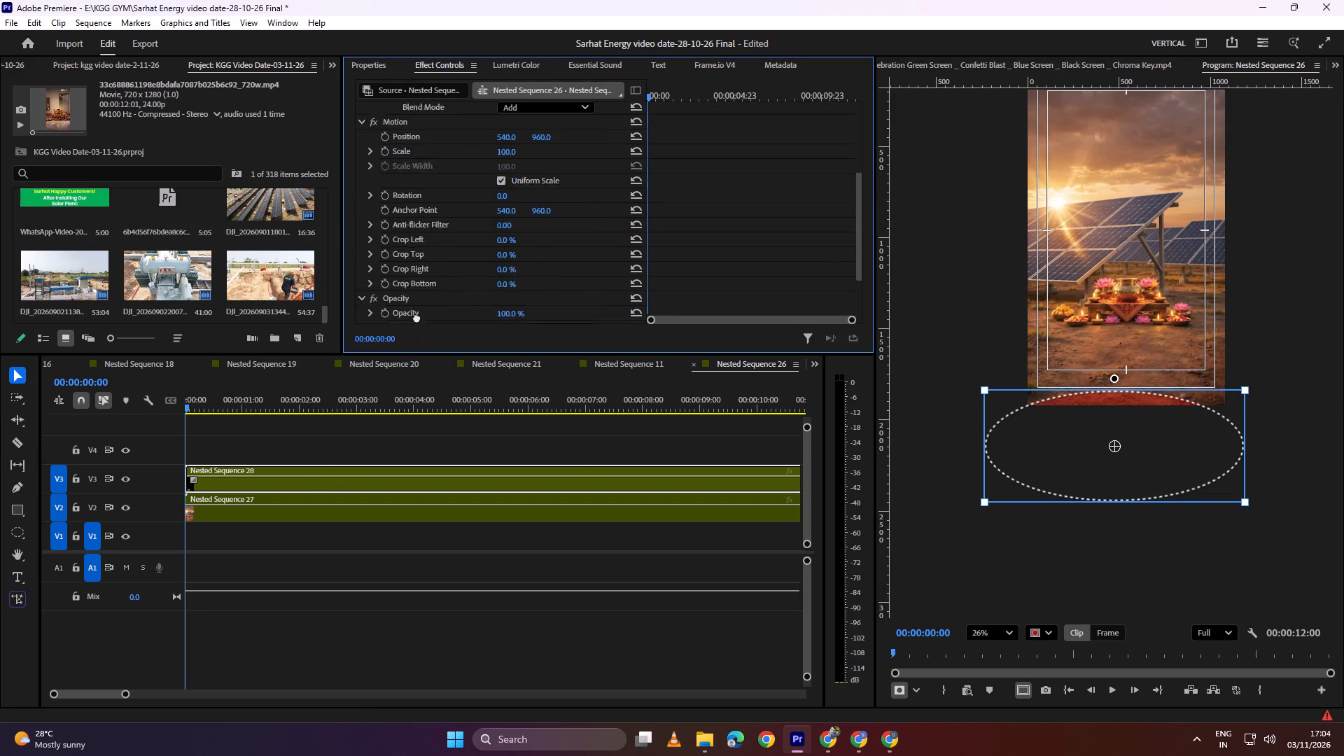
drag(416, 317, 409, 231)
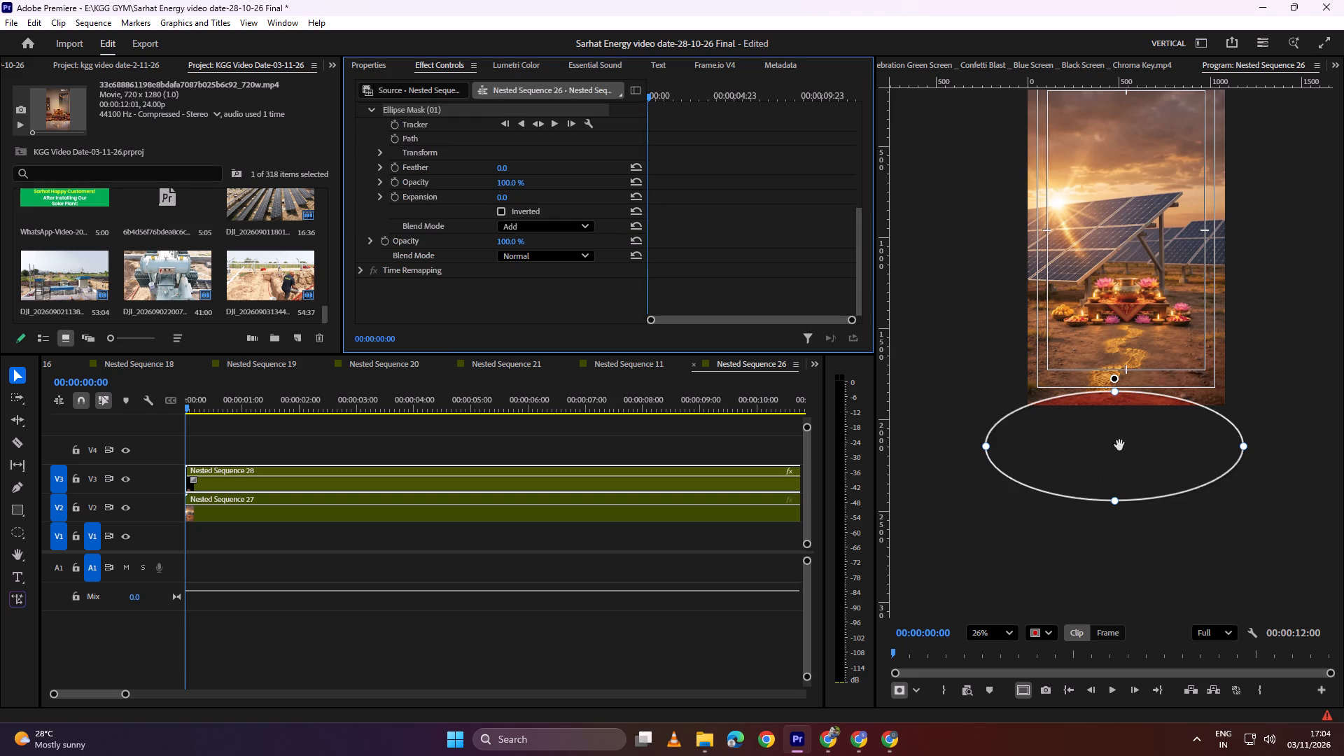
Move the ellipse mask up so it covers the lower solar panels and the diya altar.
drag(1133, 431, 1130, 337)
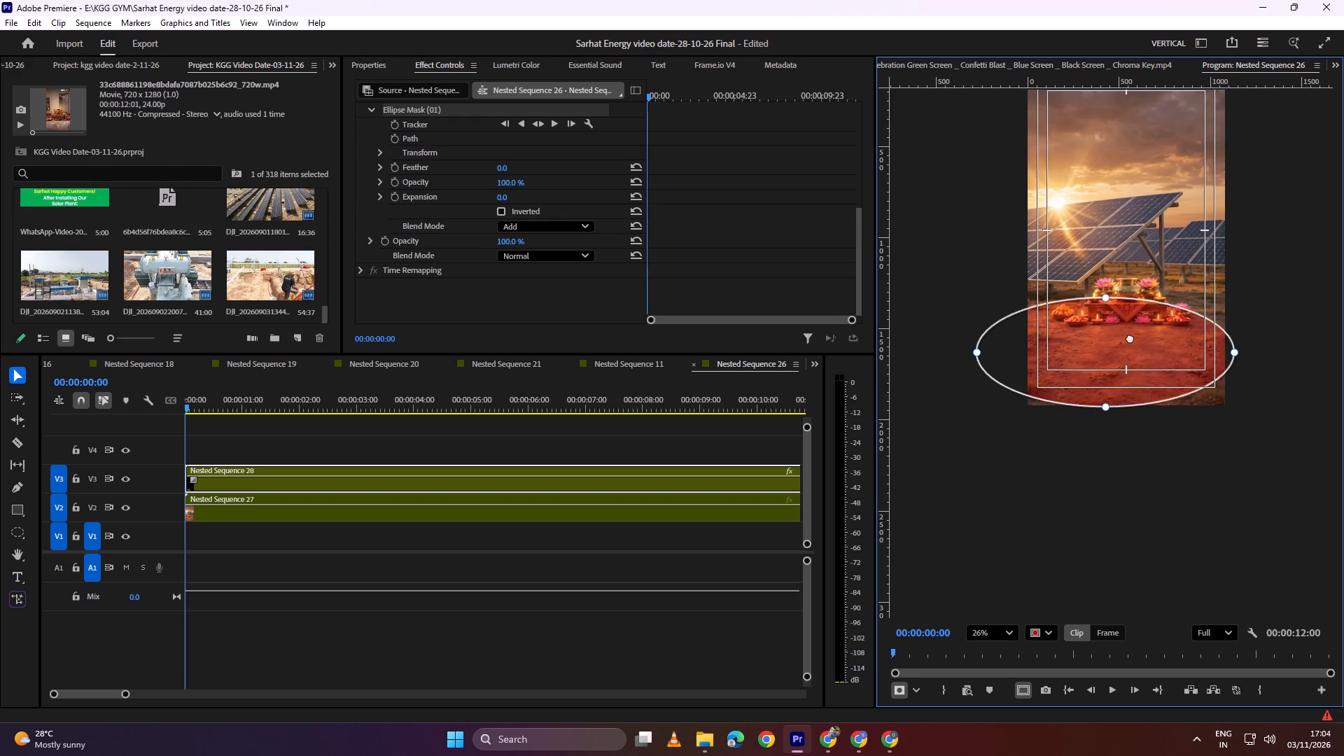
drag(1130, 337, 1133, 254)
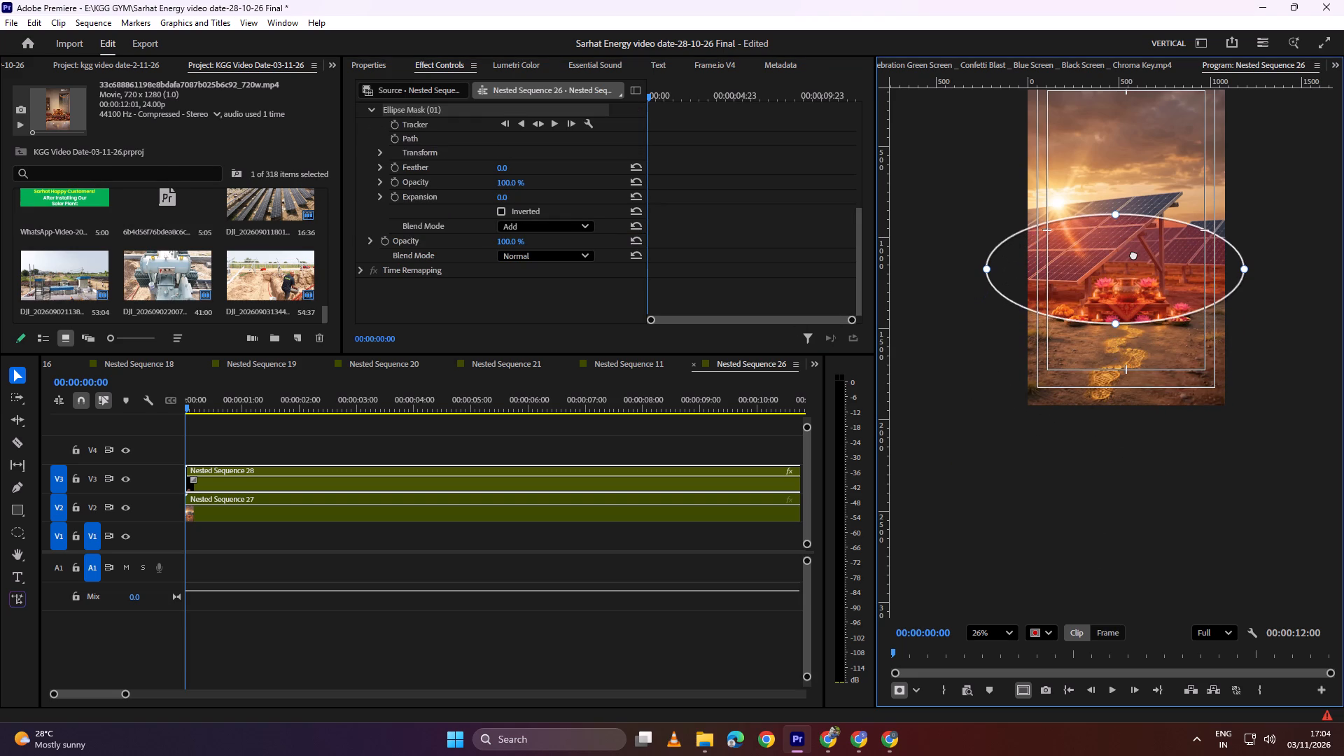
drag(1133, 254, 1134, 253)
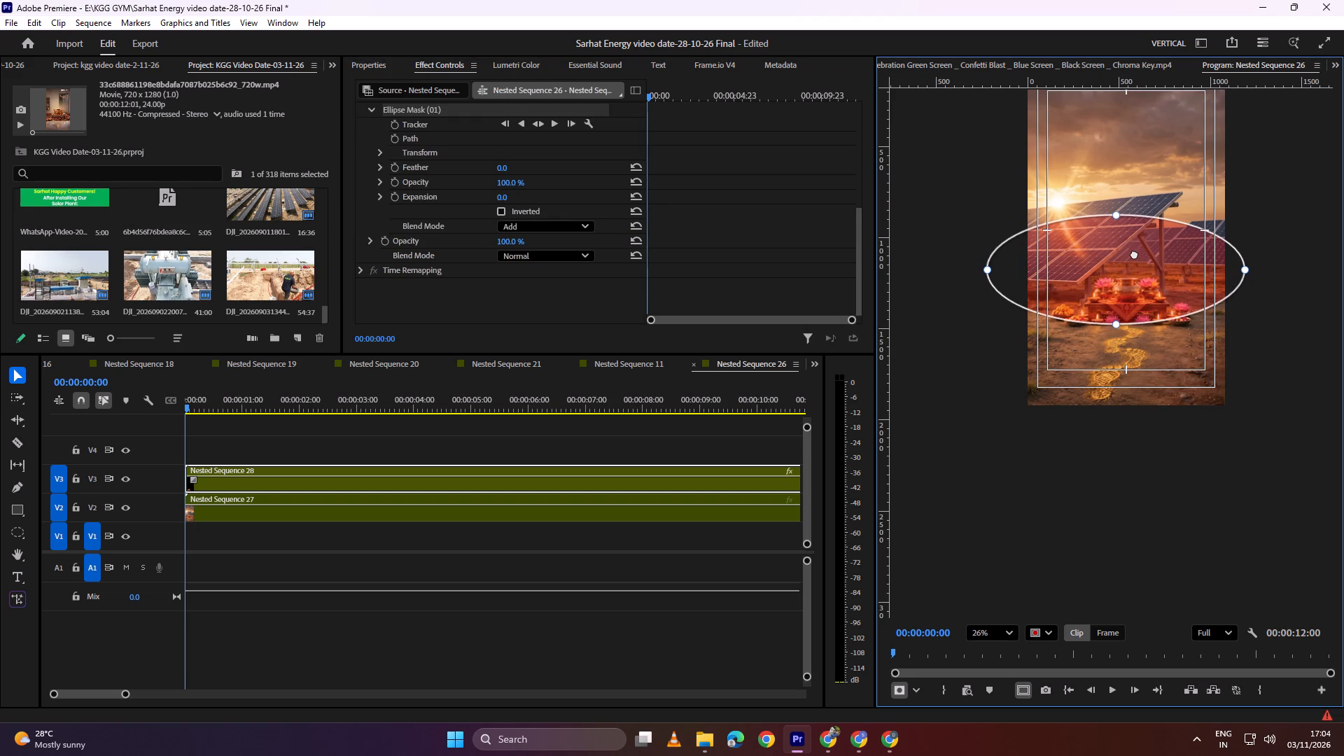
drag(1134, 253, 1134, 251)
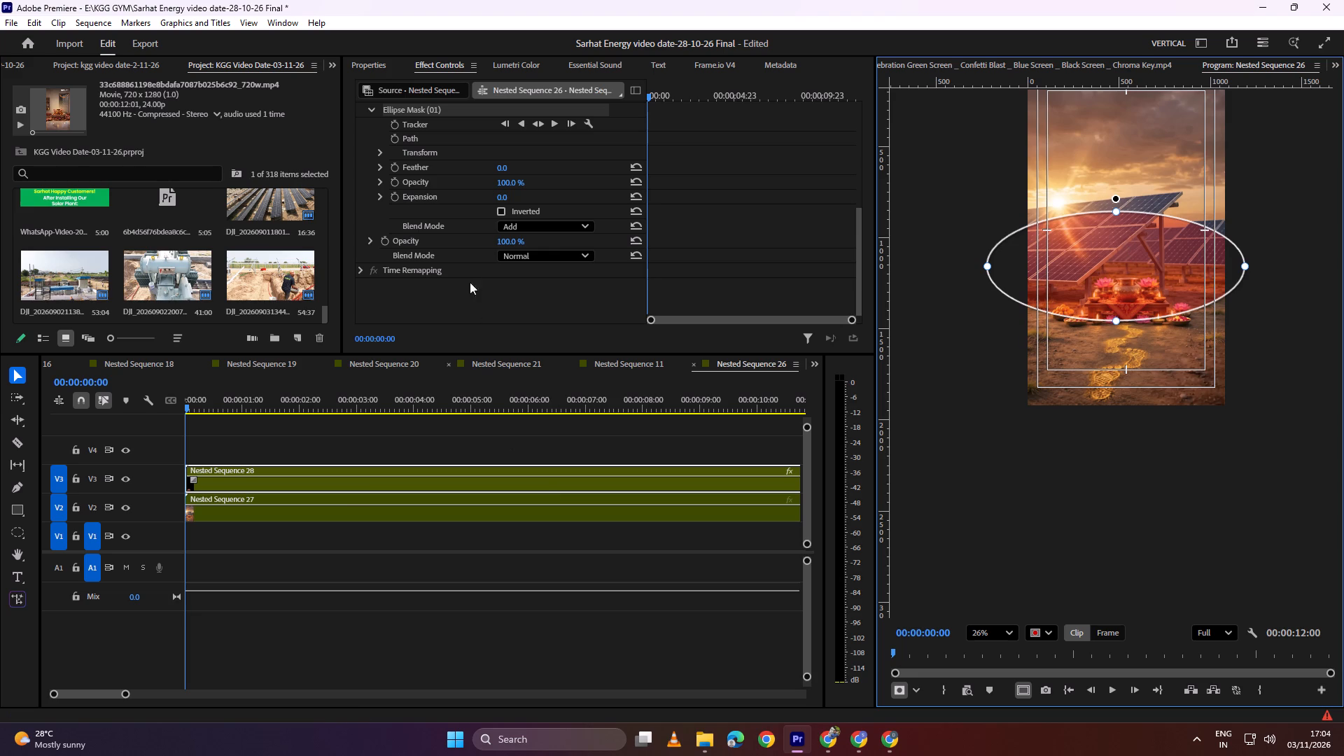
Set the ellipse mask's feather to 157 and pull its lowest point down below the picture's bottom edge.
scroll(437, 222, up, 2)
drag(503, 199, 575, 192)
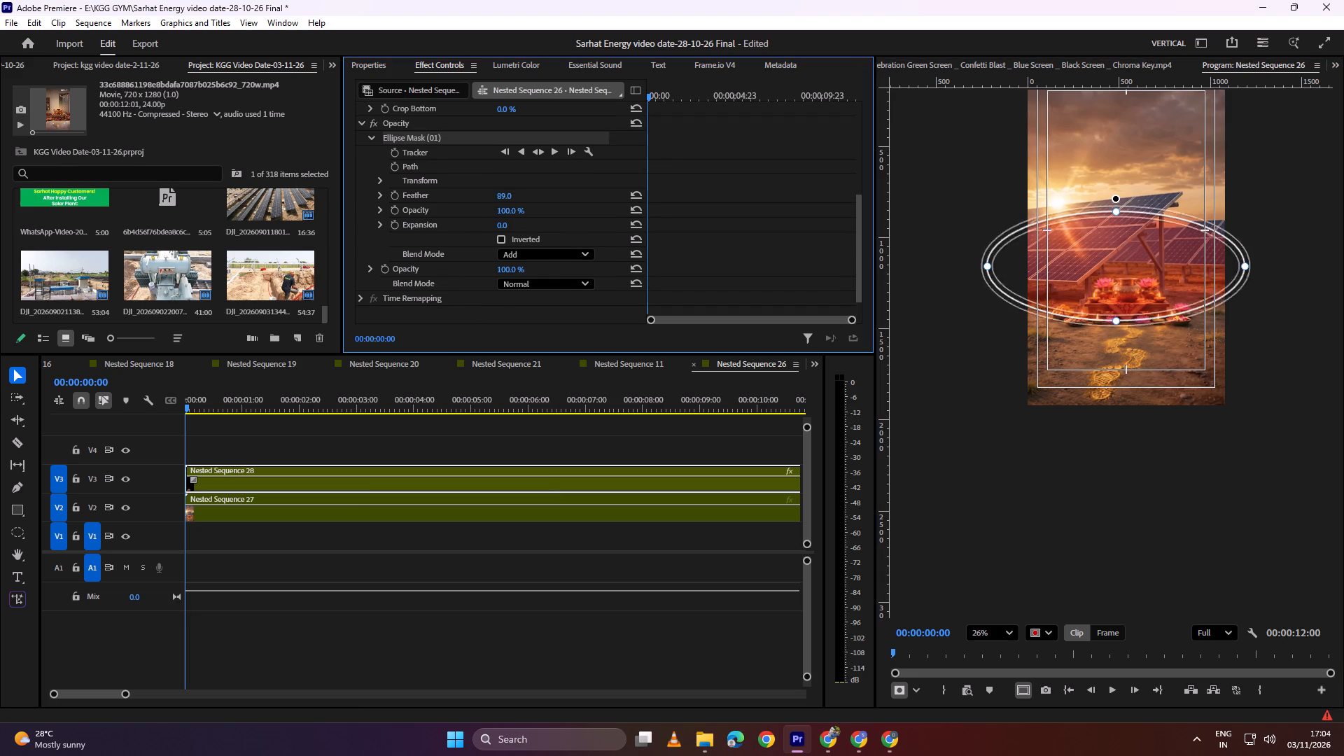
drag(575, 192, 613, 201)
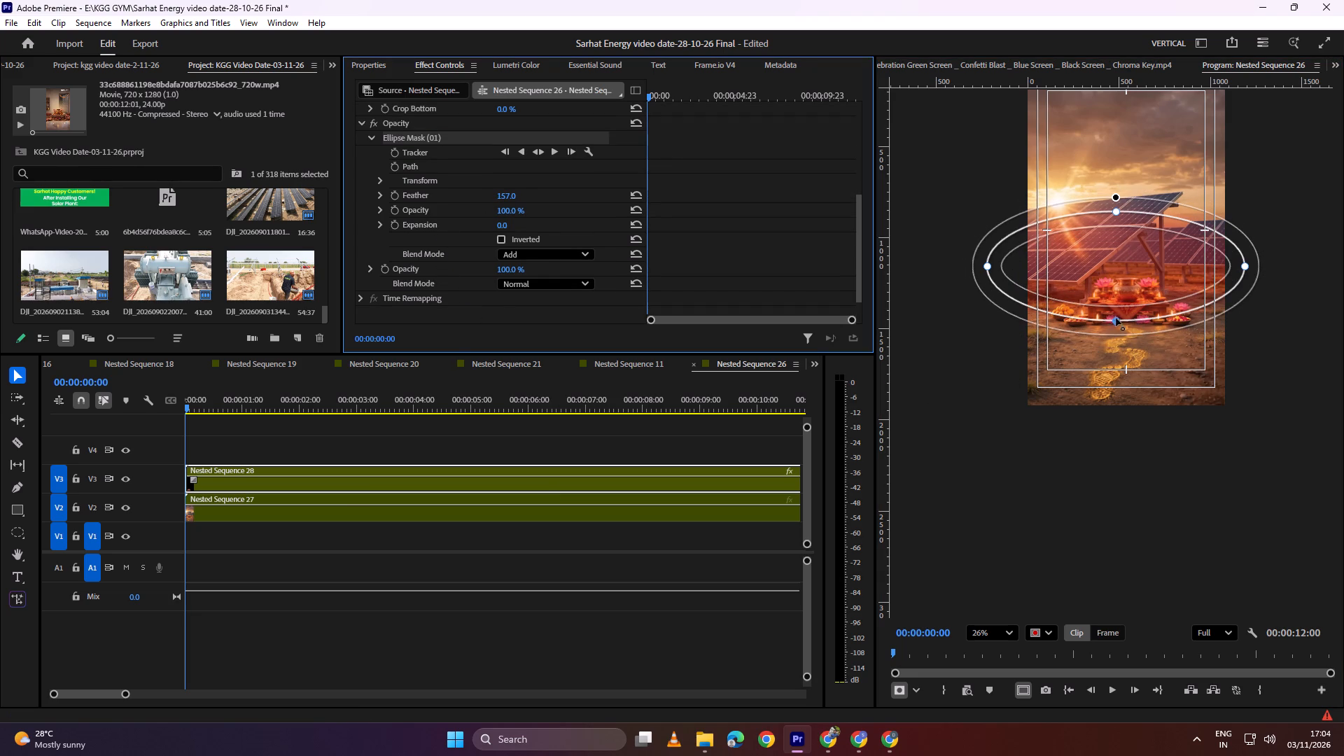
drag(1116, 320, 1103, 437)
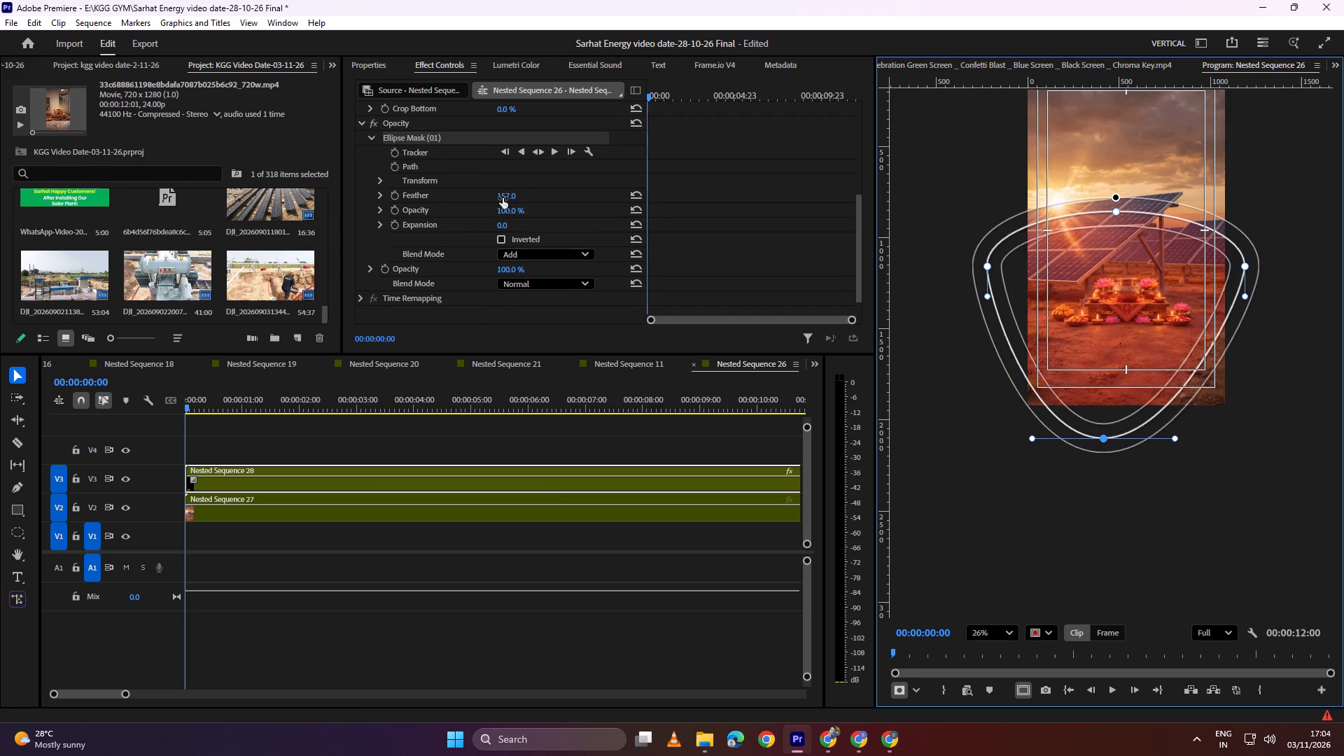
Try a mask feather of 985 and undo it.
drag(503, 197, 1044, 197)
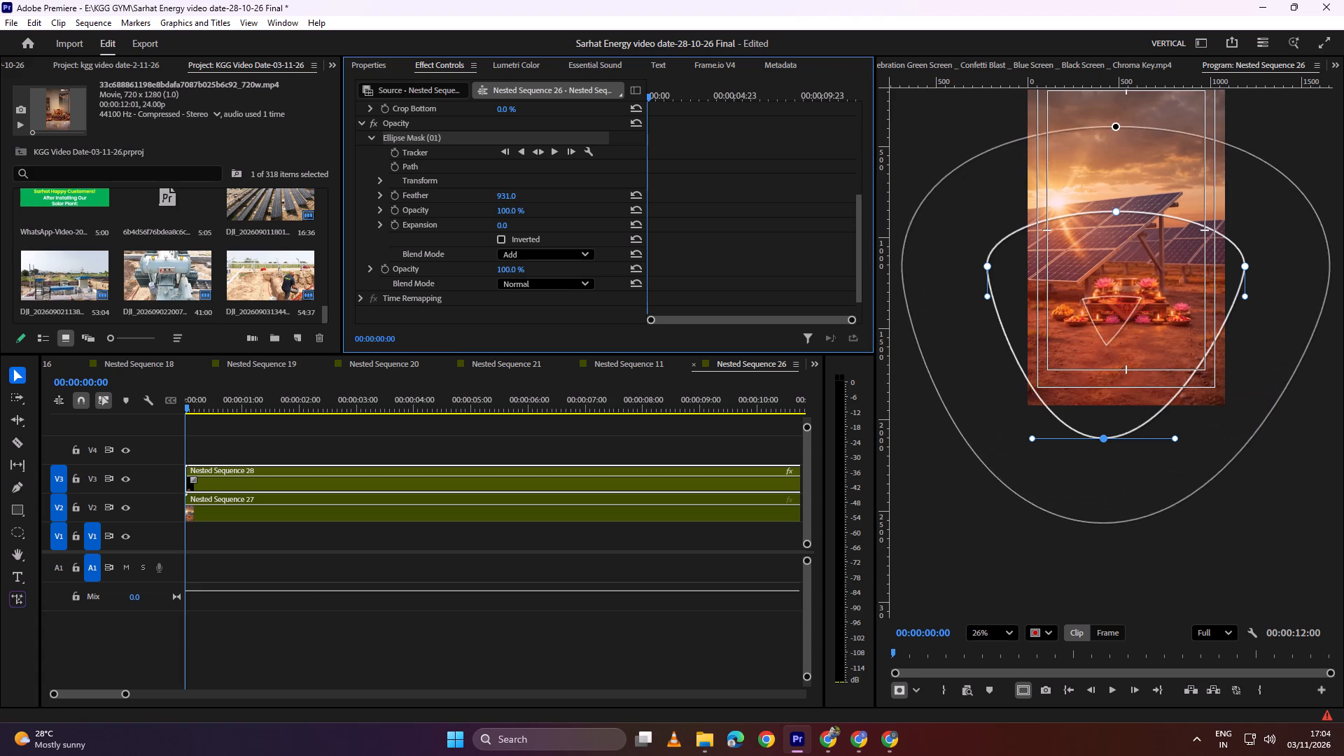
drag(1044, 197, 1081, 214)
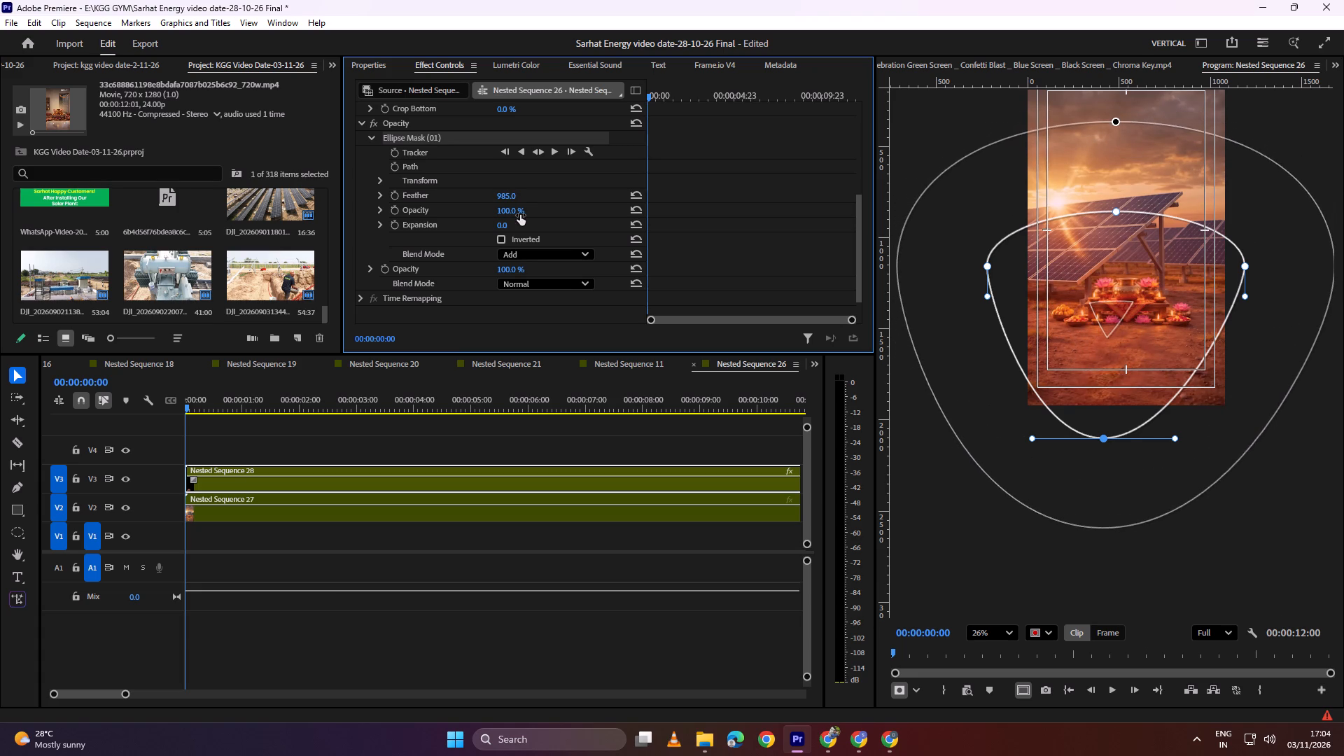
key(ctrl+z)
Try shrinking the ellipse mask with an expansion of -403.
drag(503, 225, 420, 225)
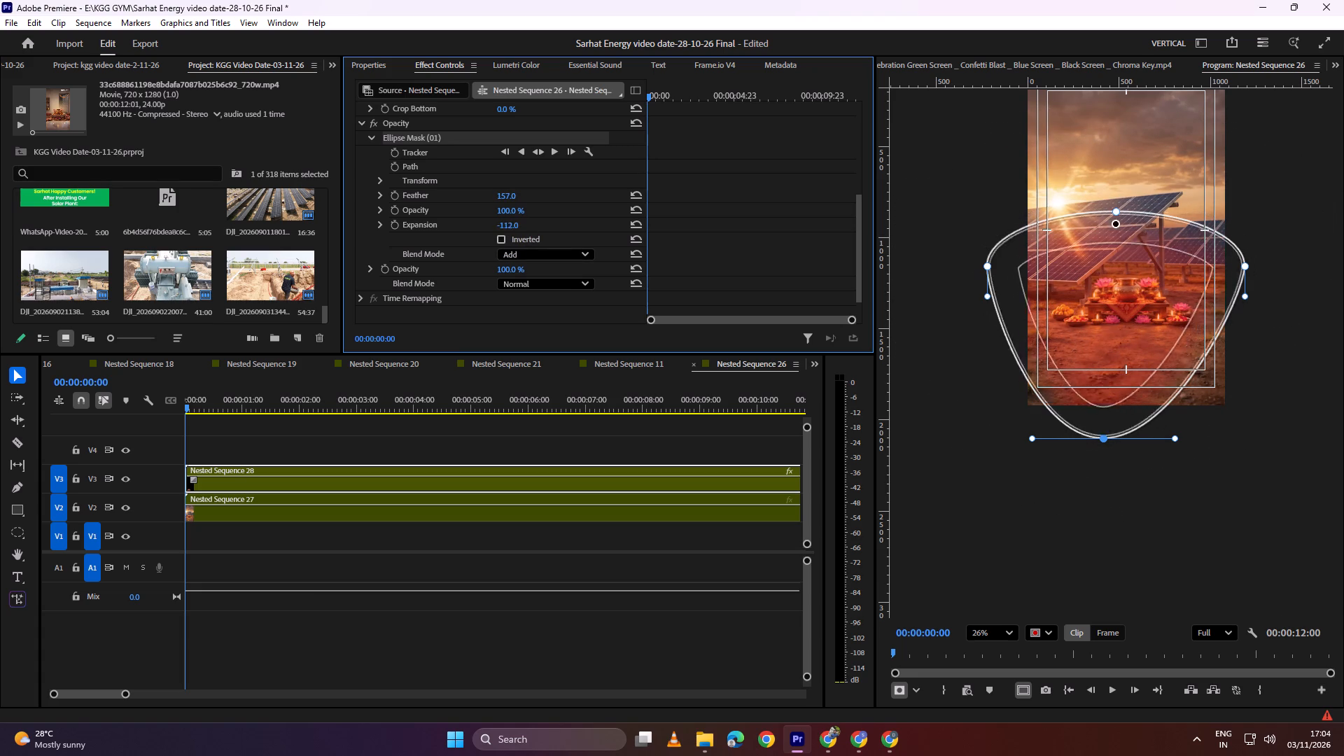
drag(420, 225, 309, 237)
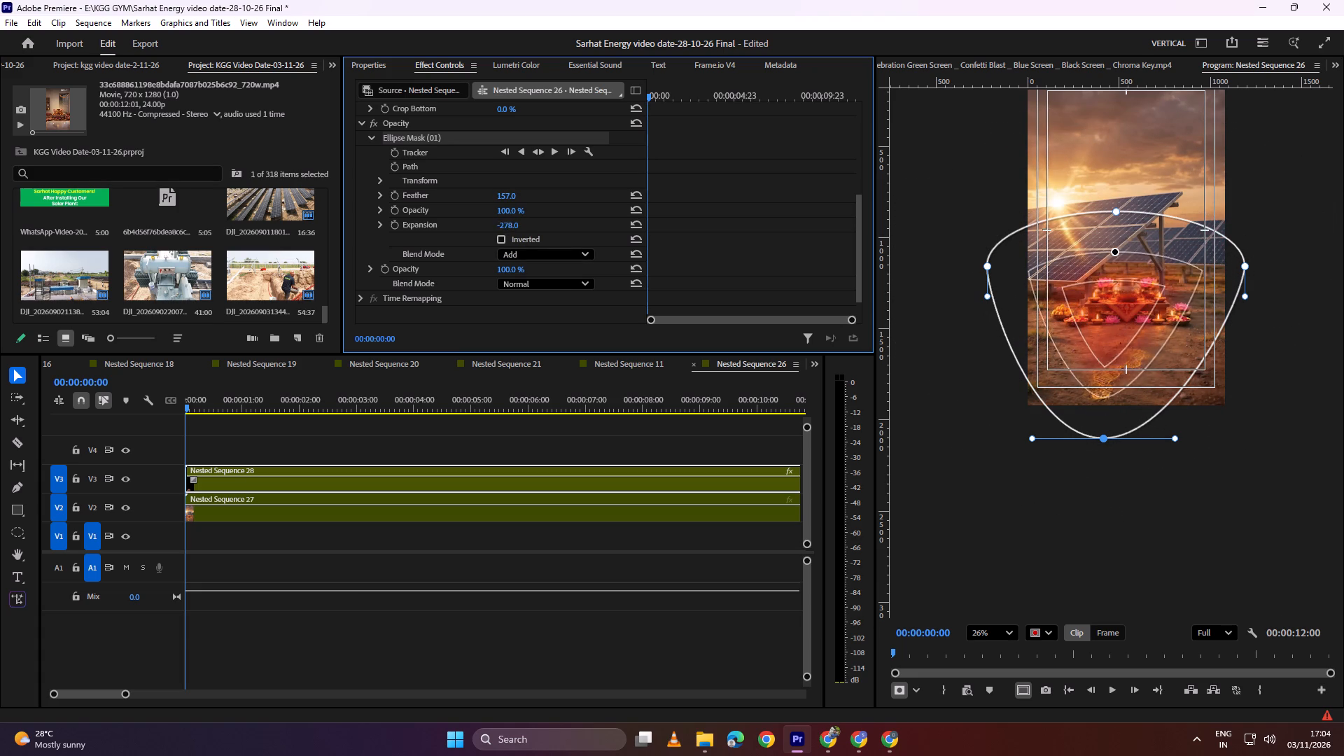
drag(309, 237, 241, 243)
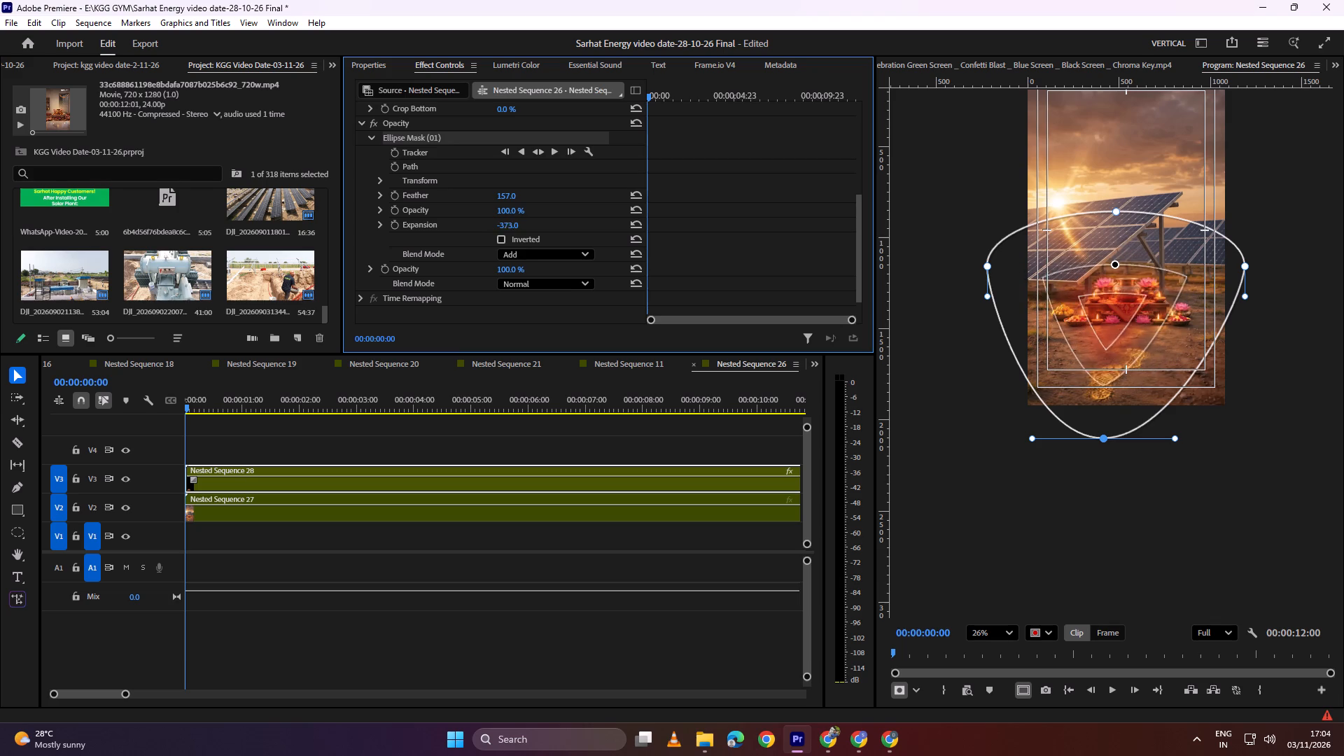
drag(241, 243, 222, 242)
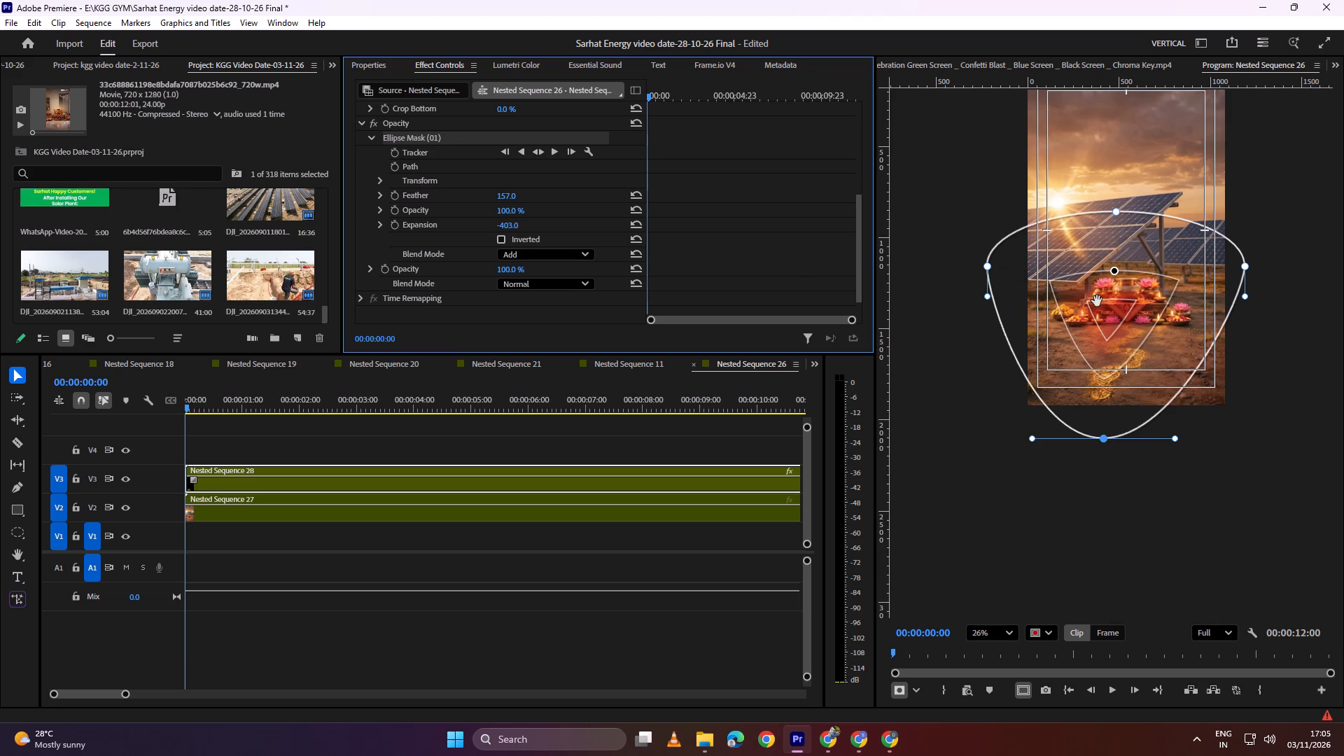
Shift the mask slightly right, set its expansion to -52, and start expansion keyframing at the sequence start.
drag(1123, 312, 1142, 312)
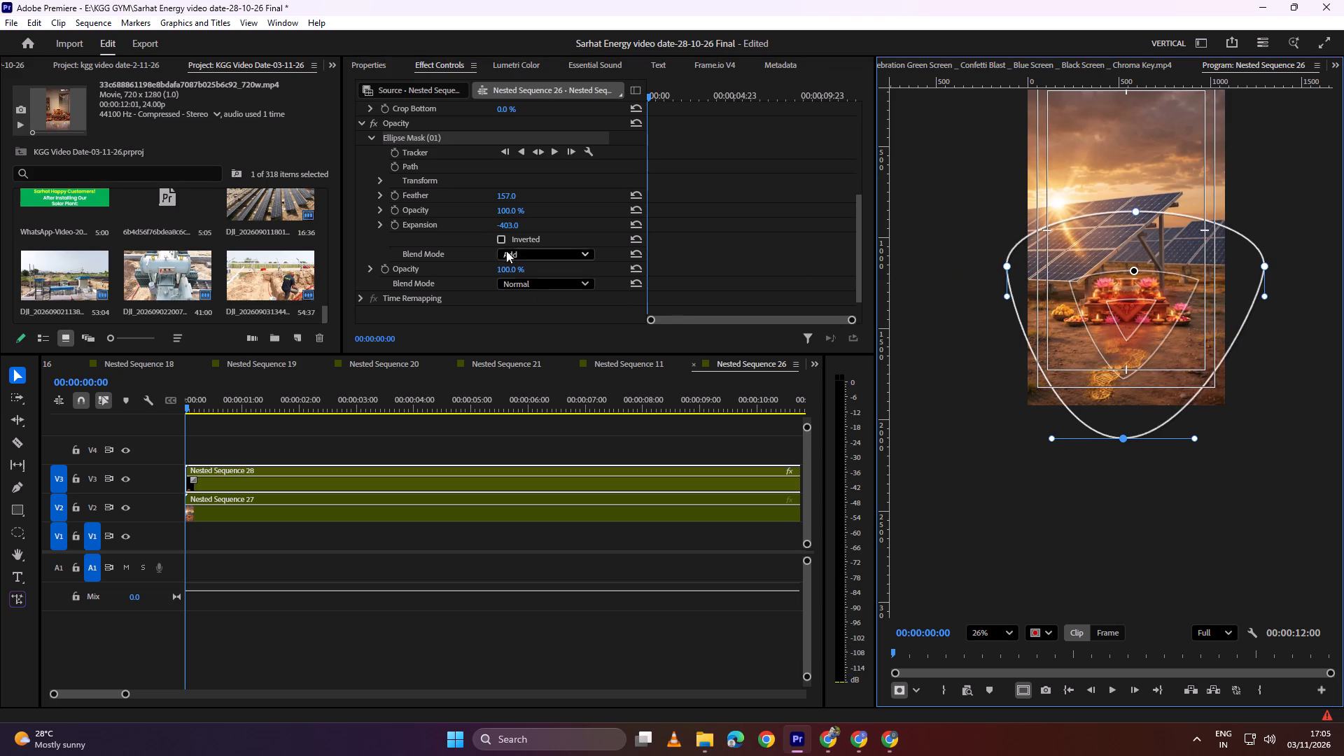
drag(505, 225, 637, 187)
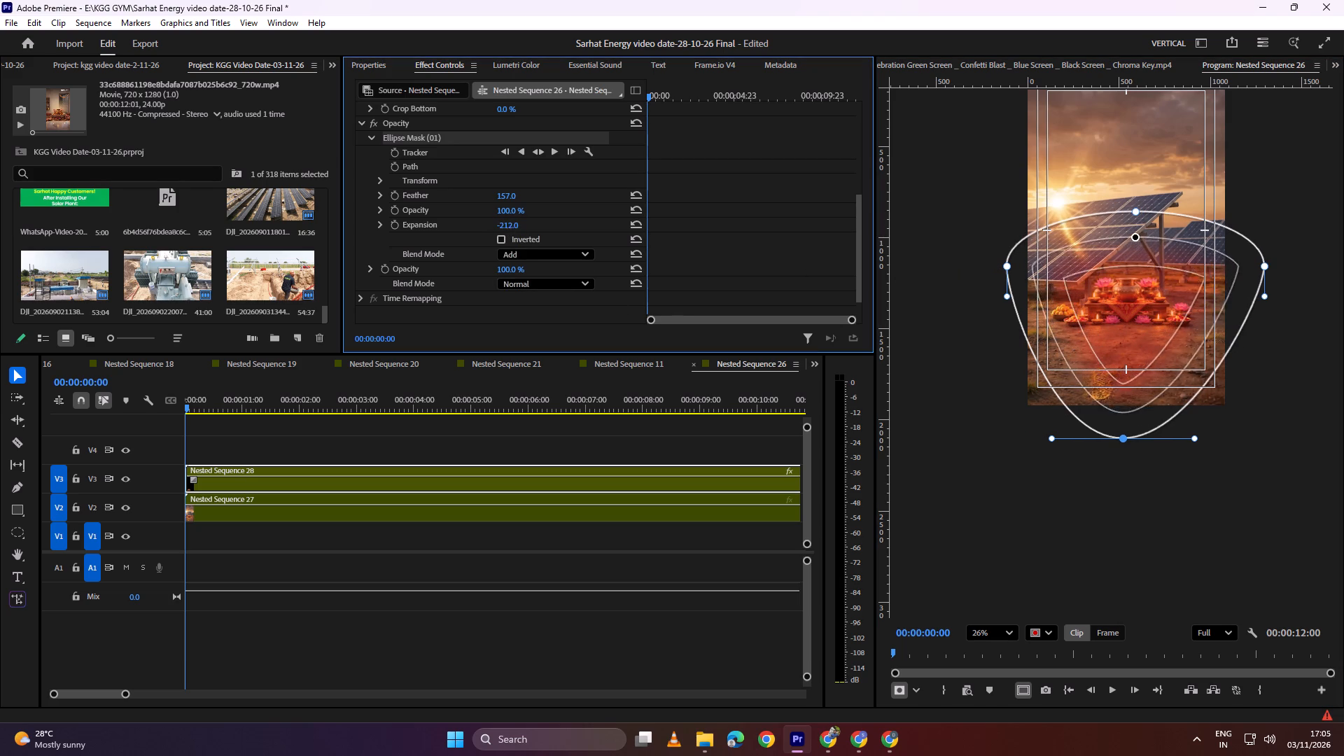
drag(637, 187, 748, 180)
click(393, 227)
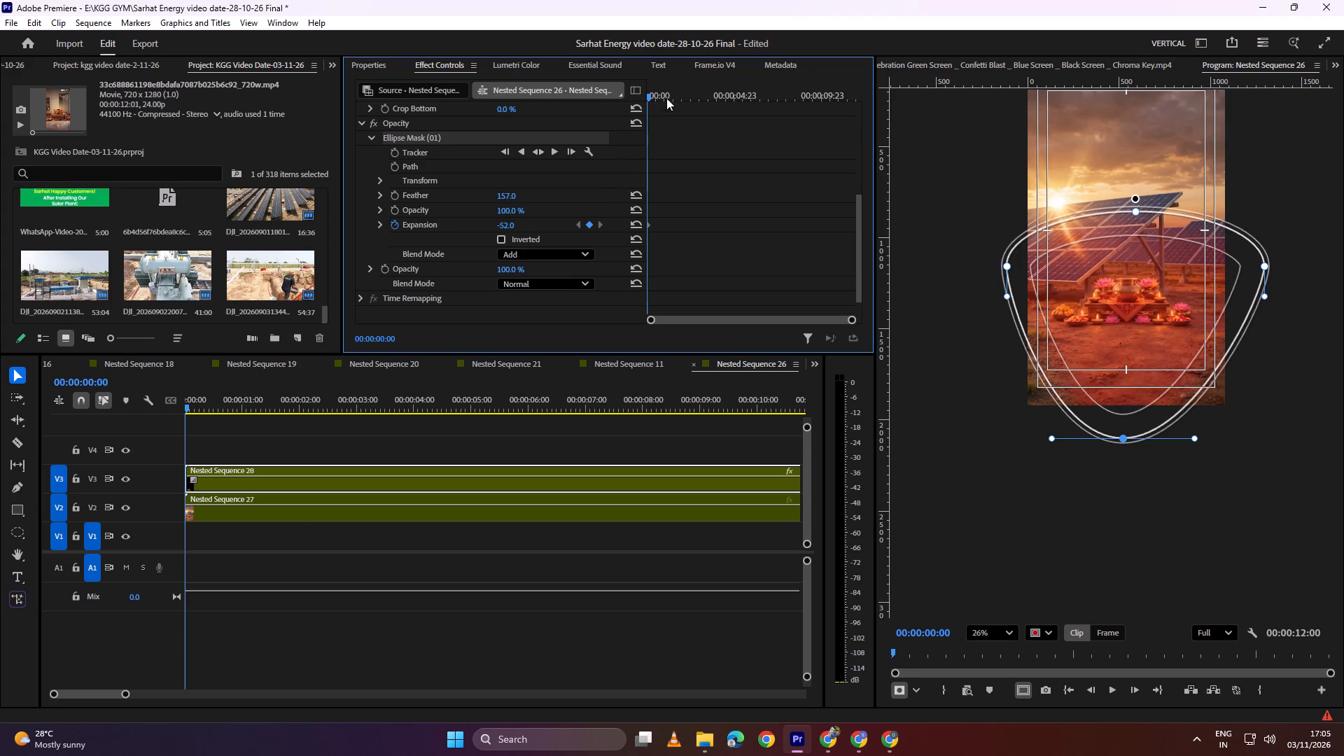
Keyframe a much smaller mask expansion, beyond -543, at 00:00:02:12 and shift that keyframe to slightly past three seconds.
drag(666, 97, 692, 97)
drag(505, 228, 272, 270)
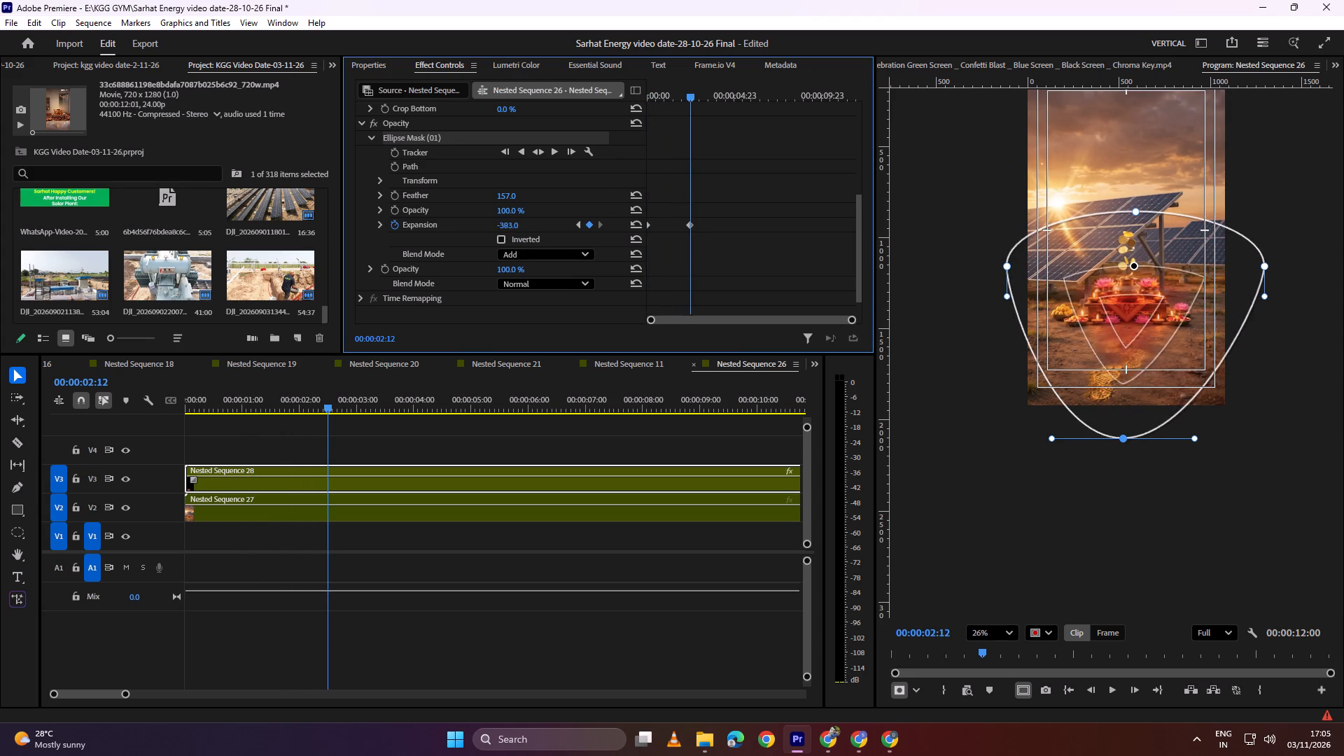
drag(272, 270, 164, 300)
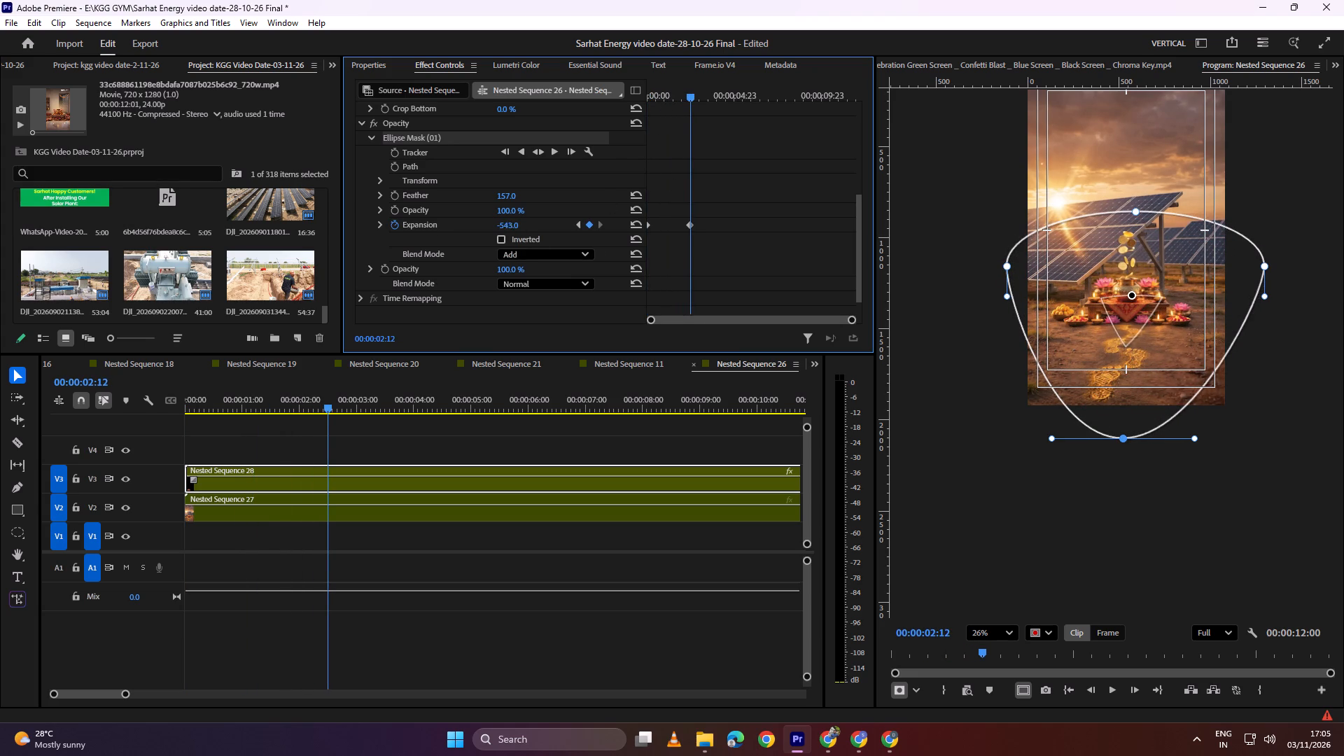
drag(164, 300, 139, 307)
drag(687, 225, 701, 225)
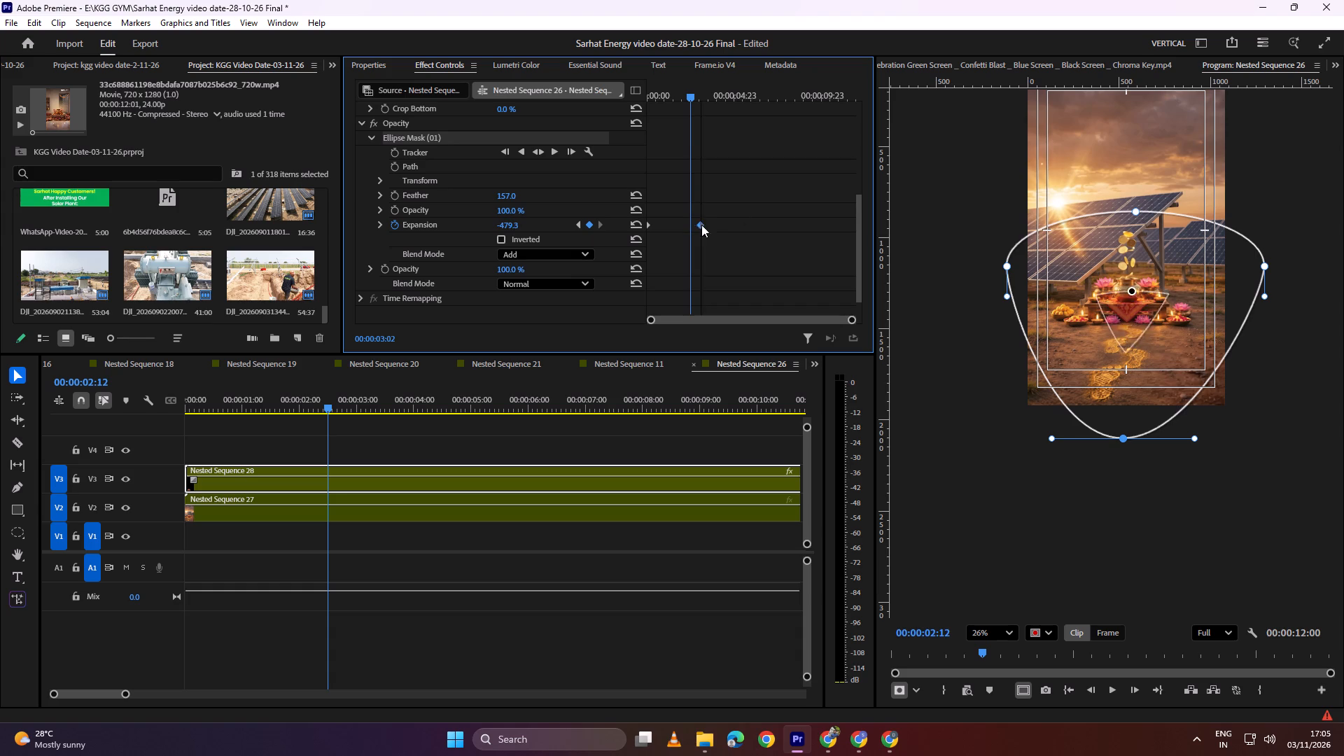
drag(701, 225, 708, 223)
Deselect the clip and play the sequence from the start twice, examining how the shrinking mask reveals the coin trail.
drag(687, 89, 586, 121)
click(524, 584)
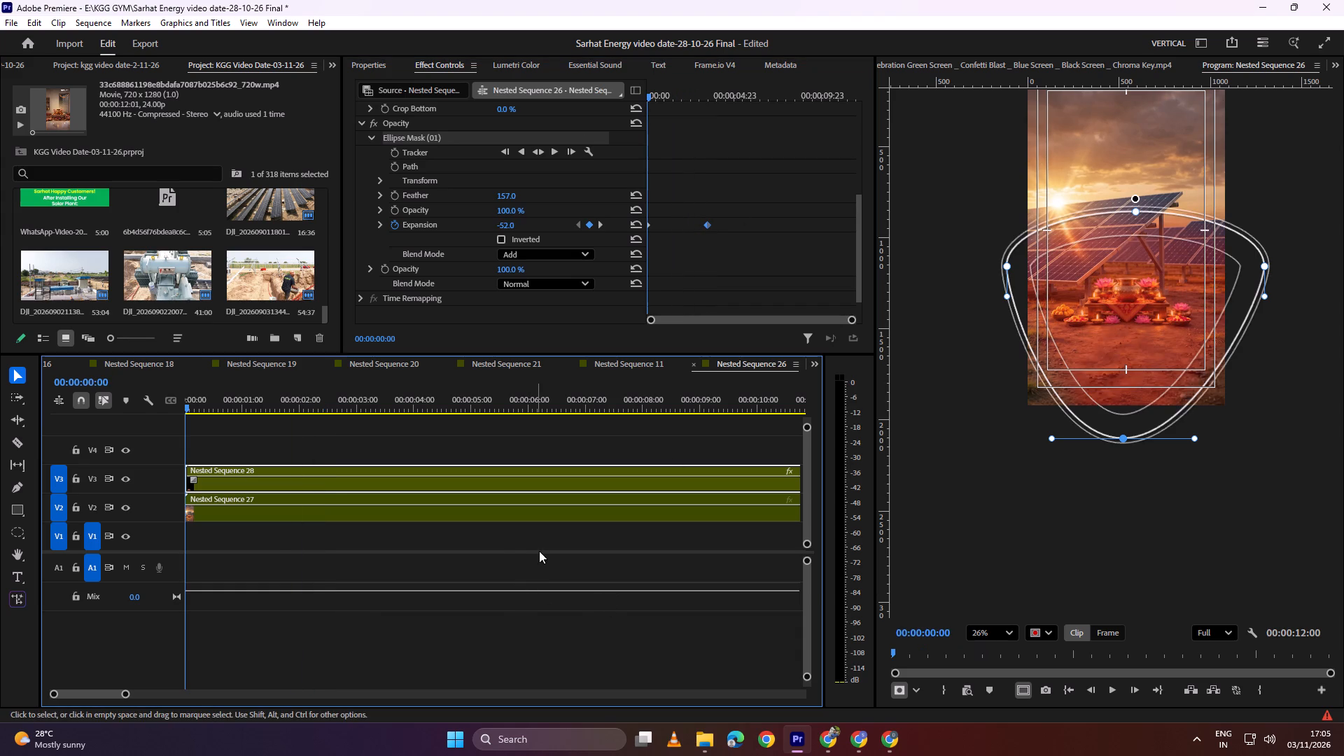
click(505, 564)
key(space)
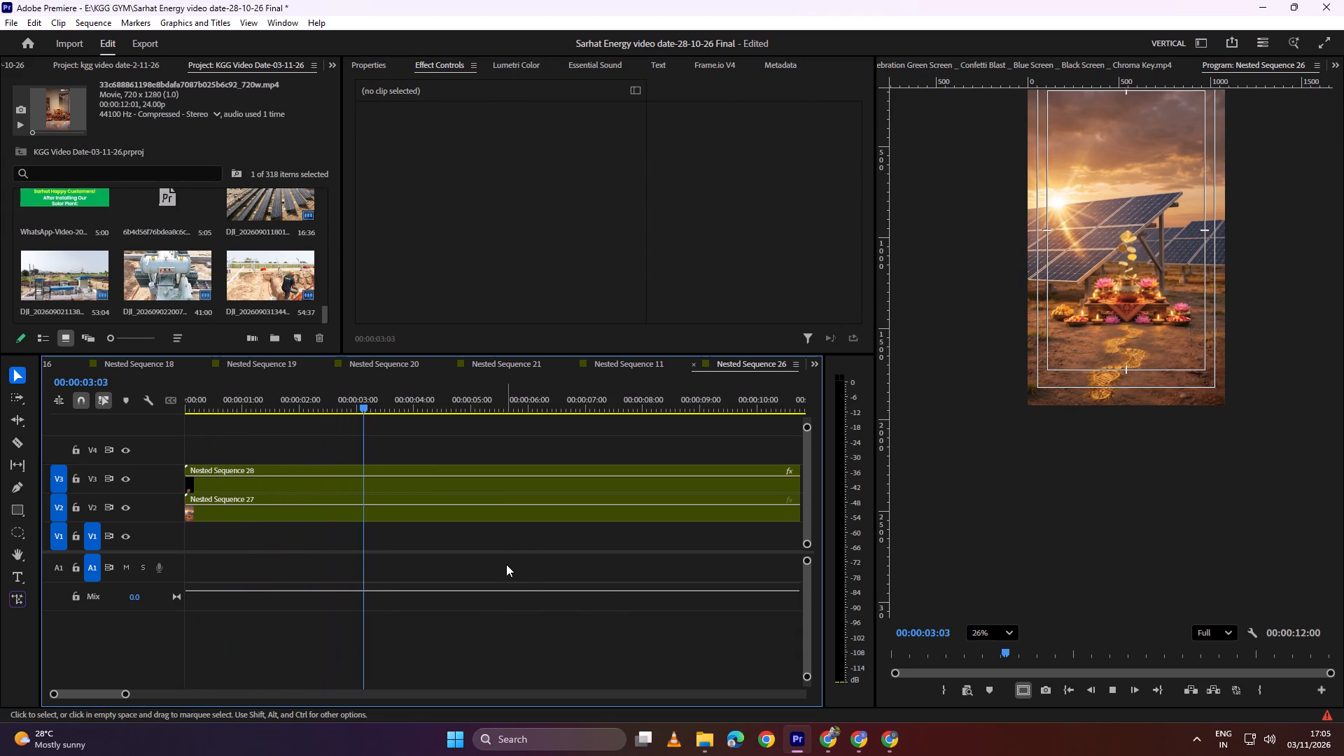
key(space)
alt+scroll(436, 474, down, 3)
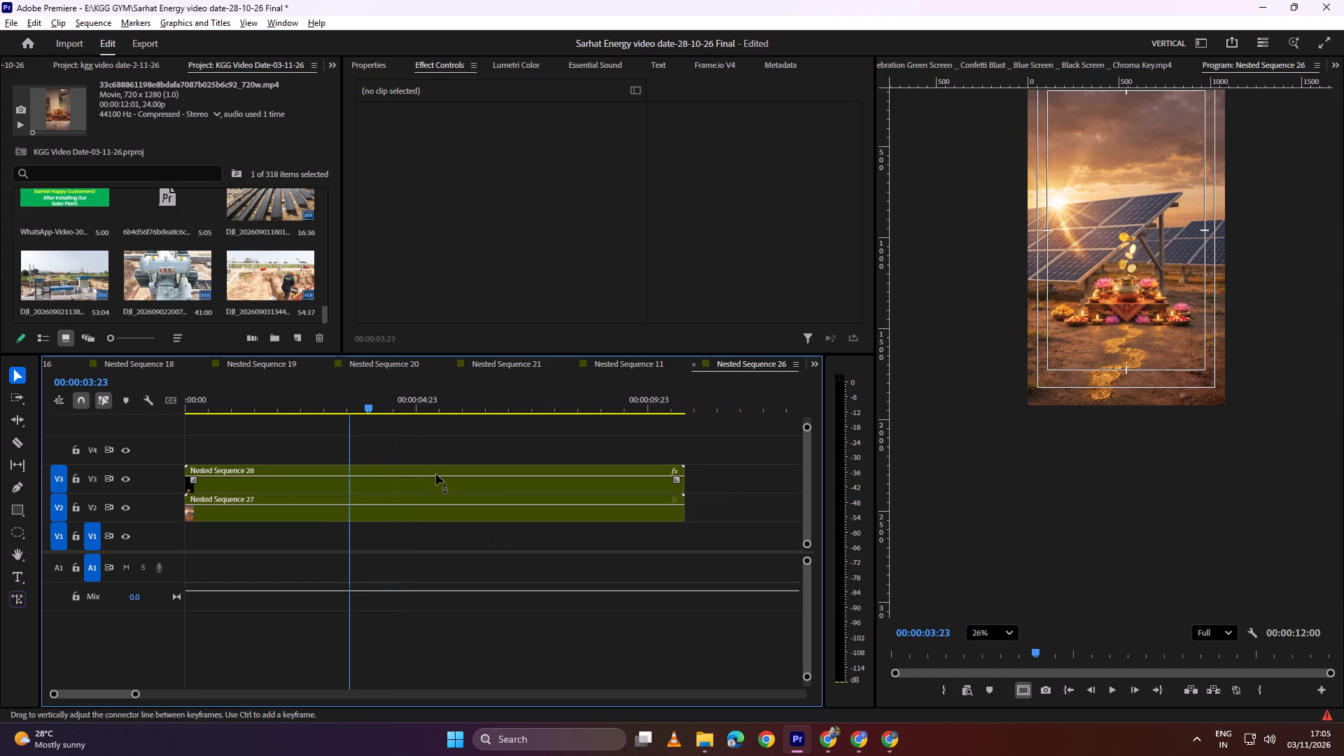
drag(407, 398, 36, 442)
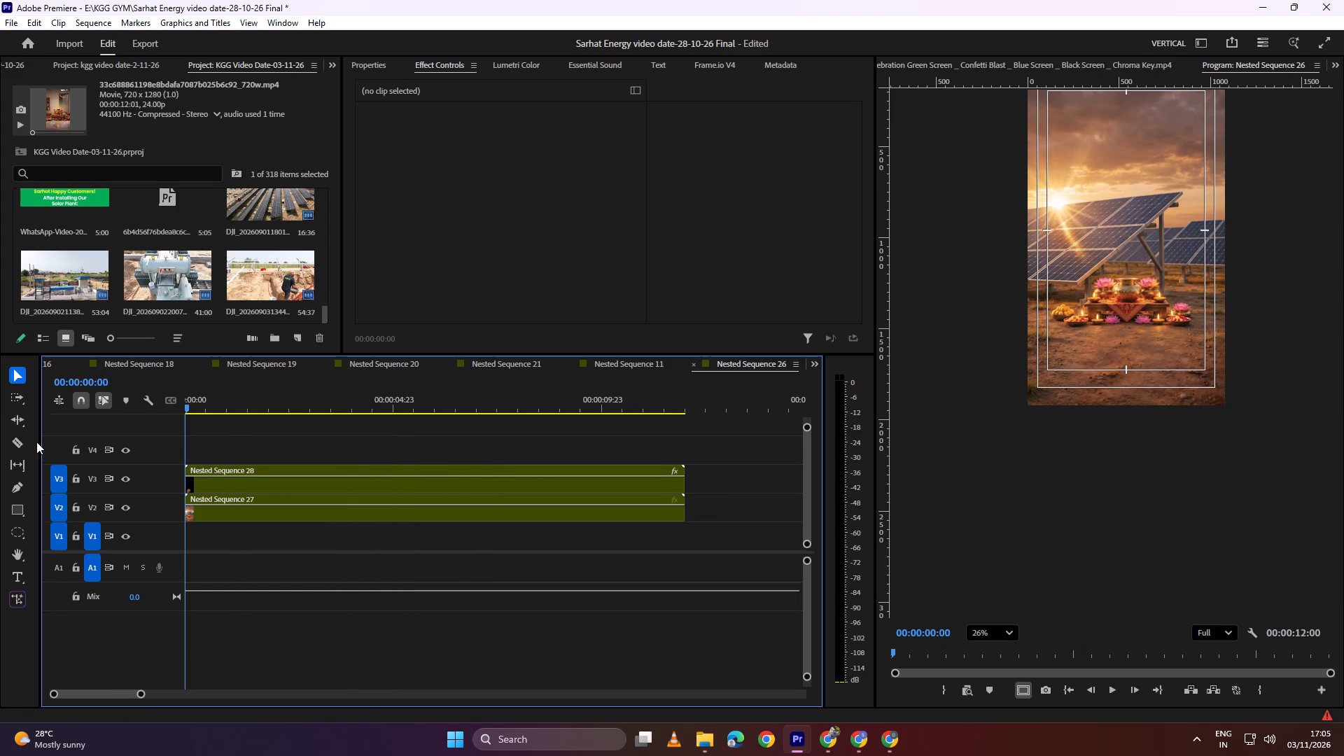
drag(36, 442, 31, 442)
key(space)
scroll(1133, 319, up, 5)
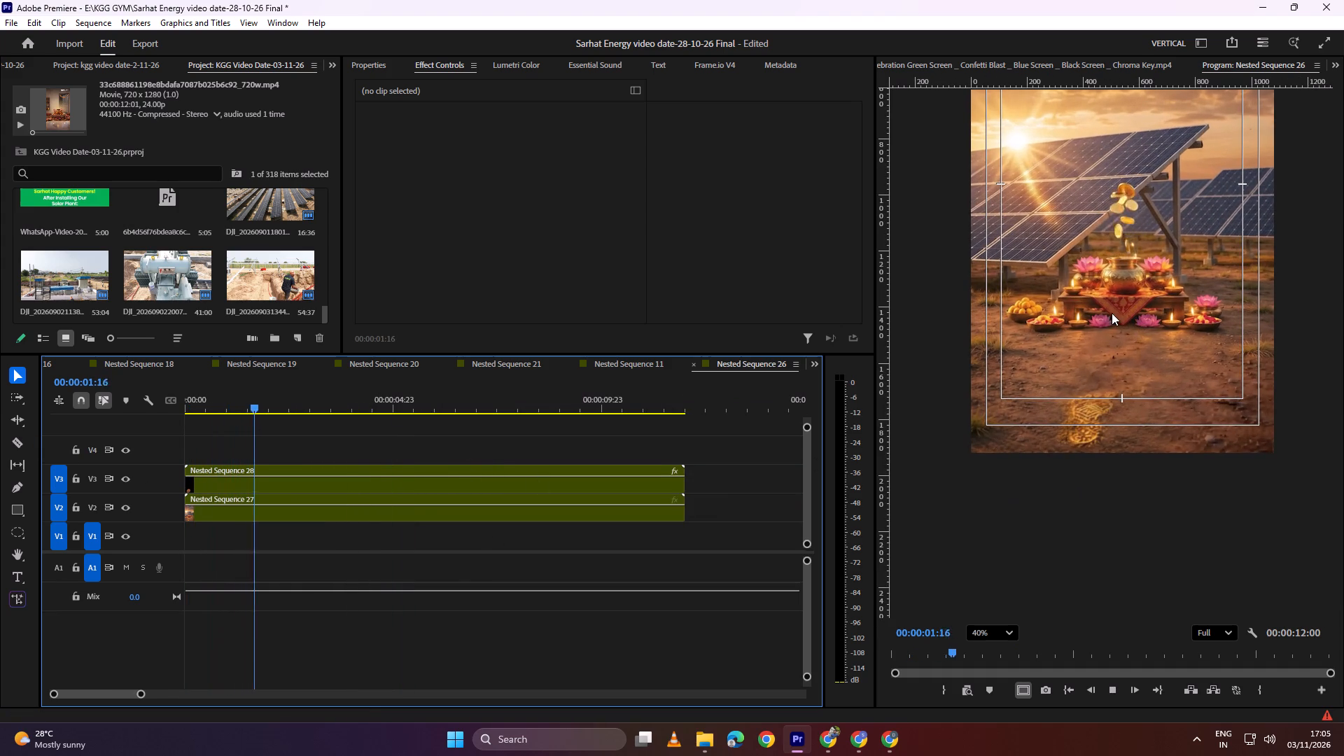
middle_drag(1112, 313, 1134, 434)
scroll(1131, 455, down, 2)
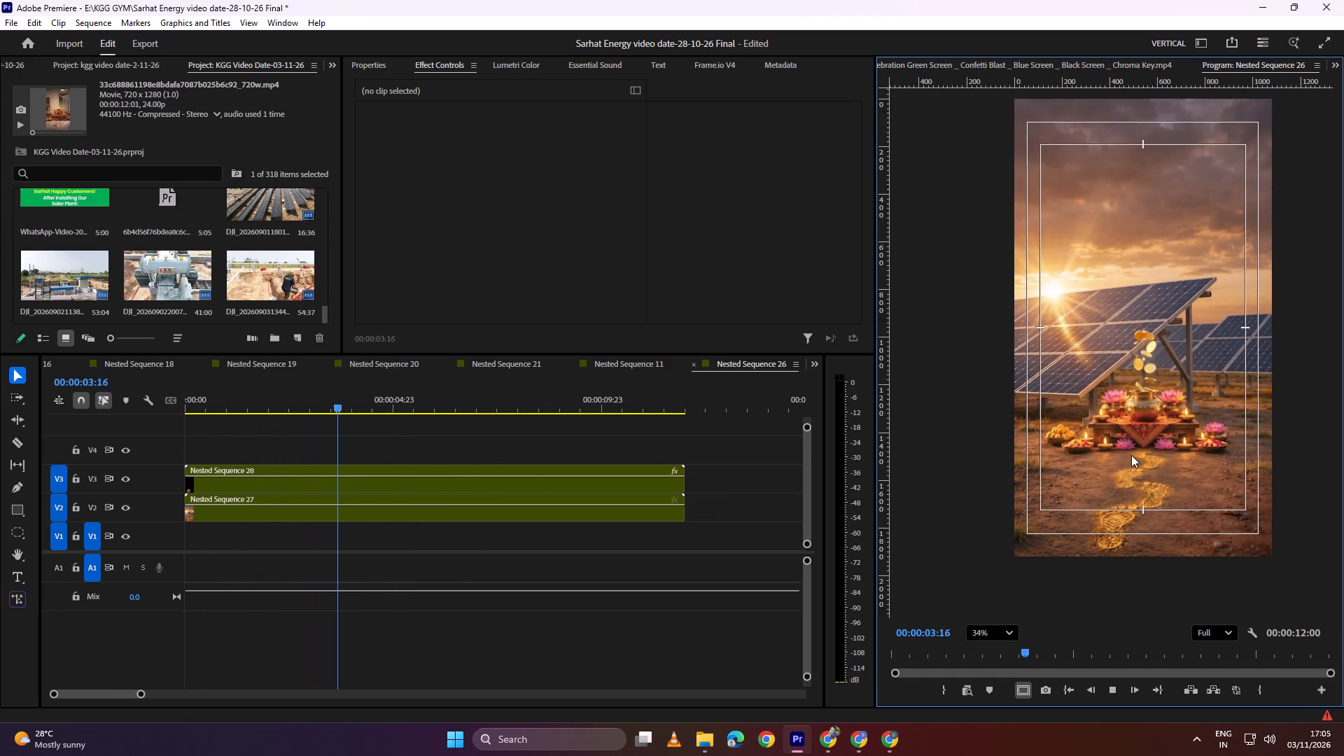
scroll(1131, 455, down, 2)
key(space)
Split the V3 nested clip at 00:00:04:22 and delete the part after the cut.
key(c)
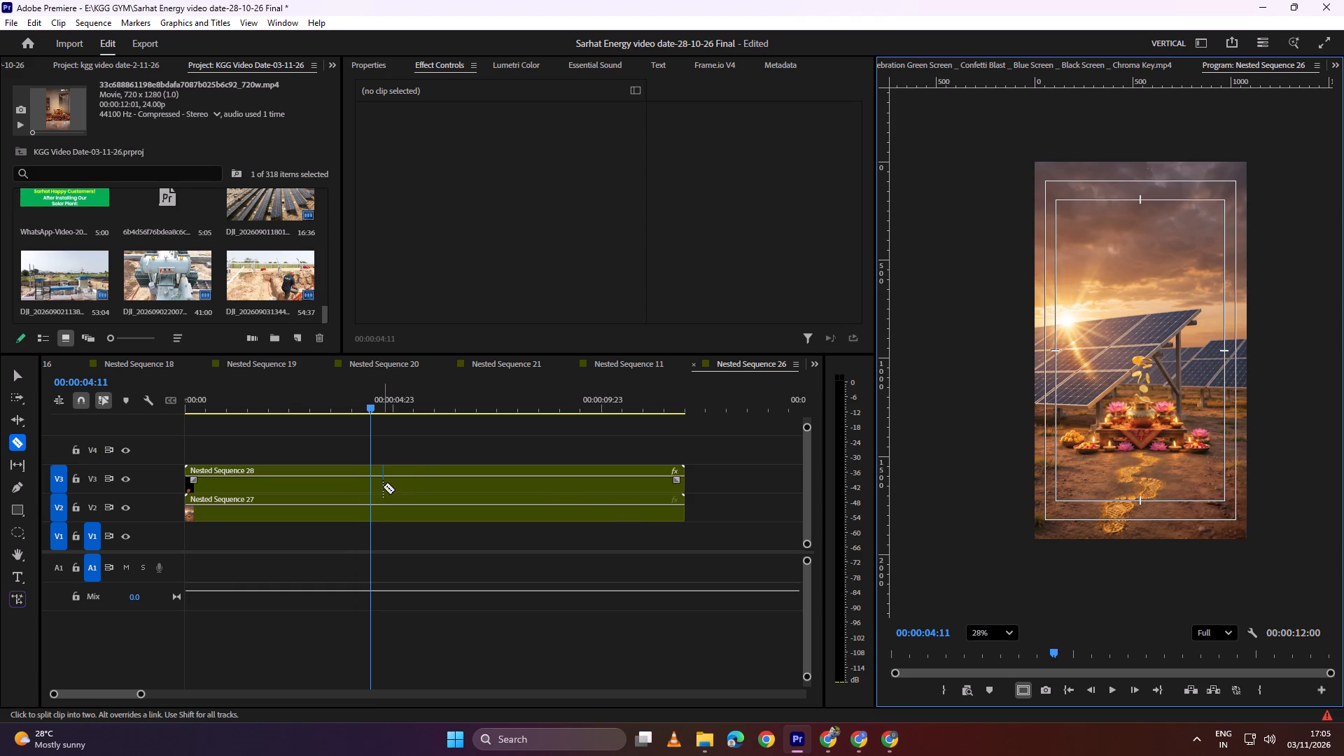
key(space)
key(space)
click(392, 484)
key(v)
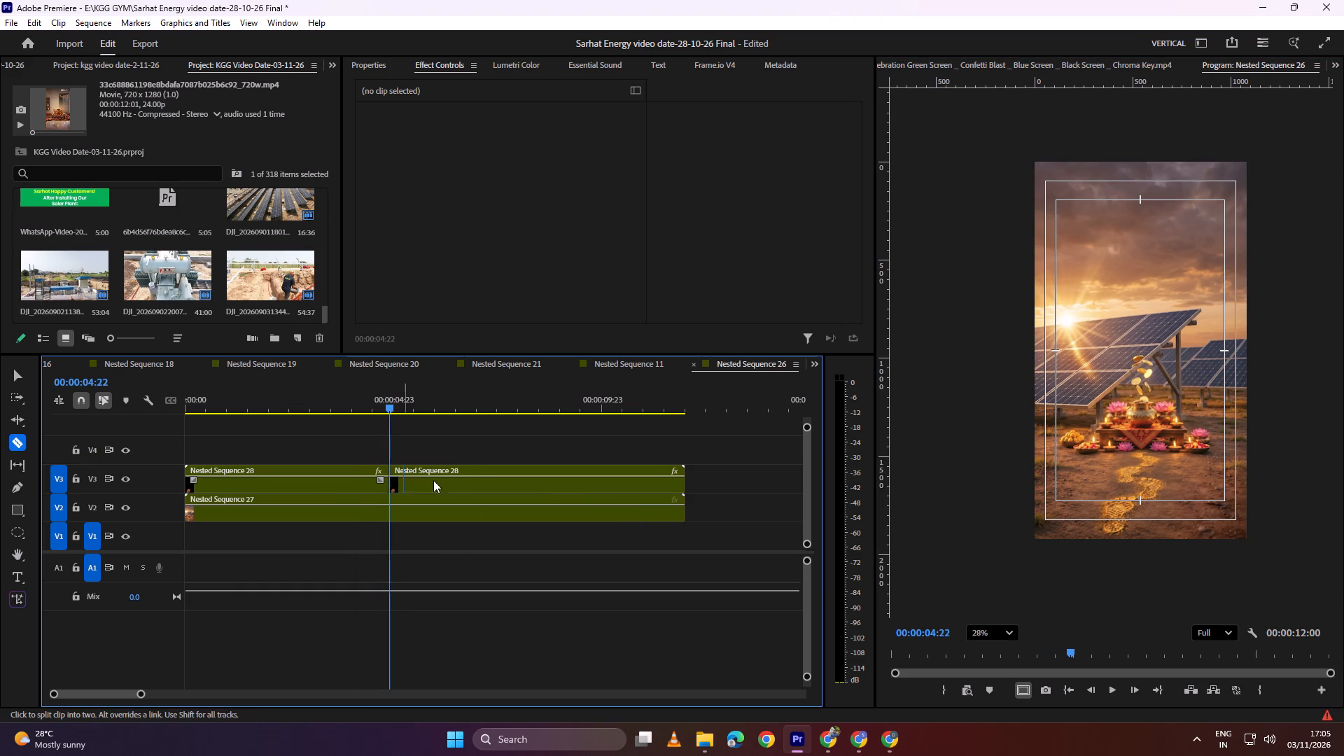
click(444, 482)
key(BackSpace)
Add a Cross Dissolve about 3 seconds long at the end of the V3 nested clip and scrub through it.
click(347, 484)
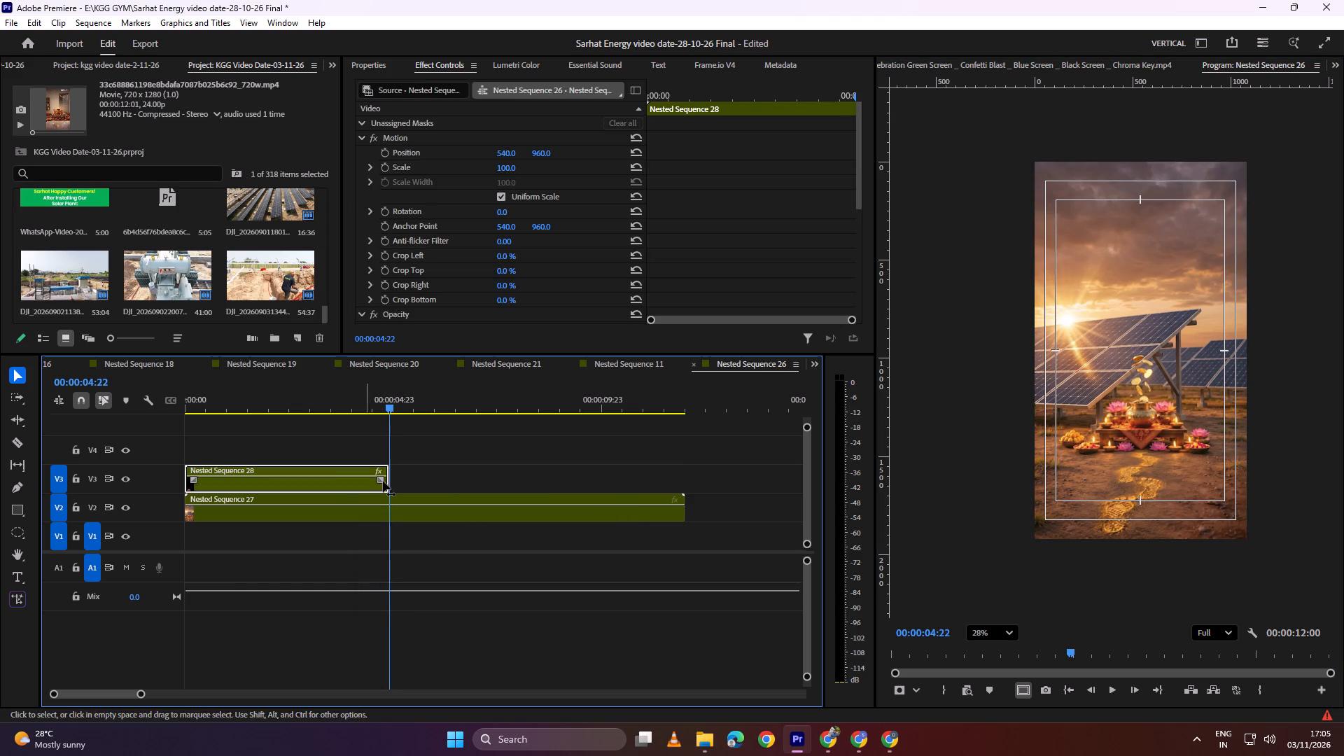
ctrl+drag(381, 479, 260, 485)
drag(400, 403, 344, 413)
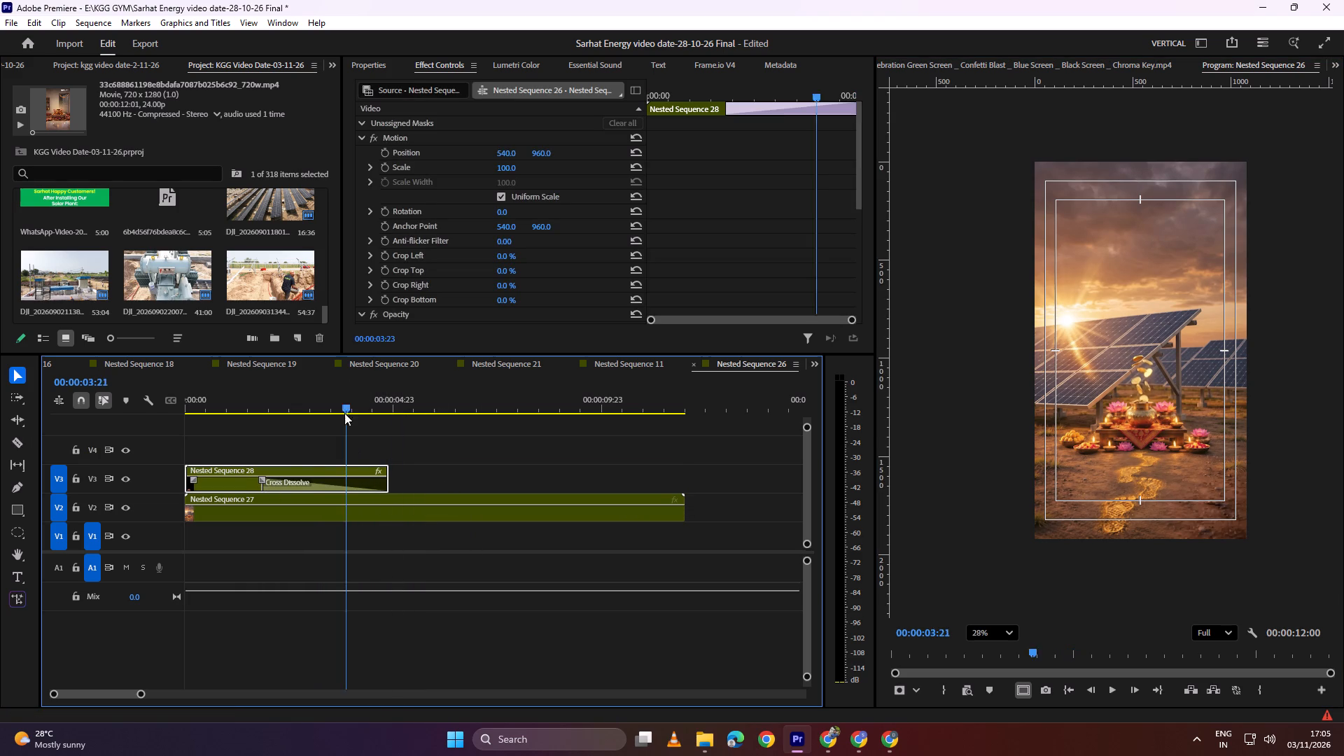
Scrub and play Nested Sequence 26, examining how the coin trail fades in through the Cross Dissolve.
drag(344, 413, 216, 392)
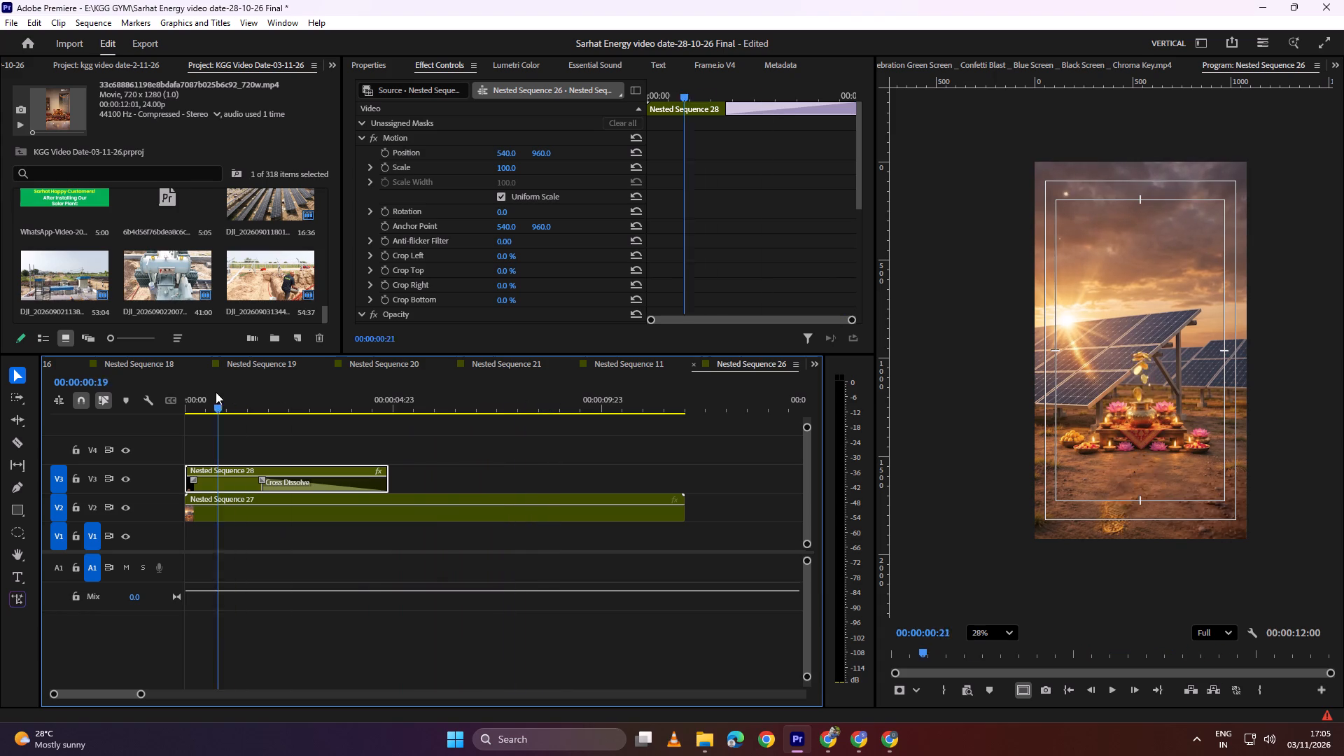
drag(216, 392, 447, 377)
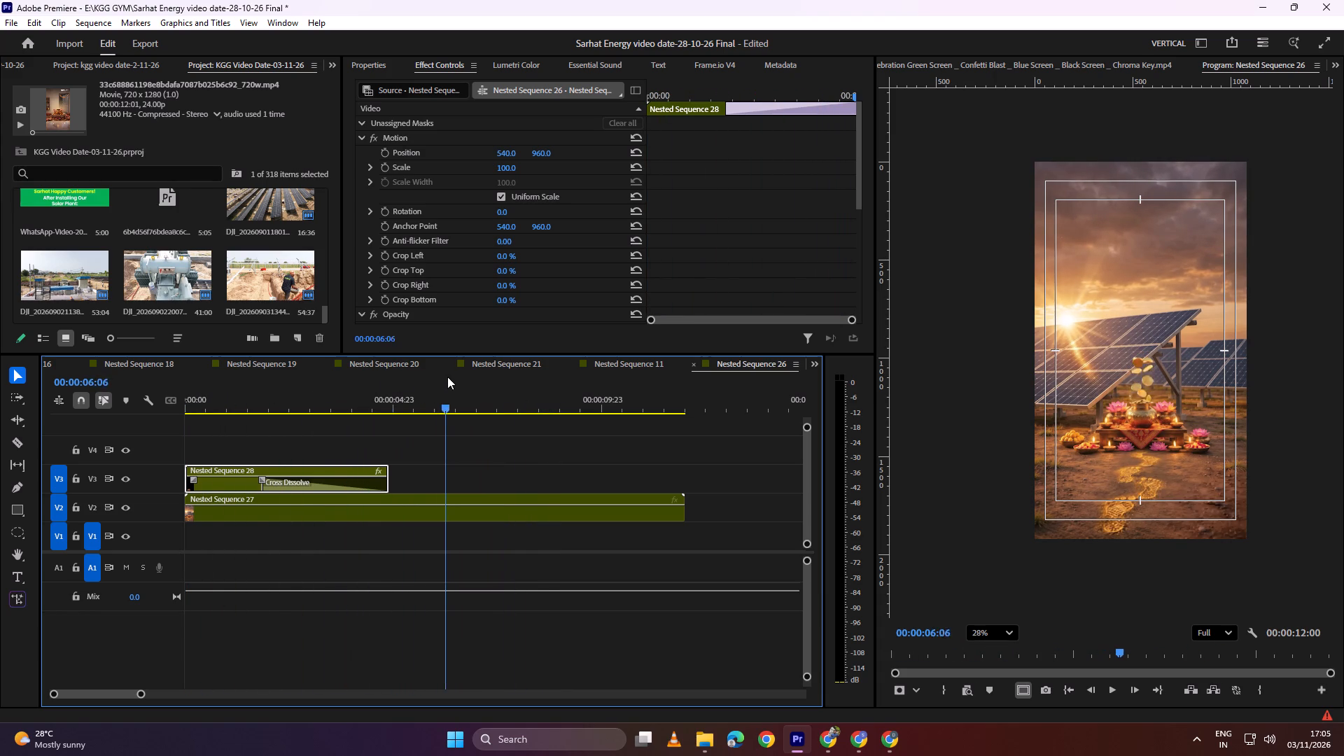
drag(447, 377, 288, 378)
key(space)
scroll(1167, 495, up, 3)
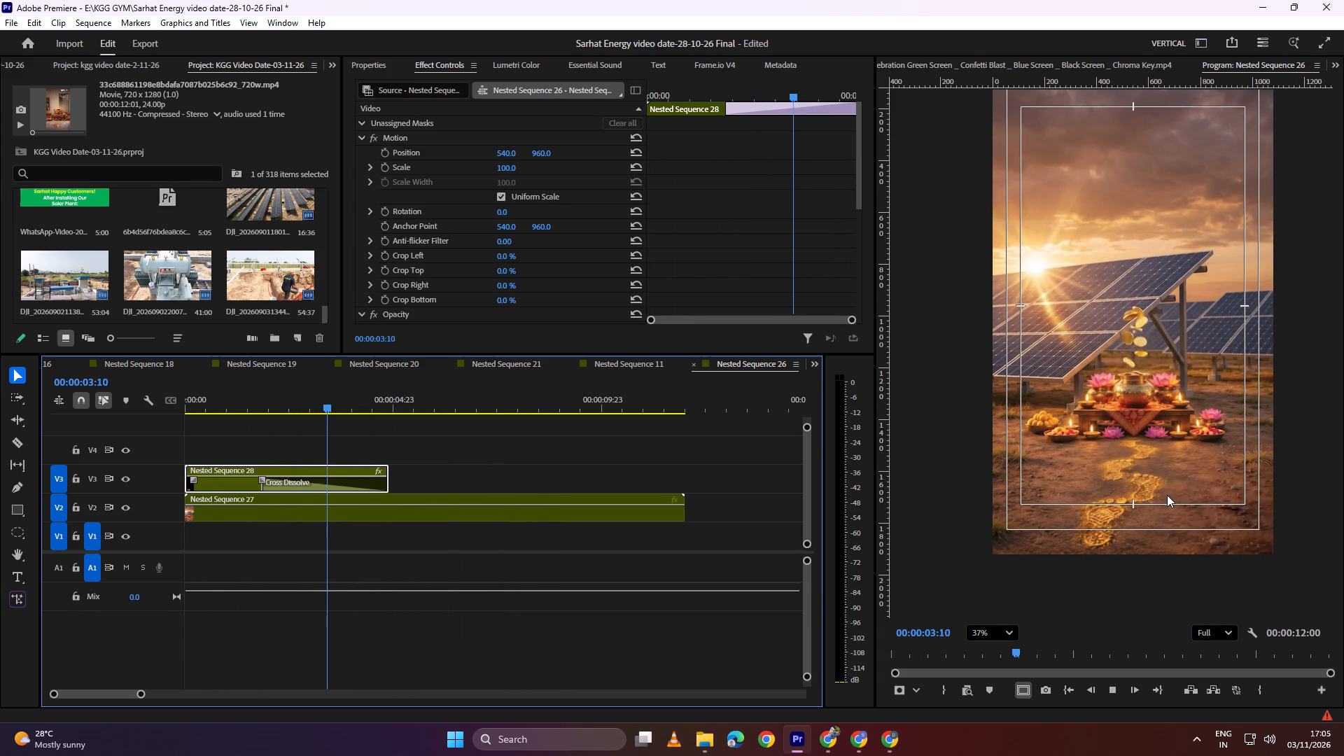
key(space)
drag(359, 400, 400, 398)
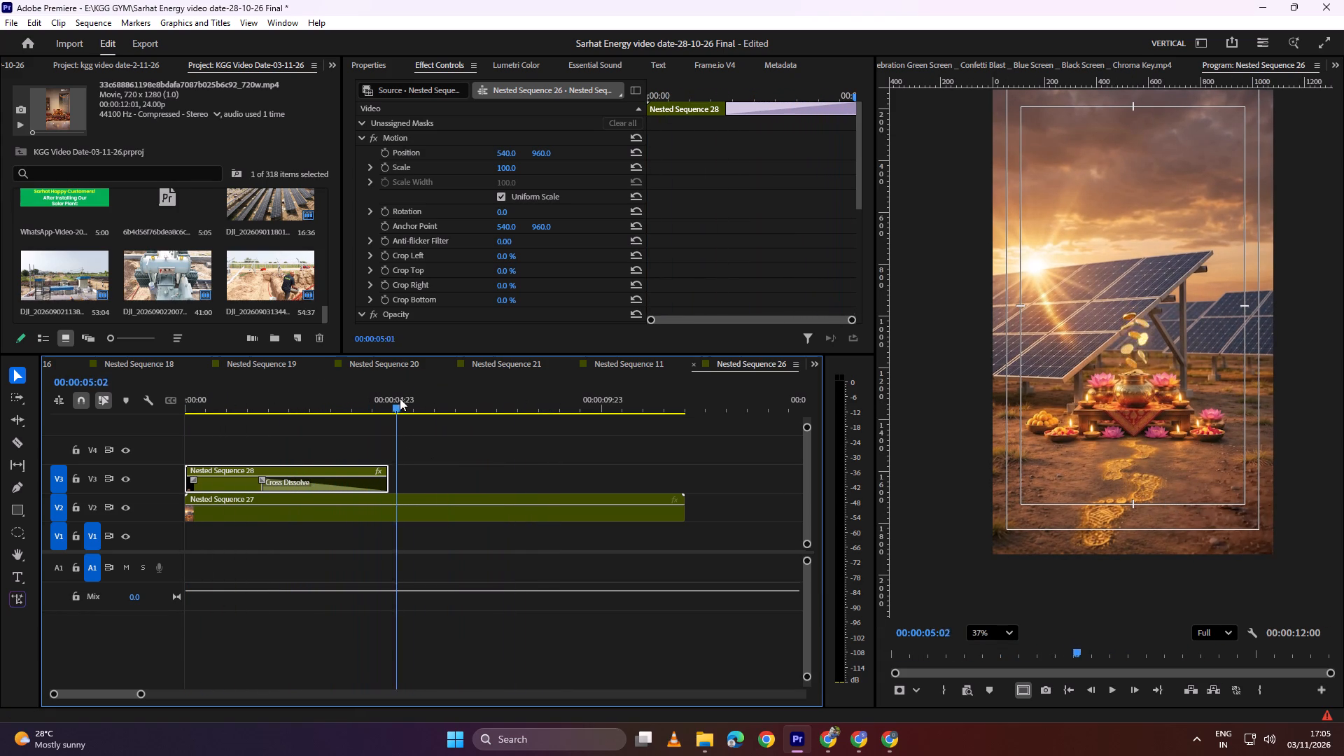
drag(400, 398, 506, 407)
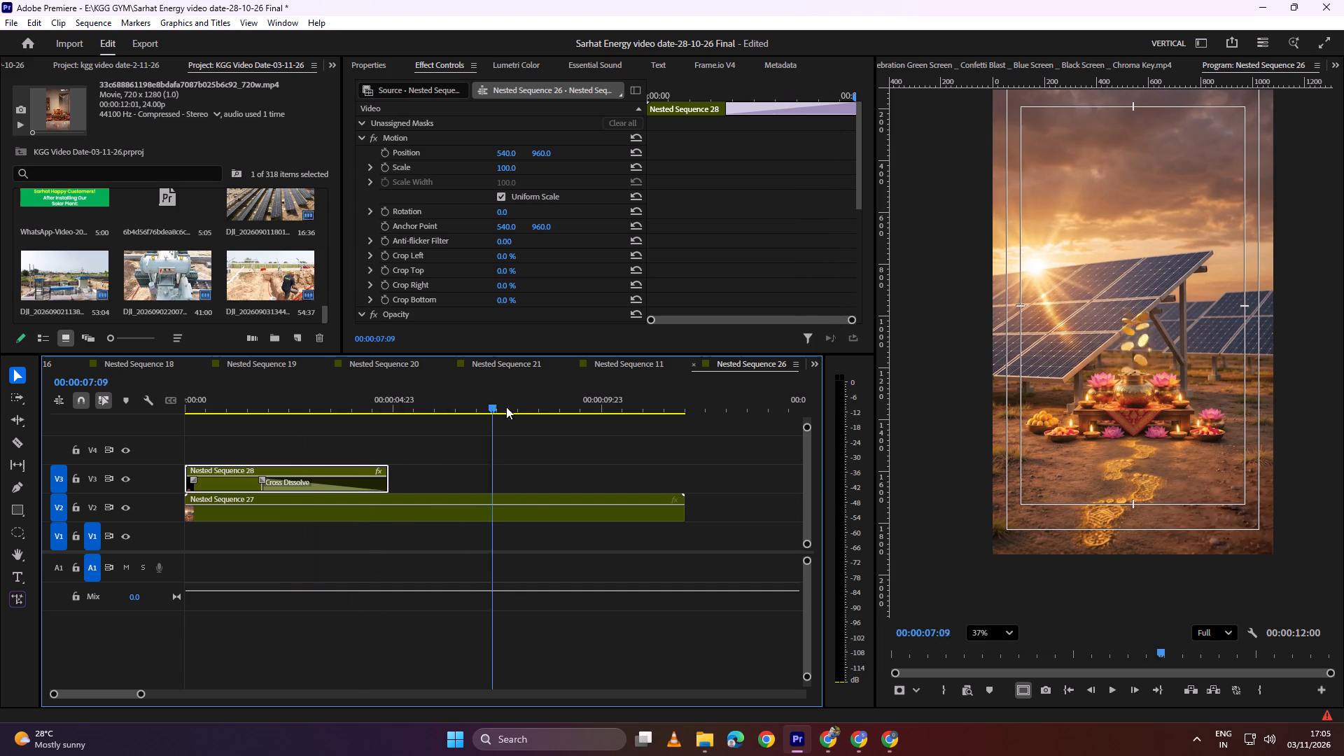
drag(506, 407, 541, 407)
scroll(1018, 401, down, 6)
drag(427, 401, 0, 456)
Look through the open sequences and bring up the timeline of Nested Sequence 11.
click(131, 360)
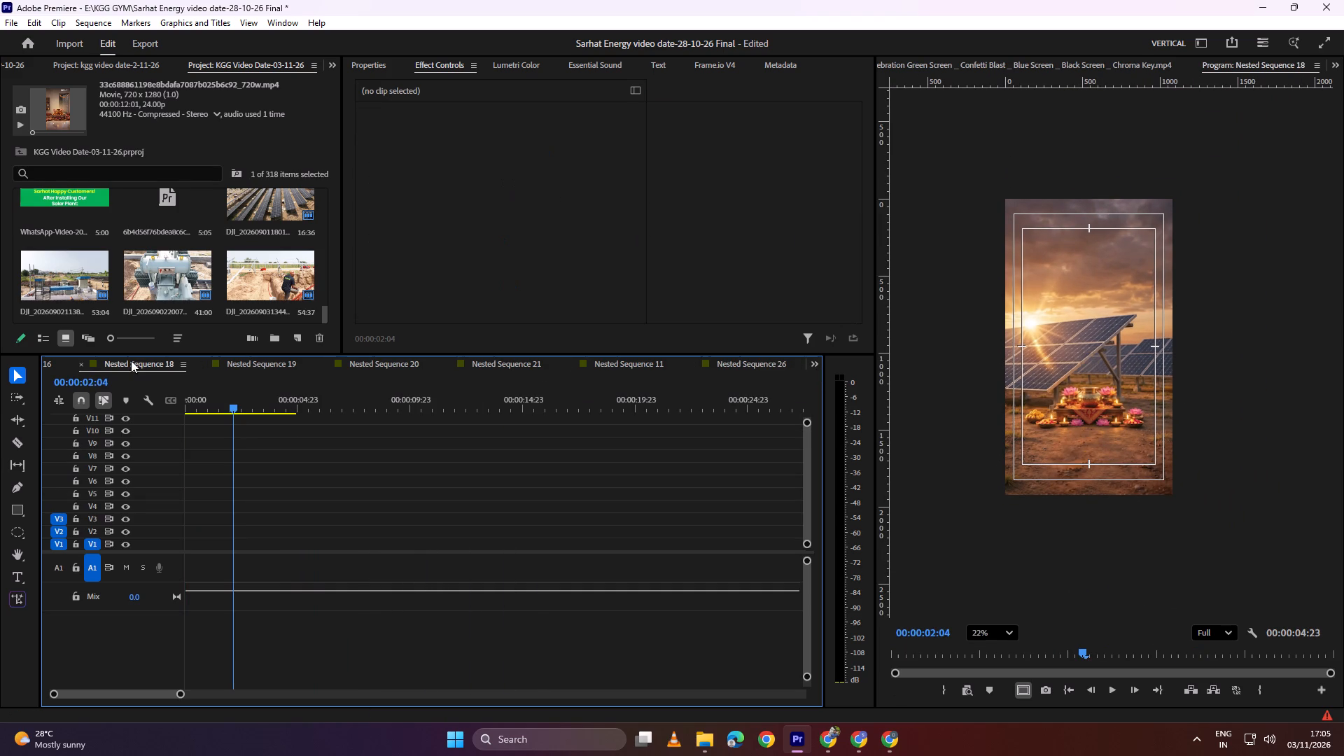
click(815, 365)
click(860, 386)
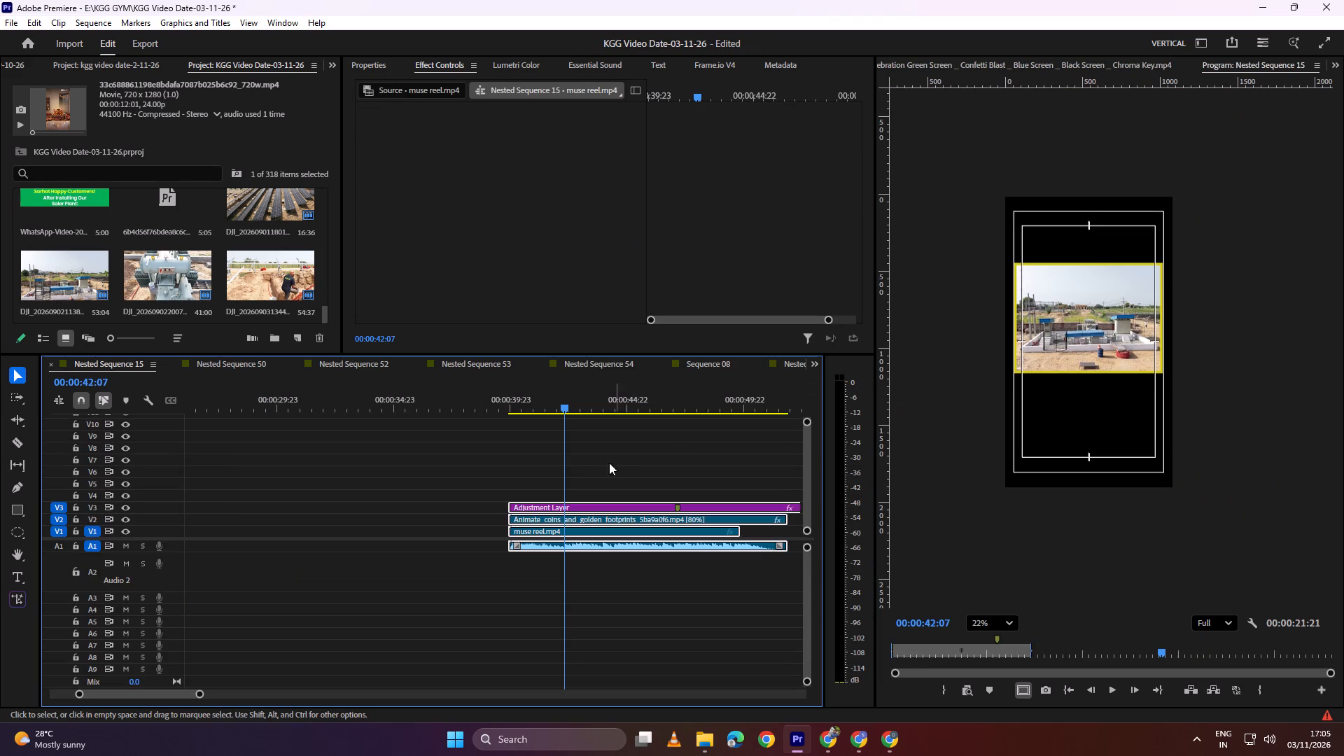
scroll(1119, 480, up, 7)
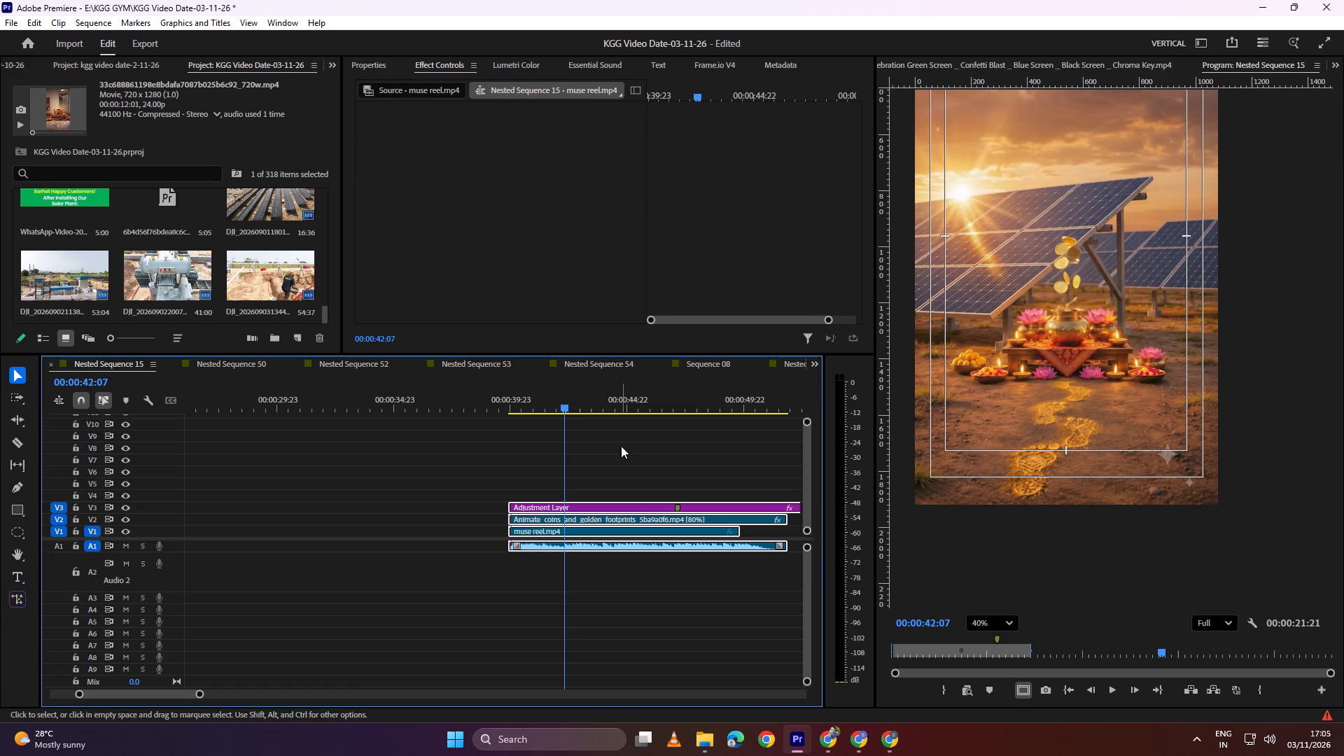
drag(596, 400, 552, 403)
click(241, 362)
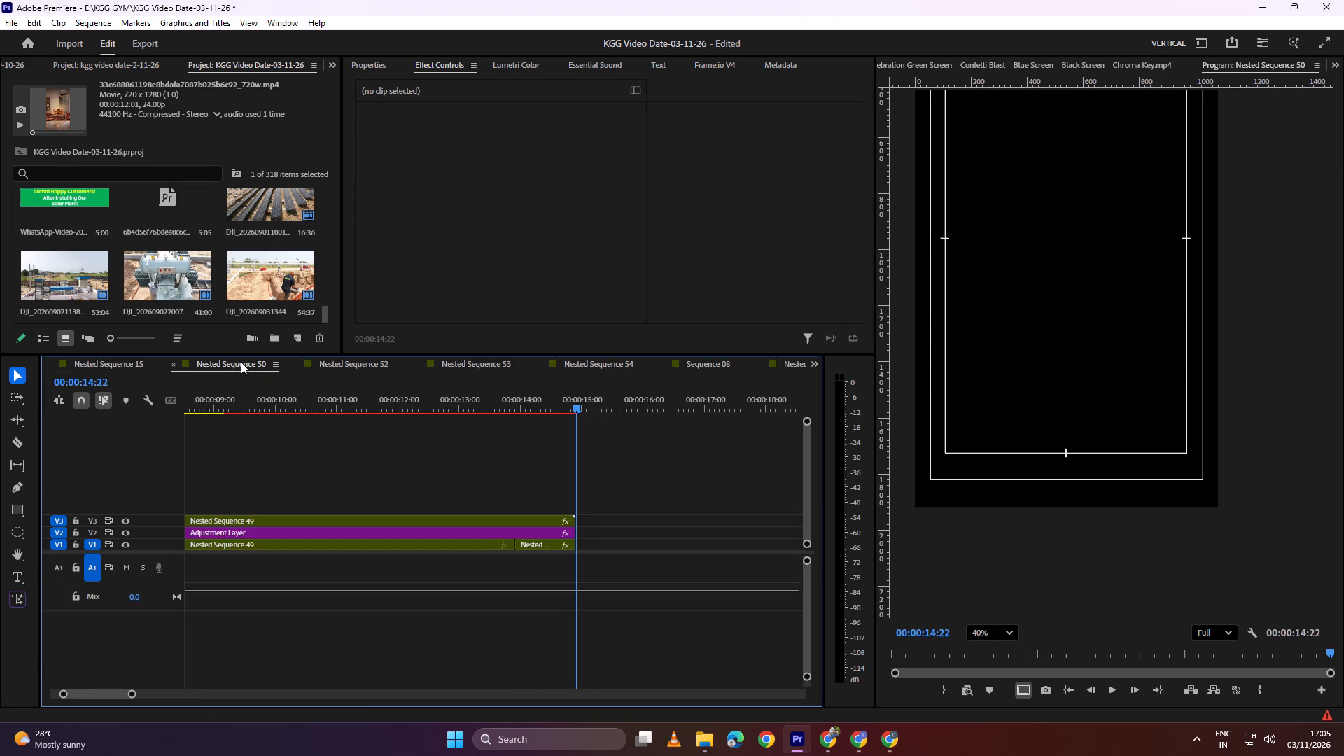
click(372, 367)
click(485, 367)
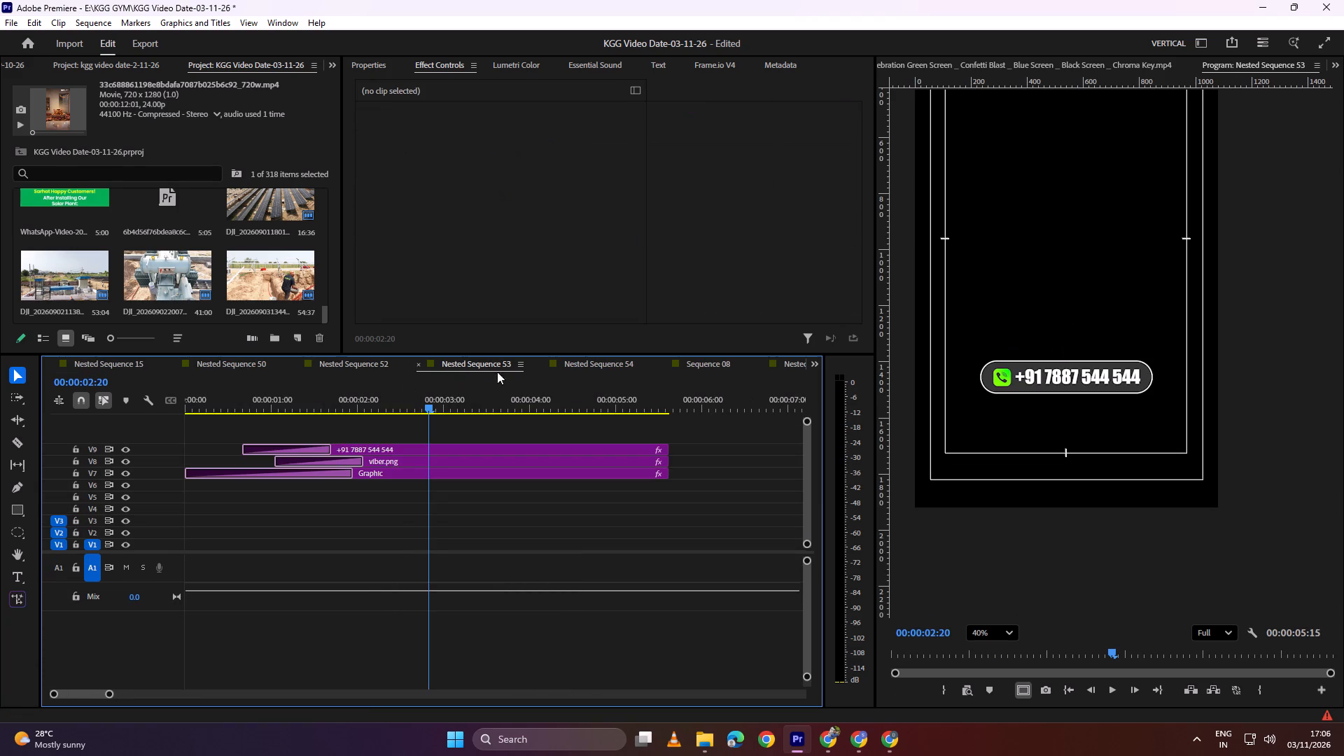
click(609, 368)
click(716, 366)
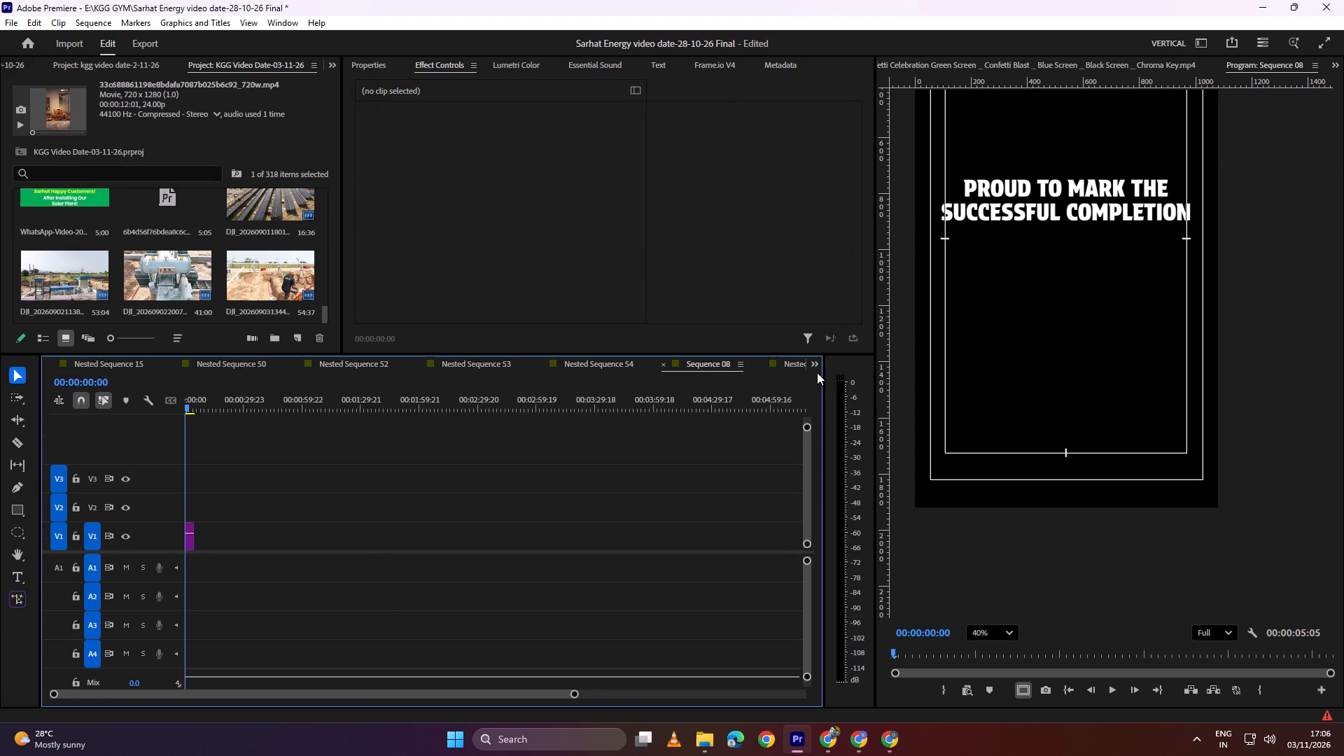
click(816, 368)
scroll(882, 621, down, 4)
click(882, 659)
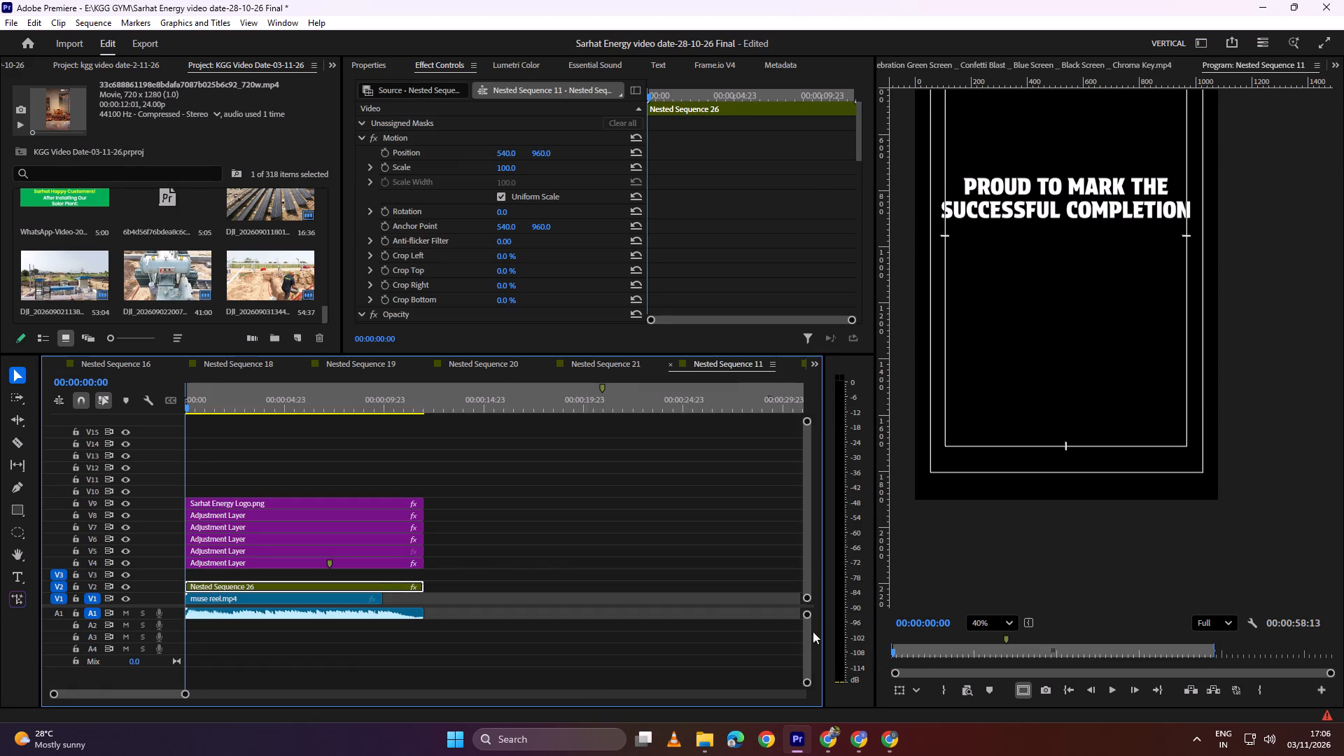
Play Nested Sequence 11 twice from the start, checking the coin trail reveal together with the logo and music.
scroll(488, 535, down, 4)
drag(256, 398, 177, 412)
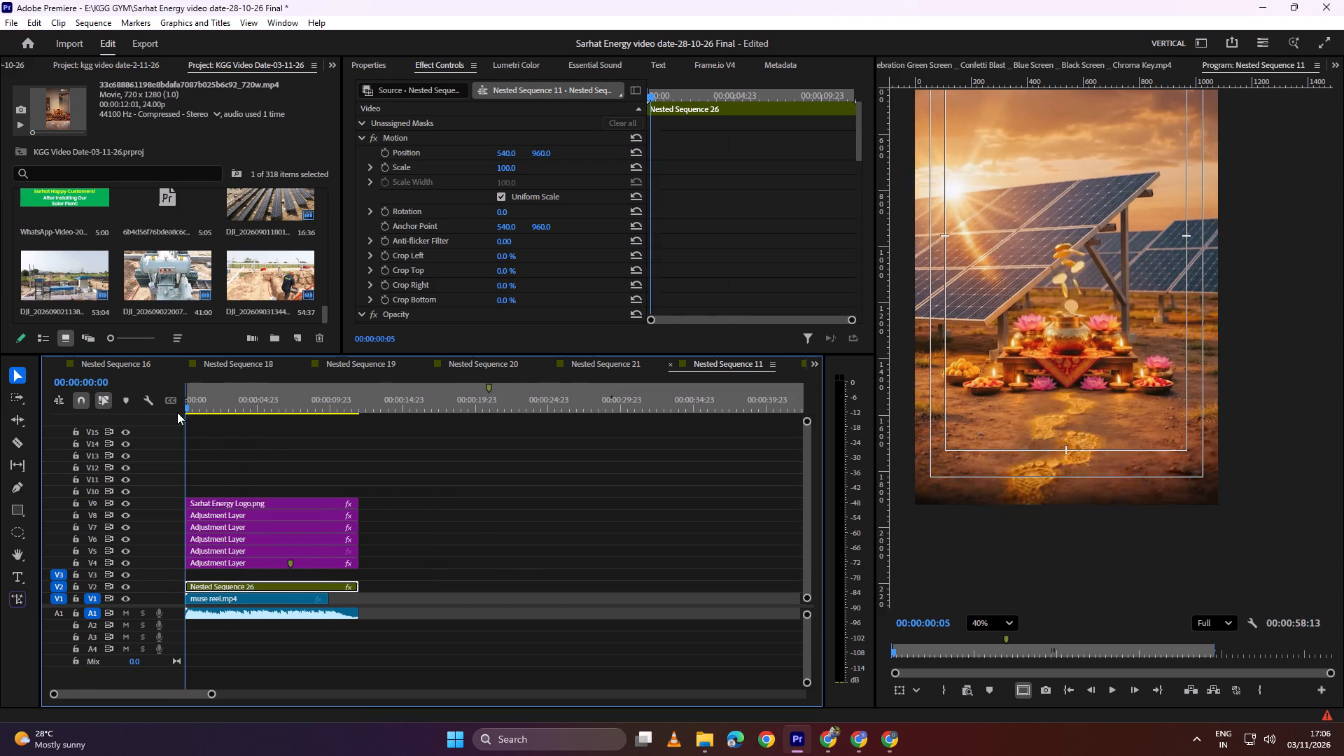
drag(177, 412, 135, 416)
key(space)
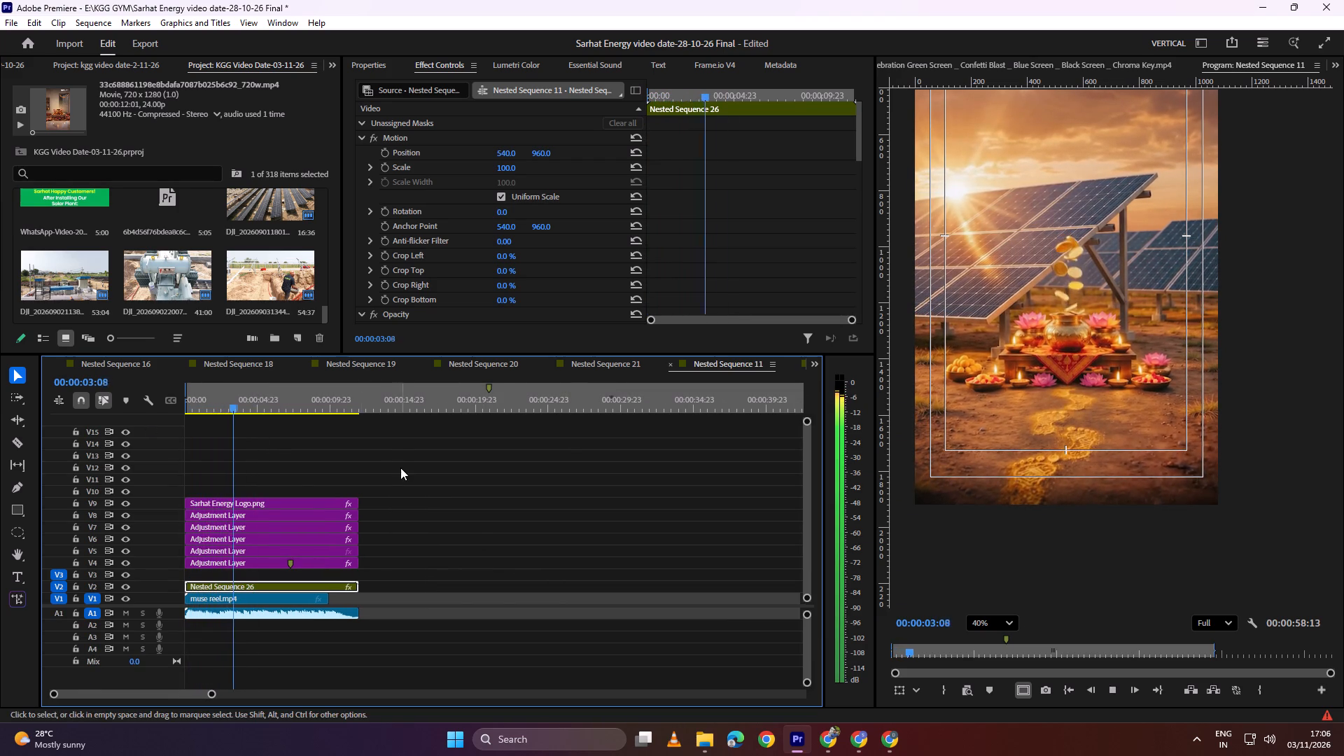
key(space)
middle_drag(1070, 406, 1078, 467)
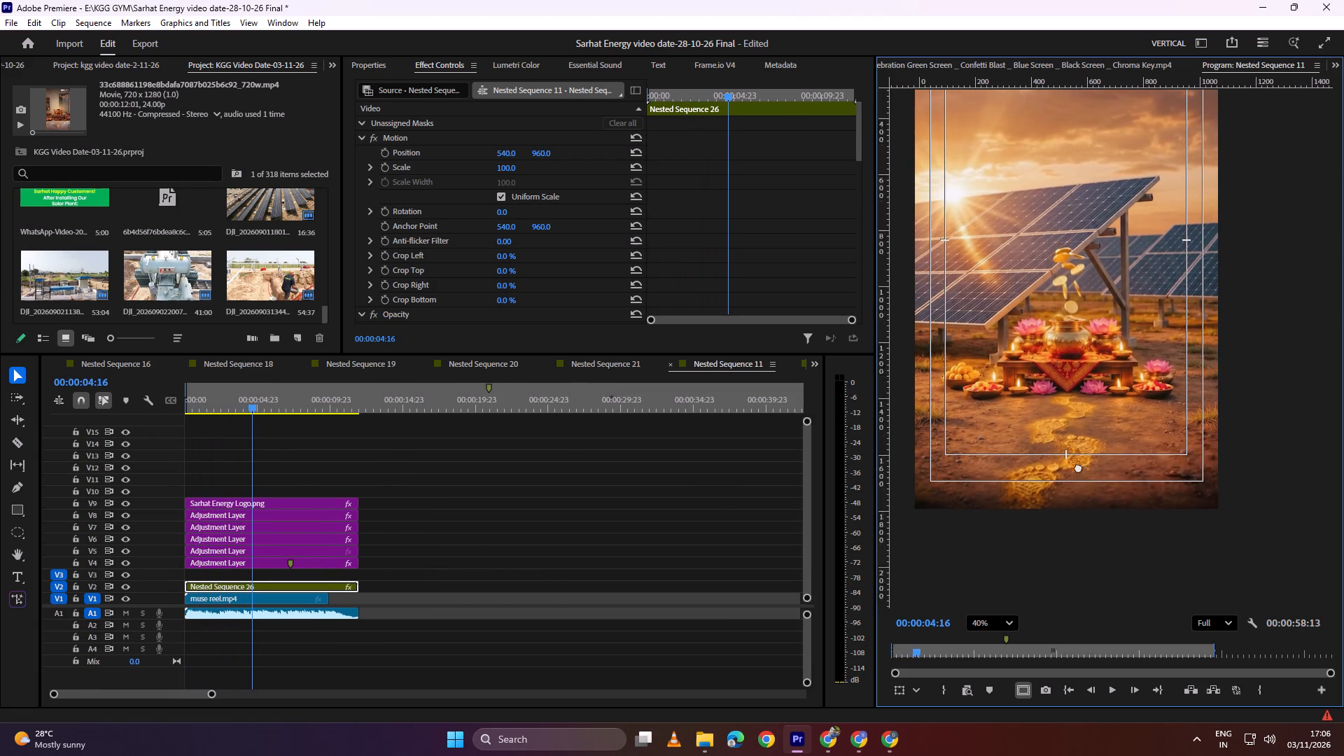
middle_drag(1078, 467, 1084, 494)
scroll(1084, 494, down, 3)
drag(247, 407, 120, 420)
key(space)
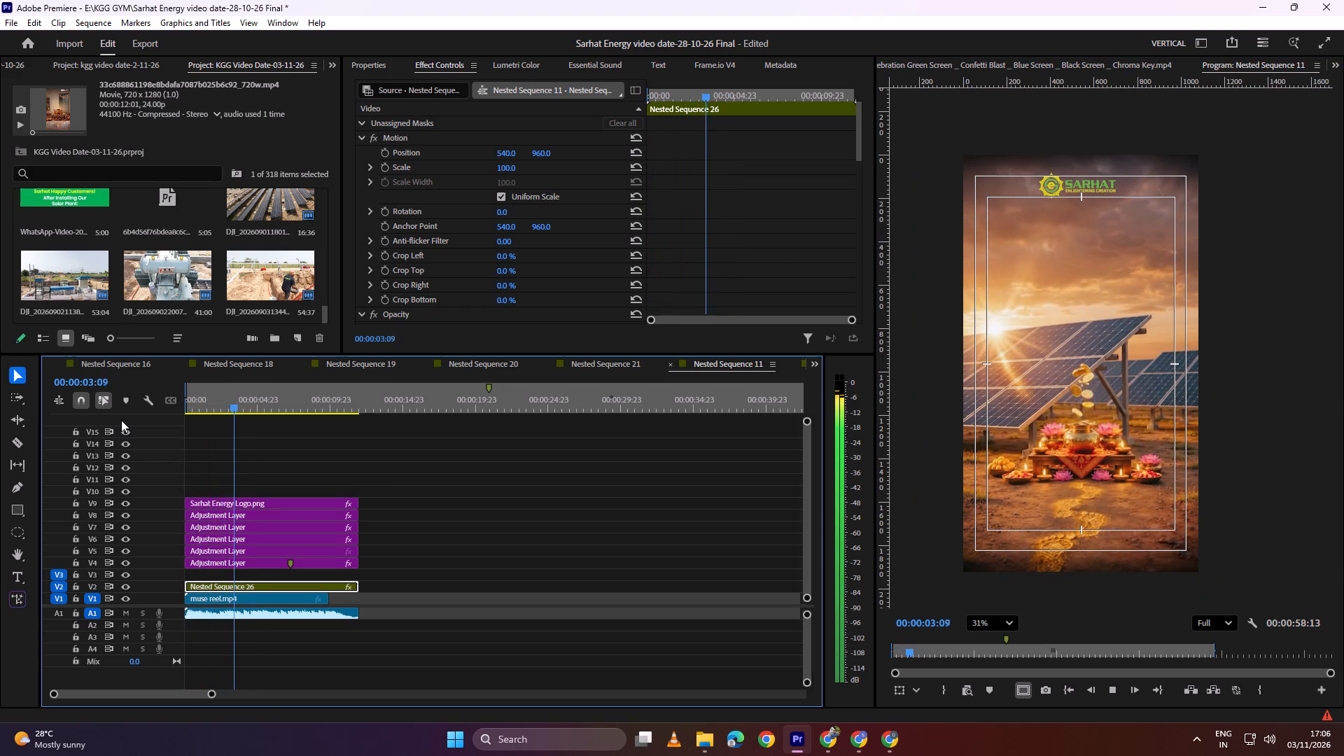
key(space)
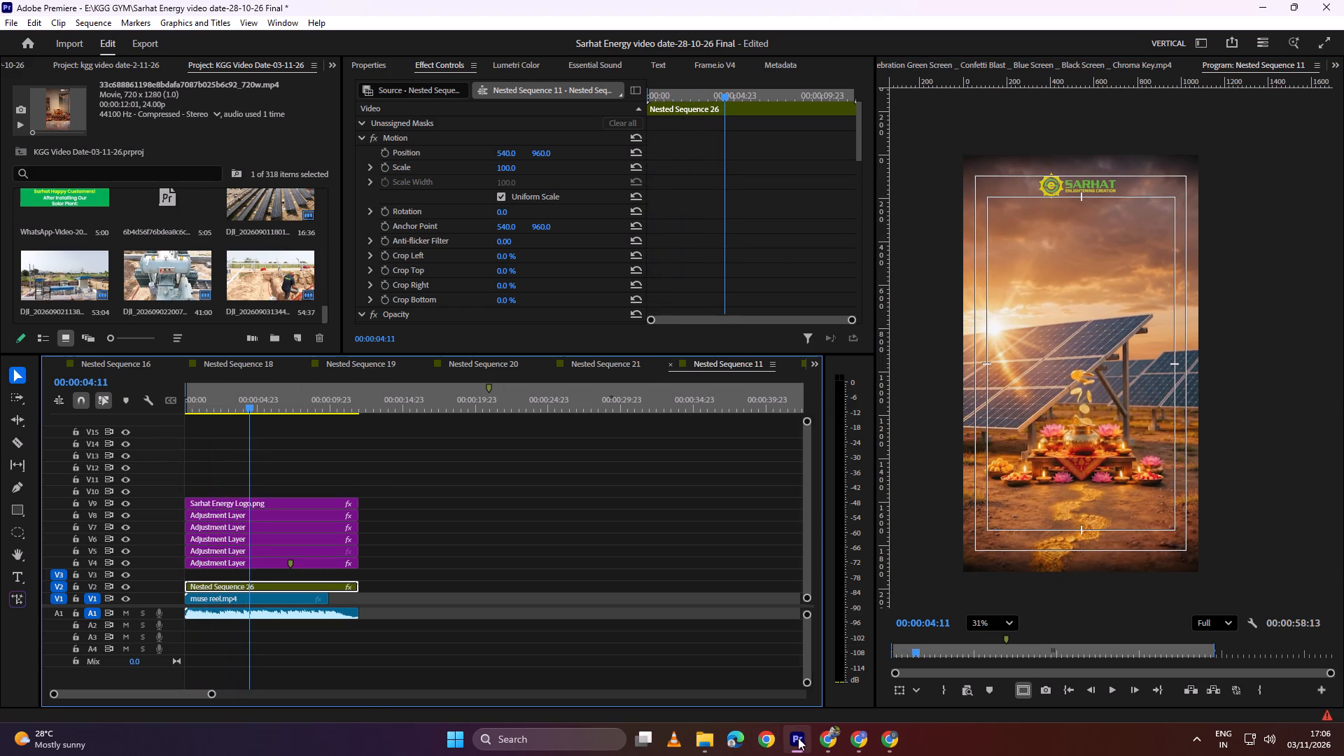
Switch to YouTube in Chrome and search for "golden dust", refining the search to "golden dust overlay".
click(831, 737)
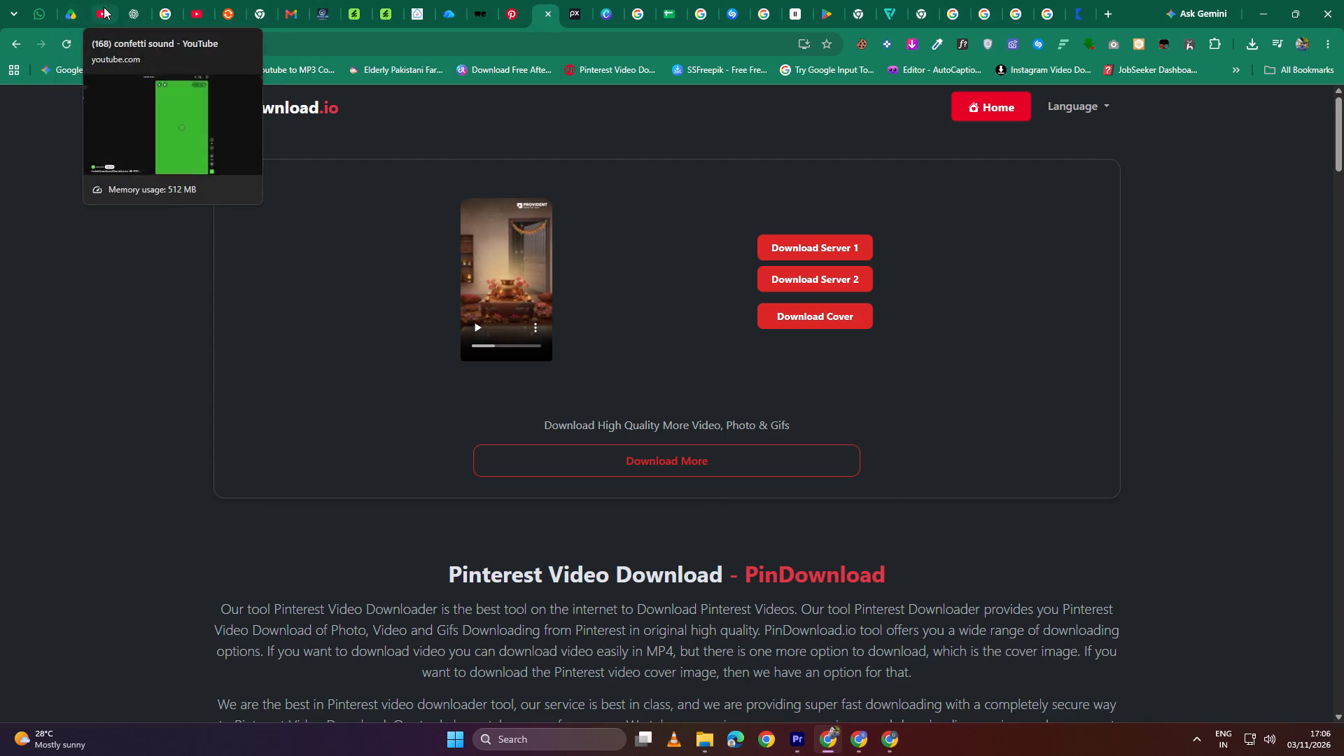
click(104, 7)
click(559, 93)
drag(578, 101, 381, 104)
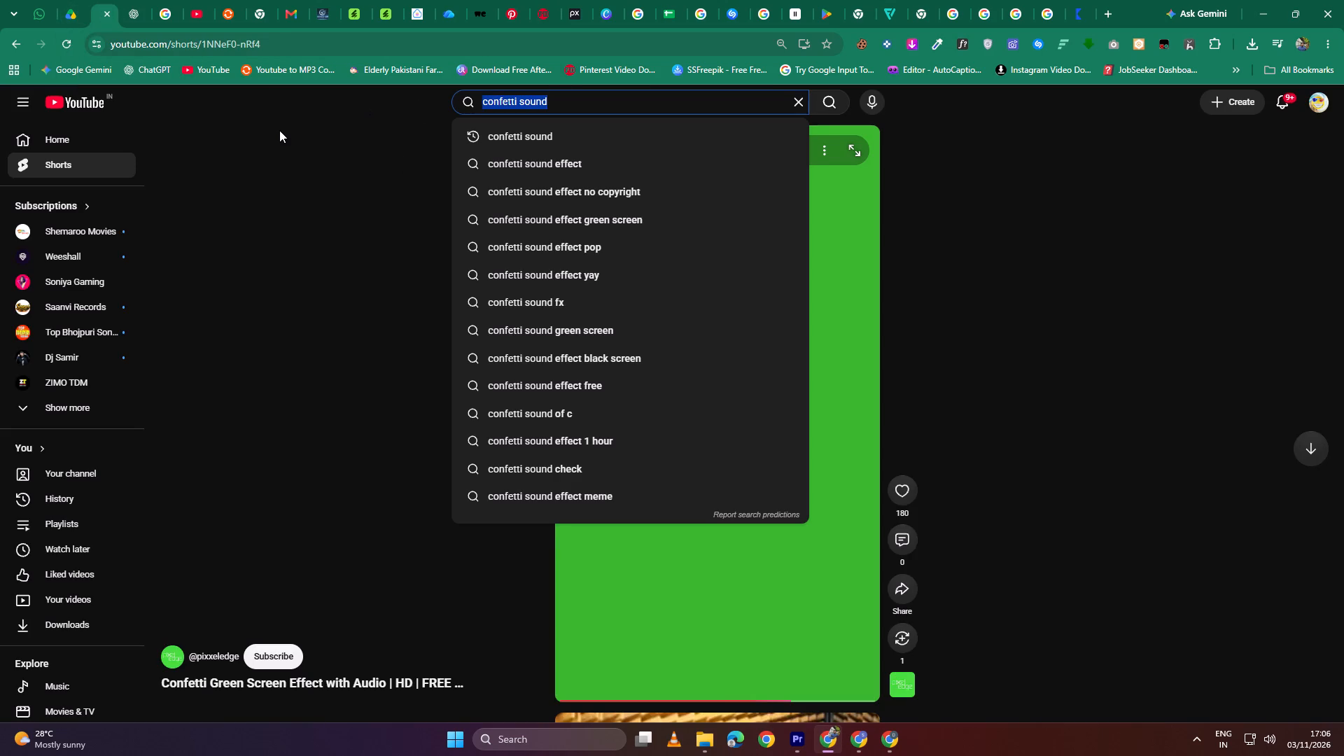
text(golden)
key(space)
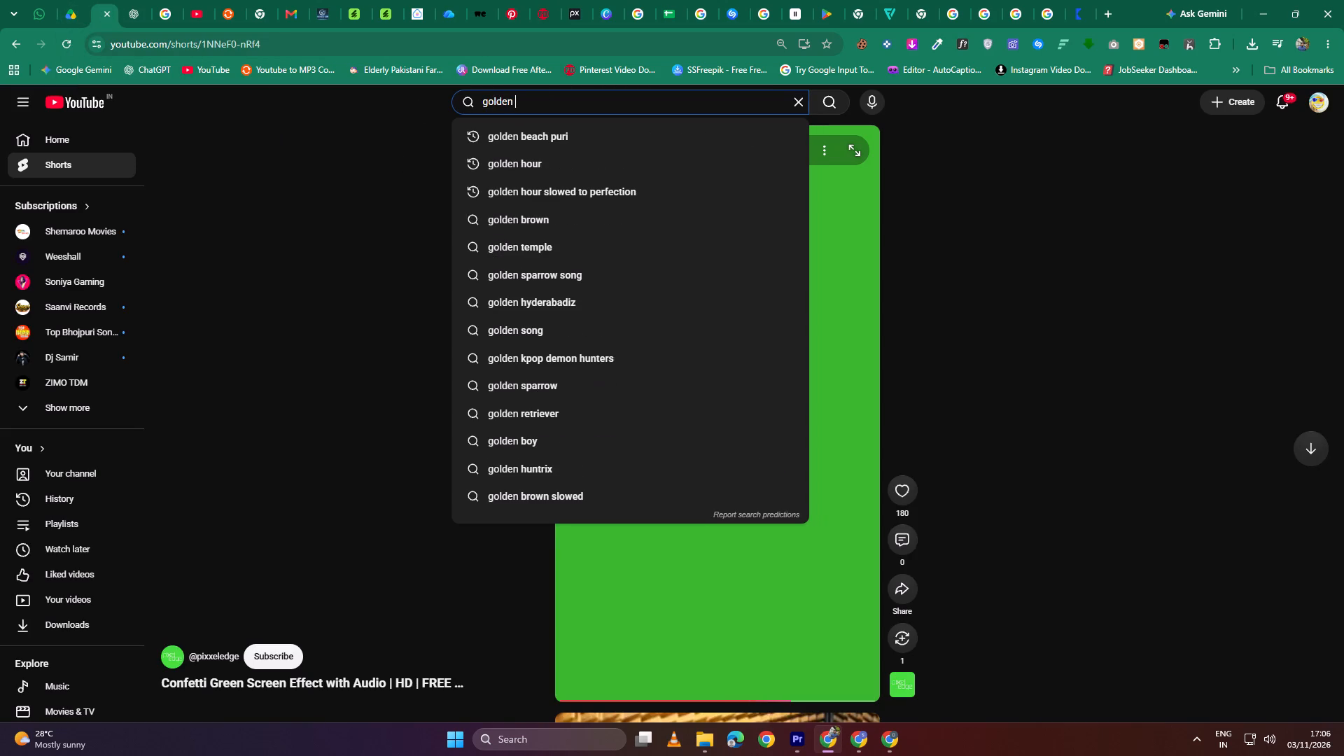
text(dust)
key(space)
key(Return)
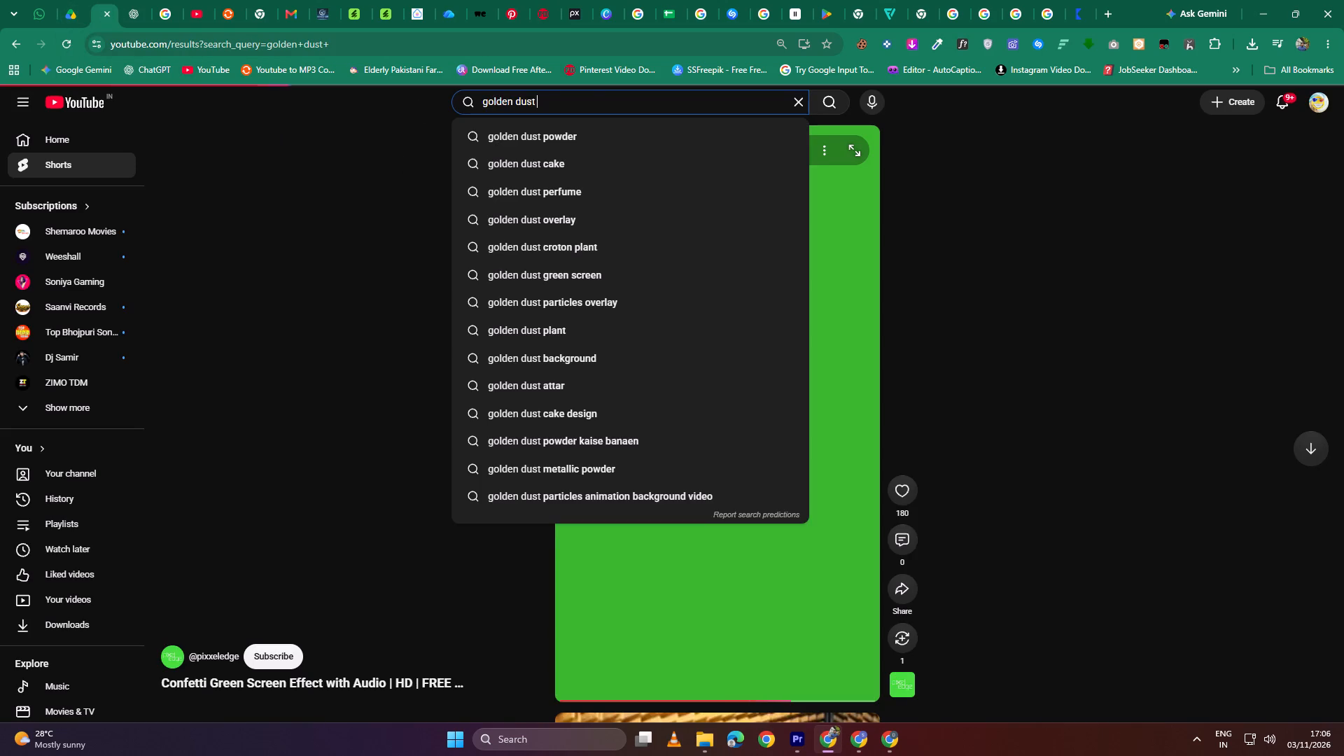
click(556, 106)
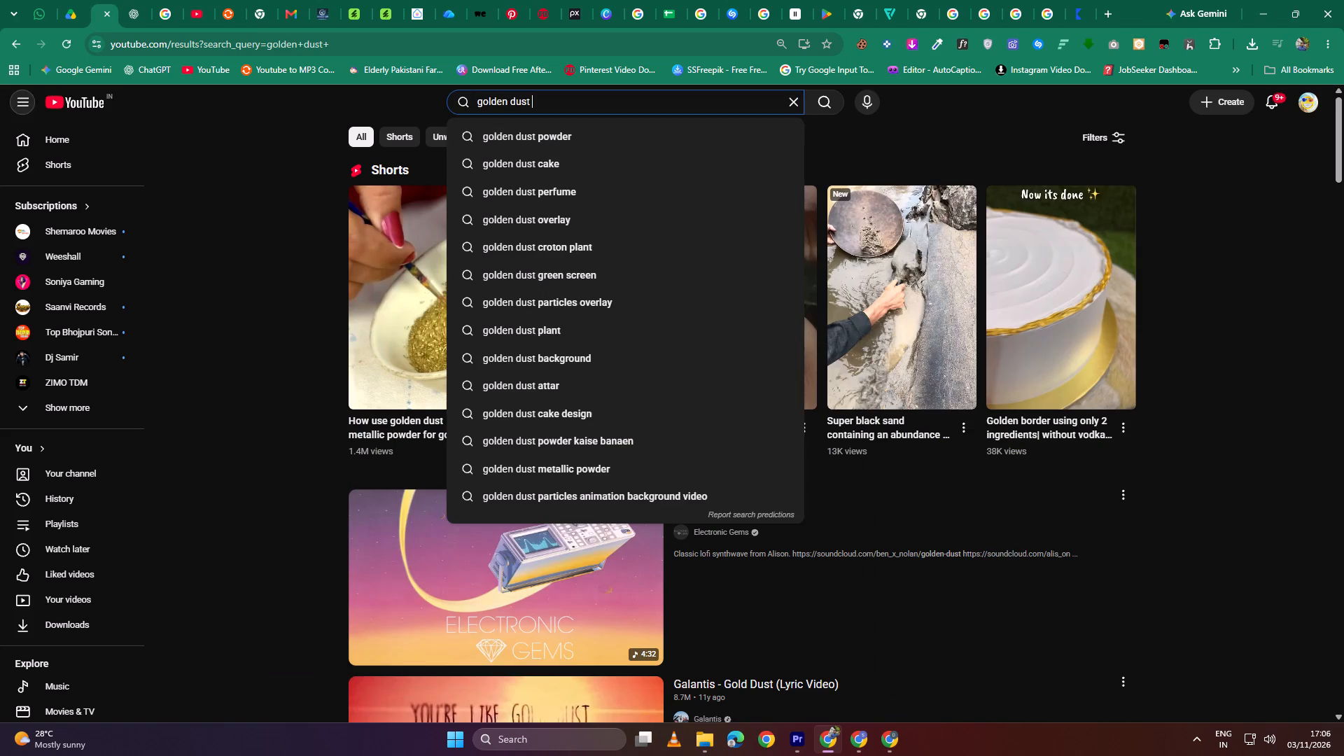
key(space)
text(overlay)
key(Return)
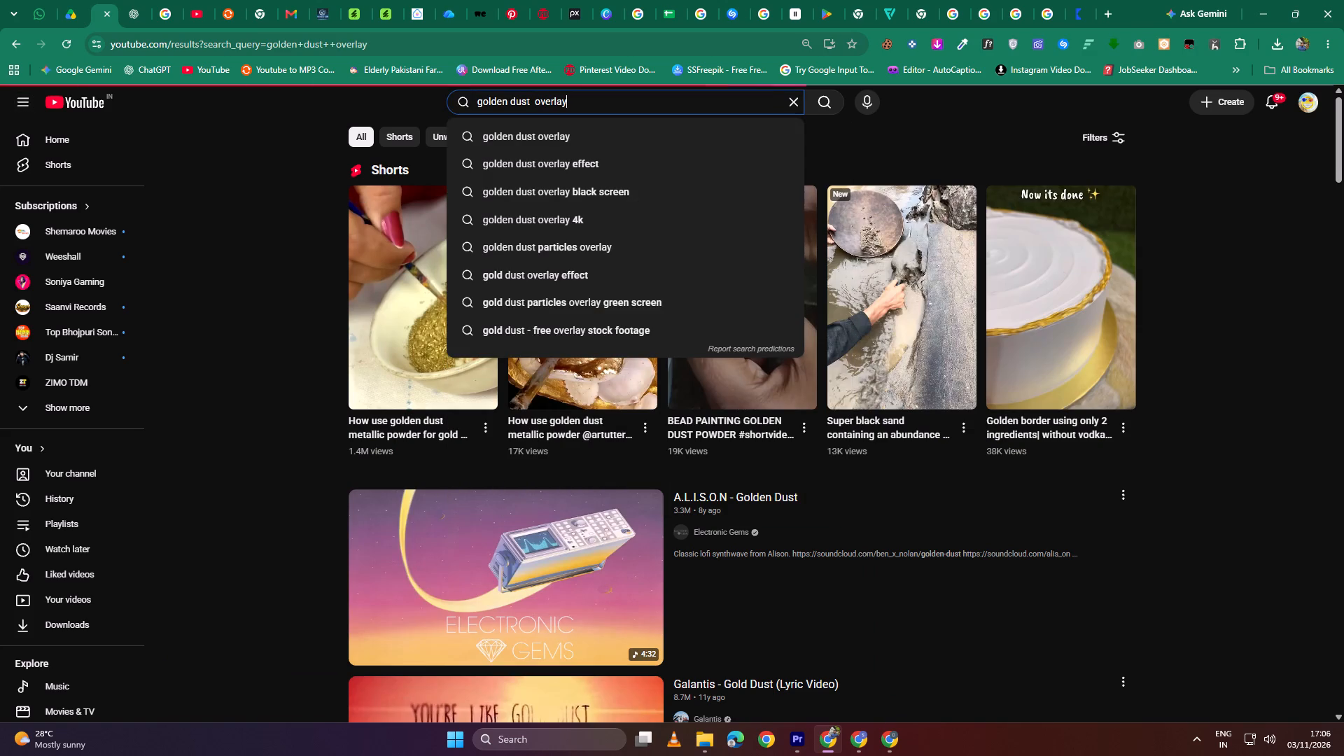
Browse the search results and preview the video "Golden Dust Particles Animation Background video | 4K Gold Dust".
scroll(538, 259, down, 4)
scroll(535, 292, up, 1)
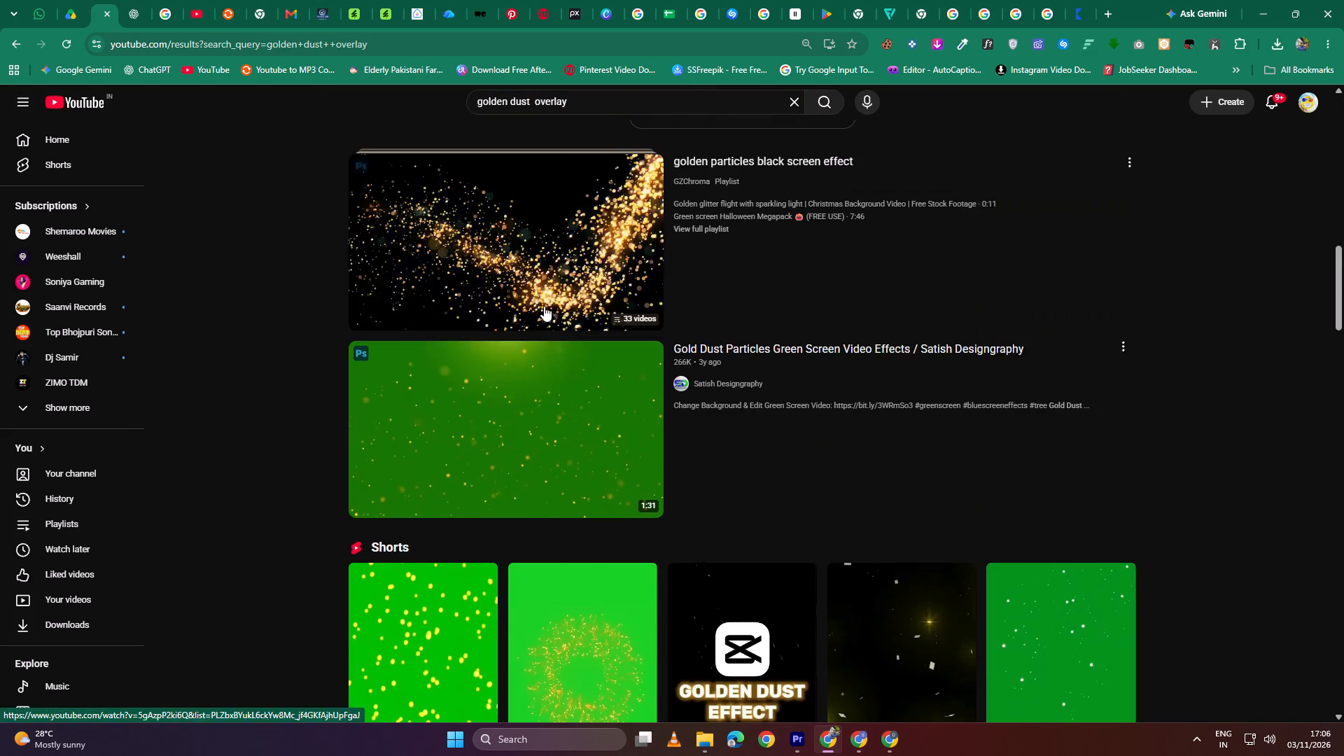
scroll(550, 308, down, 1)
scroll(551, 309, up, 1)
scroll(870, 423, down, 1)
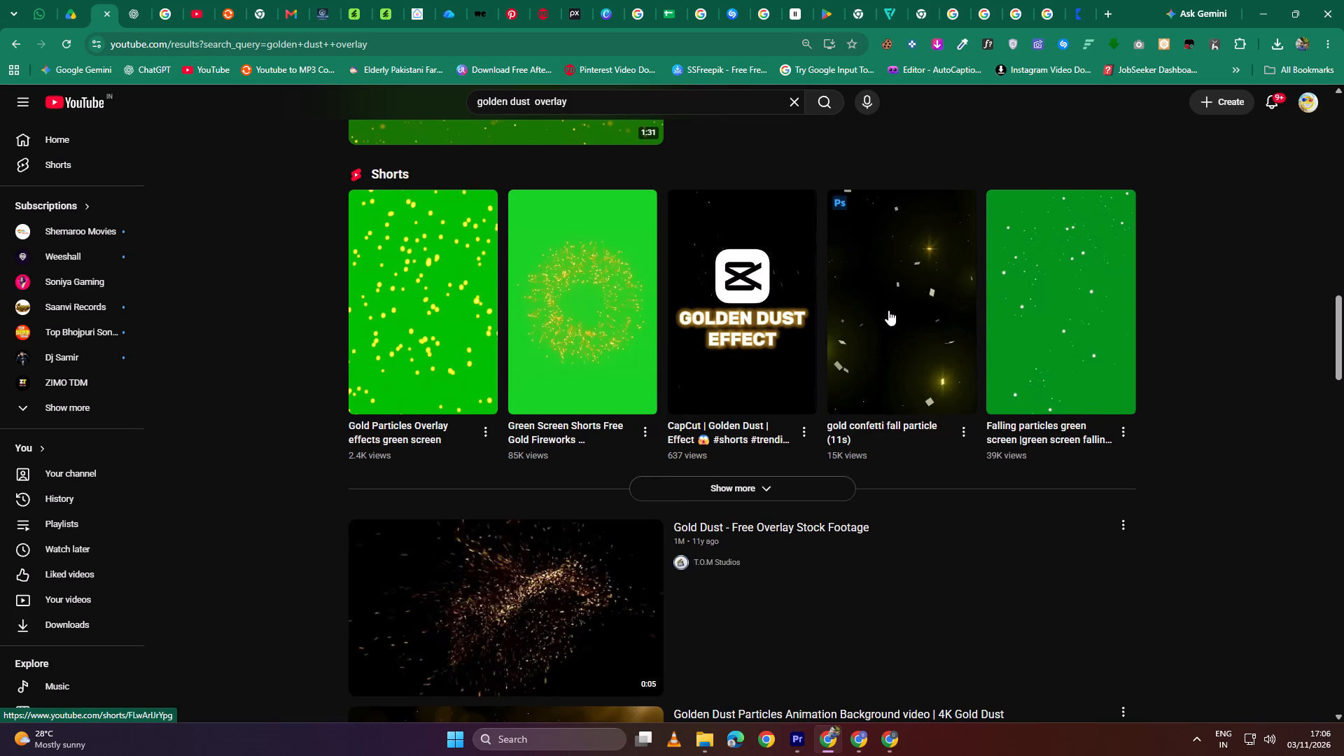
scroll(492, 449, down, 1)
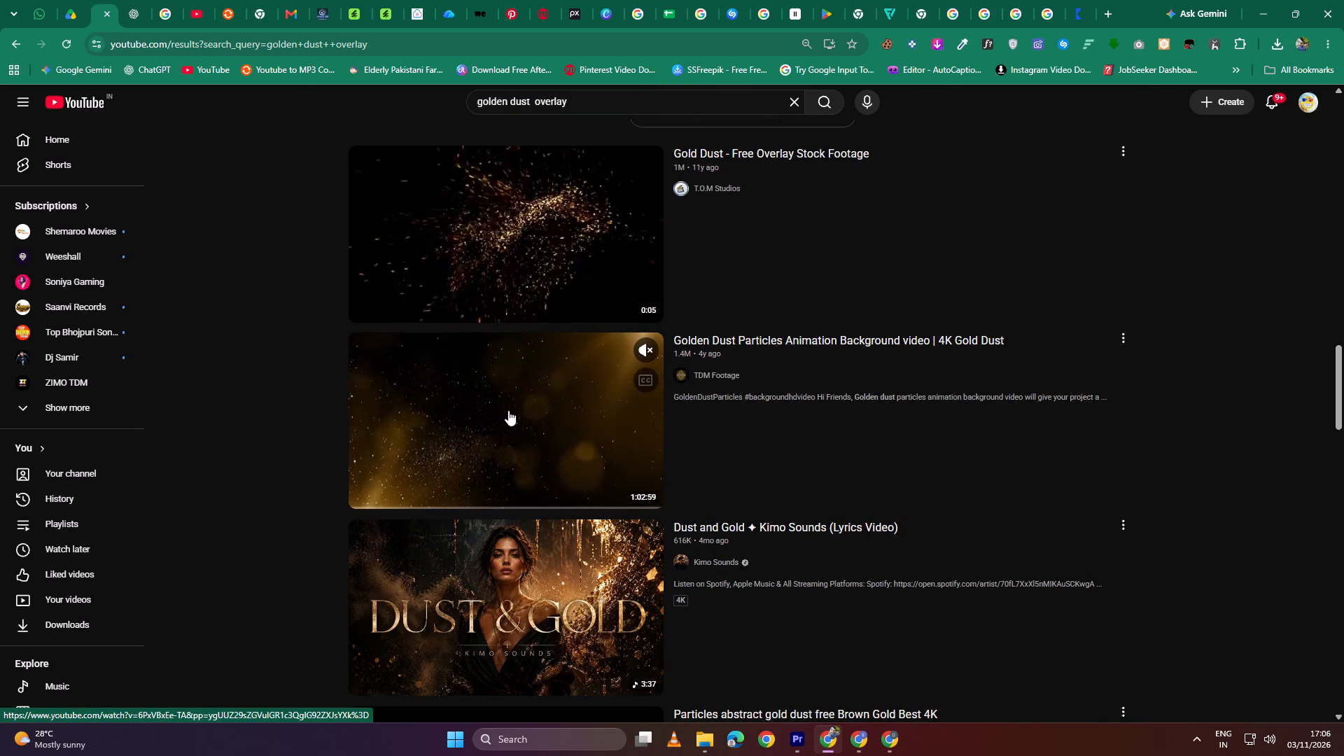
click(508, 410)
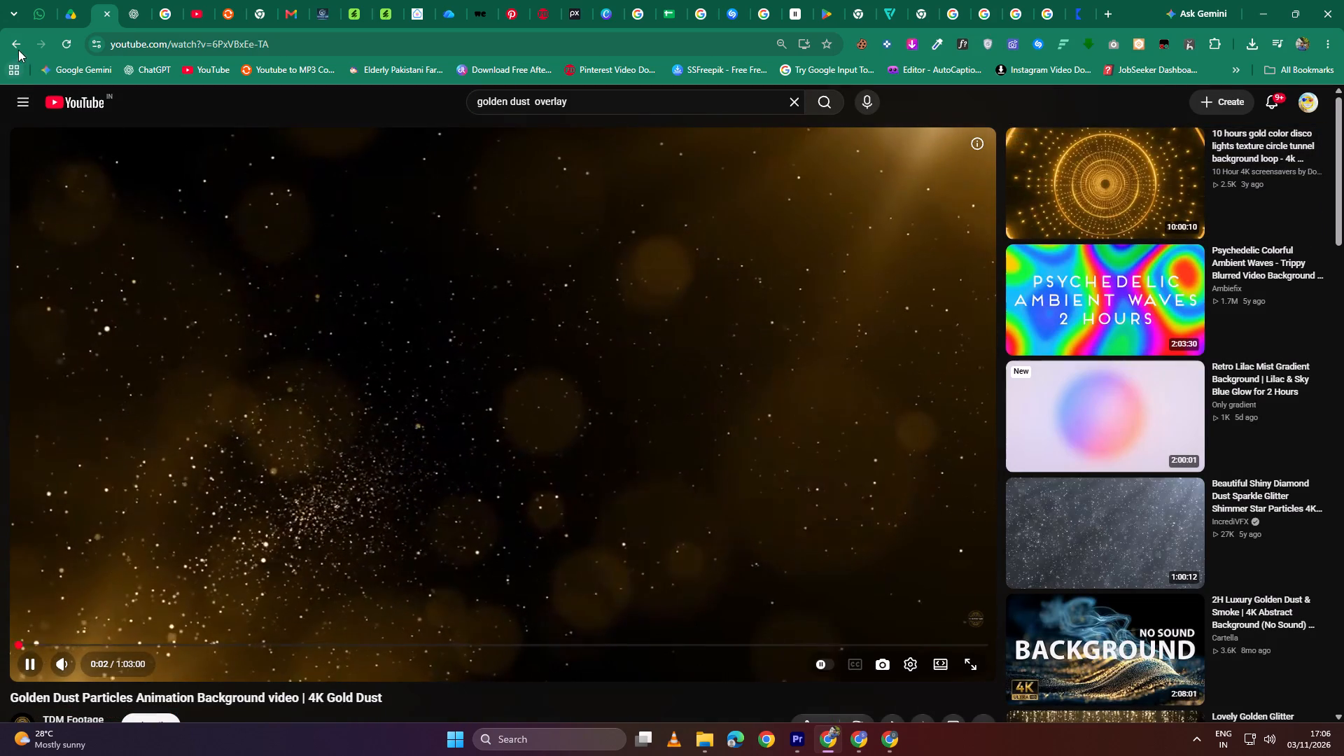
click(18, 45)
Return to the "golden dust overlay" results and look down the whole list for suitable gold particle footage.
scroll(610, 445, down, 2)
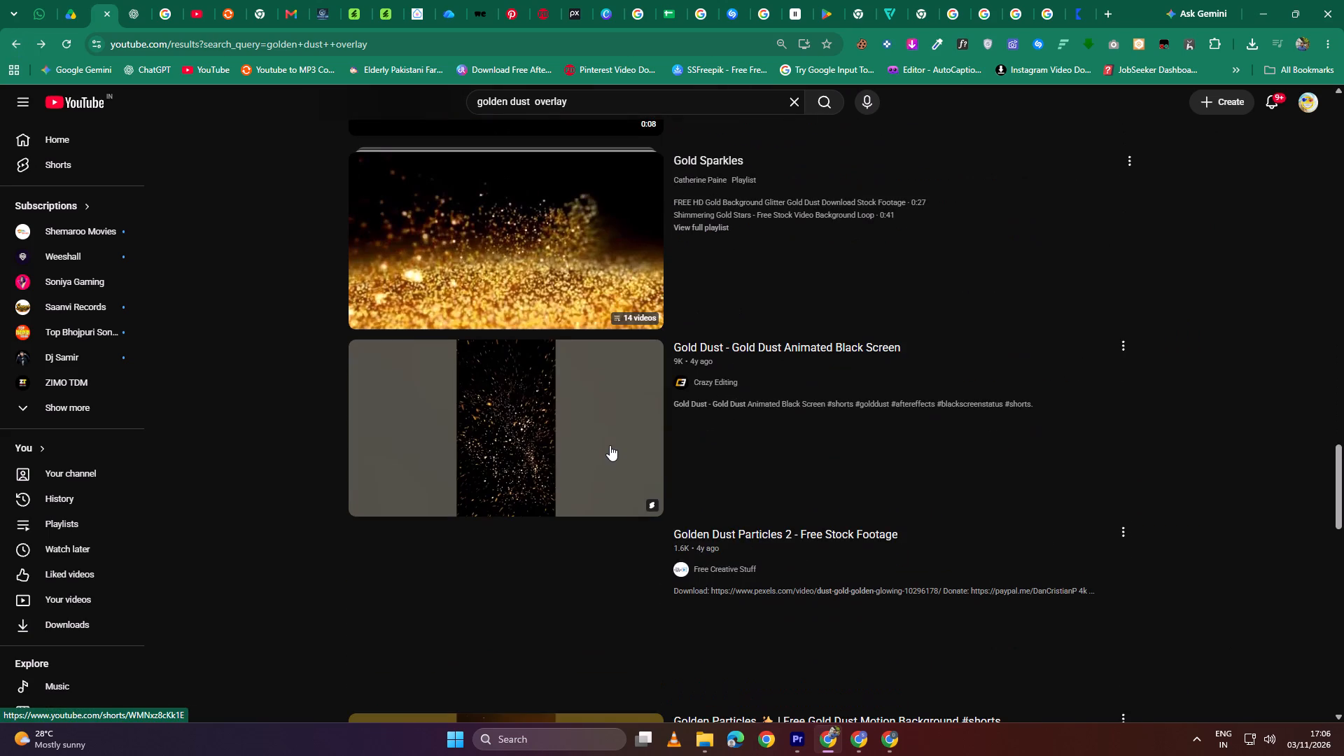
scroll(565, 477, down, 1)
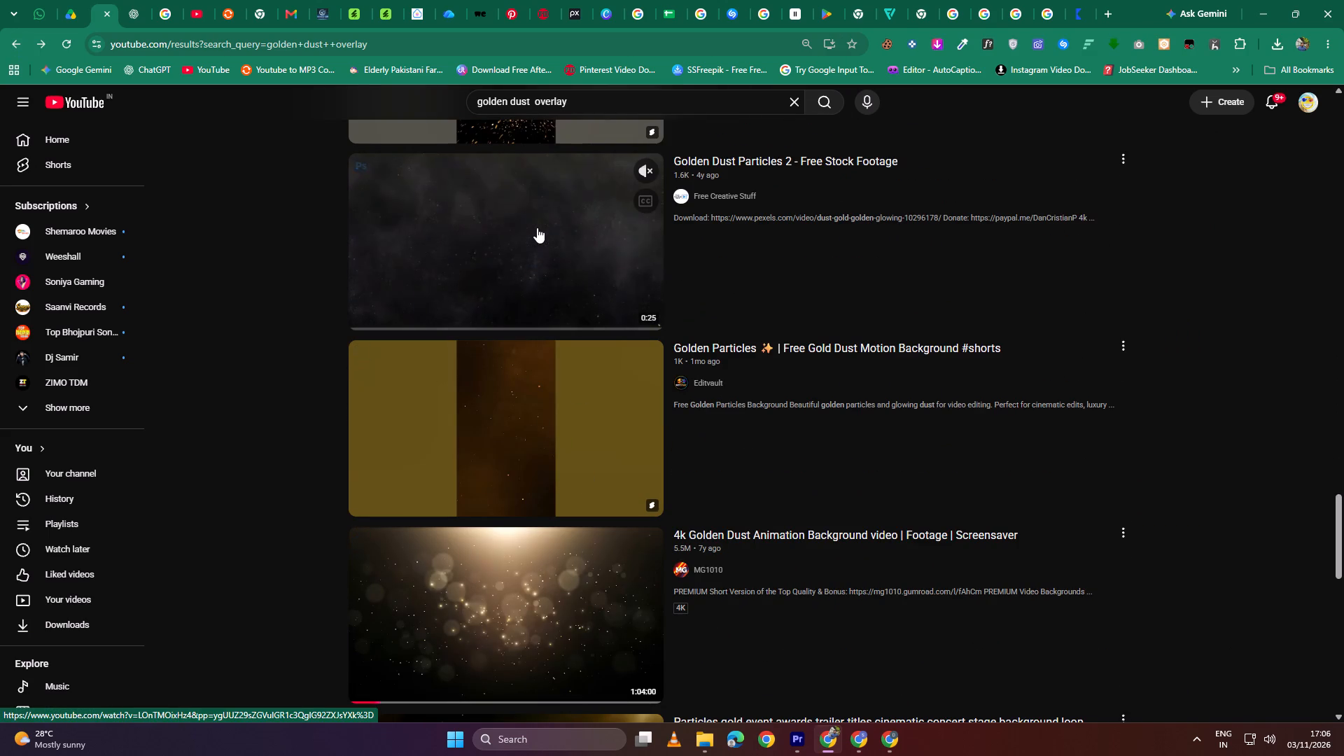
scroll(547, 419, down, 1)
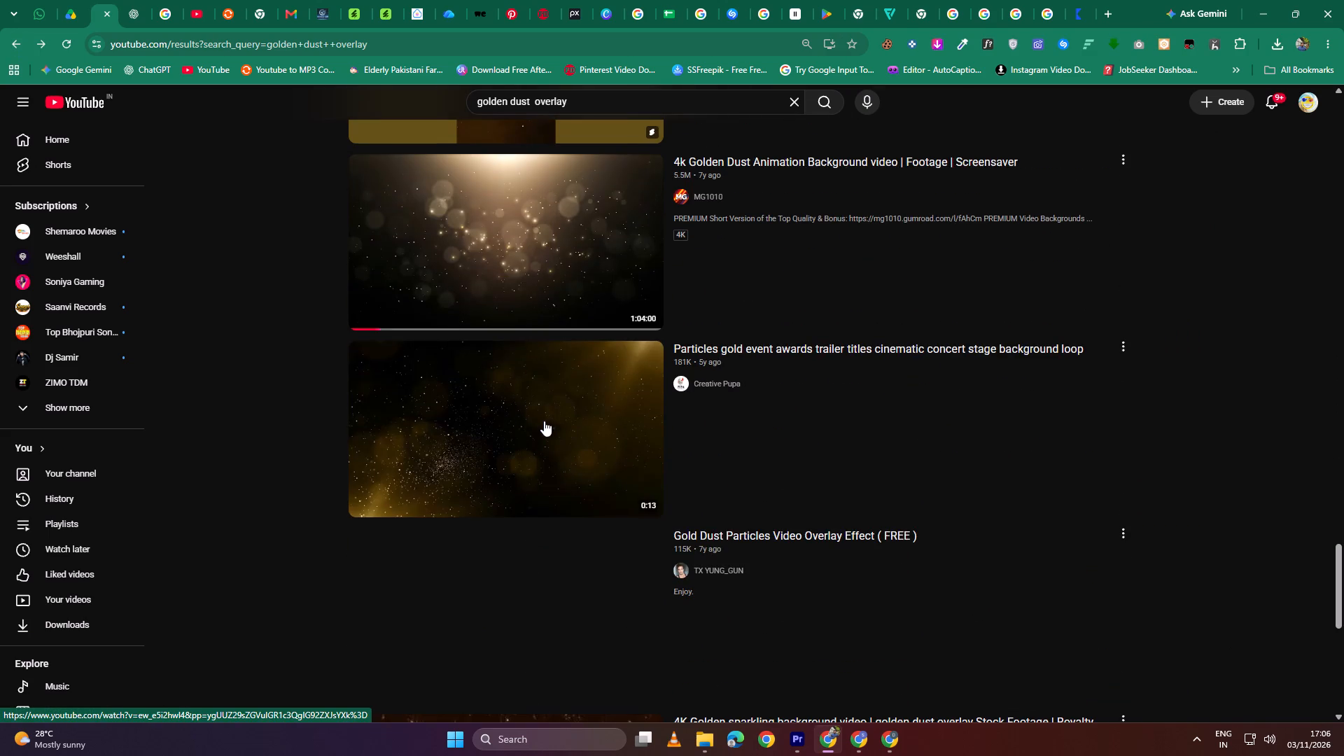
scroll(536, 425, down, 2)
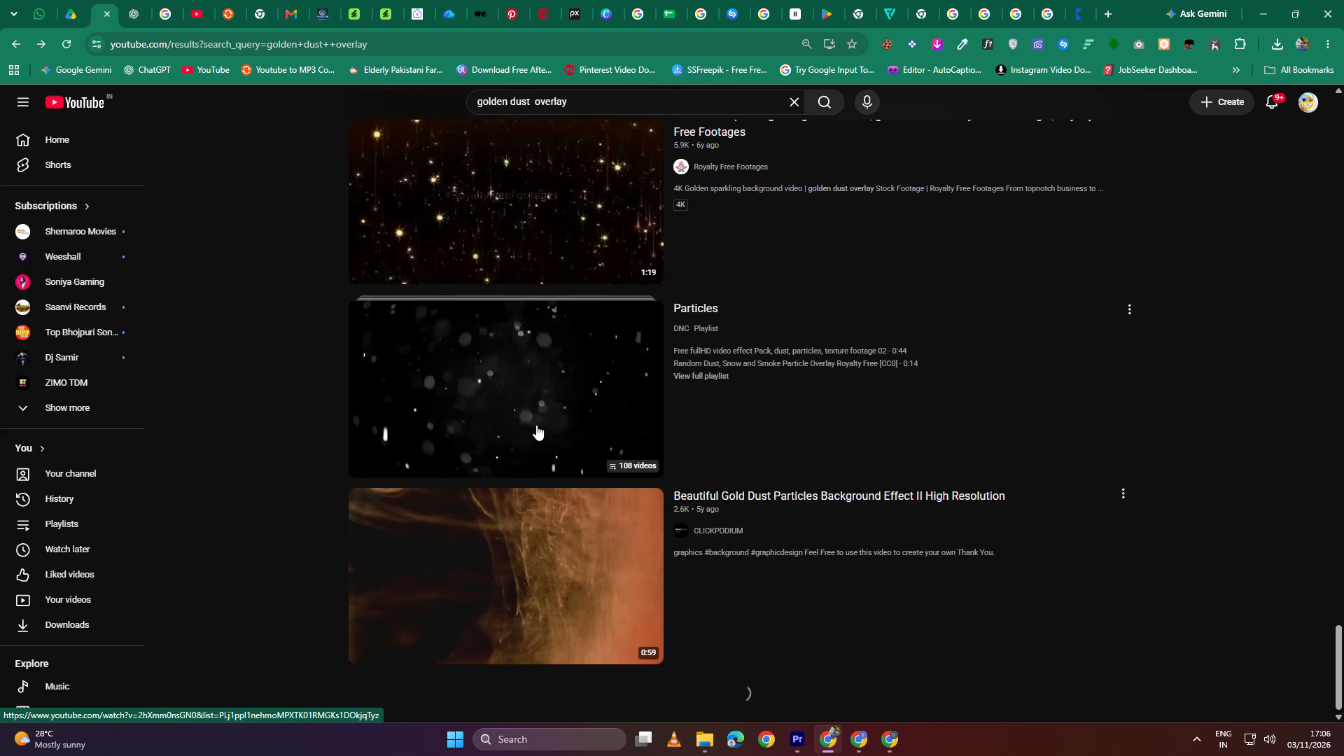
scroll(536, 425, down, 2)
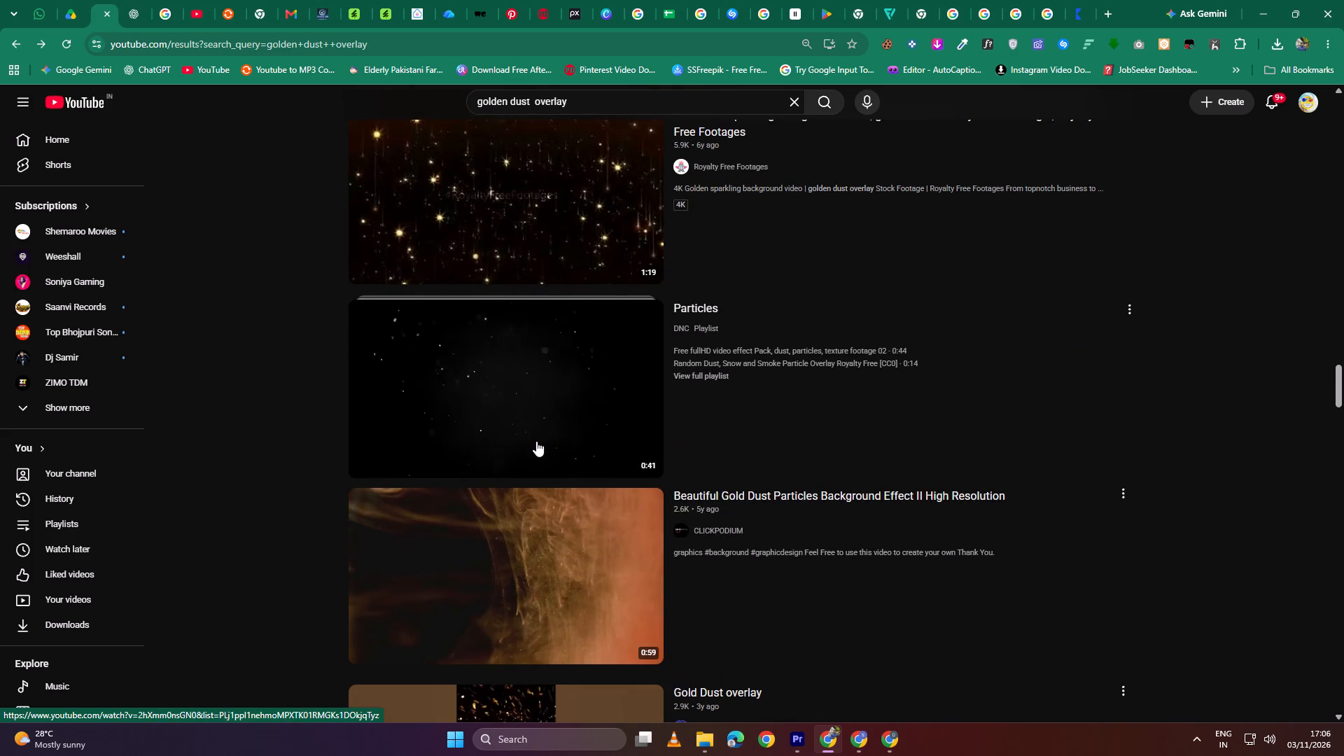
scroll(536, 441, down, 2)
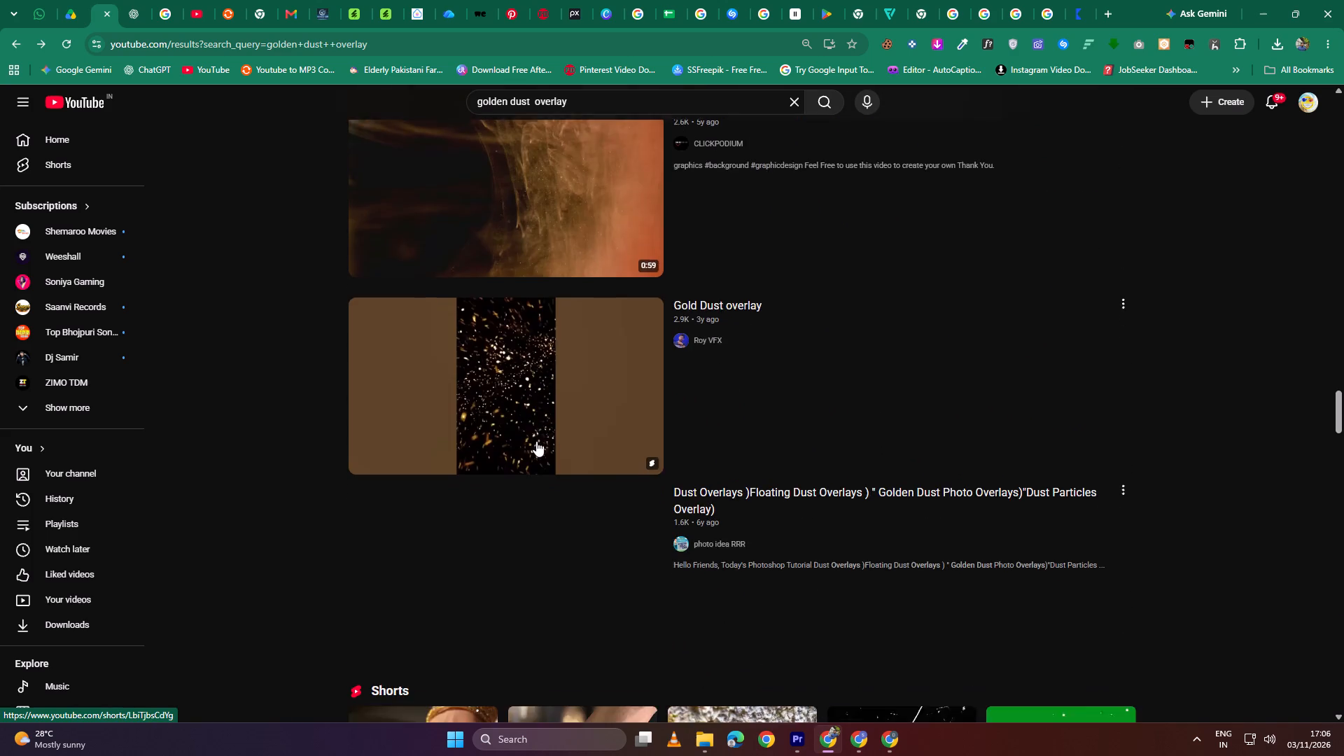
scroll(536, 441, down, 1)
scroll(536, 441, up, 1)
scroll(536, 441, down, 2)
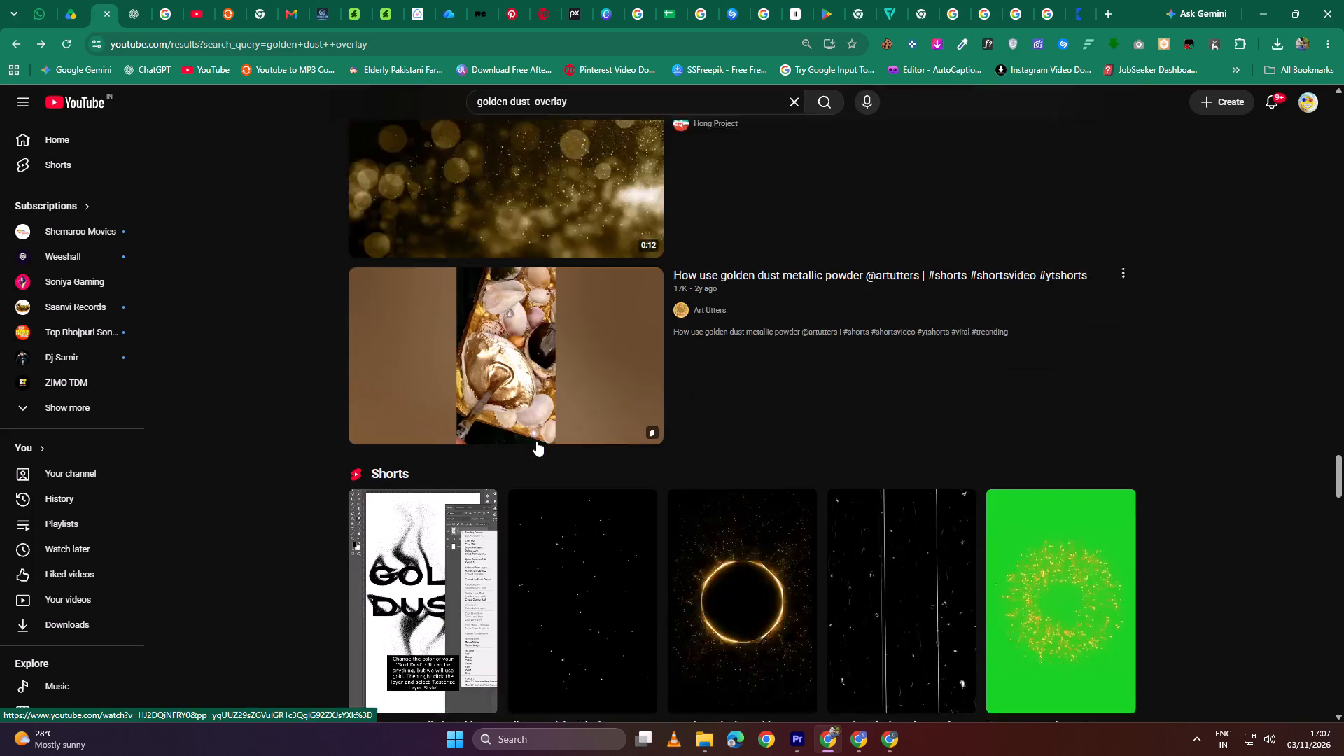
scroll(536, 441, down, 3)
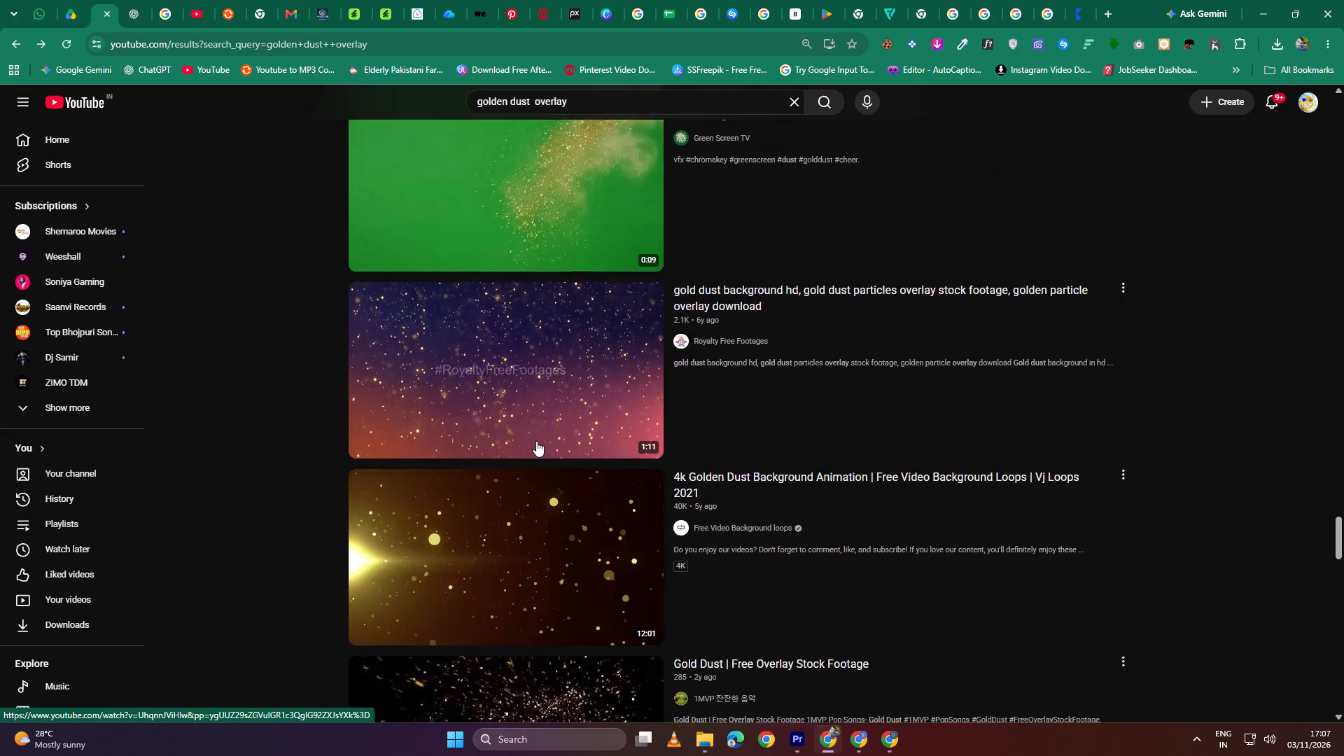
scroll(519, 435, down, 1)
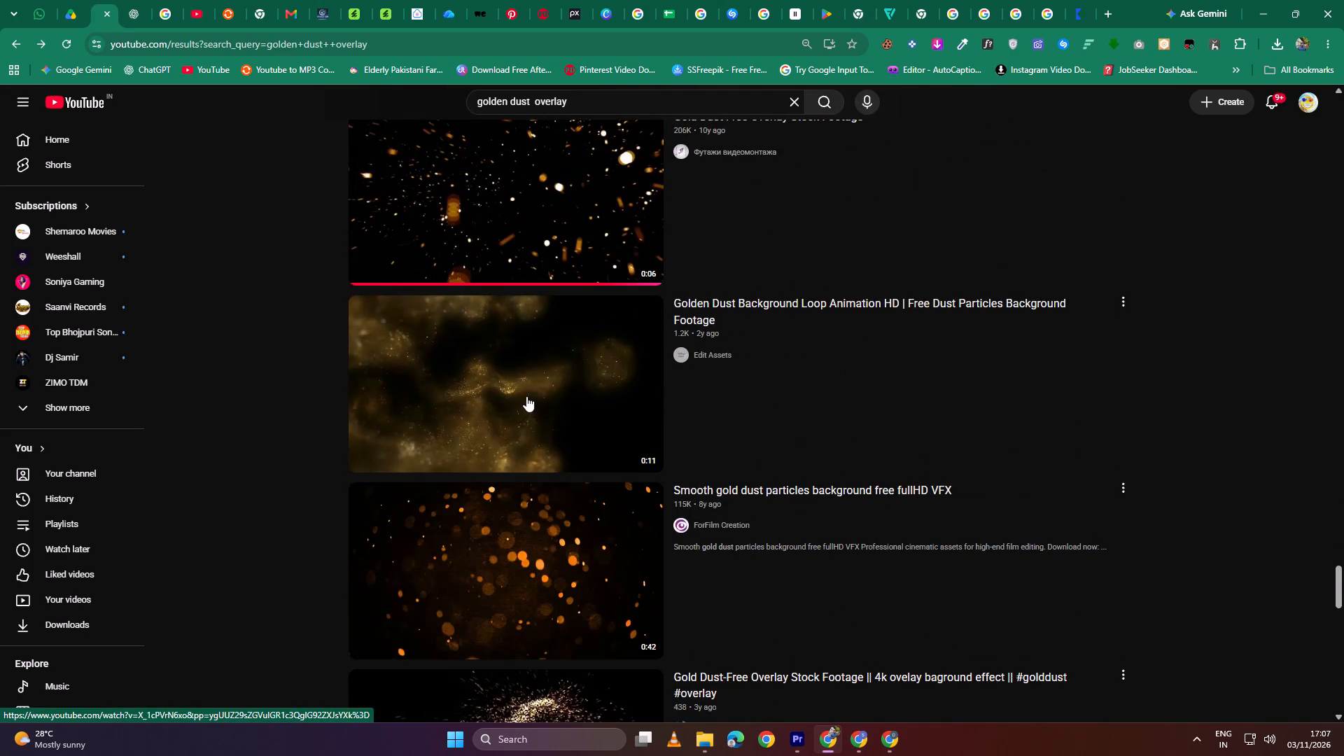
scroll(524, 439, down, 2)
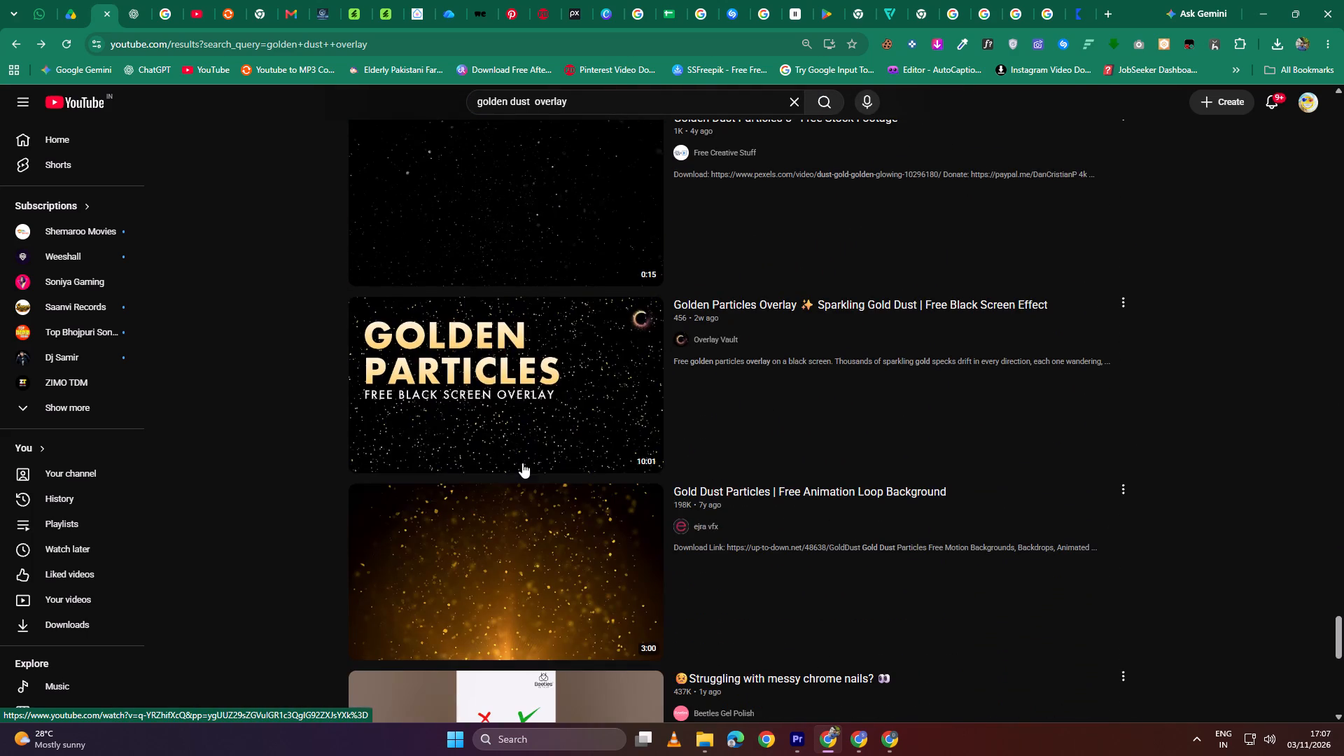
scroll(522, 463, down, 1)
scroll(518, 429, up, 1)
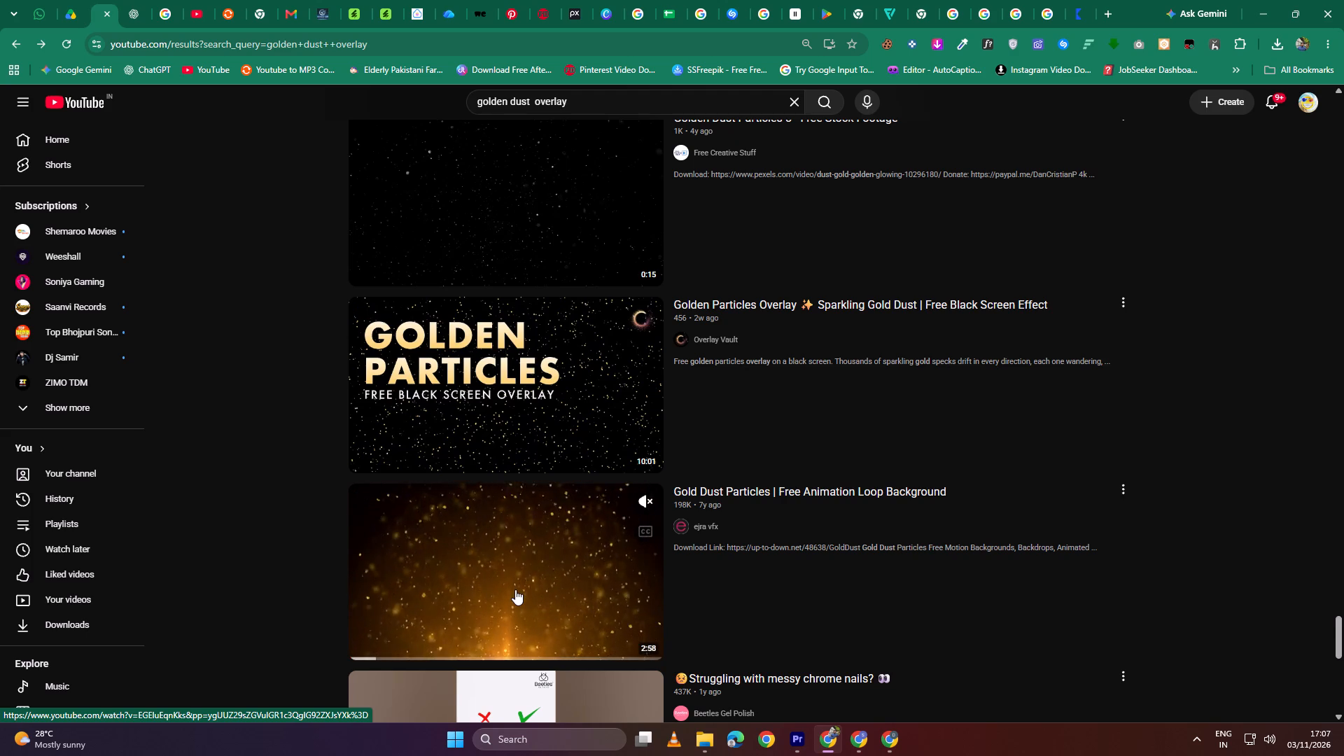
scroll(515, 589, down, 4)
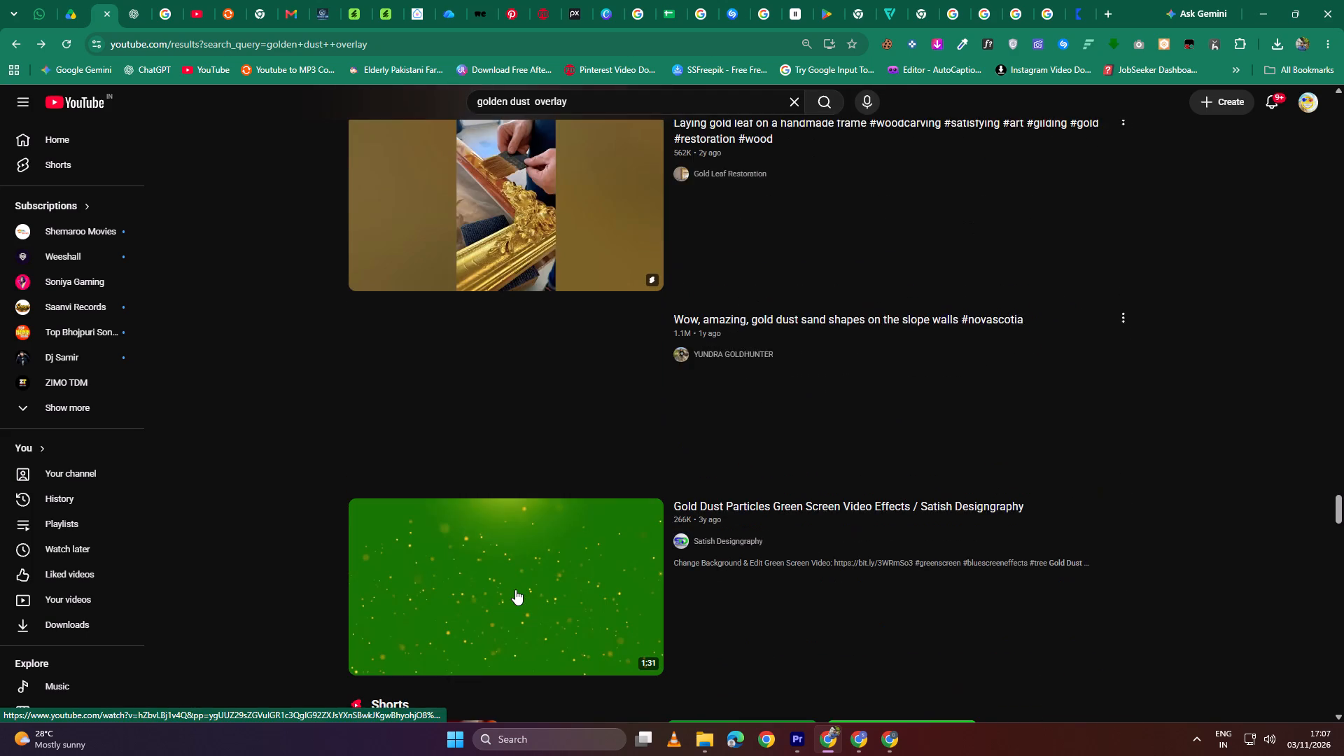
scroll(515, 589, down, 1)
scroll(515, 589, up, 1)
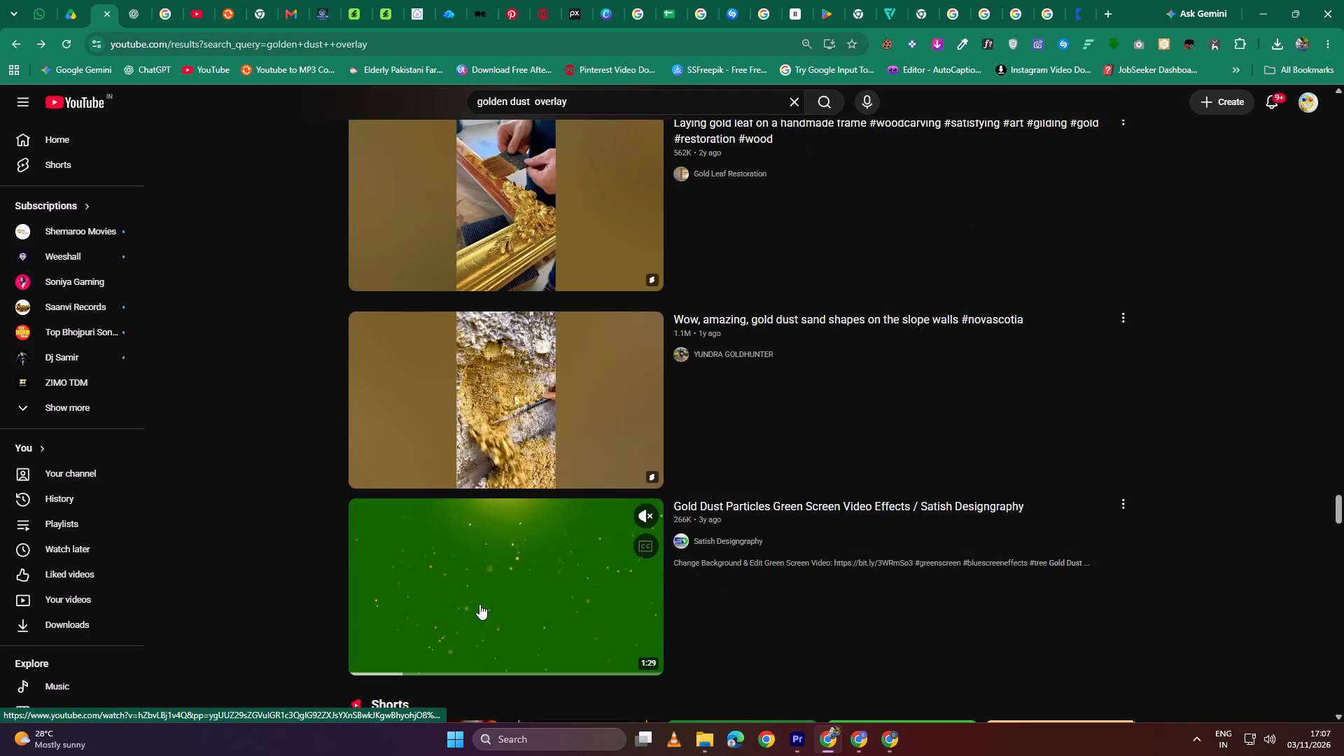
scroll(494, 600, down, 1)
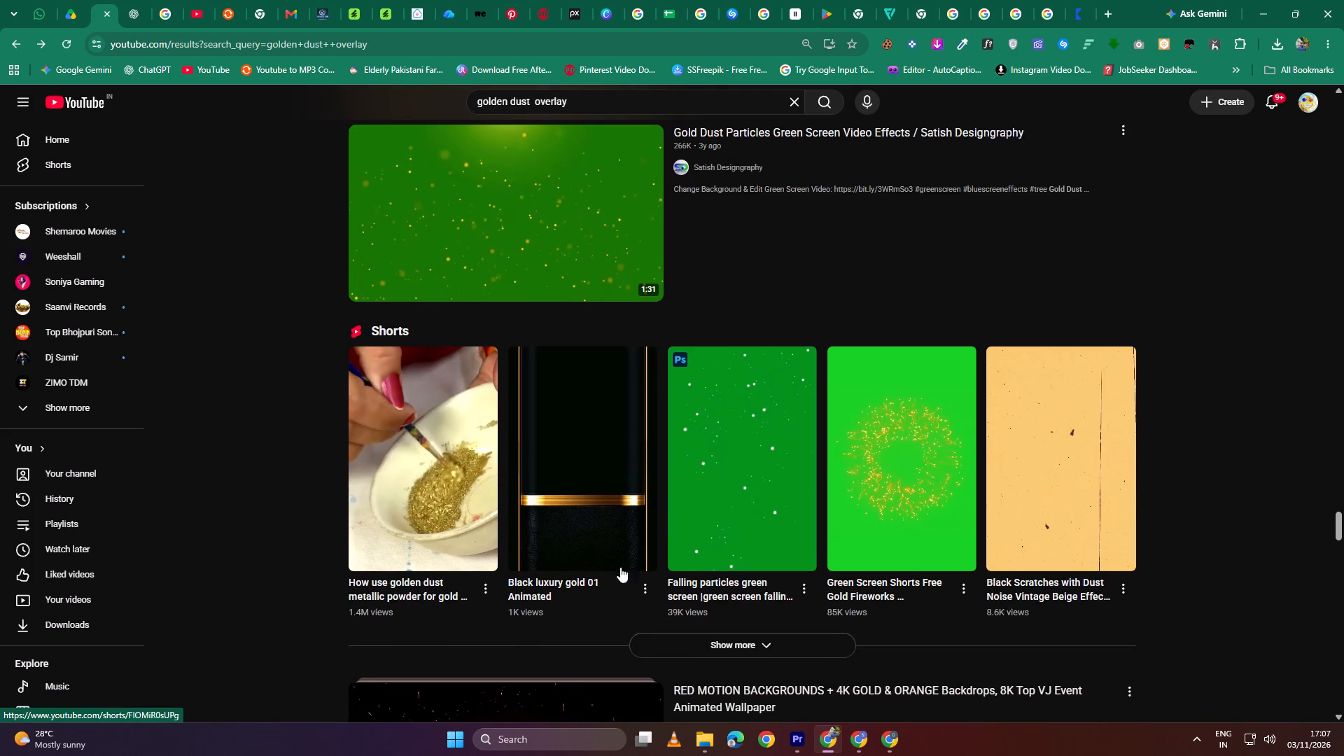
scroll(594, 576, down, 1)
scroll(536, 551, down, 1)
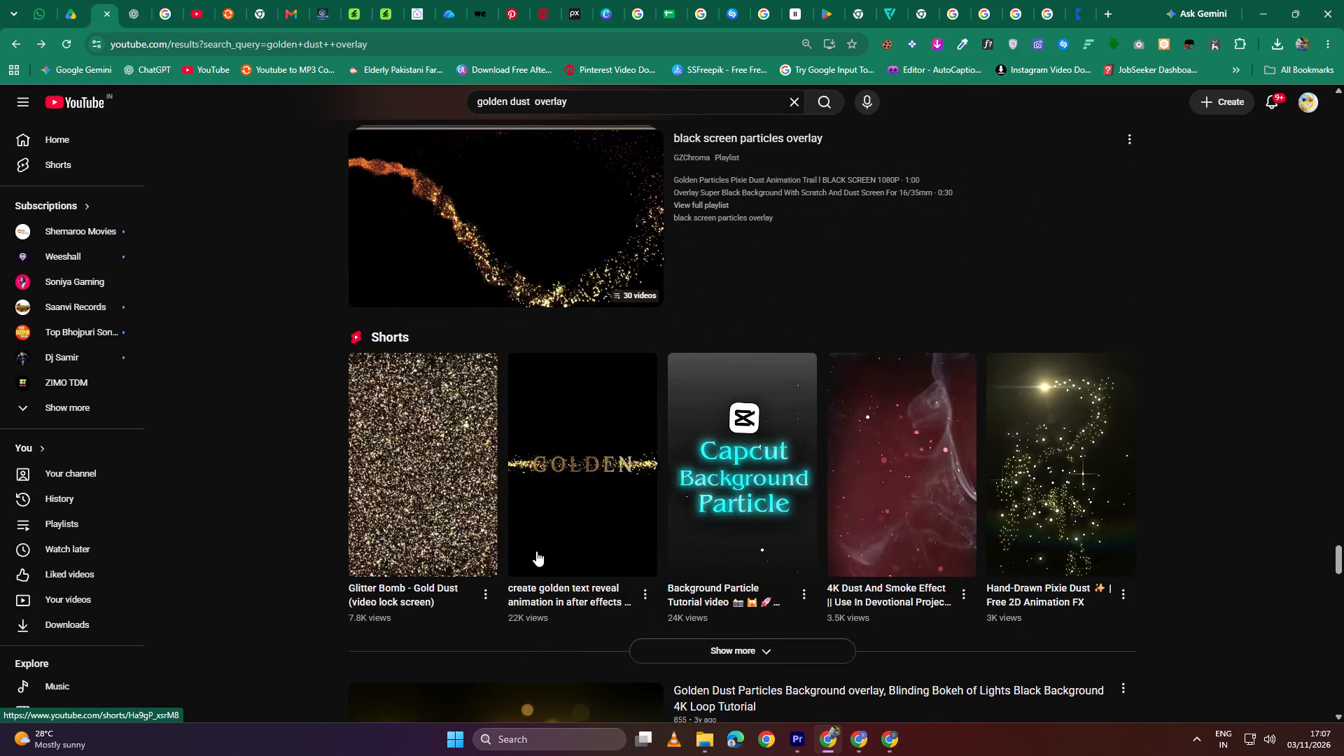
scroll(536, 551, down, 2)
scroll(533, 538, up, 1)
scroll(533, 538, down, 1)
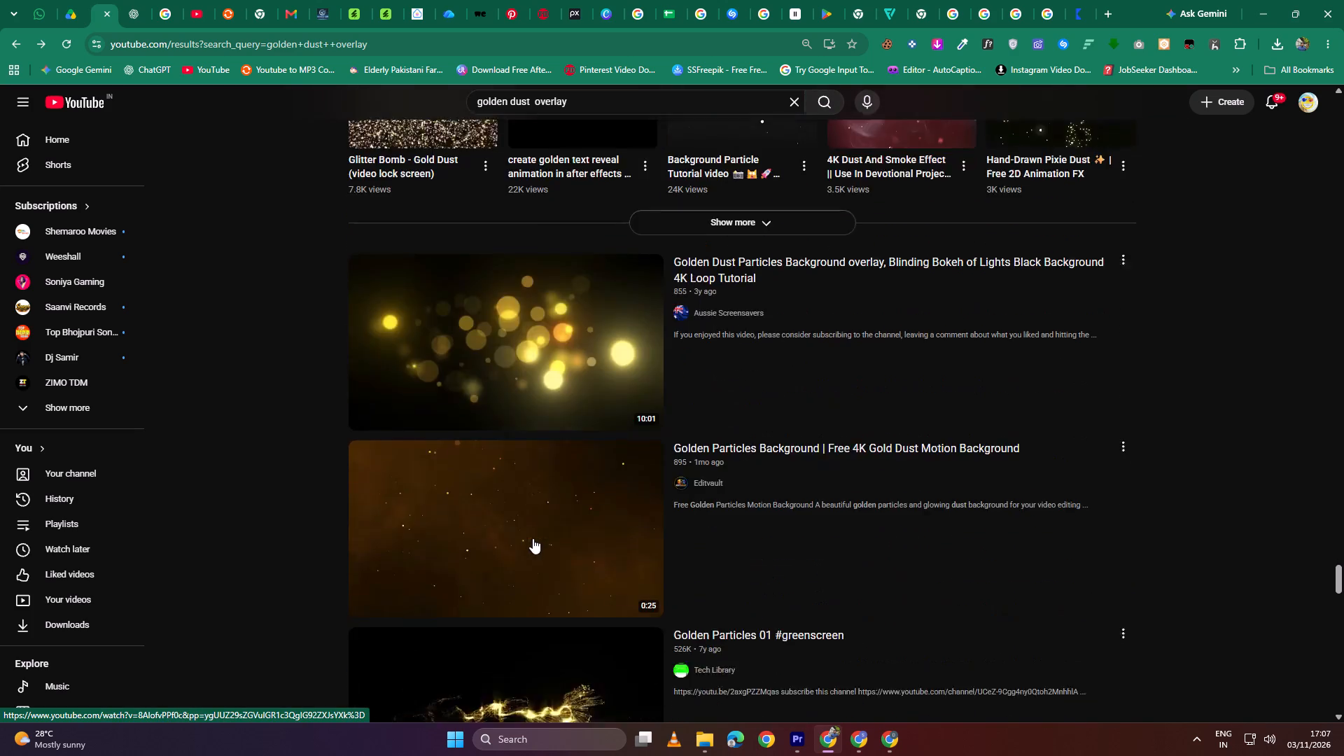
scroll(528, 532, down, 2)
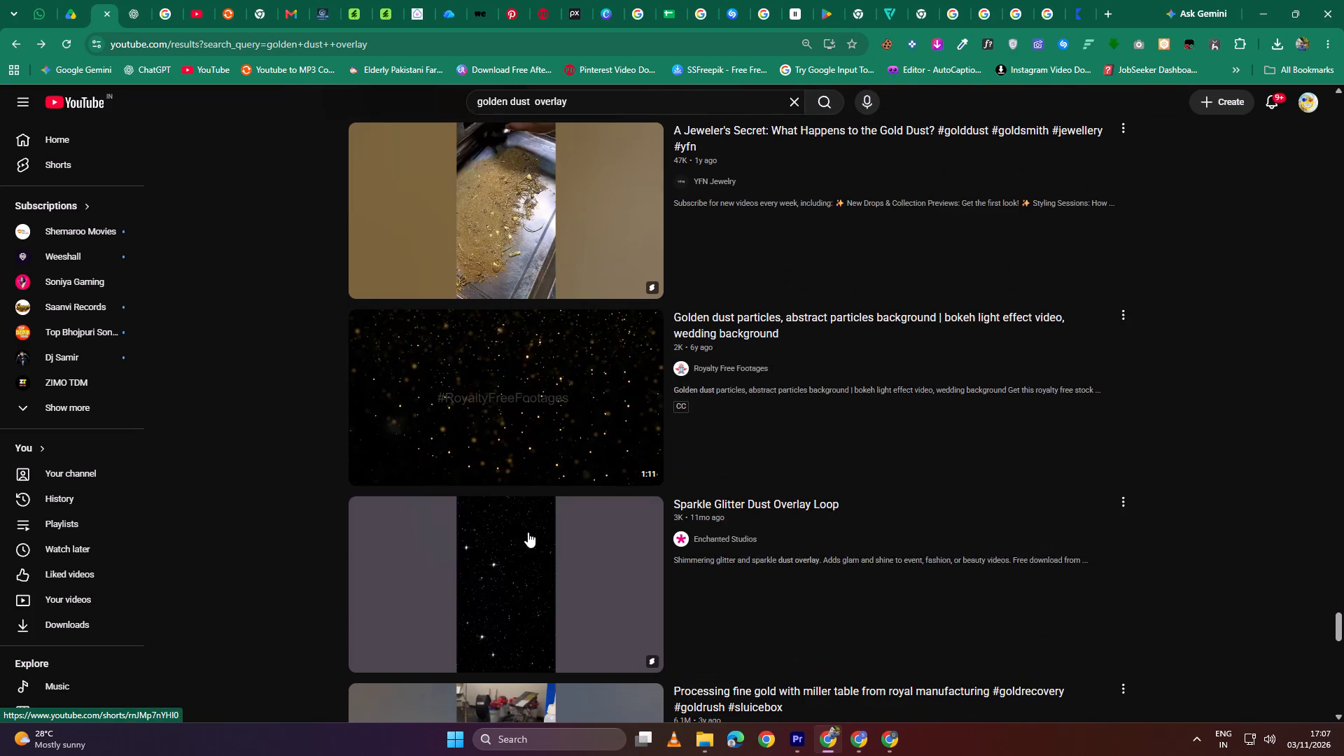
scroll(528, 532, down, 2)
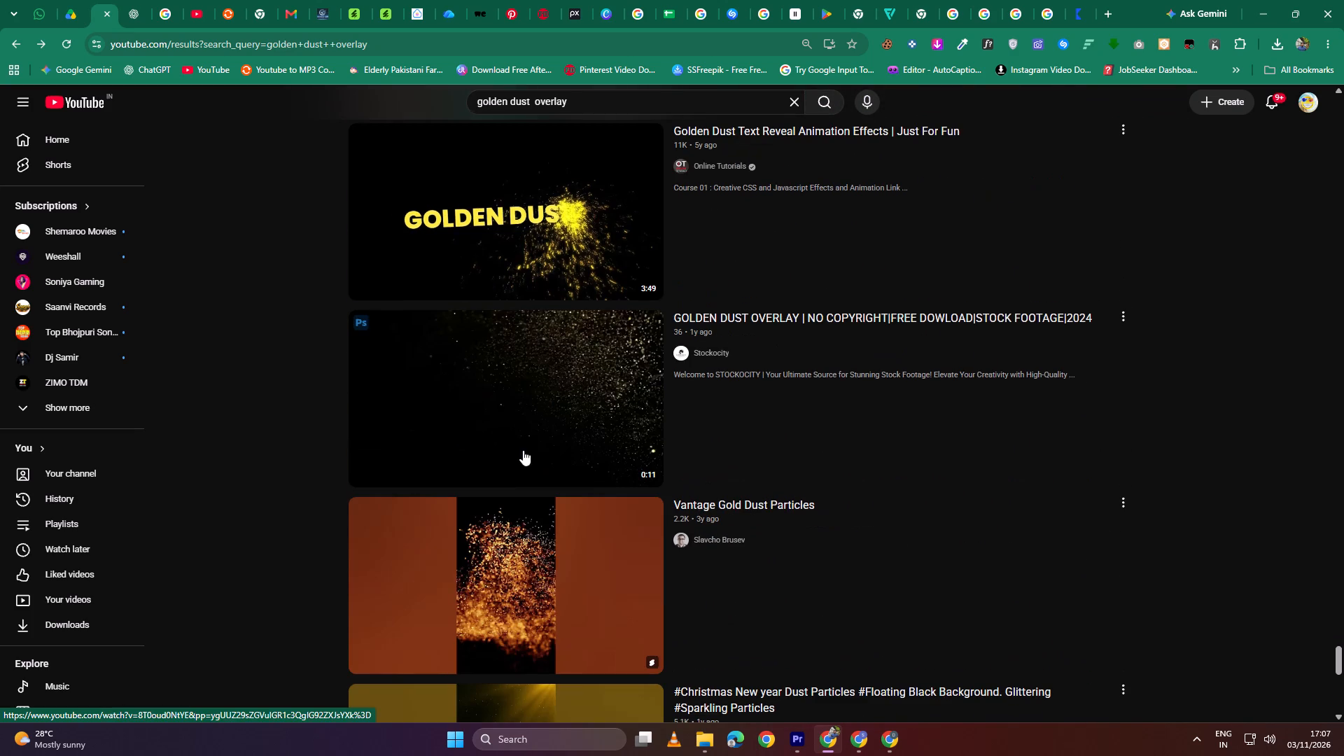
Go back over the earlier search results, comparing the gold particle clips' previews, including "Gold Dust Animated Black Screen".
scroll(527, 439, up, 20)
scroll(527, 439, up, 7)
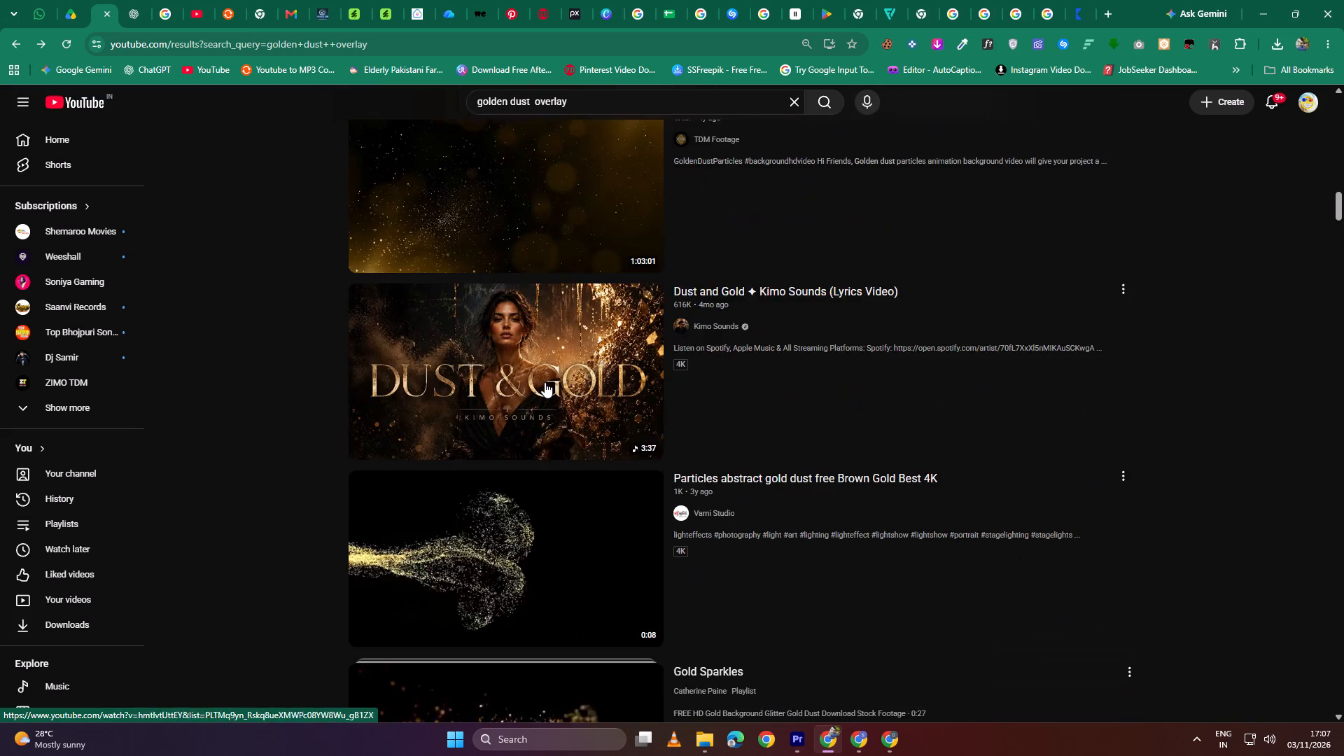
scroll(545, 382, up, 5)
scroll(545, 382, down, 2)
scroll(545, 382, up, 3)
scroll(540, 502, down, 1)
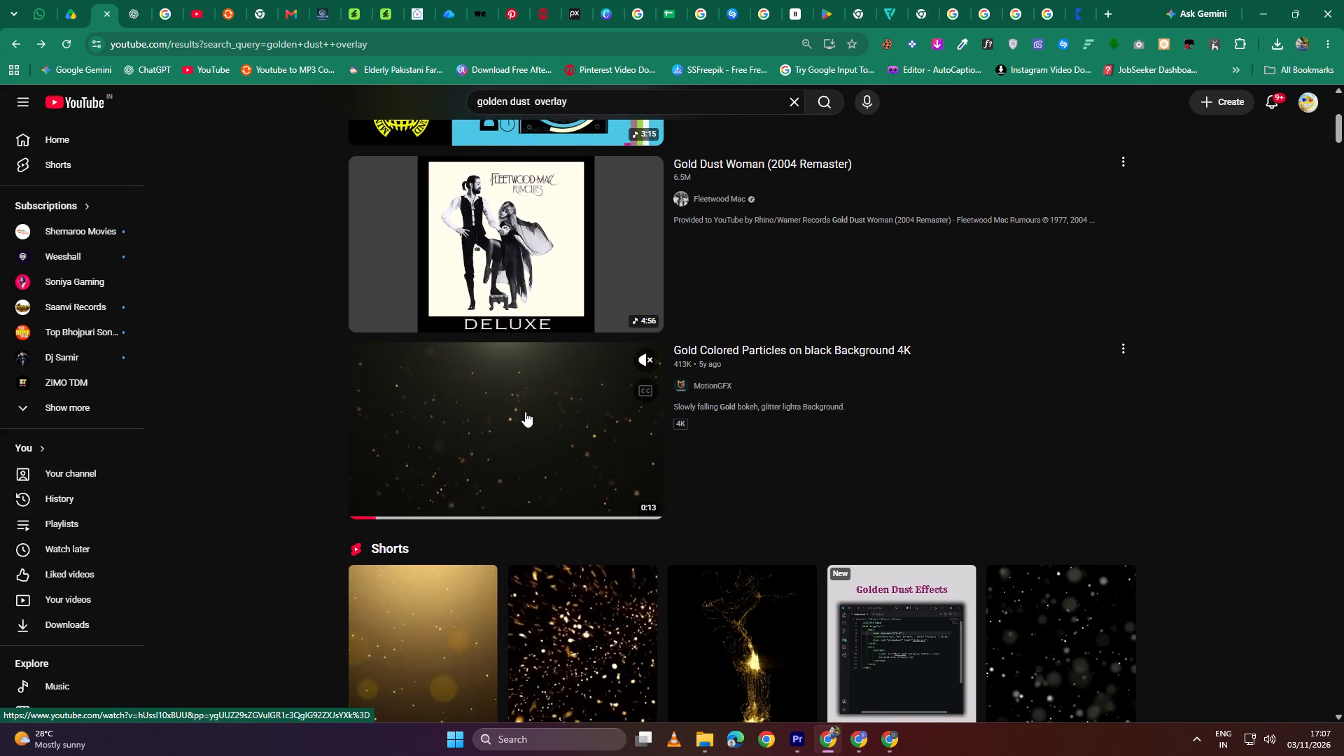
scroll(525, 412, up, 3)
scroll(525, 412, down, 3)
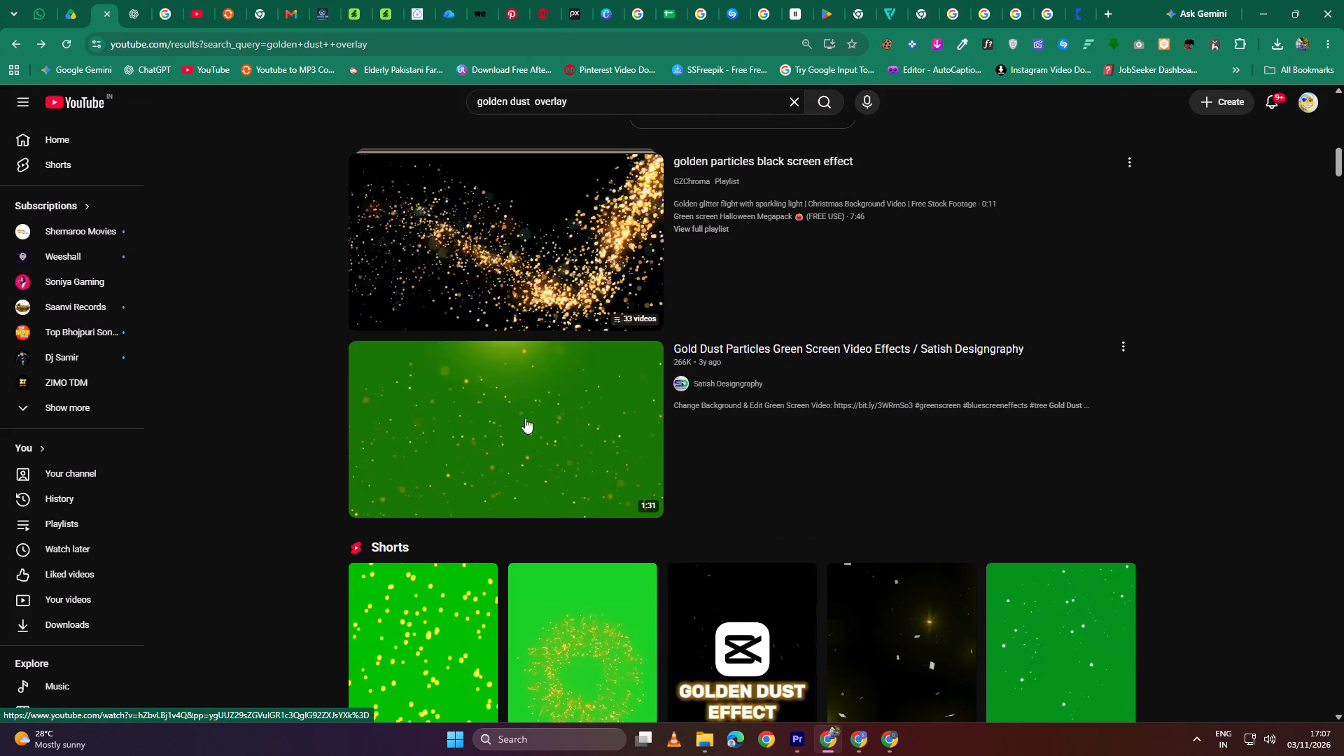
scroll(527, 435, down, 1)
scroll(610, 445, down, 1)
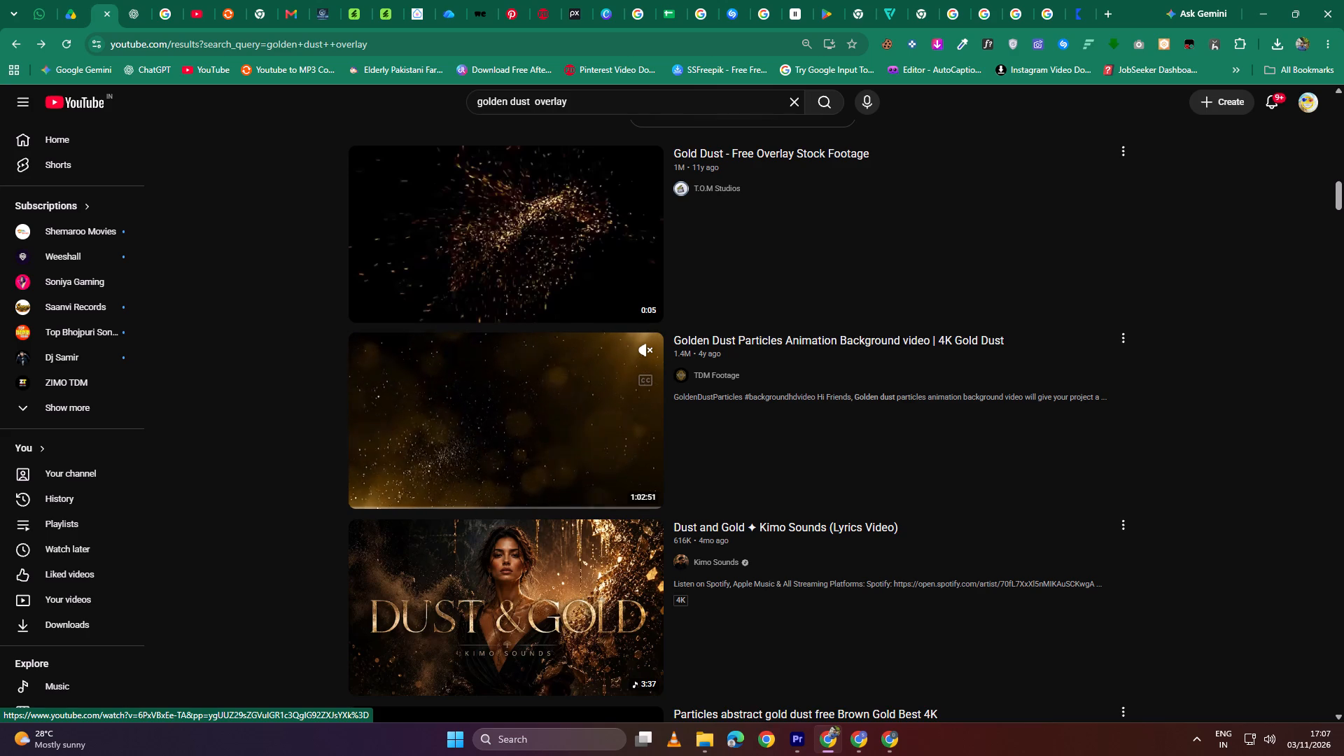
scroll(533, 403, down, 2)
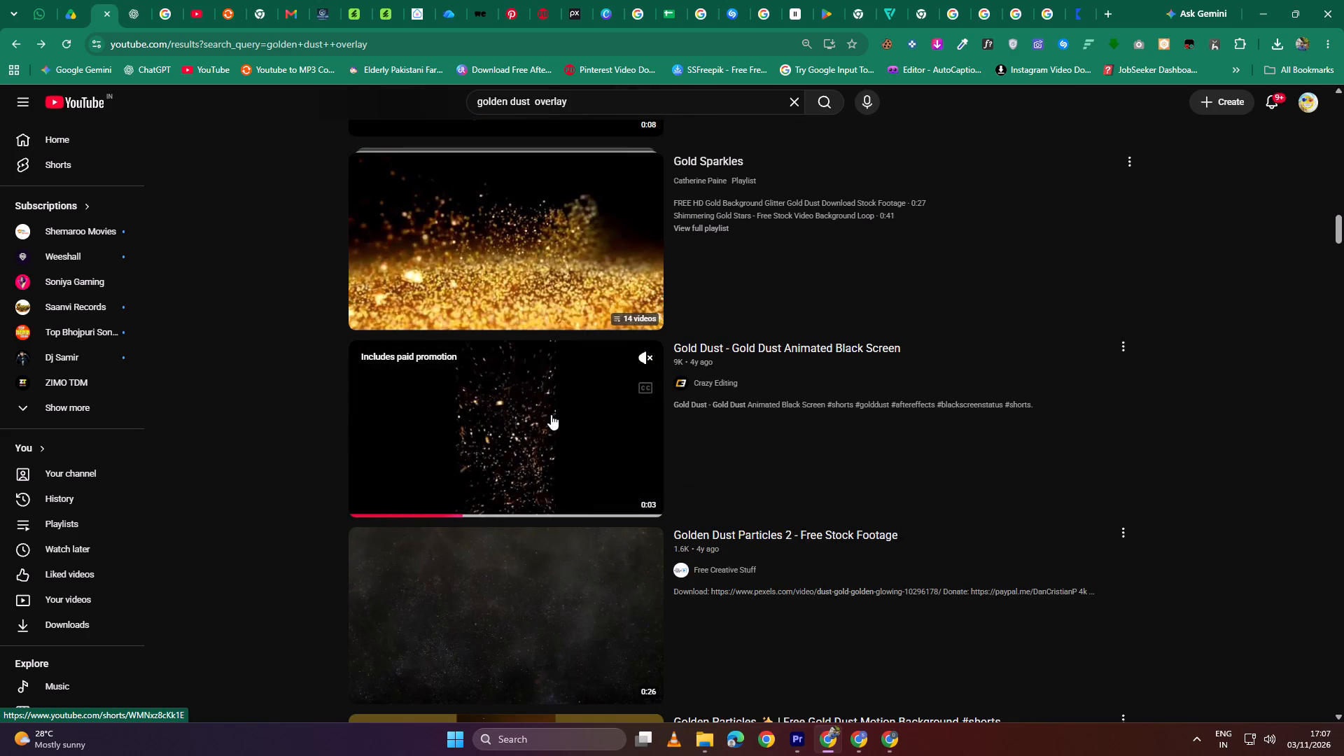
Open the Short "Golden Particles | Free Gold Dust Motion Background" and copy its share link.
scroll(540, 449, down, 1)
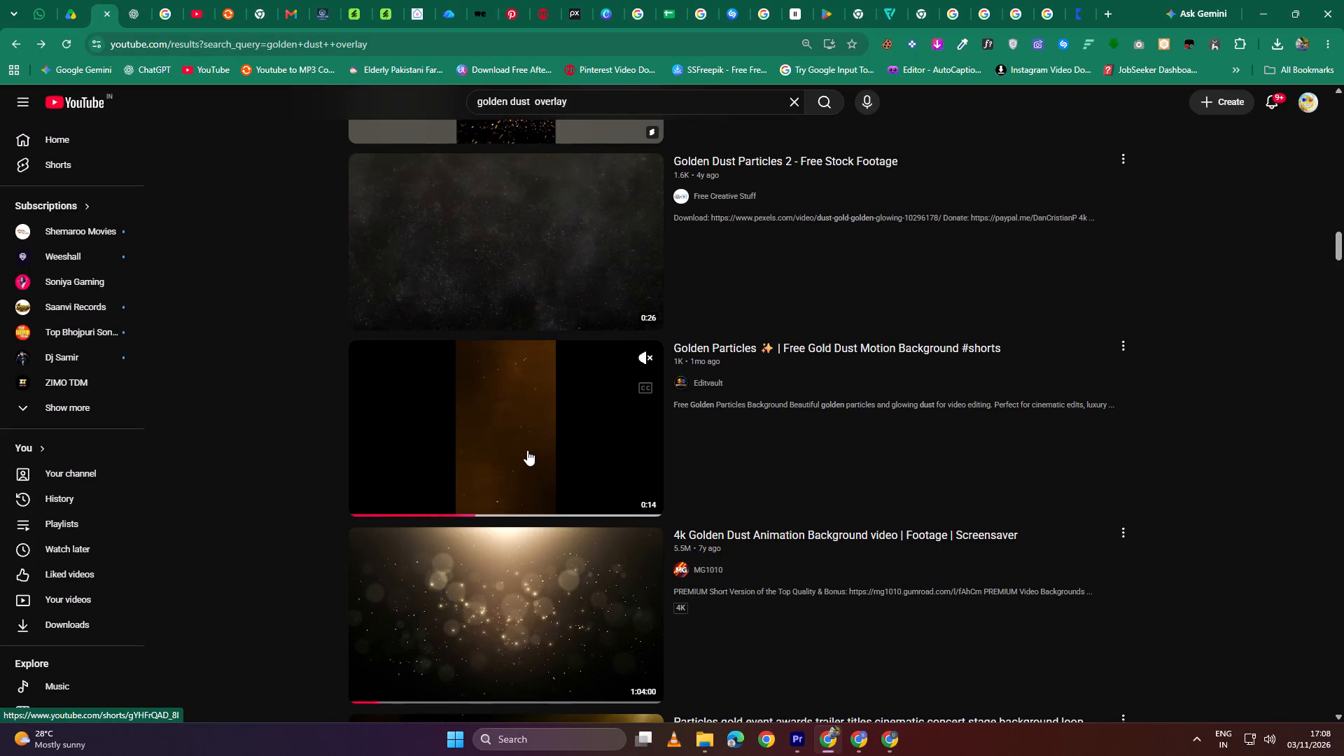
click(527, 450)
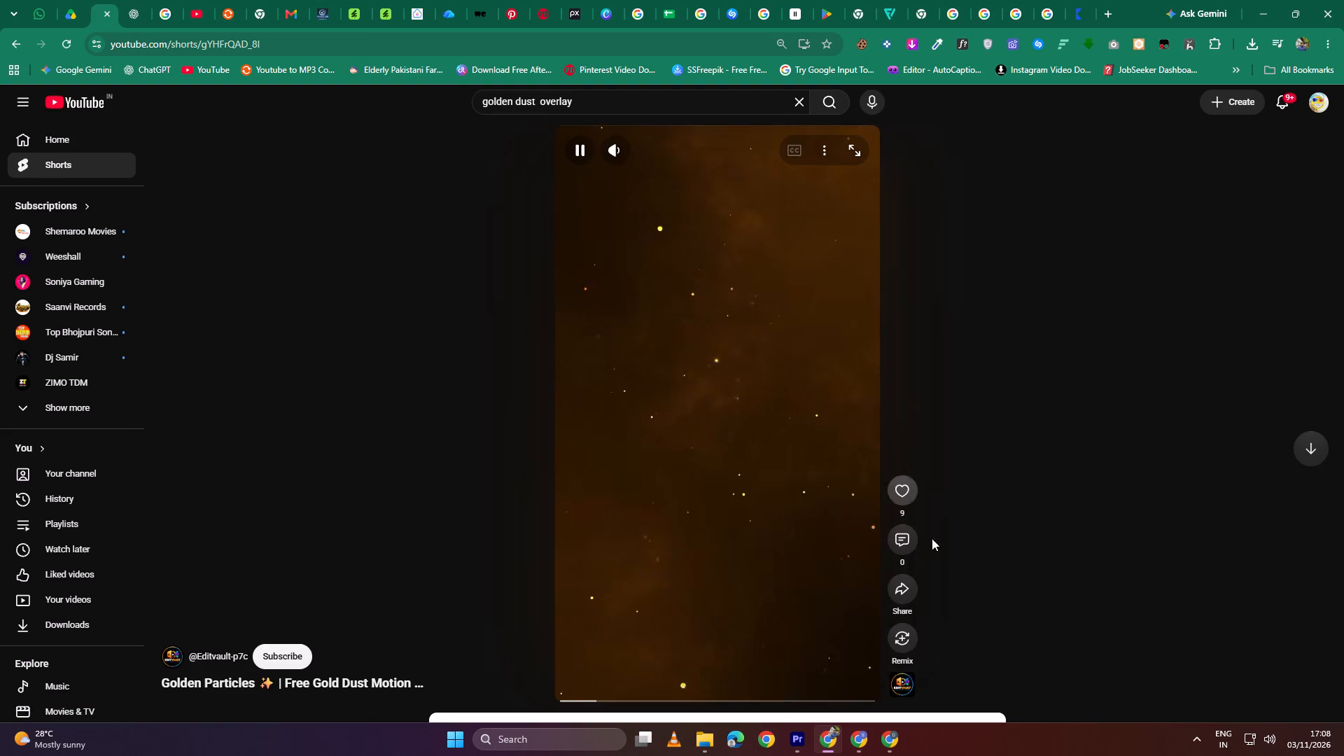
click(905, 591)
click(782, 450)
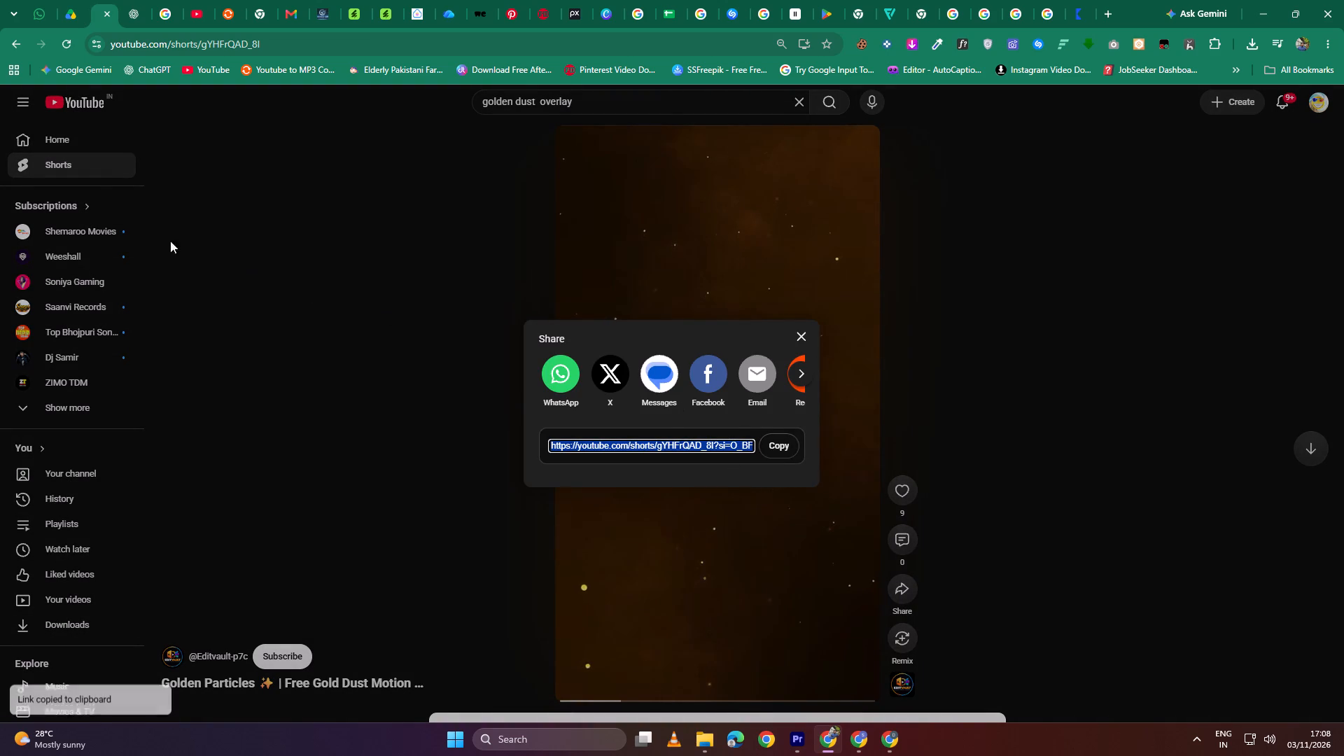
Return to the search results, look through more overlays and preview the Short "Slow motion golden dust particles looped".
click(15, 43)
scroll(534, 347, down, 2)
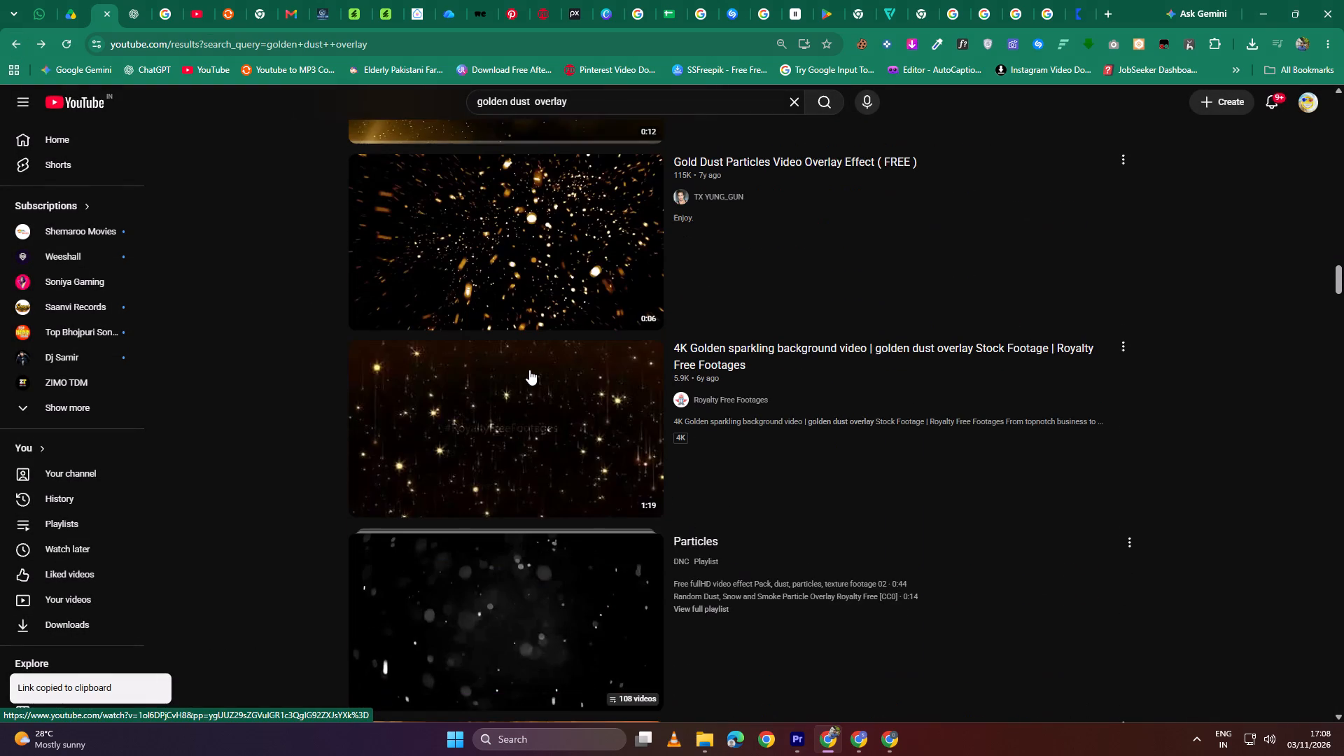
scroll(525, 403, down, 1)
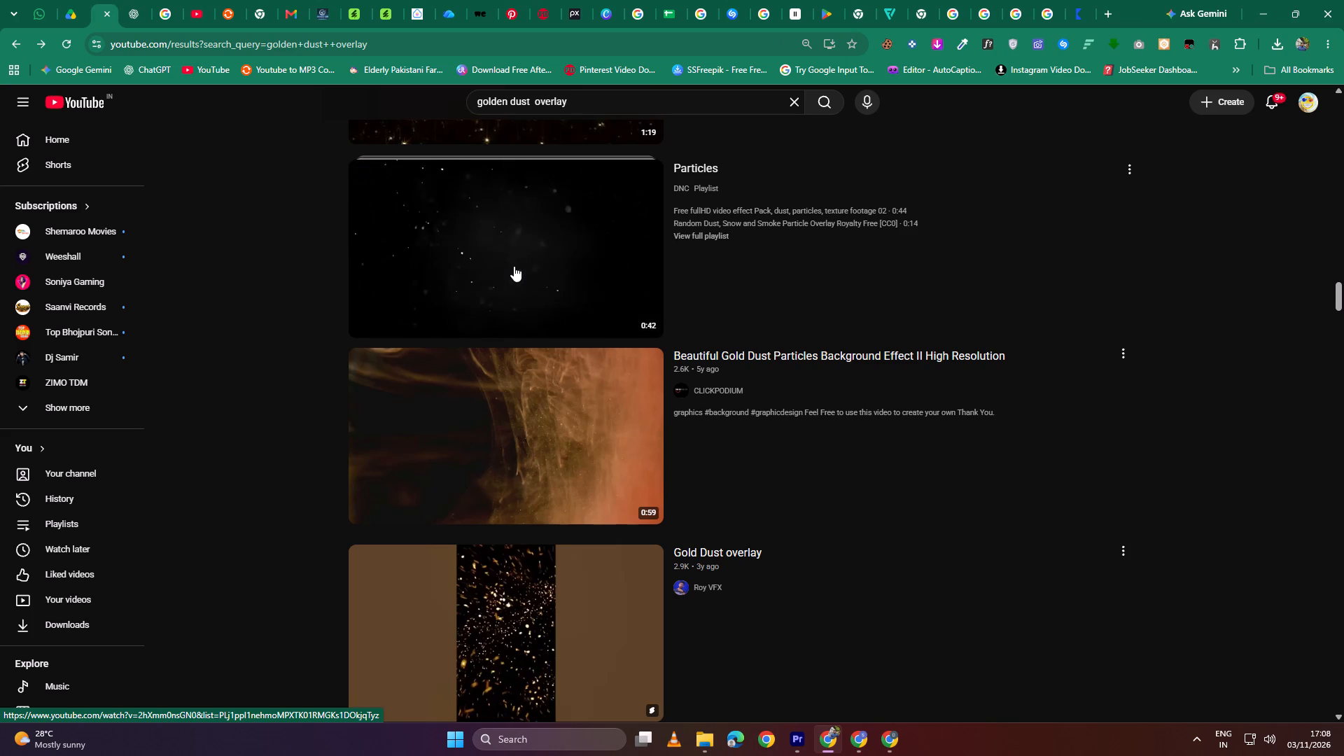
scroll(518, 472, down, 1)
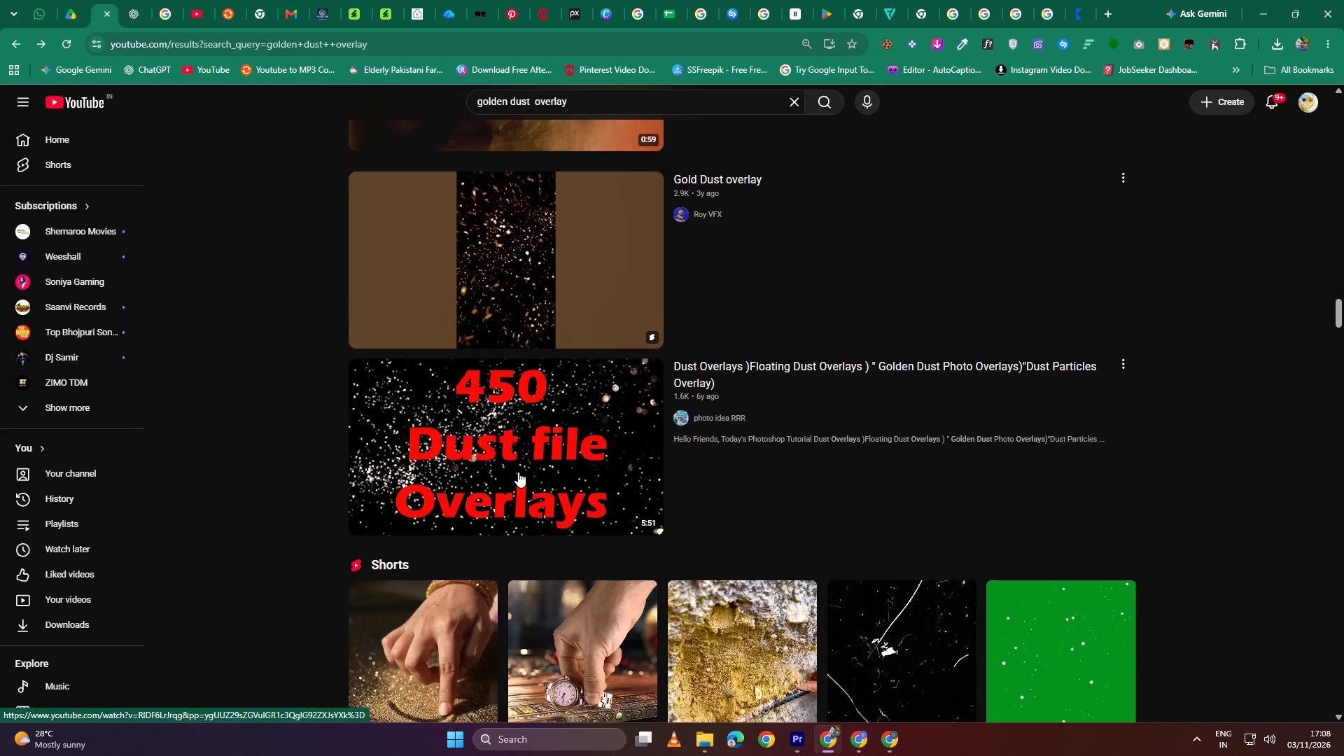
scroll(518, 472, up, 5)
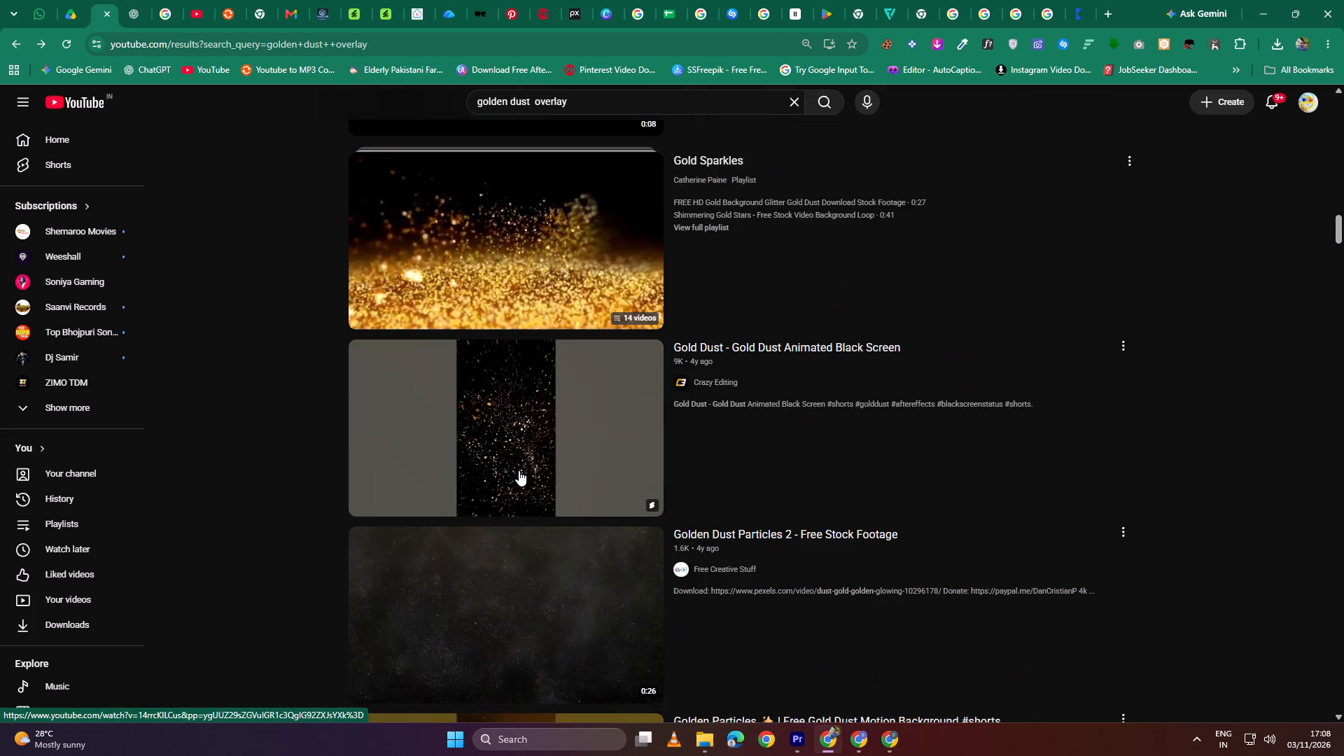
scroll(519, 470, up, 5)
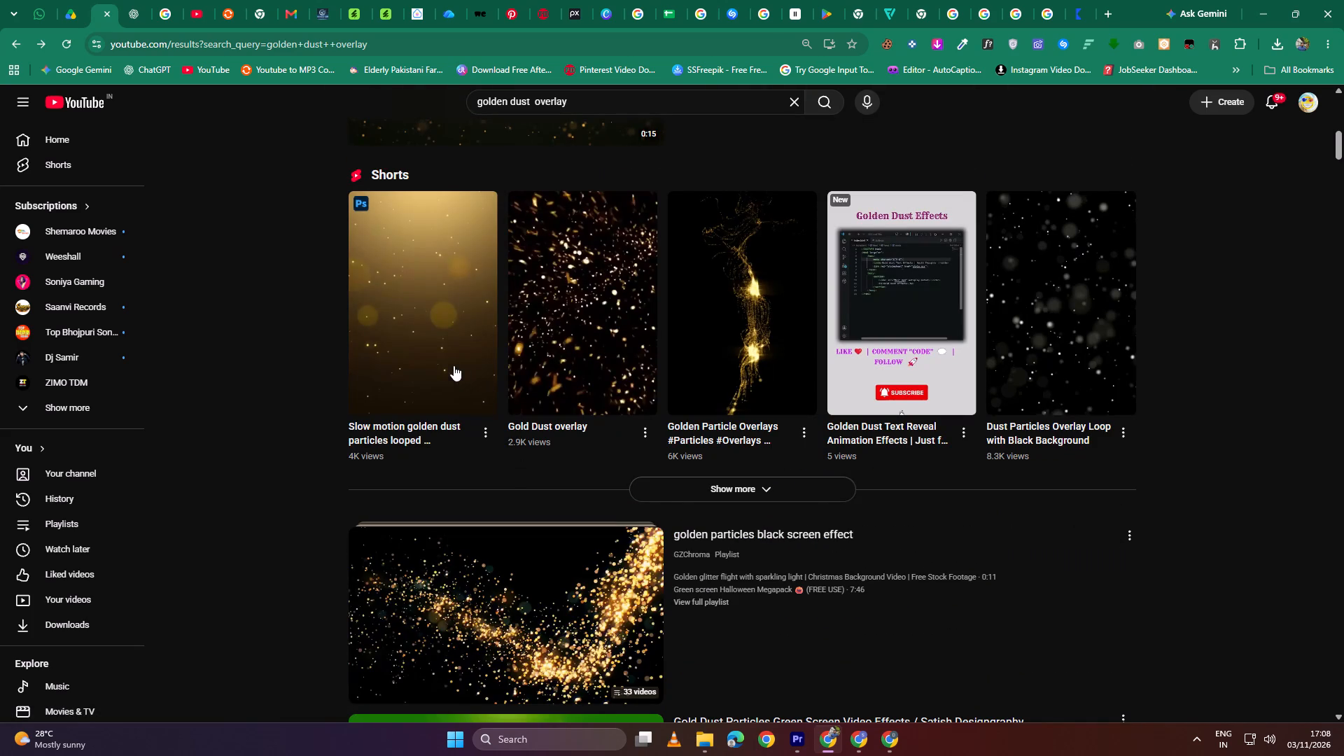
click(435, 339)
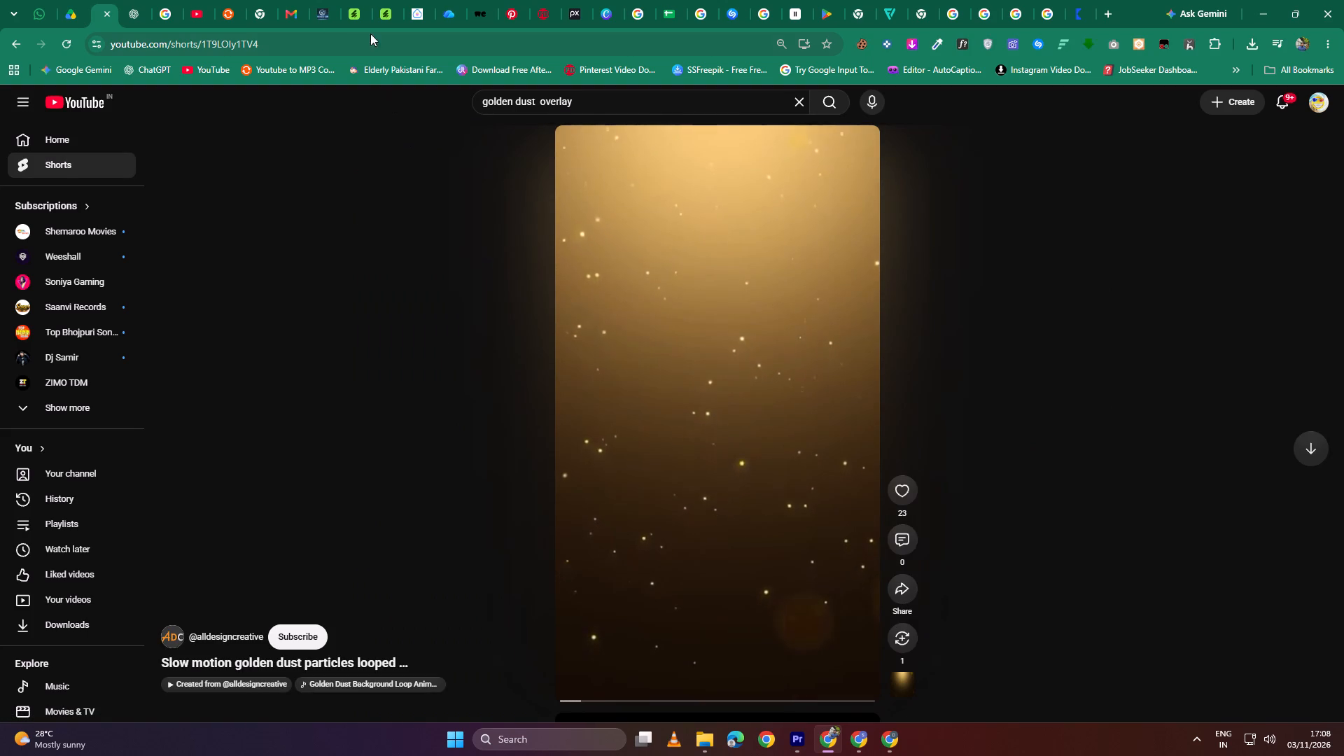
Convert the copied "Golden Particles | Free Gold Dust Motion Background" Short link to a 1080p MP4 in the CnvMP3 converter.
click(232, 17)
click(761, 430)
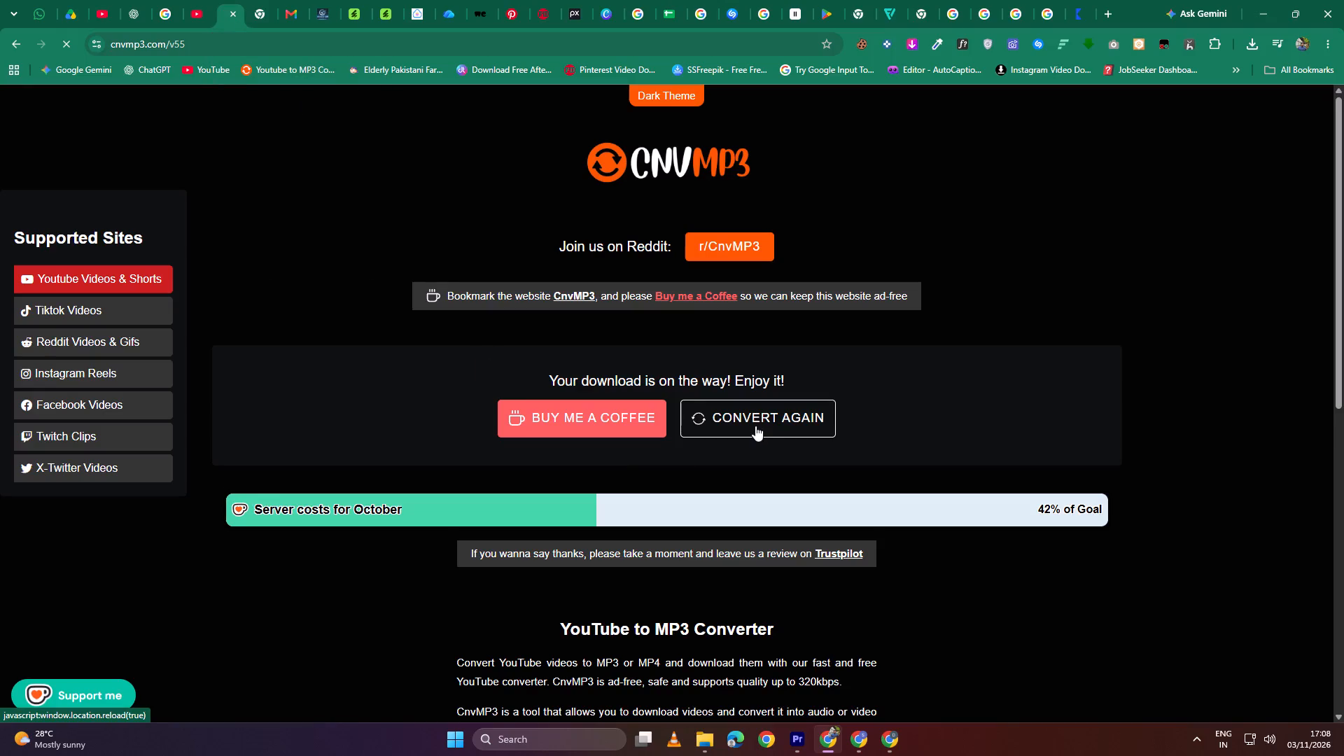
click(599, 405)
key(ctrl+v)
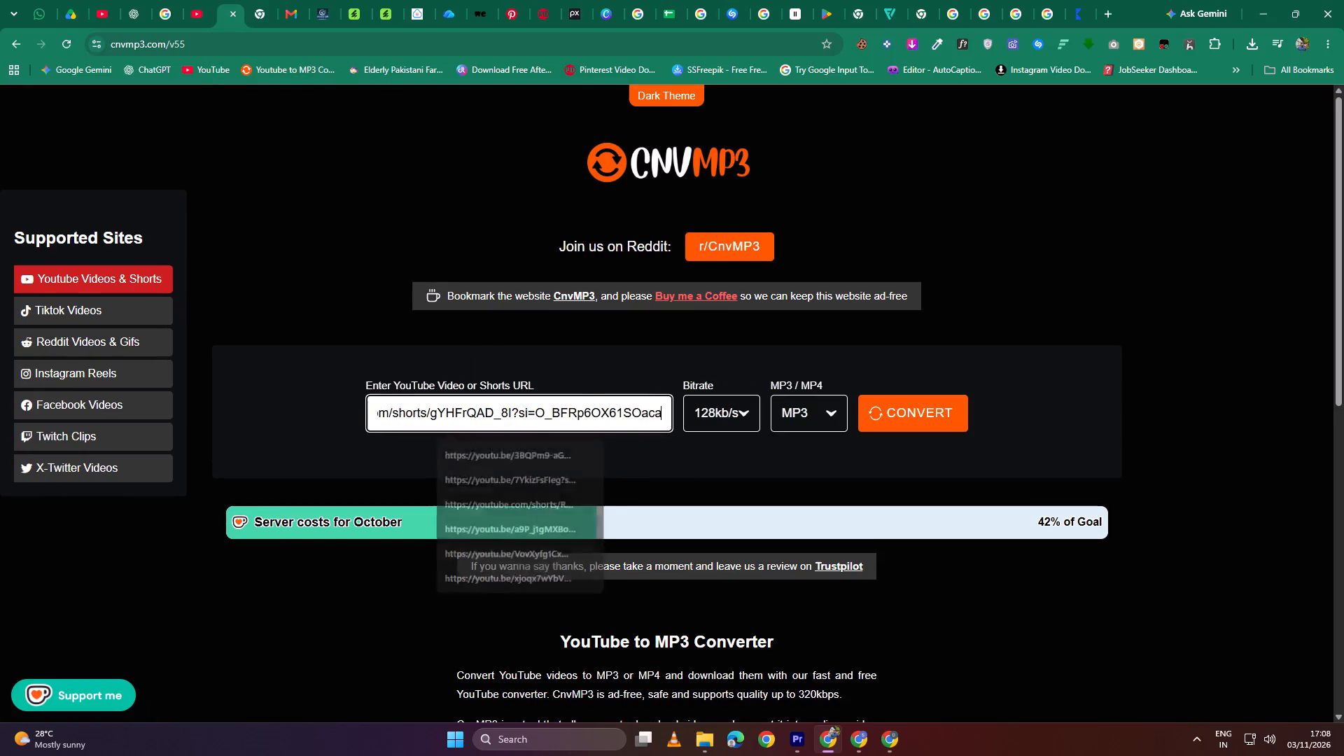
click(841, 417)
click(840, 496)
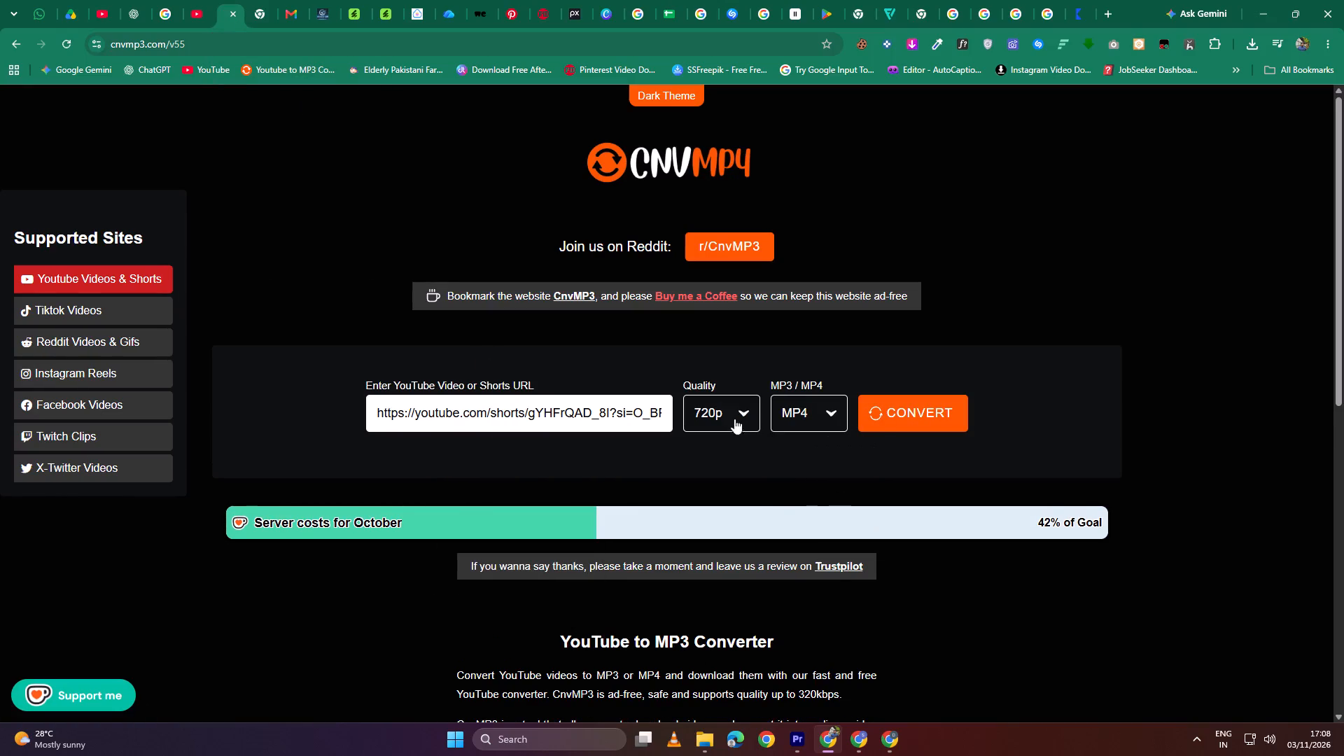
click(734, 419)
click(760, 596)
click(941, 406)
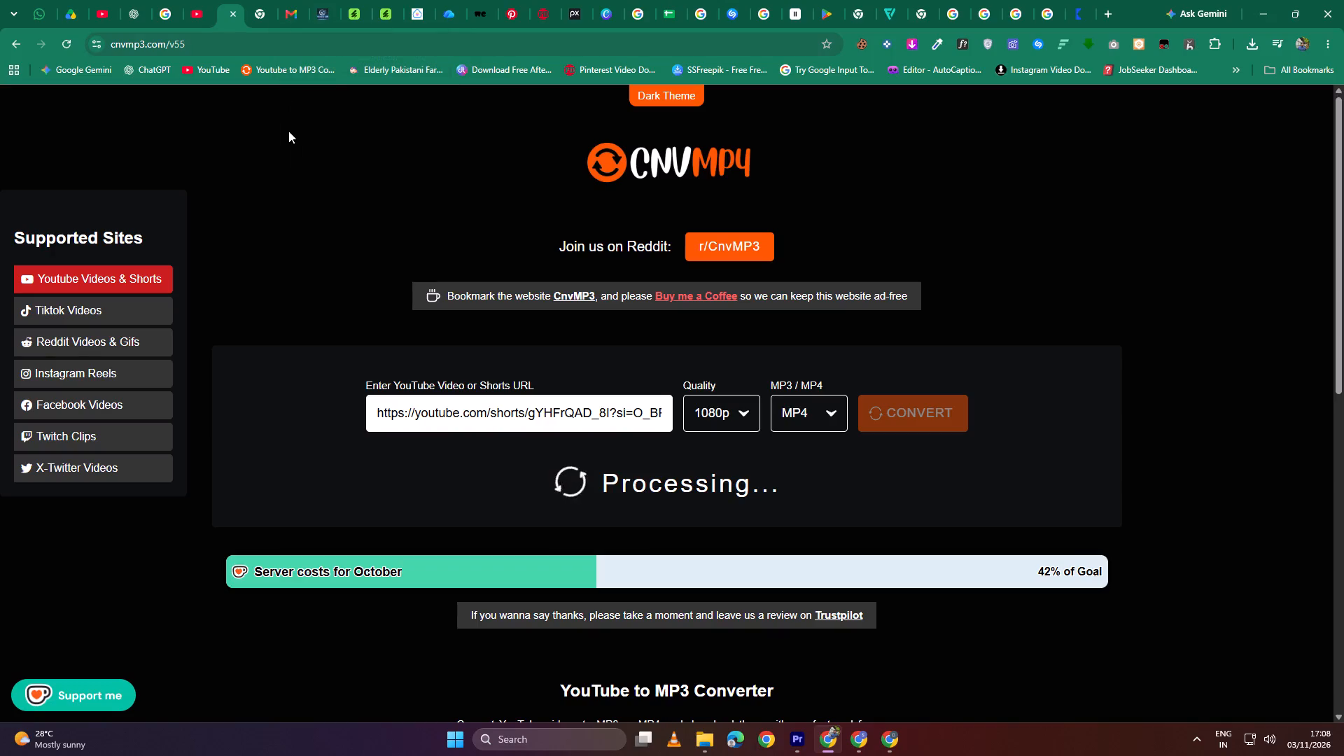
Return to the "Slow motion golden dust particles looped" Short and copy its share link.
click(192, 17)
click(107, 20)
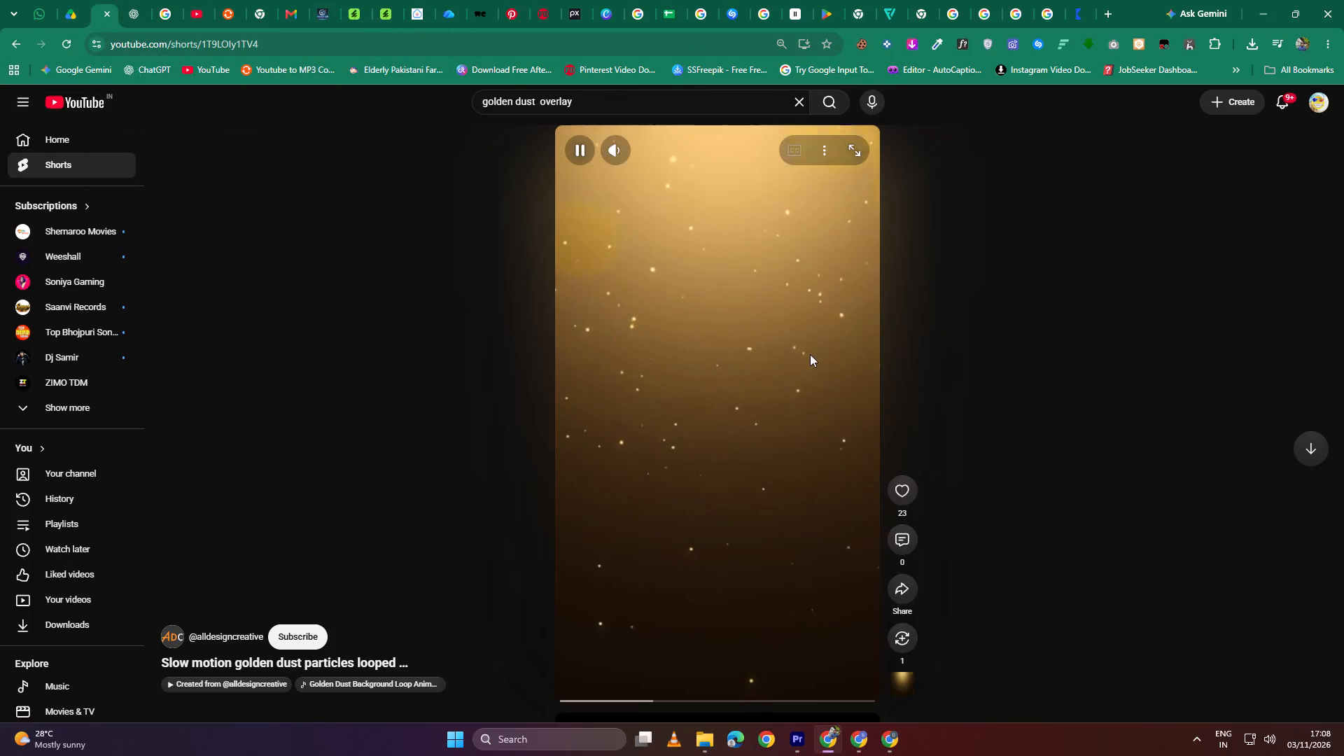
click(897, 596)
click(782, 440)
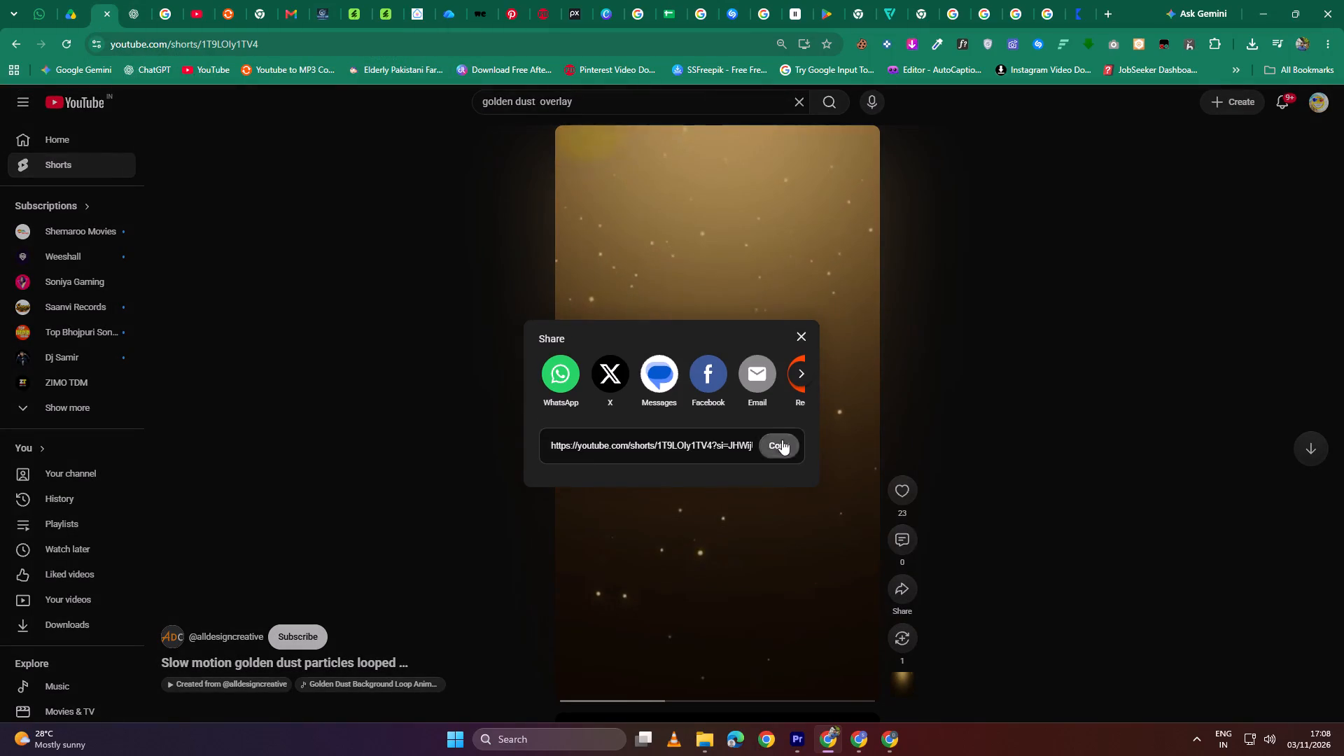
Start a new CnvMP3 conversion of the slow motion golden dust link as a 1080p MP4.
click(230, 13)
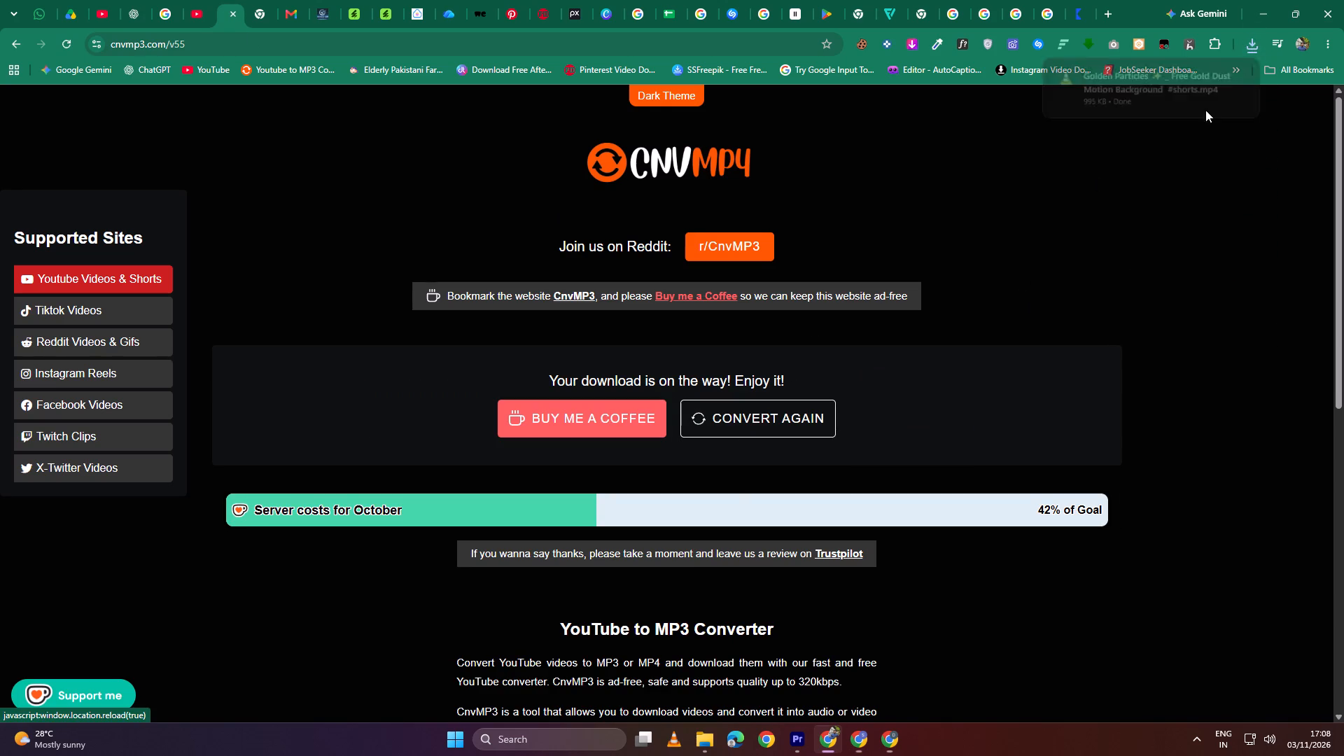
click(794, 416)
click(573, 411)
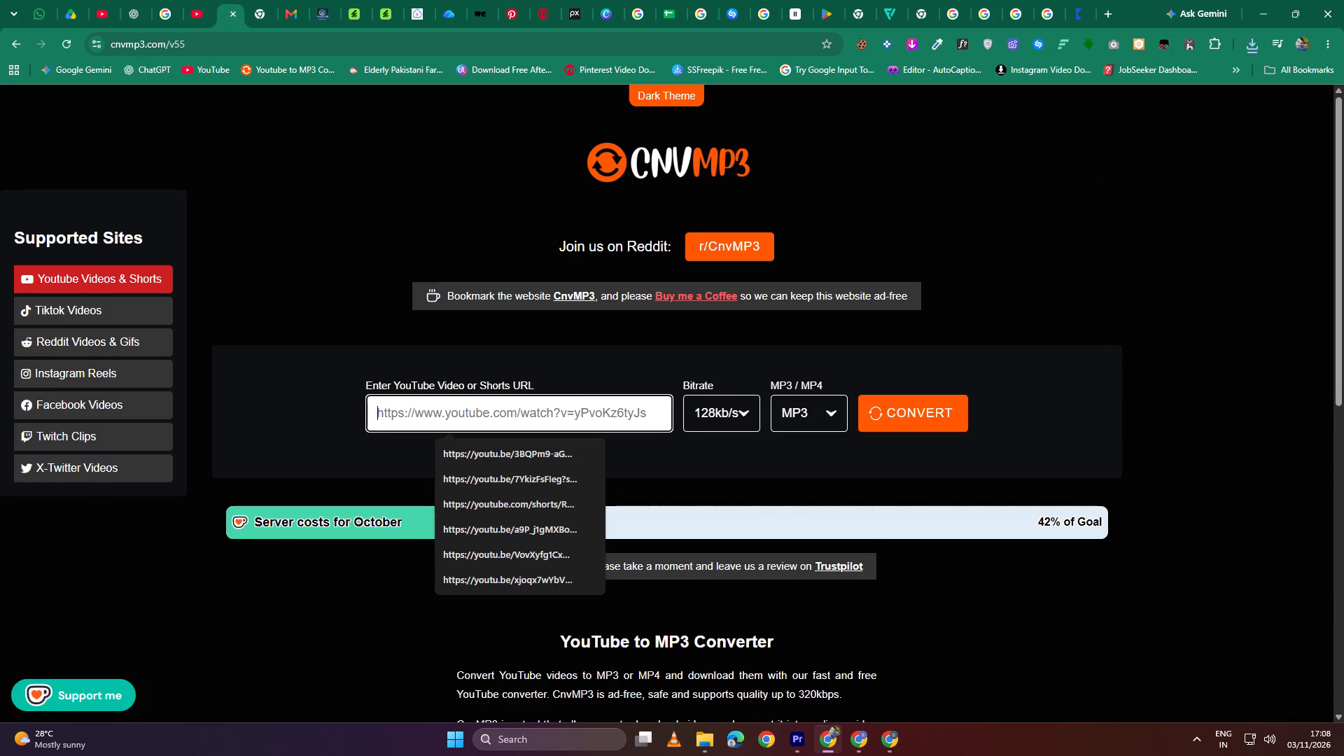
key(ctrl+v)
click(841, 413)
click(834, 510)
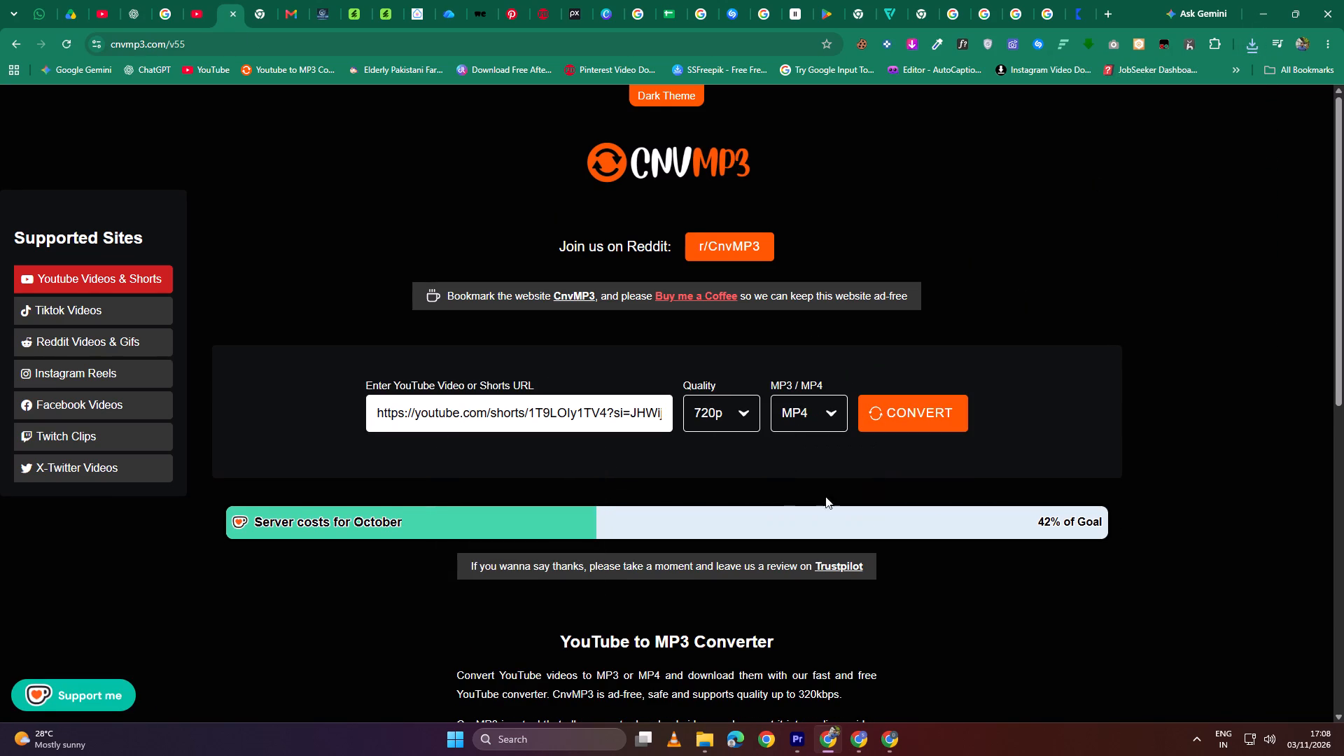
click(754, 422)
click(739, 601)
click(920, 417)
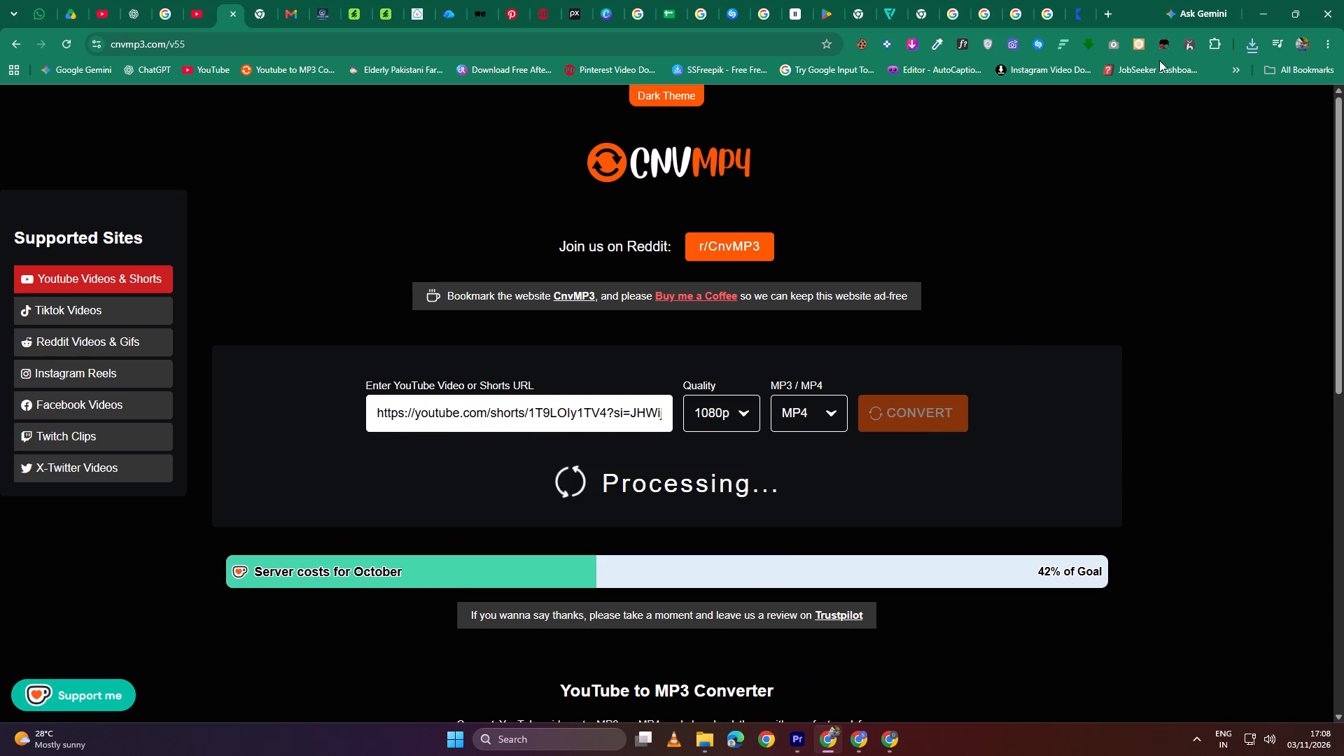
Bring the downloaded Golden Particles video into Premiere, placing it on V10 at the start of Nested Sequence 11.
click(1249, 43)
drag(1123, 106, 849, 717)
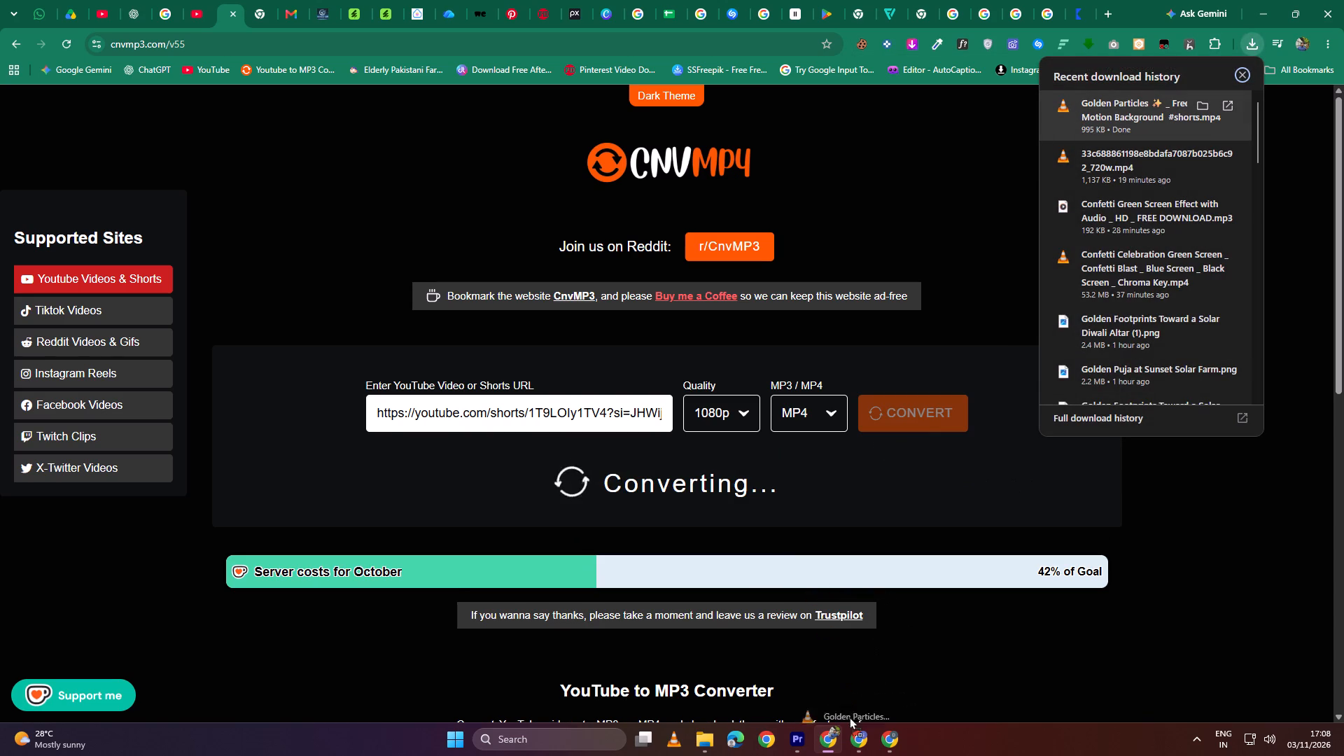
drag(849, 717, 142, 488)
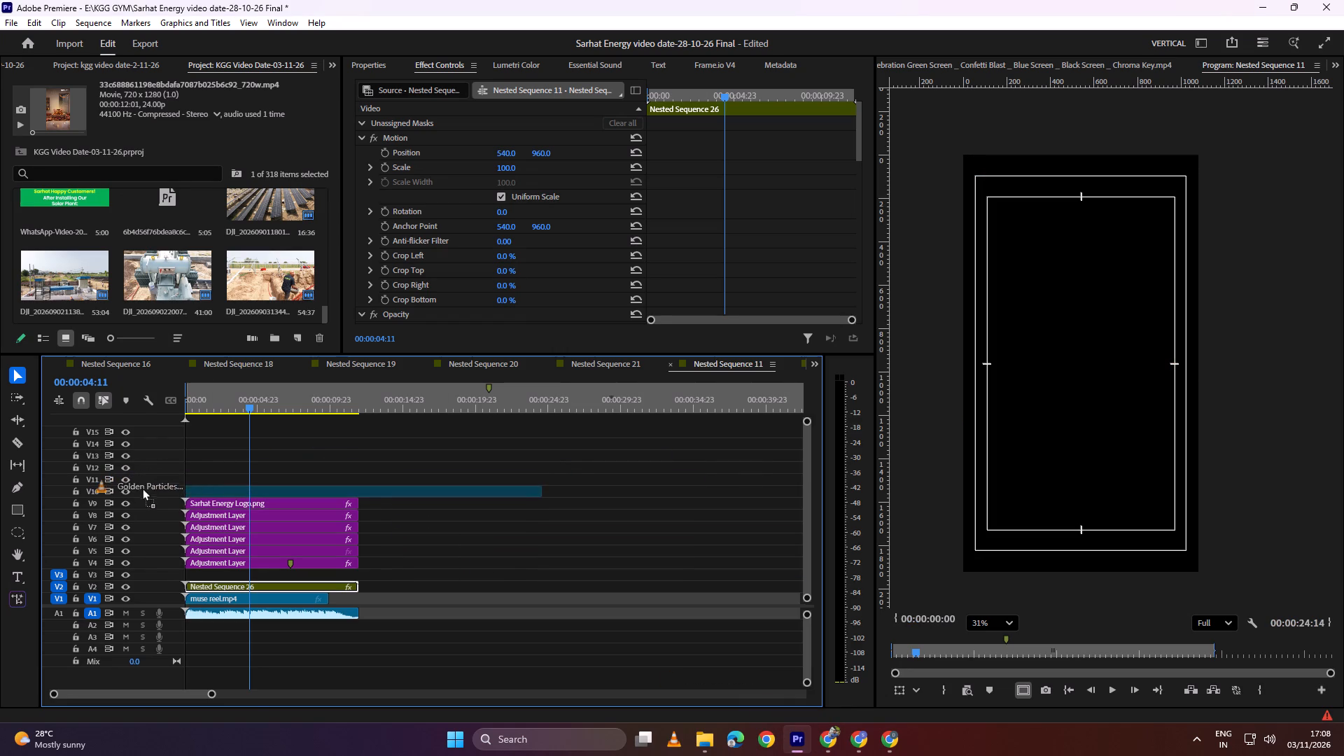
drag(142, 488, 142, 489)
Fit the Golden Particles clip on V10 to the frame and set its blend mode to Screen.
click(256, 489)
right_click(256, 489)
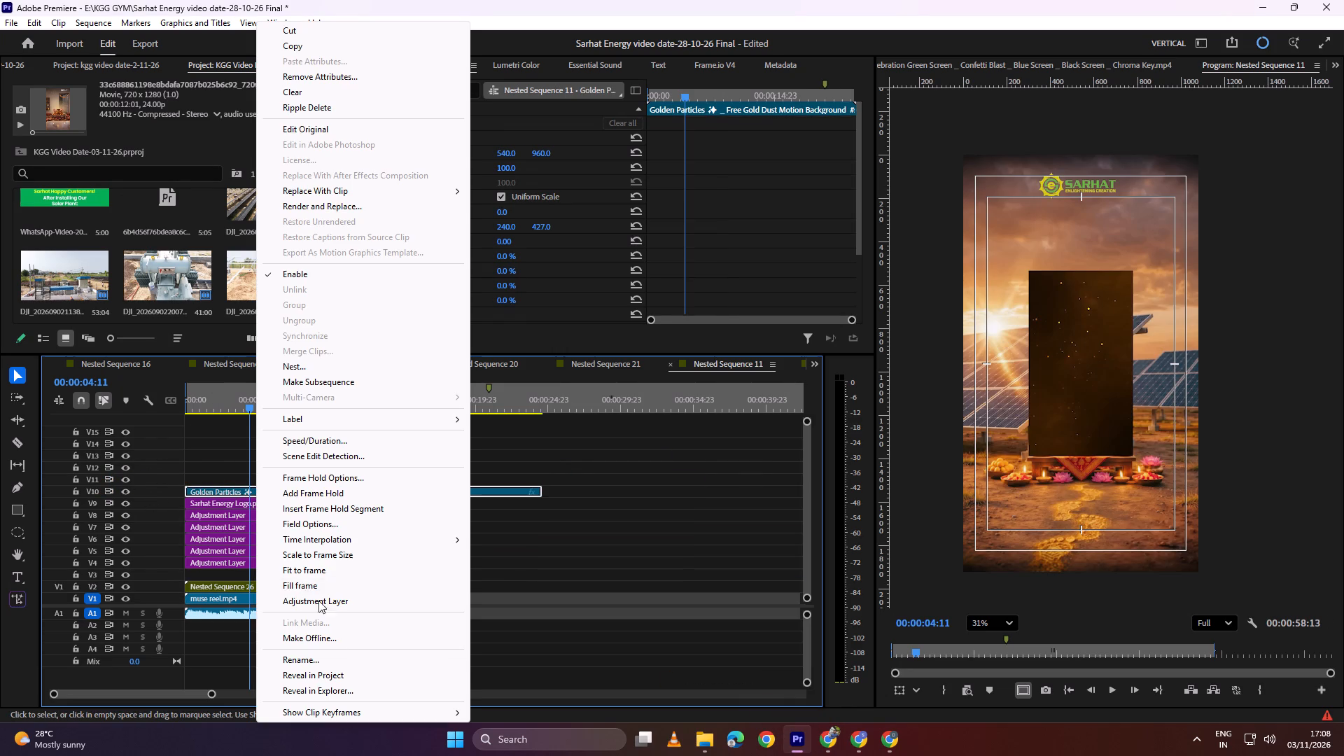
click(311, 568)
click(292, 488)
scroll(481, 239, down, 5)
click(542, 269)
click(542, 431)
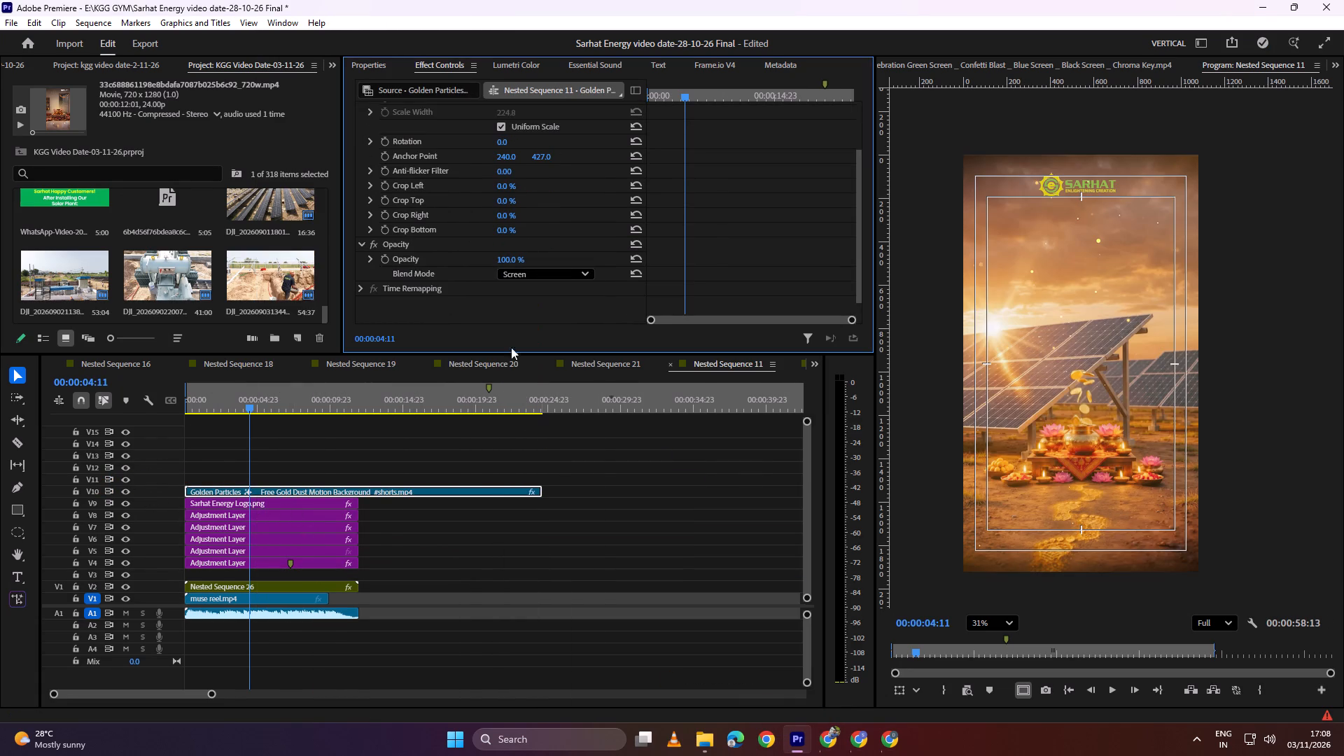
Play the sequence from the start, examining how the golden particles blend over the coins and solar panel scene.
drag(258, 401, 85, 429)
key(space)
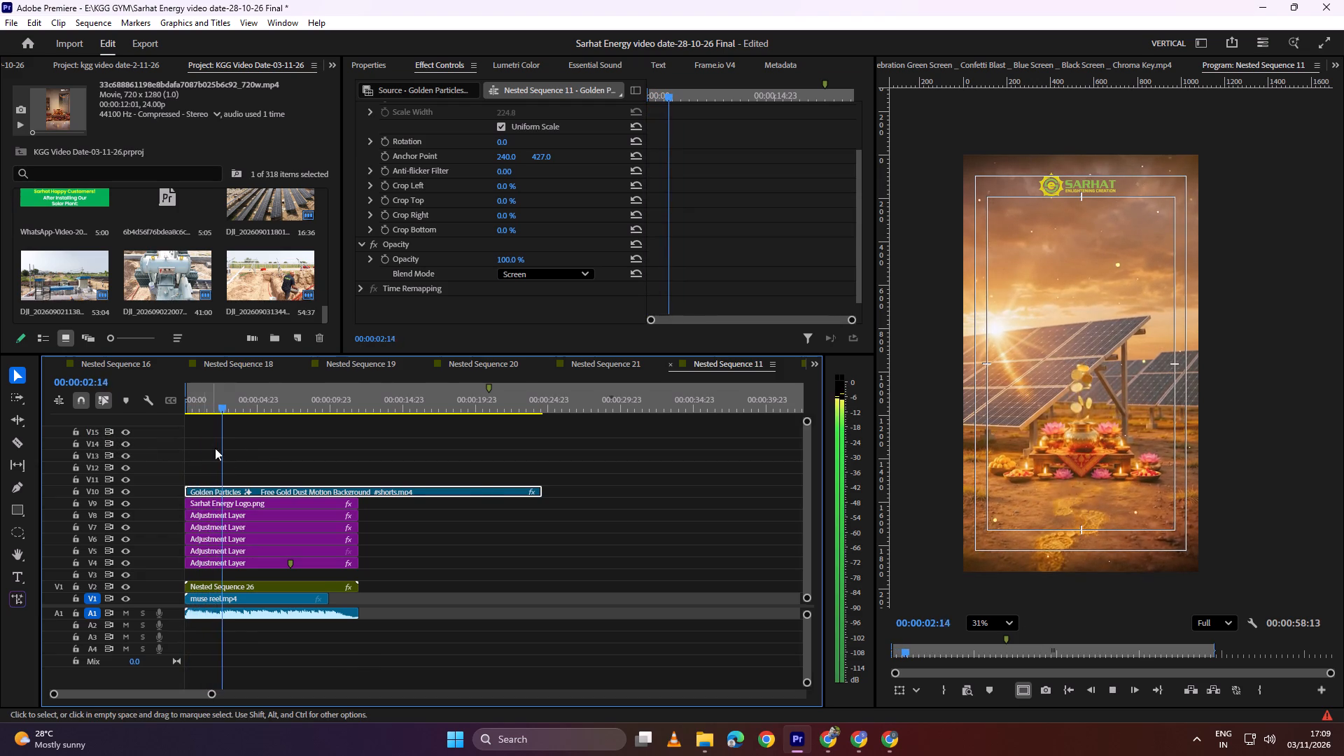
key(space)
scroll(1064, 393, up, 3)
key(space)
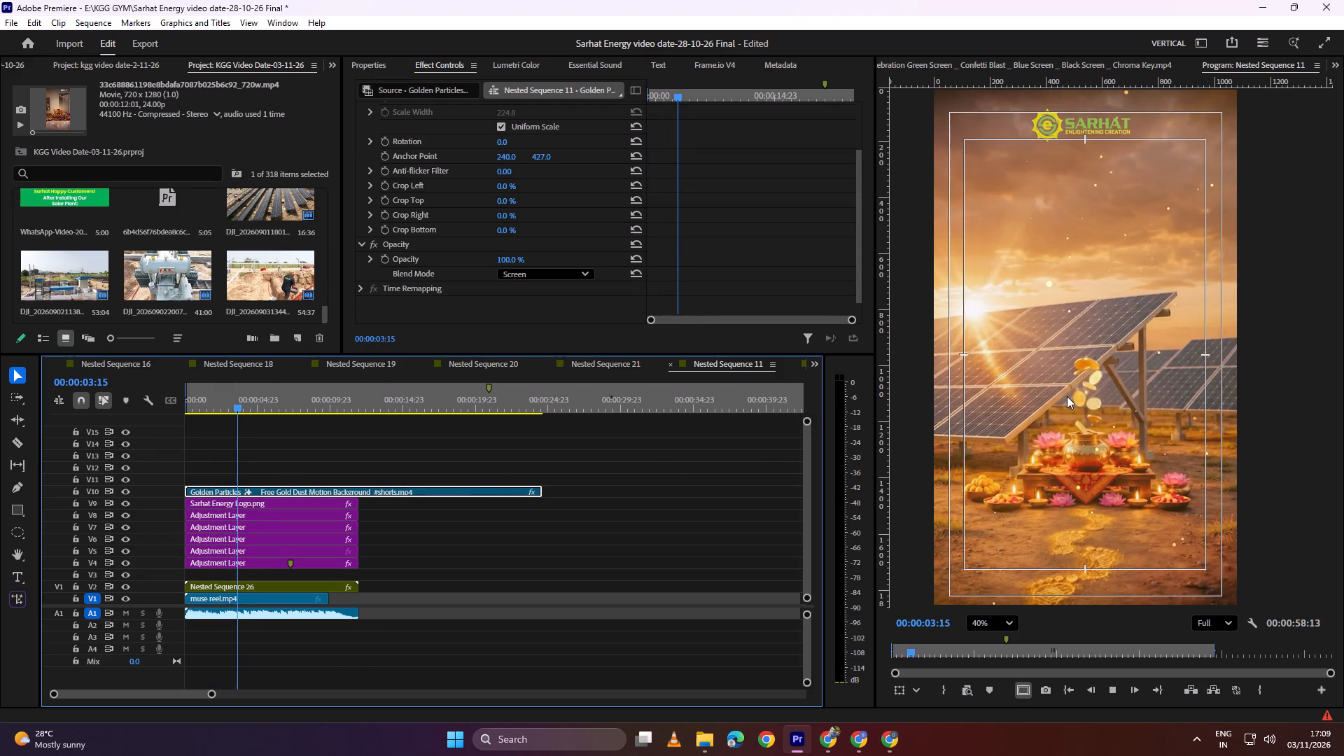
scroll(1067, 396, down, 3)
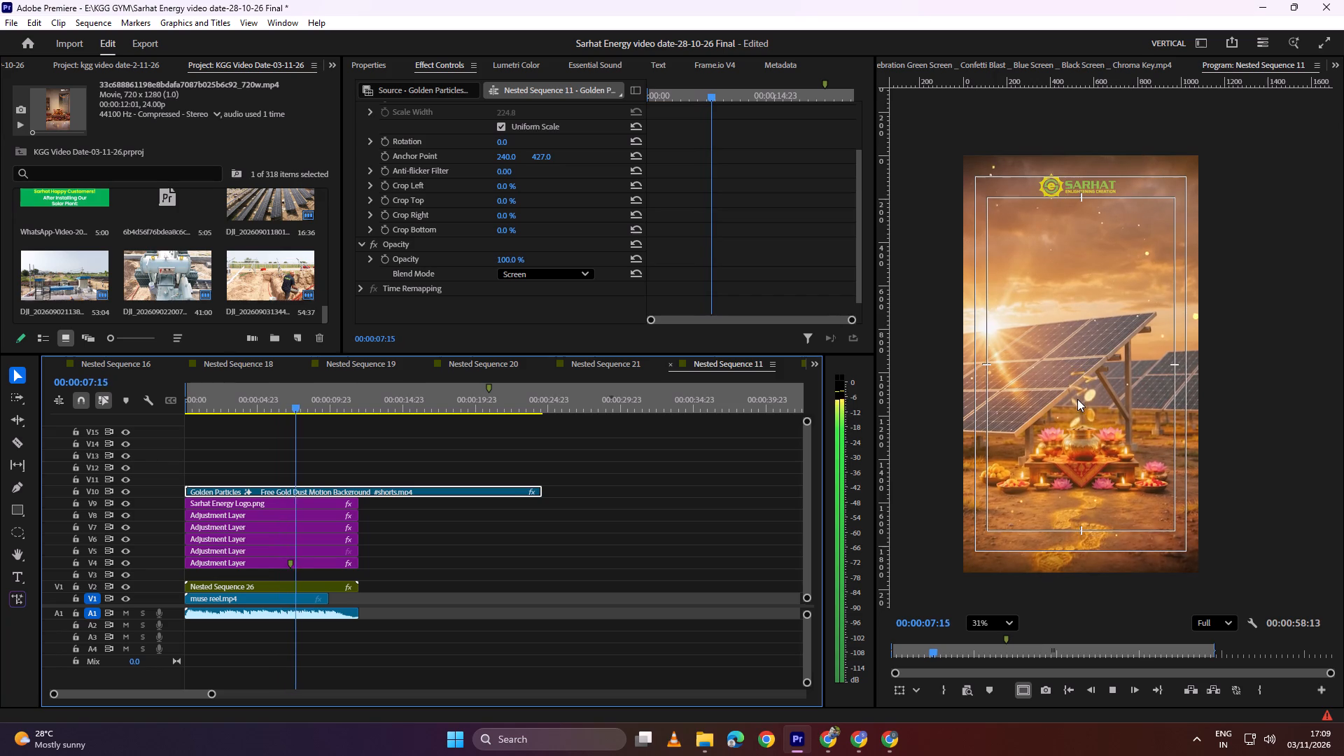
key(space)
scroll(1084, 398, up, 2)
scroll(1084, 400, down, 1)
key(space)
scroll(1082, 416, down, 1)
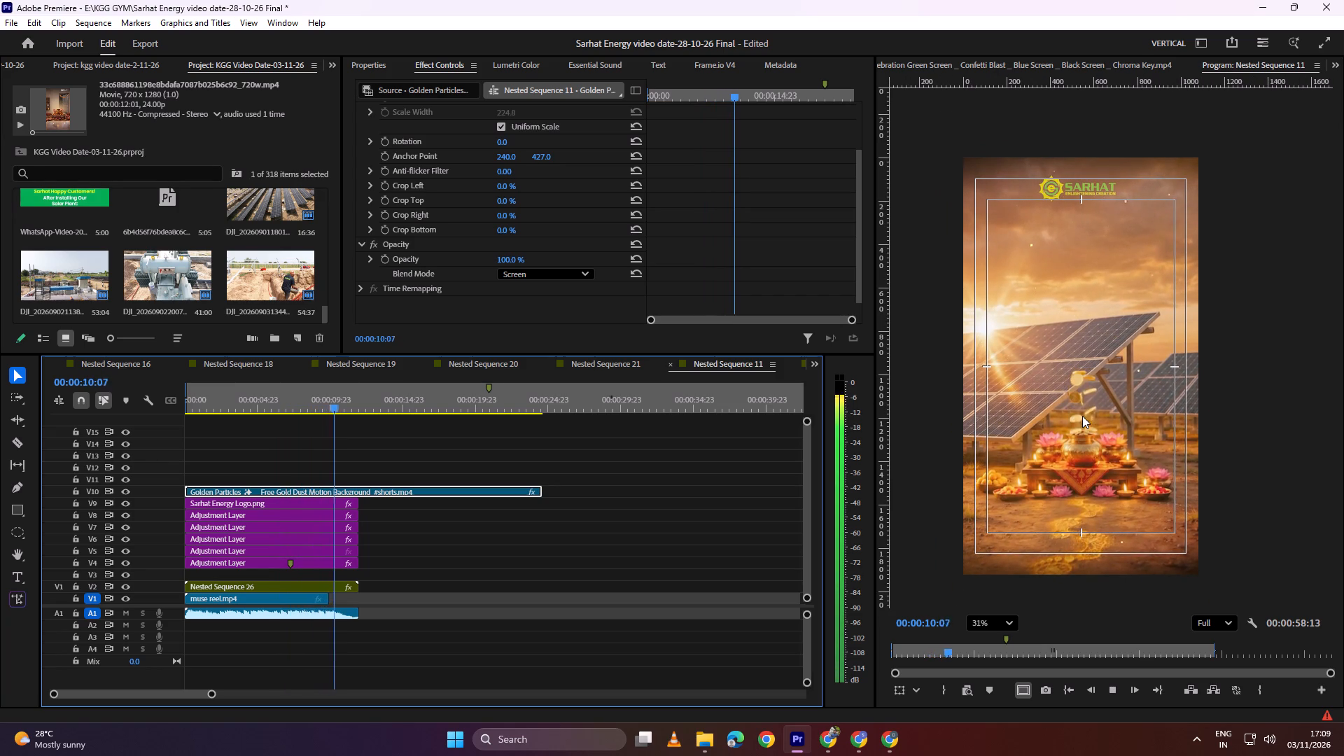
key(space)
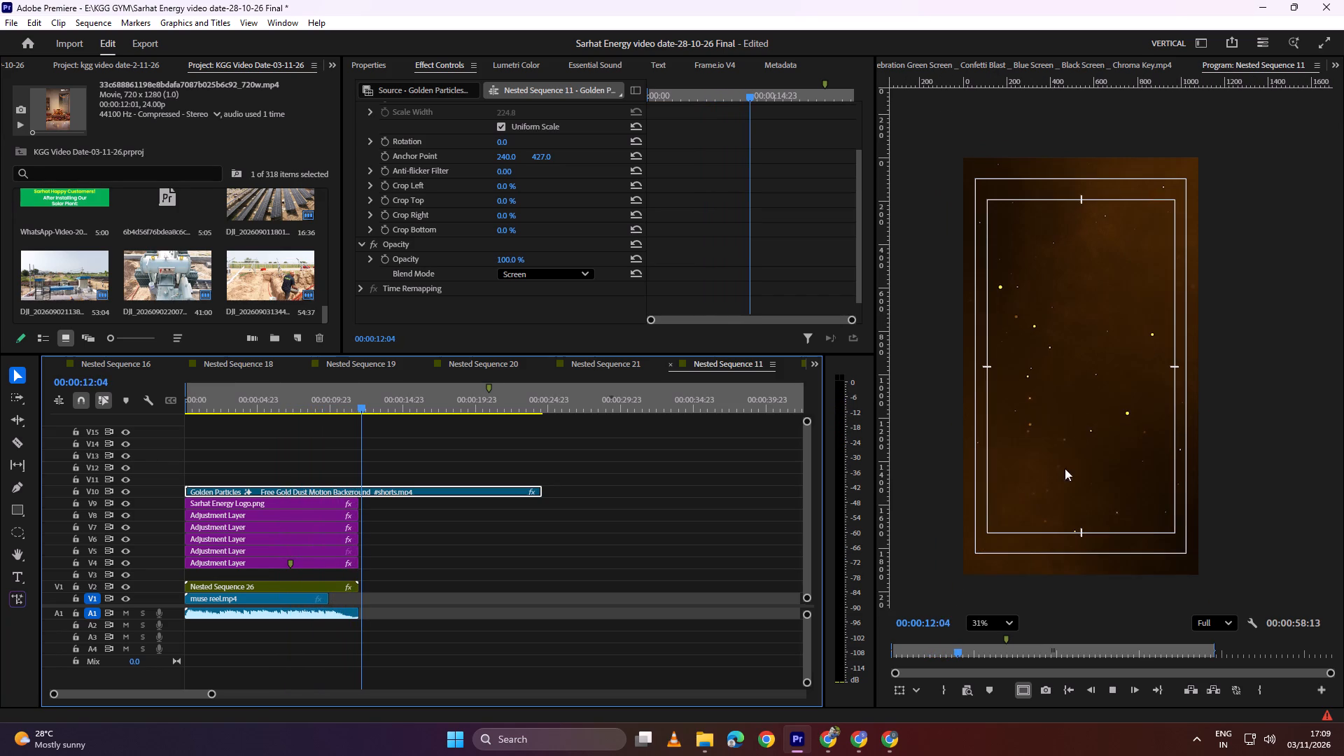
Cut the Golden Particles clip at 00:00:12:04, by the end of the other layers, and delete the excess part.
key(c)
click(360, 494)
key(v)
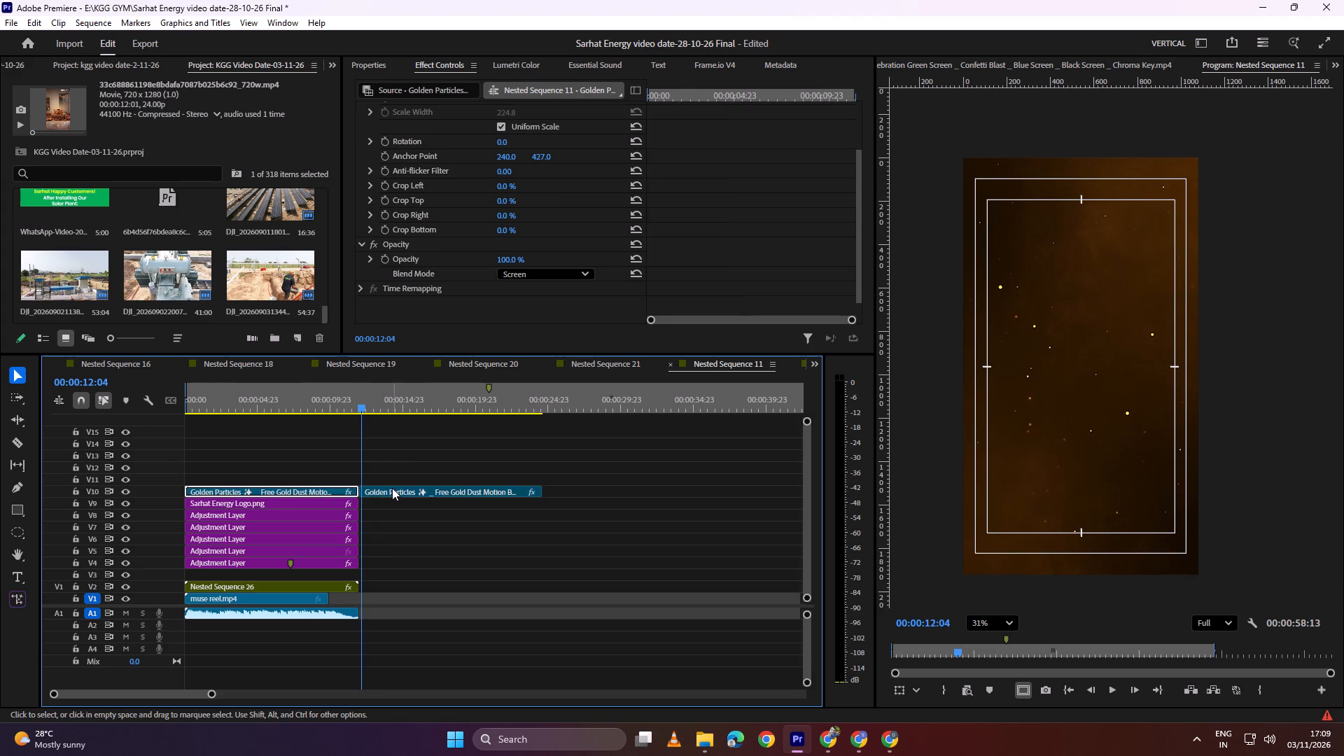
click(392, 488)
key(BackSpace)
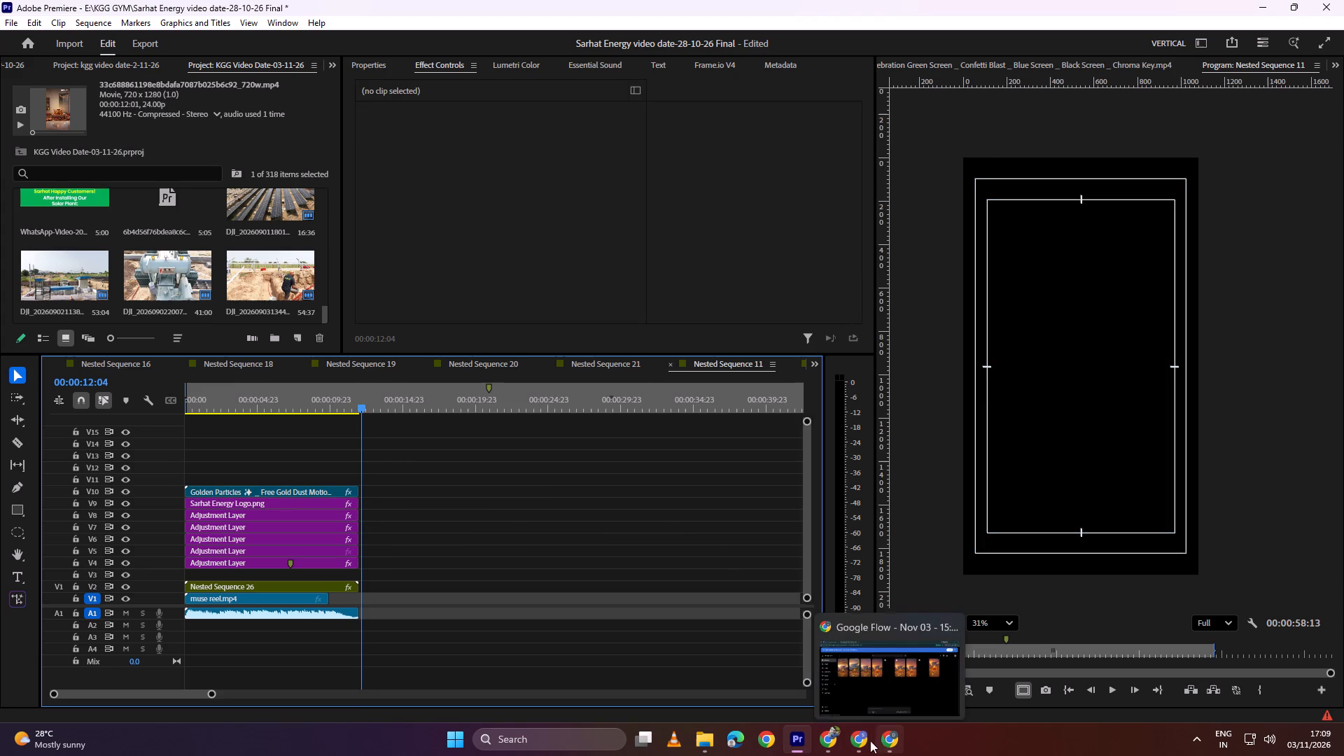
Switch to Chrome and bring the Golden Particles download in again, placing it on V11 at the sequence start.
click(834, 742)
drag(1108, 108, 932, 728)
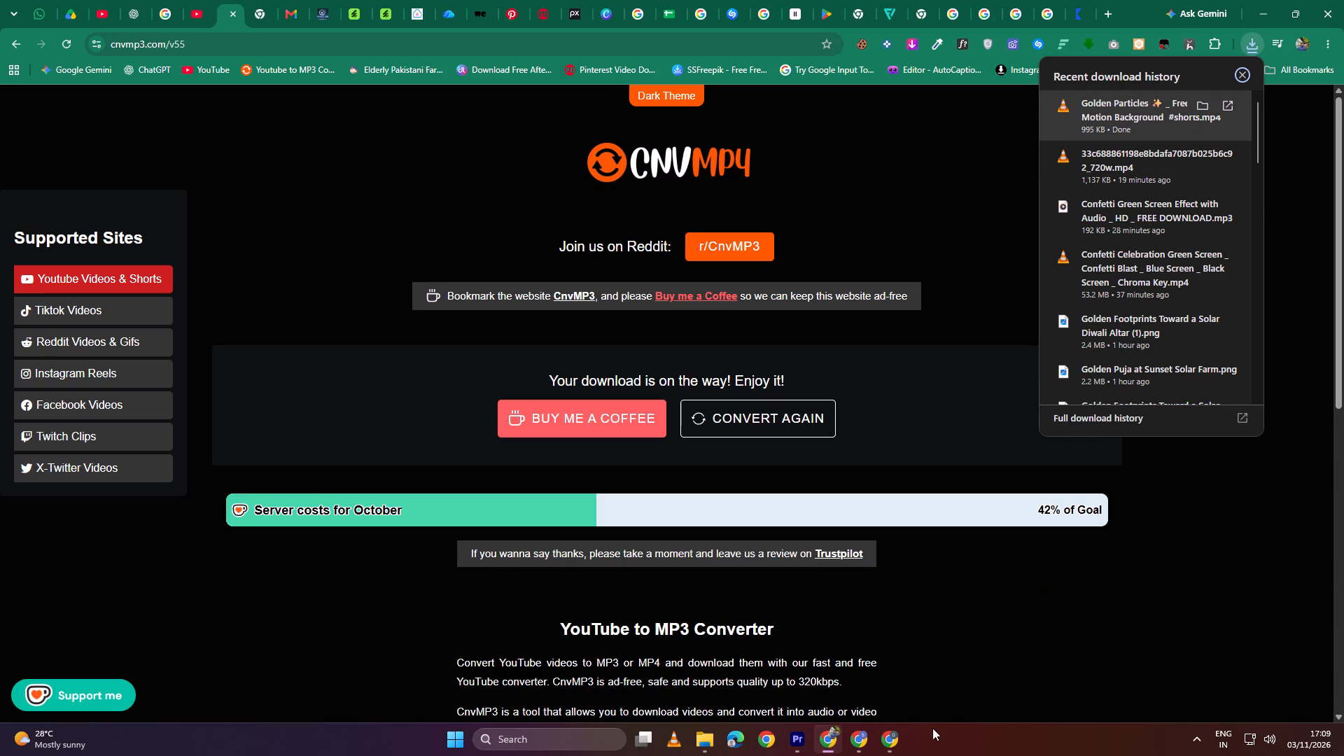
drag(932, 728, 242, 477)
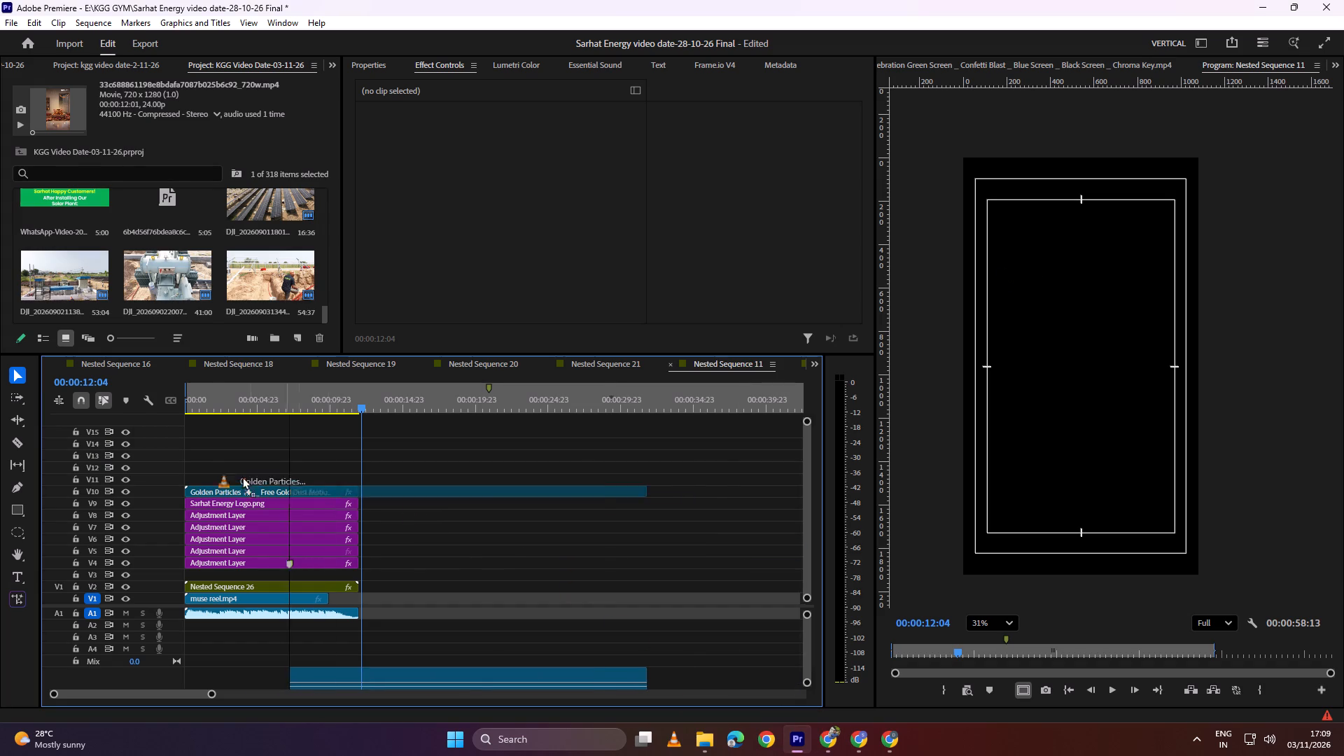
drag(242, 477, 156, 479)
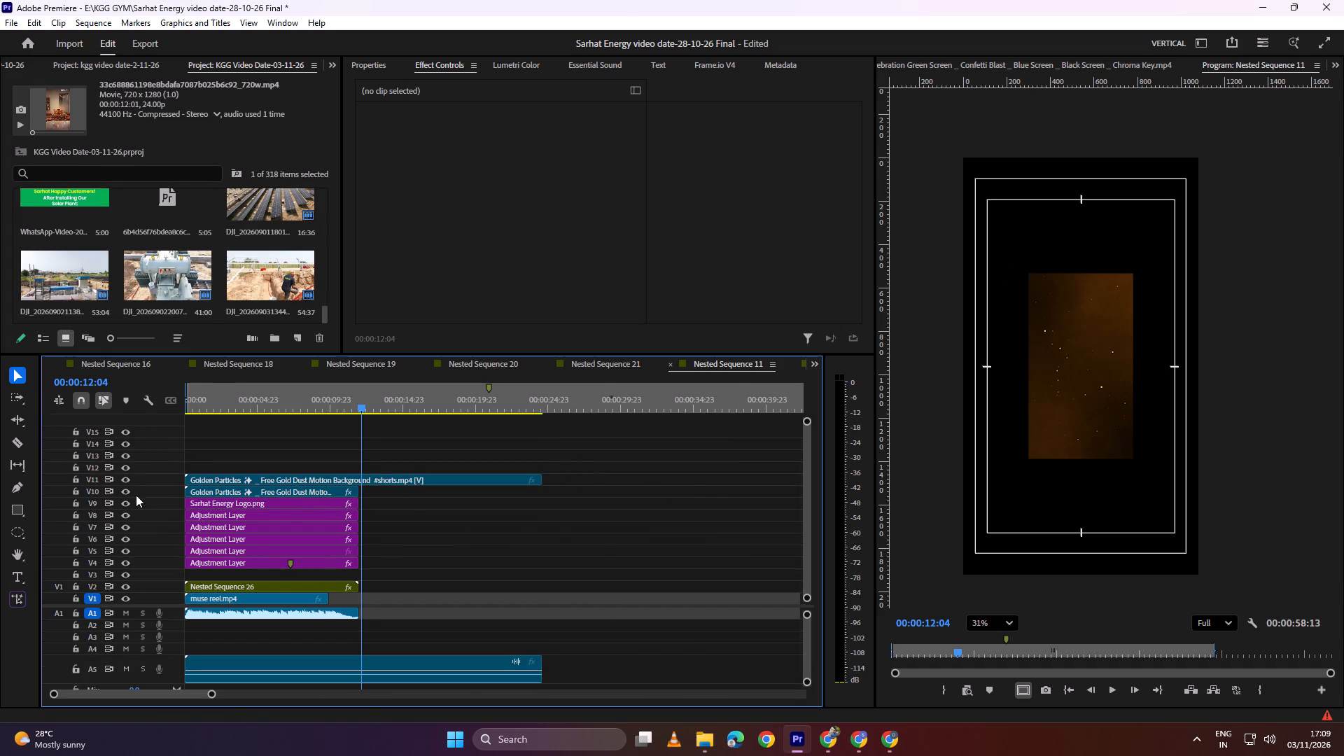
Turn off the output of video track V10.
click(127, 494)
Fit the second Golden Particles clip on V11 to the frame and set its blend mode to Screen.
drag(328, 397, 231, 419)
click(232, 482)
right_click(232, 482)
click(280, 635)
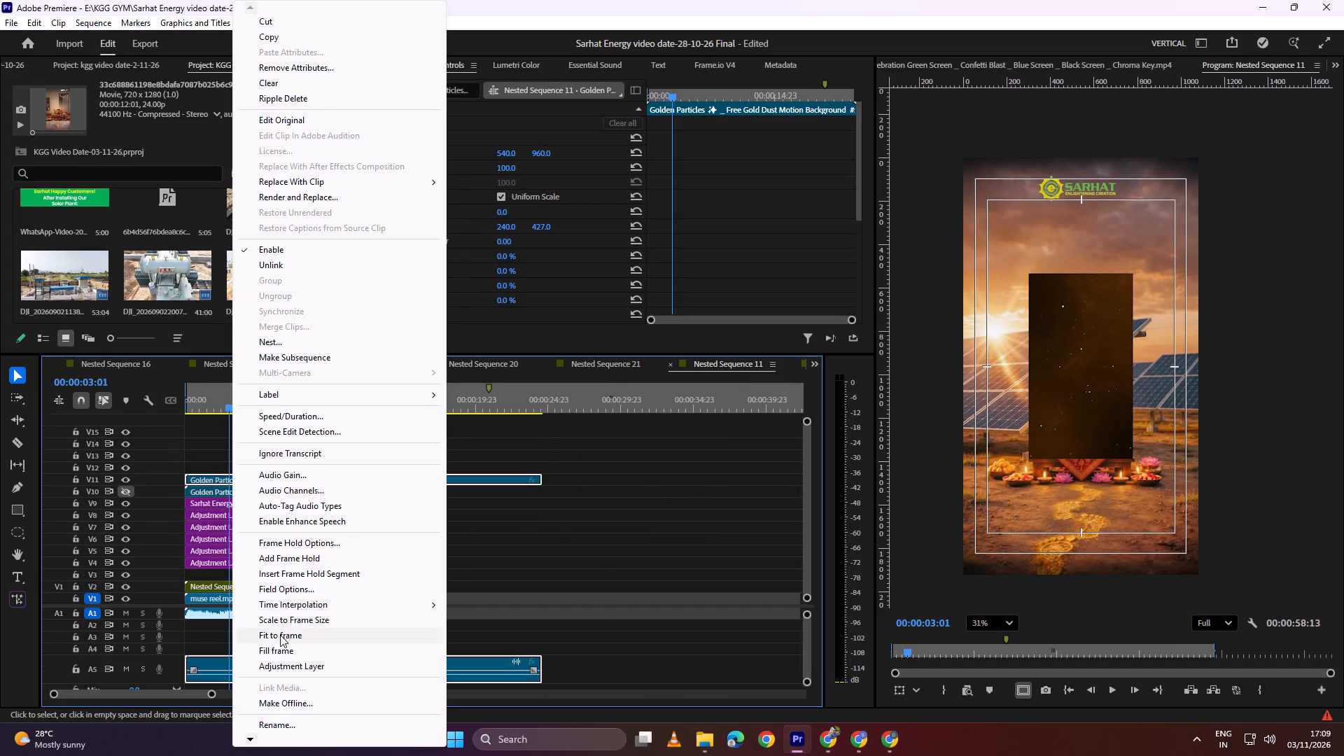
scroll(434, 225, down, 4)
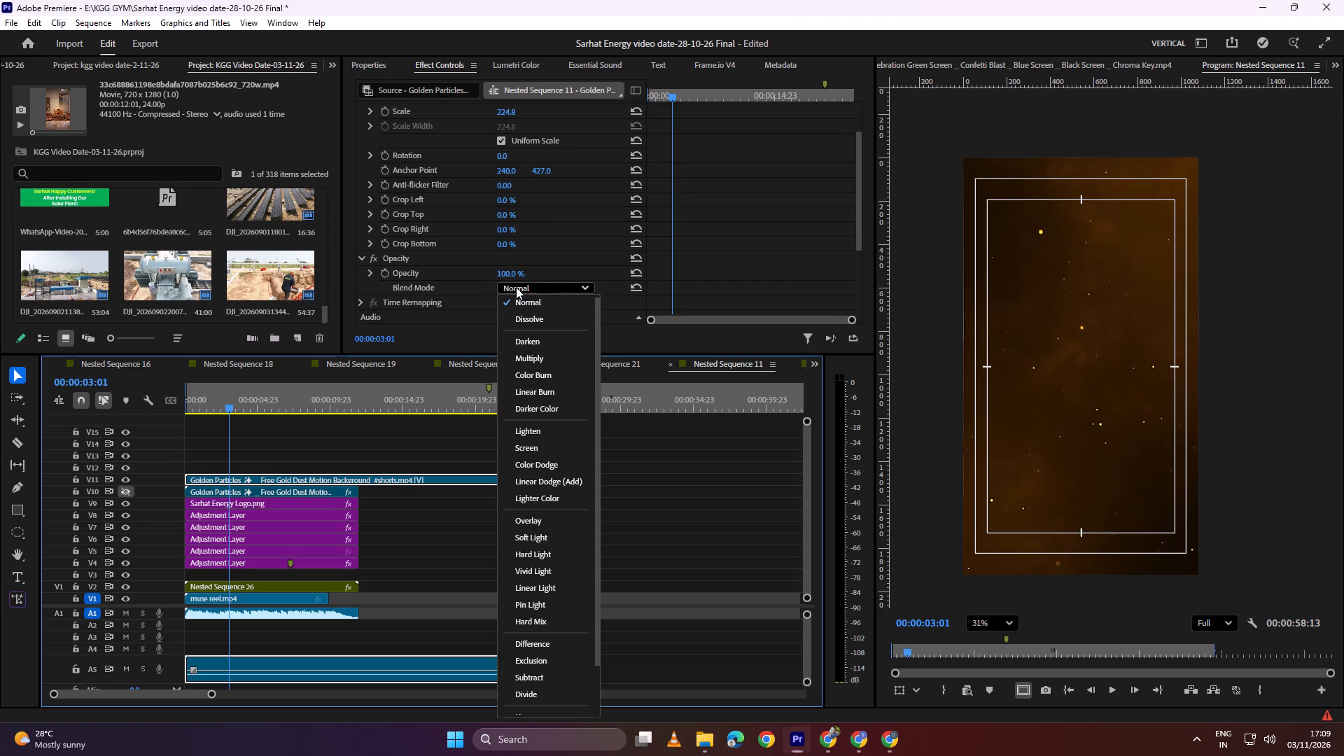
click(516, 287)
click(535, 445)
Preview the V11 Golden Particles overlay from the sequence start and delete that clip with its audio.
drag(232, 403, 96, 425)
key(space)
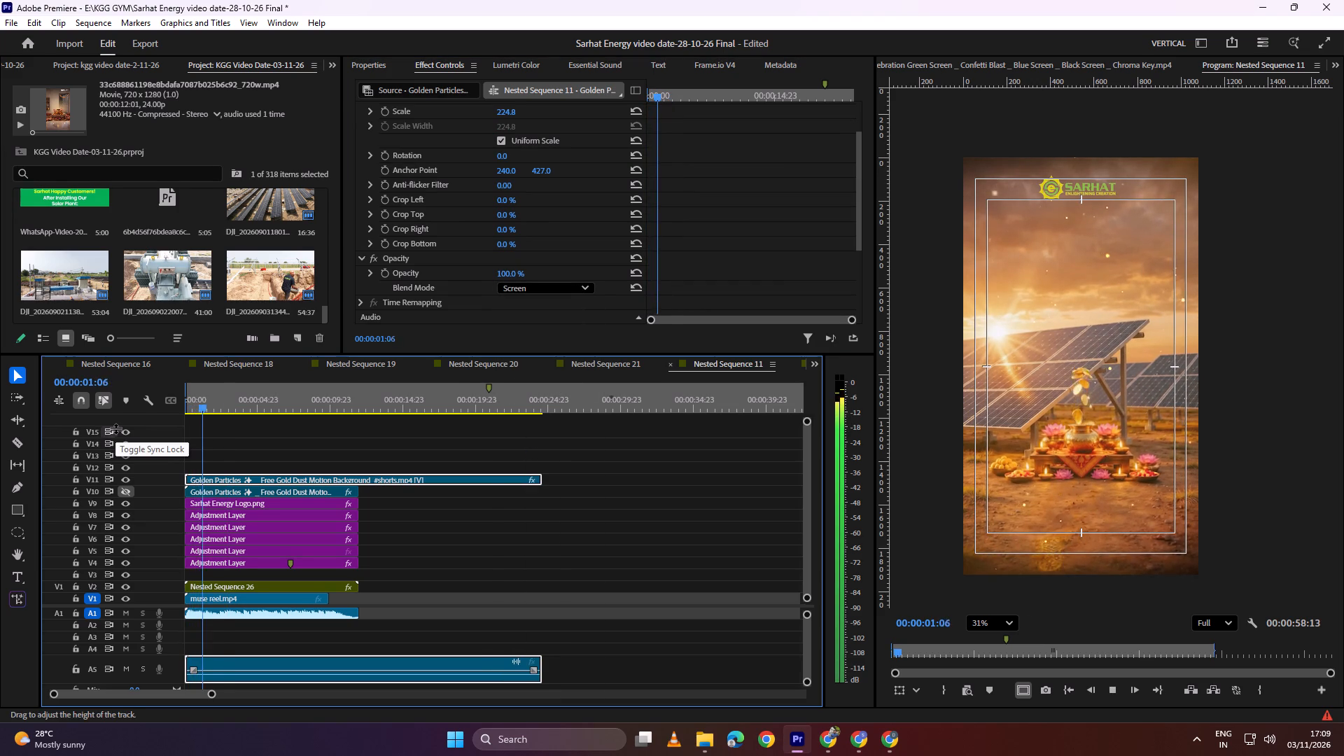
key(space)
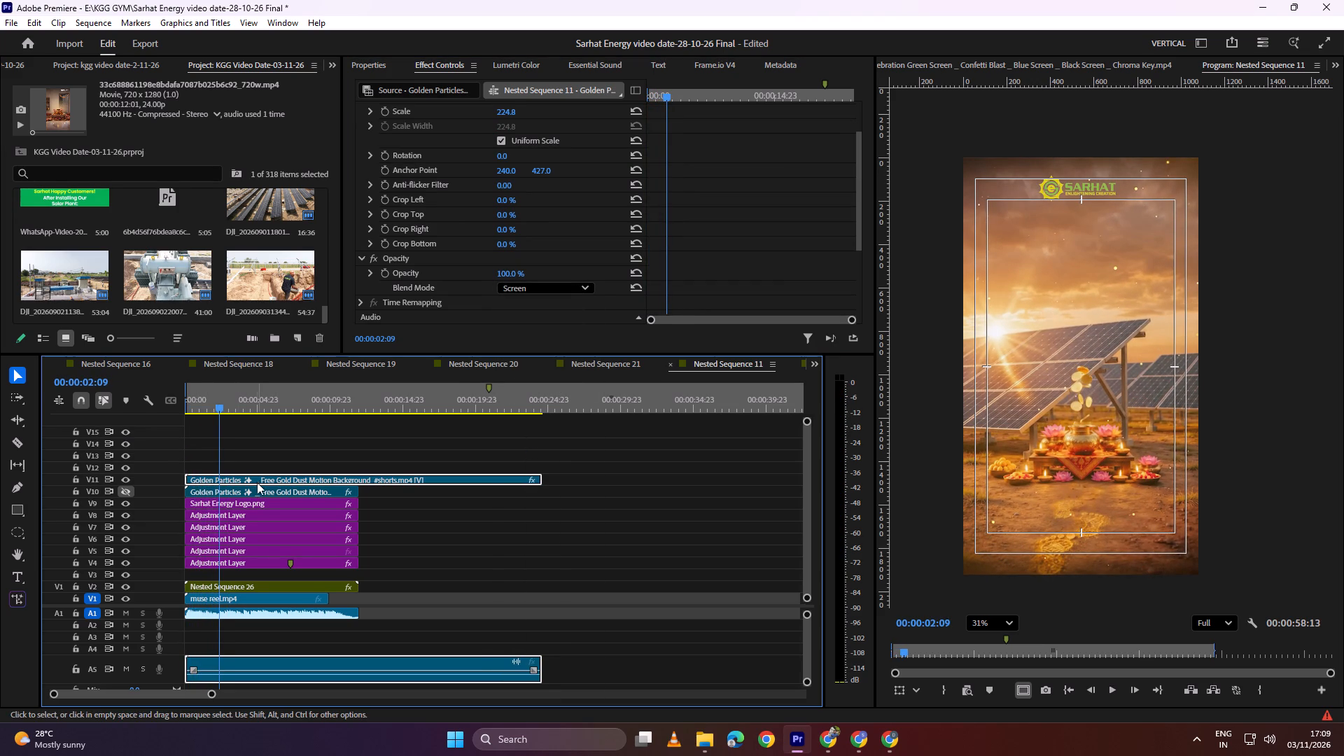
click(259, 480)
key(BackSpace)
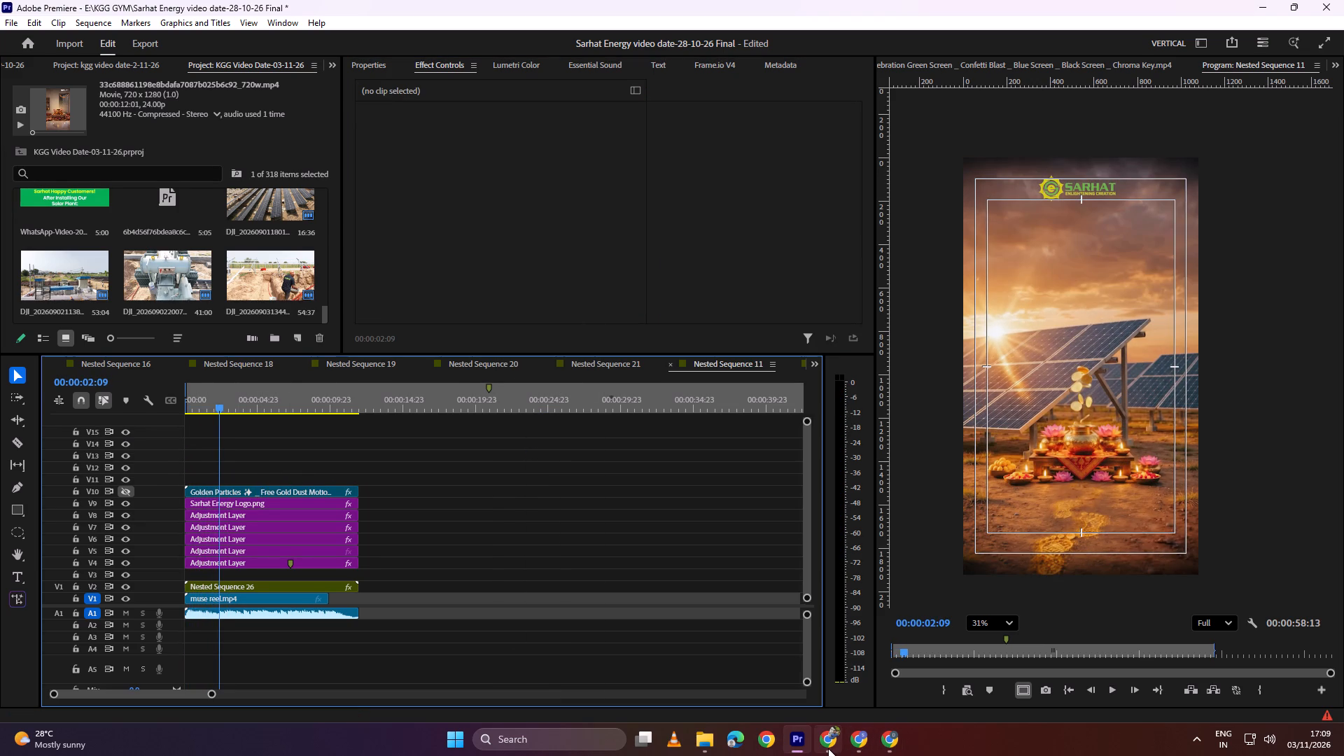
Bring the downloaded "Slow motion golden dust particles looped" video from Chrome onto V11 at the sequence start.
click(828, 748)
click(980, 163)
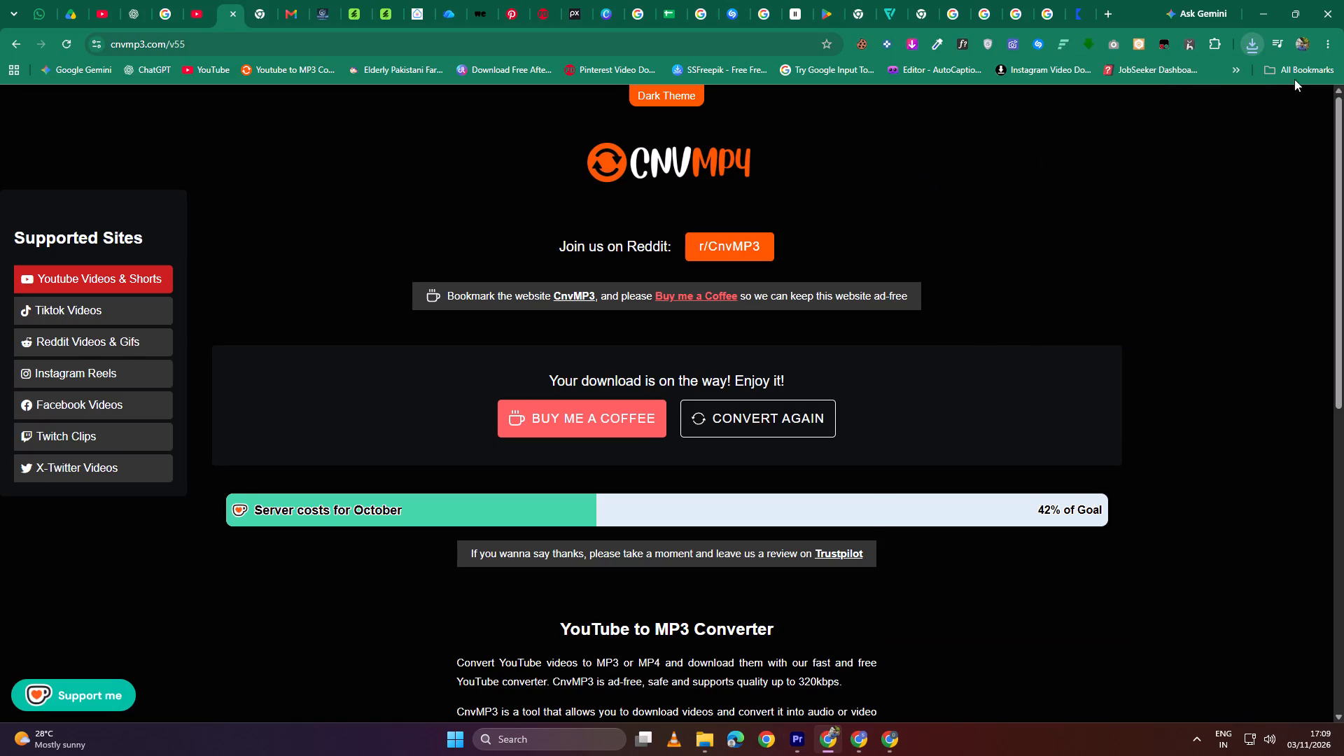
click(1248, 45)
drag(1119, 113, 851, 552)
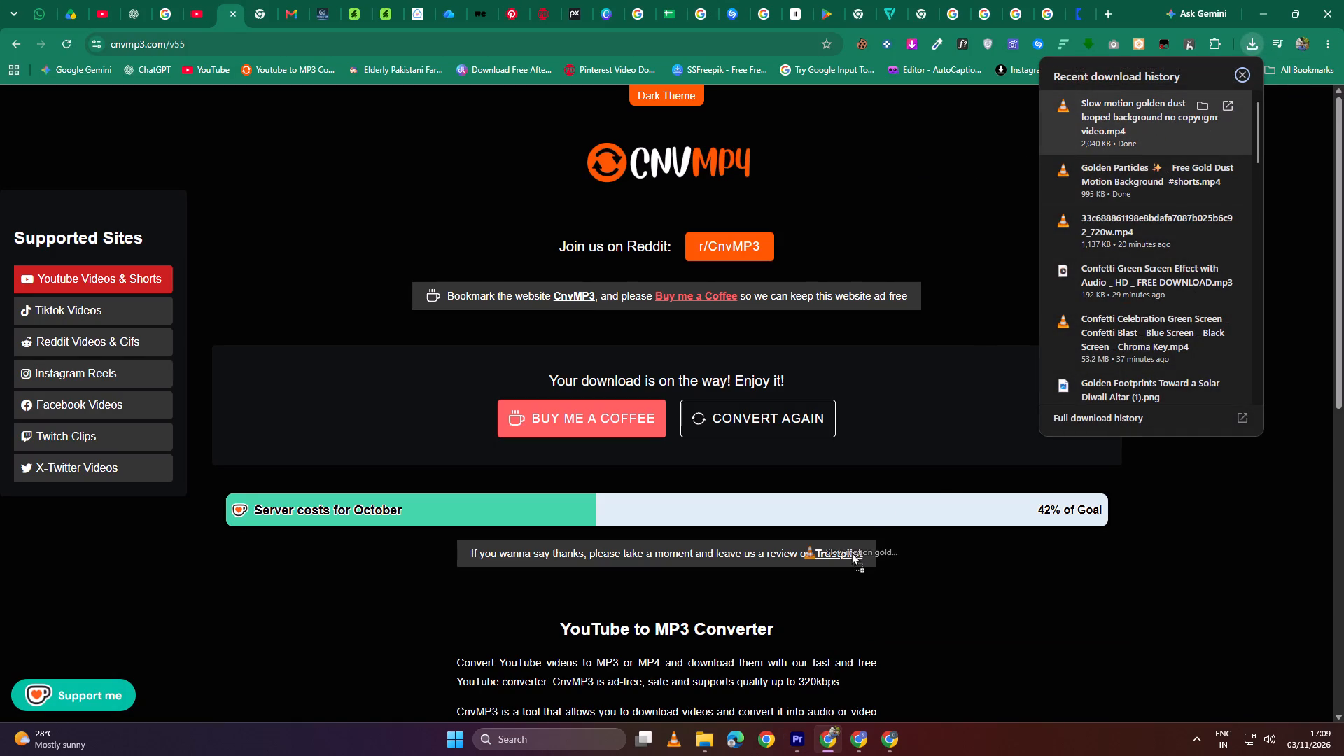
drag(851, 552, 146, 485)
Fit the slow motion golden dust clip on V11 to the frame and set its blend mode to Screen.
click(314, 482)
right_click(314, 482)
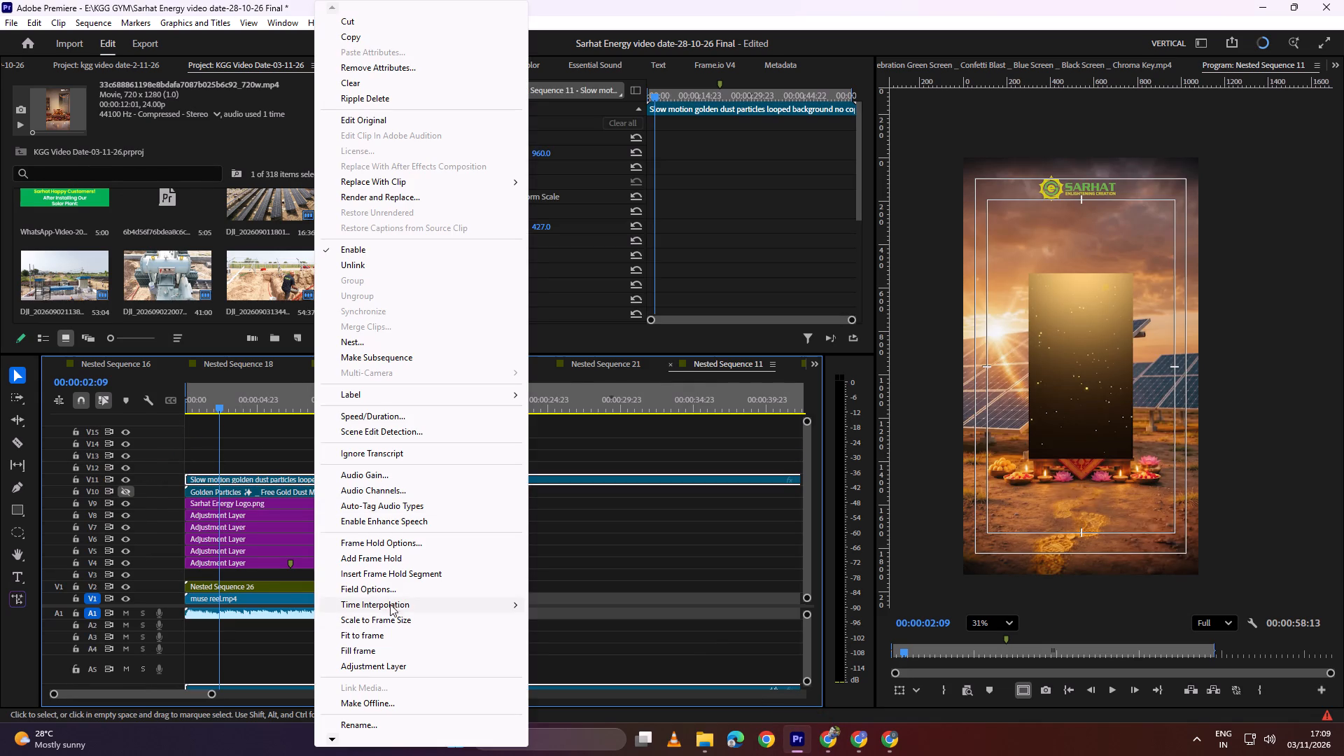
click(381, 634)
scroll(430, 250, down, 5)
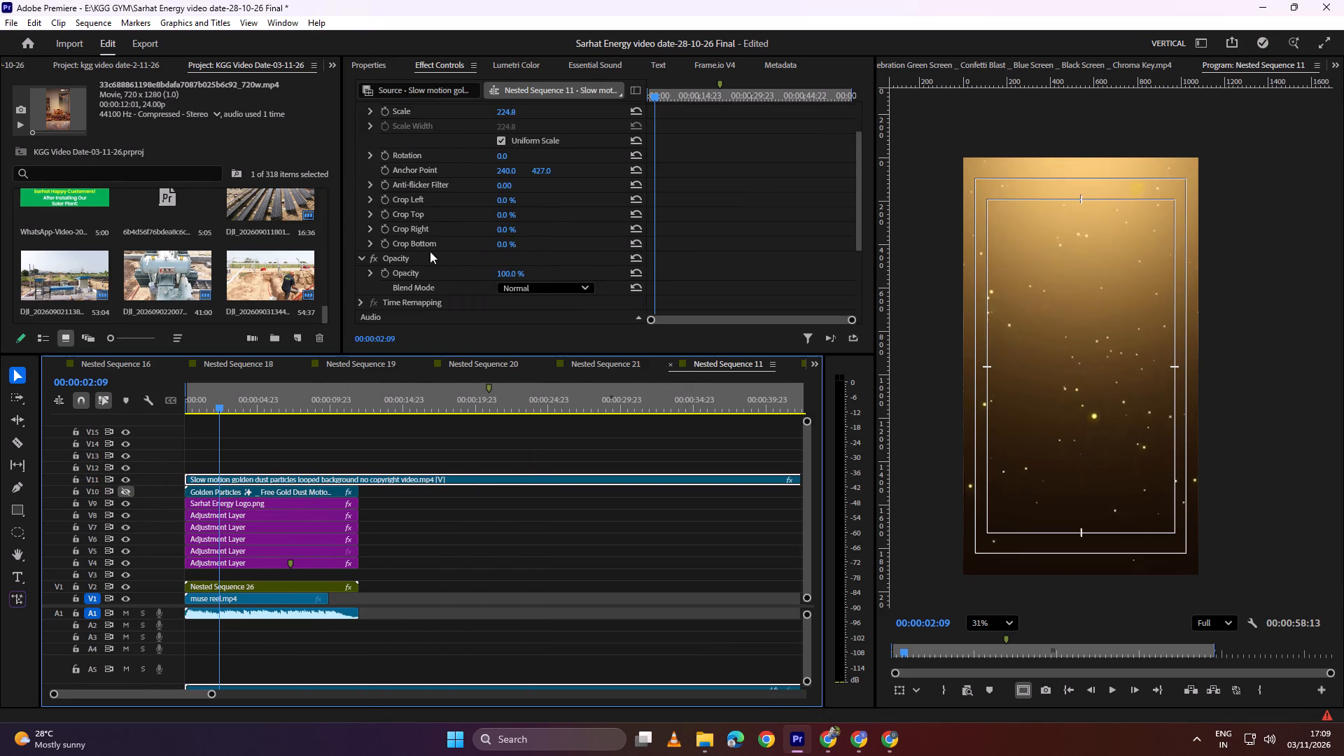
click(524, 274)
click(542, 428)
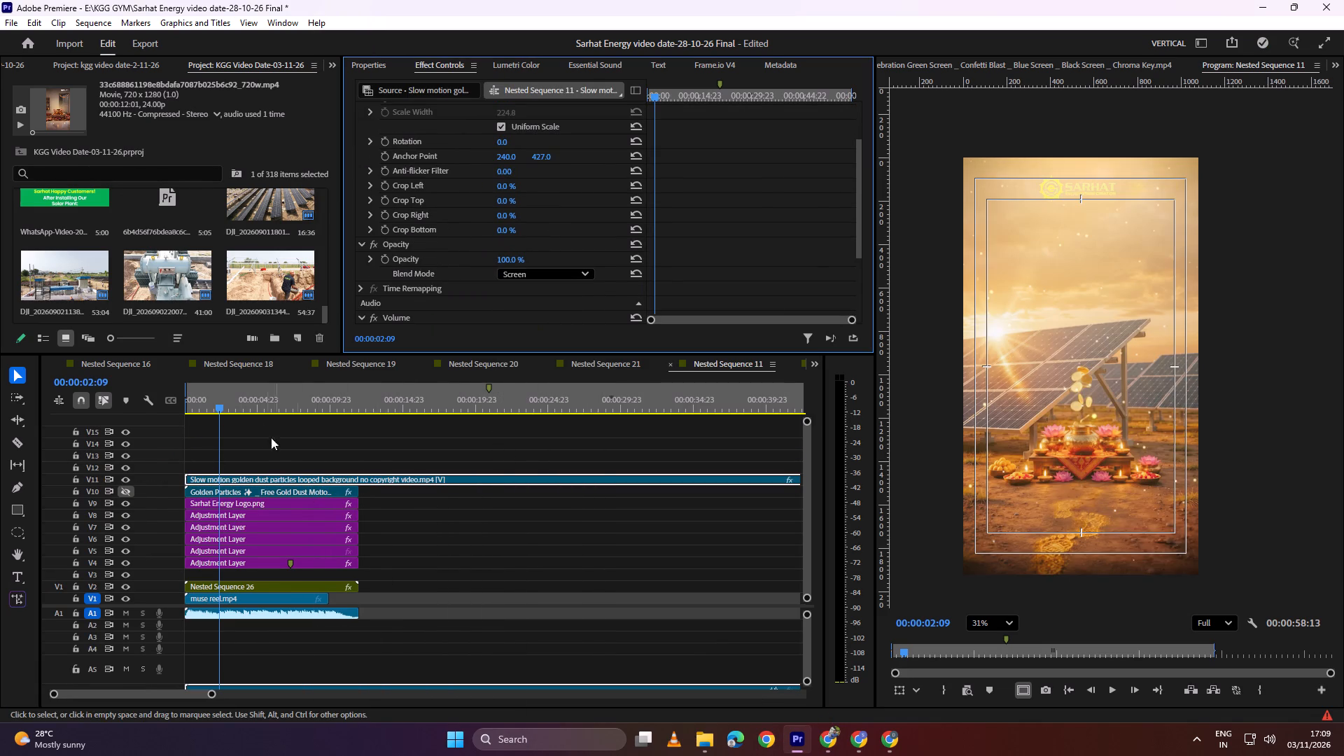
Preview the golden dust overlay from the sequence start and move the Sarhat Energy logo clip from V9 to V12.
drag(263, 398, 36, 430)
key(space)
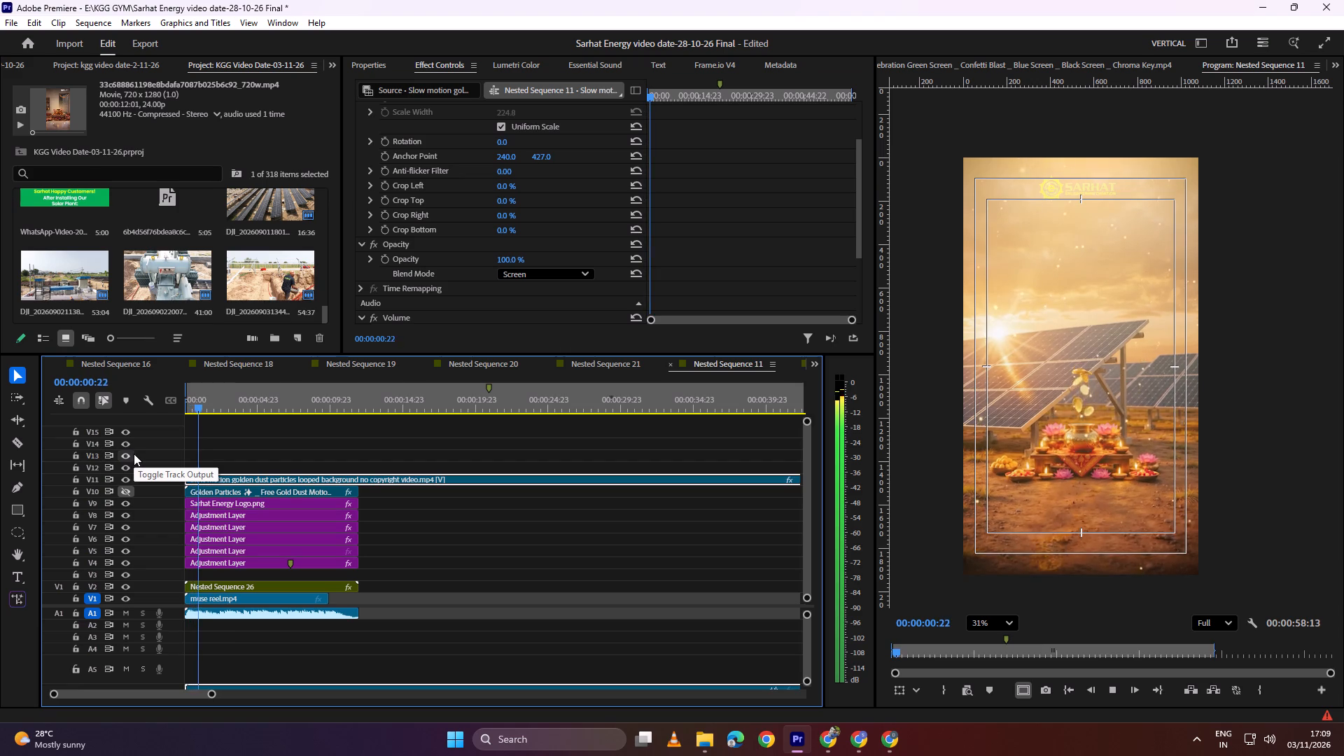
key(space)
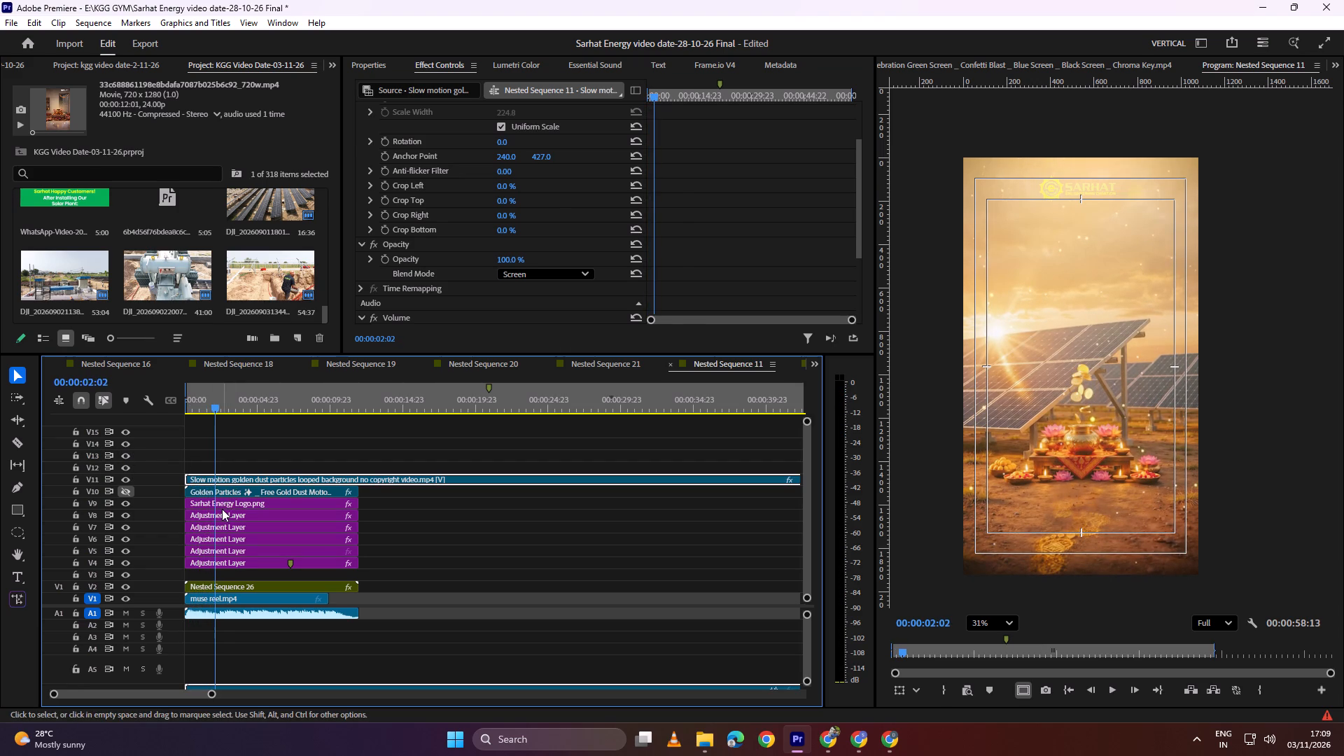
click(222, 509)
drag(230, 503, 227, 471)
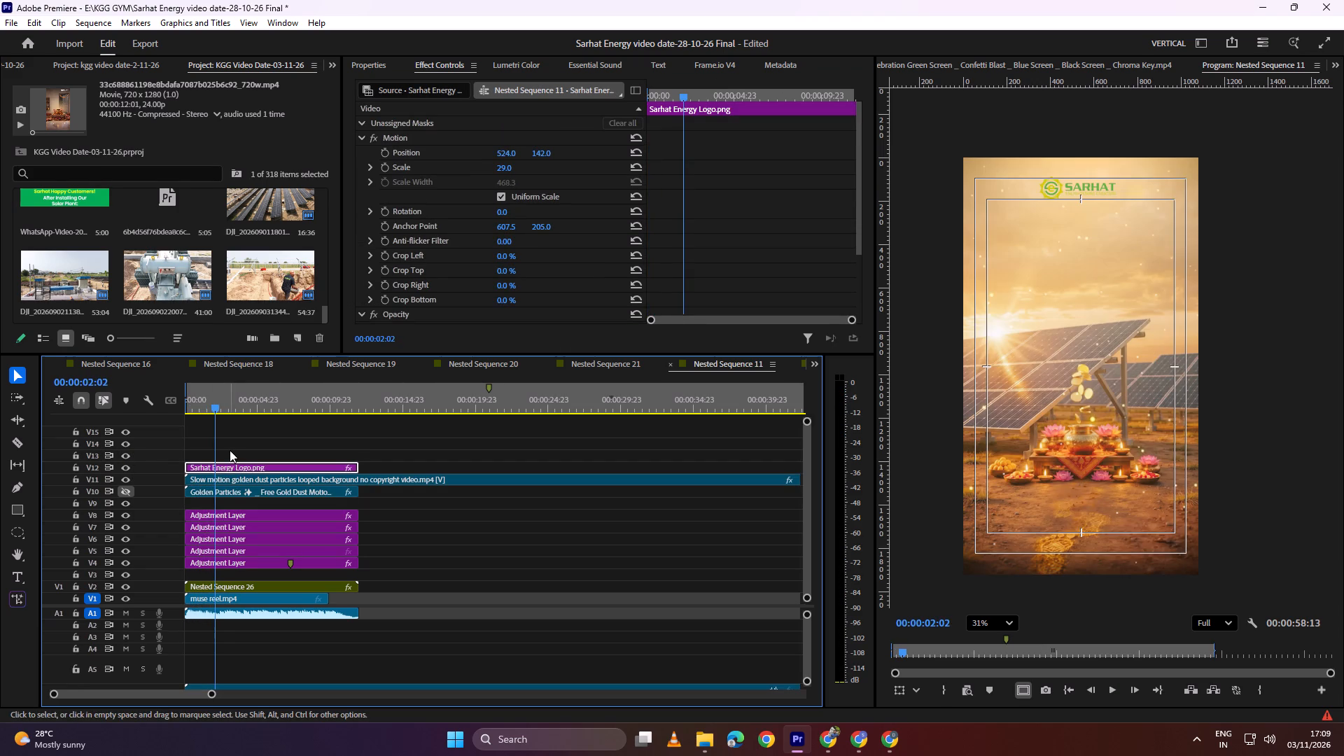
key(space)
key(space)
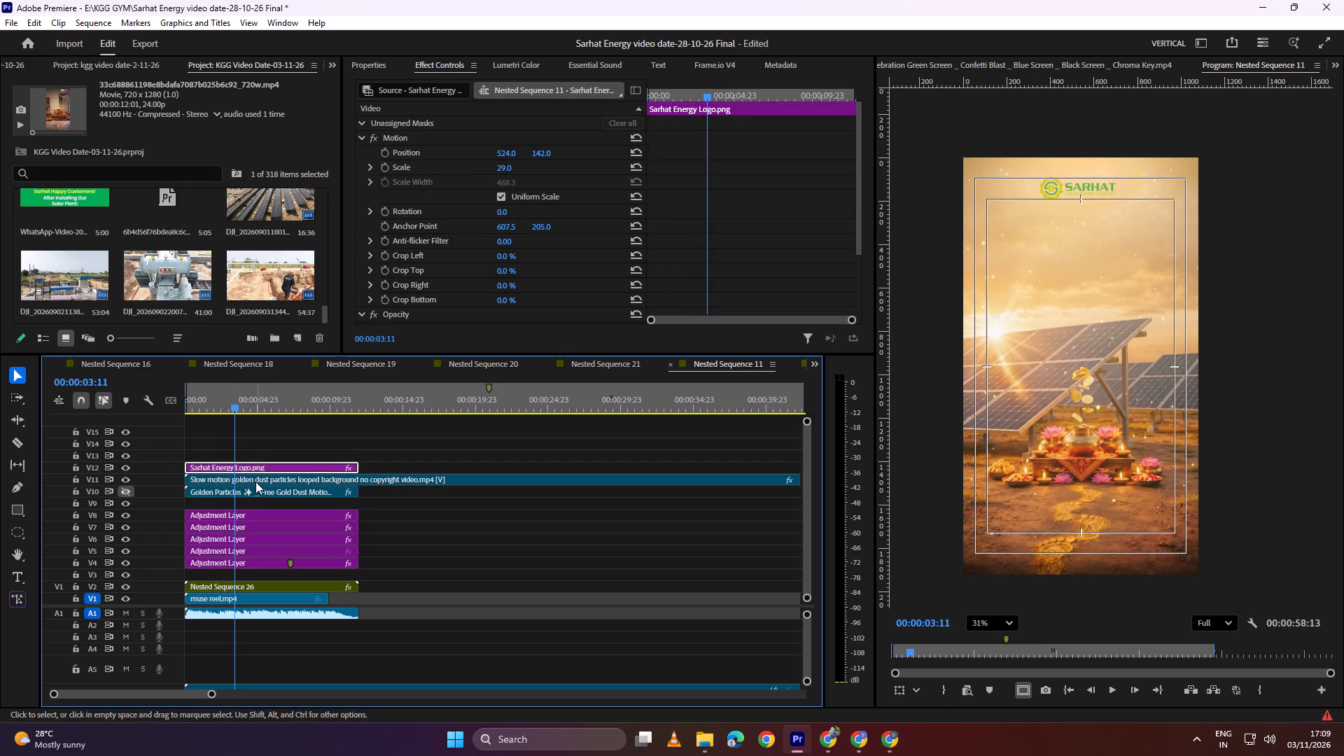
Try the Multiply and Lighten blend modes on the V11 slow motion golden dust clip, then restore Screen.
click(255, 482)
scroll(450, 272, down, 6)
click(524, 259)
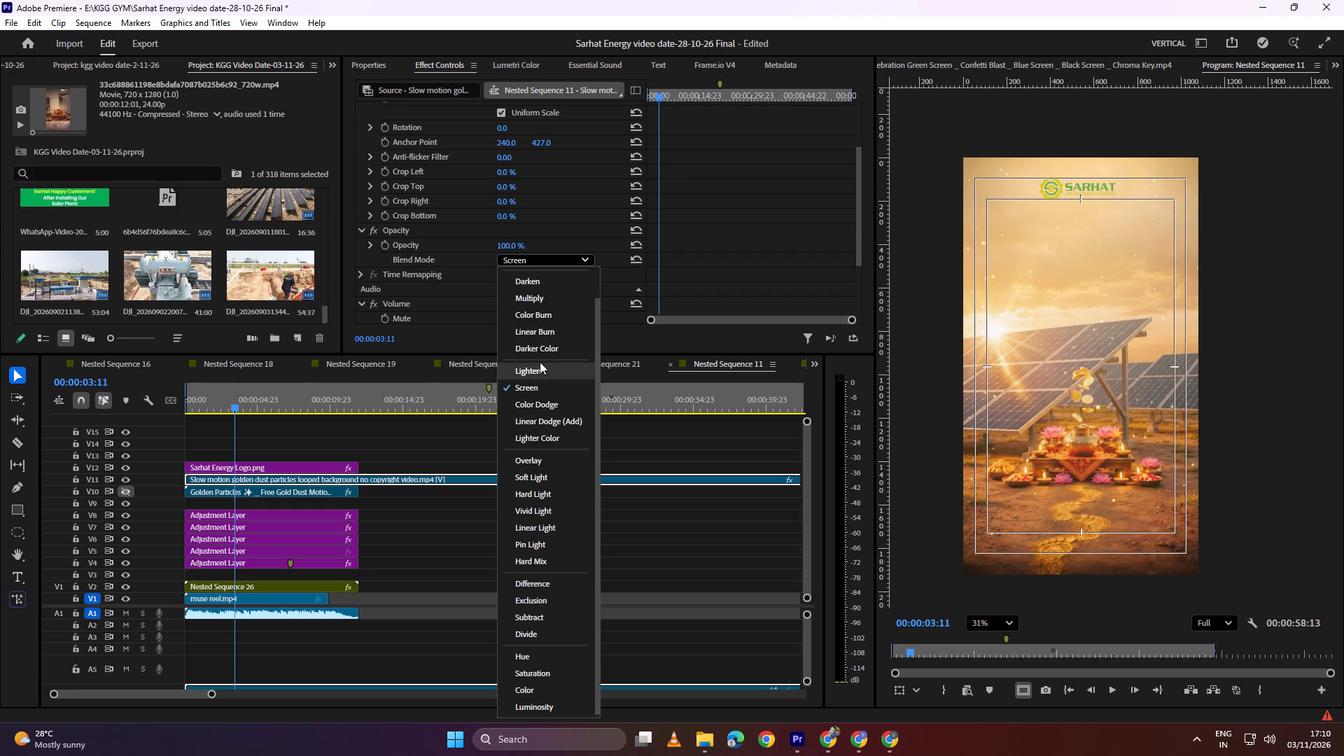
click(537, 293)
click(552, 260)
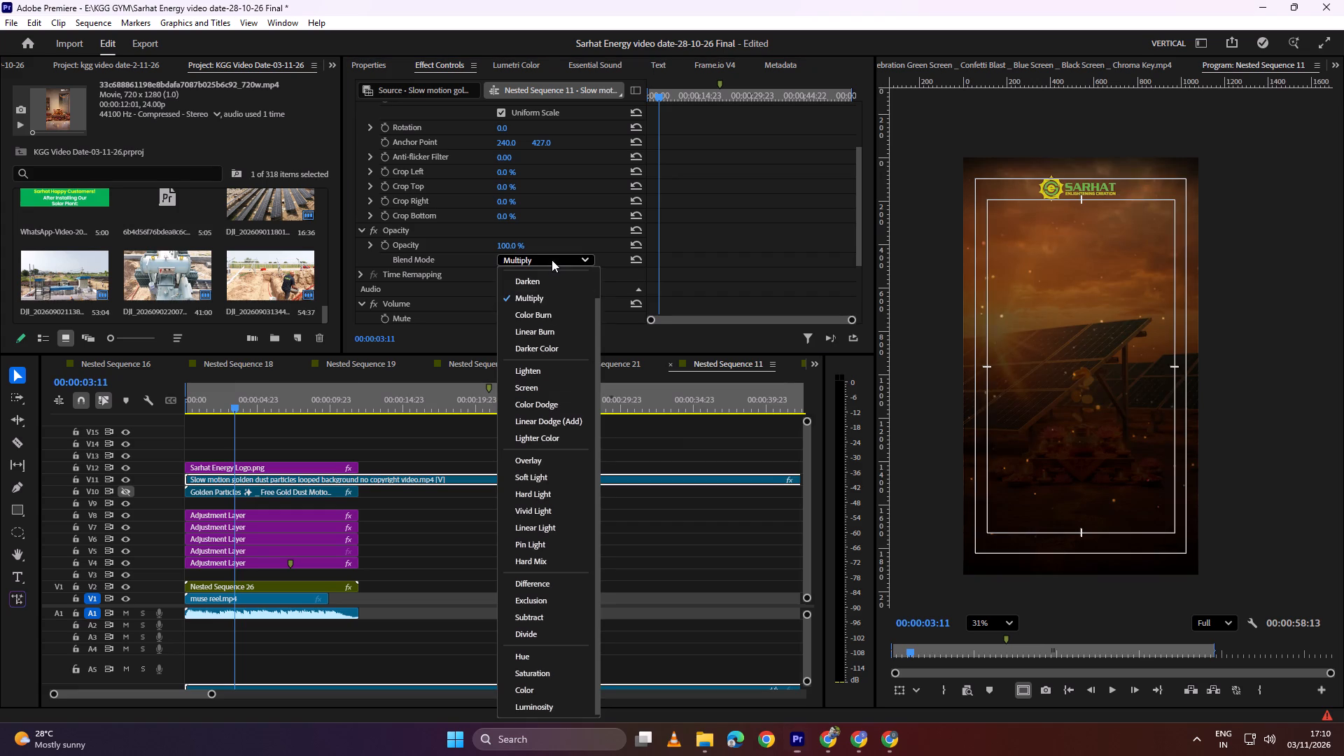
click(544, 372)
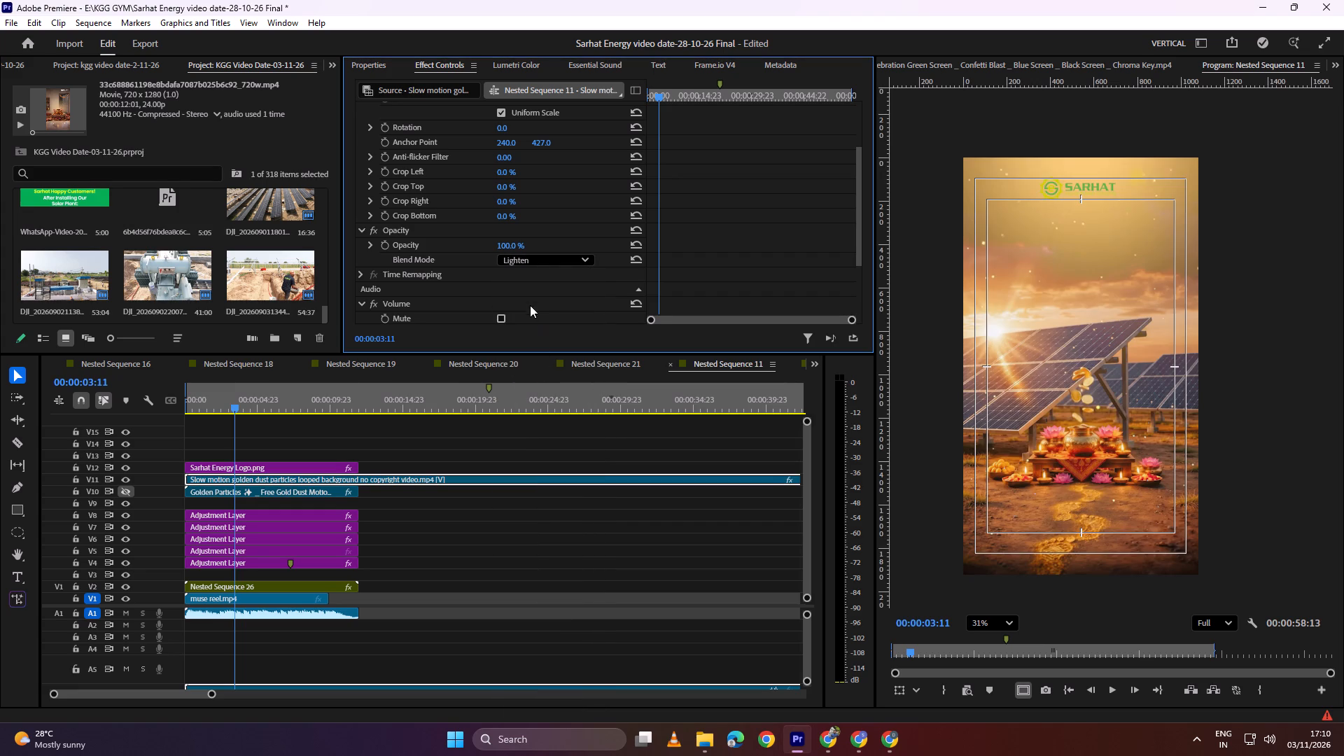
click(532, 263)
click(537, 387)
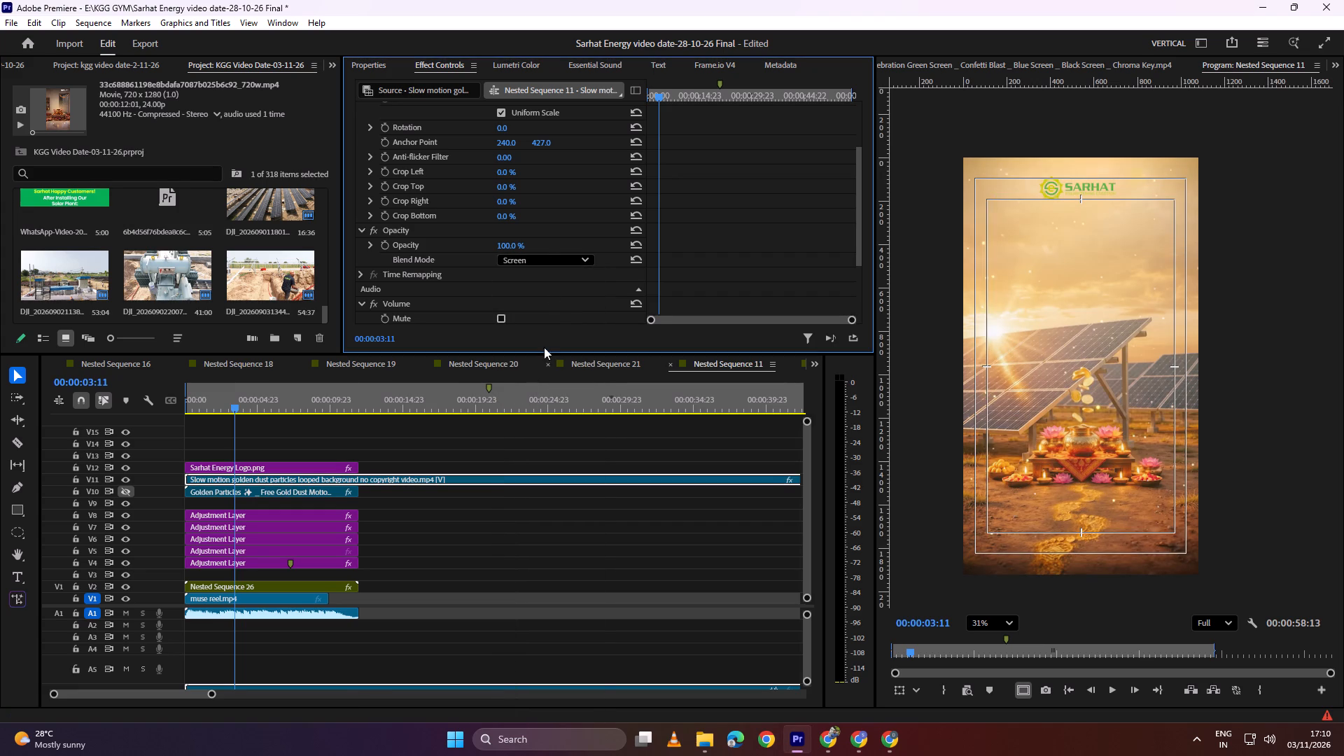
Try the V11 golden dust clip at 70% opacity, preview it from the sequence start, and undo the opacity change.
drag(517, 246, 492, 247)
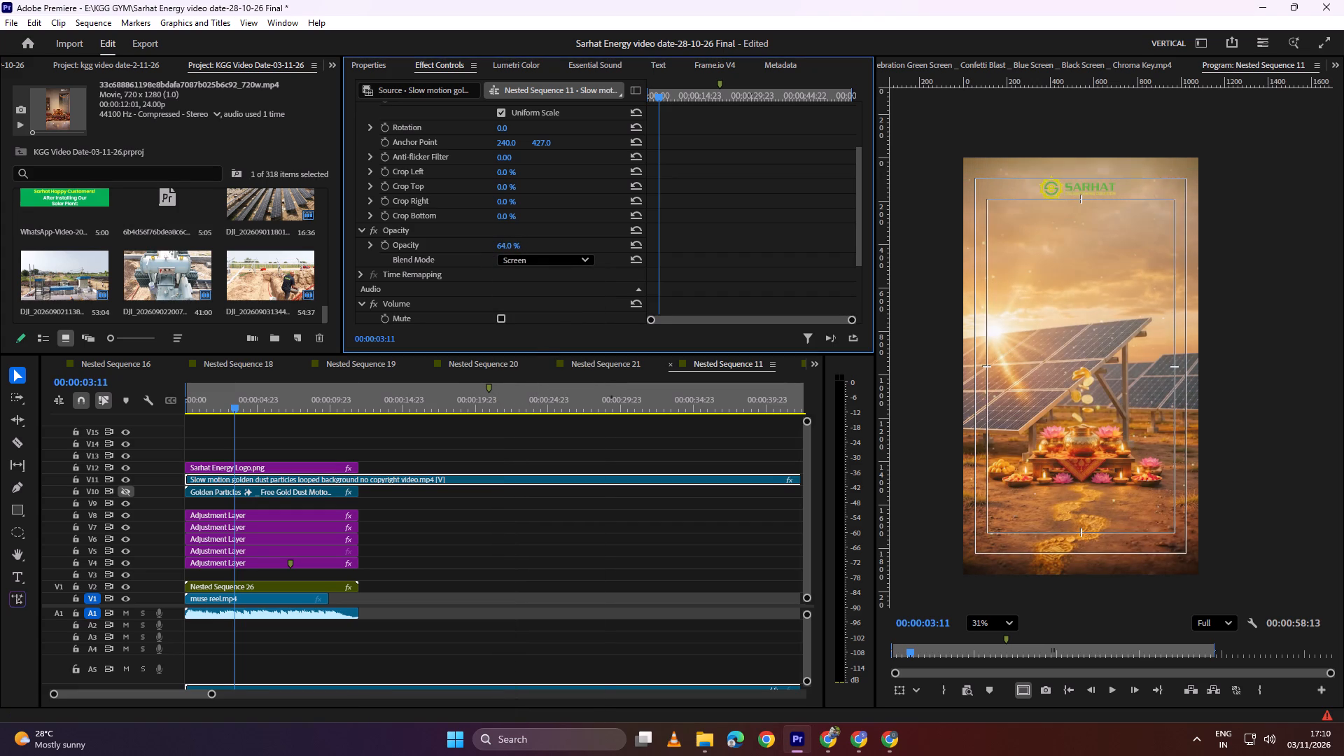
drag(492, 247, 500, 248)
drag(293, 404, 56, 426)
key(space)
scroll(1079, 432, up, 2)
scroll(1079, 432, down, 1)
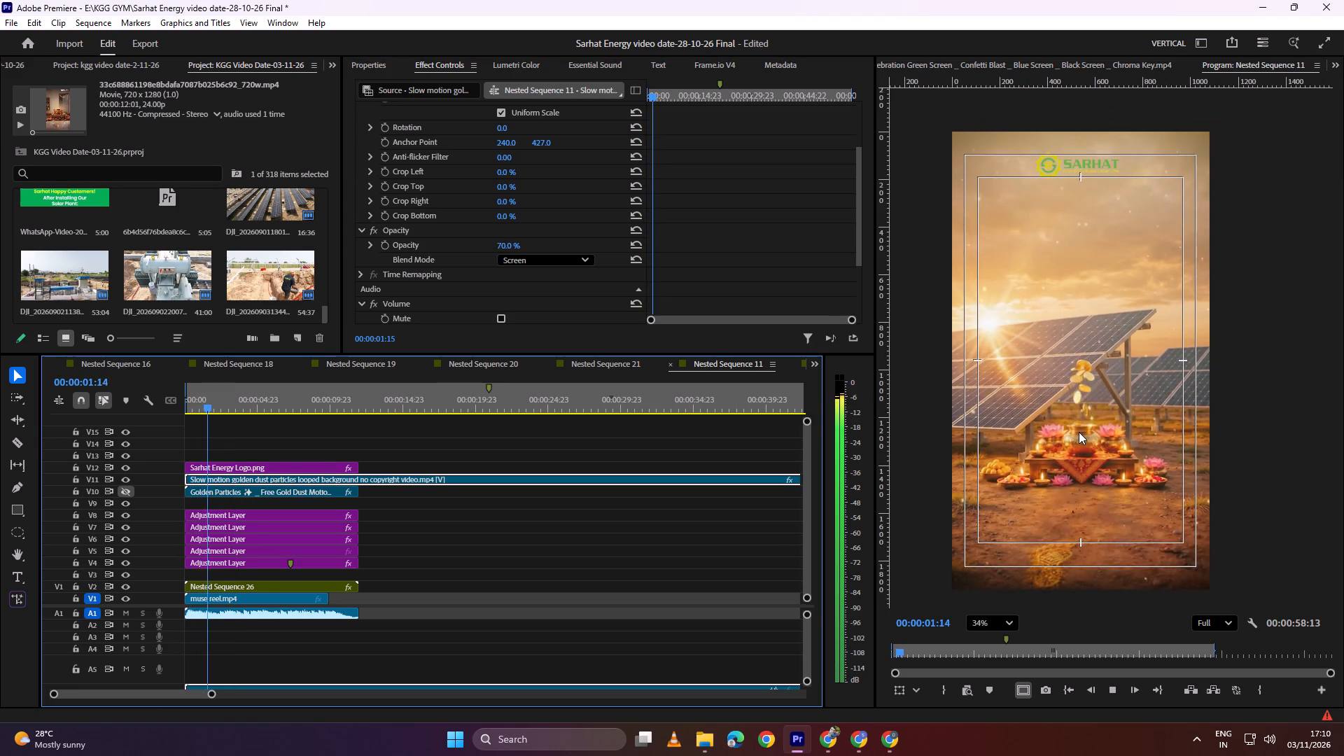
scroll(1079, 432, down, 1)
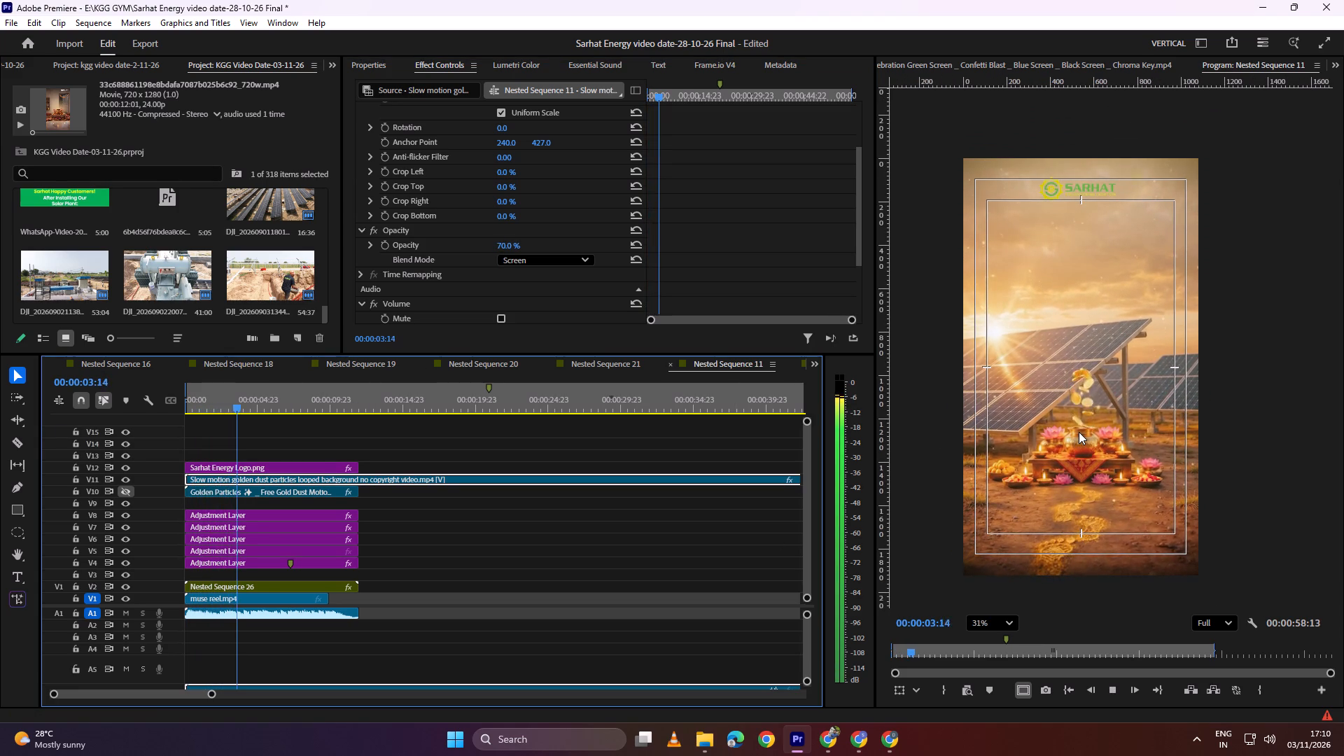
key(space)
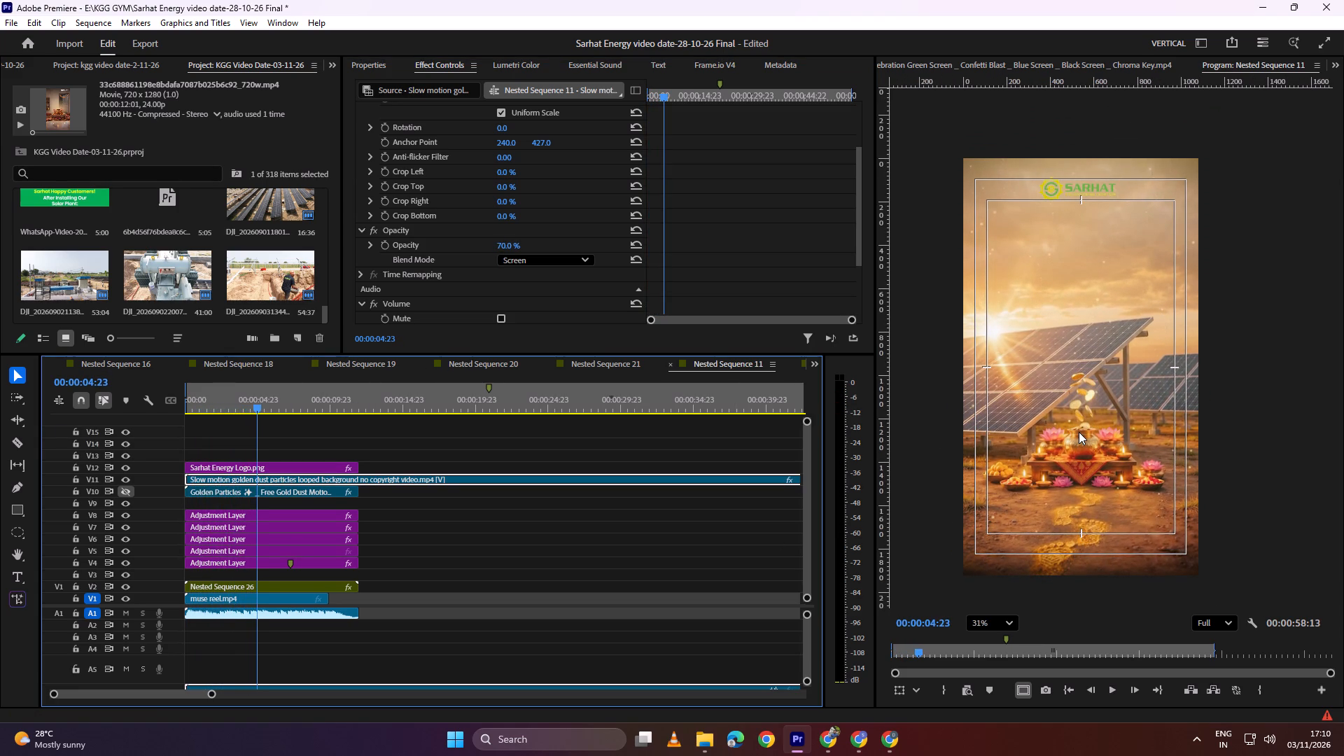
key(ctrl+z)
Play the sequence onward and examine the golden dust overlay at full opacity at different preview zooms.
scroll(1079, 432, up, 3)
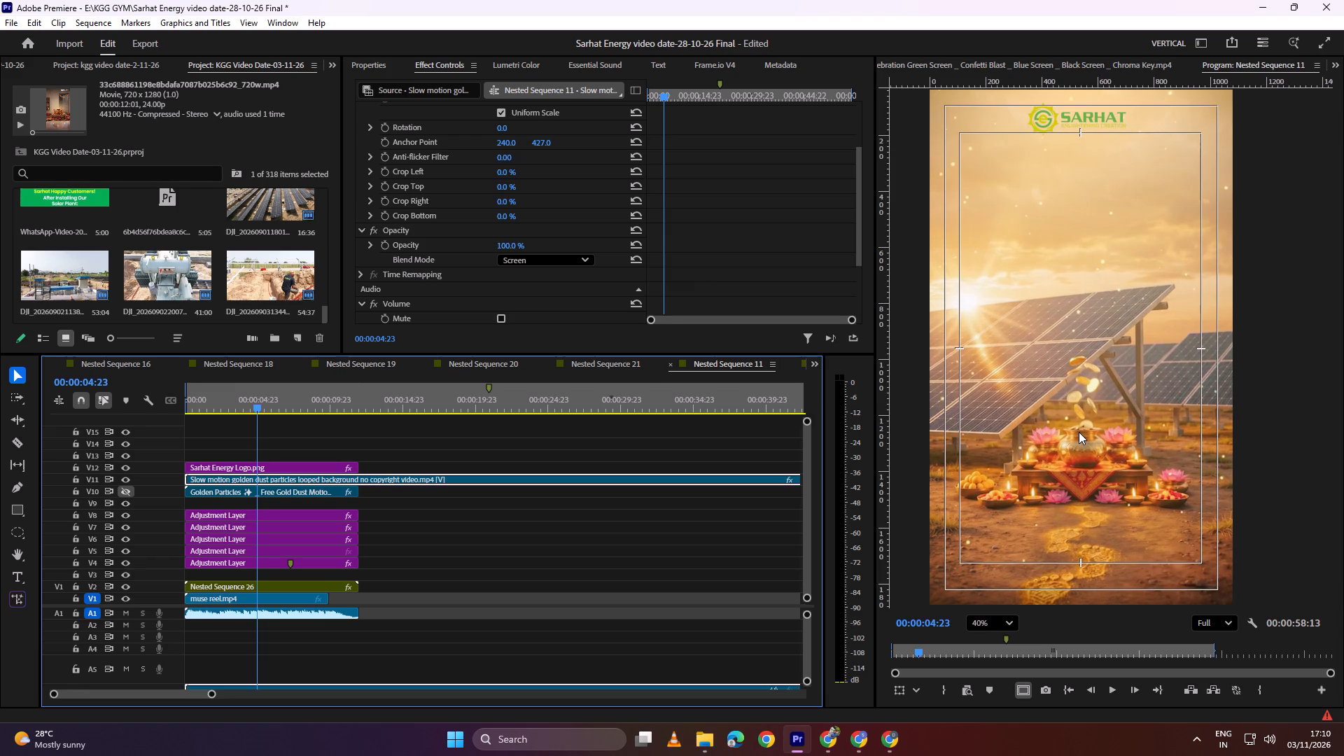
key(space)
scroll(1079, 432, down, 2)
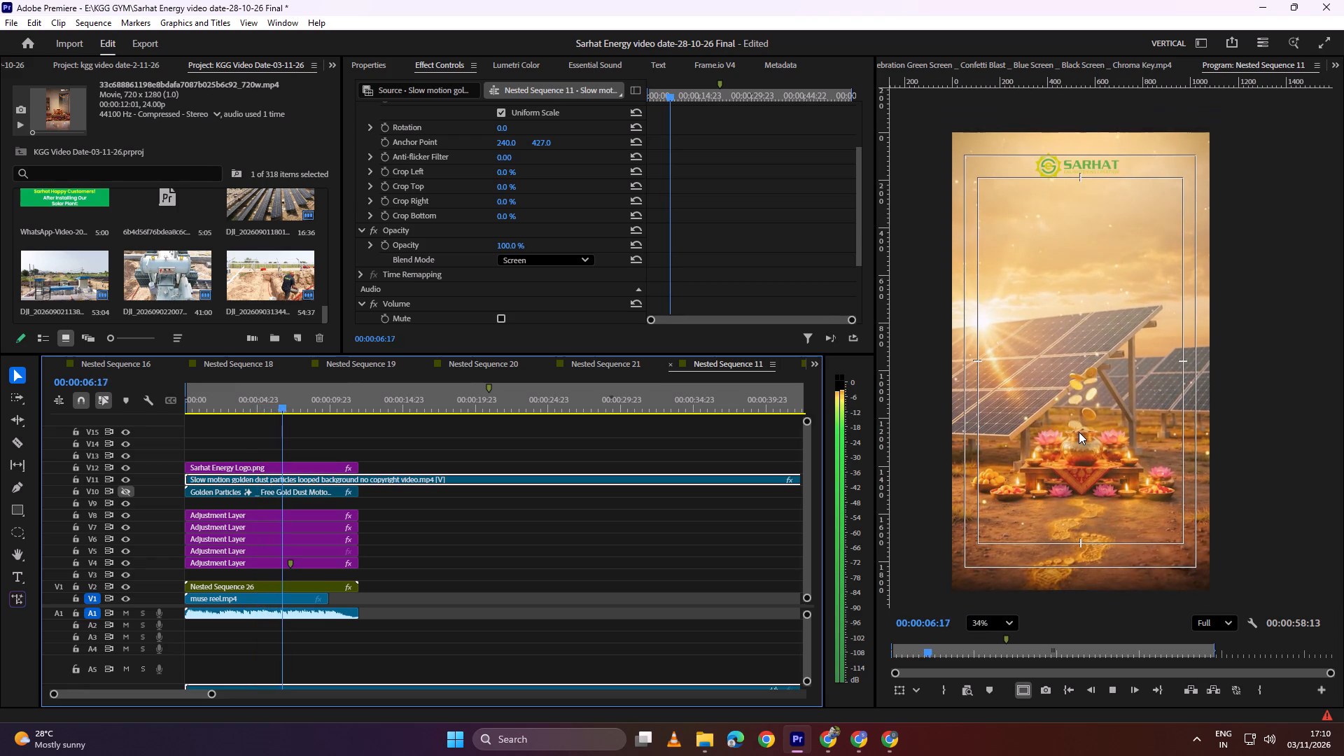
key(space)
key(space)
key(space)
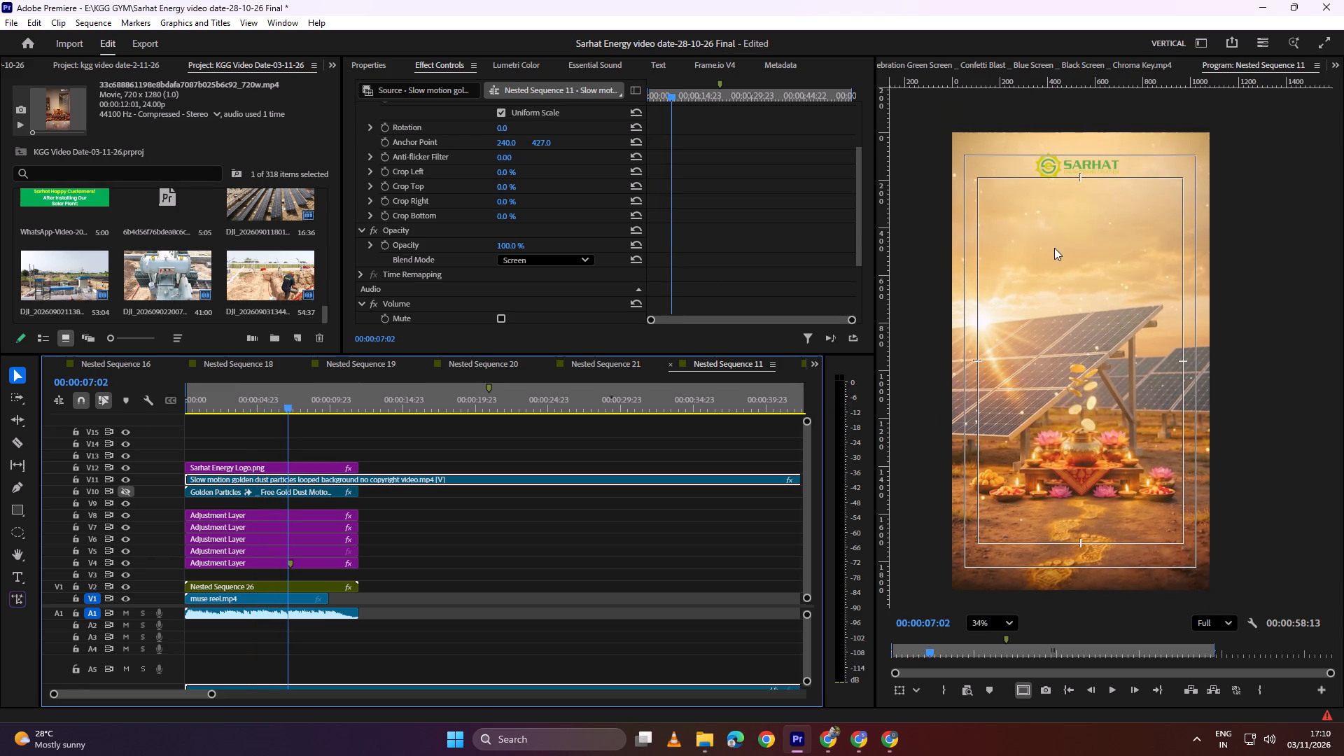
scroll(1088, 307, down, 2)
scroll(1088, 307, up, 3)
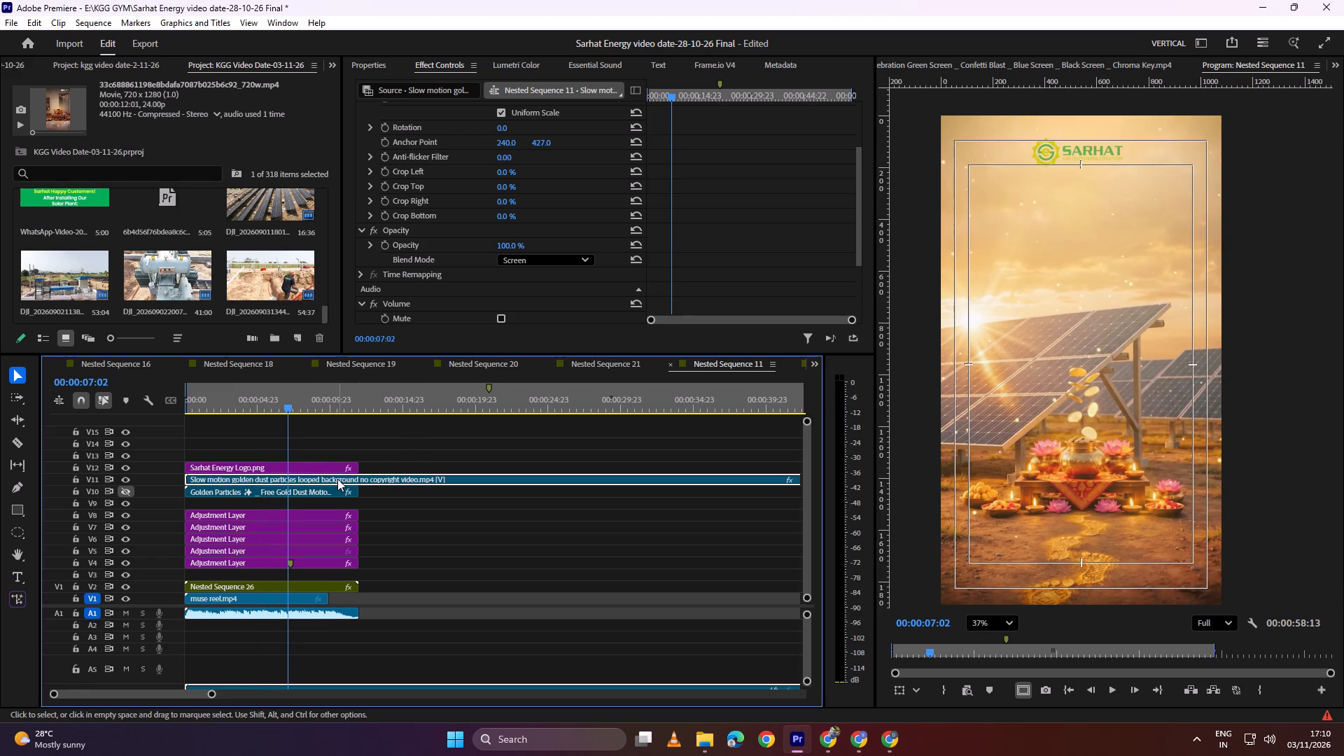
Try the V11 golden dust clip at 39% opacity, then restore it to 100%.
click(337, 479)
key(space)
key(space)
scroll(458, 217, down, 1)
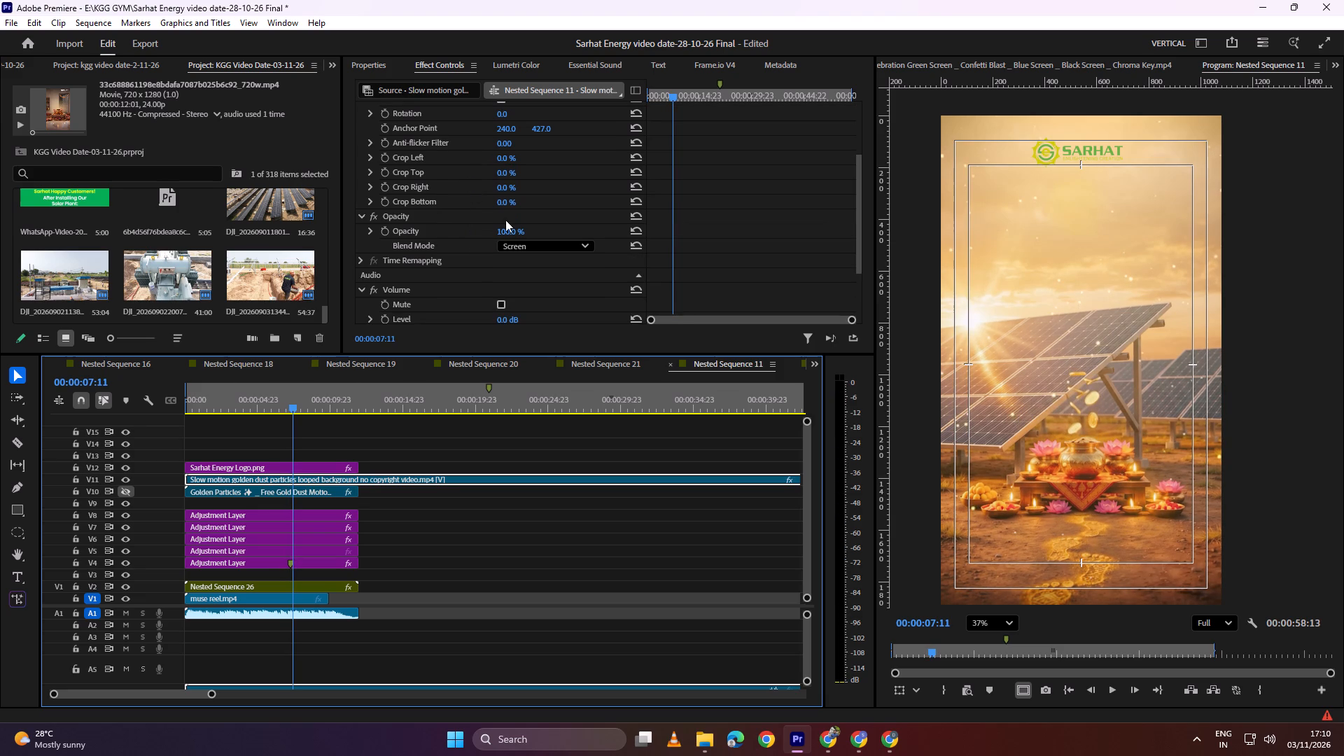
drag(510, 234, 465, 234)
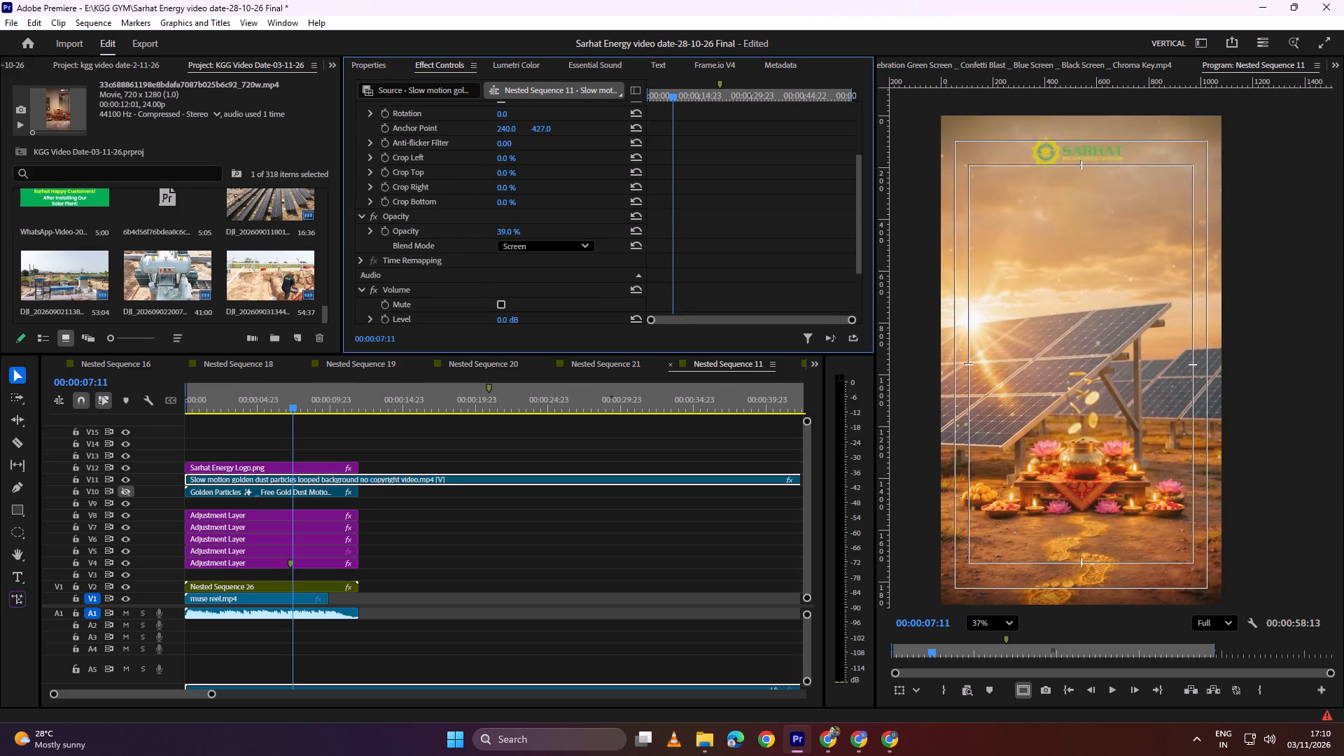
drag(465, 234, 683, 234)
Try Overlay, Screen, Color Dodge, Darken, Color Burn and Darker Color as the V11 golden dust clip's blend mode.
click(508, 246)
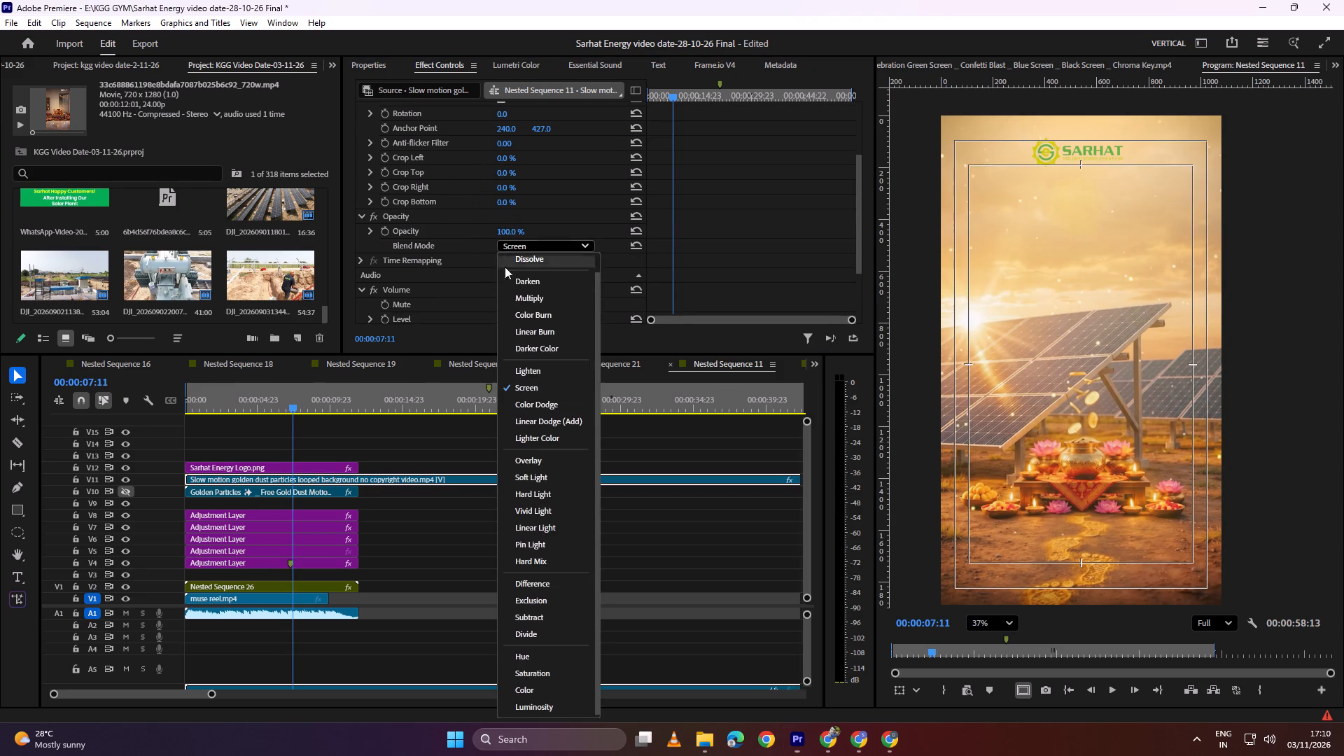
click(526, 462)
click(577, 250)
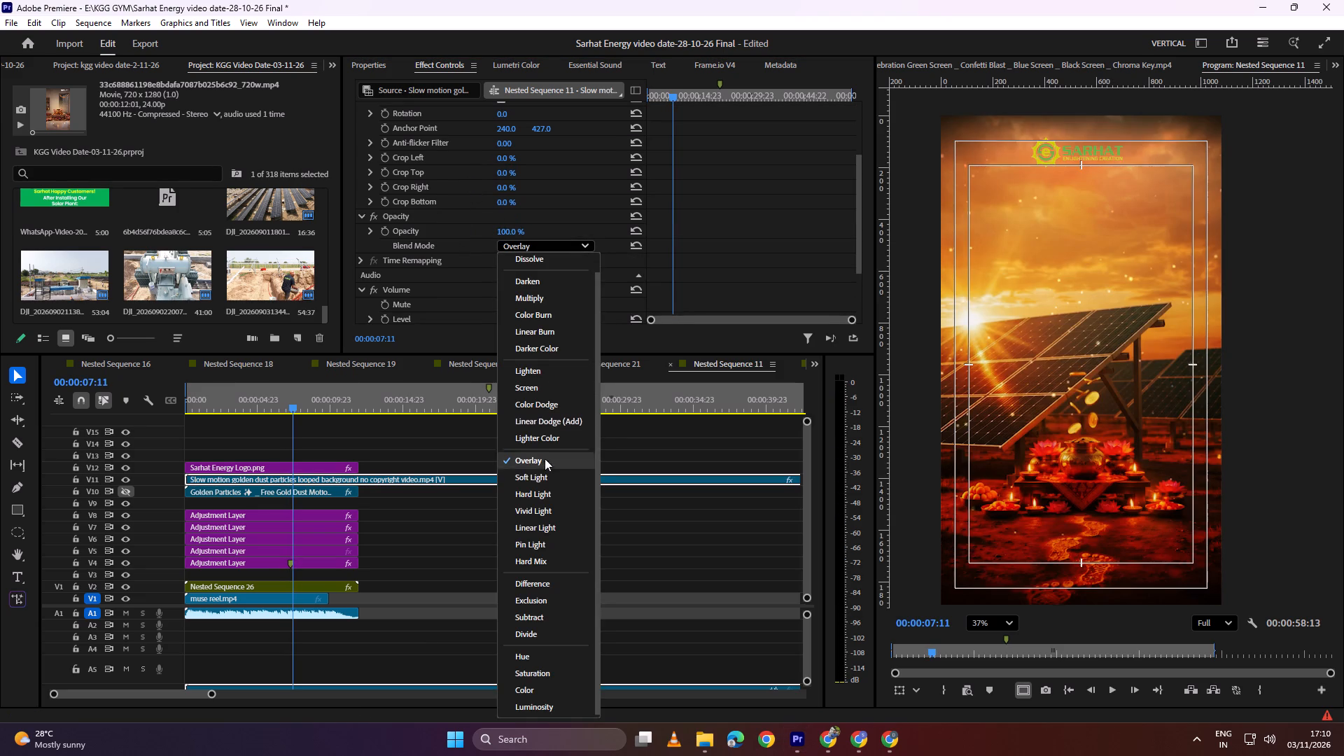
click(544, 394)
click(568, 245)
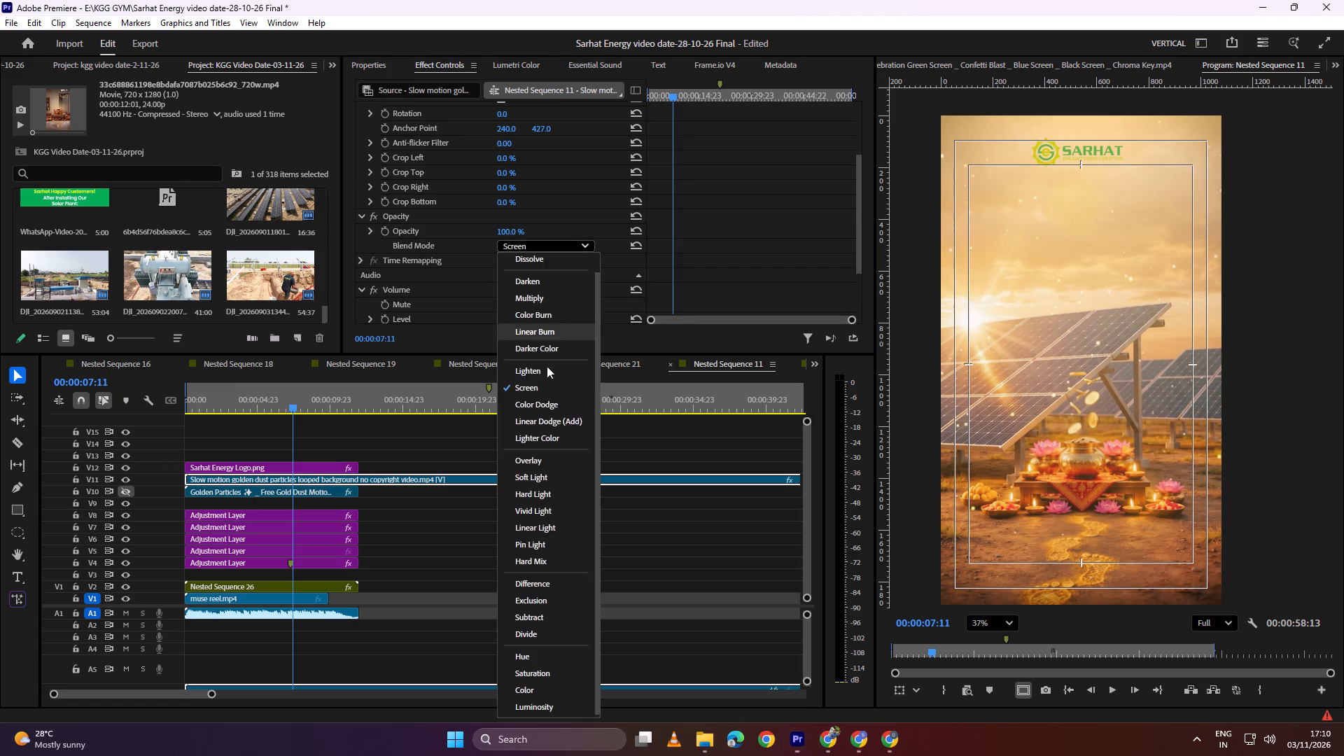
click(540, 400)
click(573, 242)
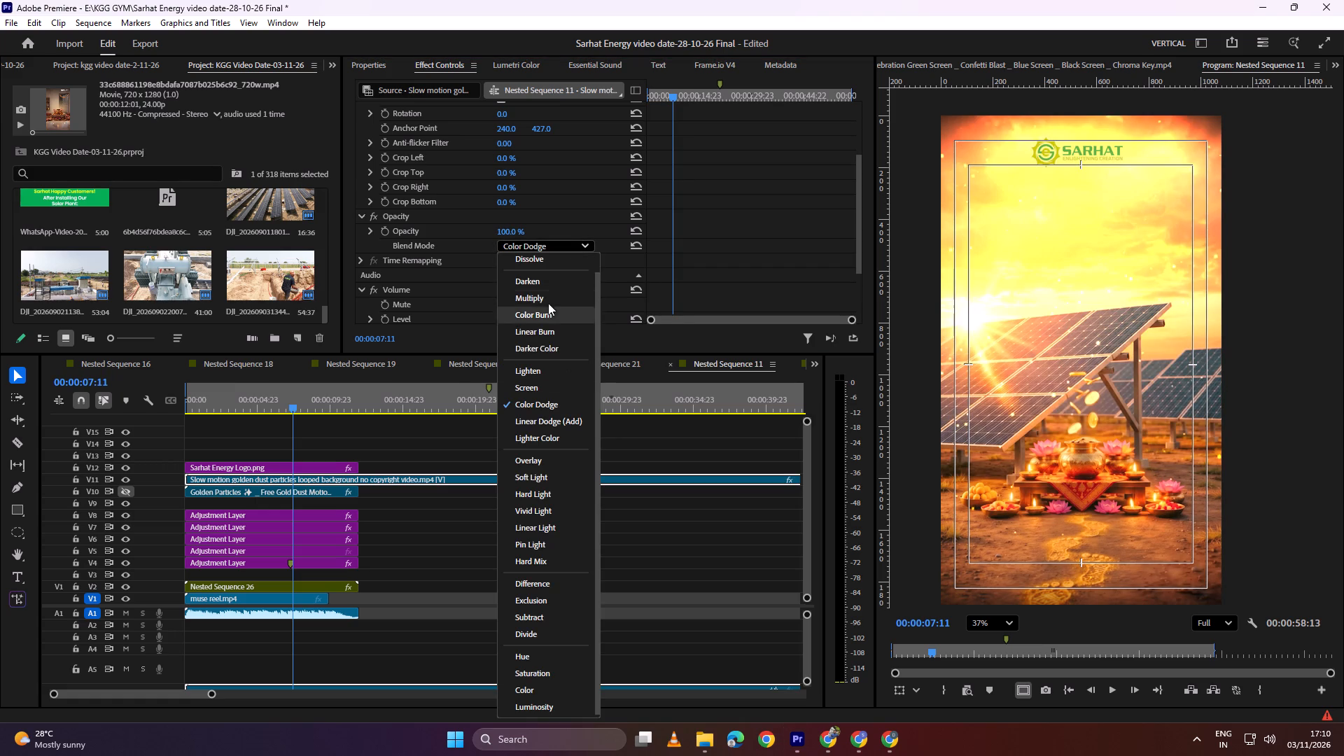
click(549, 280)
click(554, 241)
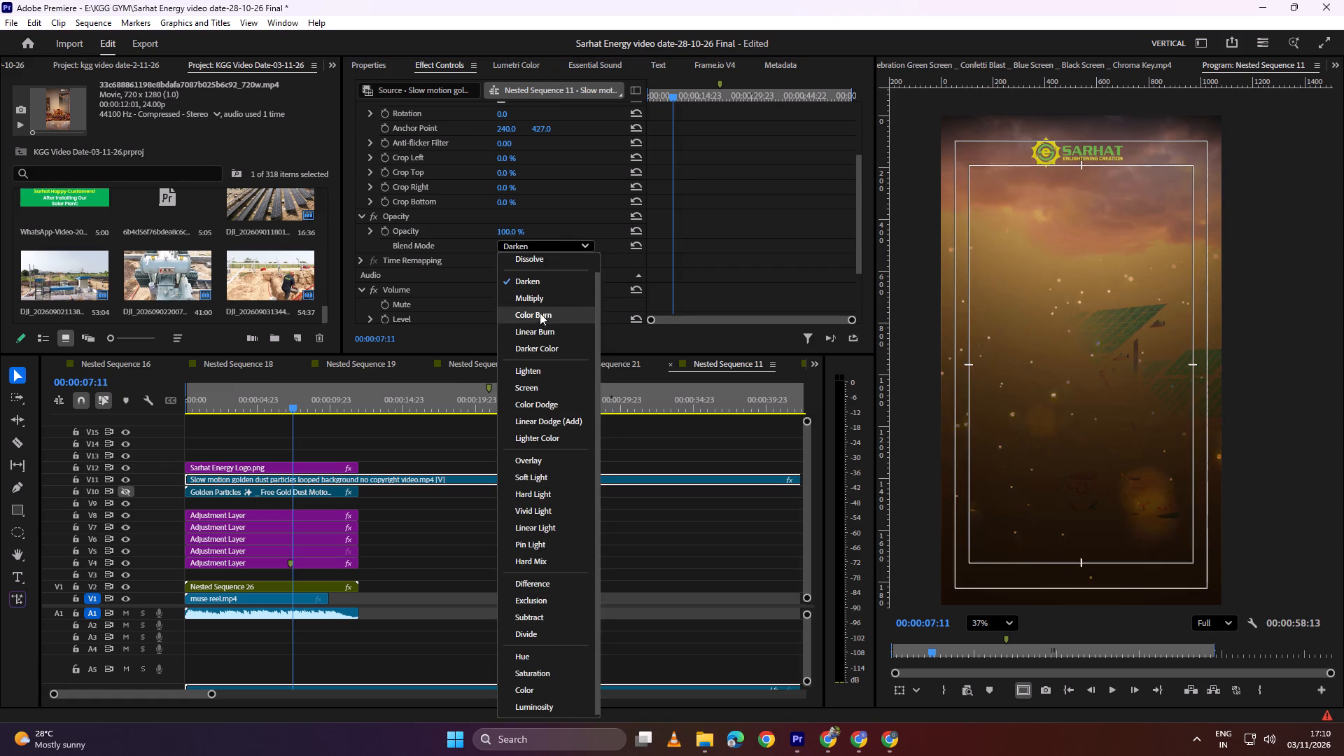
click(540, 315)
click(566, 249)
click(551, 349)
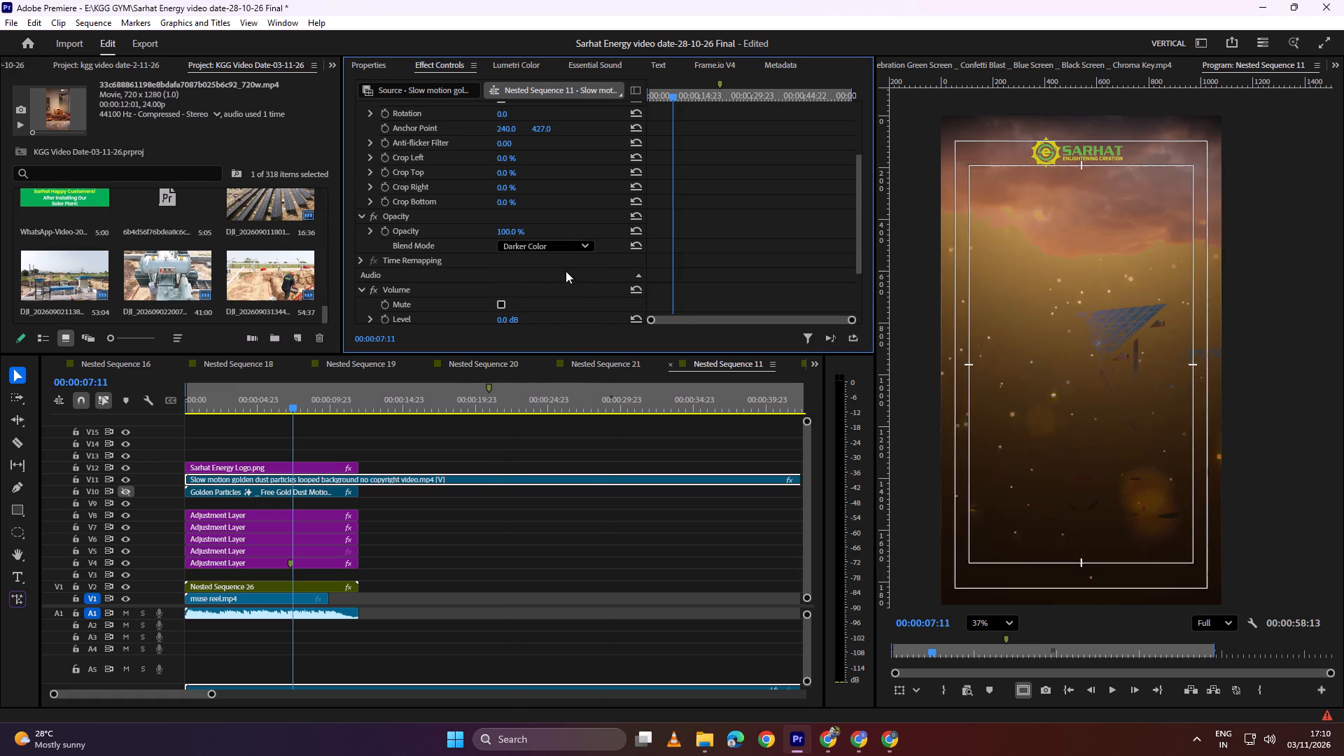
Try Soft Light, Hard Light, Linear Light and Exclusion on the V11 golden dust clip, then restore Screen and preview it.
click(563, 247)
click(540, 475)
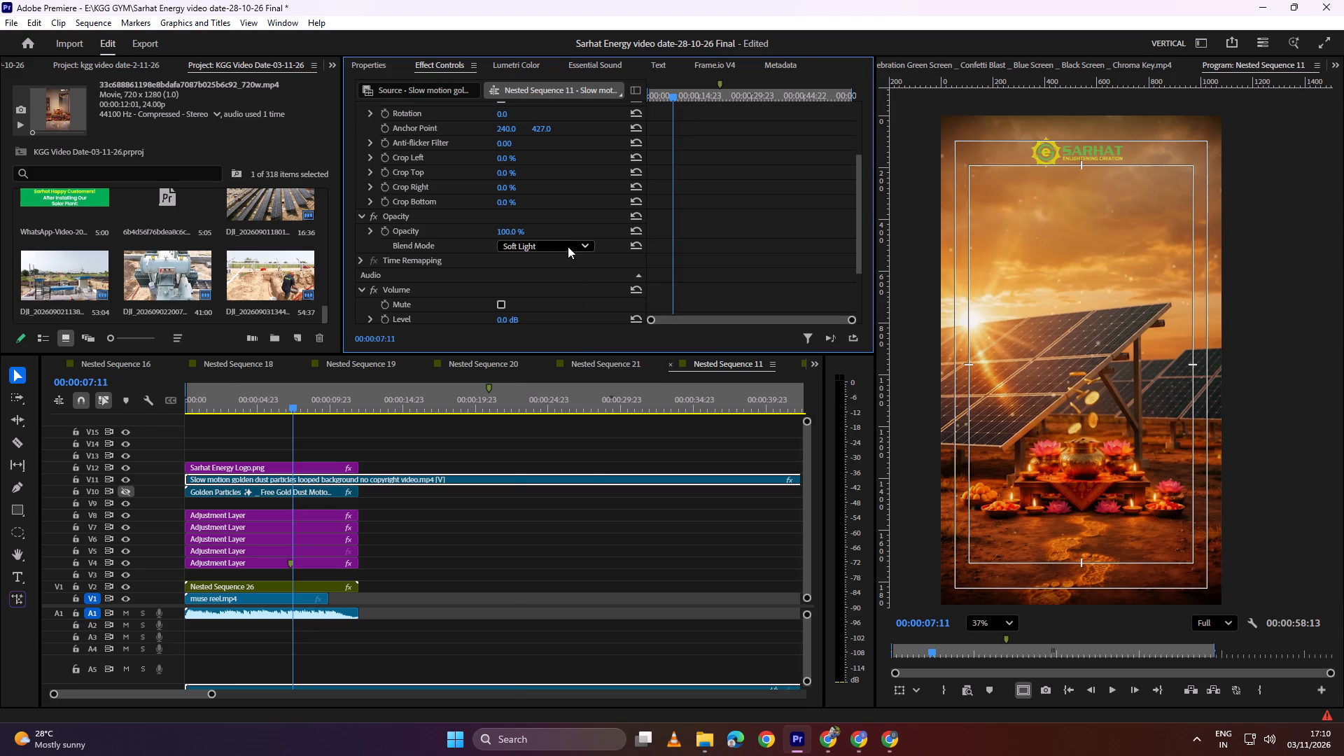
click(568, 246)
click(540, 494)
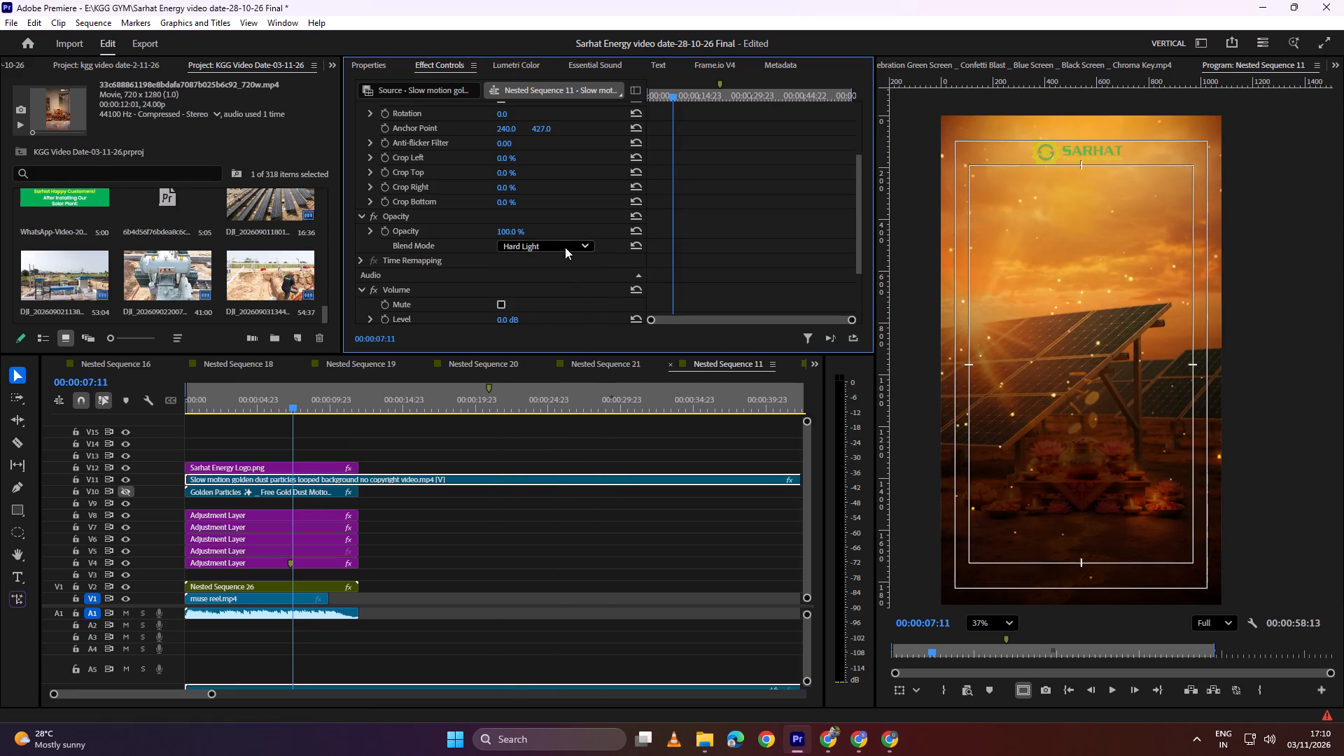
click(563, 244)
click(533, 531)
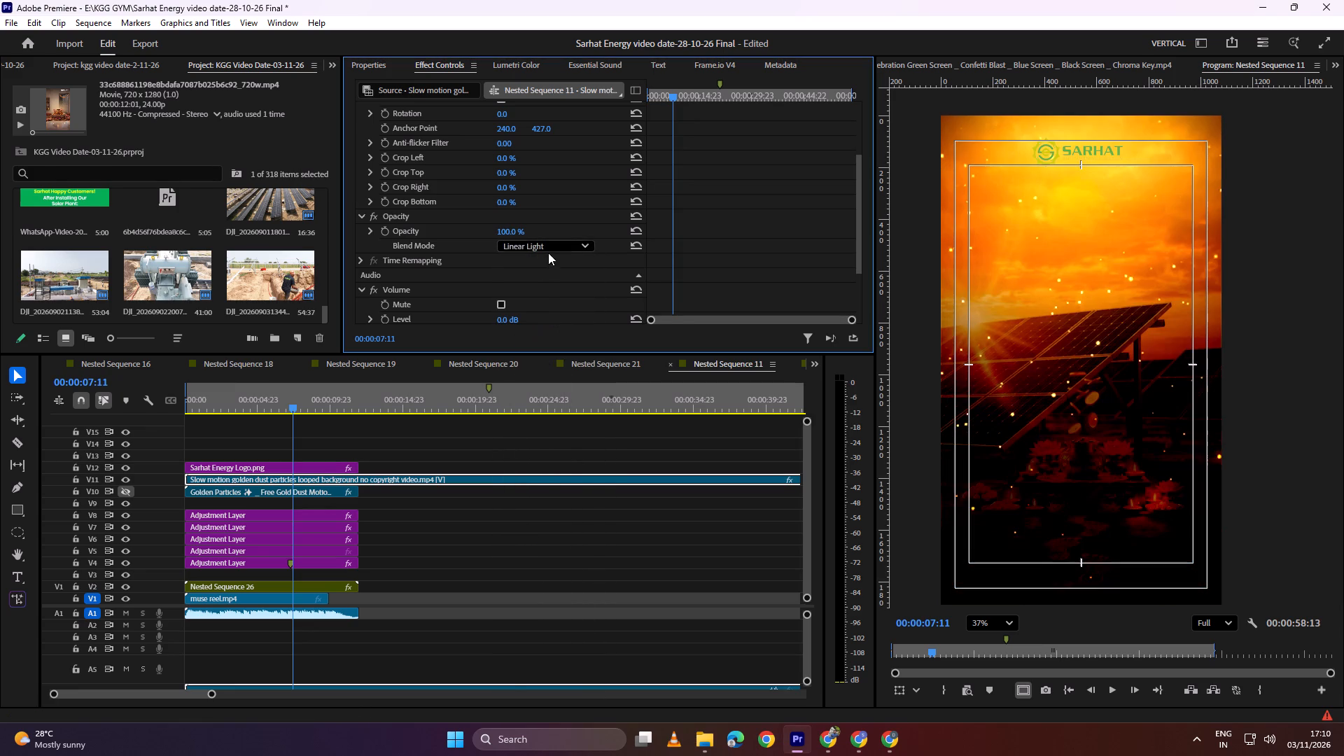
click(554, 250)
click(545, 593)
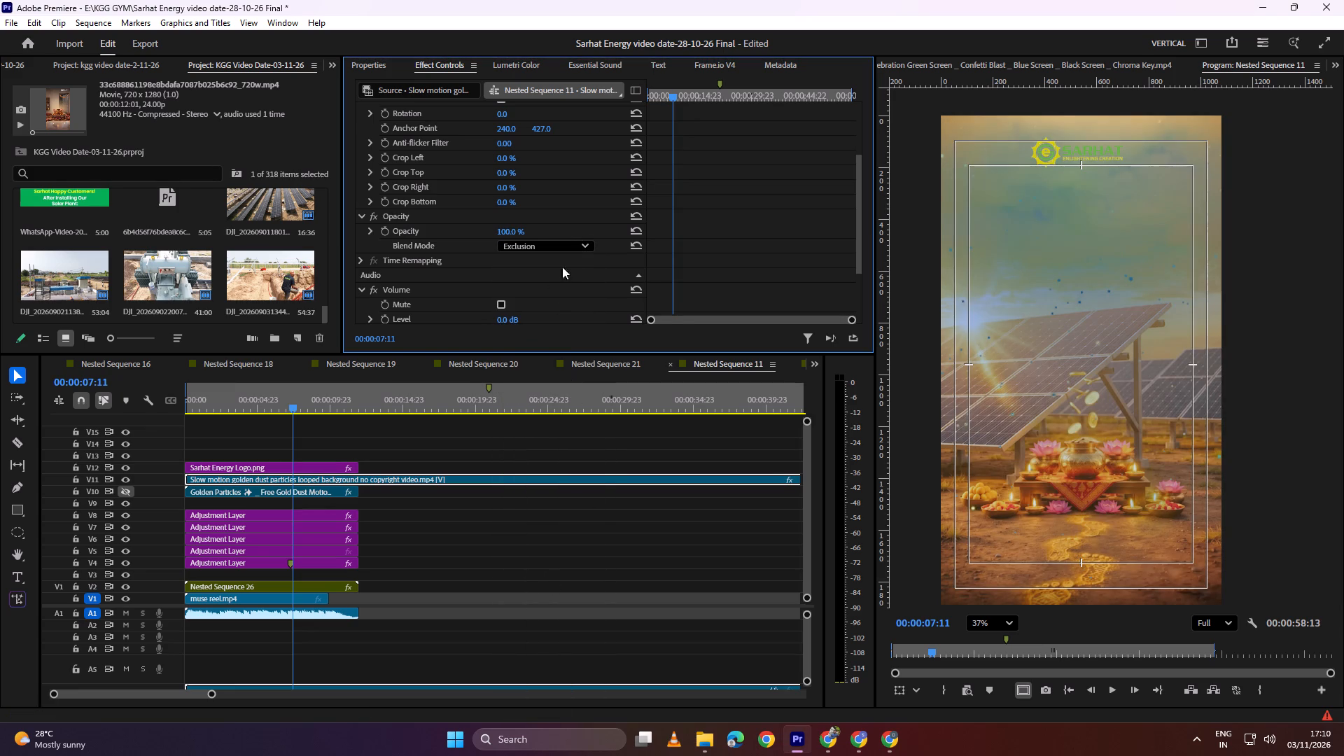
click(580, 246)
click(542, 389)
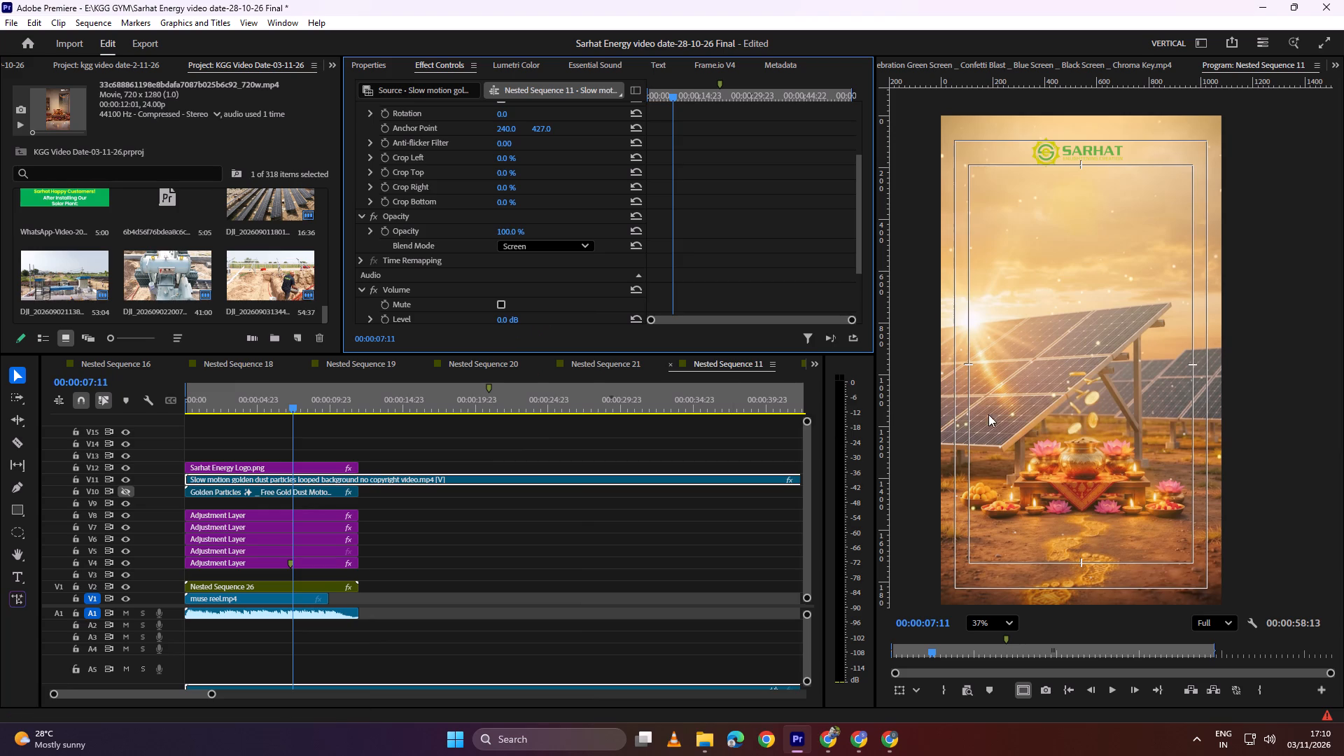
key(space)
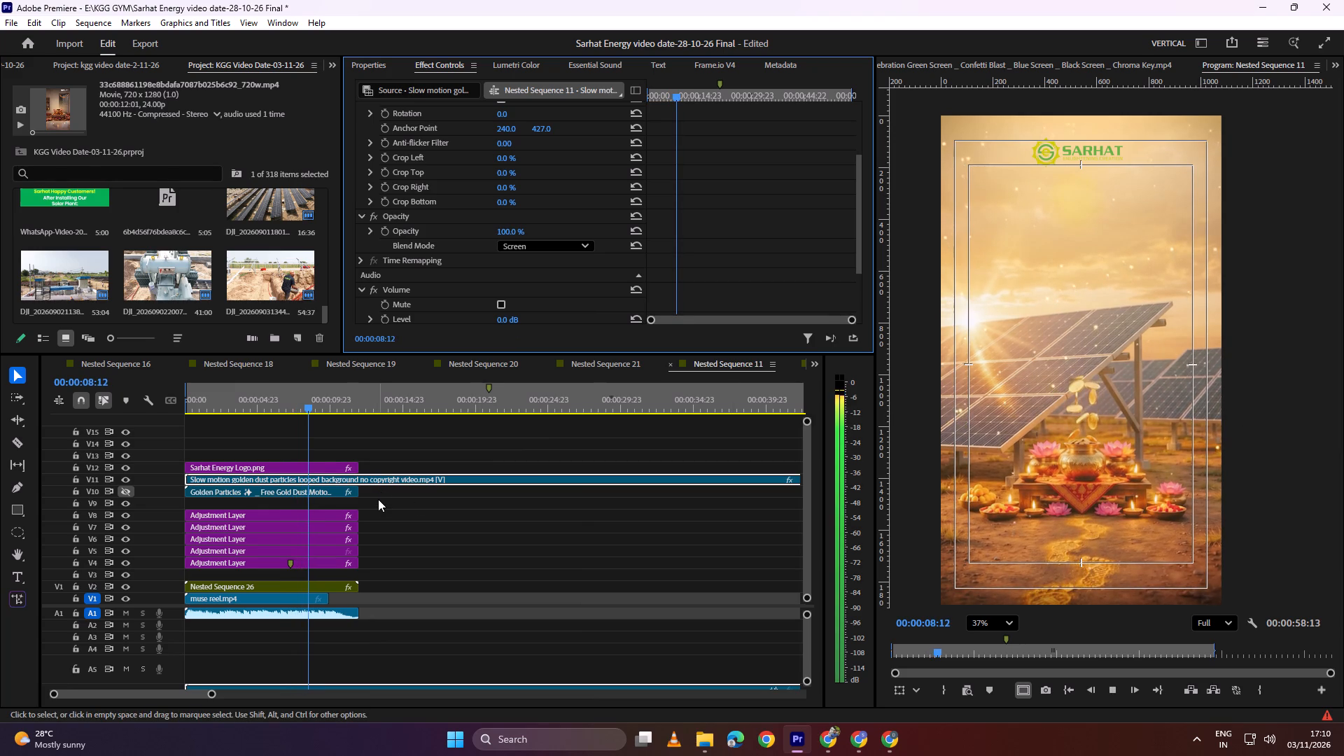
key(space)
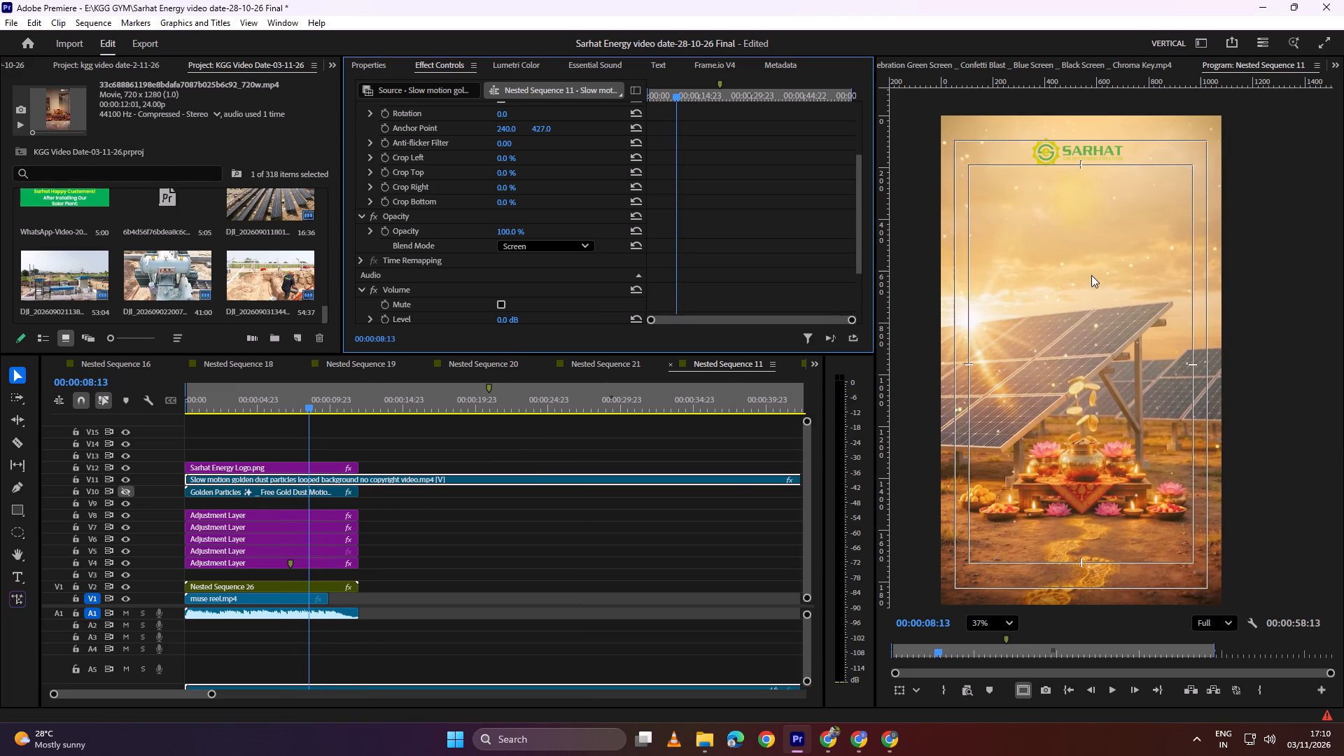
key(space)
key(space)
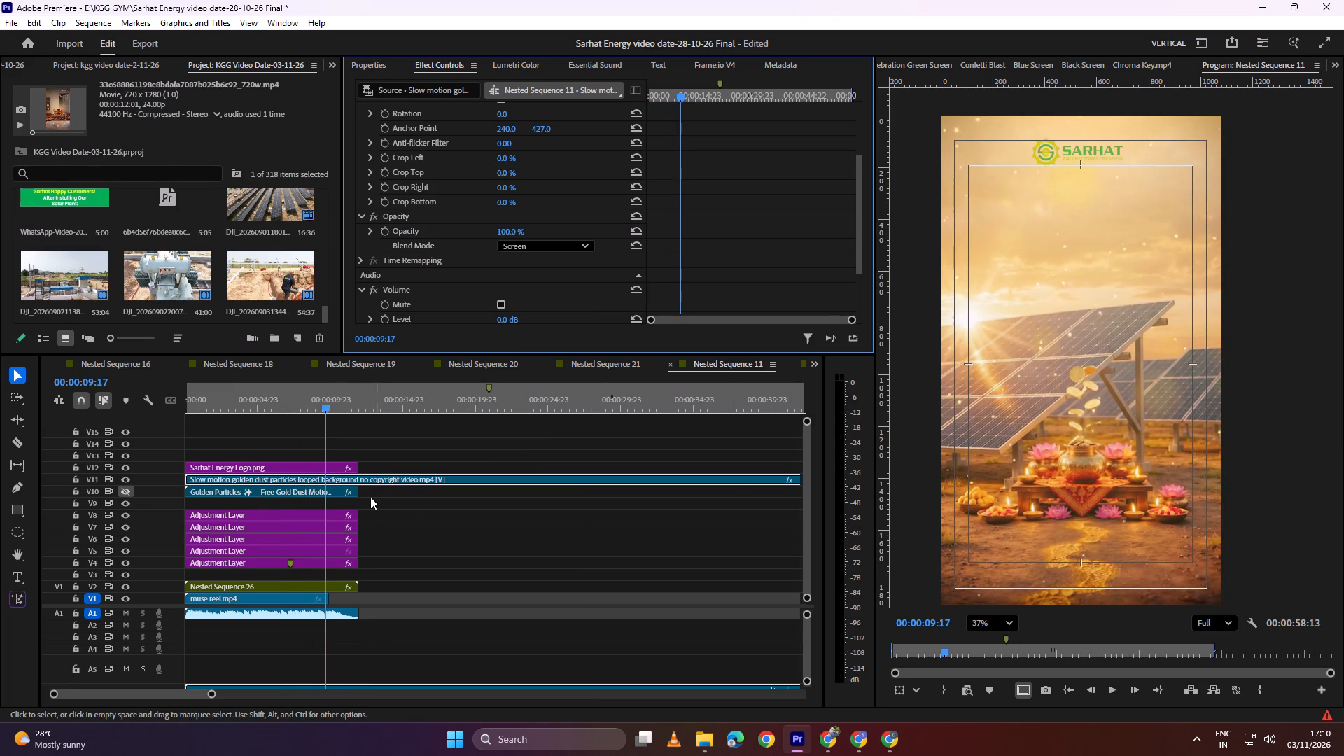
Cut the V11 slow motion golden dust clip at the end of the logo clip and delete the excess.
click(367, 481)
key(c)
click(362, 482)
key(v)
click(391, 480)
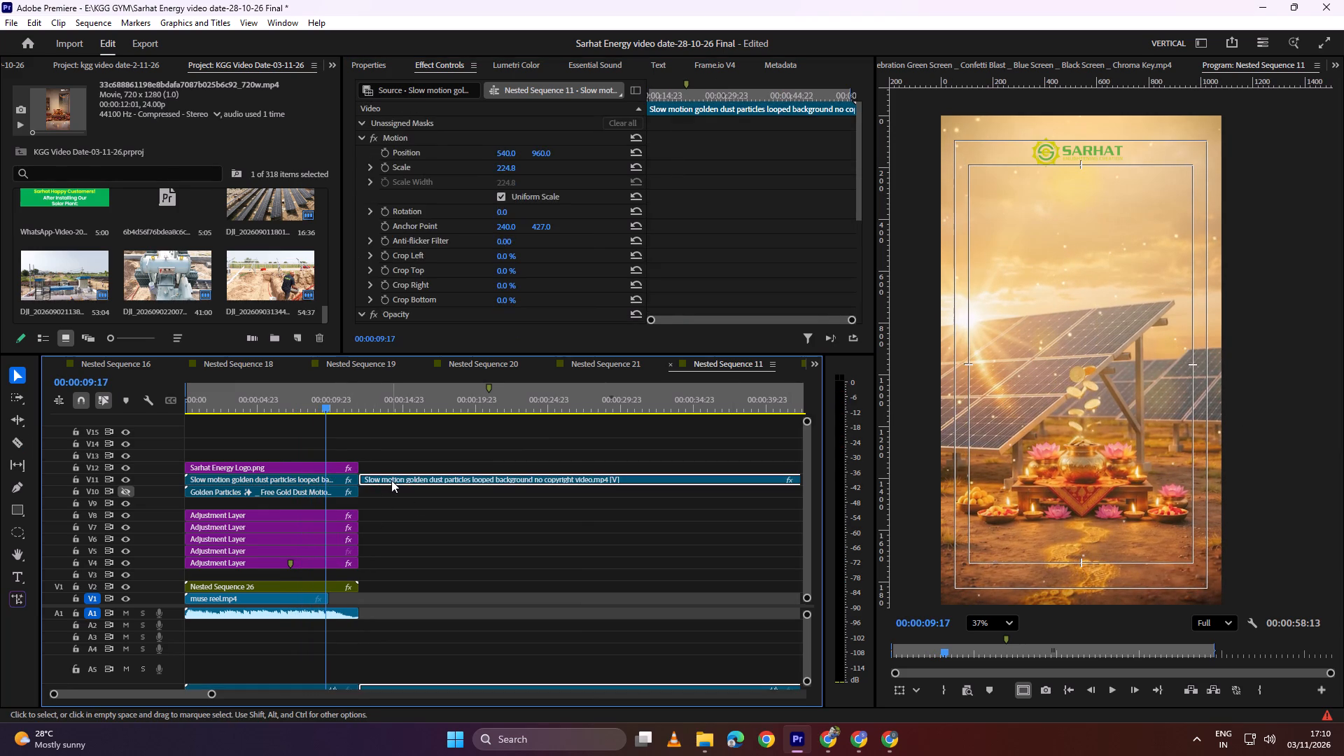
key(BackSpace)
Toggle the V10 Golden Particles track's visibility on and back off to compare, then briefly play the sequence.
click(127, 492)
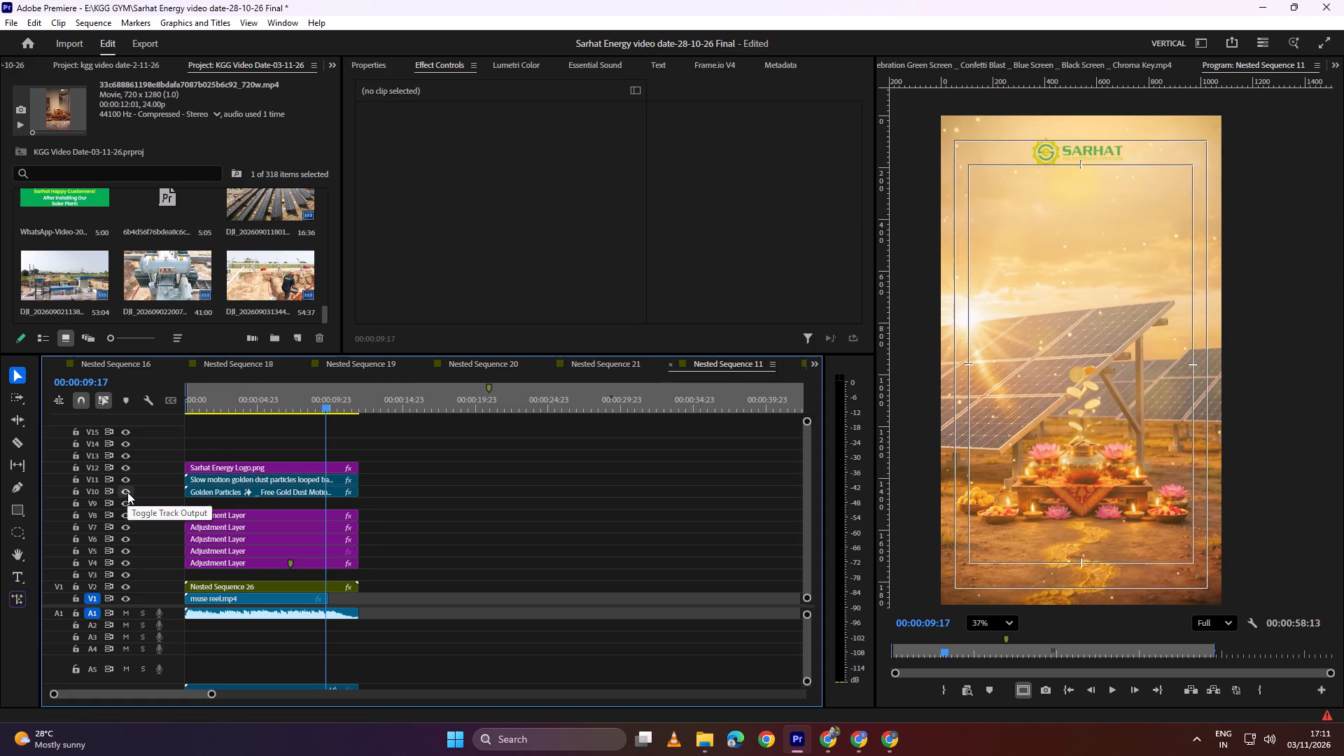
click(127, 492)
key(space)
key(space)
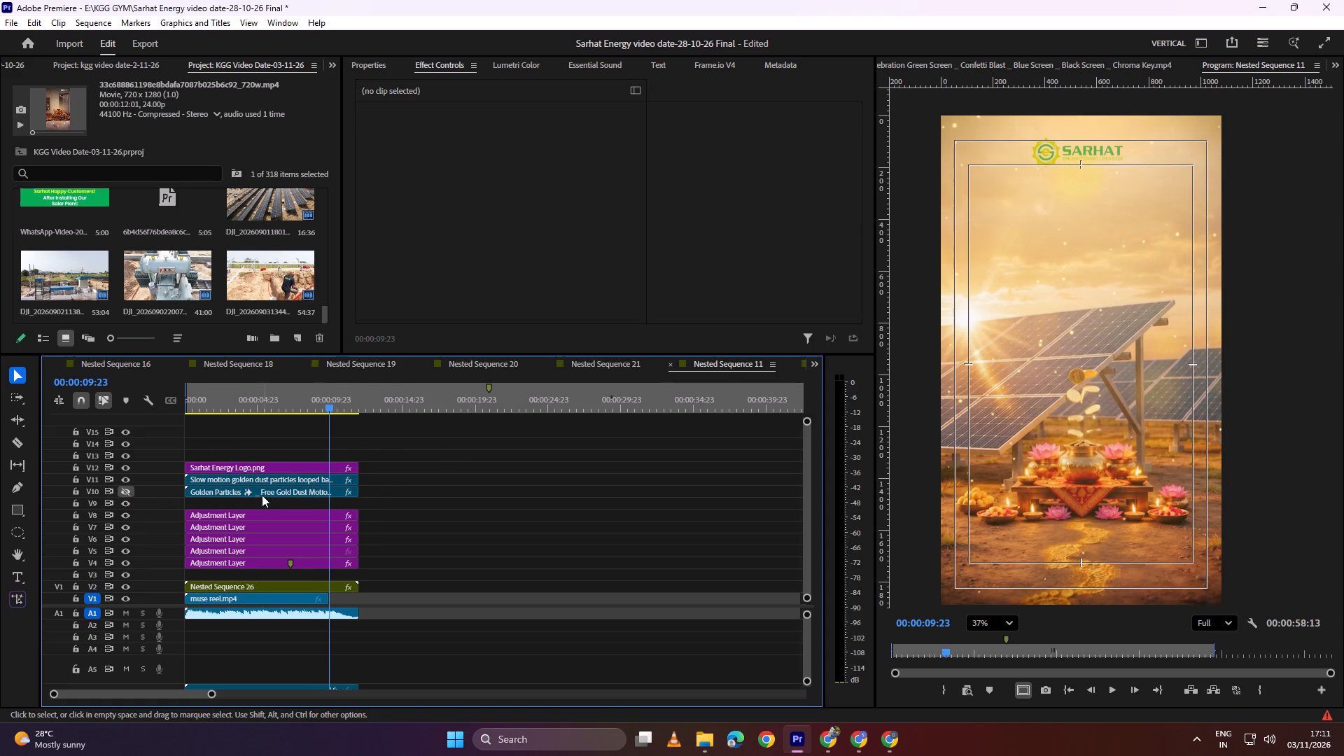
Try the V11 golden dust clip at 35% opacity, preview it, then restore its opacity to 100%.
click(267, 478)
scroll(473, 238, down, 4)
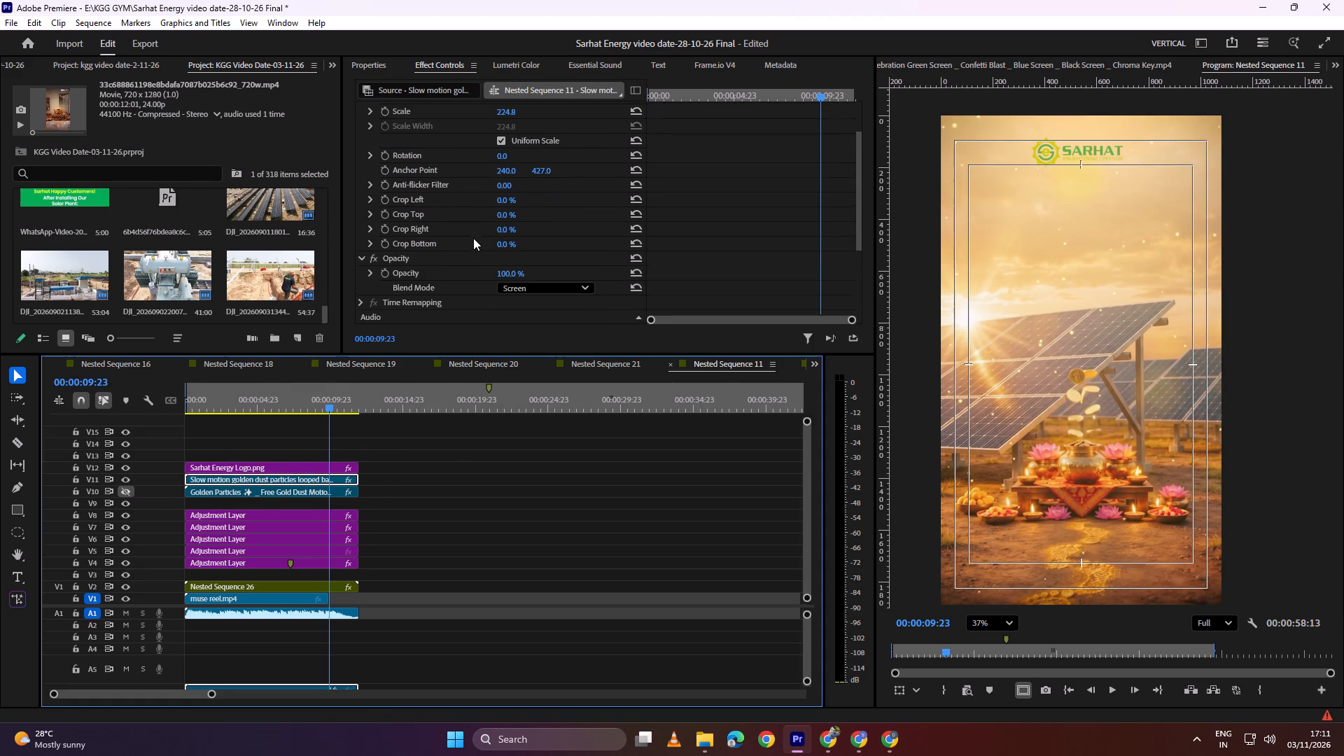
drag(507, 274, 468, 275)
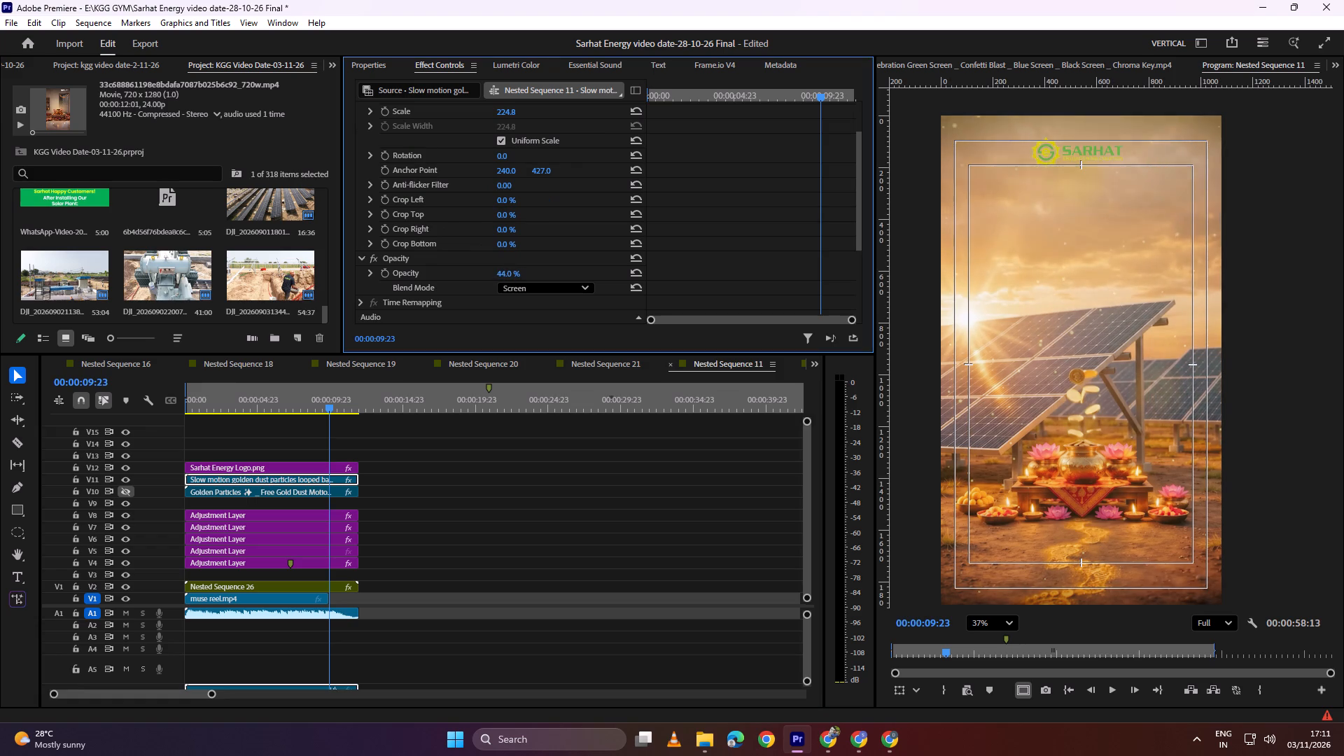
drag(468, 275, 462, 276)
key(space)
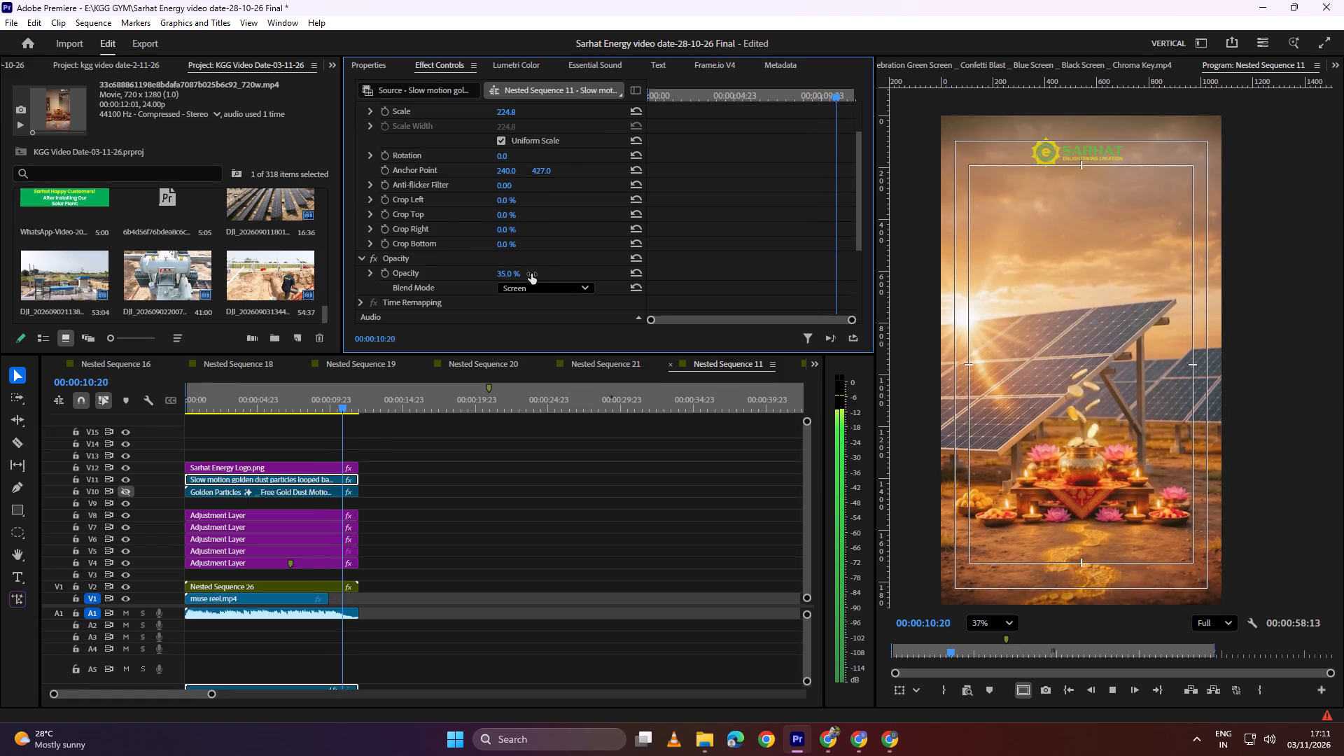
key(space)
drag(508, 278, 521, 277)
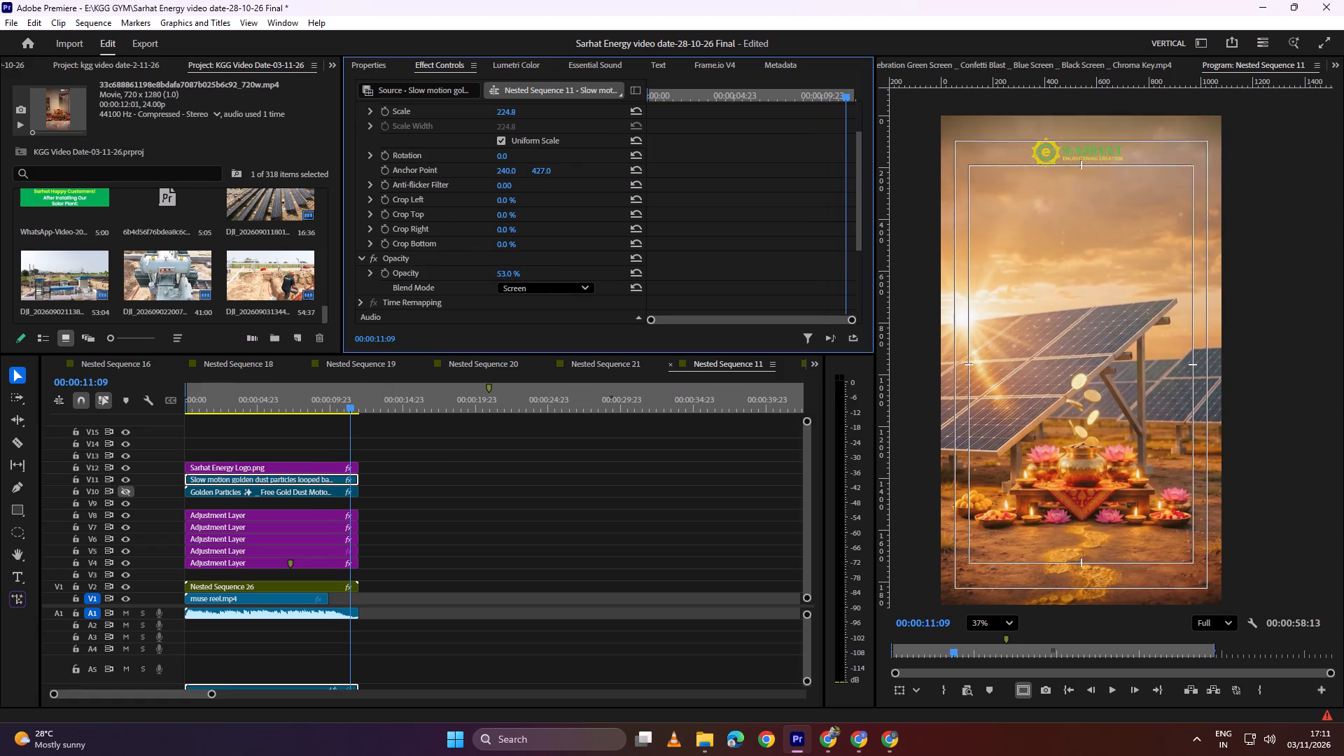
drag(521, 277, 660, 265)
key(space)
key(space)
Play the opening of the sequence from the start to review the golden dust effect over the scene.
drag(351, 400, 66, 437)
key(space)
key(space)
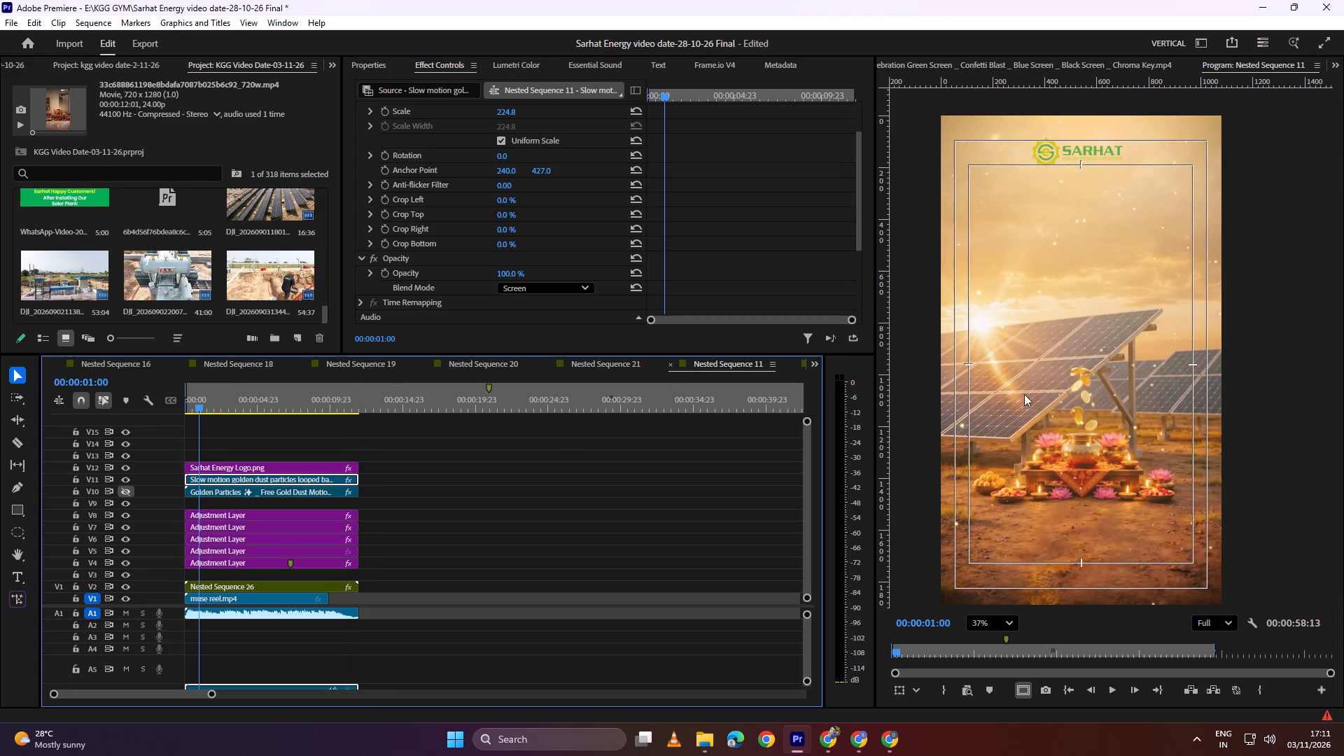
scroll(1041, 394, up, 11)
scroll(1041, 394, down, 10)
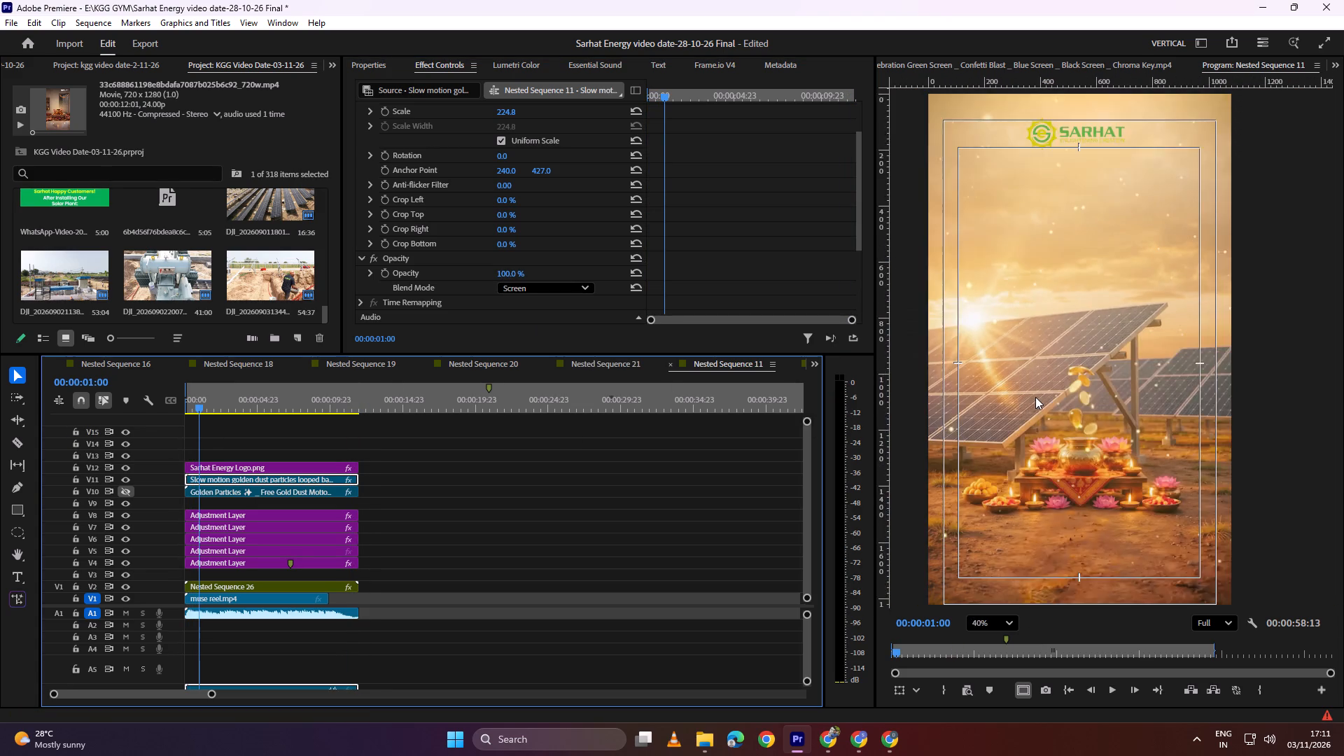
scroll(1035, 397, down, 3)
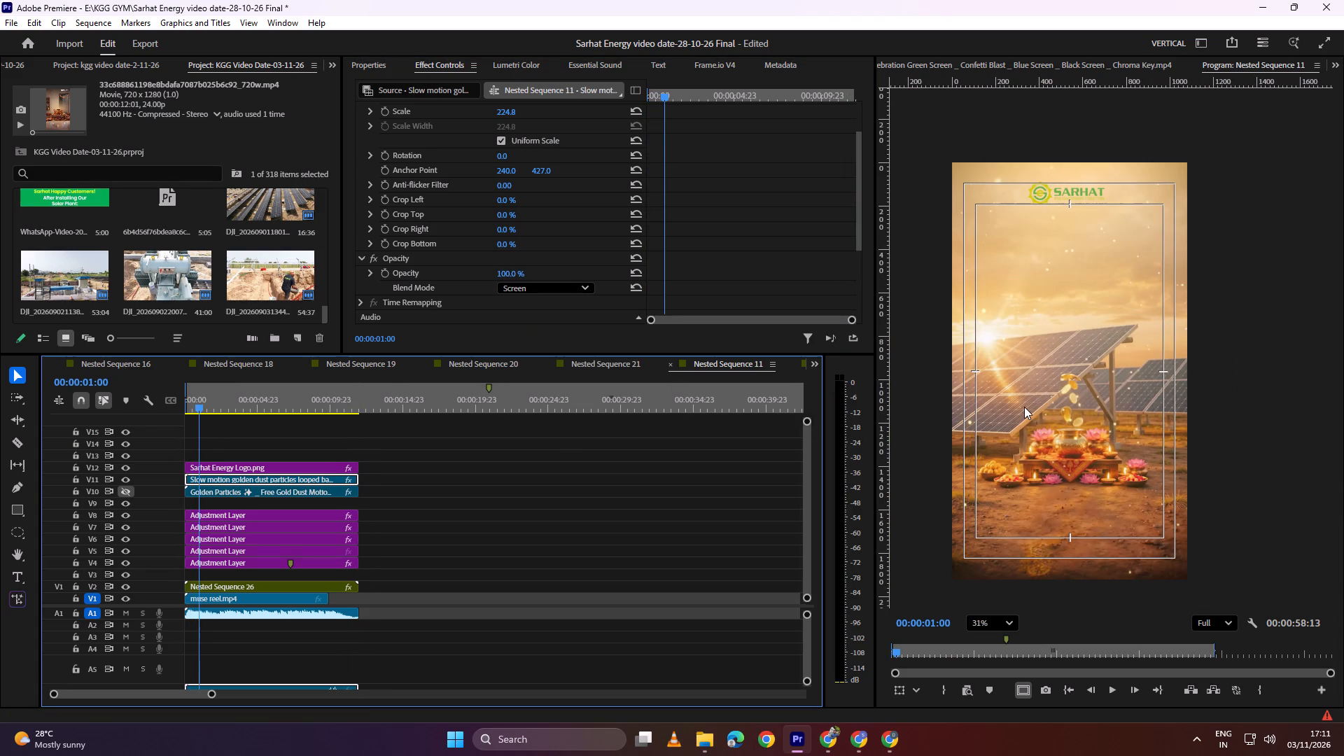
drag(240, 390, 124, 414)
key(space)
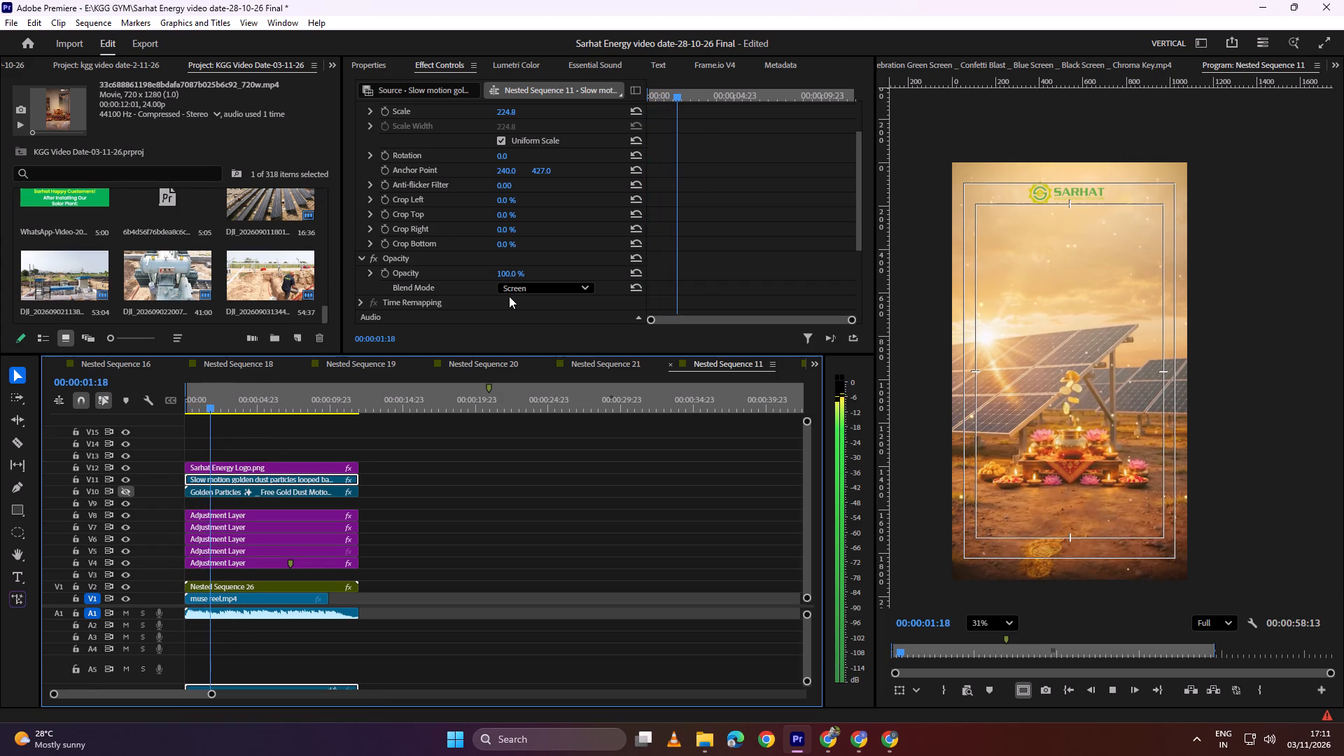
key(space)
scroll(1102, 372, up, 2)
key(space)
key(space)
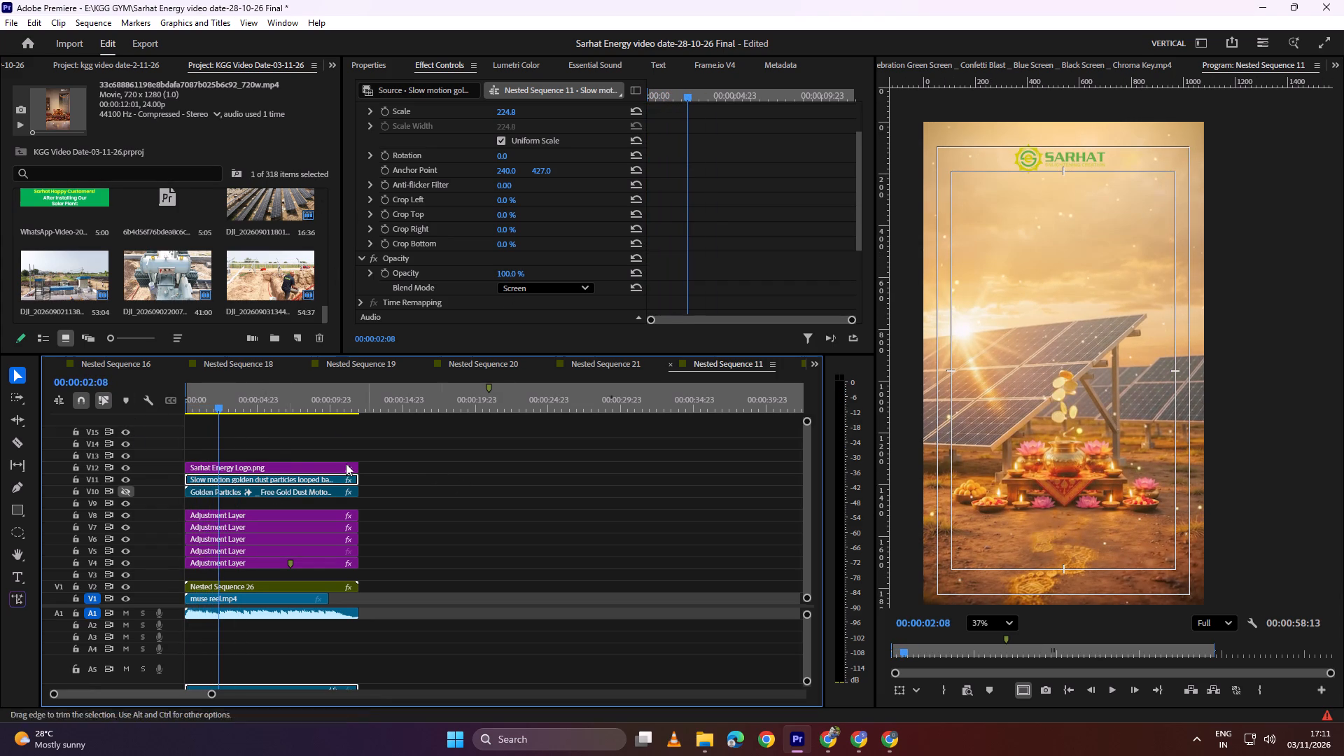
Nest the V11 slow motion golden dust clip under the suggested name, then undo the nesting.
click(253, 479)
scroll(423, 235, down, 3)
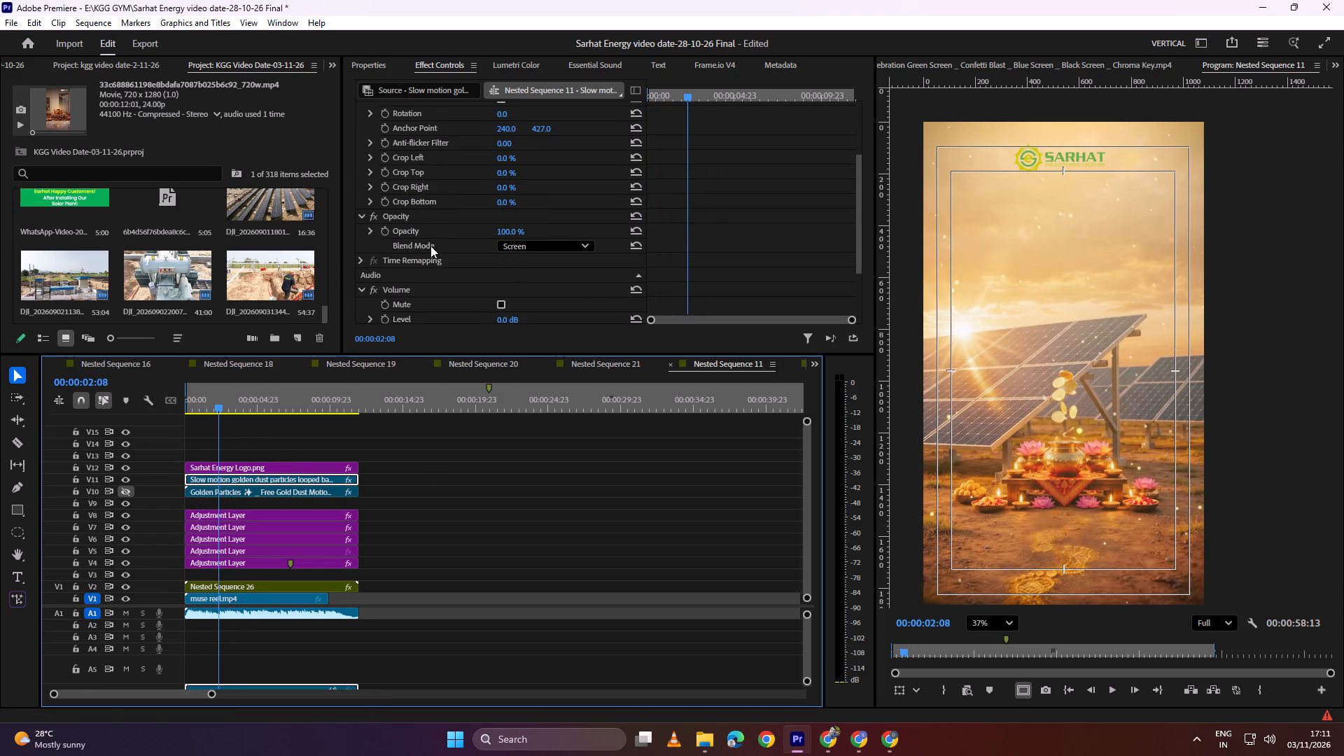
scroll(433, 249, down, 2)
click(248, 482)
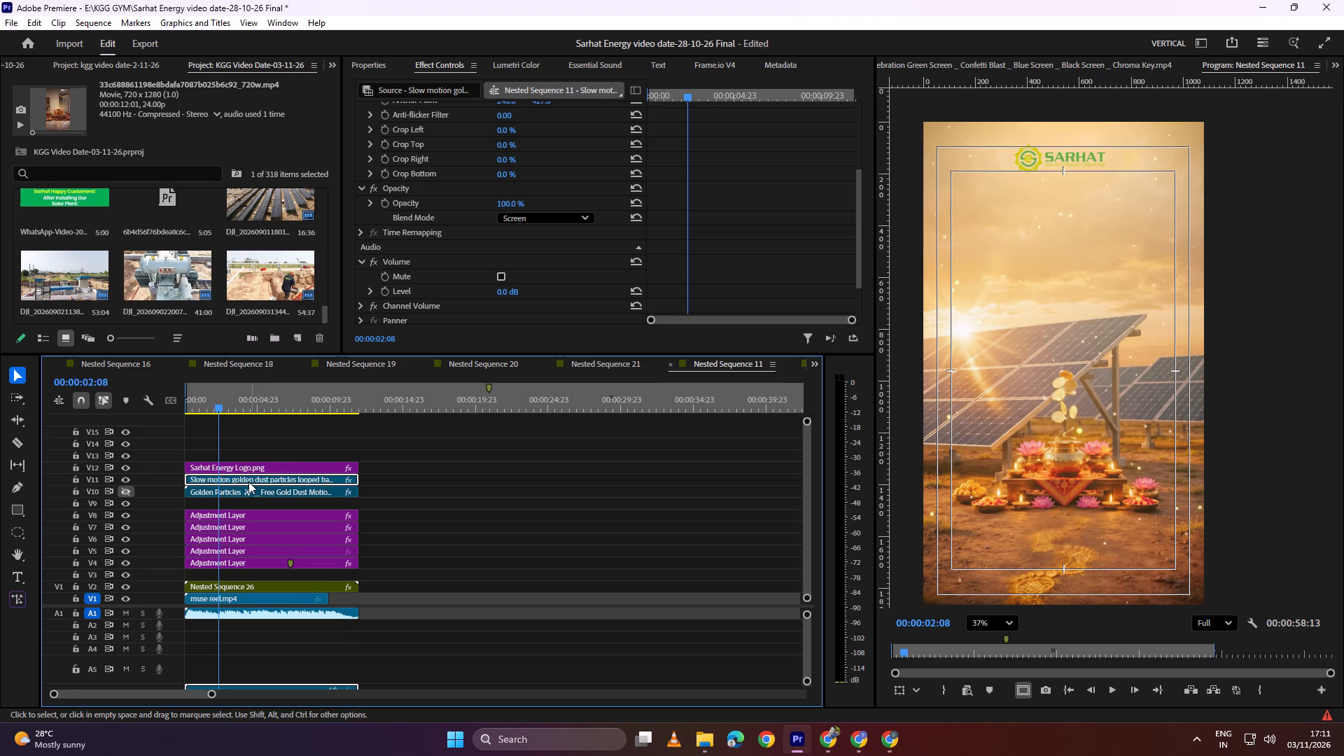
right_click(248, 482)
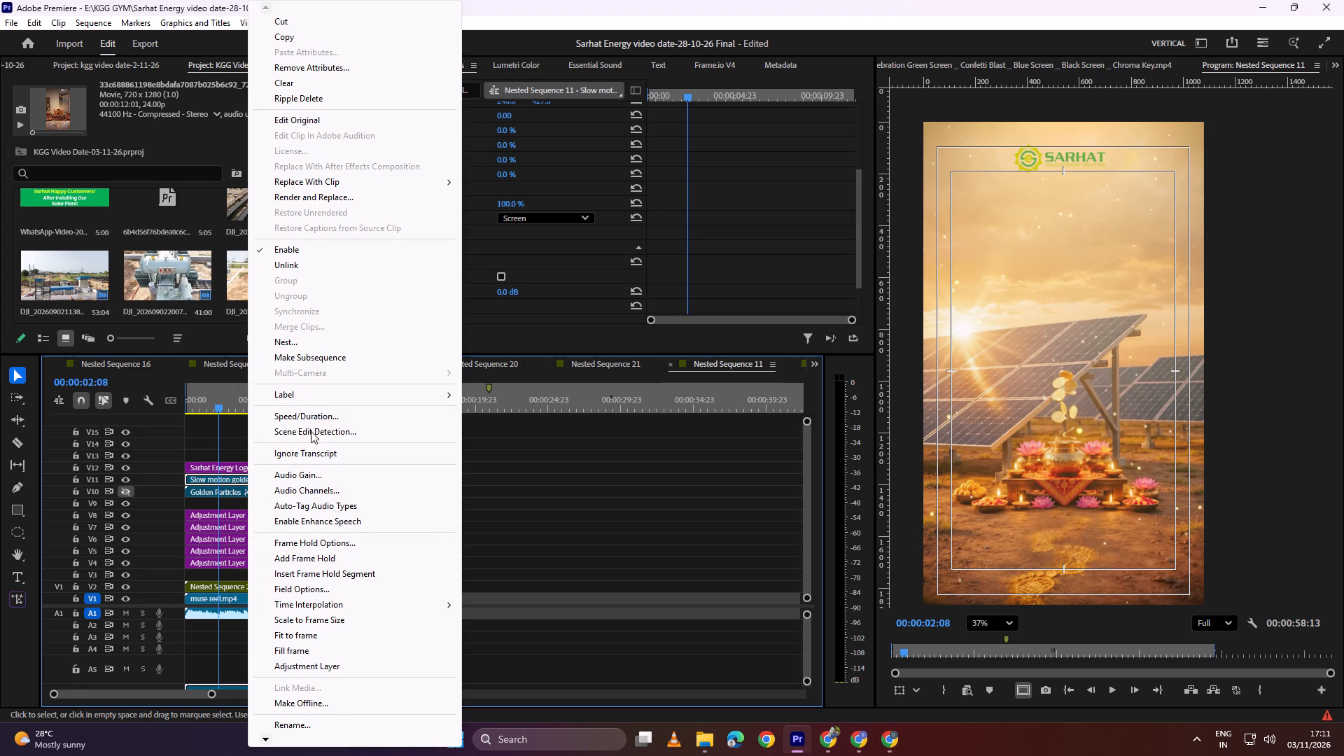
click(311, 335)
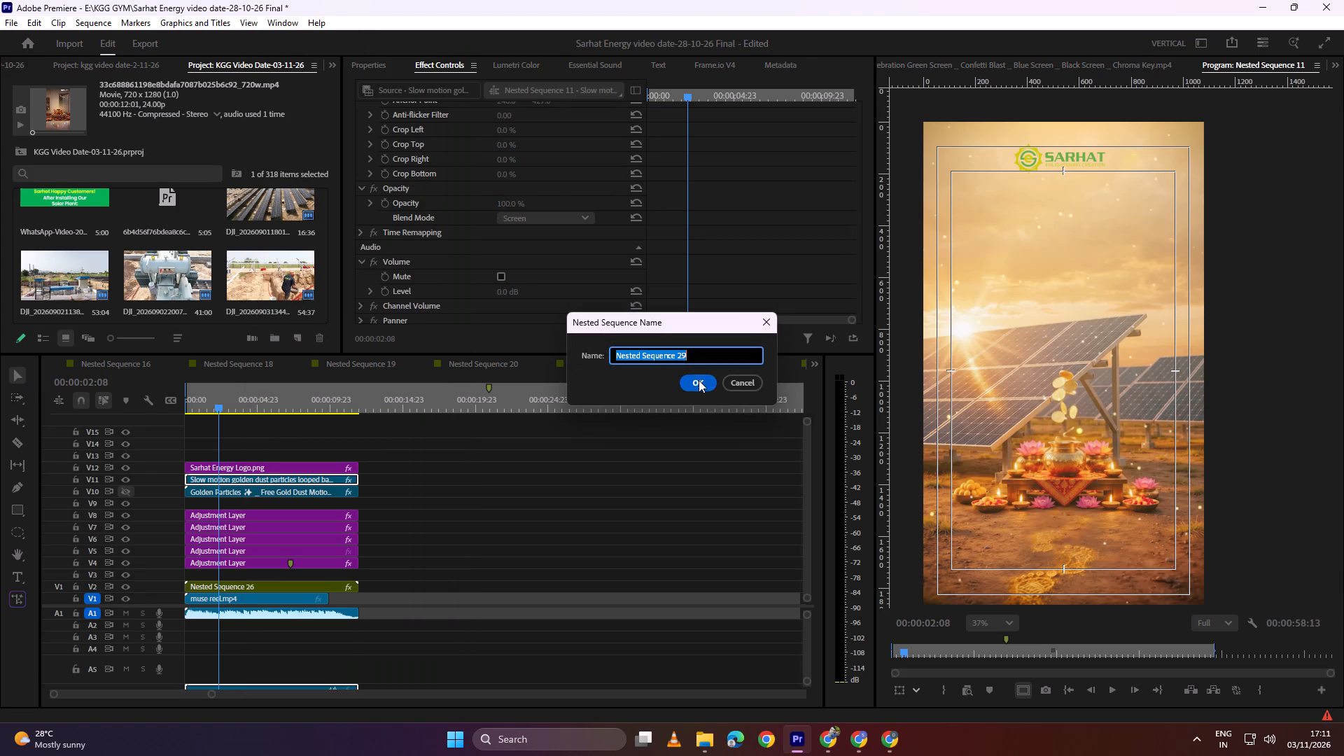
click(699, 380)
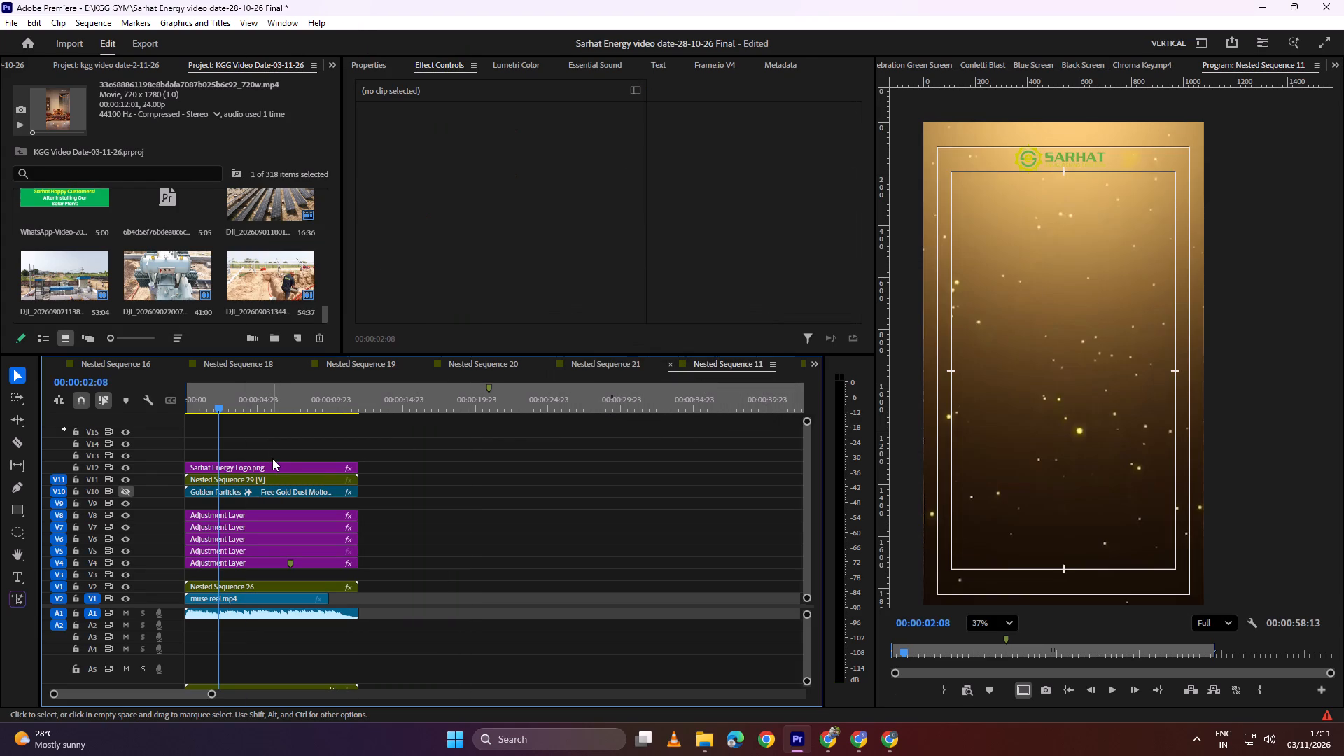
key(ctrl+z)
Move the Sarhat Energy logo clip up from track V12 to V13.
click(265, 466)
drag(270, 465, 270, 451)
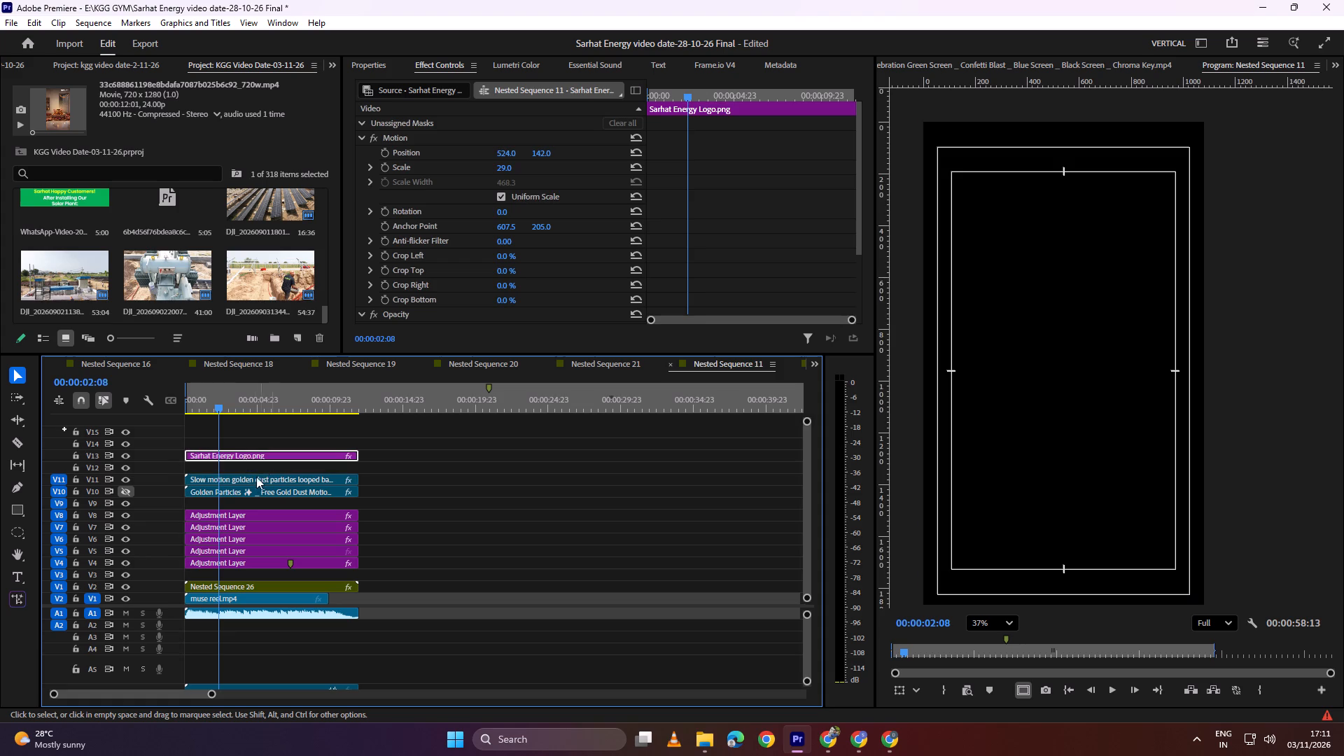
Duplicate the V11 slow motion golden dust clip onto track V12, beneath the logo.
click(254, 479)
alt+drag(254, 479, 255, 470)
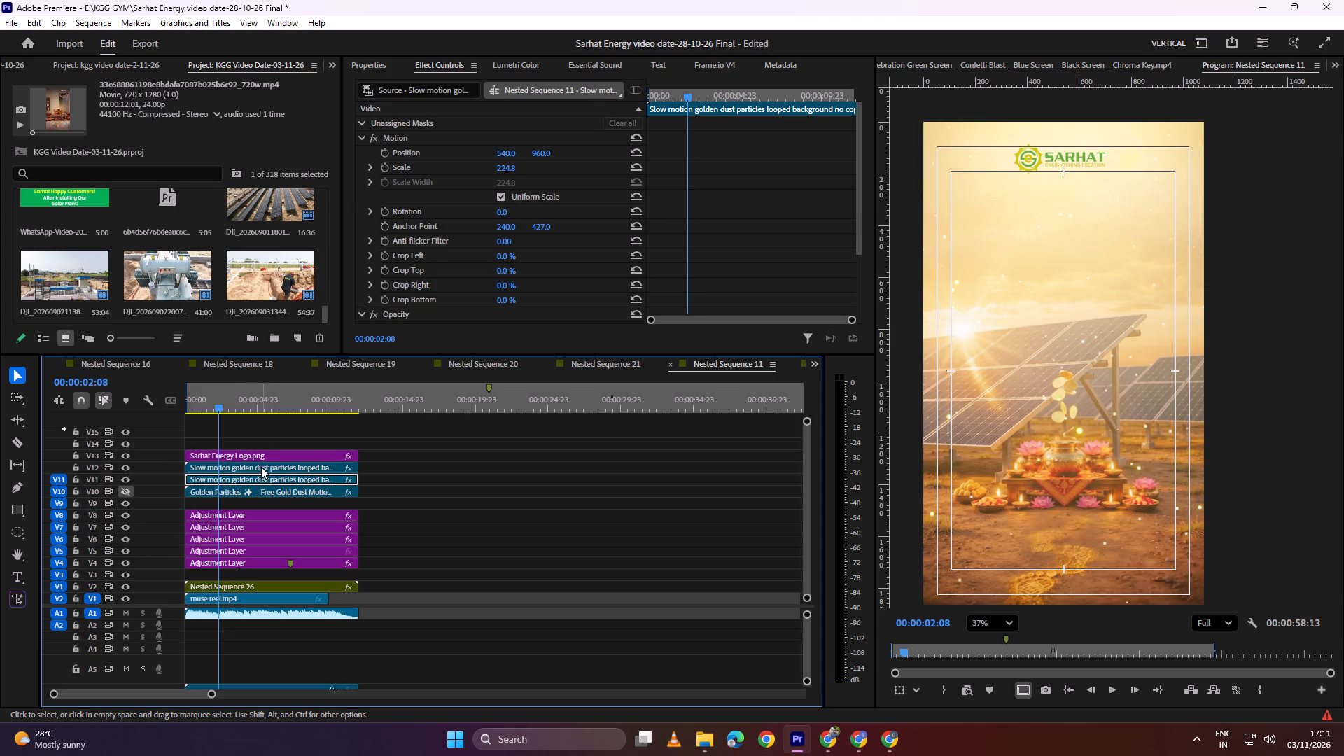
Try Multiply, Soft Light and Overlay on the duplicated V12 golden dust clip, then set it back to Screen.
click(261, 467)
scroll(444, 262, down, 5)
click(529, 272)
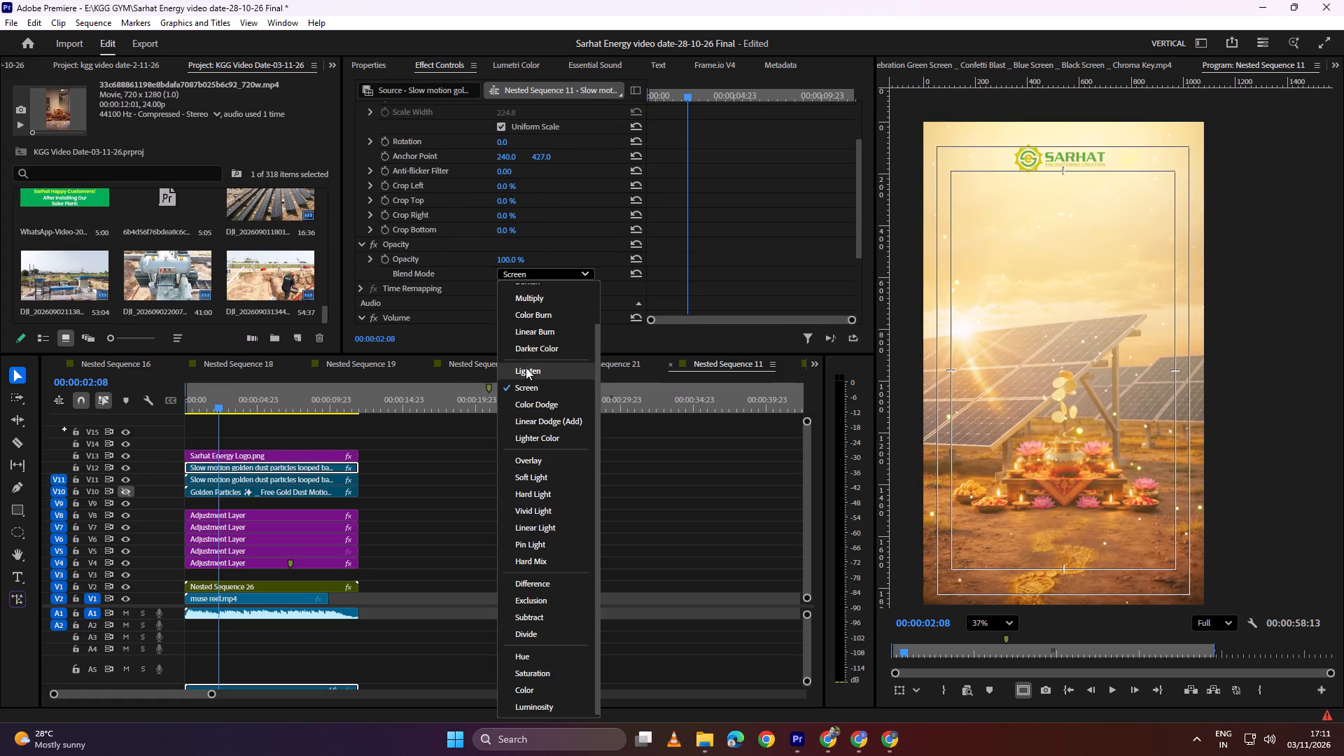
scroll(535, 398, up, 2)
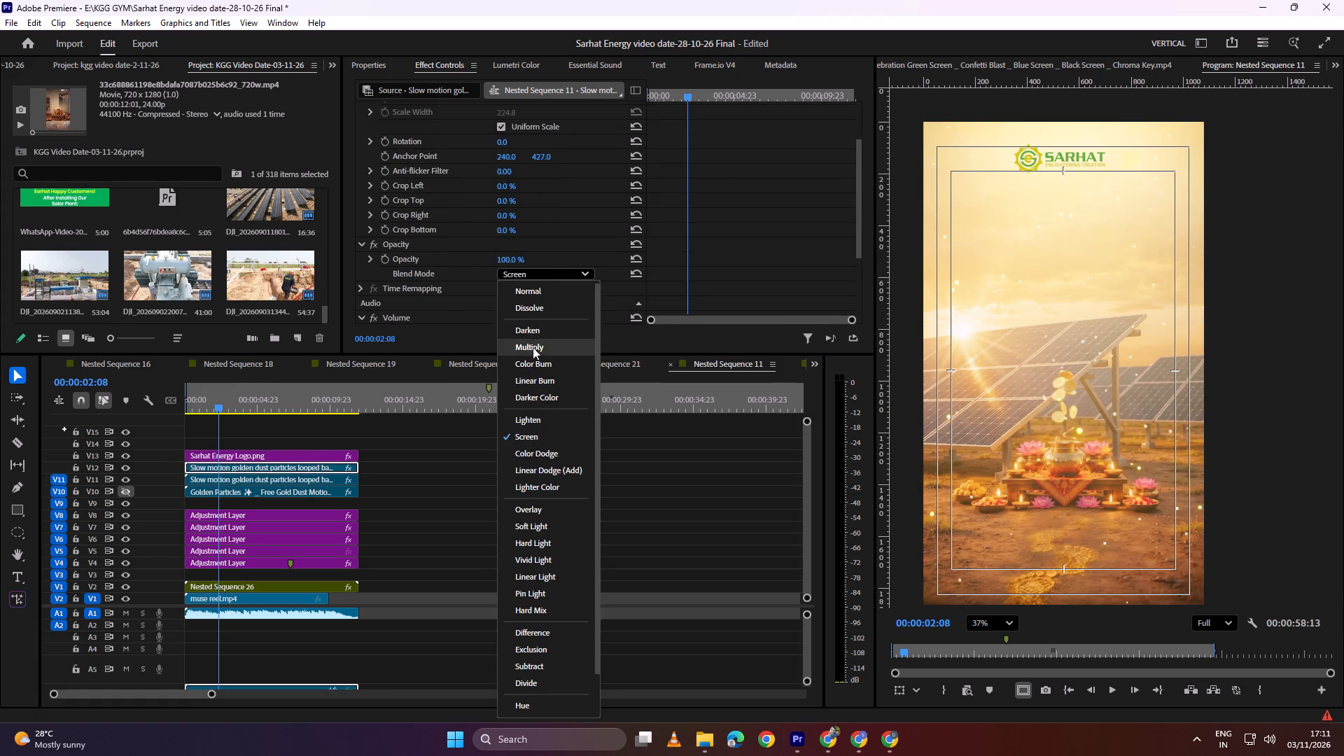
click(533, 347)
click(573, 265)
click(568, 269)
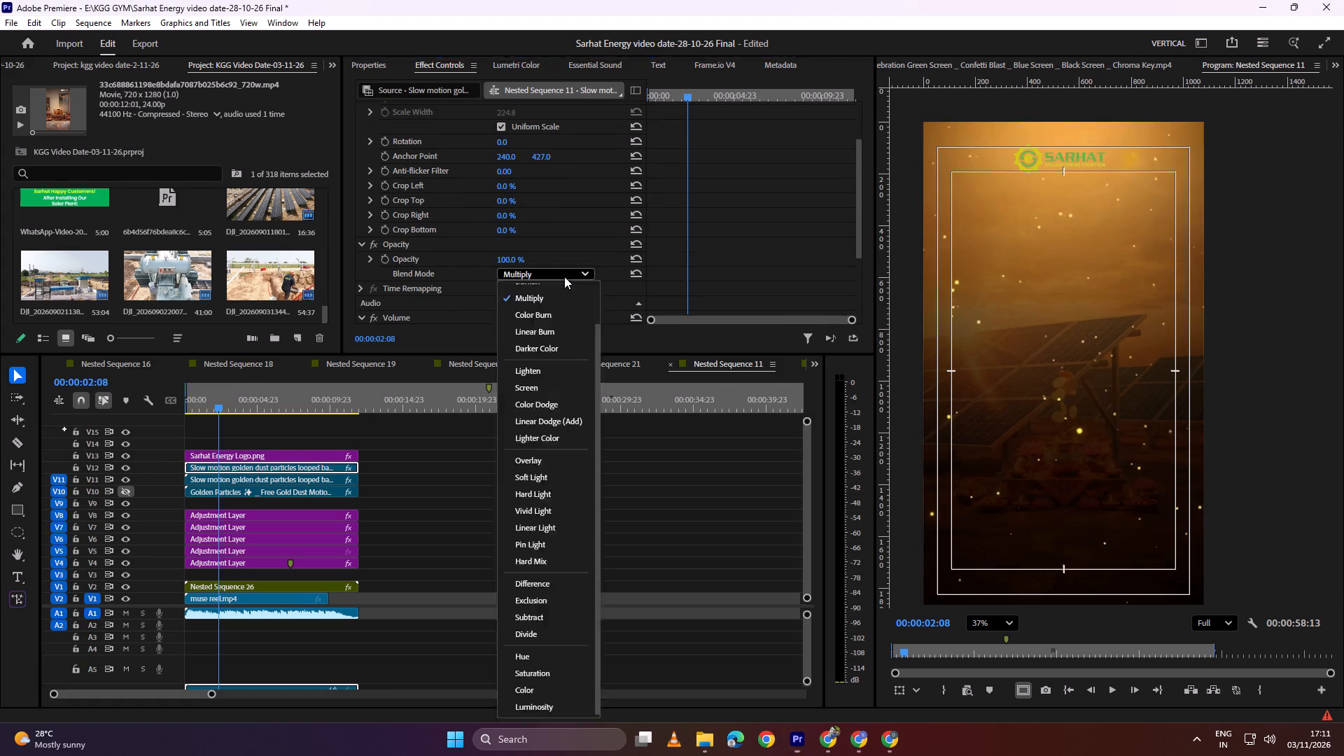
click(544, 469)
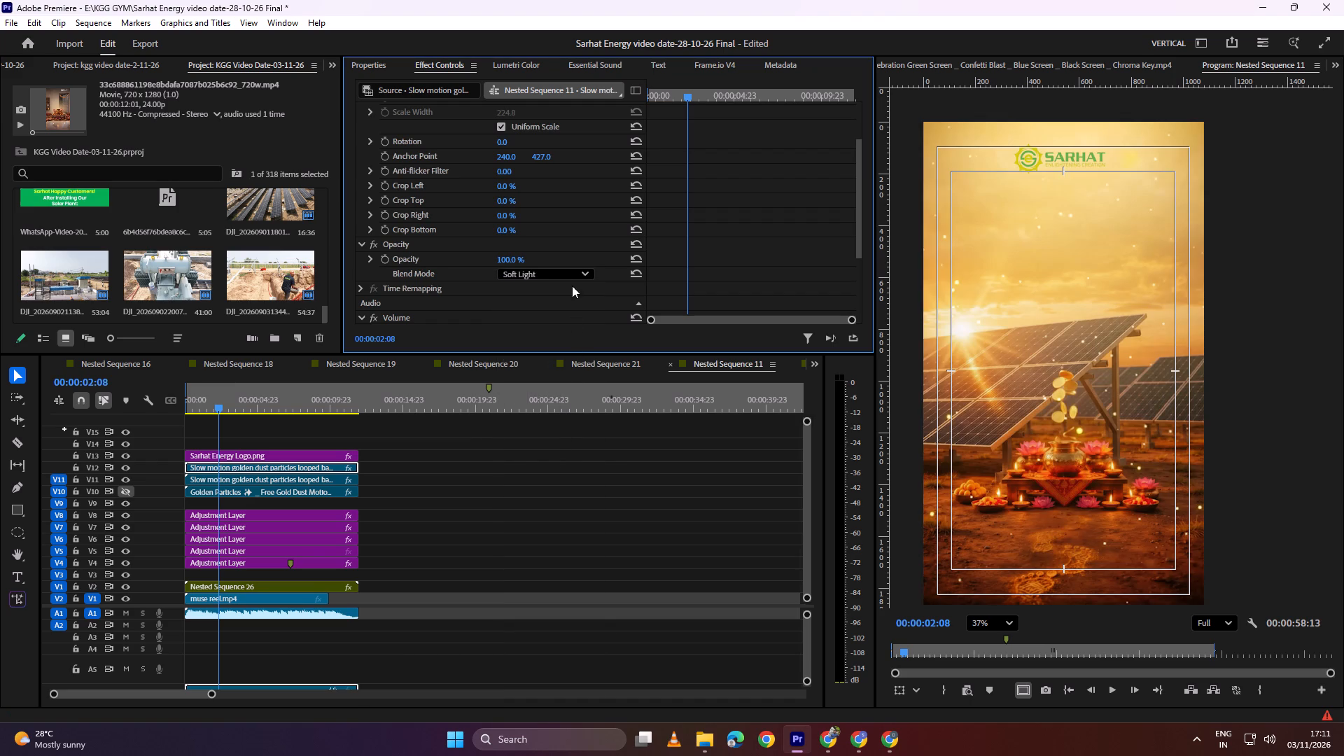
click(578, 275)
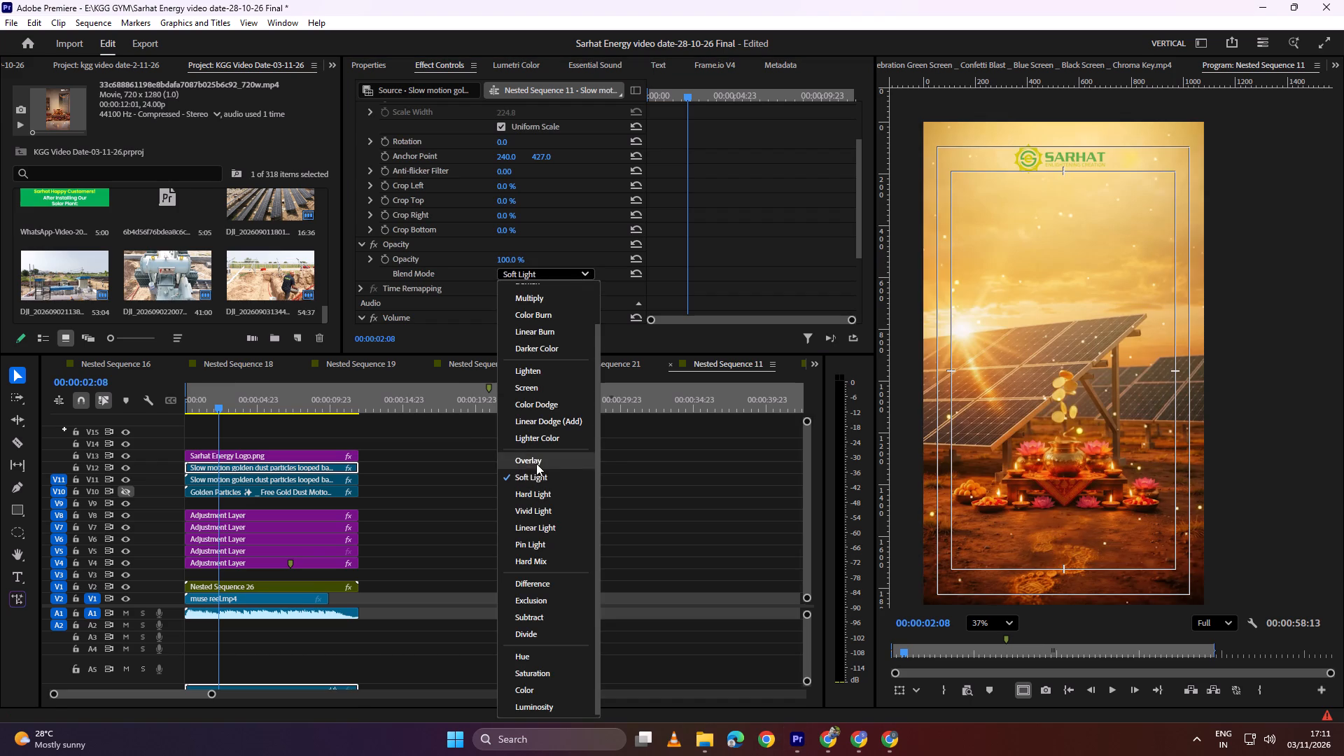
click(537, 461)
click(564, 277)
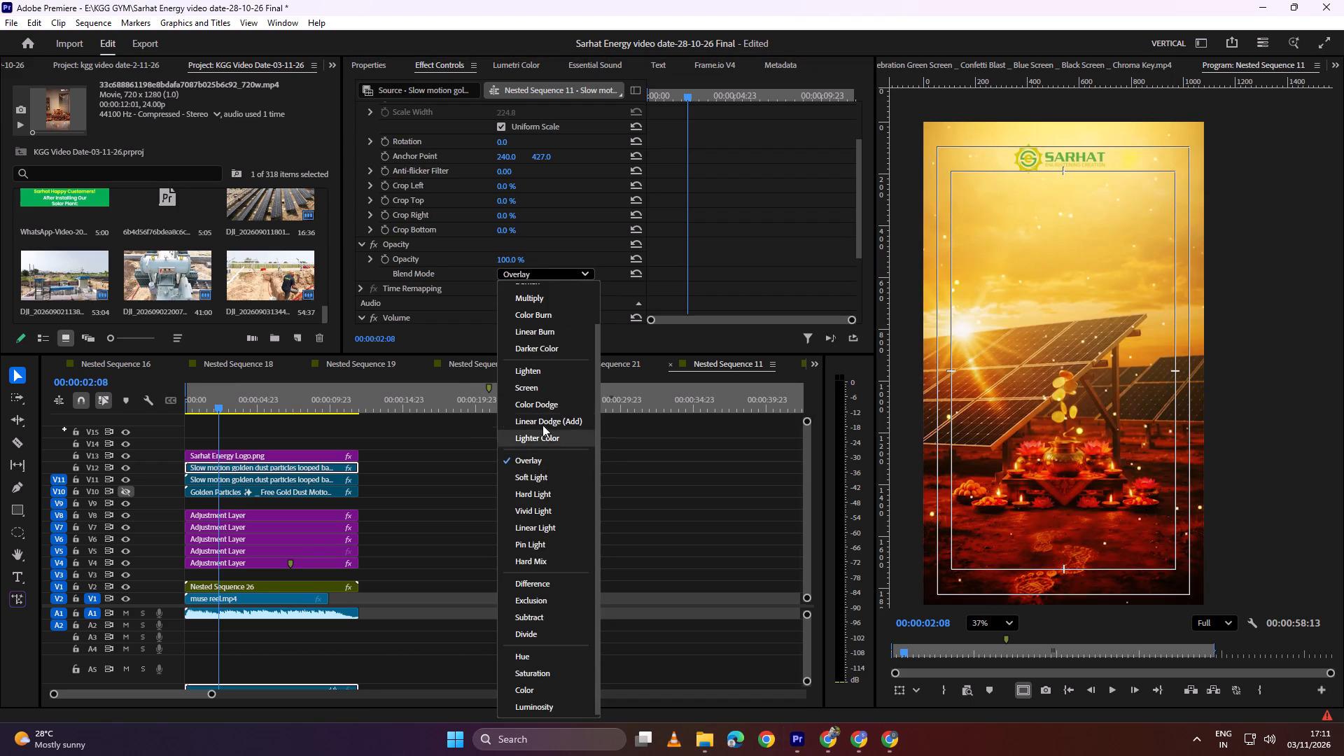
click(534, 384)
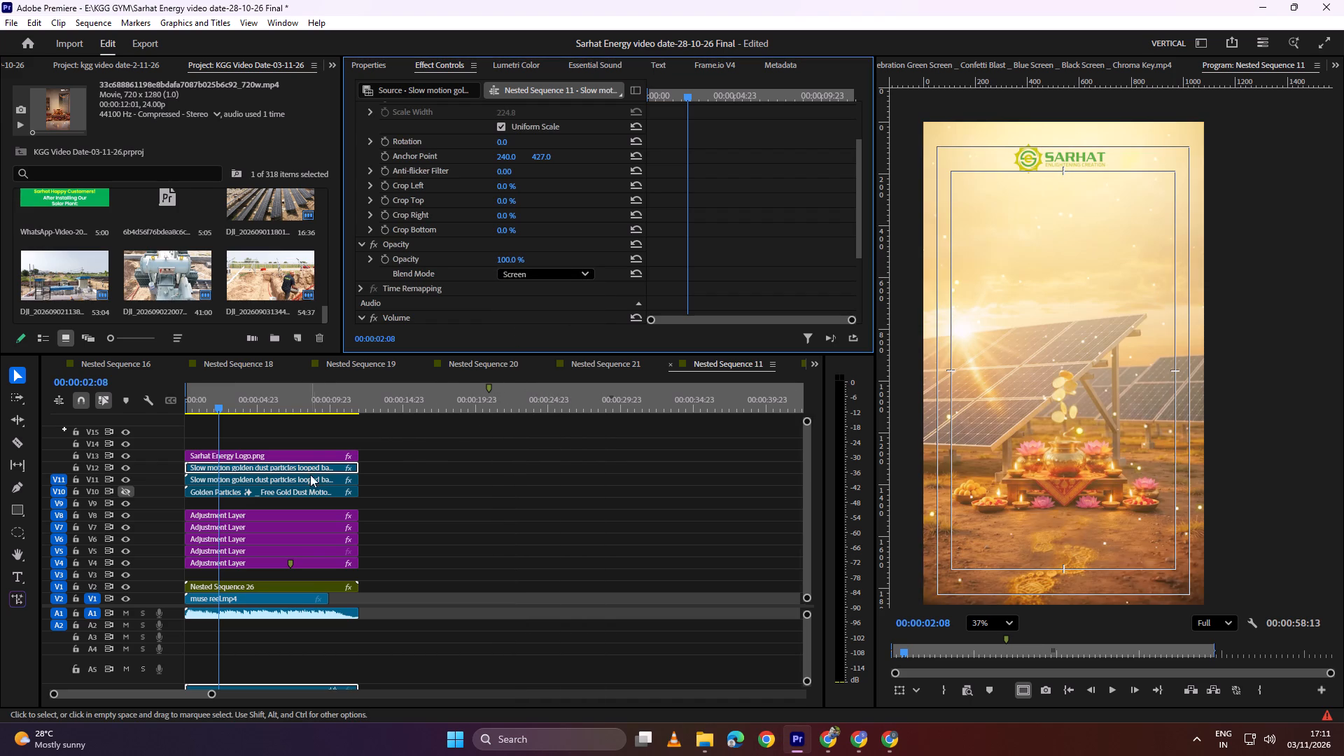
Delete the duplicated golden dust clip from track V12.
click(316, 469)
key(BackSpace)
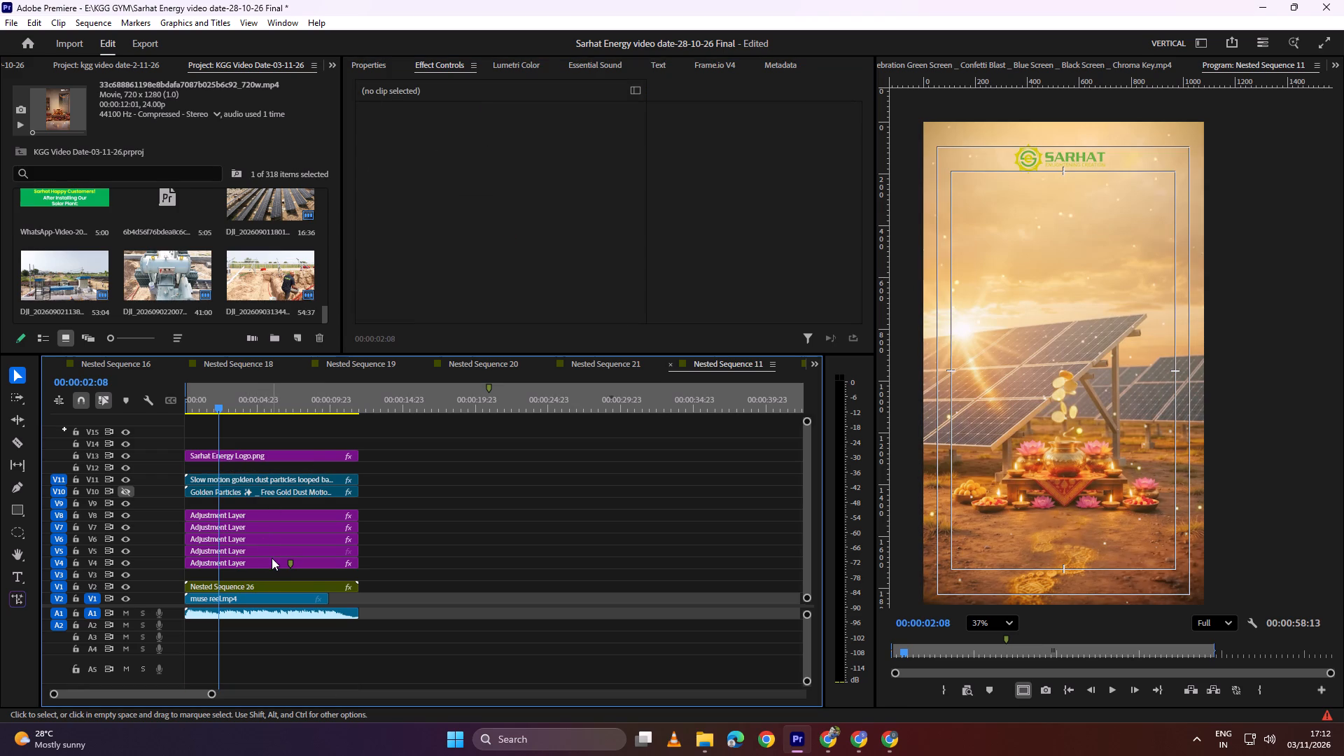
Duplicate the Nested Sequence 26 clip and place the copy on track V12, between the logo and the golden dust.
click(244, 584)
drag(241, 584, 240, 570)
click(233, 574)
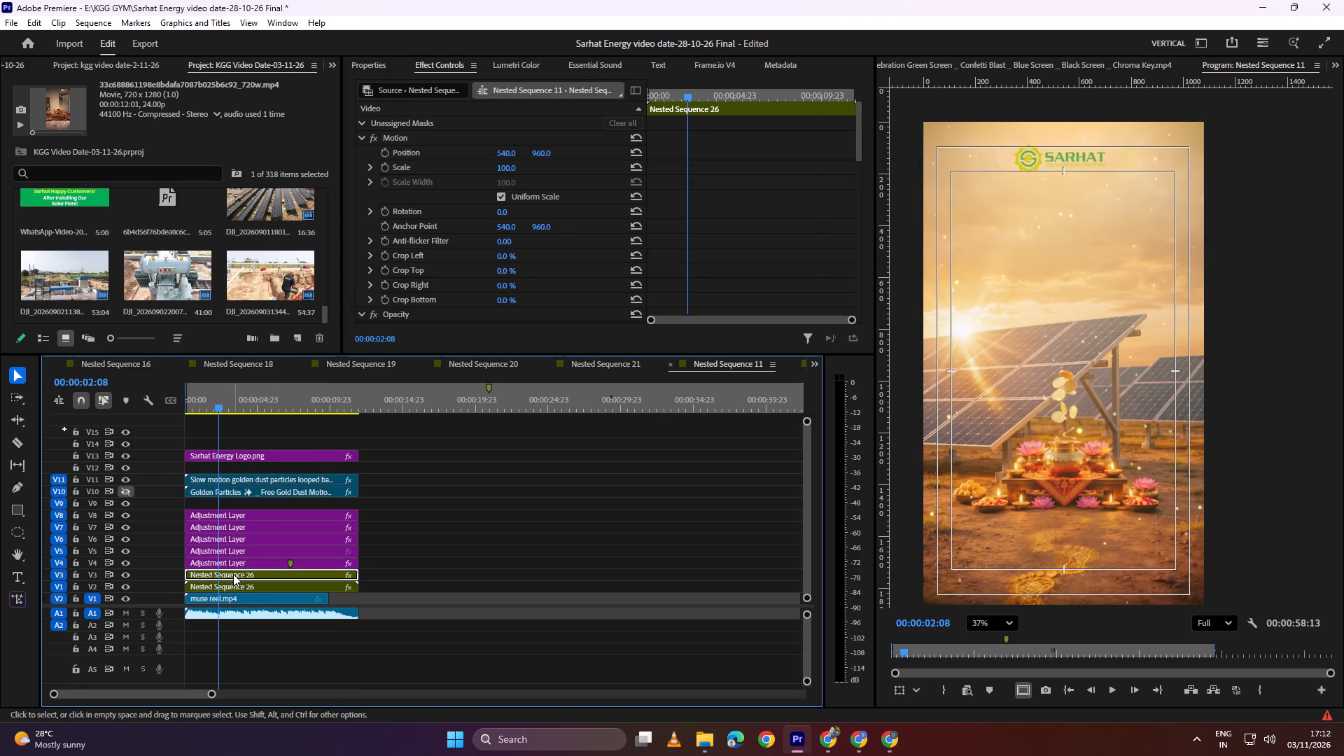
drag(237, 574, 238, 468)
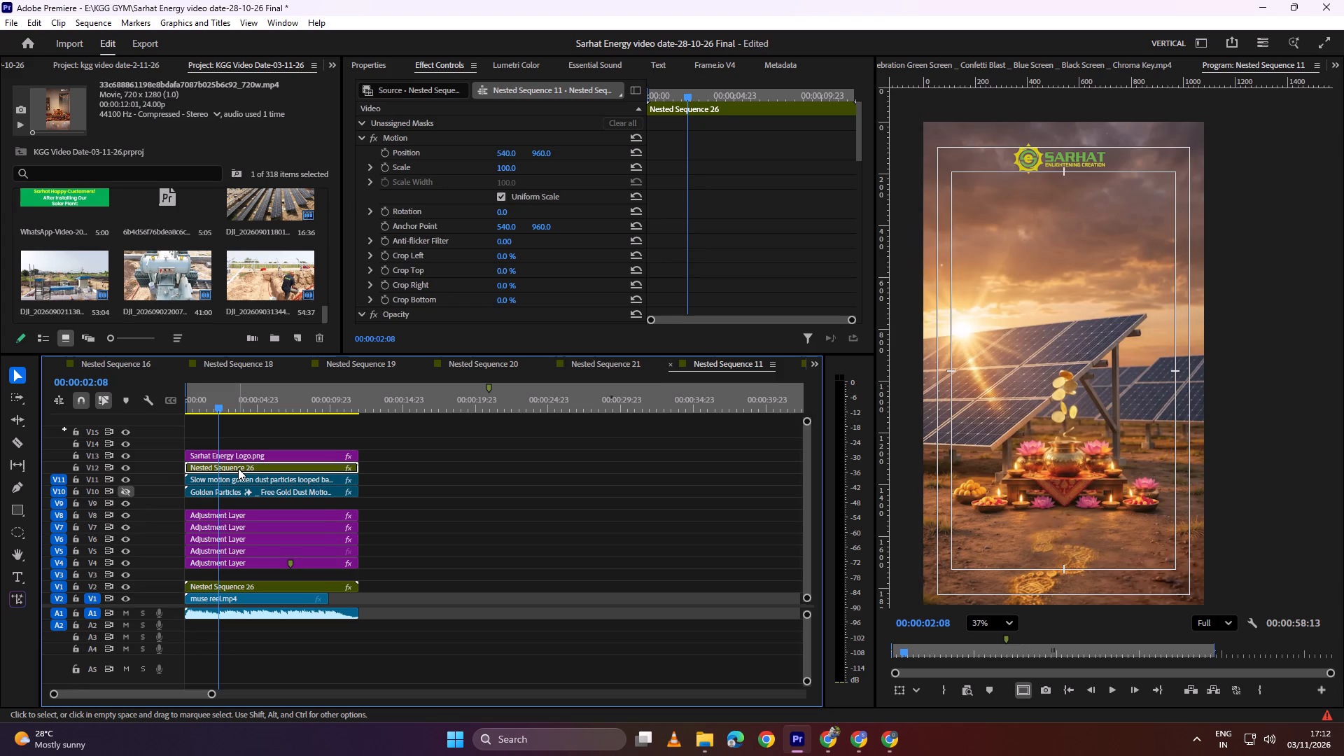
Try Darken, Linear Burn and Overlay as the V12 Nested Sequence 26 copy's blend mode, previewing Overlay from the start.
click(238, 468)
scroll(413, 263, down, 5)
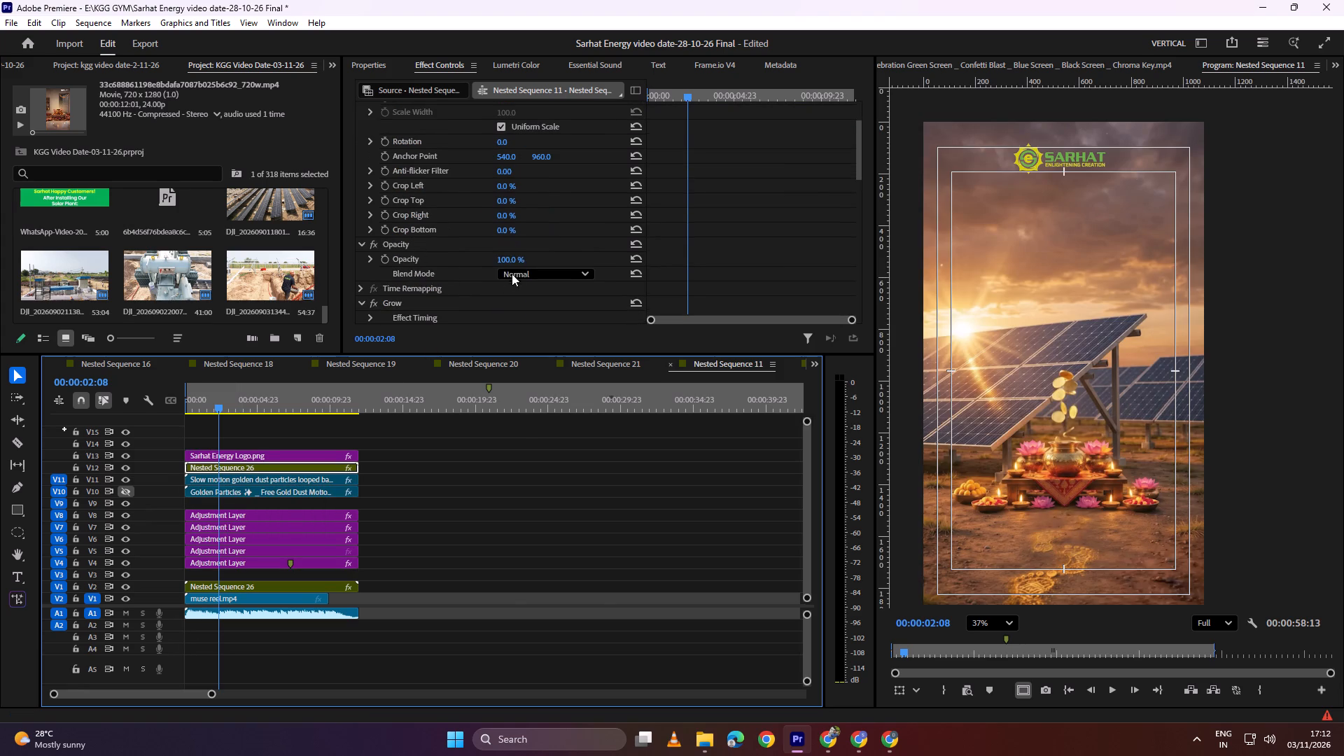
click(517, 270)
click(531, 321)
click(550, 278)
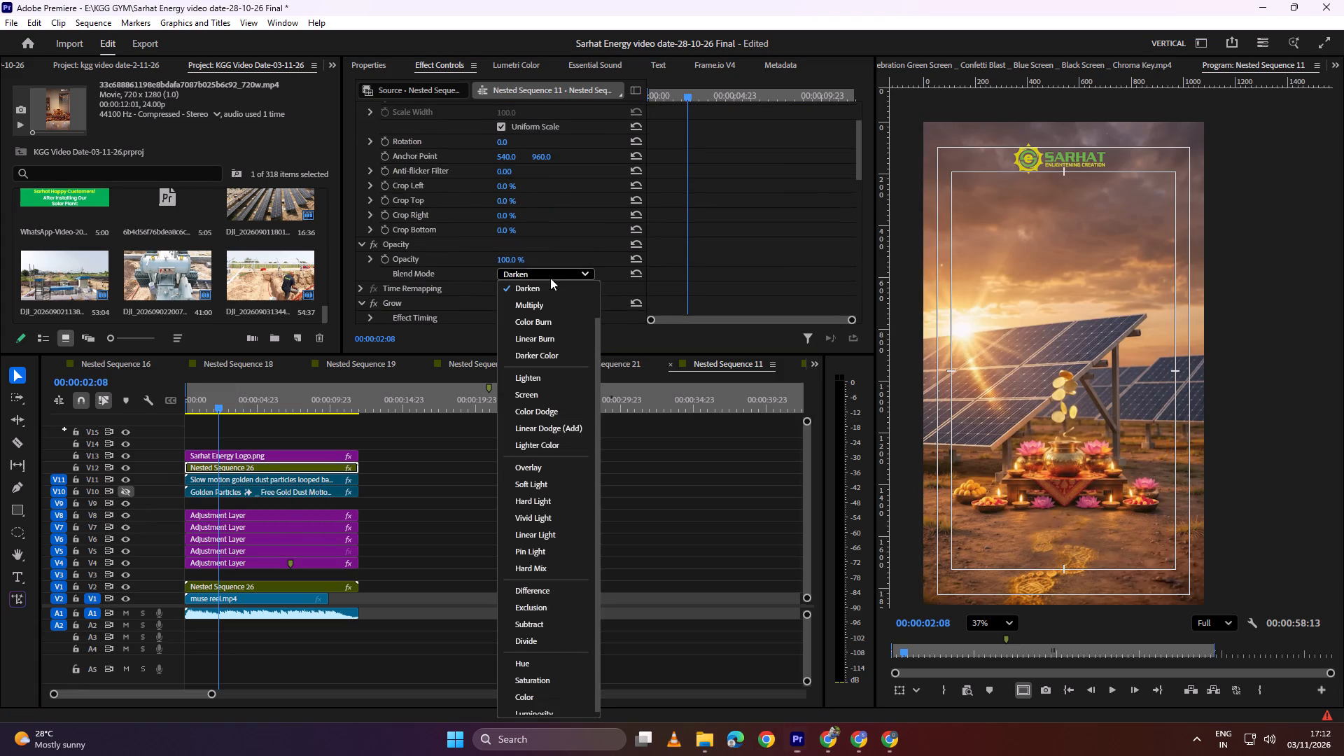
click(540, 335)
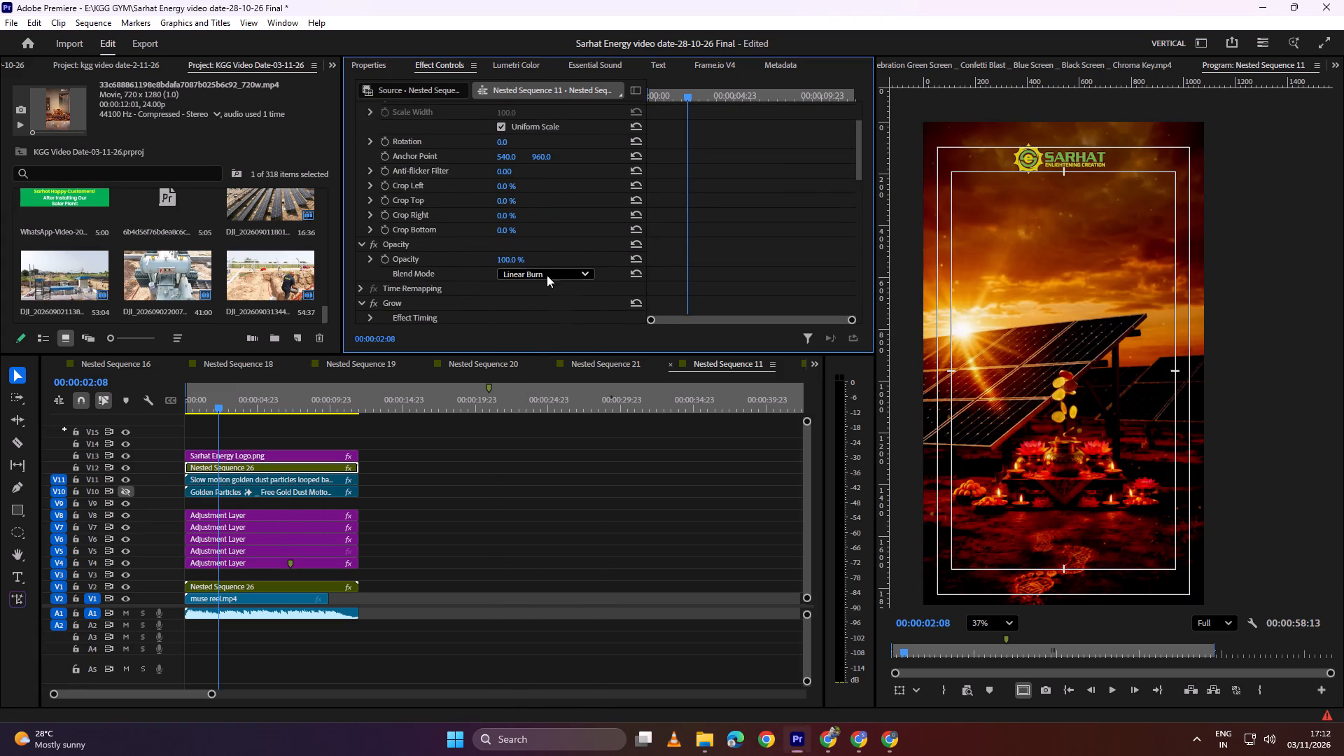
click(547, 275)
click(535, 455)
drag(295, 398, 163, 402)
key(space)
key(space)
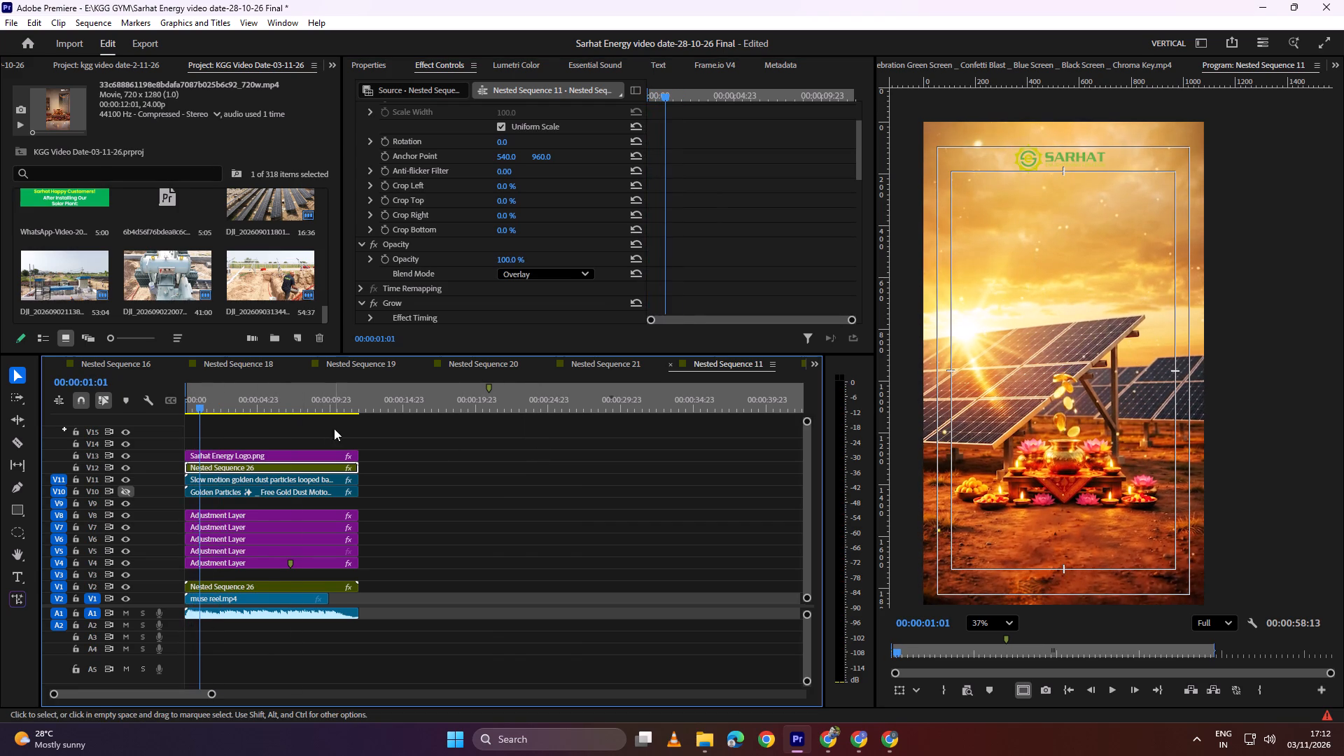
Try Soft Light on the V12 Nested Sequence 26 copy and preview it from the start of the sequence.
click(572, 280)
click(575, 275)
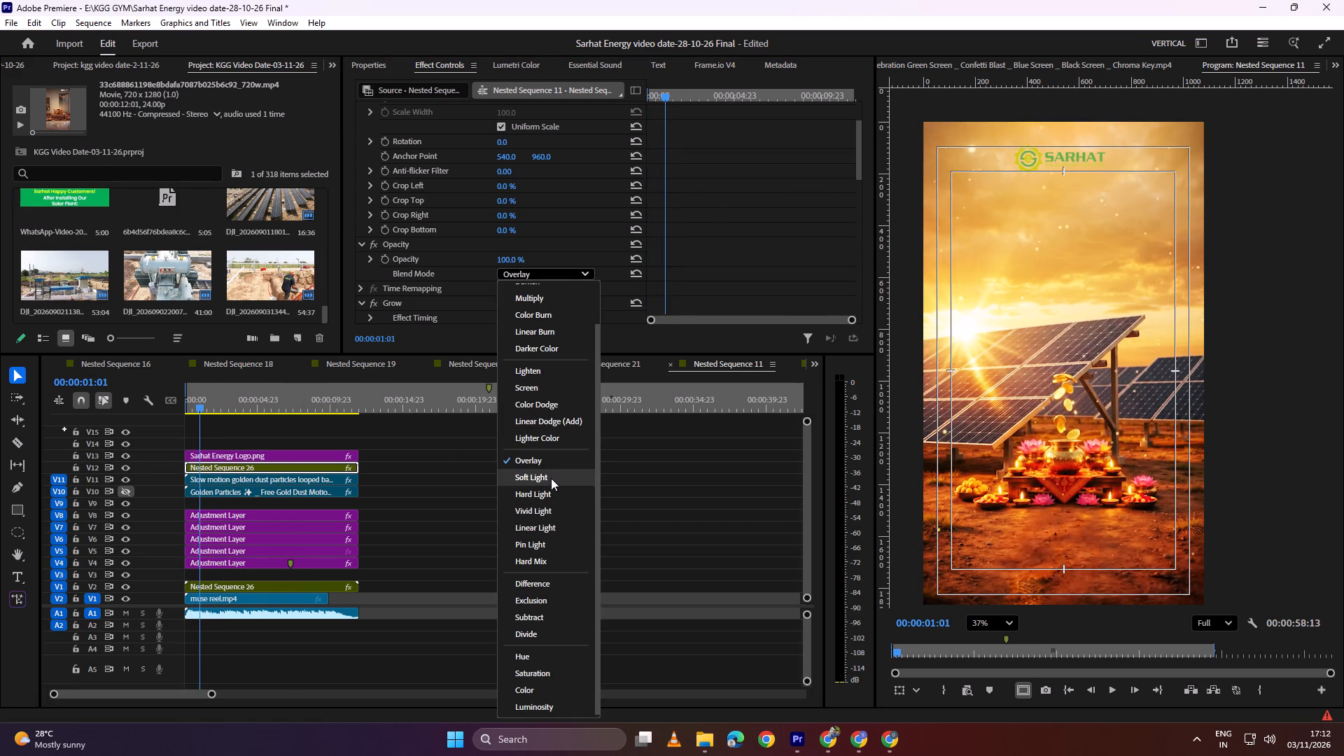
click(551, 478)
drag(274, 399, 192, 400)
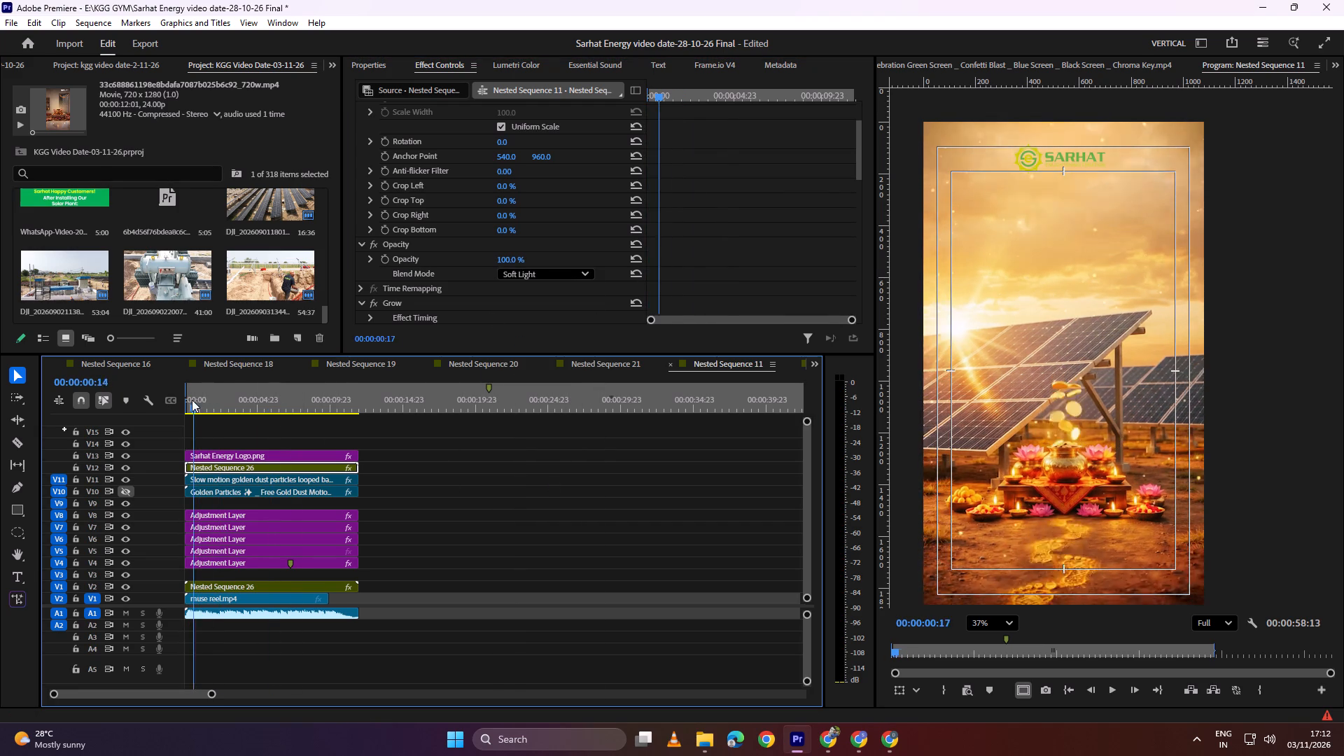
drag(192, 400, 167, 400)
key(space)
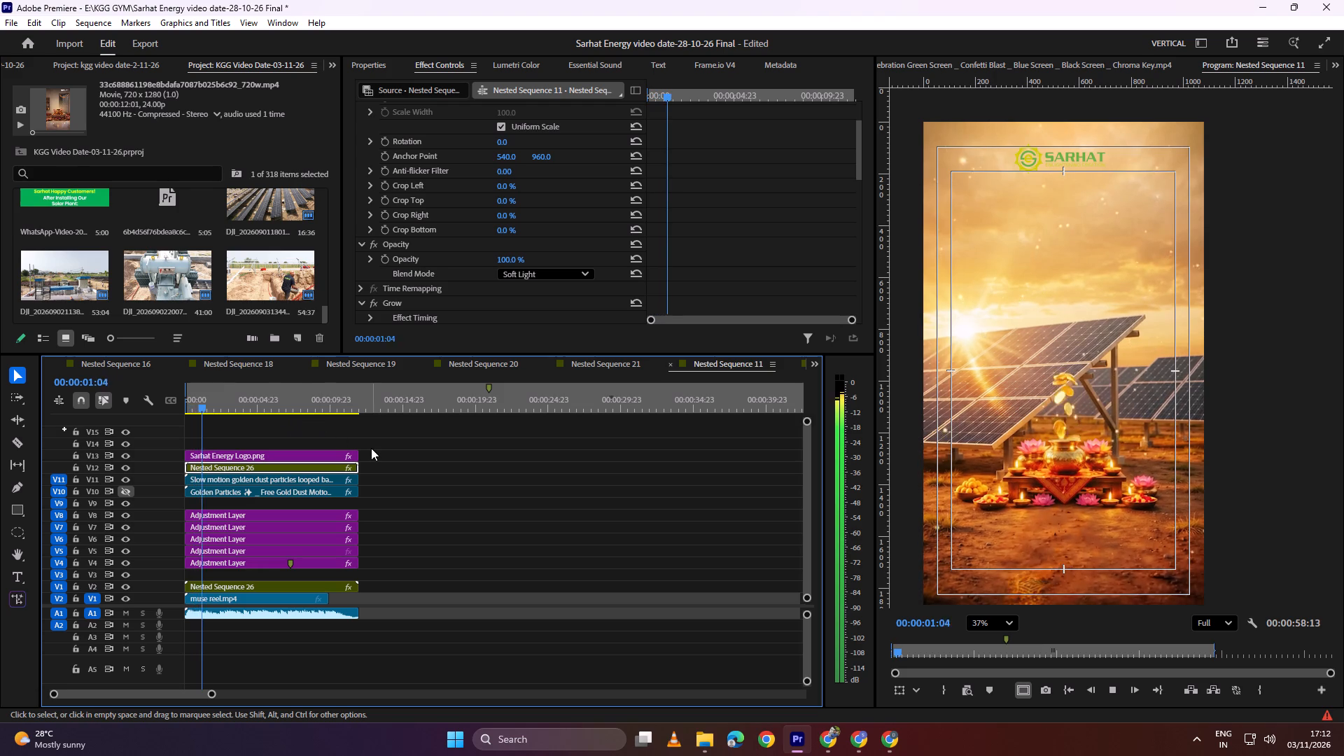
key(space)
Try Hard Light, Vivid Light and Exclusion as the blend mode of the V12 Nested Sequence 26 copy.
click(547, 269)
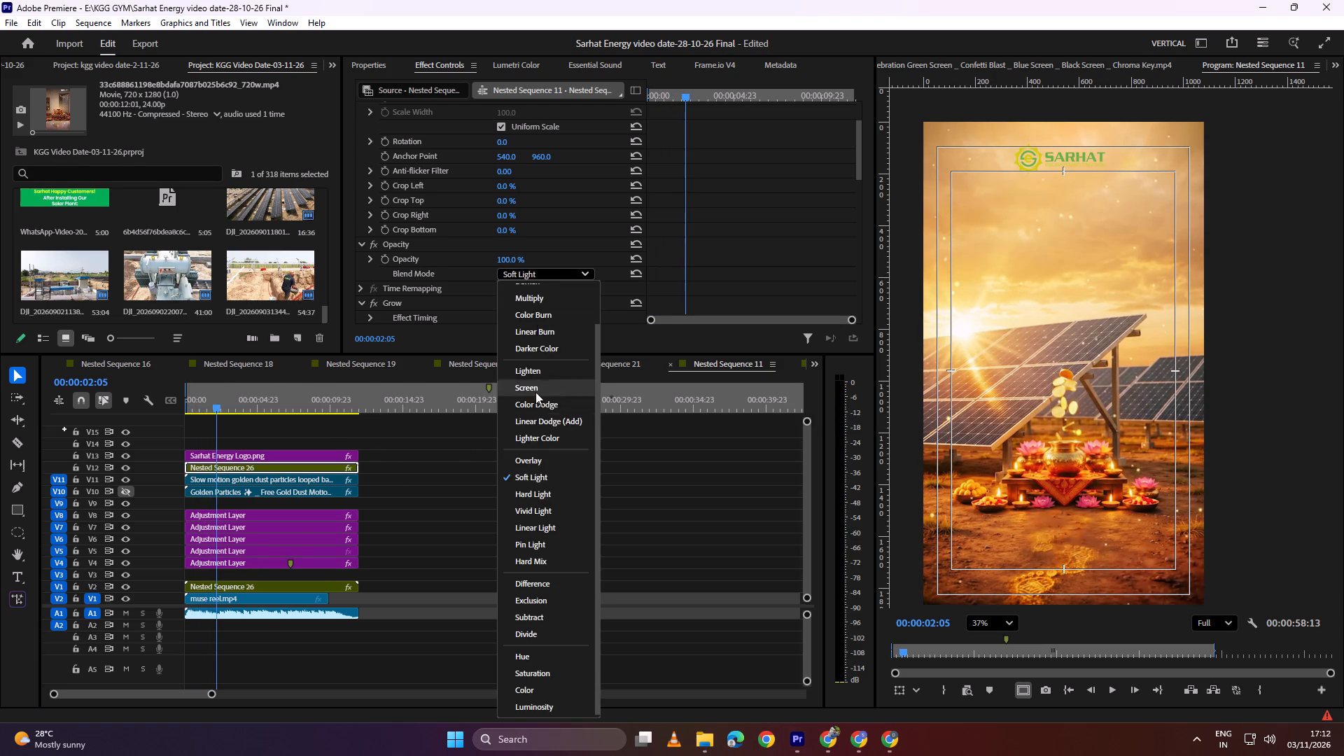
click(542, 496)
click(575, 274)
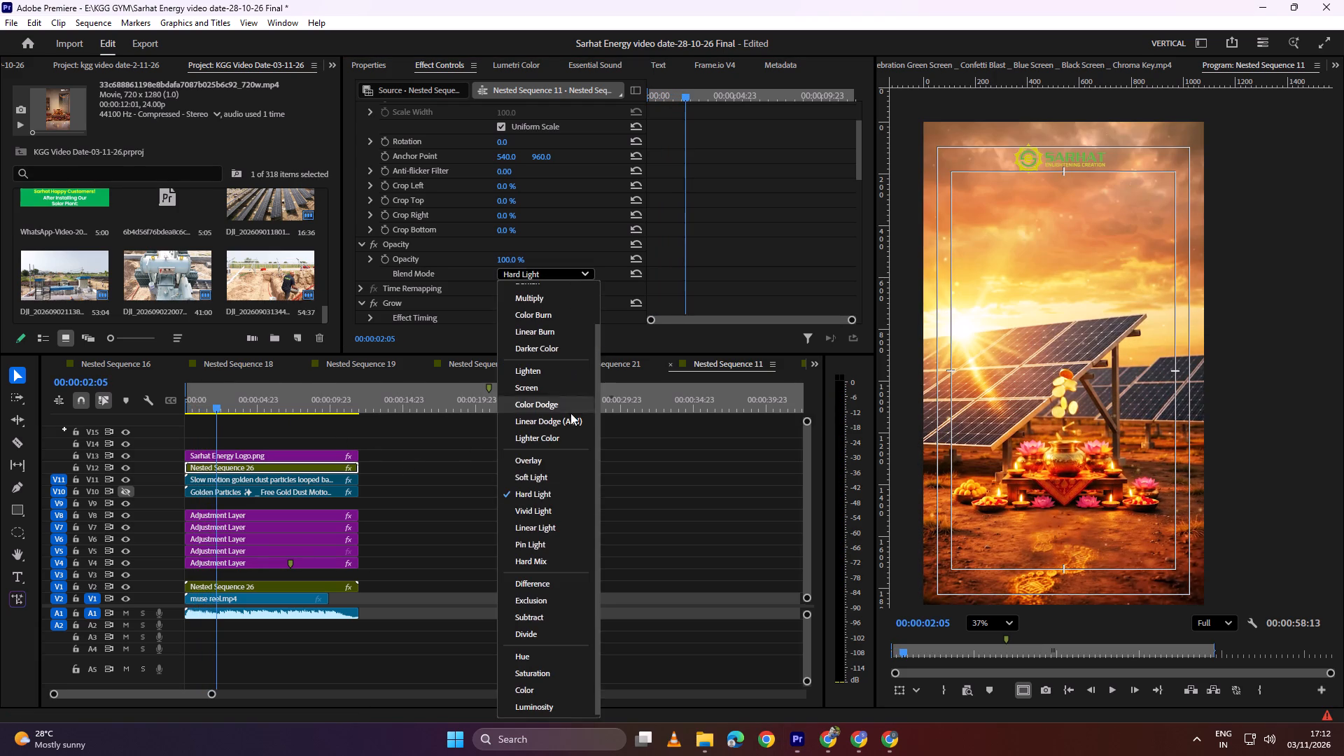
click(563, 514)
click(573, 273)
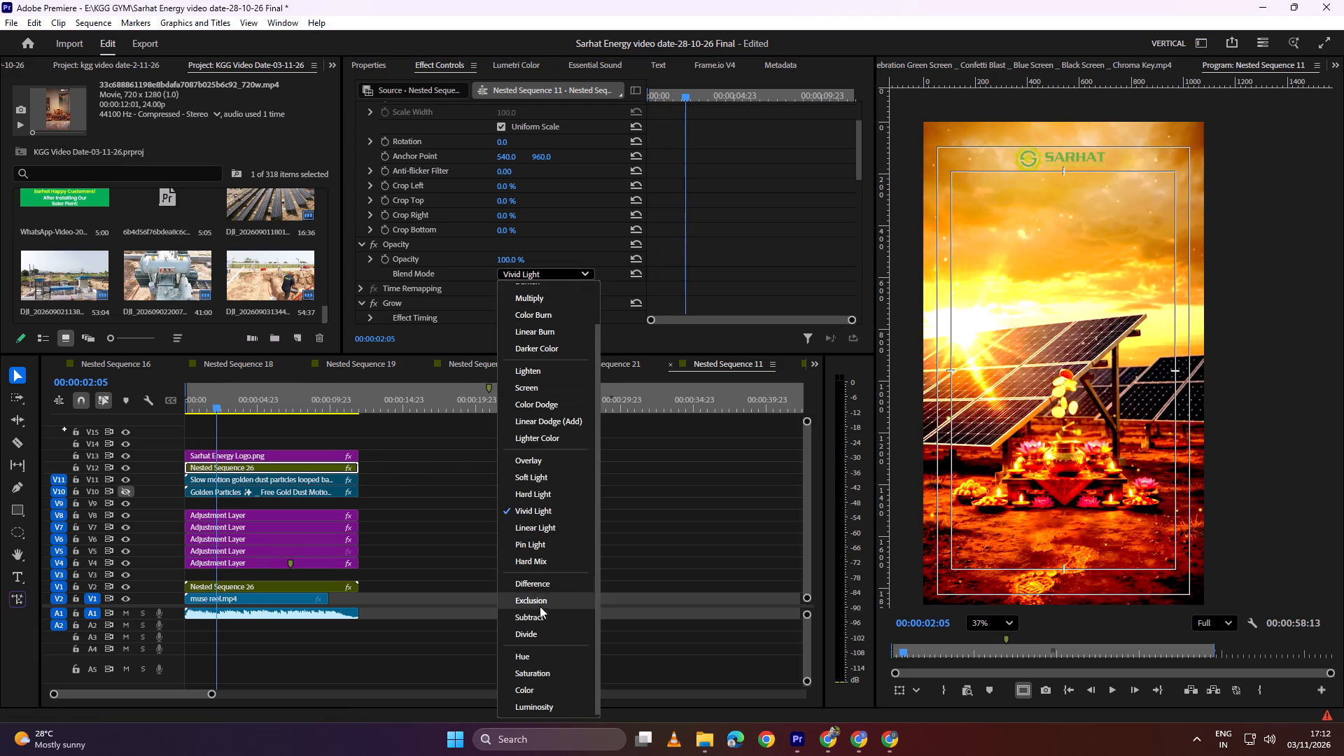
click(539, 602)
Set the V12 Nested Sequence 26 copy's blend mode to Darken and preview it from the start of the sequence.
click(571, 273)
scroll(563, 365, up, 5)
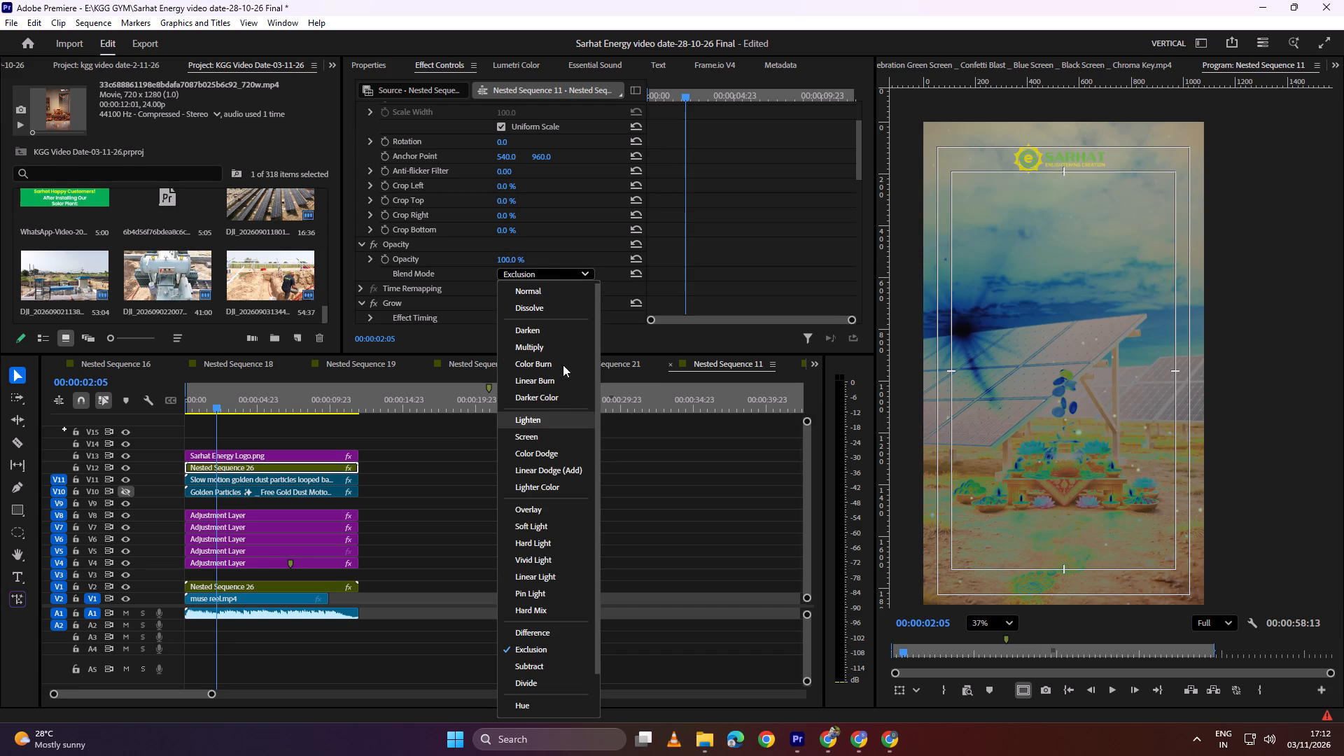
click(533, 331)
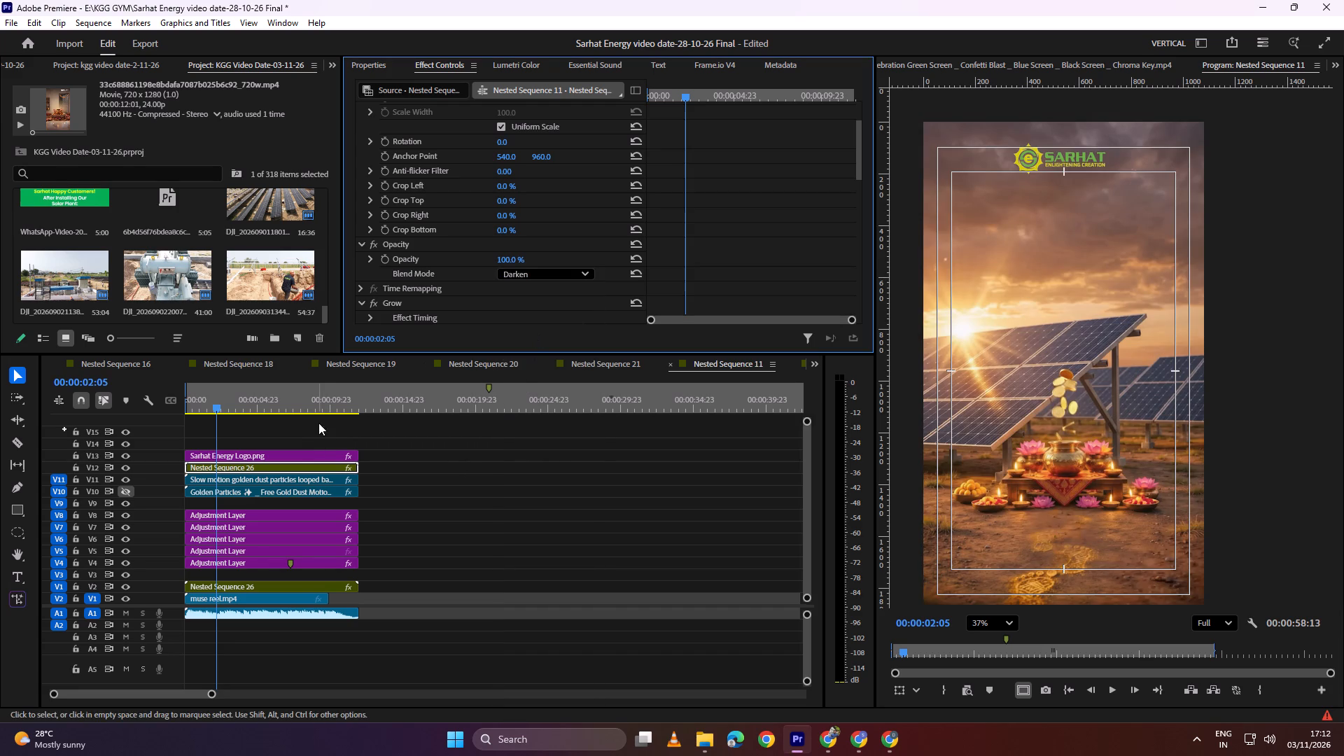
drag(326, 395, 139, 407)
key(space)
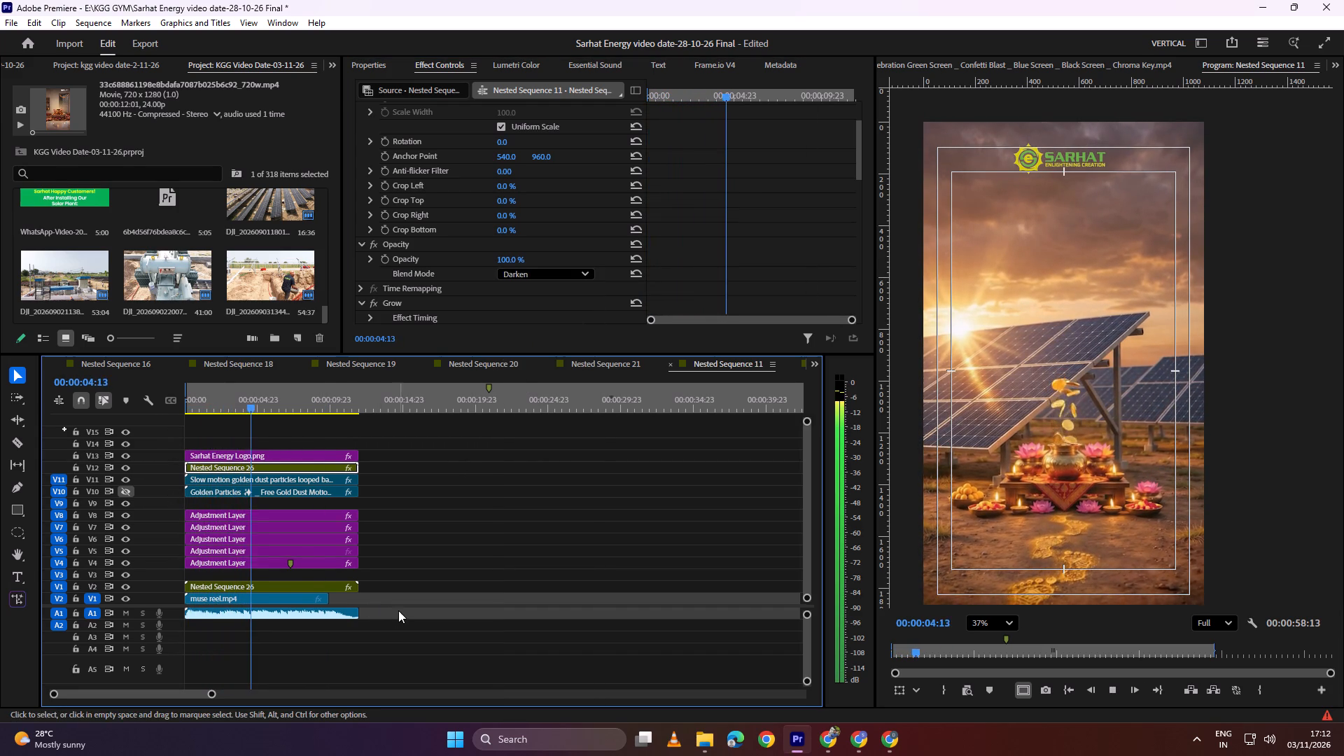
key(space)
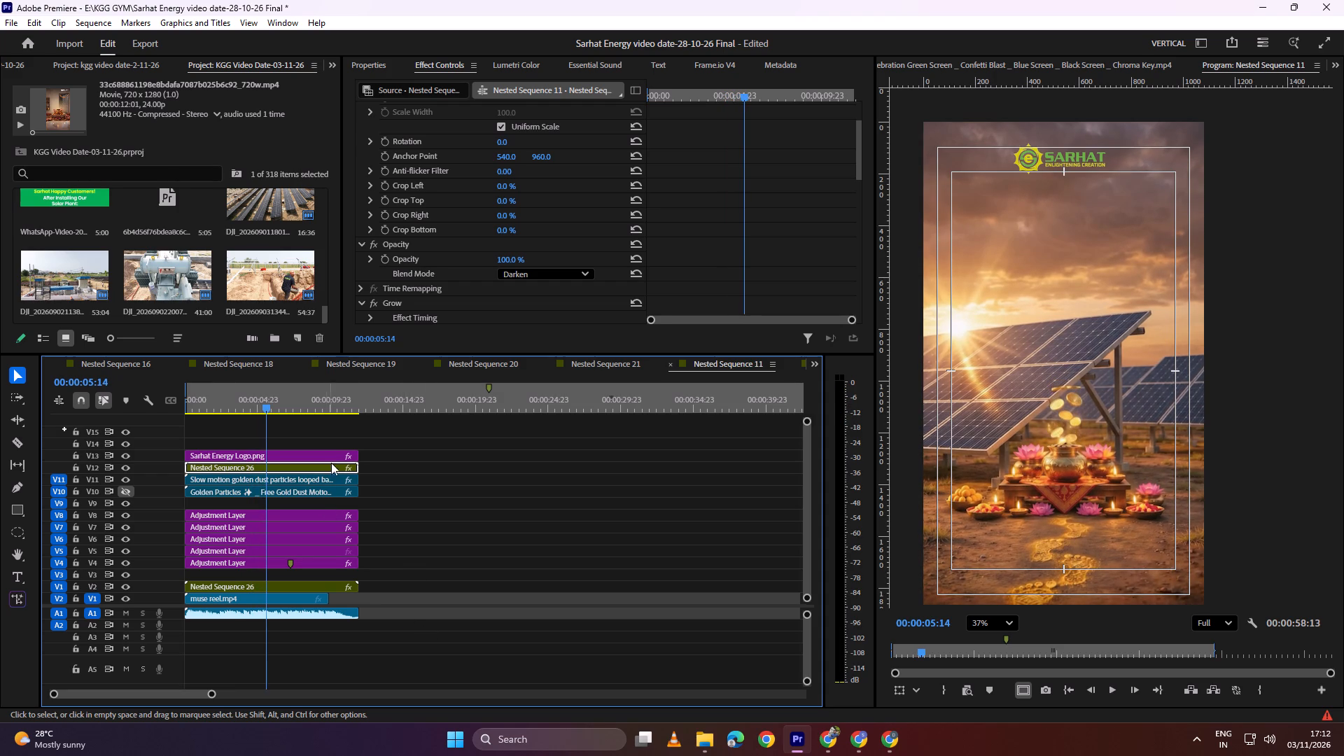
Lower the V12 Nested Sequence 26 copy's opacity to 51%, playing short stretches to judge the blend.
drag(518, 260, 446, 257)
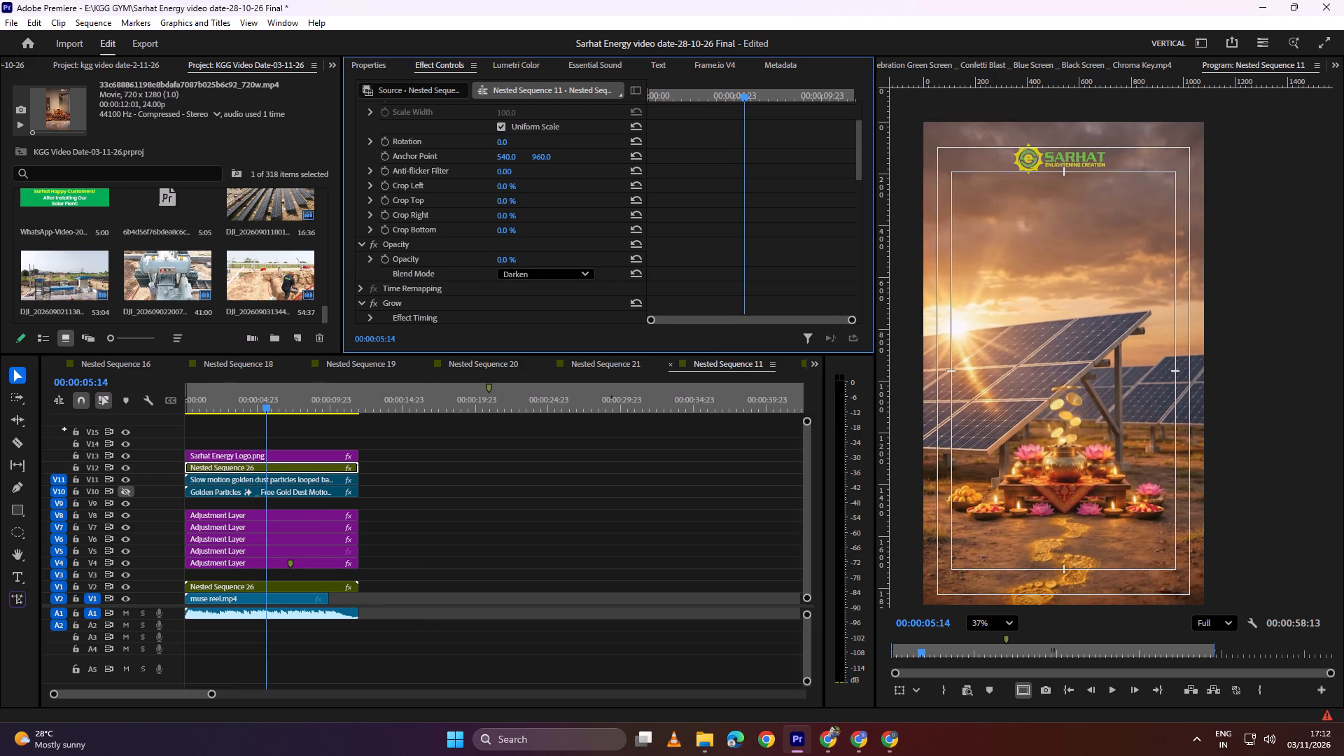
drag(446, 257, 469, 252)
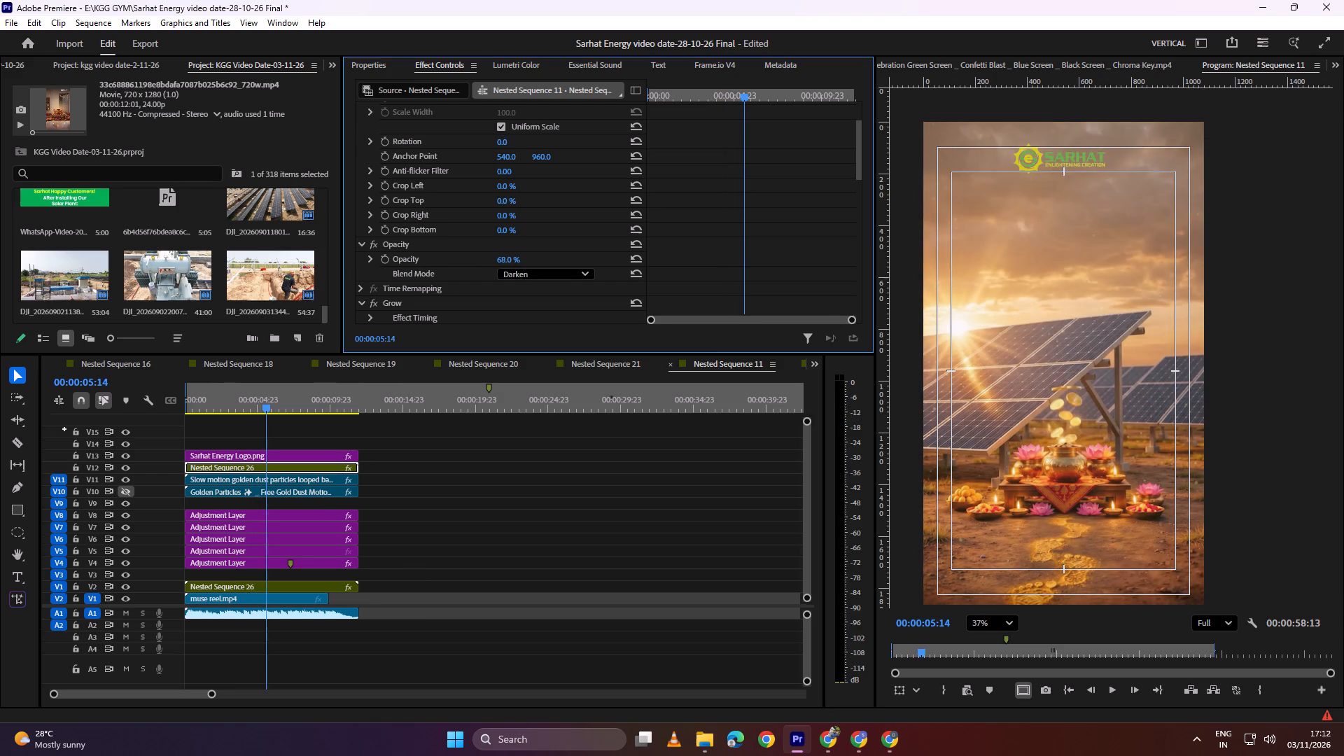
drag(469, 252, 443, 254)
key(space)
key(space)
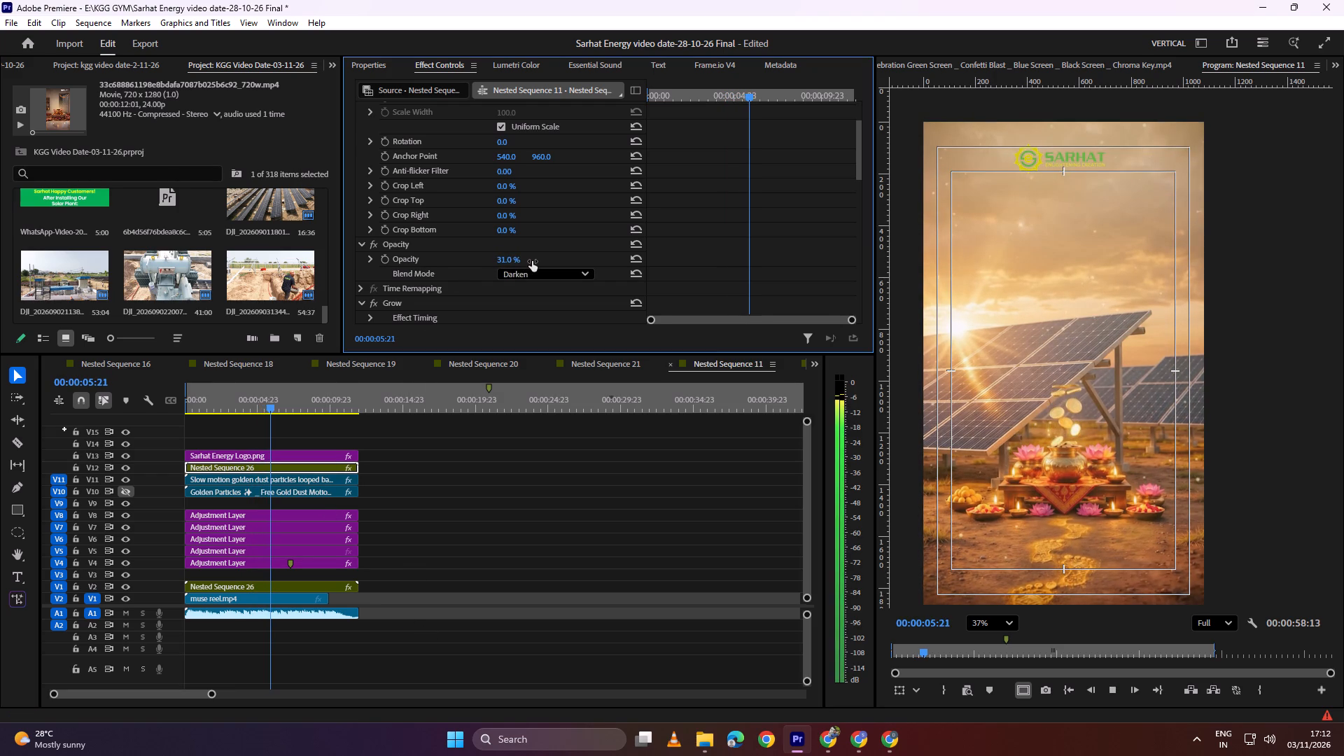
drag(512, 261, 525, 259)
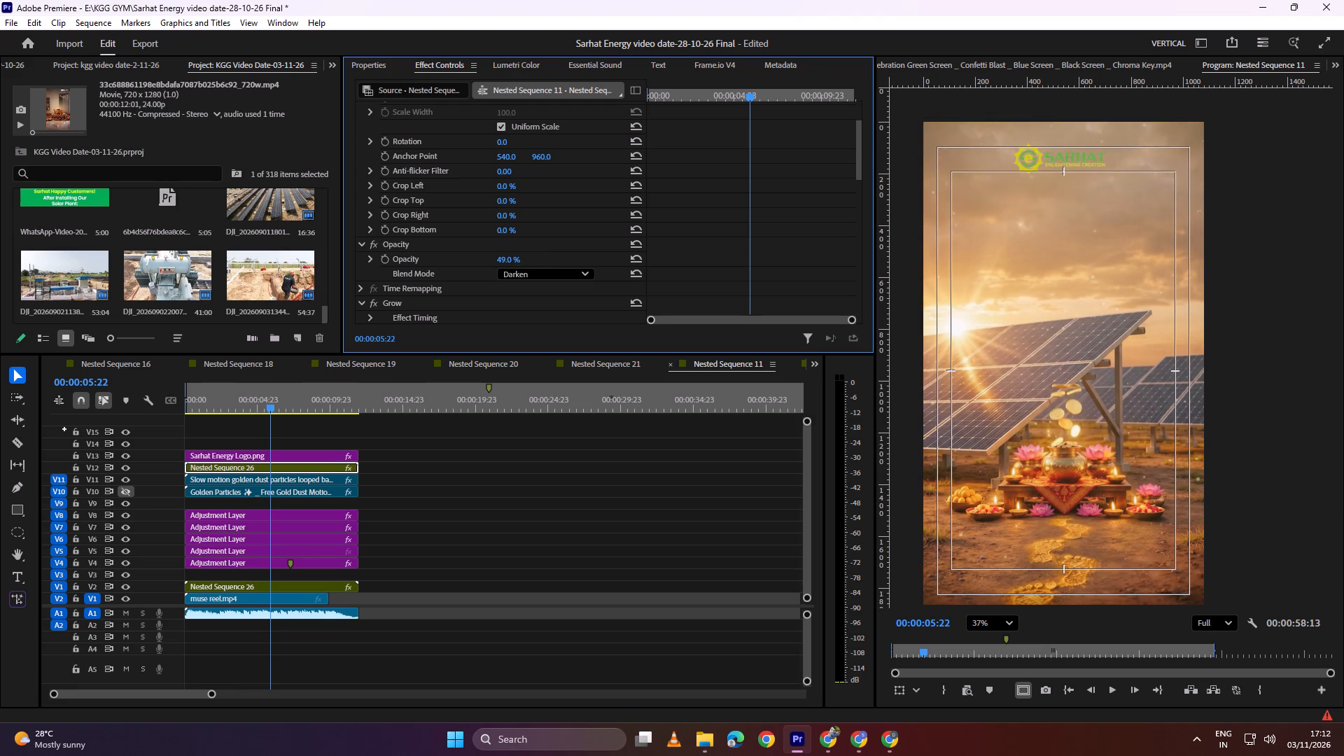
drag(525, 259, 527, 260)
key(space)
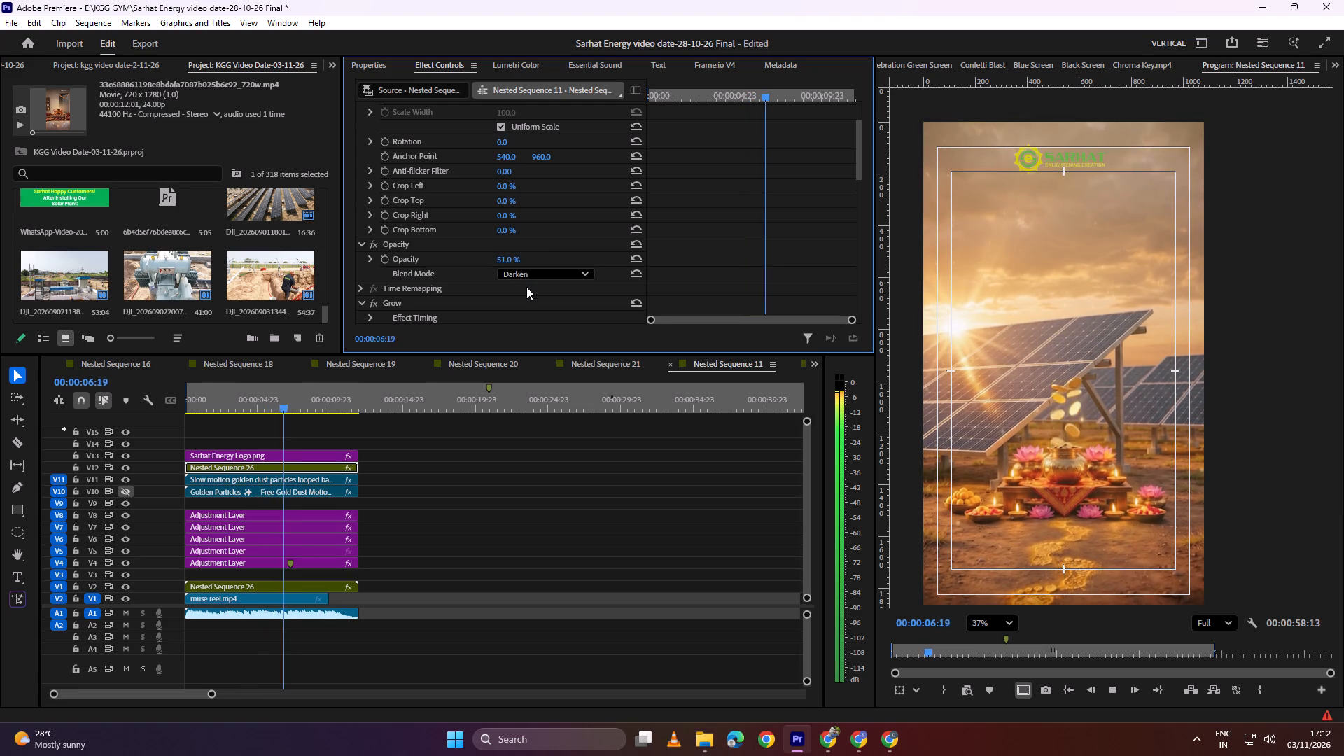
key(space)
Compare the scene with track V12 hidden and shown at the sequence start, and play the opening seconds.
drag(332, 391, 164, 435)
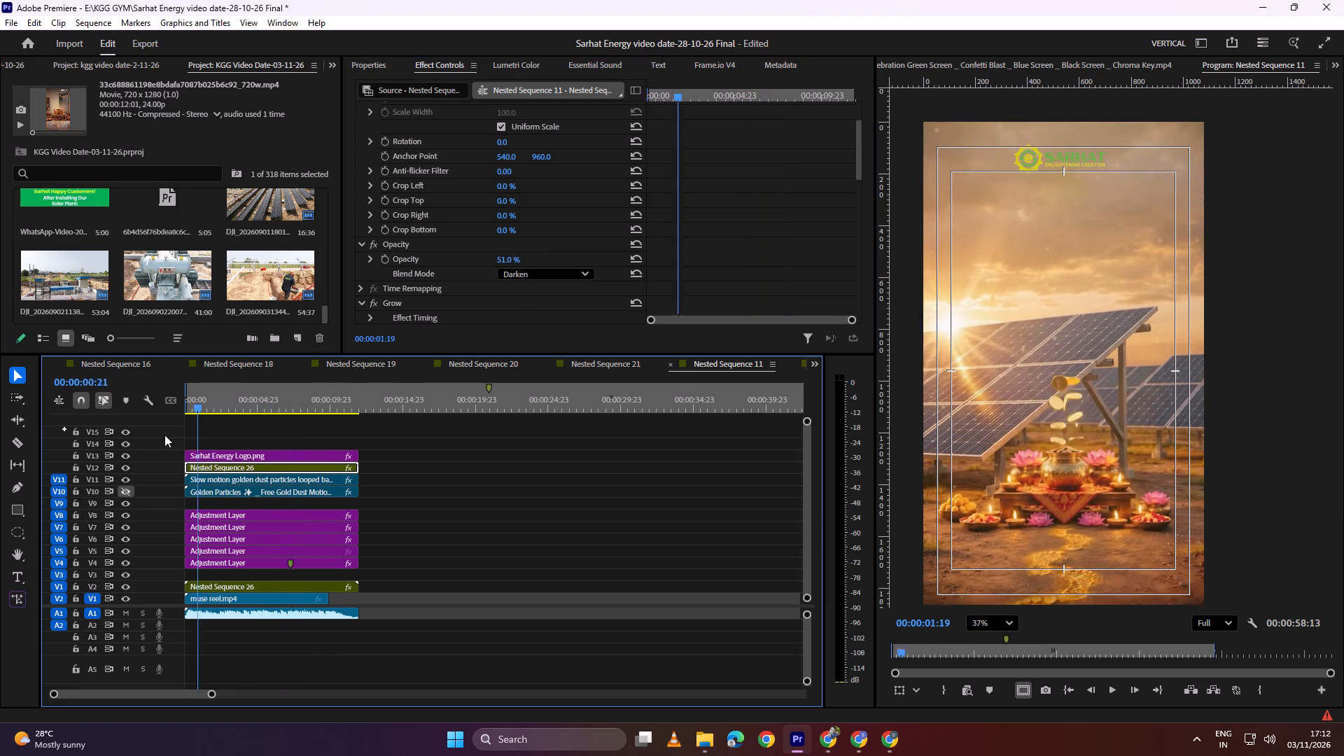
drag(164, 435, 104, 441)
click(129, 468)
click(129, 468)
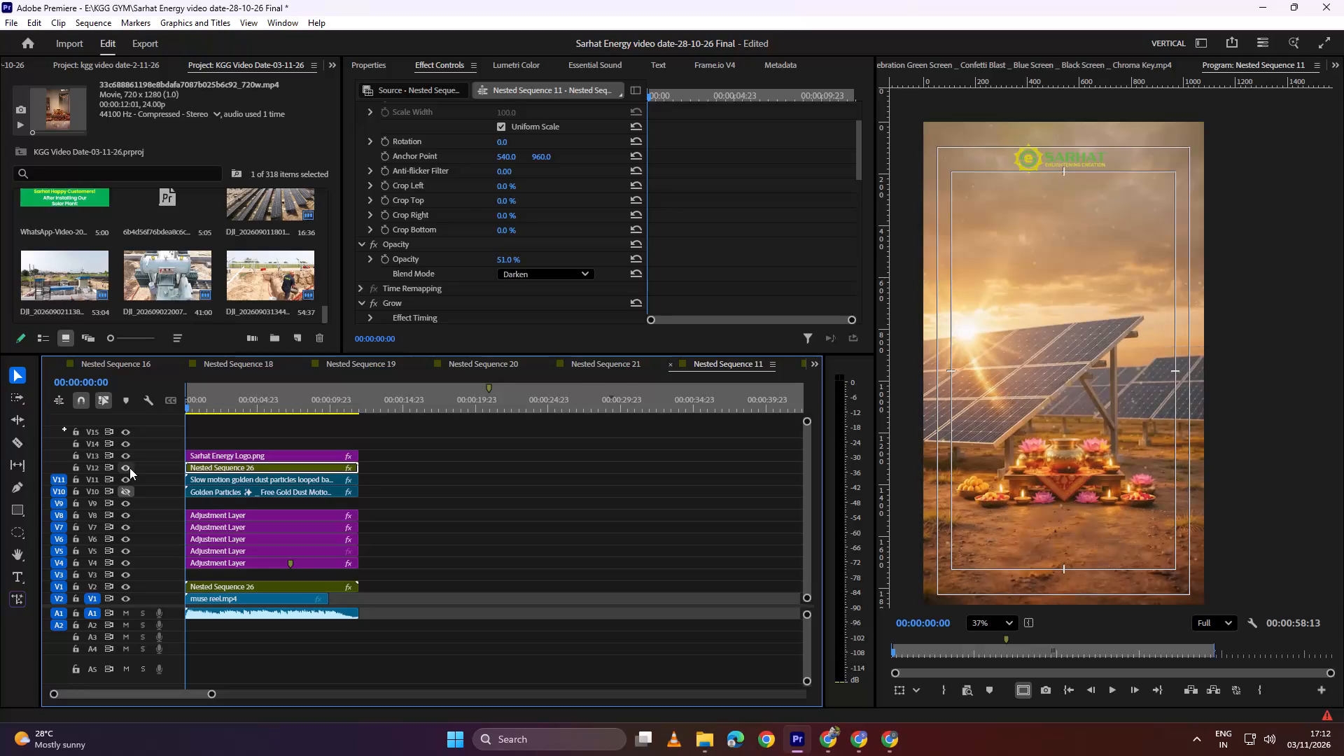
click(129, 468)
click(129, 468)
key(space)
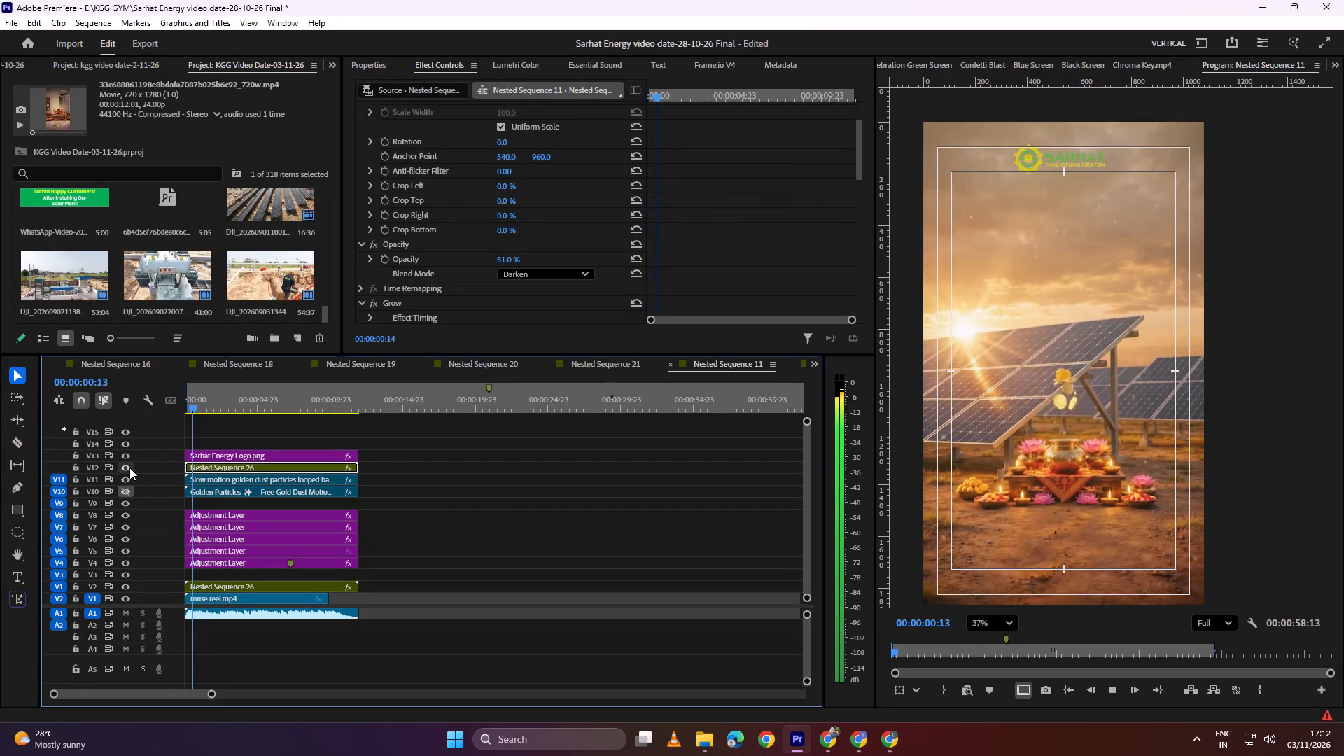
key(space)
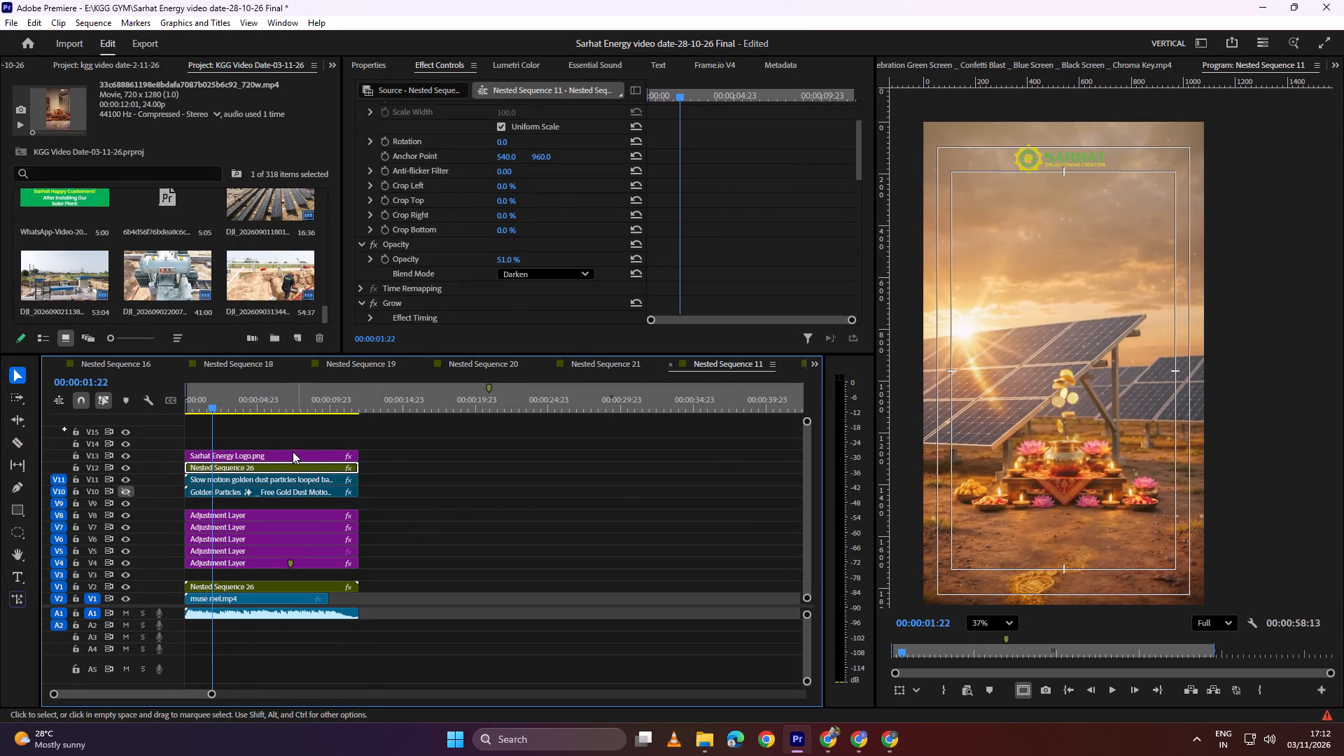
Move the Sarhat Energy logo clip up to track V14, leaving V13 free beneath it.
drag(289, 454, 288, 446)
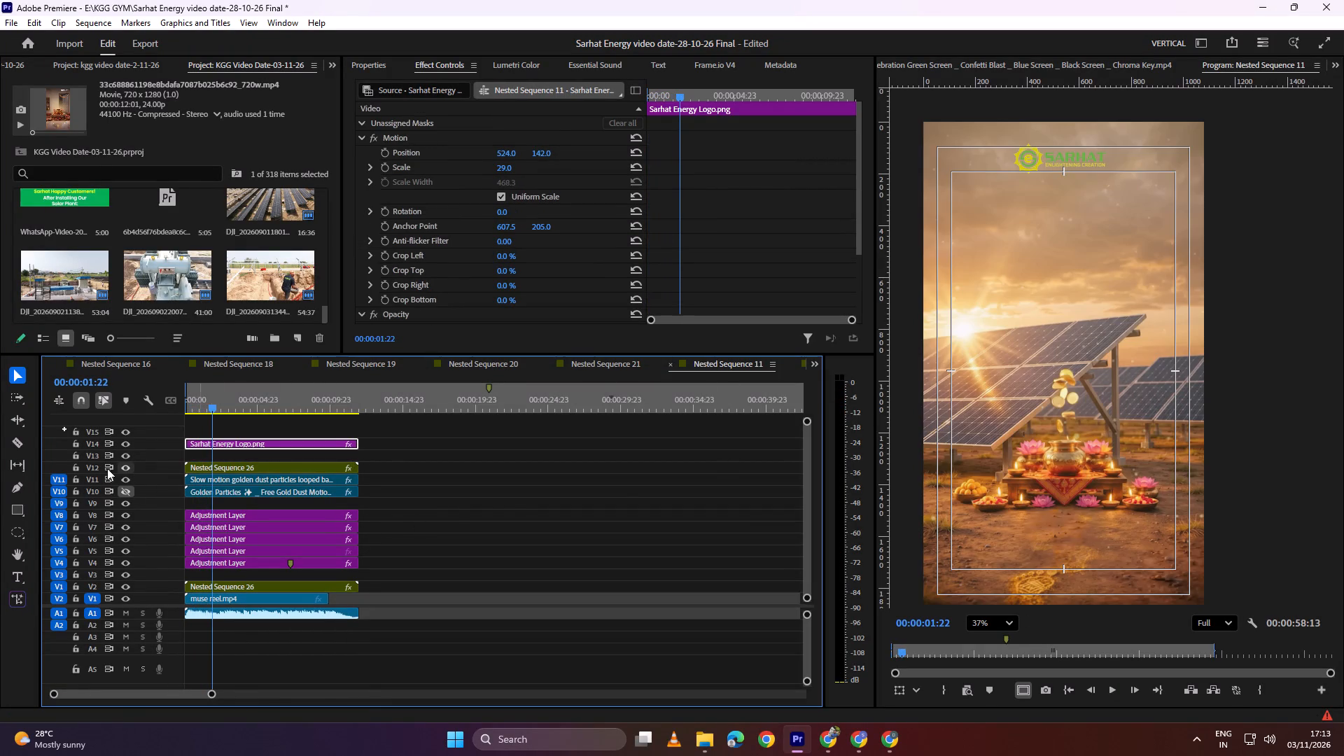
Draw a large ellipse with the Ellipse tool over the sky, slightly wider than the frame and about half its height.
click(20, 514)
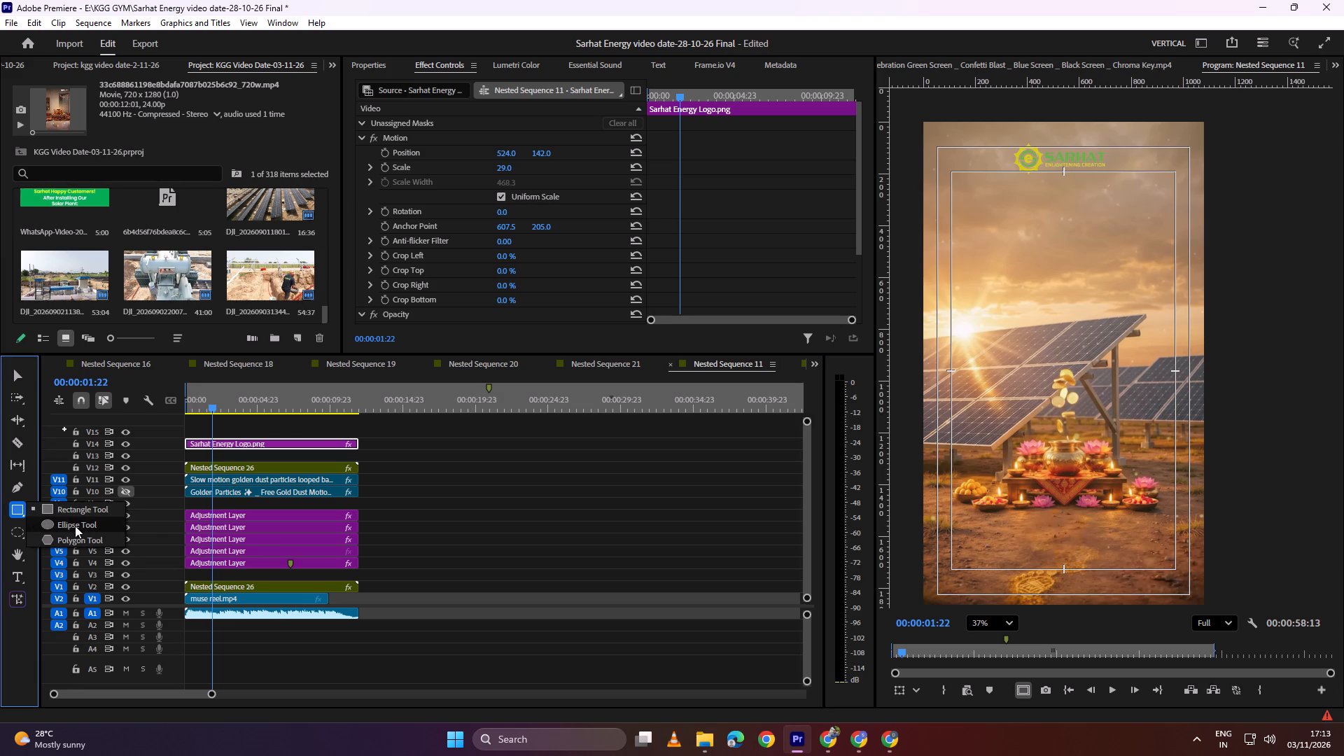
click(56, 526)
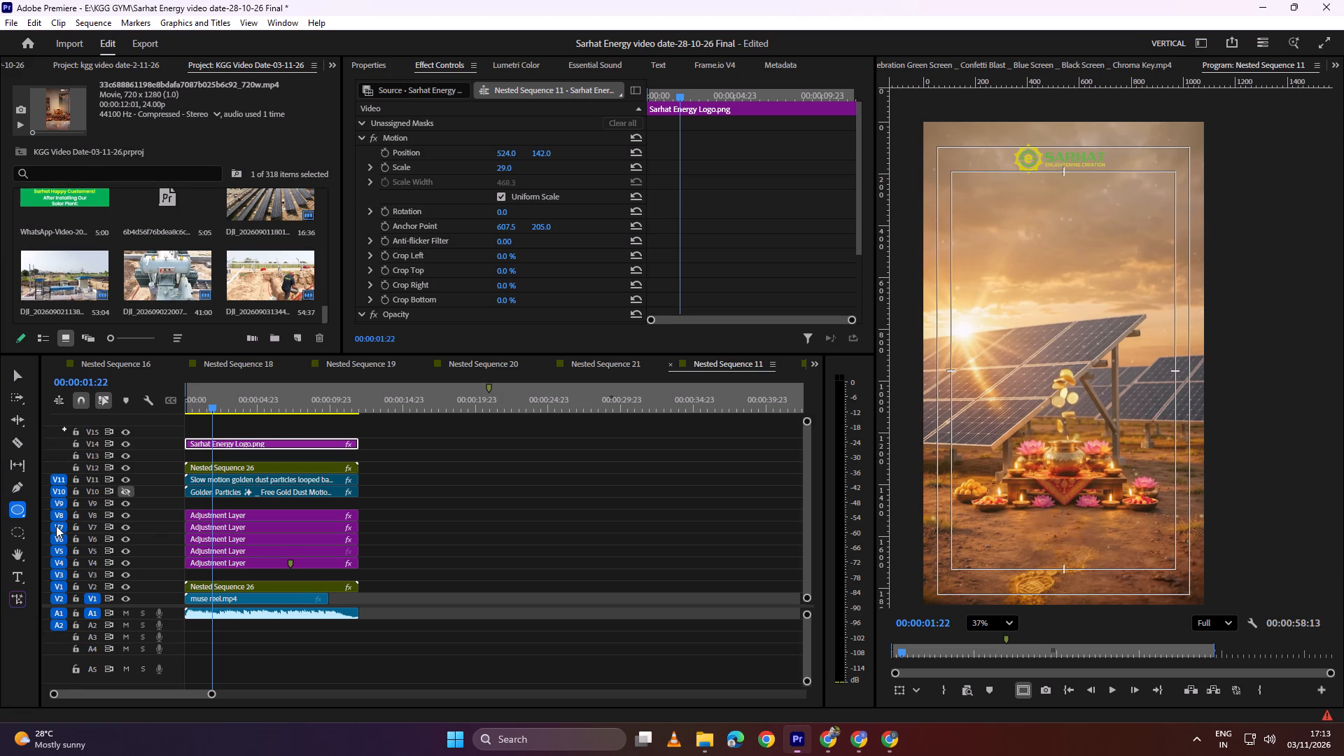
scroll(986, 186, down, 3)
click(909, 111)
drag(916, 113, 1238, 406)
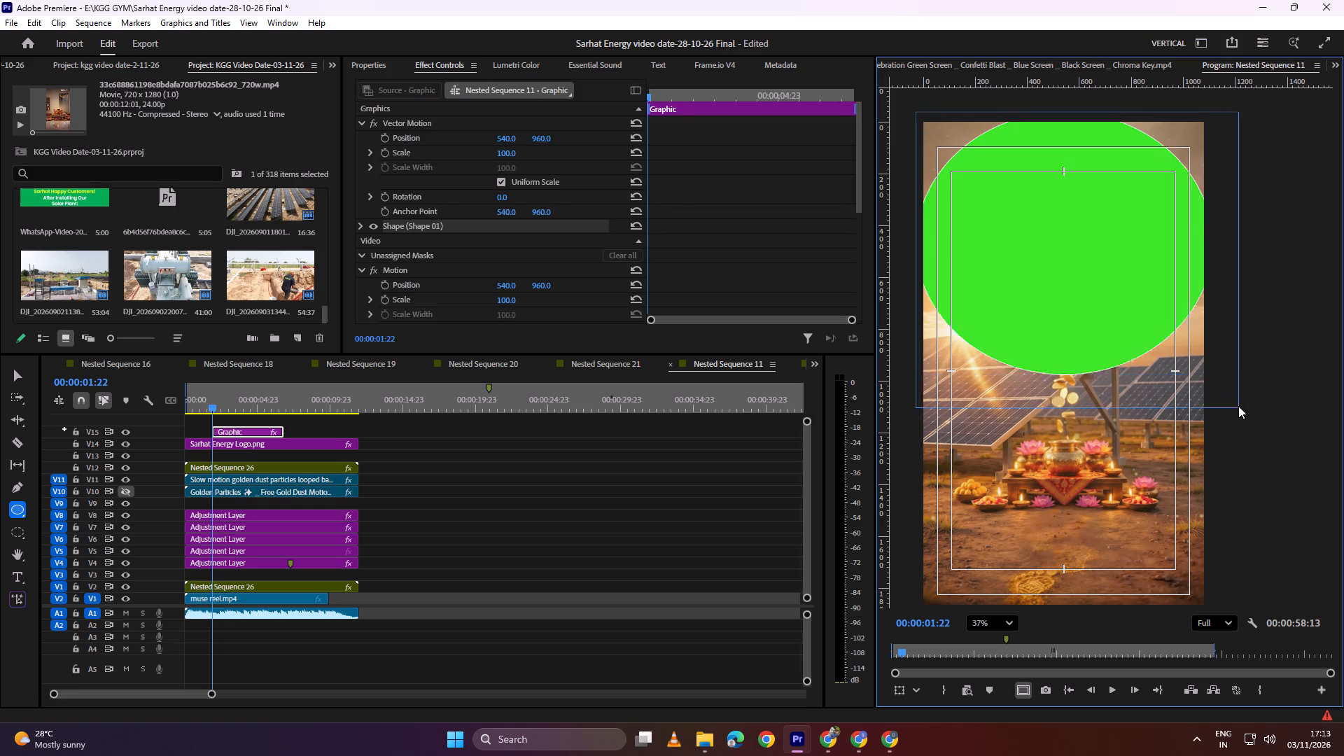
drag(1238, 406, 1226, 378)
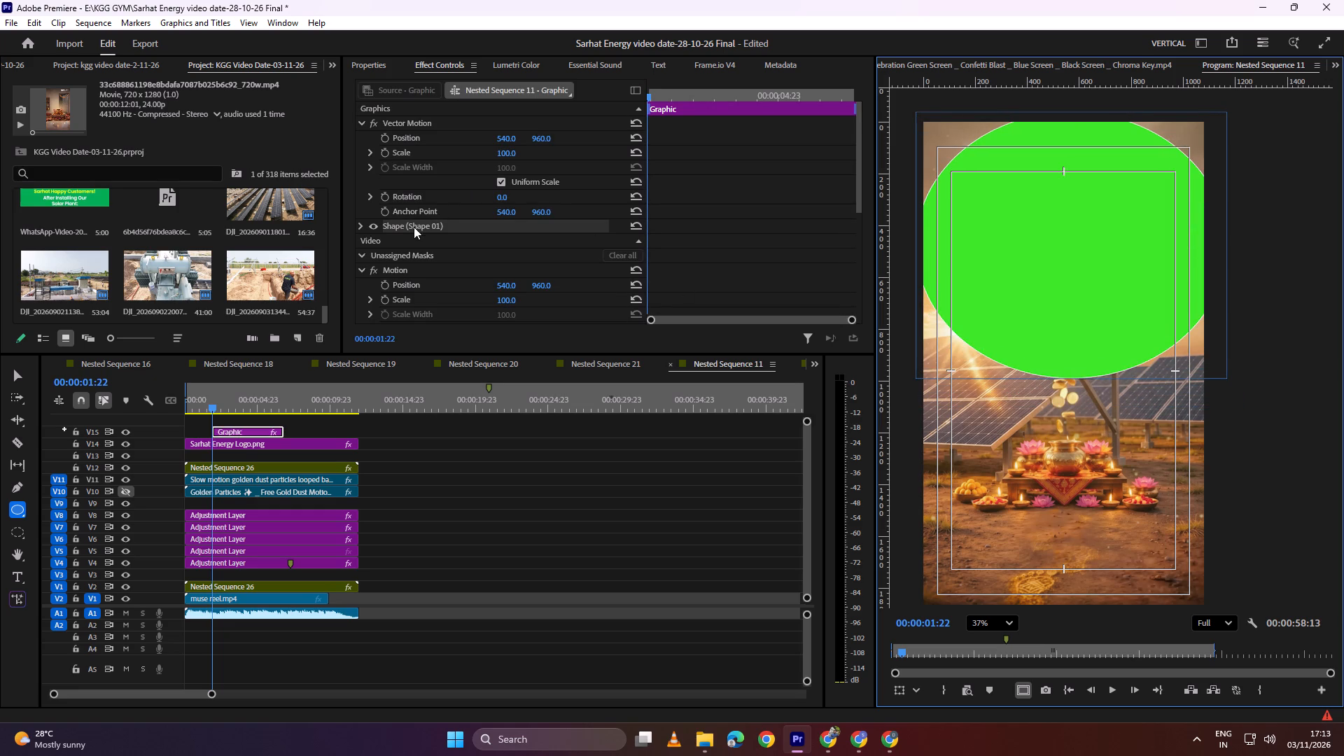
Fill the ellipse with the pale cream F4EAC6 sampled from the sunlit sky and turn off its stroke.
click(379, 66)
click(417, 230)
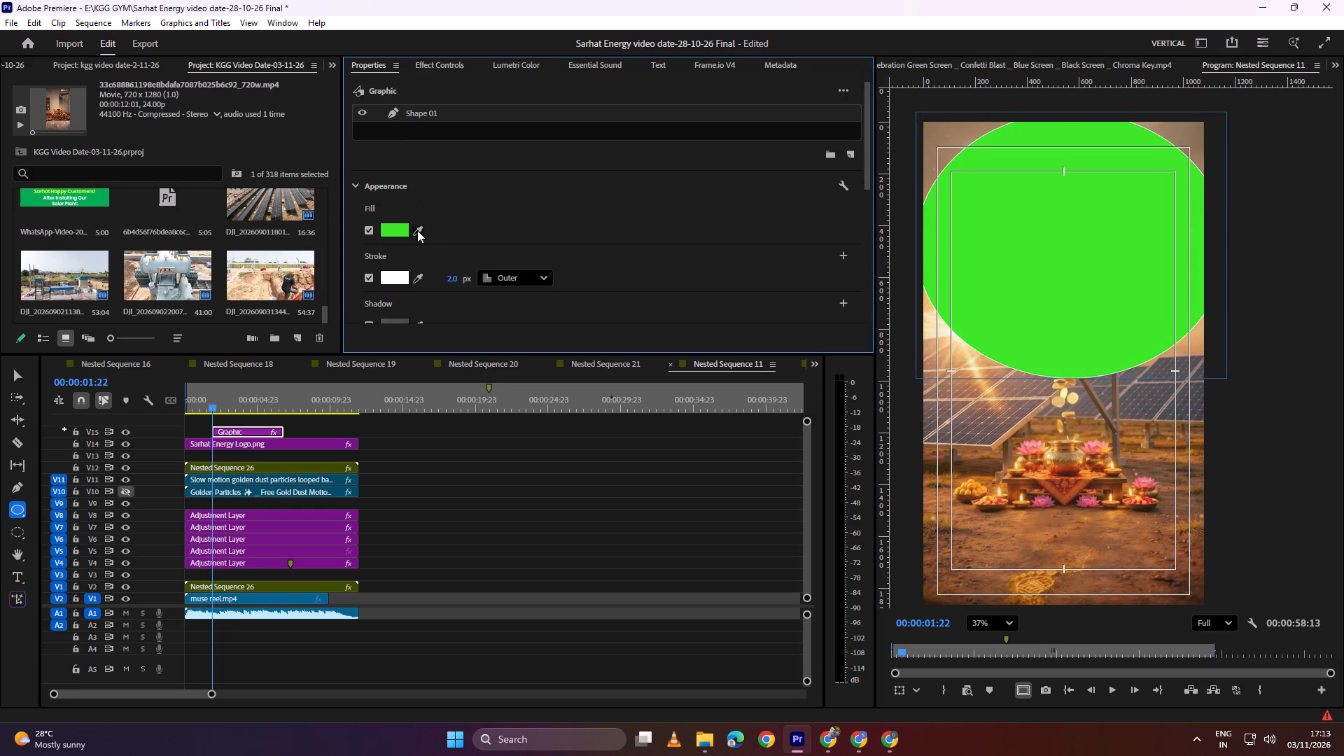
click(940, 333)
click(368, 280)
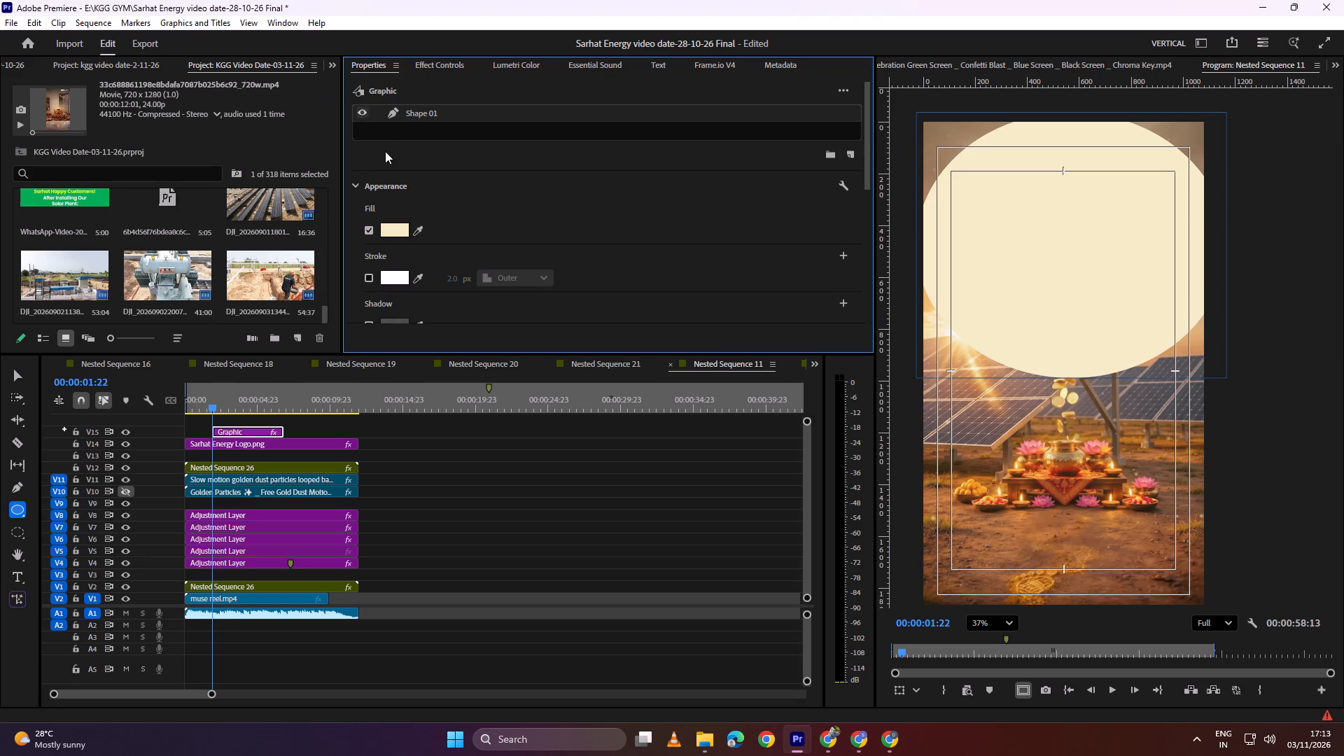
Apply the Film Impact Gaussian Blur to the ellipse graphic and set its Amount to 100.
click(334, 70)
click(365, 87)
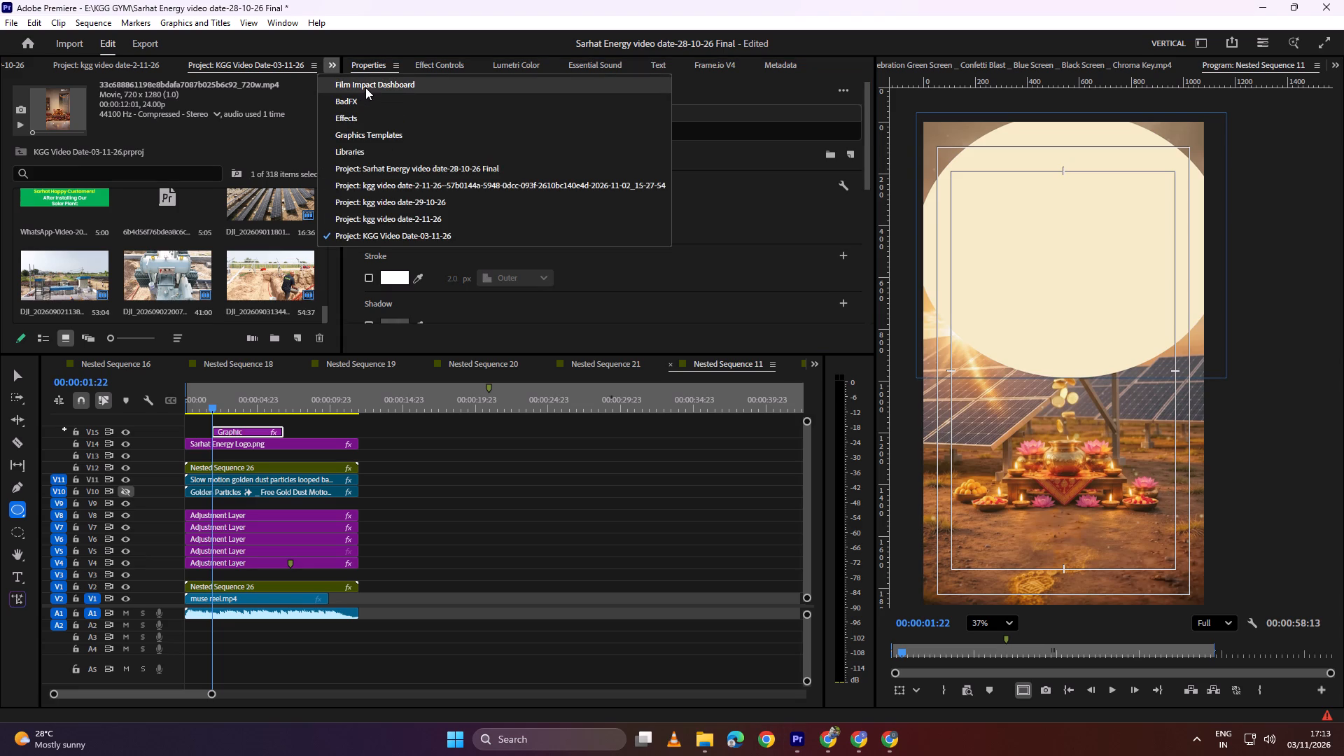
click(53, 130)
click(167, 208)
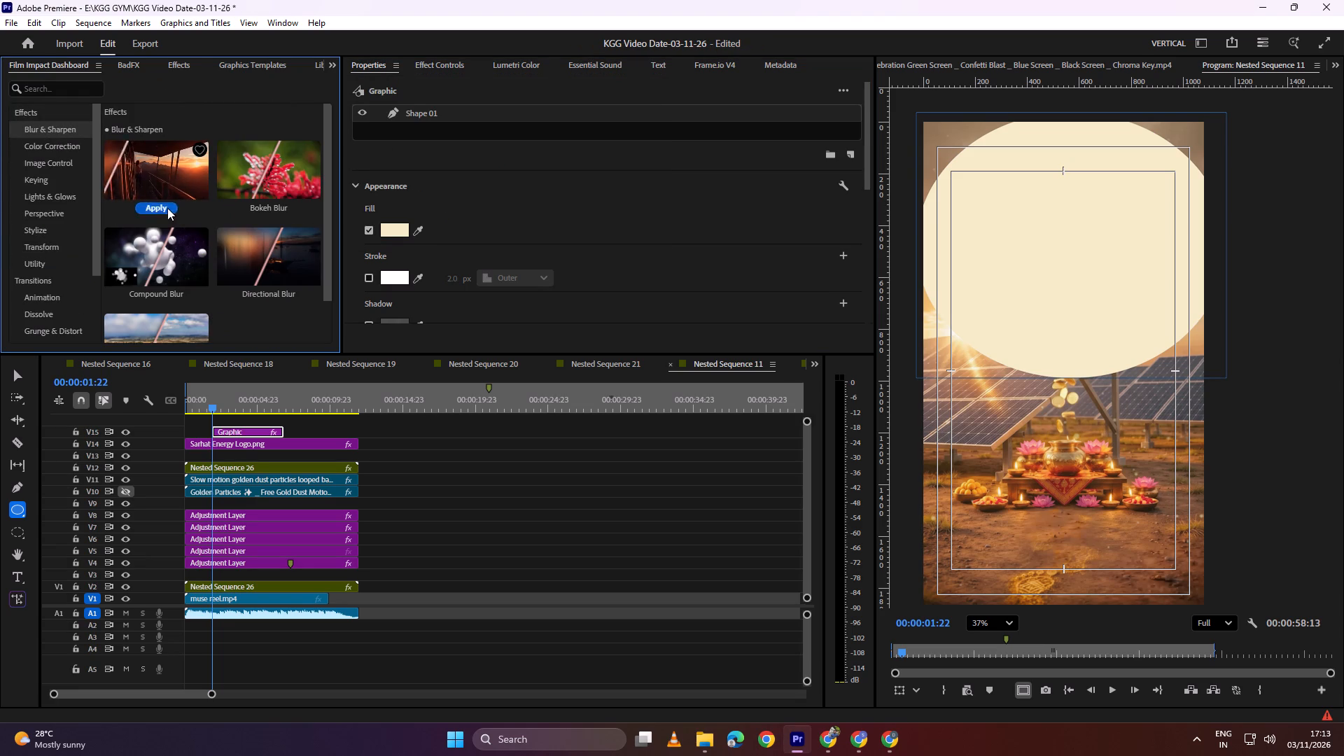
click(451, 66)
scroll(452, 258, down, 4)
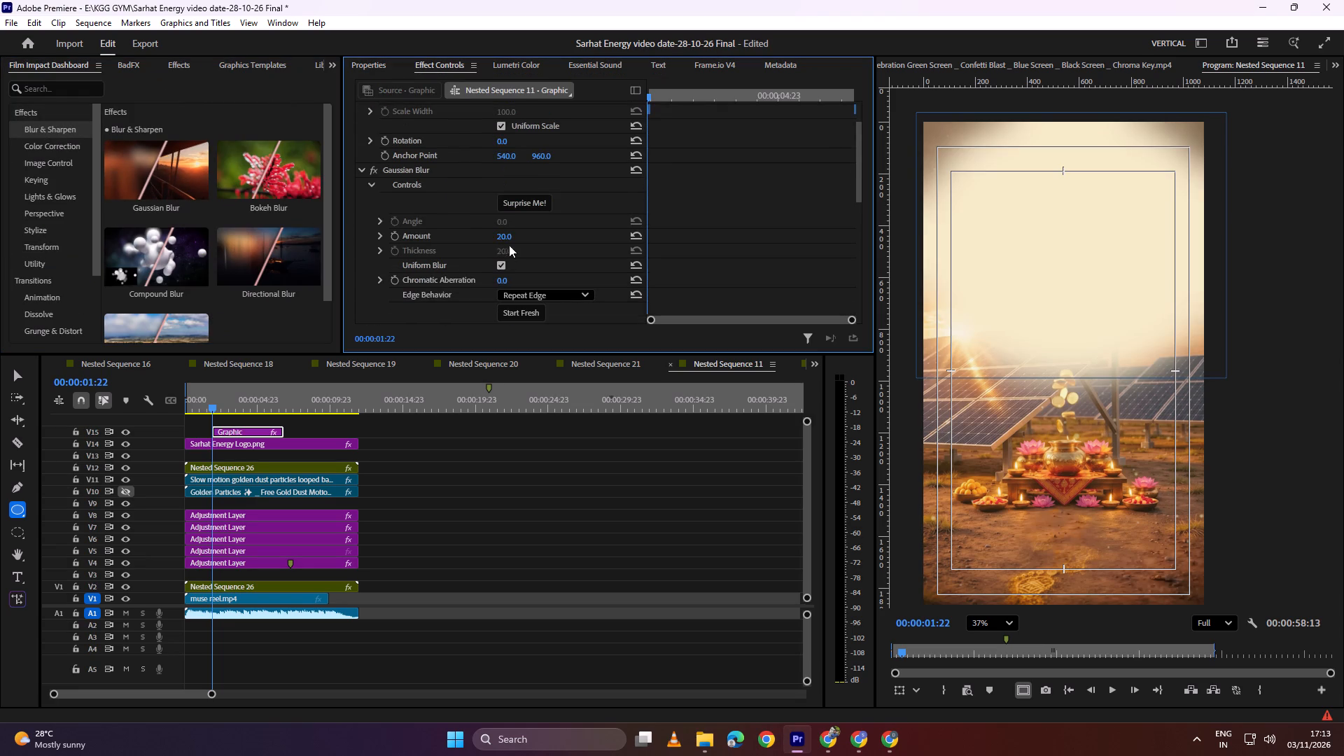
drag(503, 236, 657, 239)
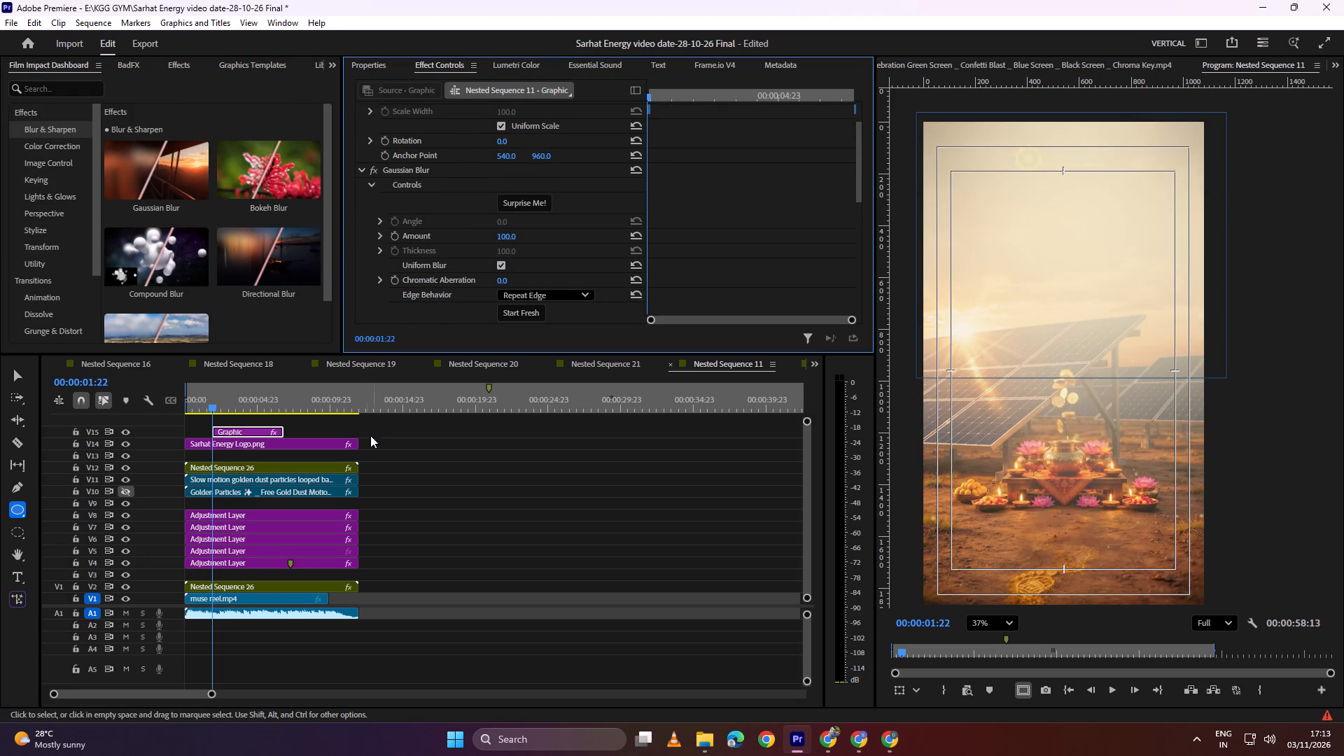
Move the ellipse graphic to the start of track V13 beneath the logo and extend it to a 12-second duration.
drag(234, 428, 197, 453)
drag(260, 459, 363, 456)
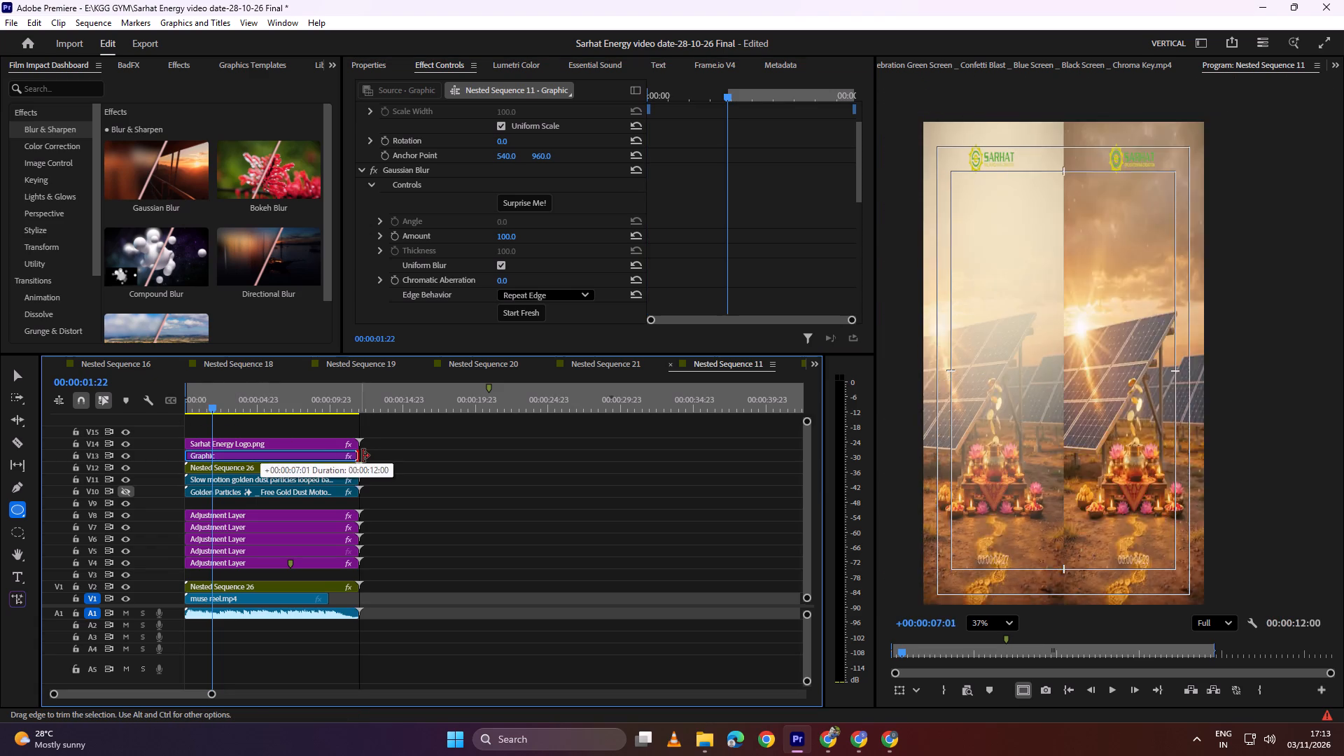
drag(363, 456, 363, 456)
Raise the blurred ellipse by setting its vertical Vector Motion position to 337, and preview it from the start.
click(330, 458)
scroll(480, 163, up, 5)
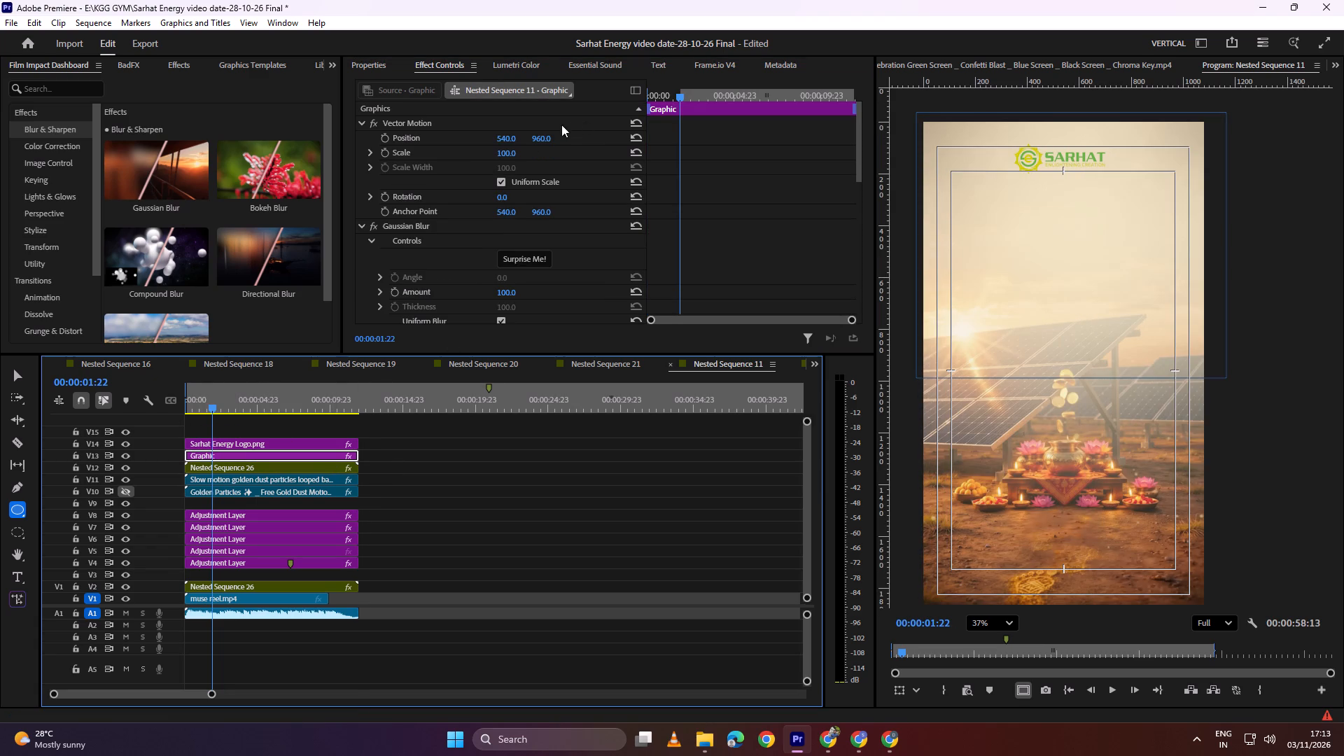
drag(546, 140, 53, 229)
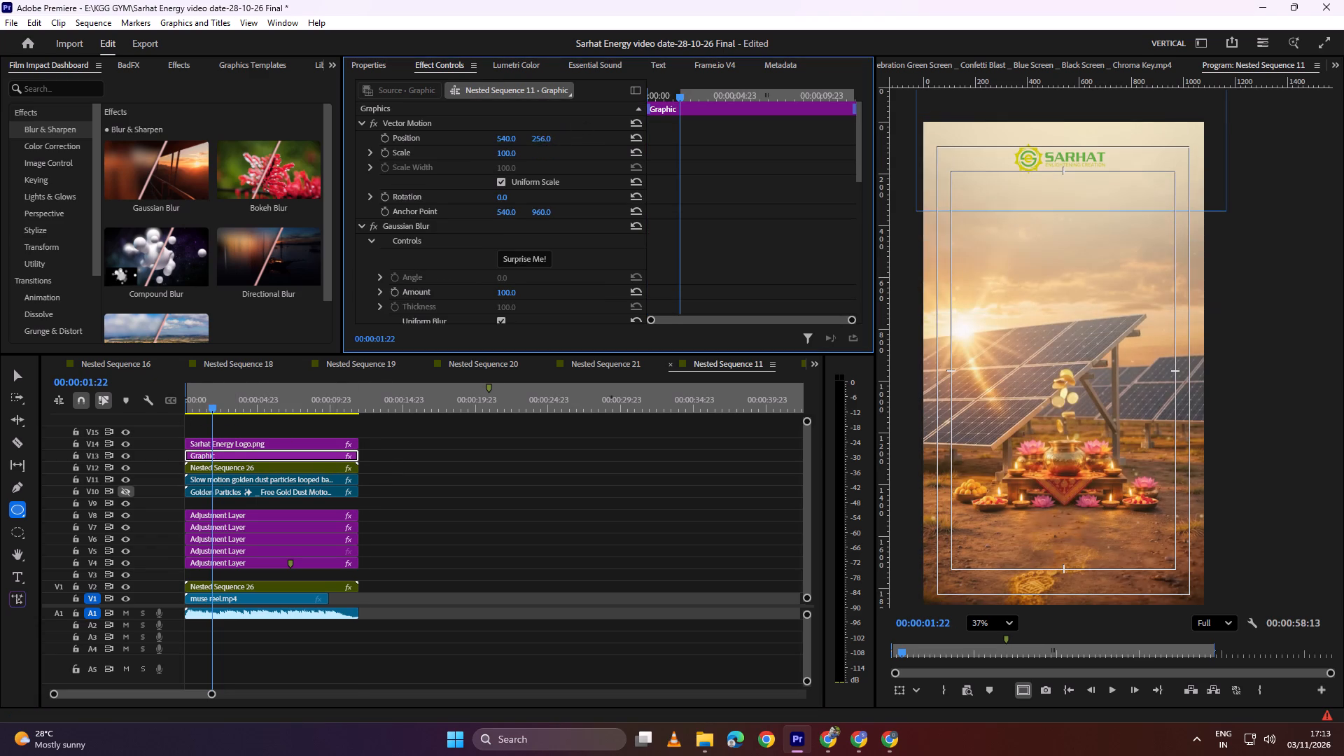
drag(53, 229, 109, 217)
drag(280, 405, 35, 432)
key(space)
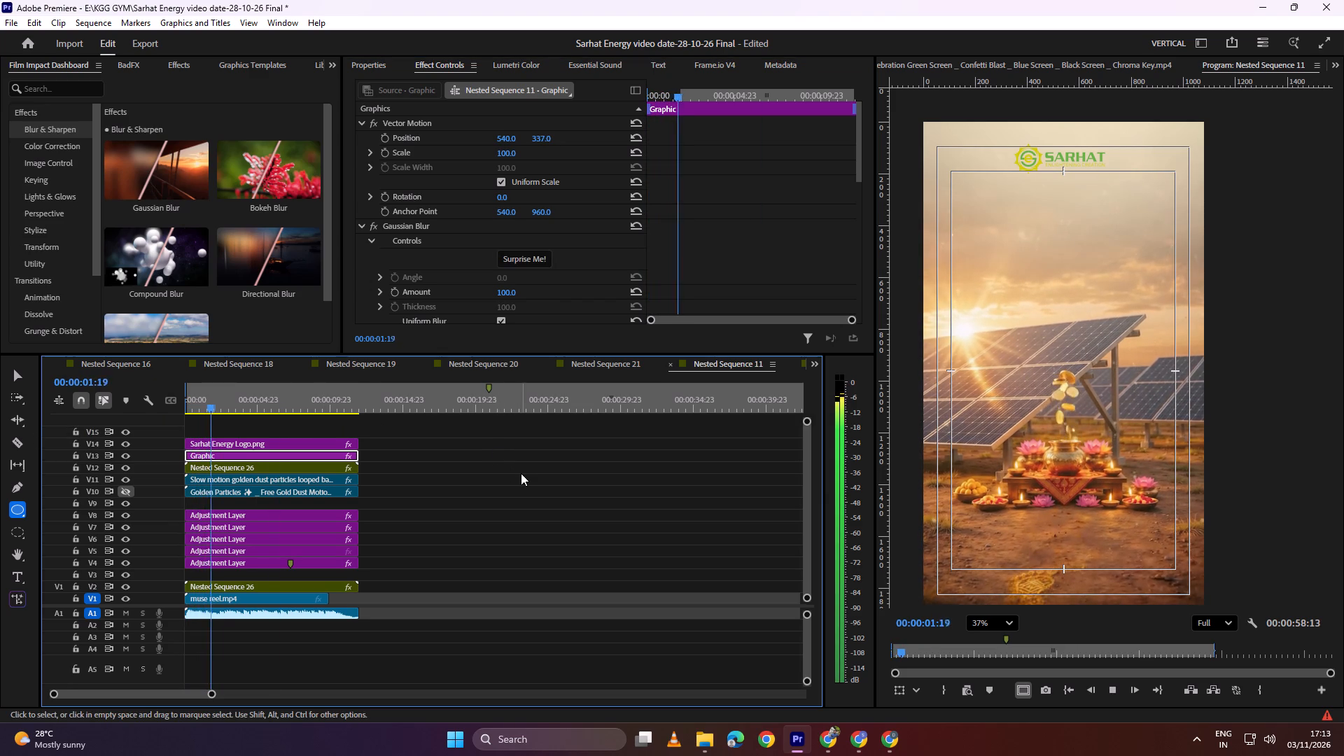
key(space)
Change the ellipse's fill in the glow graphic to the warmer cream FCEAAB and preview the sequence from the start.
click(291, 452)
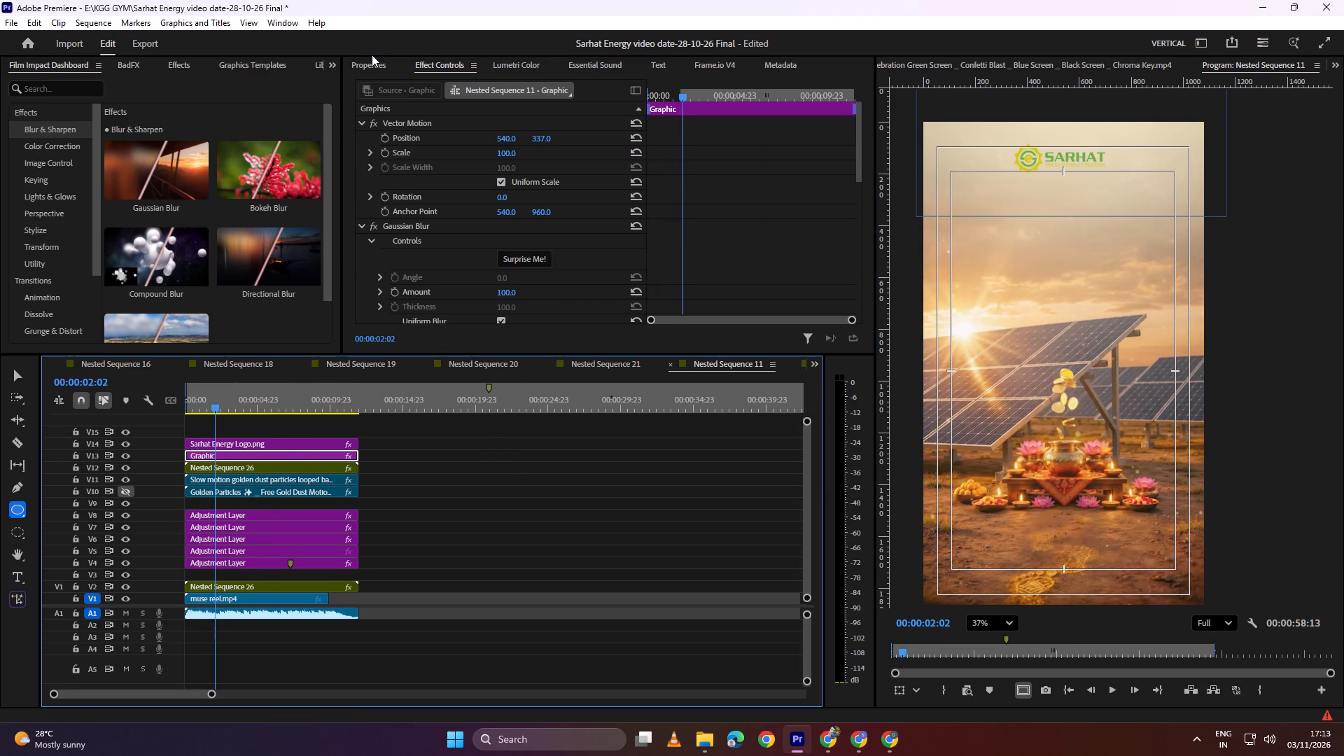
click(371, 57)
click(430, 132)
click(401, 246)
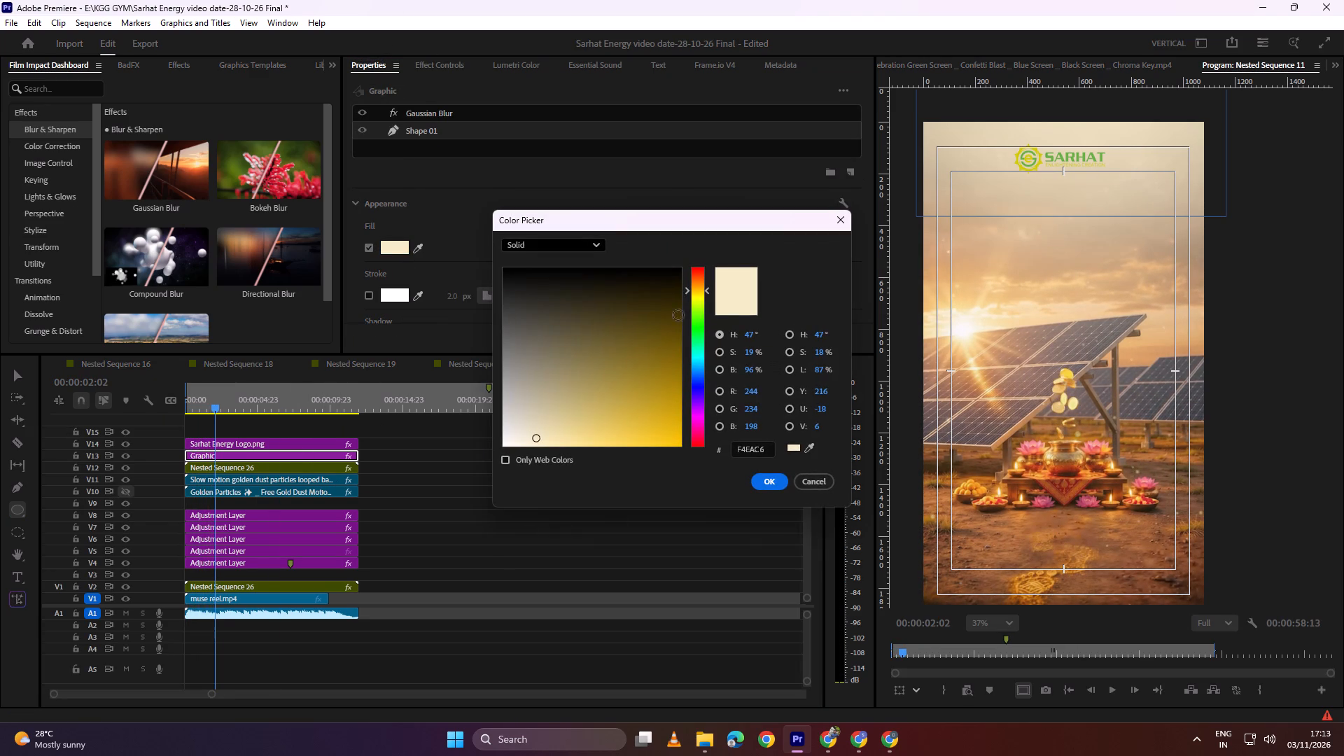
click(556, 440)
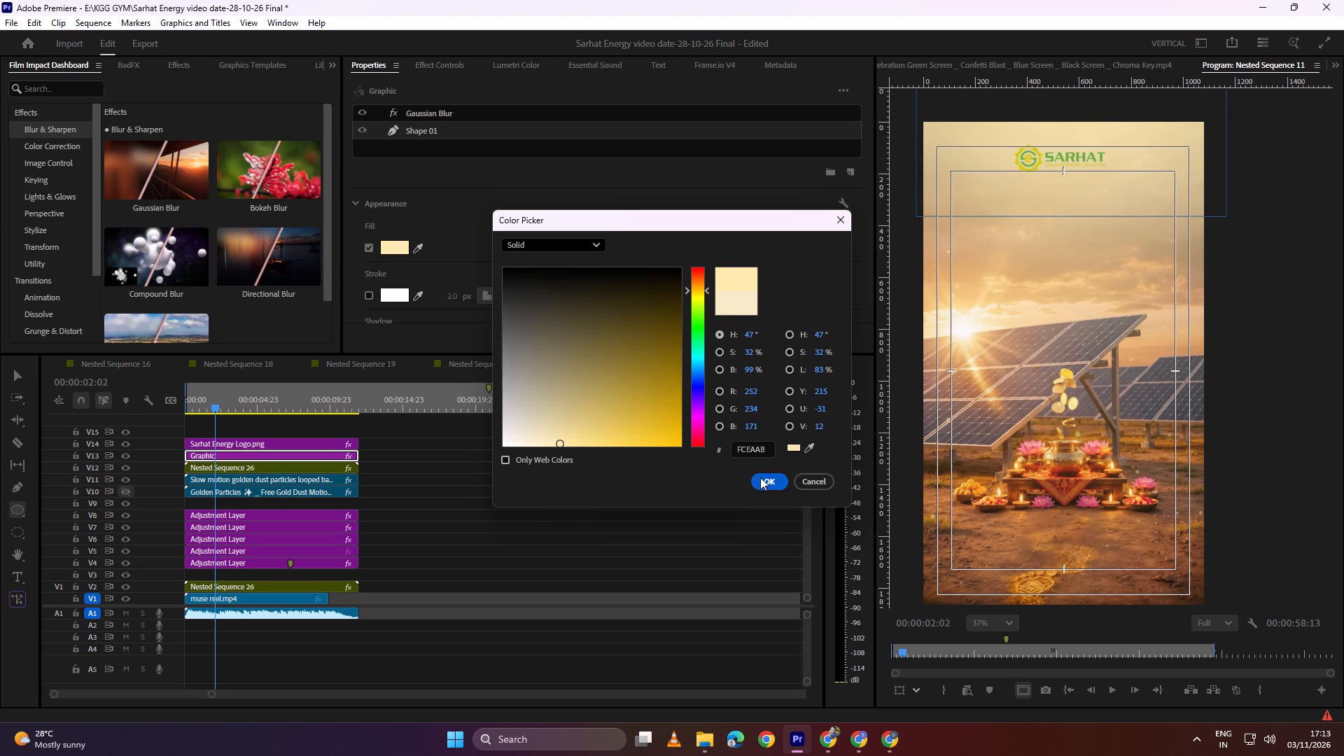
click(765, 478)
click(522, 468)
drag(288, 402, 0, 444)
key(space)
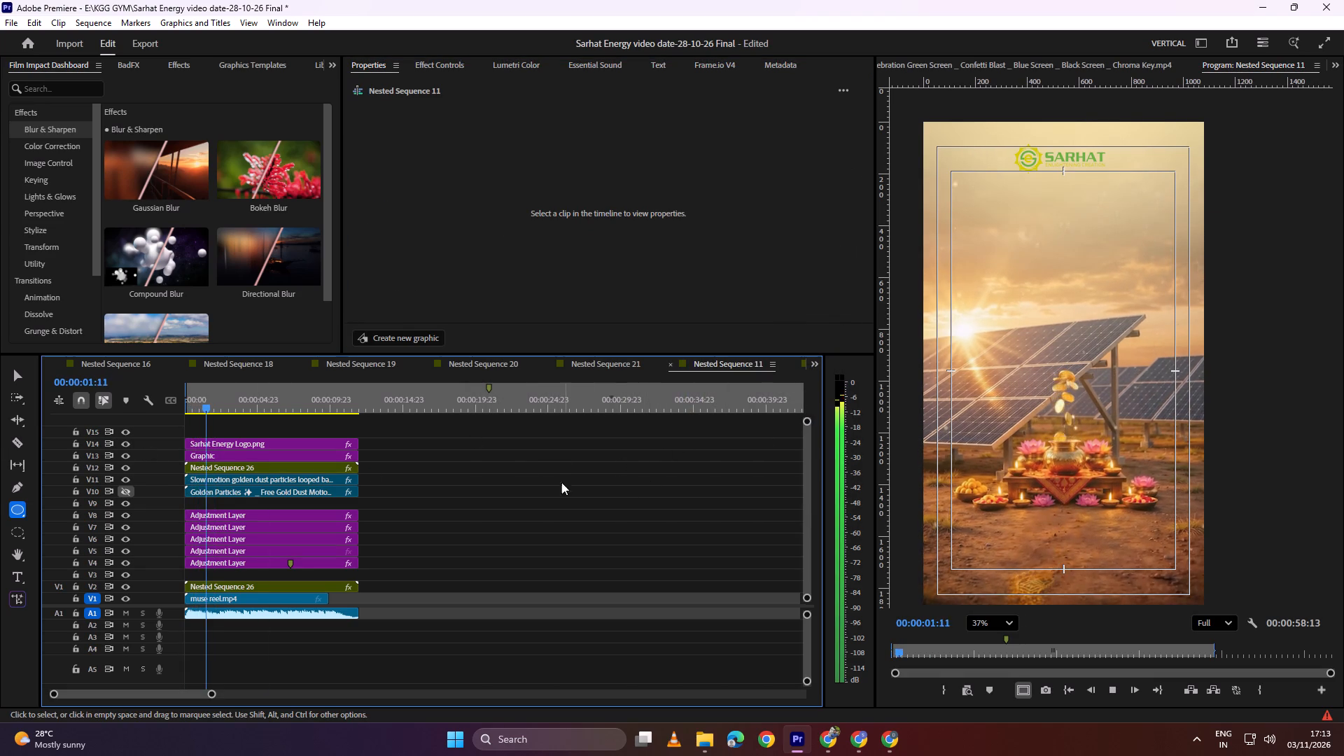
key(space)
Raise the glow graphic behind the logo by setting its vertical position to 246, and preview it from the start.
click(275, 457)
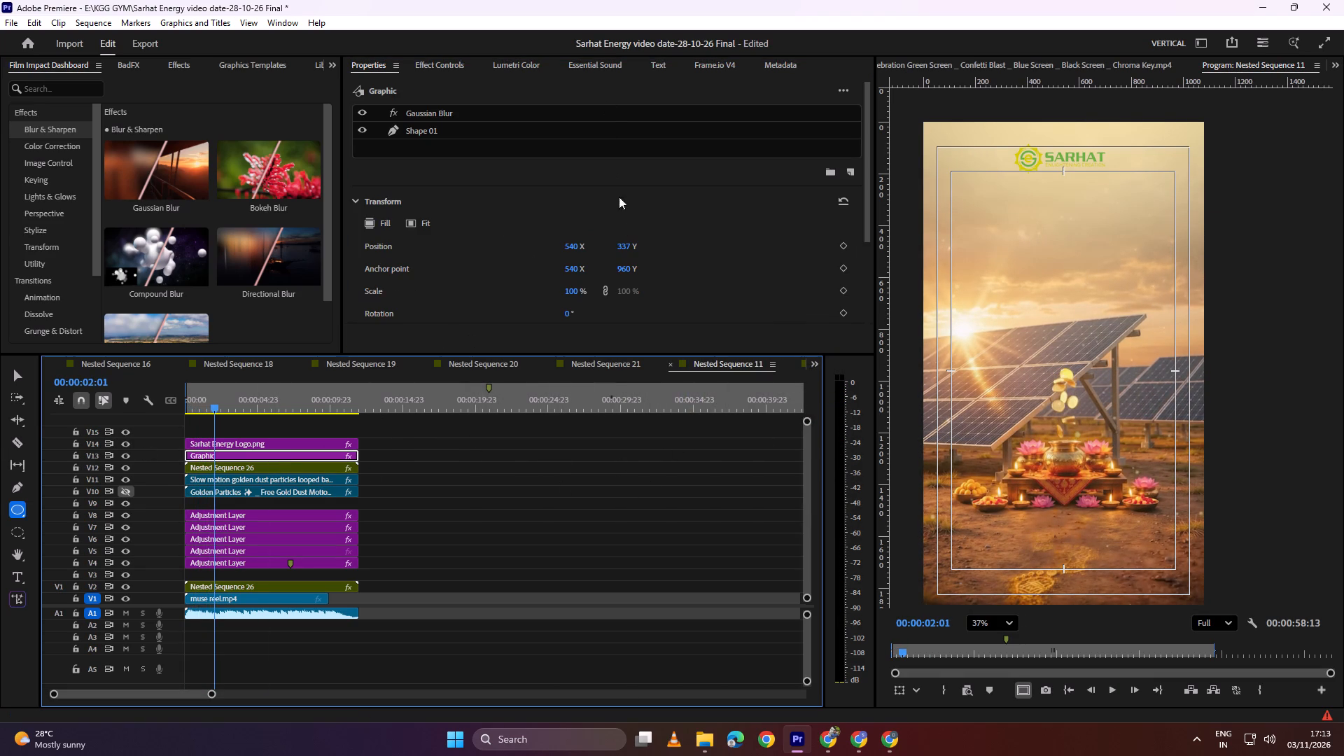
drag(627, 248, 533, 265)
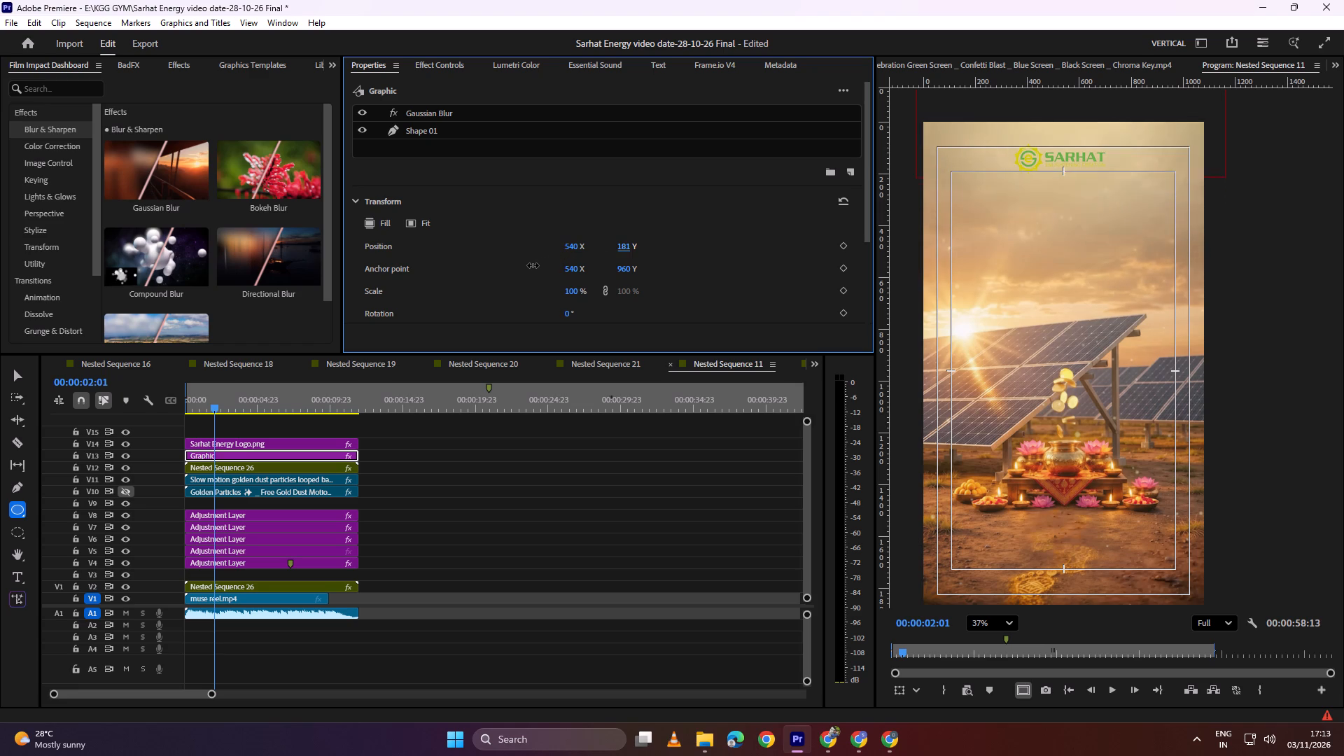
drag(533, 265, 565, 259)
drag(565, 259, 570, 258)
drag(293, 401, 0, 444)
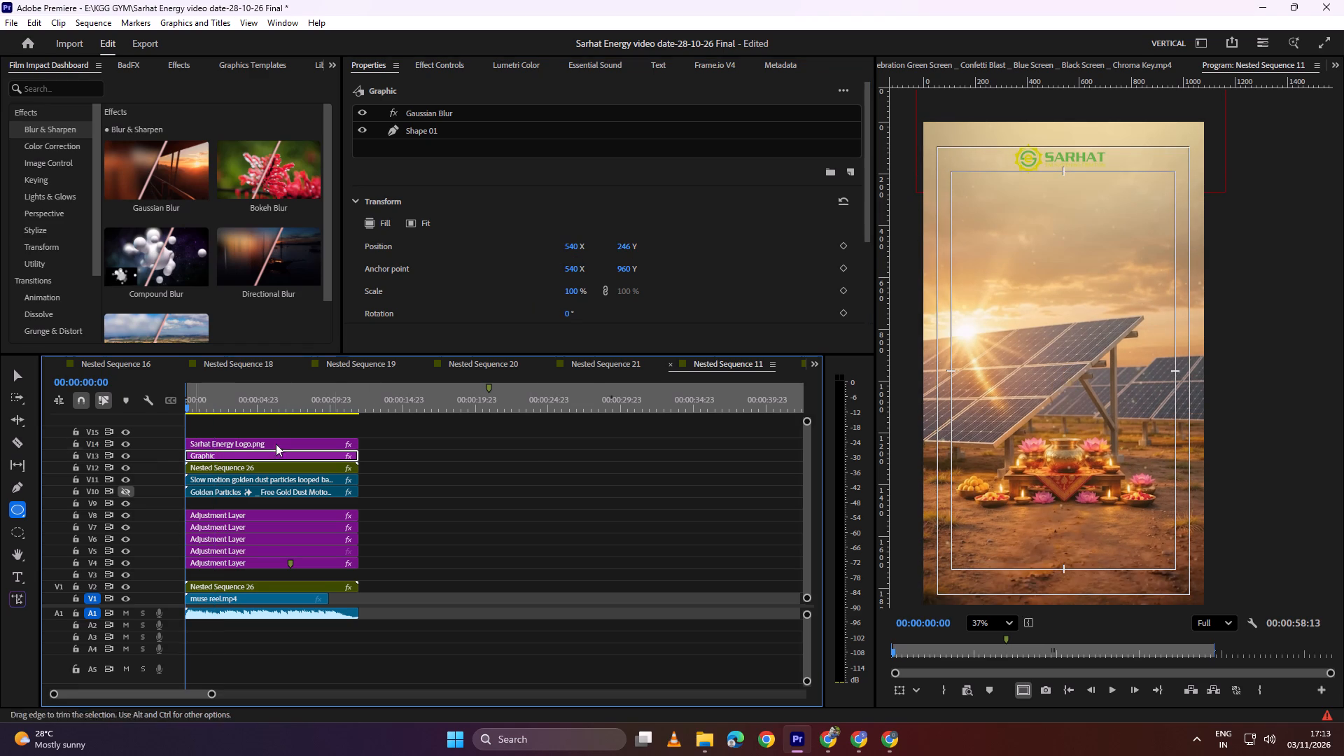
key(space)
click(633, 467)
scroll(1074, 389, down, 3)
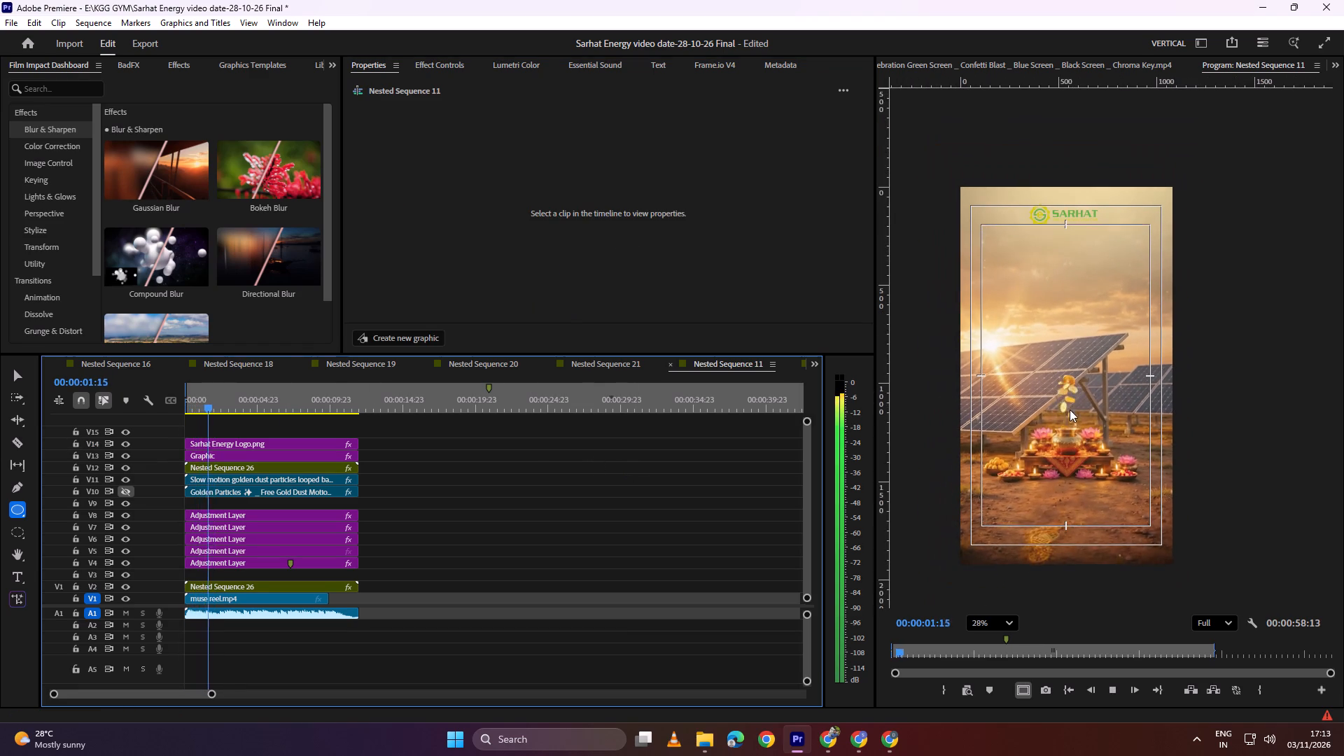
scroll(1070, 412, up, 4)
key(space)
scroll(1072, 388, down, 2)
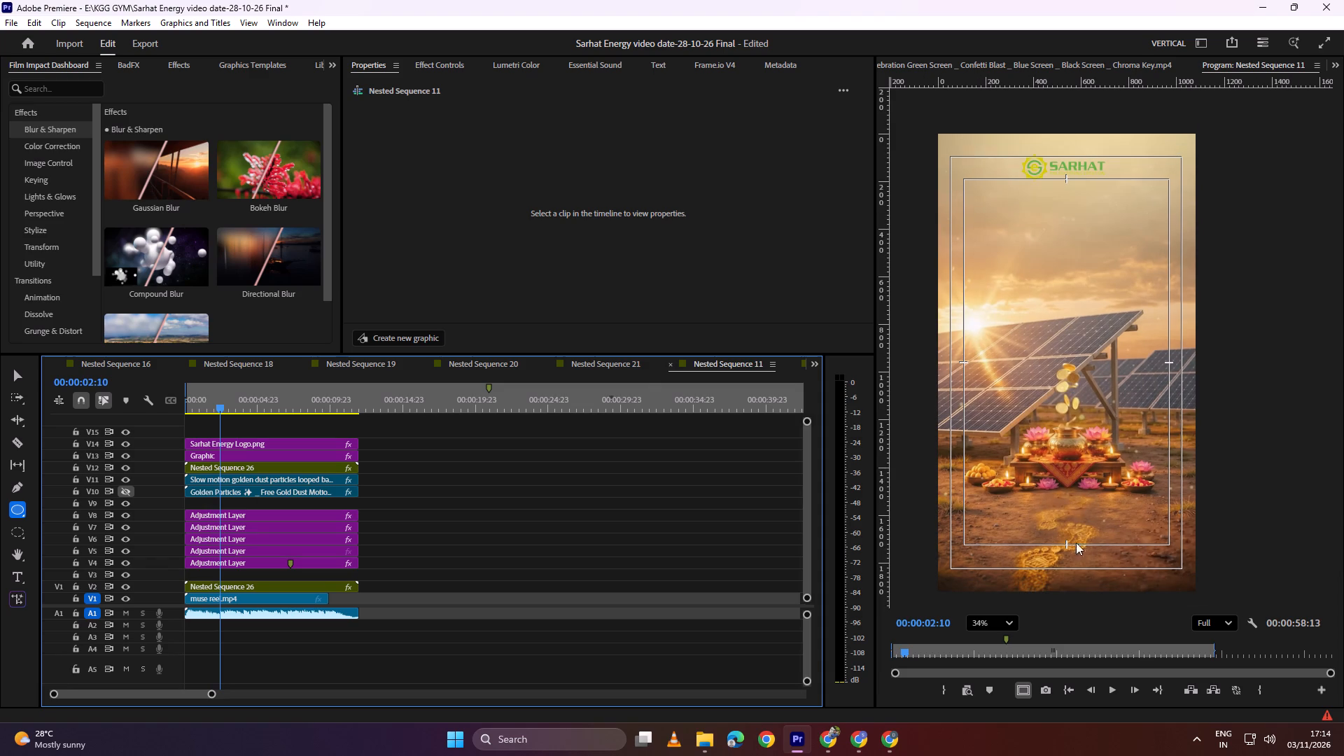
Save the project under the new name "Sarhat Energy video date-03-11-26 Final" in the KGG GYM folder.
click(461, 521)
key(ctrl+shift+s)
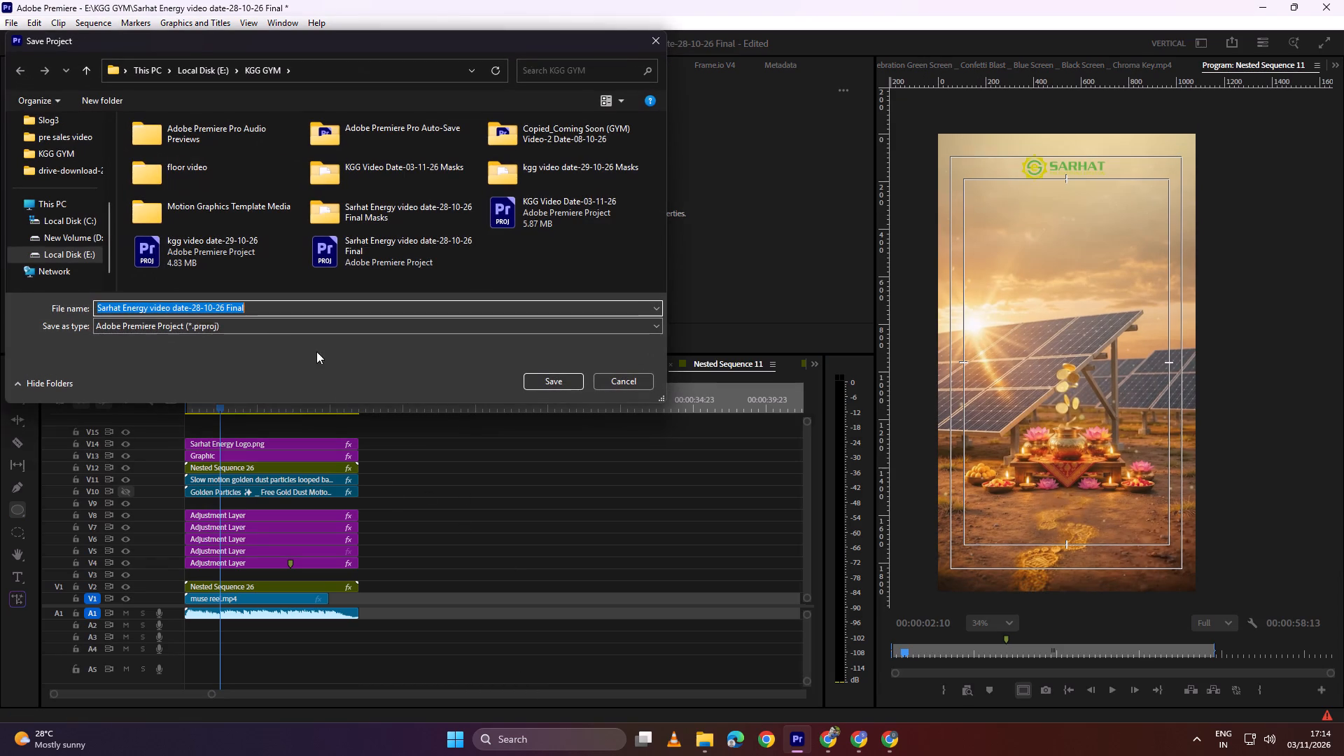
click(199, 309)
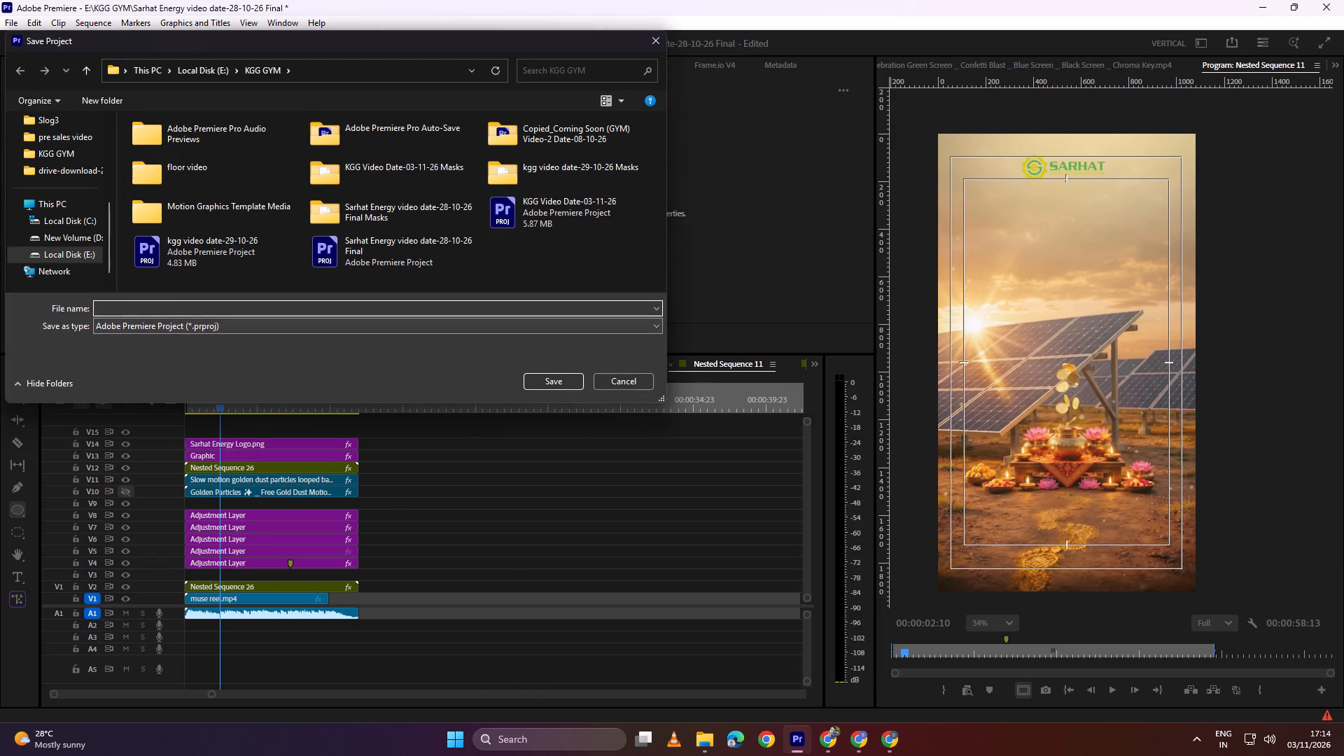
text(31)
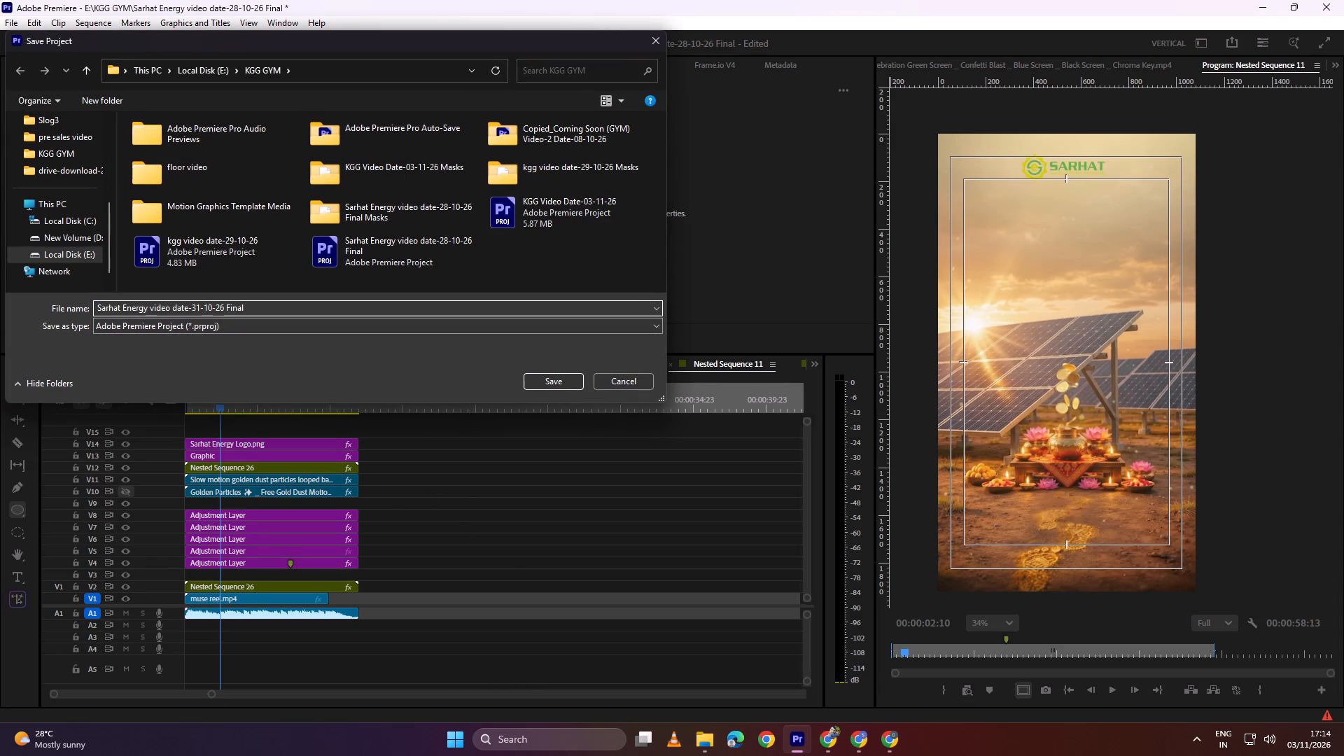
key(BackSpace)
key(BackSpace)
text(03)
click(211, 308)
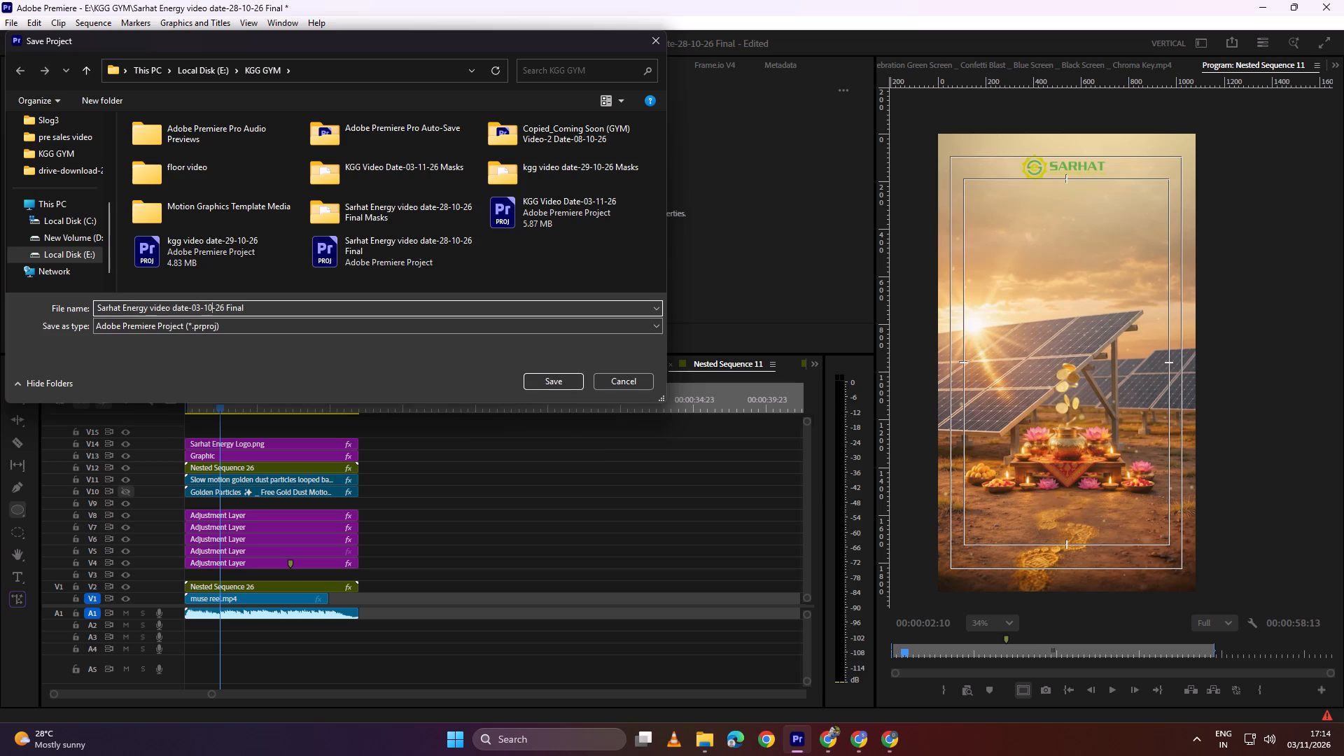
key(BackSpace)
key(1)
click(562, 386)
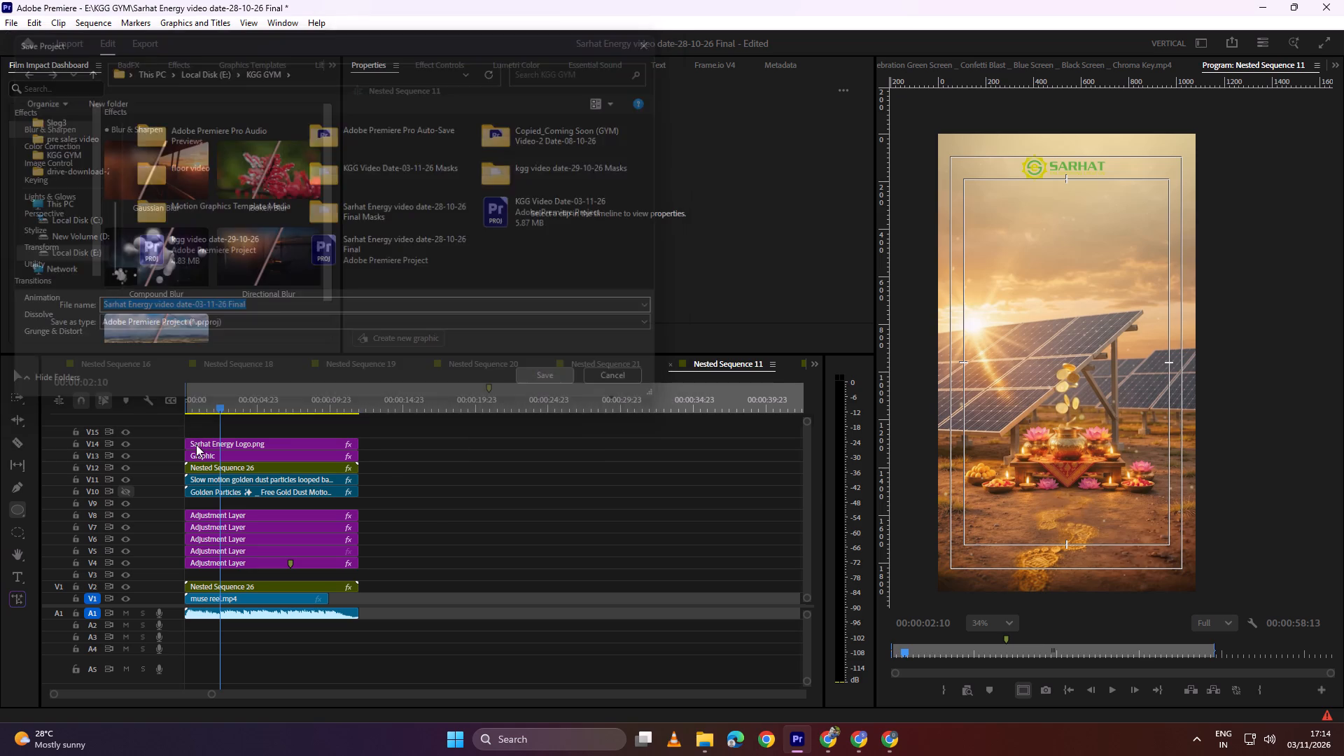
Play the sequence to check the scene with the logo glow.
drag(274, 401, 0, 454)
key(space)
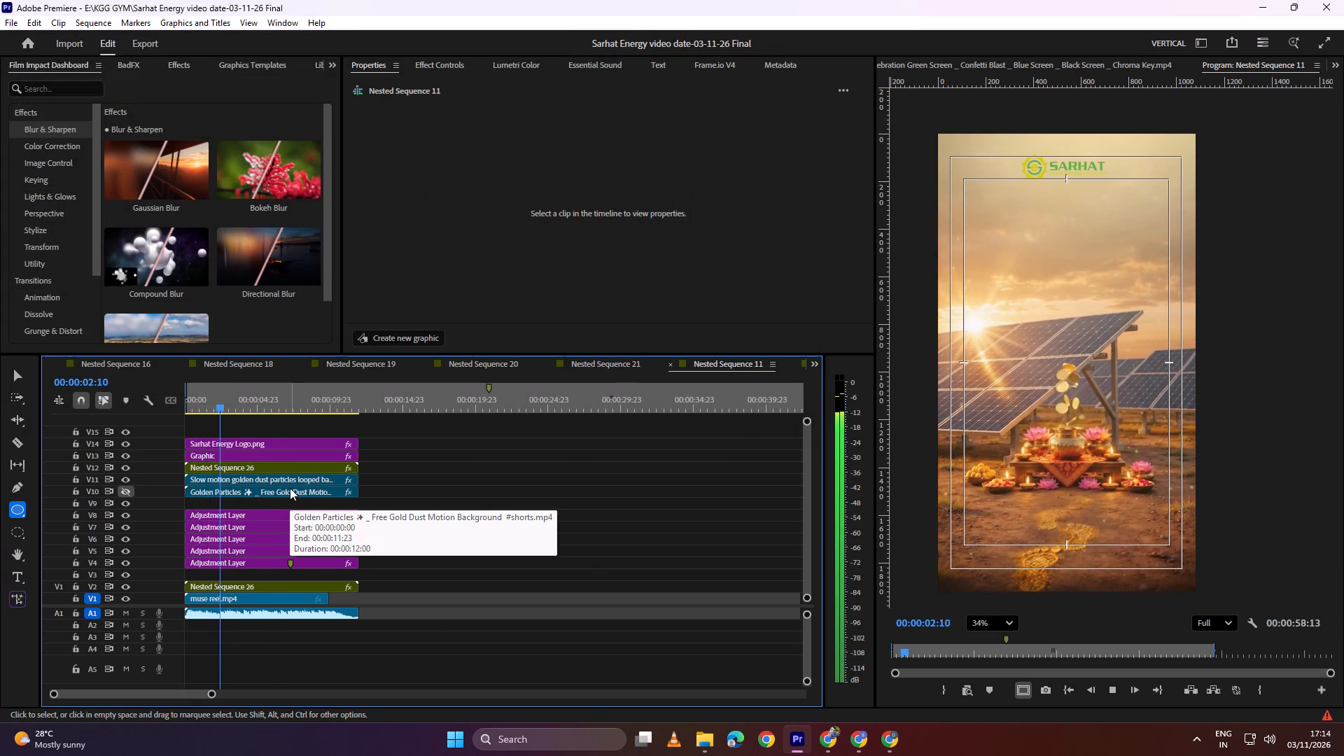
key(space)
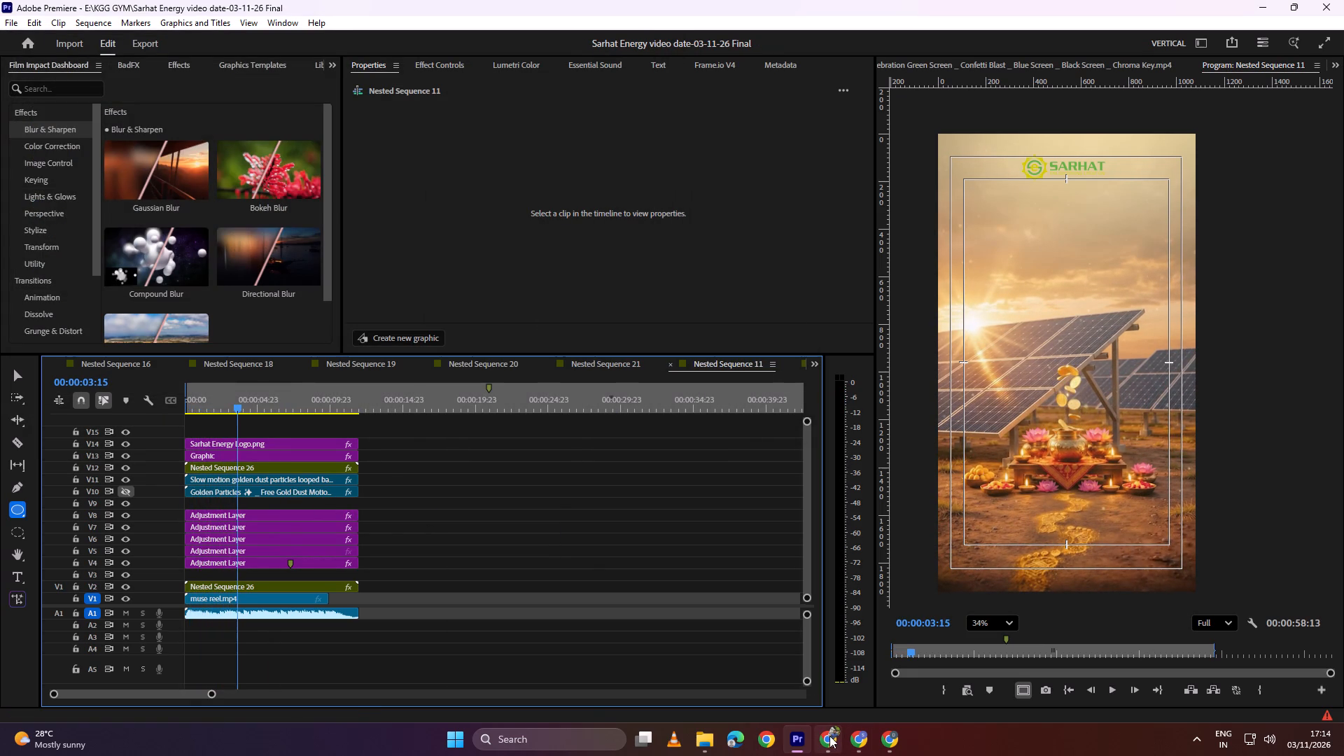
click(825, 733)
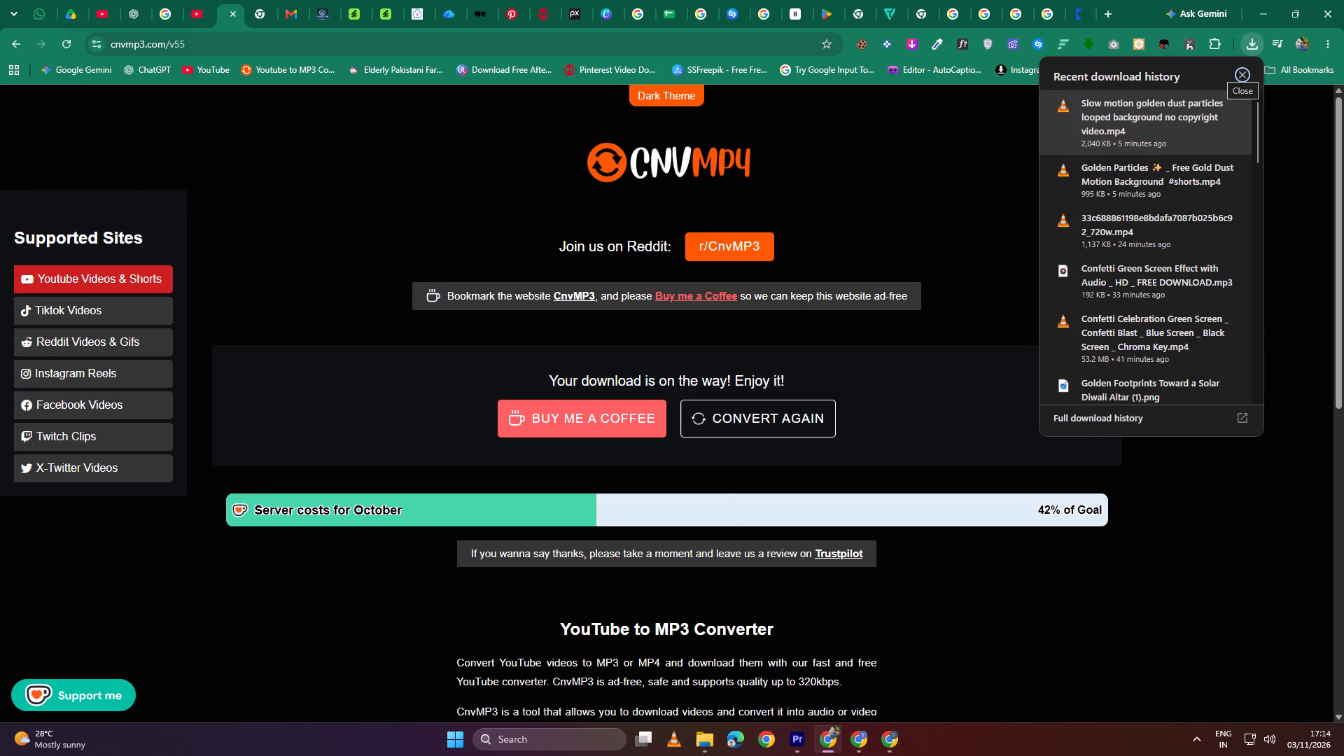
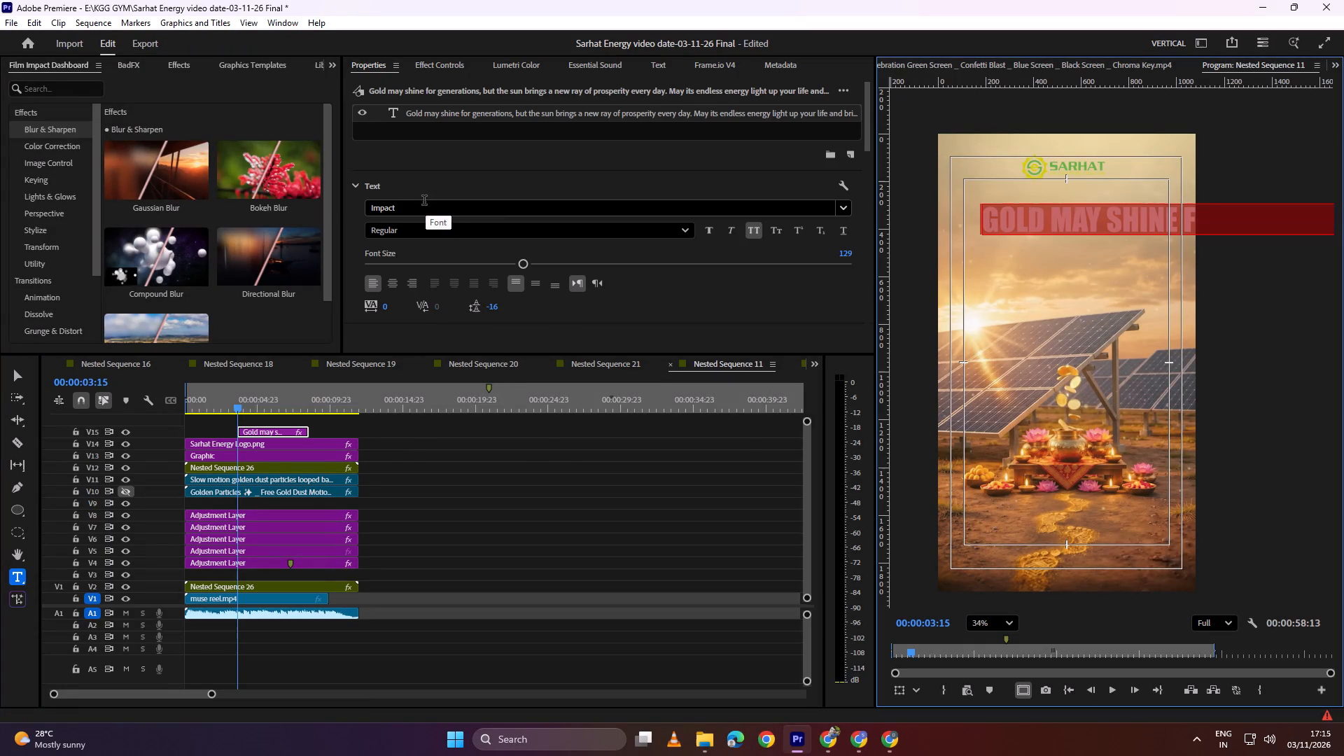
Set the gold-and-sun greeting text to Open Sans SemiBold, turn off All Caps and reduce its font size to 46.
click(413, 207)
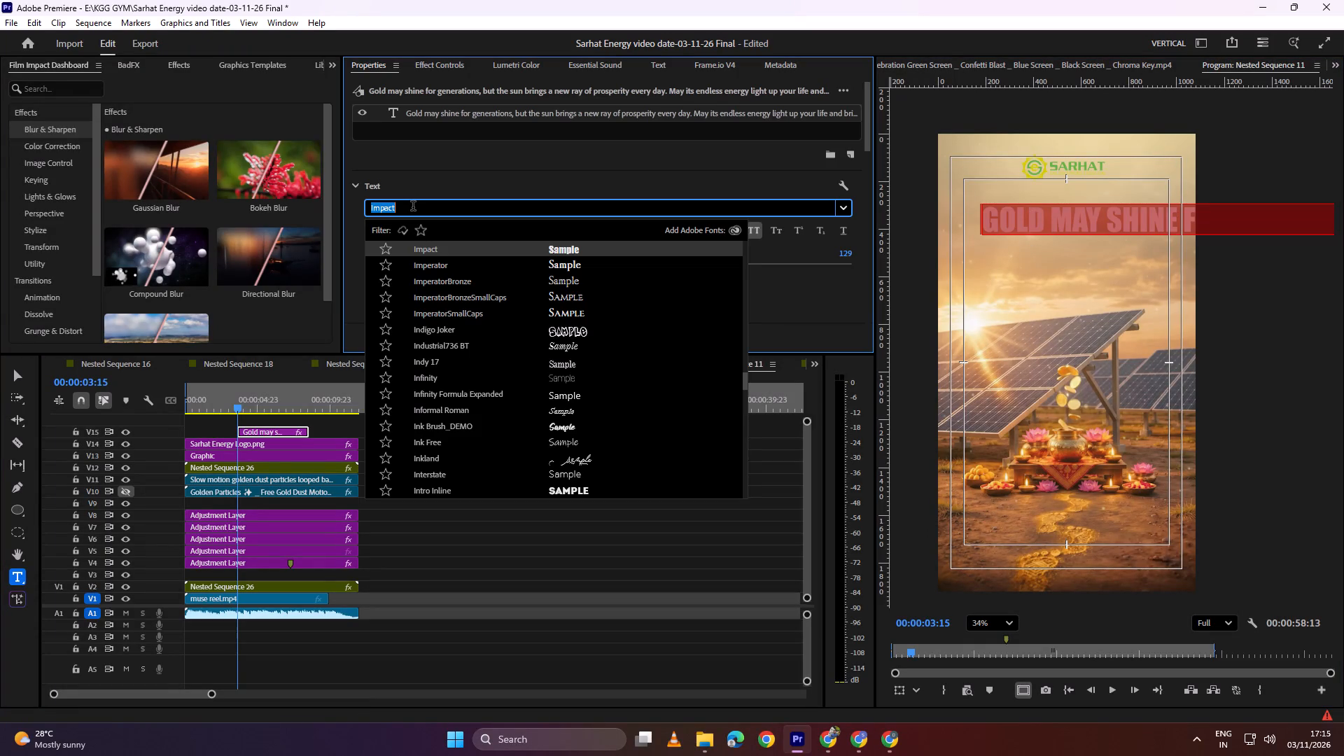
key(o)
text(pen)
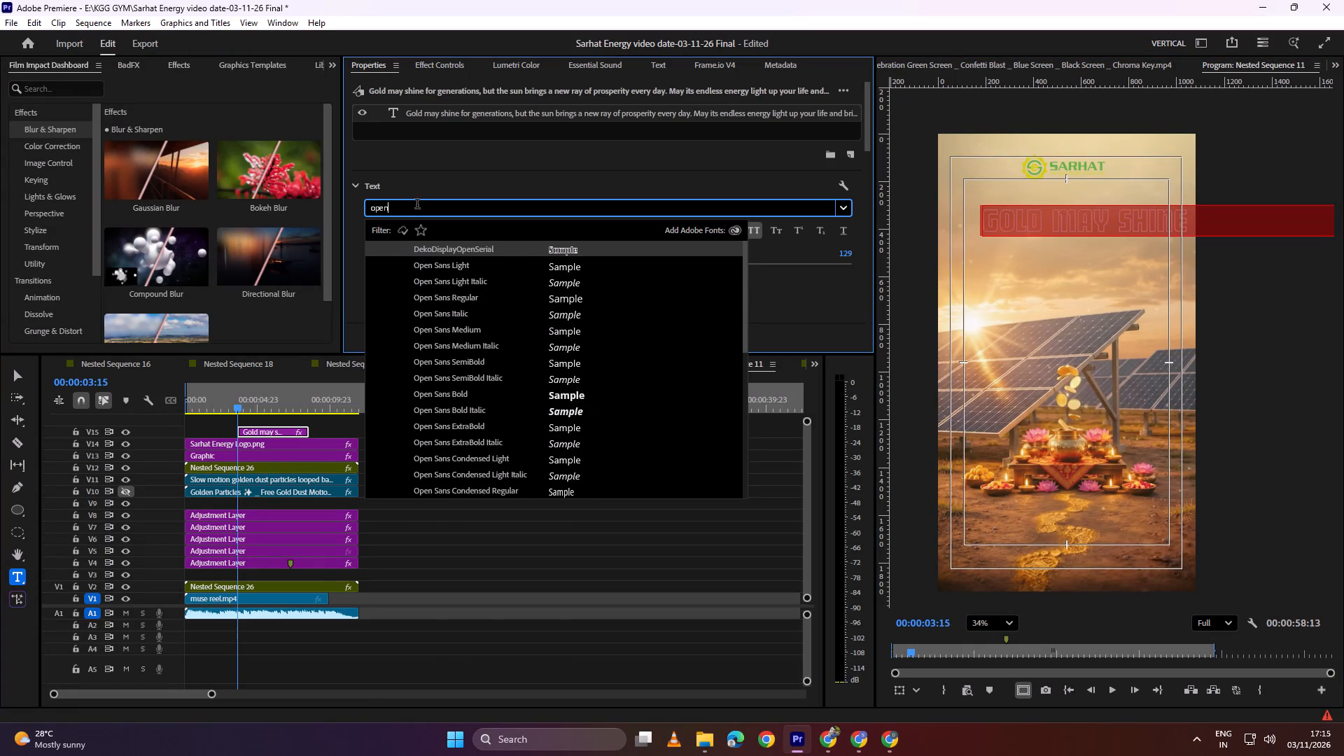
click(471, 358)
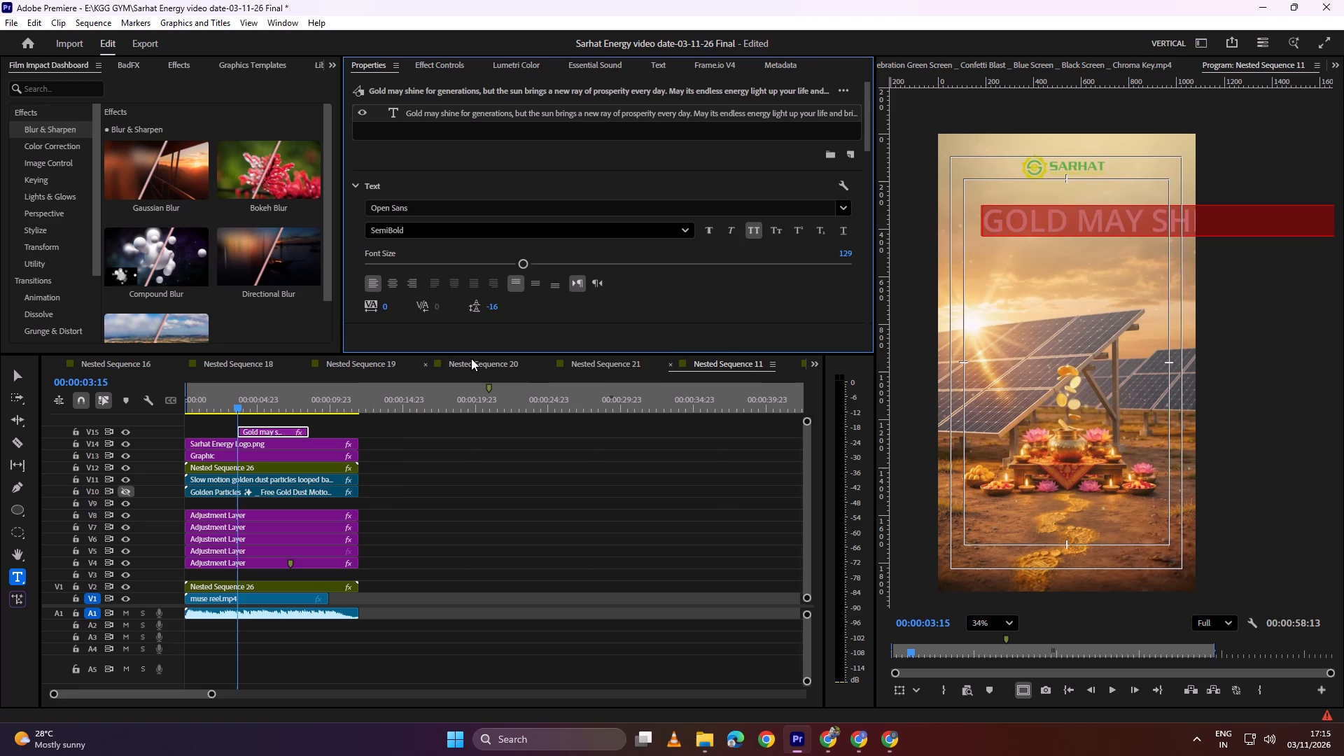
click(754, 230)
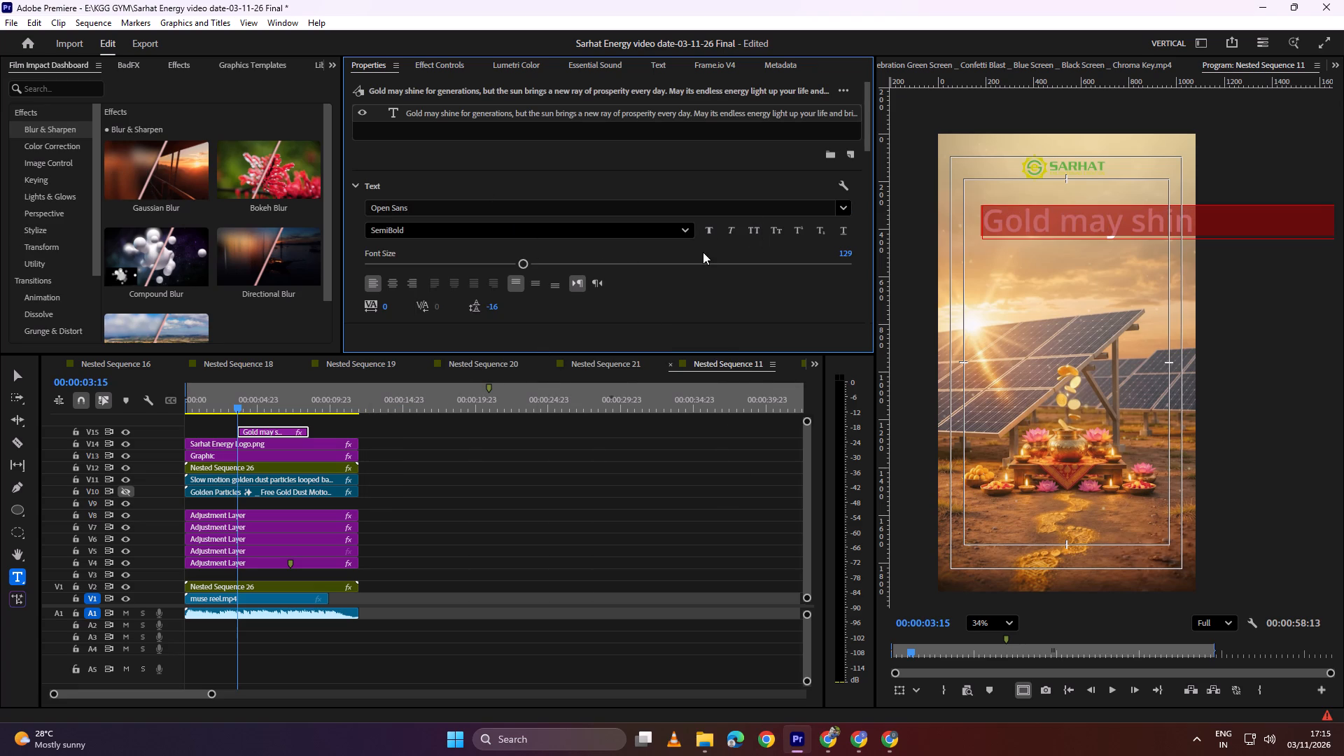
drag(521, 263, 433, 265)
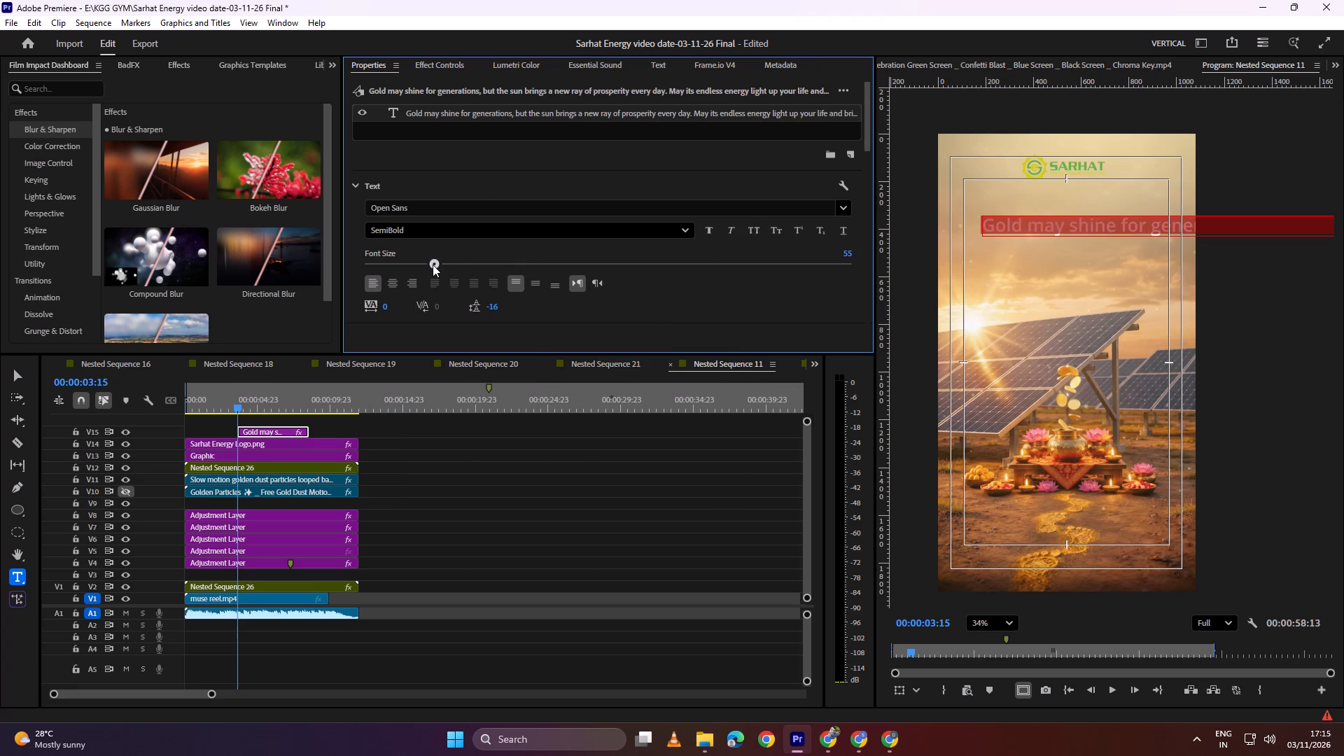
drag(433, 265, 421, 265)
Break the greeting into four lines, with new lines starting at "but the sun", "prosperity every day" and "energy light up".
click(1155, 227)
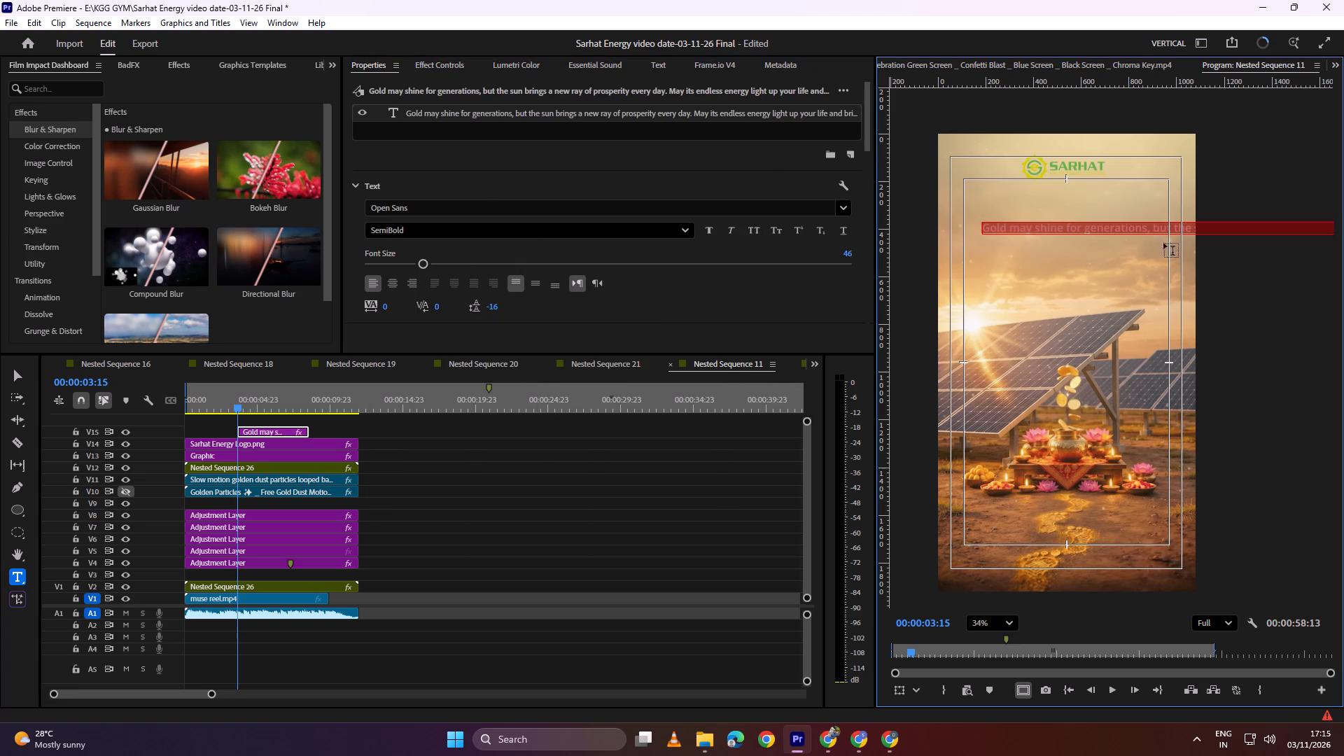
key(BackSpace)
key(Return)
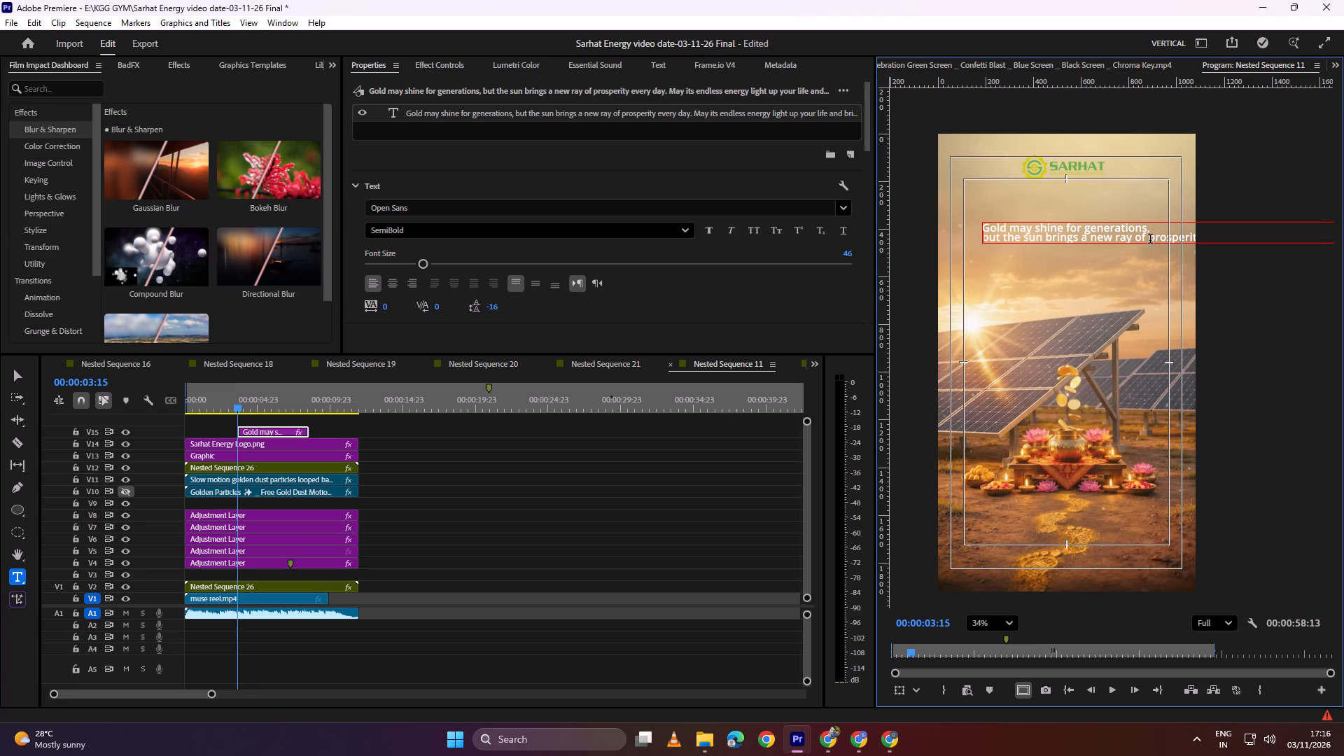
click(1149, 240)
key(BackSpace)
key(Return)
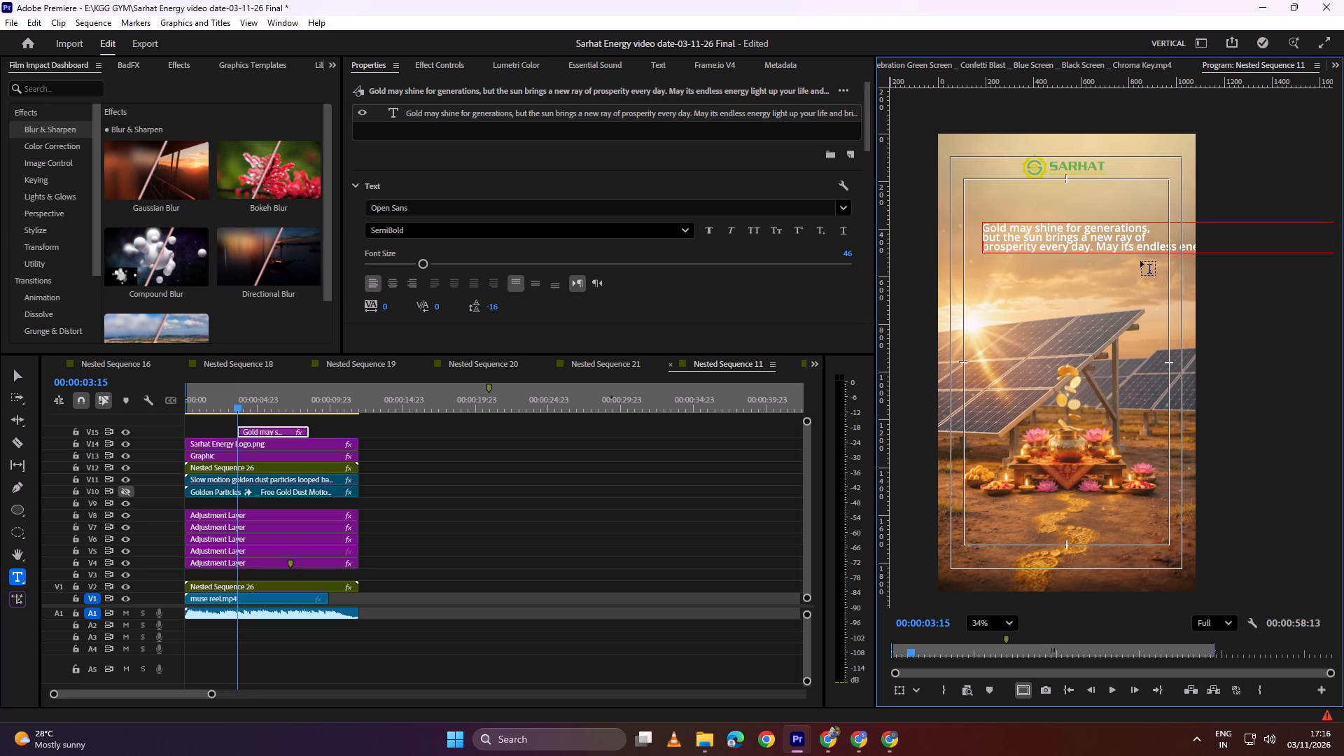
click(1177, 249)
click(1182, 251)
key(BackSpace)
key(Return)
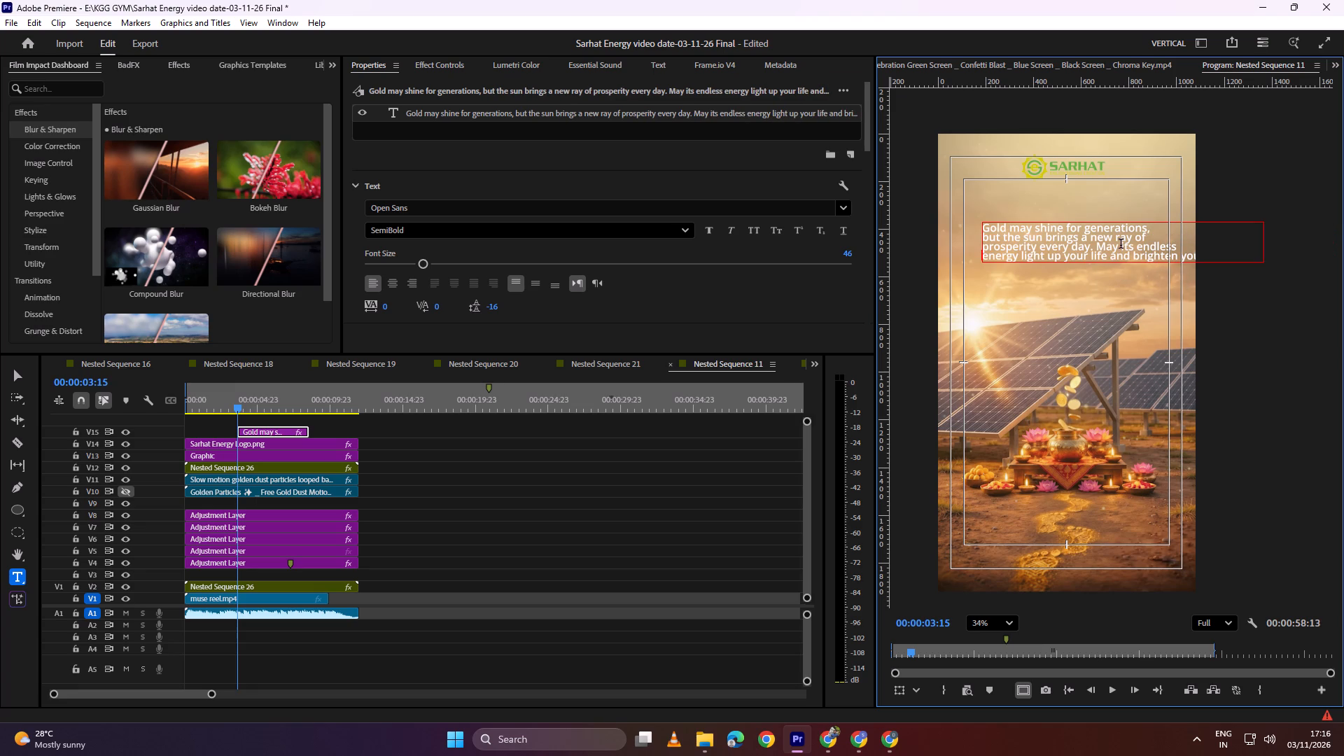
Select all of the greeting text and center-align it.
triple_click(1102, 245)
triple_click(1102, 245)
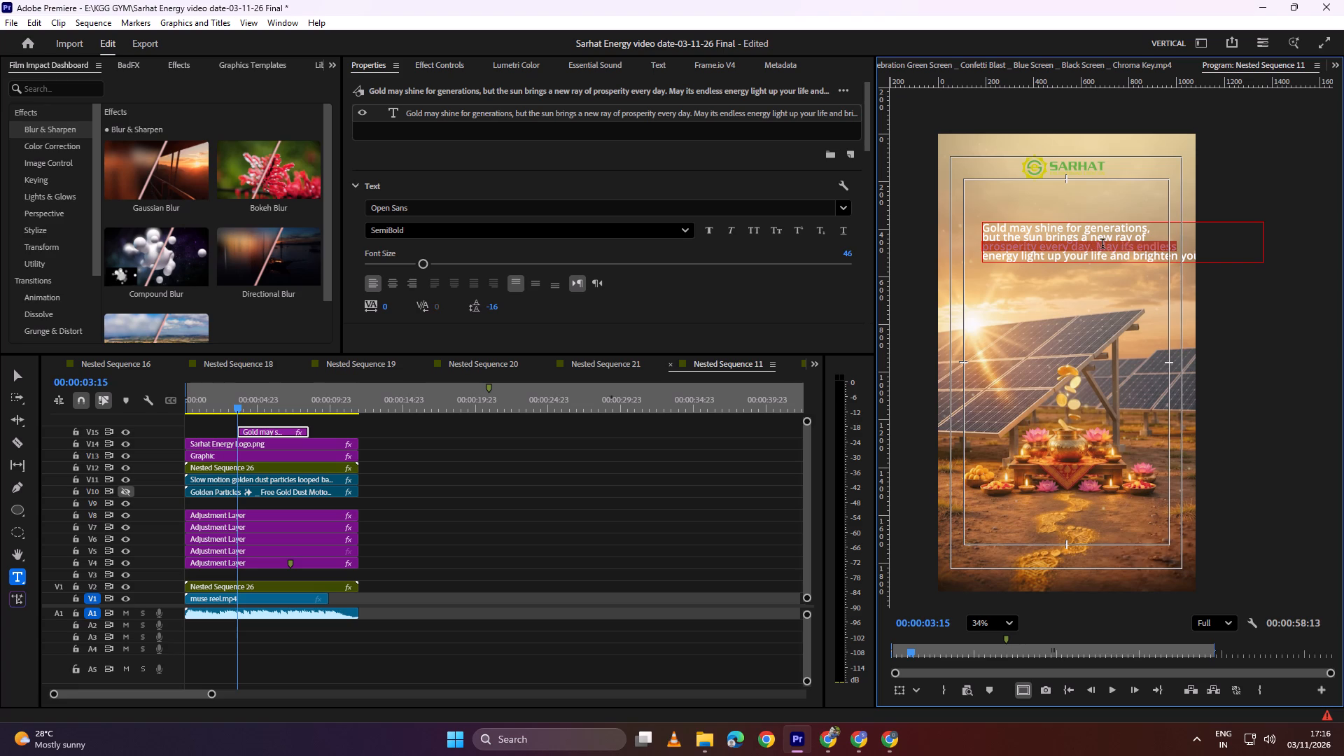
triple_click(1102, 245)
click(1102, 245)
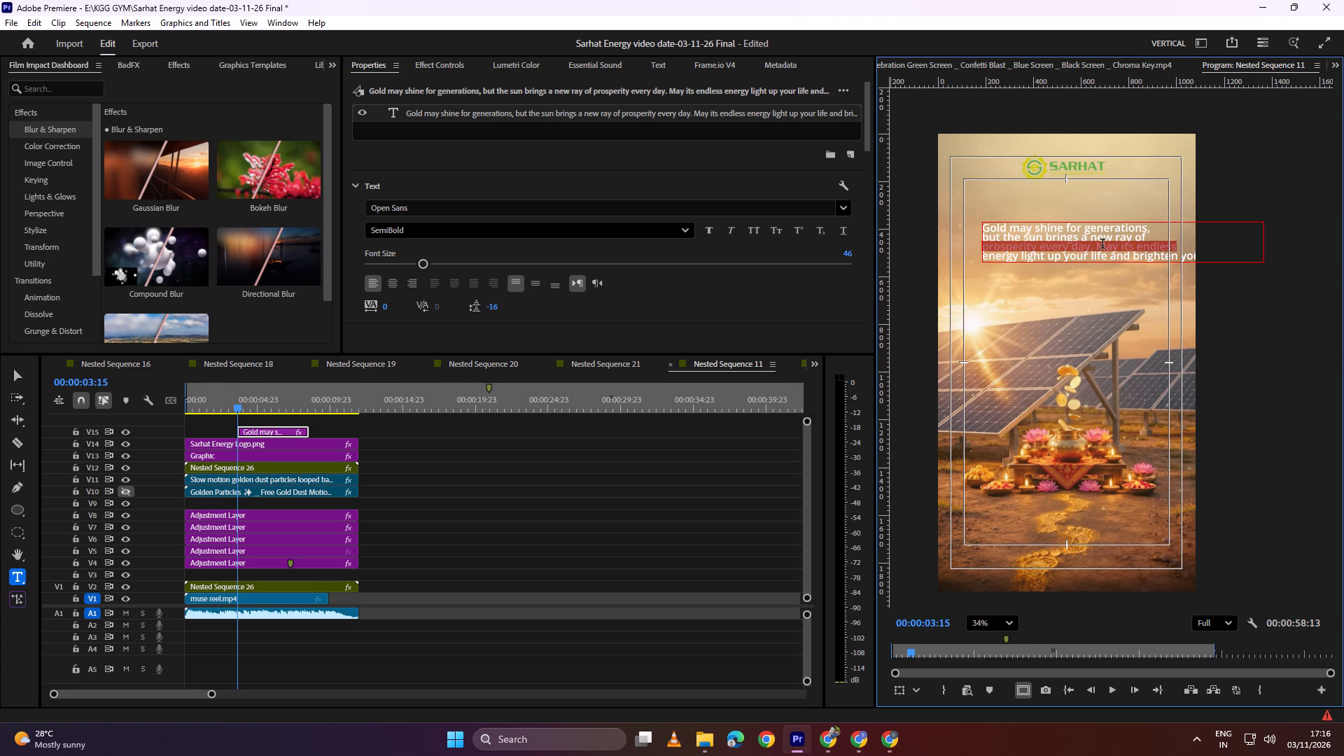
click(1102, 245)
click(395, 283)
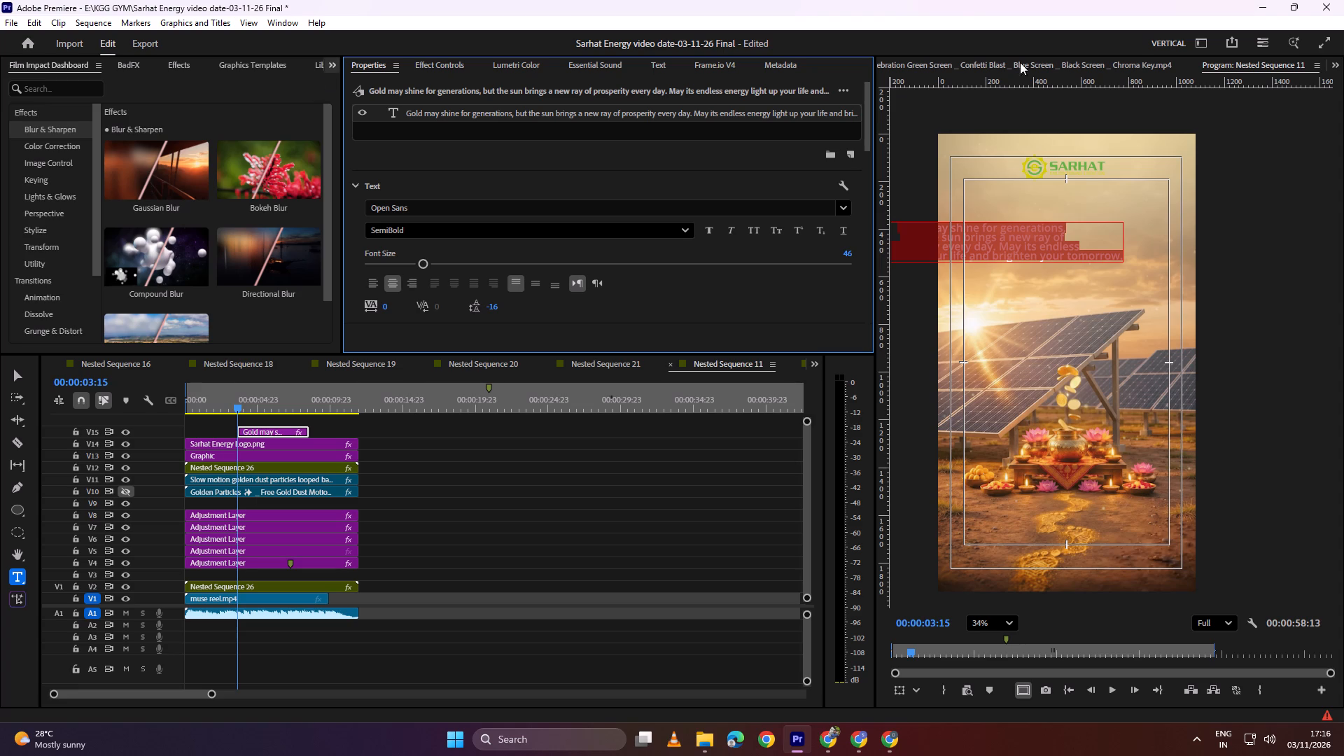
Extend the start of the greeting text clip on V15 back to the beginning of the sequence.
drag(237, 432, 186, 434)
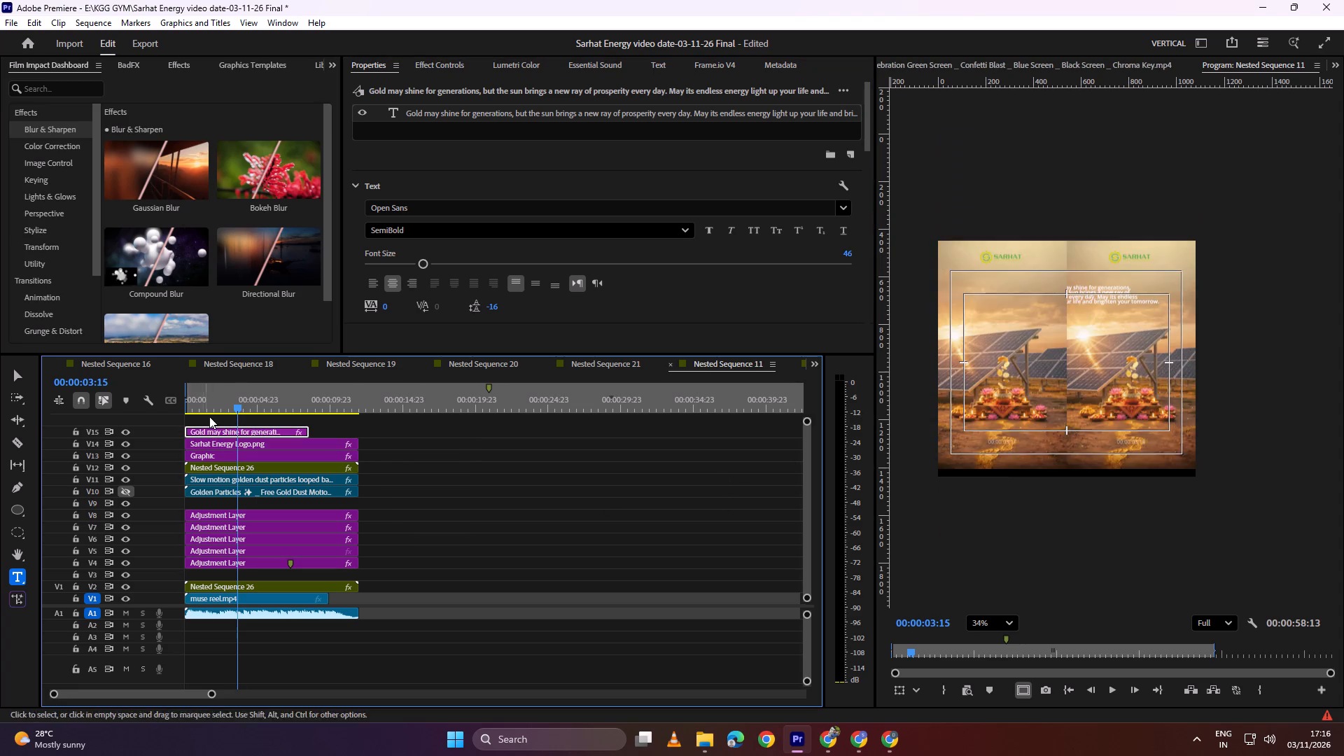
Play the sequence from the beginning to check the scene with the greeting text.
drag(243, 401, 178, 407)
key(space)
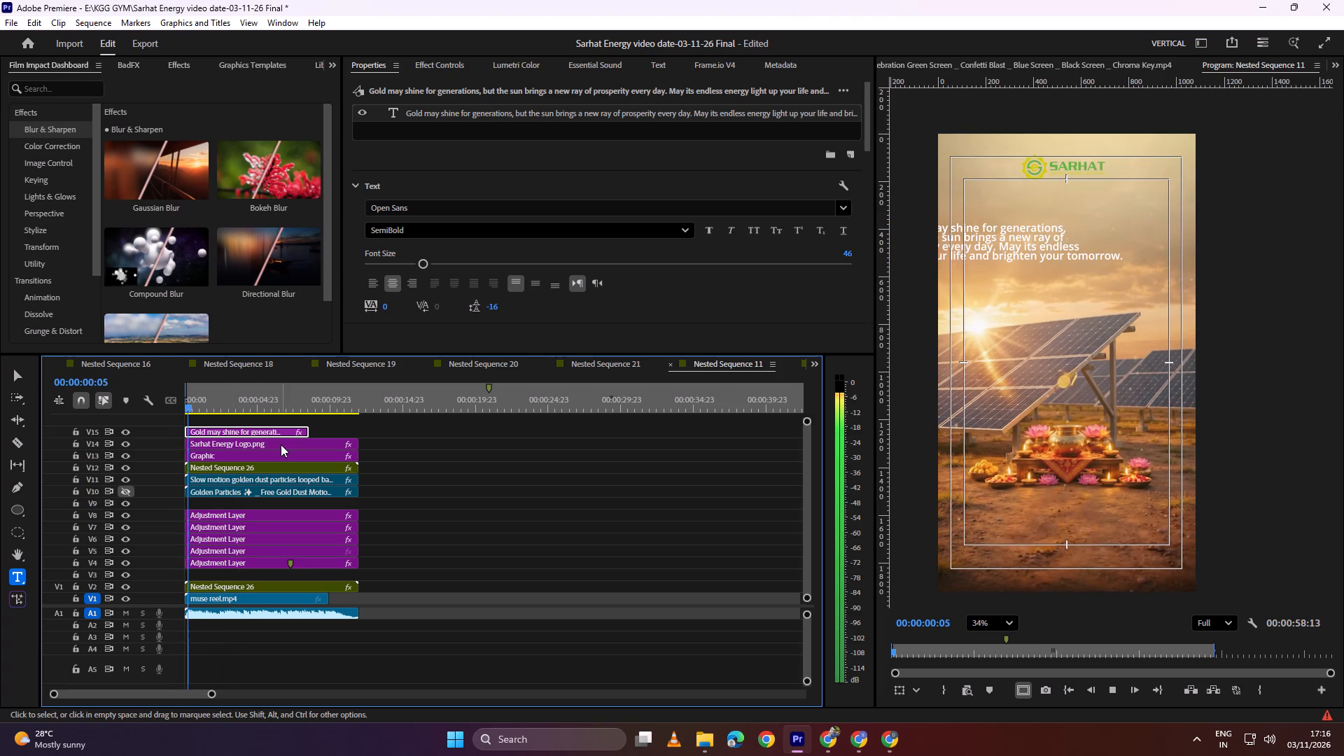
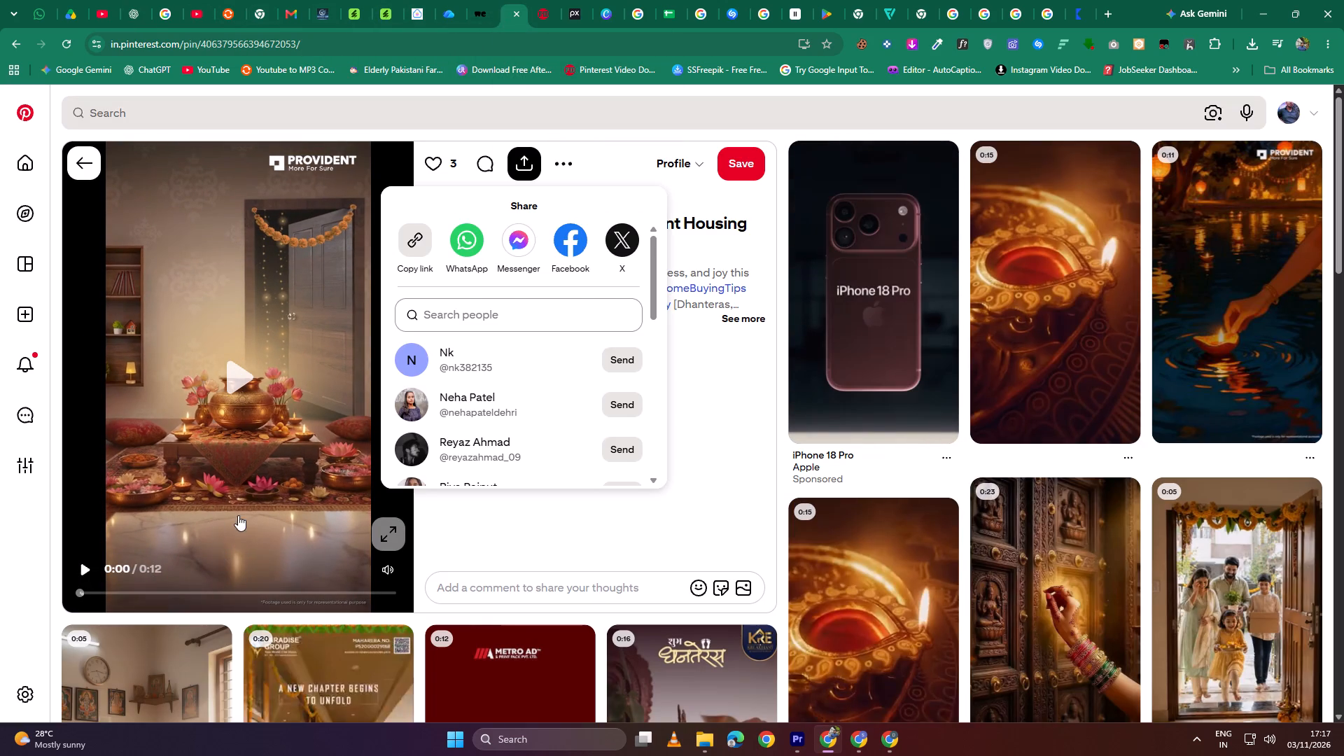
Play the Provident Housing Dhanteras reference video on Pinterest and pause it on the "Happy Dhanteras" title.
click(250, 370)
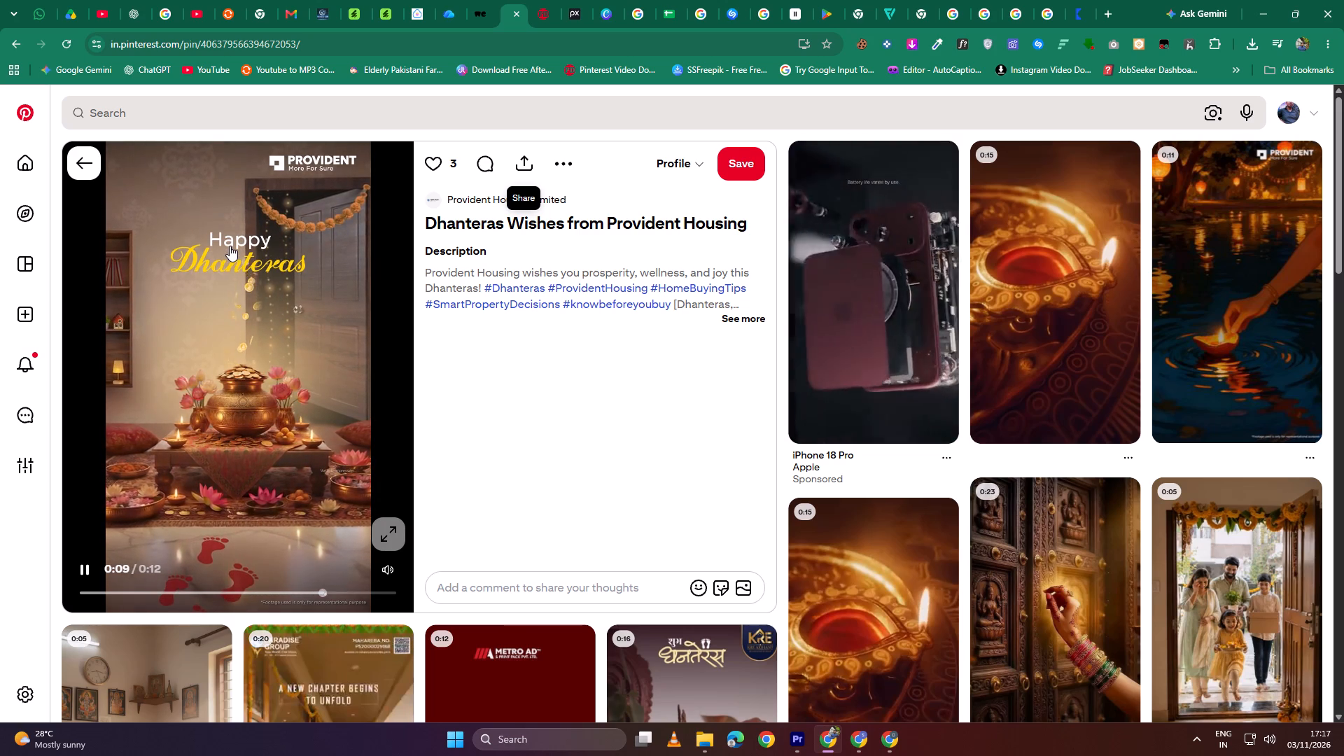
click(248, 234)
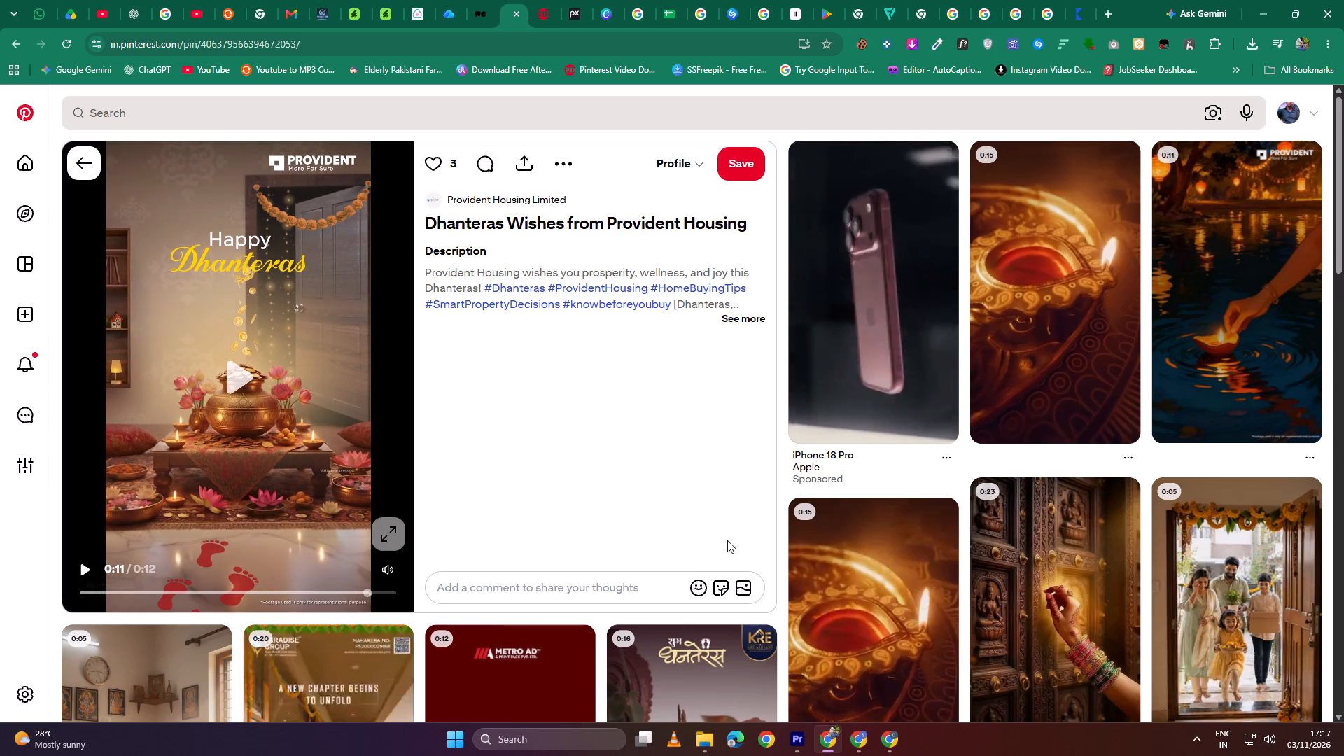
Switch to Premiere and replay Nested Sequence 11 from the beginning to review the greeting text and scene.
click(804, 731)
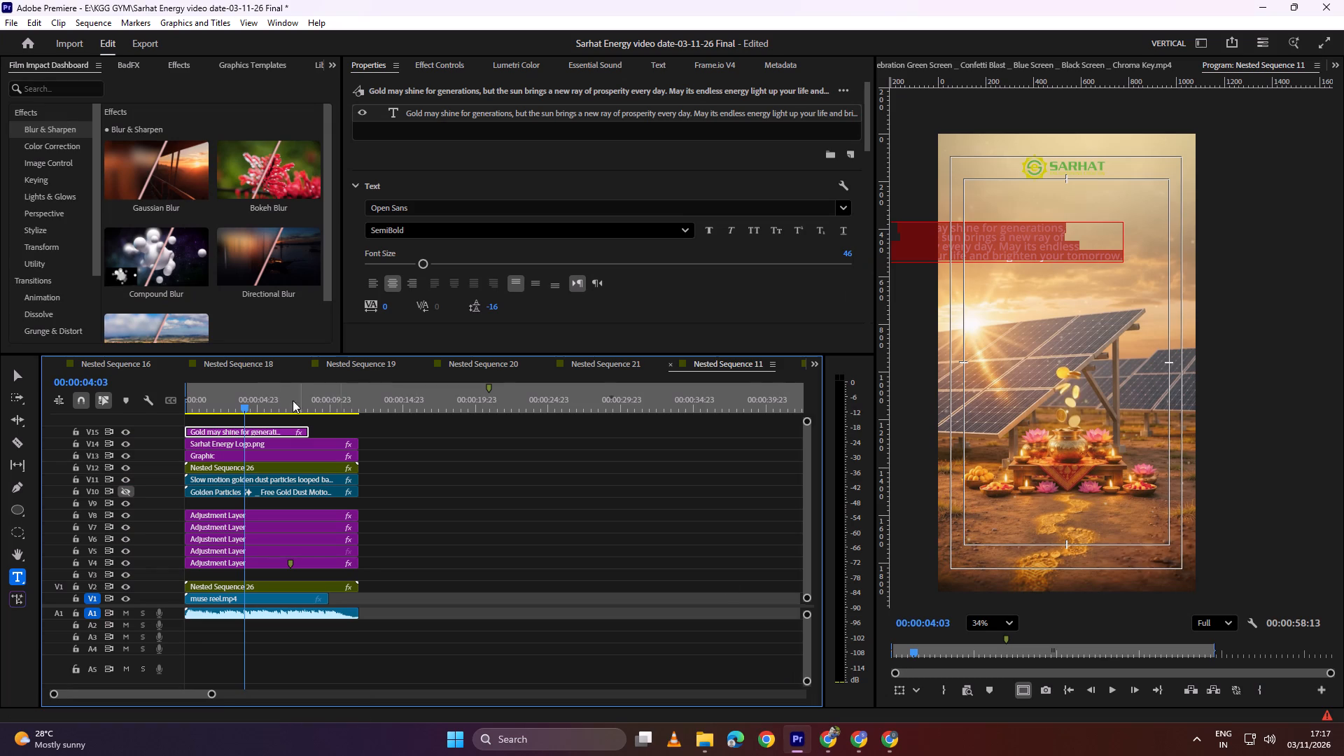
drag(272, 400, 141, 420)
click(421, 465)
key(space)
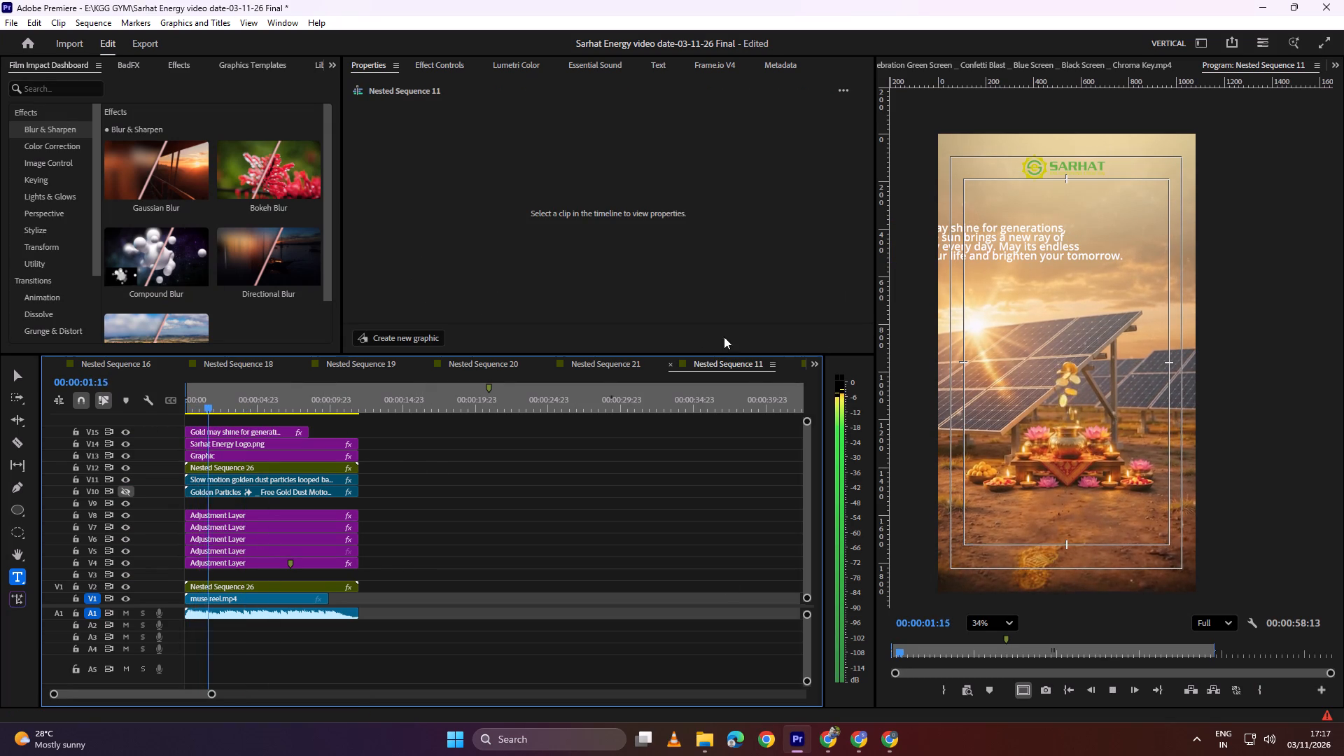
drag(248, 401, 104, 429)
key(space)
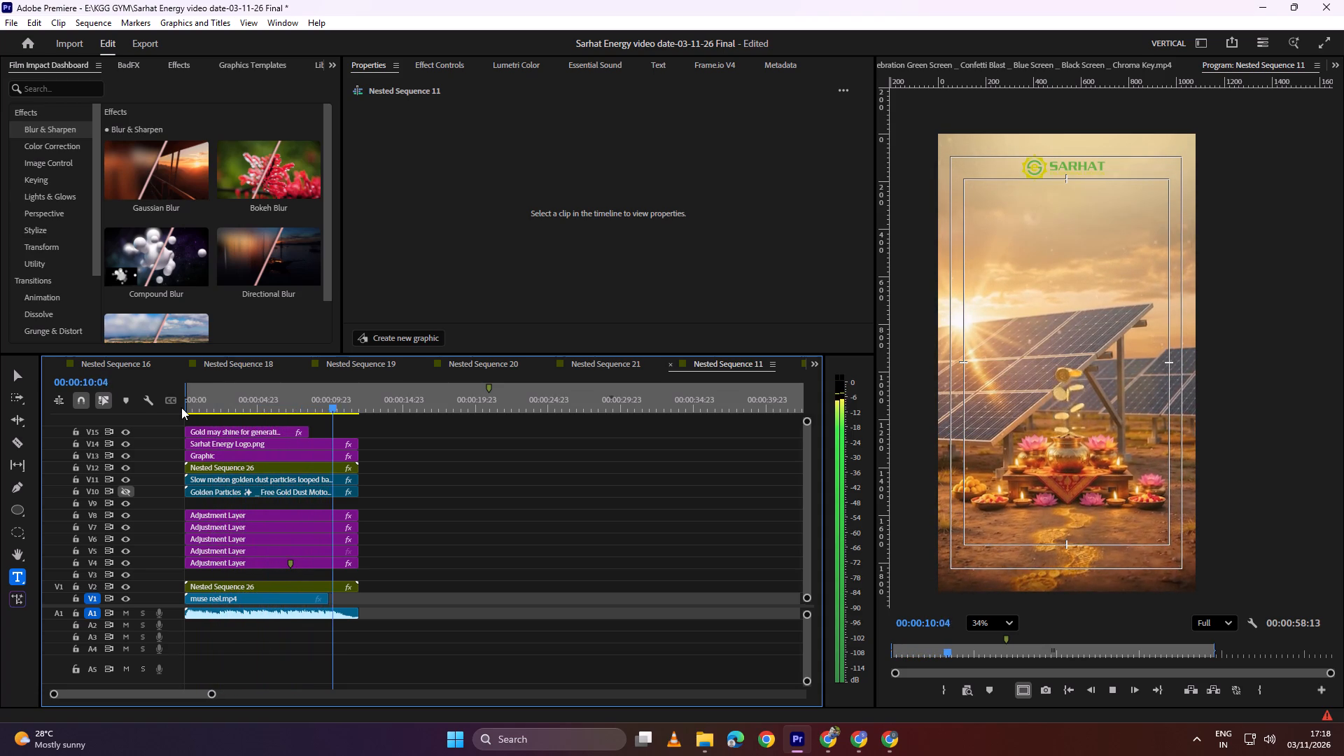
key(space)
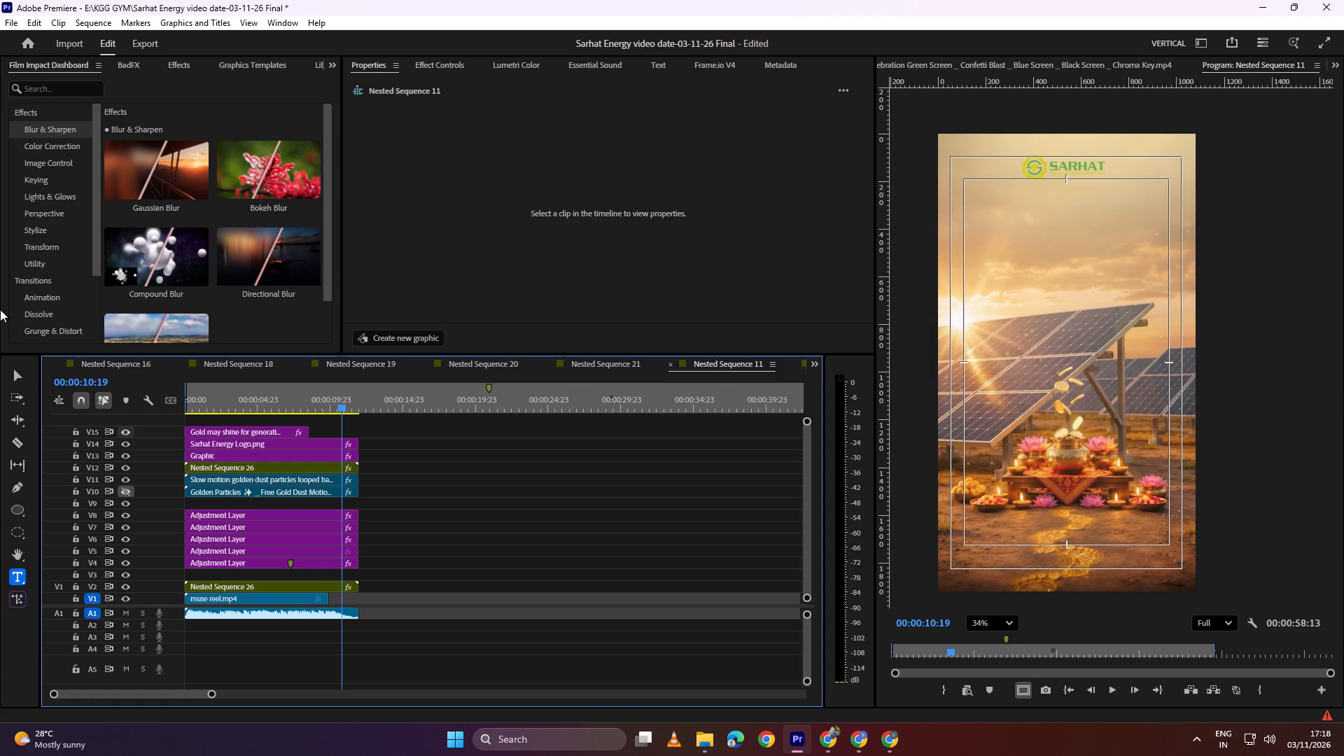
In a new Chrome tab, search Google for "shubh dhanteras kab hai" and look through the results.
click(832, 731)
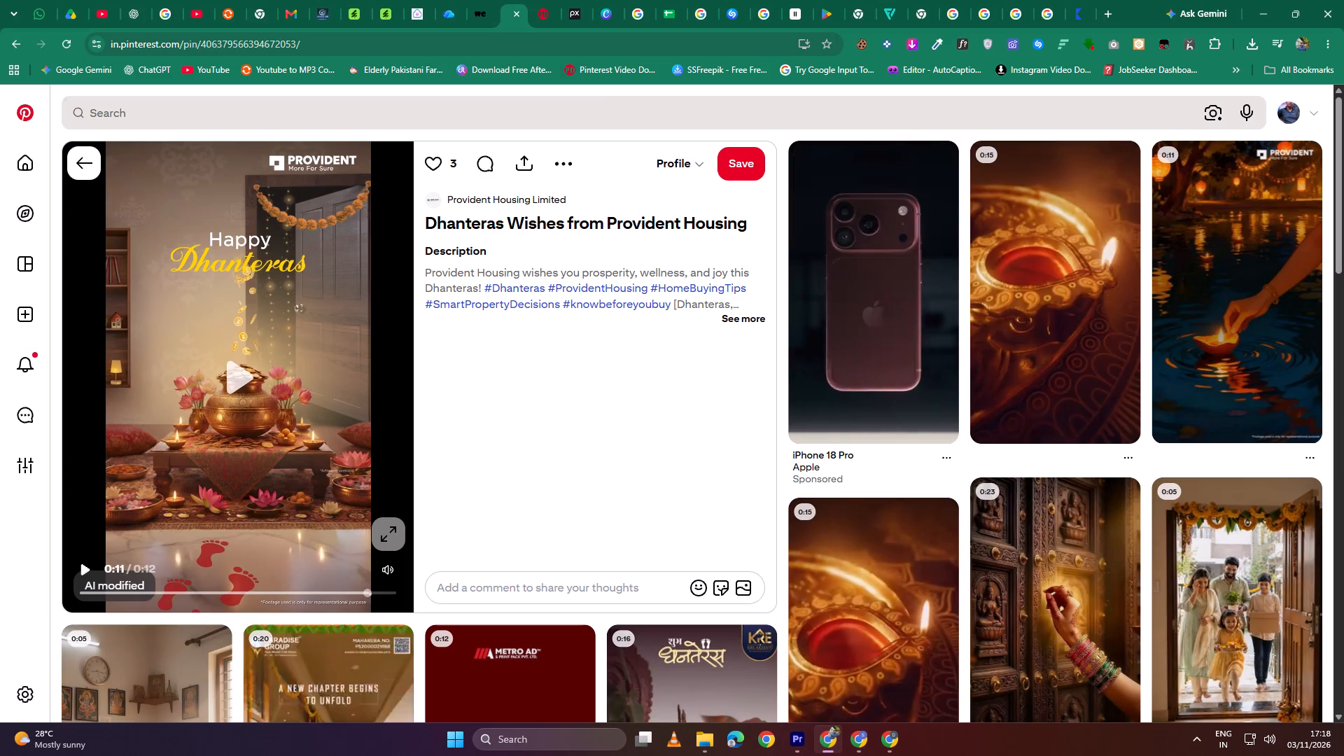
click(1100, 13)
click(596, 297)
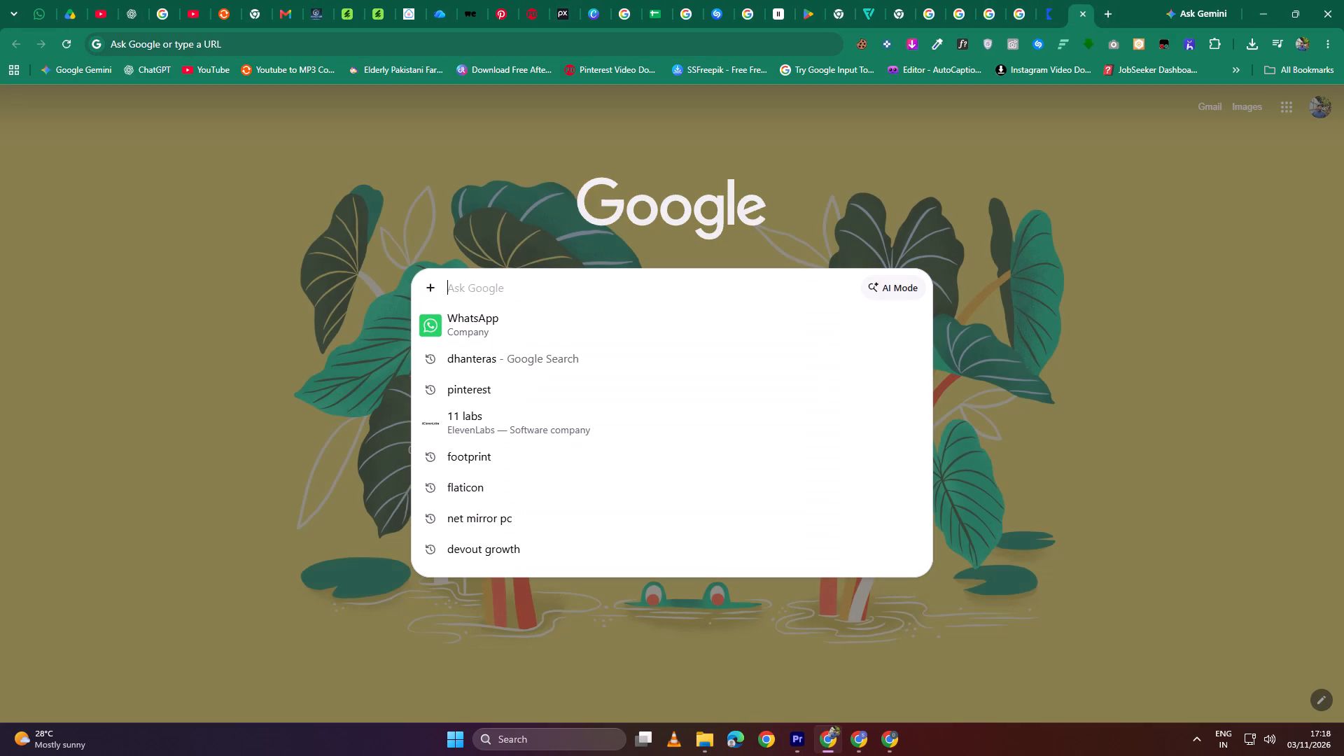
text(subh)
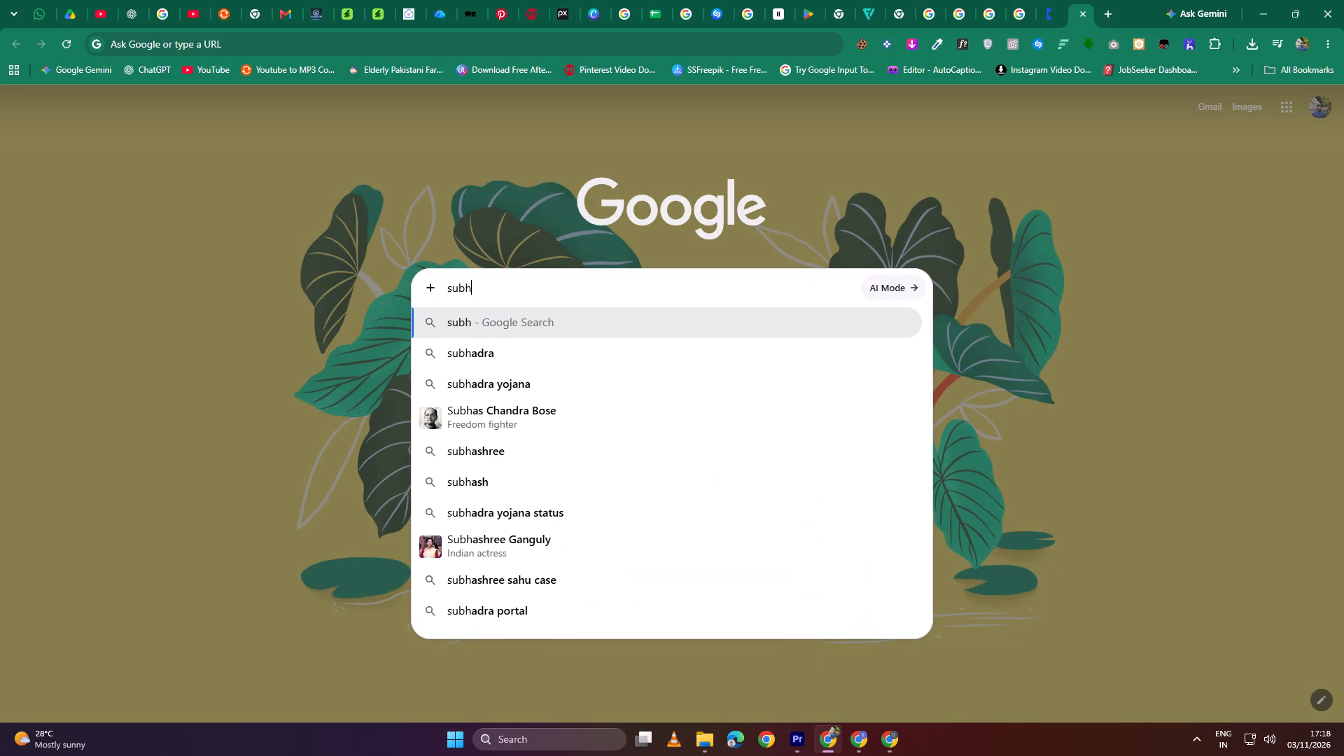
key(space)
text(dhant)
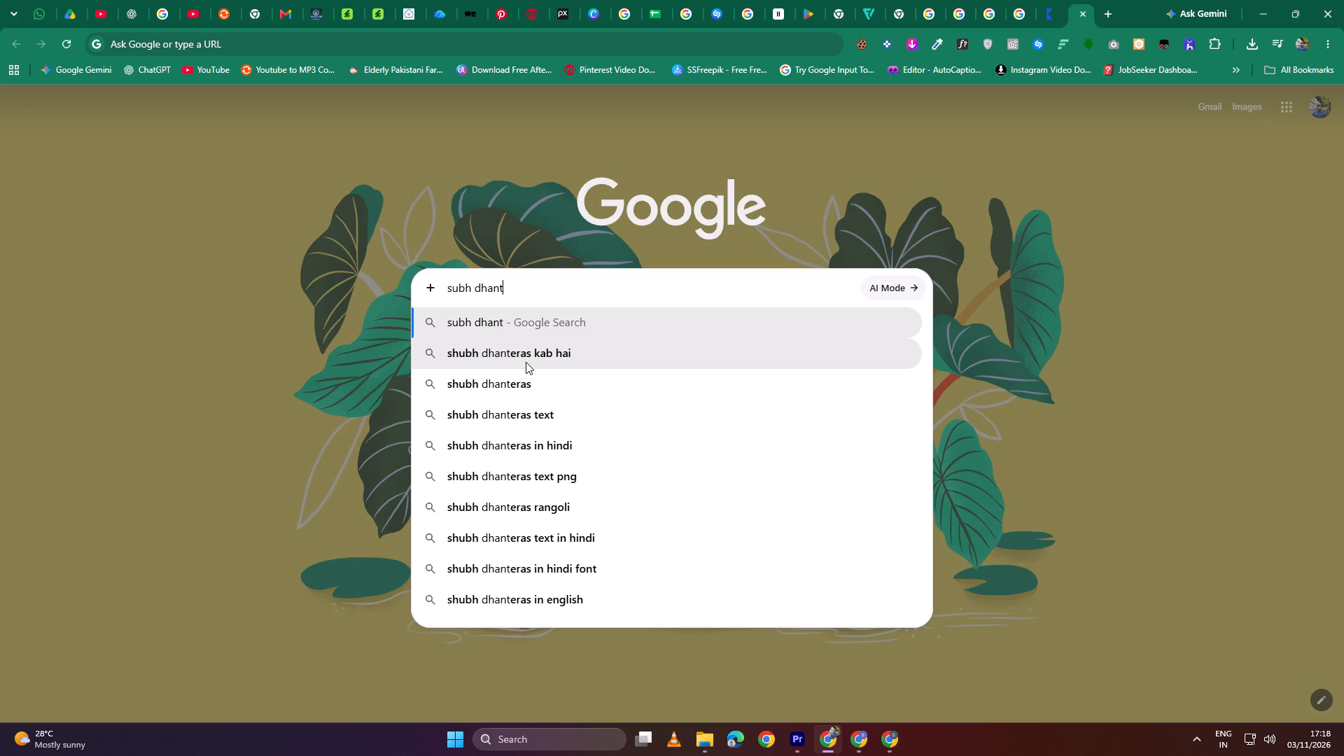
click(525, 360)
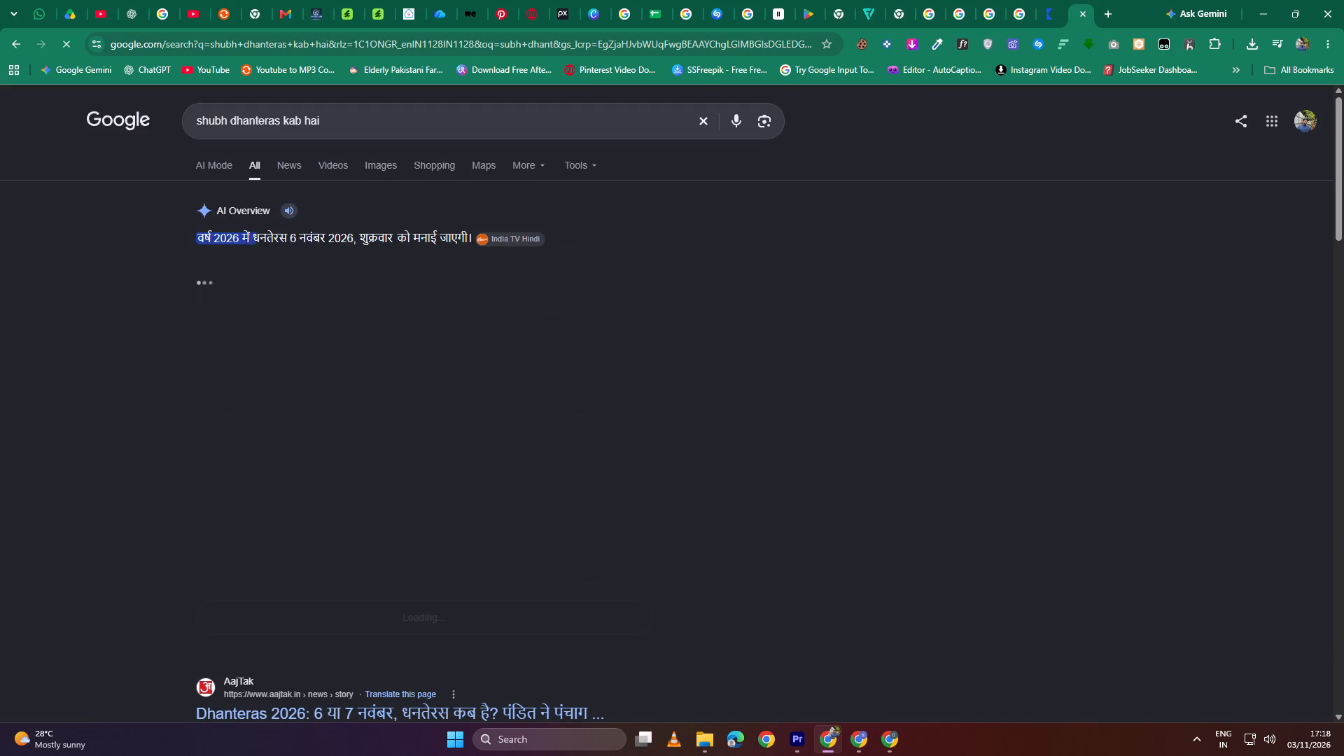
click(374, 116)
click(89, 288)
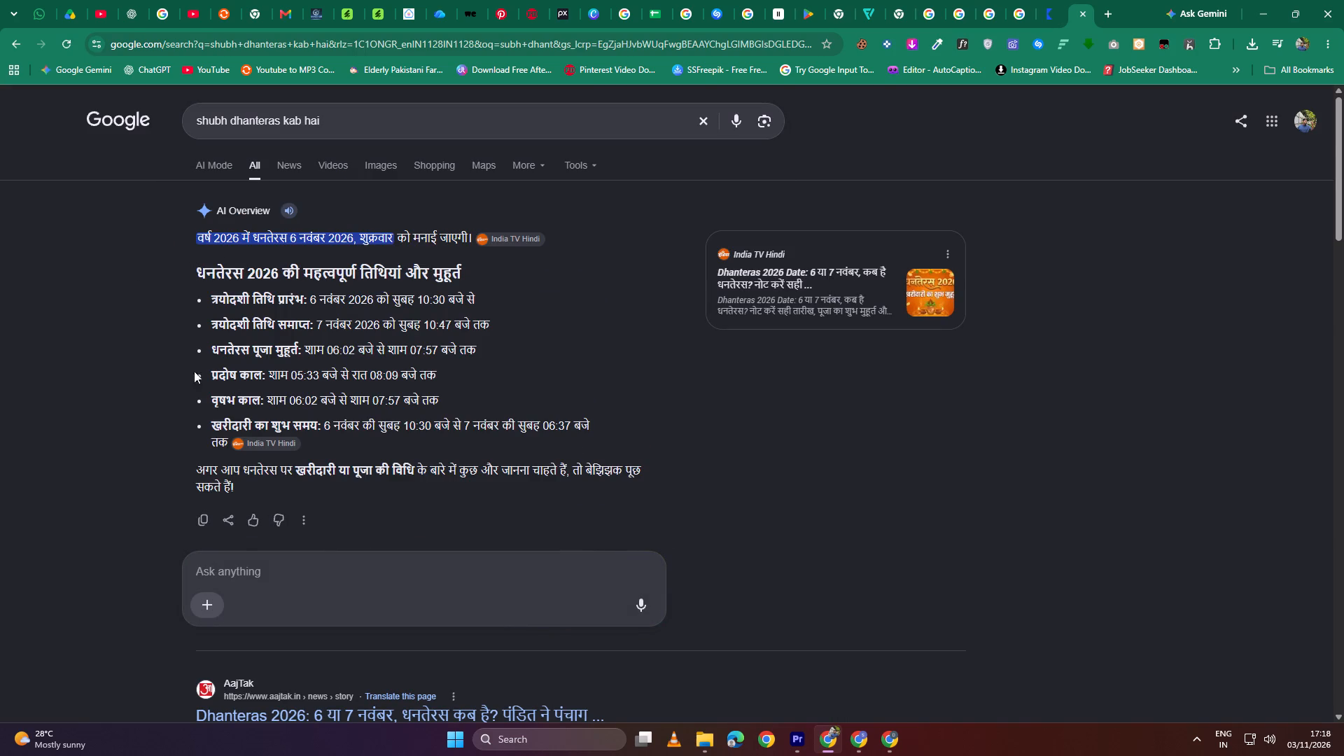
scroll(160, 390, down, 1)
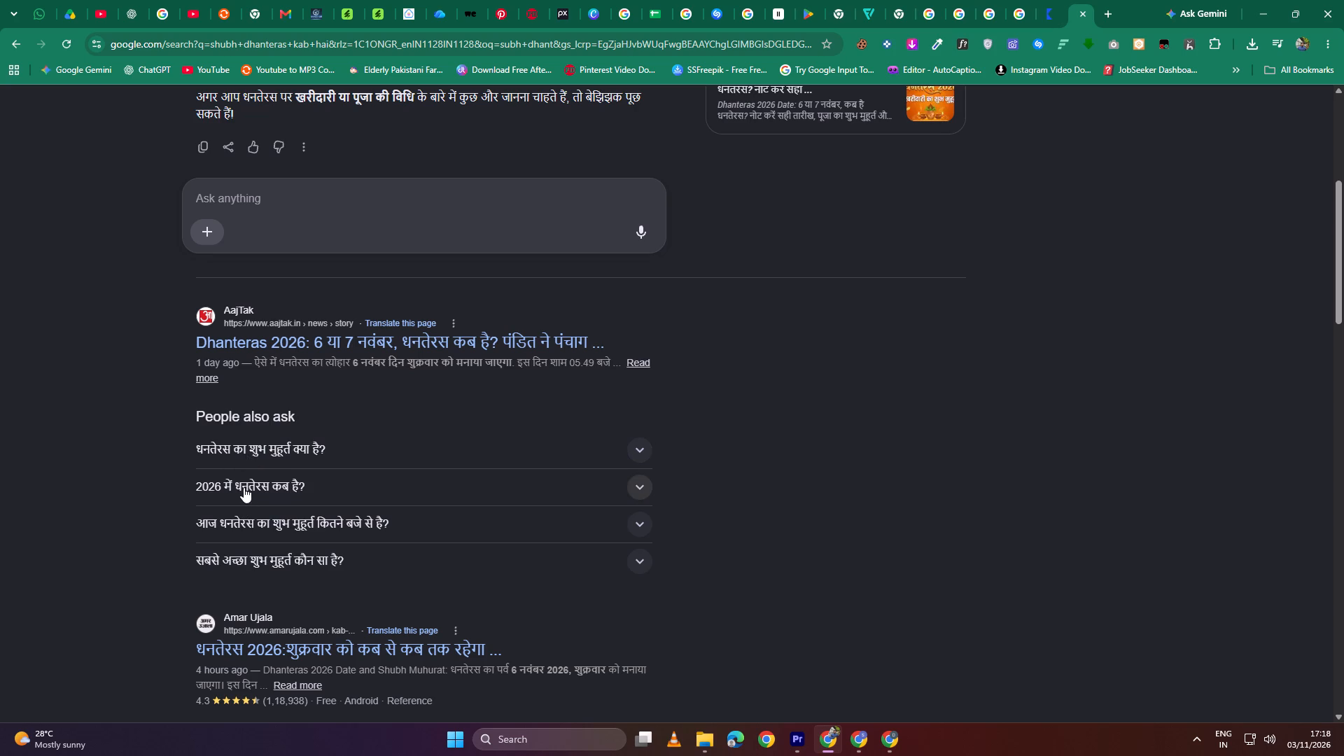
scroll(146, 258, up, 4)
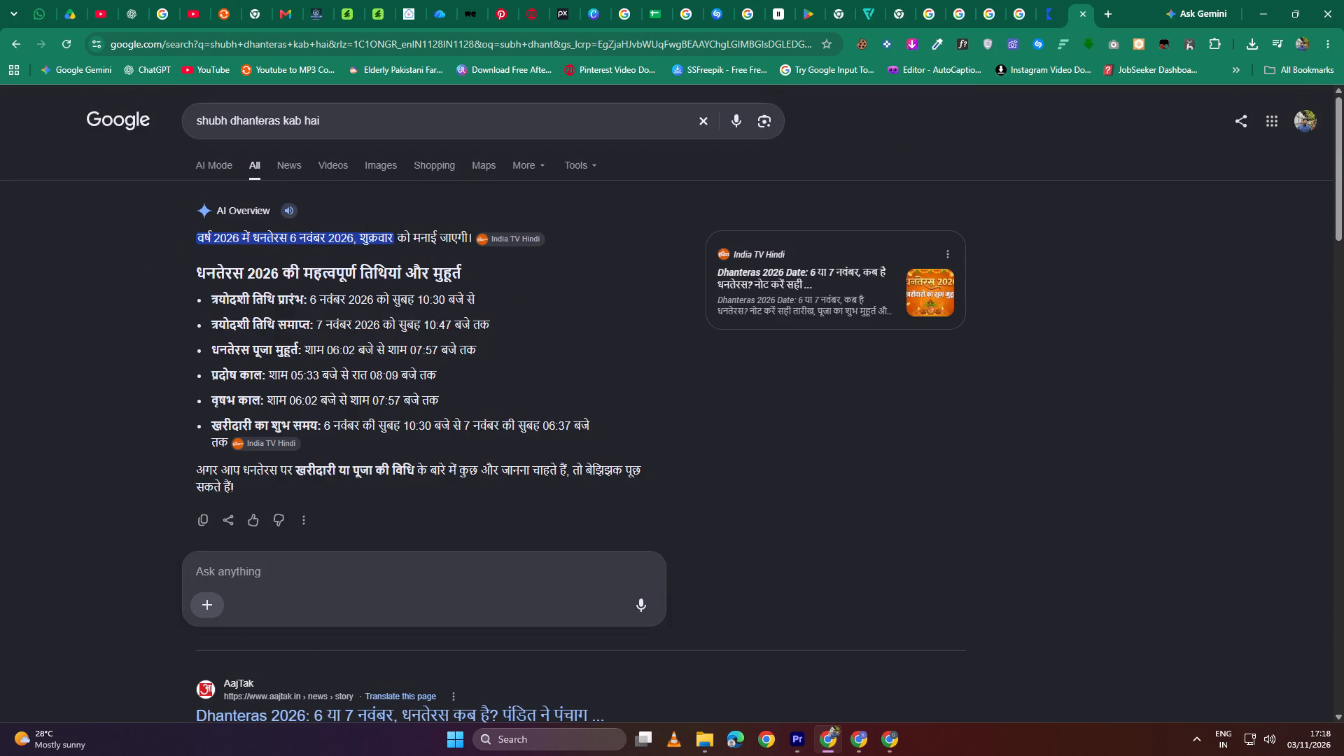
click(356, 118)
drag(333, 117, 316, 119)
drag(280, 122, 433, 134)
key(space)
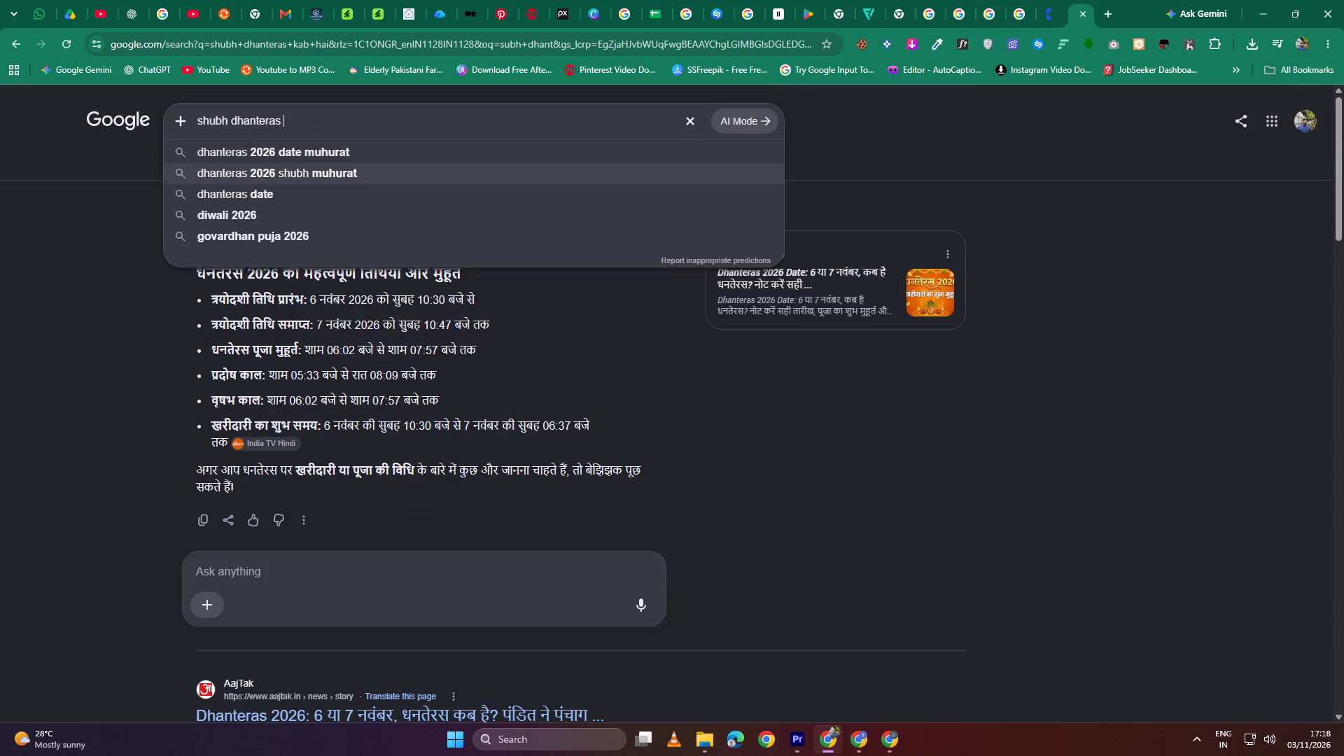
text(in hindi)
key(Return)
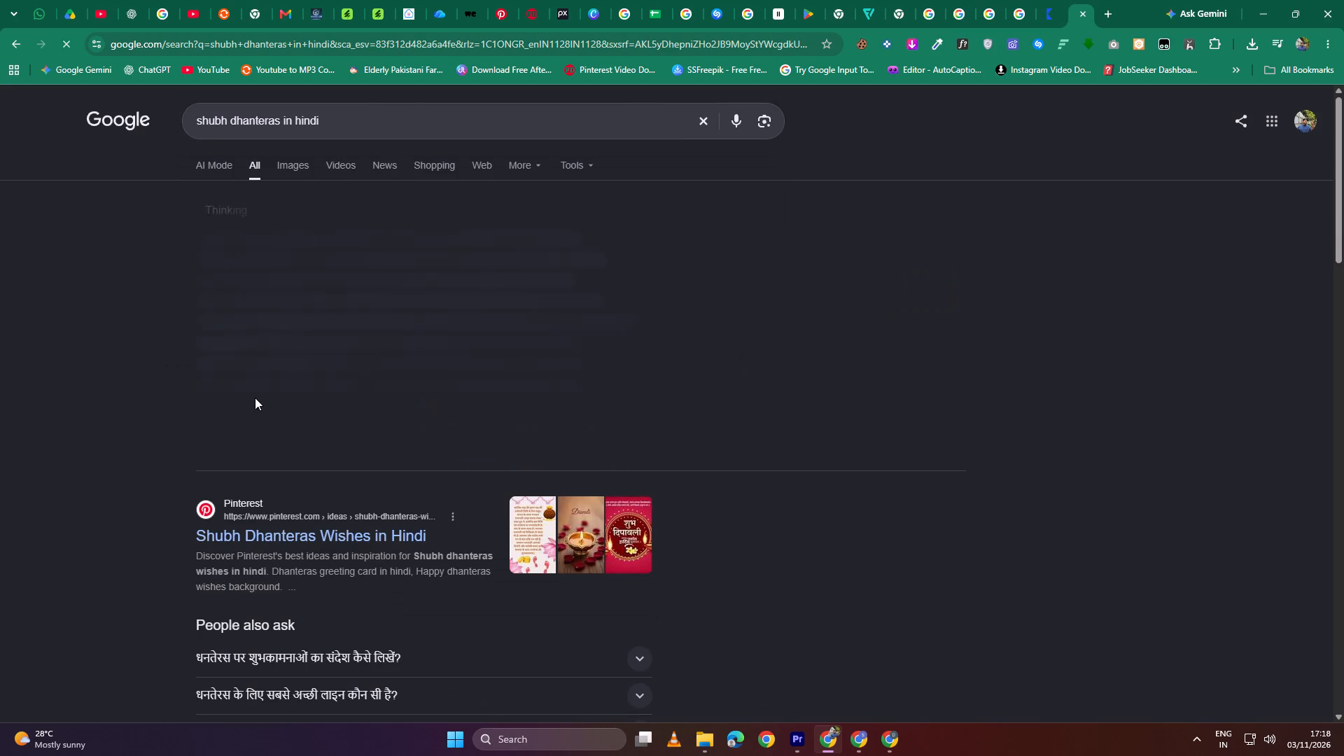
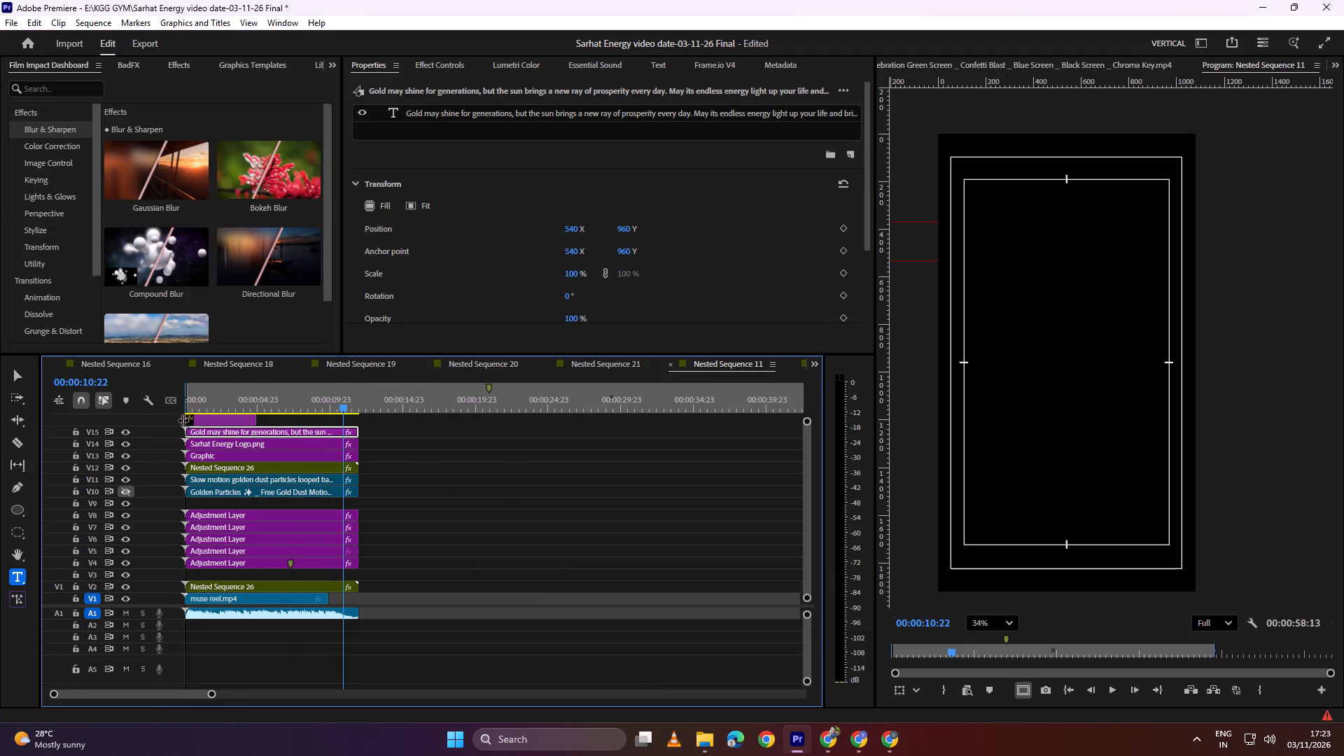
drag(262, 421, 363, 419)
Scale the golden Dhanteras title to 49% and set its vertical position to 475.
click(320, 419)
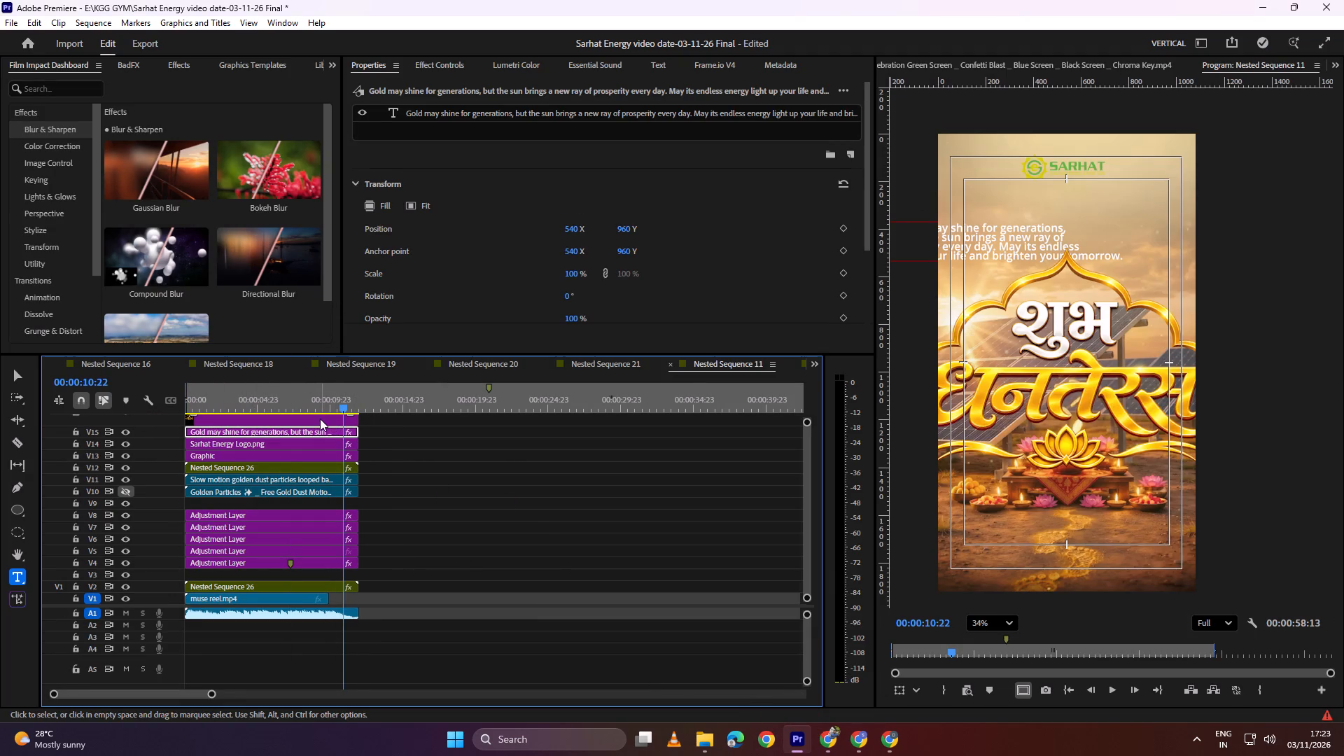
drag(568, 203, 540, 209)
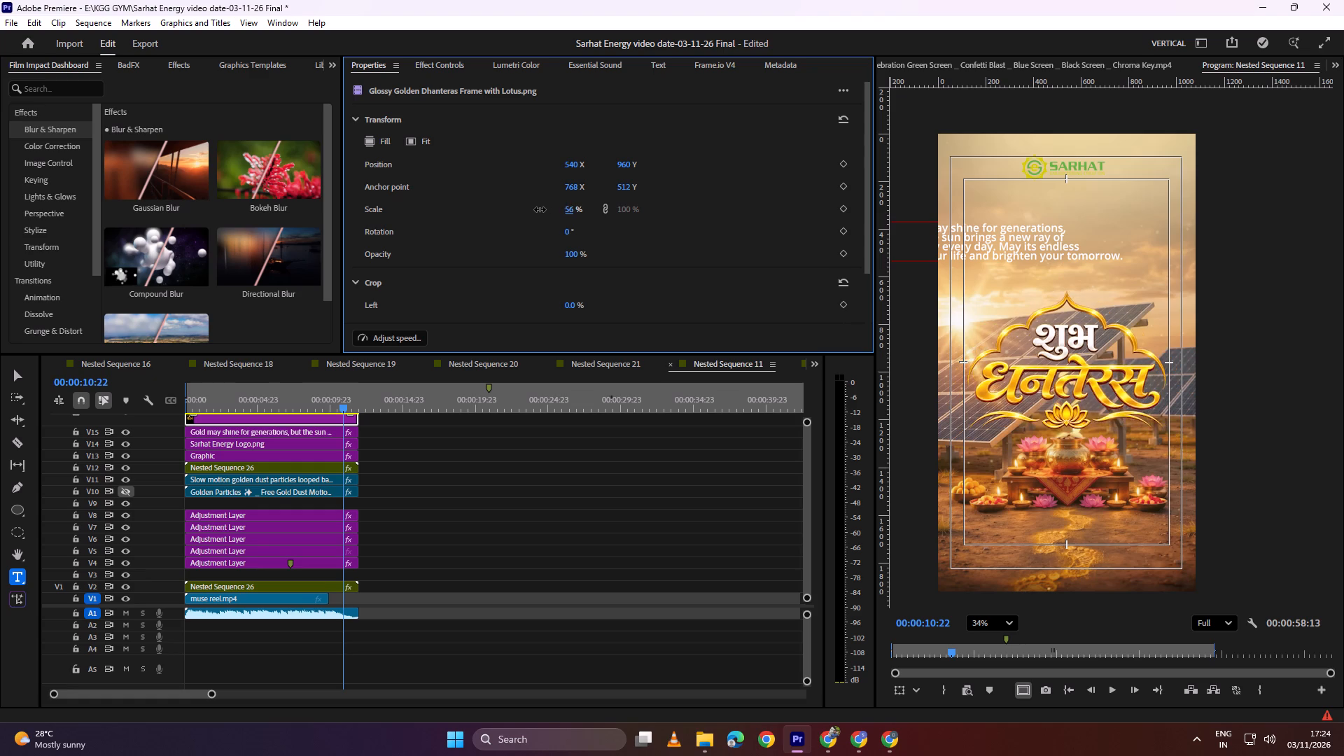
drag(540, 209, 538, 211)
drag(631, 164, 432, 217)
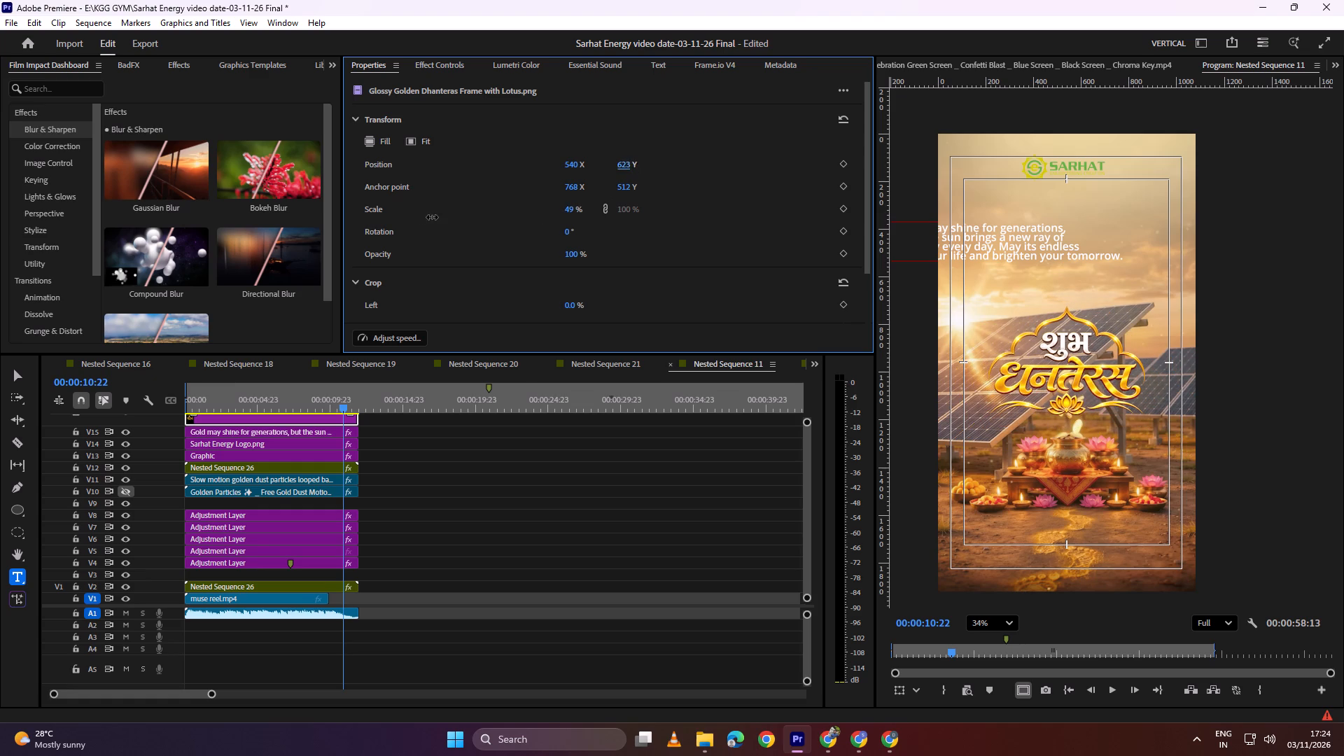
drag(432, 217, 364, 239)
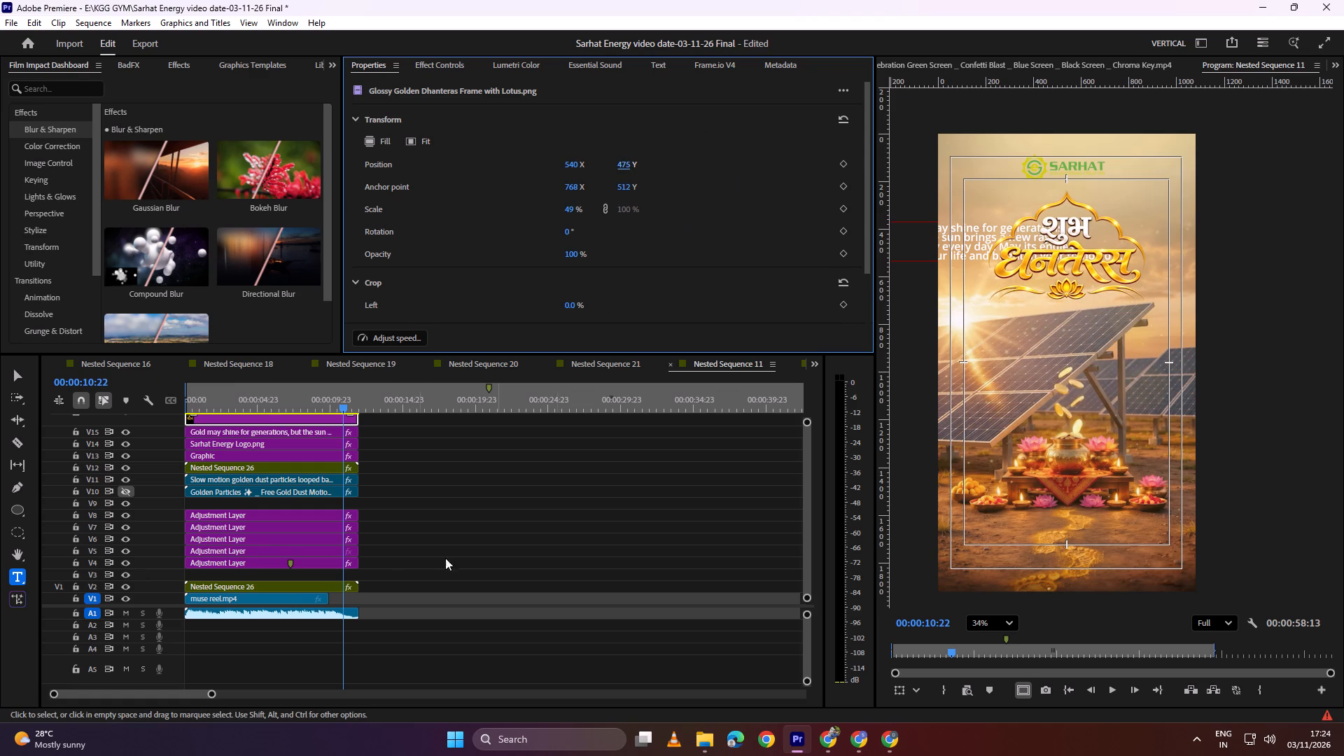
Delete the "Gold may shine for generations" text clip from V15.
click(252, 429)
key(BackSpace)
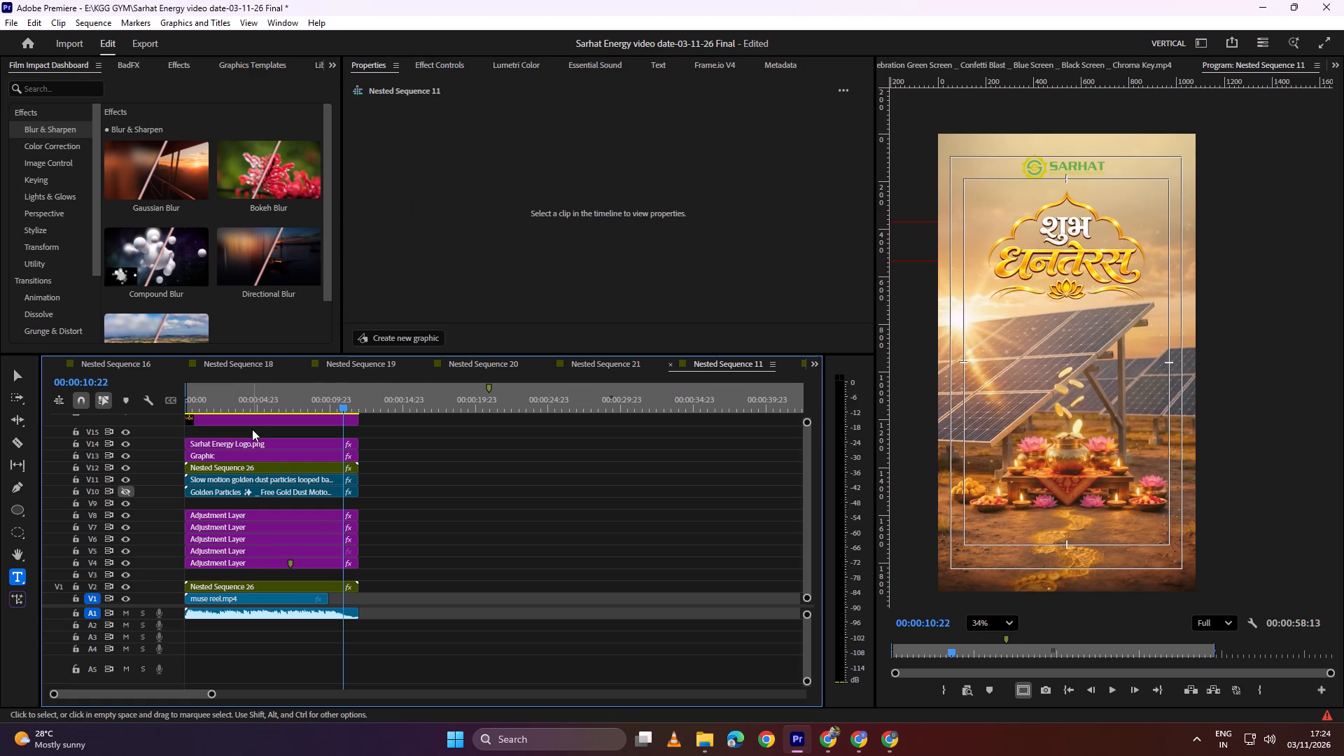
Move the golden Dhanteras title clip down to V15 and set its vertical position to 480.
scroll(1097, 323, down, 4)
scroll(1052, 342, up, 5)
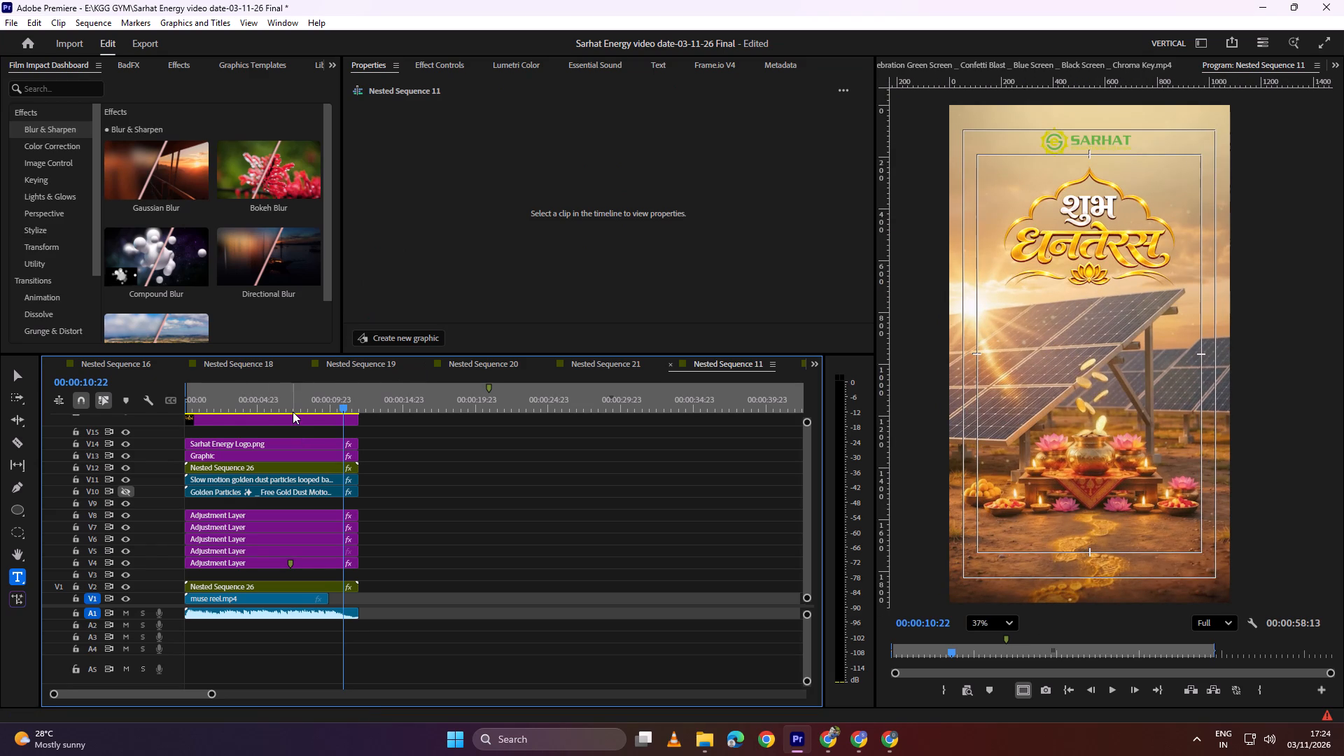
click(254, 422)
drag(243, 423, 241, 431)
click(233, 435)
click(629, 164)
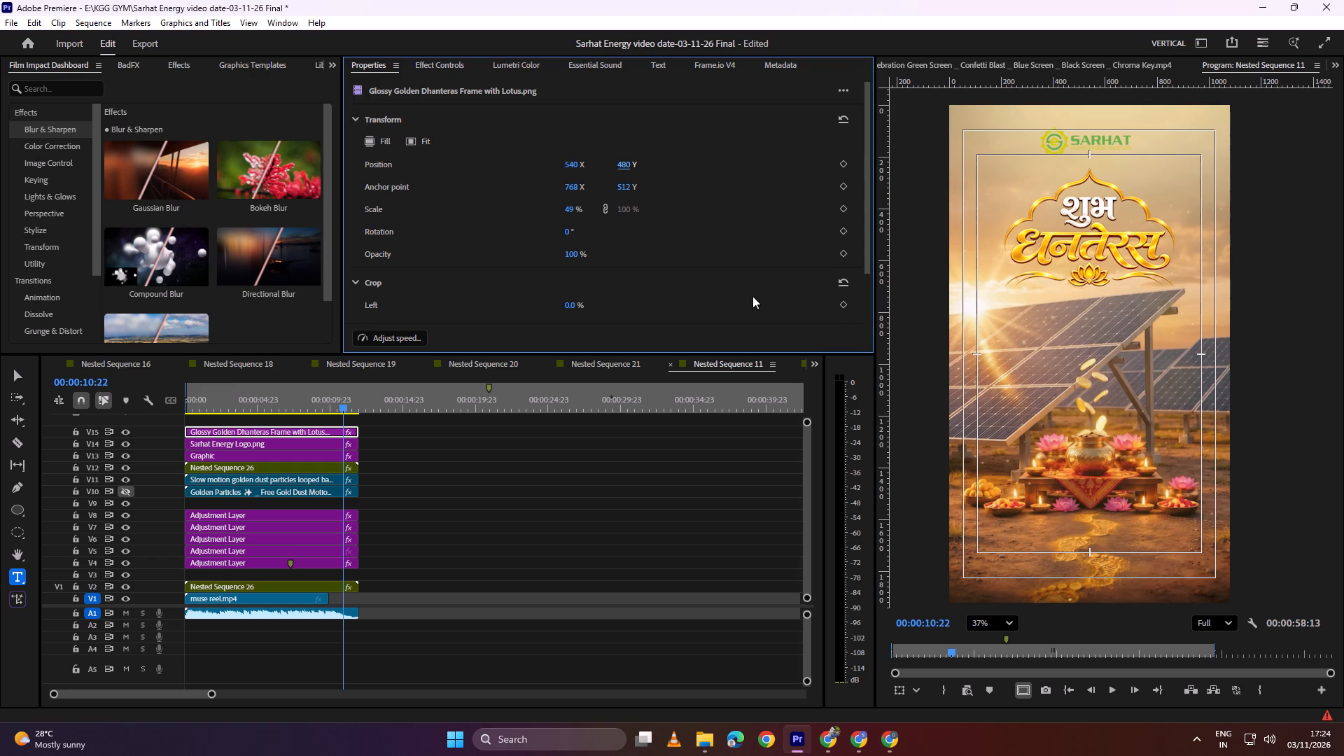
Play the sequence from the start, and set the golden Dhanteras title's scale to 40% and vertical position to 430.
drag(295, 397, 96, 430)
key(space)
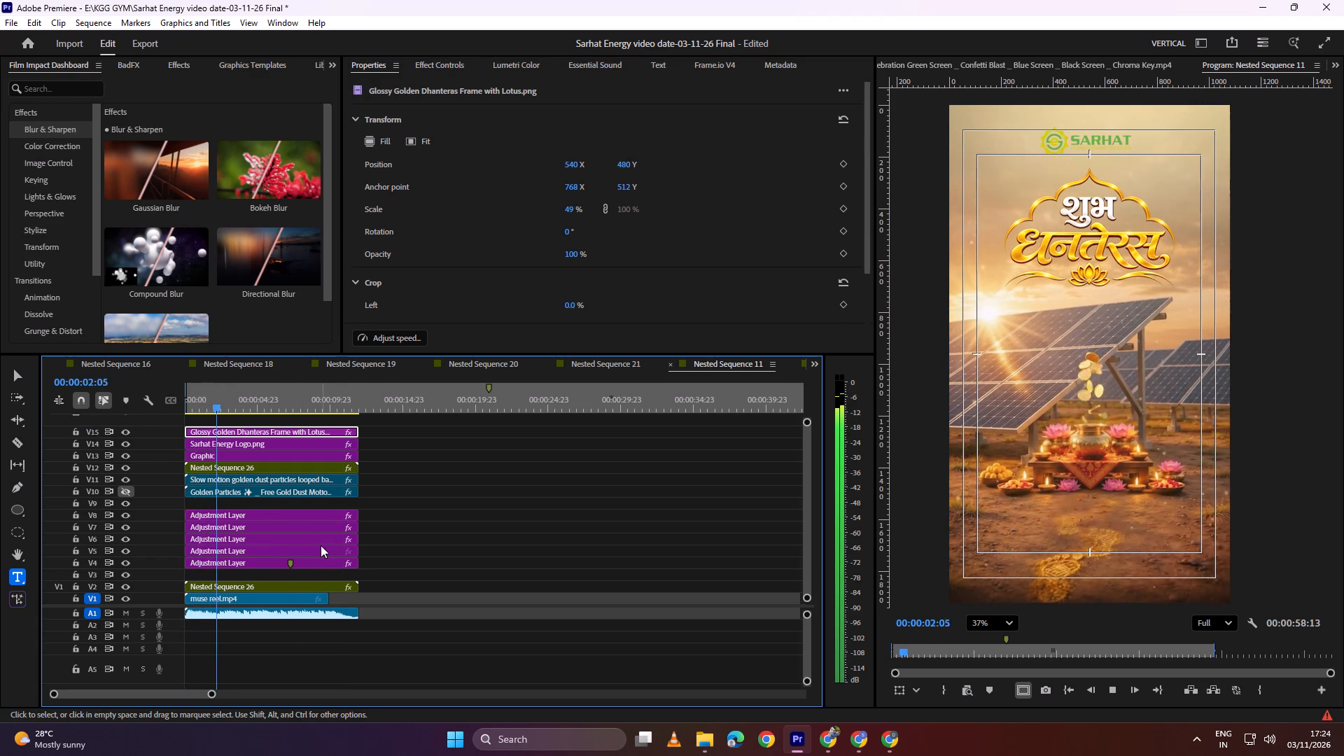
key(space)
click(279, 433)
drag(574, 212, 569, 212)
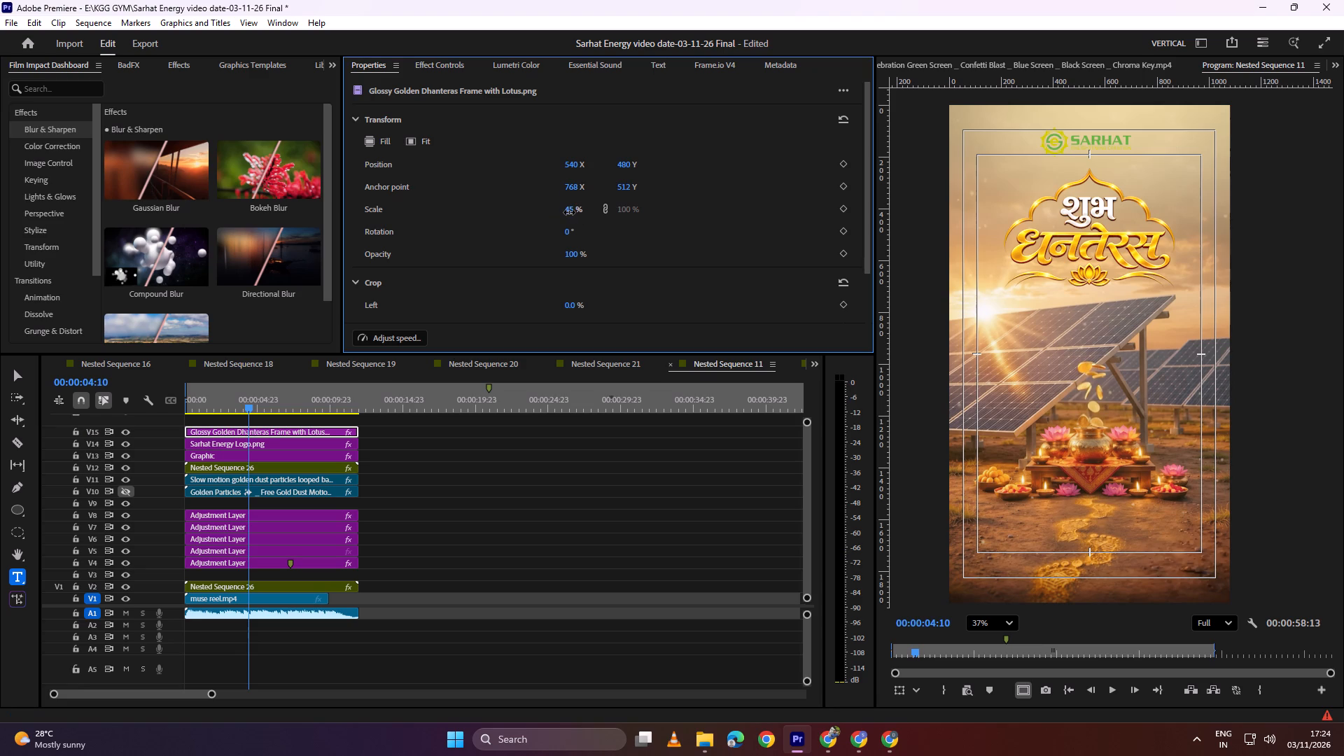
drag(569, 212, 561, 213)
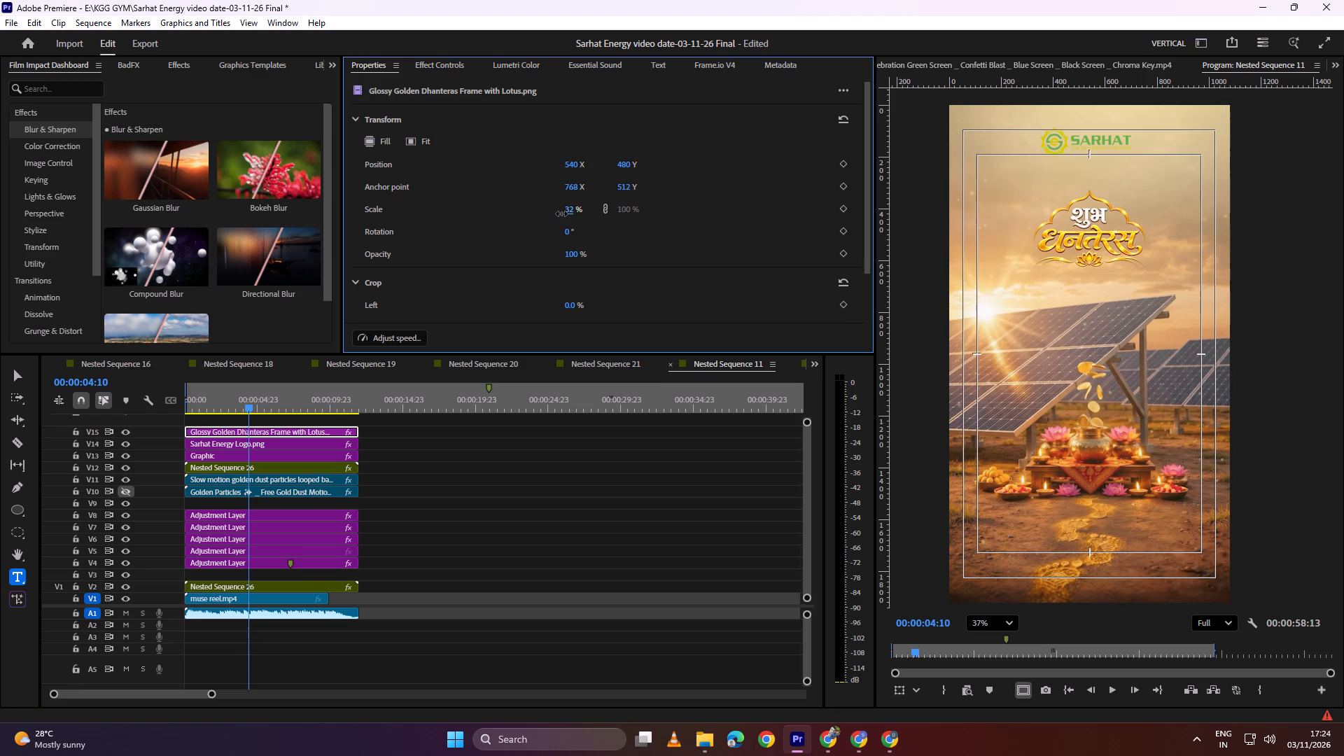
drag(561, 213, 566, 213)
drag(622, 164, 622, 162)
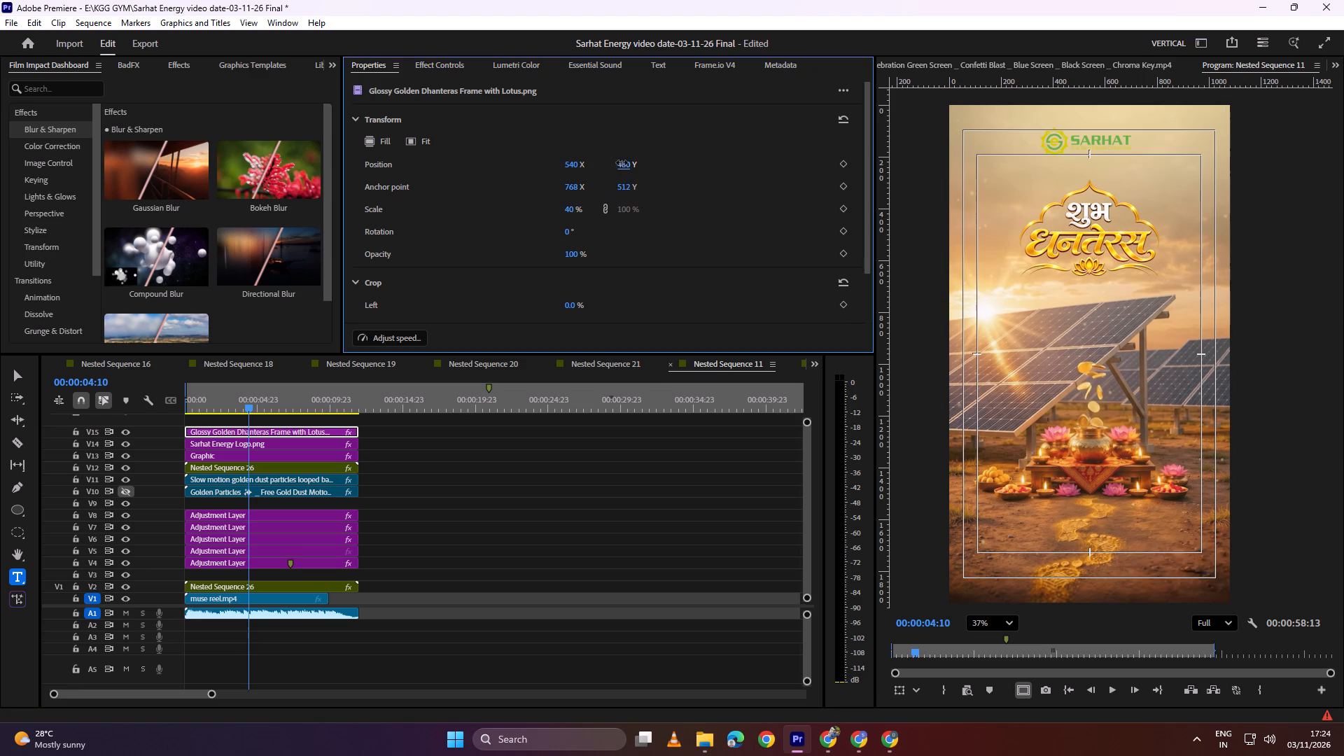
drag(622, 162, 592, 169)
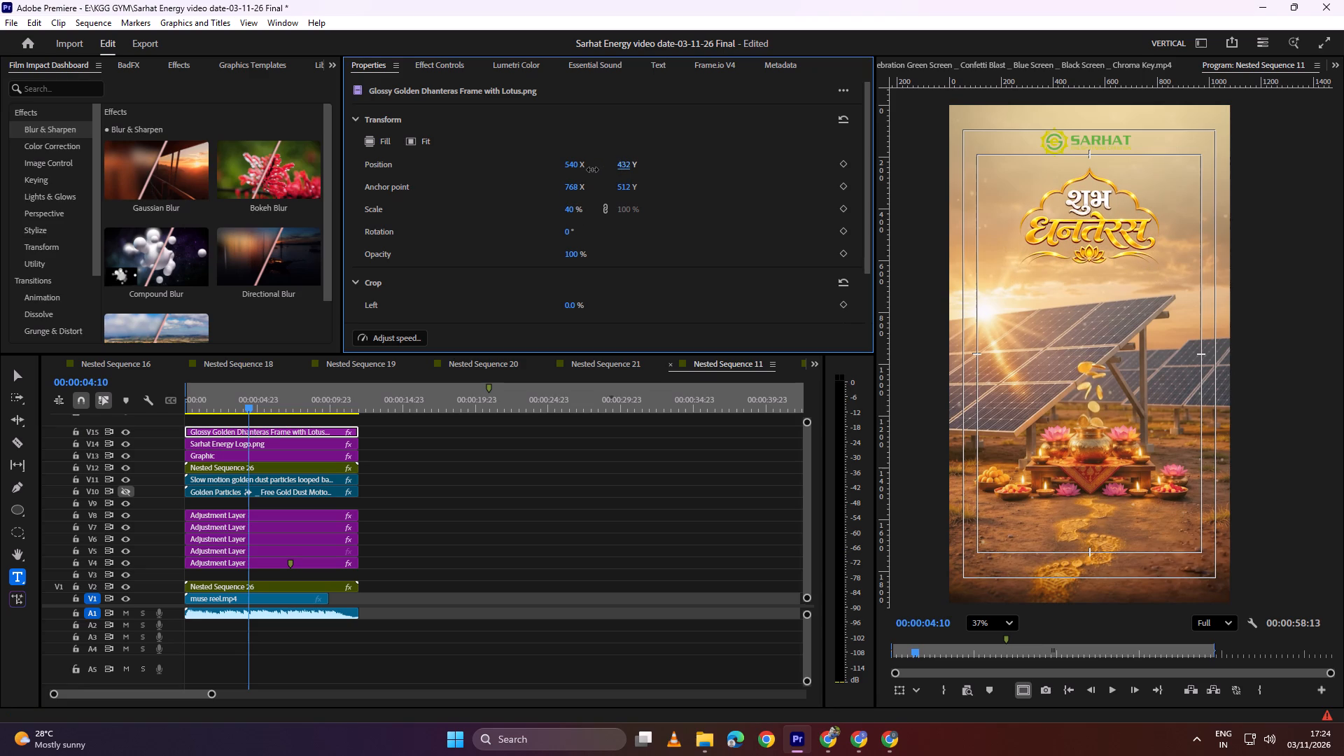
drag(592, 169, 591, 170)
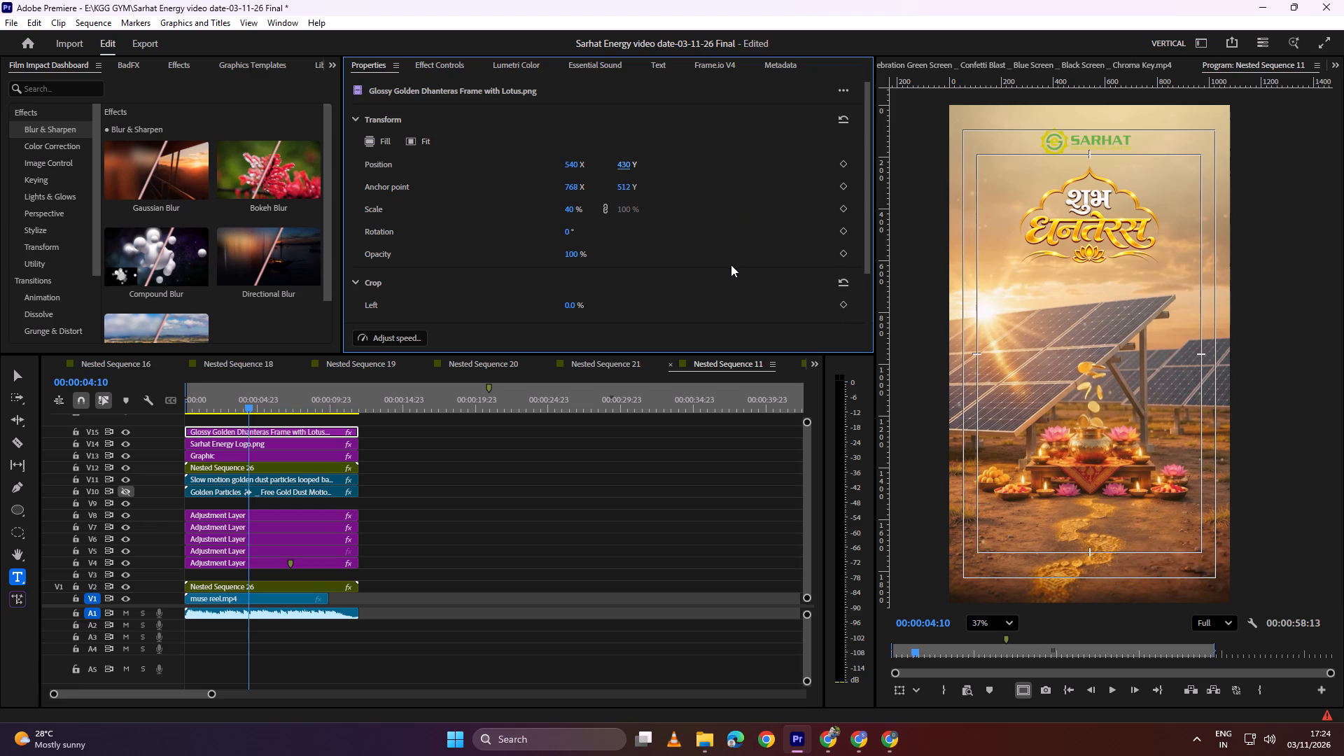
Set the horizontal position of the Sarhat Energy logo on V14 to 232.
click(268, 445)
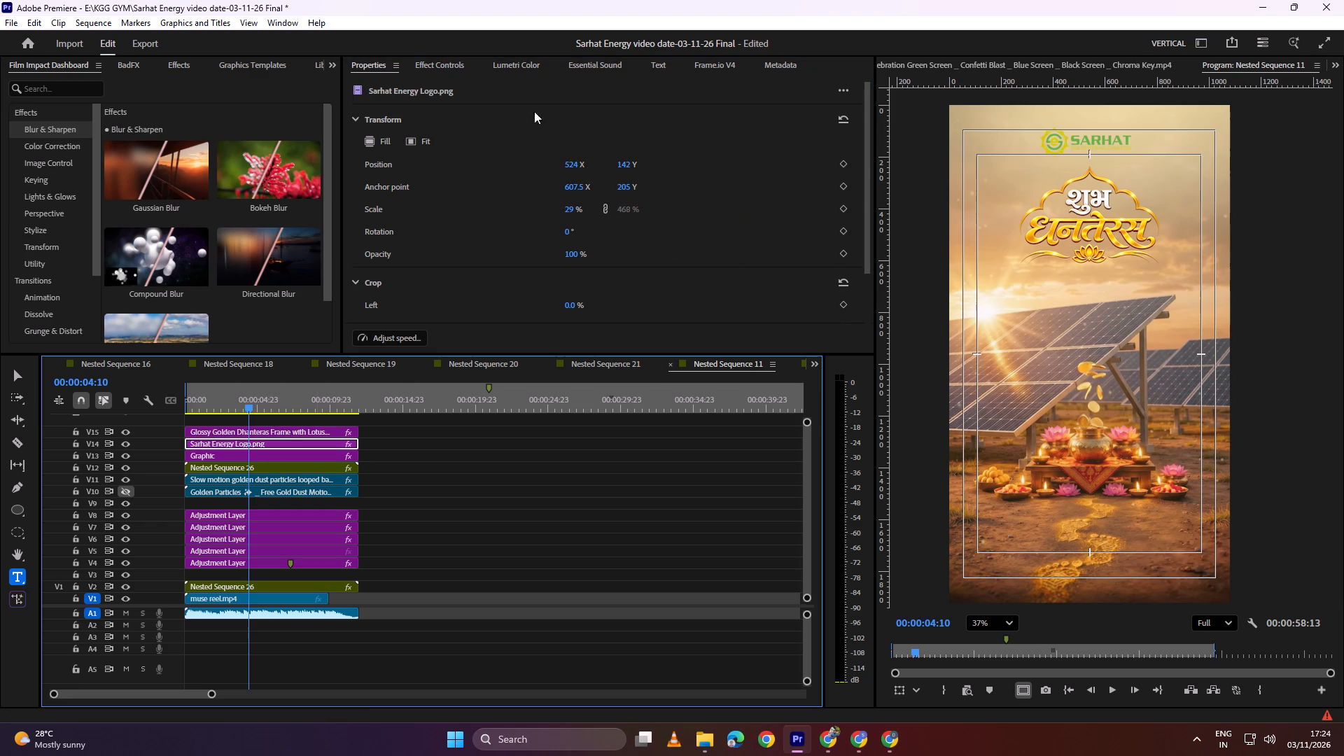
drag(575, 165, 386, 176)
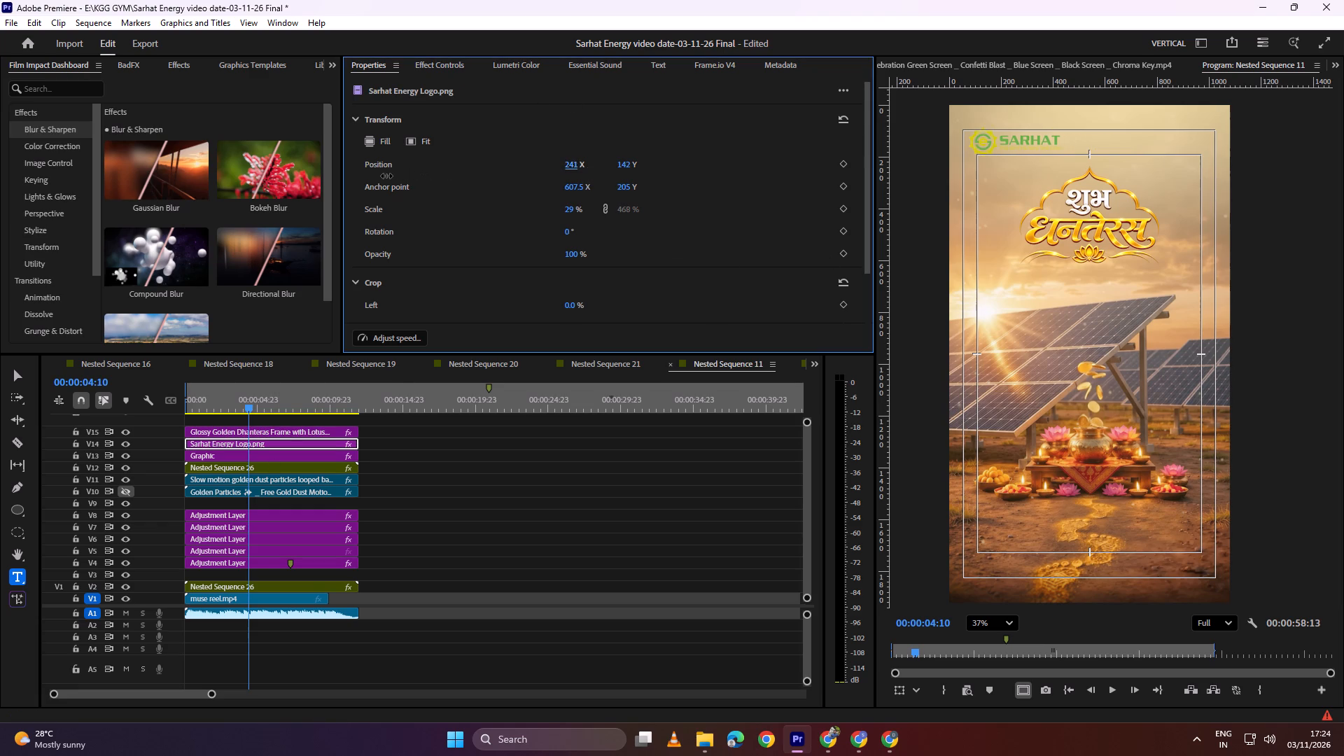
drag(386, 176, 776, 138)
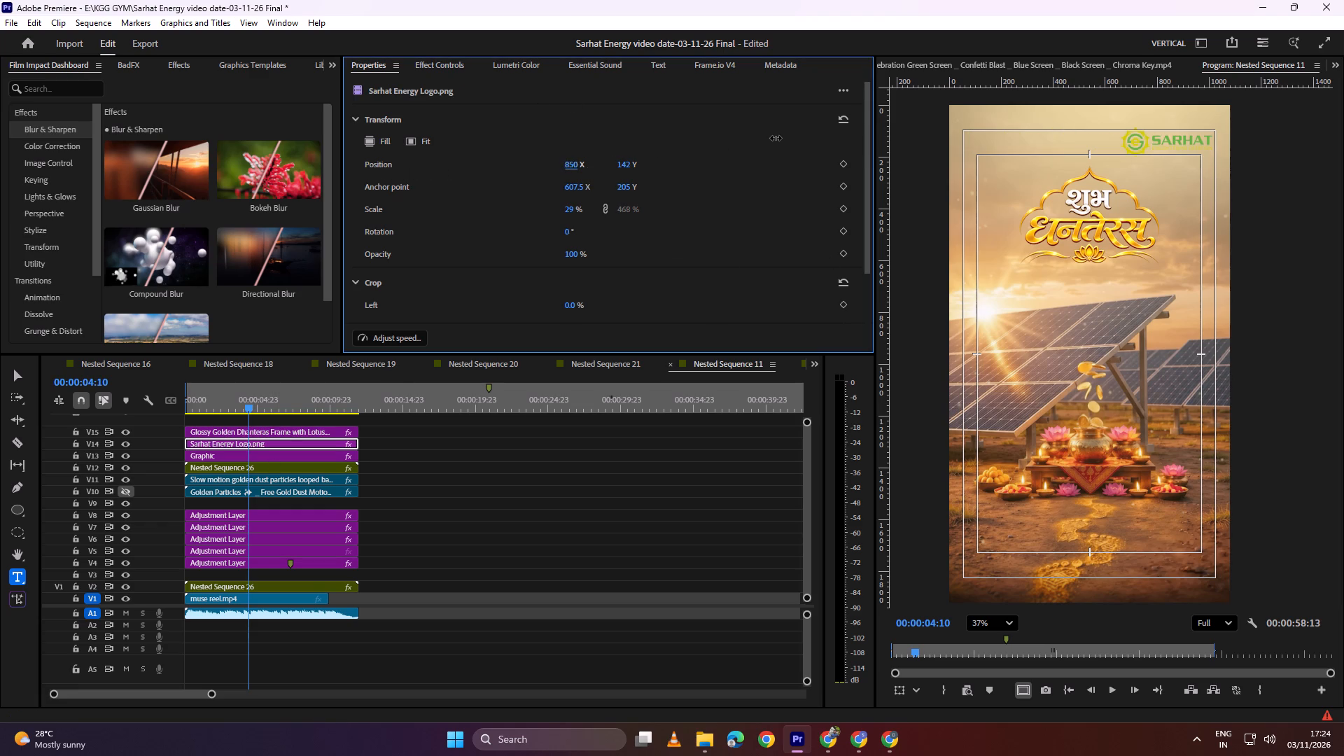
drag(776, 138, 445, 149)
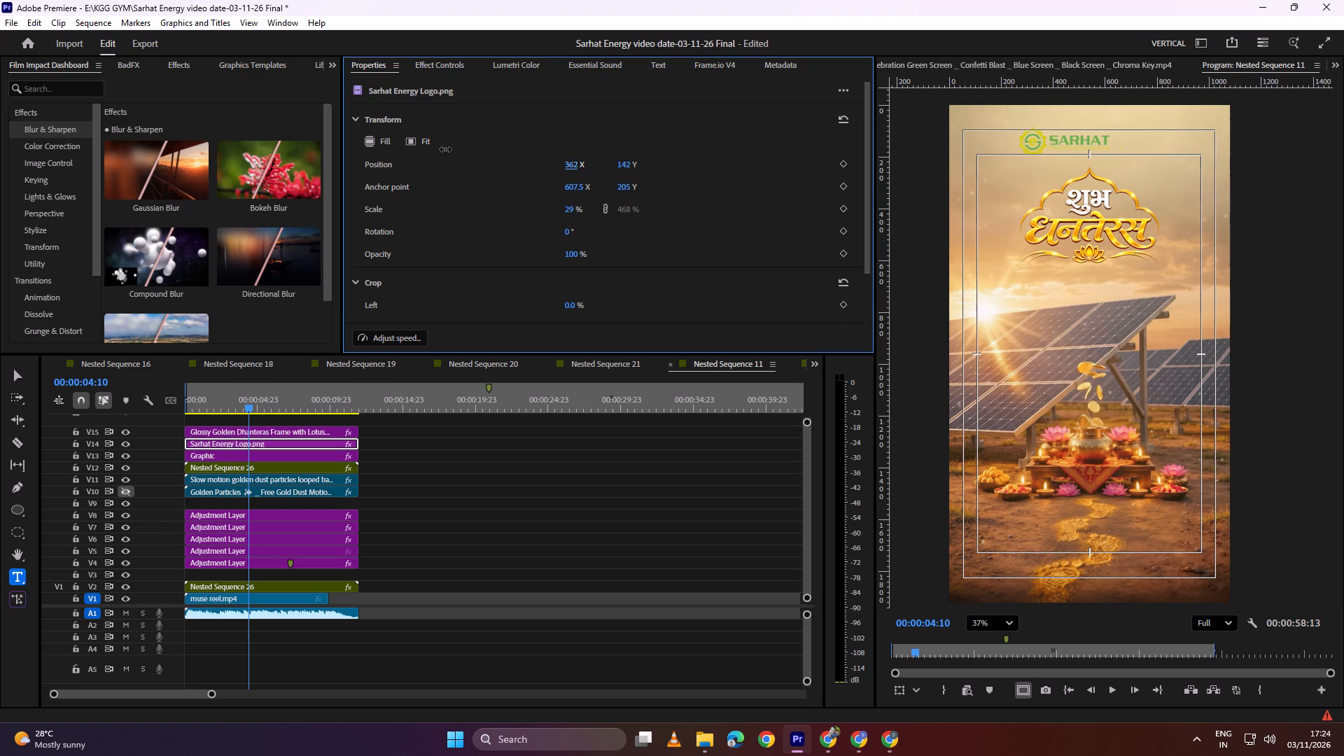
drag(445, 149, 355, 150)
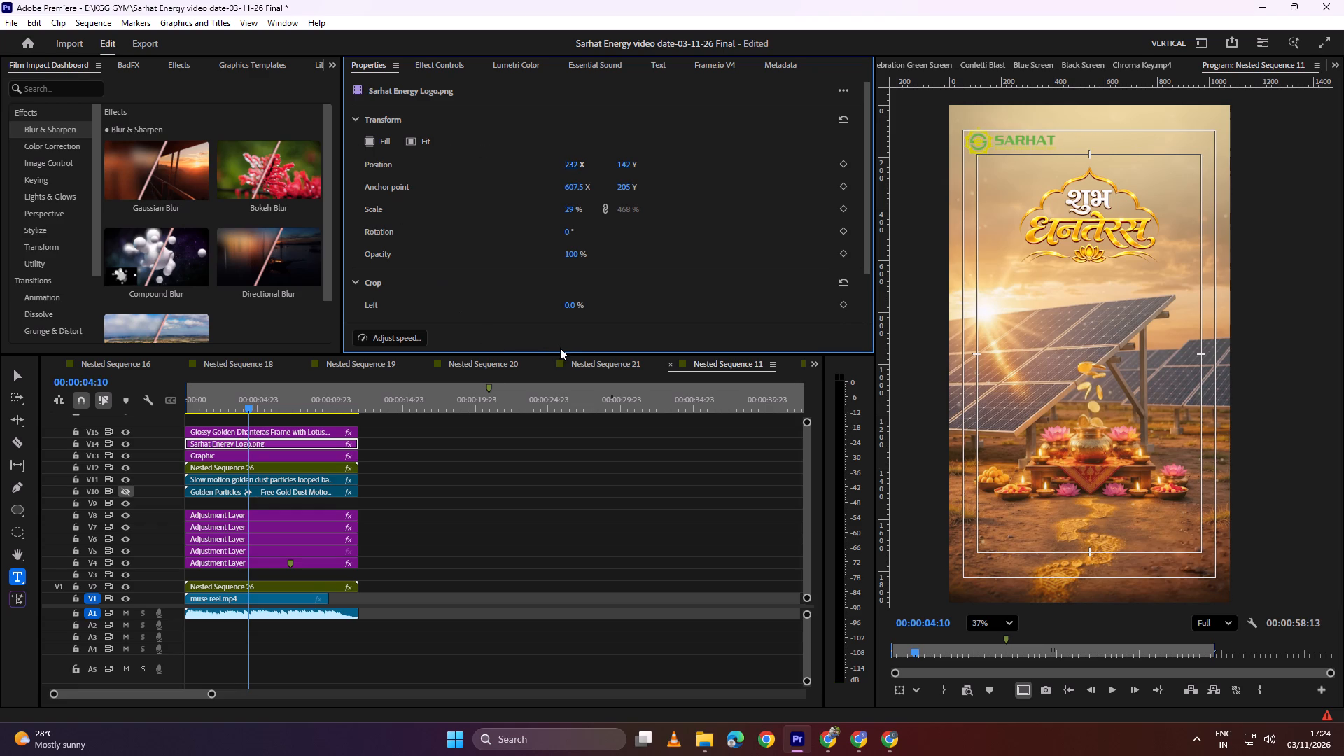
Select the blurred shape graphic on V13.
click(262, 458)
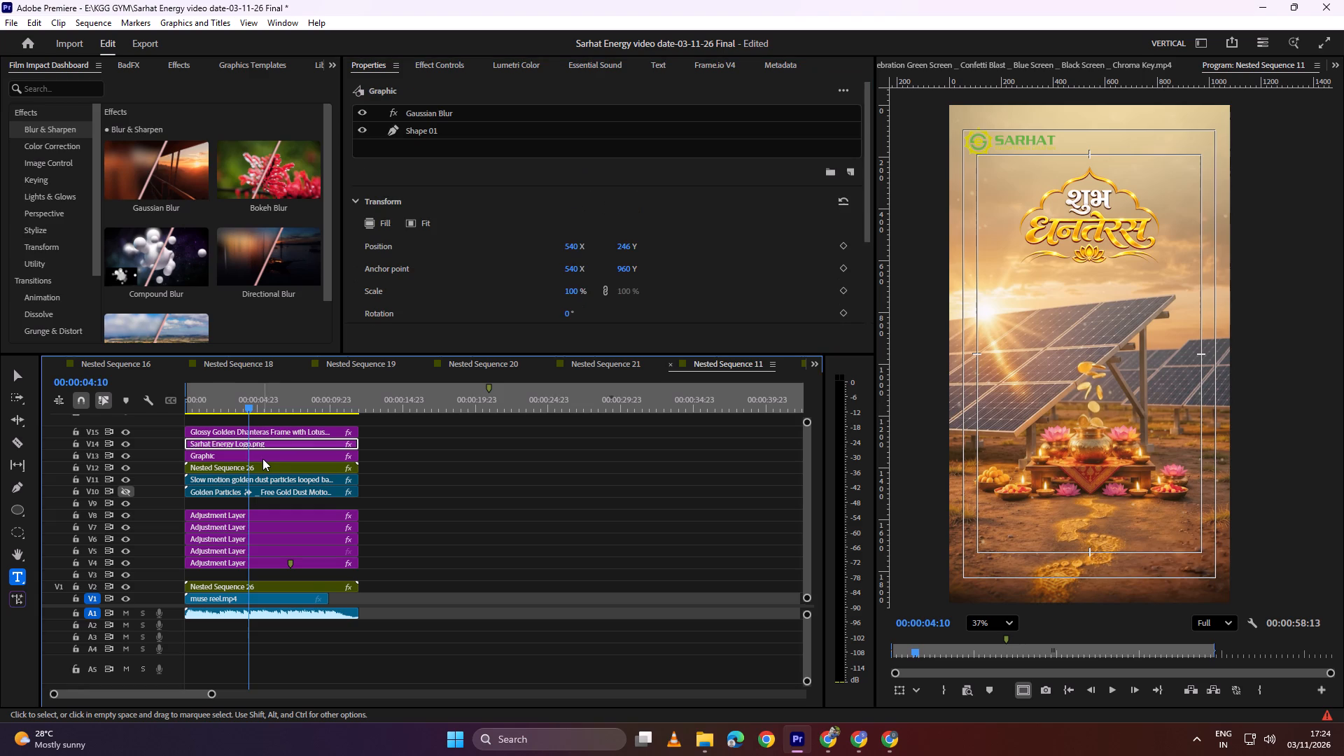
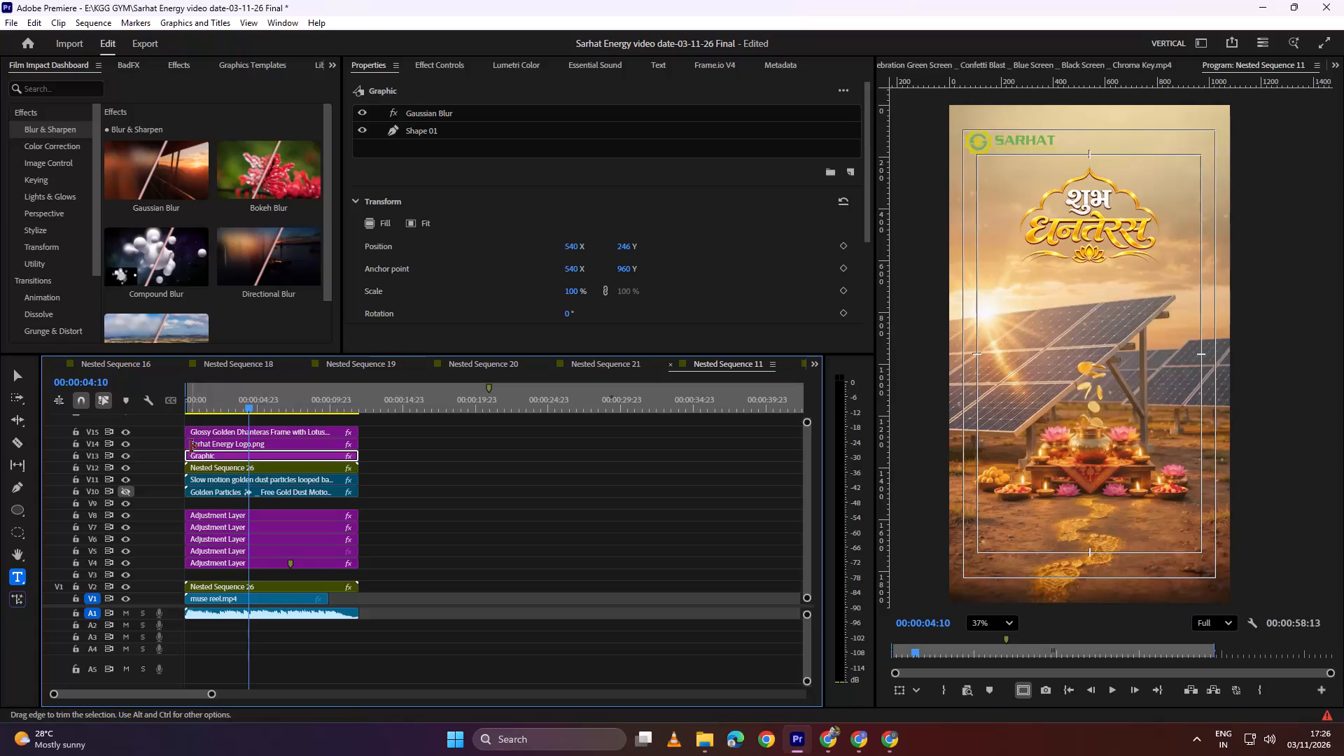
Play the sequence repeatedly from the start to check the logo, title and blurred graphic over the footage.
drag(267, 395, 113, 434)
key(space)
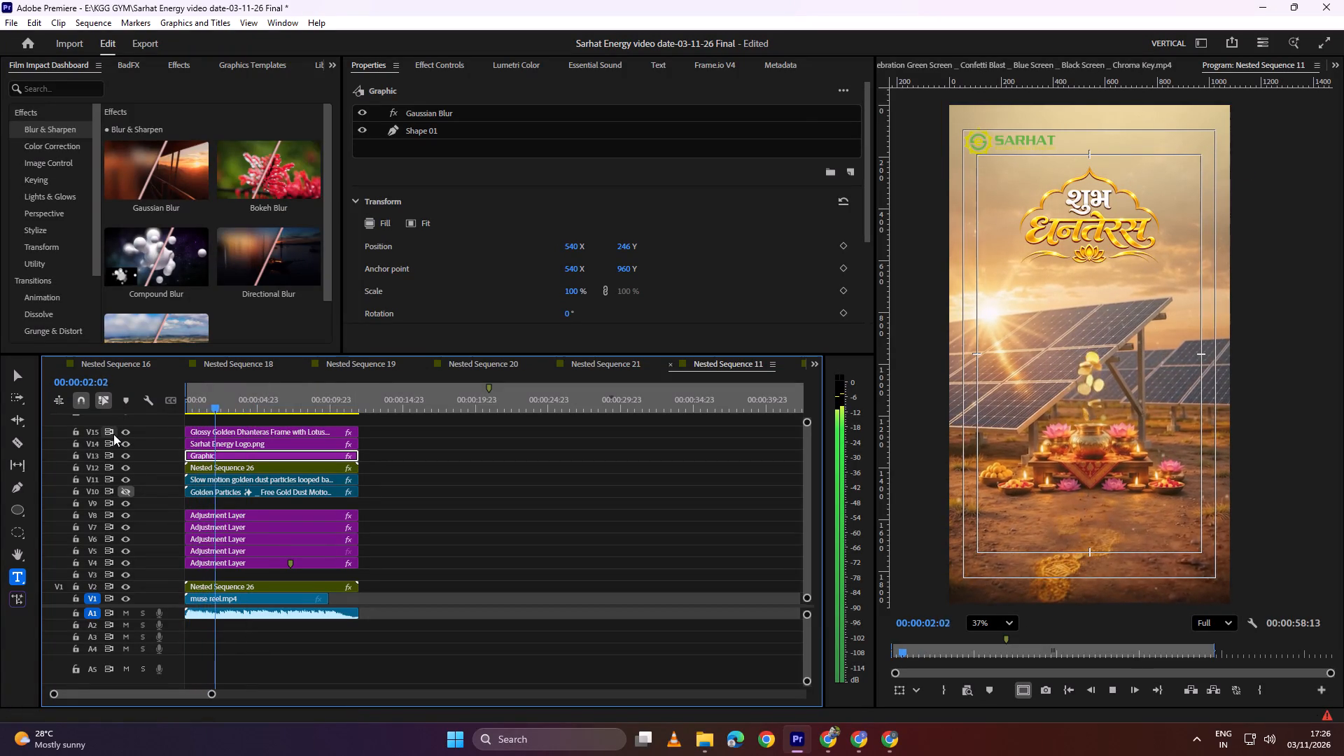
key(space)
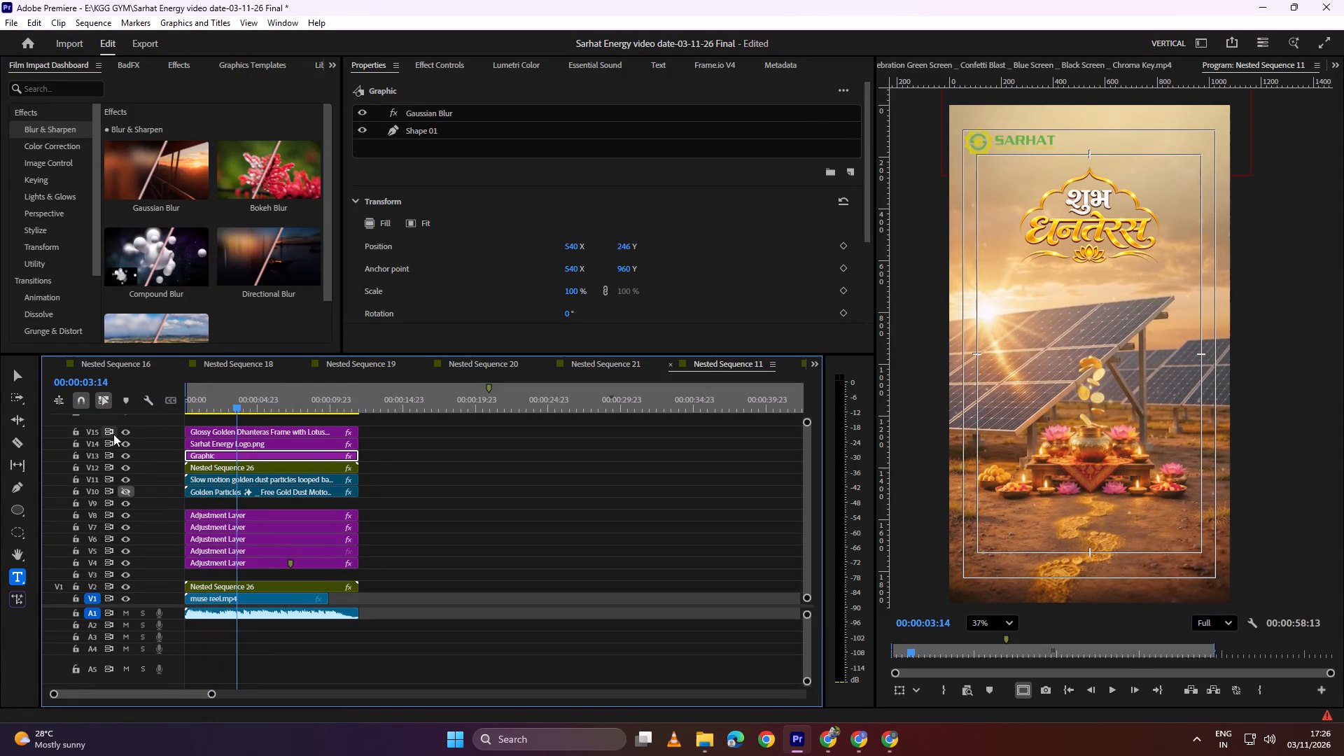
key(space)
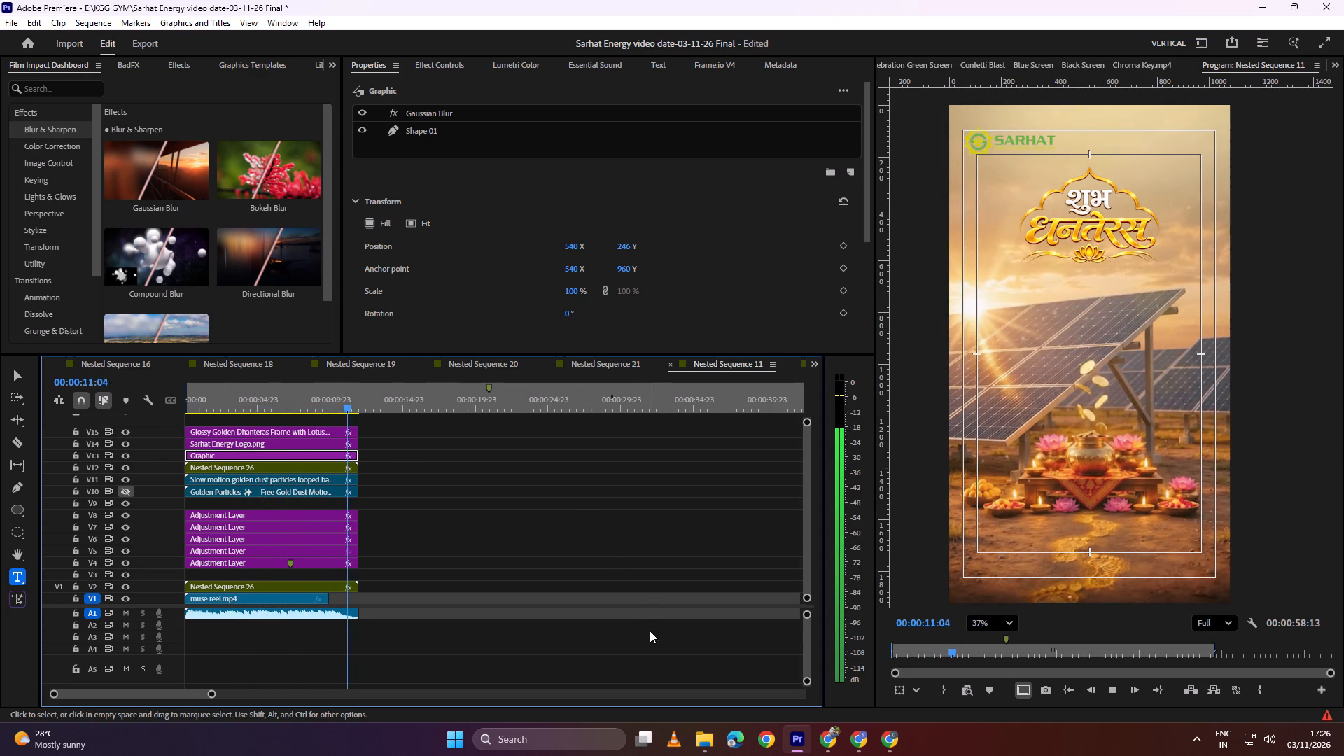
key(space)
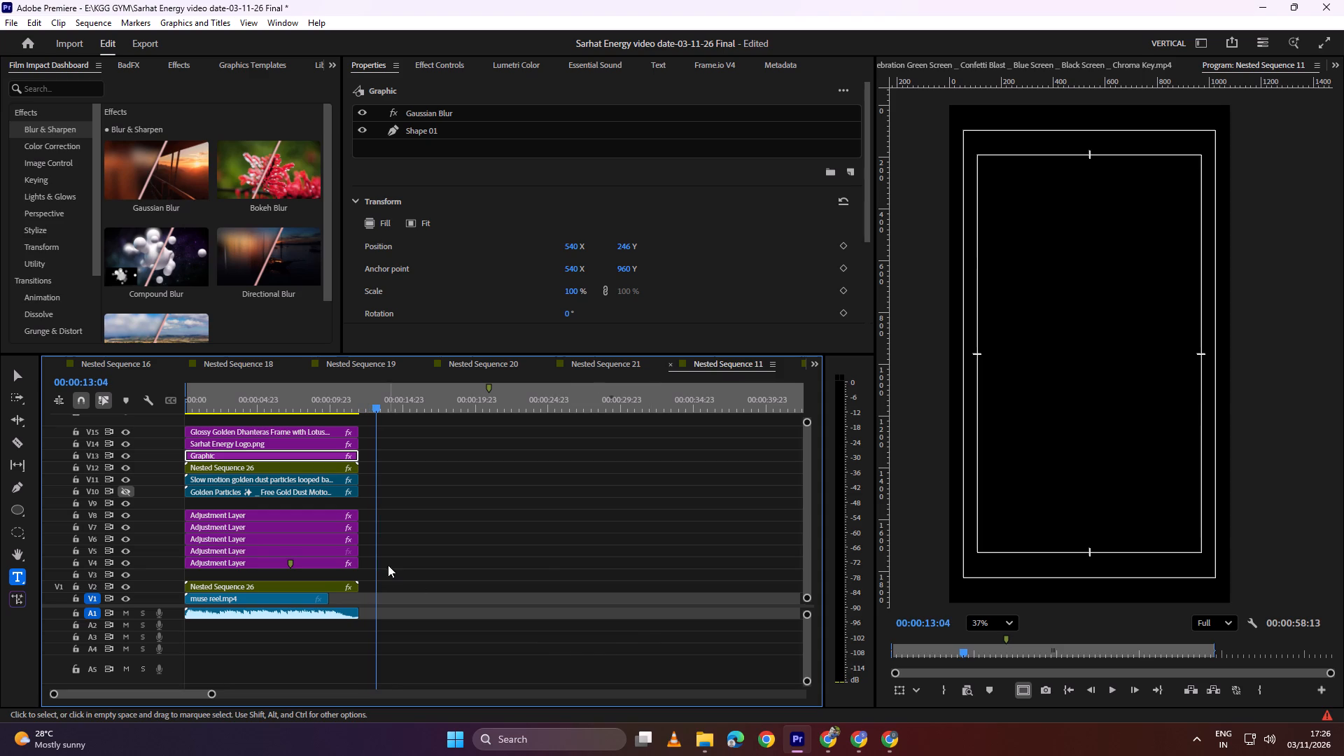
drag(366, 395, 49, 432)
key(space)
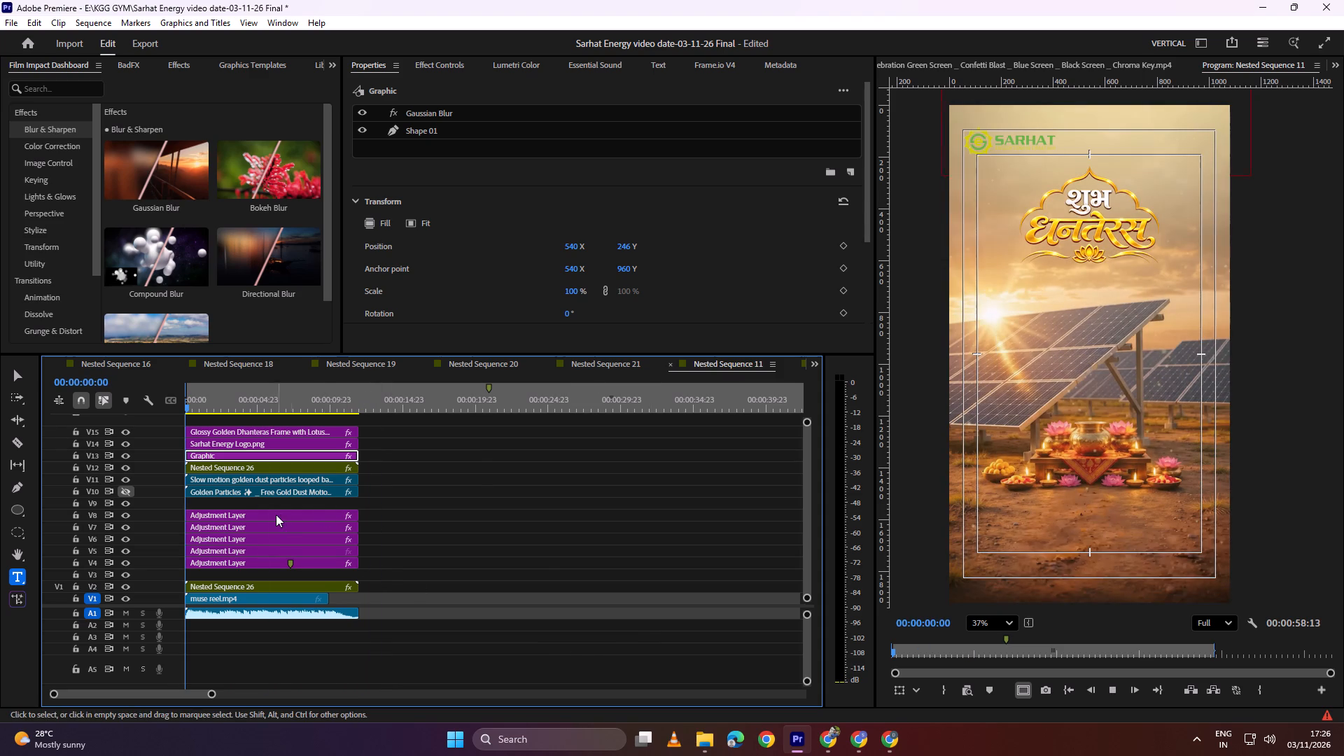
alt+scroll(276, 514, up, 20)
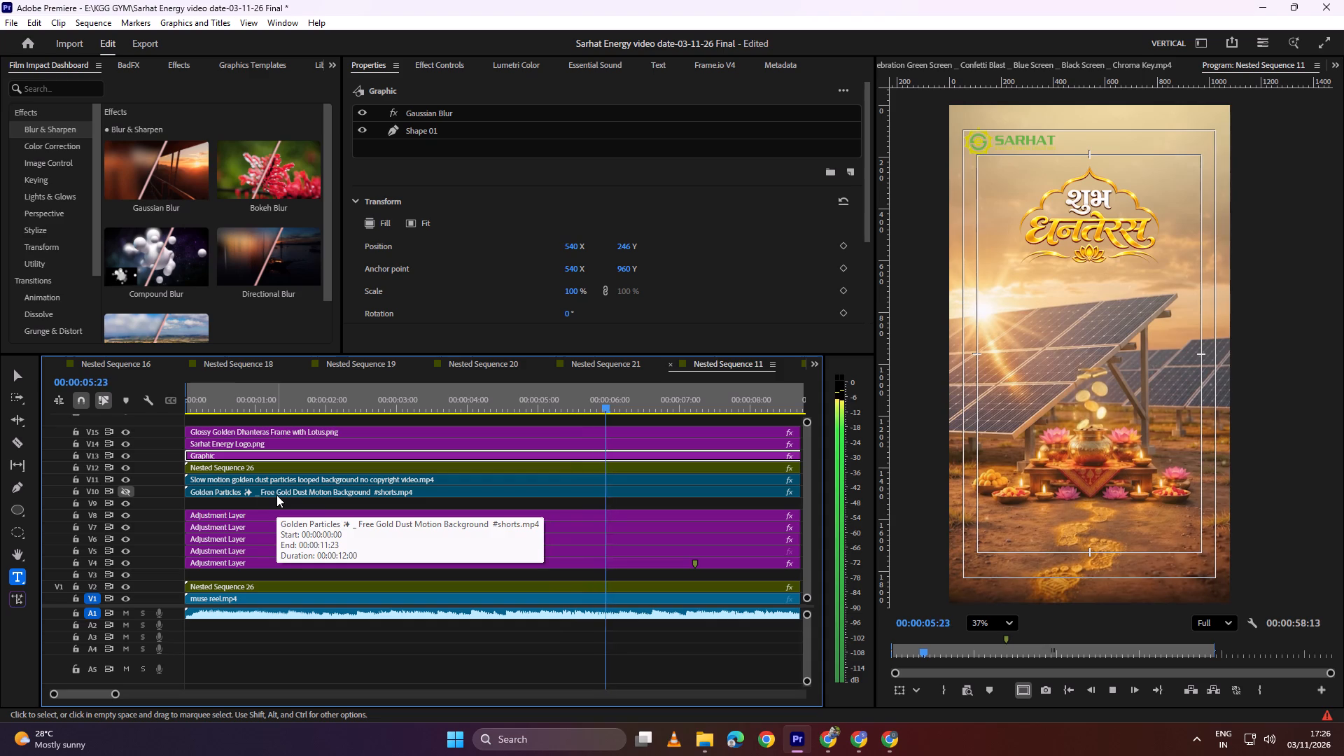
key(space)
drag(510, 394, 167, 414)
key(space)
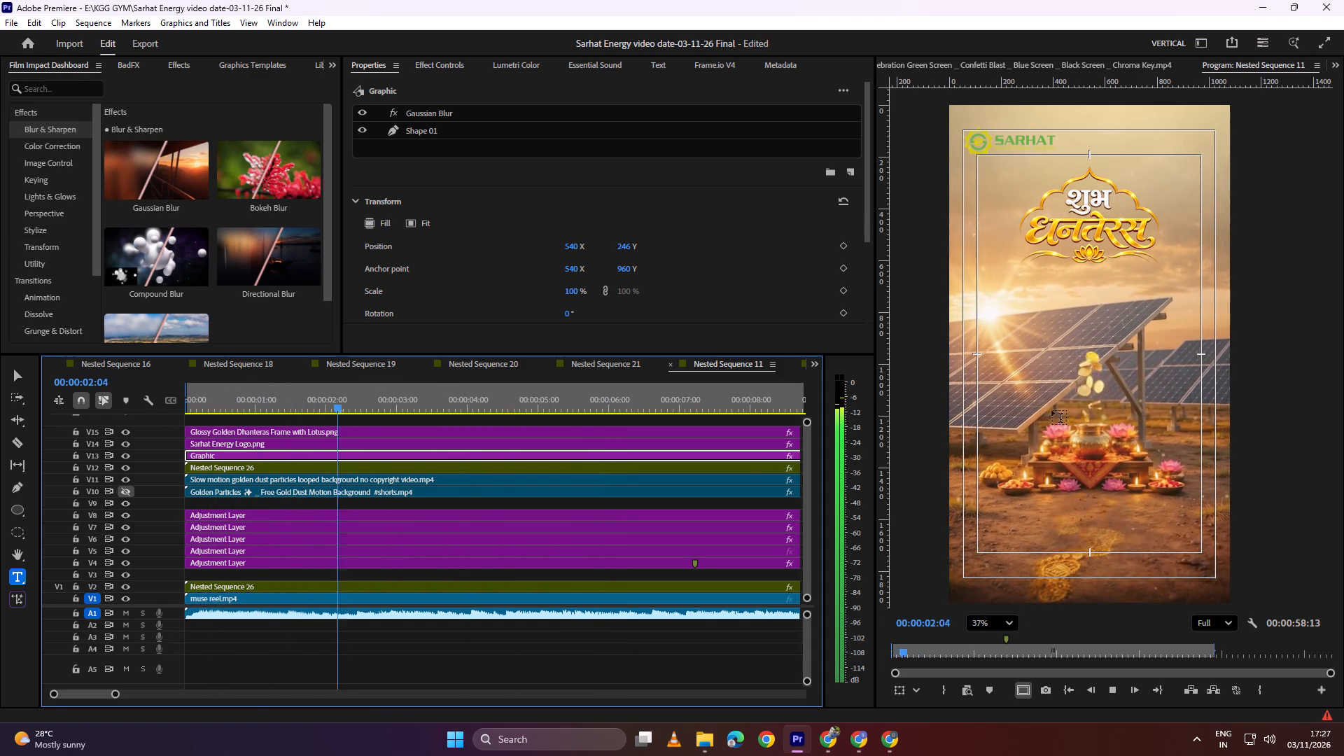
key(space)
Change the fill colour of Shape 01 in the V13 graphic to a very dark brown.
click(301, 455)
double_click(307, 453)
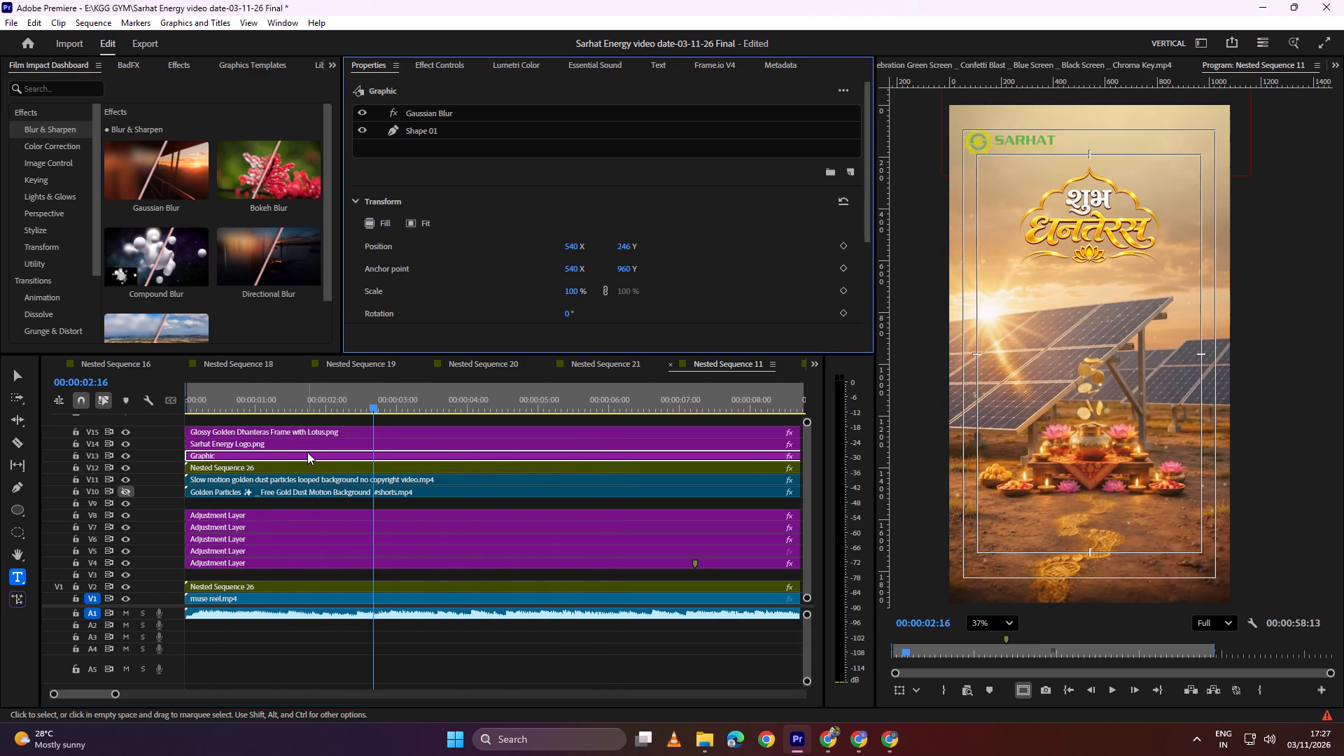
click(433, 127)
click(397, 252)
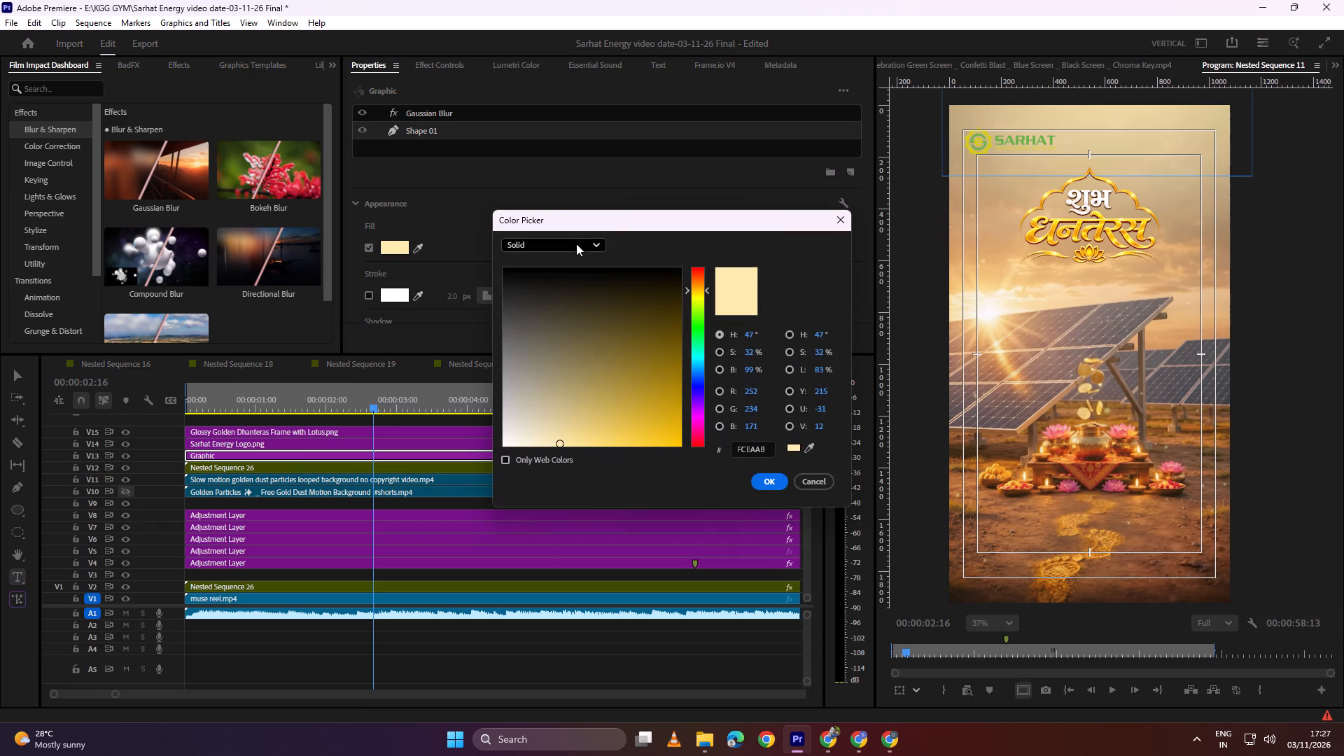
click(660, 309)
drag(666, 311, 668, 323)
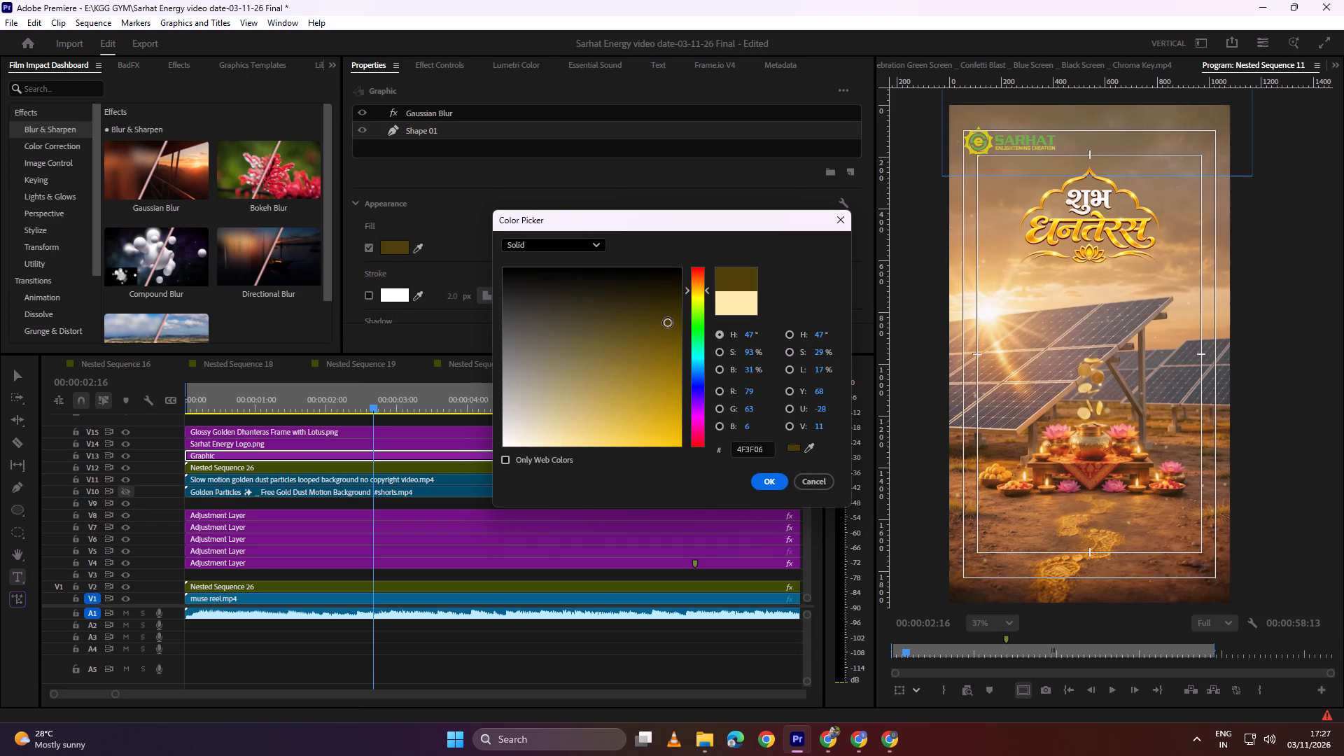
drag(664, 325, 672, 340)
drag(665, 340, 583, 342)
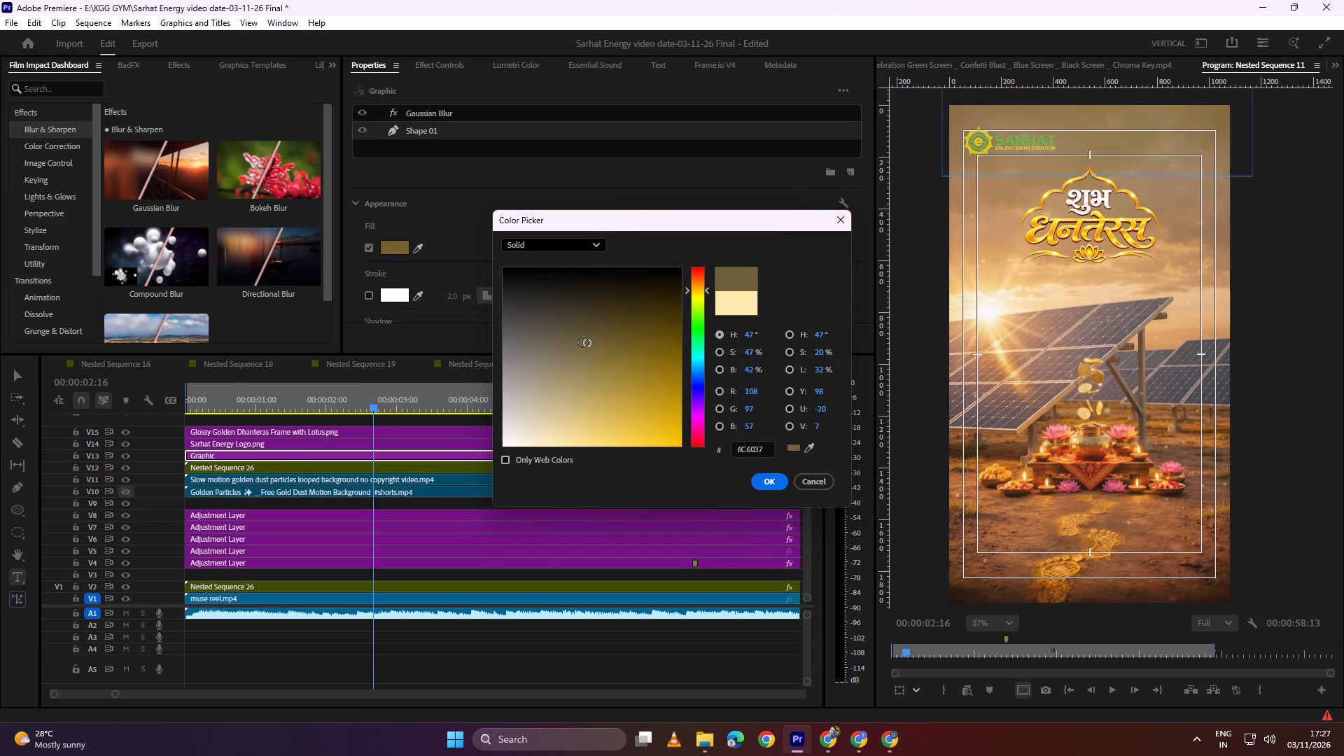
drag(583, 342, 582, 342)
drag(694, 290, 694, 300)
drag(626, 316, 636, 416)
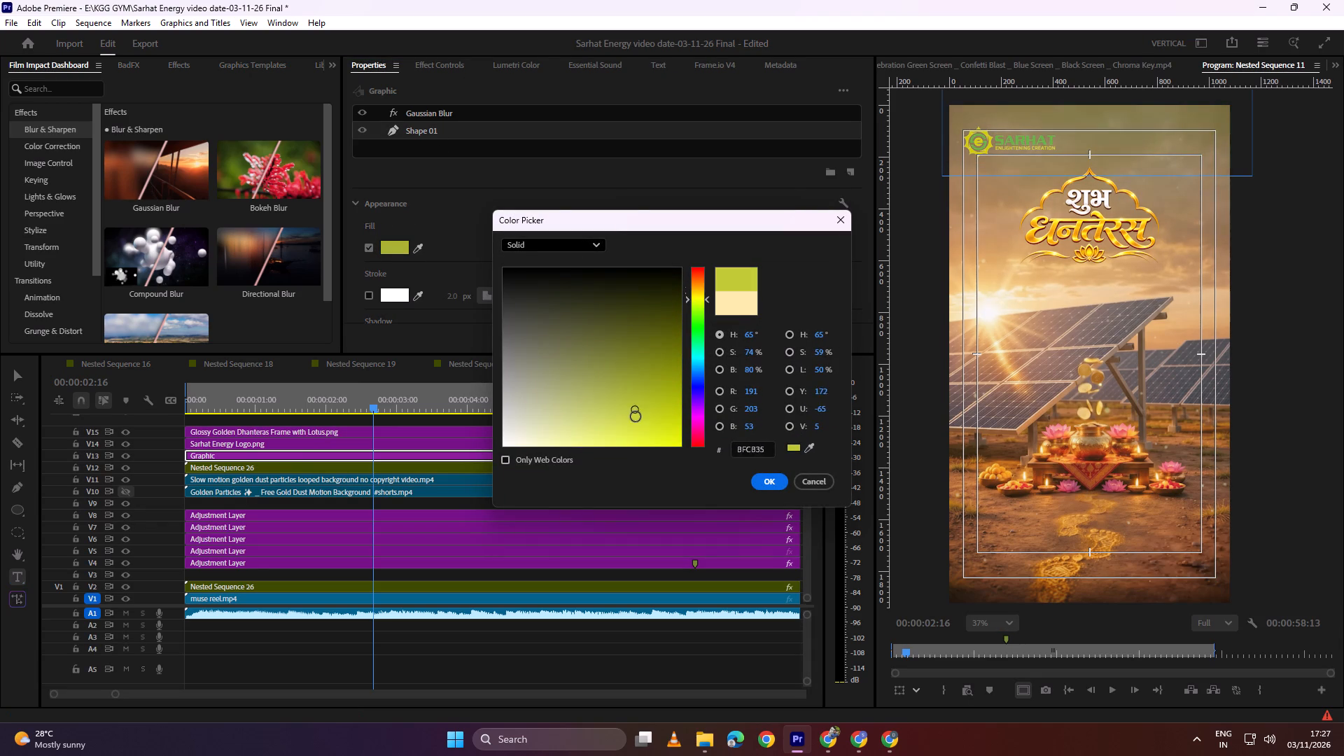
drag(636, 416, 637, 421)
drag(625, 422, 559, 411)
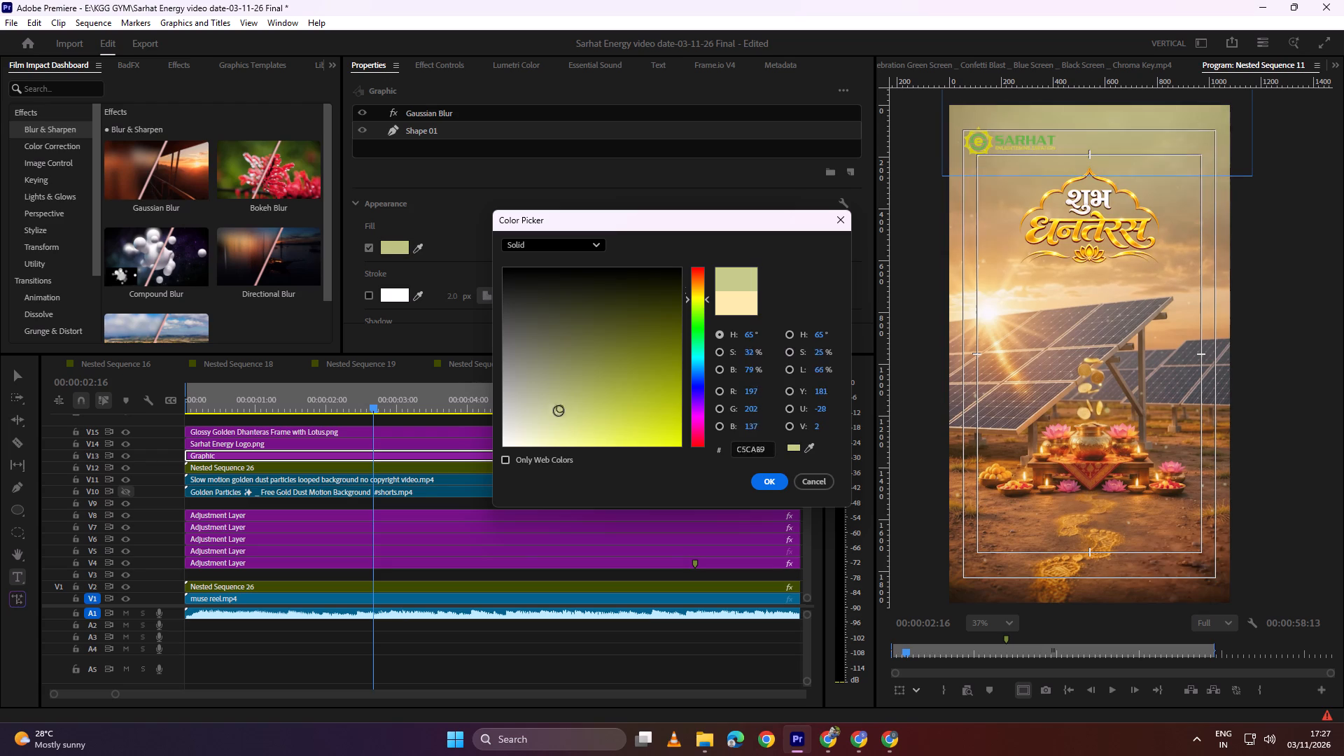
drag(559, 411, 546, 383)
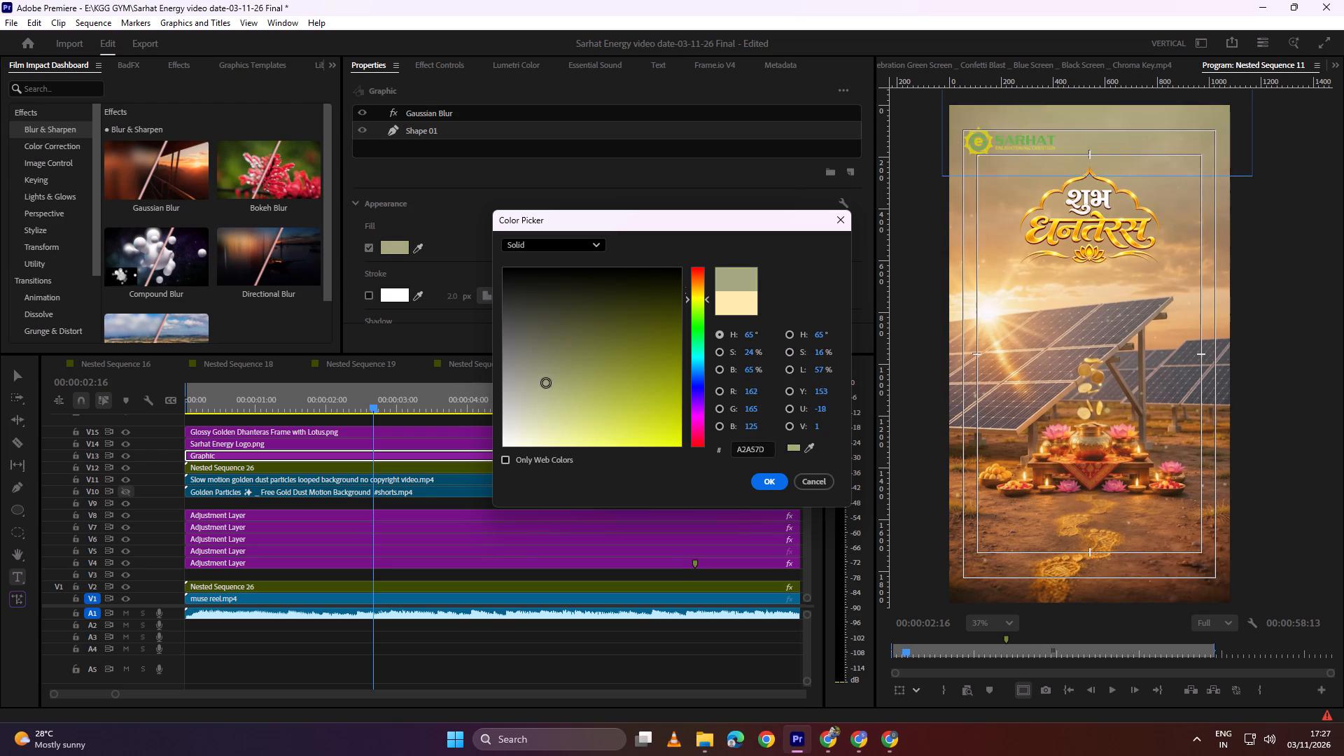
drag(546, 383, 521, 374)
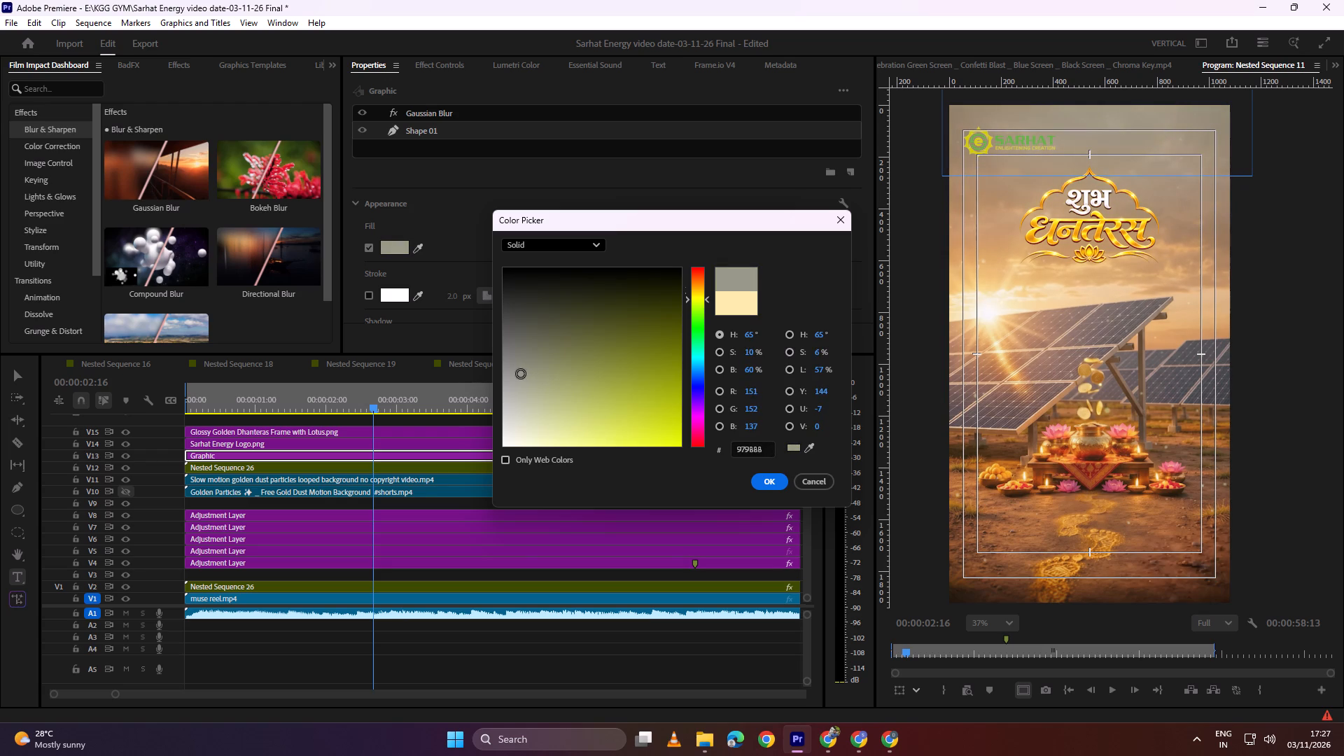
drag(521, 374, 445, 349)
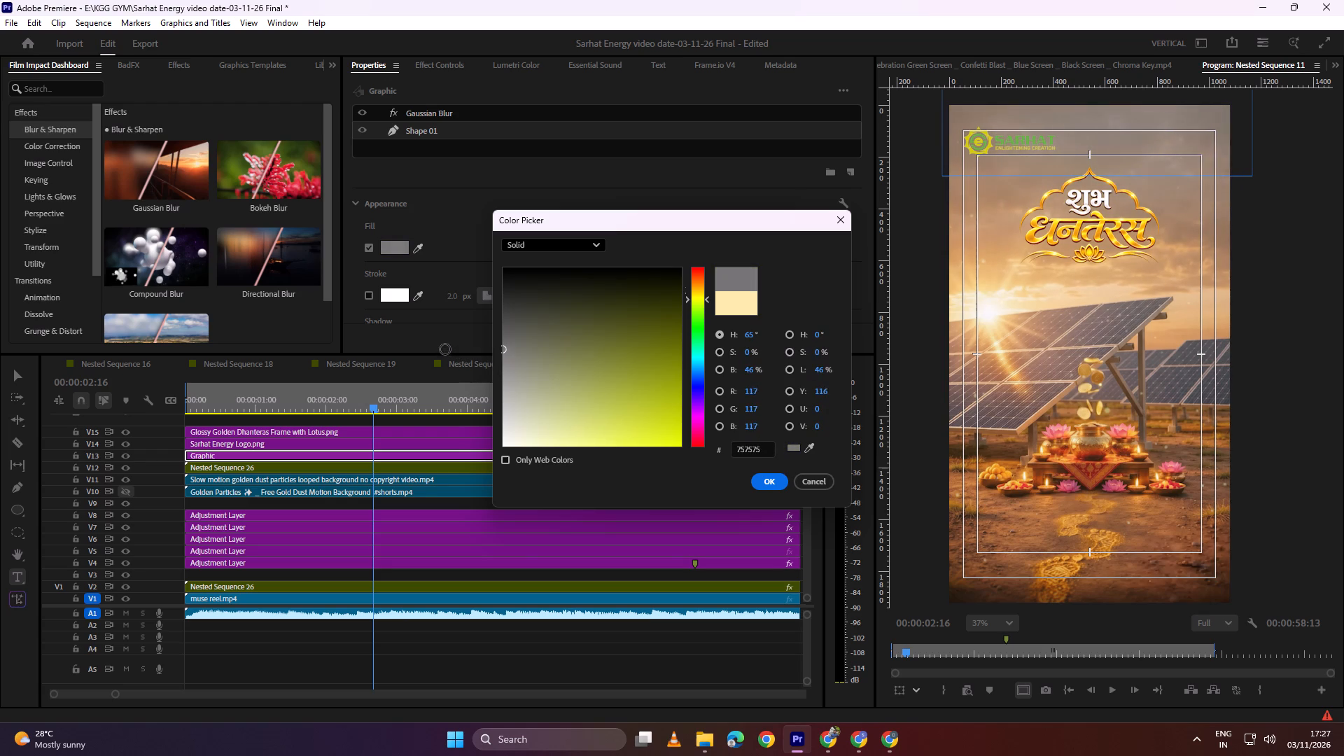
drag(445, 349, 392, 330)
drag(524, 328, 518, 325)
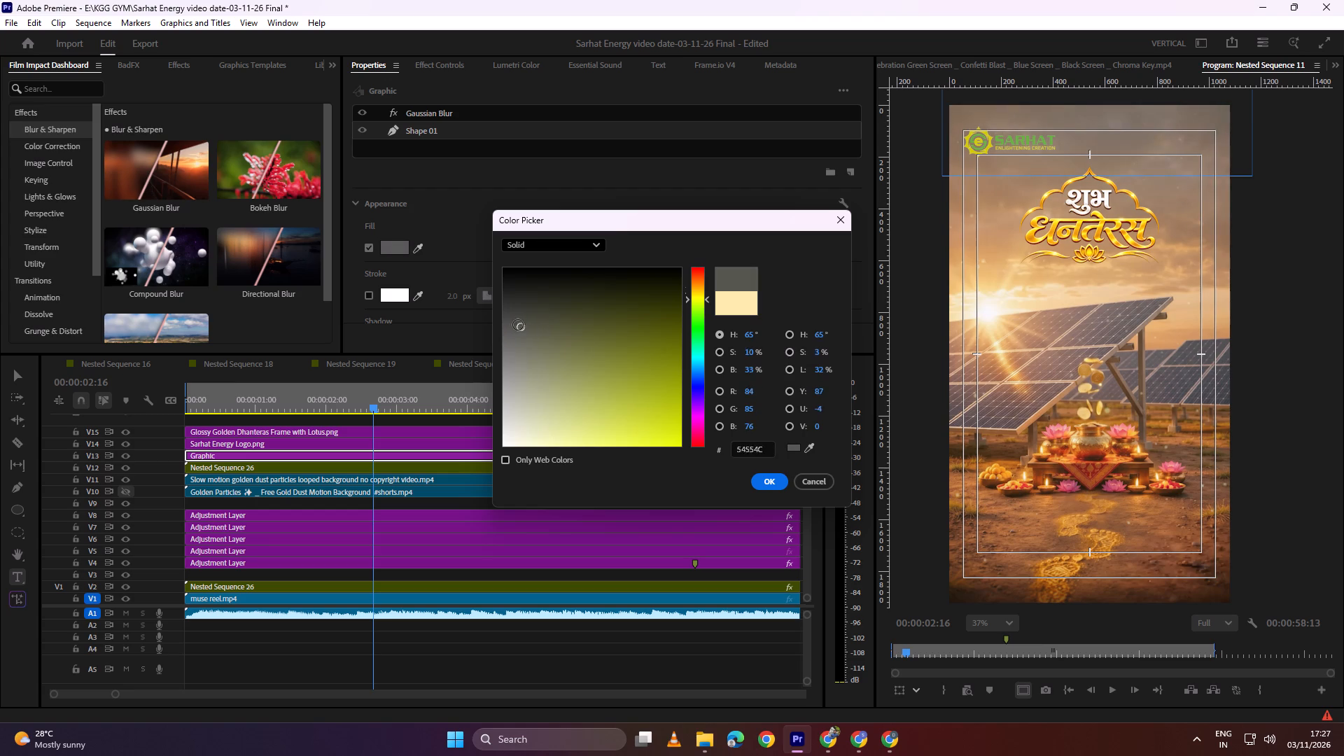
drag(518, 325, 490, 246)
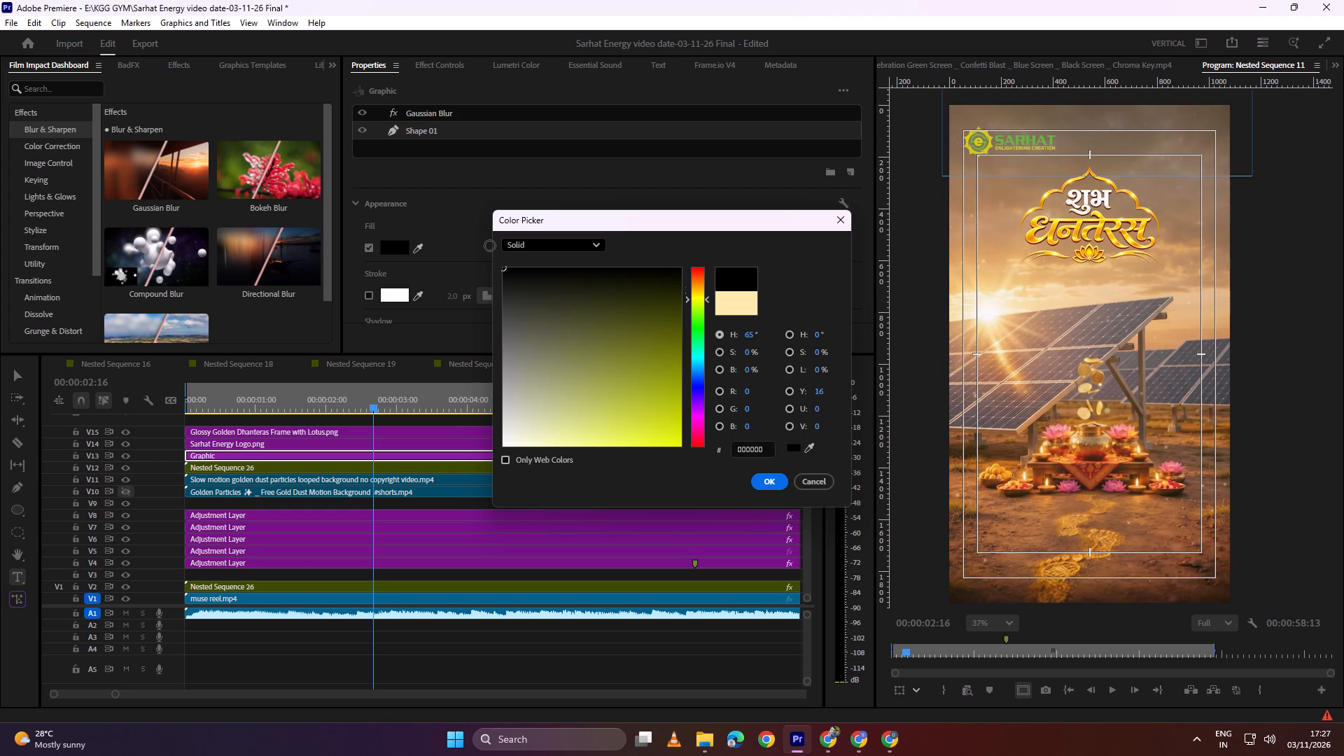
drag(490, 246, 490, 244)
drag(528, 281, 454, 254)
drag(700, 296, 688, 289)
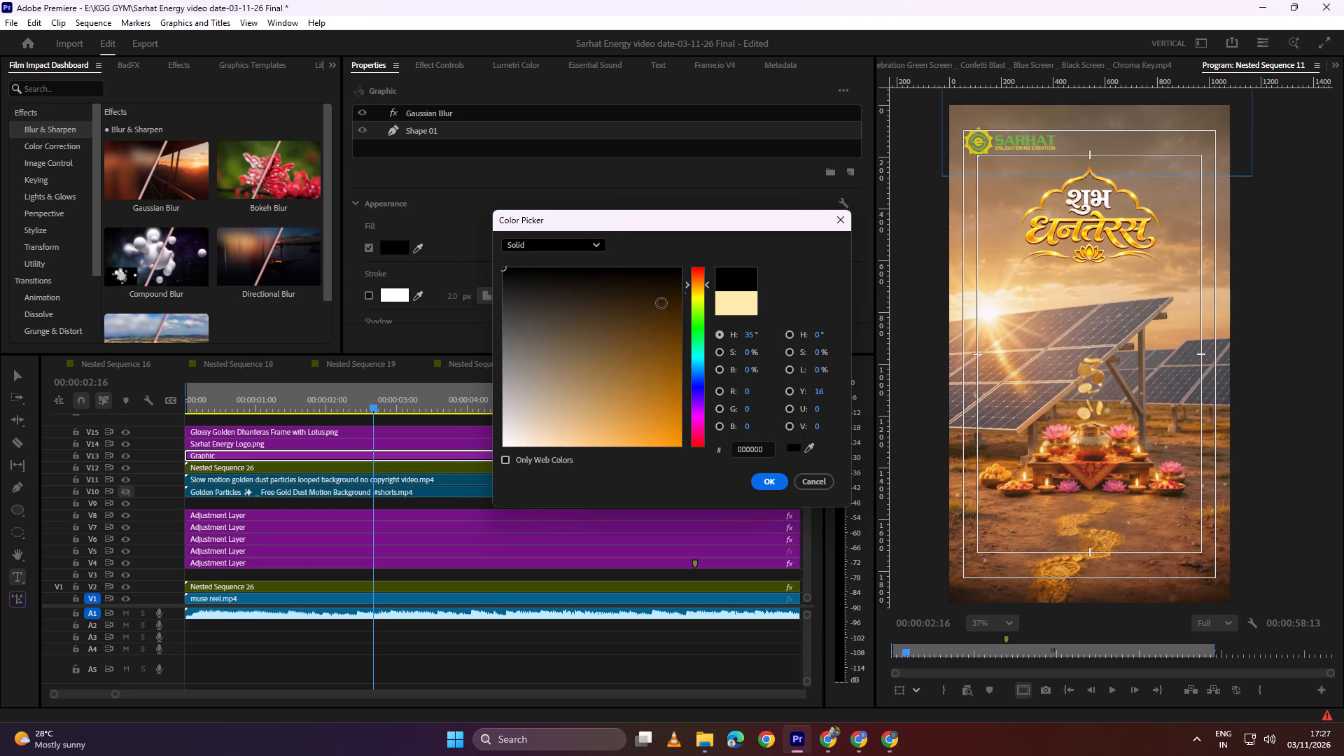
drag(581, 363, 708, 276)
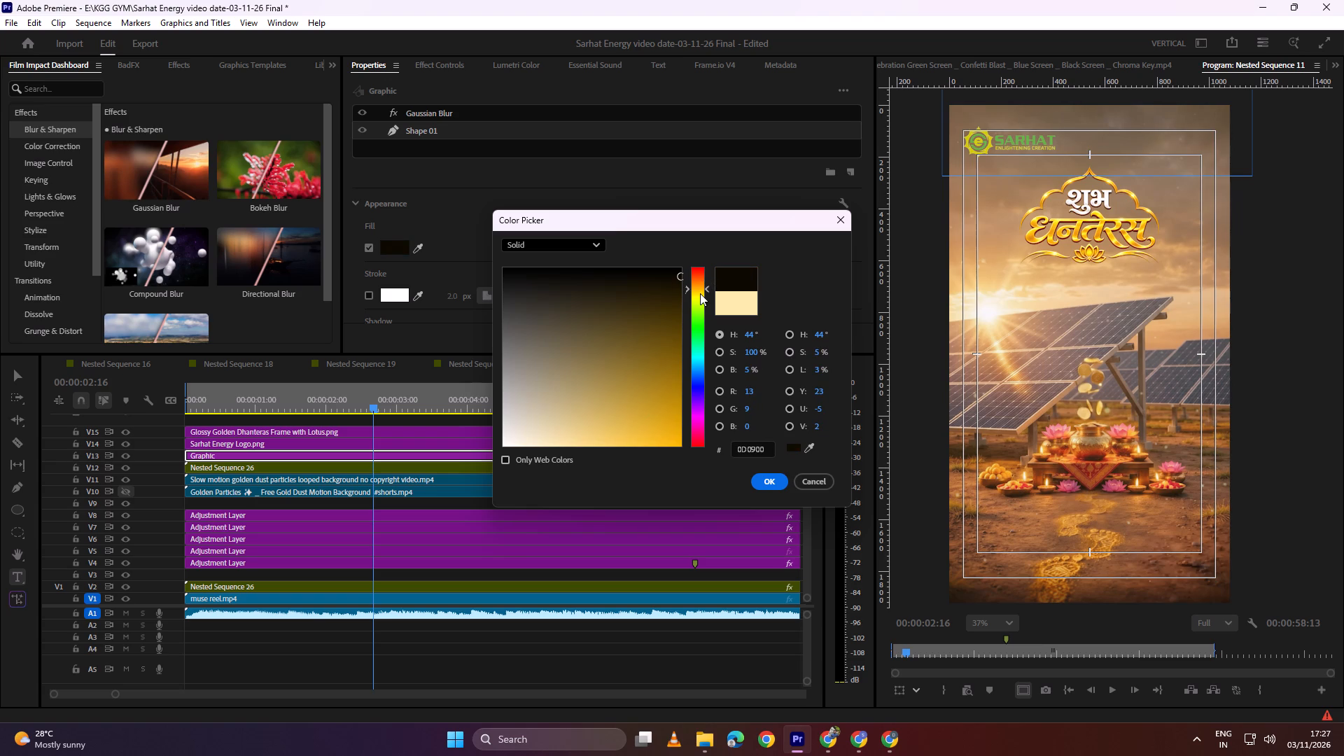
drag(700, 293, 699, 282)
drag(661, 295, 675, 310)
drag(666, 311, 677, 305)
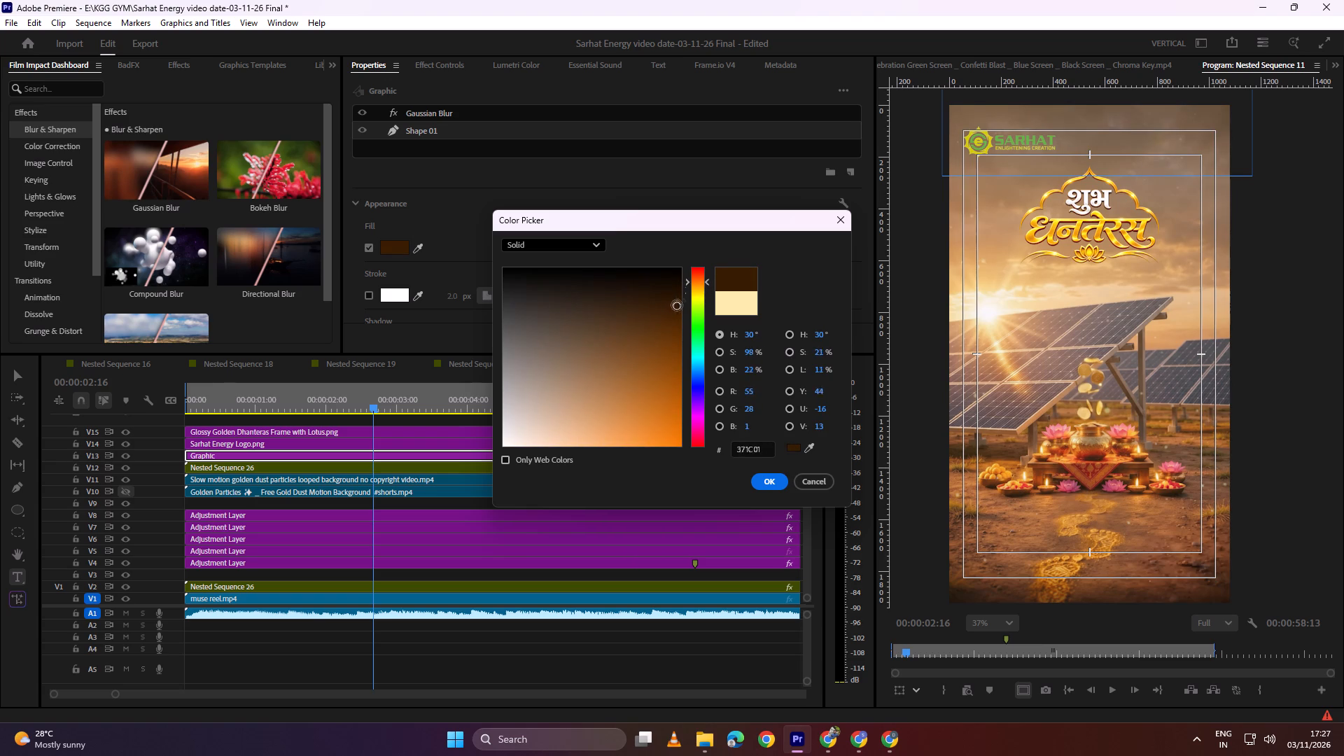
drag(677, 305, 703, 297)
drag(673, 302, 697, 292)
click(774, 475)
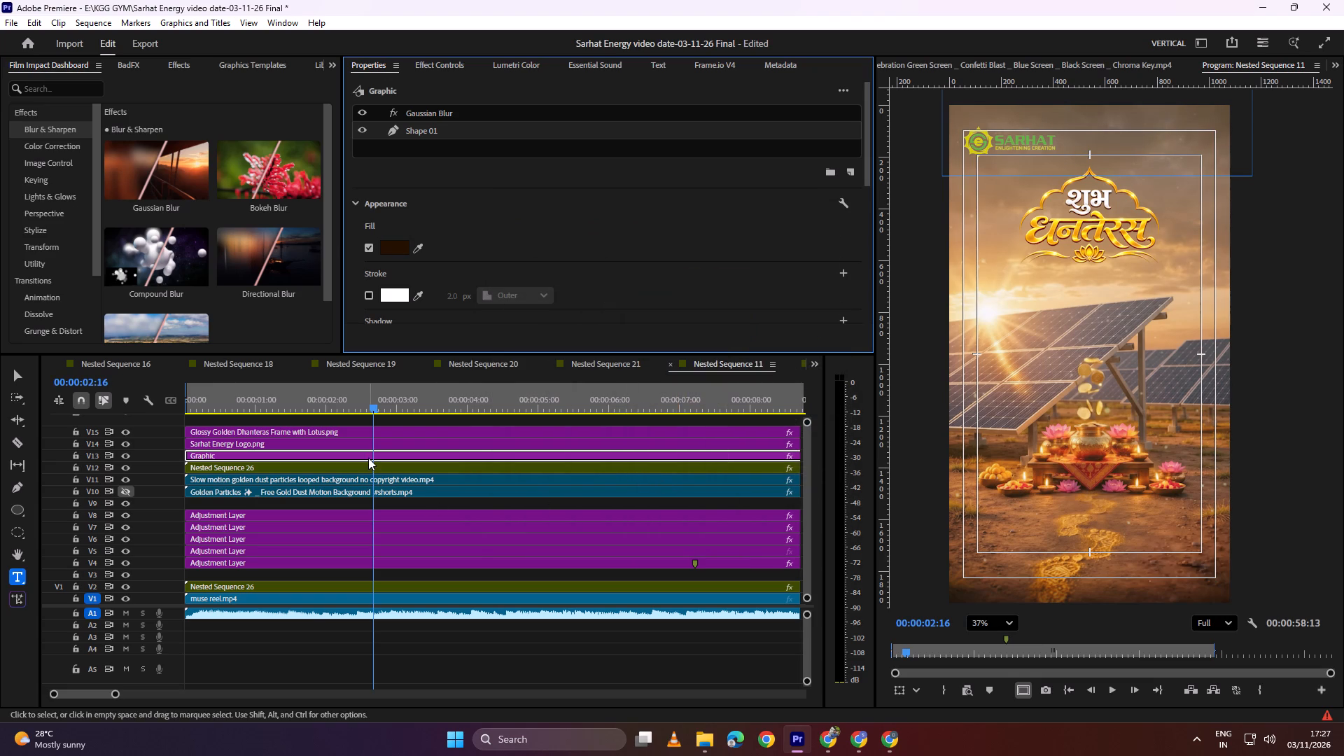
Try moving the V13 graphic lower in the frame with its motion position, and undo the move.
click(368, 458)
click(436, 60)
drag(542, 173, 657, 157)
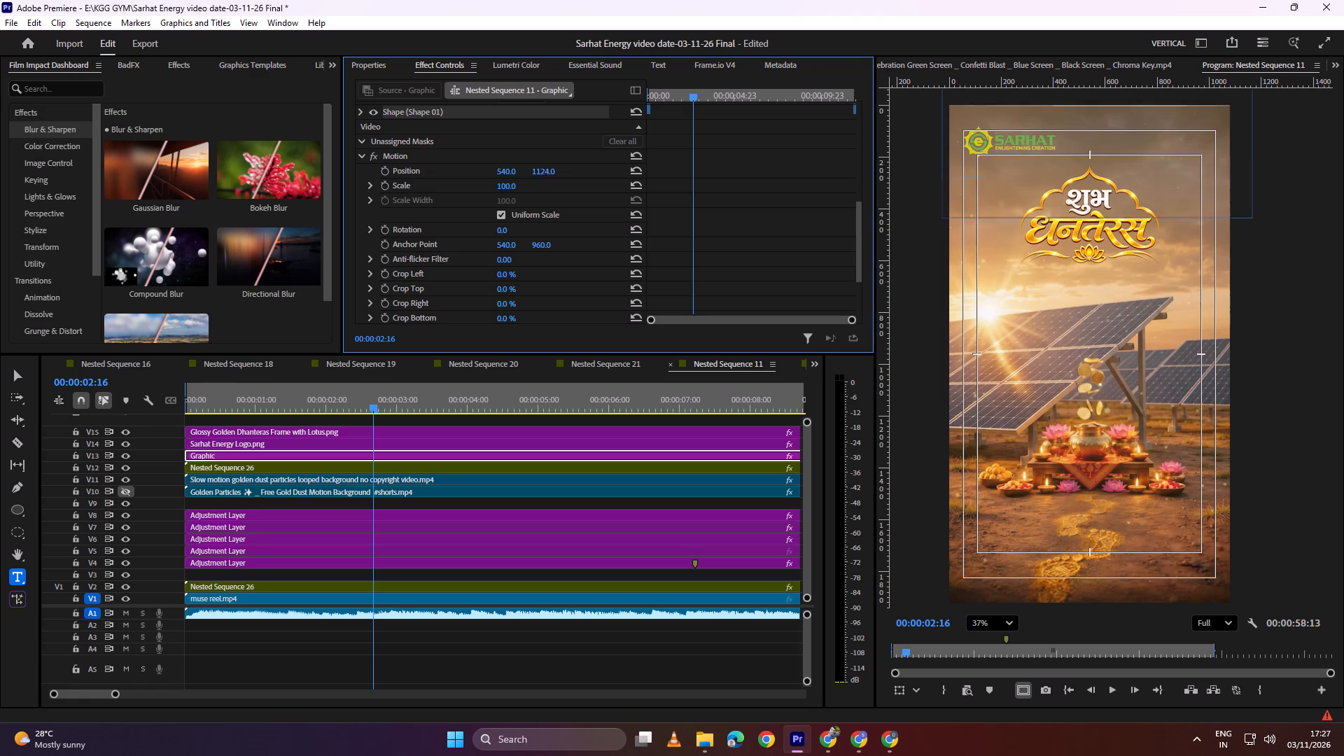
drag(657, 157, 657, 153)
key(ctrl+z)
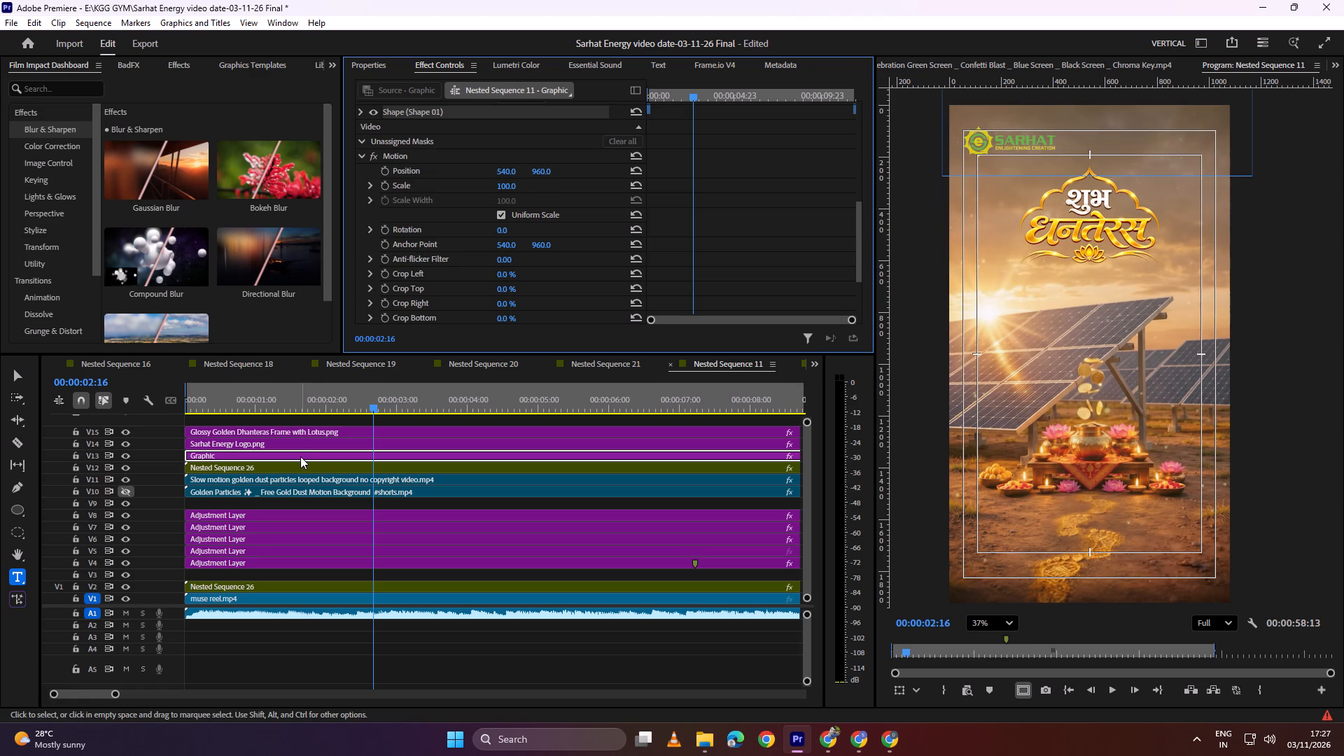
Examine the V13 graphic's opacity, mask, shape and fill settings.
click(300, 456)
scroll(430, 231, down, 8)
click(416, 237)
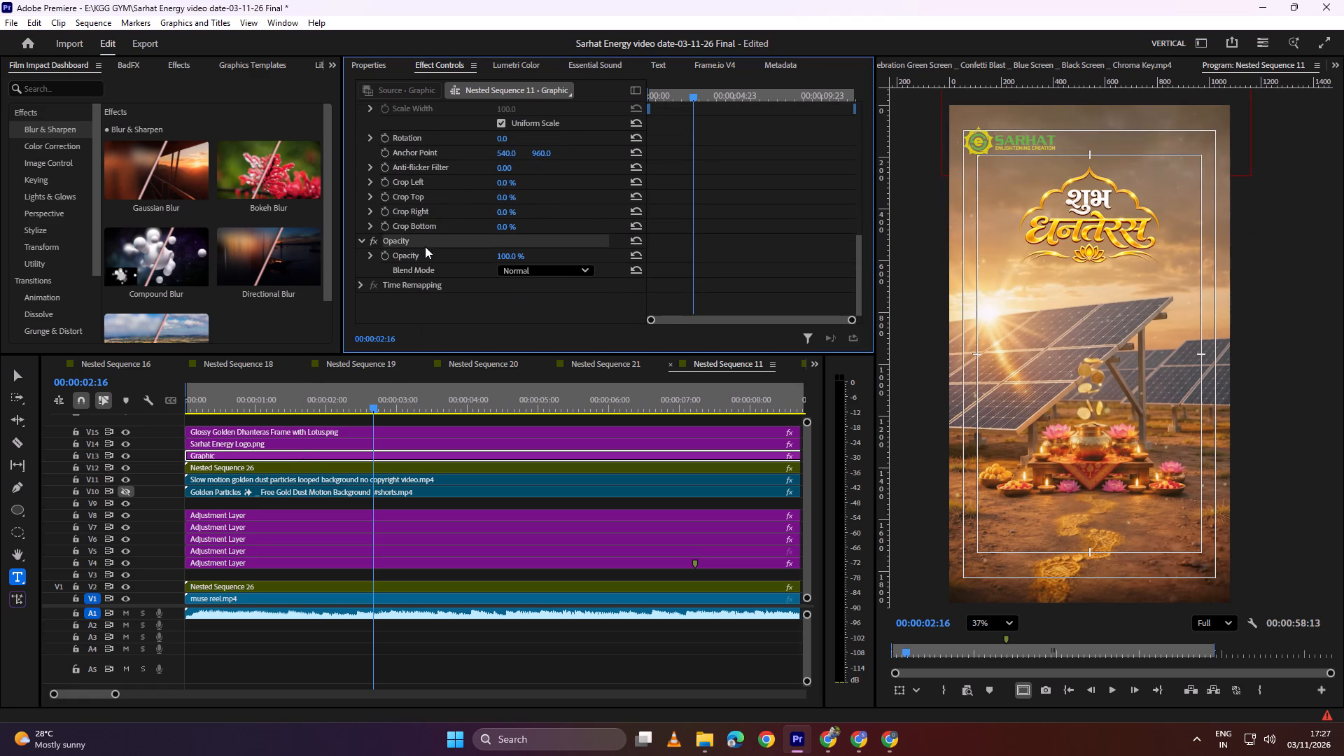
click(261, 454)
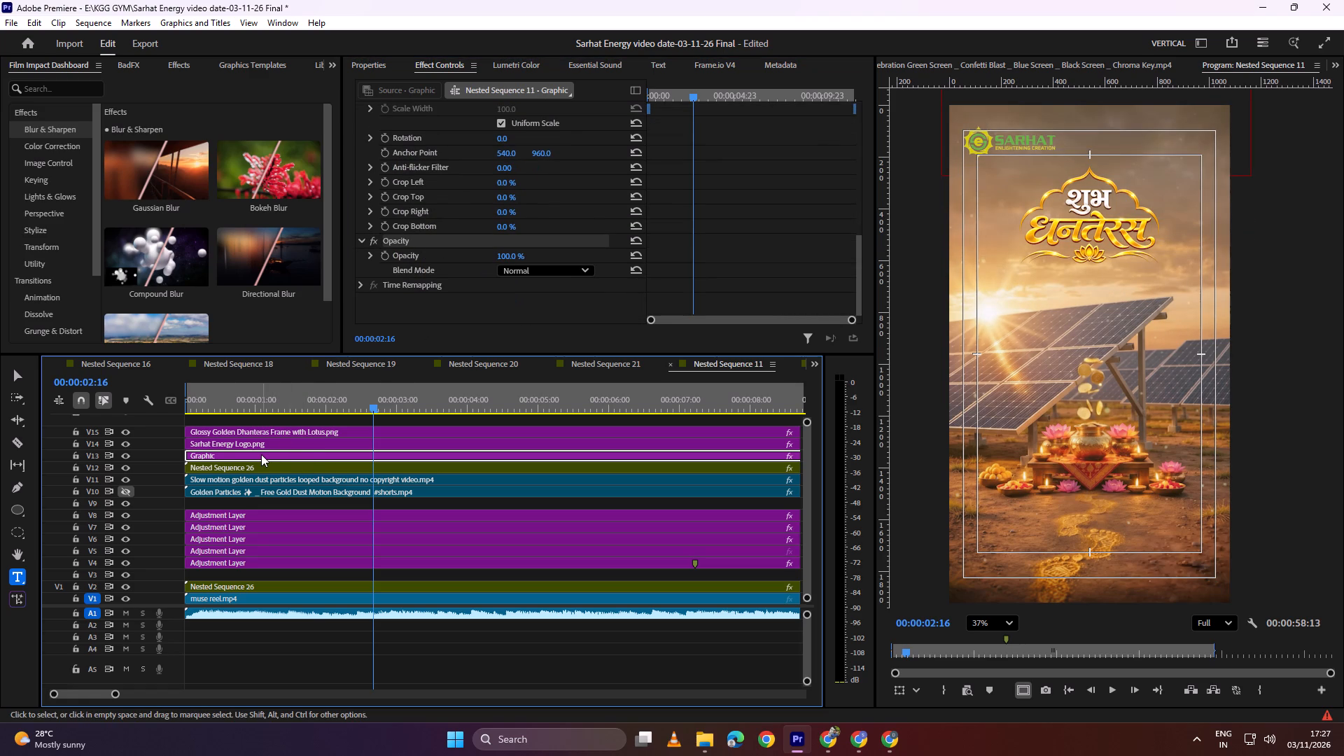
click(228, 458)
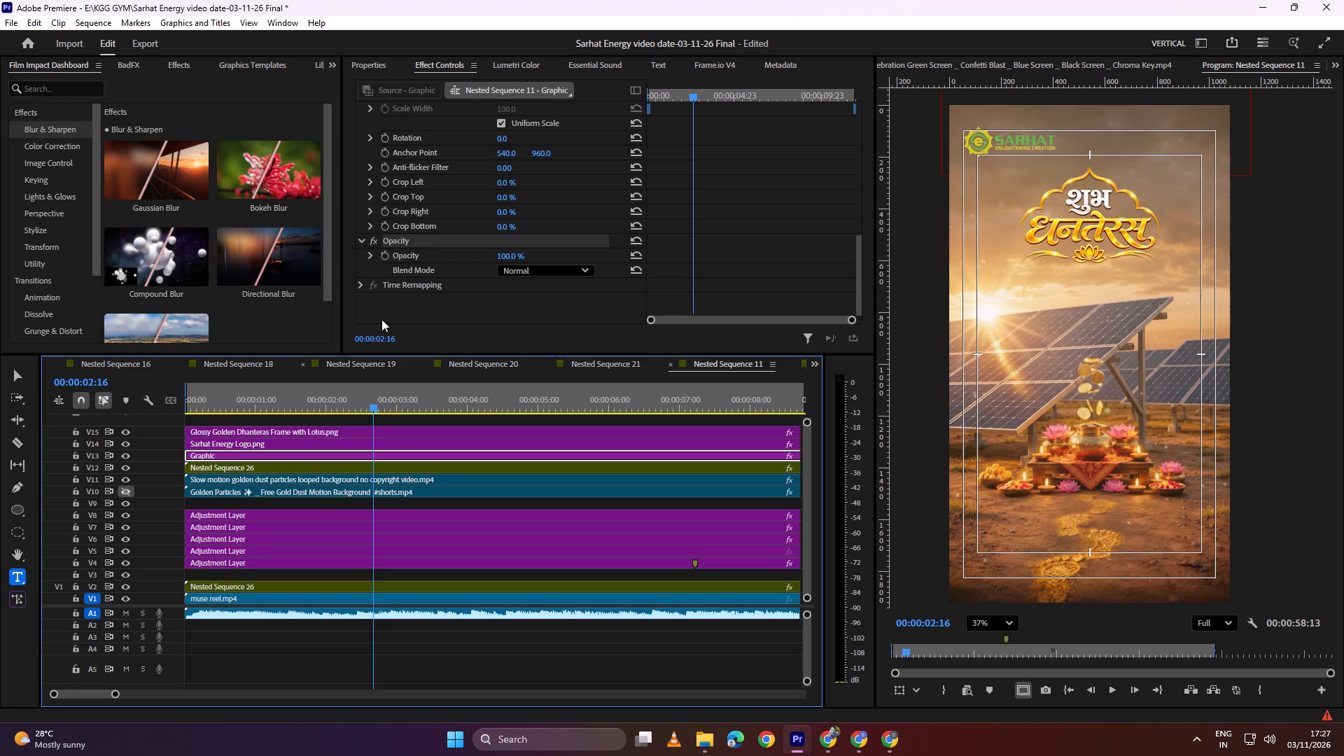
scroll(439, 247, up, 15)
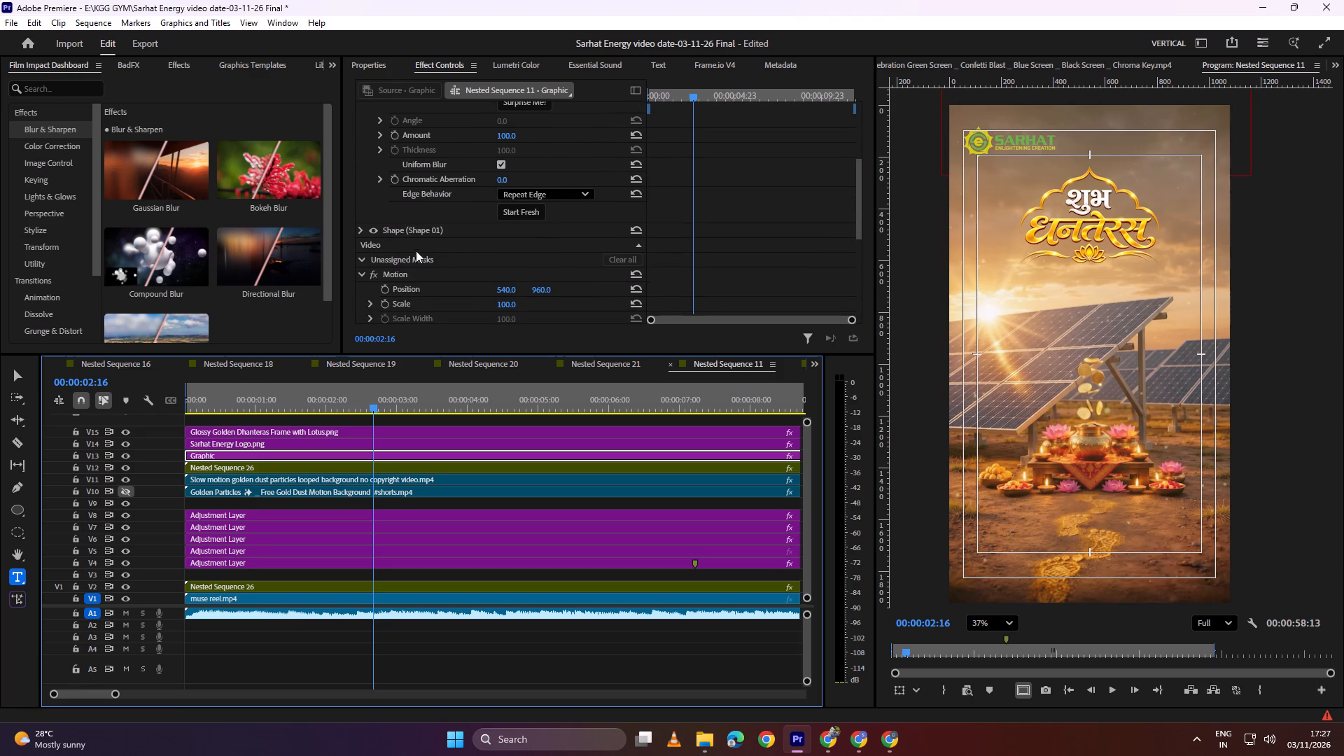
click(410, 260)
click(430, 229)
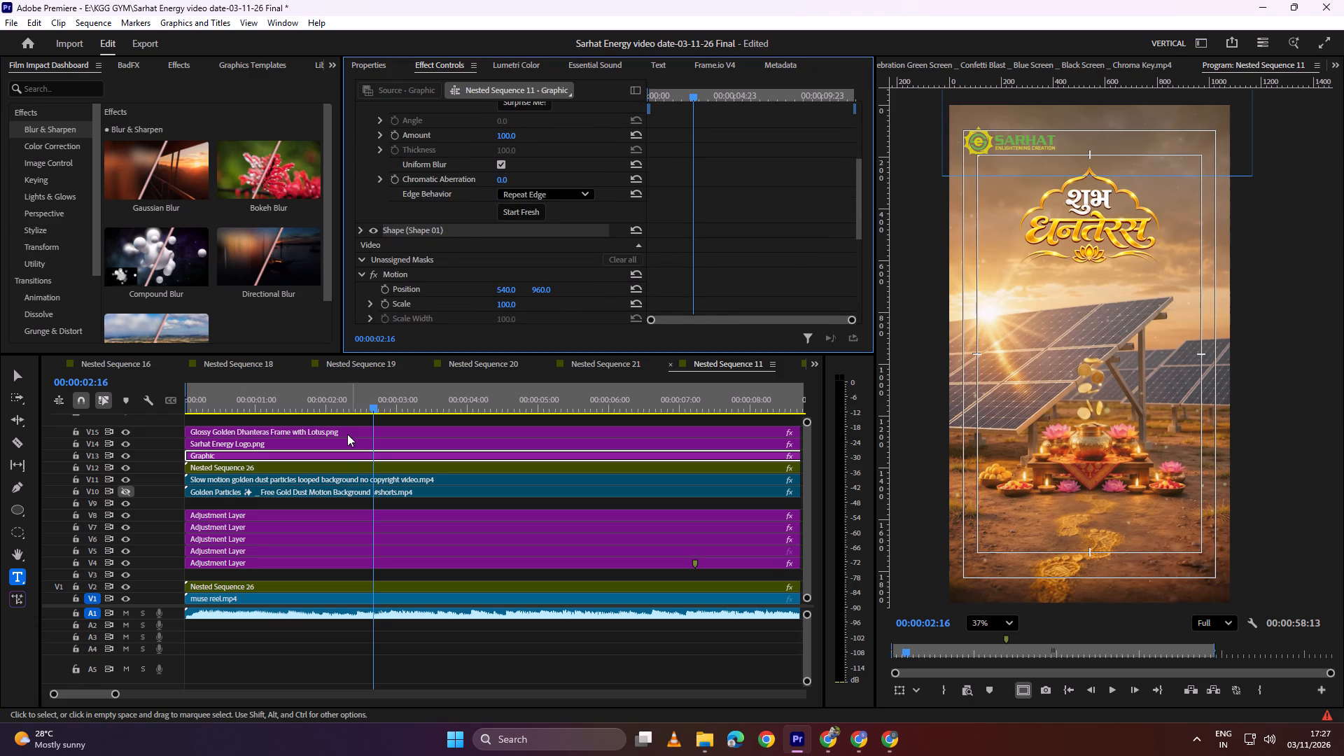
click(340, 454)
scroll(394, 214, up, 1)
click(374, 63)
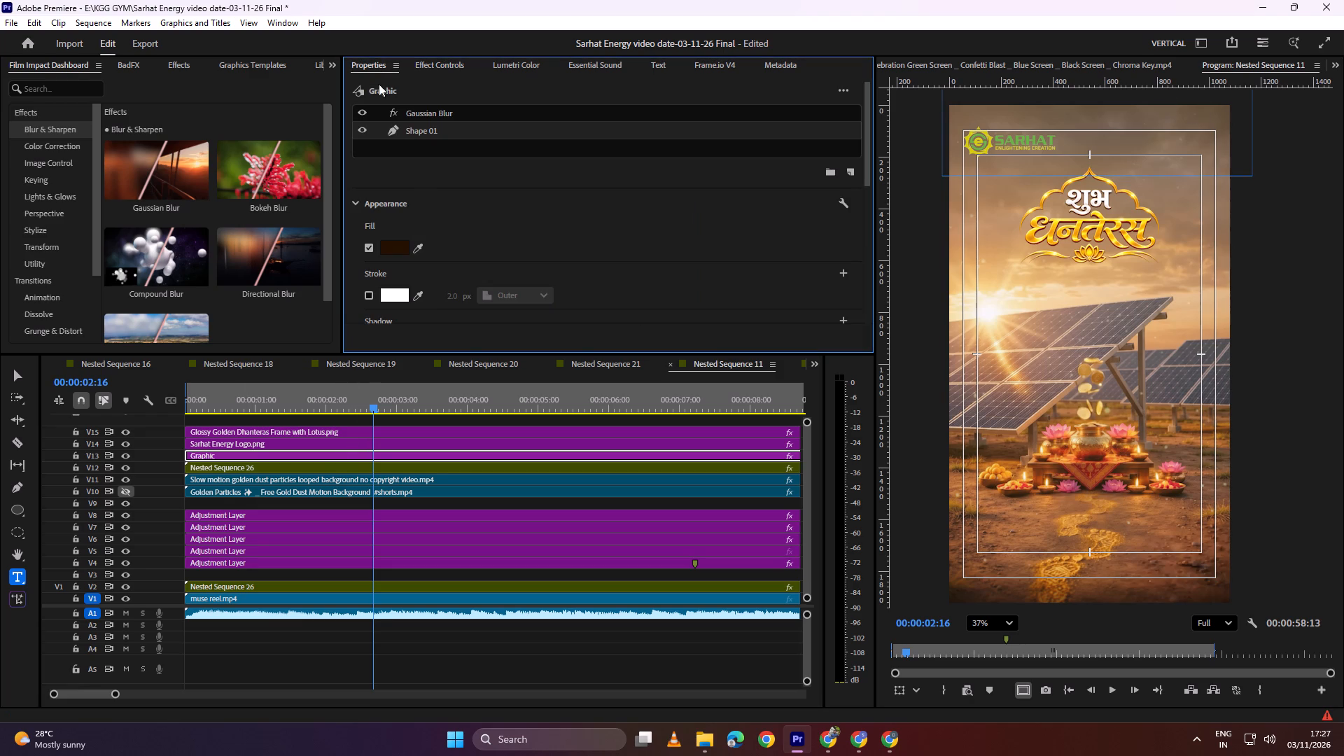
click(439, 129)
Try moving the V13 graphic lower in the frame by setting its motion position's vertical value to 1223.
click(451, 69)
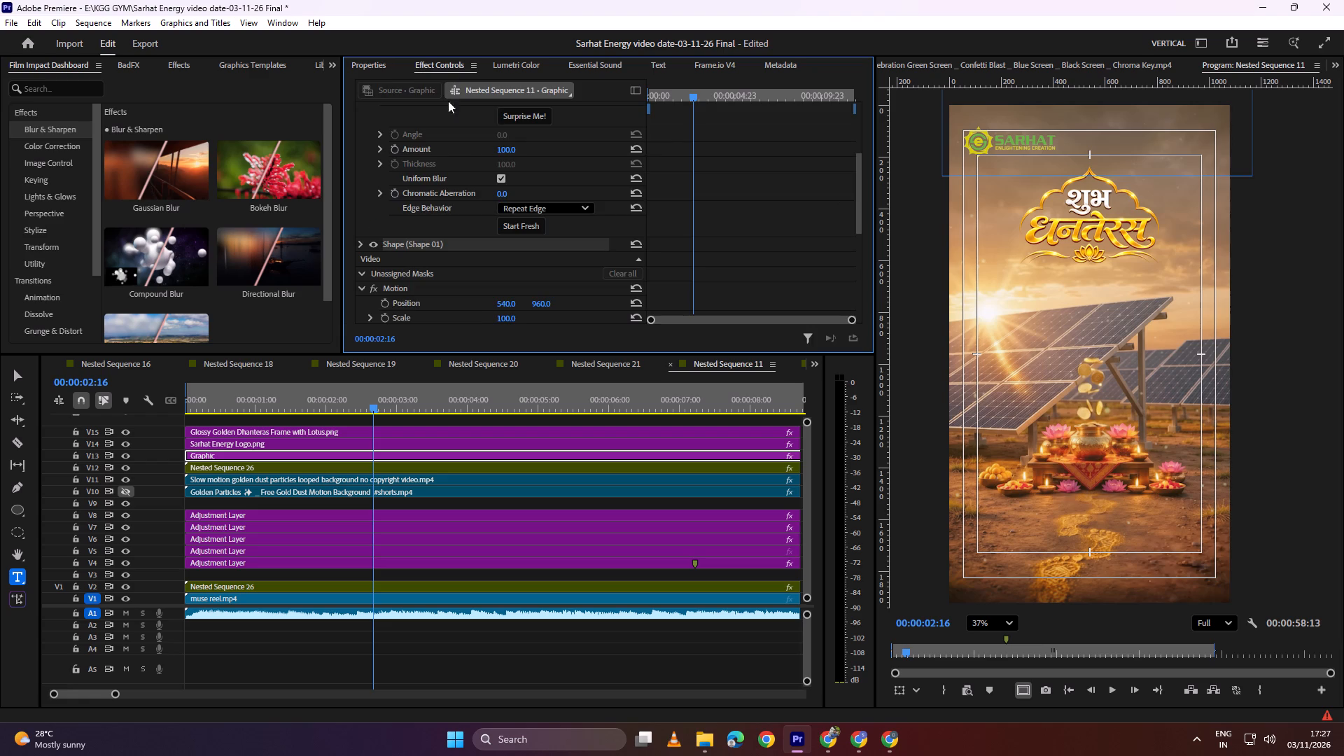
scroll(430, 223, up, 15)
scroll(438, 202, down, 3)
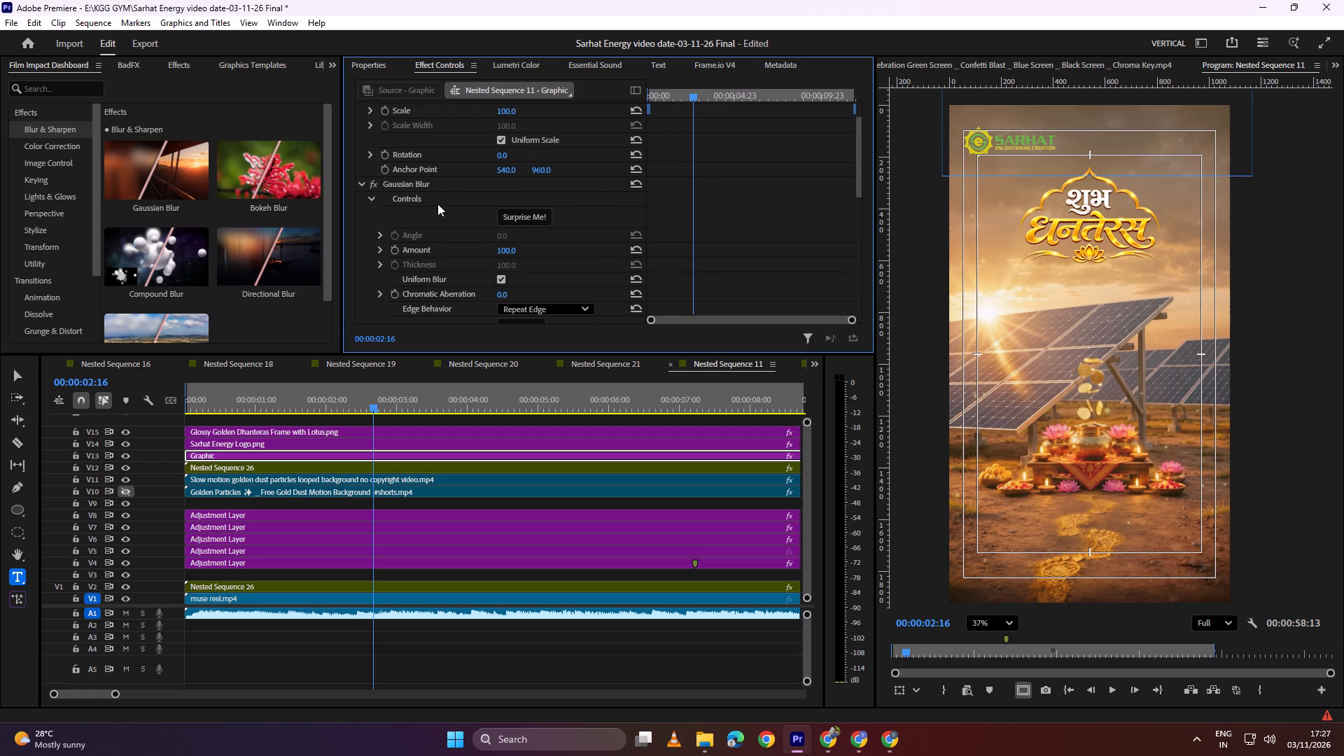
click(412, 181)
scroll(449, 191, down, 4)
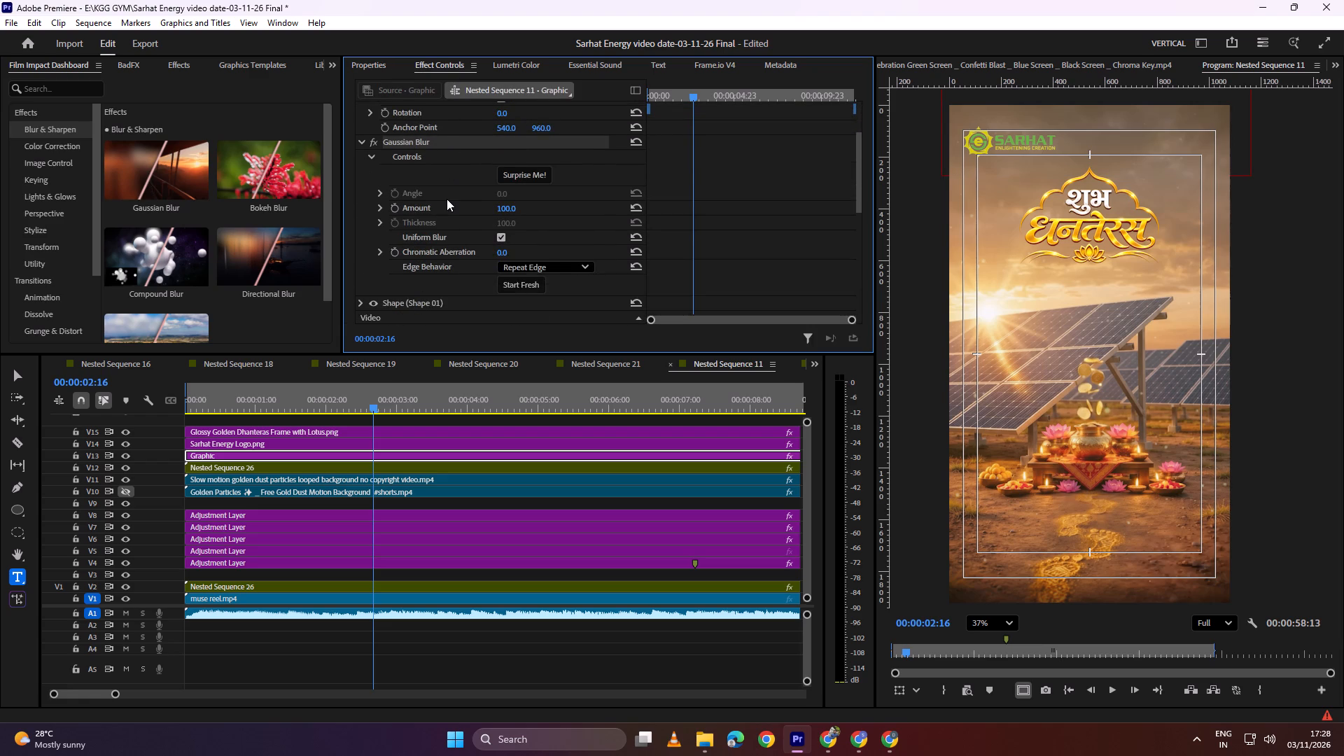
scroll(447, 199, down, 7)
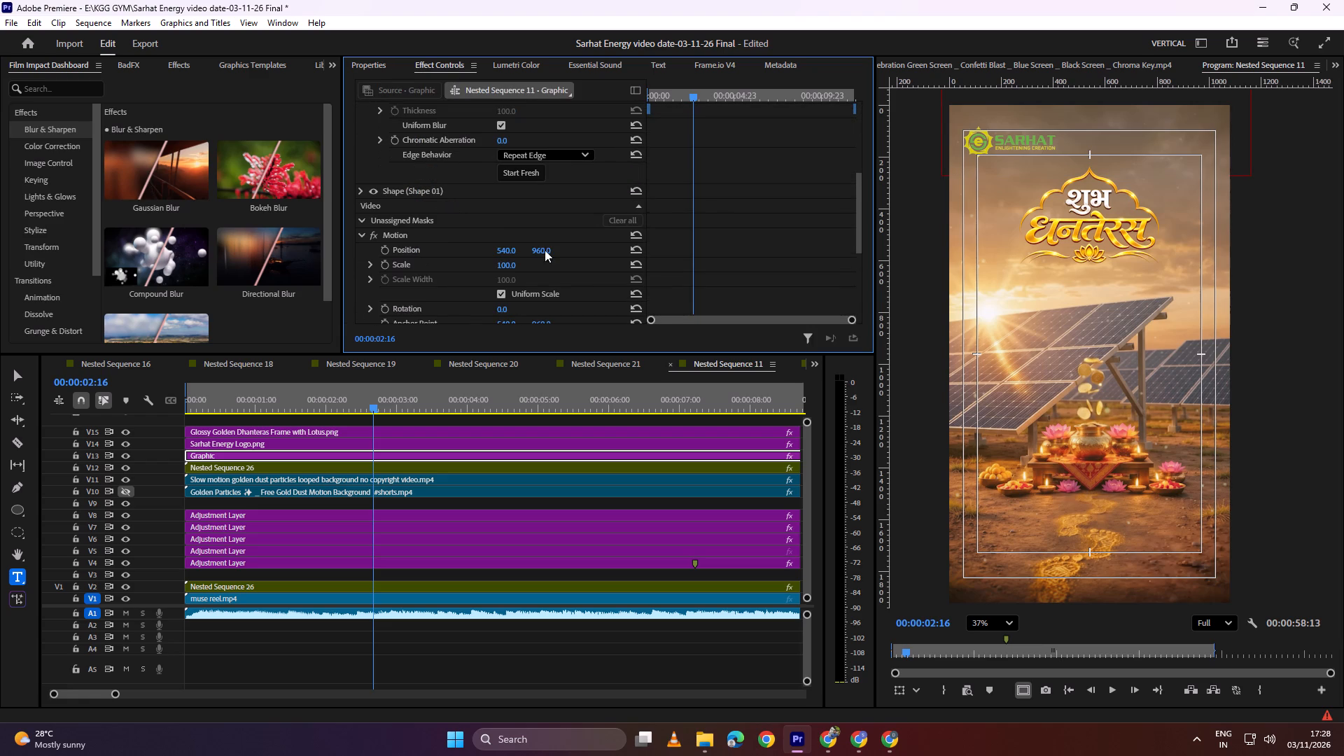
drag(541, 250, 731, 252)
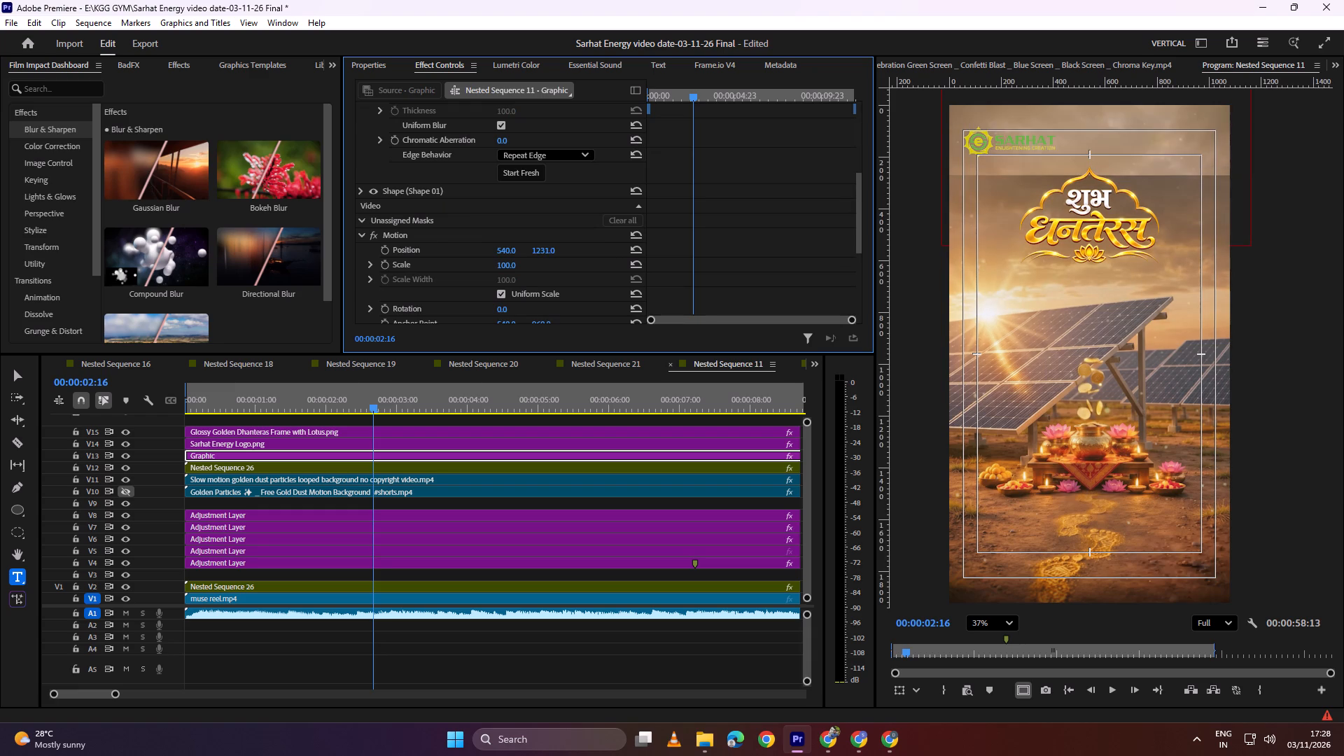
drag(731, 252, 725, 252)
Examine the V13 graphic's Gaussian Blur, shape, mask, motion and opacity settings.
scroll(421, 231, up, 8)
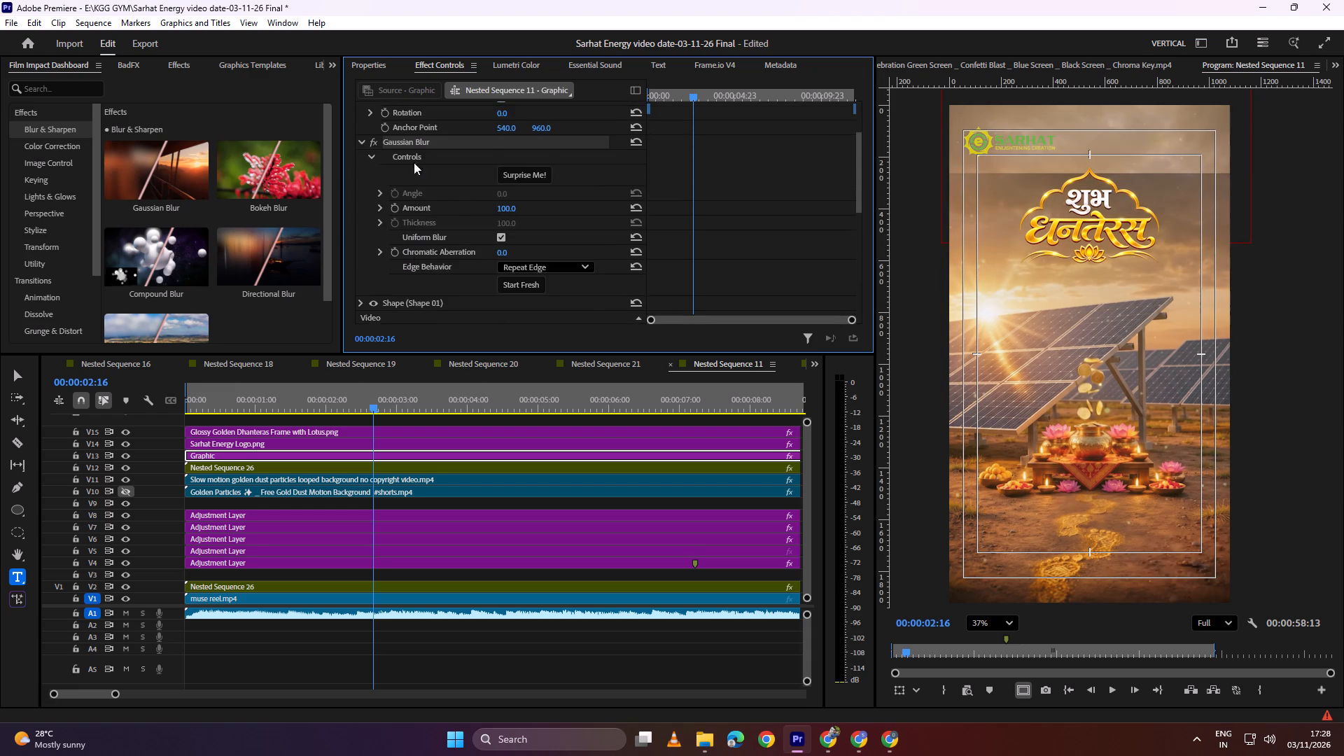
scroll(410, 164, up, 5)
scroll(412, 187, down, 10)
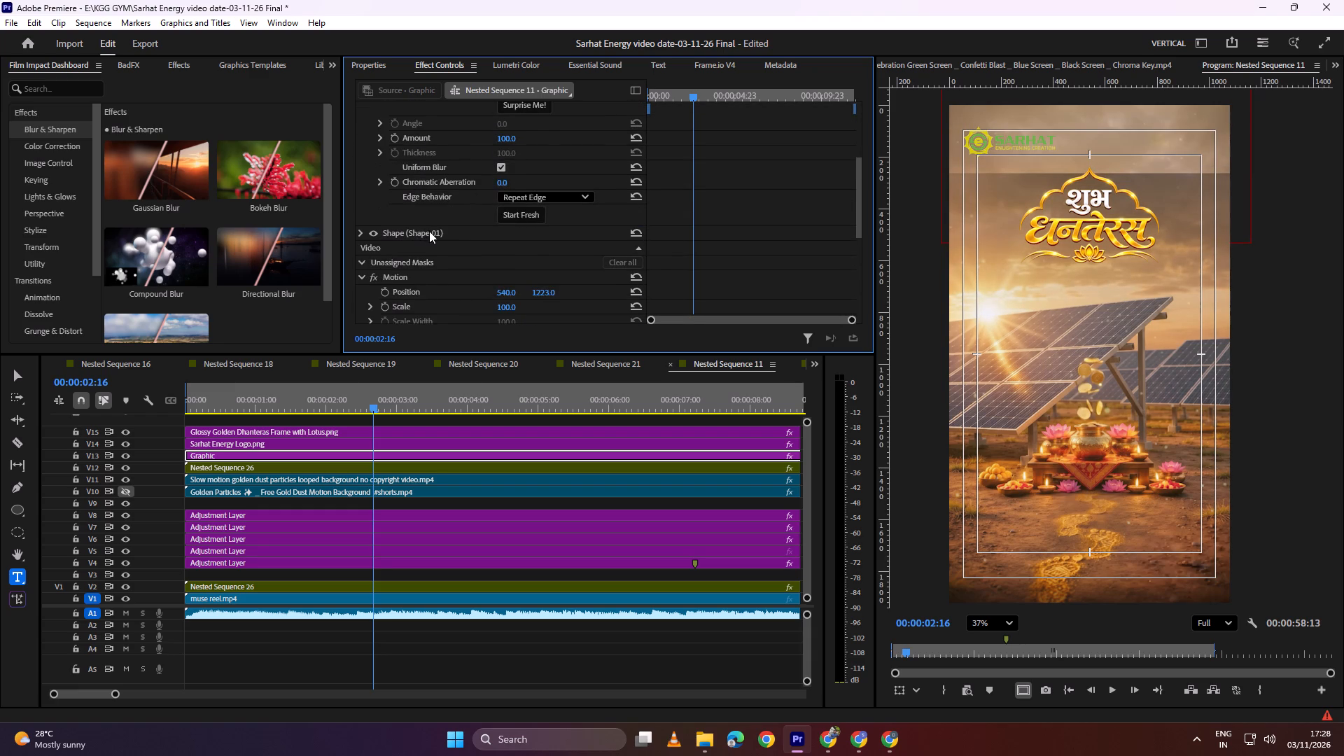
click(430, 231)
click(411, 279)
click(423, 259)
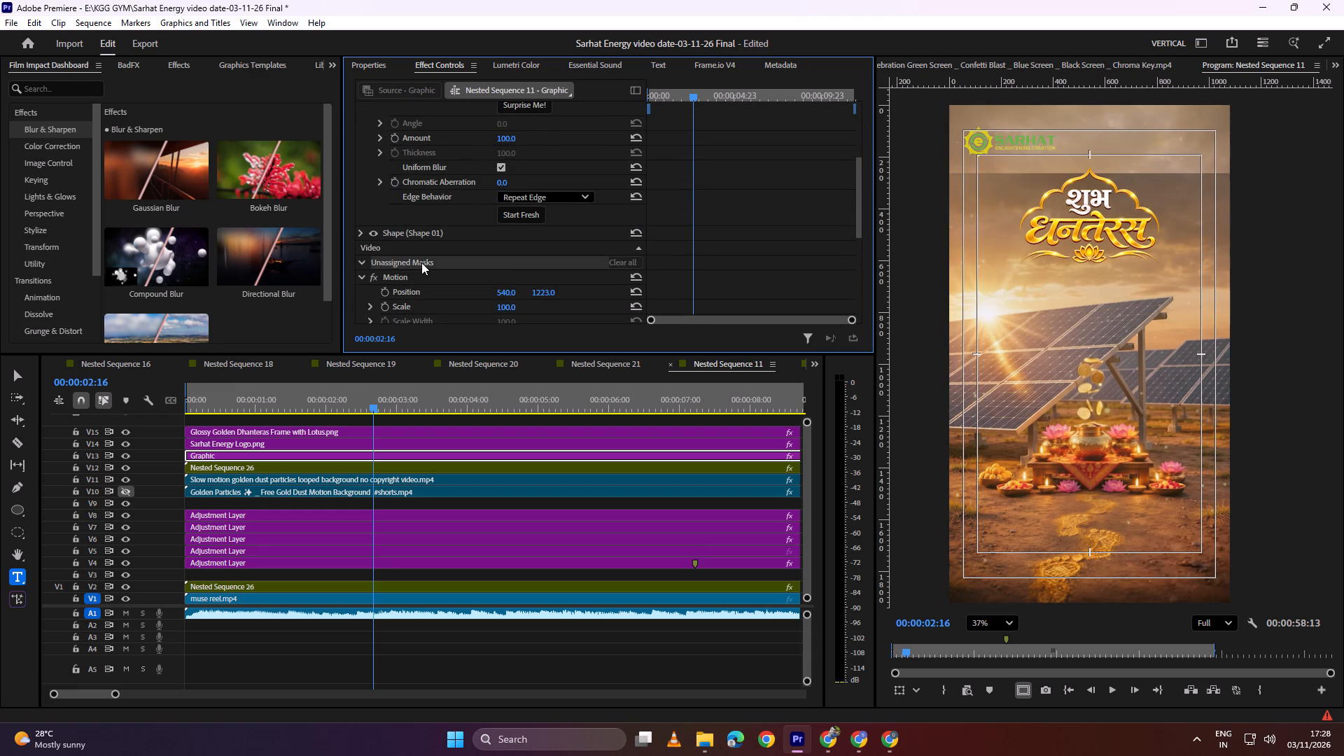
click(421, 262)
scroll(435, 244, down, 16)
click(409, 238)
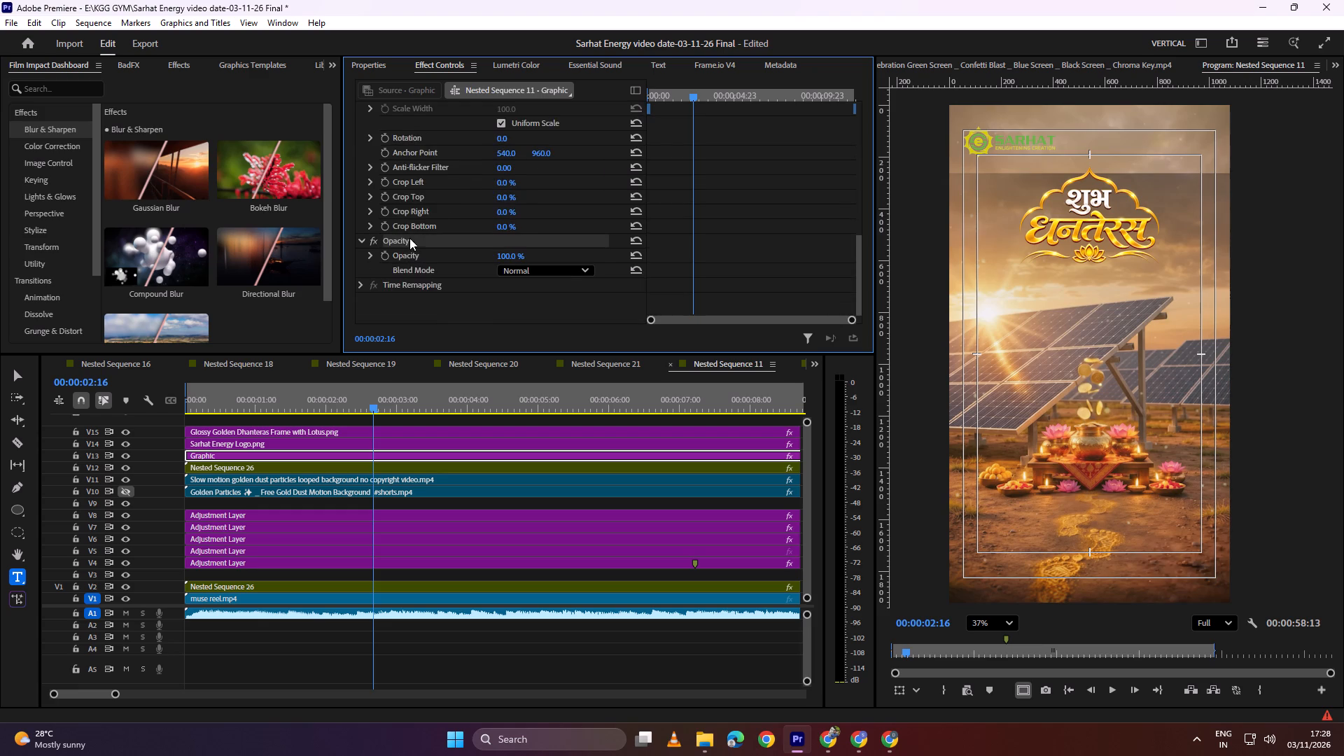
scroll(424, 238, up, 20)
scroll(424, 238, up, 14)
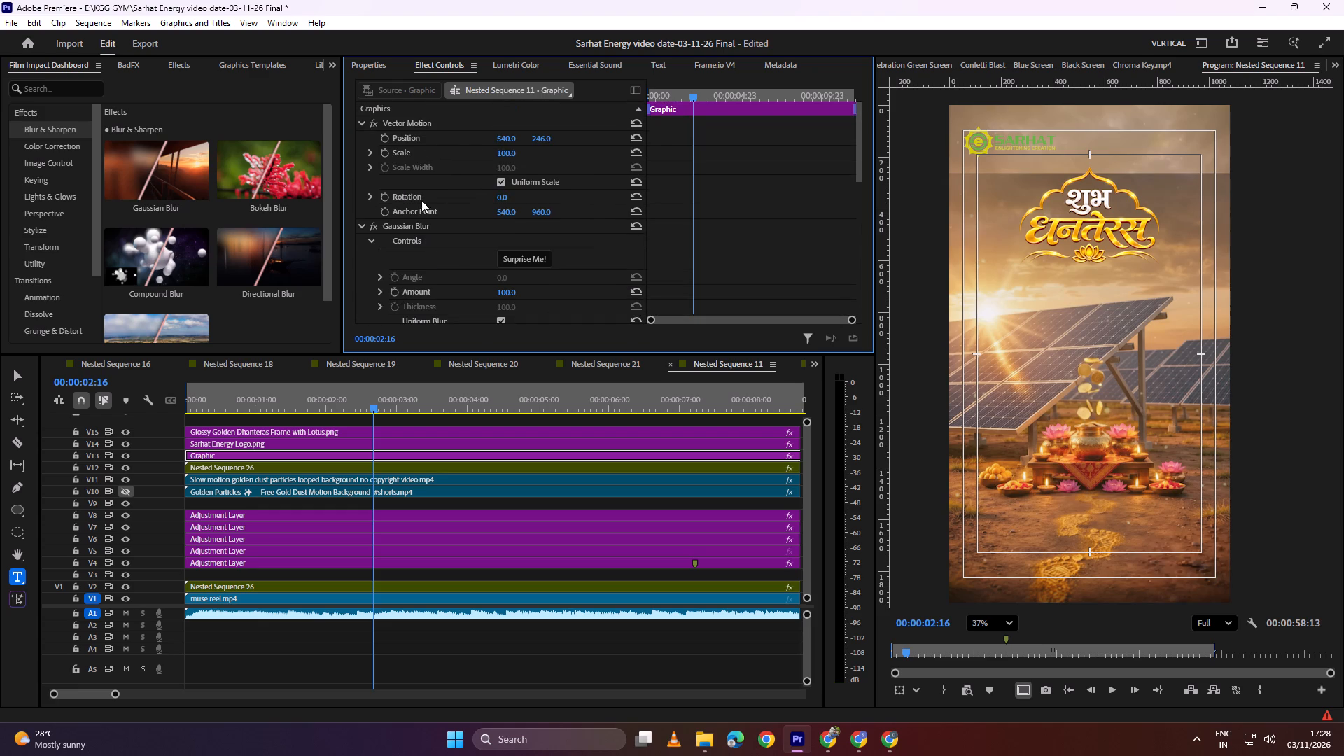
click(407, 228)
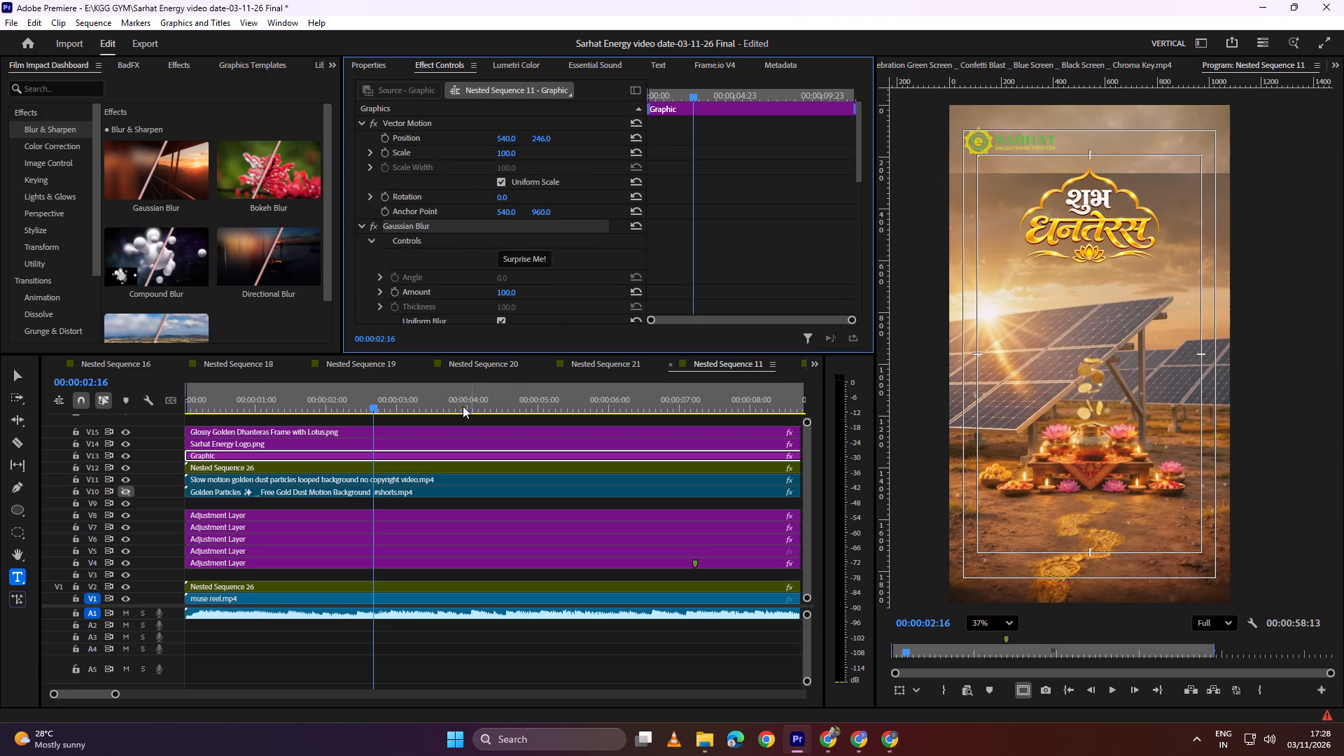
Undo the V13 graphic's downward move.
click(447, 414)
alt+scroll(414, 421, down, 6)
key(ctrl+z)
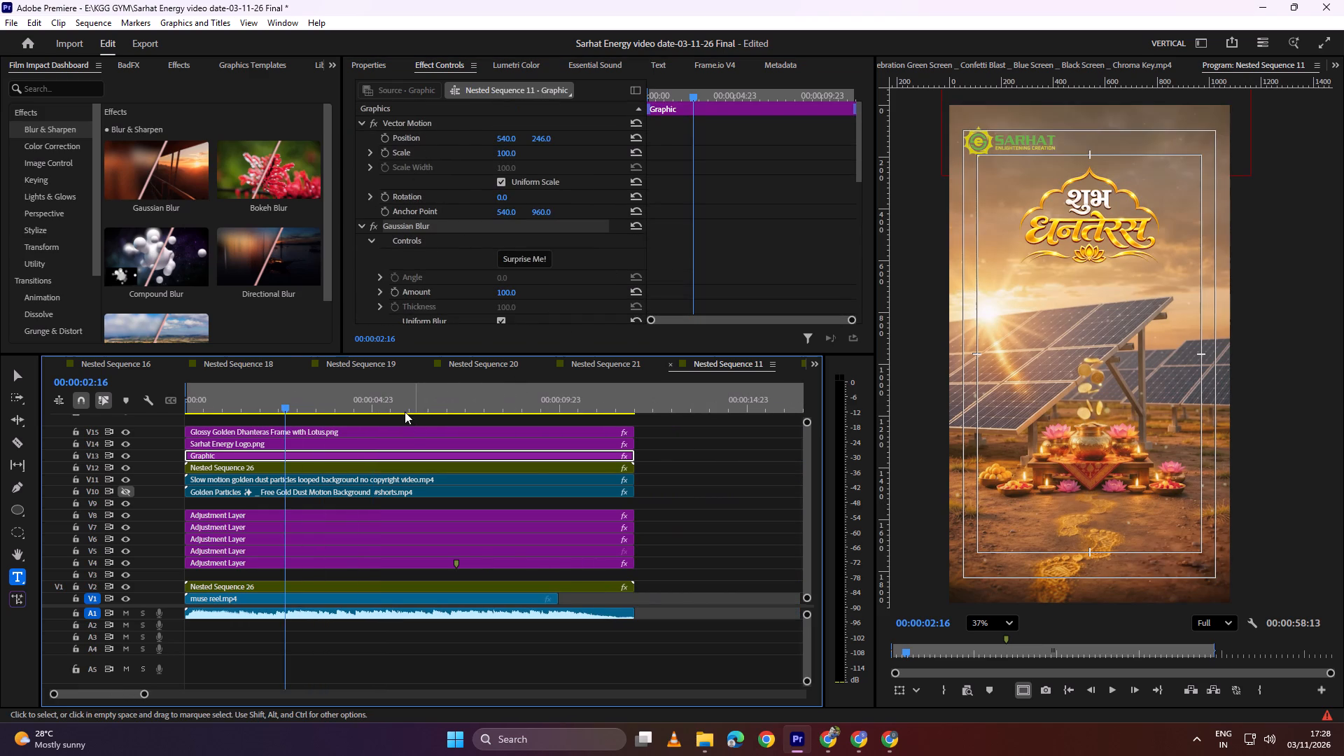
Play the sequence from the start to check the logo, title and blurred graphic over the footage.
drag(371, 398, 0, 451)
key(space)
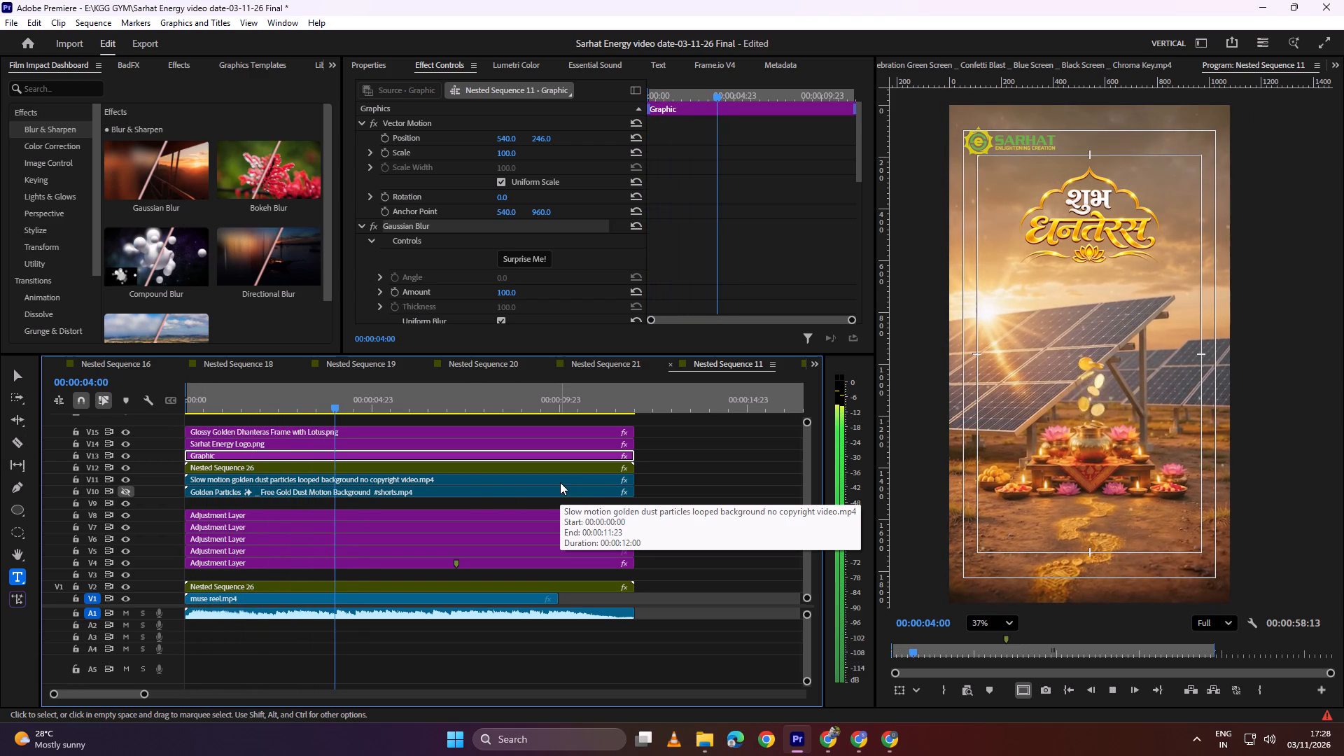
key(space)
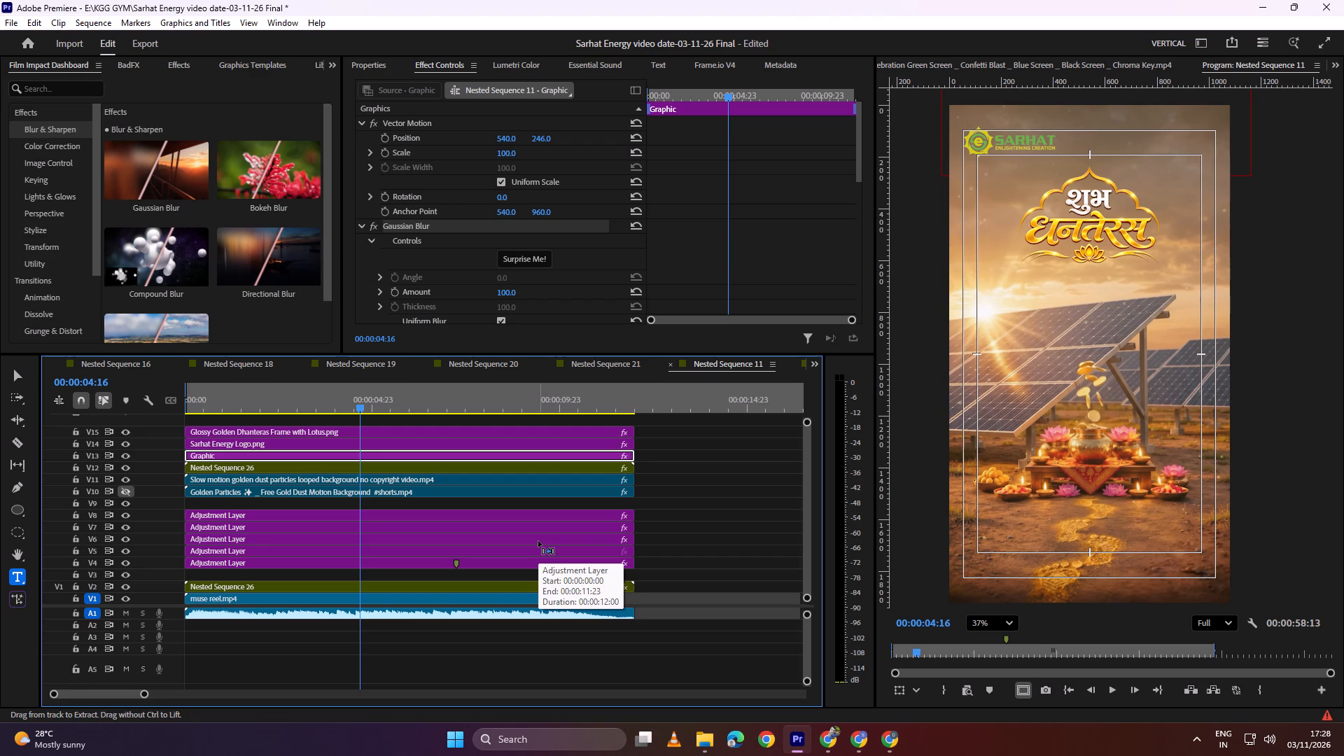
Save the project as "Sarhat Energy video date-03-11-26 Final" in the KGG GYM folder, replacing the existing file.
key(ctrl+shift+s)
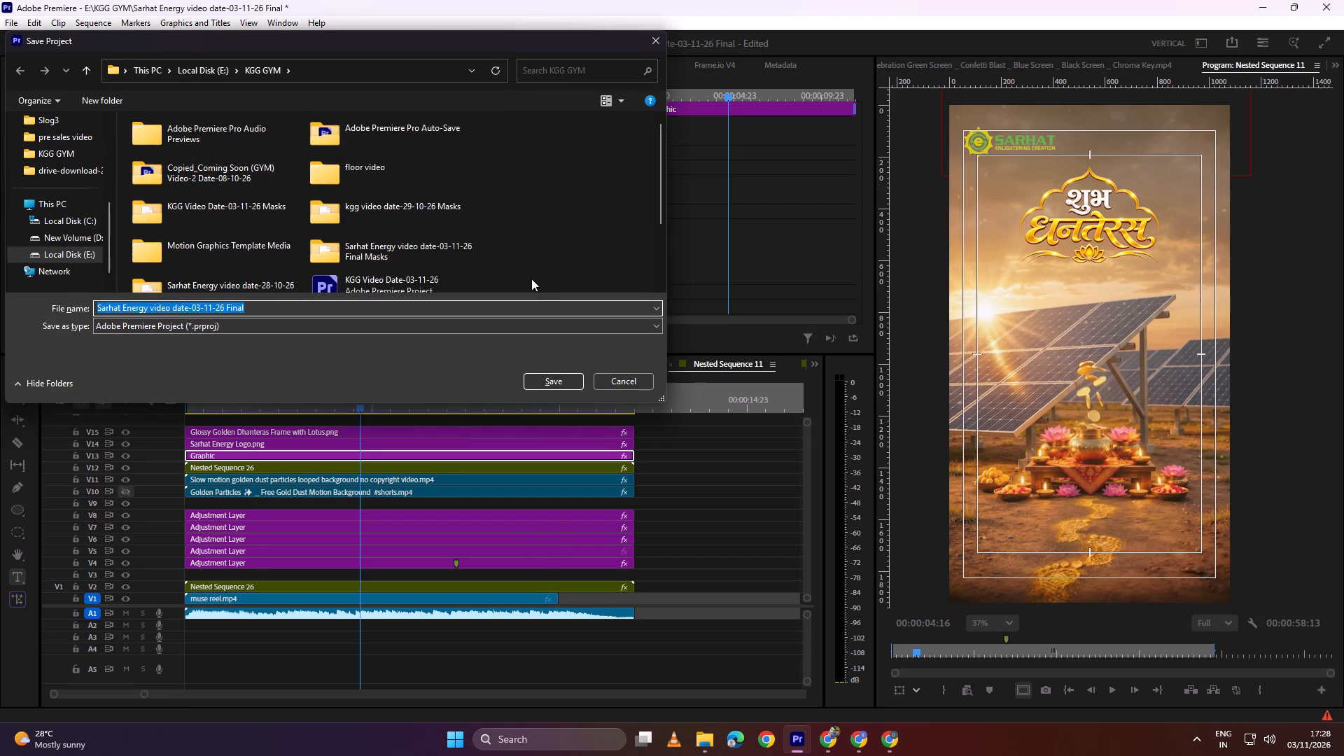
click(544, 381)
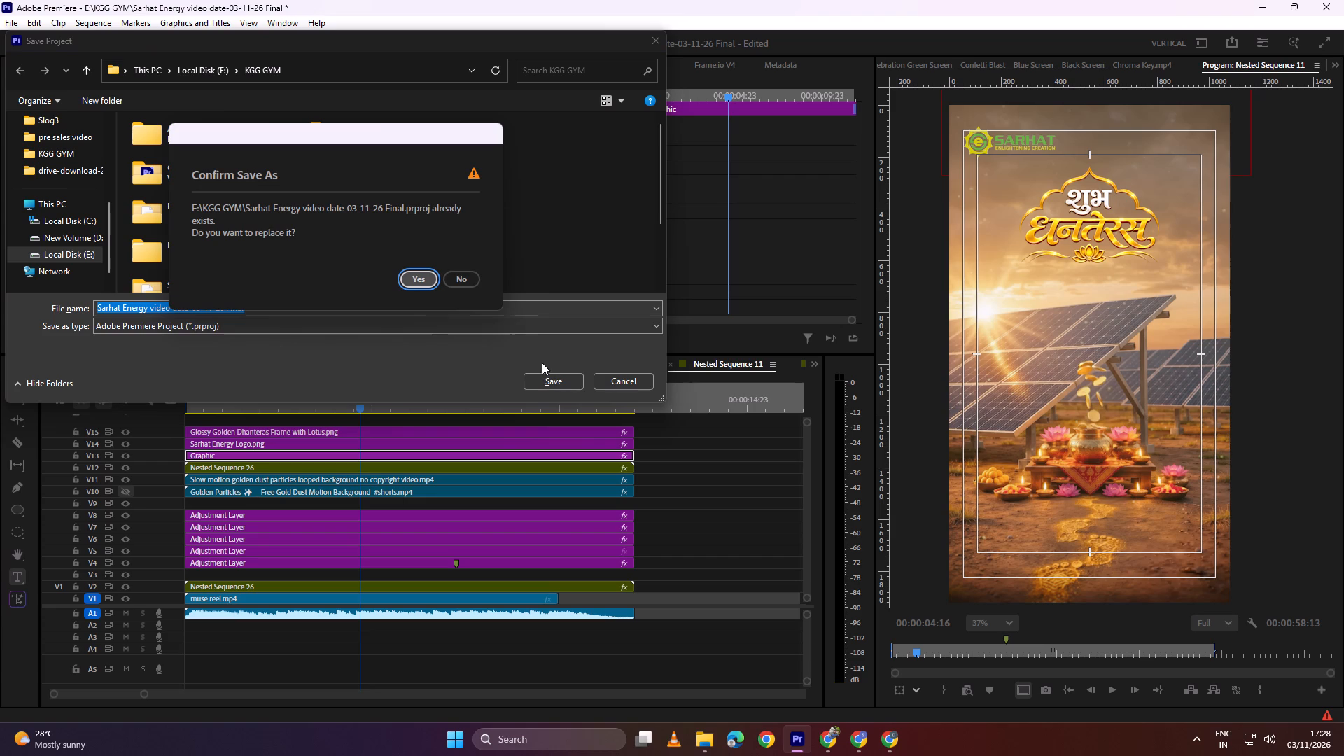
click(421, 276)
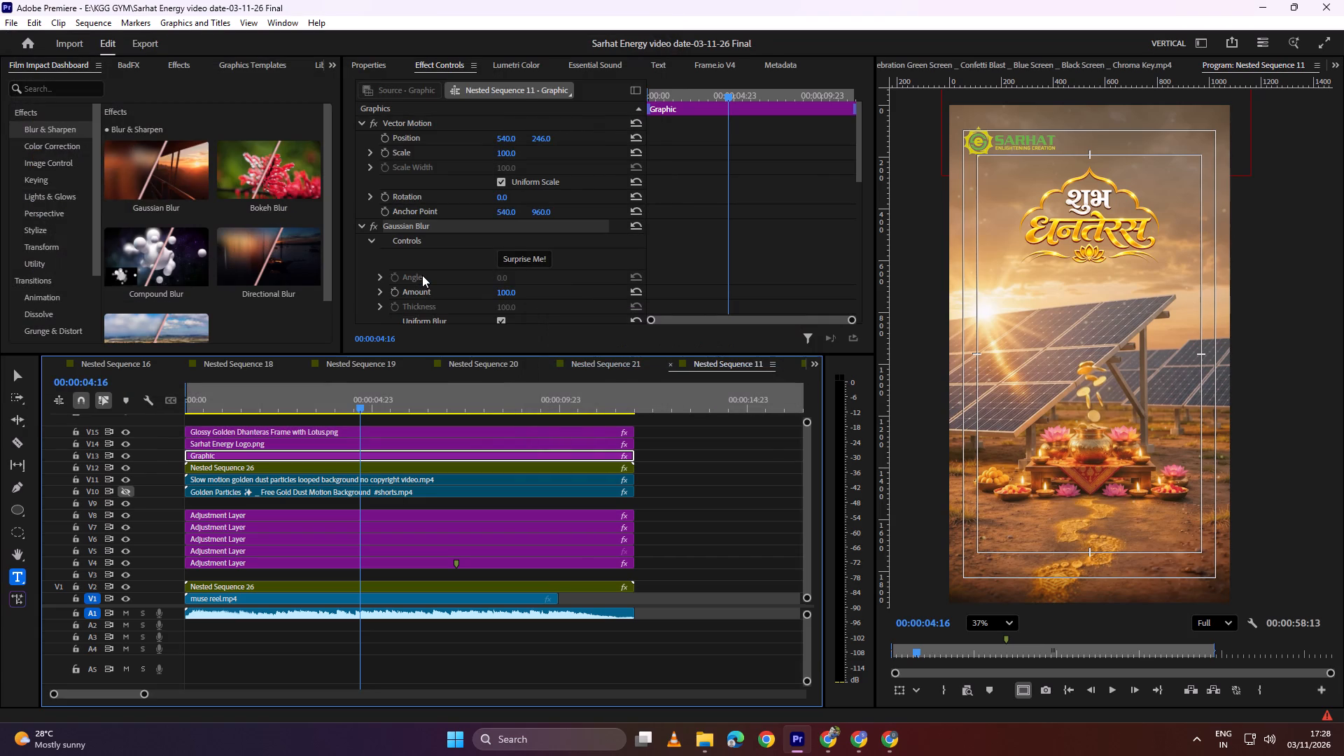
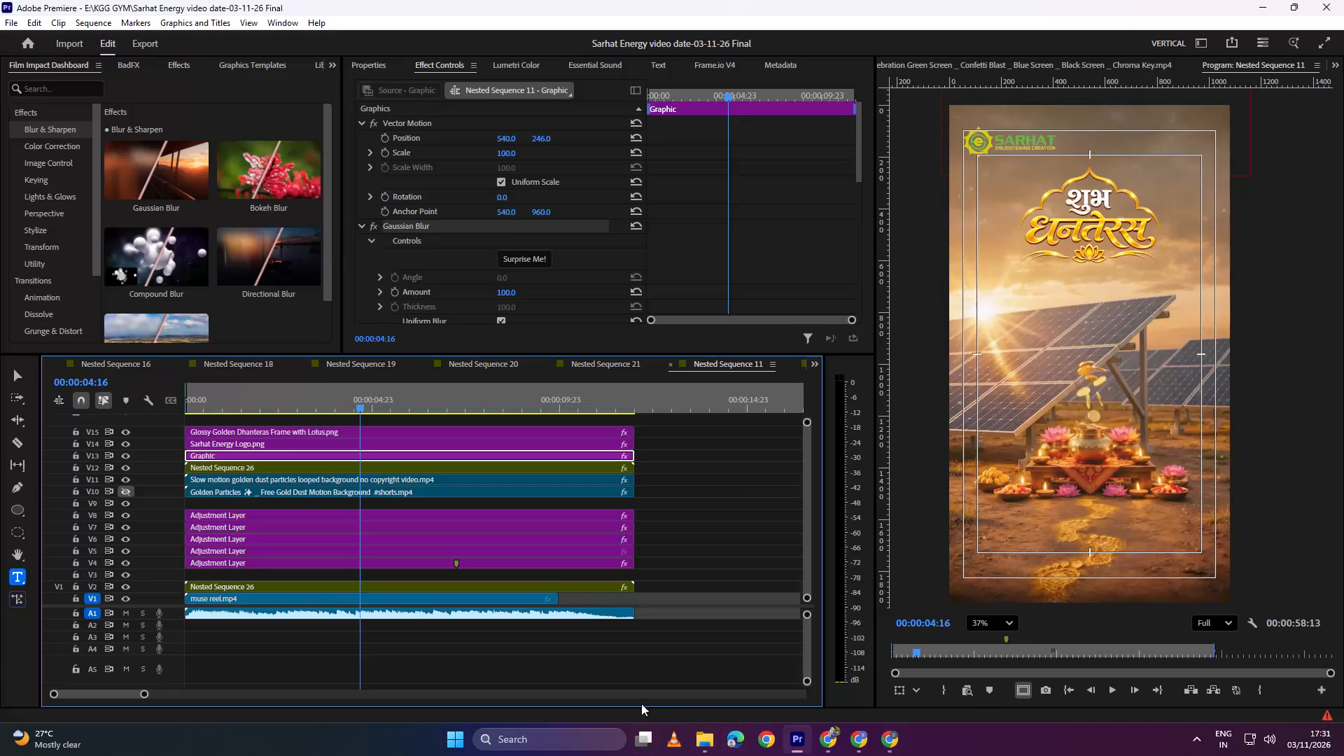
Try several fill colours on Shape 01 of the V13 graphic and set the fill to dark brown 552E00.
click(378, 66)
click(437, 130)
click(404, 246)
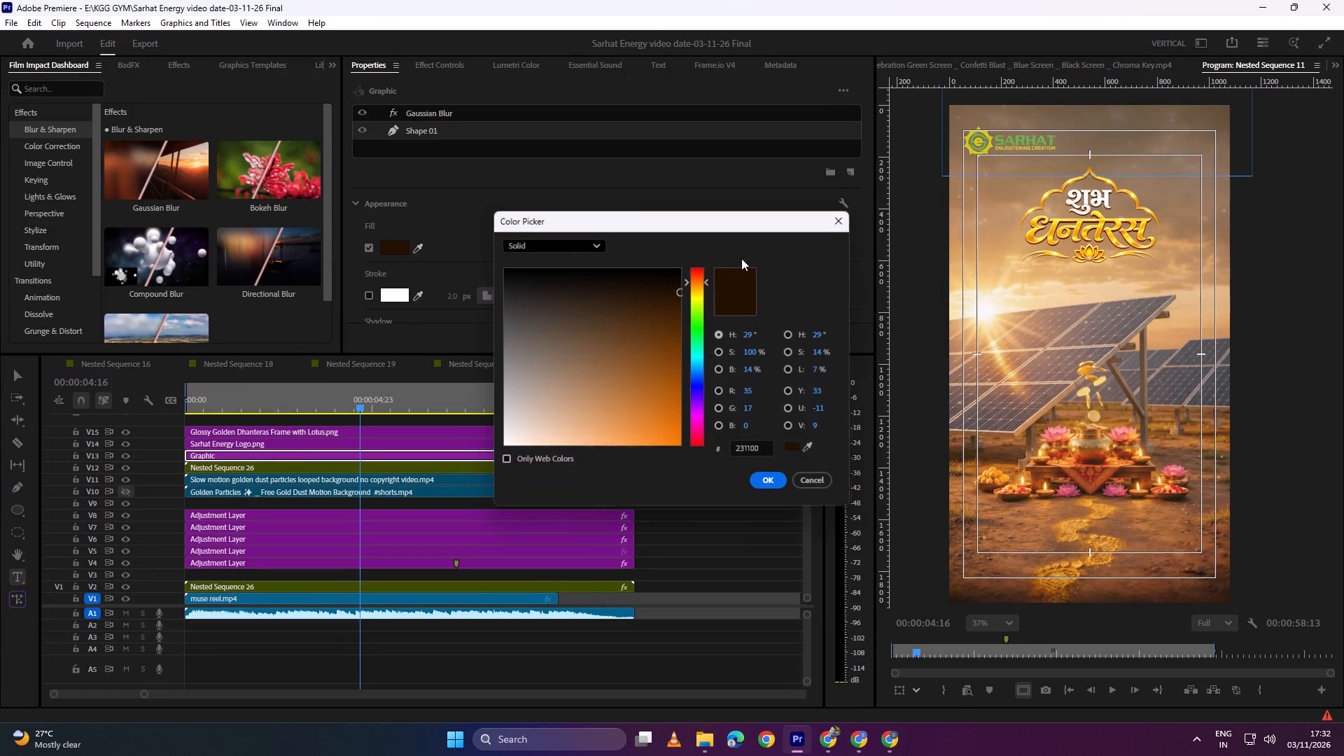
drag(696, 306, 696, 313)
drag(643, 335, 701, 449)
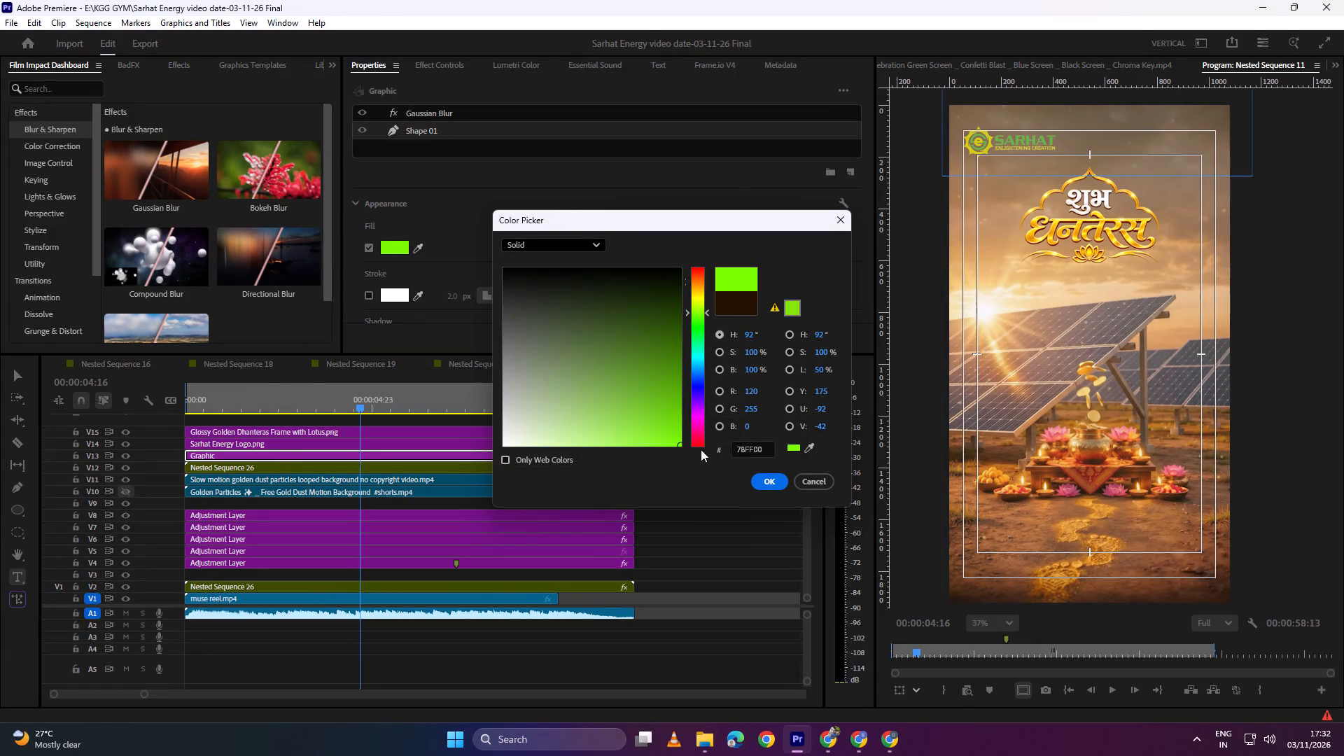
drag(610, 383, 577, 336)
drag(591, 322, 594, 250)
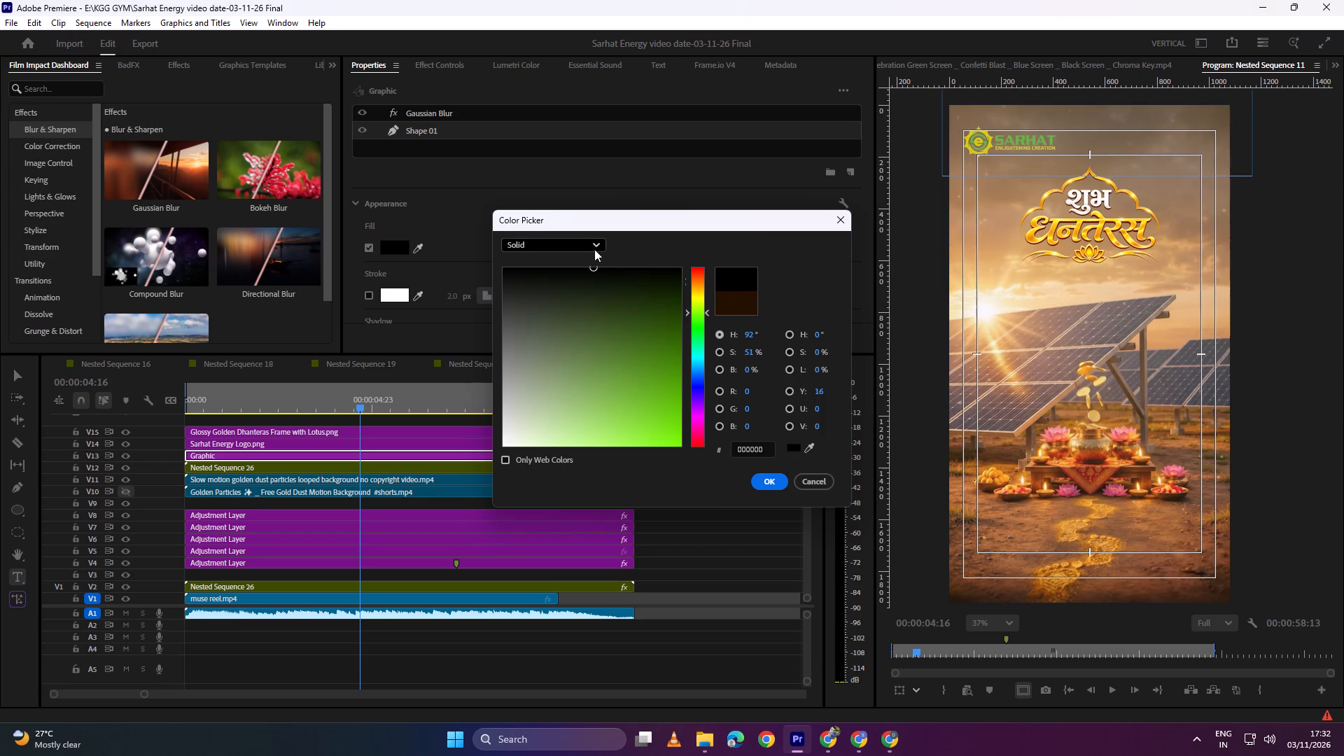
drag(628, 309, 703, 528)
drag(701, 398, 705, 305)
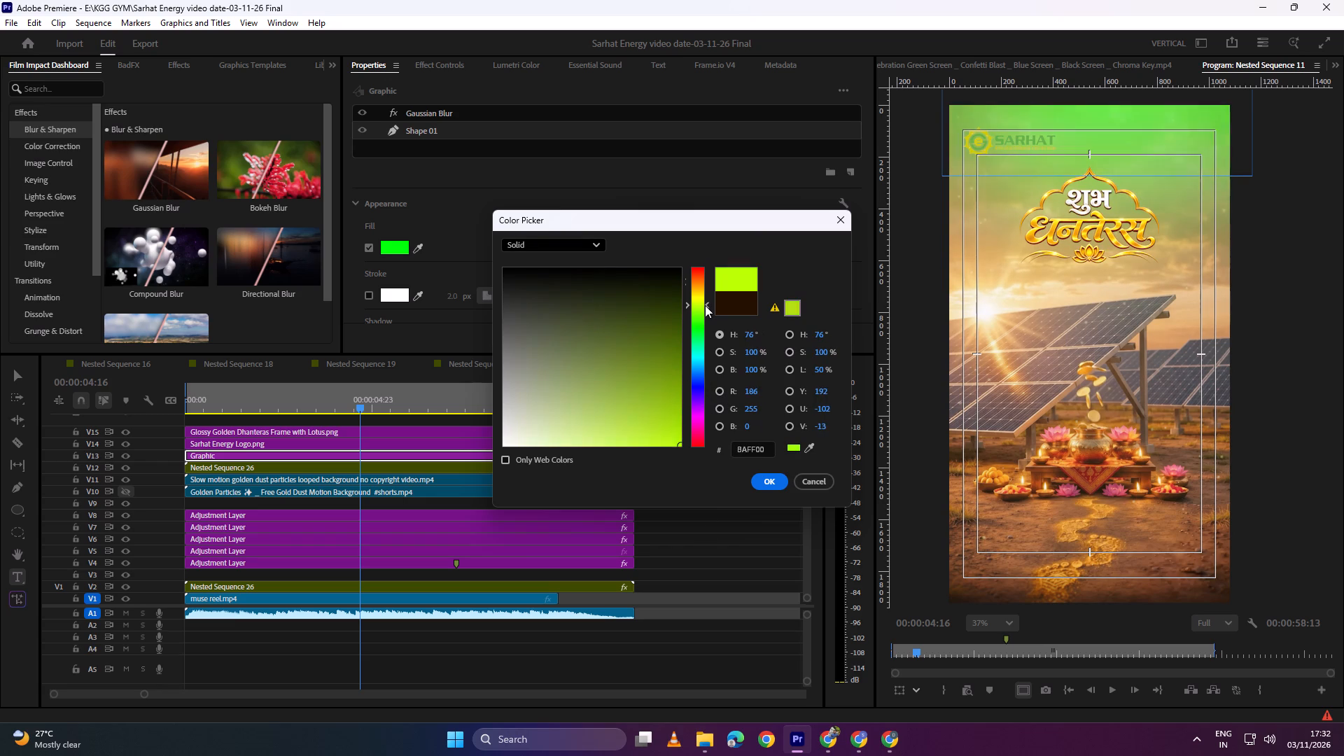
drag(705, 305, 709, 279)
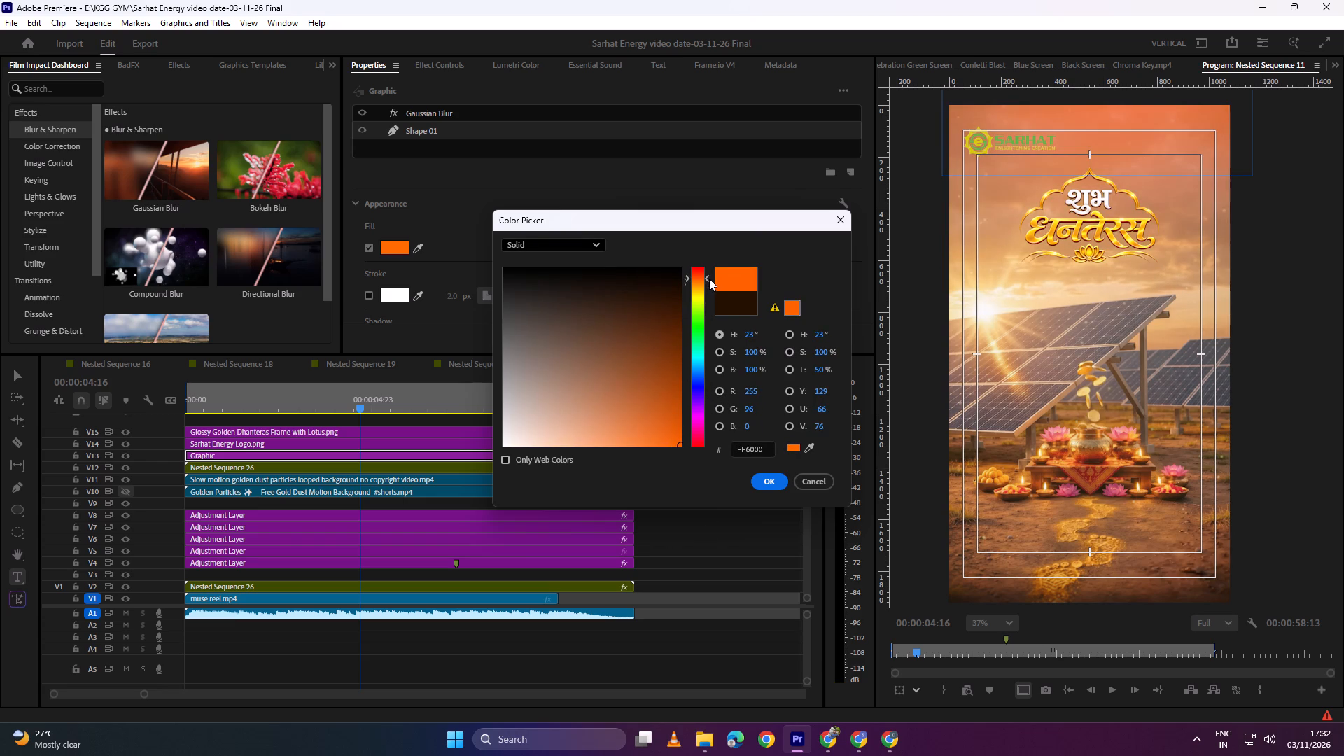
drag(709, 279, 710, 283)
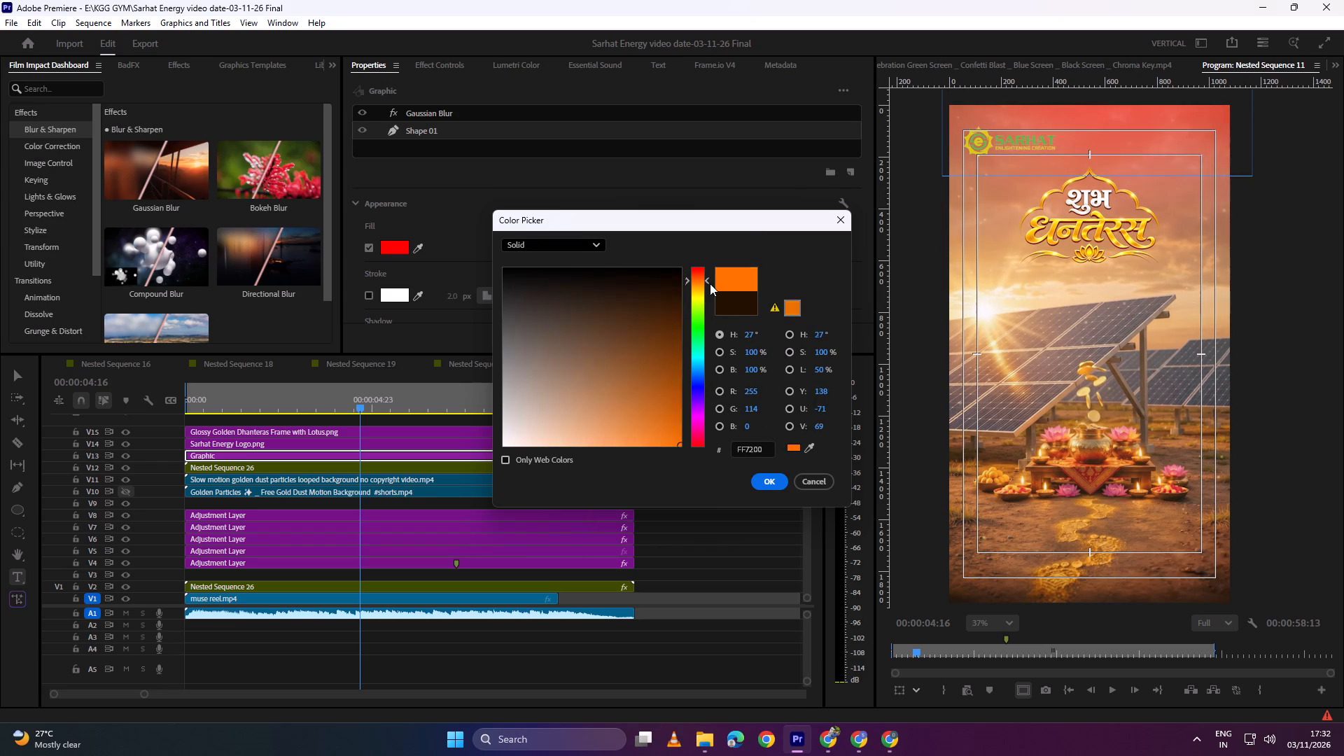
drag(710, 283, 708, 288)
drag(652, 297, 514, 430)
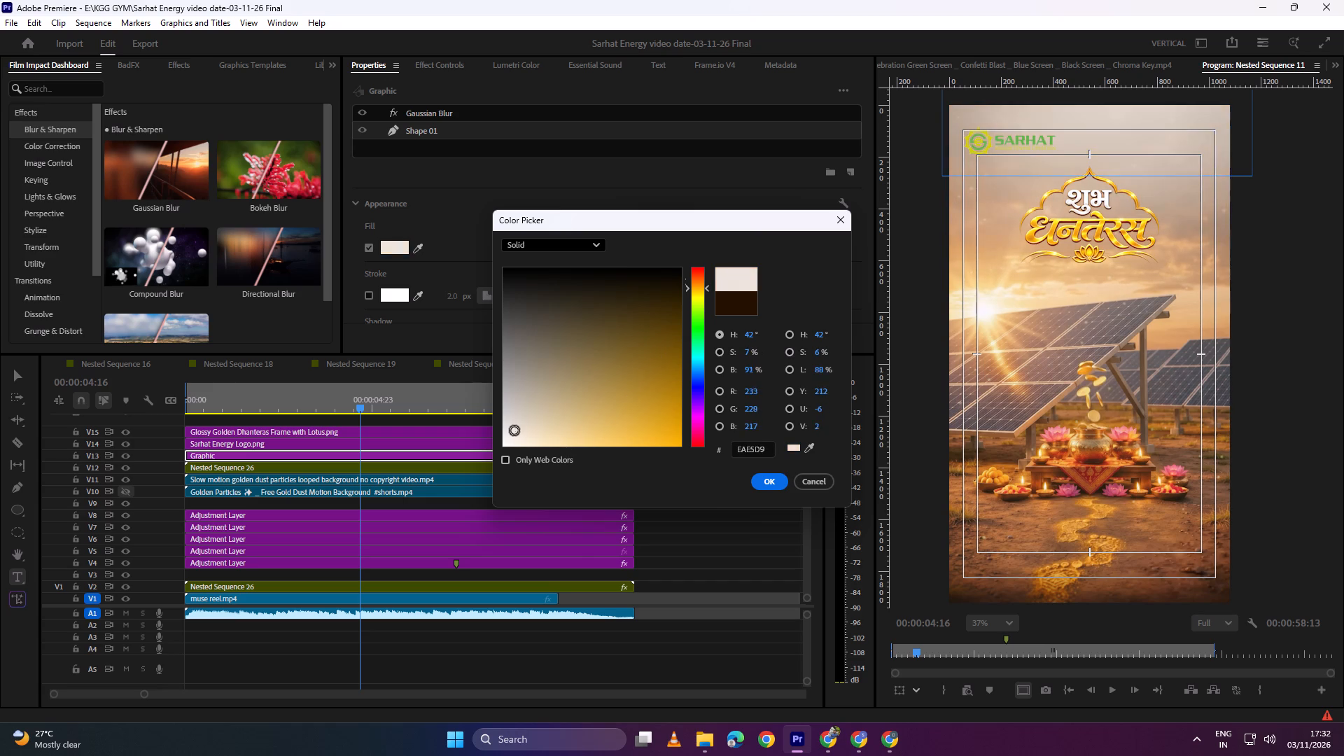
drag(514, 430, 453, 502)
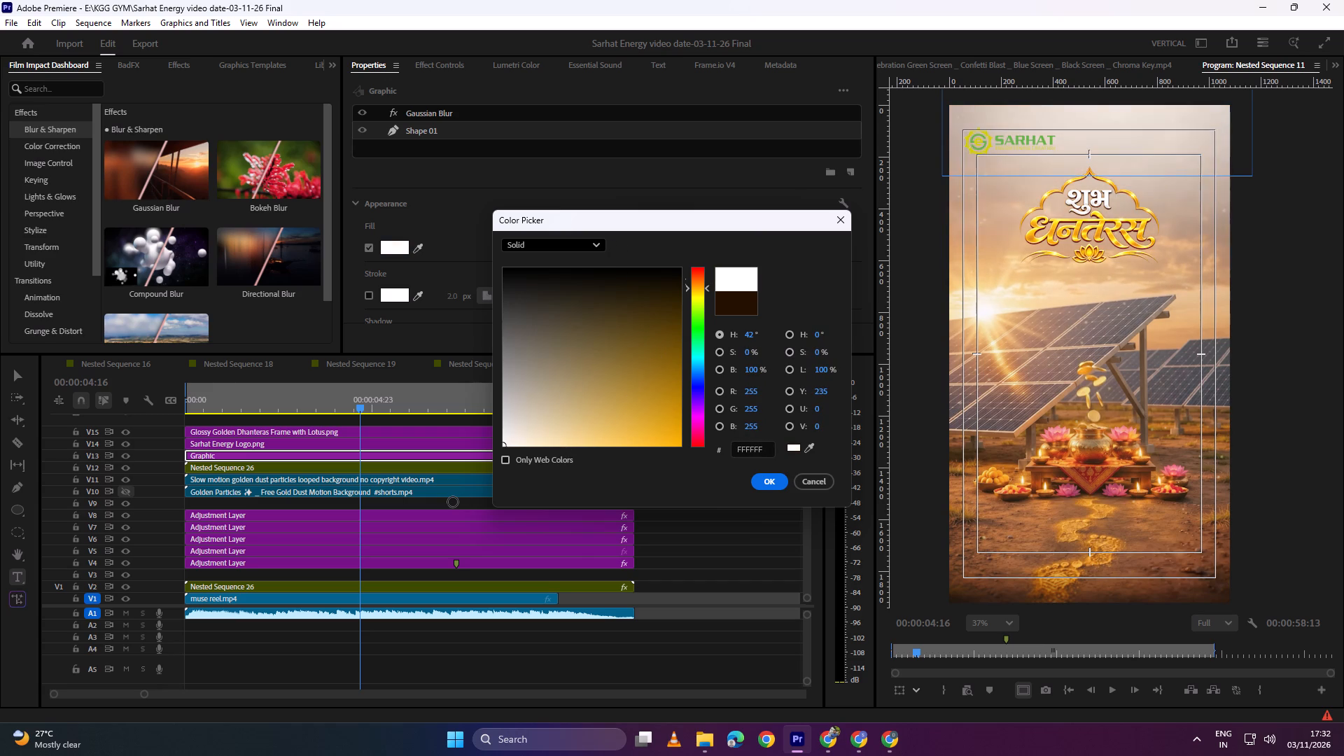
drag(453, 502, 641, 498)
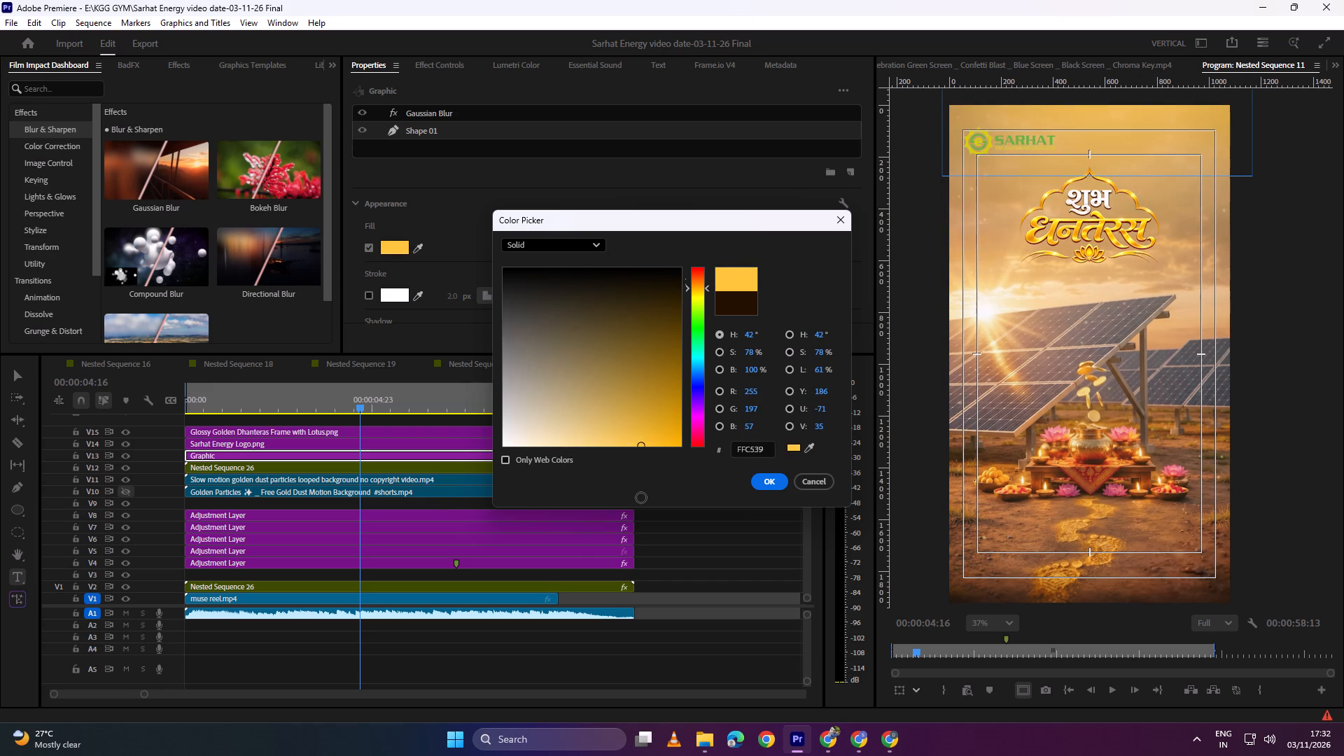
drag(641, 498, 714, 416)
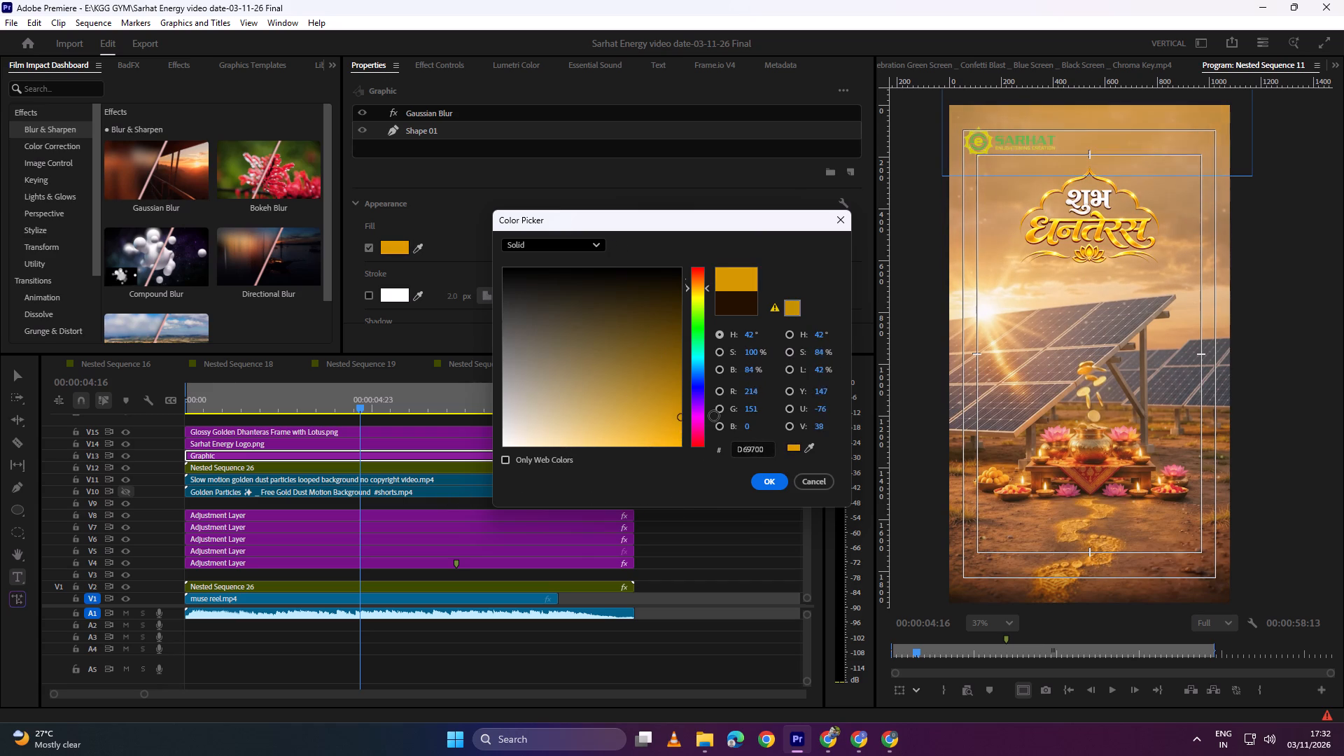
drag(714, 416, 721, 510)
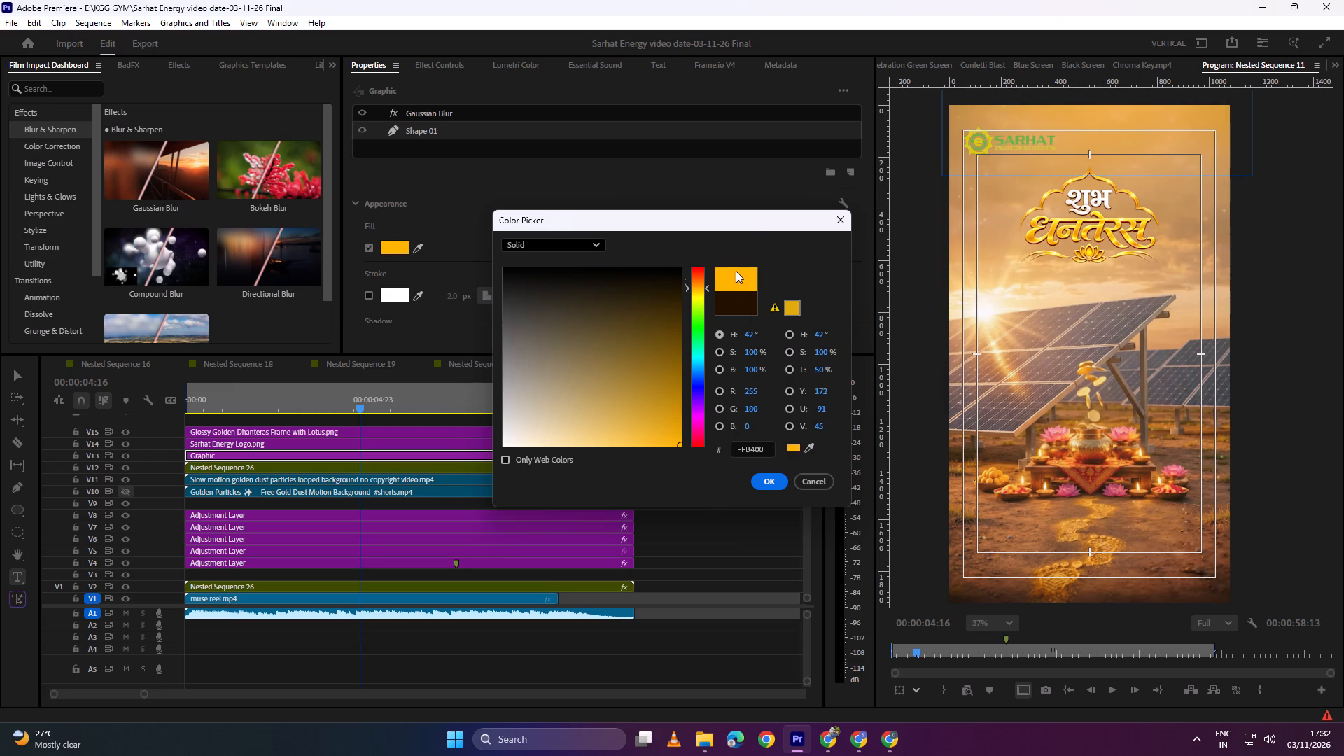
drag(702, 281, 701, 292)
drag(701, 293, 703, 305)
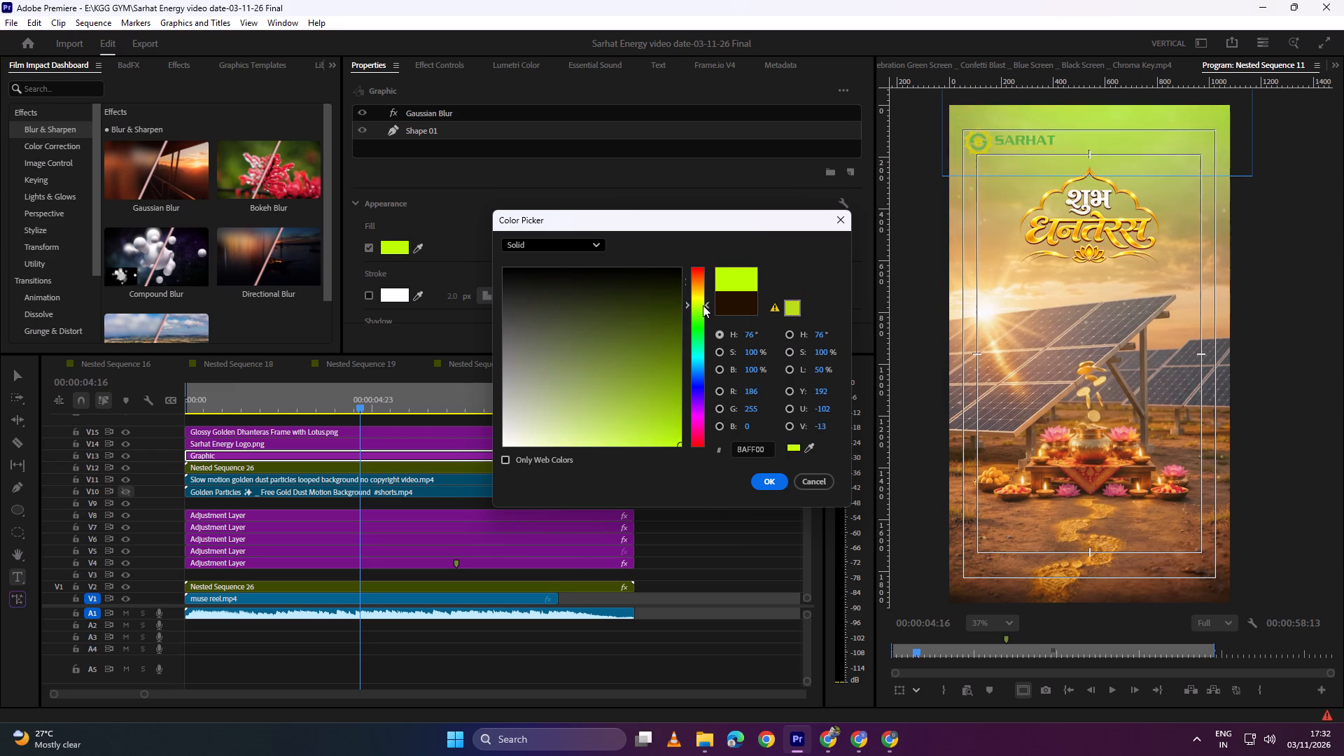
drag(703, 305, 701, 292)
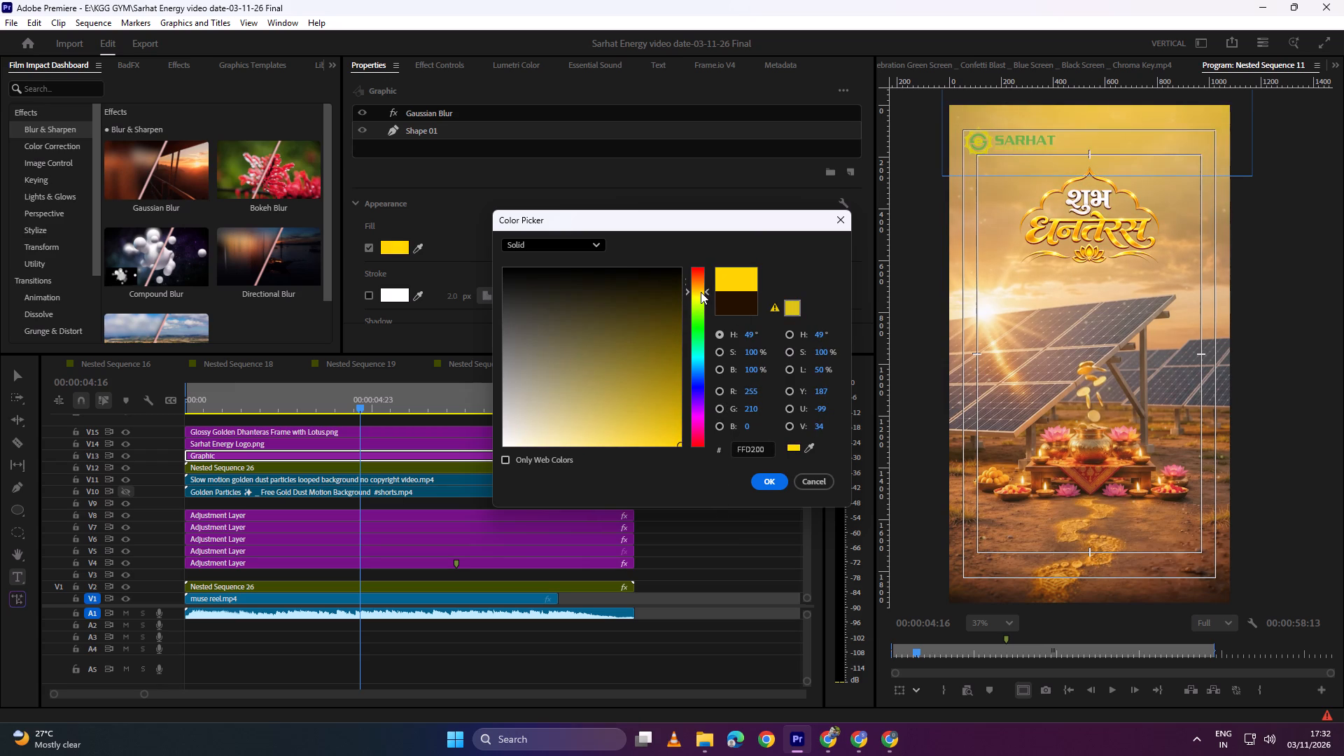
drag(701, 292, 701, 286)
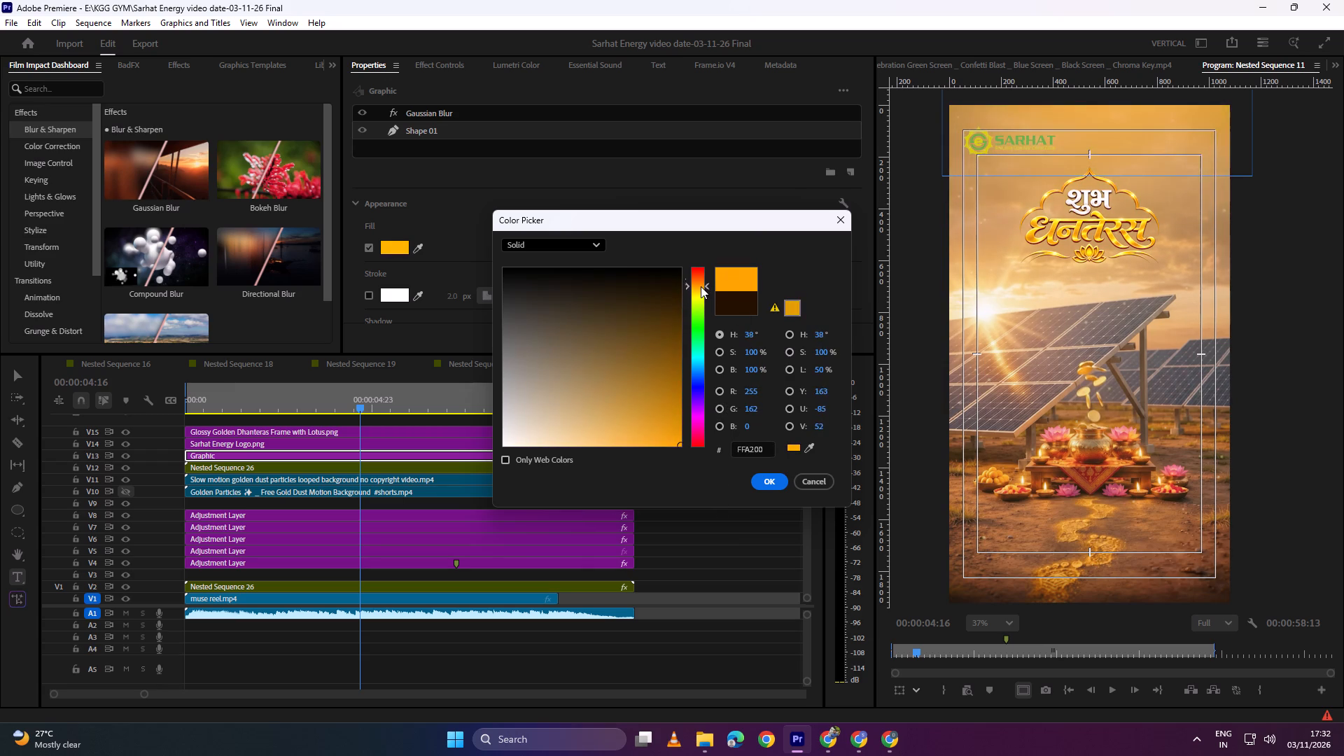
drag(701, 286, 706, 262)
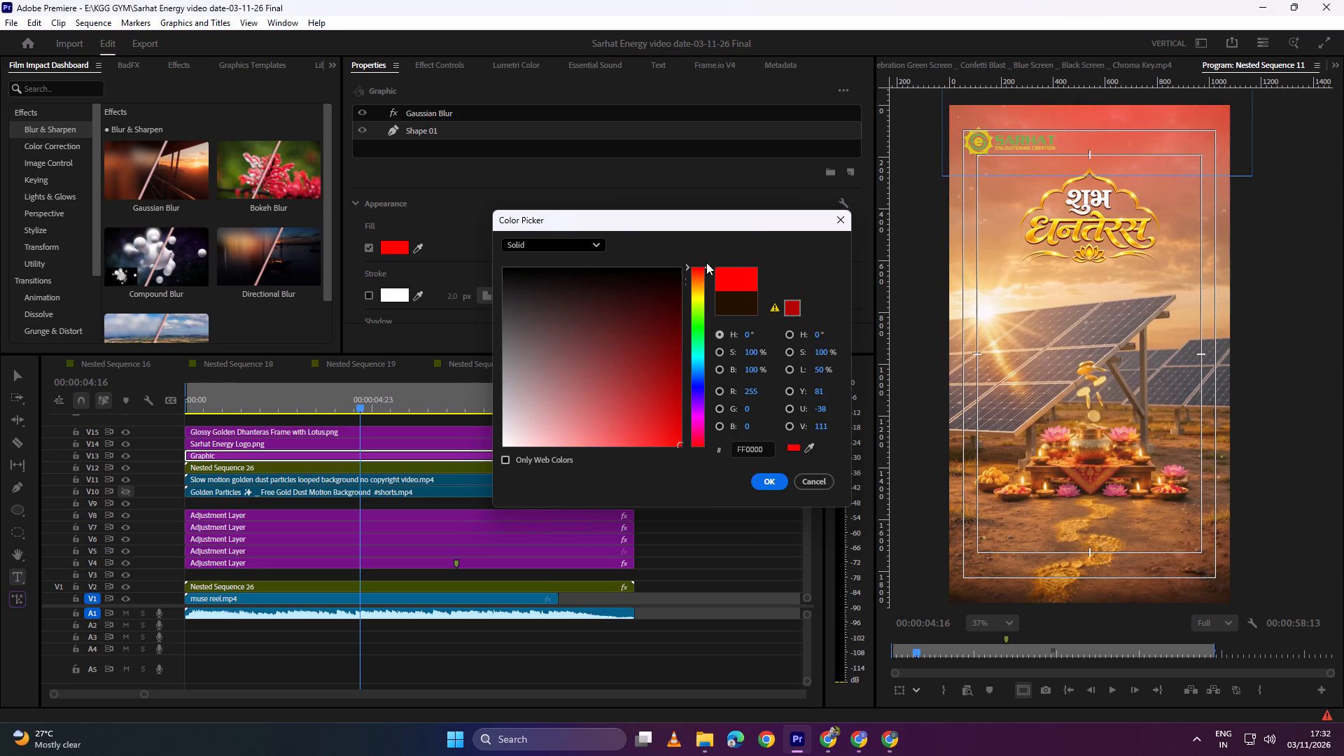
drag(706, 262, 708, 255)
drag(664, 286, 756, 226)
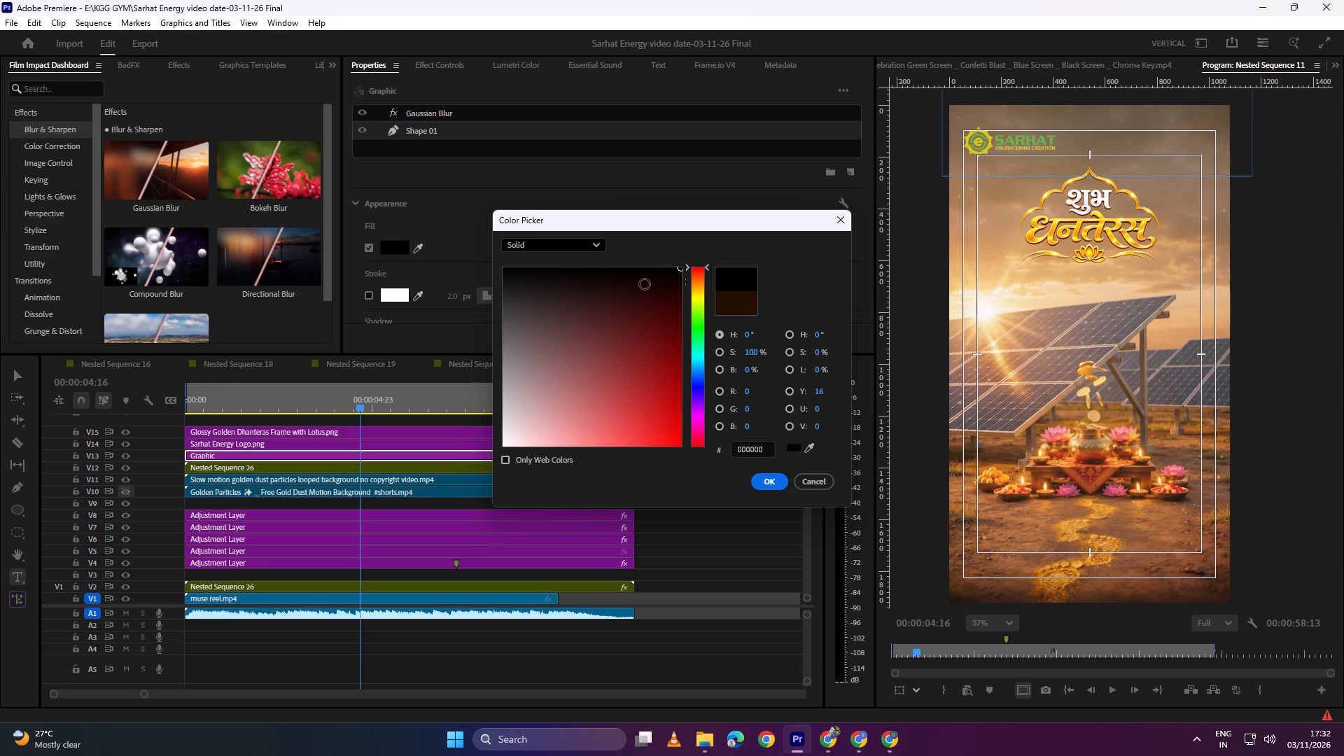
drag(664, 278, 853, 199)
click(705, 279)
drag(667, 299, 680, 297)
drag(672, 305, 680, 327)
click(779, 477)
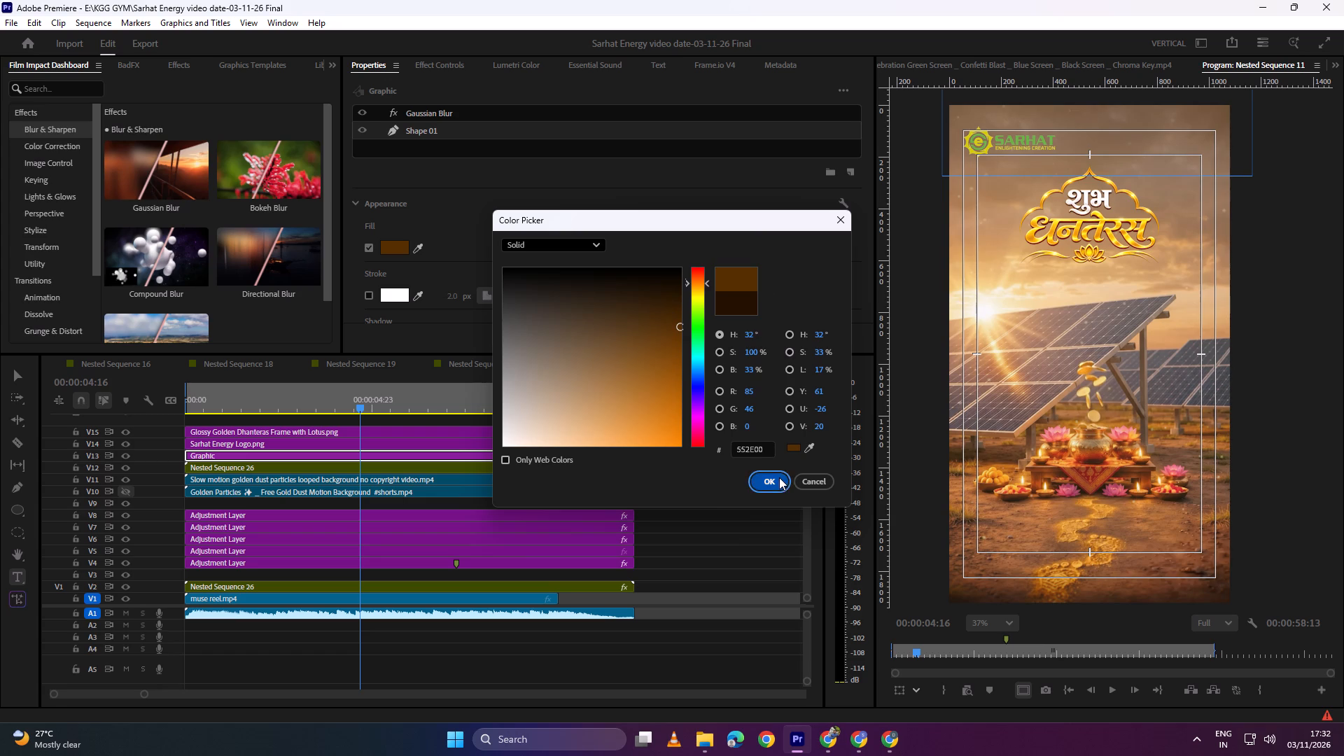
Compare the V13 graphic with its Gaussian Blur hidden and shown.
scroll(545, 202, down, 5)
scroll(626, 214, up, 11)
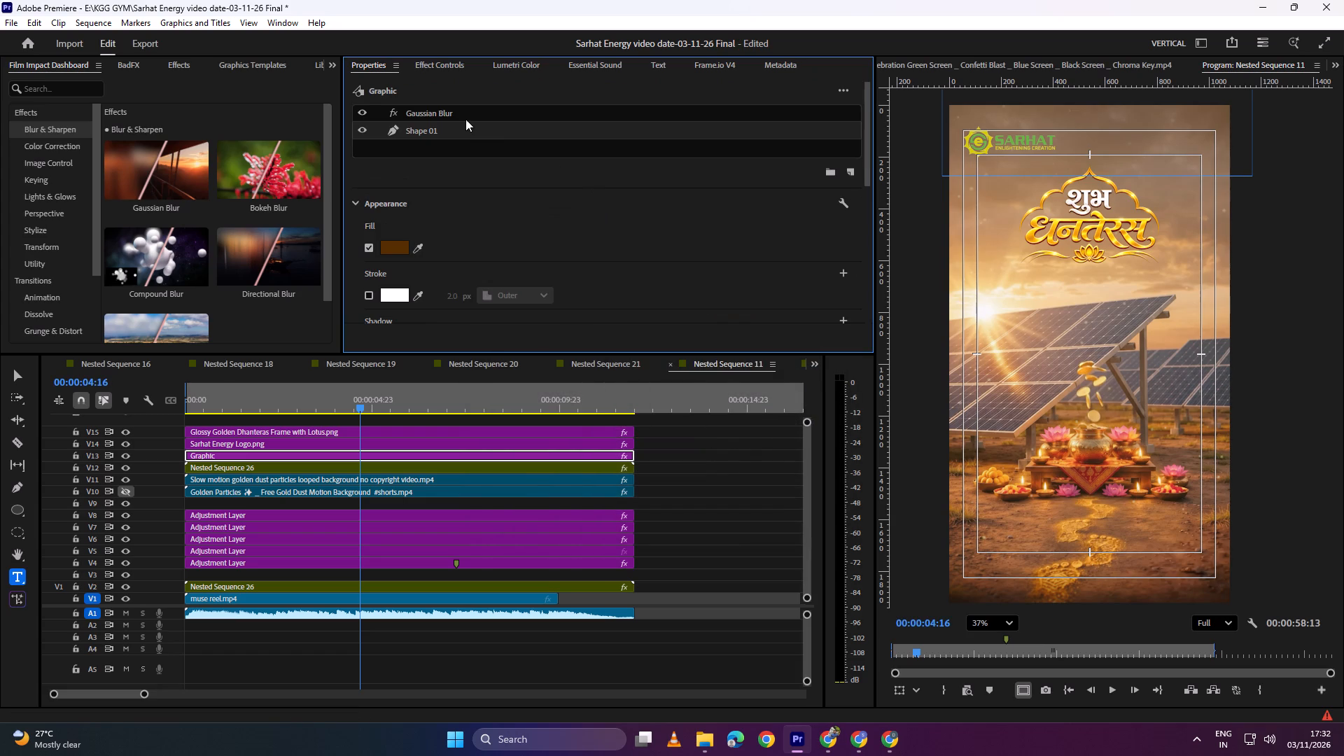
click(365, 113)
click(365, 113)
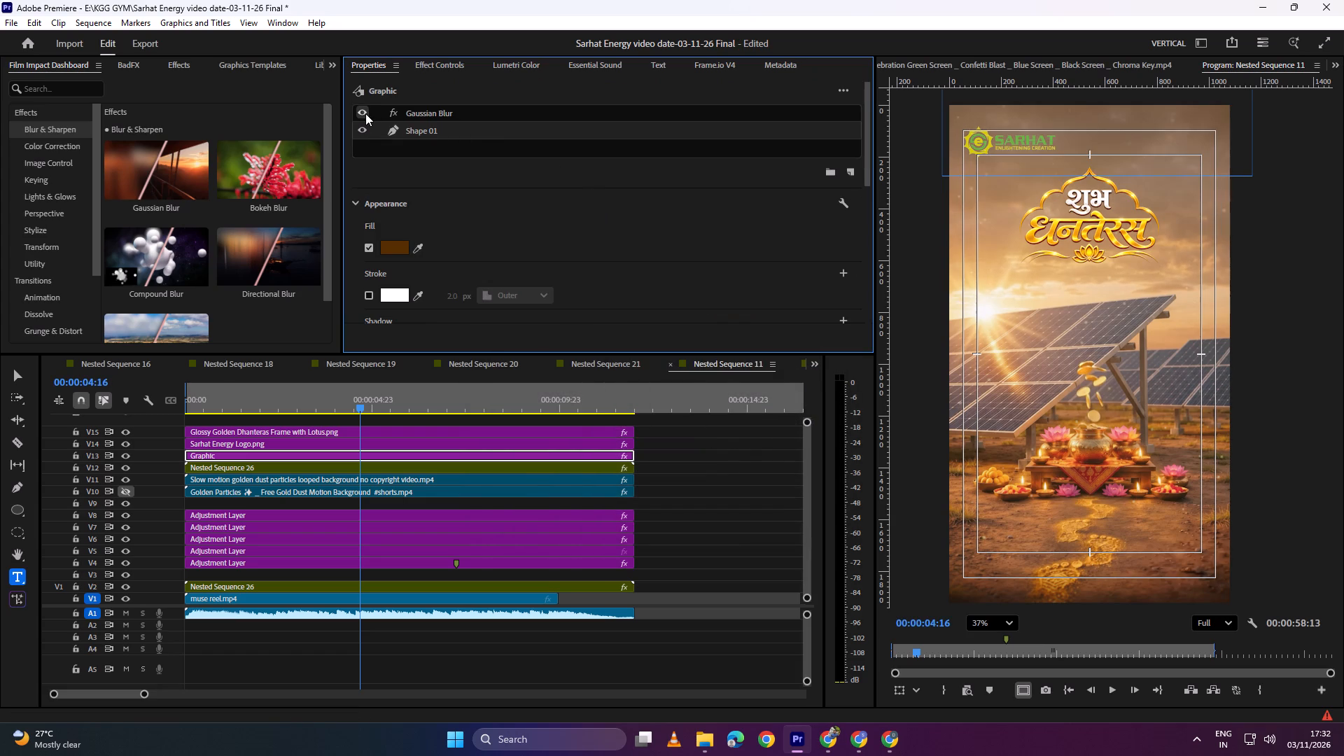
click(365, 113)
click(365, 113)
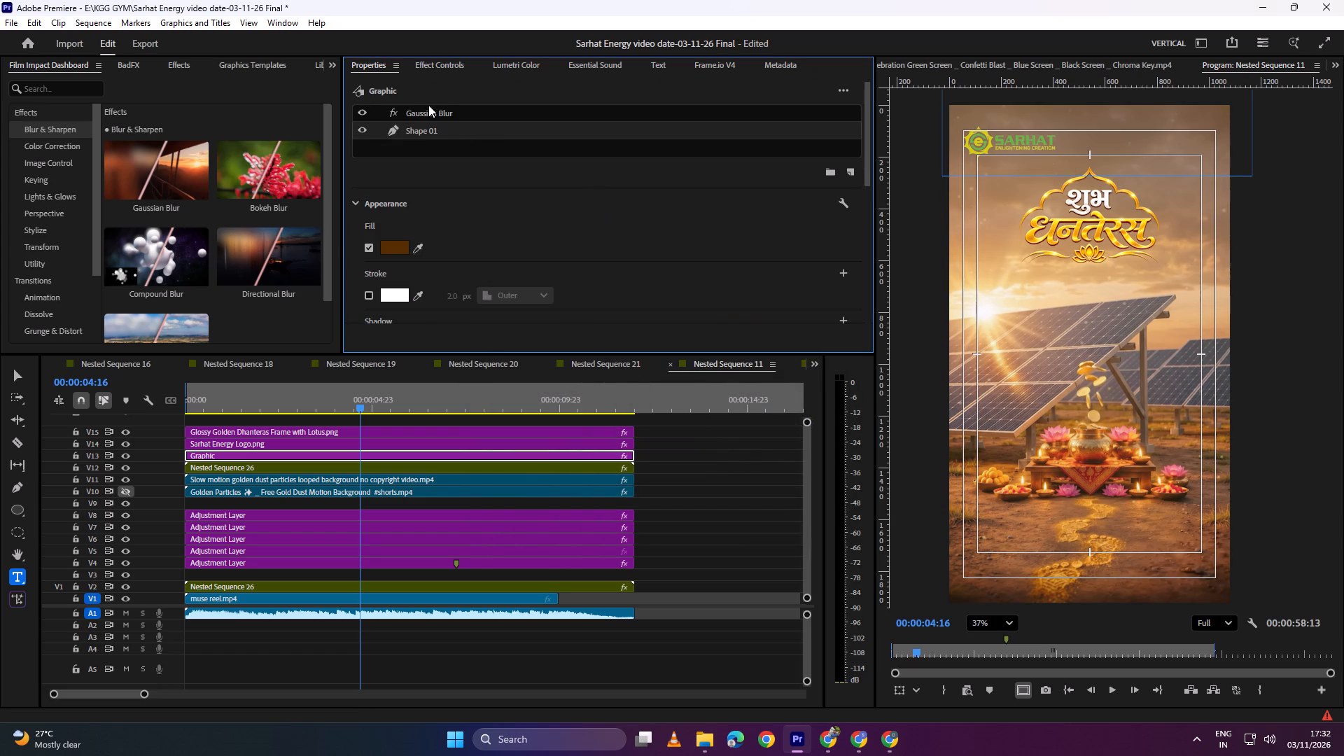
Set the Gaussian Blur amount on the V13 graphic to 84.
click(427, 112)
click(454, 62)
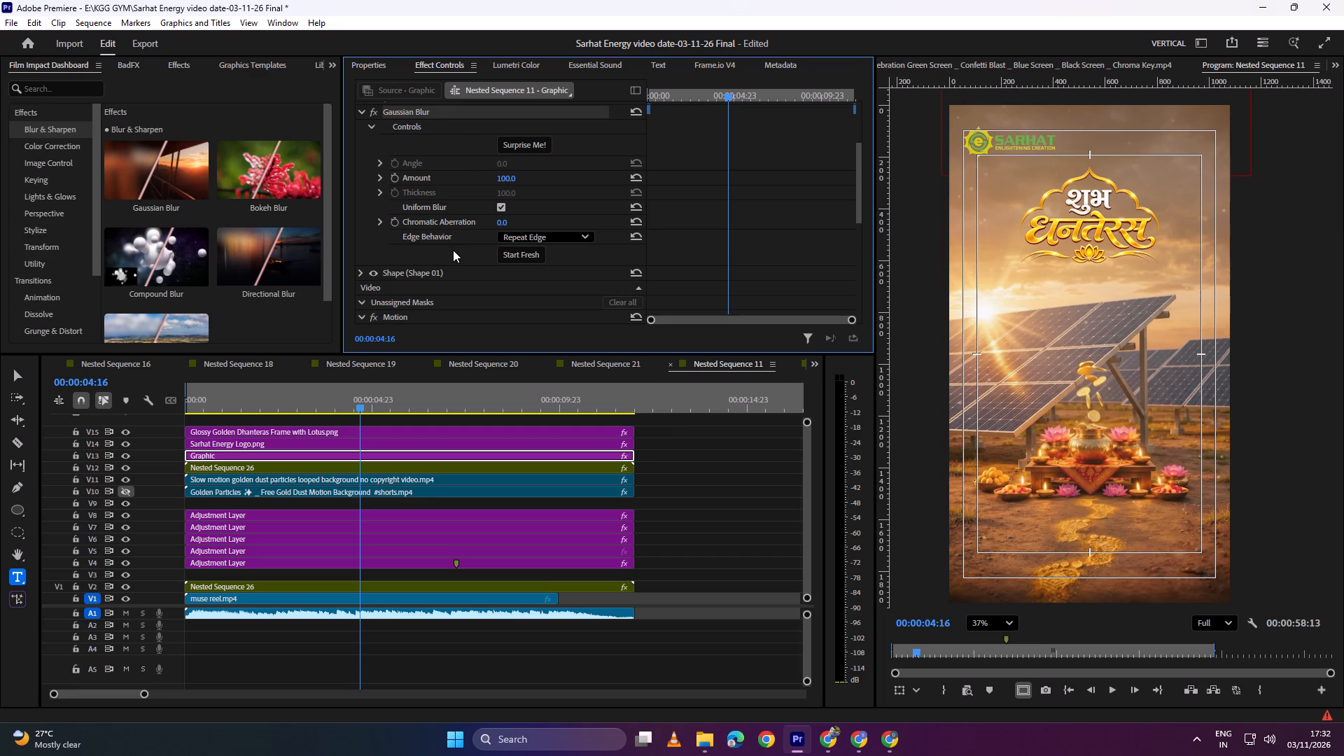
scroll(451, 250, up, 5)
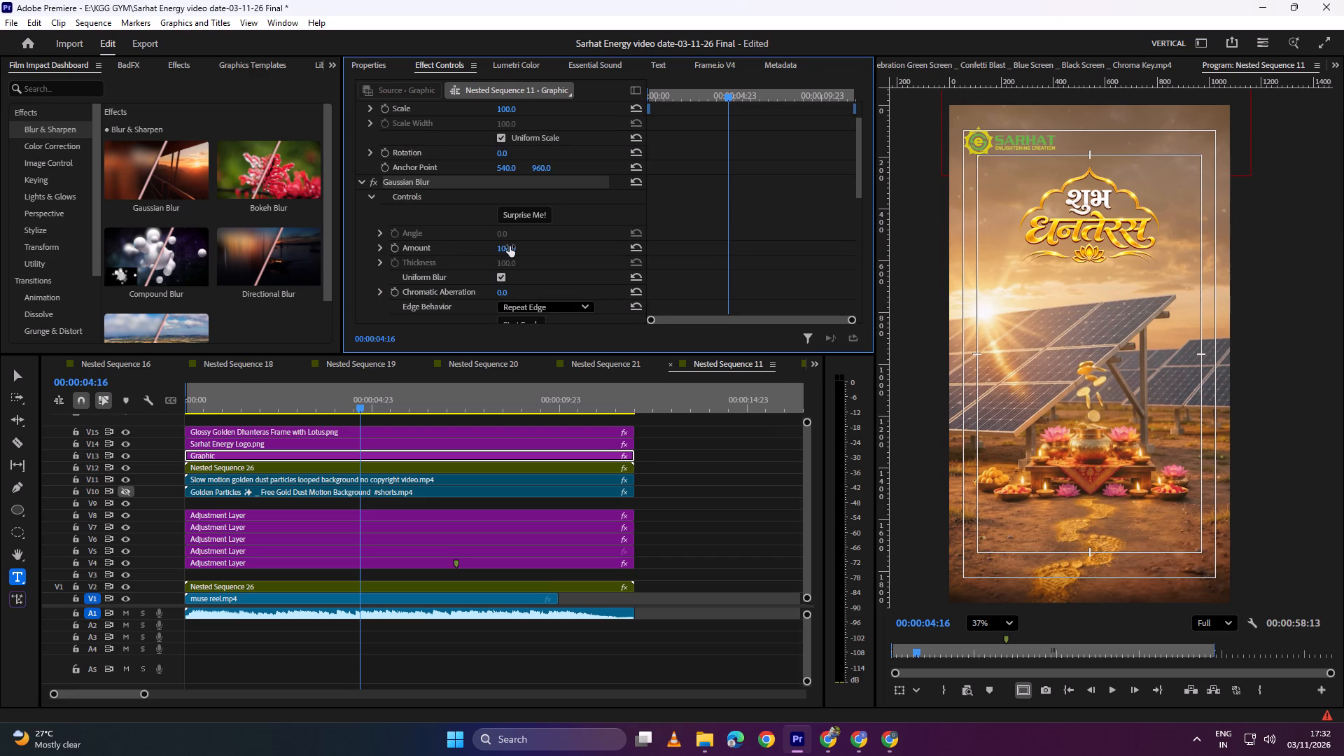
drag(510, 246, 428, 262)
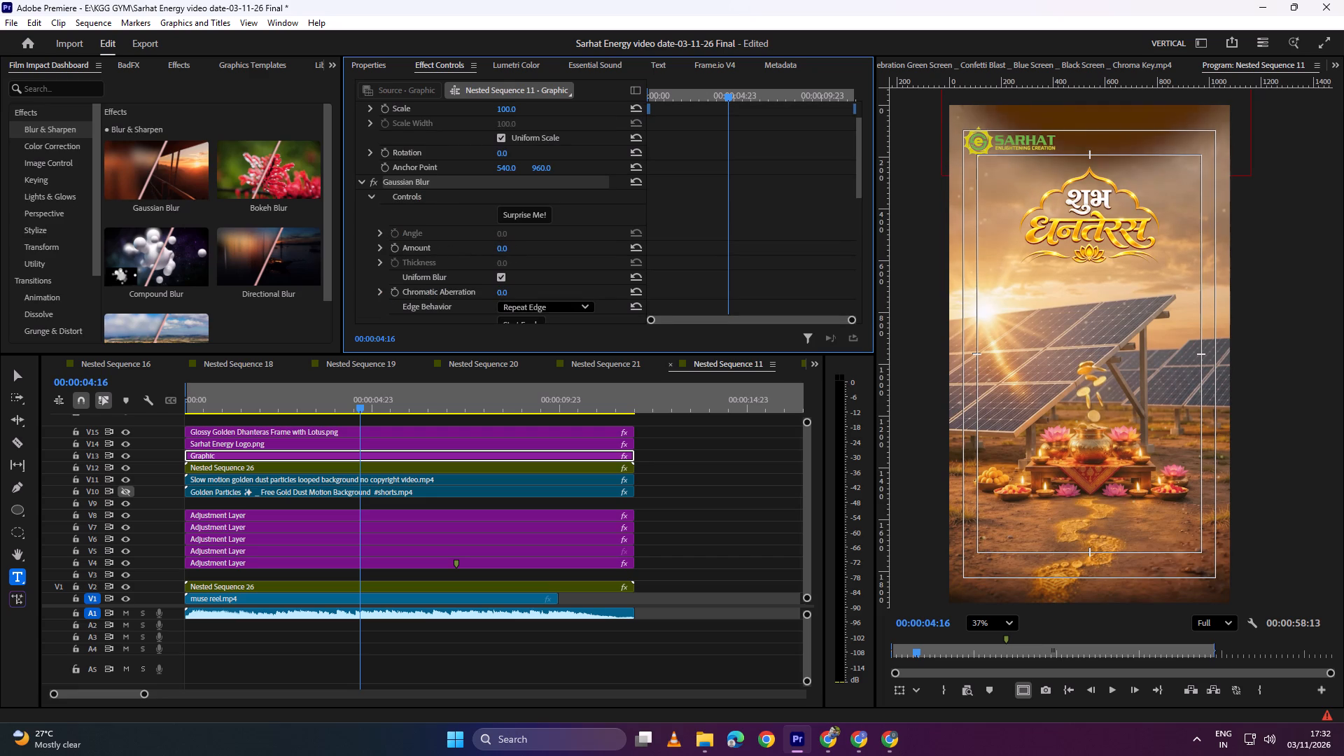
drag(428, 262, 470, 246)
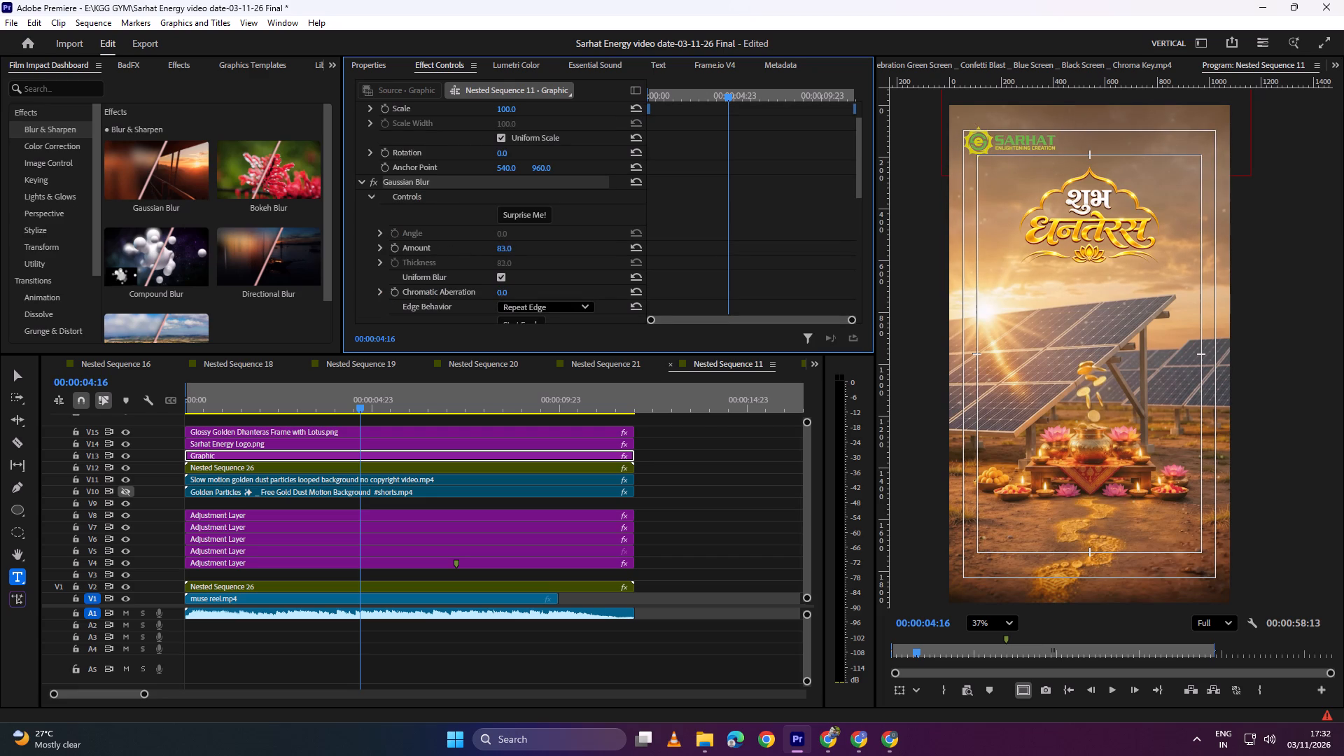
drag(470, 246, 470, 245)
Move the V13 graphic down to a vertical Motion position of 1286 and scale it up to 134.6.
scroll(447, 265, down, 9)
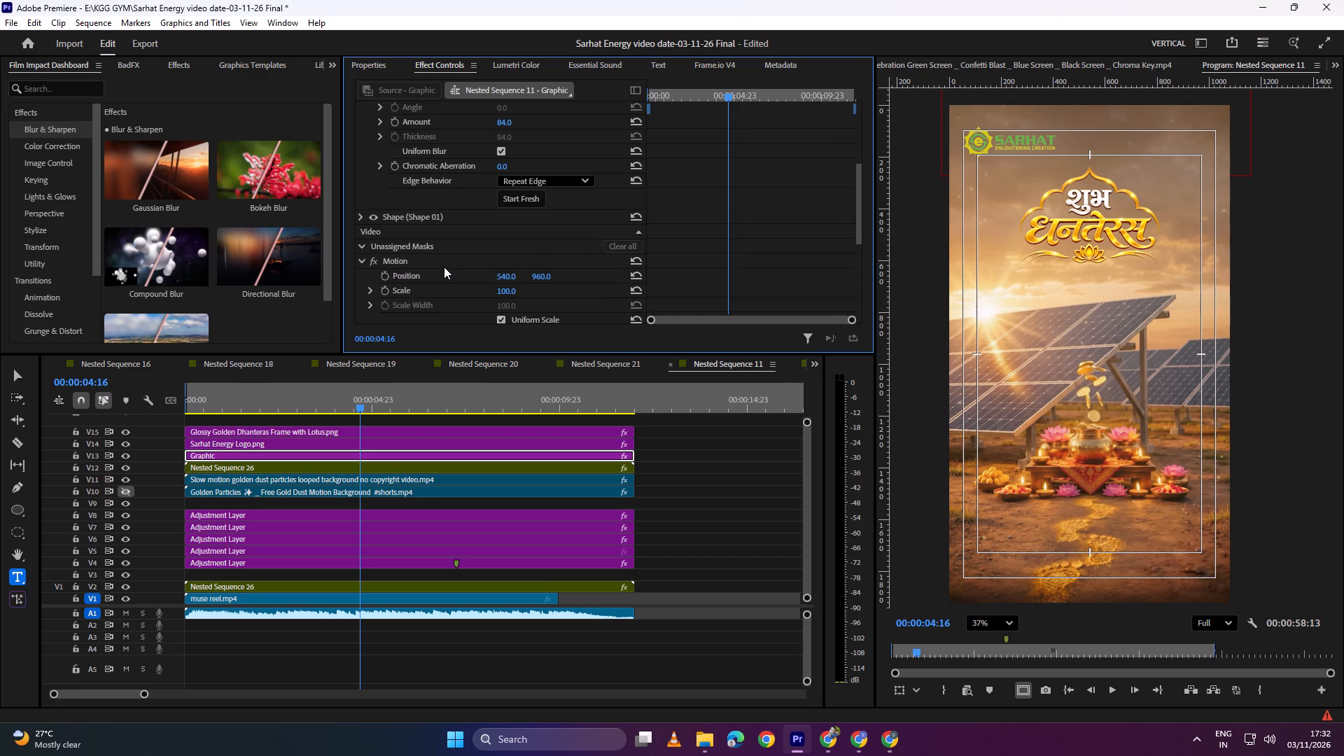
scroll(457, 272, down, 4)
click(408, 202)
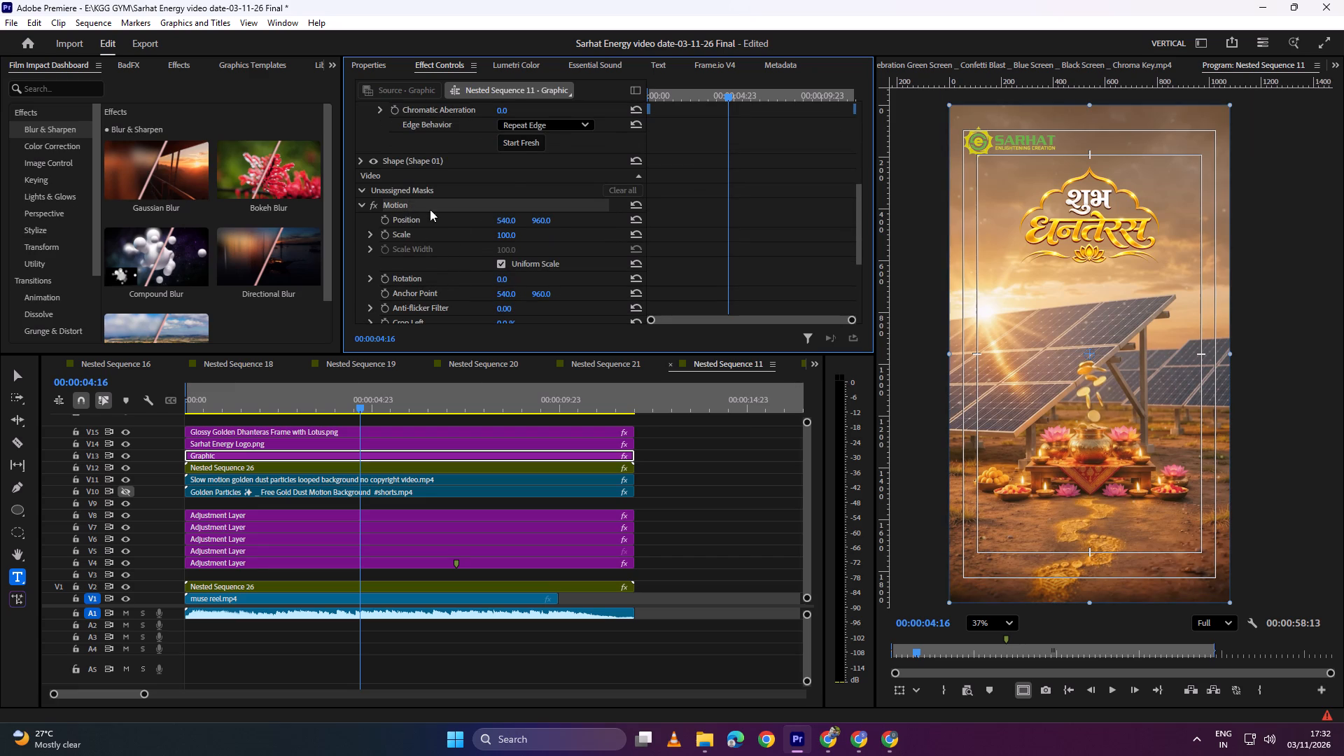
drag(542, 217, 771, 217)
drag(1091, 188, 1090, 143)
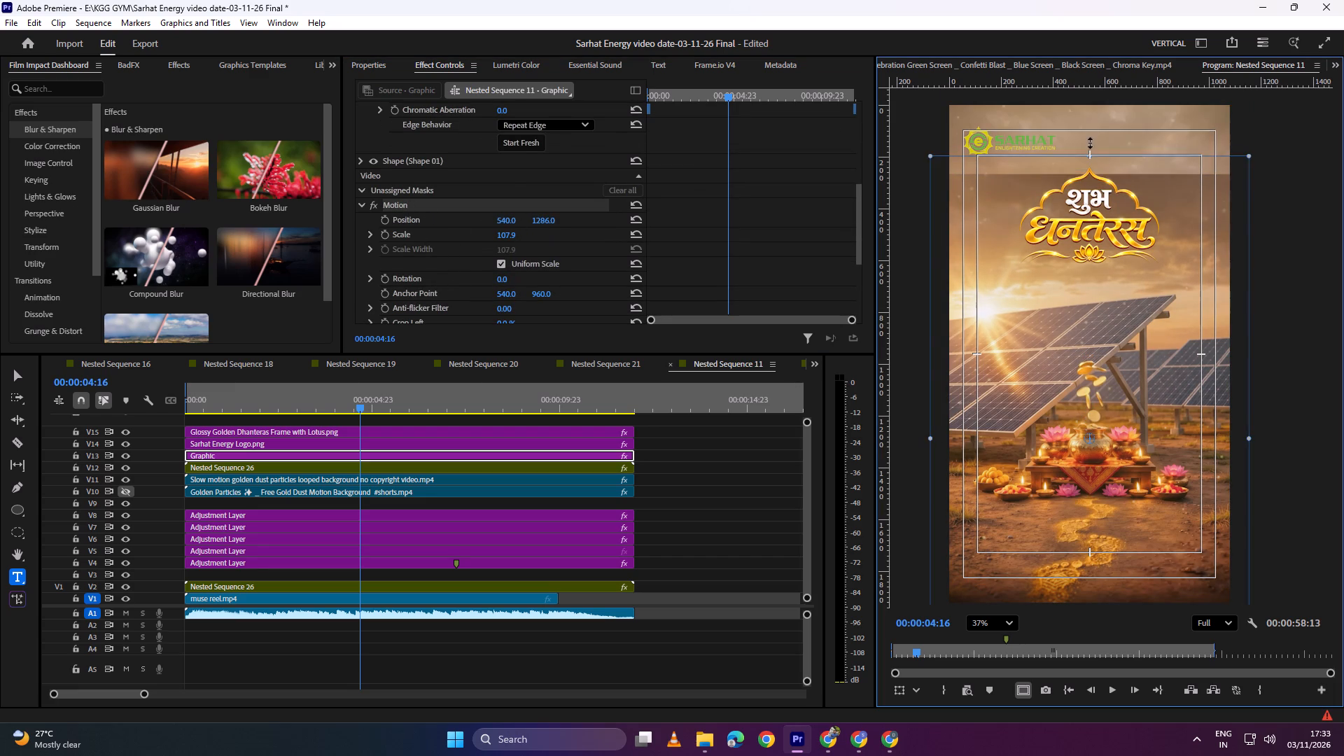
drag(1090, 143, 1100, 102)
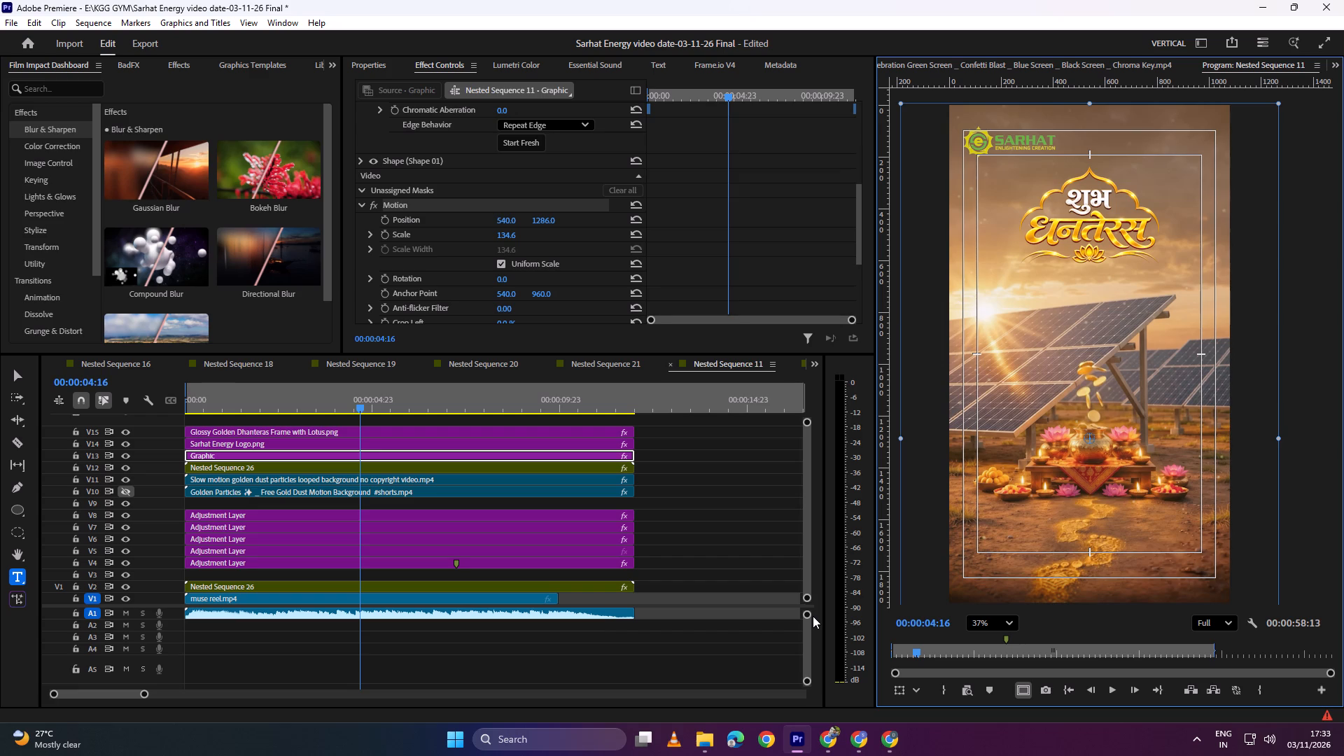
Play the opening second of the sequence to check the repositioned graphic behind the logo and title.
drag(447, 405, 57, 444)
key(space)
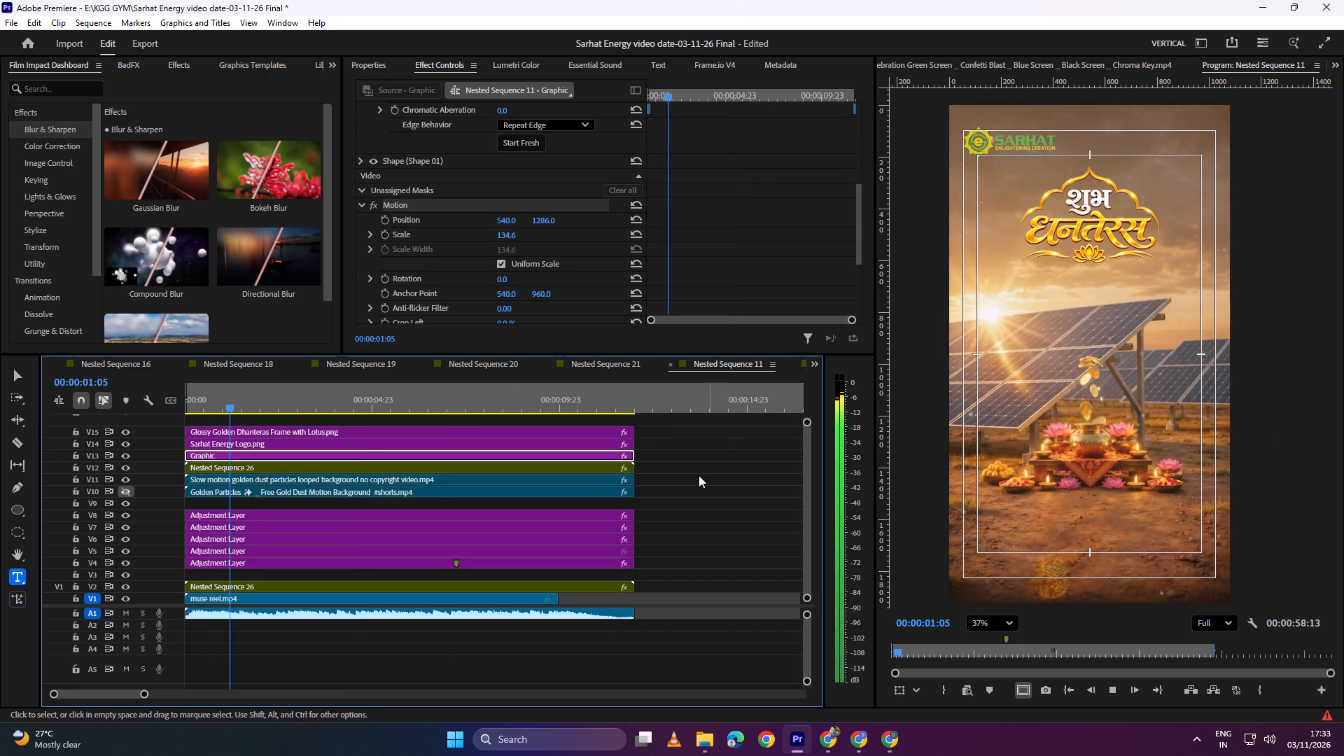
key(space)
Move the golden Dhanteras frame and Sarhat Energy logo clips up one track to V16 and V15, freeing V14.
drag(807, 420, 806, 357)
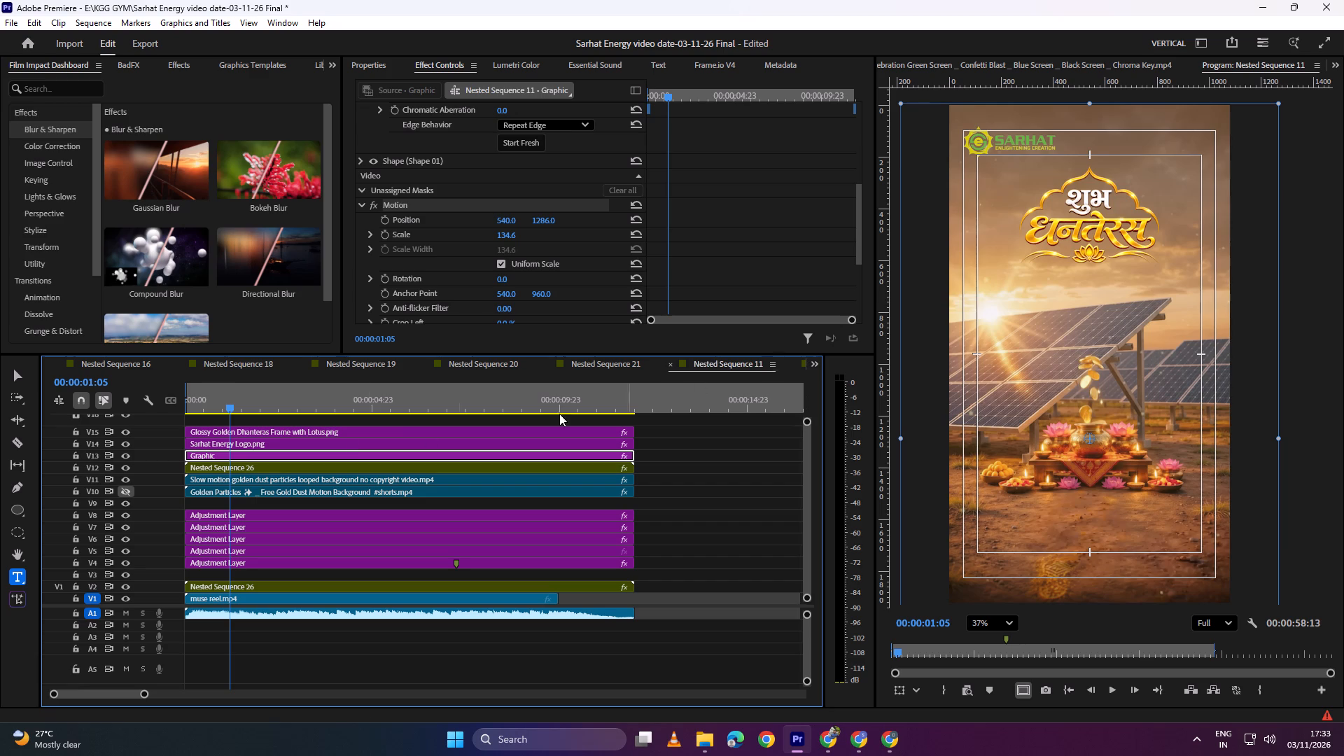
drag(419, 353, 423, 309)
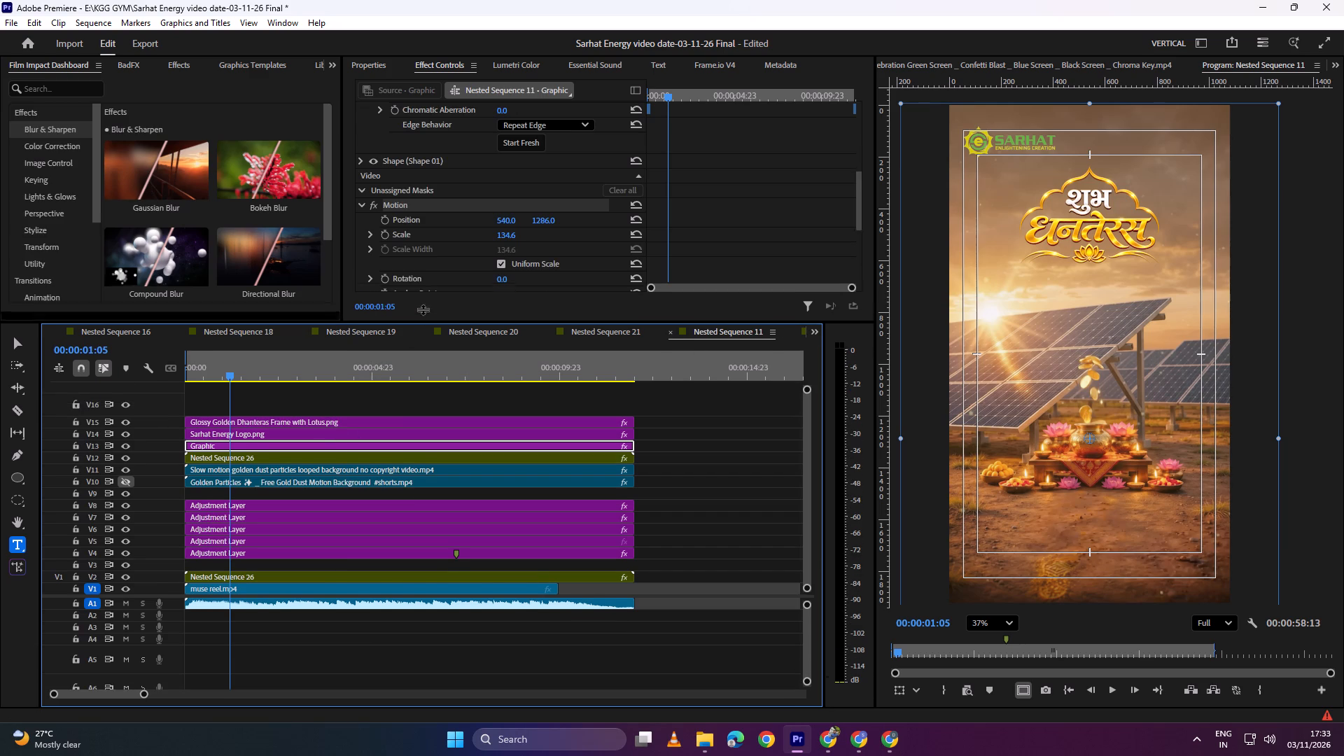
drag(423, 309, 423, 307)
drag(323, 398, 291, 421)
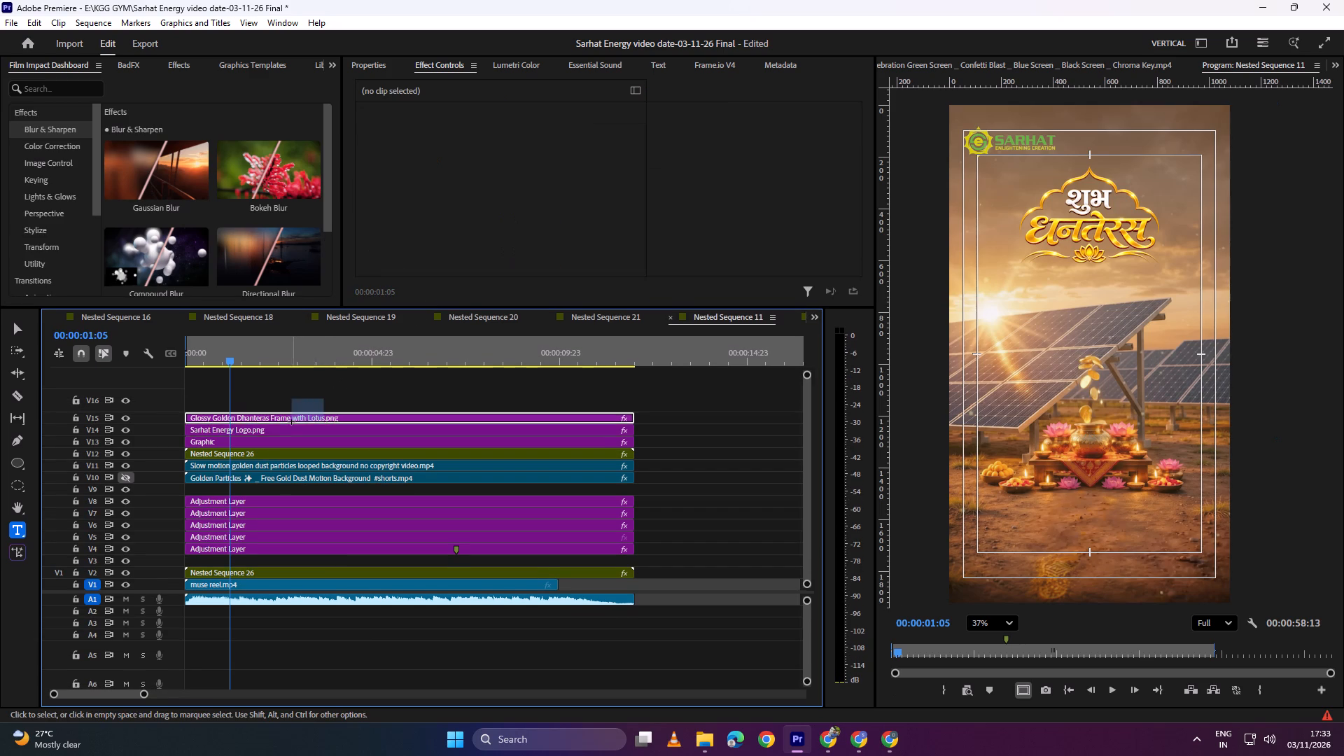
drag(291, 421, 288, 426)
drag(293, 421, 293, 407)
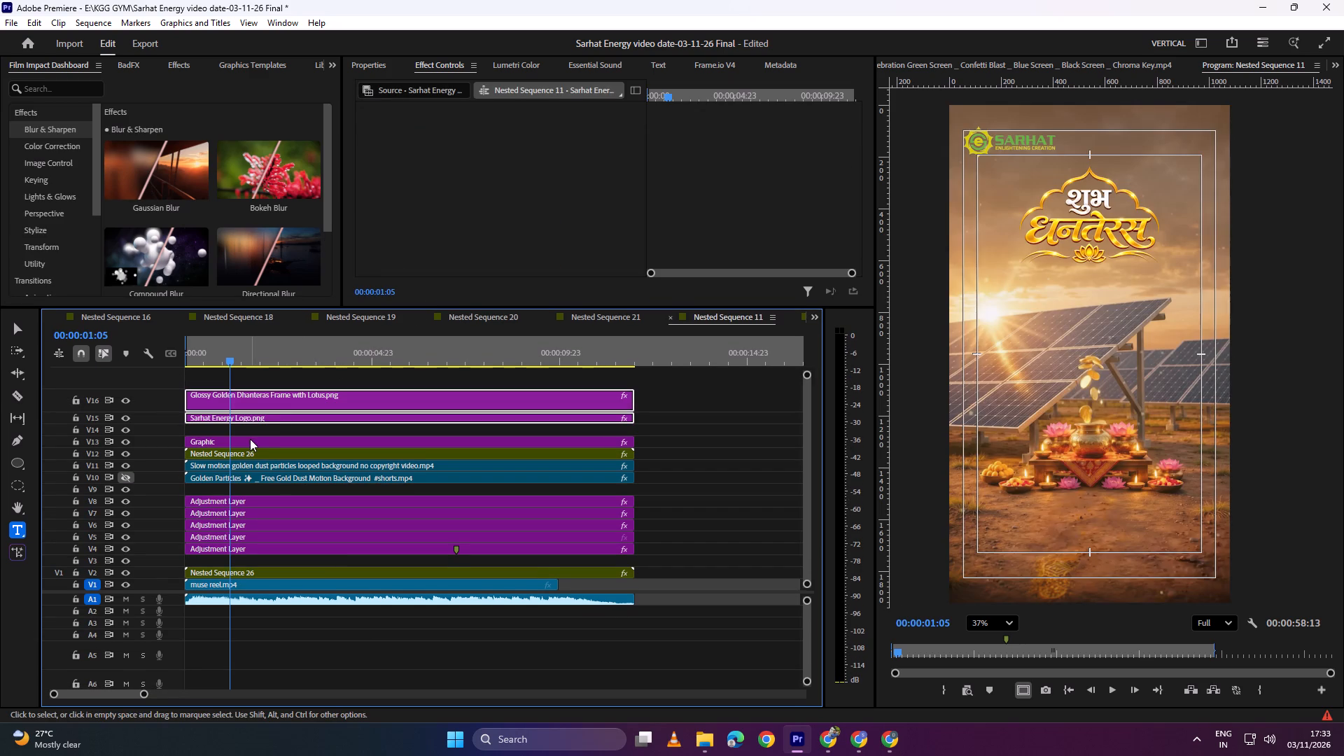
Draw a circle with the Ellipse tool over the golden Dhanteras title as a new graphic.
click(22, 484)
click(19, 466)
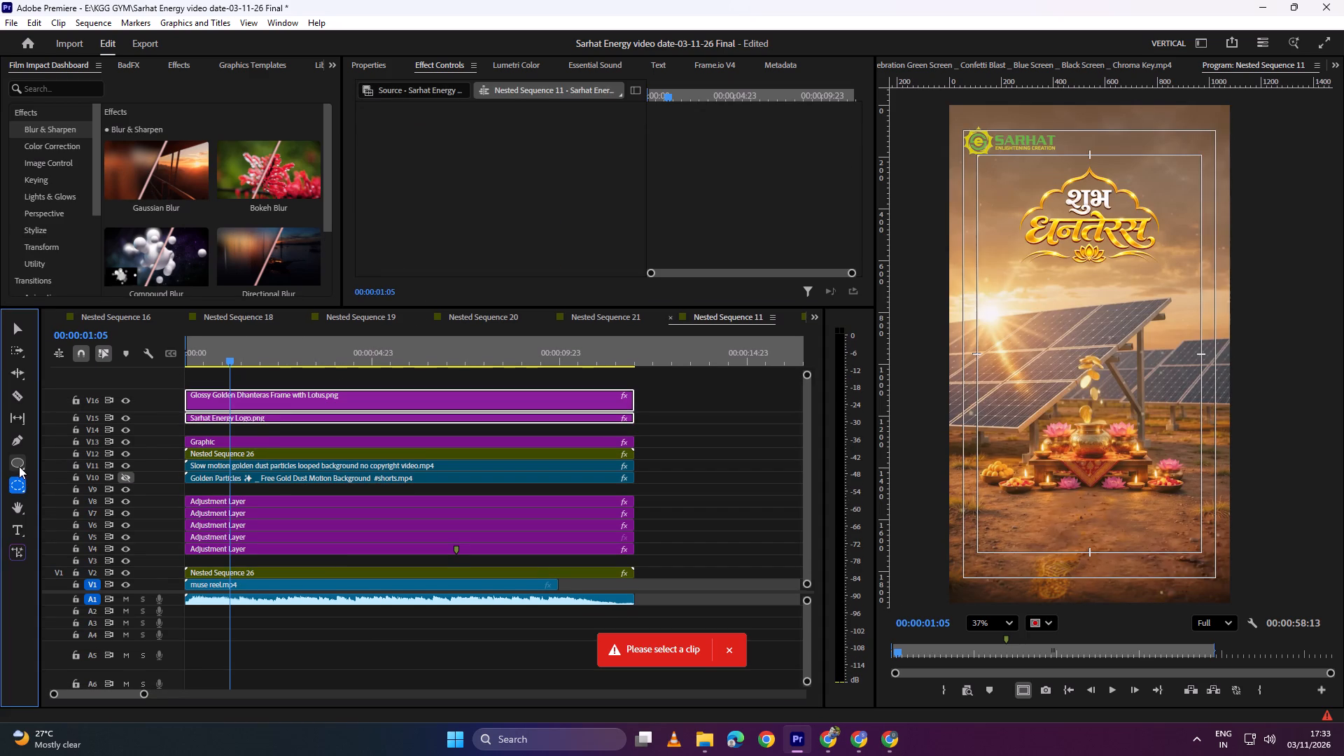
click(57, 475)
drag(1060, 190, 1130, 260)
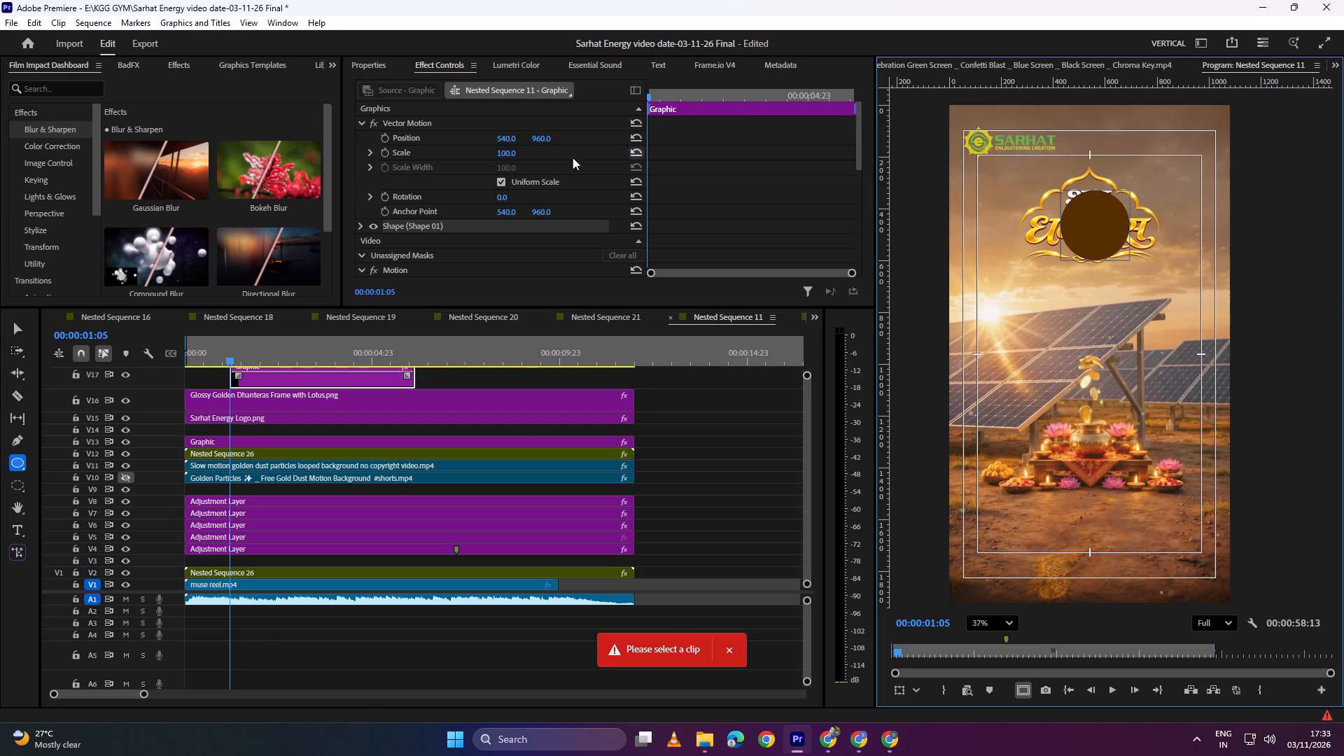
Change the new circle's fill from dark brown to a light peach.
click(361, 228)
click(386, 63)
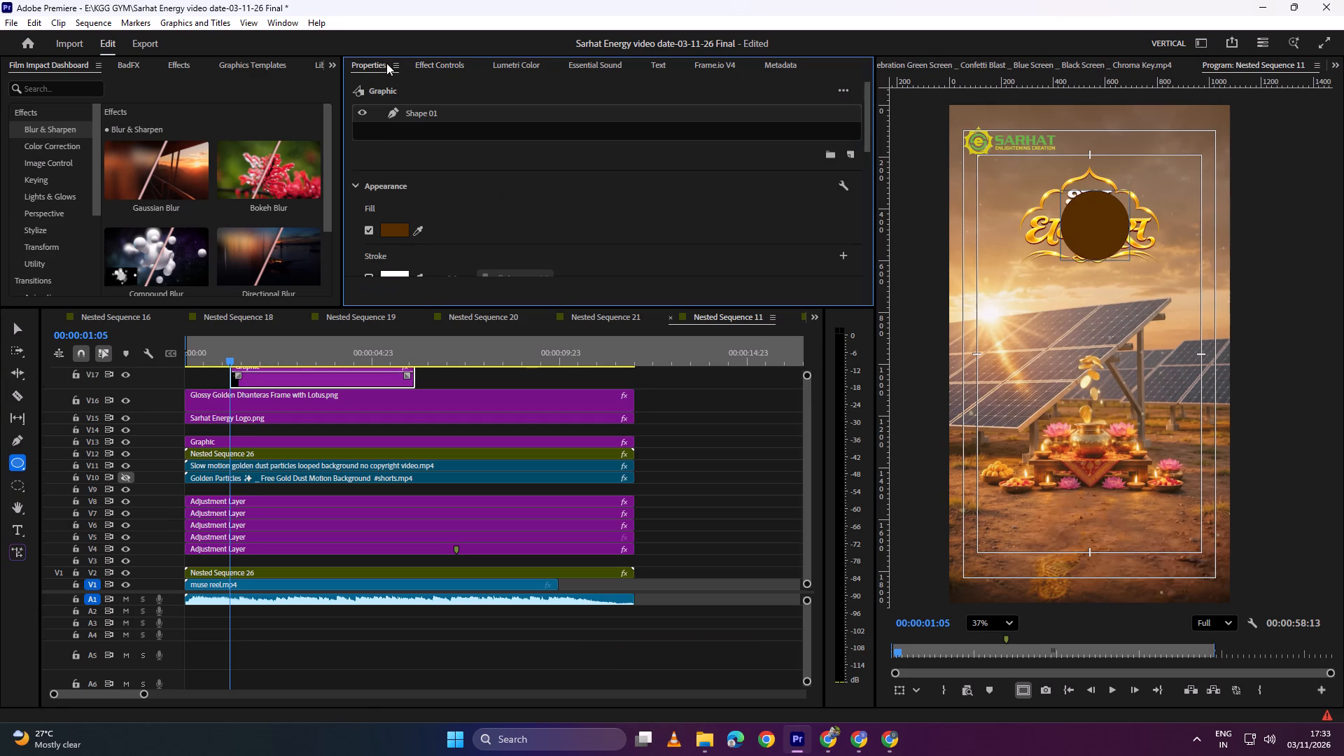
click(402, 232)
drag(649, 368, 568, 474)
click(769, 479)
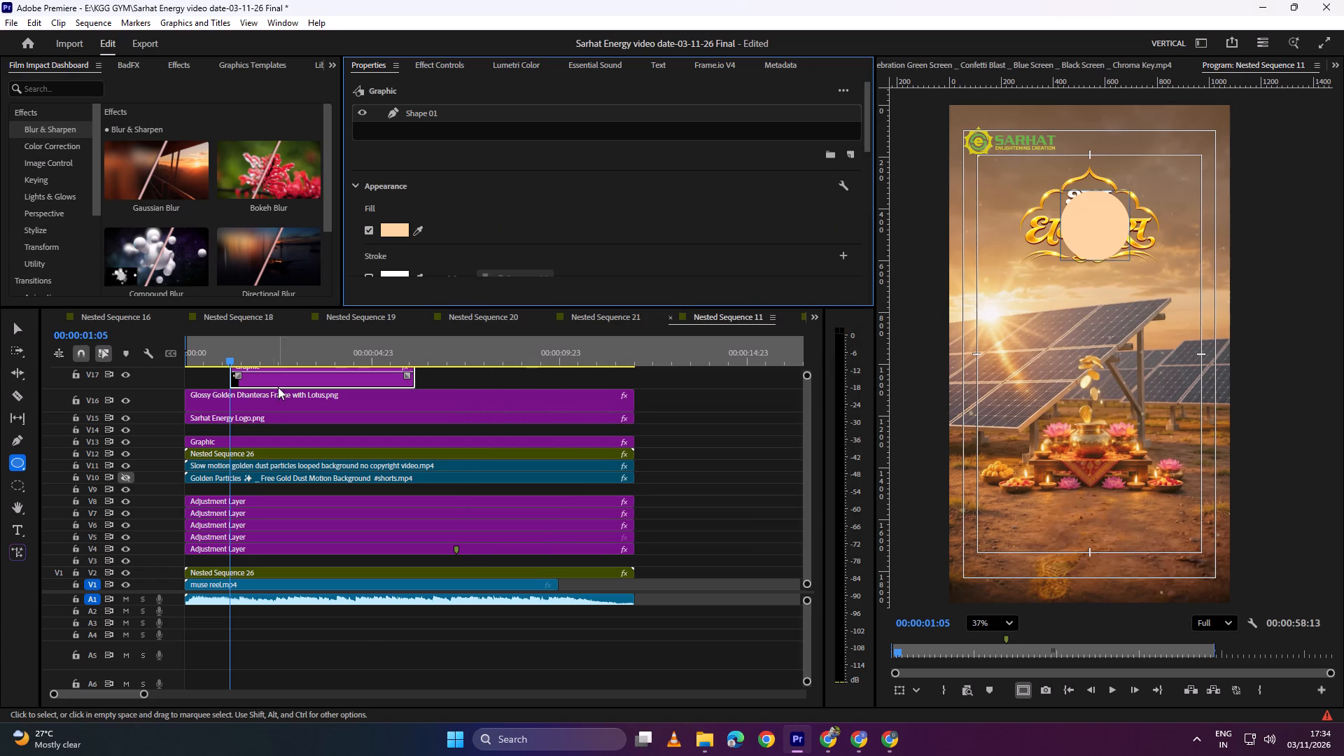
Move the circle graphic down to V14 beneath the logo clip, aligned with the start of the sequence.
drag(280, 381, 230, 430)
click(239, 430)
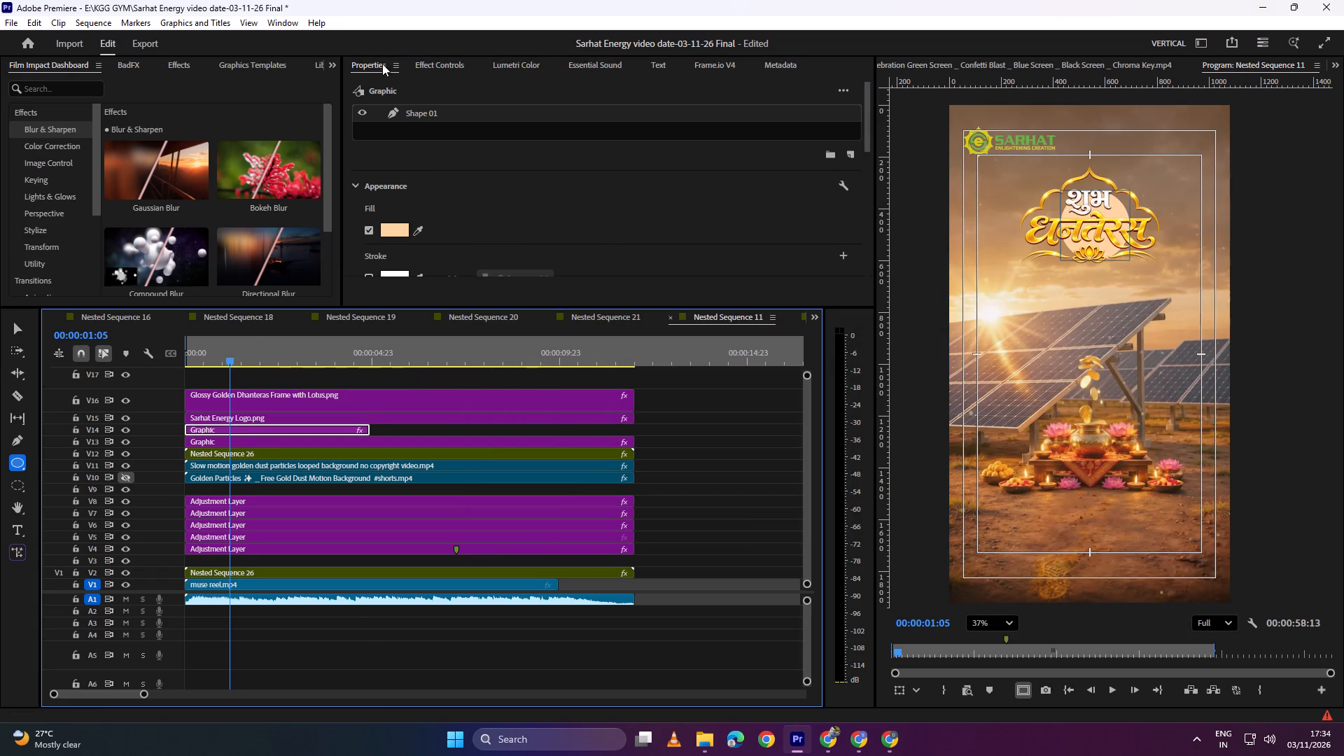
Apply Gaussian Blur to the V14 circle graphic.
click(153, 208)
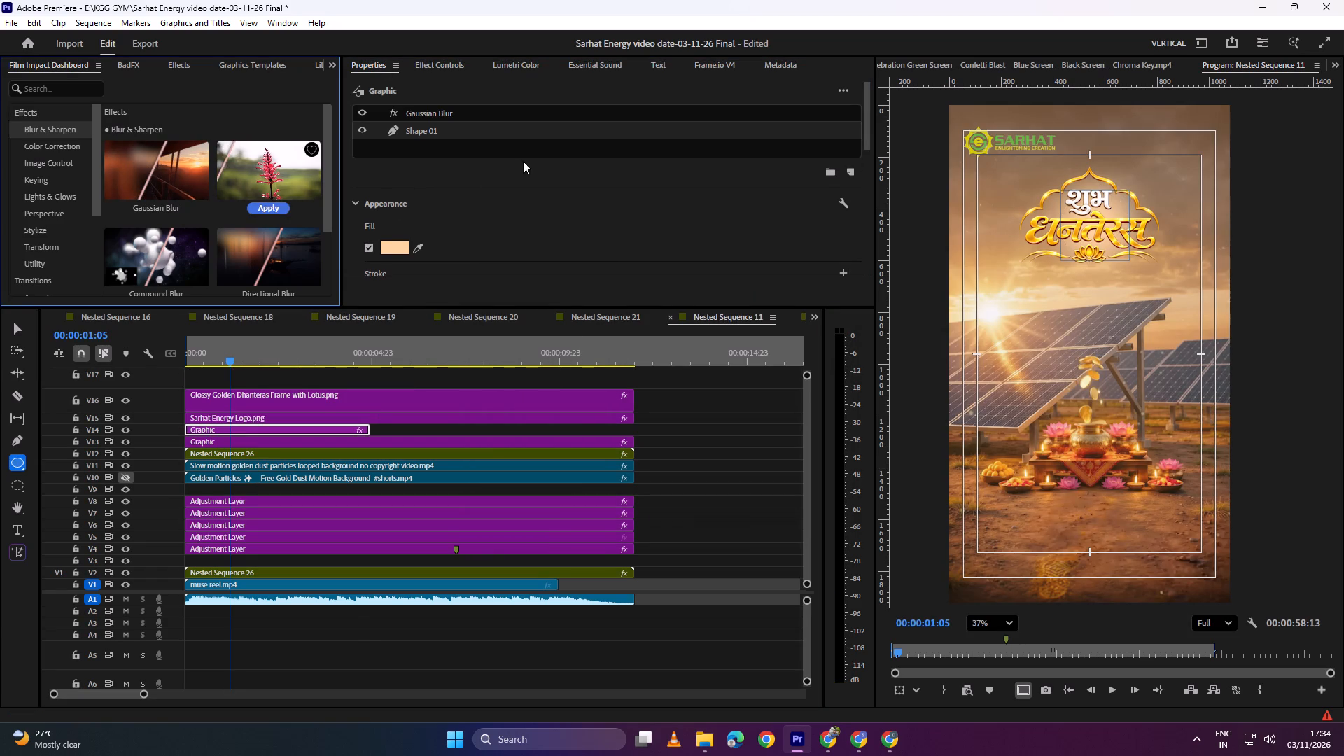
Set the V14 circle's Vector Motion scale to 125 and its position to 532, 1047.
click(449, 62)
drag(505, 154, 524, 155)
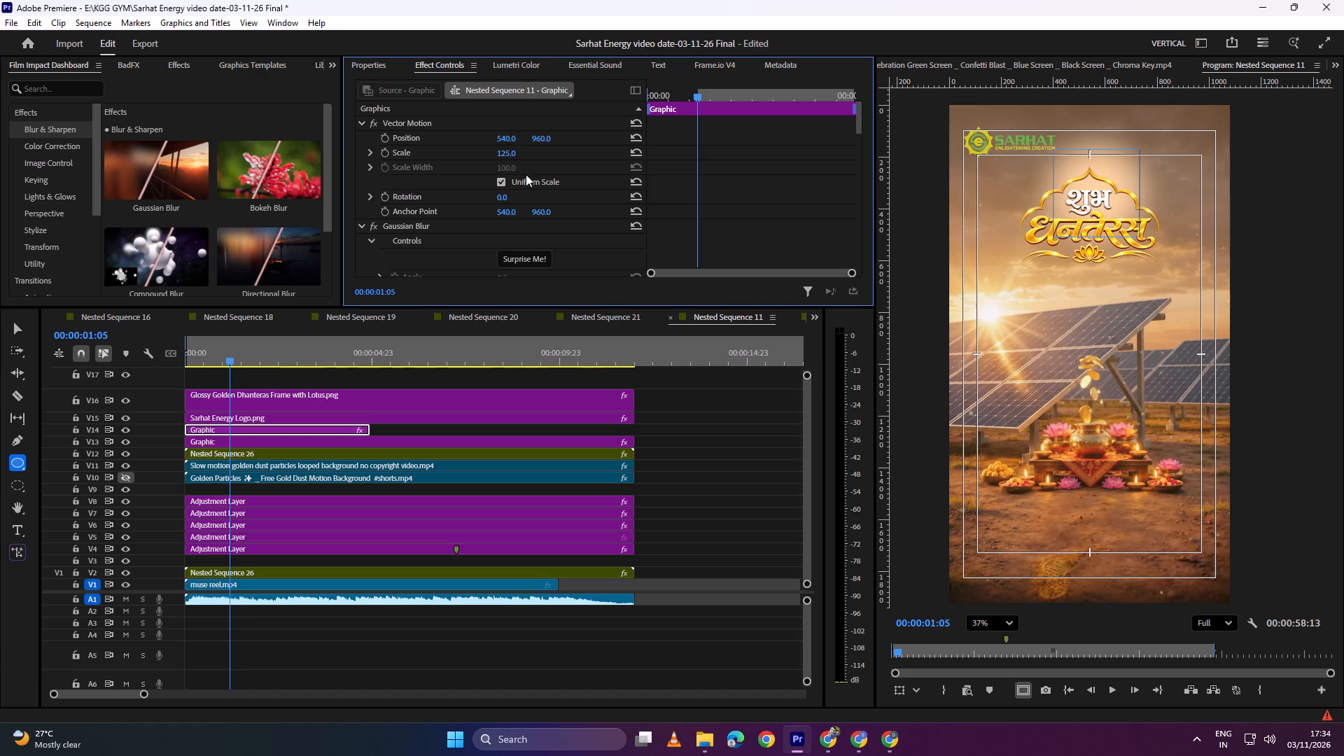
key(ctrl+z)
drag(507, 156, 516, 155)
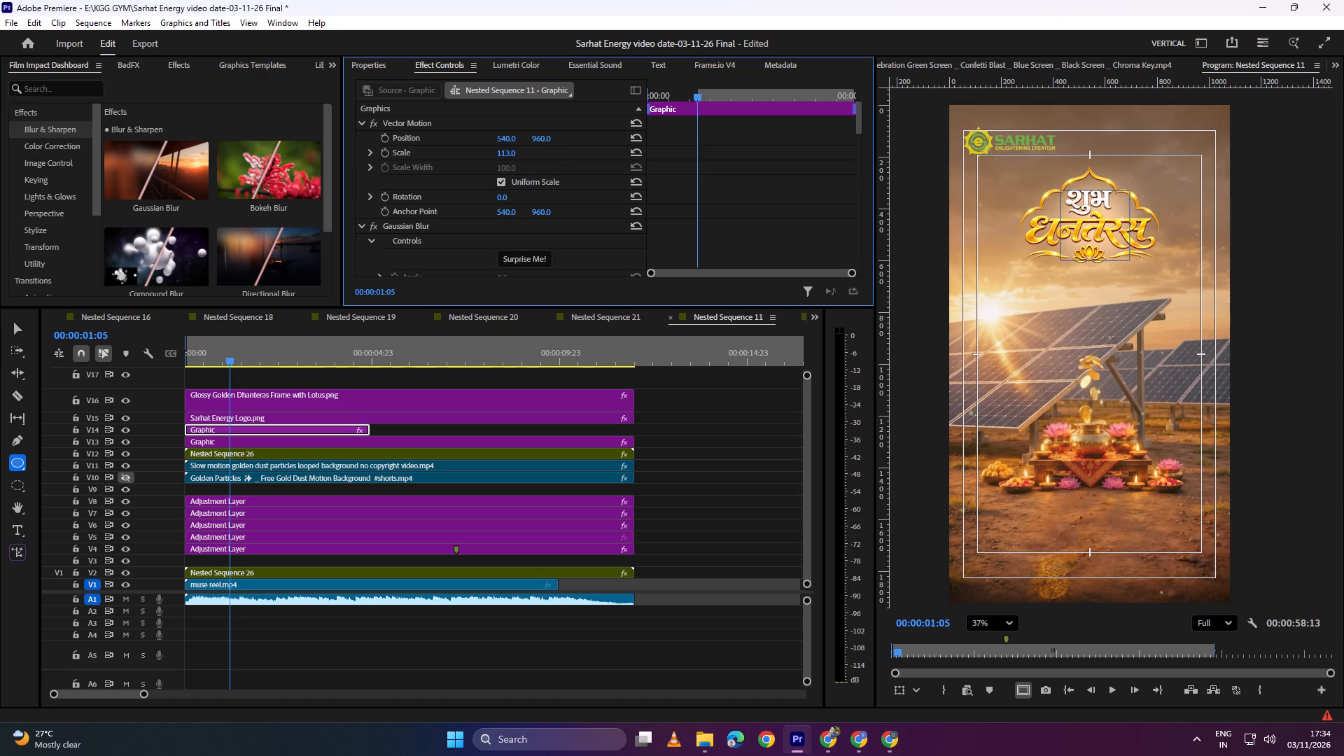
drag(516, 155, 524, 154)
drag(544, 138, 614, 138)
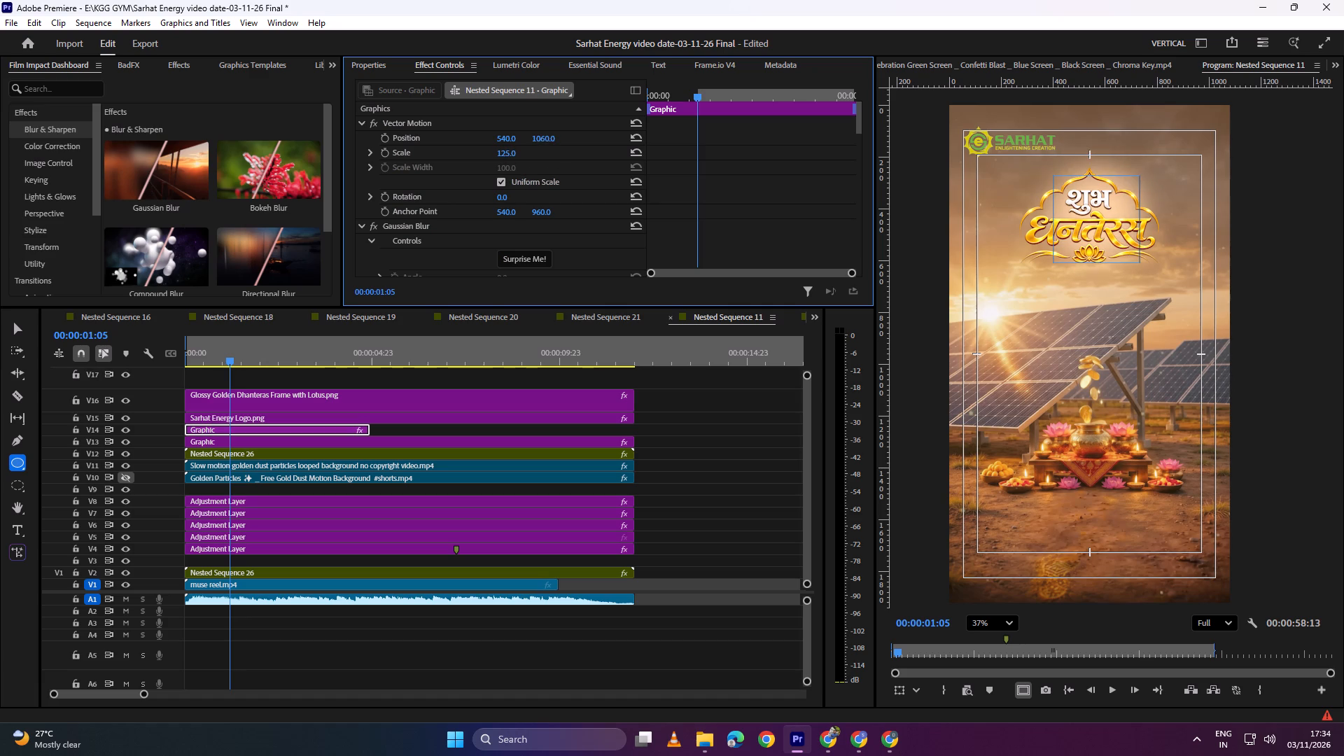
drag(614, 138, 605, 141)
click(517, 139)
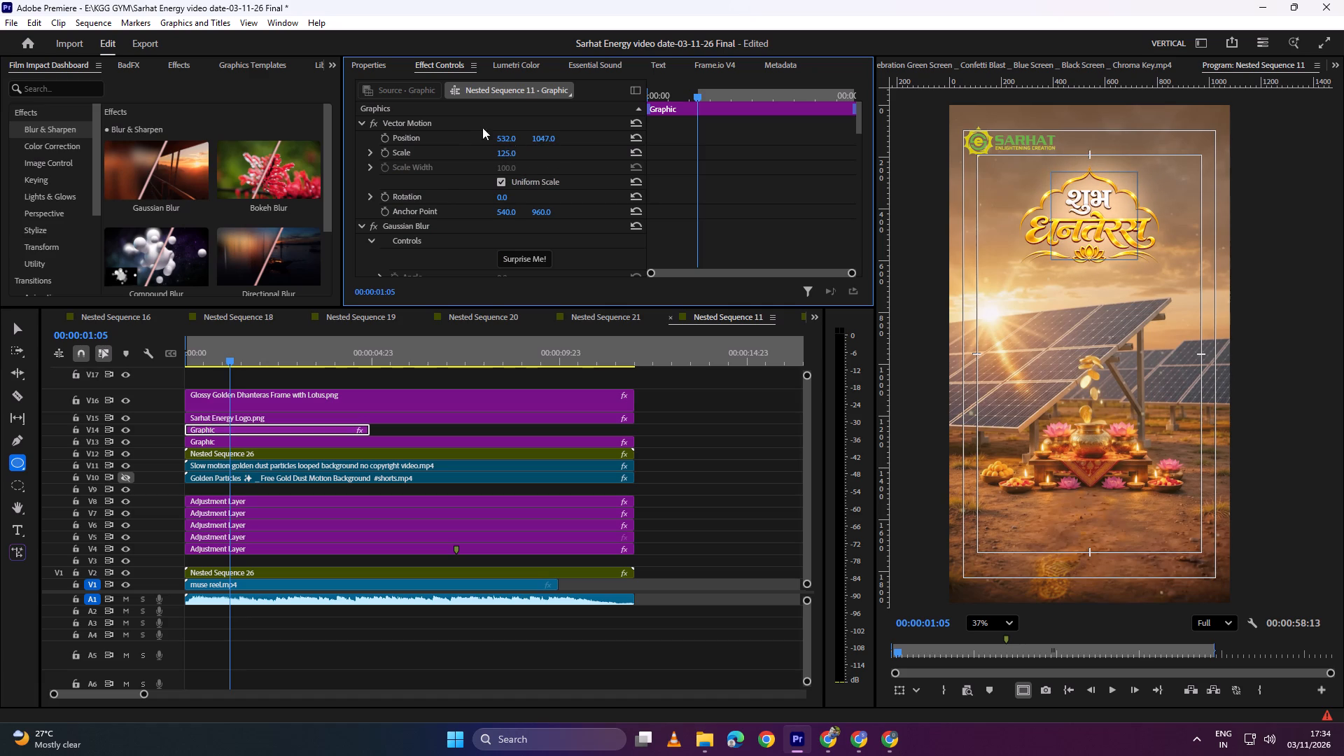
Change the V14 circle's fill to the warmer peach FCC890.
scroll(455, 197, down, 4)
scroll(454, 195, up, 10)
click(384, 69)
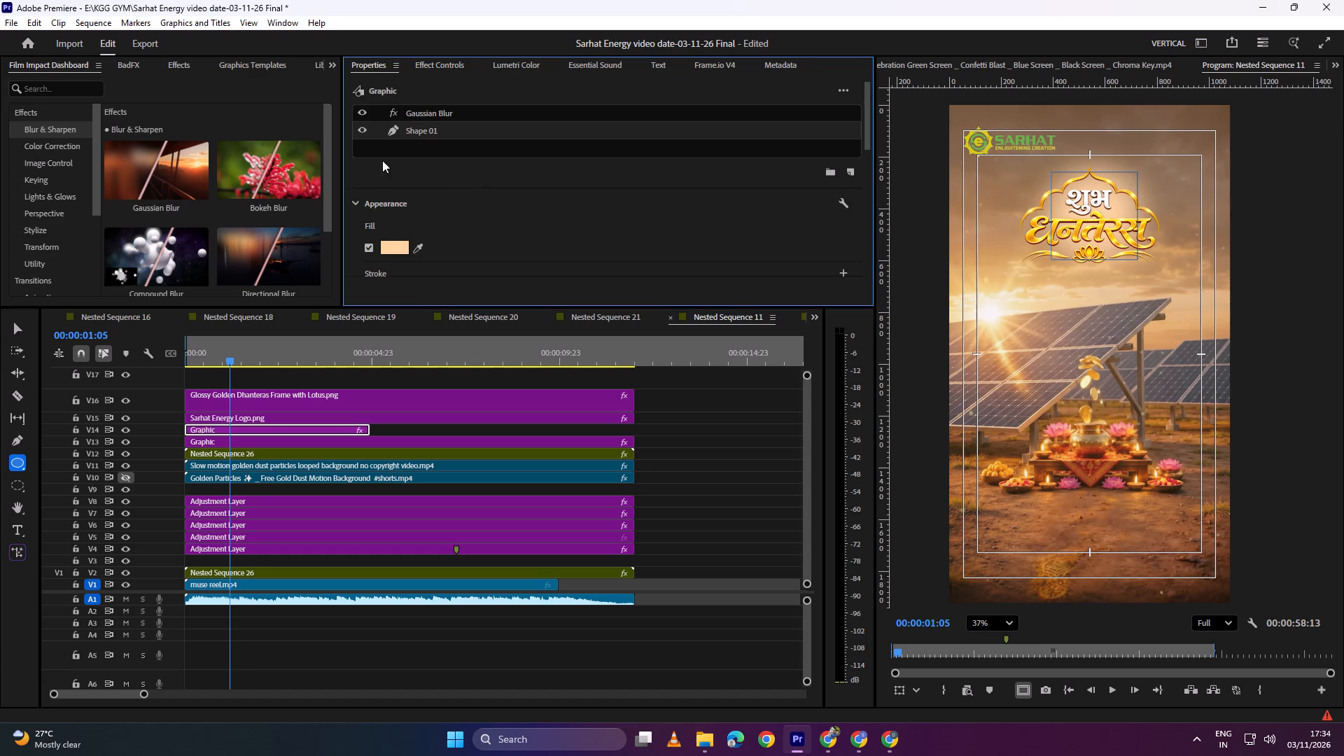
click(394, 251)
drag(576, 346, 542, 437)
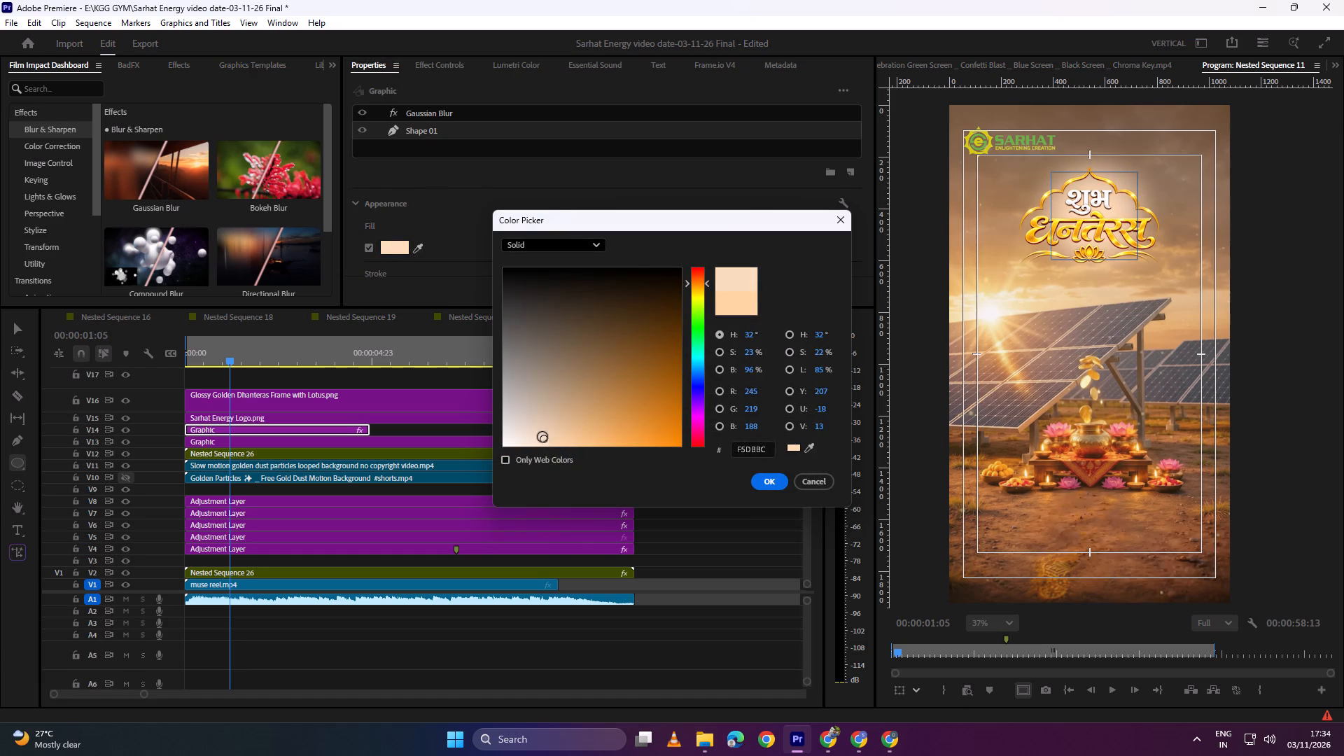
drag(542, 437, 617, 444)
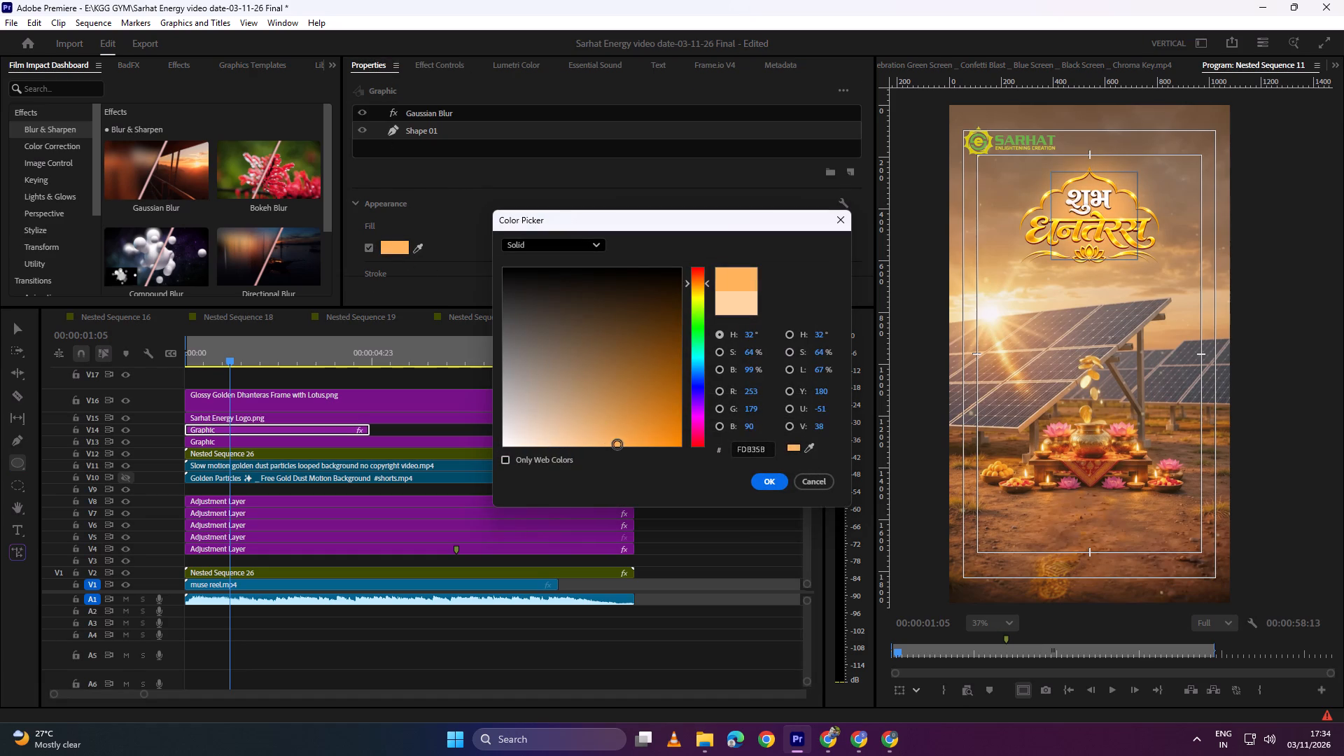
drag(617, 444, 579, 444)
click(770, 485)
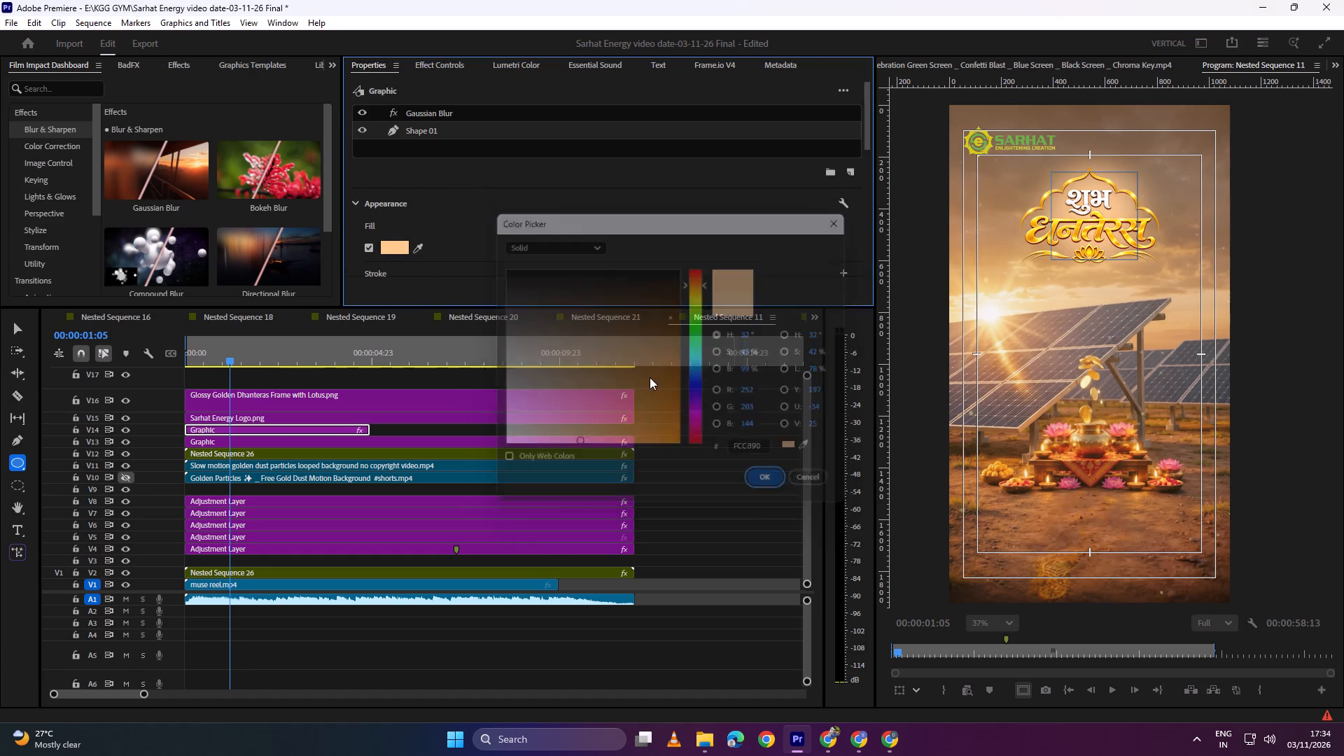
Set the Gaussian Blur amount on the V14 circle graphic to 40.
click(446, 67)
click(379, 55)
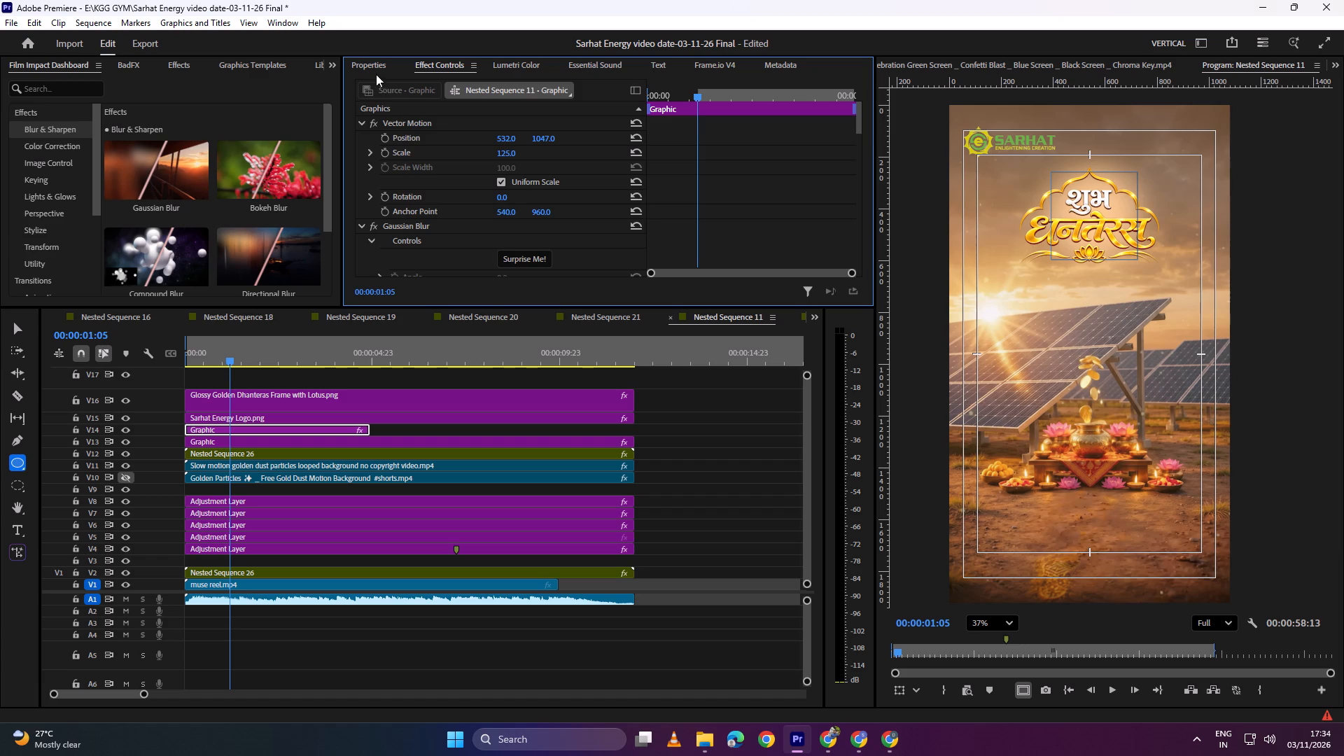
click(379, 62)
click(436, 65)
scroll(435, 201, down, 8)
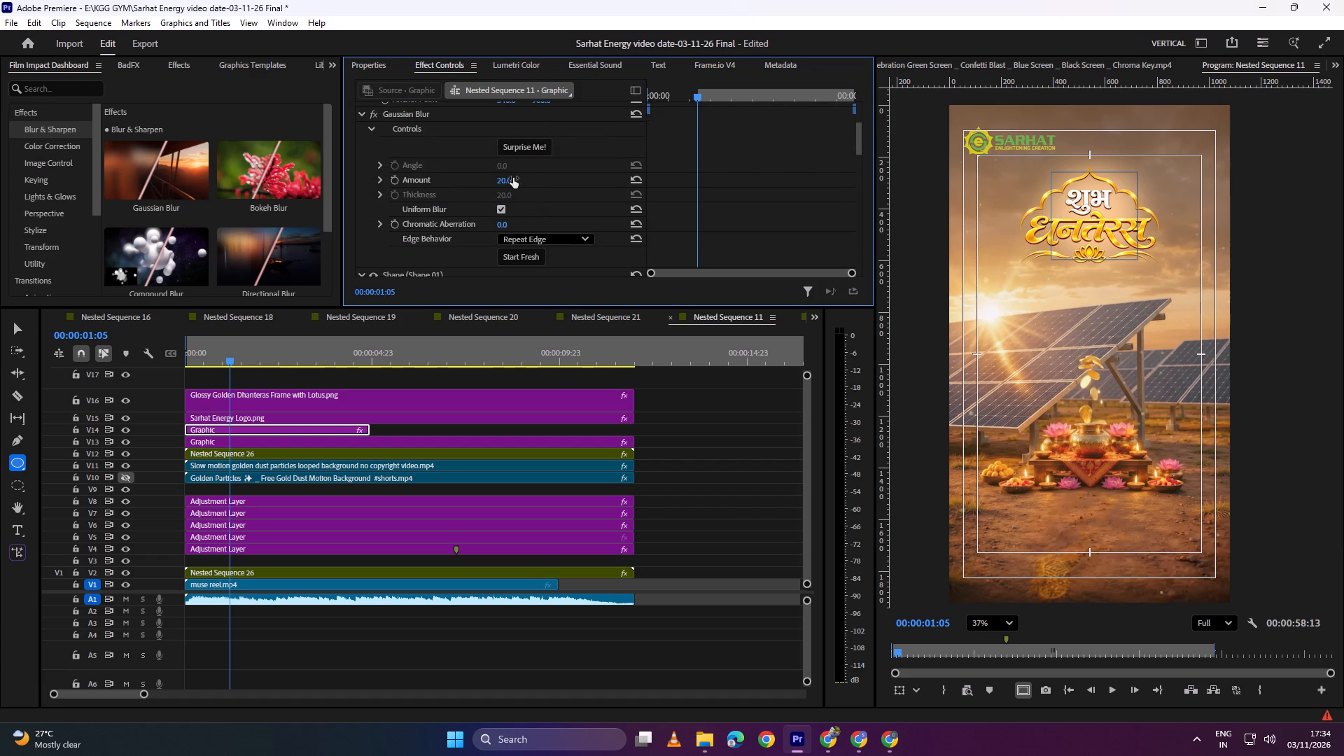
drag(506, 178, 528, 175)
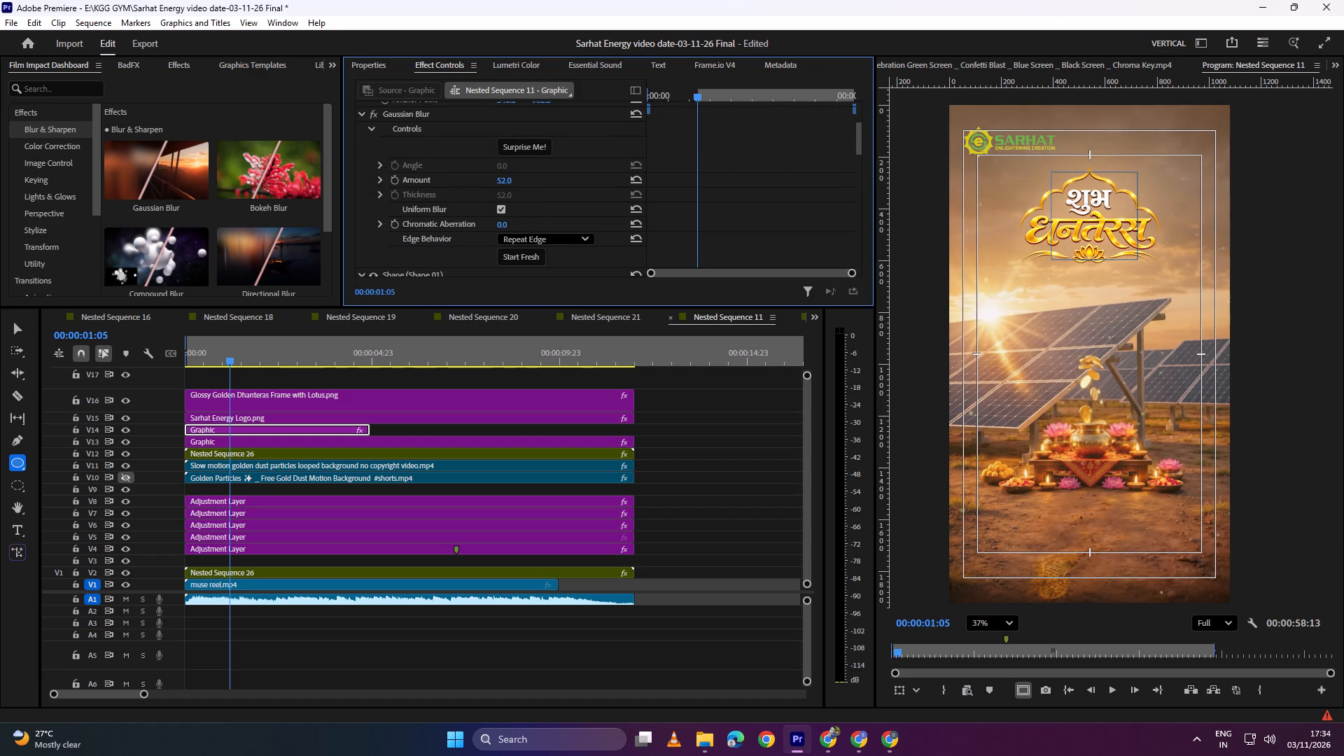
drag(528, 175, 520, 177)
Lower the V14 circle to a vertical Vector Motion position of 1077.
scroll(436, 138, up, 3)
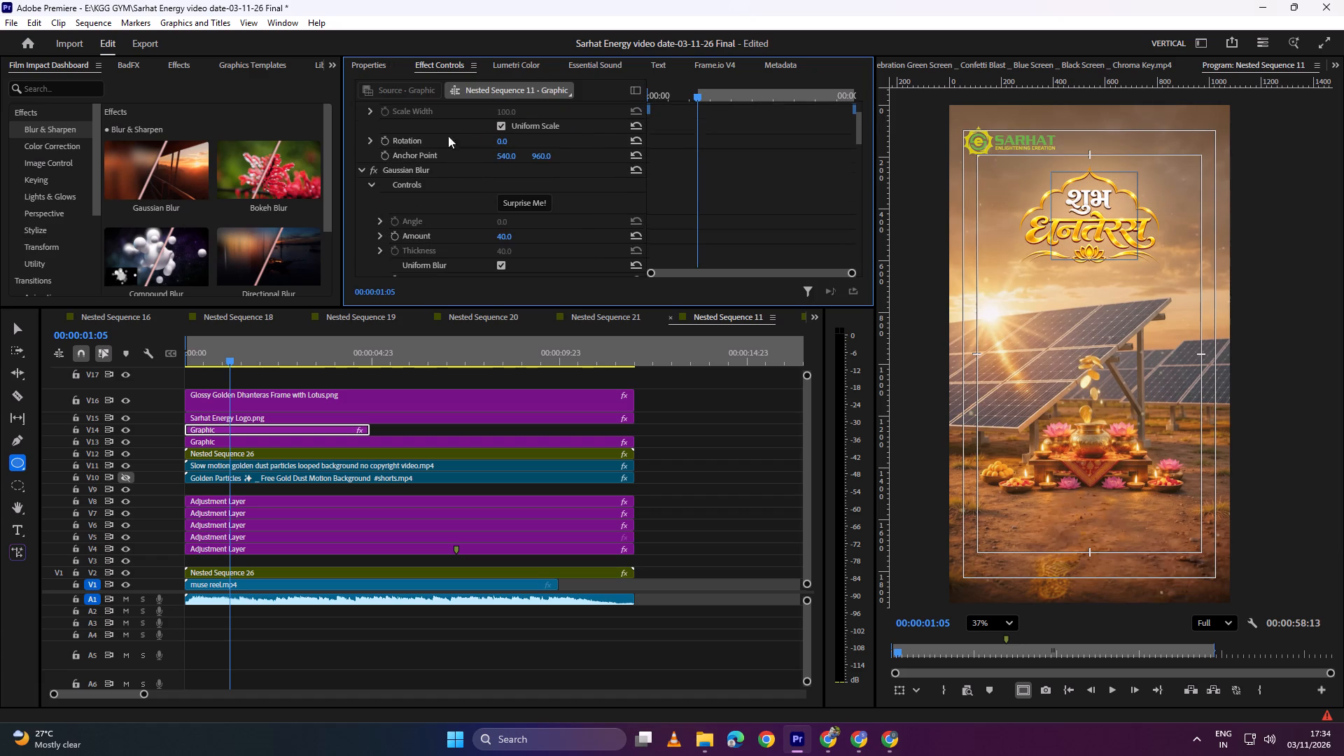
scroll(448, 136, up, 5)
drag(544, 136, 561, 134)
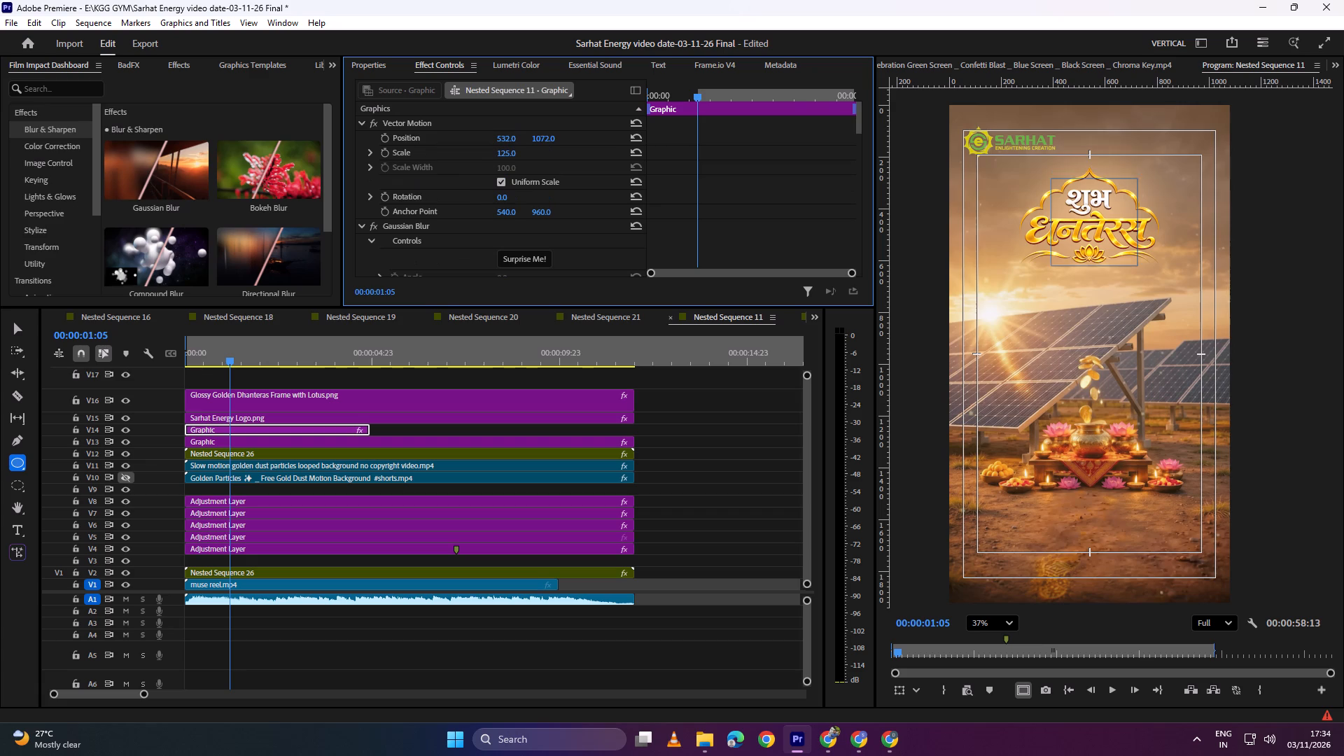
drag(561, 134, 565, 132)
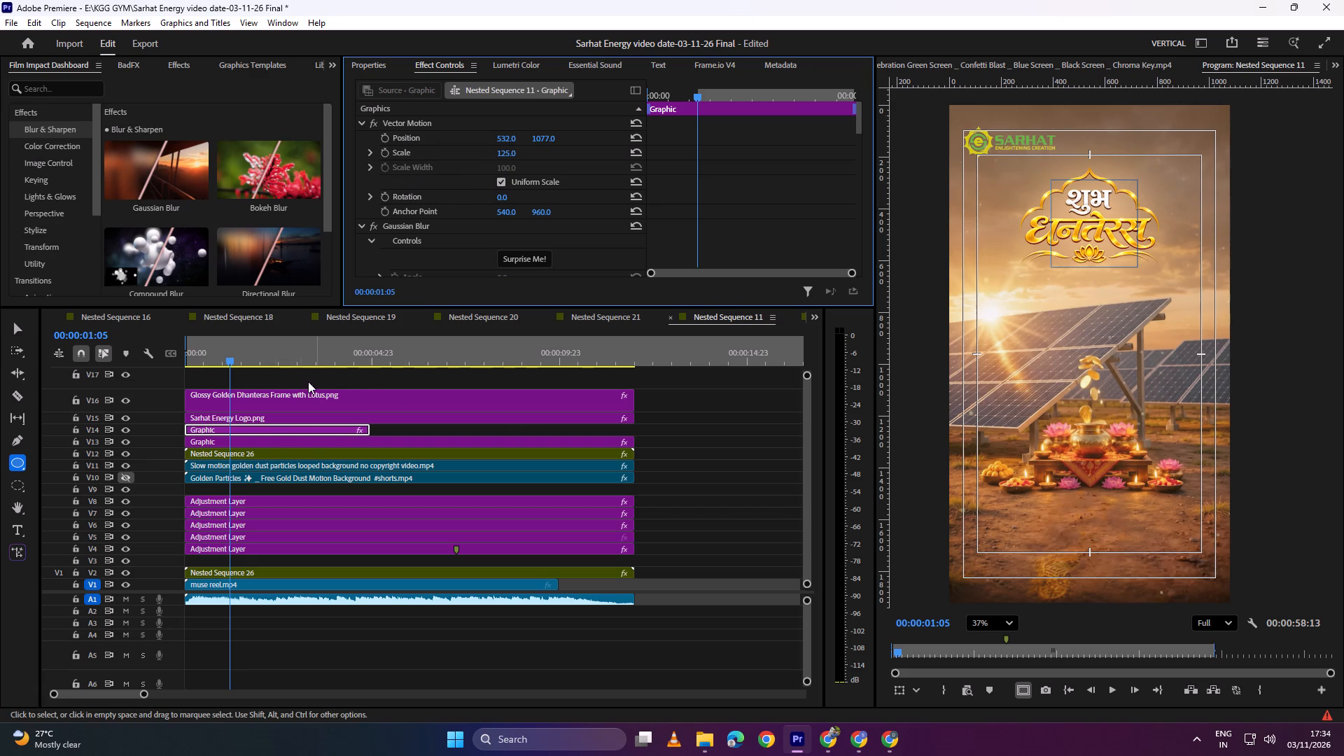
Extend the V14 circle graphic to end level with the logo and title clips, then deselect it.
drag(381, 428, 642, 433)
click(608, 432)
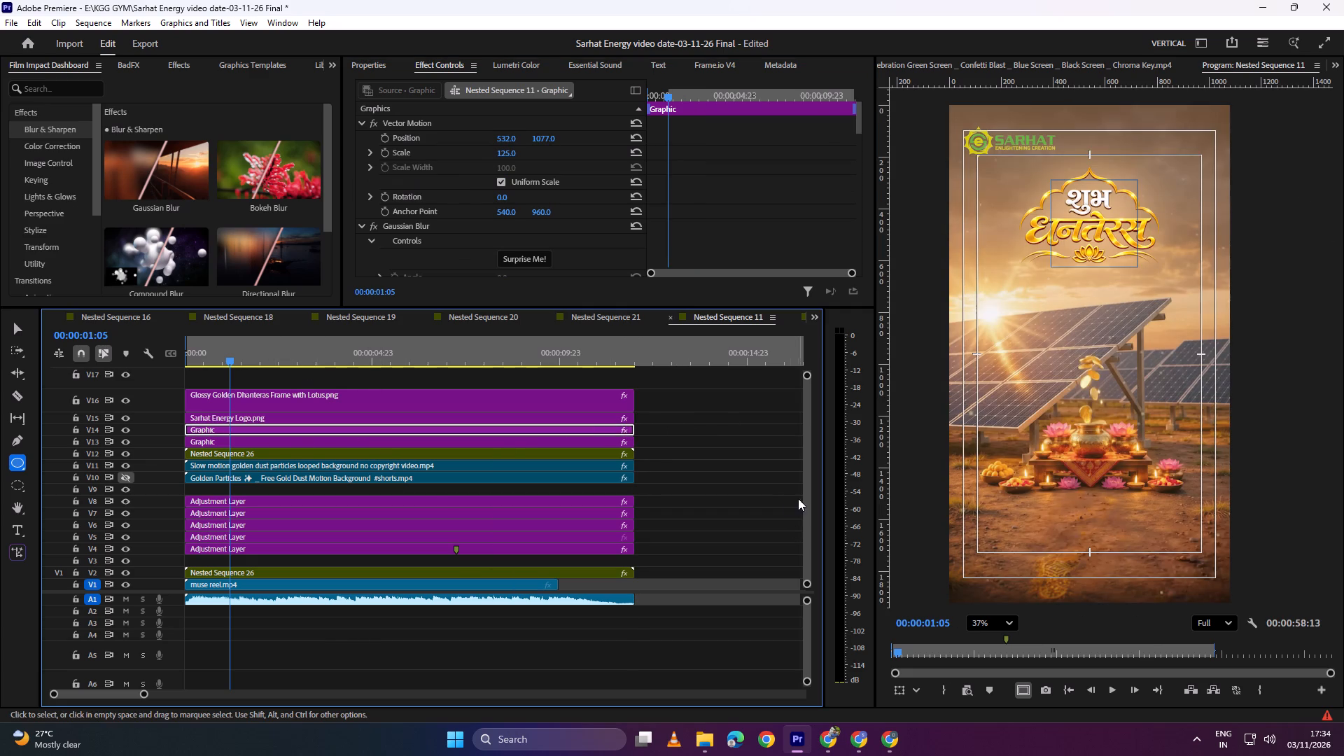
click(787, 498)
key(v)
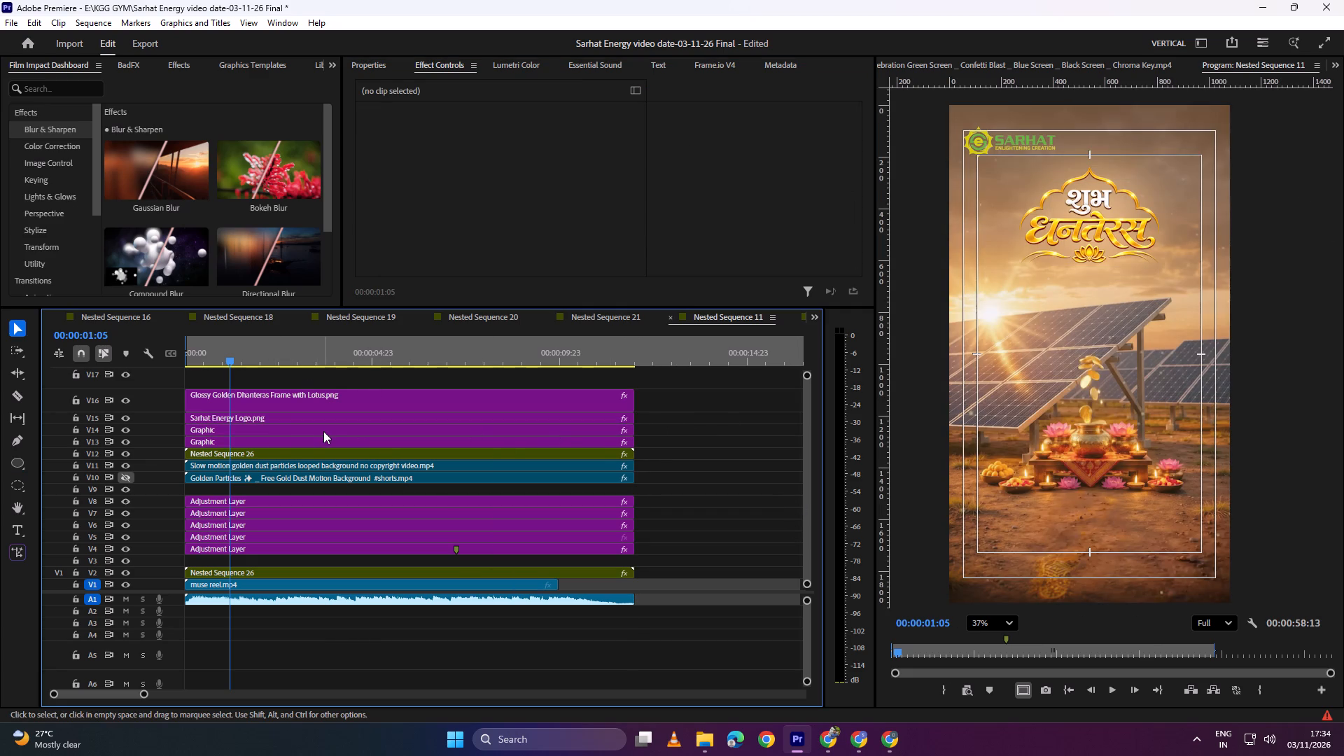
Change the fill of Shape 01 in the V14 graphic to the pale yellow FFE99C.
click(301, 421)
click(268, 430)
scroll(1067, 231, up, 2)
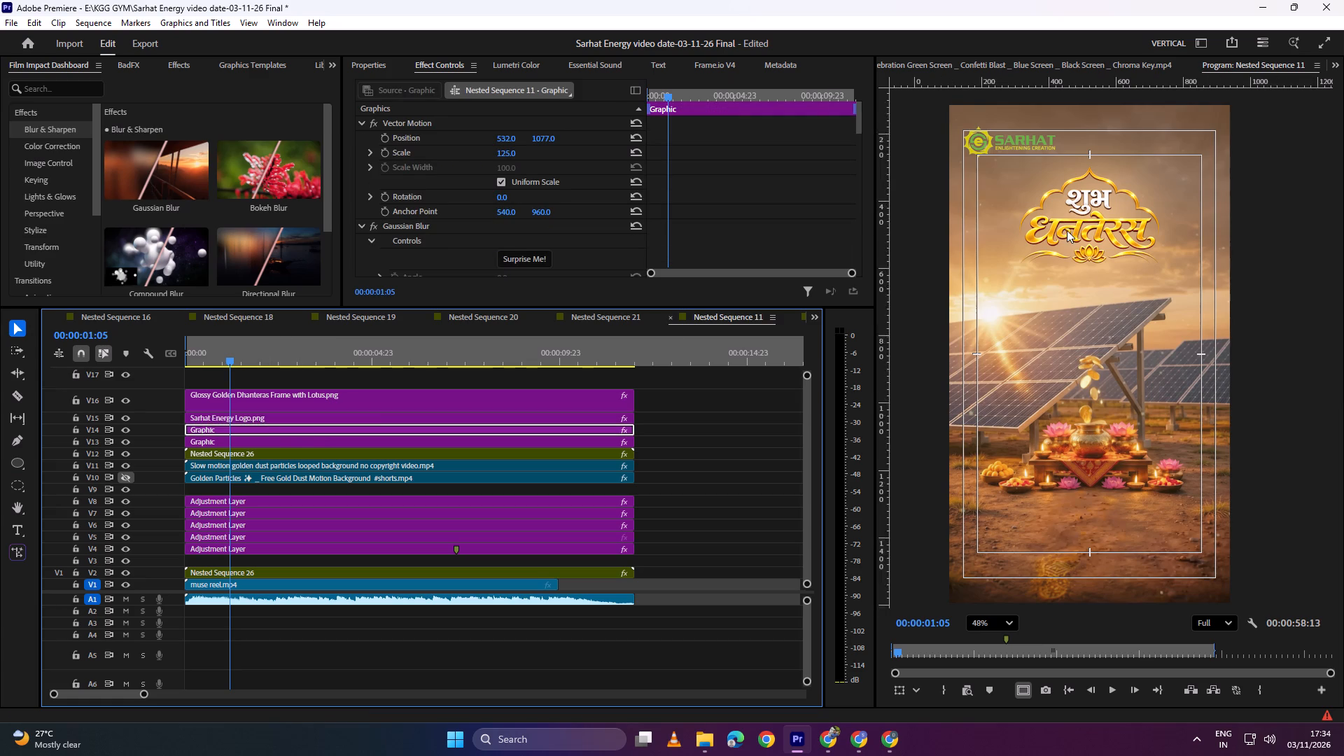
scroll(1067, 230, up, 3)
scroll(1056, 246, down, 5)
scroll(1055, 237, up, 4)
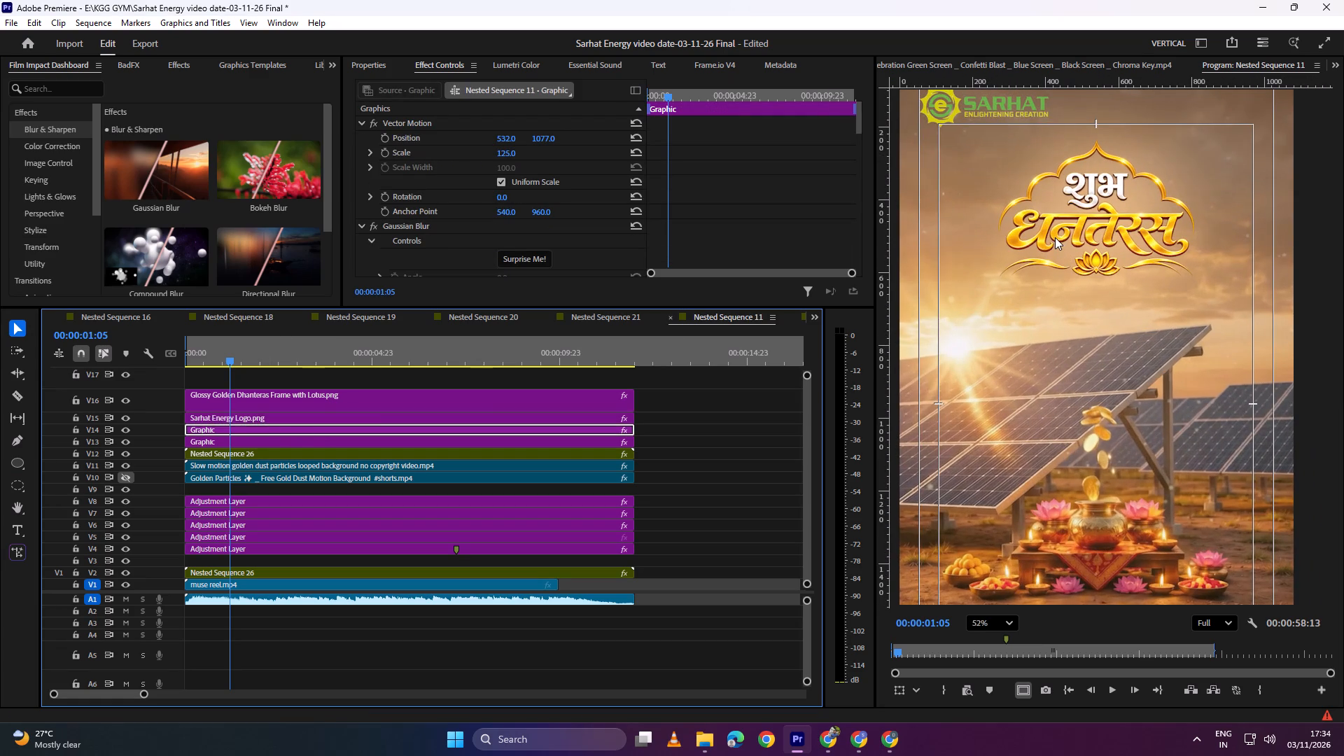
scroll(440, 218, down, 5)
click(381, 64)
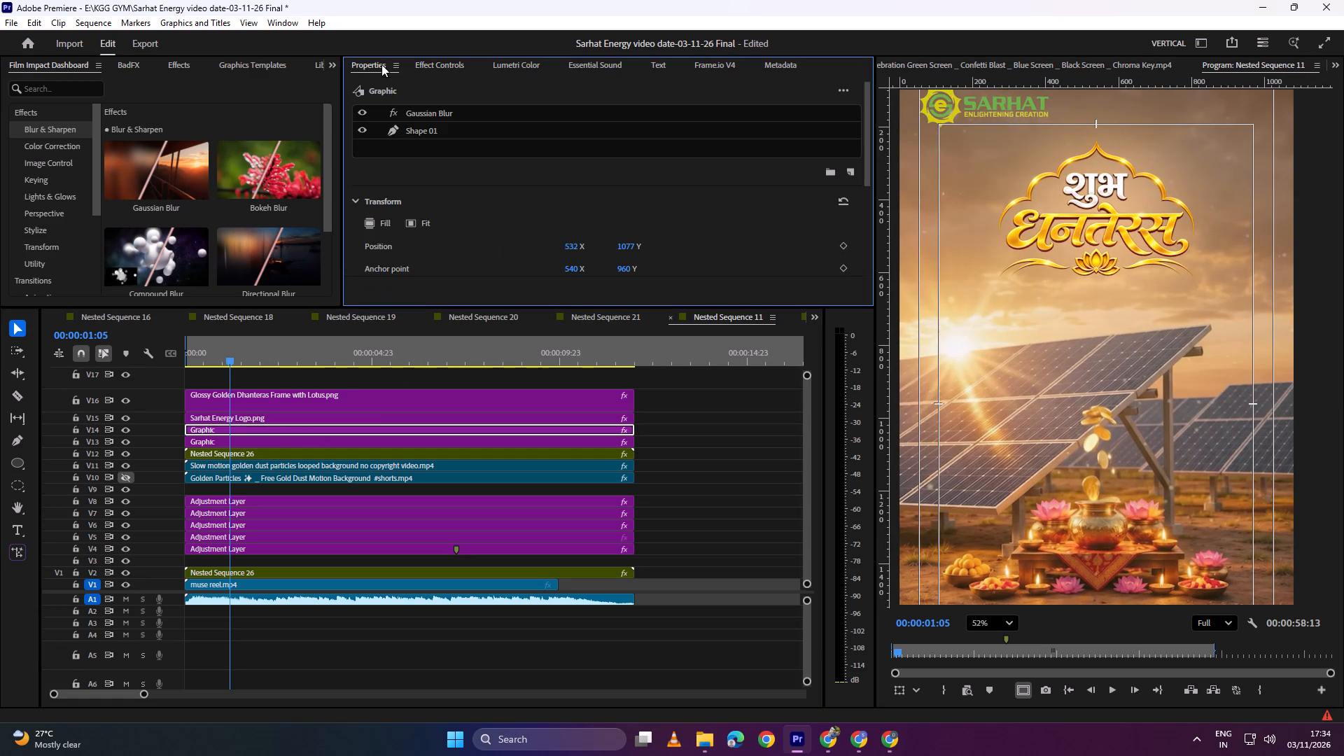
click(421, 129)
click(398, 248)
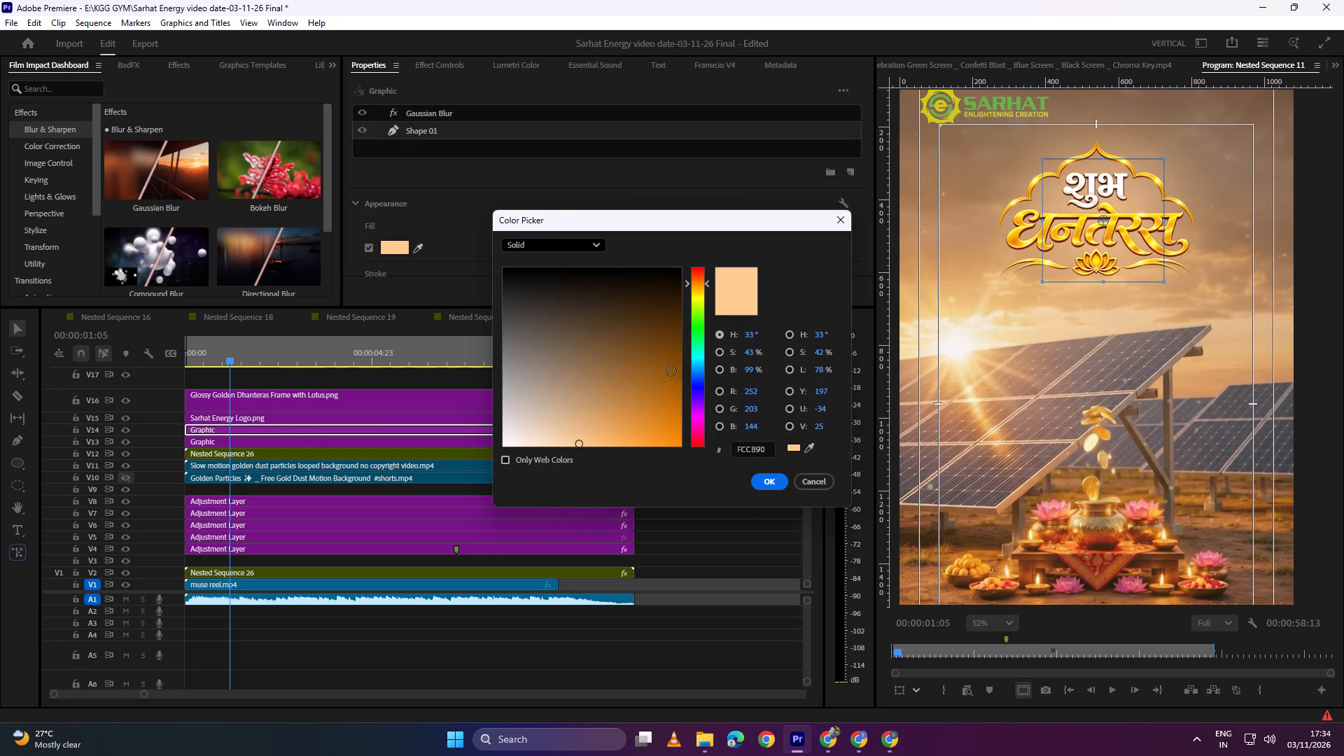
drag(700, 287, 700, 293)
drag(615, 357, 638, 474)
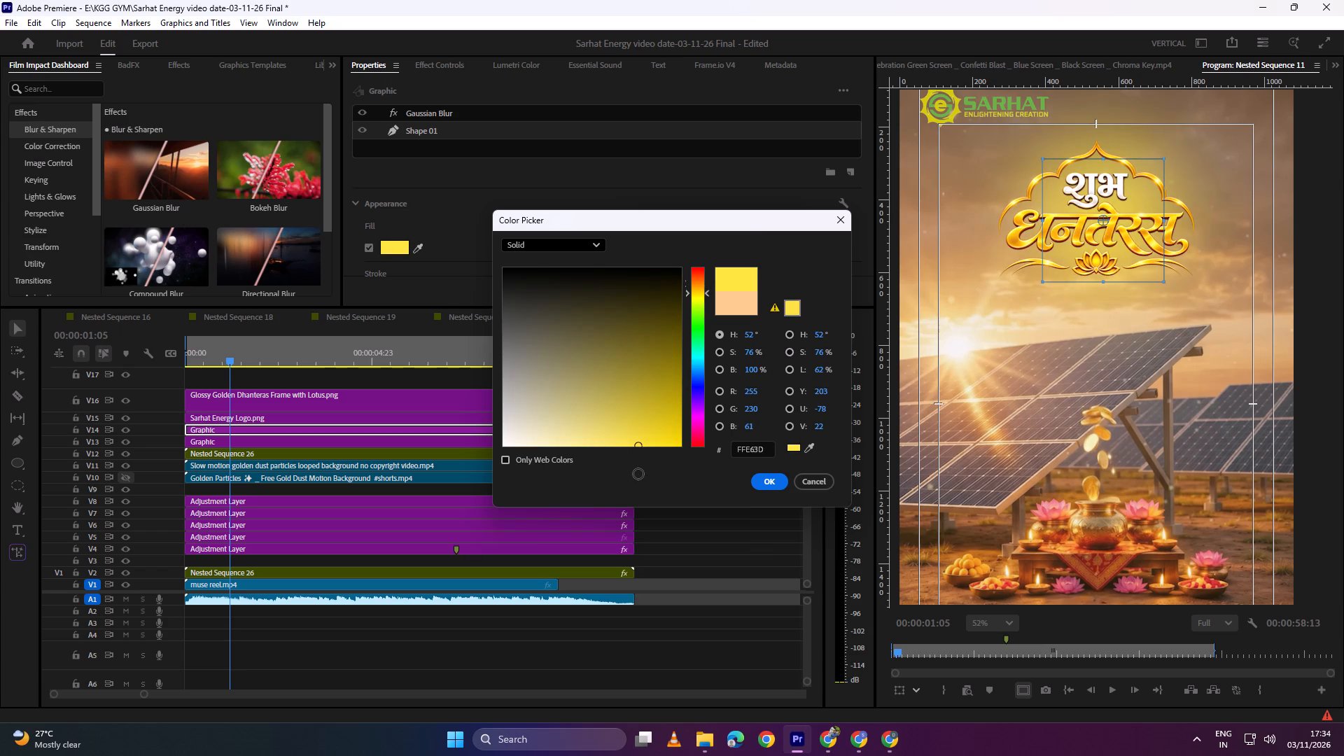
drag(638, 474, 533, 482)
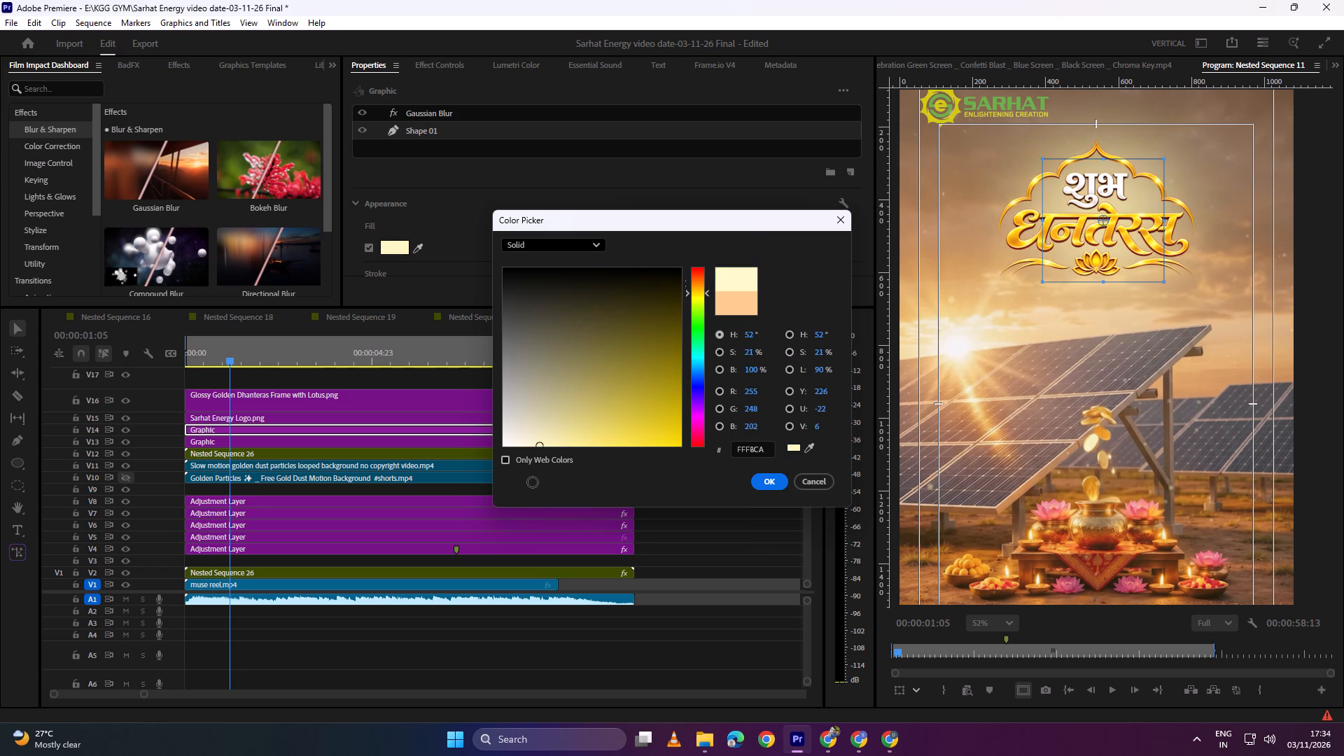
drag(533, 482, 526, 482)
drag(575, 445, 555, 453)
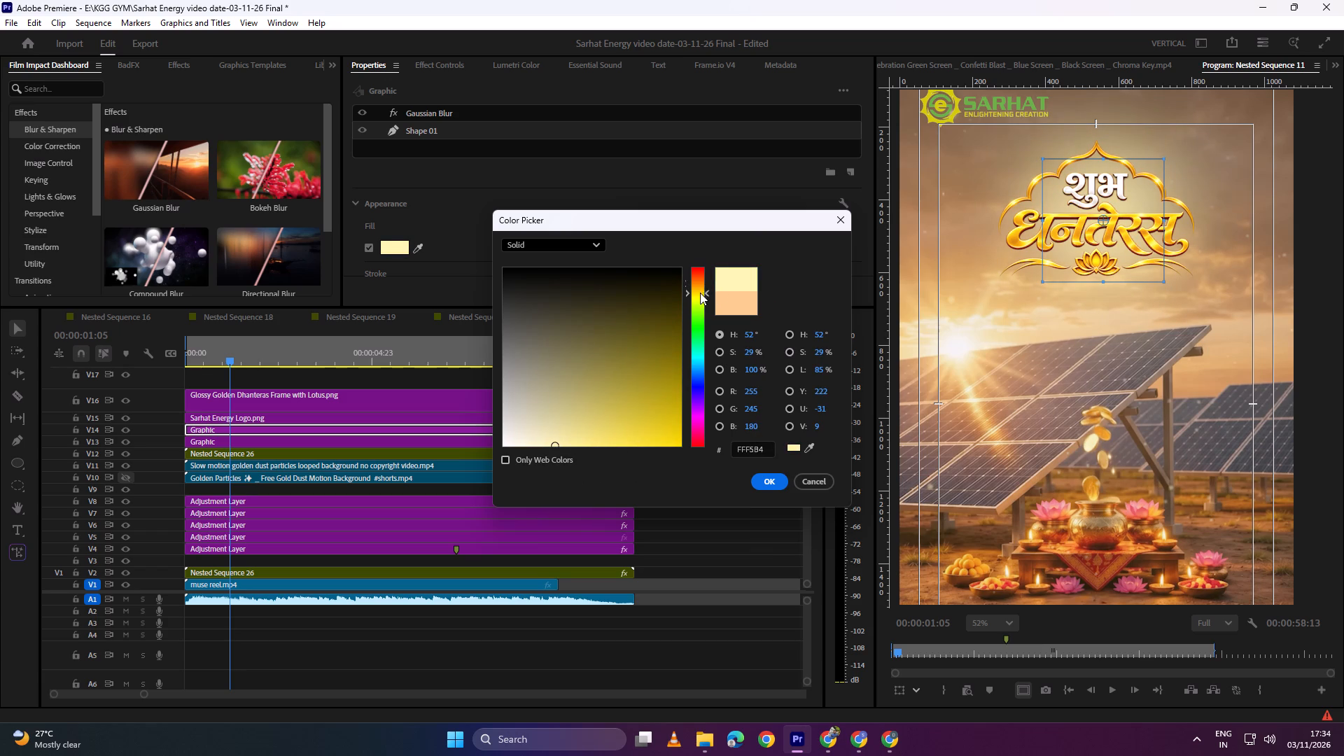
click(699, 294)
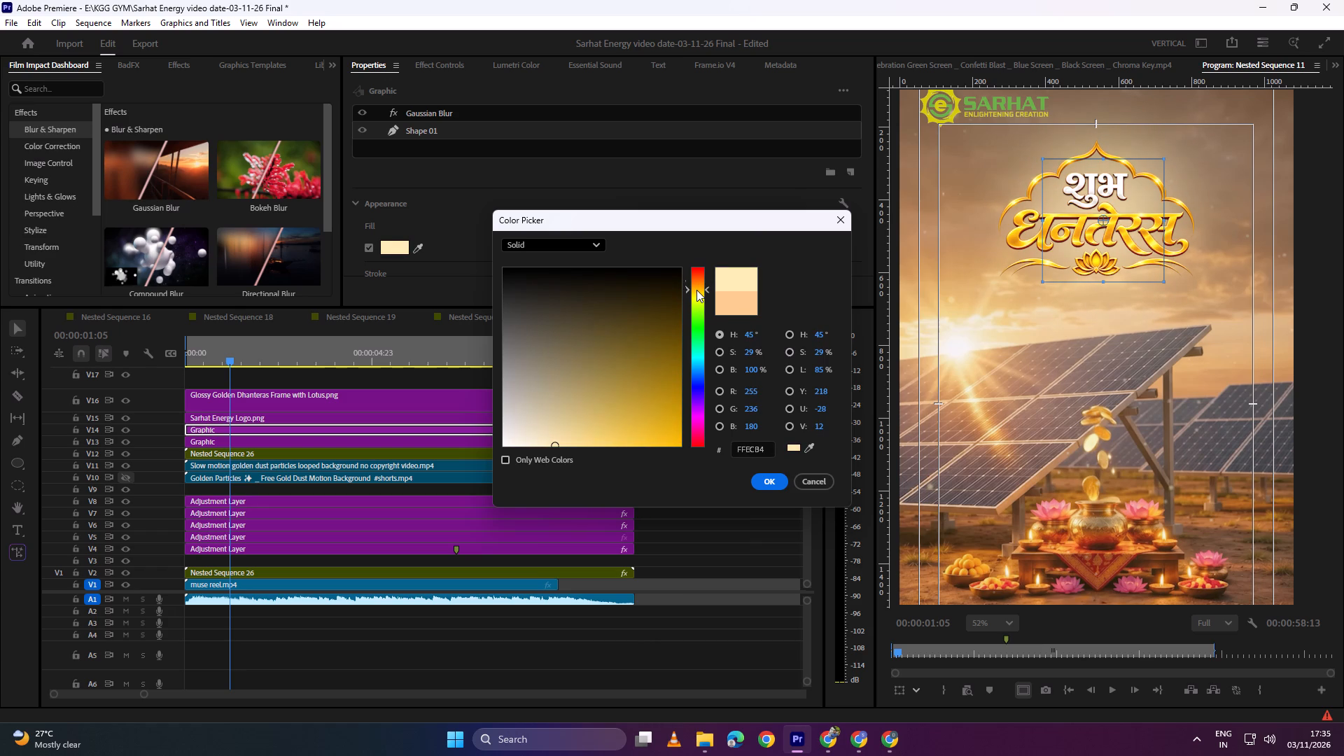
drag(546, 394, 564, 452)
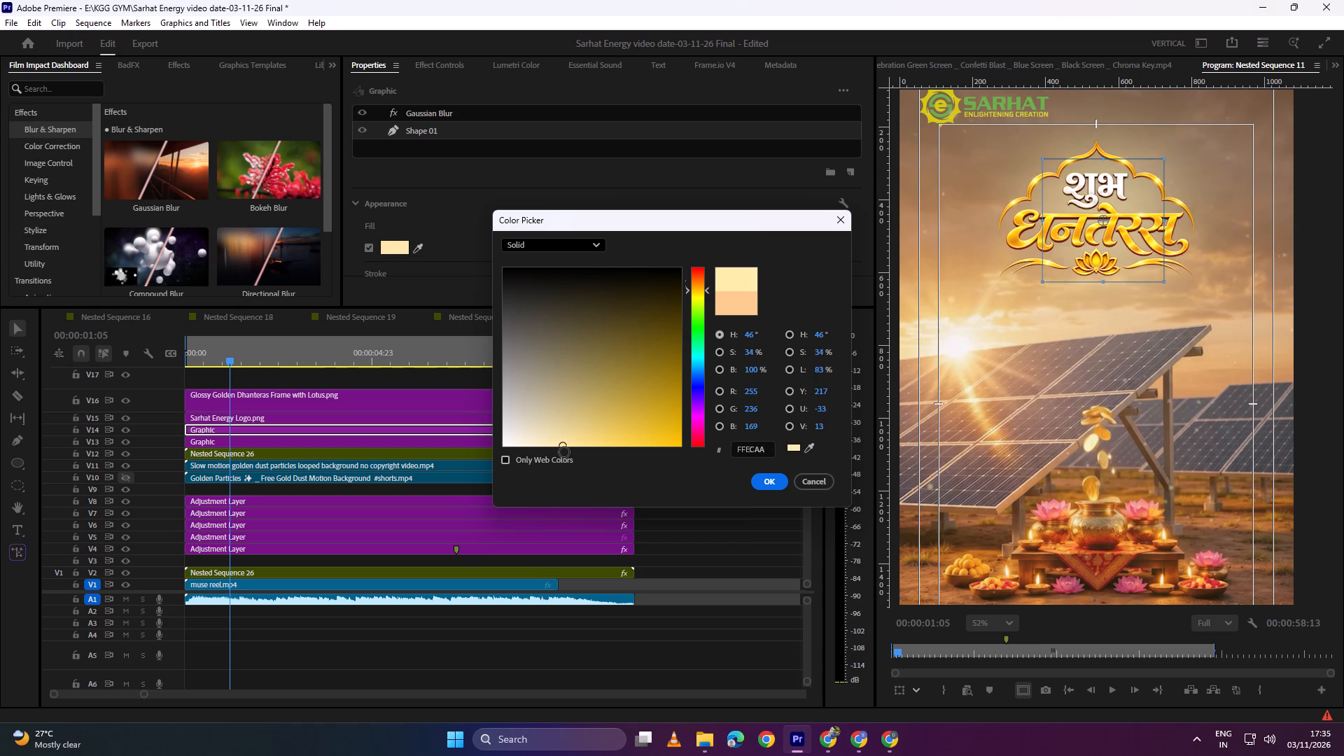
drag(564, 452, 572, 481)
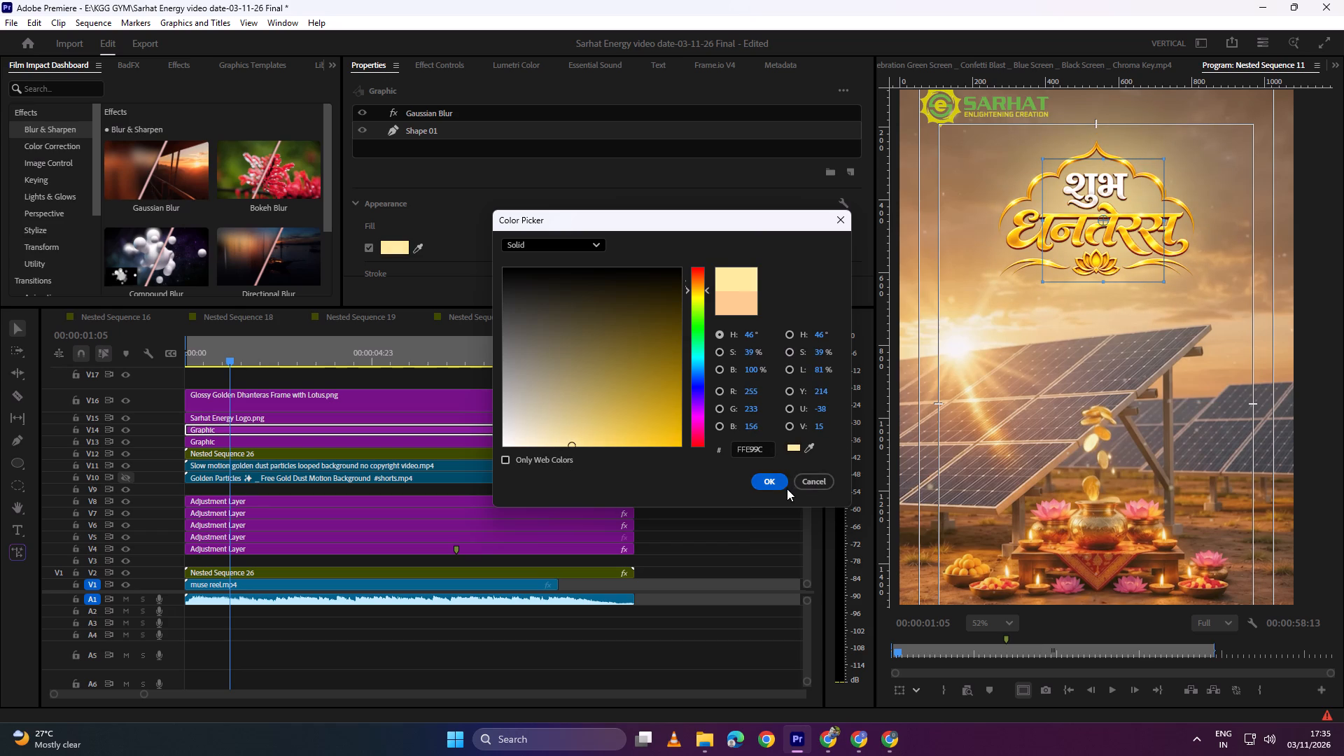
click(770, 481)
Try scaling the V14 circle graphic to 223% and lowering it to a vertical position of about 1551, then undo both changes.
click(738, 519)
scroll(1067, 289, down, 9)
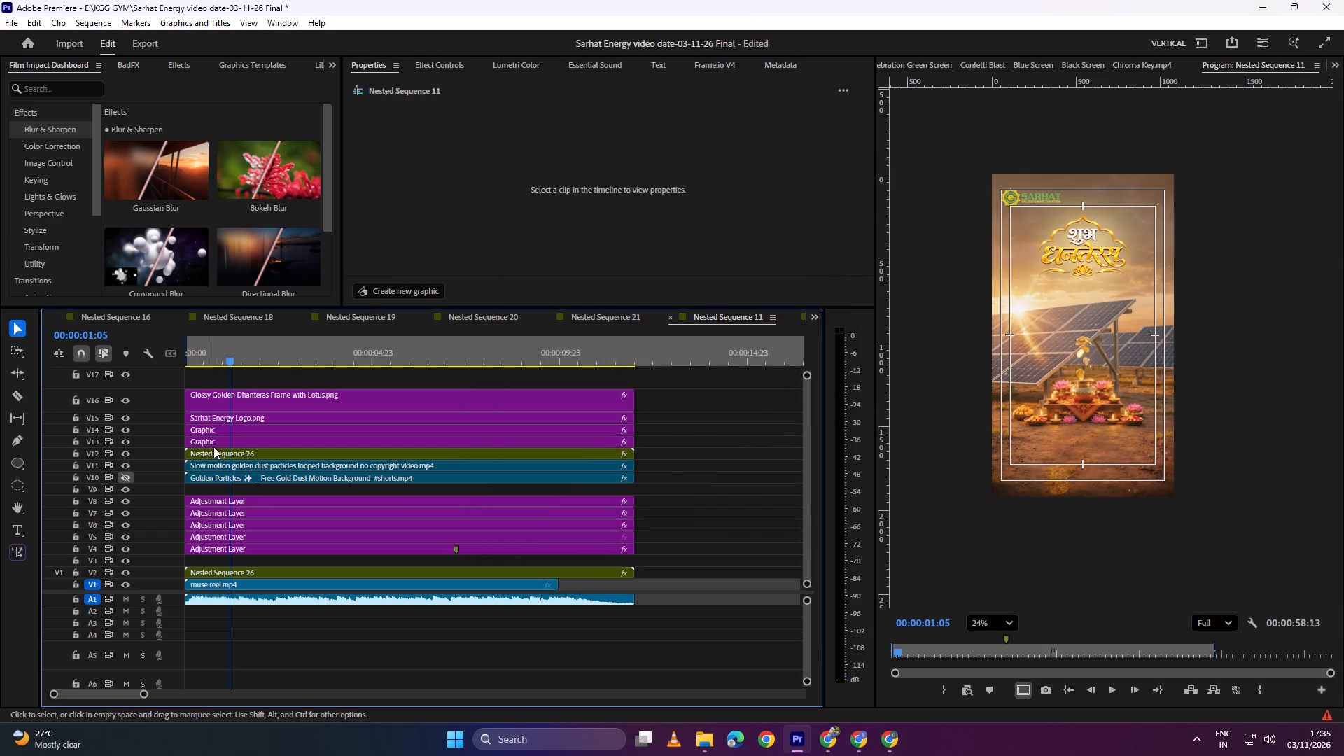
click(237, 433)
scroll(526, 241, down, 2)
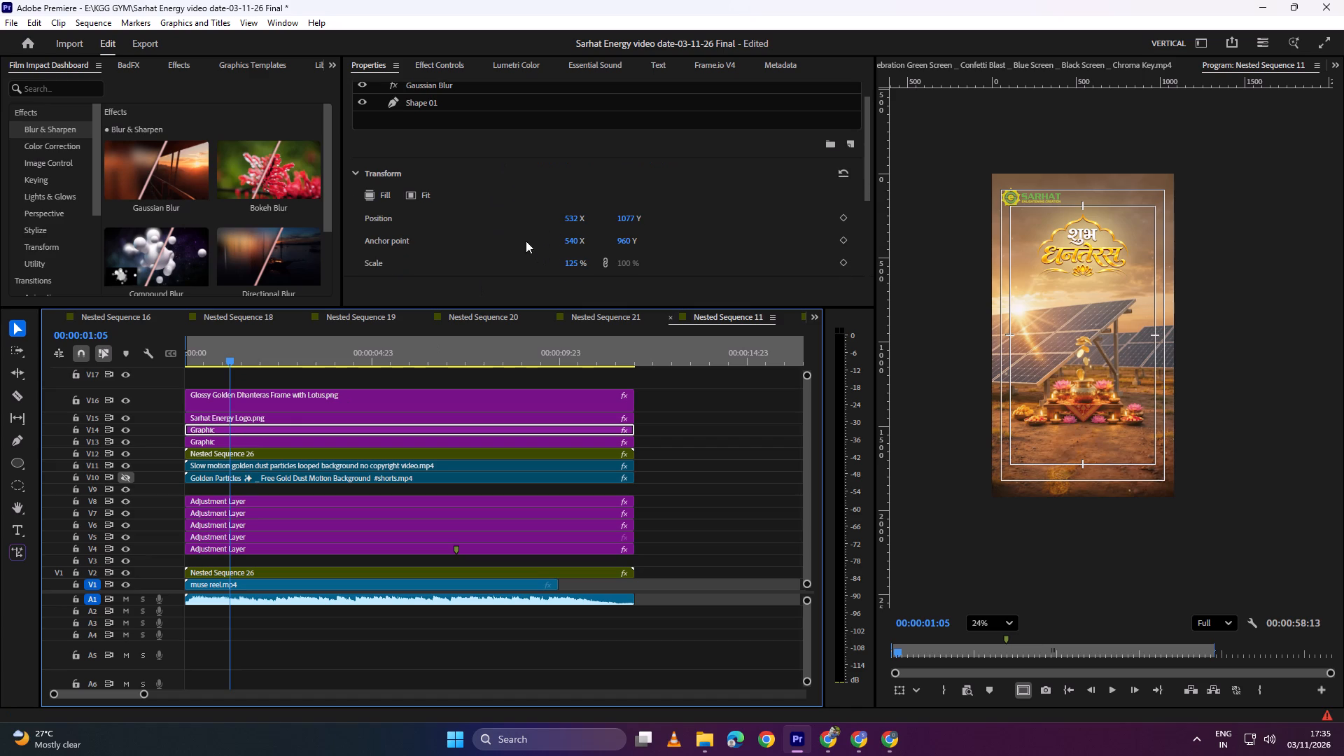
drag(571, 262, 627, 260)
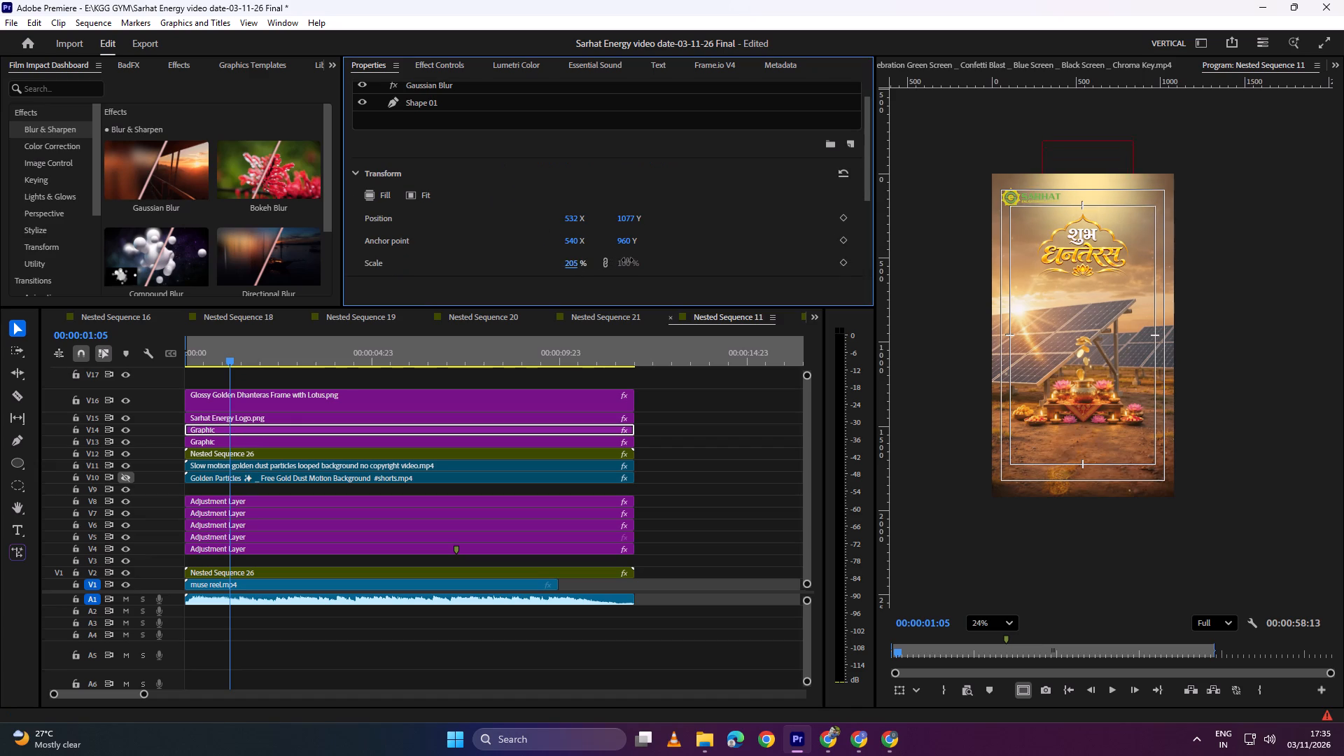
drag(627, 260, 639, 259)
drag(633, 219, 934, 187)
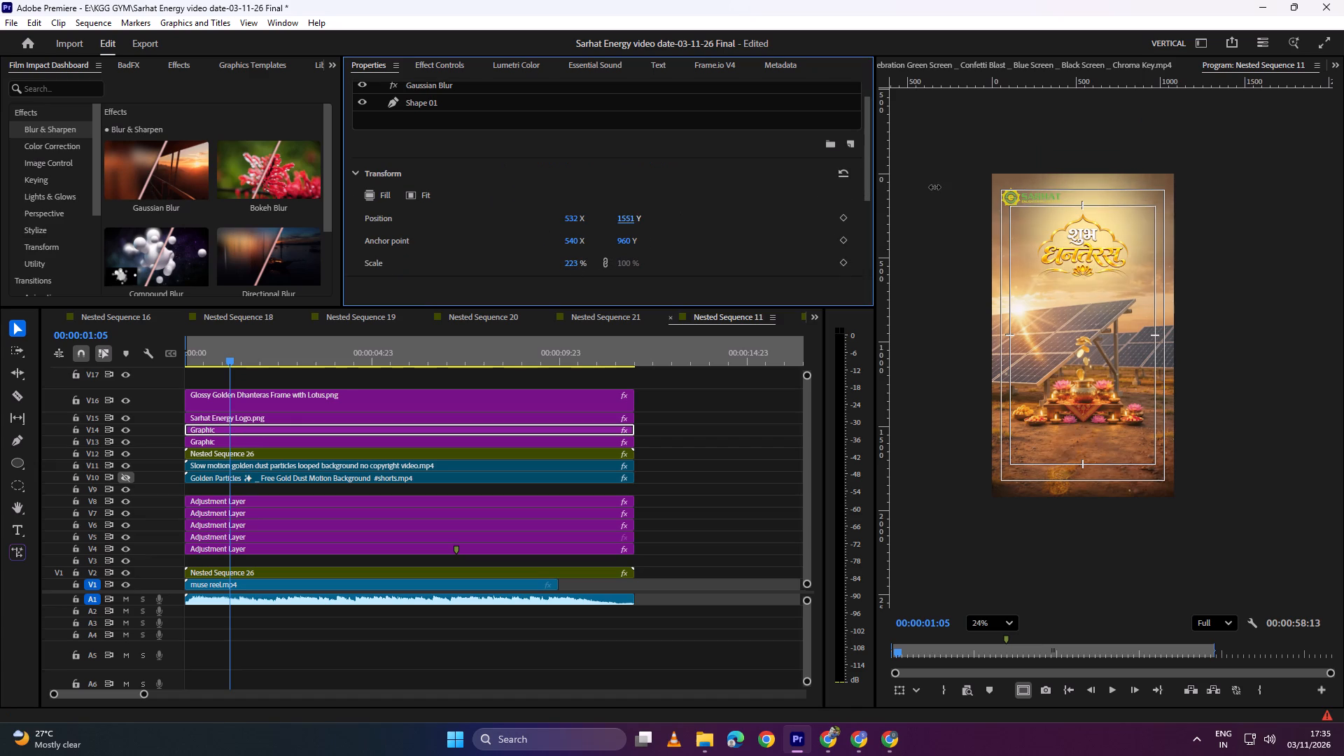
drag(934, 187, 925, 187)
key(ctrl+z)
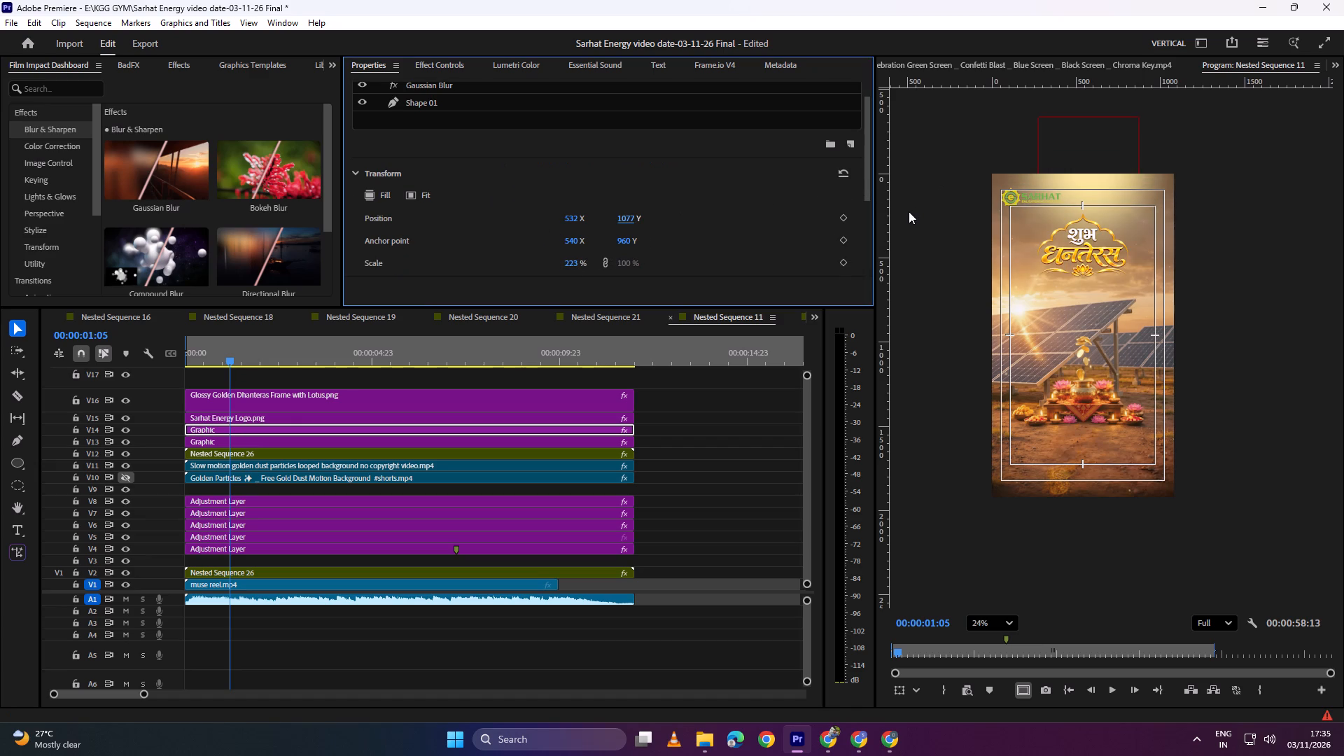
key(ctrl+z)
Increase the Gaussian Blur amount on the V14 circle graphic to 65.
scroll(1053, 240, up, 8)
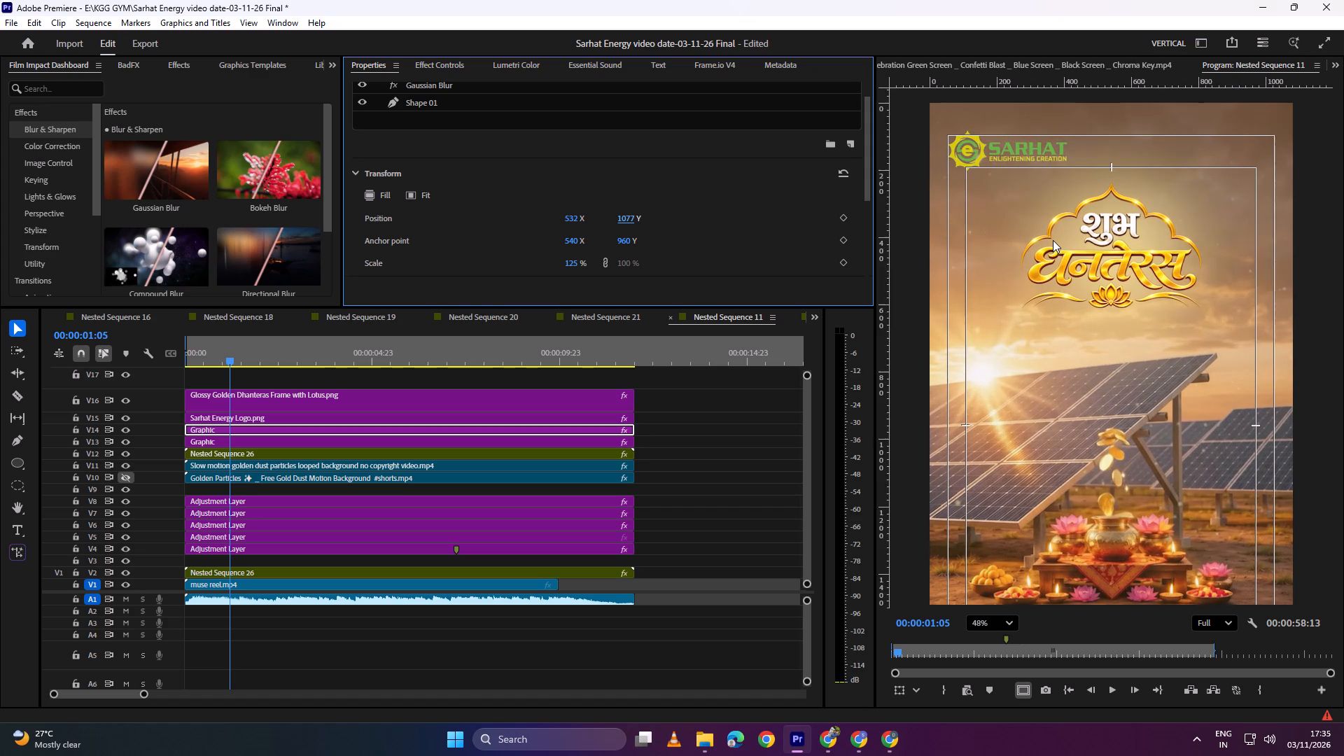
click(447, 65)
scroll(463, 190, down, 3)
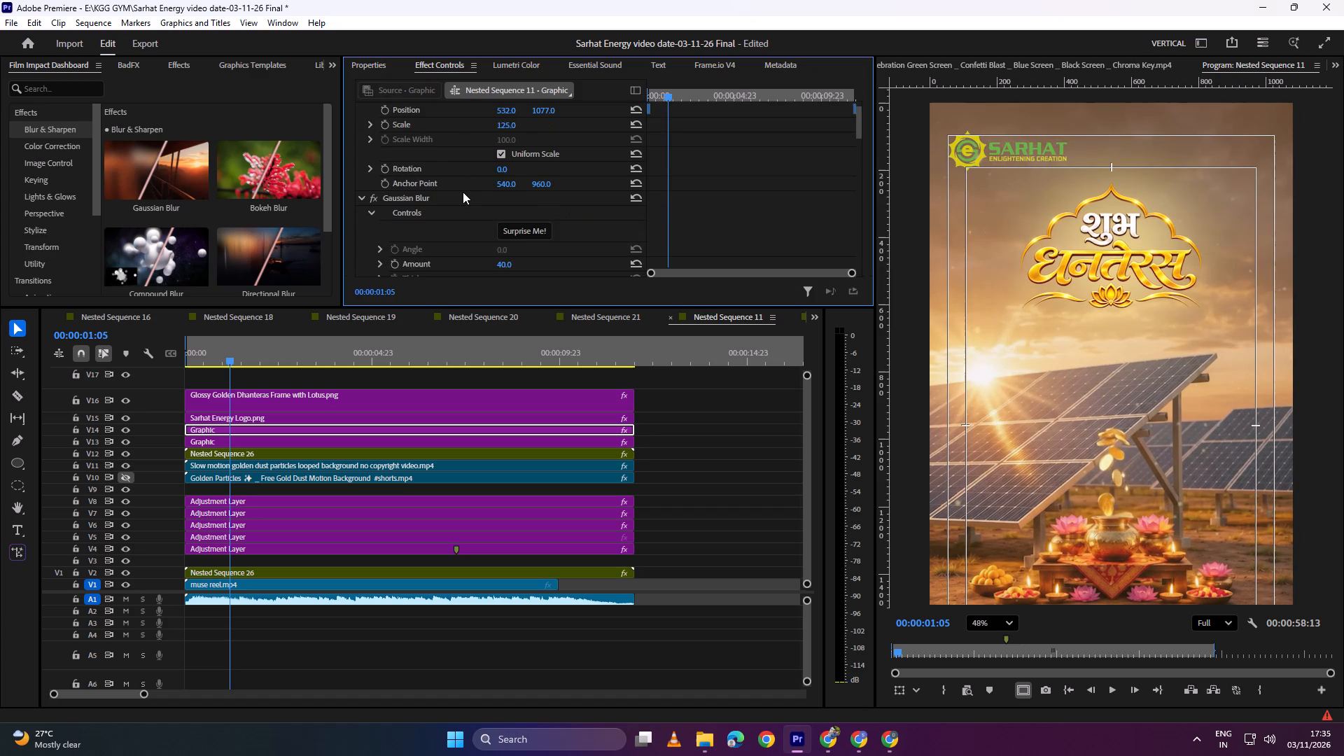
scroll(463, 199, down, 3)
drag(504, 208, 535, 203)
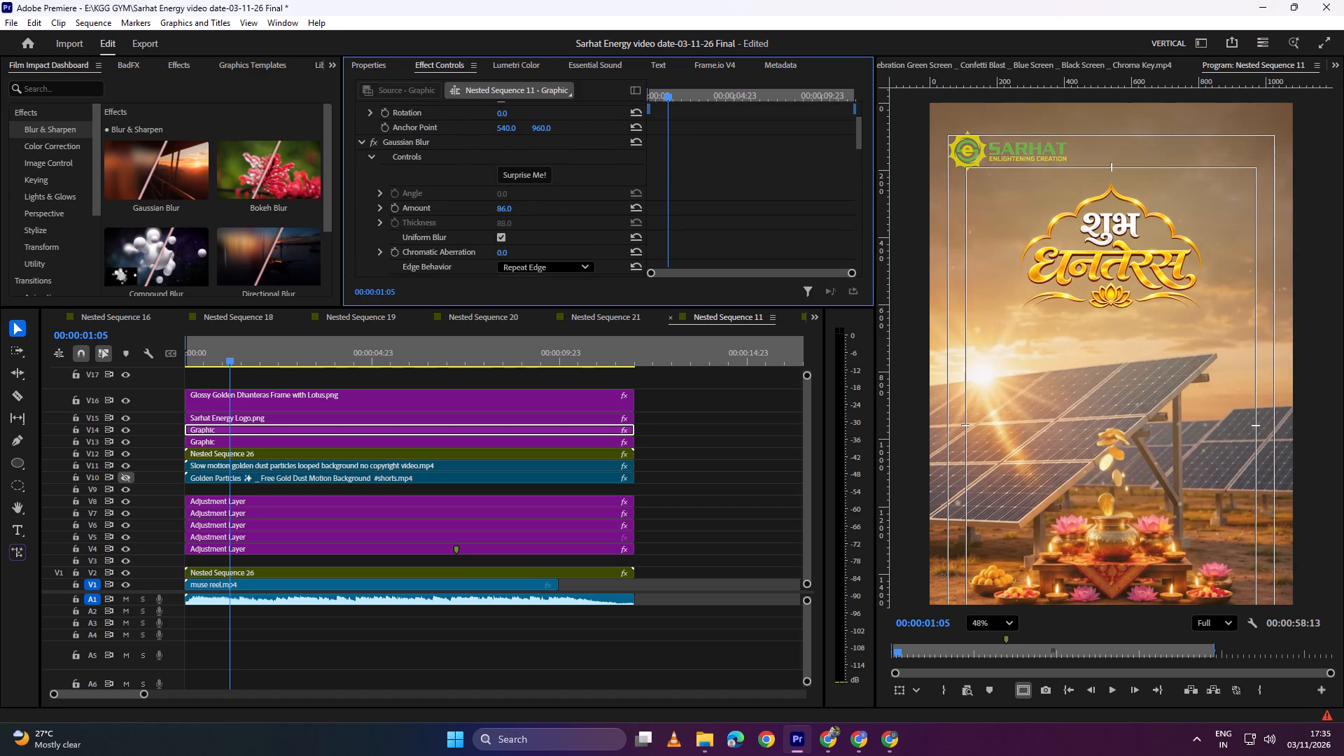
drag(535, 203, 526, 202)
drag(526, 202, 521, 202)
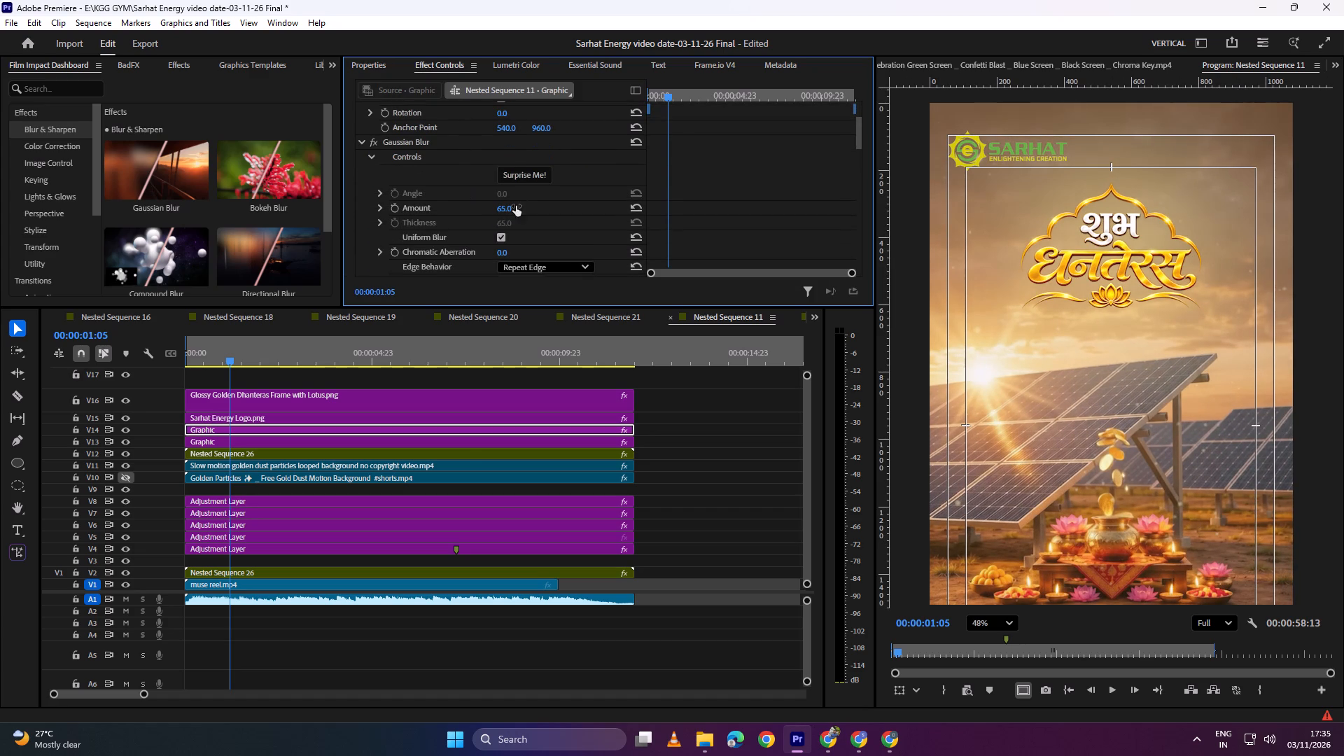
Play the sequence from its start to review the softened glow behind the title.
drag(332, 359, 0, 380)
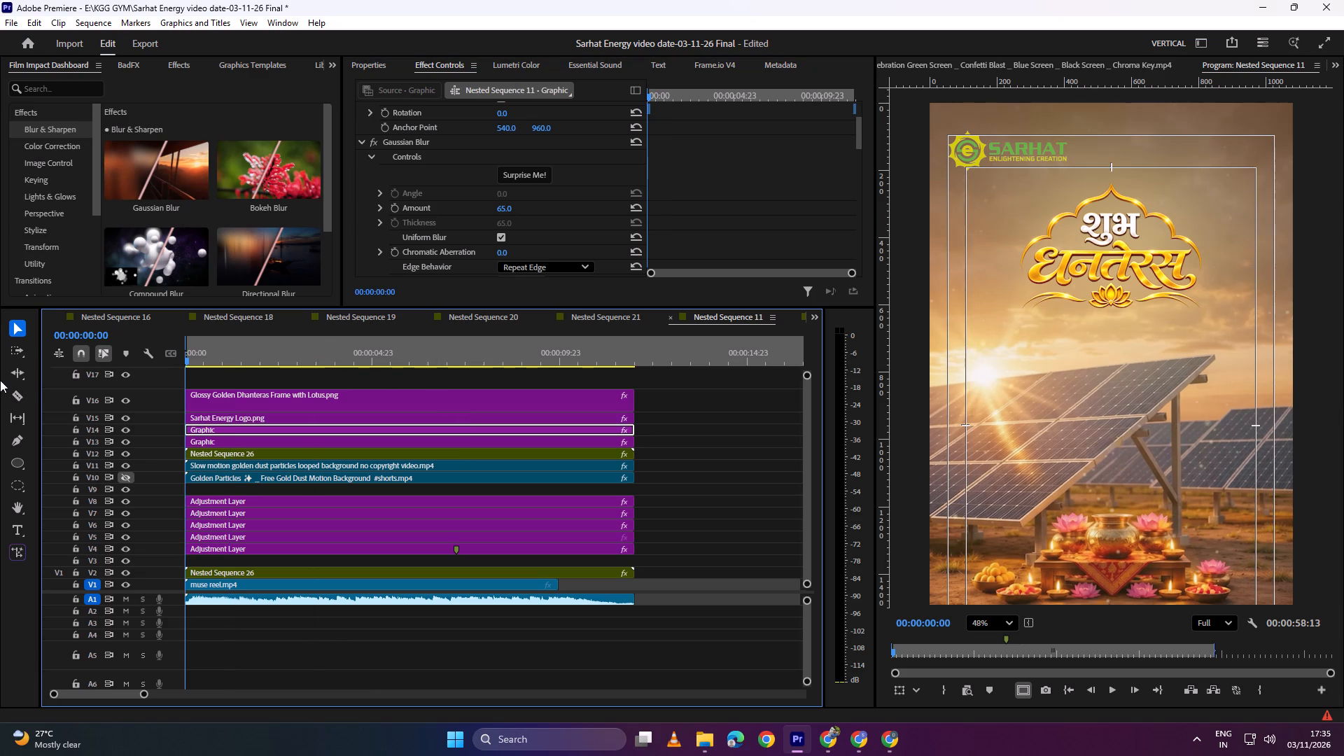
key(space)
scroll(1124, 312, down, 4)
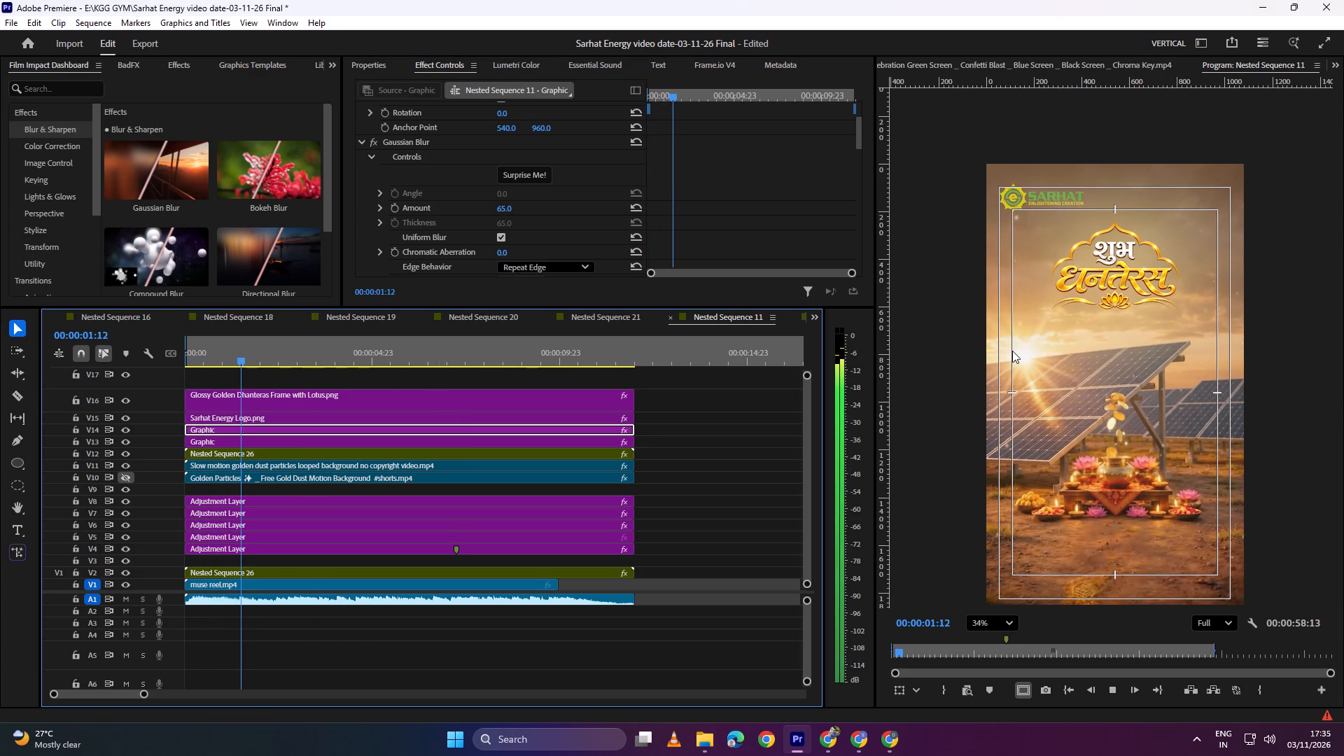
key(space)
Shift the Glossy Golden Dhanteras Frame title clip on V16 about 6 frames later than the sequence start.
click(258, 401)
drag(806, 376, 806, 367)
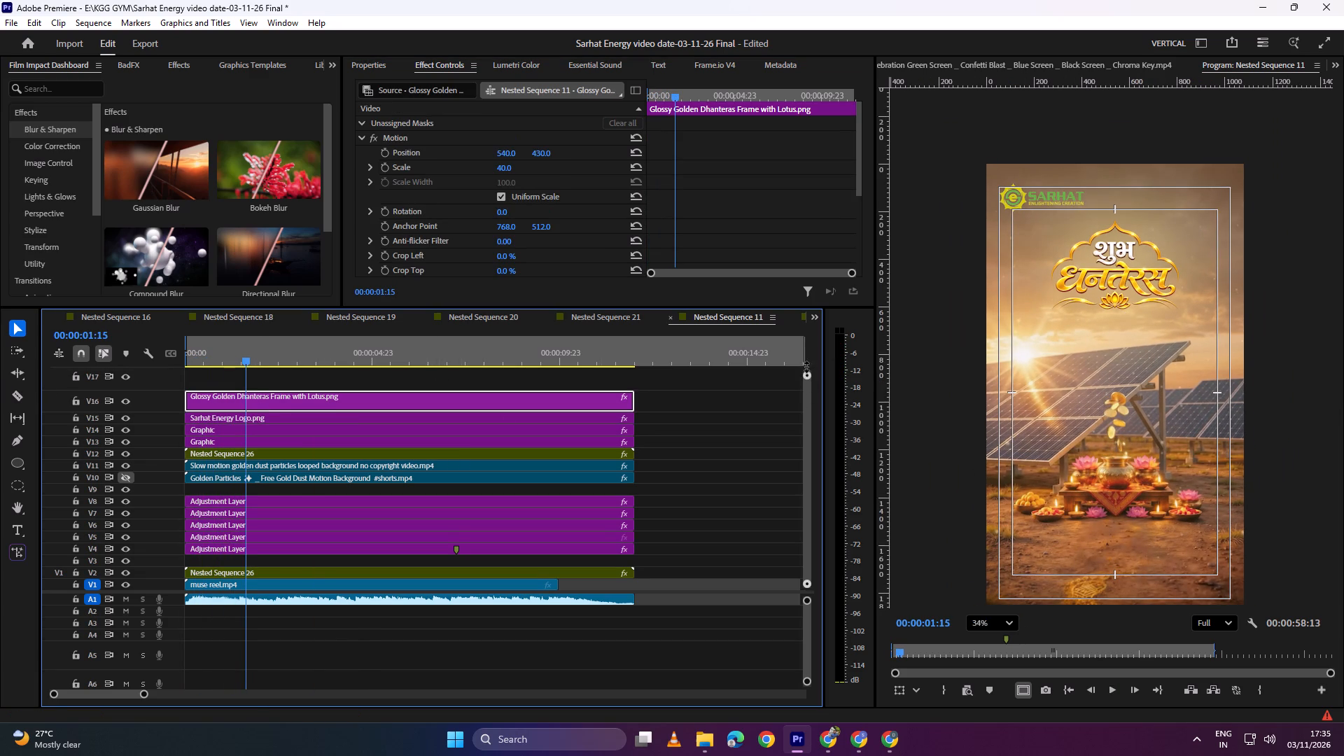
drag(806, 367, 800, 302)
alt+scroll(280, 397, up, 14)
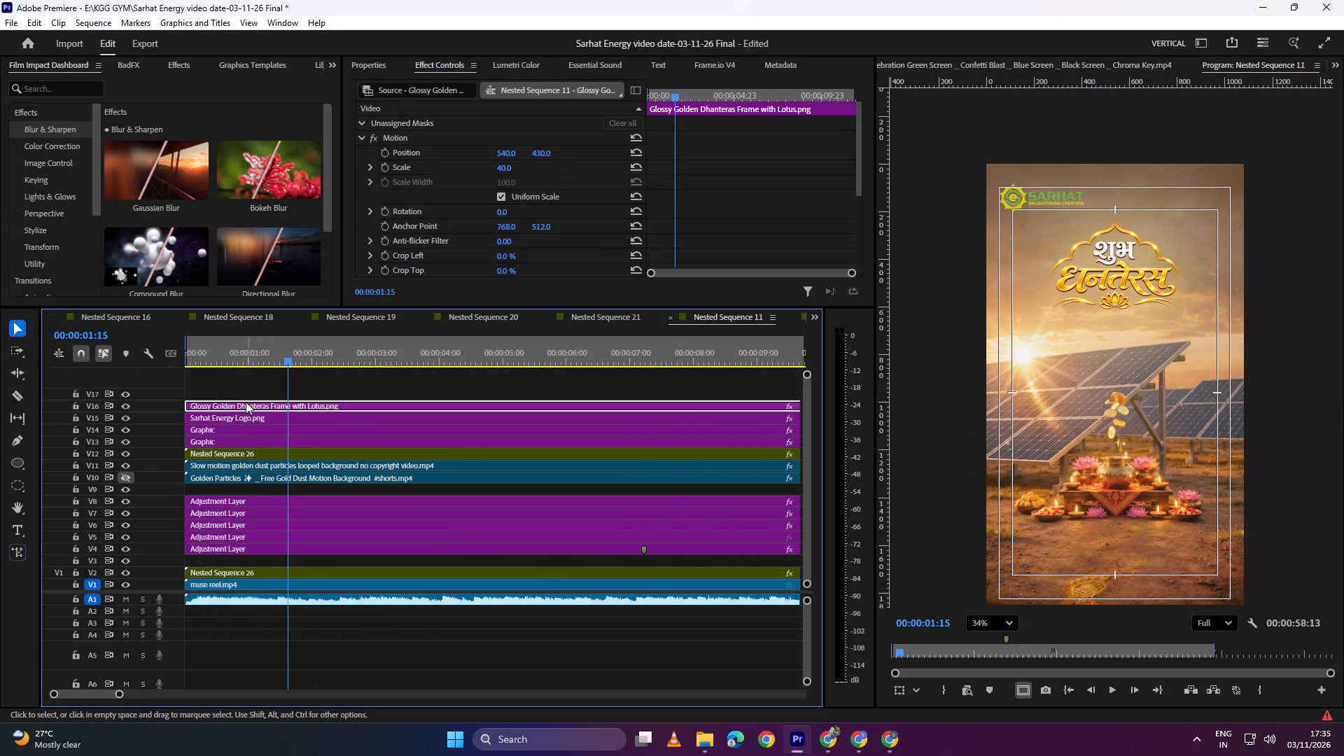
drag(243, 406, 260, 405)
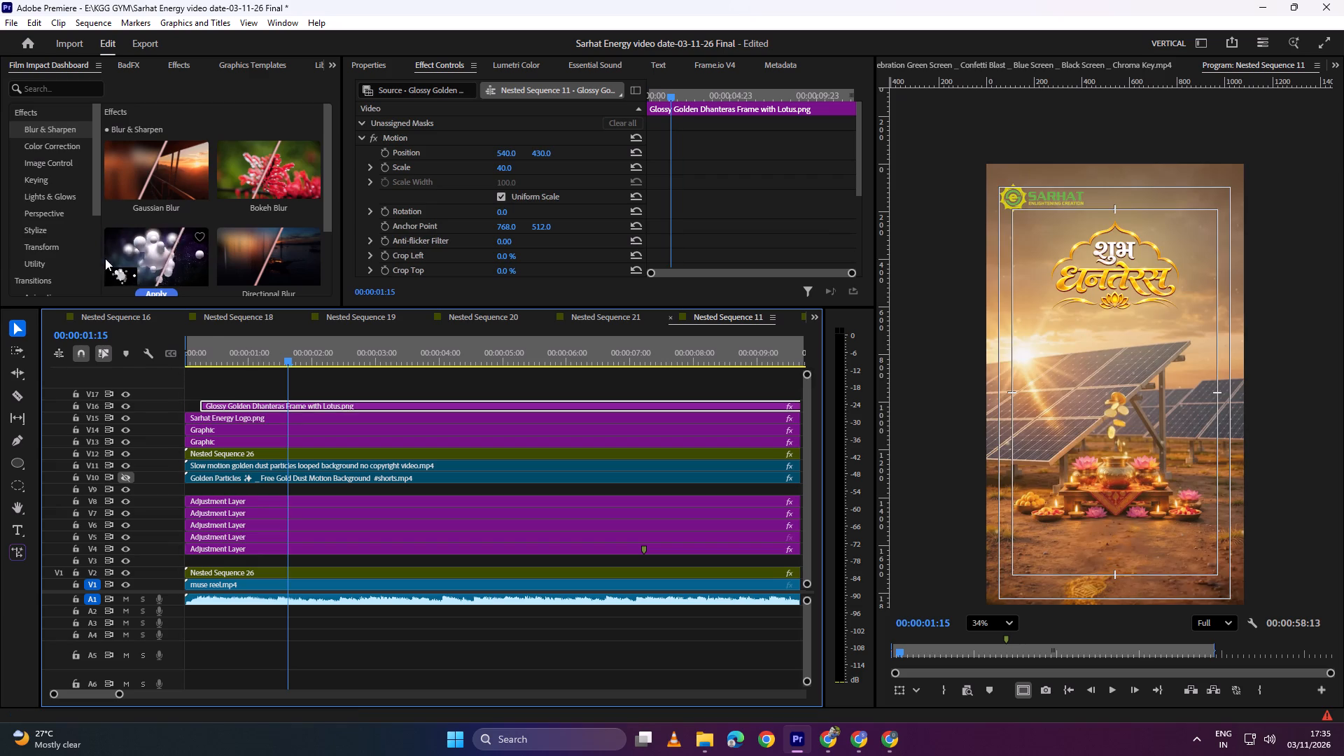
Browse the Film Impact transition categories, including Lights & Blurs, Grunge & Distort, Slide, Smart Tools and Transformers, for a title reveal.
scroll(60, 253, down, 3)
click(58, 238)
click(55, 222)
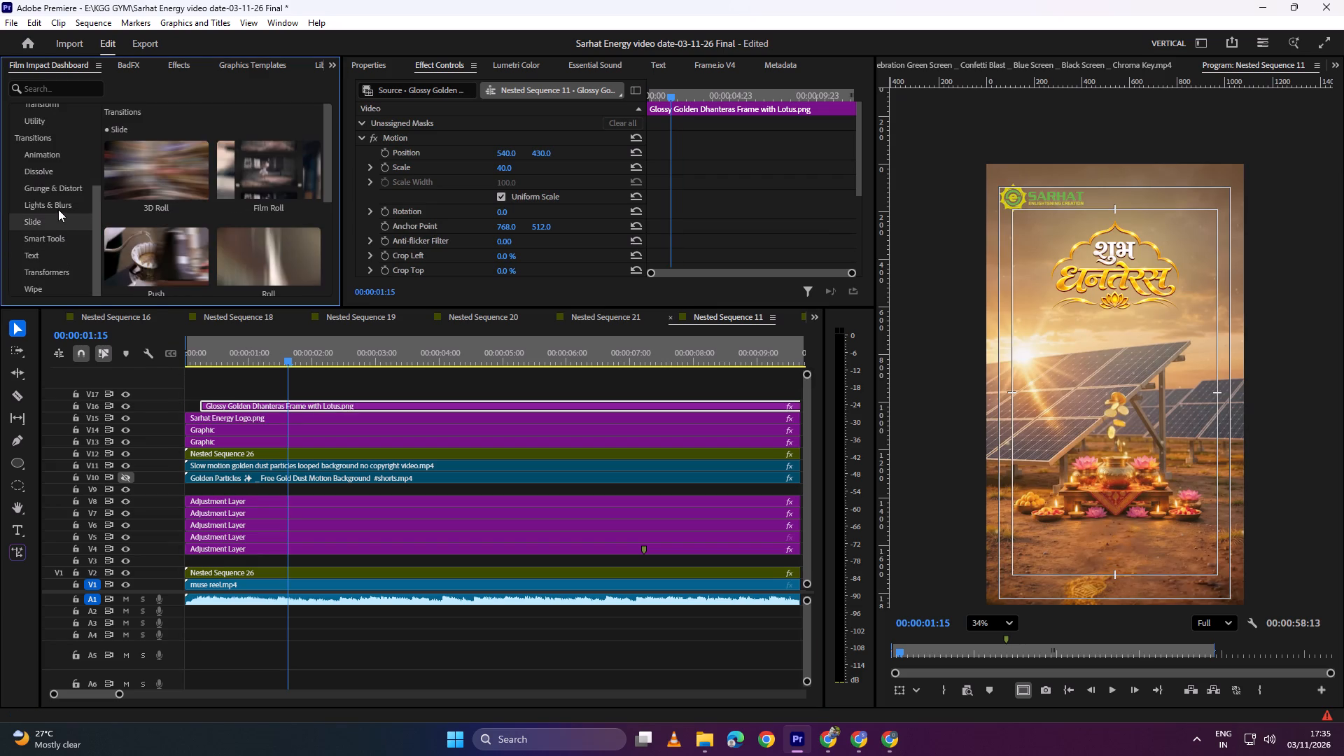
click(59, 206)
scroll(202, 187, down, 3)
scroll(201, 189, up, 1)
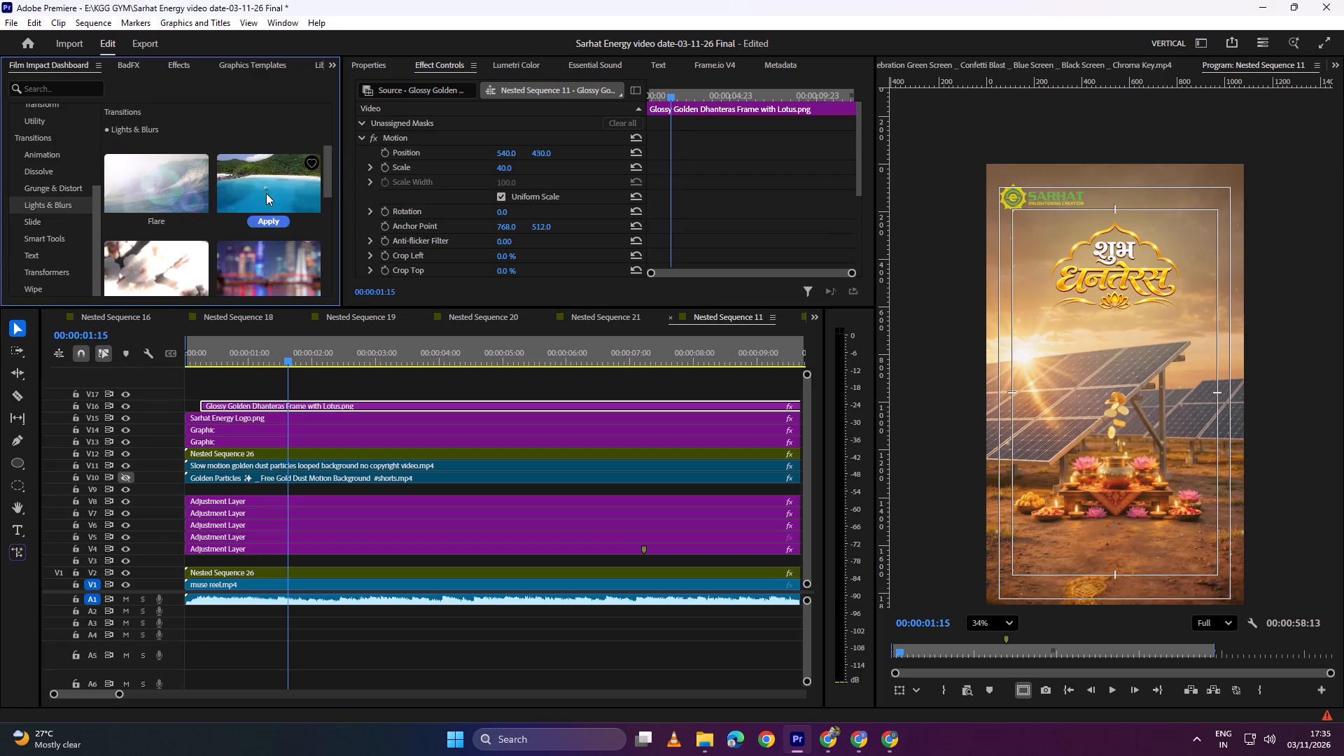
drag(328, 169, 328, 240)
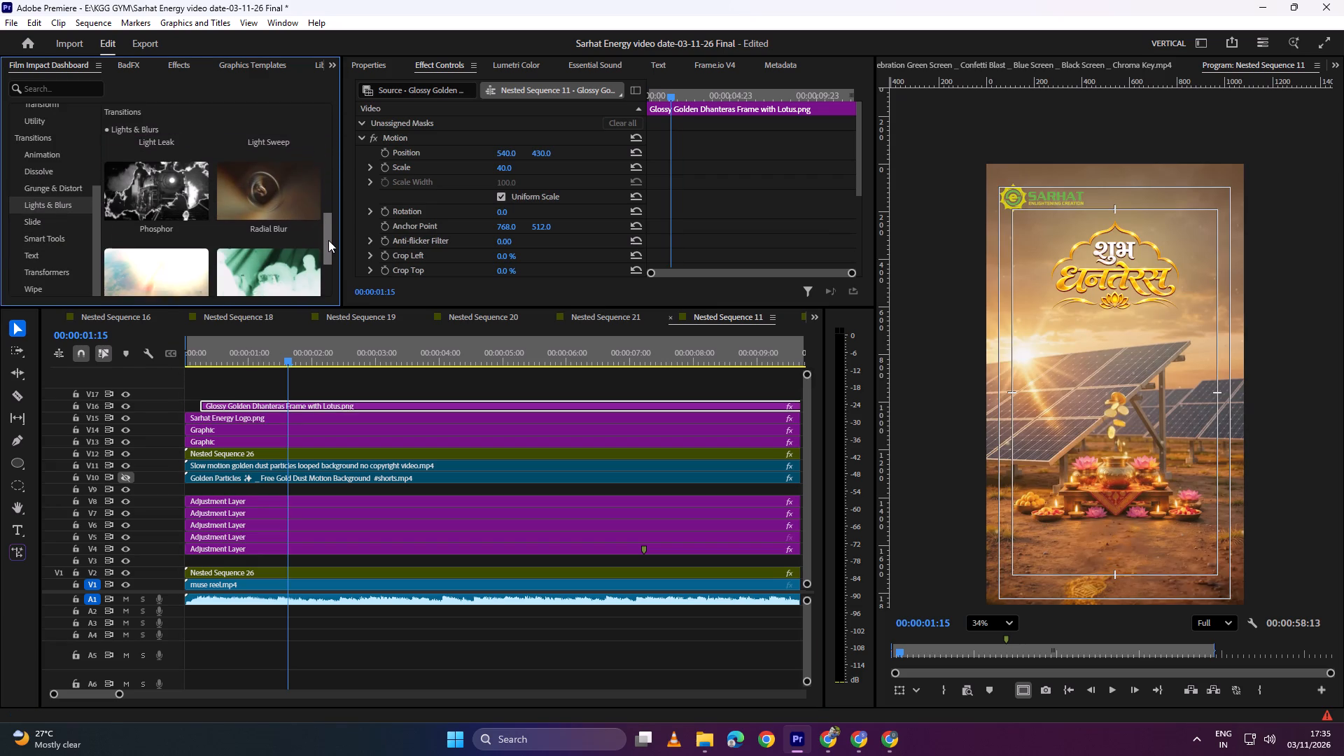
drag(328, 240, 328, 255)
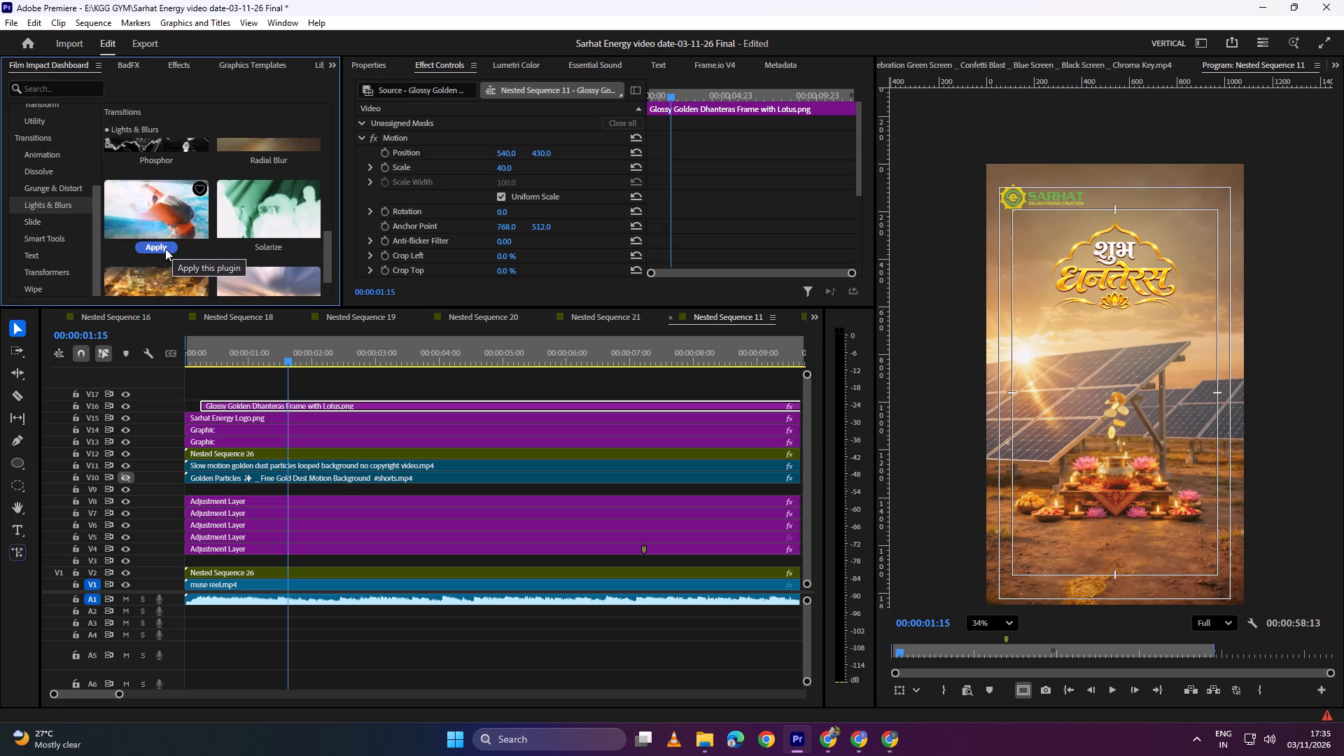
scroll(220, 225, down, 1)
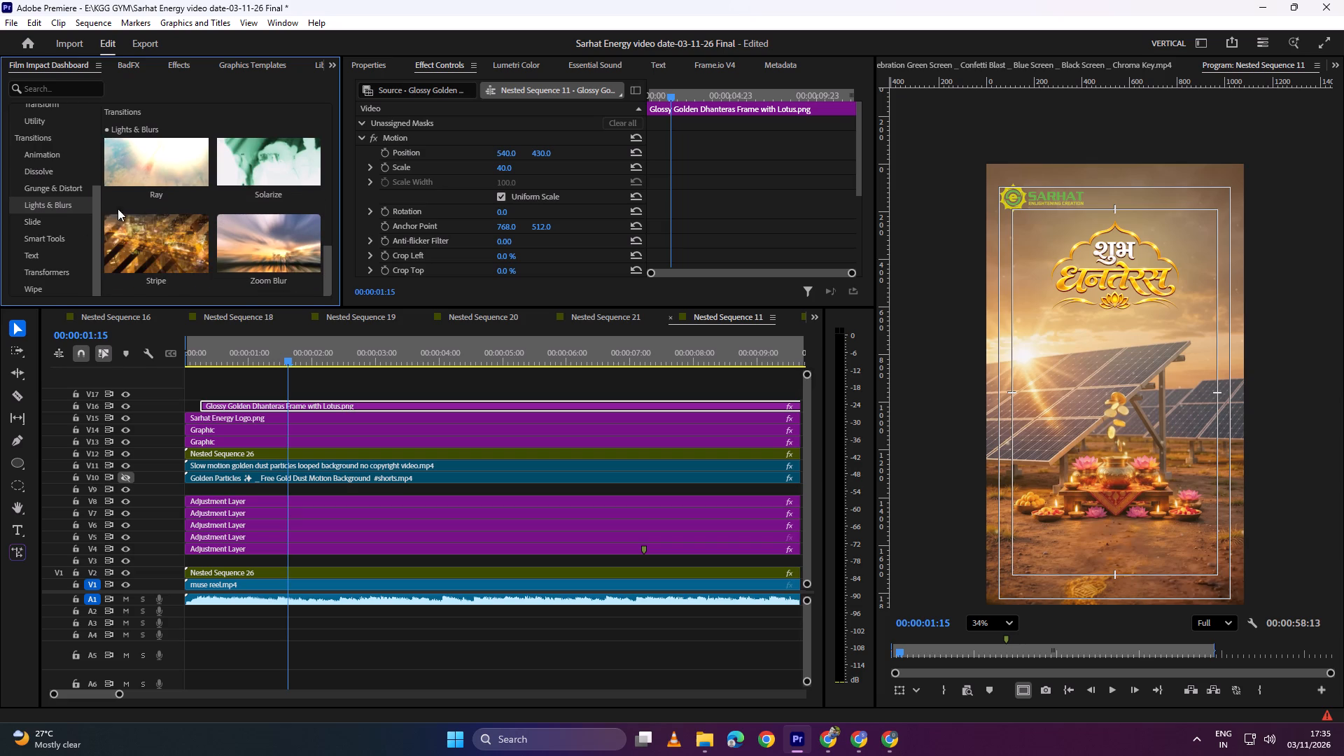
click(47, 184)
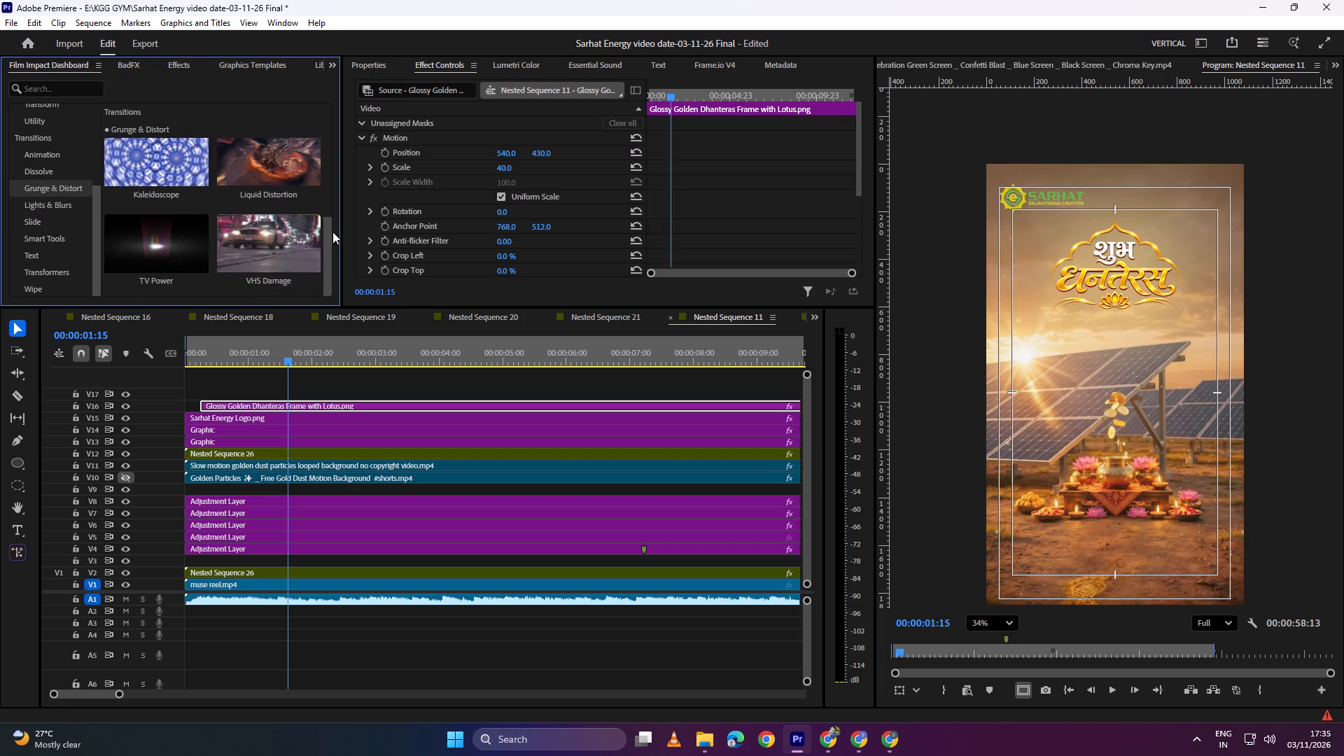
drag(326, 236, 333, 182)
click(50, 223)
scroll(186, 230, up, 3)
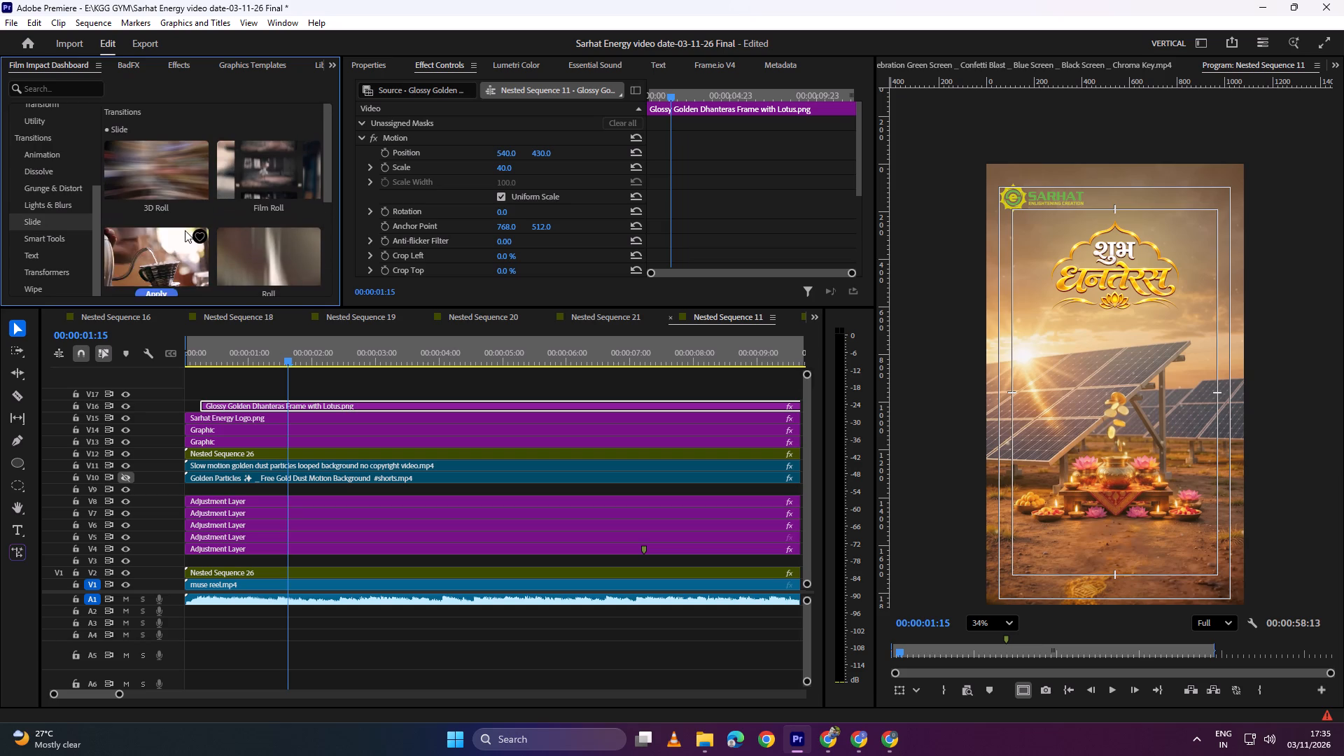
click(45, 249)
click(58, 237)
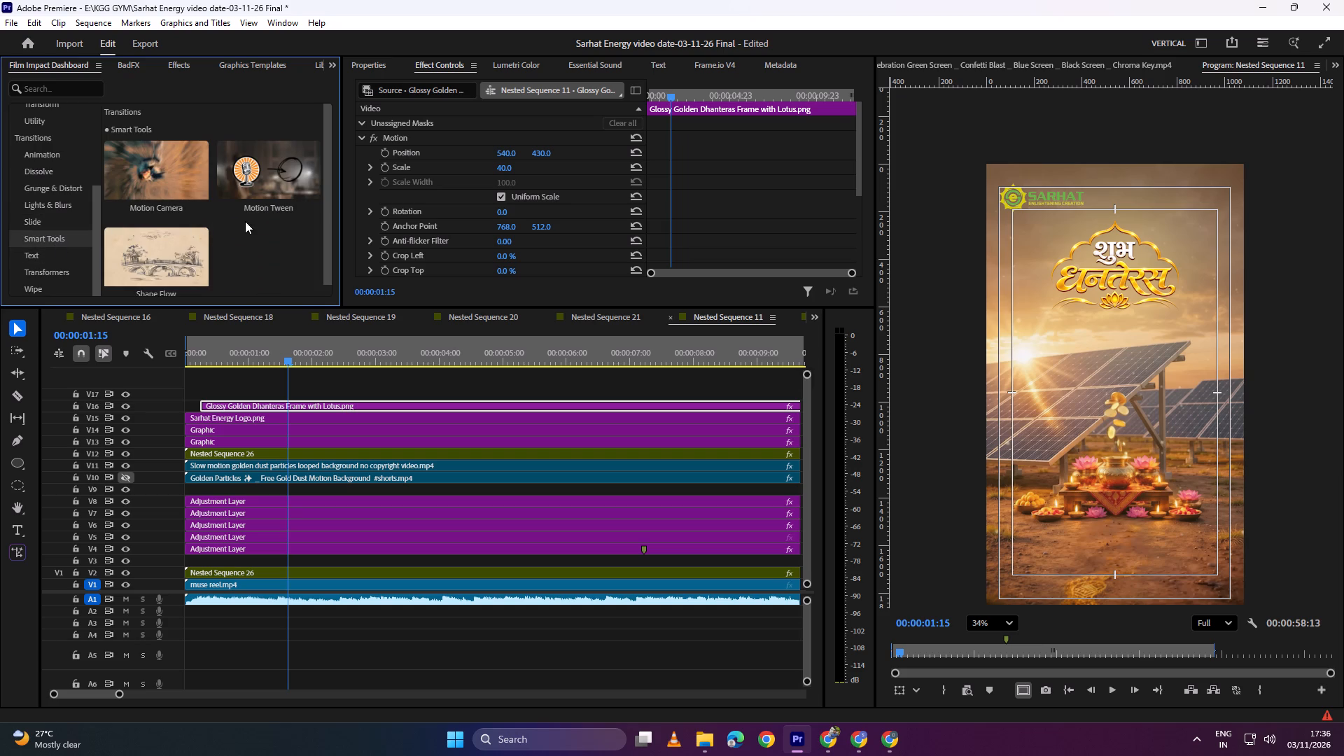
click(43, 274)
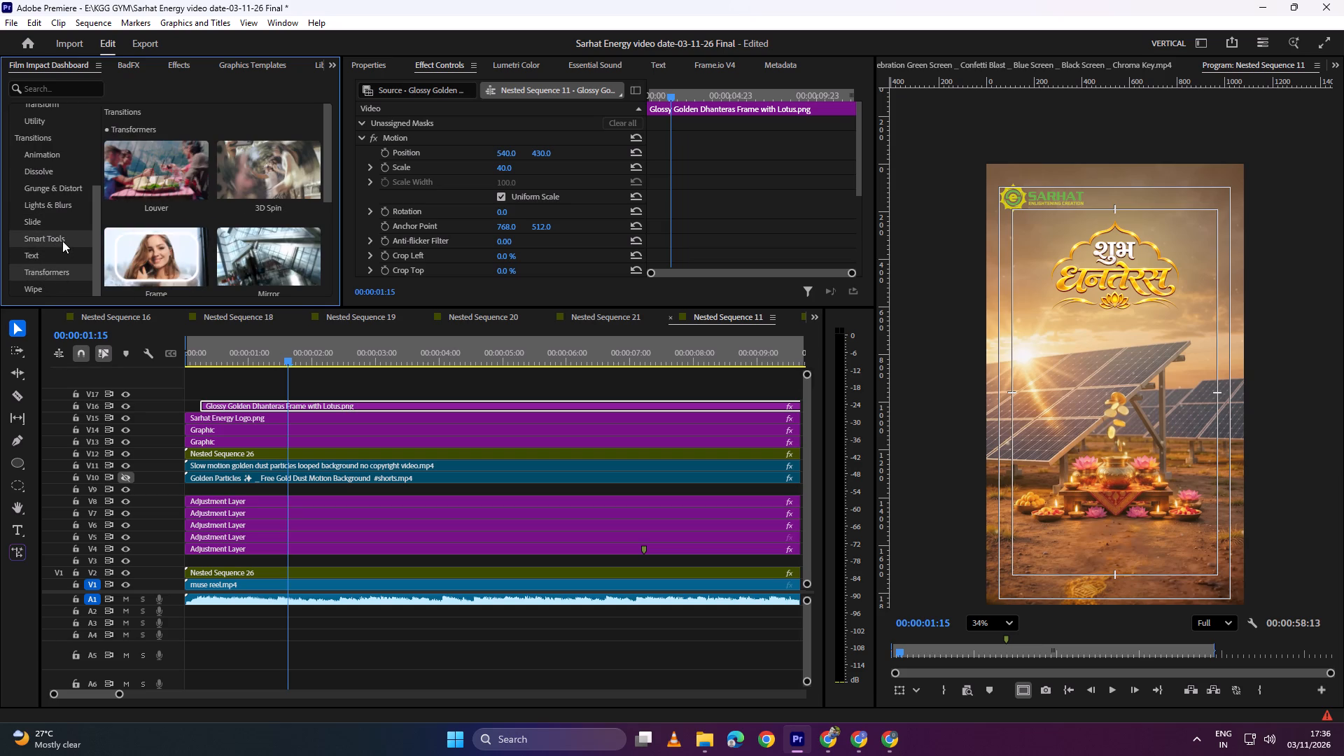
Apply the Shape Flow transition from Smart Tools to the selected Dhanteras title clip on V16.
click(62, 241)
click(164, 290)
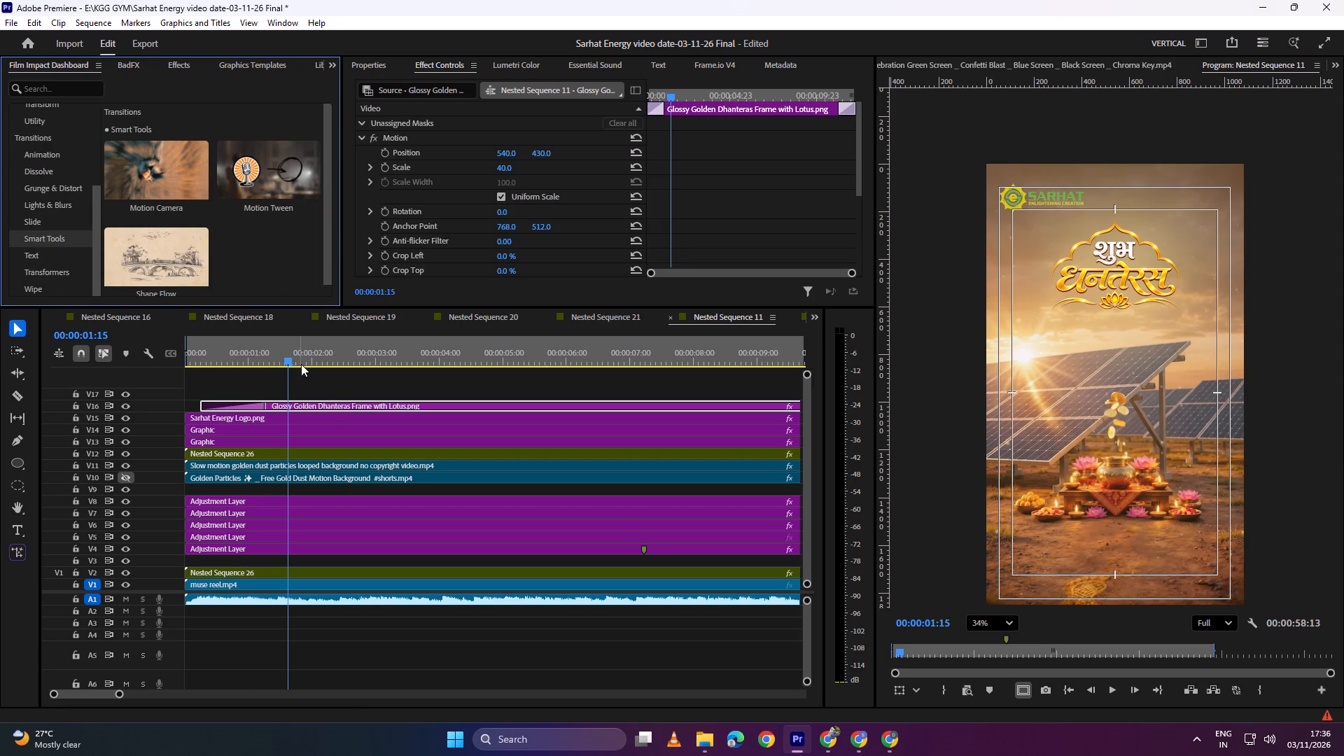
Lengthen the Shape Flow transition at the beginning of the title clip to 2 seconds 16 frames.
drag(299, 358, 200, 361)
drag(265, 405, 368, 402)
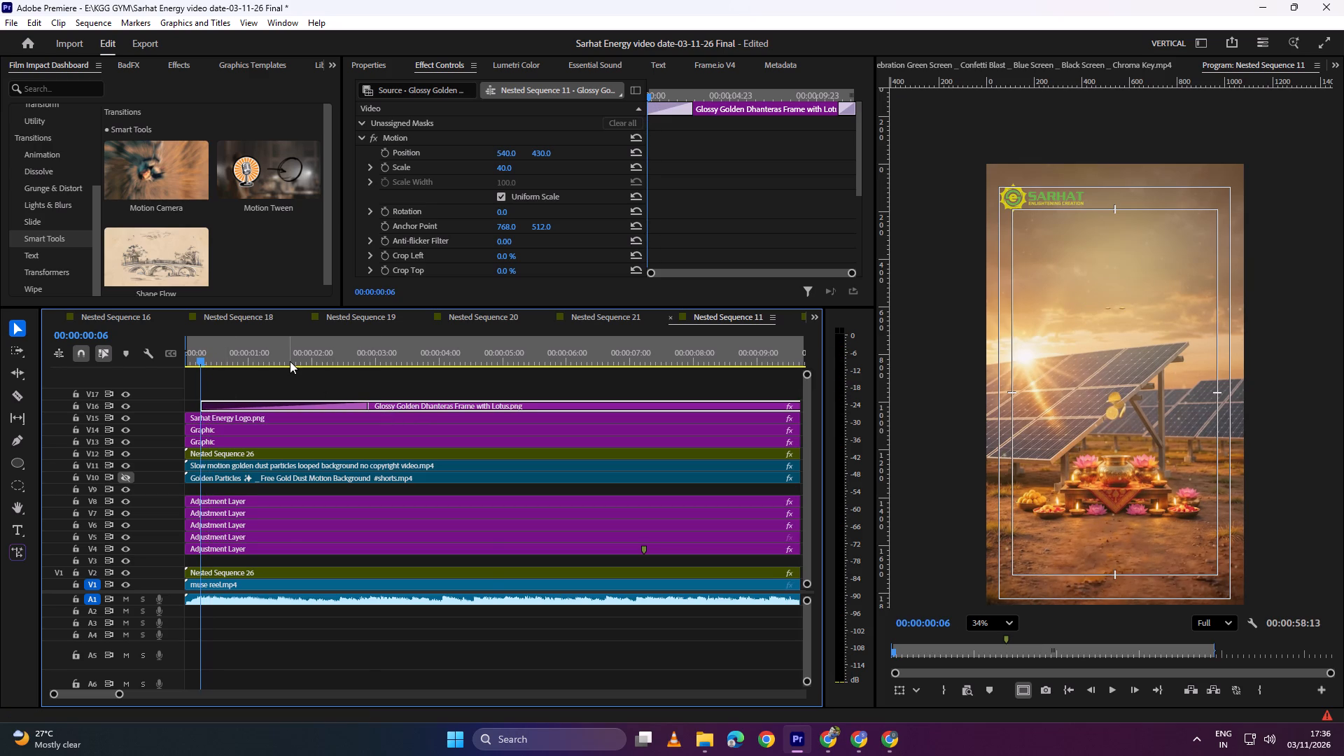
Move the Dhanteras title clip on V16 back so it begins at the start of the sequence.
drag(289, 360, 14, 374)
click(416, 406)
drag(416, 406, 357, 405)
click(420, 390)
drag(416, 405, 376, 405)
Play the opening of the sequence to check the title's Shape Flow reveal.
drag(237, 351, 132, 378)
key(space)
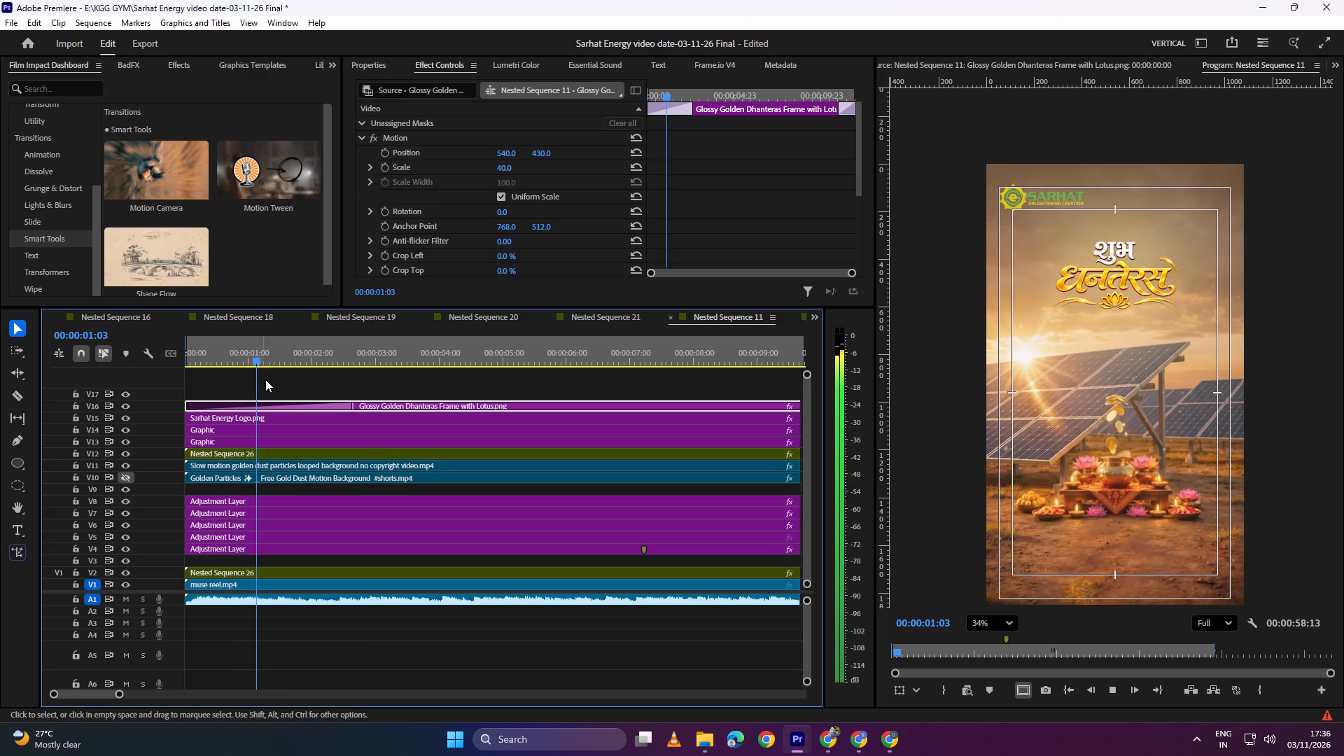
key(space)
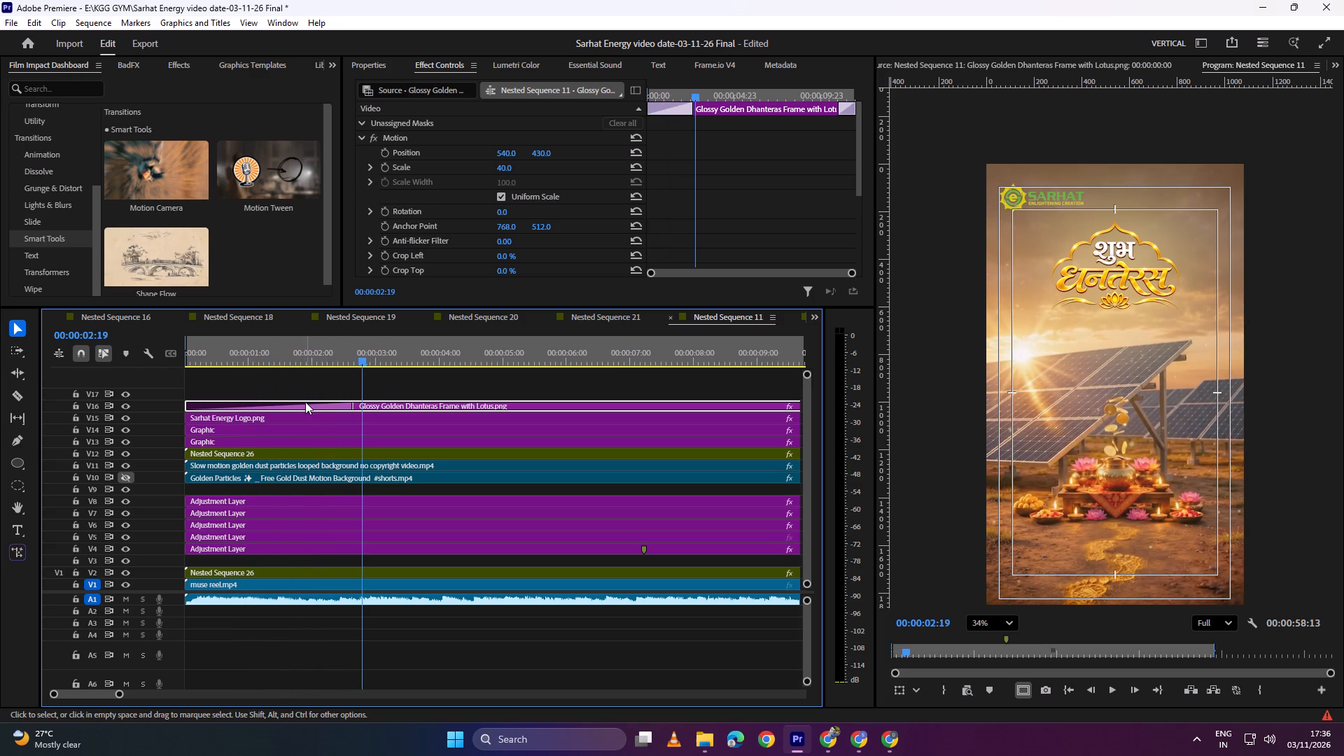
Select the Shape Flow transition at the title clip's start and randomize its settings three times.
click(307, 402)
drag(348, 352, 274, 364)
click(290, 405)
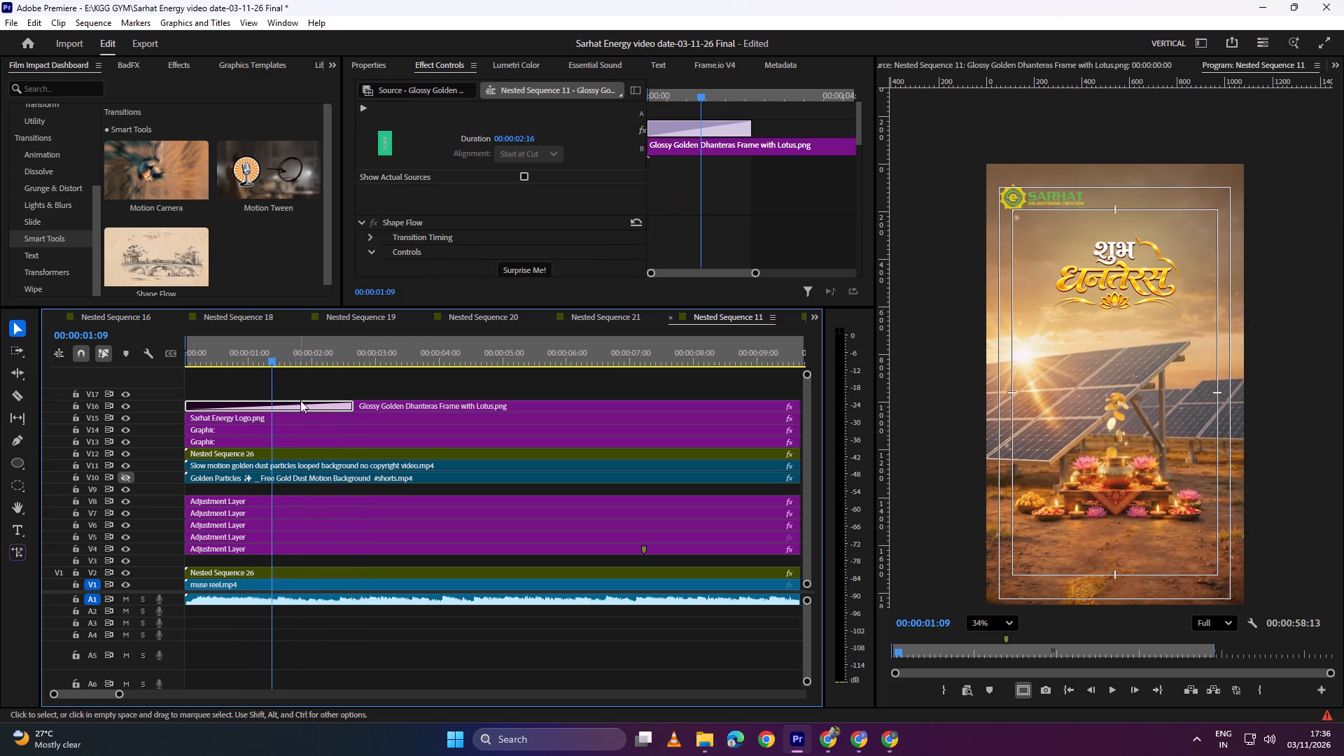
click(523, 269)
click(523, 269)
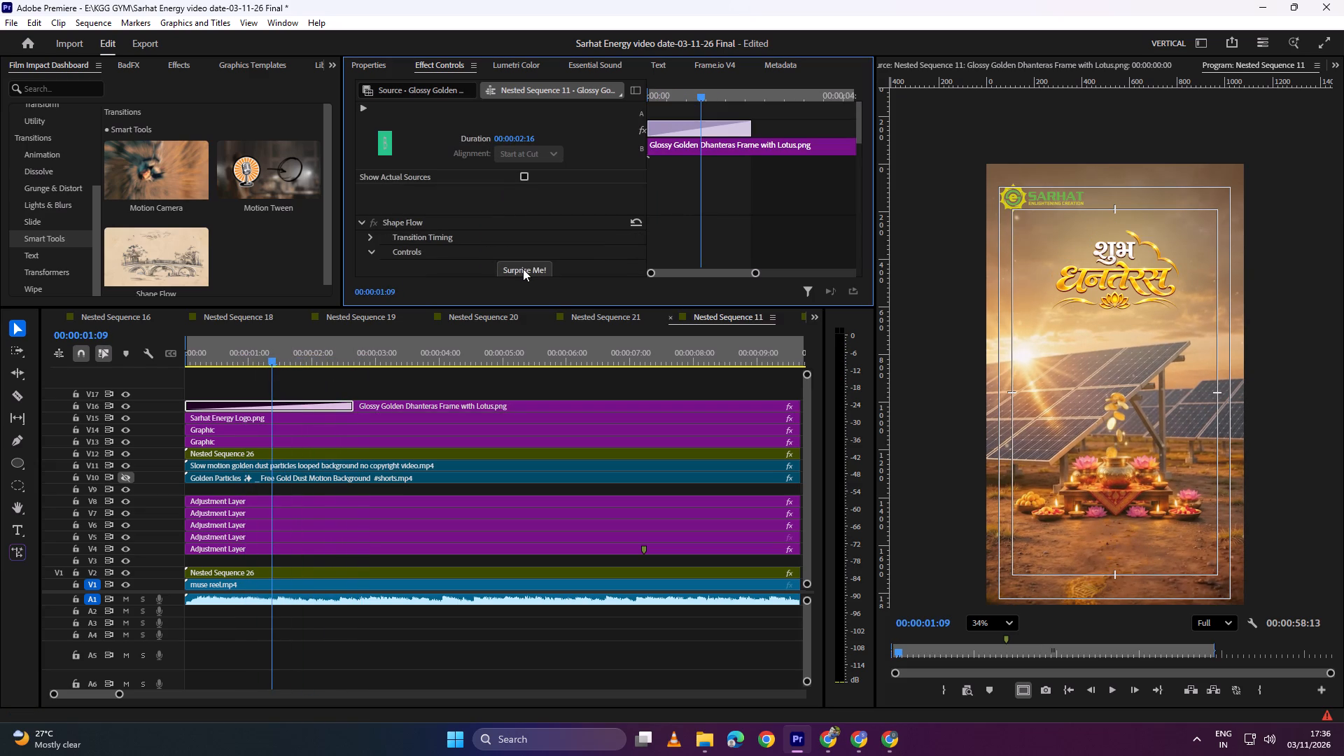
click(523, 269)
Replay and scrub the opening seconds to examine the title reveal with the randomized Shape Flow settings.
drag(293, 356, 252, 360)
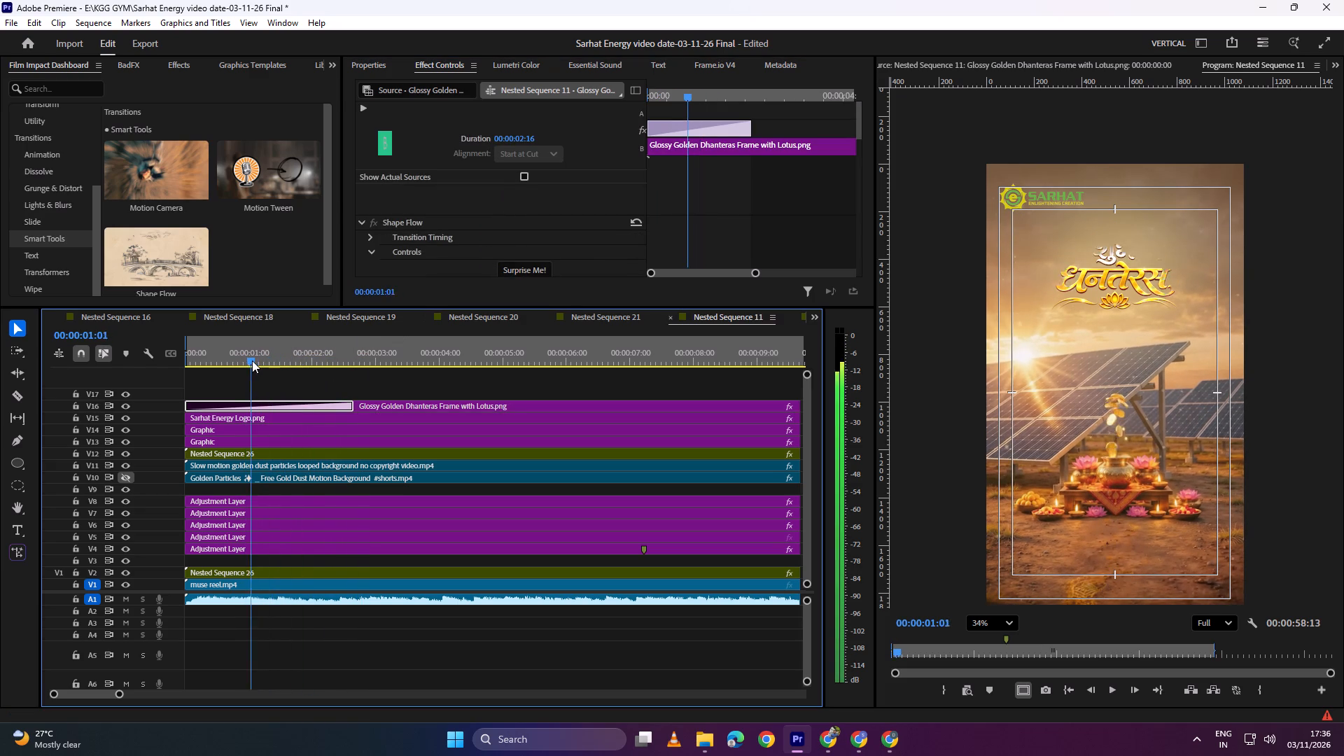
drag(252, 360, 163, 368)
key(space)
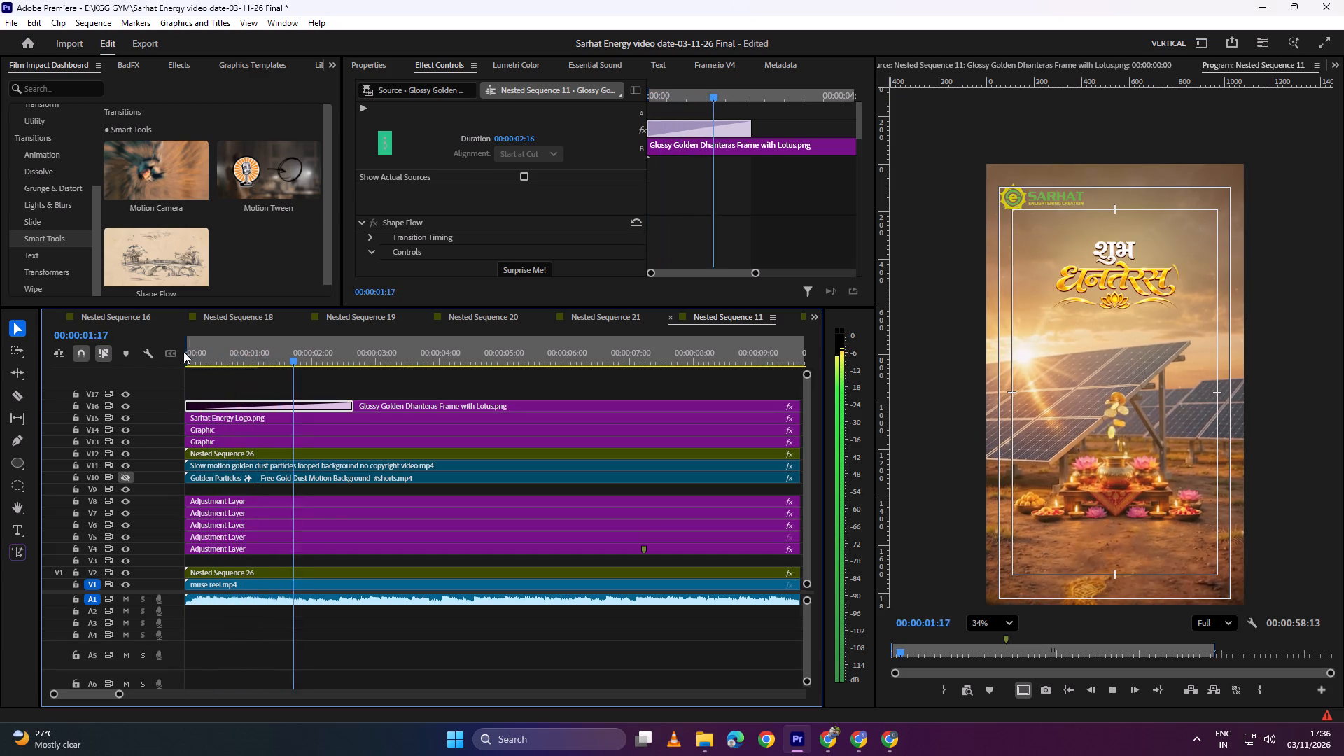
key(space)
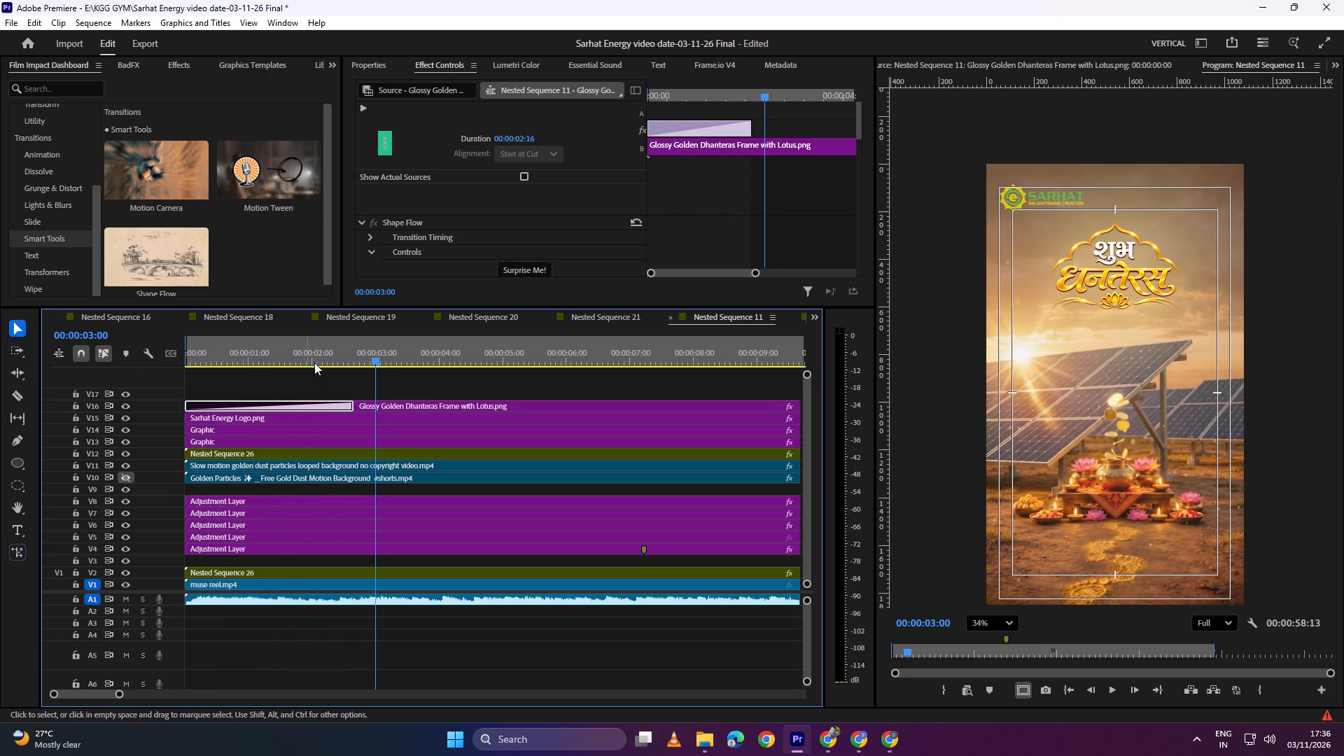
drag(316, 360, 16, 377)
key(space)
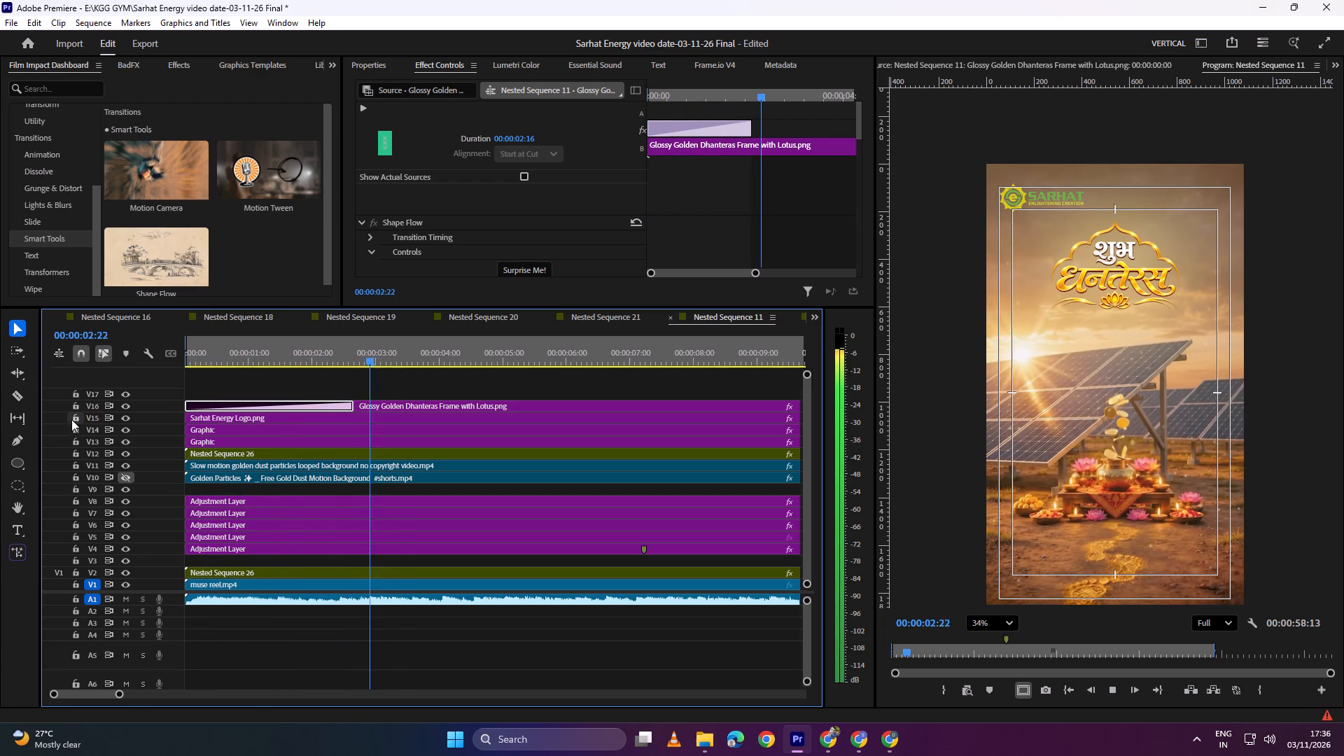
key(space)
drag(346, 351, 315, 351)
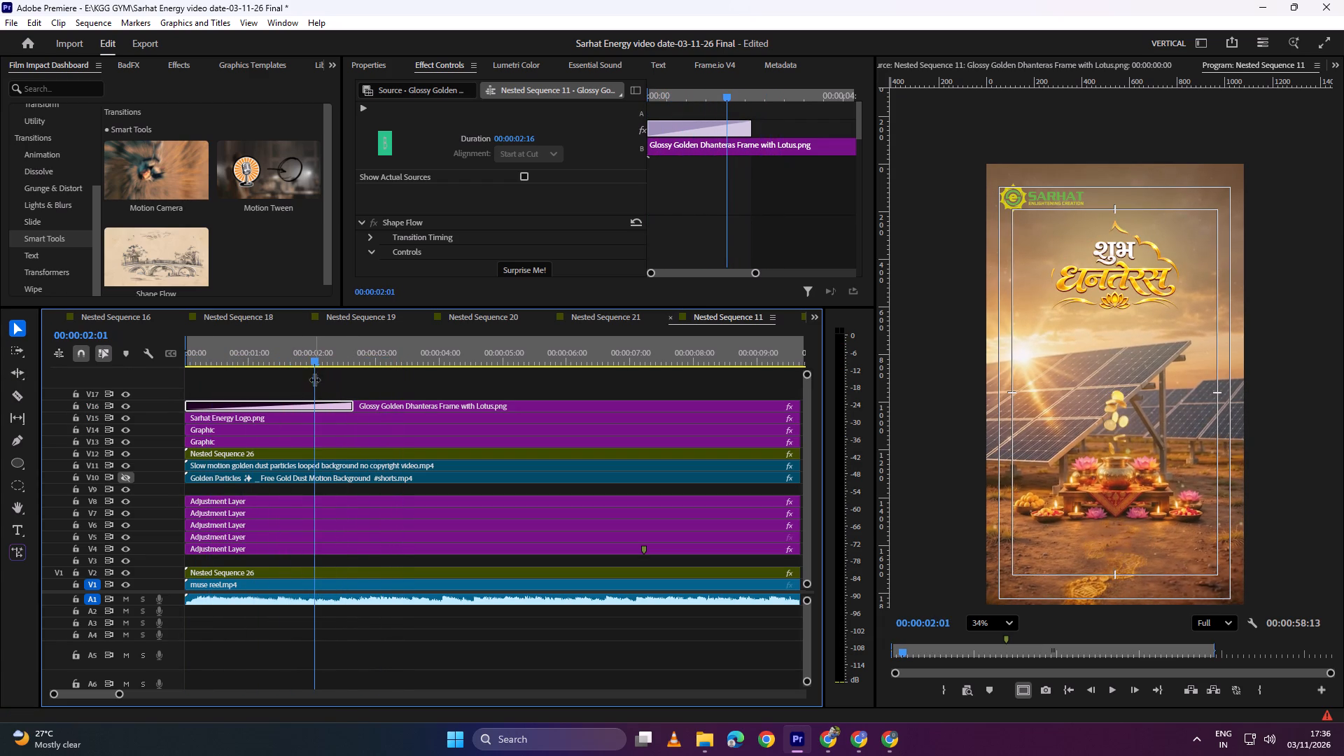
Set the Shape Flow transition on the V16 title clip to 1 Point for Start Points and scrub the reveal.
click(303, 407)
scroll(439, 252, down, 16)
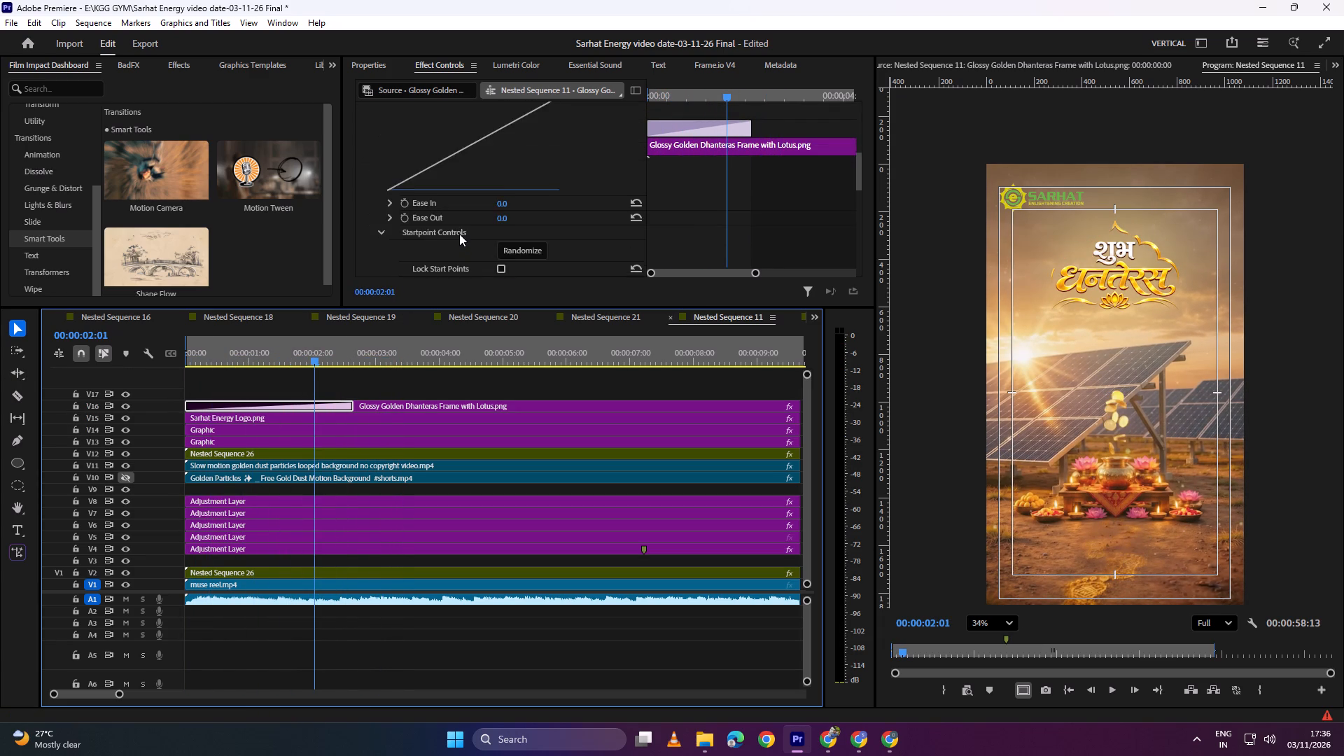
scroll(459, 234, down, 6)
click(500, 199)
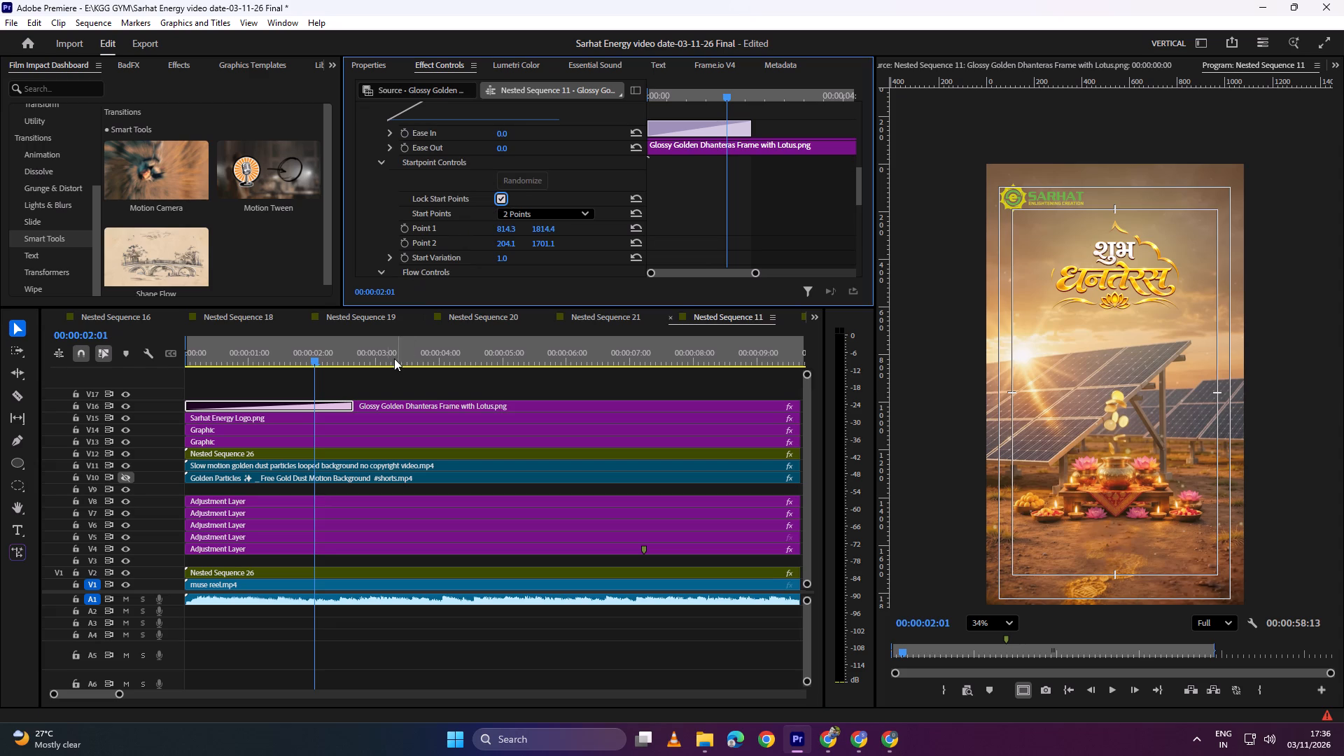
drag(334, 342, 202, 346)
click(499, 198)
scroll(461, 209, down, 3)
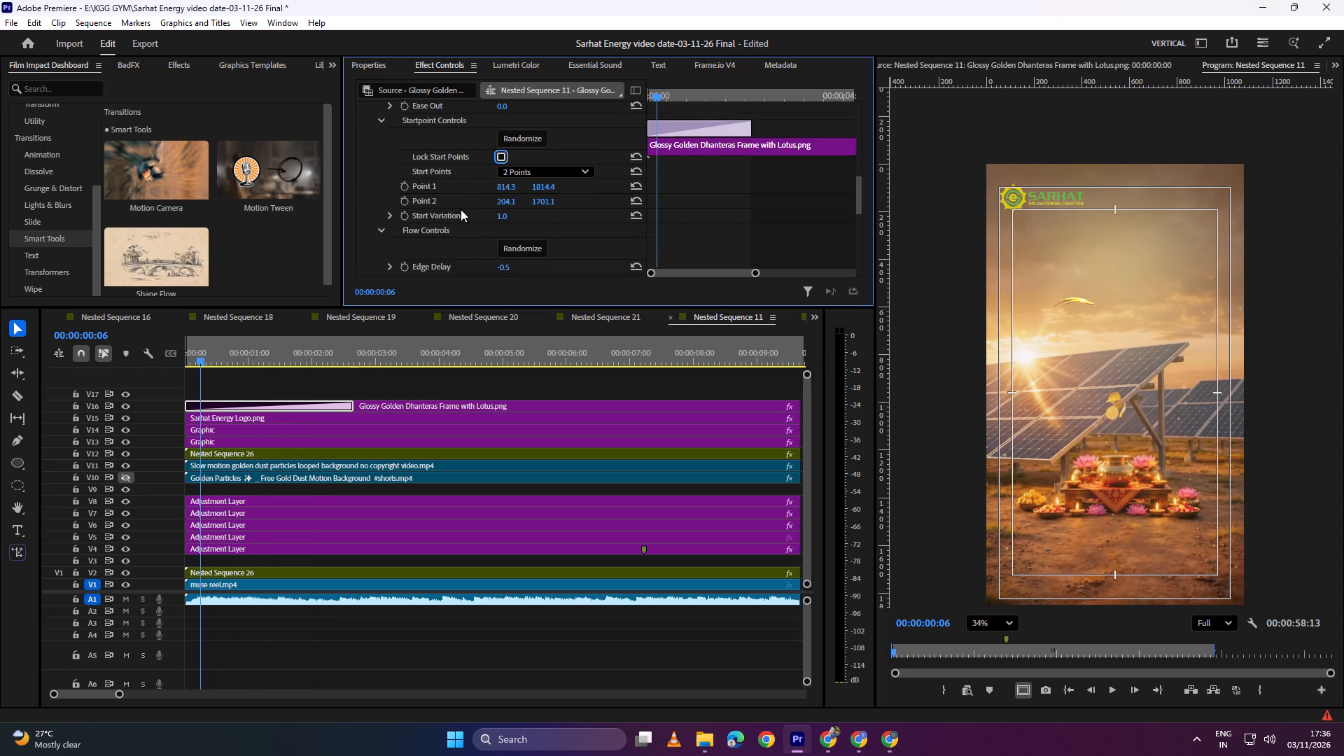
scroll(458, 211, down, 3)
scroll(458, 211, up, 5)
click(527, 199)
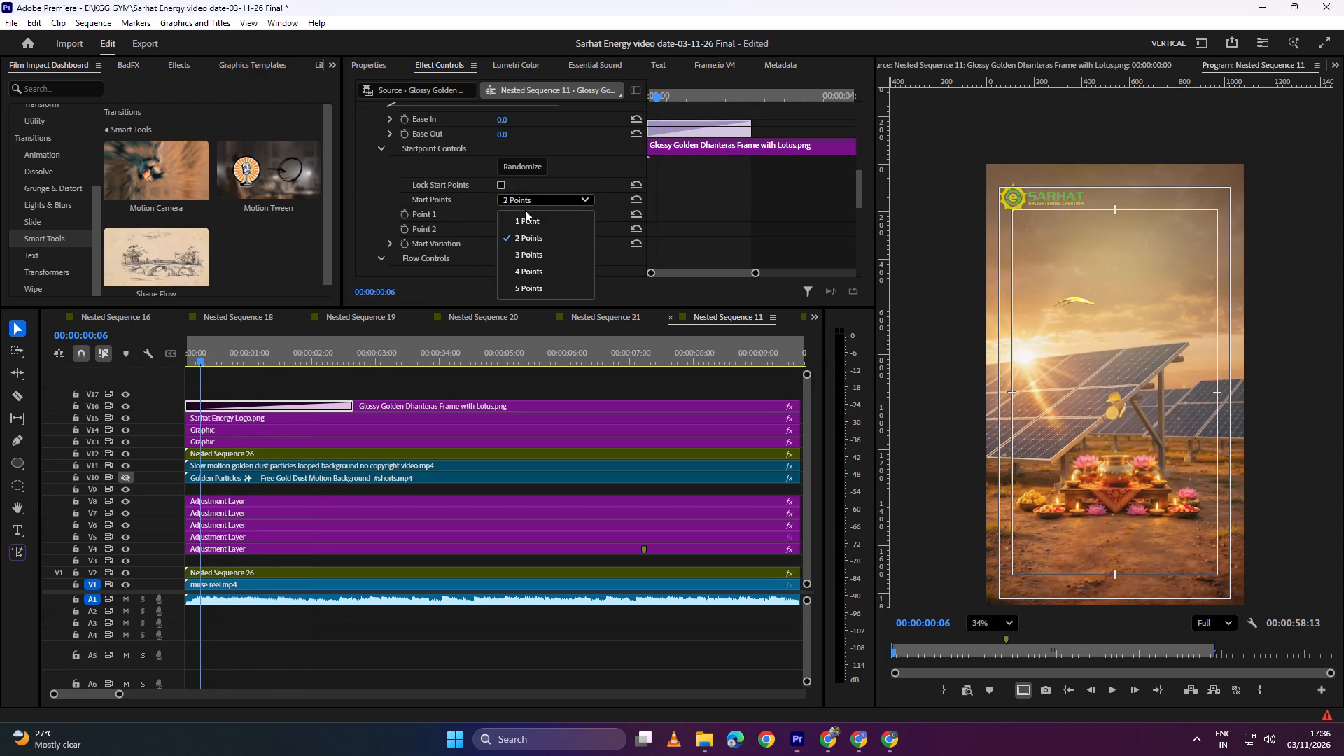
click(531, 221)
drag(262, 356, 183, 367)
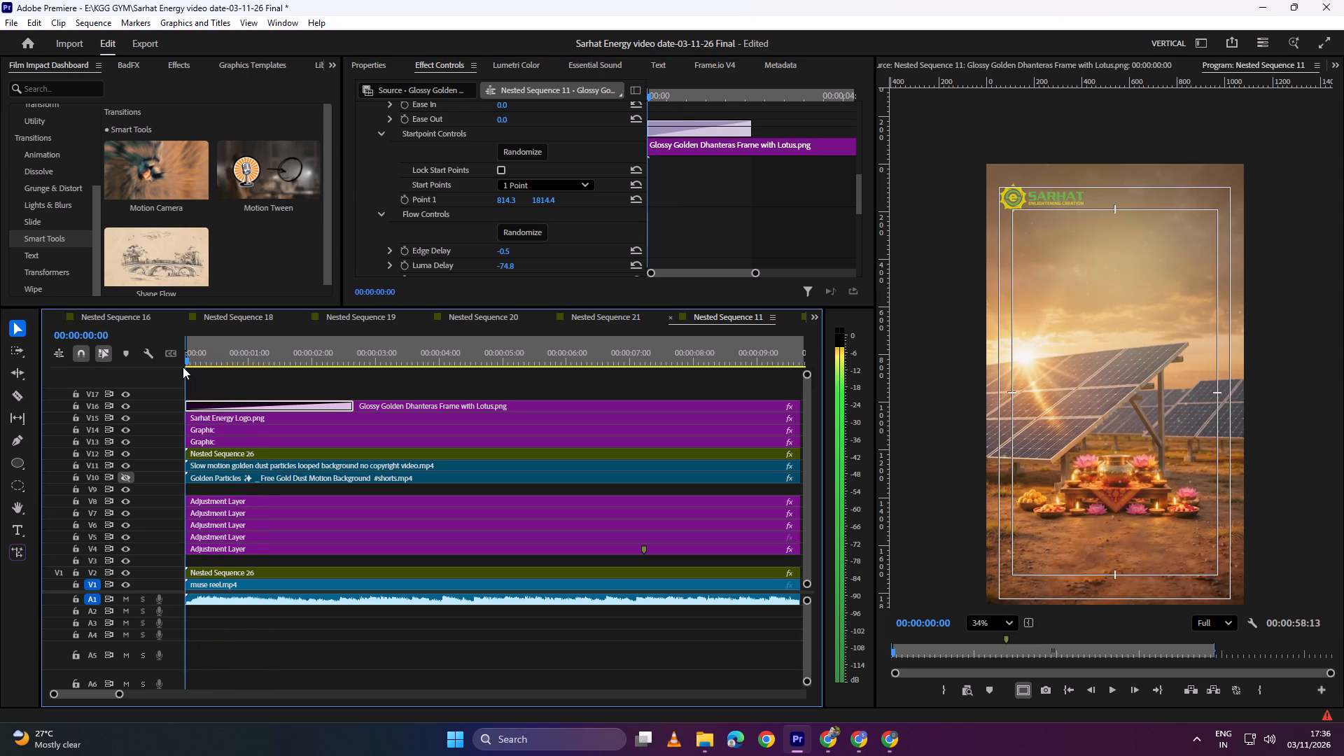
drag(183, 367, 318, 353)
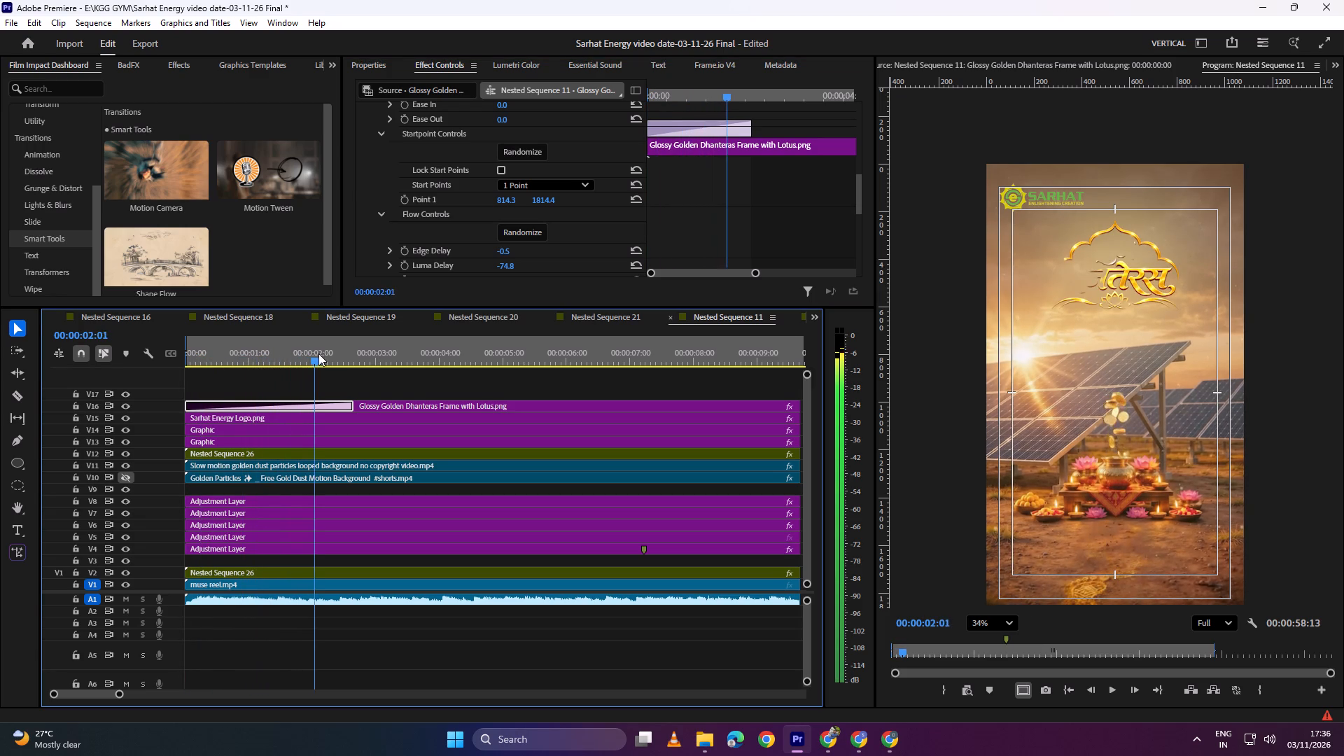
drag(318, 353, 305, 353)
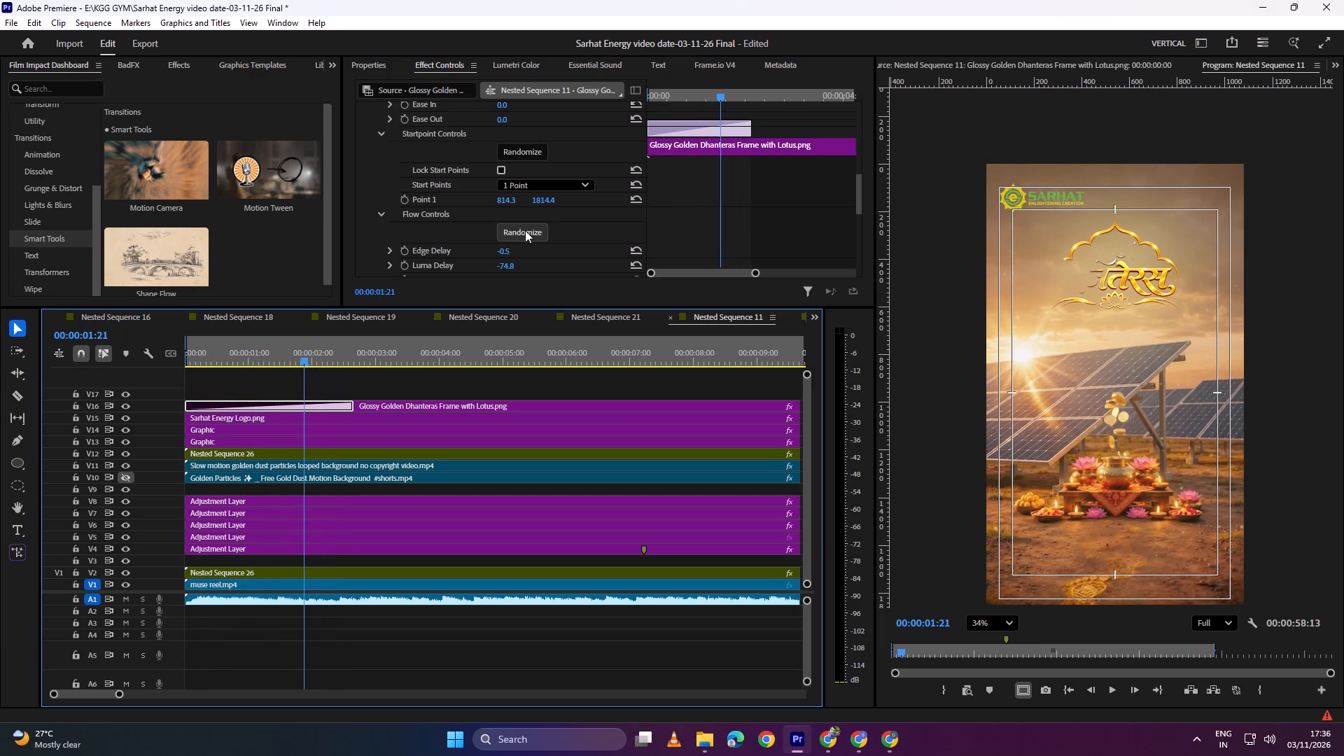
Randomize the Shape Flow transition's Flow Controls and replay the title reveal from the sequence start.
click(525, 230)
drag(321, 353, 276, 353)
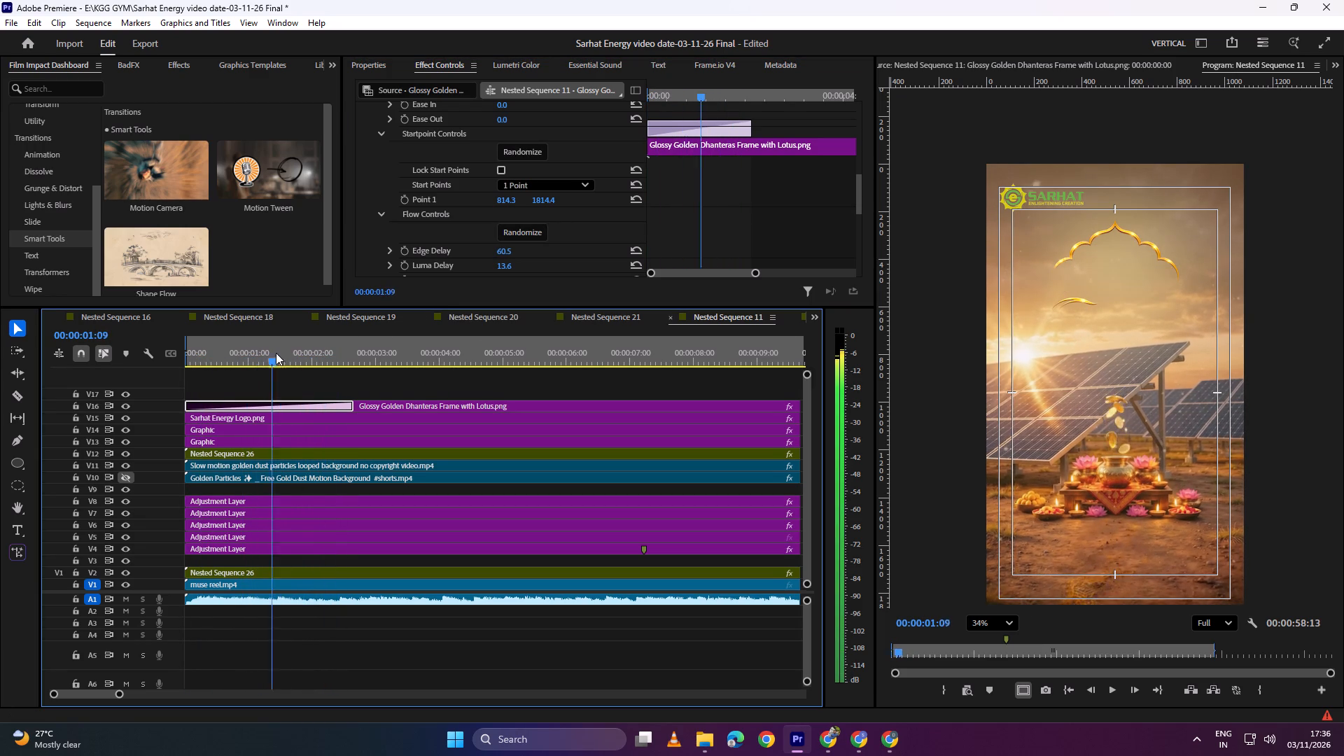
drag(276, 353, 213, 363)
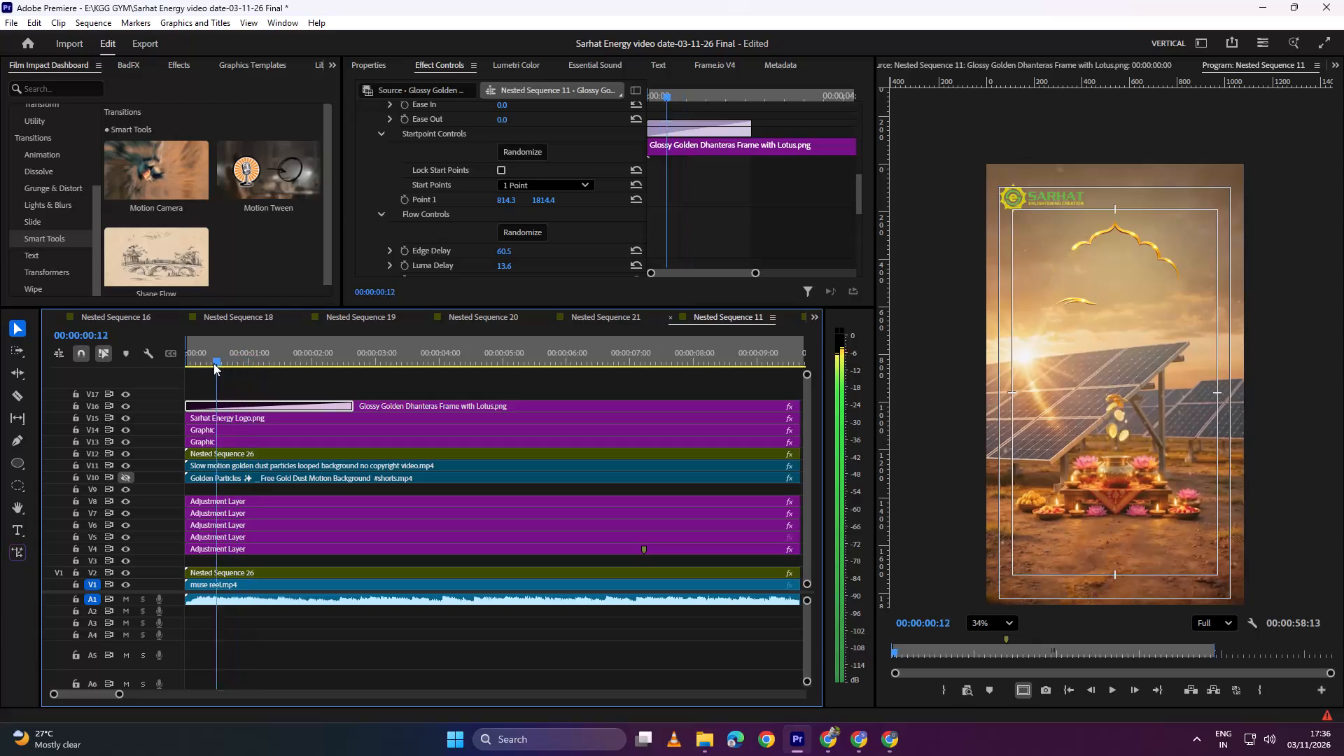
drag(213, 363, 164, 372)
key(space)
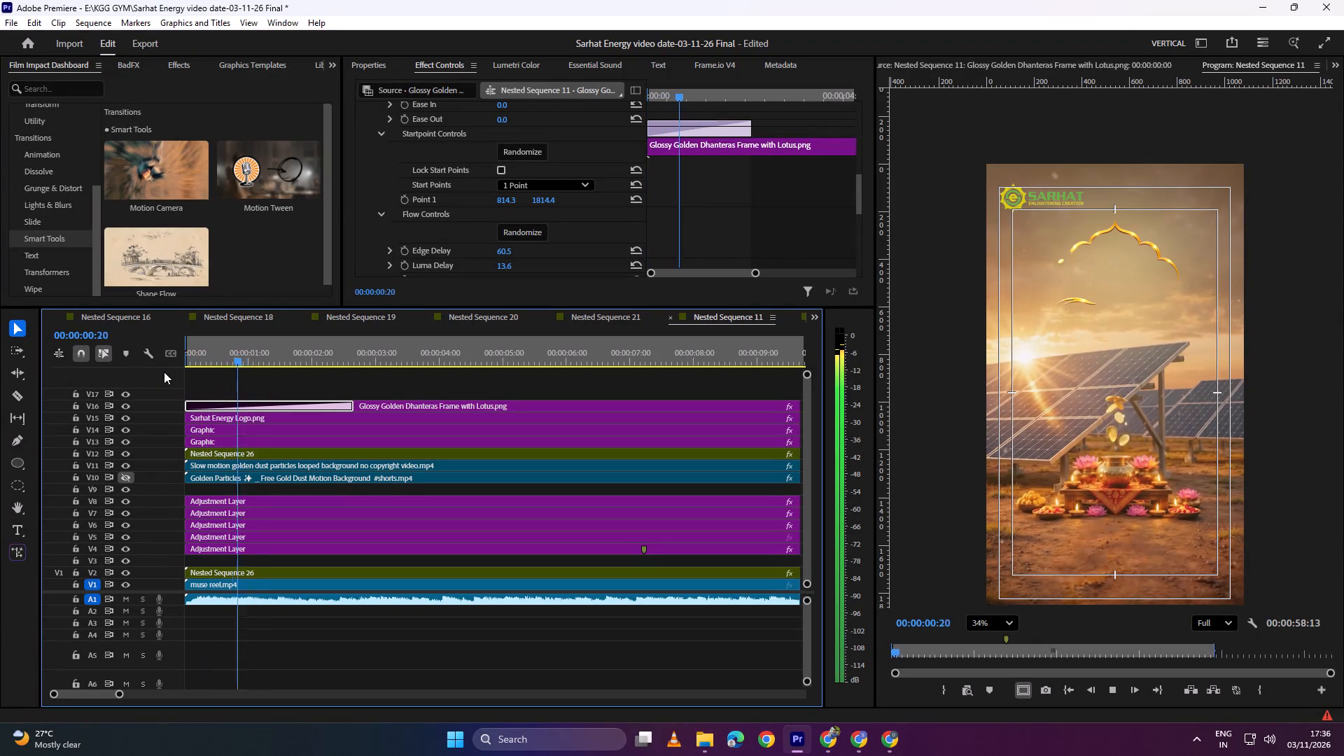
key(space)
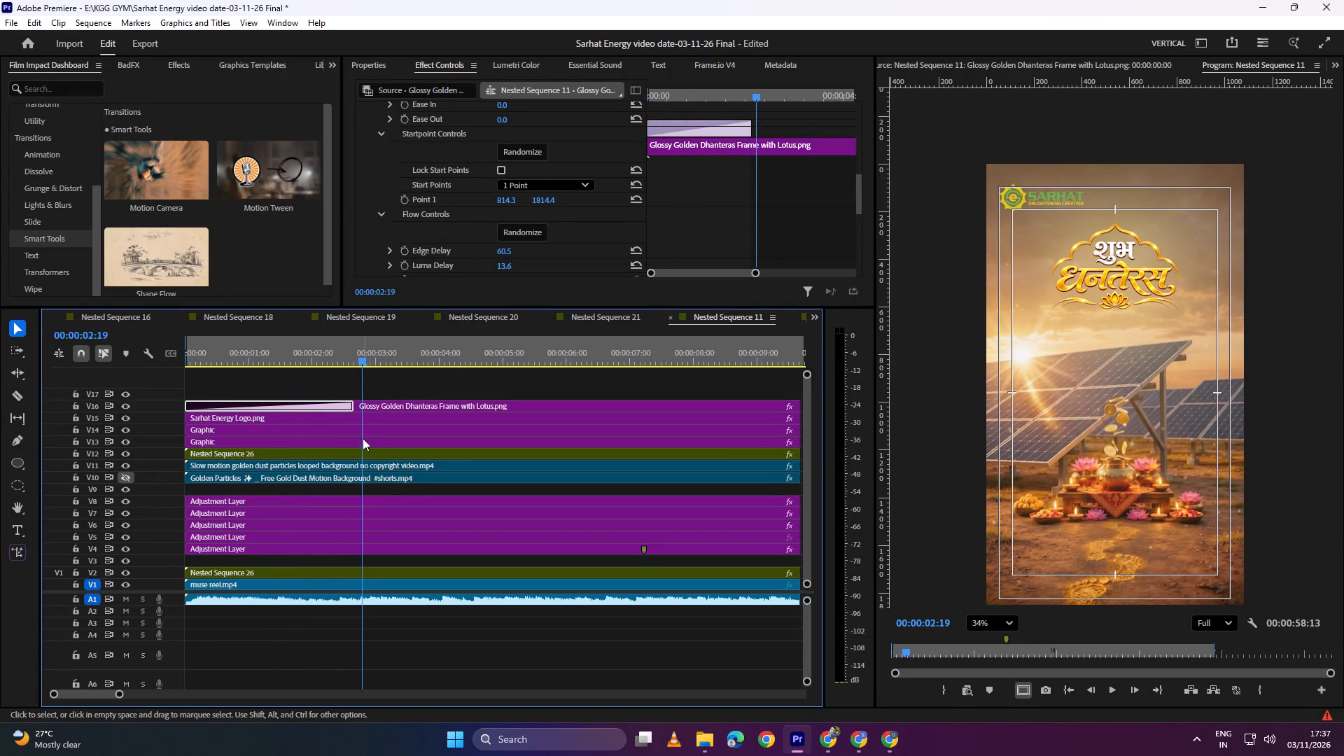
Duplicate the Dhanteras title clip from V16 onto V17 directly above it.
drag(370, 360, 364, 362)
alt+drag(391, 405, 391, 392)
Cut the V17 title copy at 00:00:02:19, delete its earlier part and extend its start to slightly overlap the V16 transition.
key(c)
click(363, 392)
key(v)
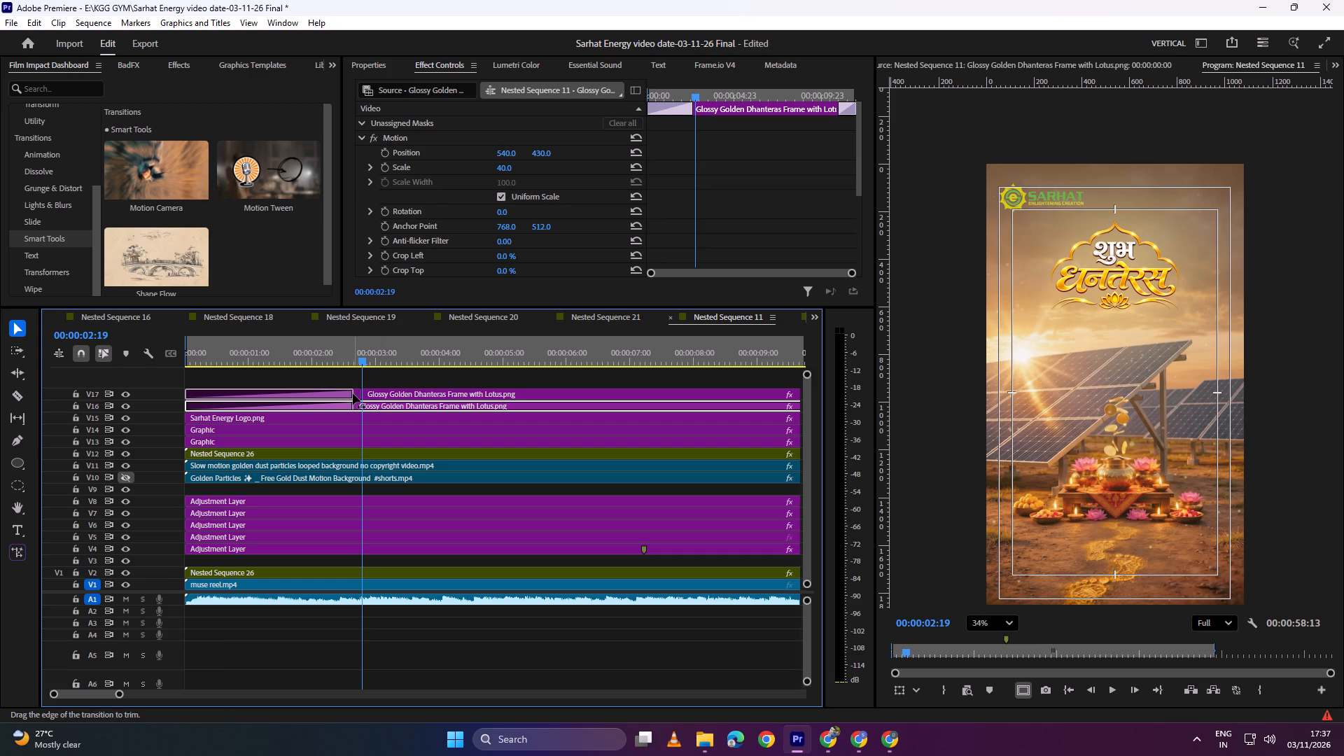
drag(358, 393, 305, 387)
drag(327, 383, 279, 393)
key(BackSpace)
drag(359, 393, 335, 393)
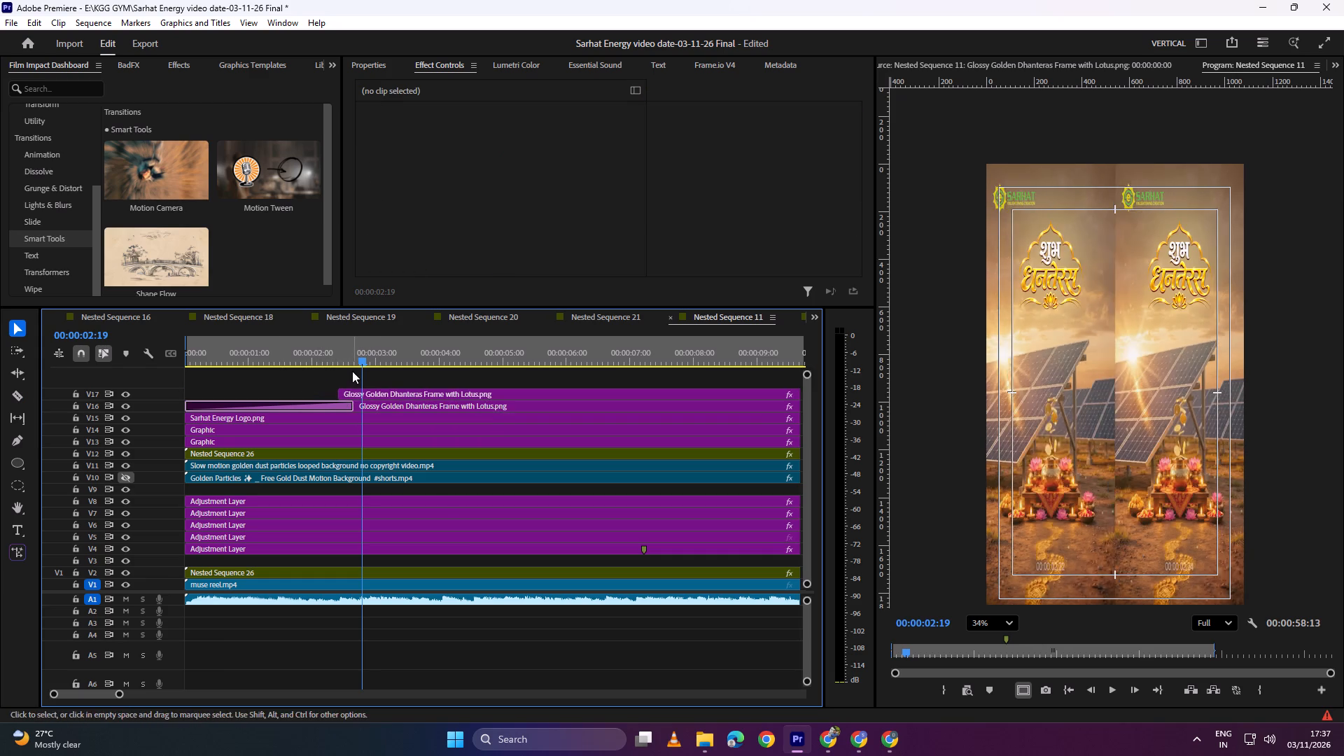
Apply the Light Sweep transition from Lights & Blurs to the V17 title copy and lengthen it to end at about 5 seconds.
click(381, 393)
click(57, 251)
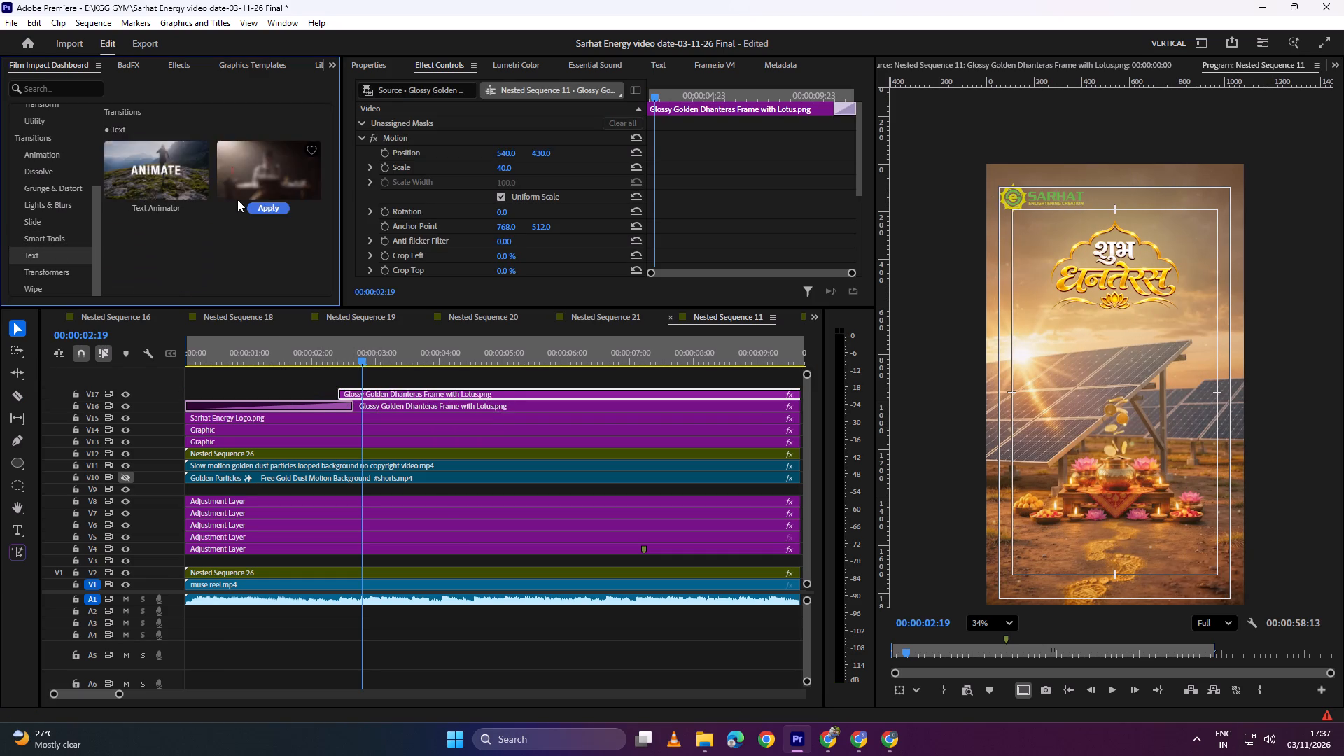
click(51, 206)
scroll(188, 225, down, 3)
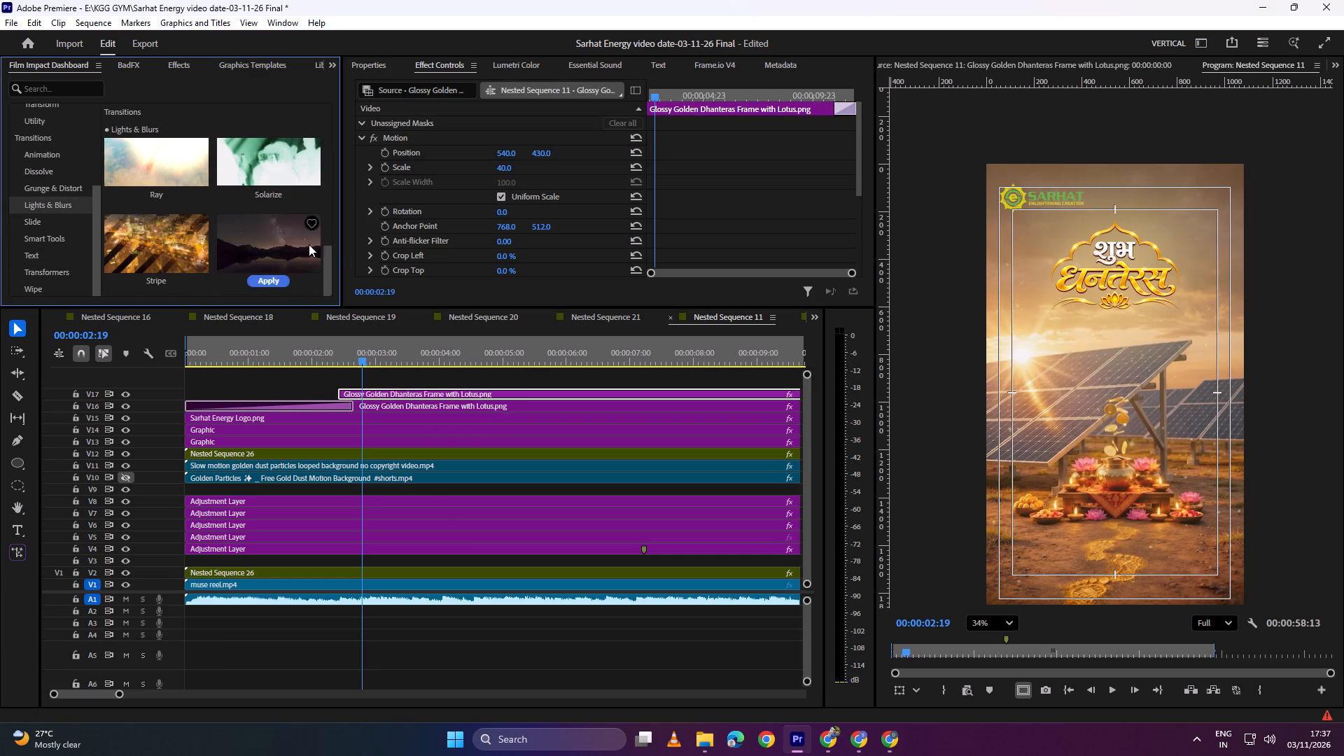
drag(328, 256, 337, 197)
click(279, 240)
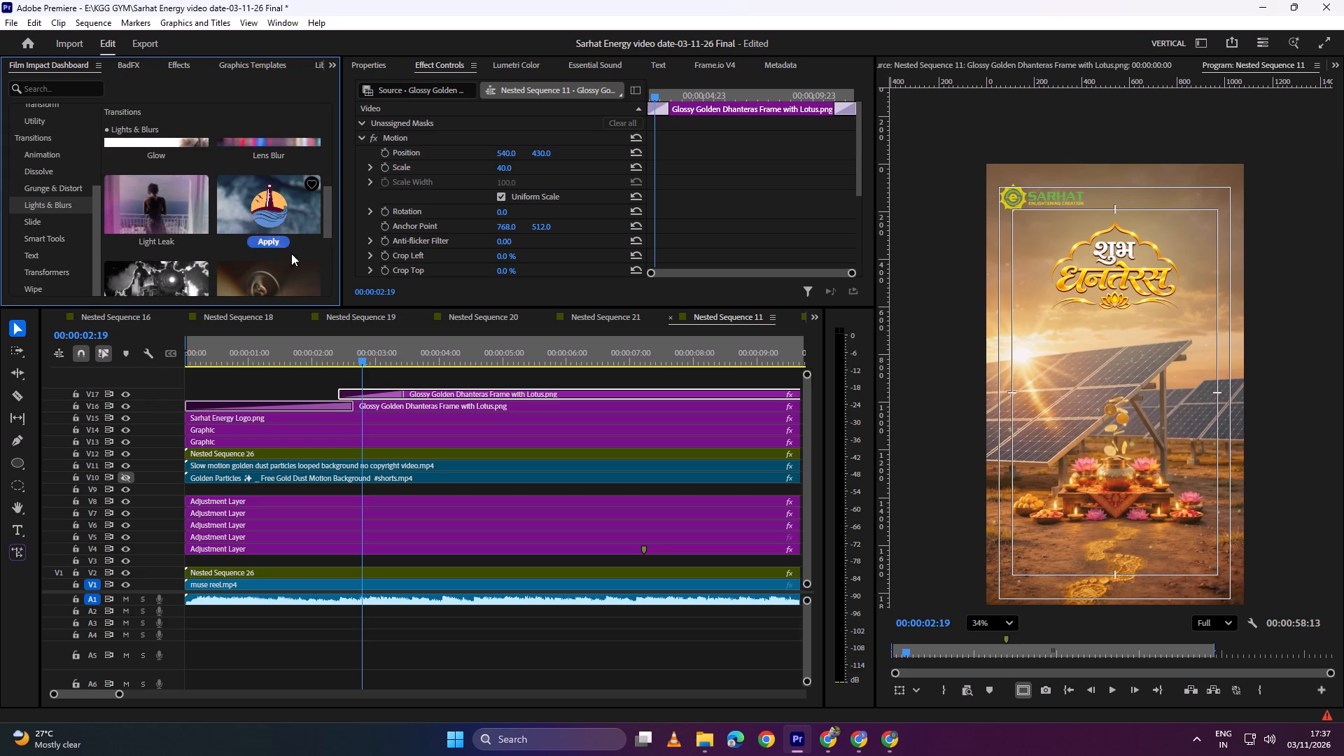
drag(402, 392, 505, 392)
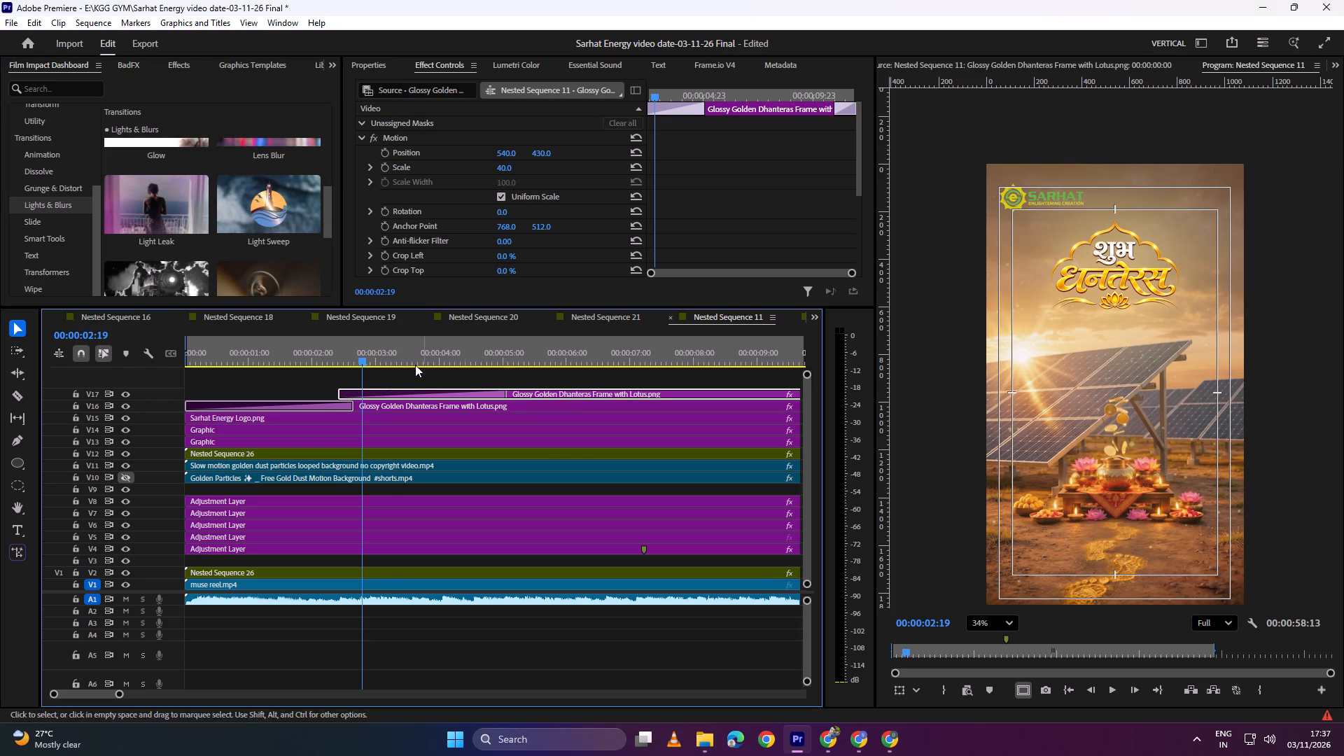
Scrub and play the opening of the sequence to check the light sweep after the title reveal.
drag(381, 358, 457, 350)
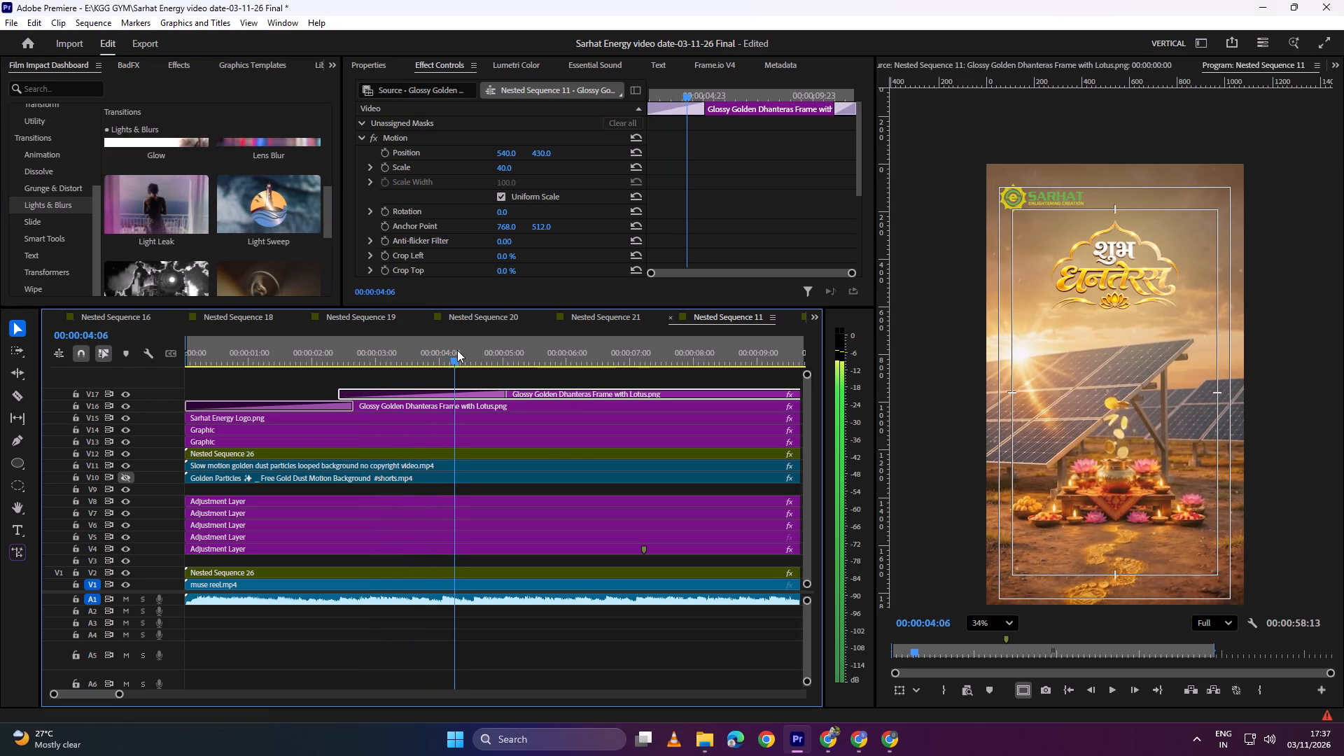
drag(457, 350, 159, 392)
key(space)
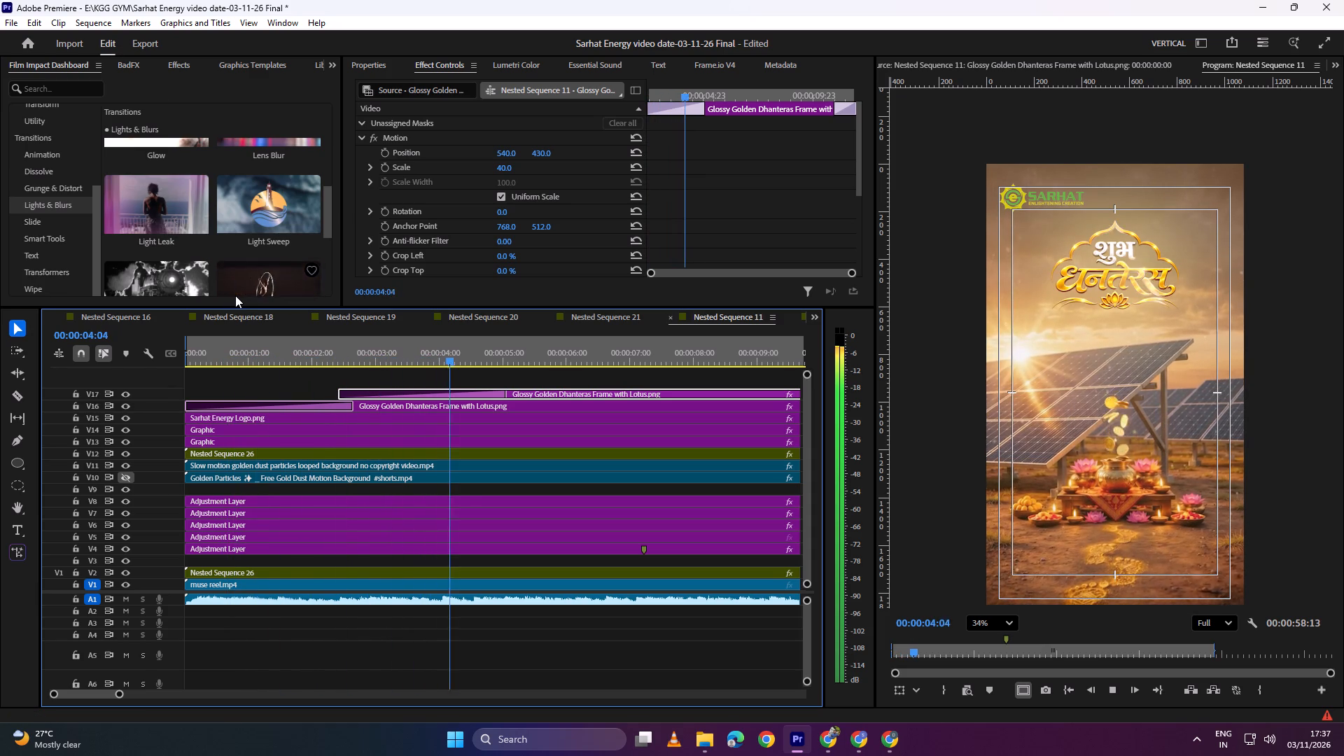
key(space)
Delete the transitions at the ends of both title clips on V17 and V16.
alt+scroll(500, 388, down, 4)
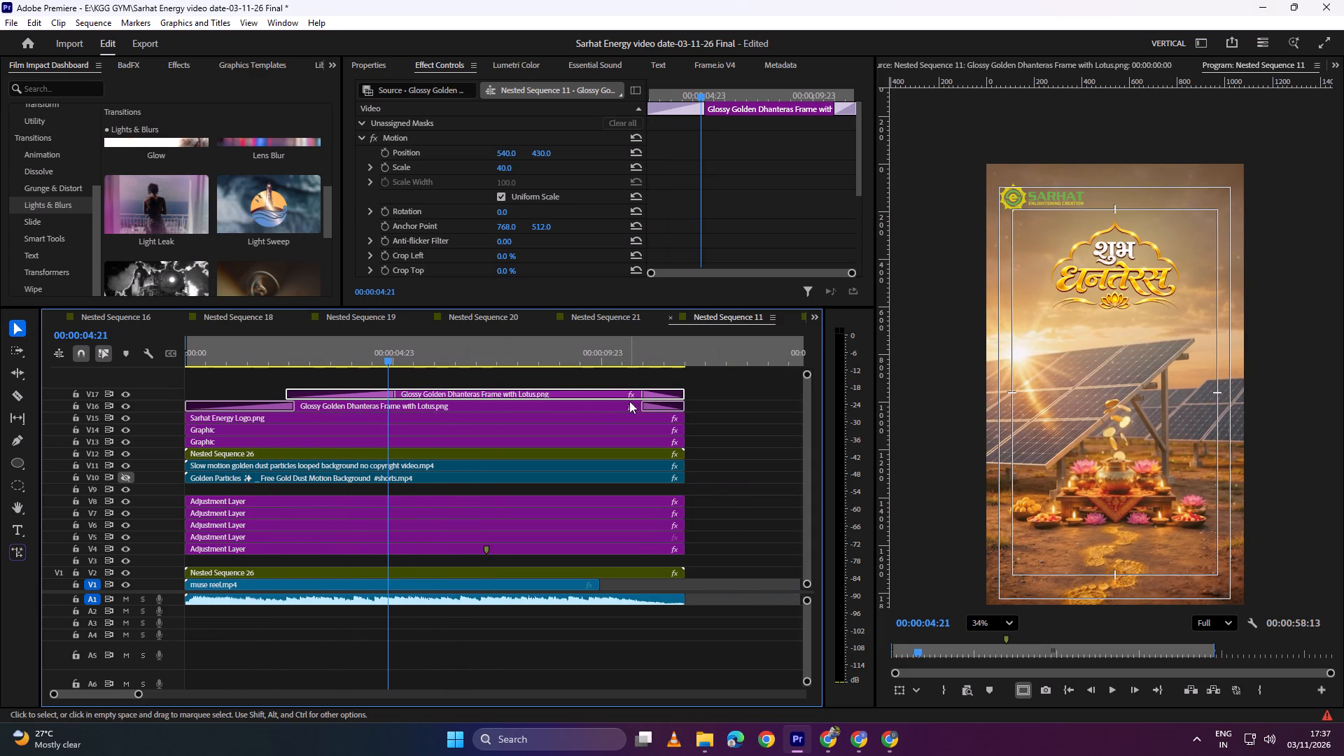
click(658, 392)
key(BackSpace)
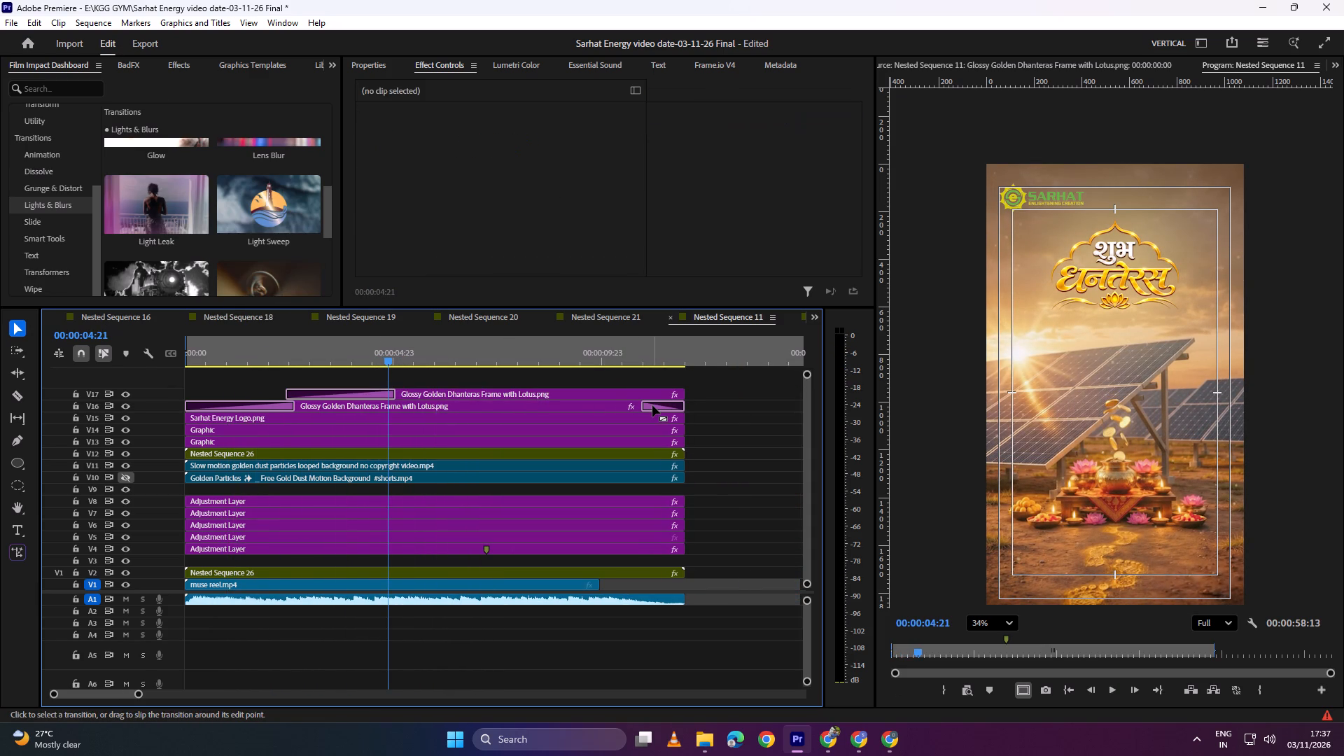
click(652, 405)
key(BackSpace)
Play the first moments of the sequence to check how the title reveal begins.
drag(421, 360, 80, 408)
key(space)
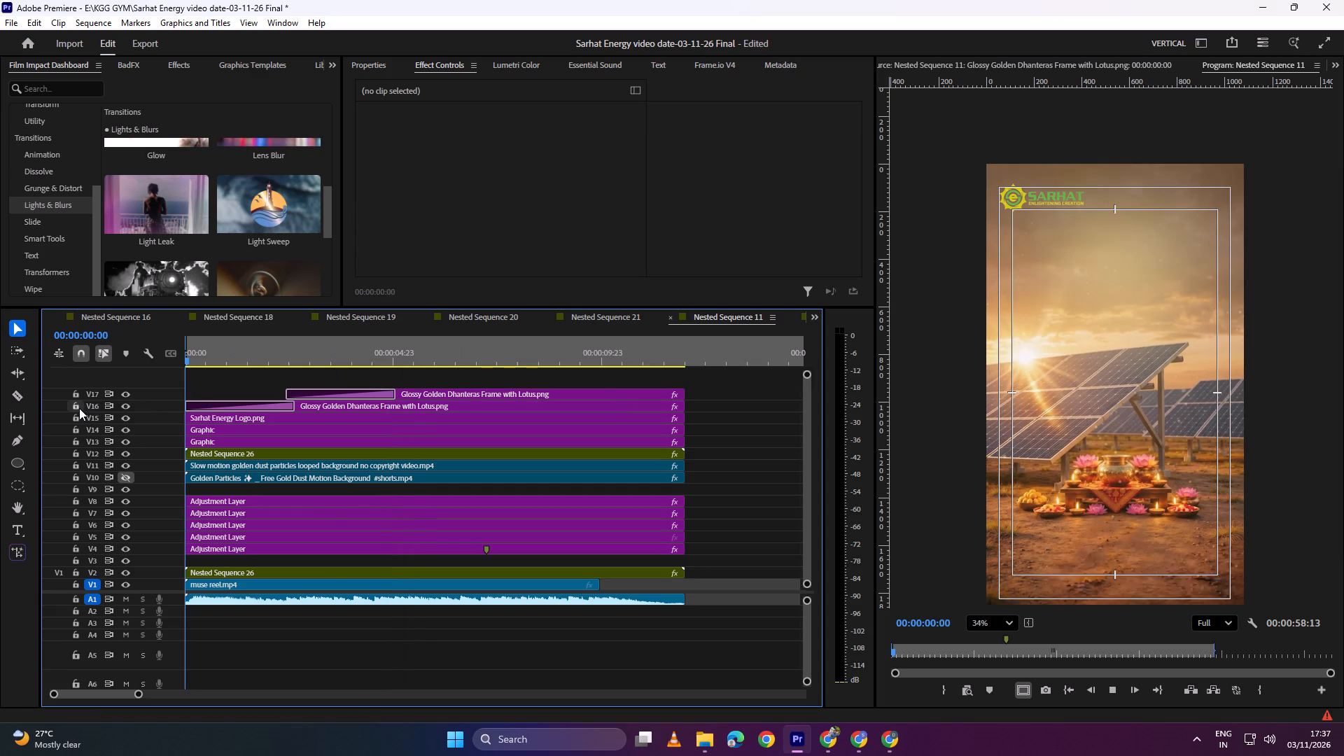
key(space)
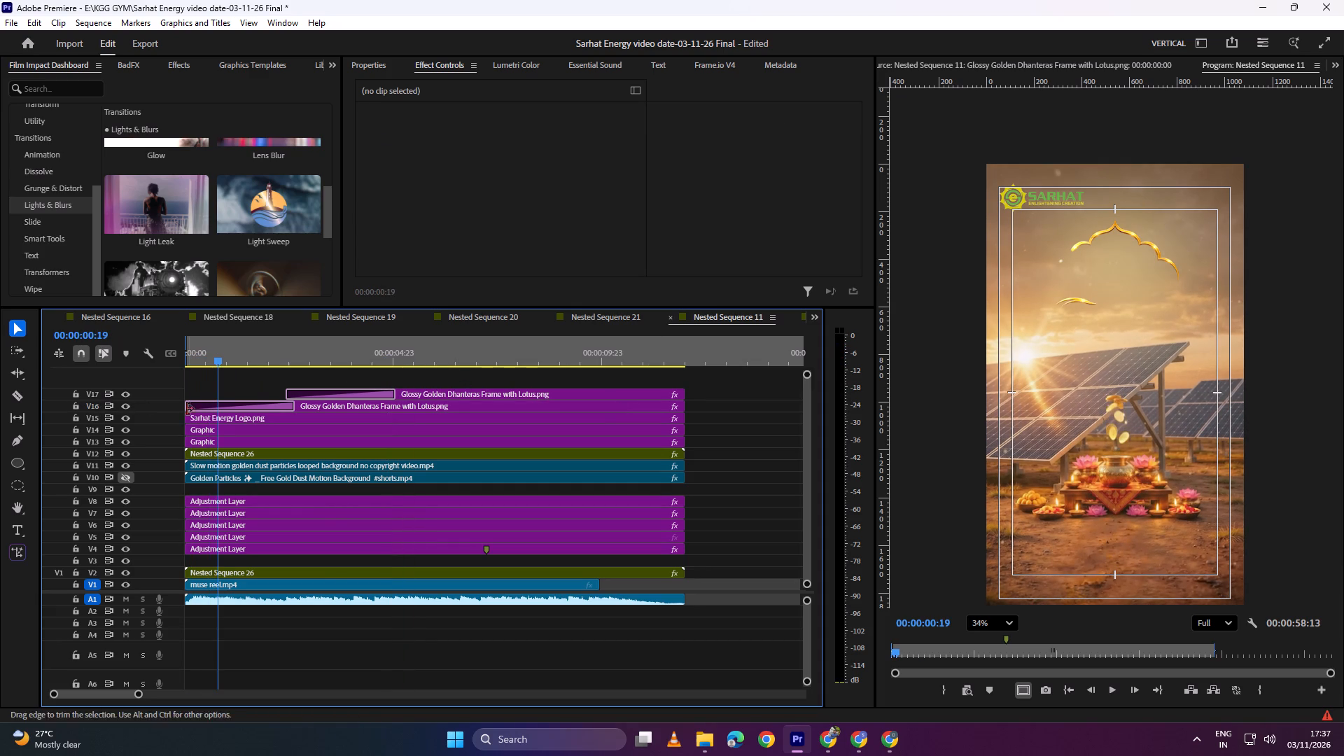
Select the V16 title's Shape Flow transition and randomize its Flow Controls again.
click(241, 402)
scroll(477, 201, down, 5)
scroll(461, 205, up, 1)
scroll(461, 206, down, 2)
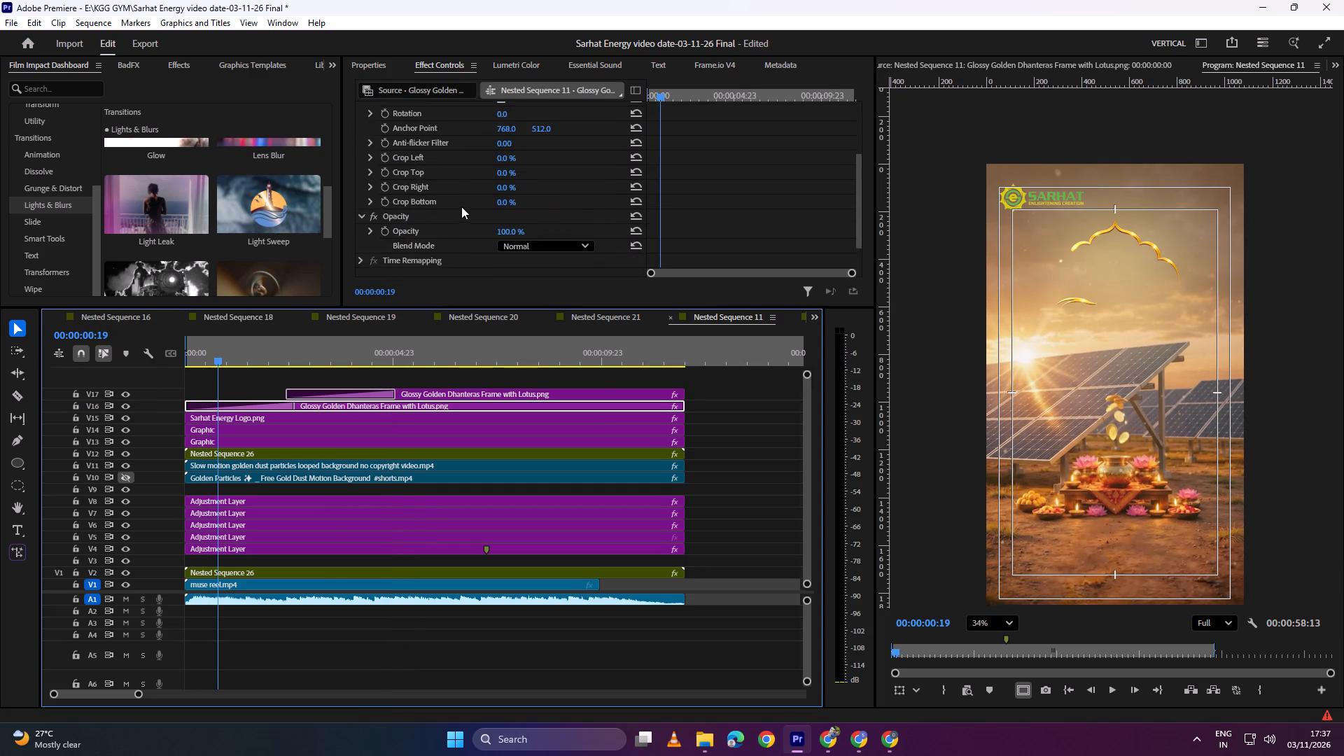
scroll(461, 206, down, 2)
scroll(461, 207, up, 1)
scroll(461, 207, down, 4)
scroll(461, 208, up, 1)
scroll(461, 208, down, 3)
click(266, 409)
scroll(468, 231, down, 9)
scroll(464, 233, down, 18)
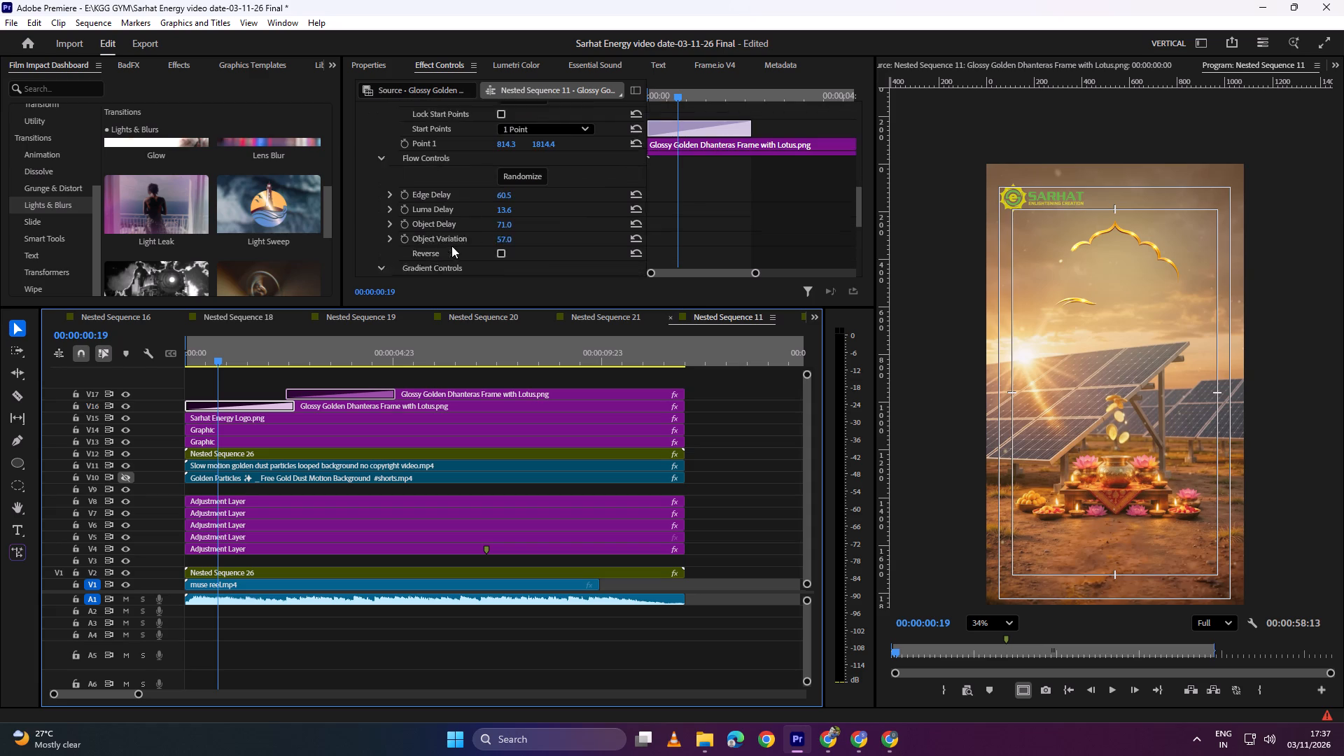
scroll(451, 246, down, 4)
scroll(468, 224, up, 4)
click(531, 176)
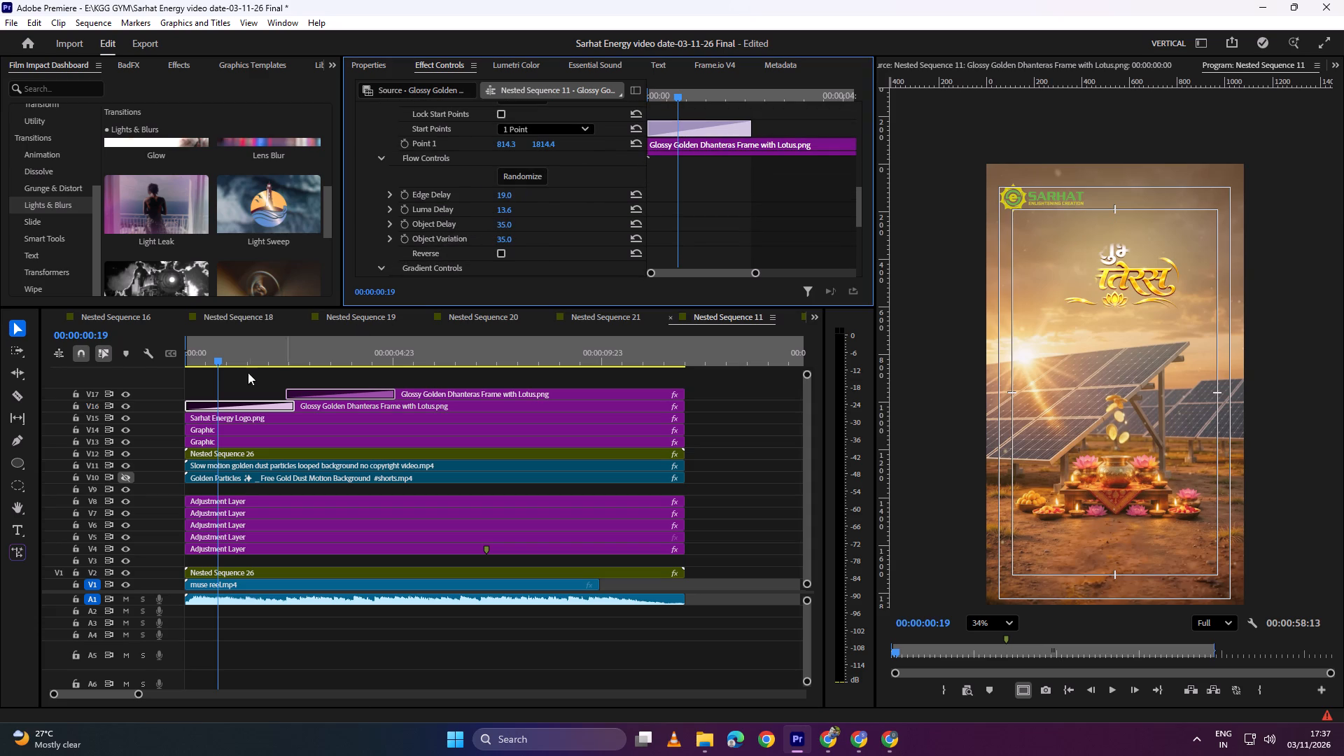
Replay the opening seconds to check the title reveal with the new flow settings.
drag(241, 353, 188, 356)
key(space)
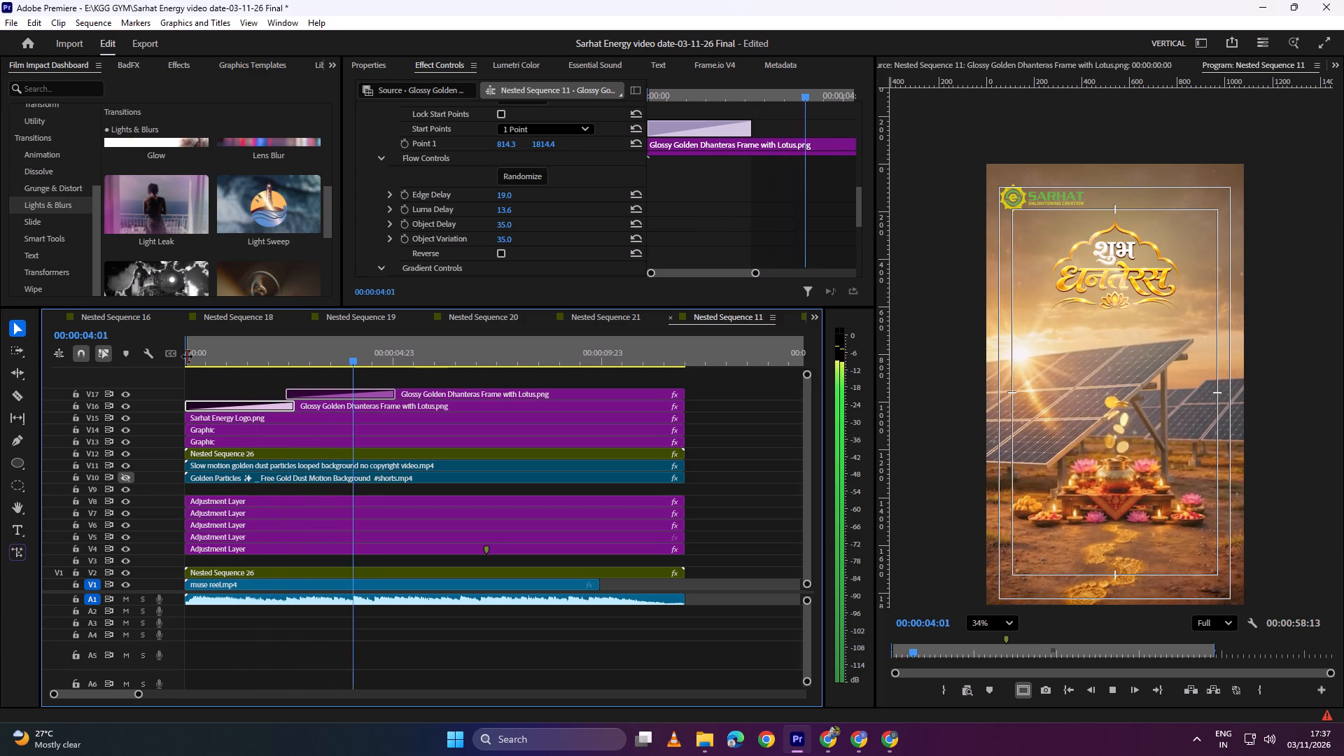
key(space)
drag(373, 349, 282, 349)
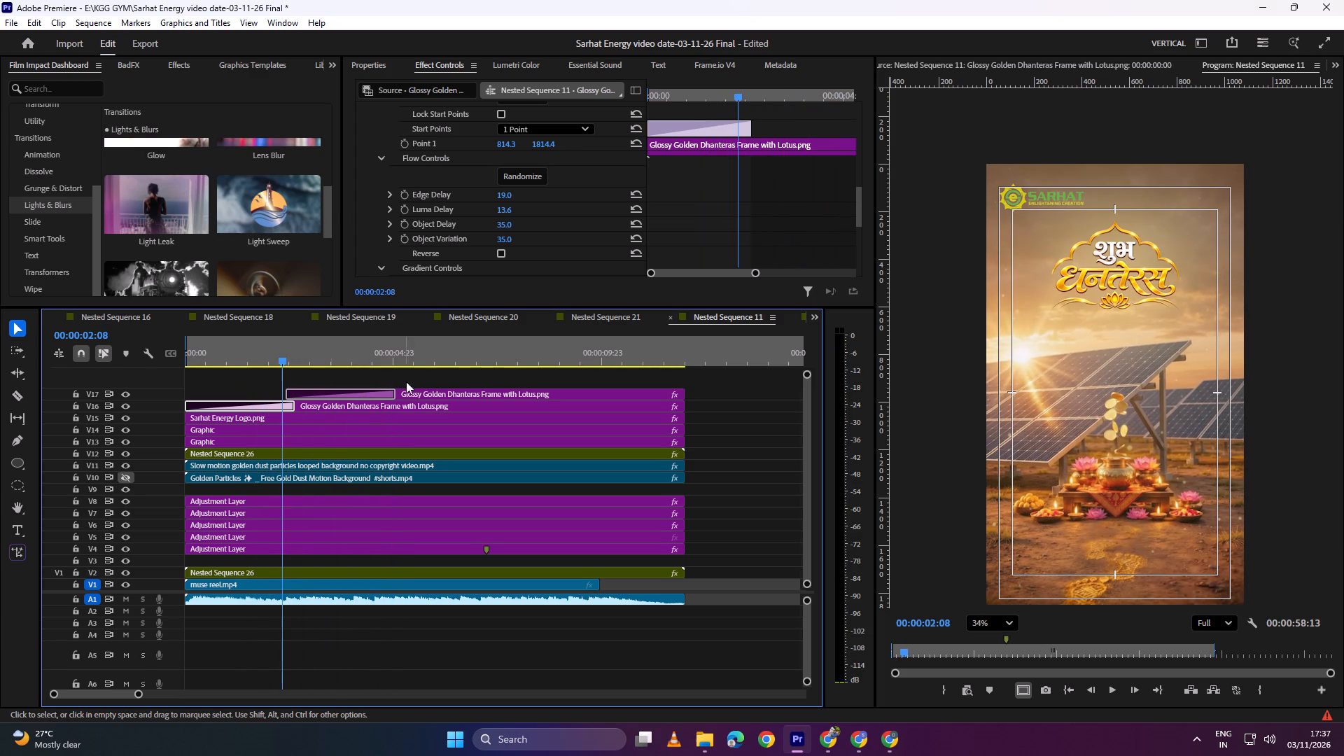
Move the V17 title copy earlier so it begins just after the sequence start, and replay the overlapping reveal and sweep.
drag(441, 393, 362, 392)
drag(282, 351, 252, 358)
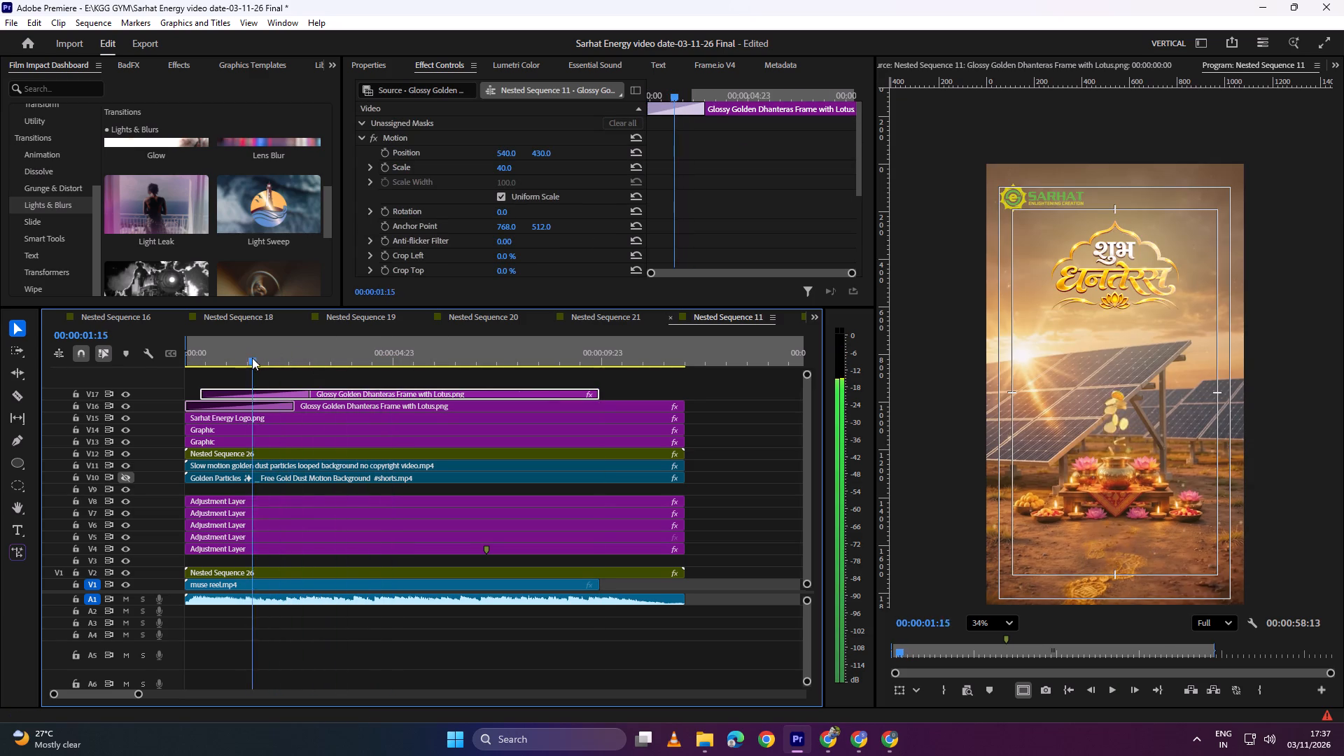
drag(252, 358, 281, 355)
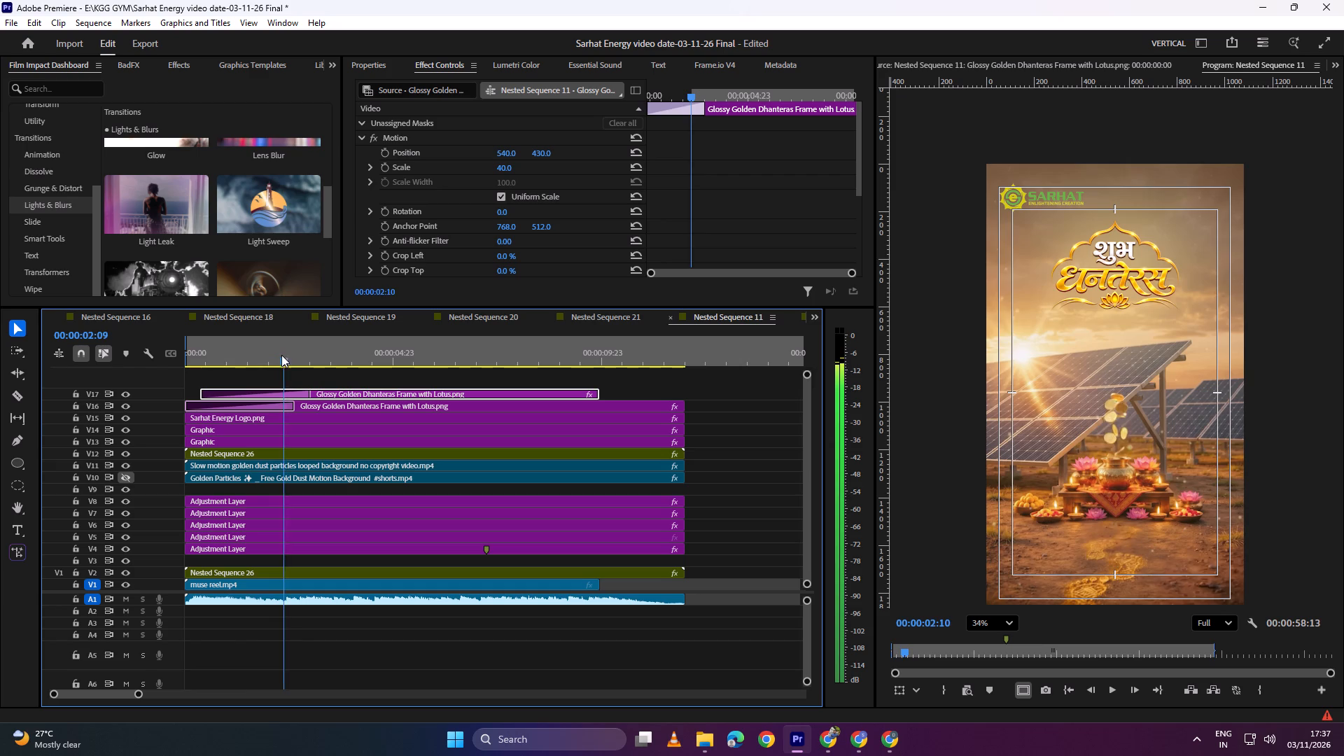
drag(281, 355, 141, 361)
key(space)
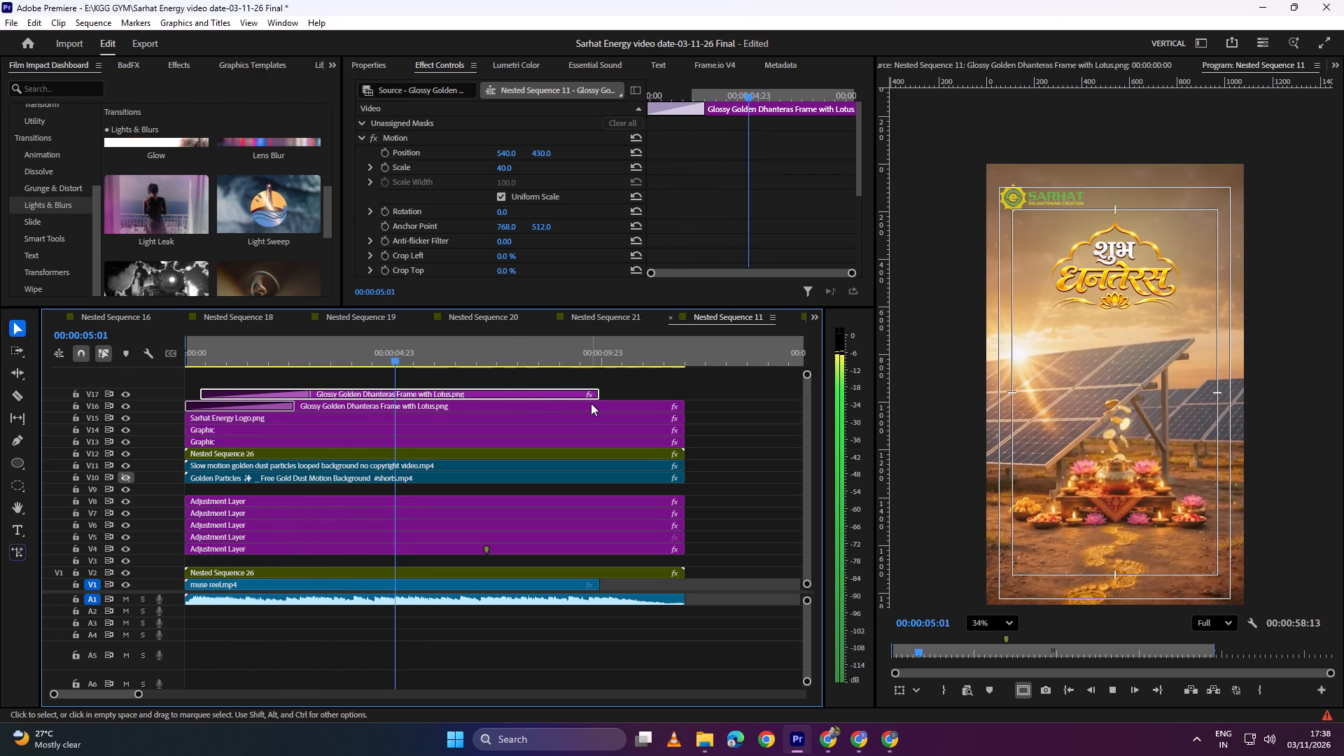
key(space)
Extend the end of the V17 title copy to match the V16 title's end and return to the sequence start.
drag(604, 395, 643, 391)
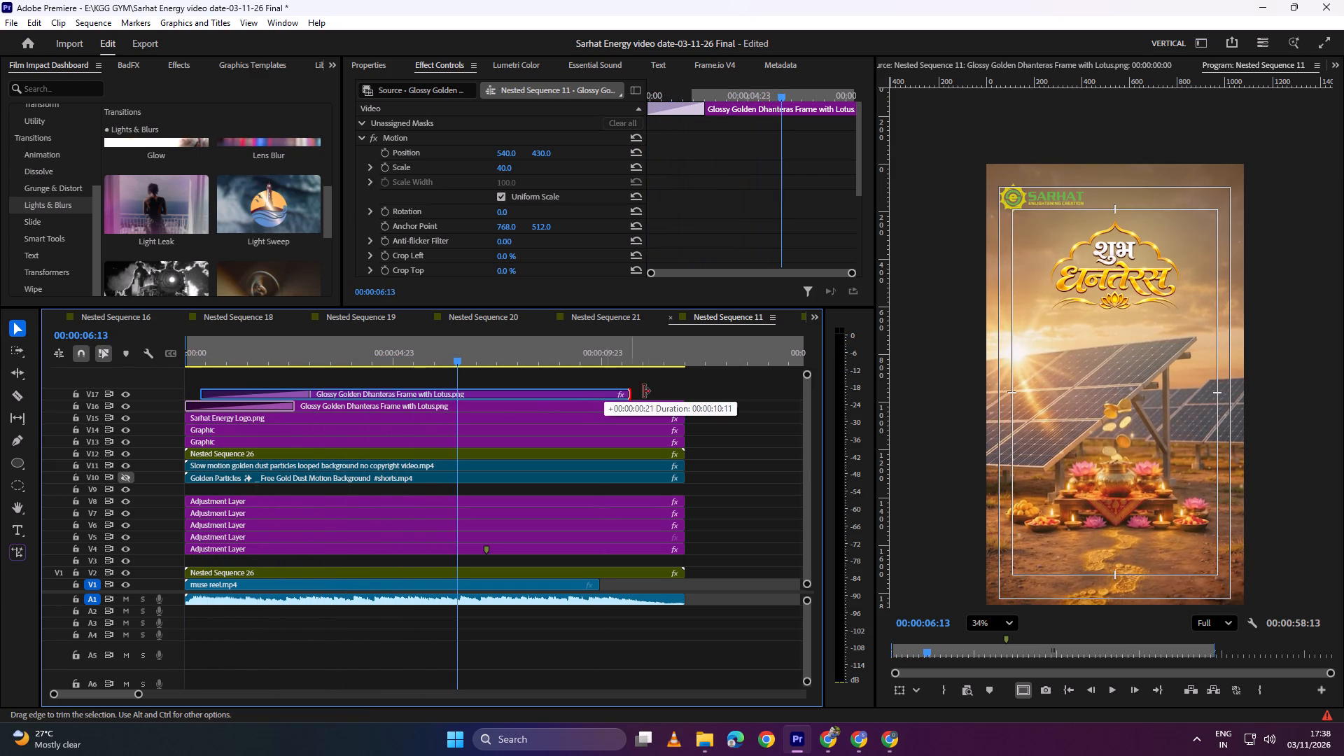
drag(643, 391, 688, 391)
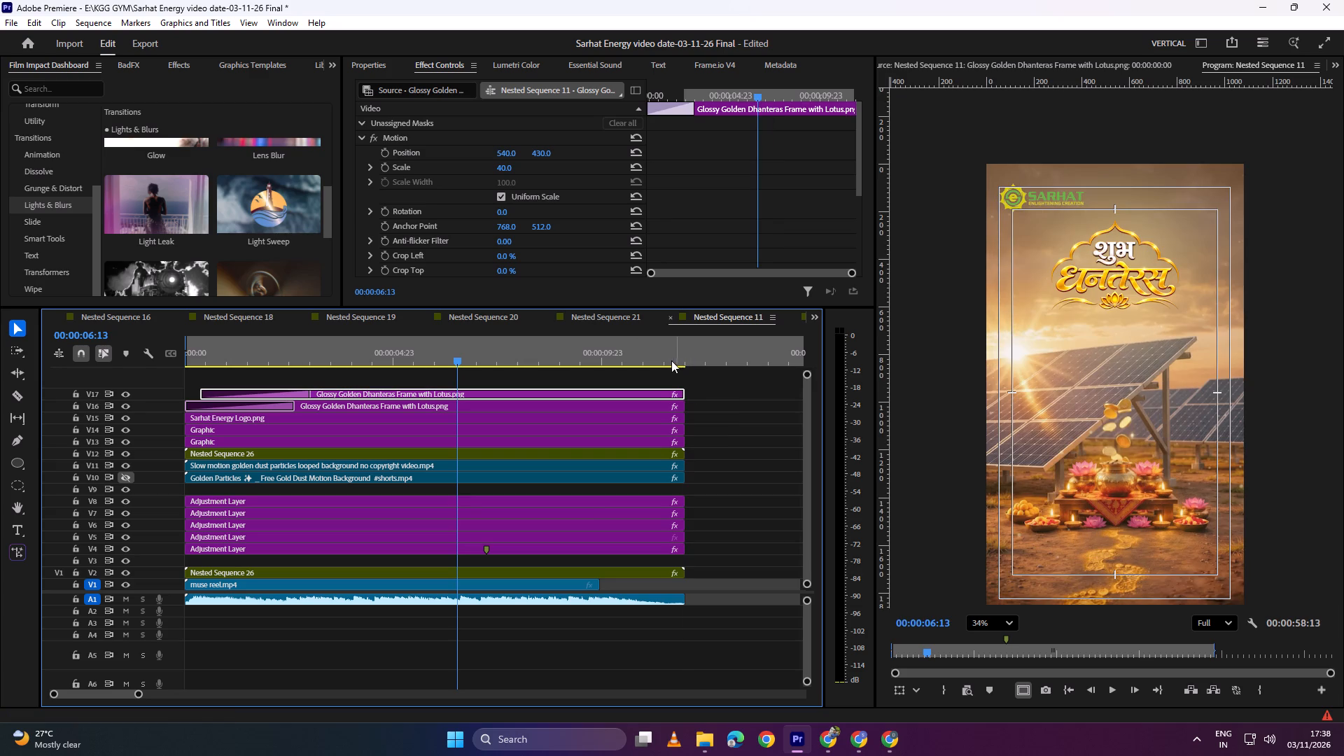
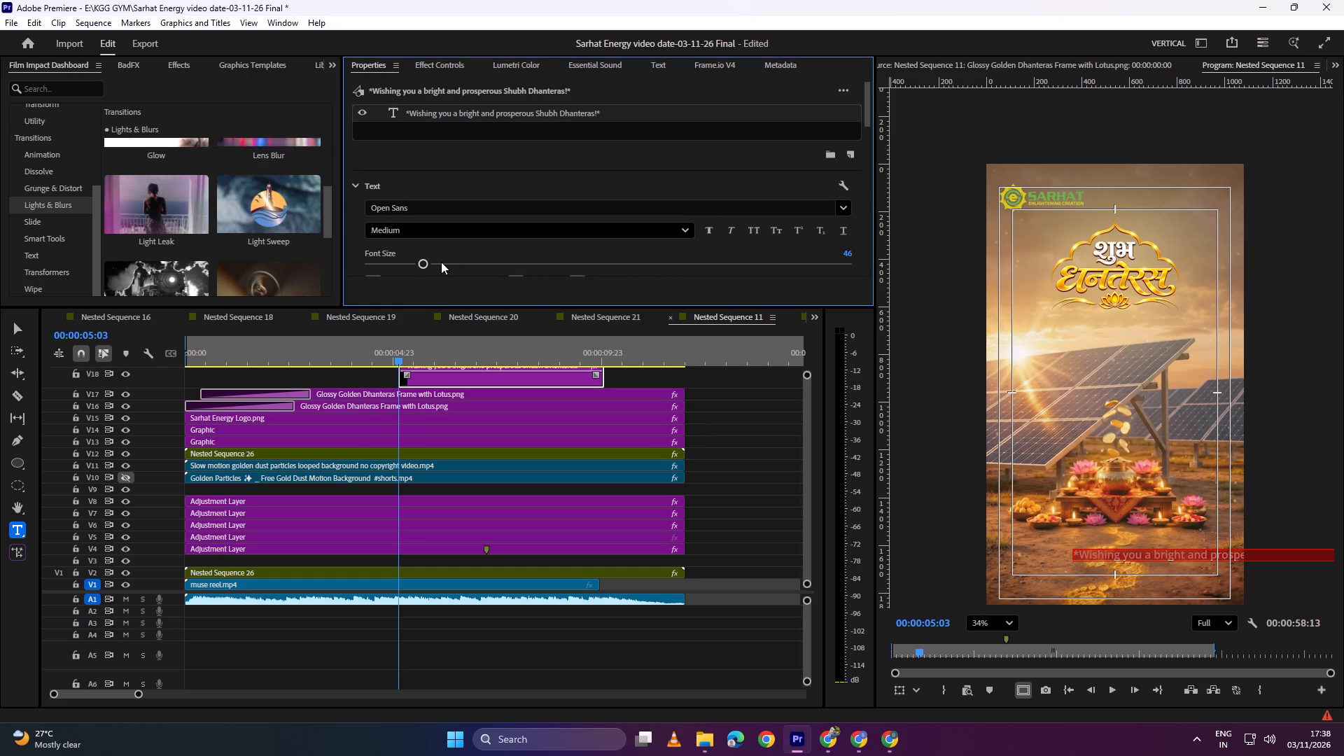
drag(427, 264, 405, 262)
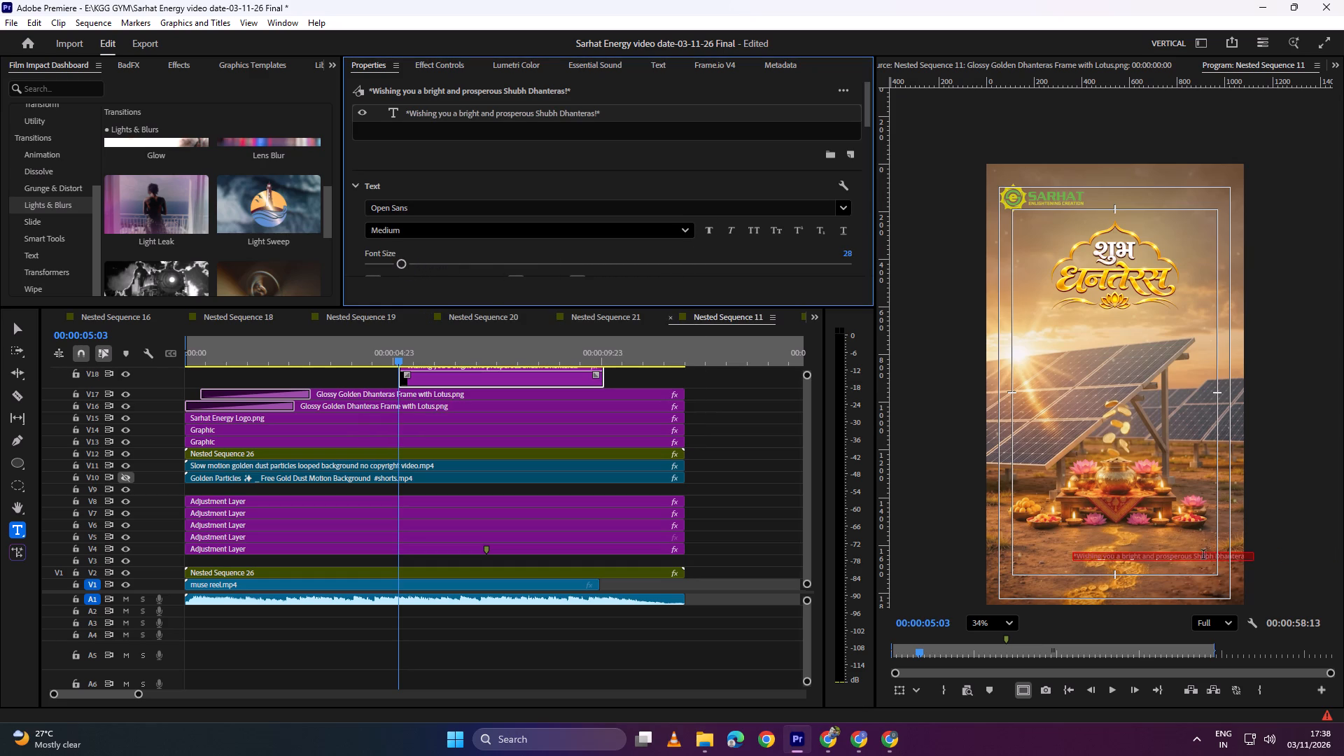
Break the greeting into two lines so that "Shubh Dhanteras!" starts the second line.
click(1195, 557)
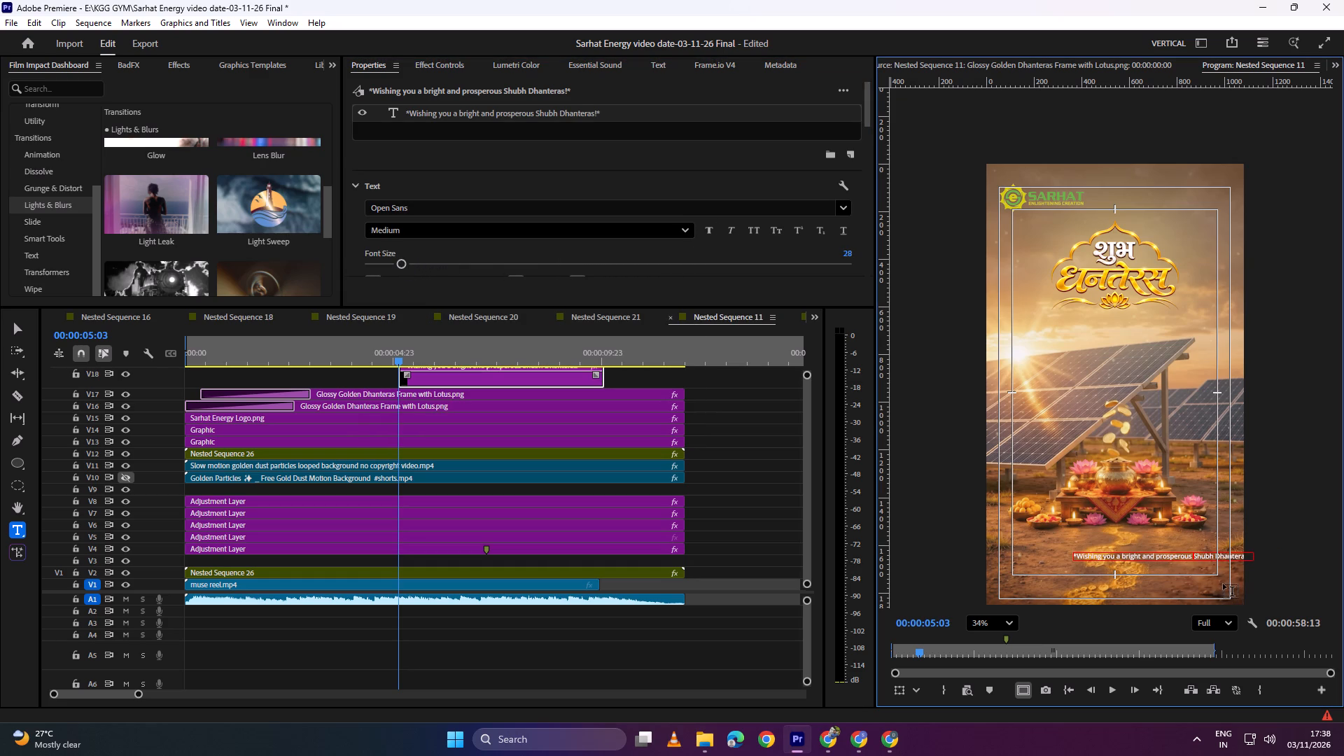
key(BackSpace)
key(Return)
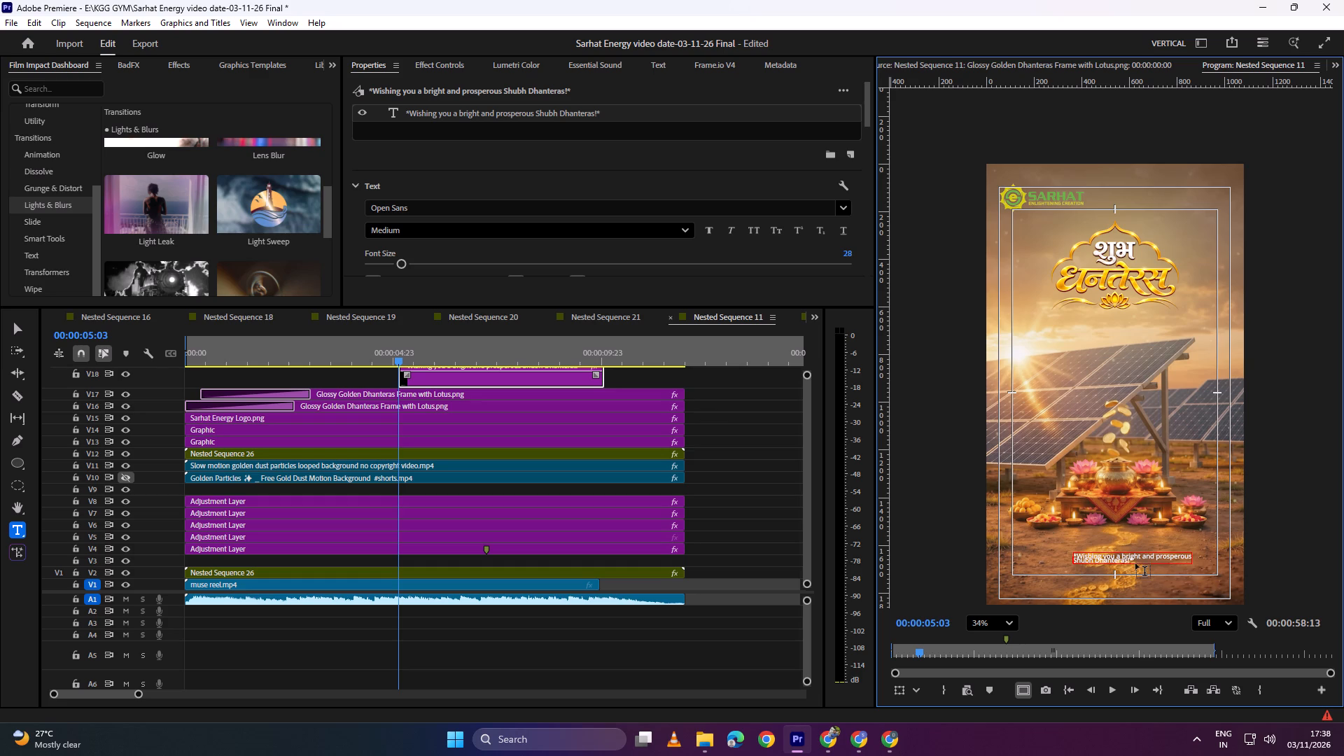
Select the whole greeting text and set its leading to 2.
triple_click(1135, 562)
double_click(1135, 562)
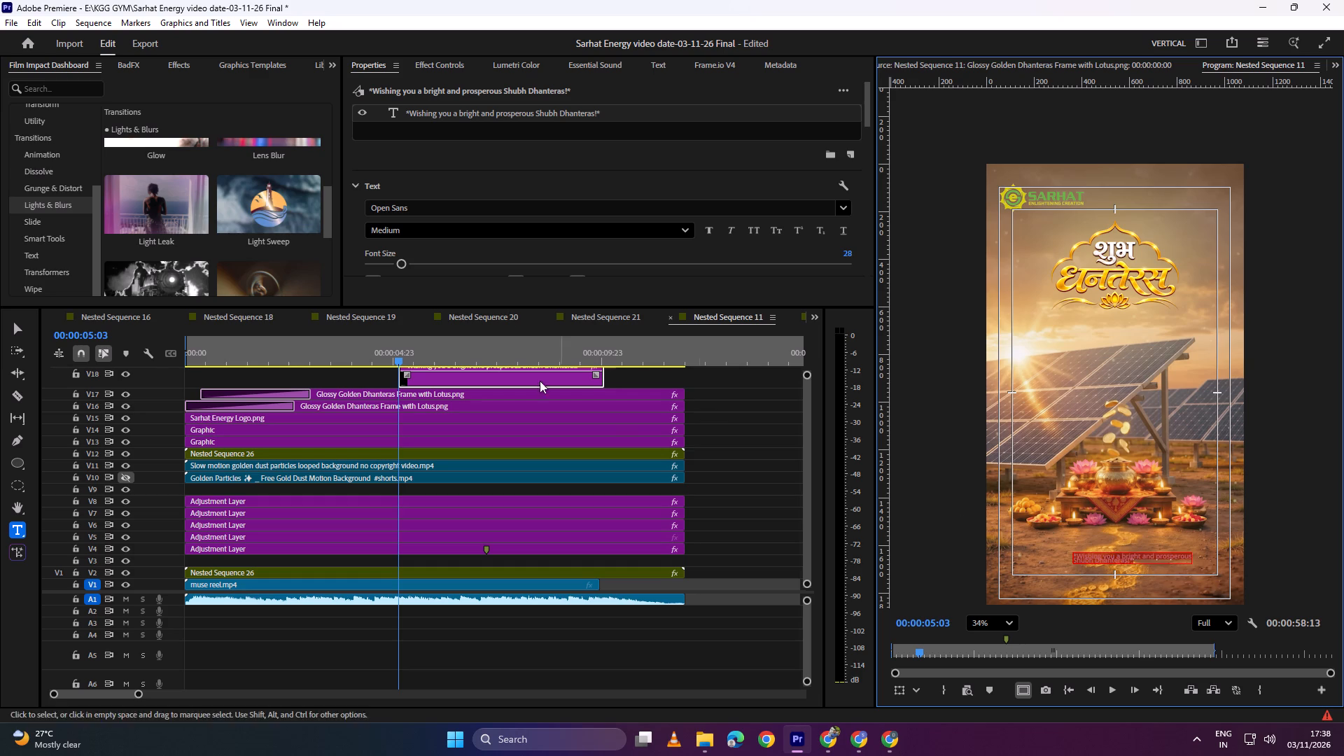
scroll(478, 171, down, 6)
drag(496, 220, 496, 220)
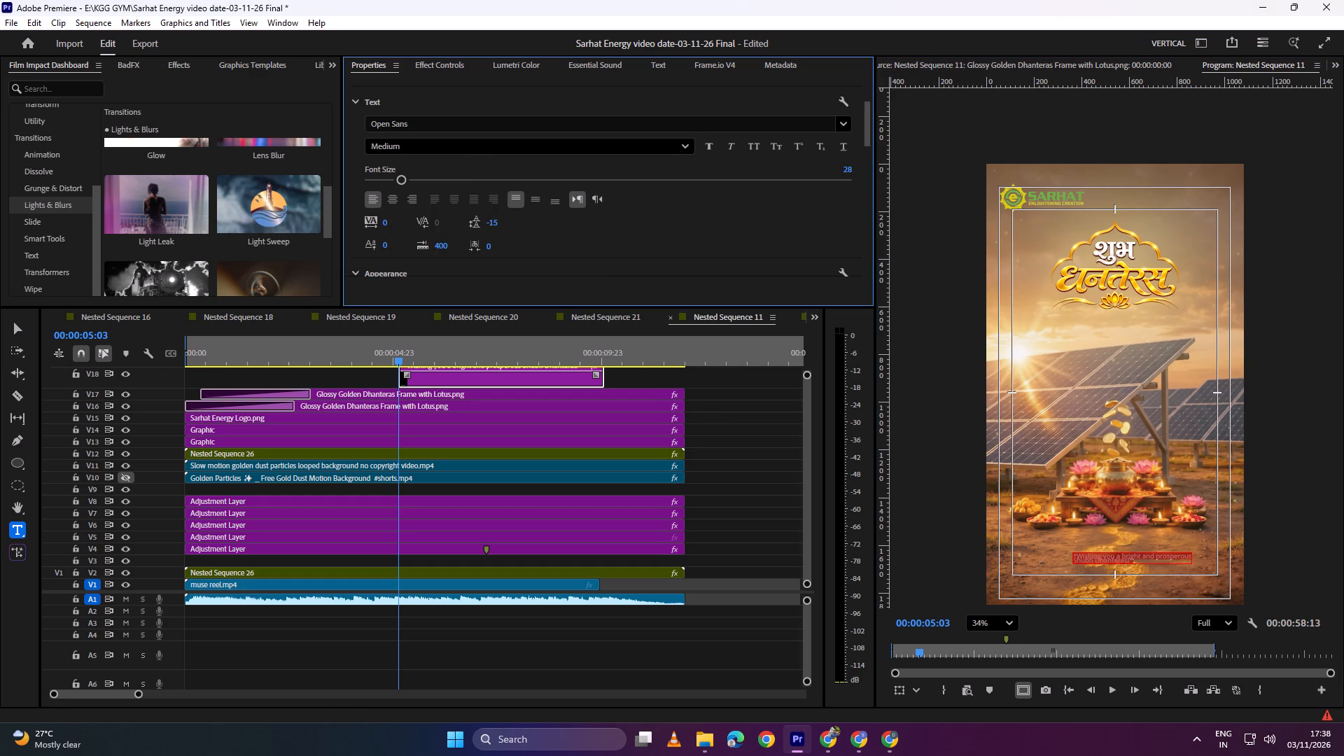
drag(496, 220, 507, 216)
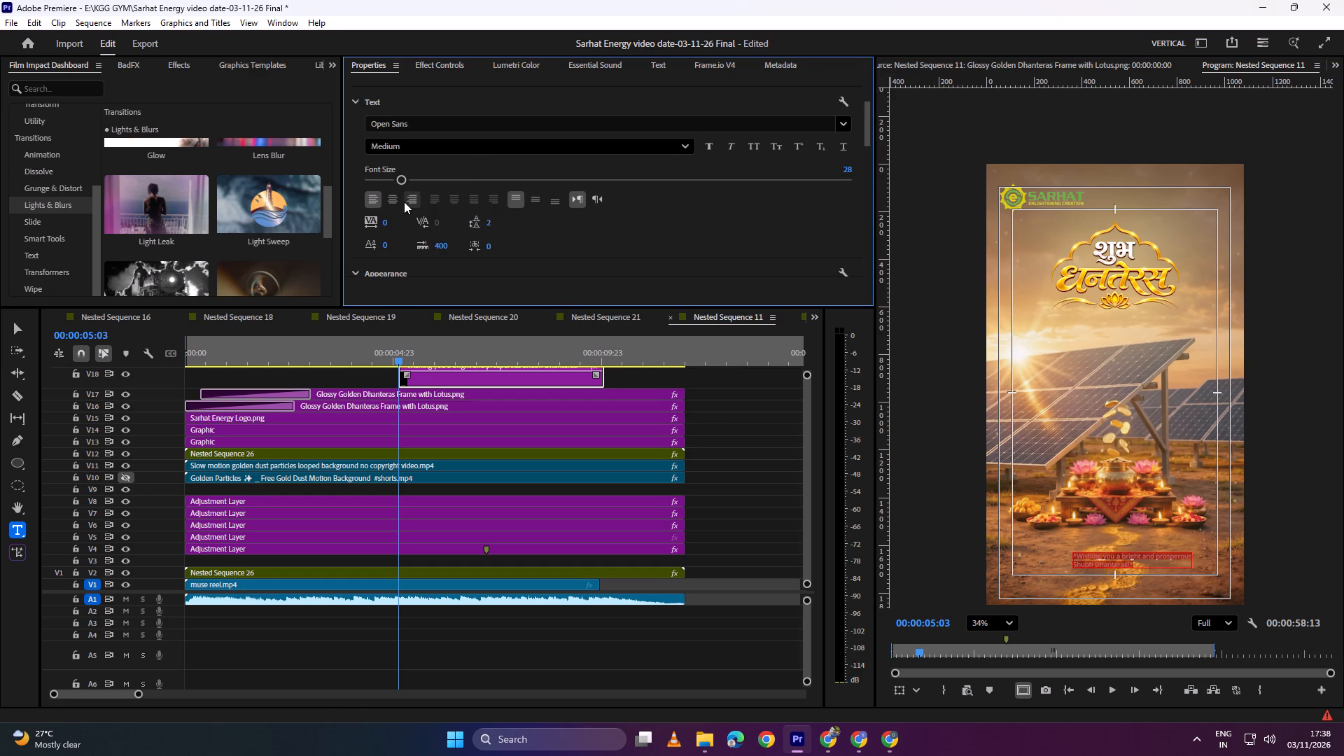
Center-align the greeting's lines and center the text block horizontally in the frame.
double_click(398, 202)
scroll(758, 232, down, 12)
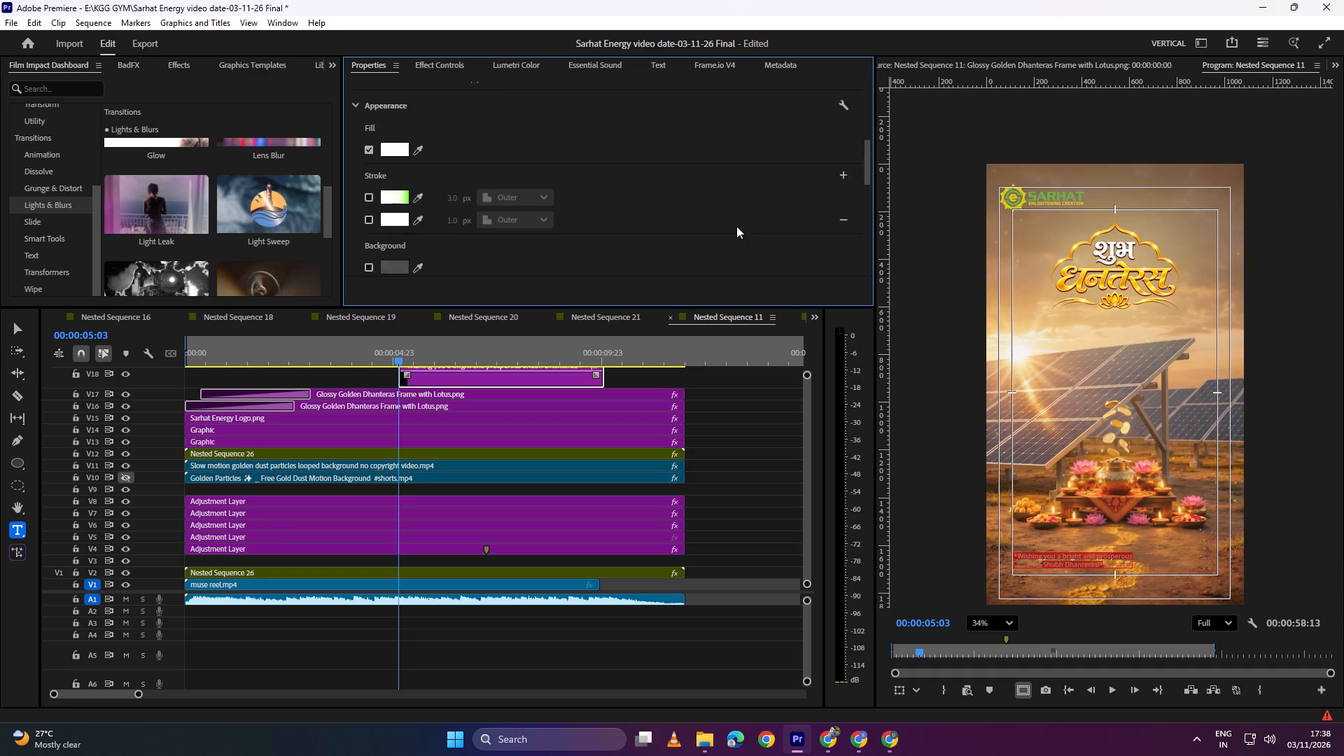
scroll(736, 226, down, 11)
double_click(590, 237)
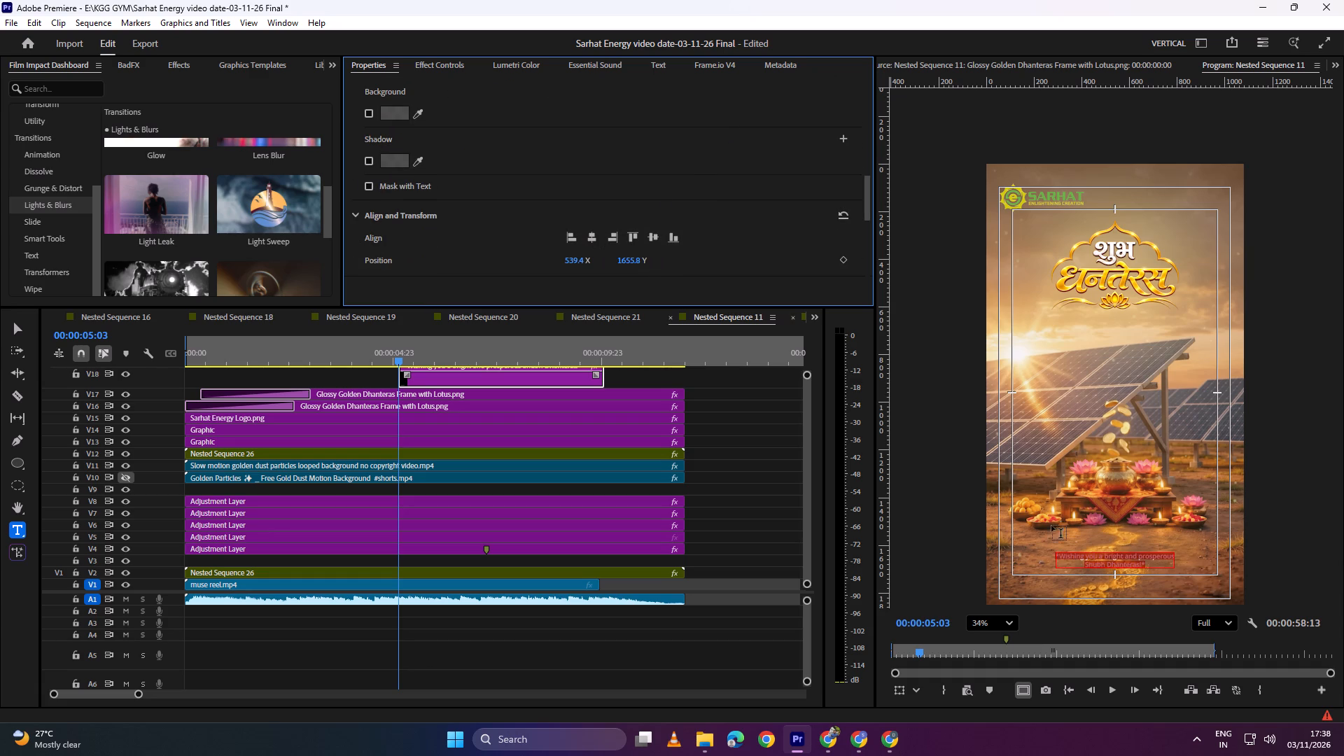
Delete the asterisks at the end and the beginning of the greeting text.
scroll(1171, 573, up, 9)
click(1136, 566)
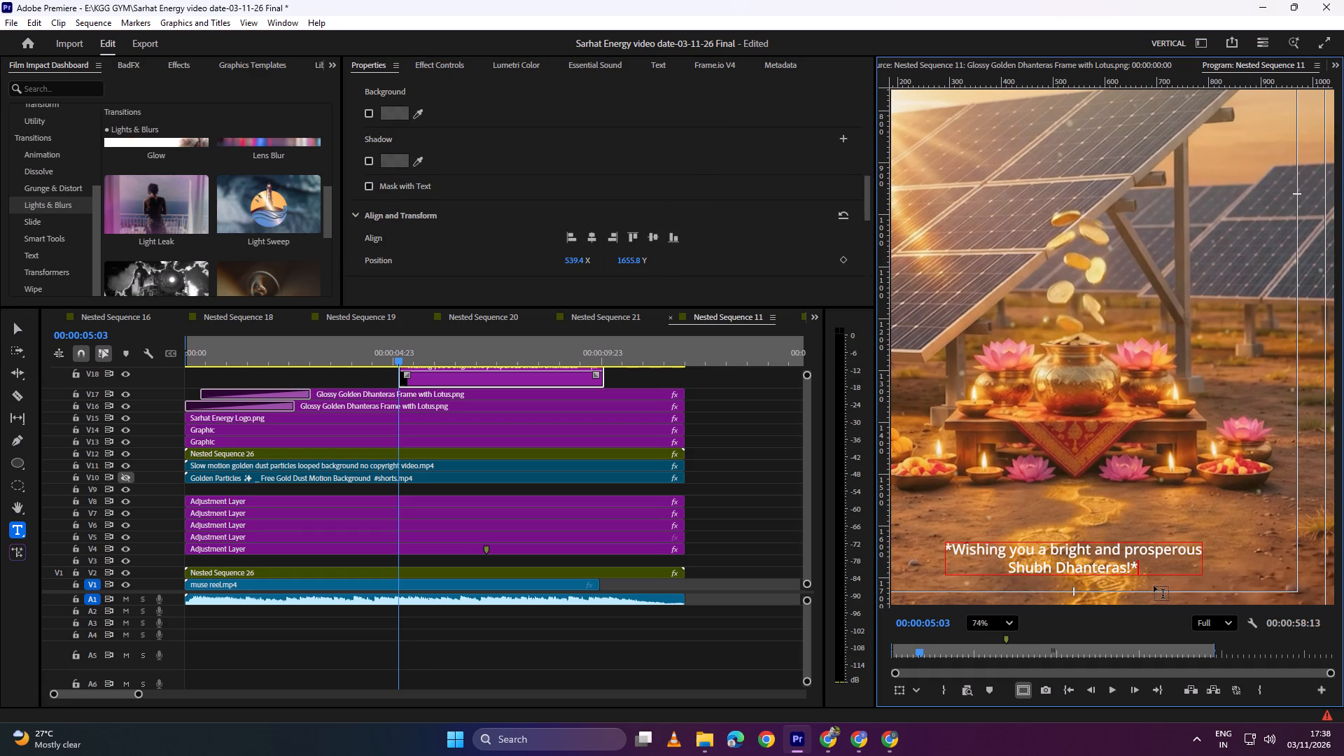
key(BackSpace)
drag(952, 550, 943, 549)
key(BackSpace)
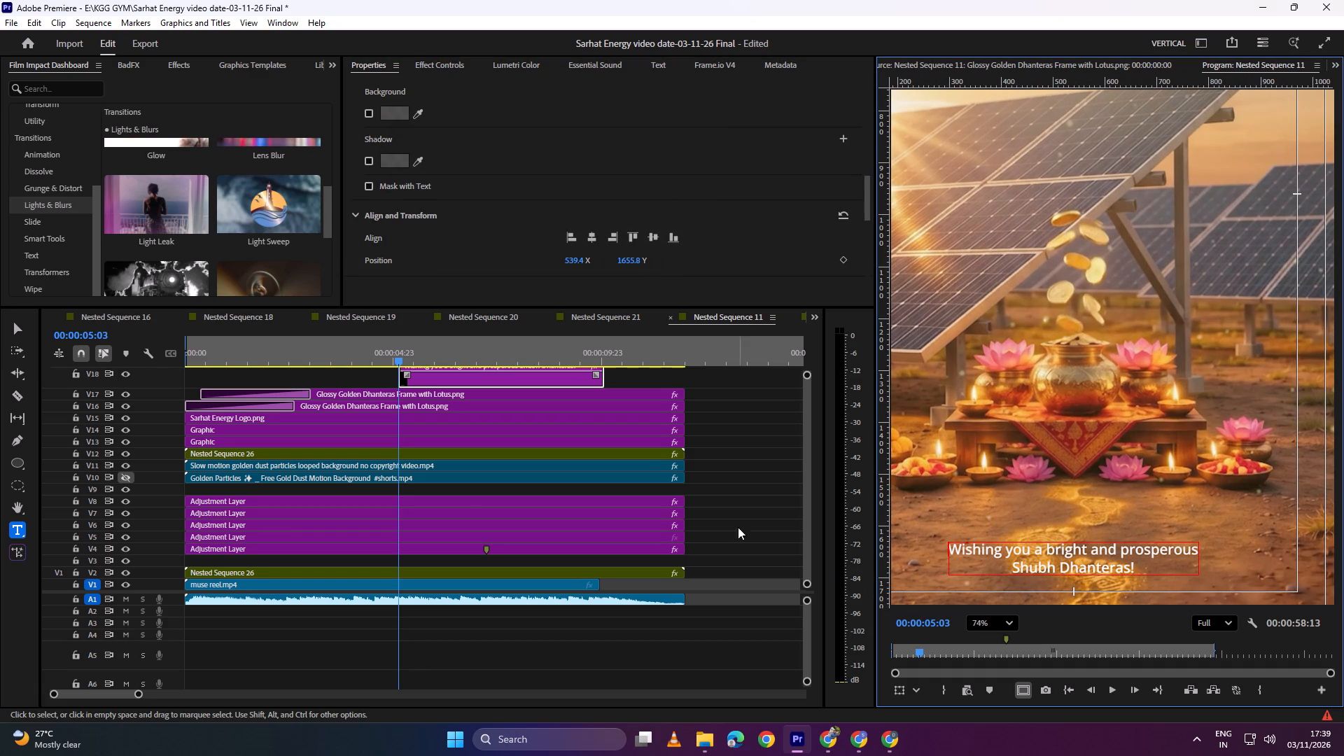
click(731, 503)
scroll(1130, 472, down, 11)
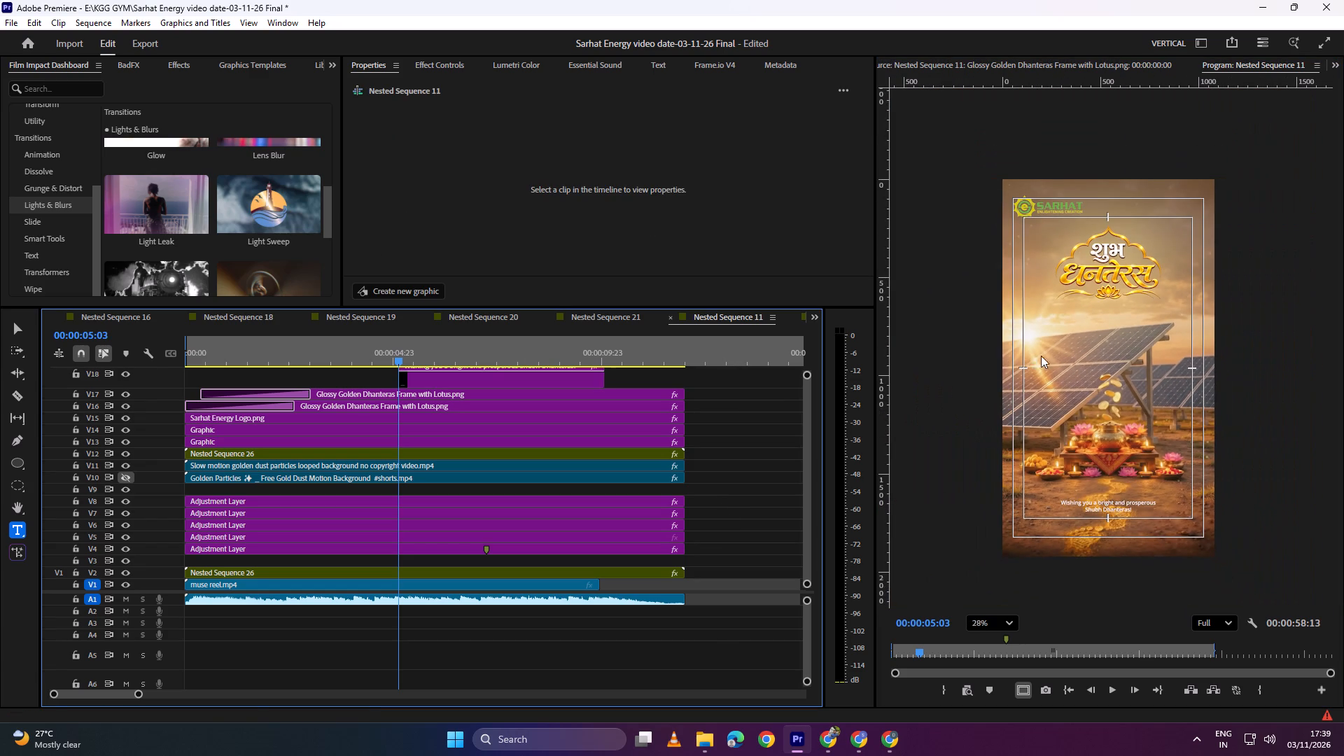
Move the greeting clip on V18 to the sequence start and extend its end to match the clips below.
drag(445, 383, 206, 381)
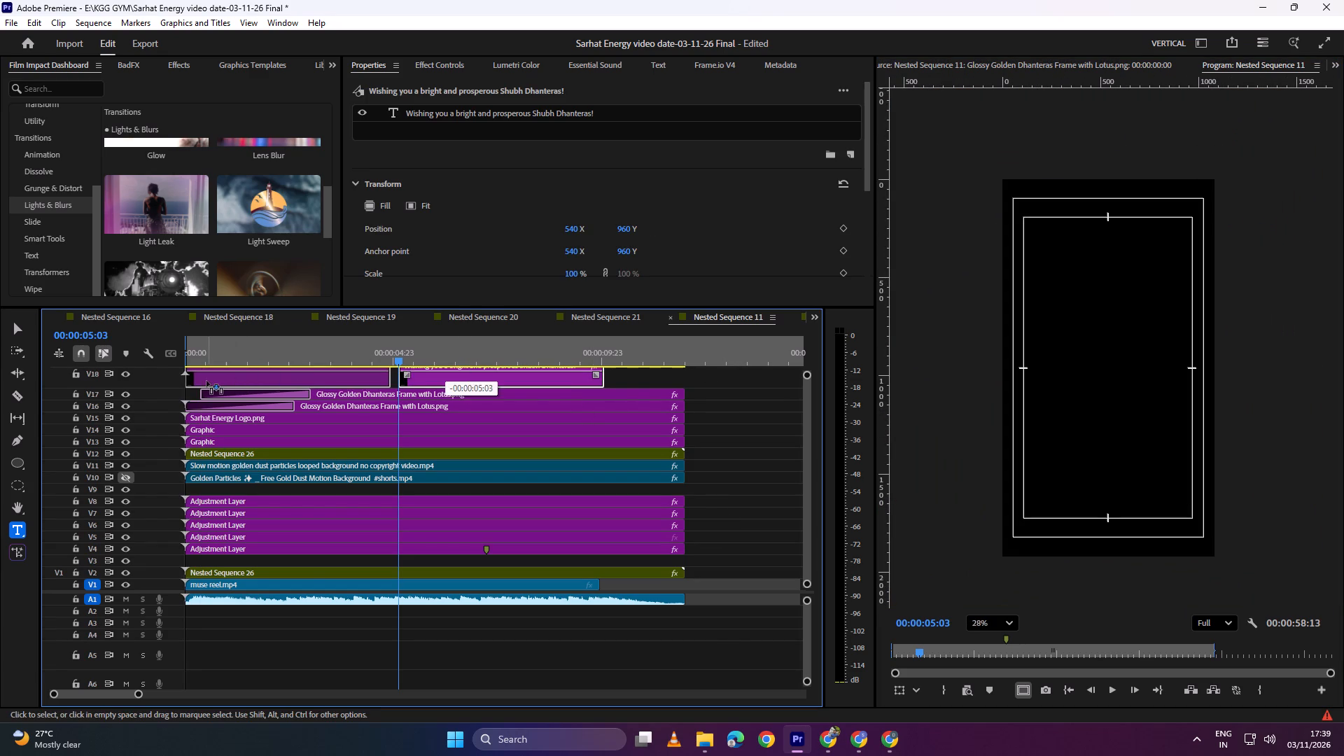
drag(206, 381, 207, 381)
drag(398, 384, 690, 377)
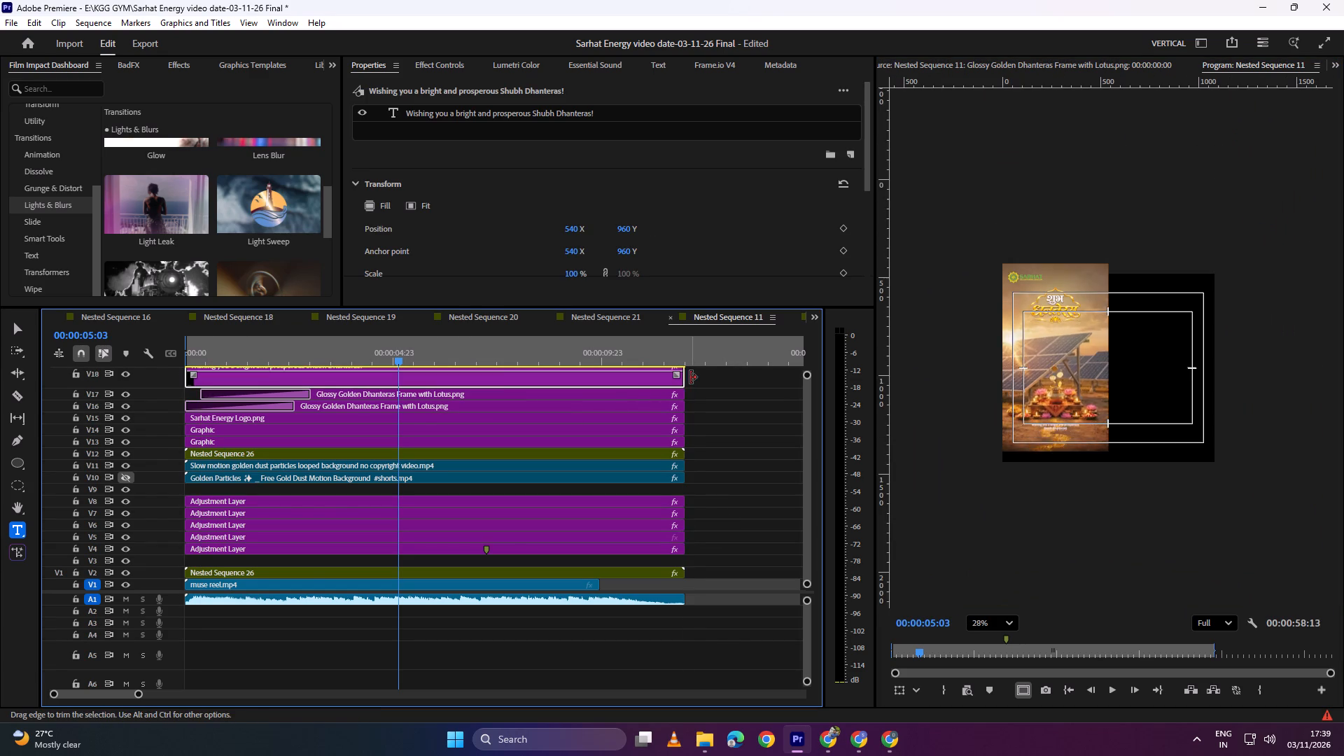
click(501, 379)
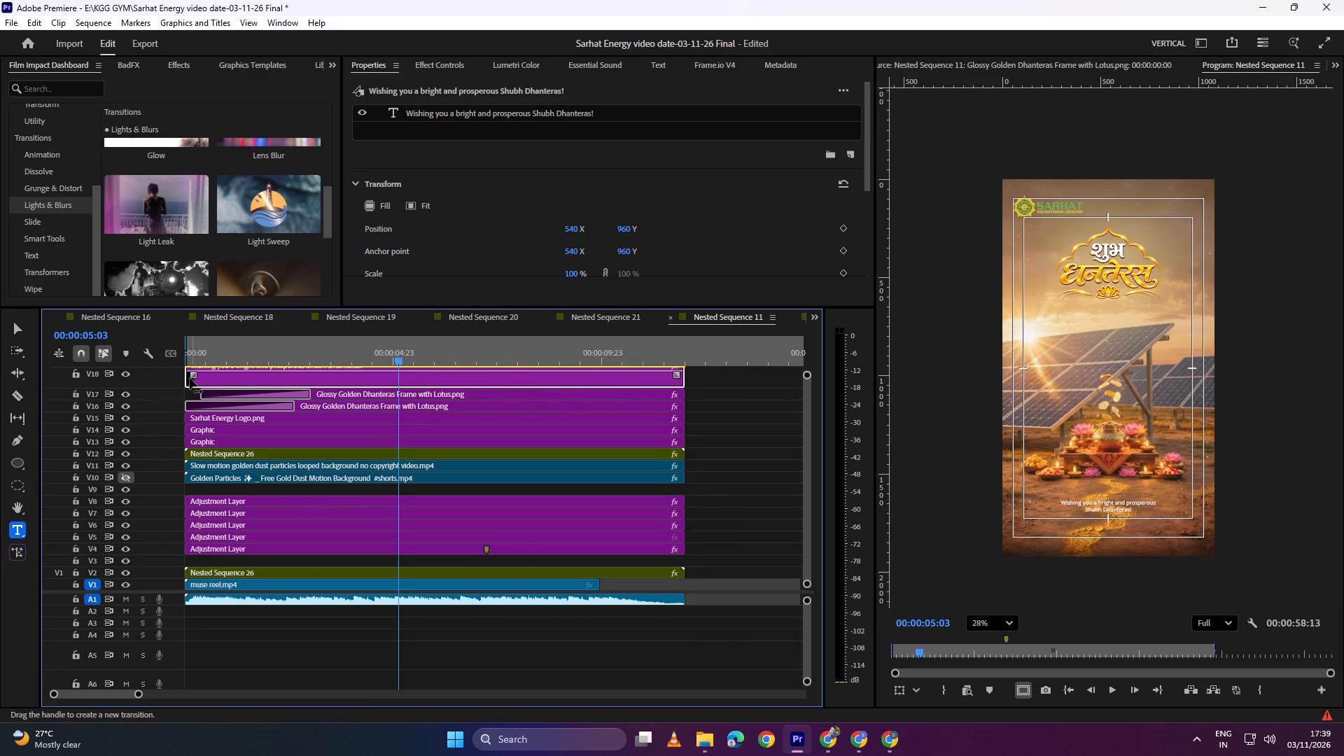
Add a Cross Dissolve about 9 seconds long at the start of the greeting clip and preview the fade-in.
drag(195, 376, 559, 367)
drag(419, 351, 290, 368)
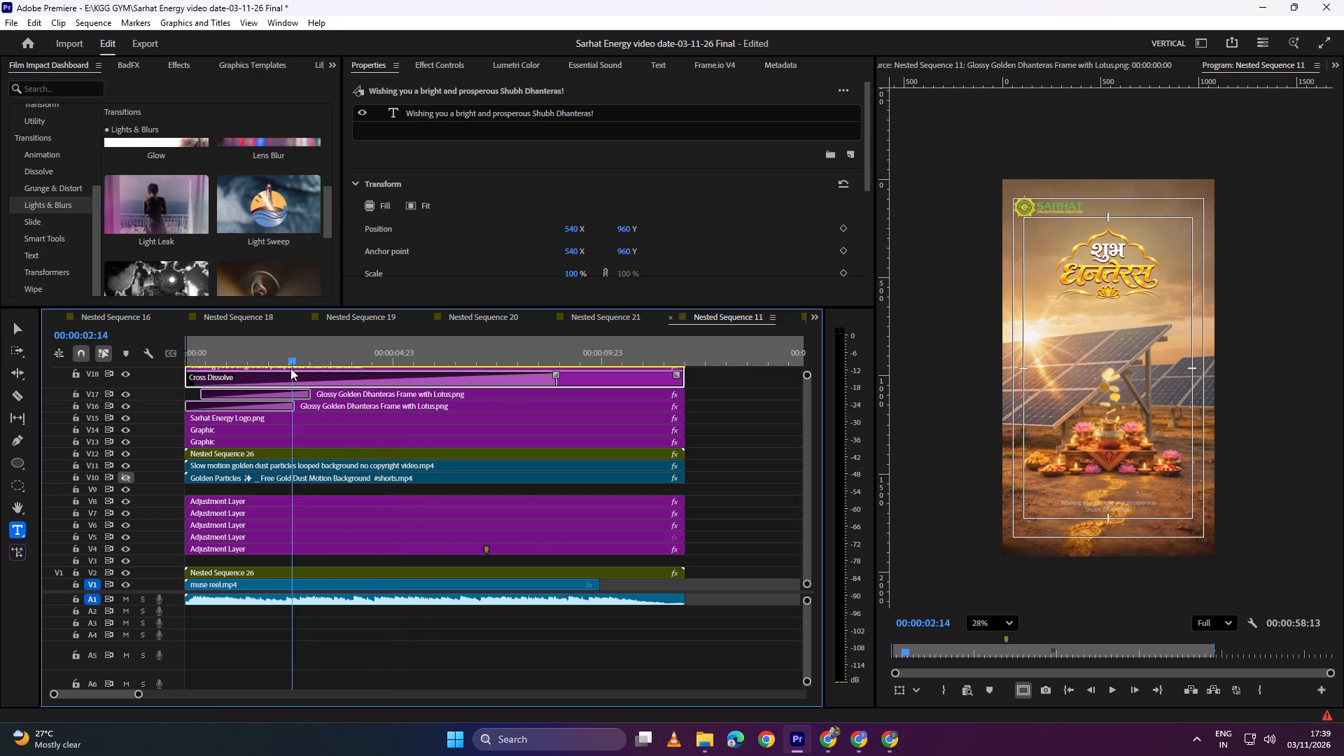
drag(290, 368, 159, 381)
key(space)
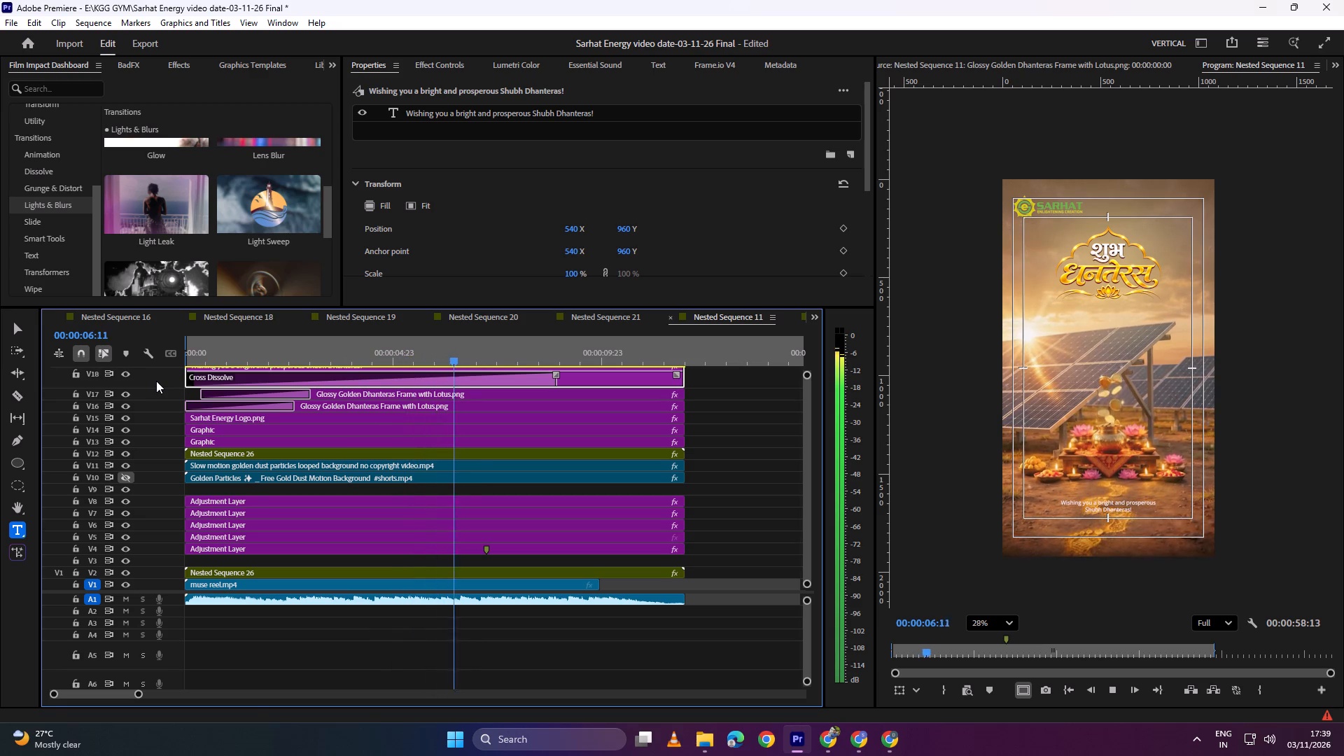
key(space)
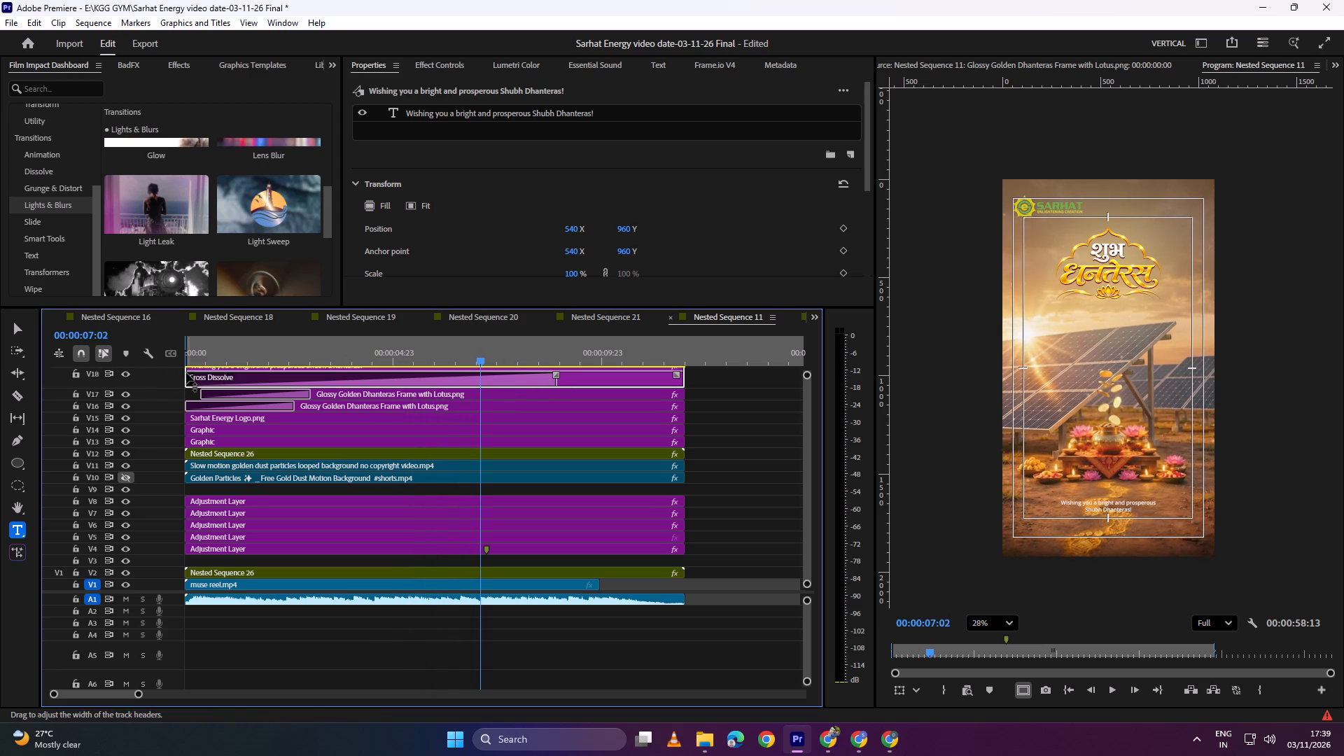
Trim the greeting clip's start to about 3 seconds, shorten its Cross Dissolve to end near 7 seconds, and preview it.
drag(192, 380, 316, 375)
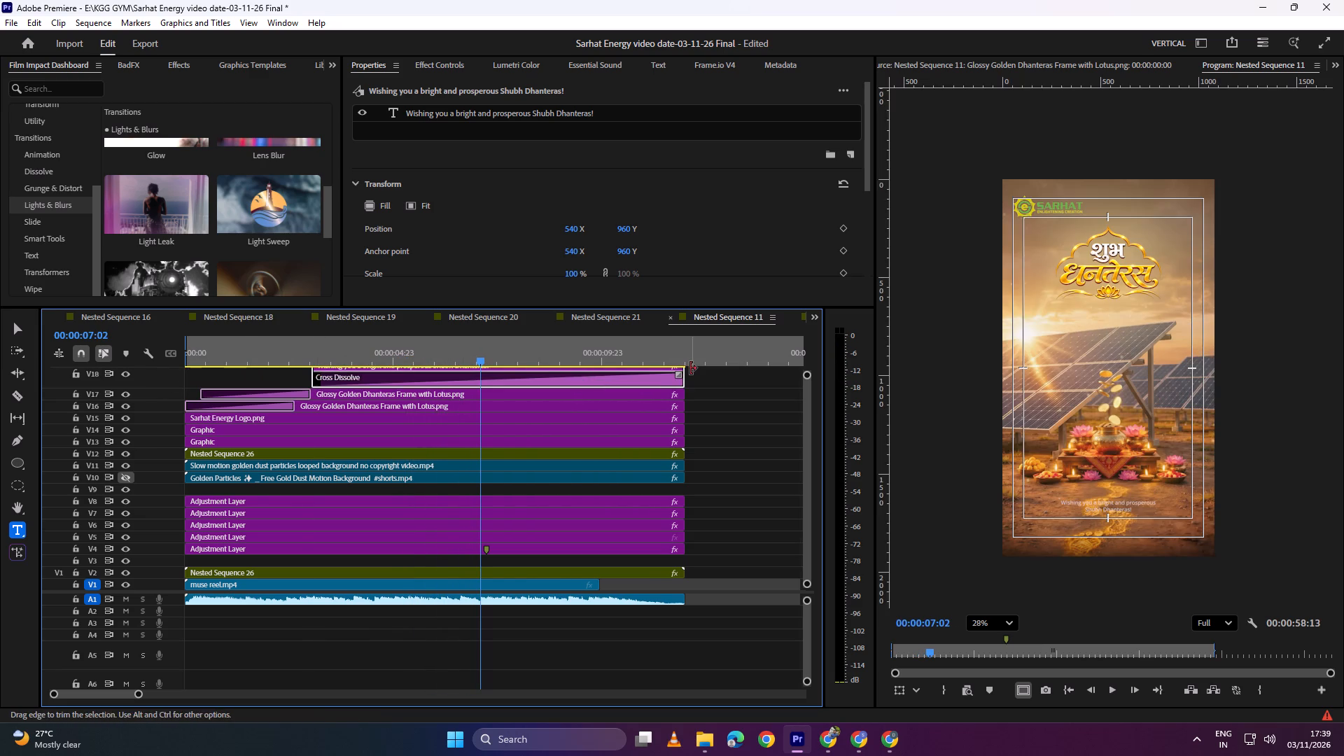
drag(680, 373, 473, 379)
drag(477, 360, 258, 358)
key(space)
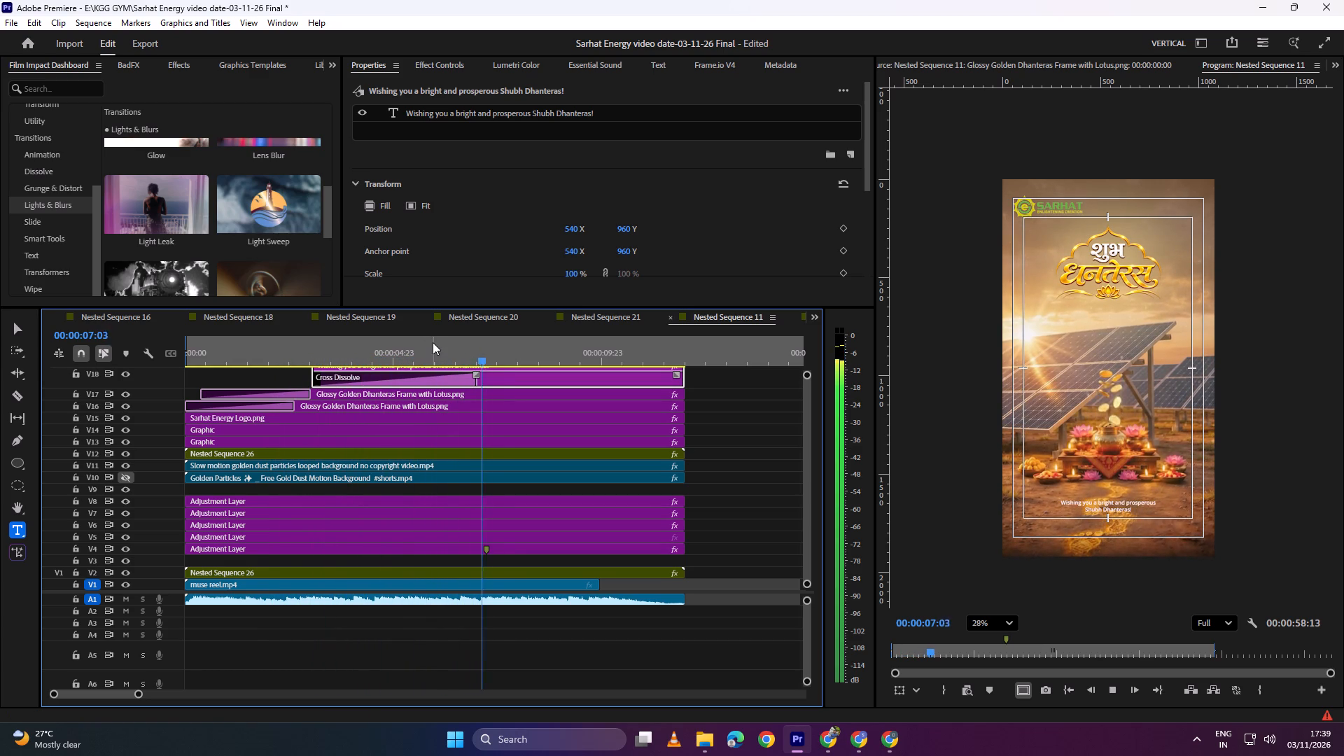
key(space)
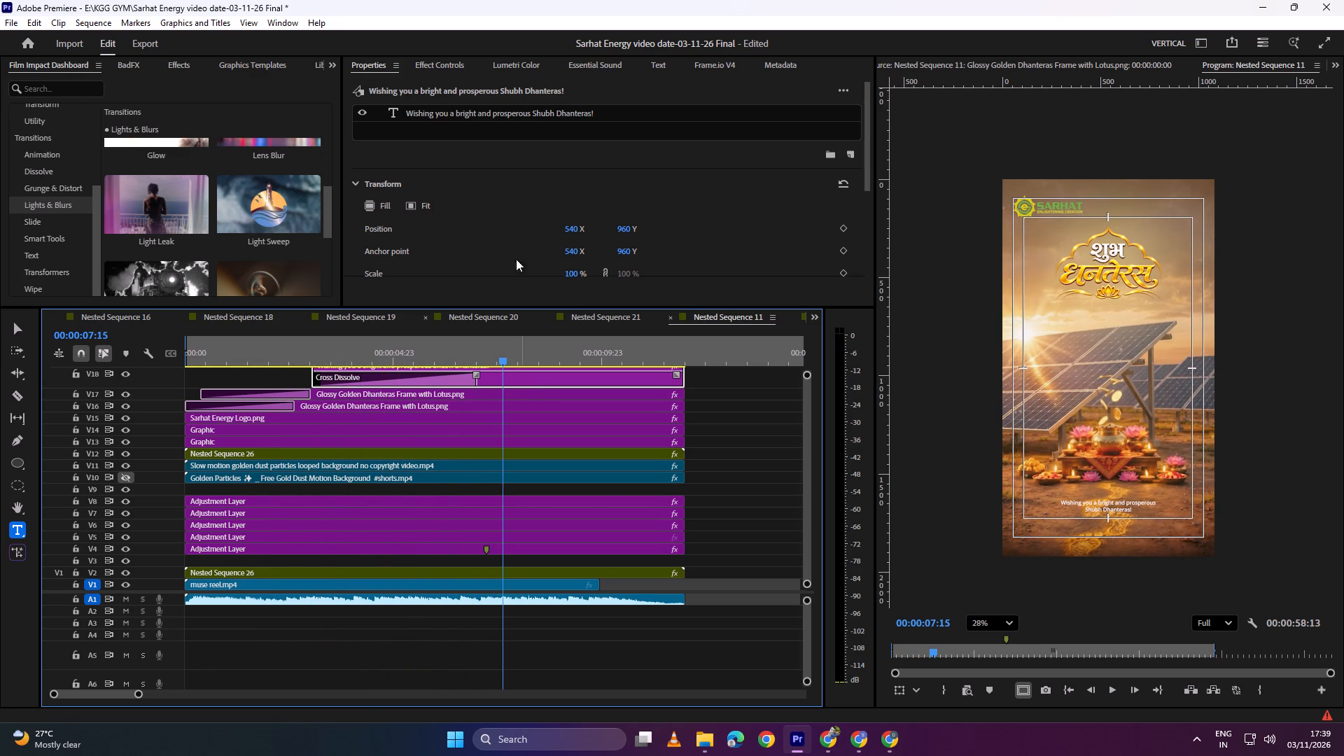
Lower the greeting graphic by setting its Vector Motion vertical position to 983.
click(454, 67)
drag(547, 137, 554, 136)
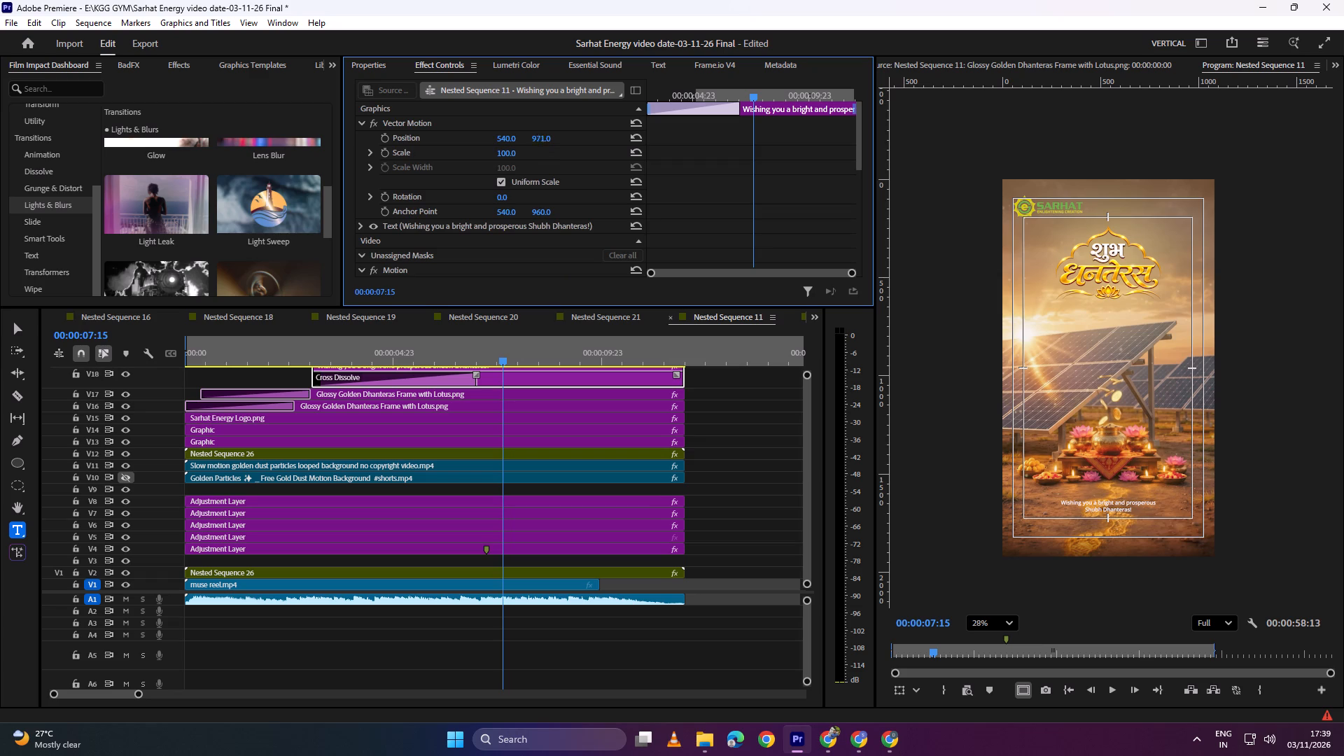
drag(554, 136, 562, 136)
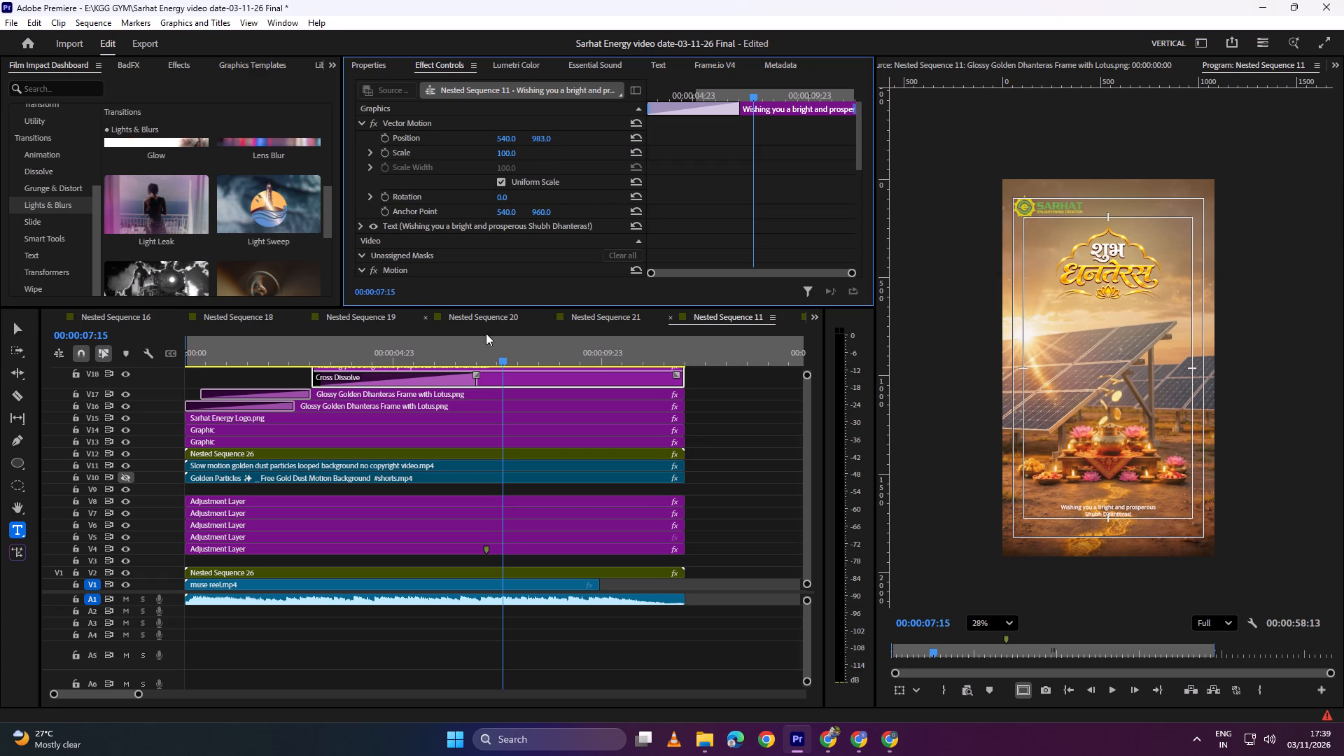
Play Nested Sequence 11 from the beginning to review the greeting's fade-in and placement.
drag(505, 351, 45, 384)
key(space)
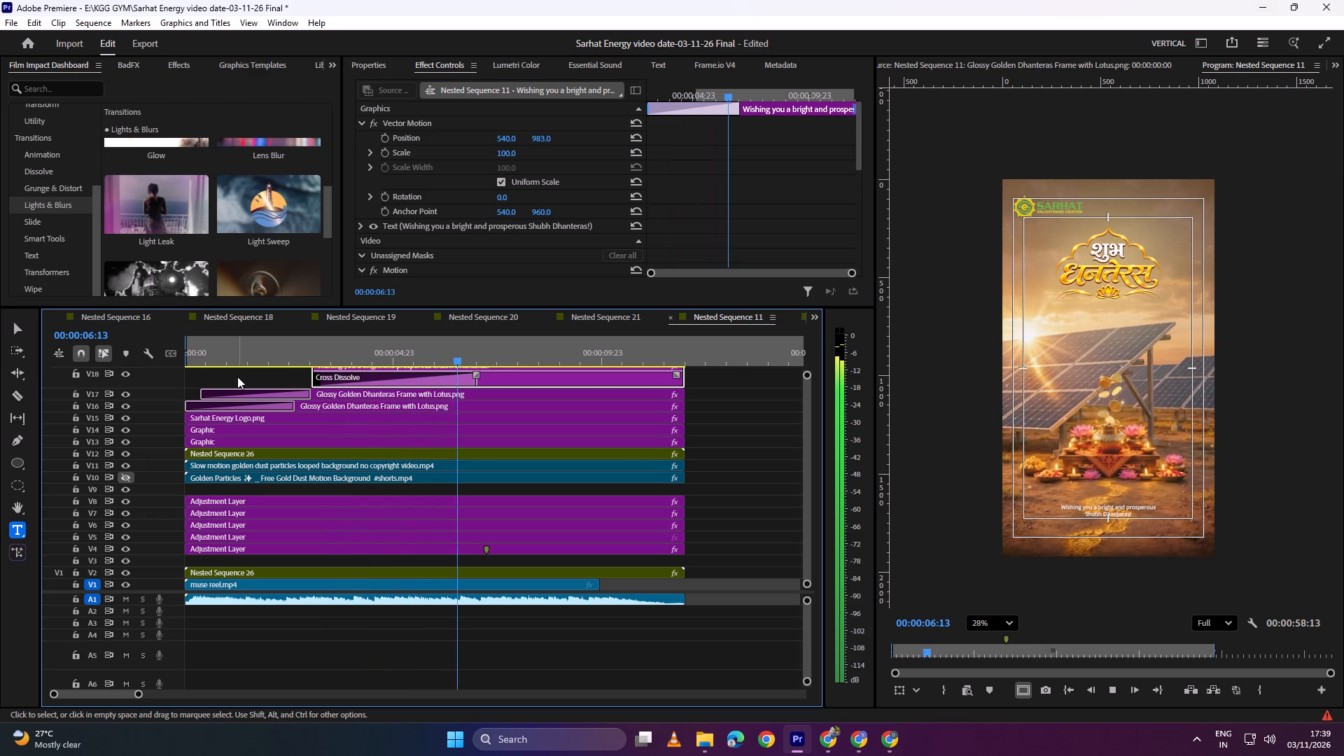
key(space)
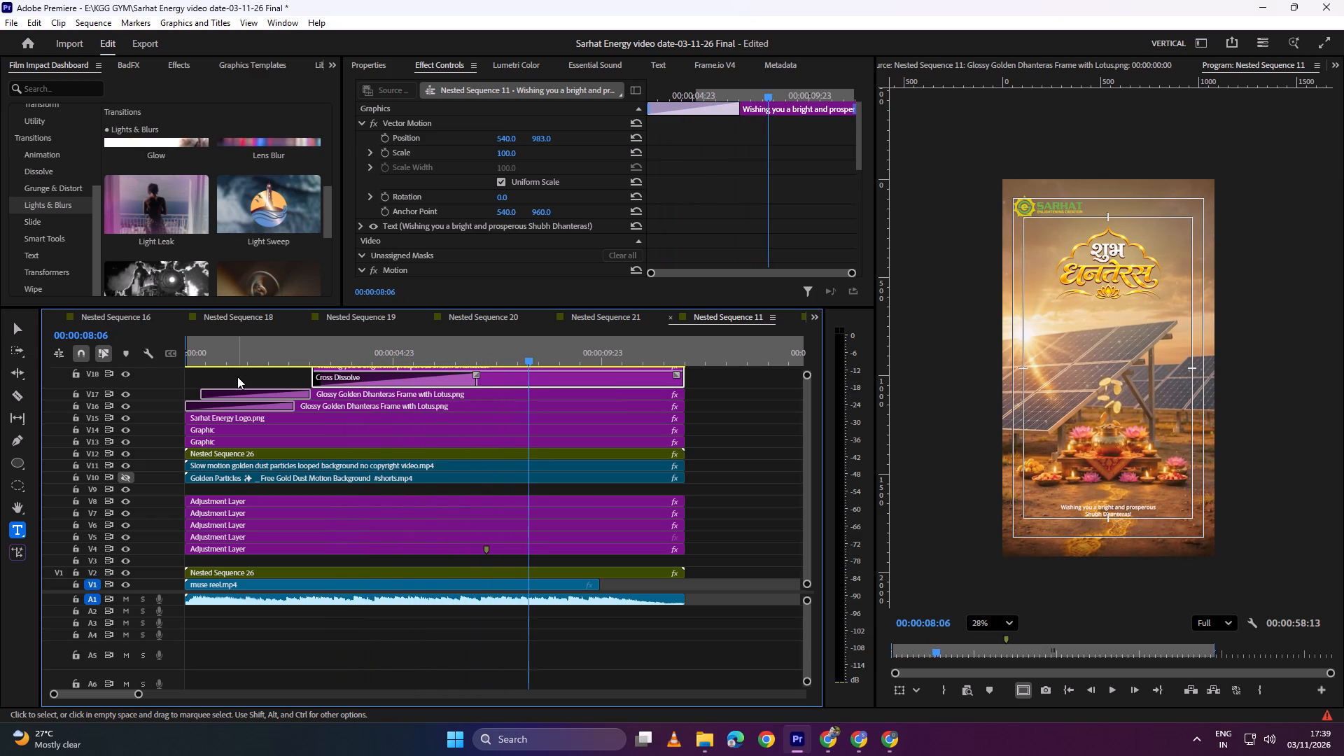
key(space)
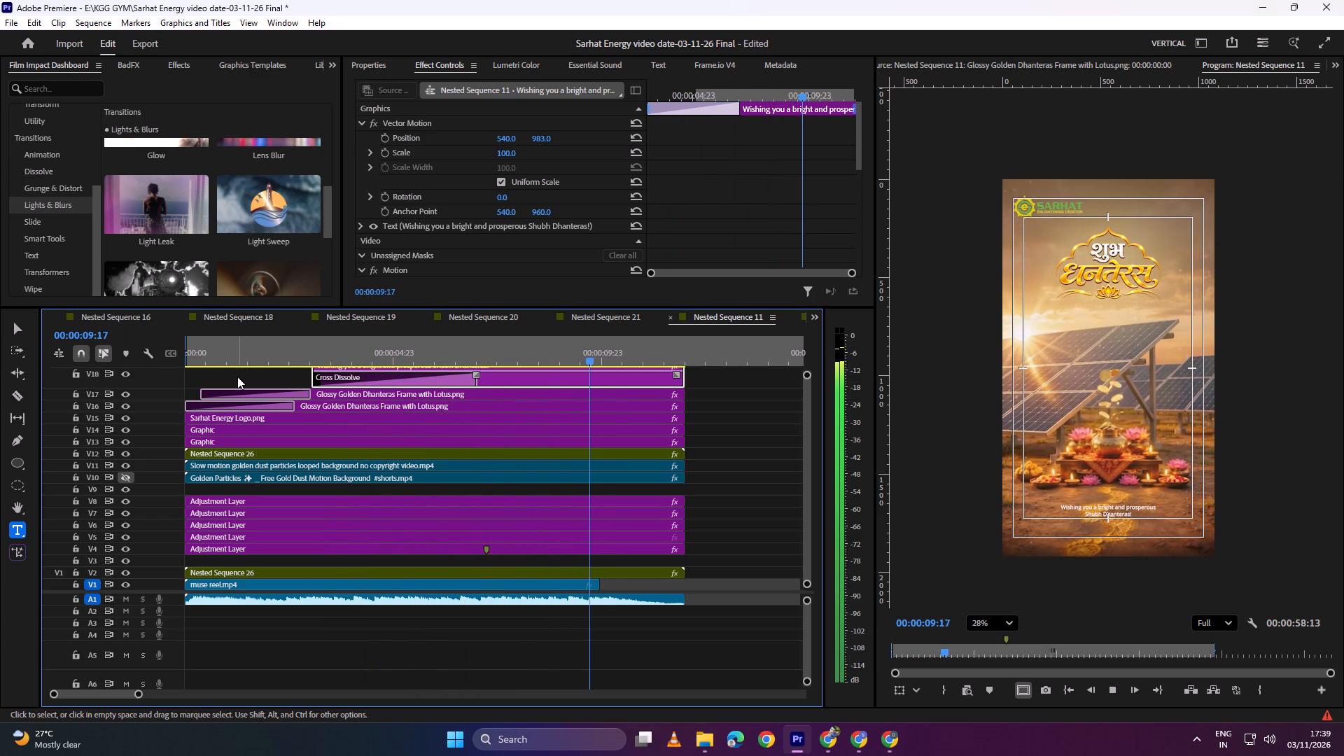
key(space)
key(space)
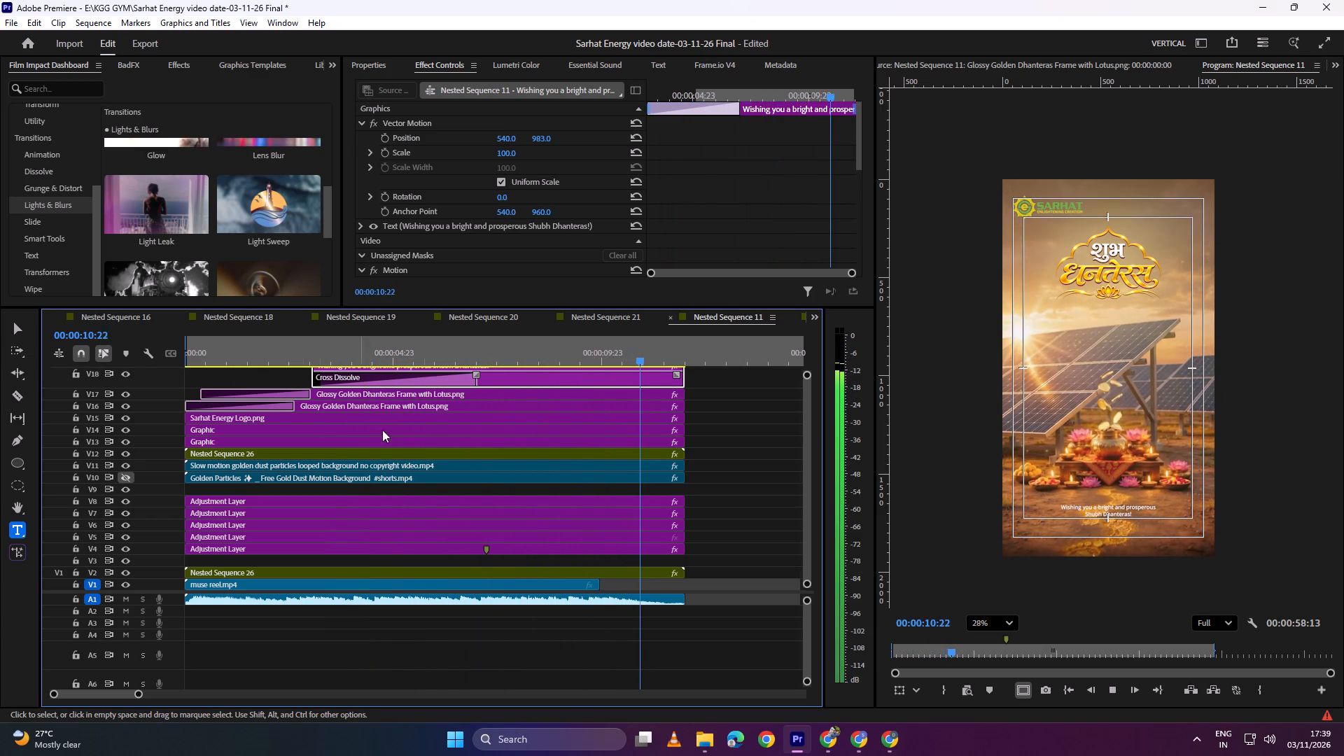
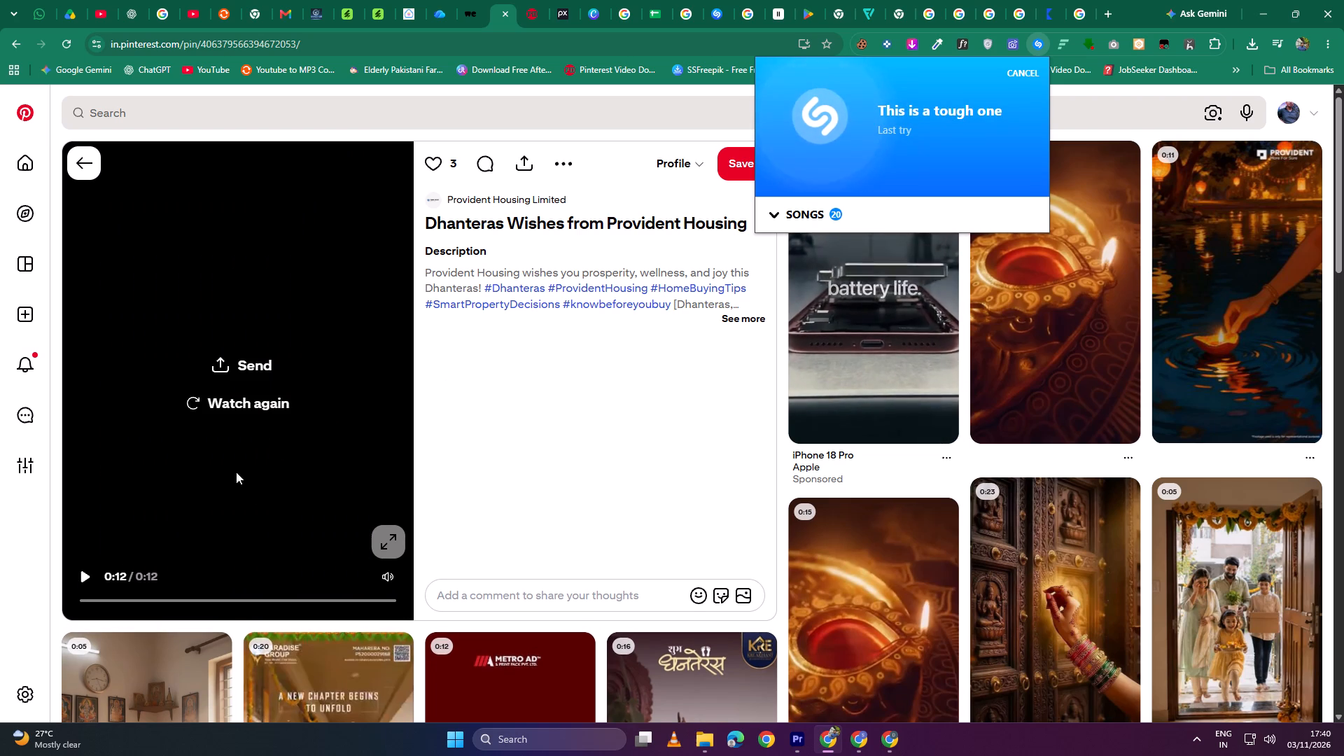
Replay the Provident Housing Dhanteras pin and run Shazam to identify its music.
click(237, 401)
click(1038, 43)
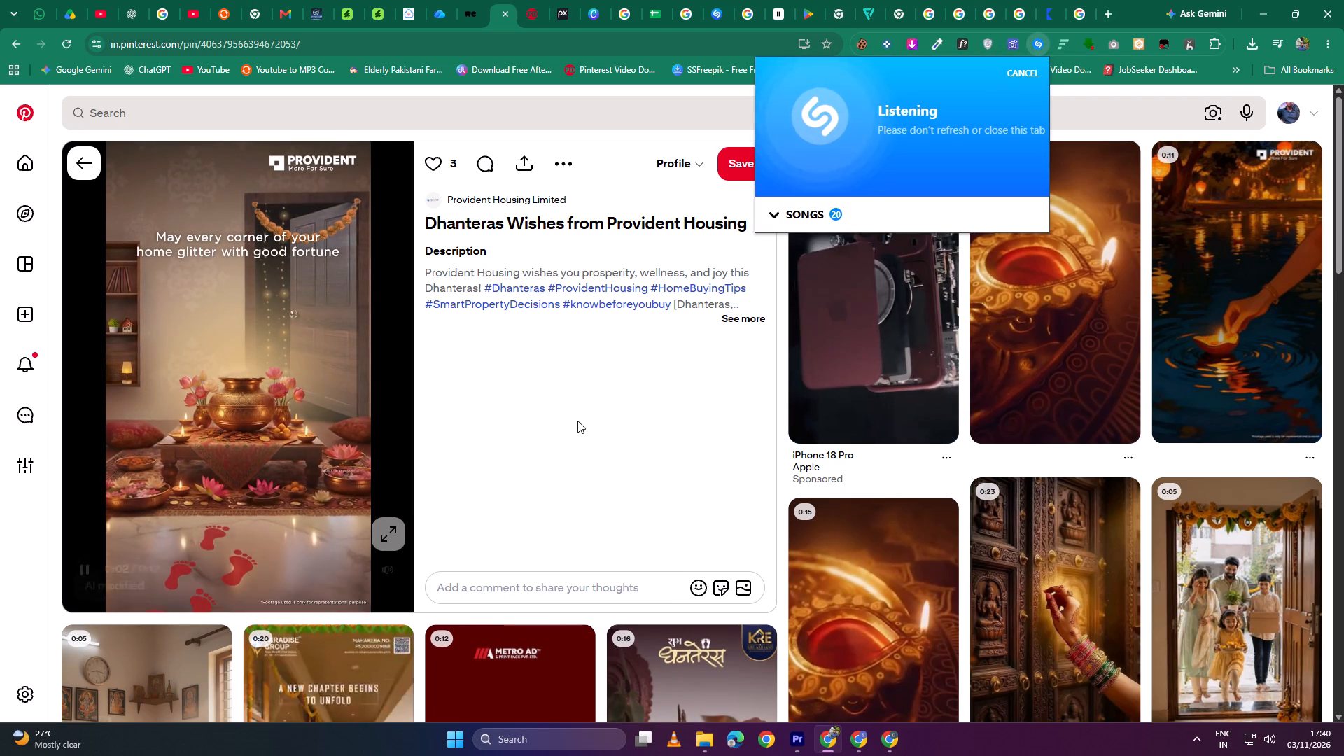
Open the 0:23 related pin showing a bangled hand at a carved wooden door.
scroll(321, 517, down, 1)
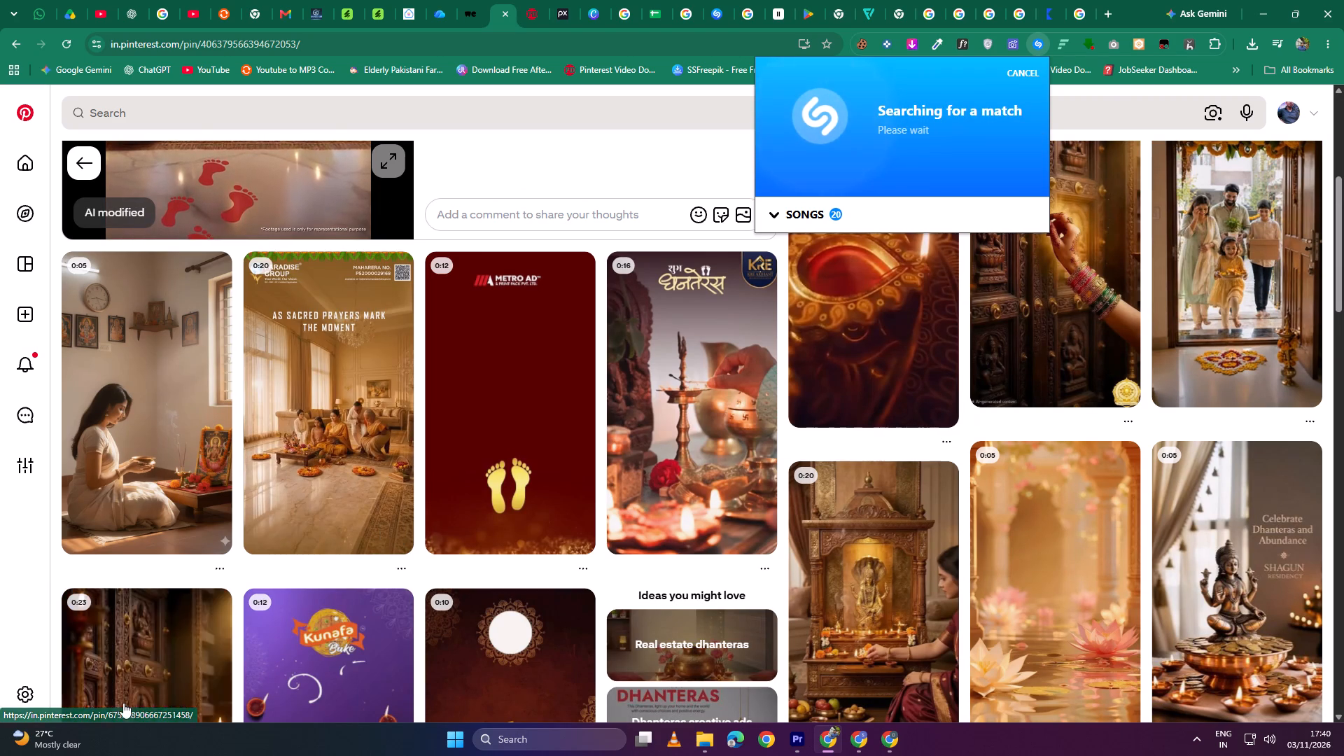
click(123, 693)
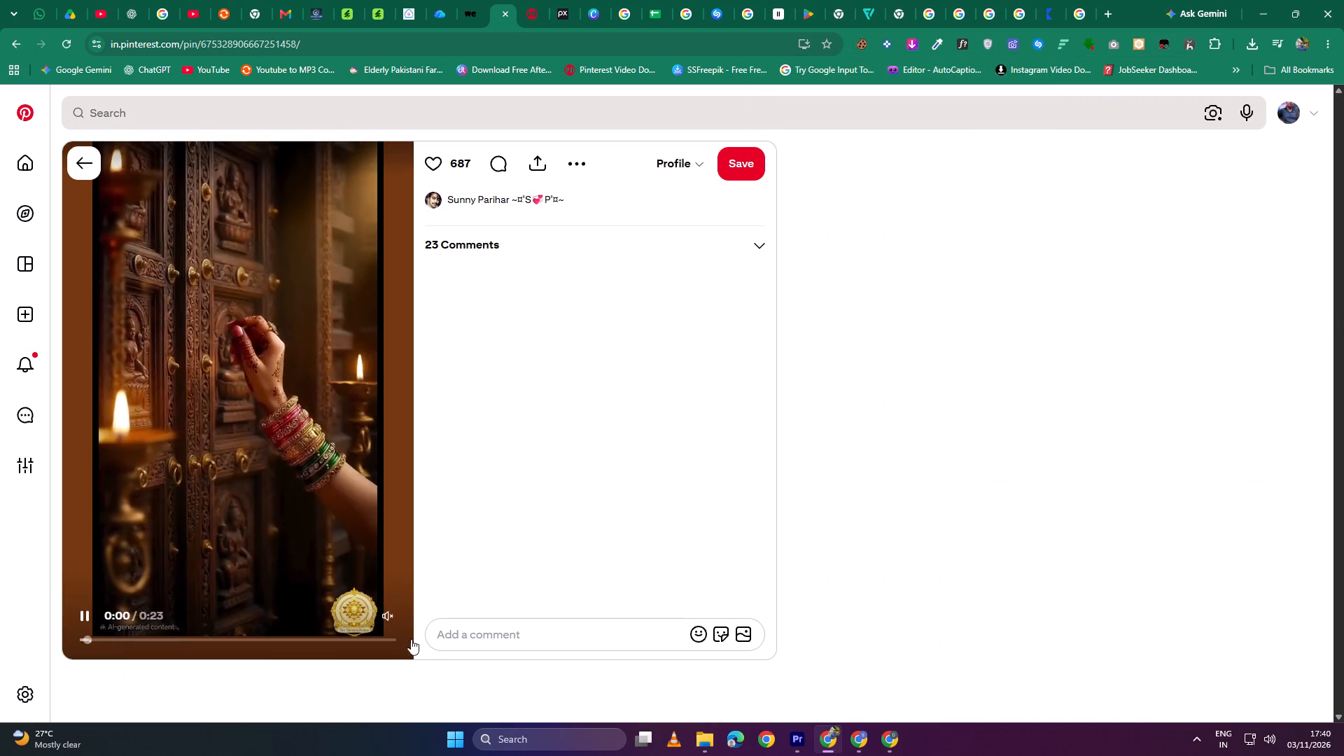
Play the carved wooden door pin with sound and copy its share link.
click(388, 617)
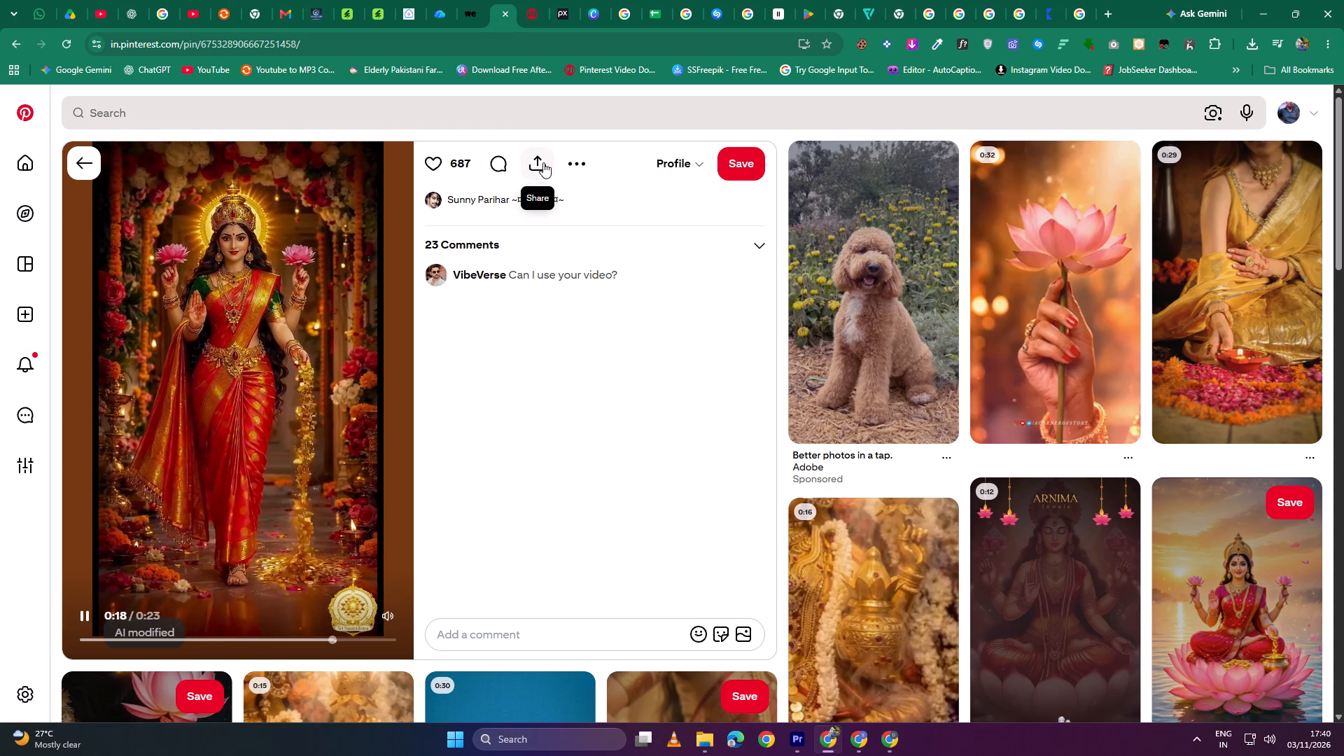
click(543, 162)
click(428, 240)
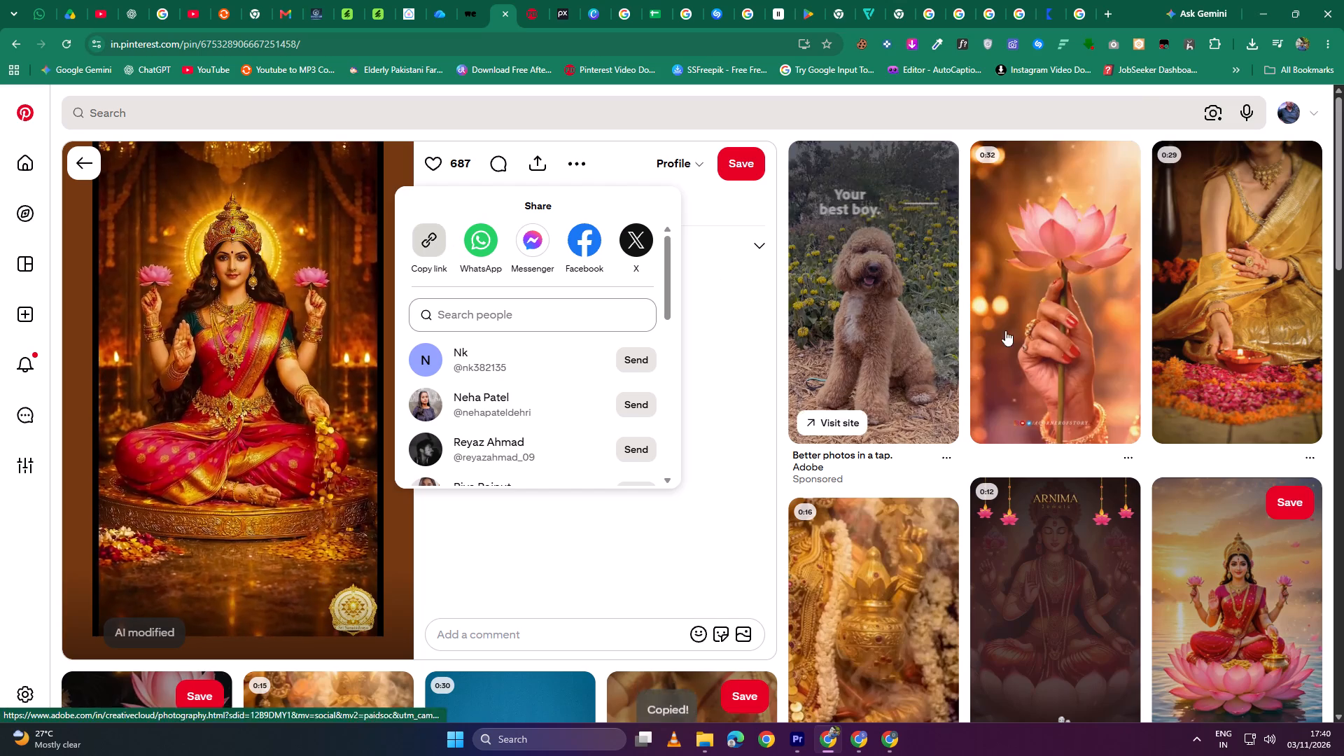
scroll(1115, 438, down, 1)
scroll(1011, 342, up, 1)
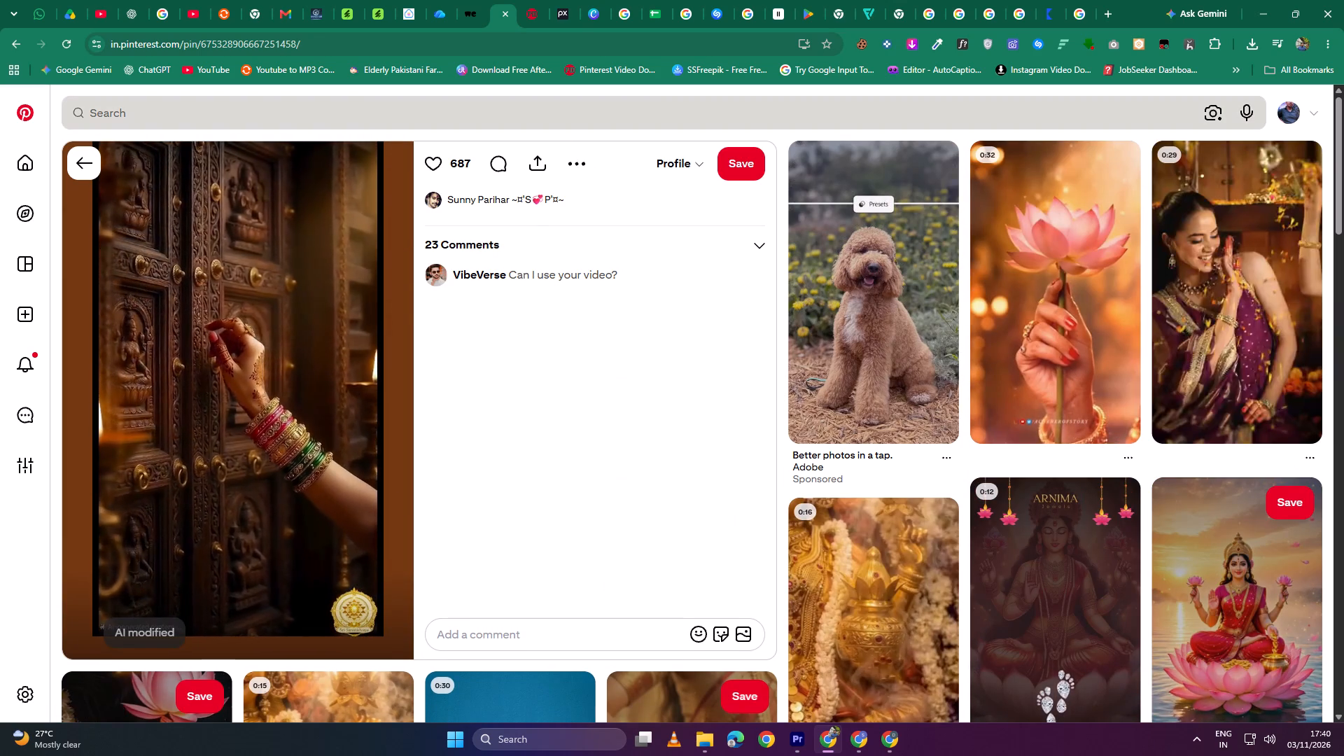
Start a new search in PinDownload.io with the copied pin link to get the video's download options.
click(530, 13)
click(675, 460)
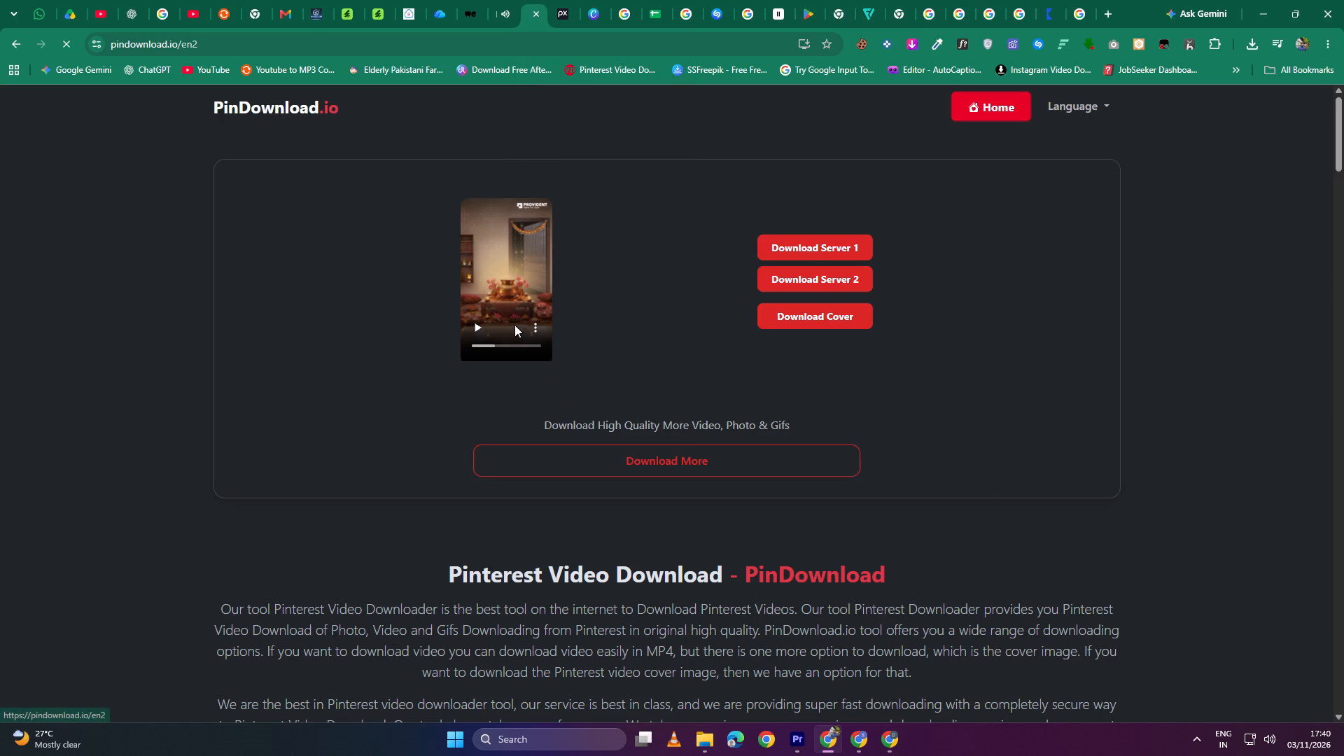
click(591, 410)
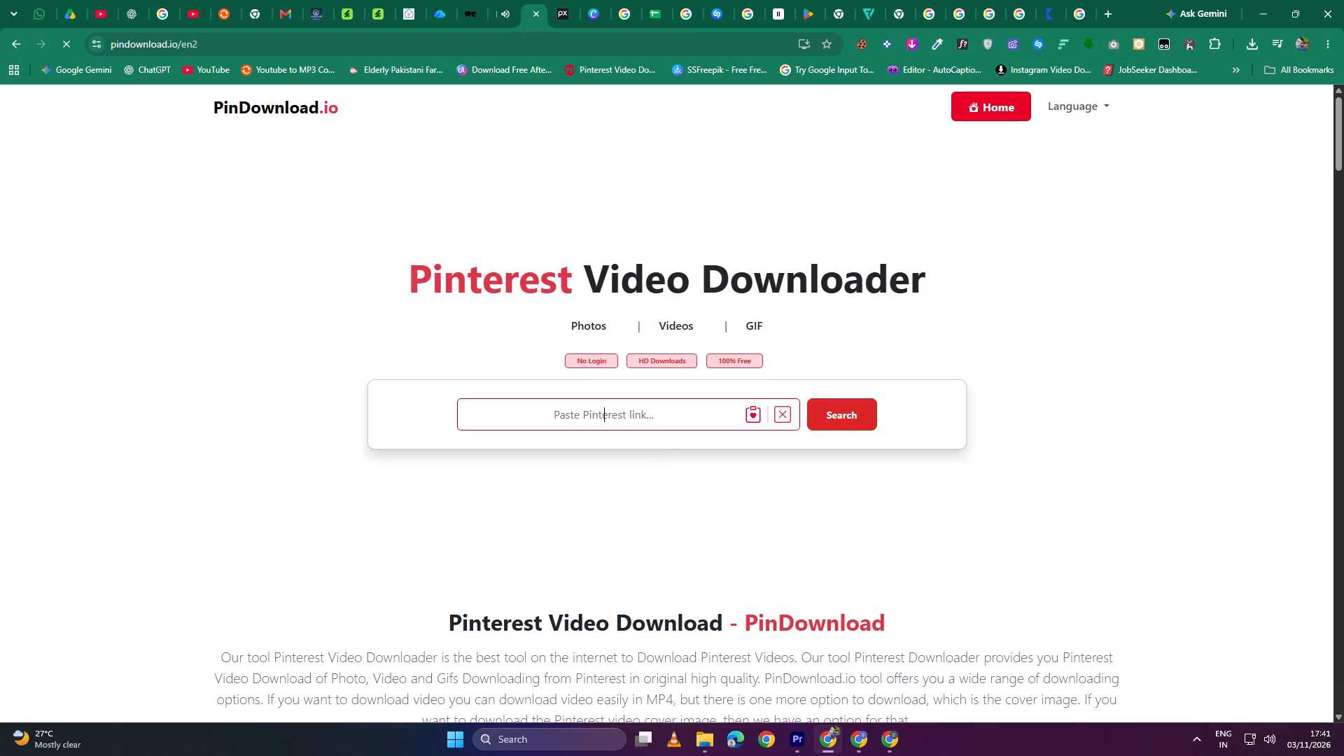
key(ctrl+v)
click(850, 413)
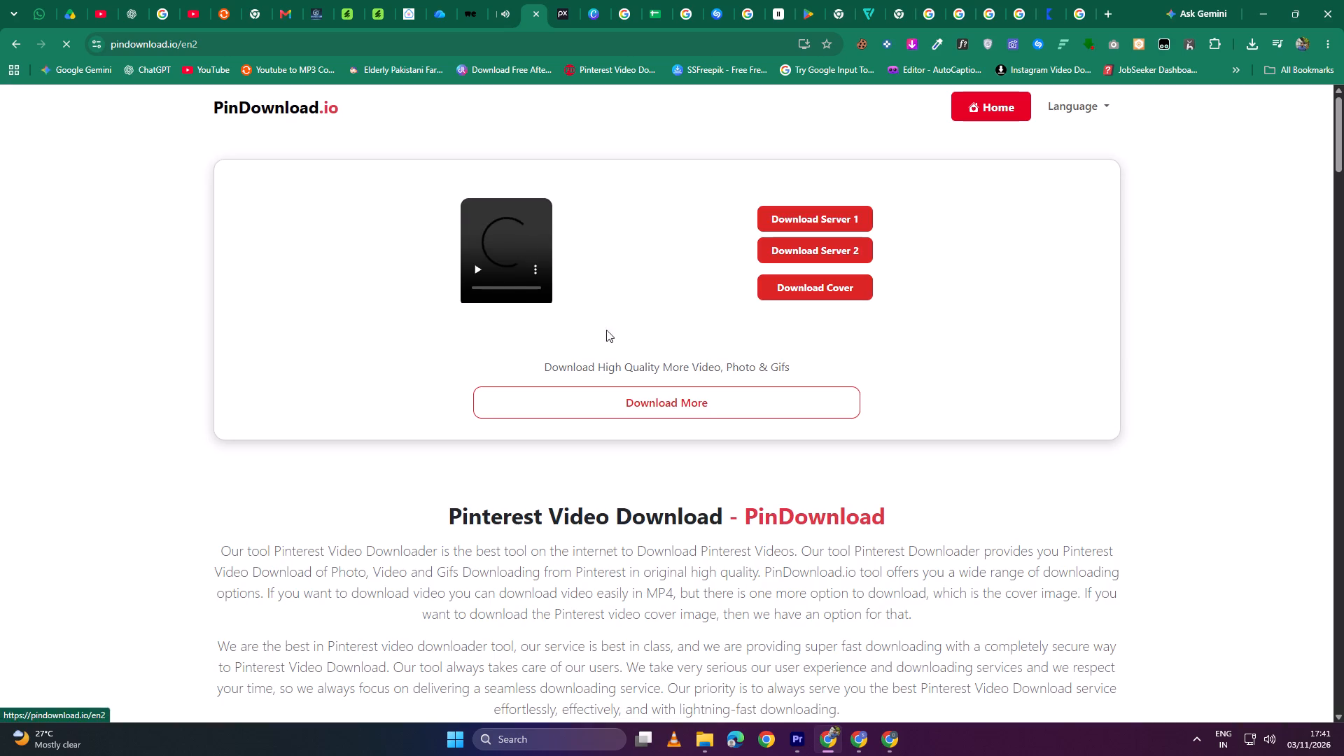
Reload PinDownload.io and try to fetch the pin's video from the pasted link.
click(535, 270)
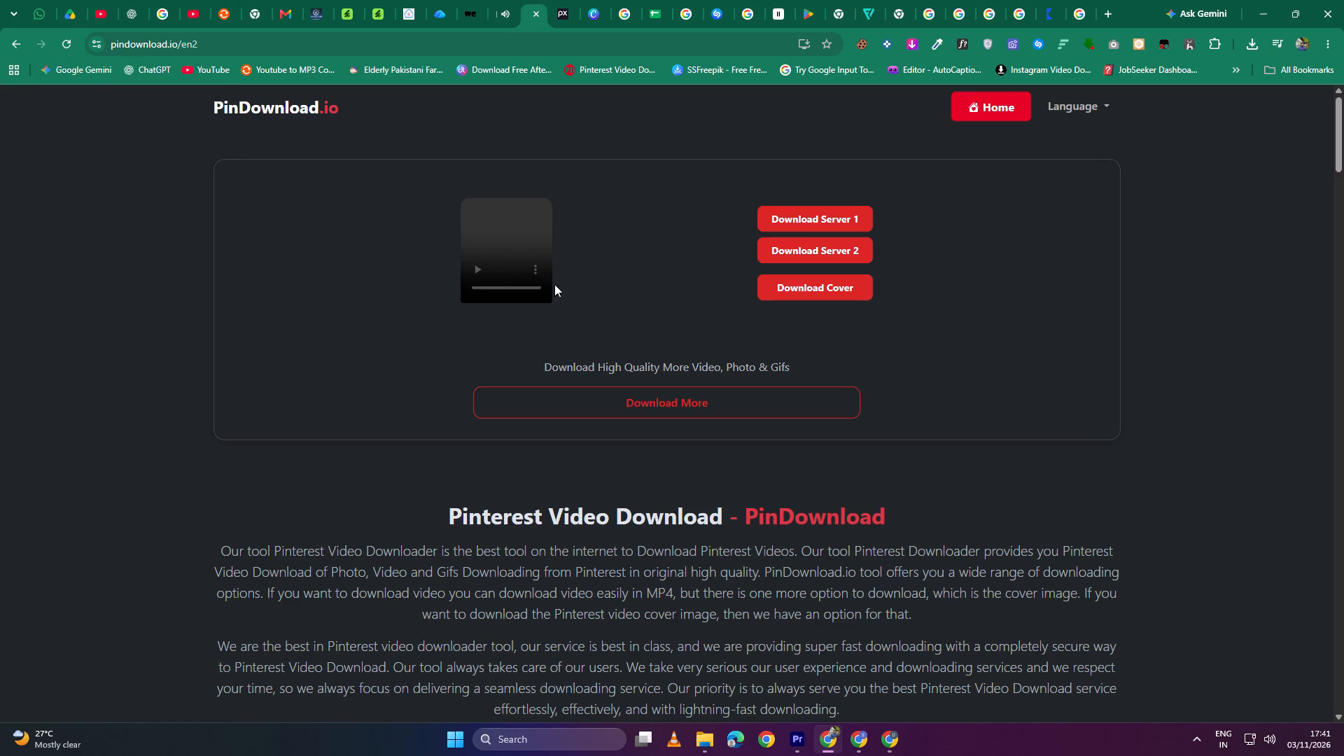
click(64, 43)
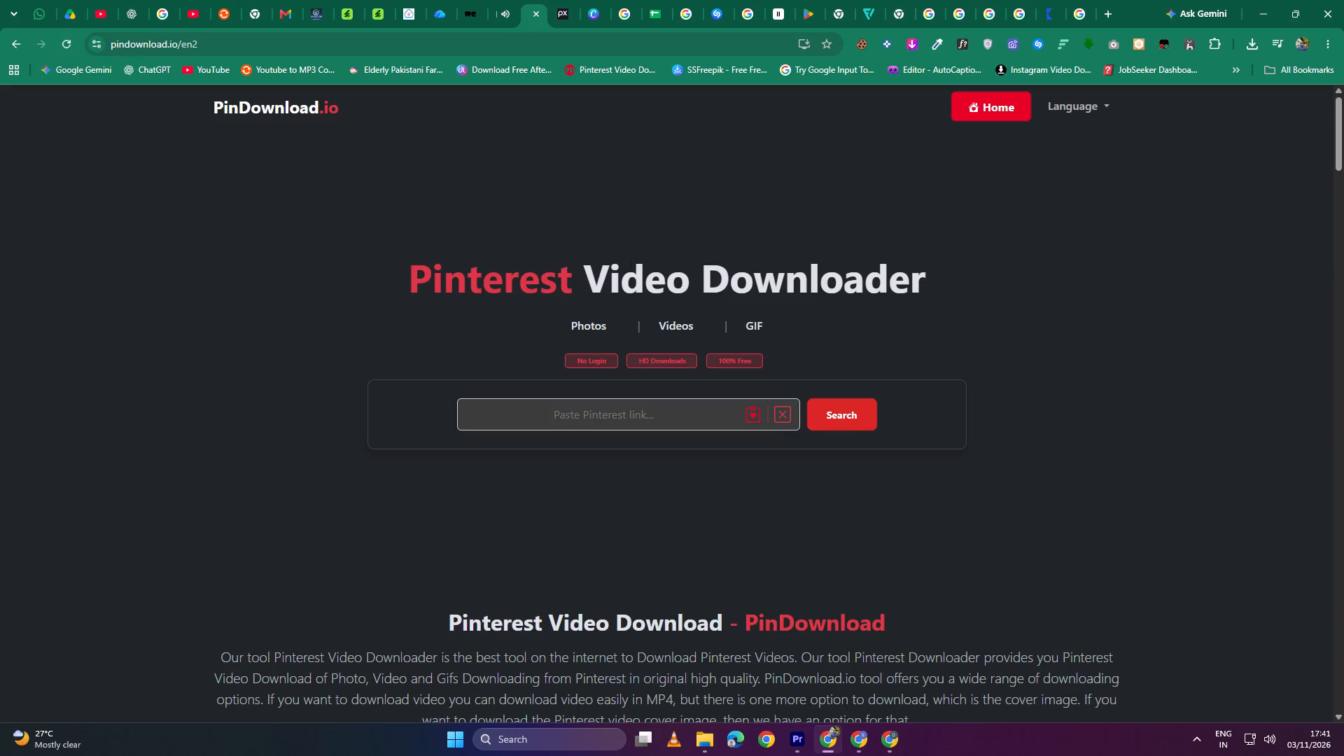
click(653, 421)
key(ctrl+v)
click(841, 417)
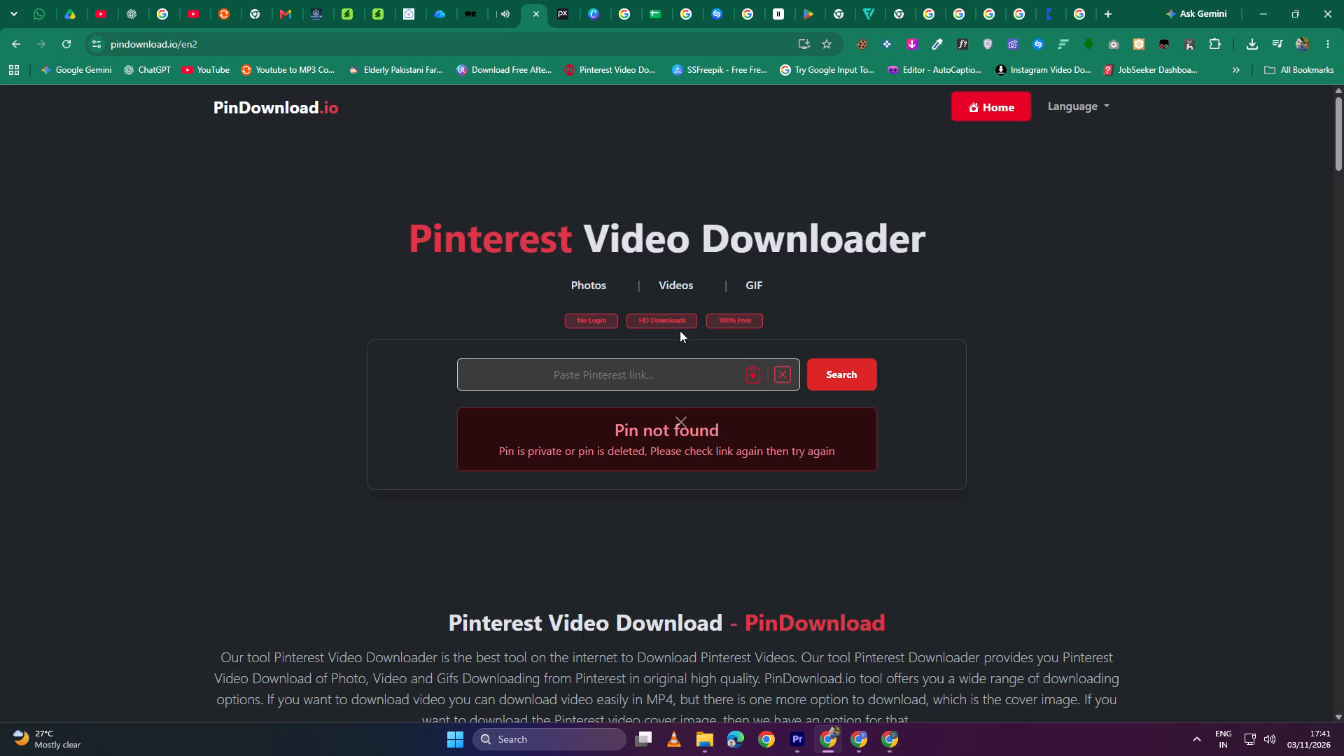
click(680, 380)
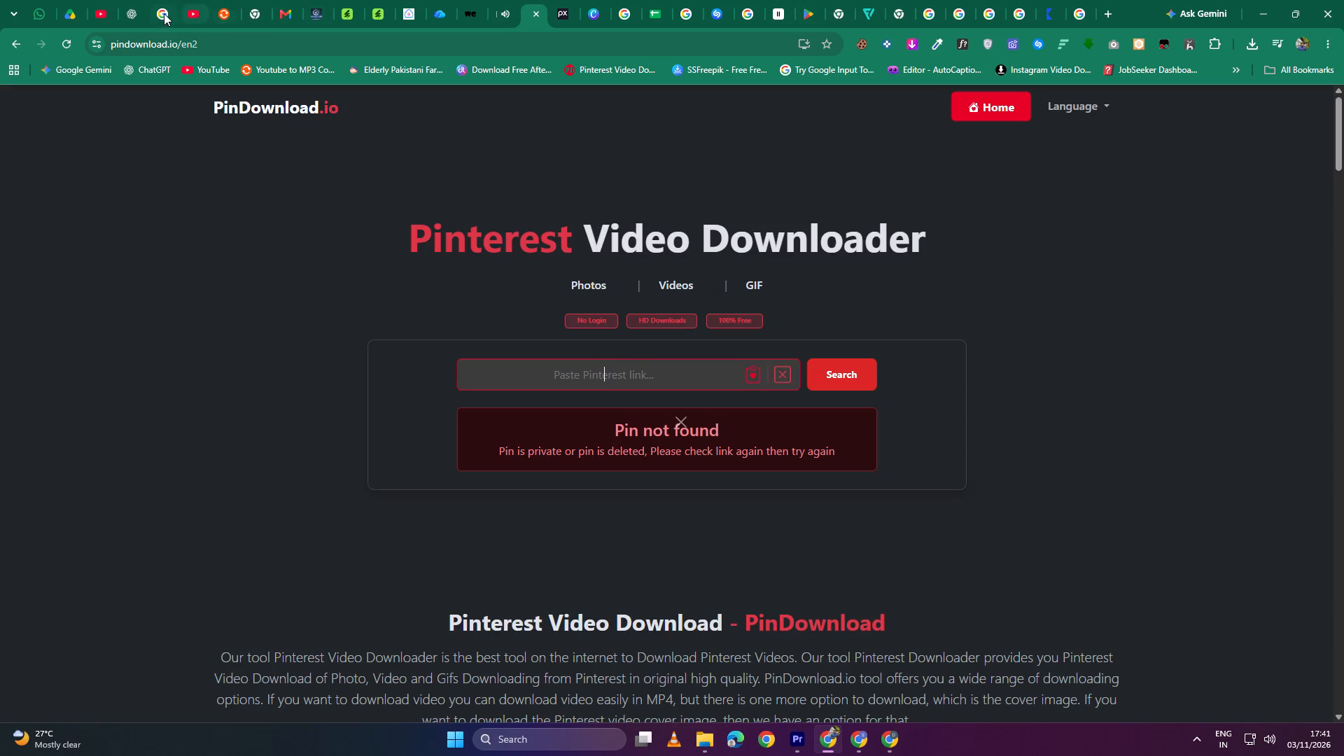
Return to Pinterest, preview the related golden Lakshmi pin "Jai mata Di", and go back to the carved-door pin.
click(504, 17)
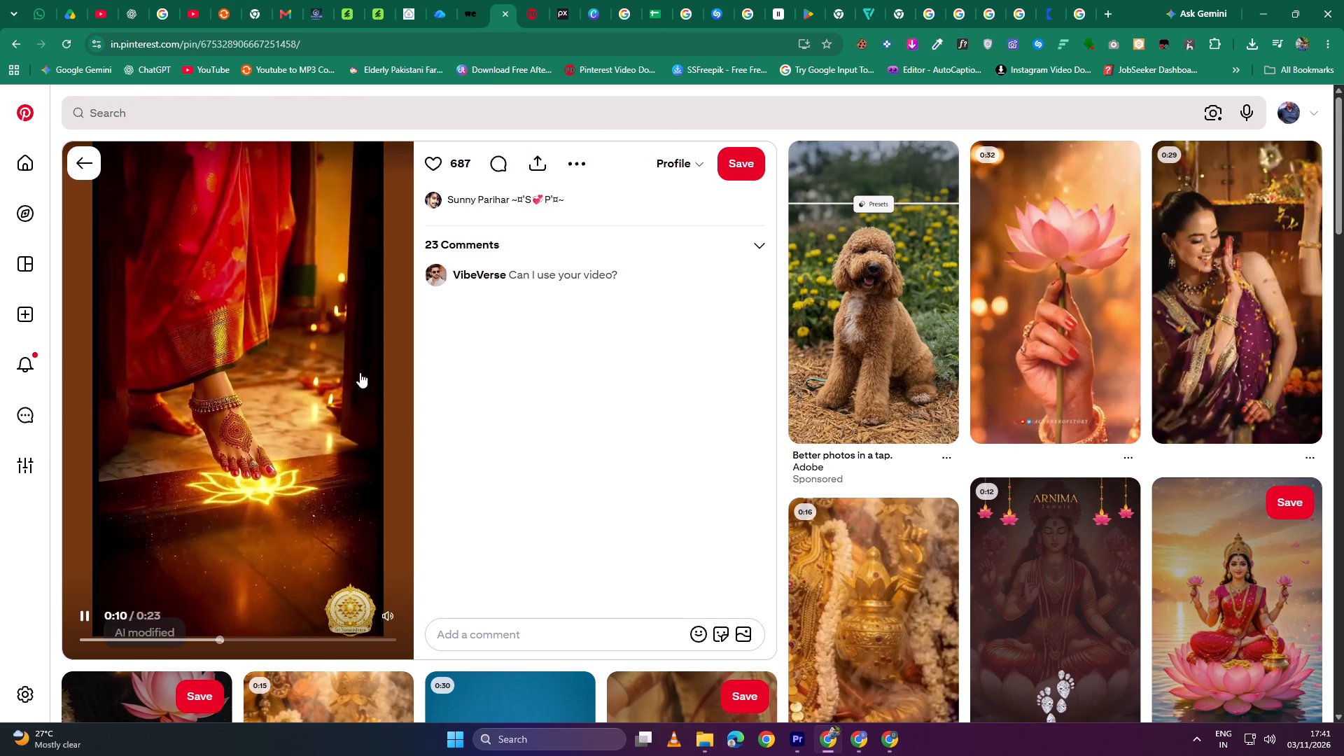
click(313, 434)
scroll(717, 376, down, 1)
click(913, 272)
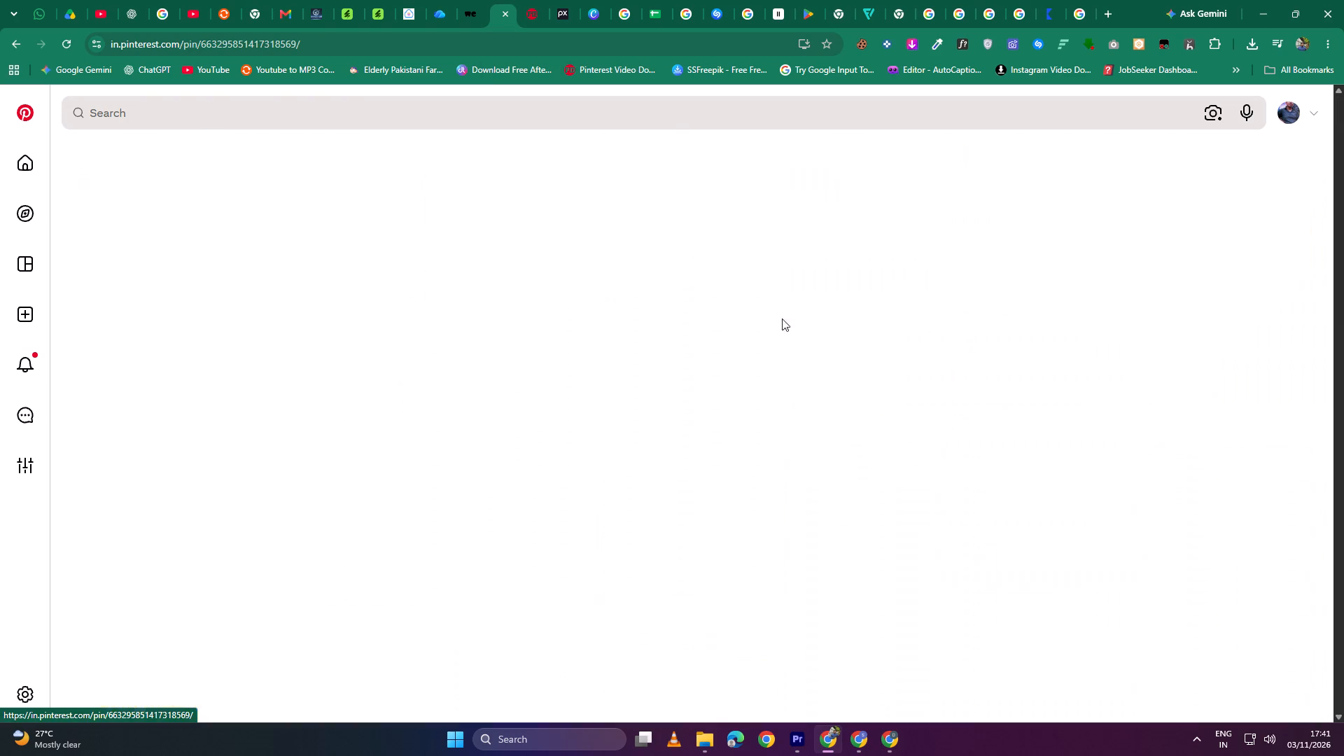
click(385, 610)
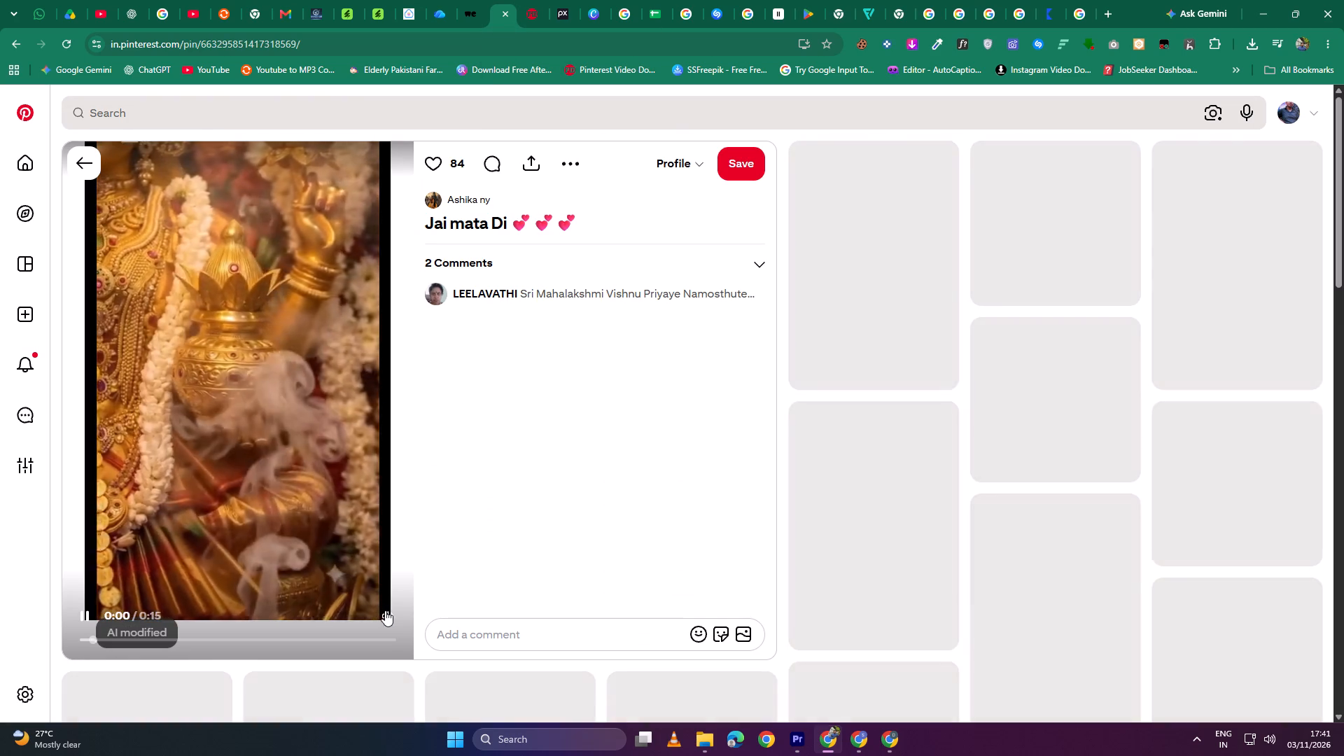
click(15, 42)
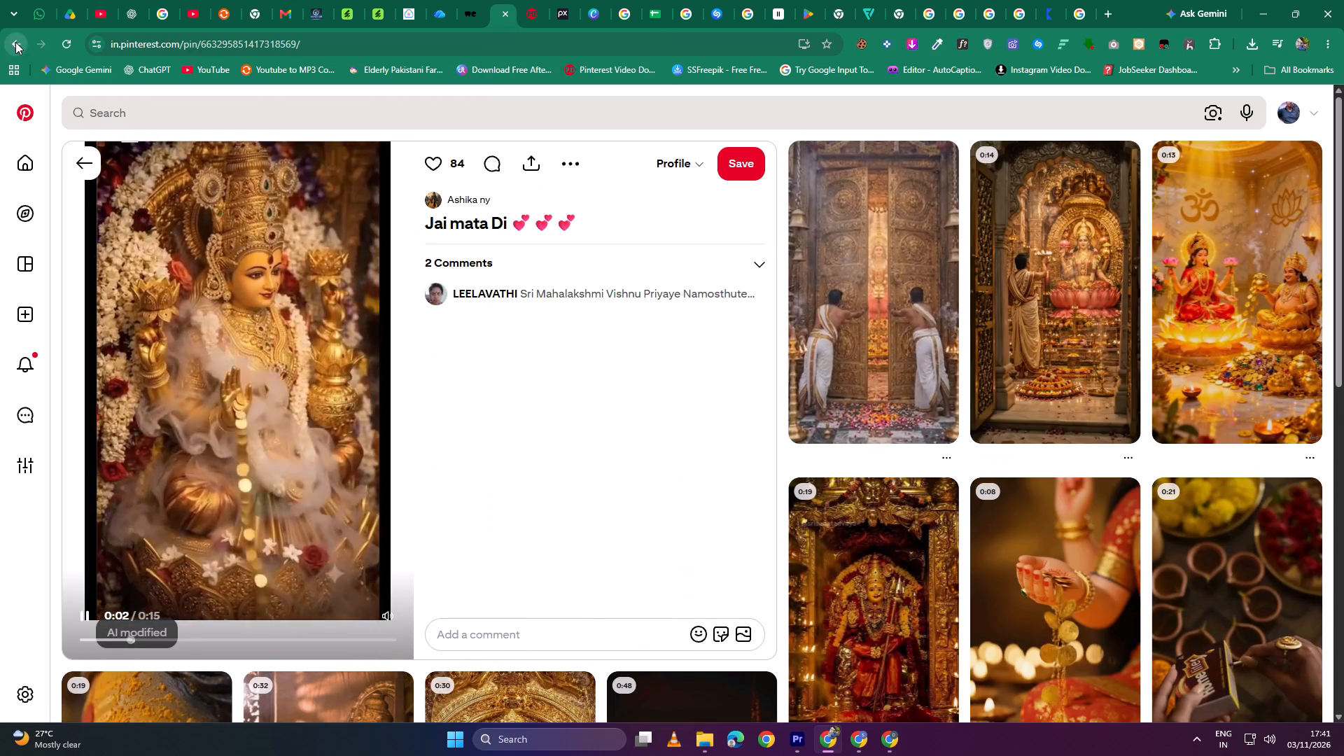
click(386, 610)
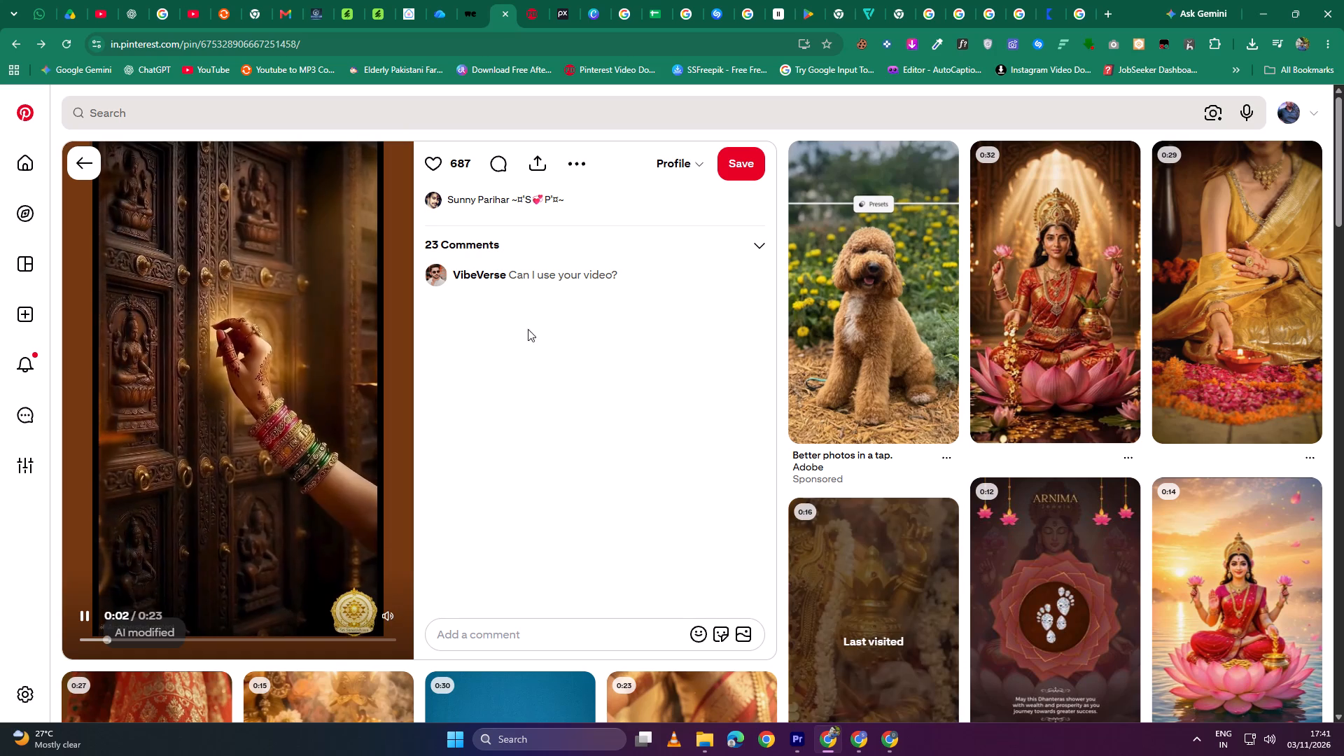
Copy the carved-door pin's share link, look it up on PinDownload.io, and download its video.
click(539, 162)
click(433, 246)
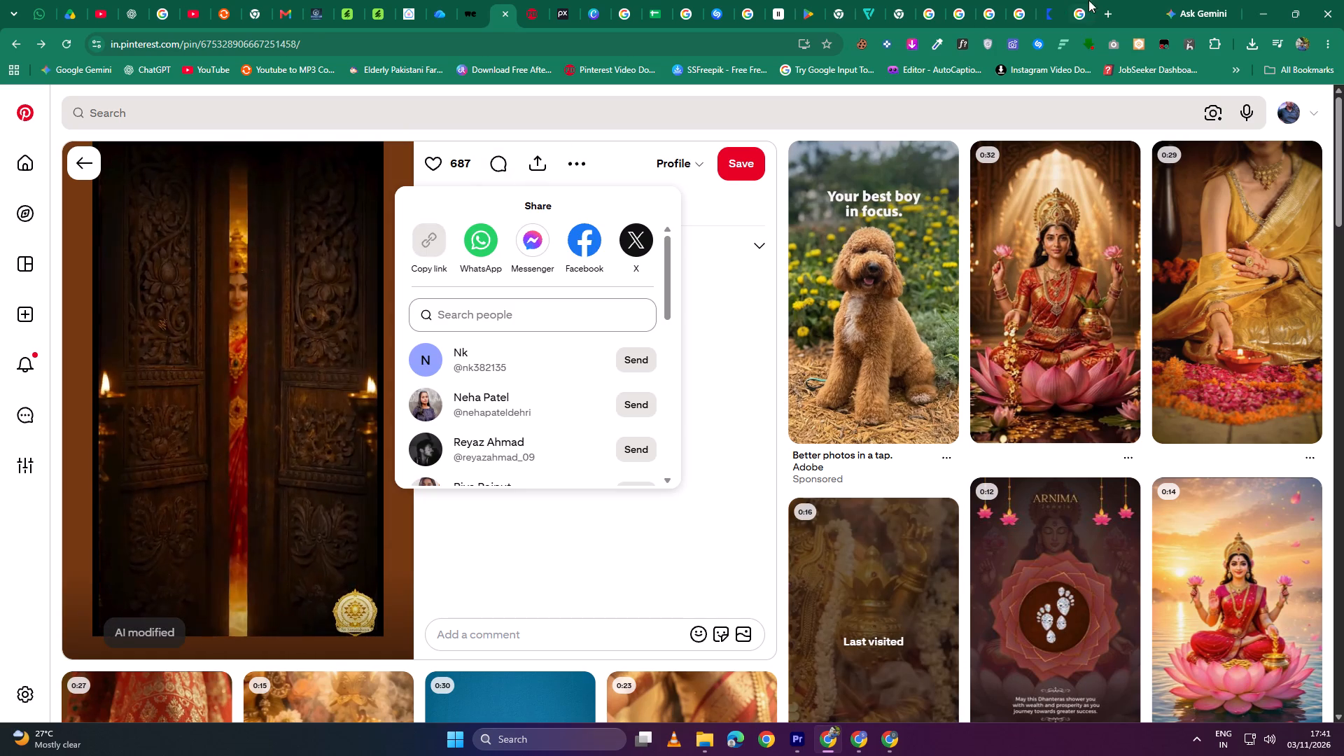
click(297, 302)
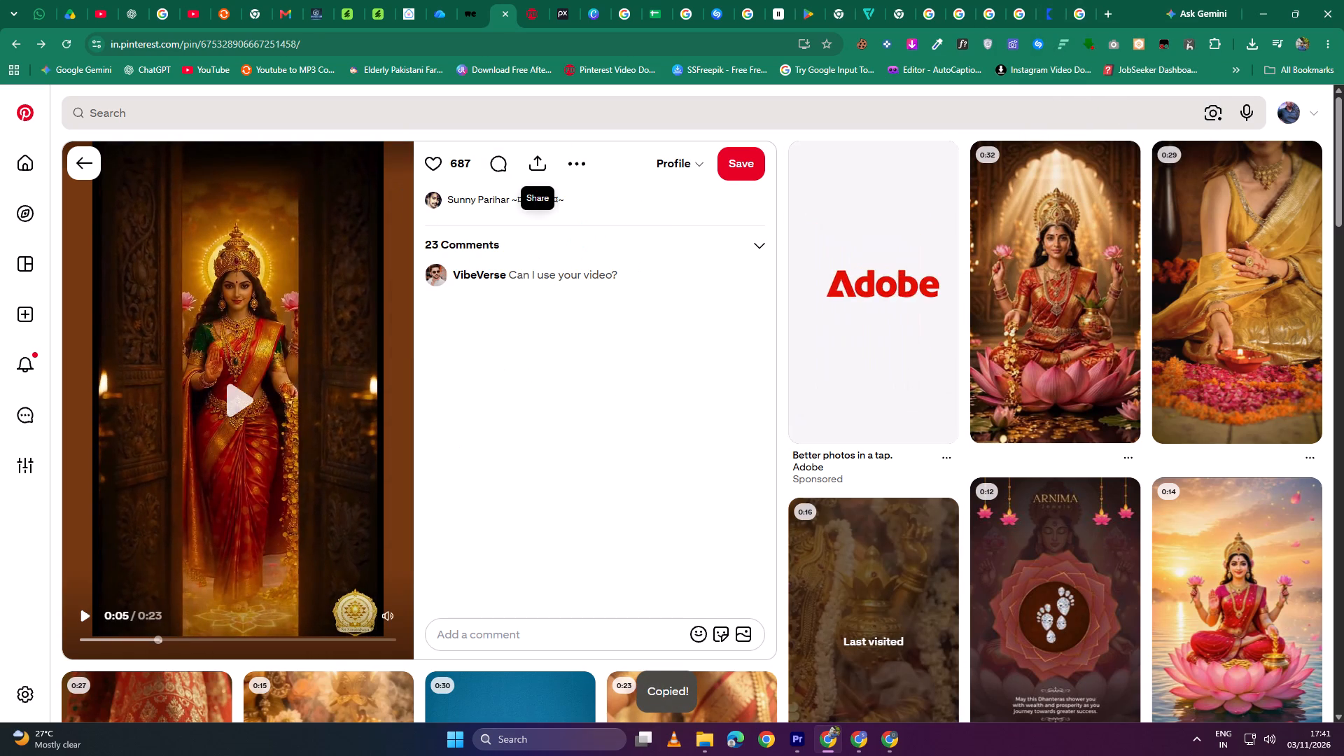
click(218, 13)
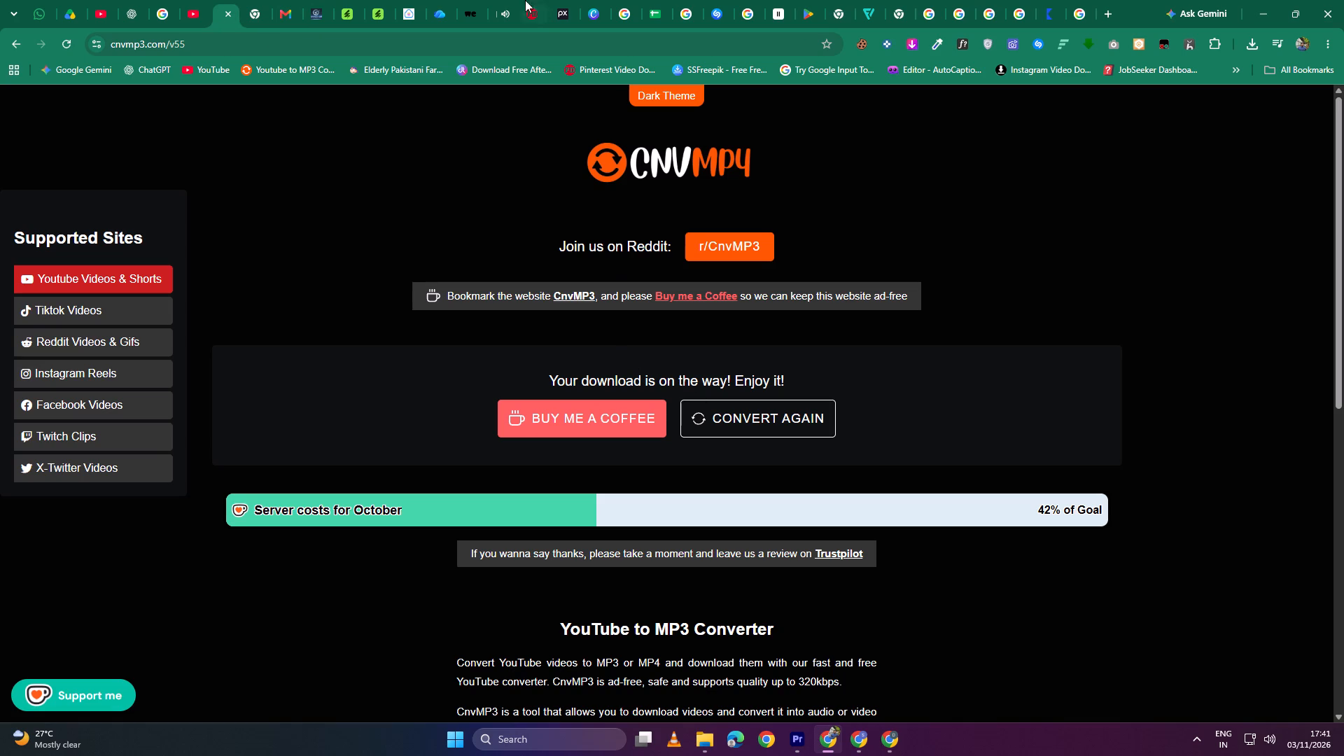
click(522, 10)
click(583, 378)
key(ctrl+v)
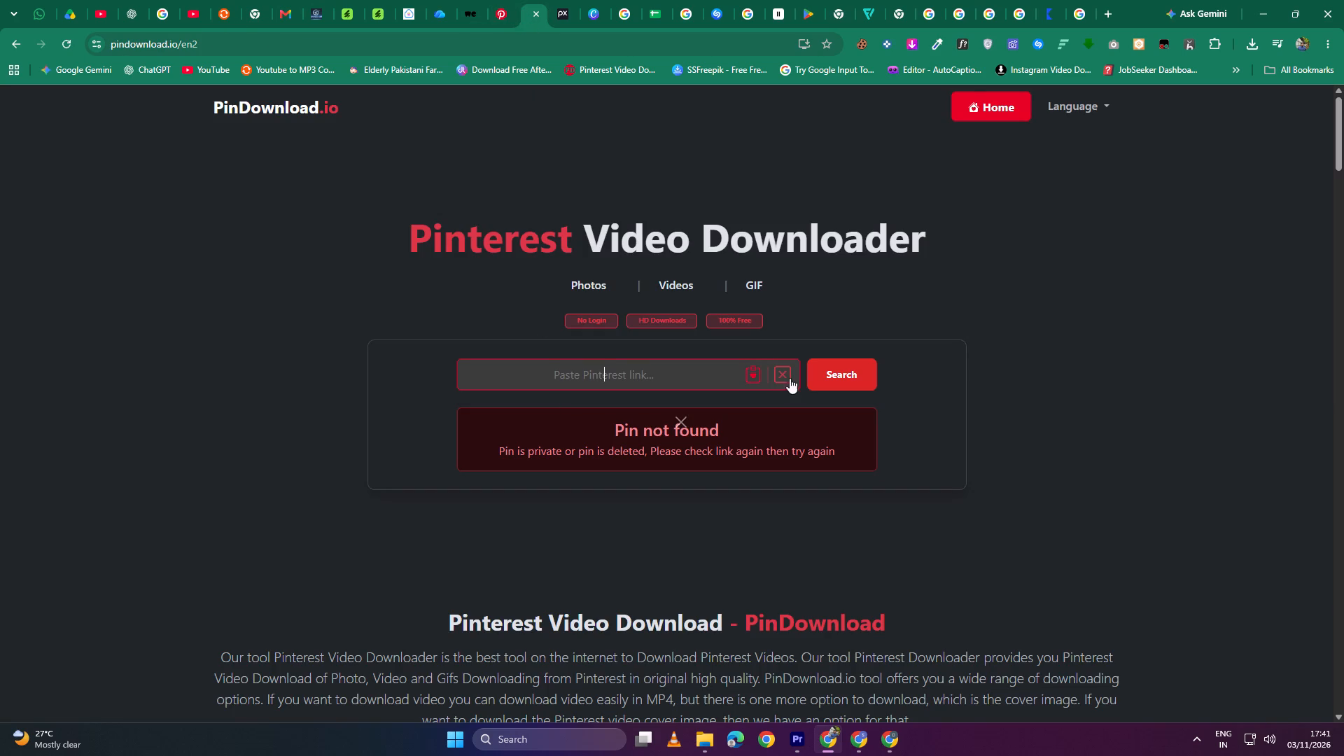
click(829, 370)
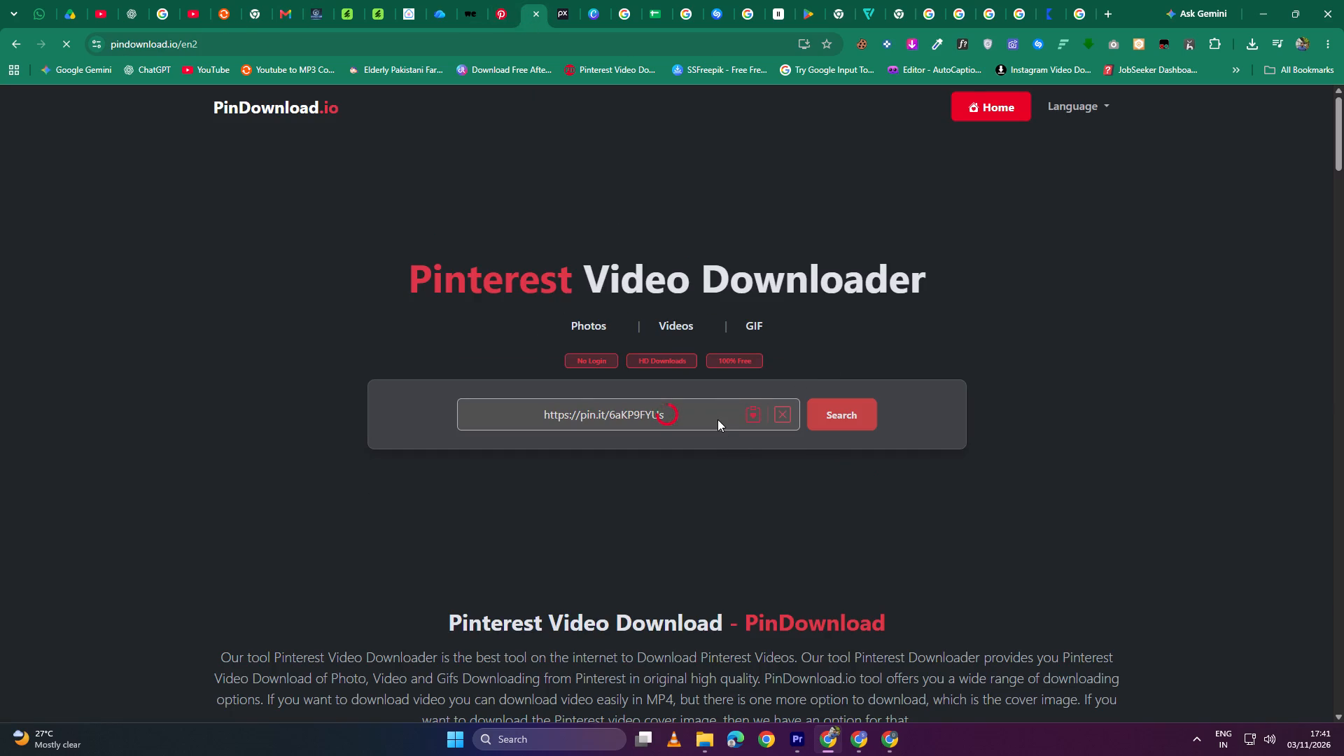
click(538, 325)
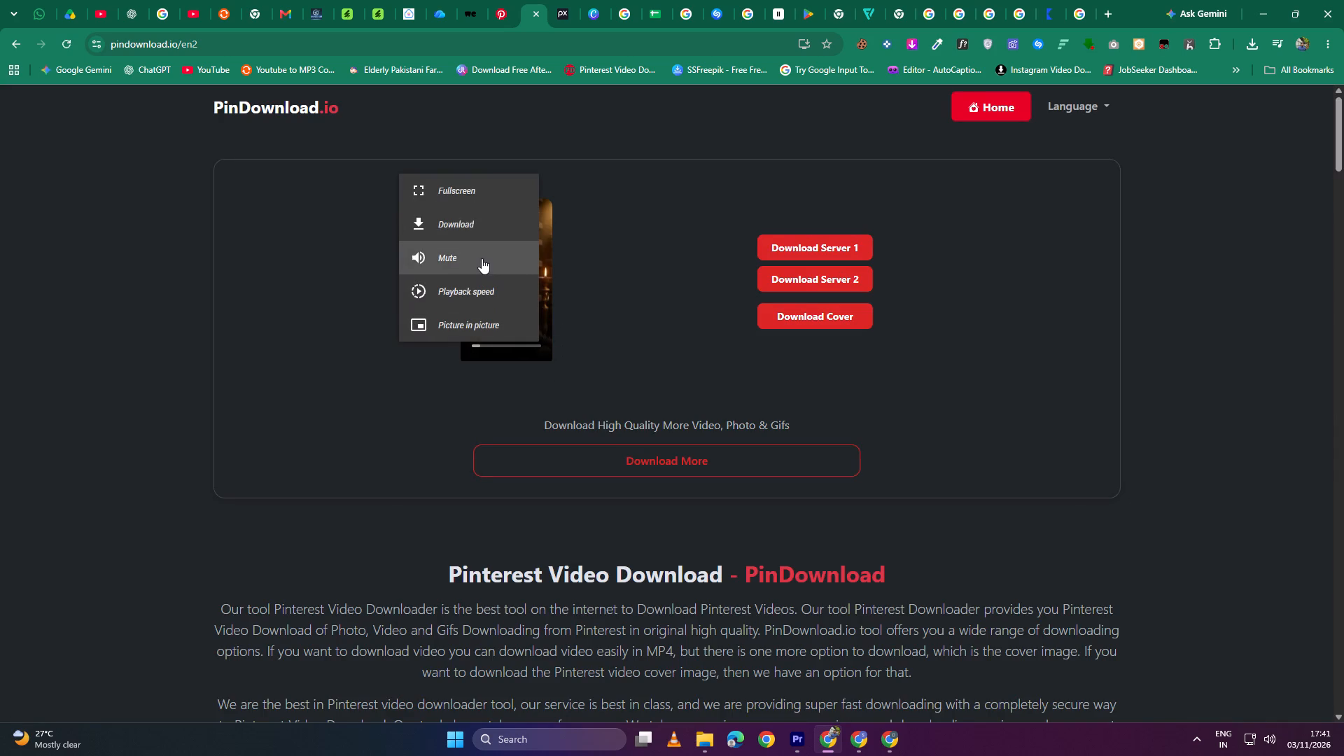
click(486, 229)
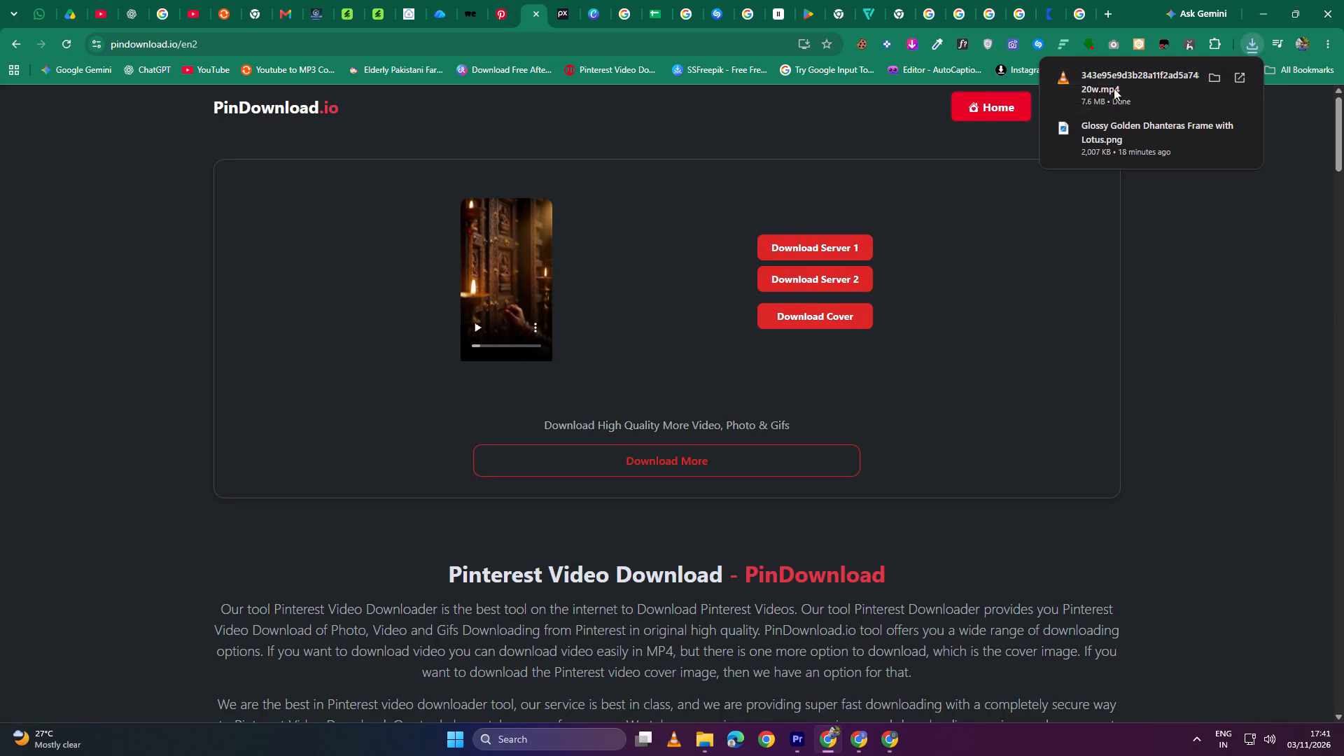
Place the downloaded MP4 at the start of Nested Sequence 11 on V1 and A1, overwriting mute reel.mp4.
drag(1096, 92, 286, 588)
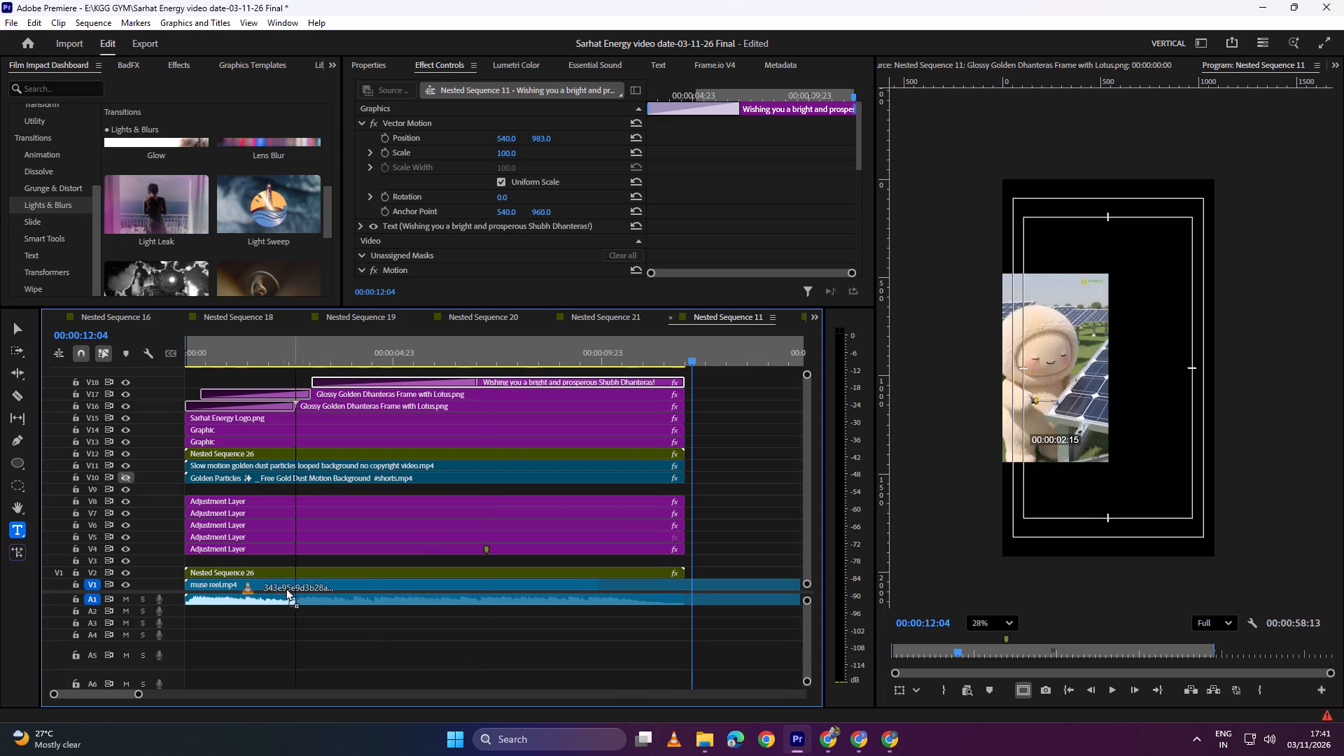
drag(286, 588, 164, 593)
Play Nested Sequence 11 from the beginning to check the new soundtrack against the greeting animation.
alt+scroll(590, 561, down, 4)
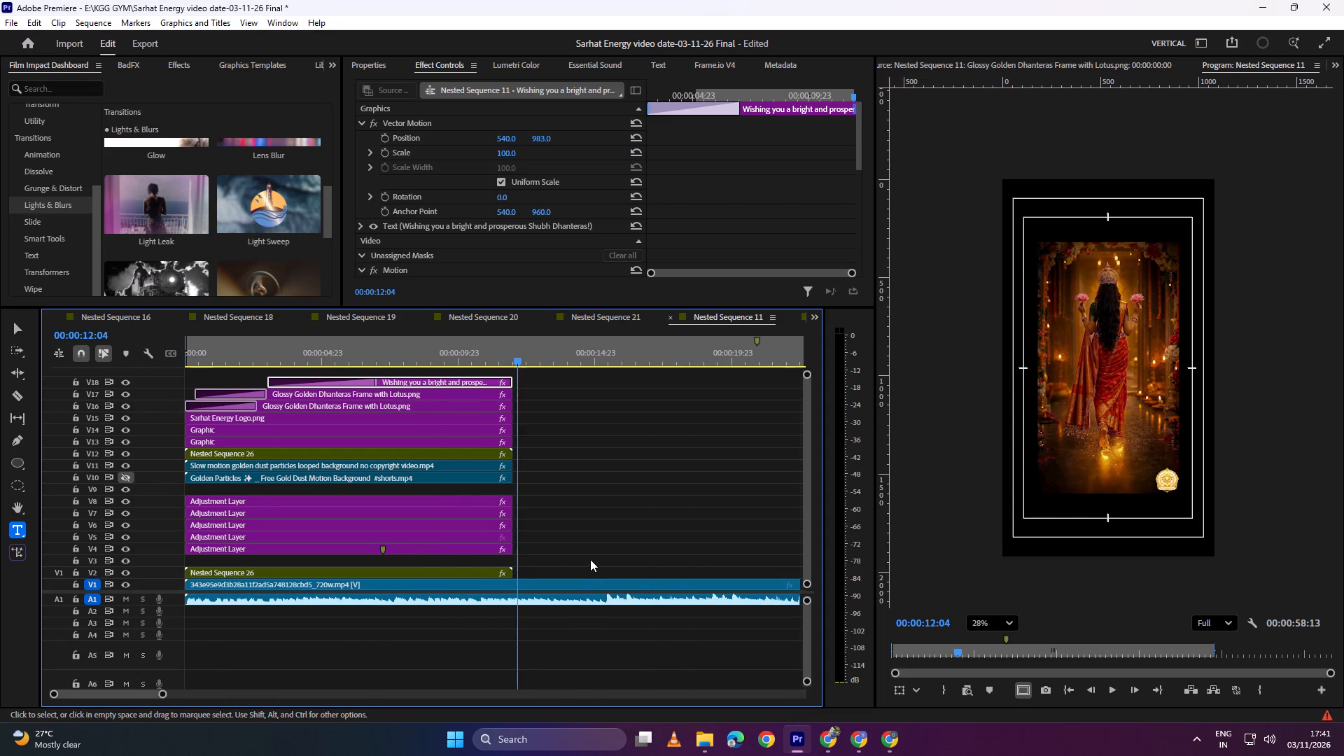
drag(516, 342, 0, 428)
key(space)
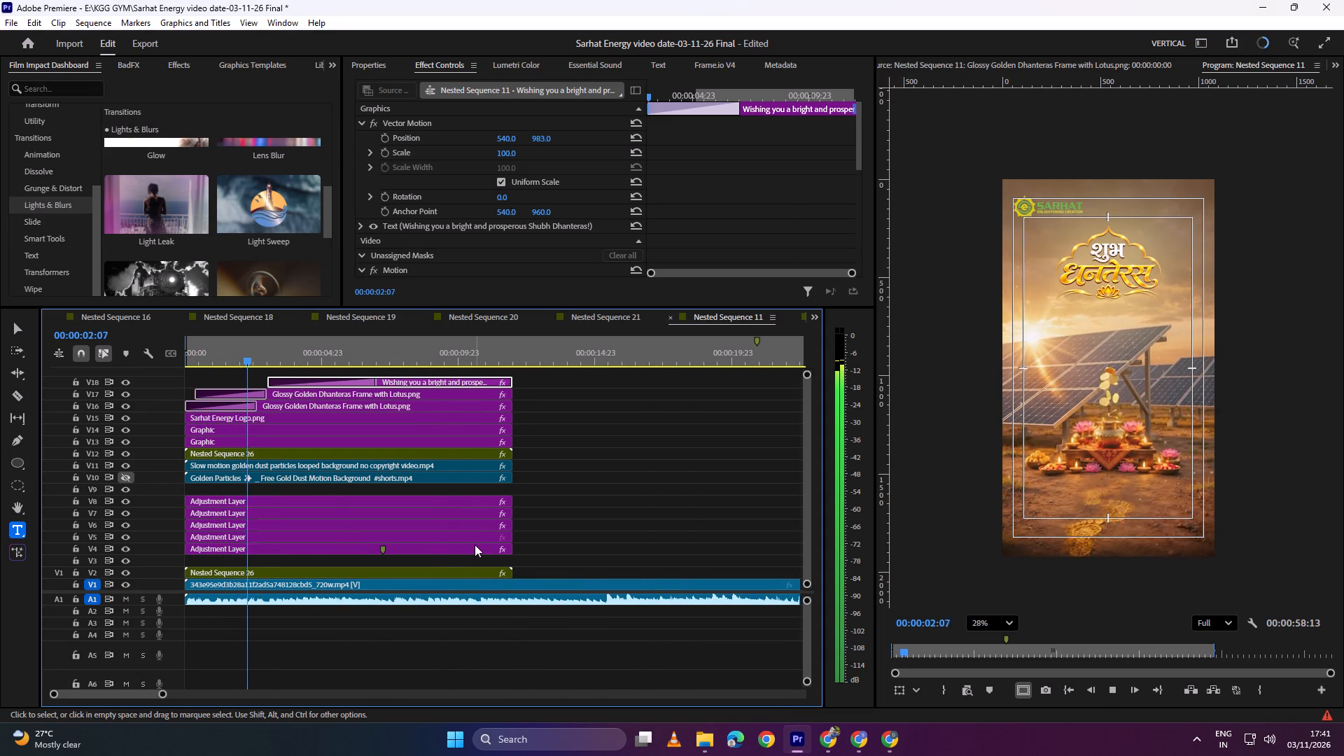
alt+scroll(523, 538, down, 3)
alt+scroll(434, 572, up, 4)
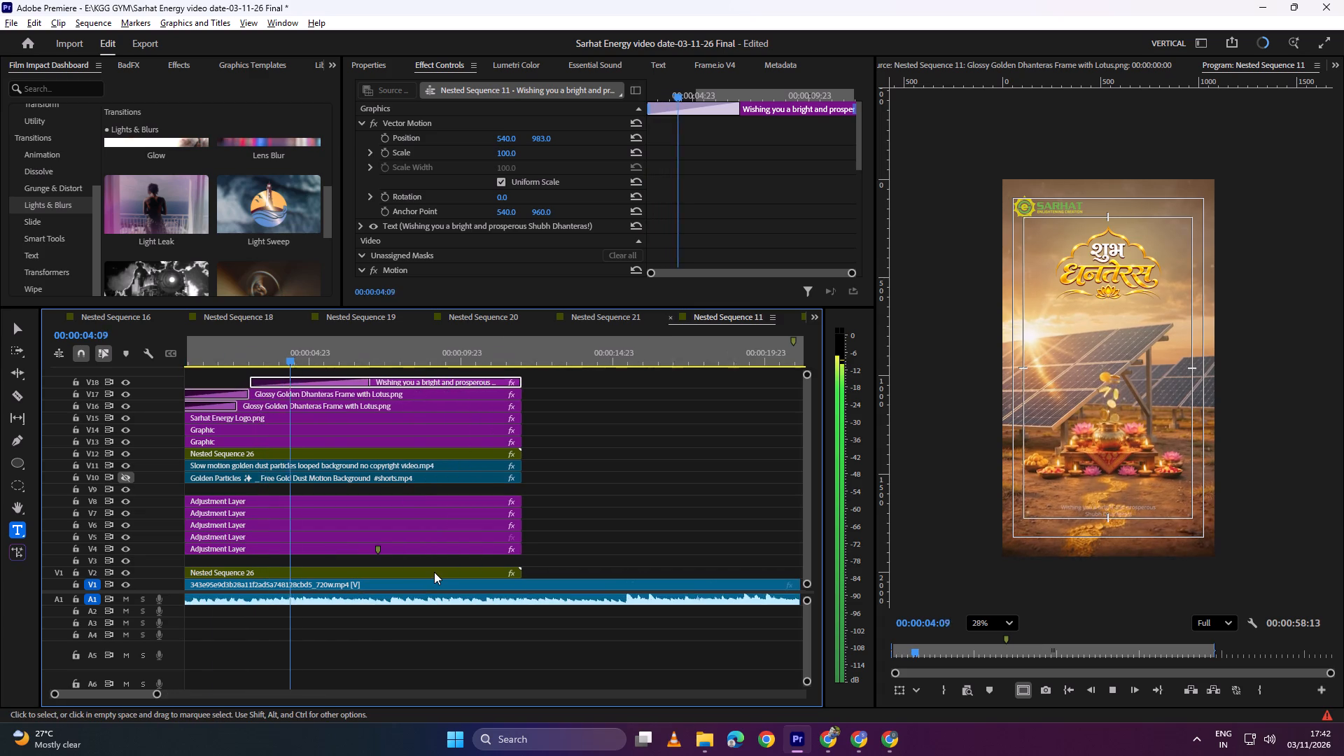
alt+scroll(434, 572, up, 9)
alt+scroll(494, 575, up, 3)
alt+scroll(527, 564, down, 19)
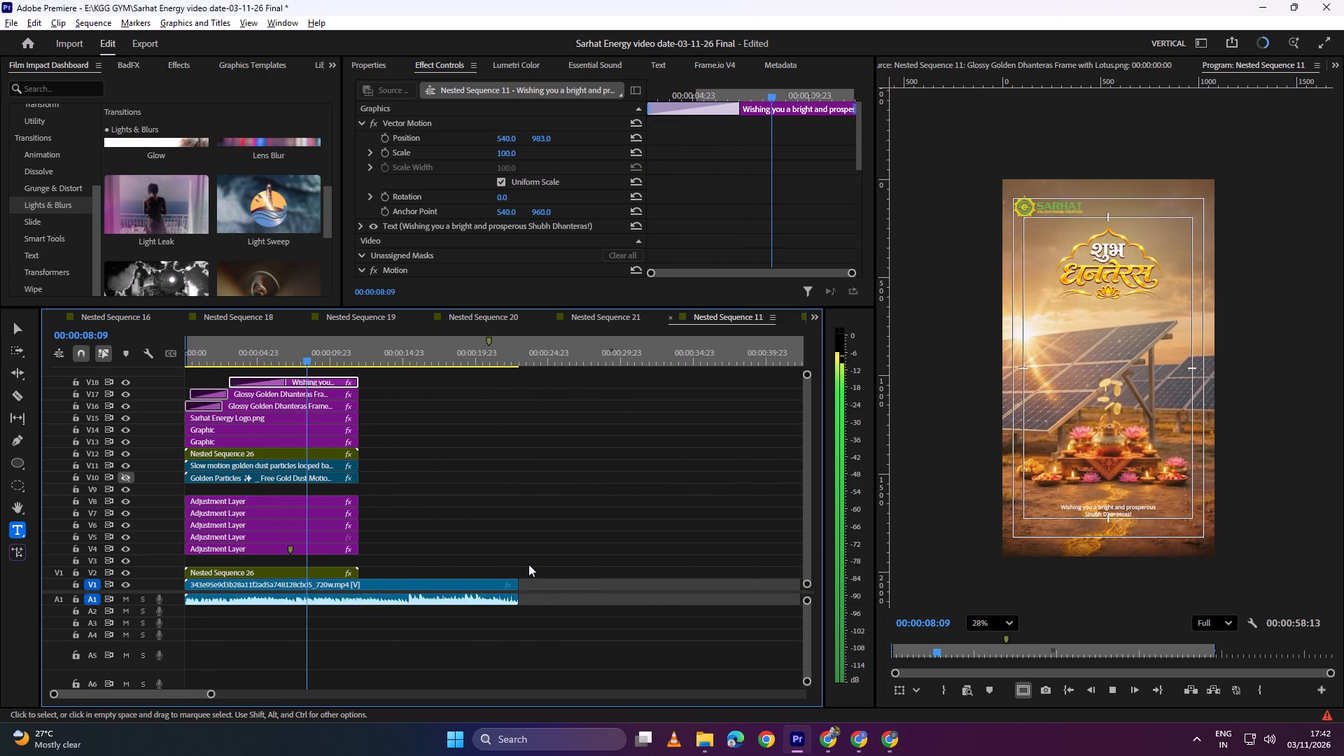
alt+scroll(387, 586, up, 14)
scroll(323, 554, up, 10)
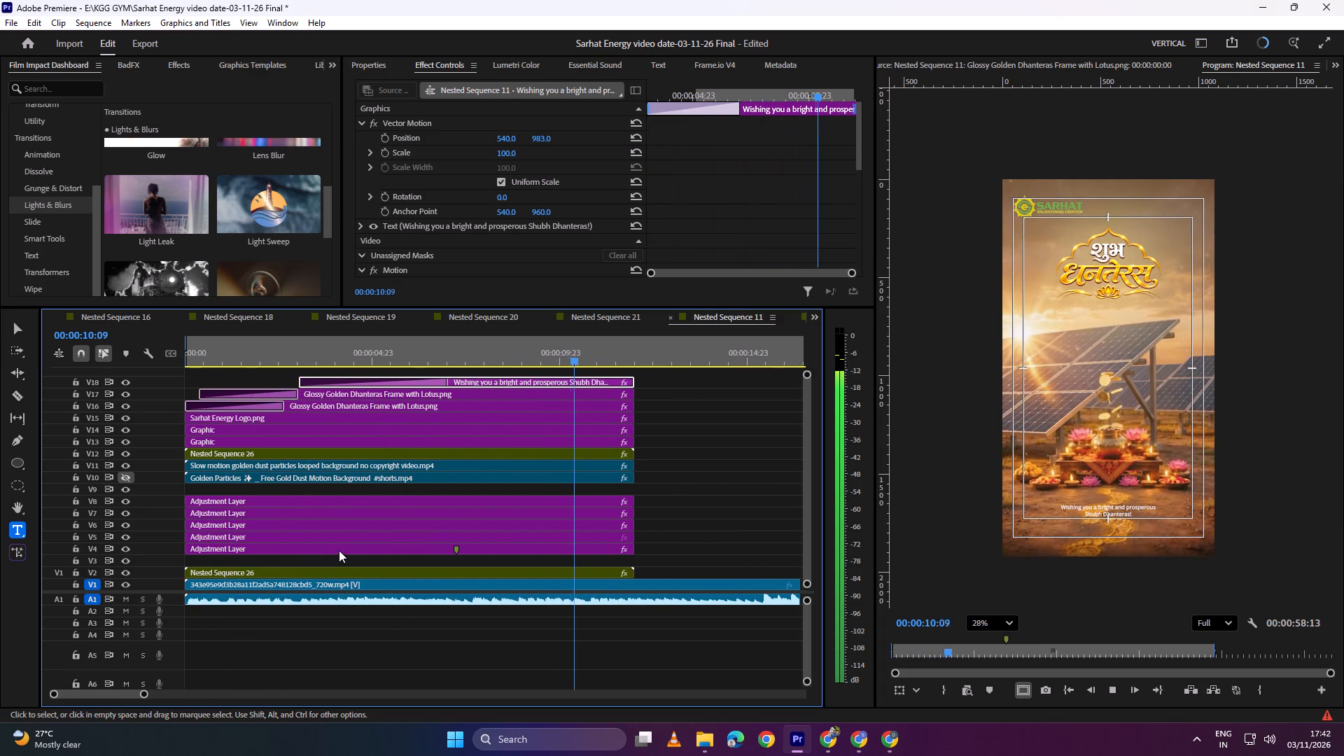
scroll(366, 546, up, 4)
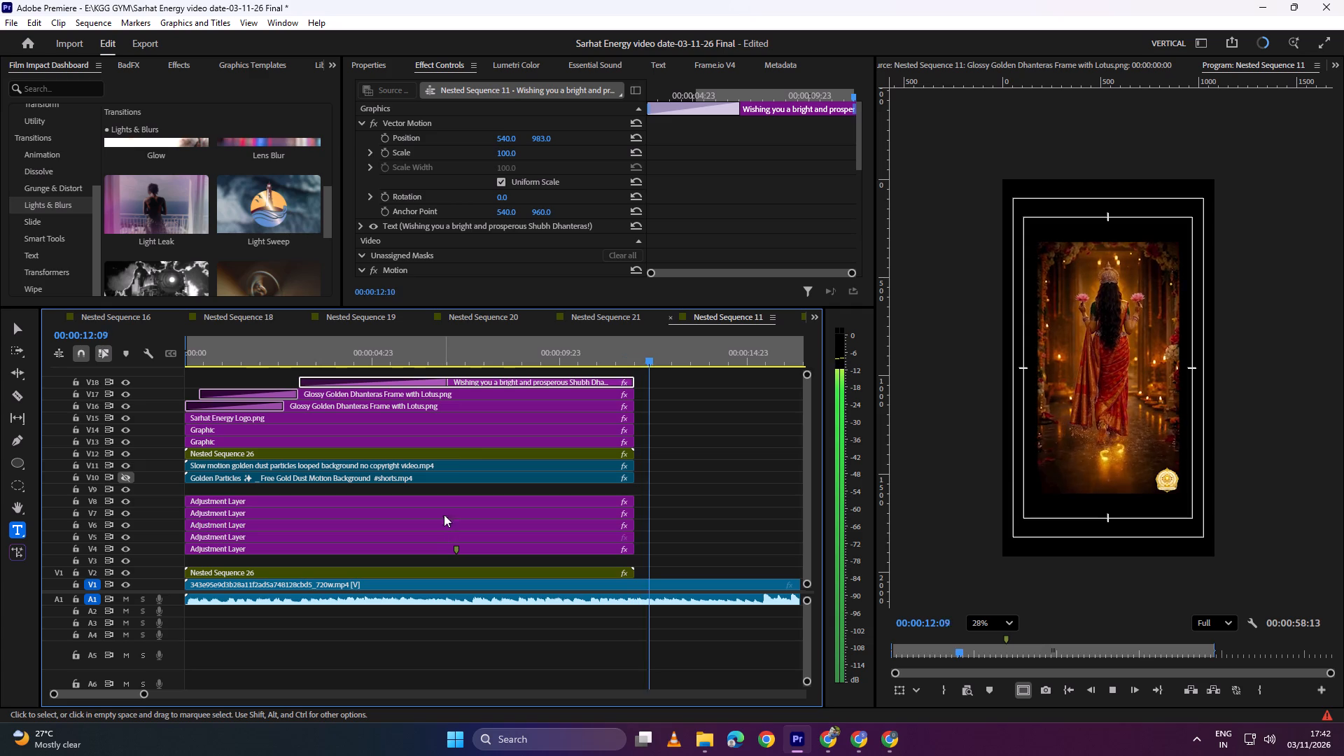
key(space)
drag(657, 355, 66, 387)
key(space)
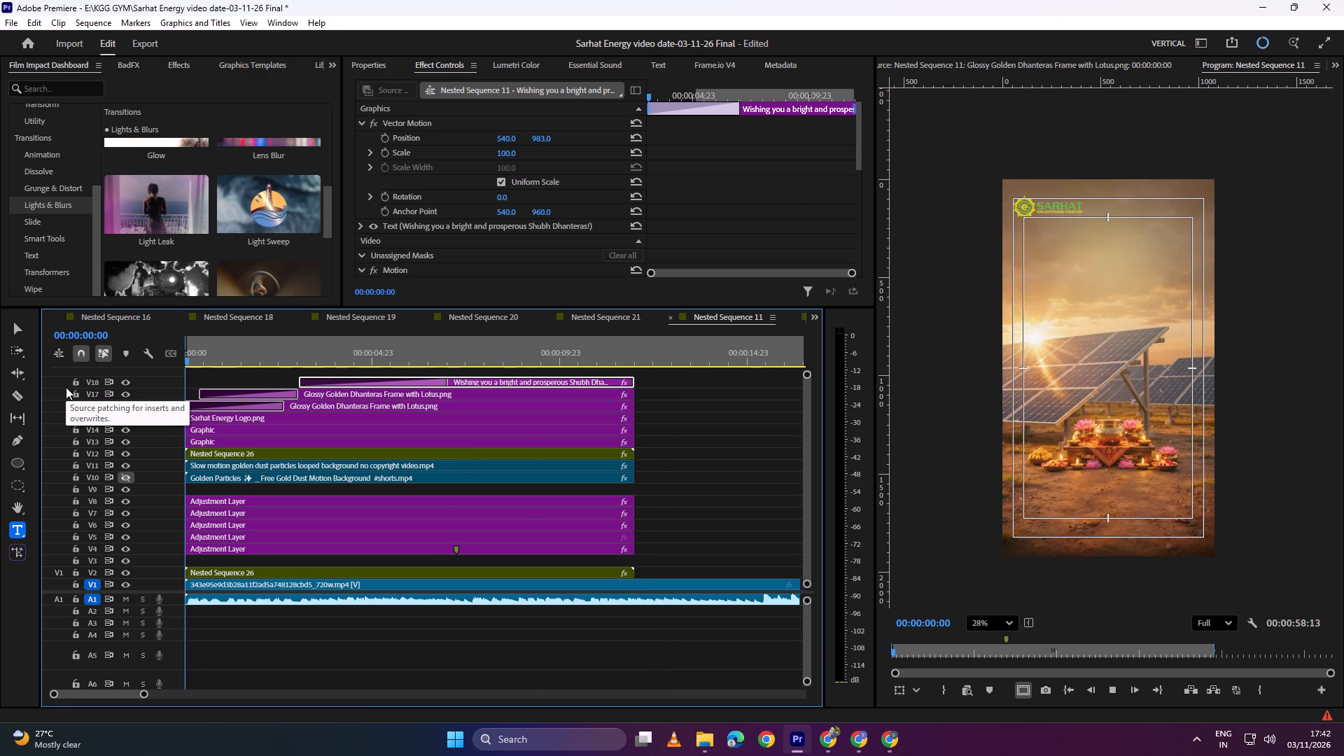
key(space)
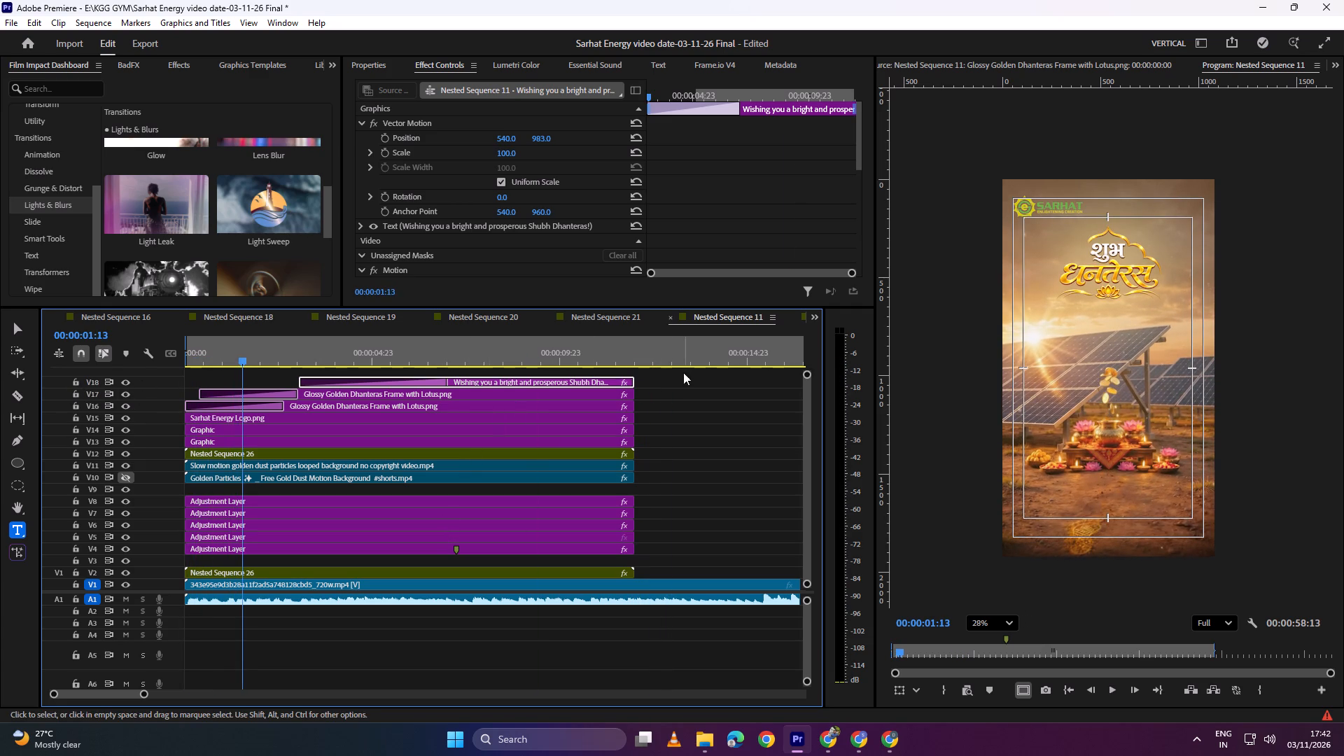
Shift the greeting clip and both Glossy Golden Dhanteras Frame clips about 3 seconds later, and preview from the beginning.
drag(685, 375, 605, 405)
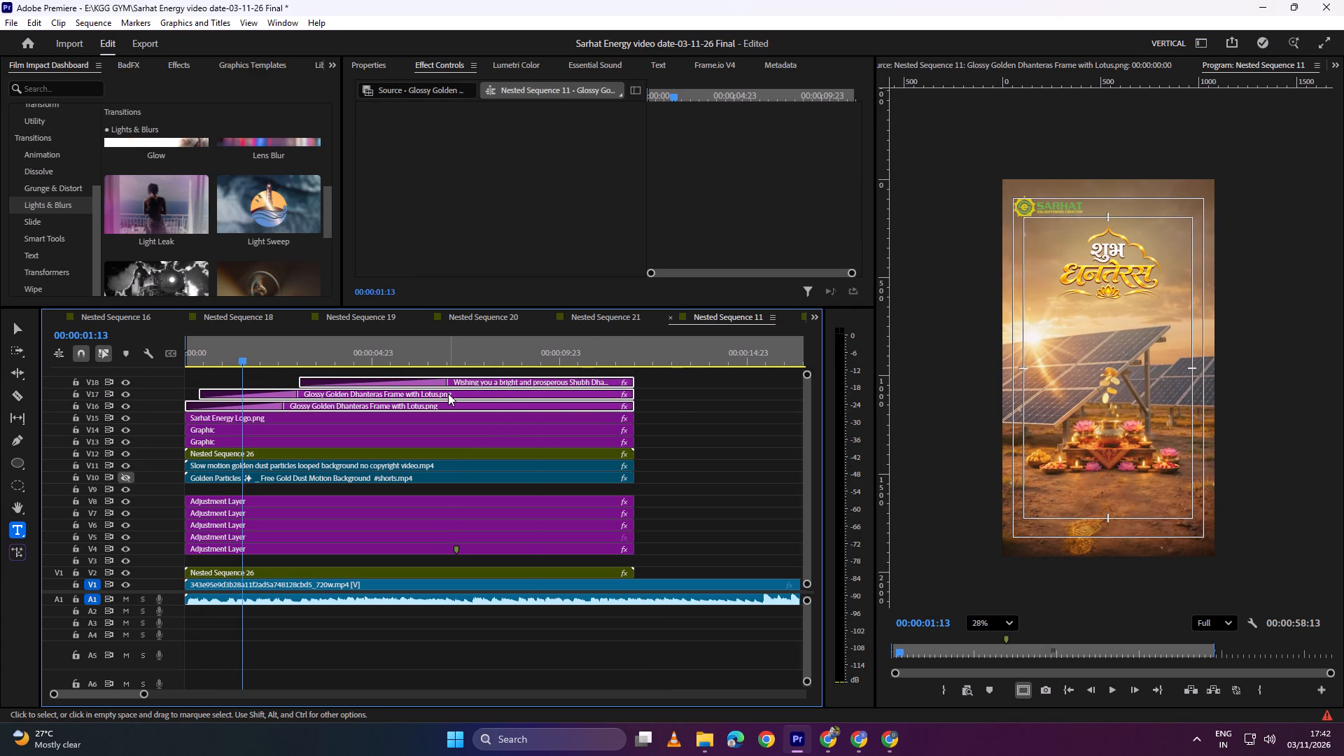
drag(447, 393, 561, 398)
drag(255, 344, 249, 346)
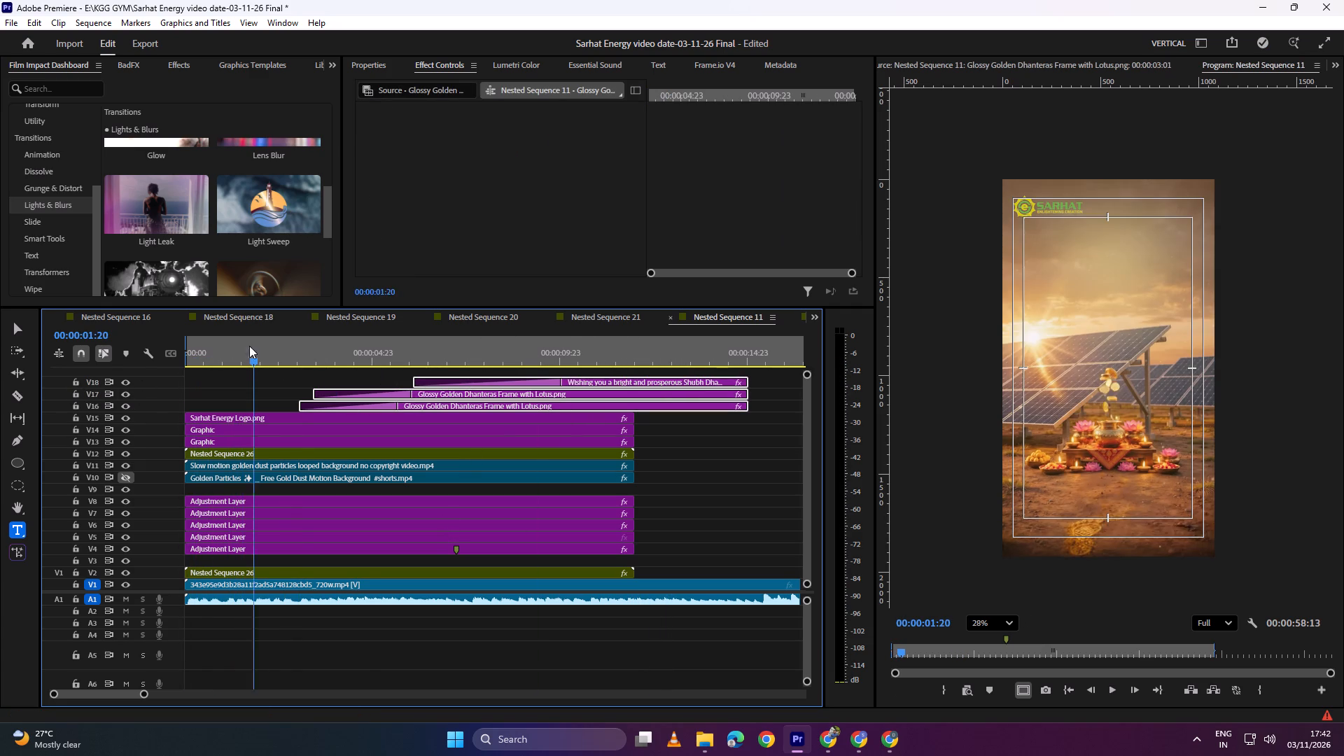
drag(249, 346, 104, 377)
key(space)
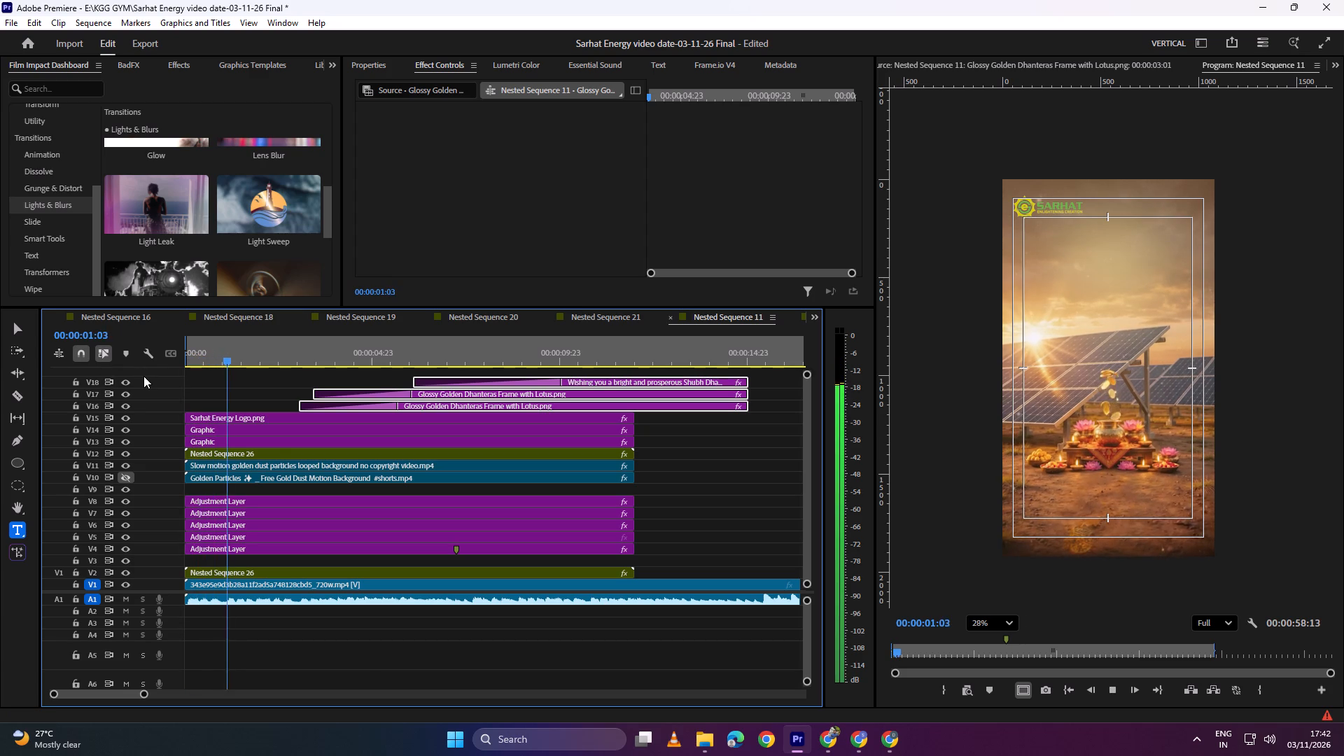
key(space)
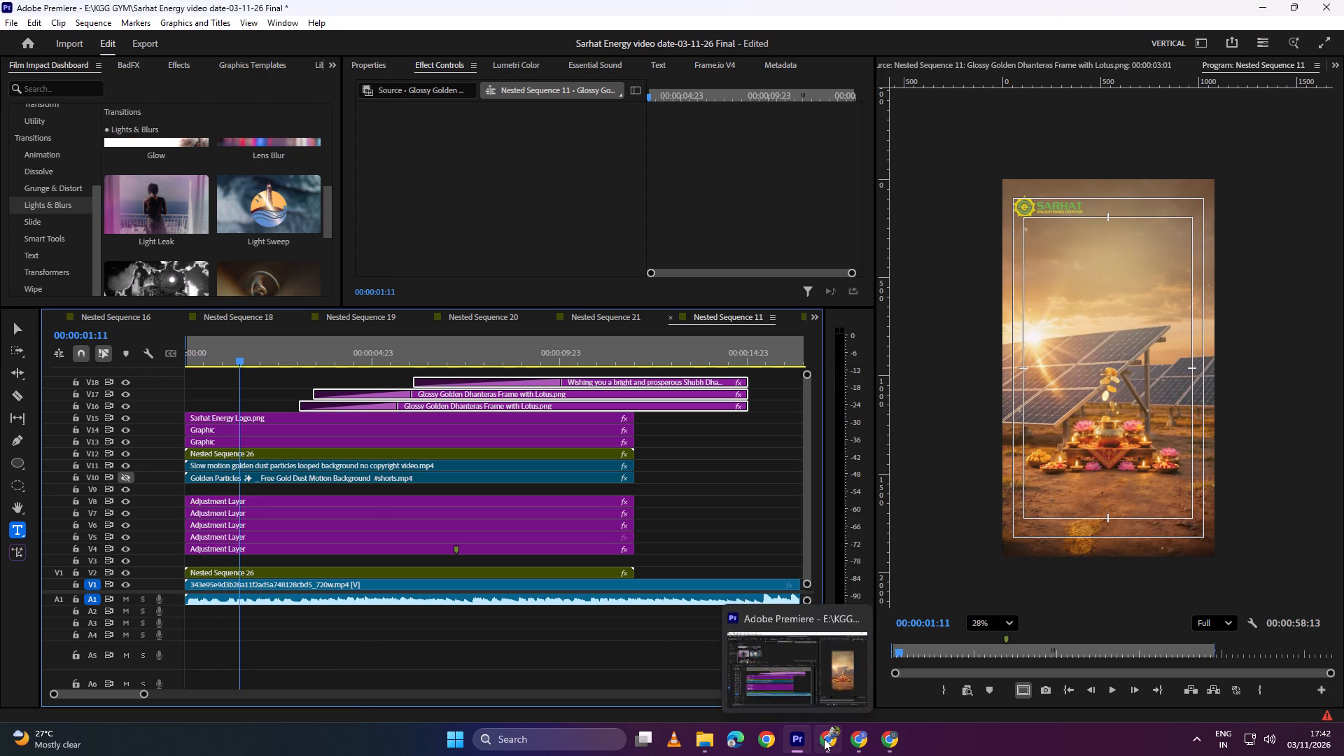
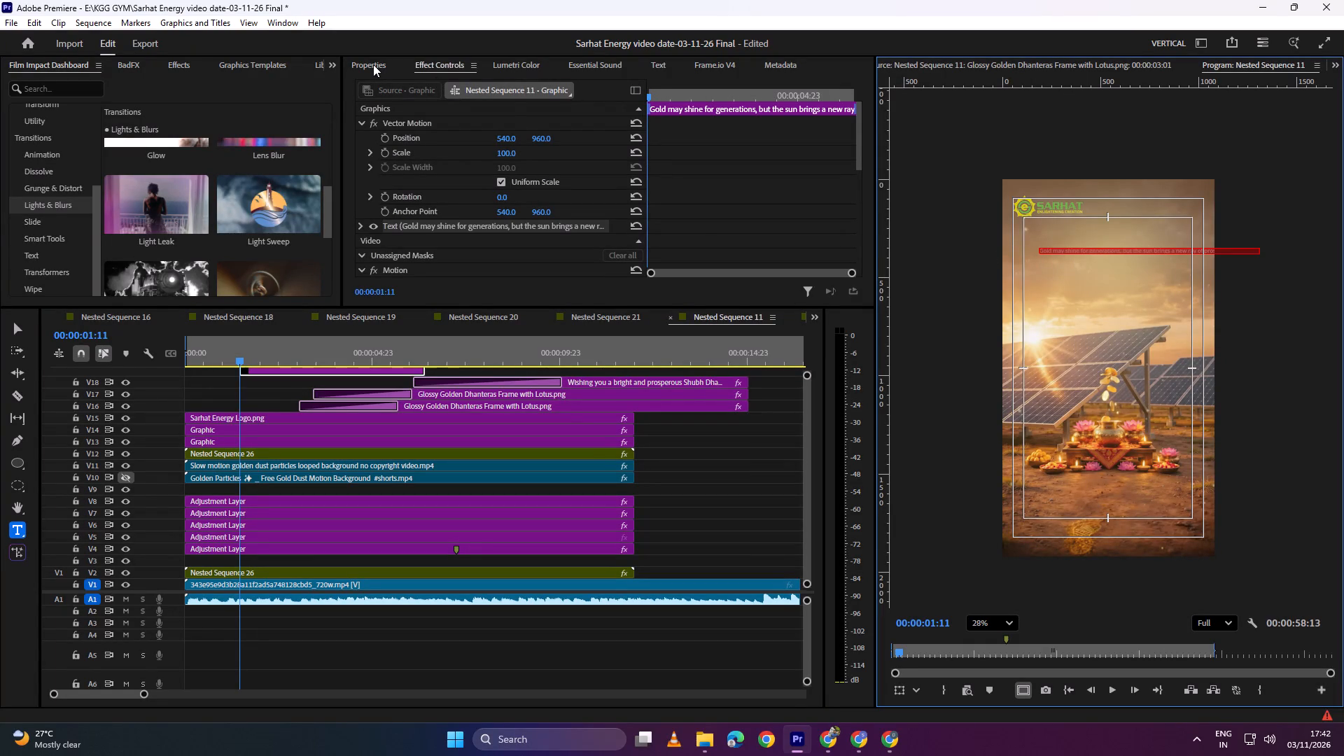
Set the "Gold may shine for generations" tagline's font size to 52 and start a new line after "generations,".
click(373, 64)
drag(406, 258, 461, 259)
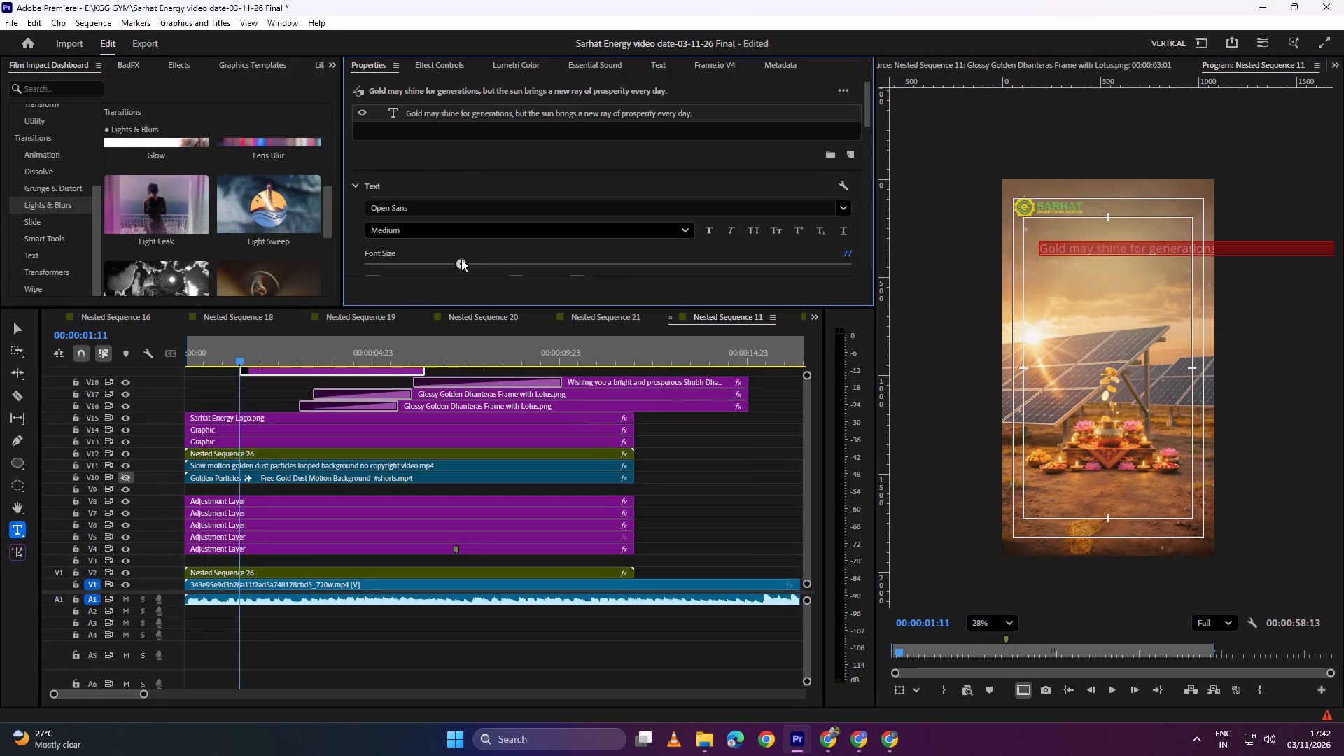
drag(461, 259, 430, 262)
click(1198, 248)
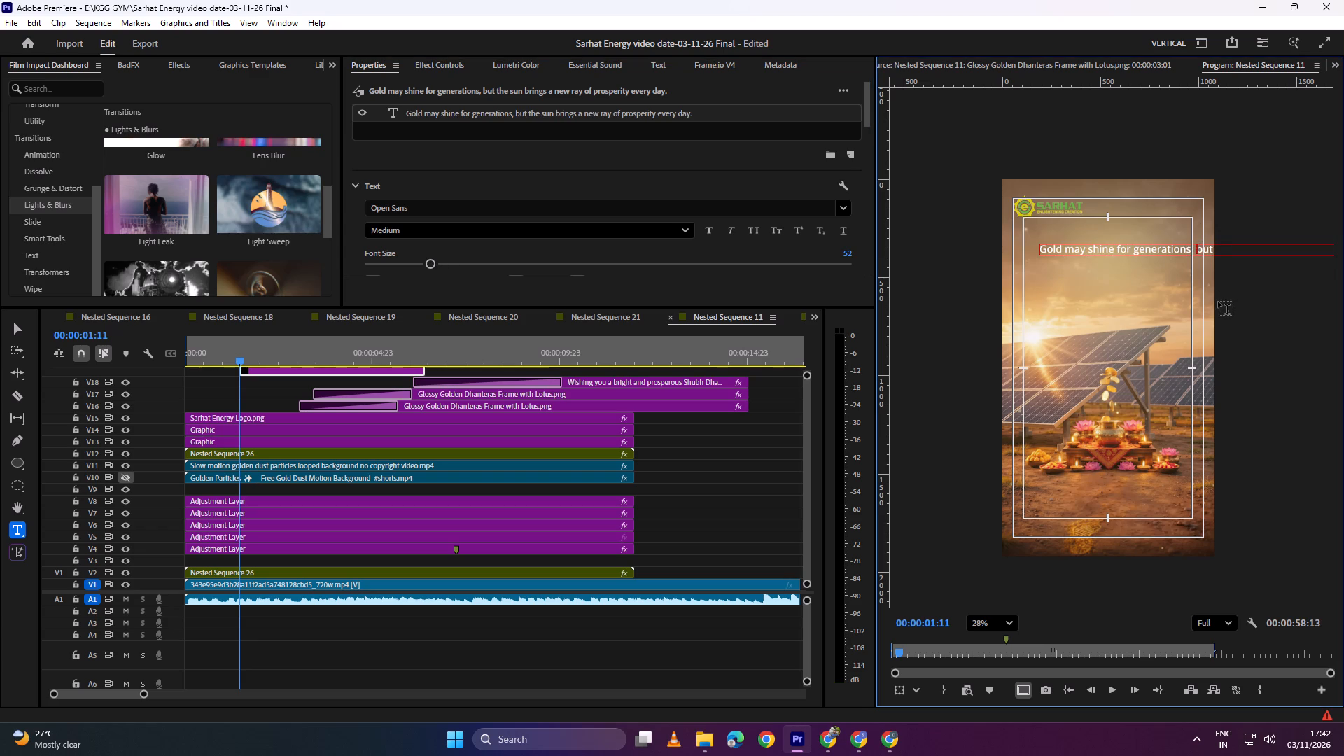
key(BackSpace)
key(Return)
Centre-align both lines of the tagline and centre the text block horizontally in the frame.
triple_click(1131, 263)
triple_click(1131, 263)
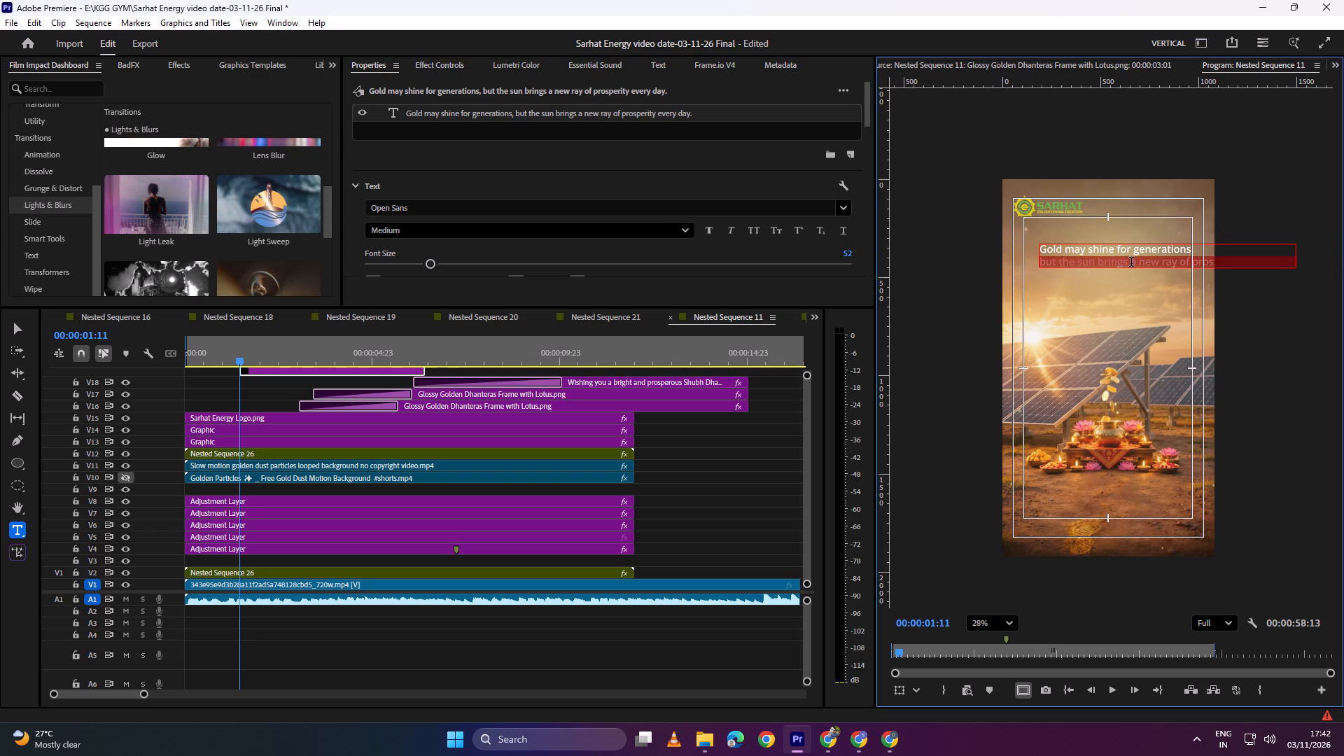
triple_click(1105, 251)
double_click(1105, 250)
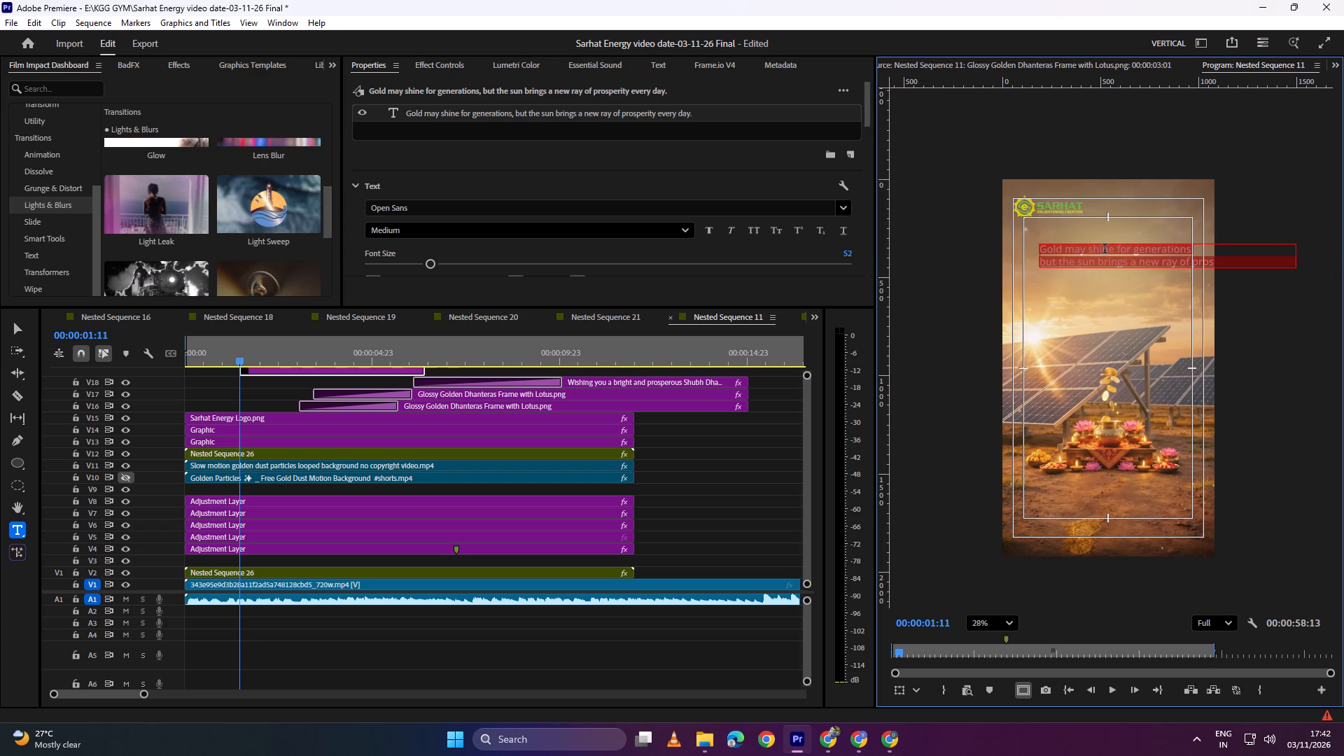
scroll(533, 178, down, 4)
triple_click(753, 170)
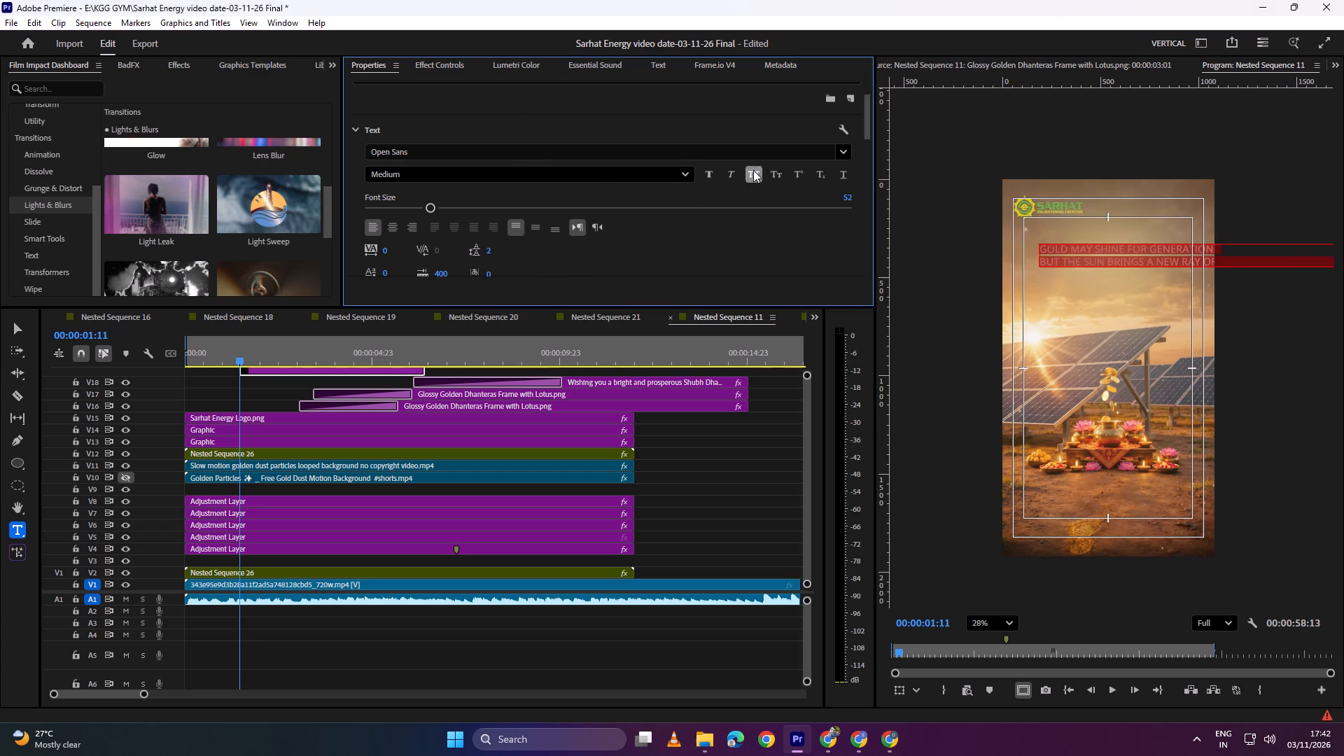
click(753, 170)
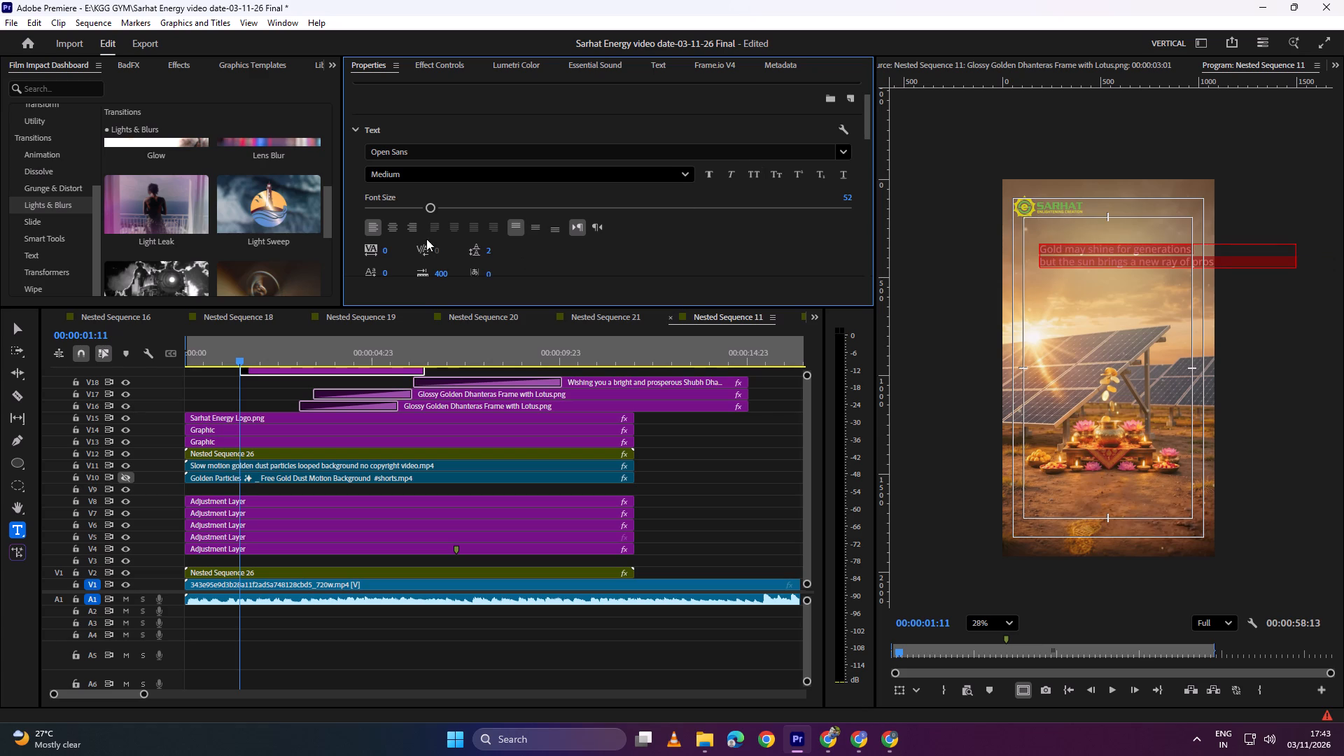
triple_click(394, 230)
click(394, 230)
scroll(689, 234, down, 9)
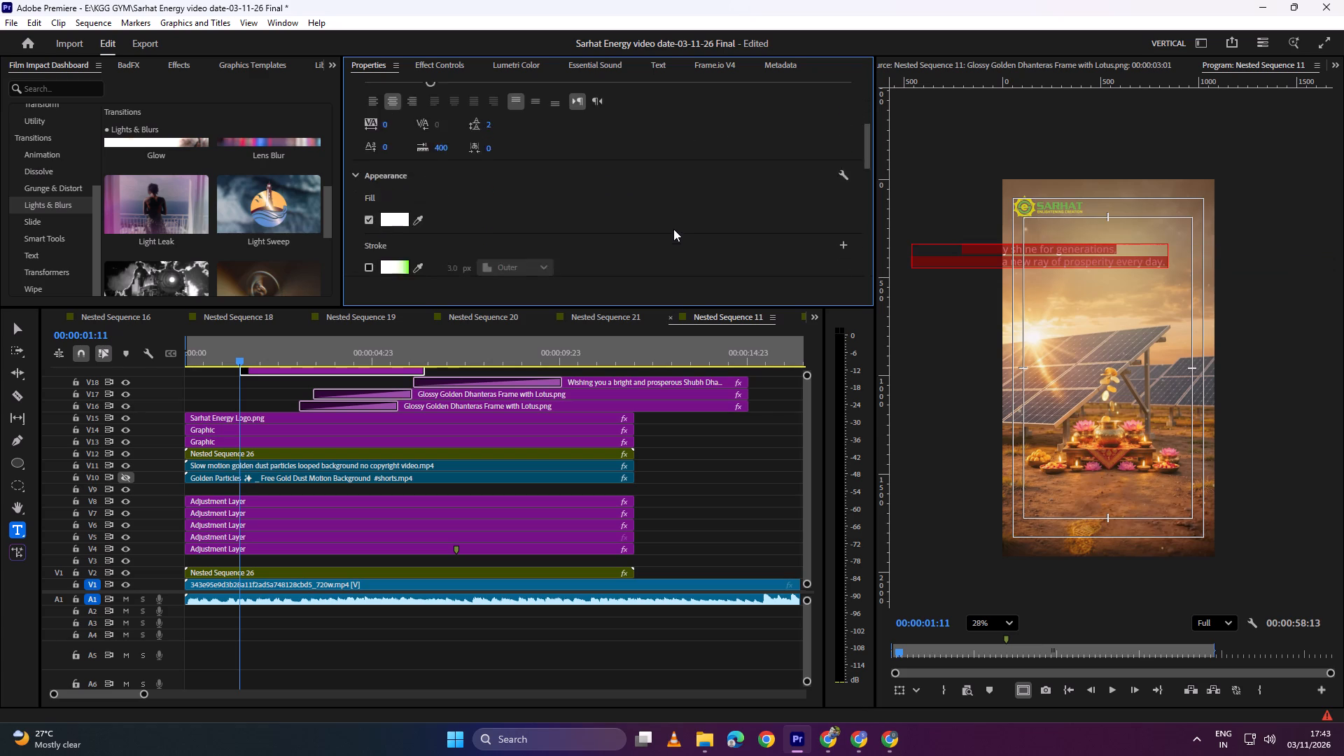
scroll(673, 229, down, 14)
triple_click(594, 263)
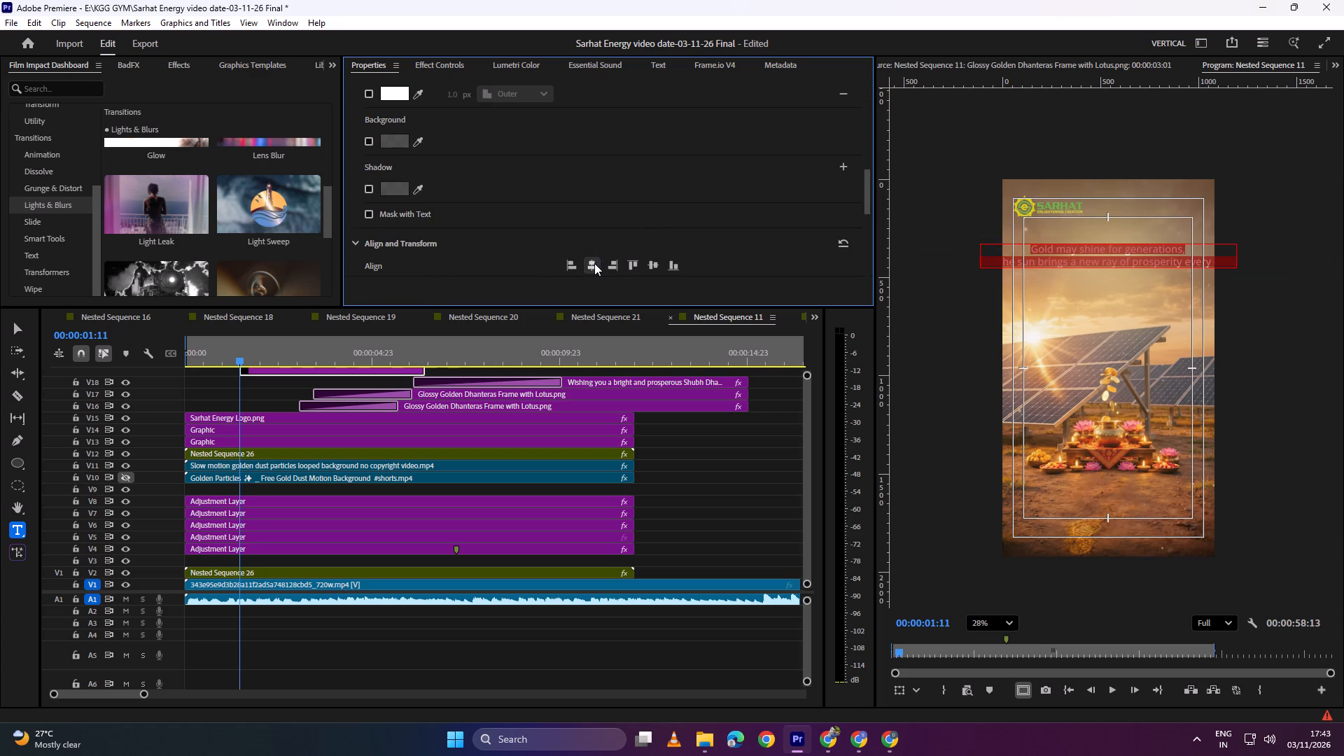
click(594, 263)
Set the whole tagline to Open Sans Condensed SemiBold at font size 41.
scroll(608, 168, up, 20)
scroll(608, 168, up, 5)
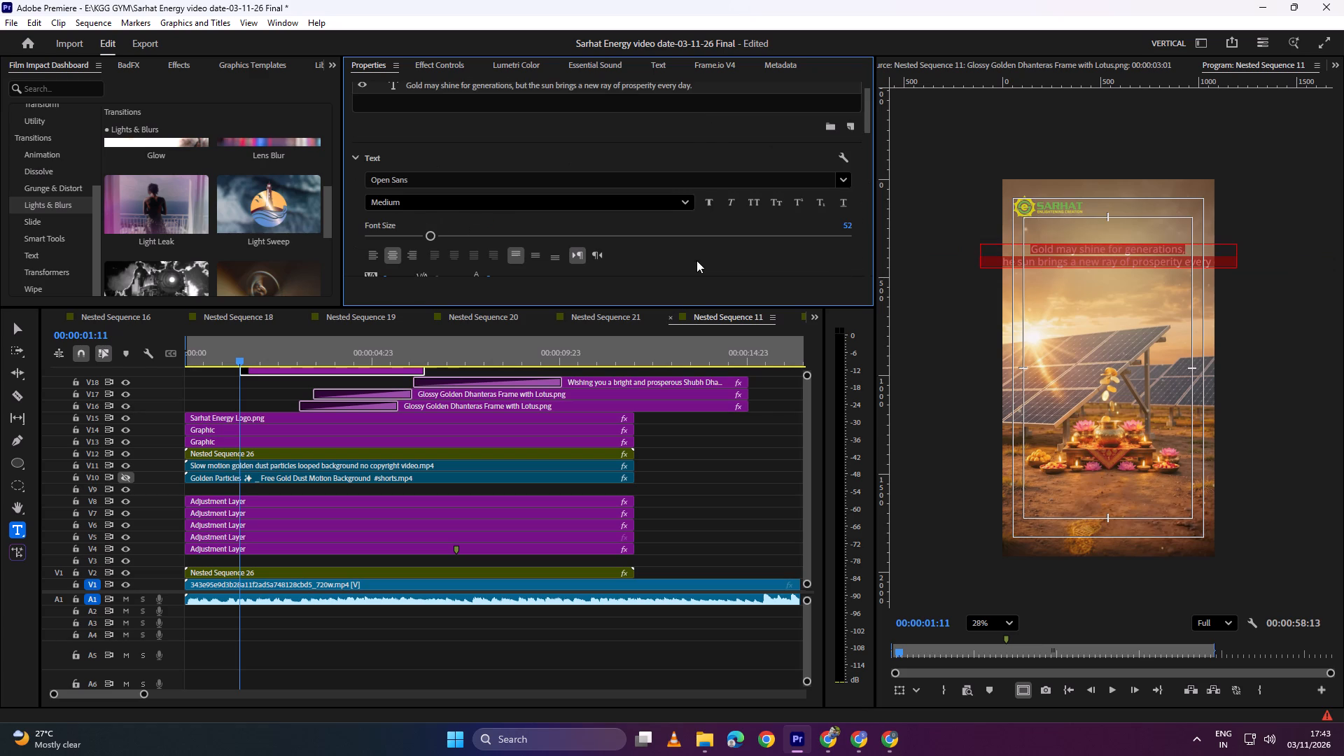
click(843, 181)
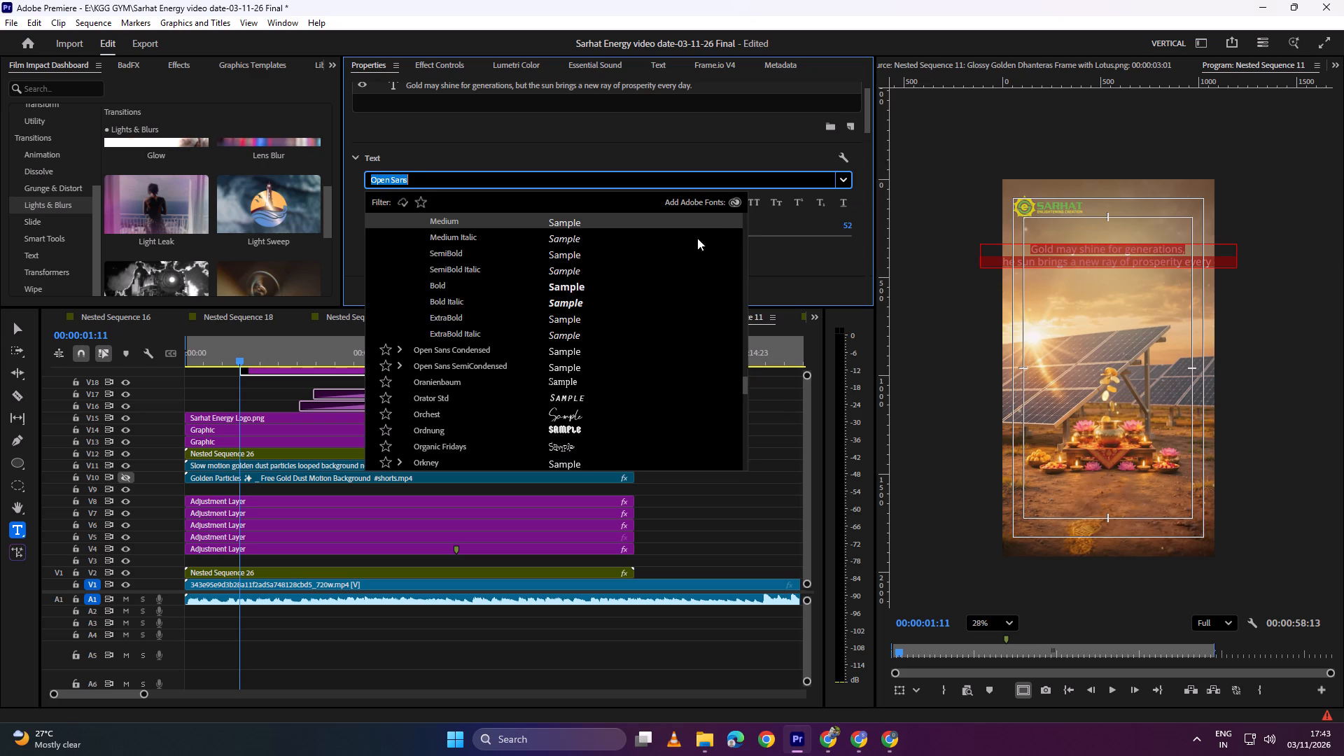
click(573, 354)
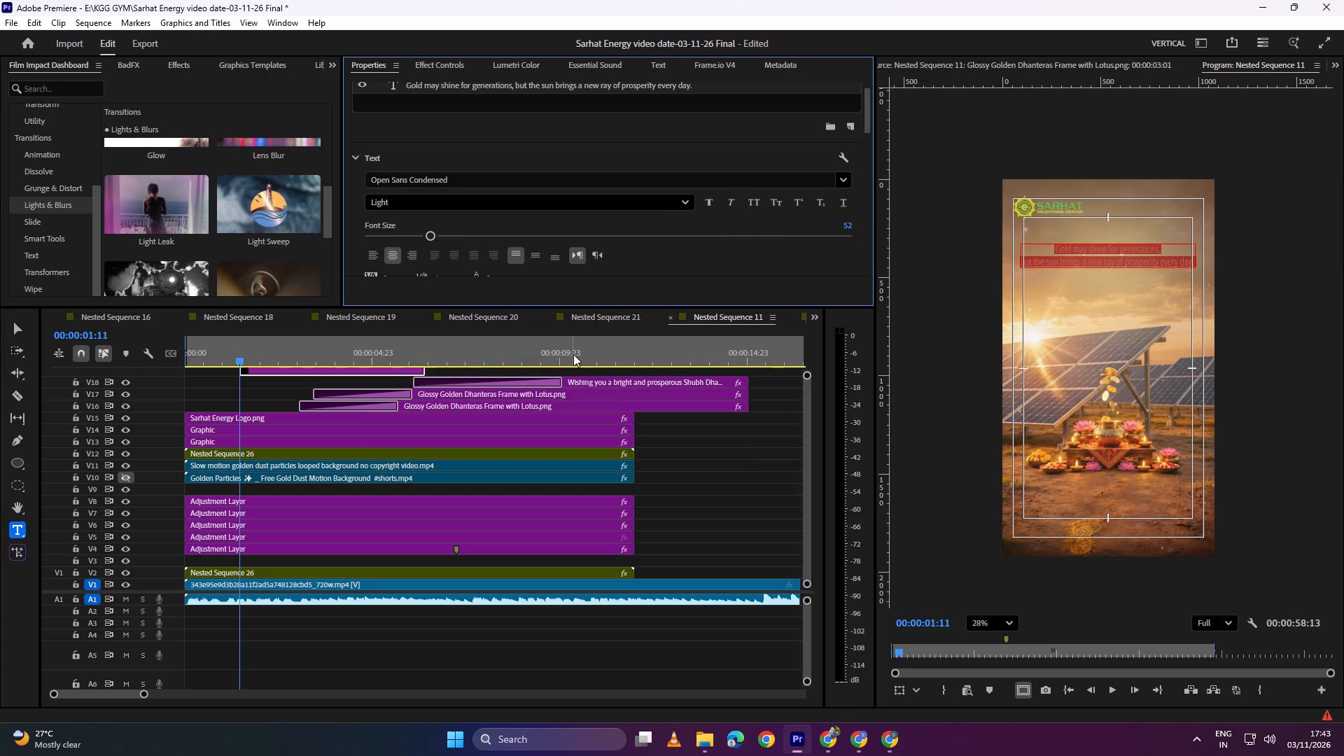
scroll(1088, 286, up, 7)
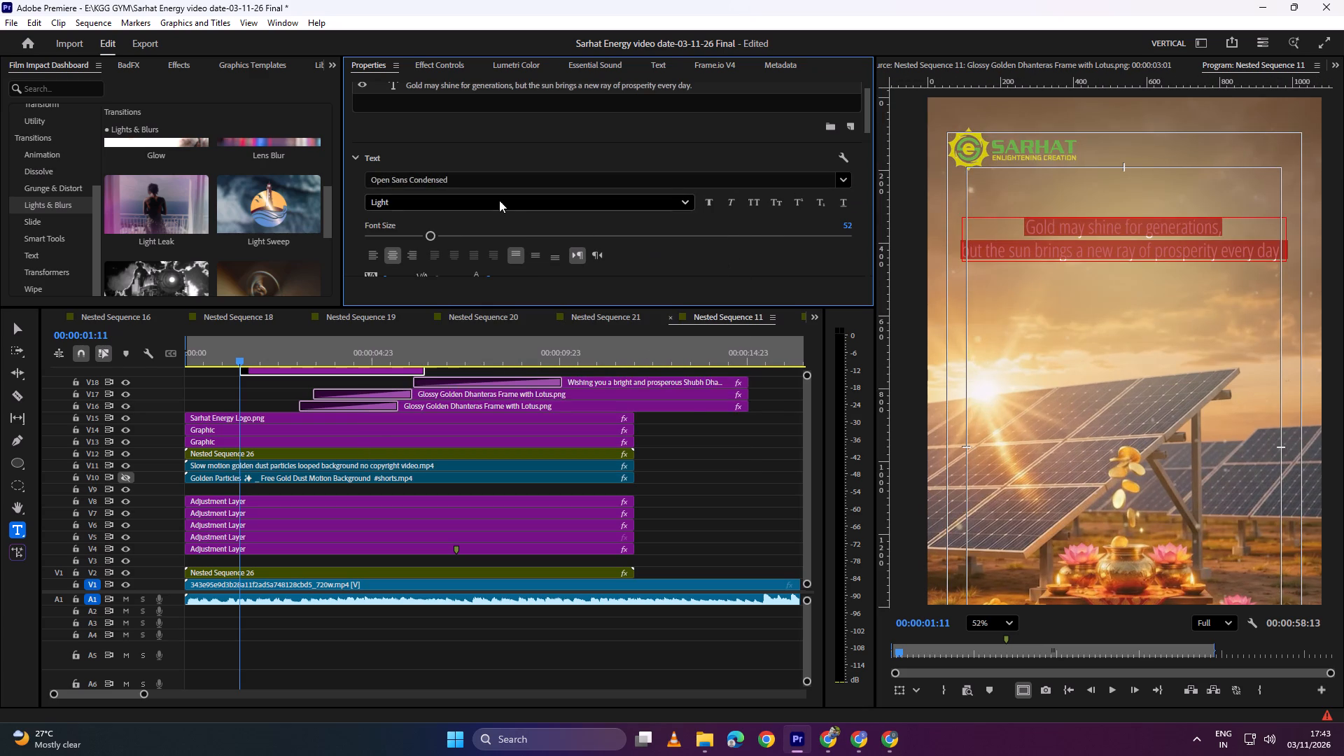
click(499, 200)
click(437, 326)
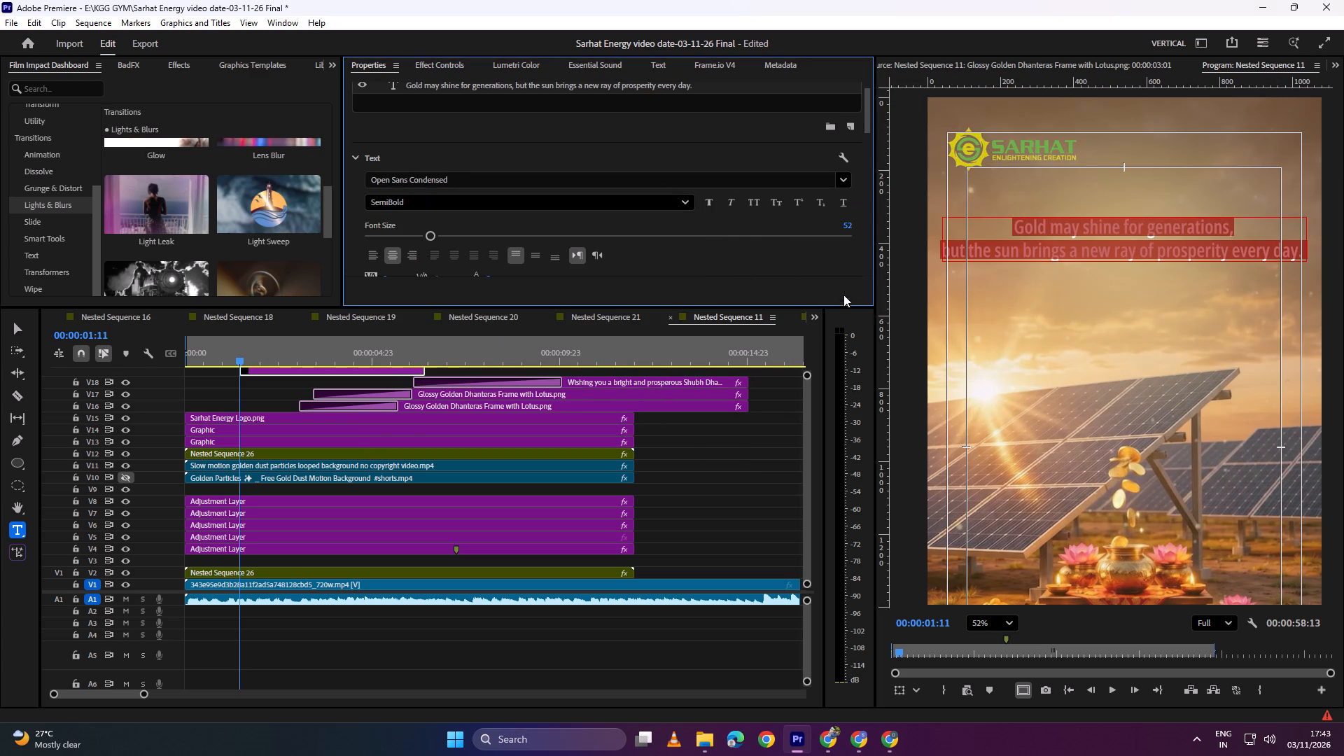
drag(430, 233, 417, 235)
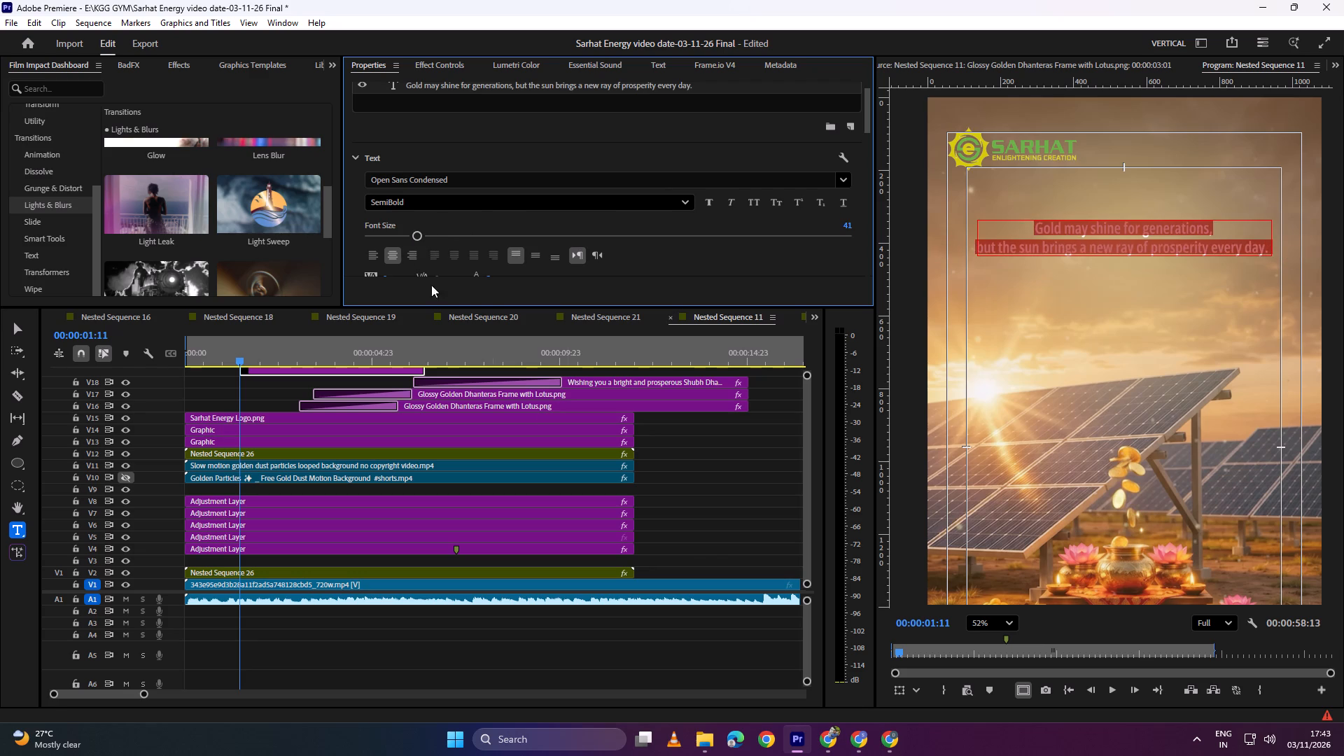
click(724, 502)
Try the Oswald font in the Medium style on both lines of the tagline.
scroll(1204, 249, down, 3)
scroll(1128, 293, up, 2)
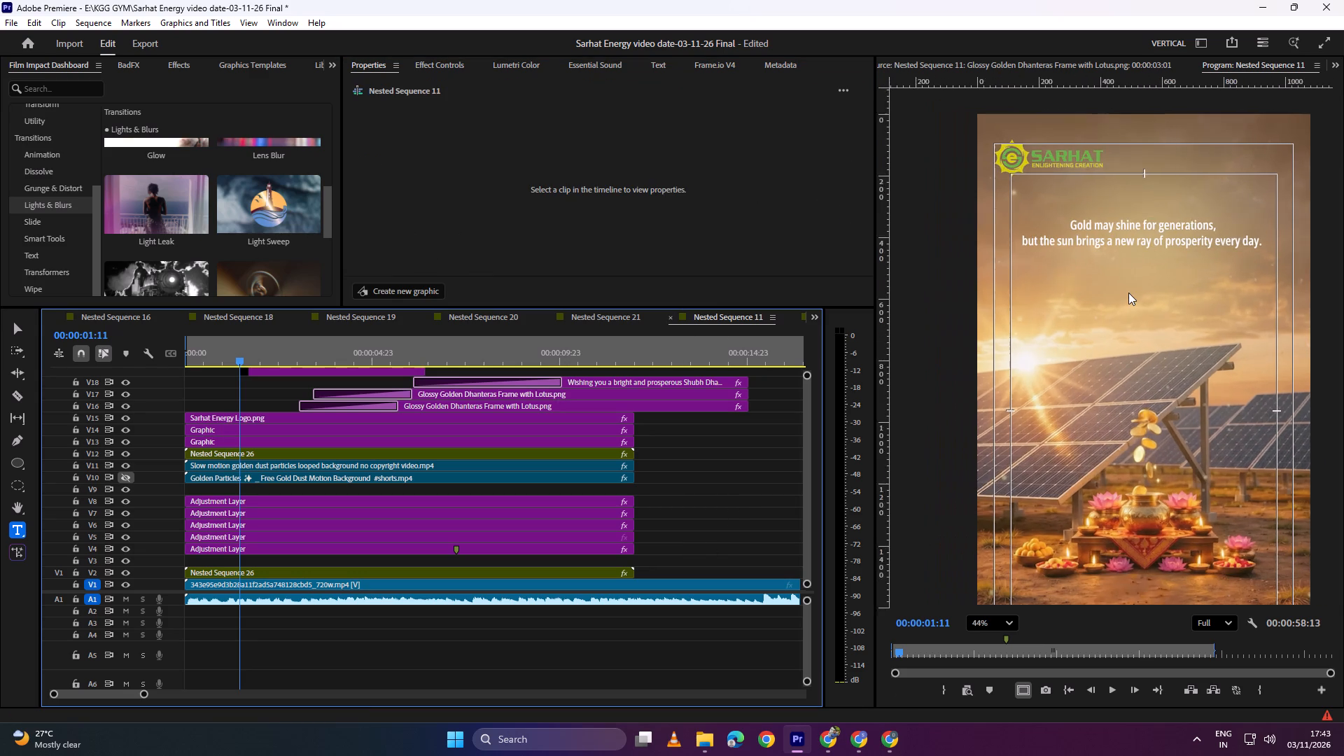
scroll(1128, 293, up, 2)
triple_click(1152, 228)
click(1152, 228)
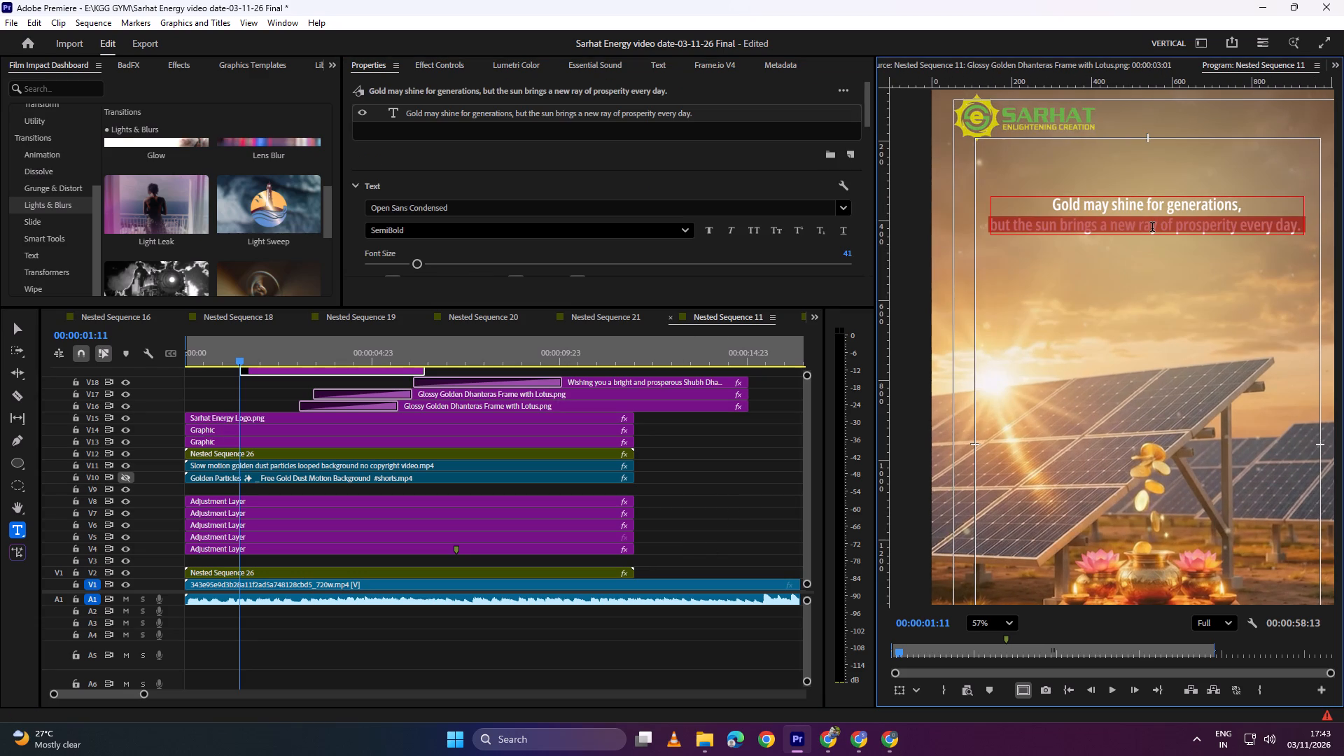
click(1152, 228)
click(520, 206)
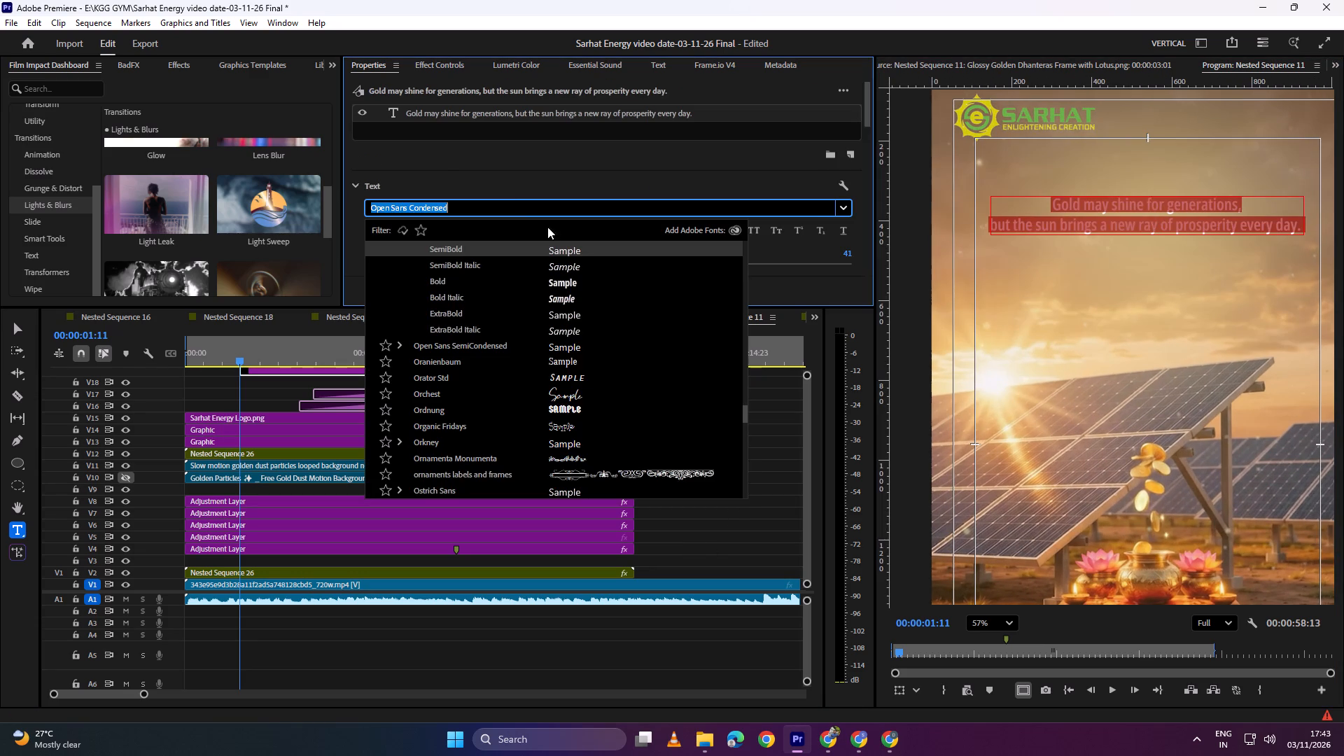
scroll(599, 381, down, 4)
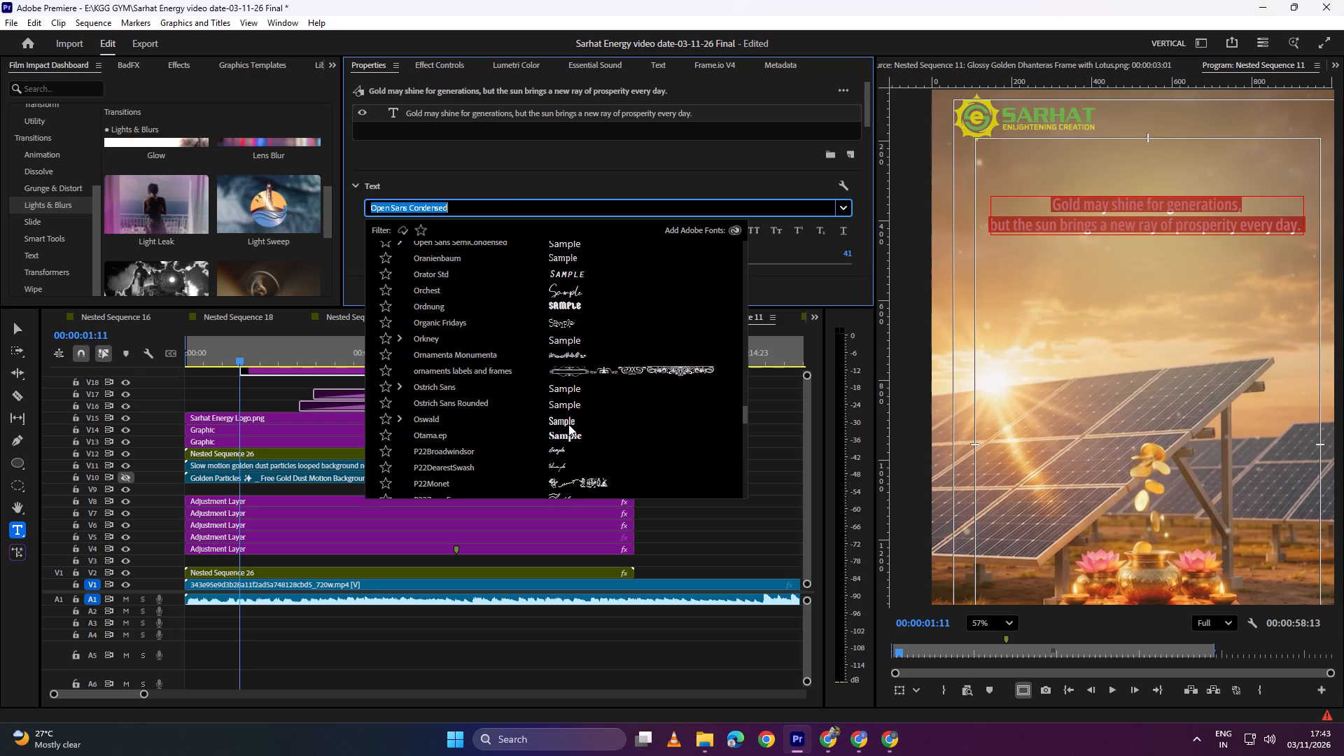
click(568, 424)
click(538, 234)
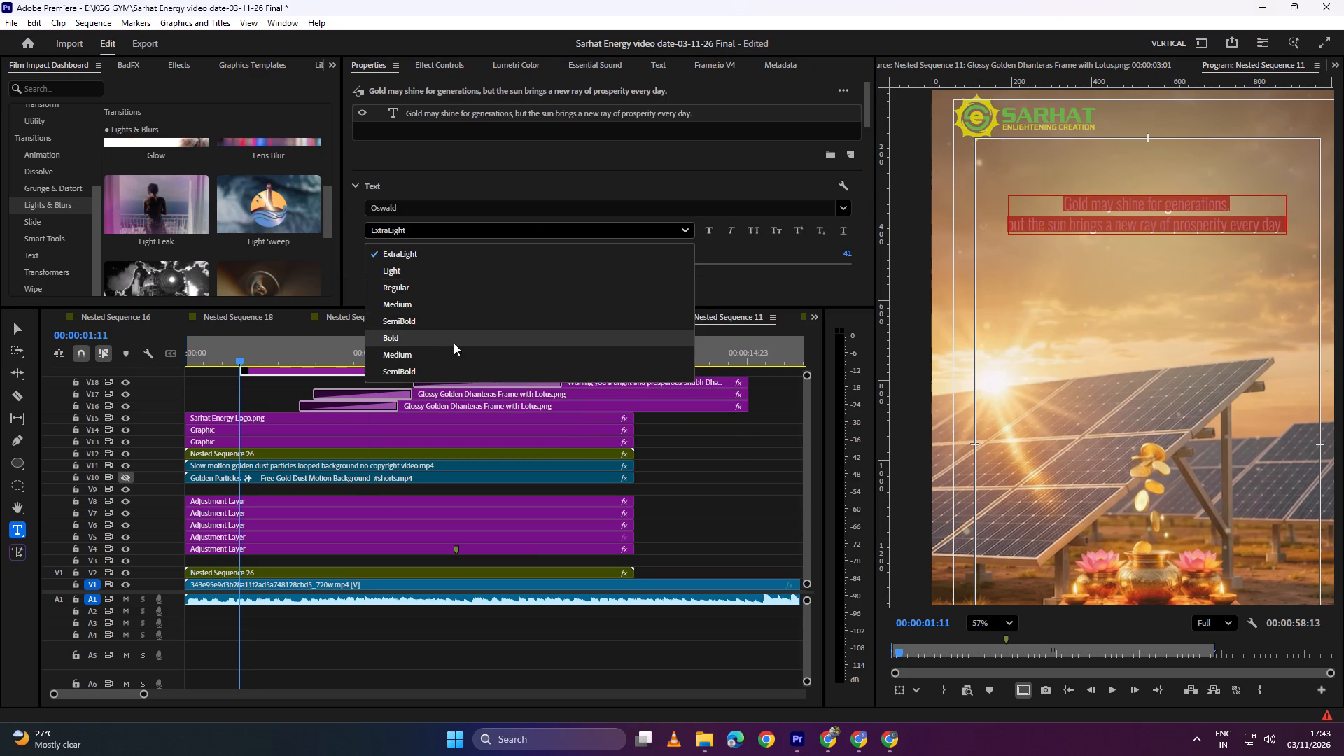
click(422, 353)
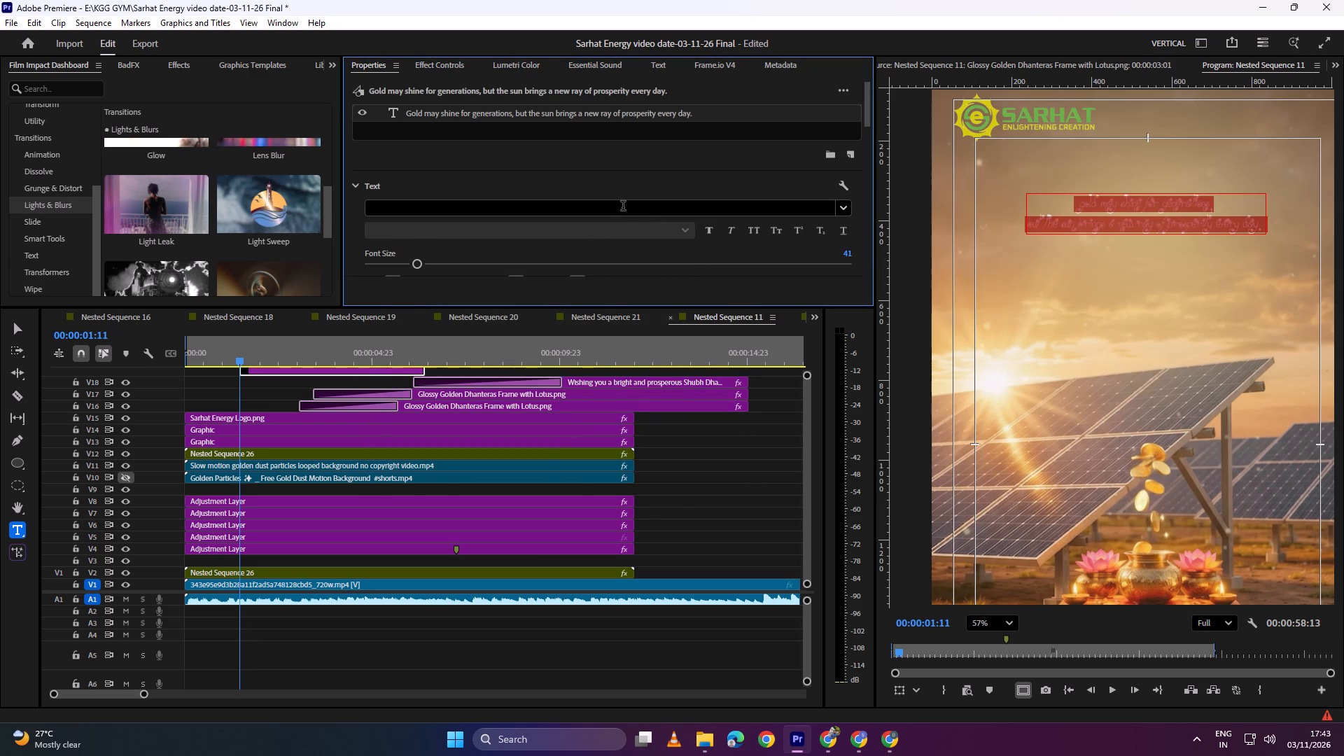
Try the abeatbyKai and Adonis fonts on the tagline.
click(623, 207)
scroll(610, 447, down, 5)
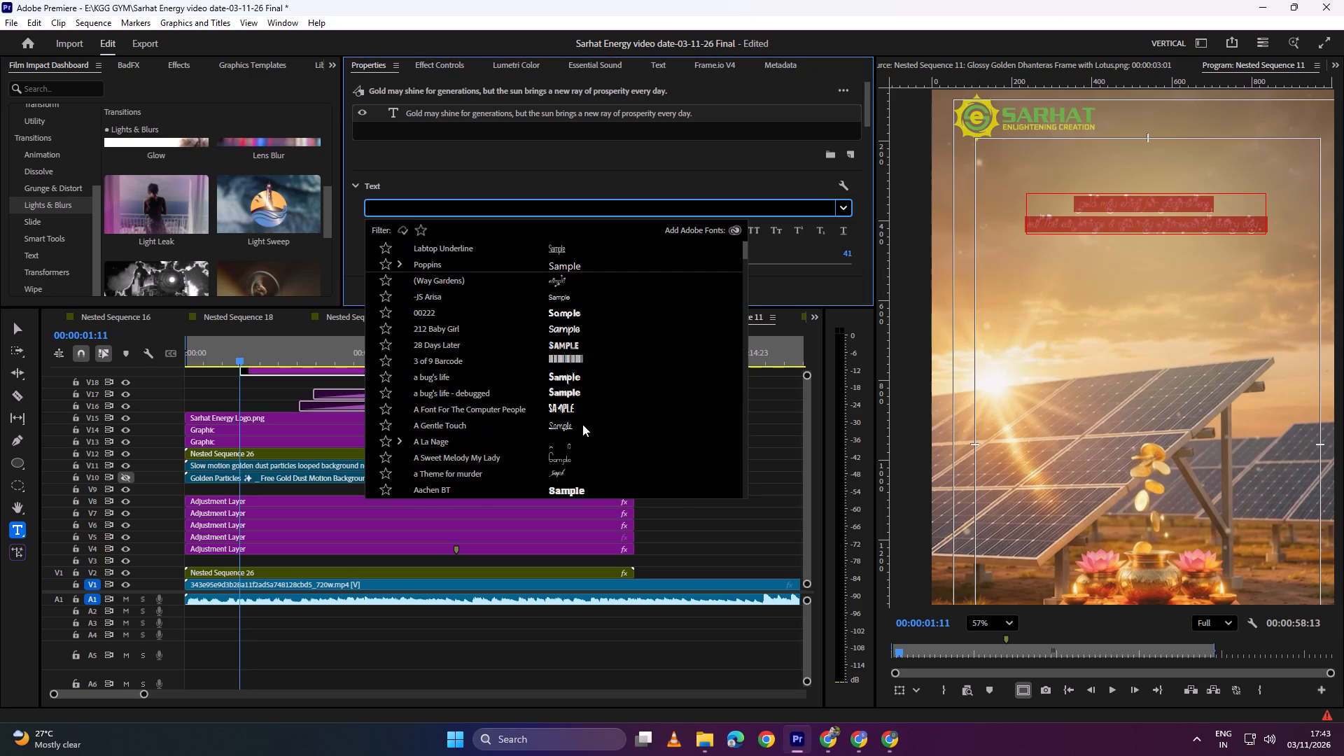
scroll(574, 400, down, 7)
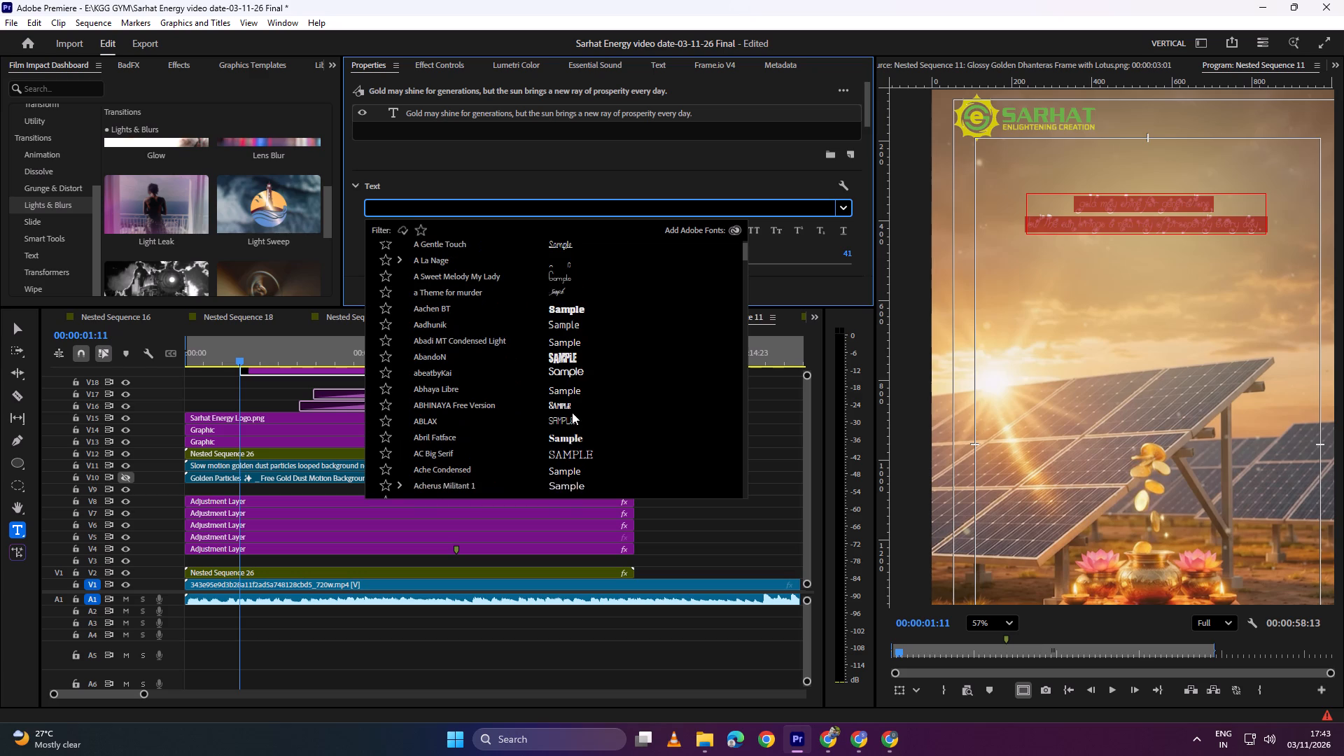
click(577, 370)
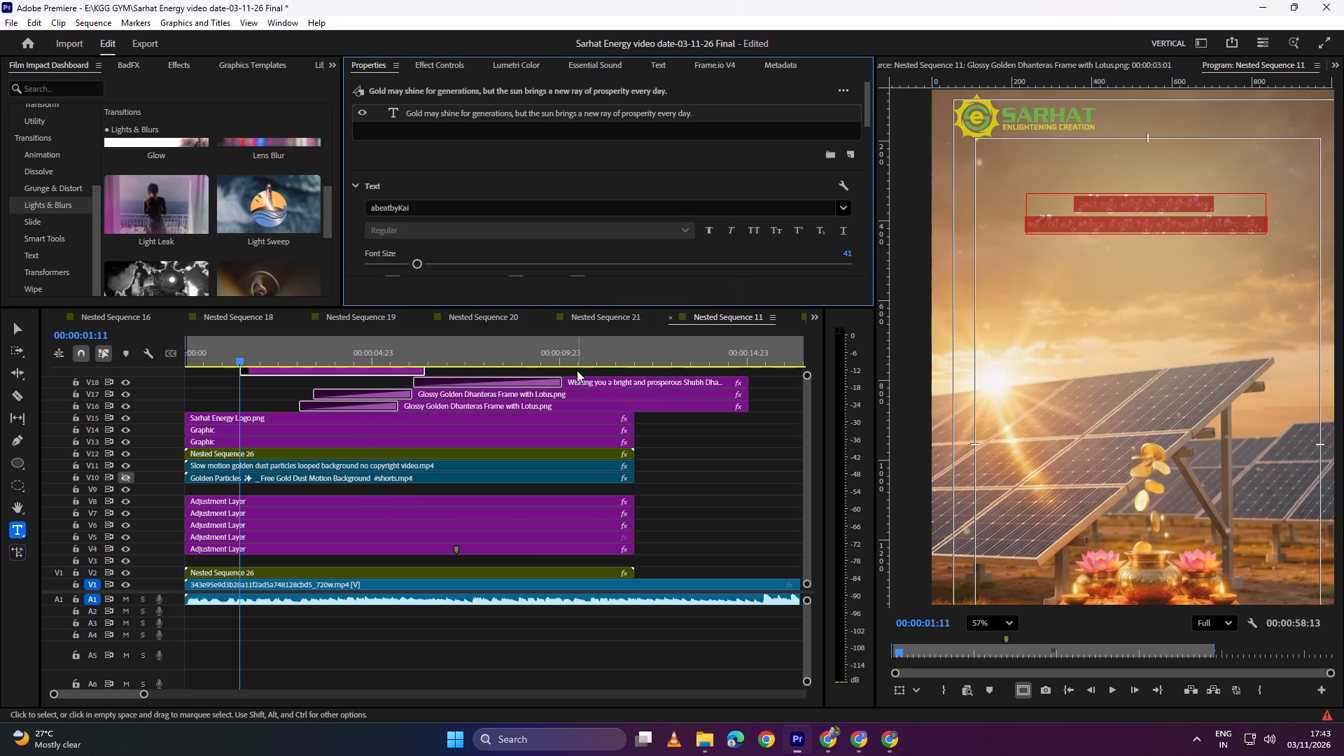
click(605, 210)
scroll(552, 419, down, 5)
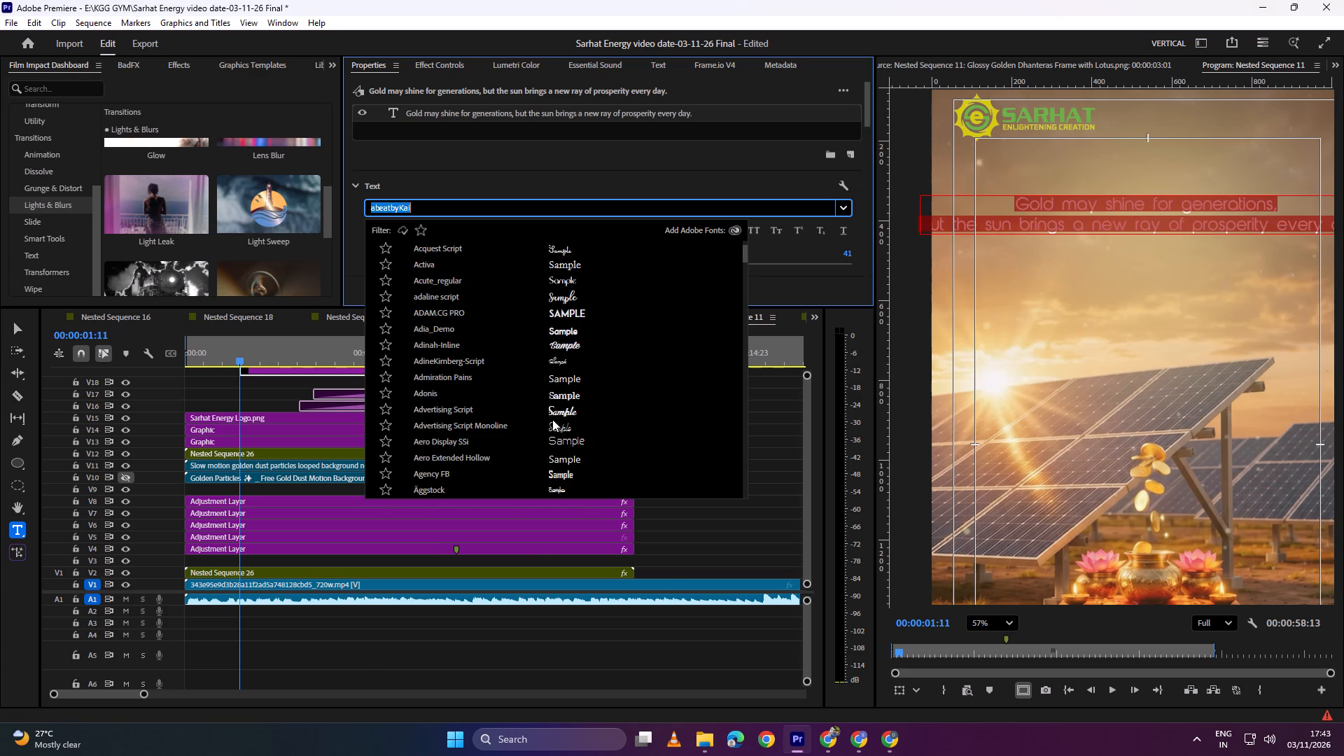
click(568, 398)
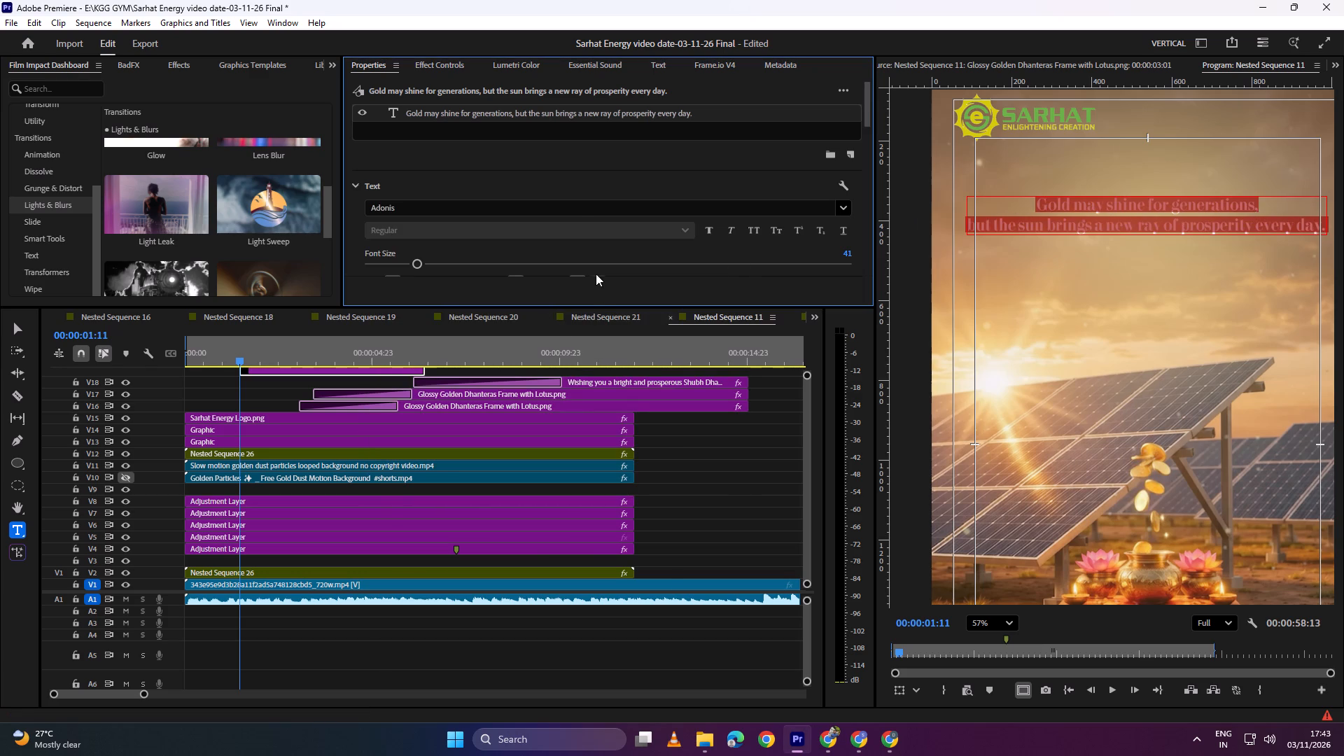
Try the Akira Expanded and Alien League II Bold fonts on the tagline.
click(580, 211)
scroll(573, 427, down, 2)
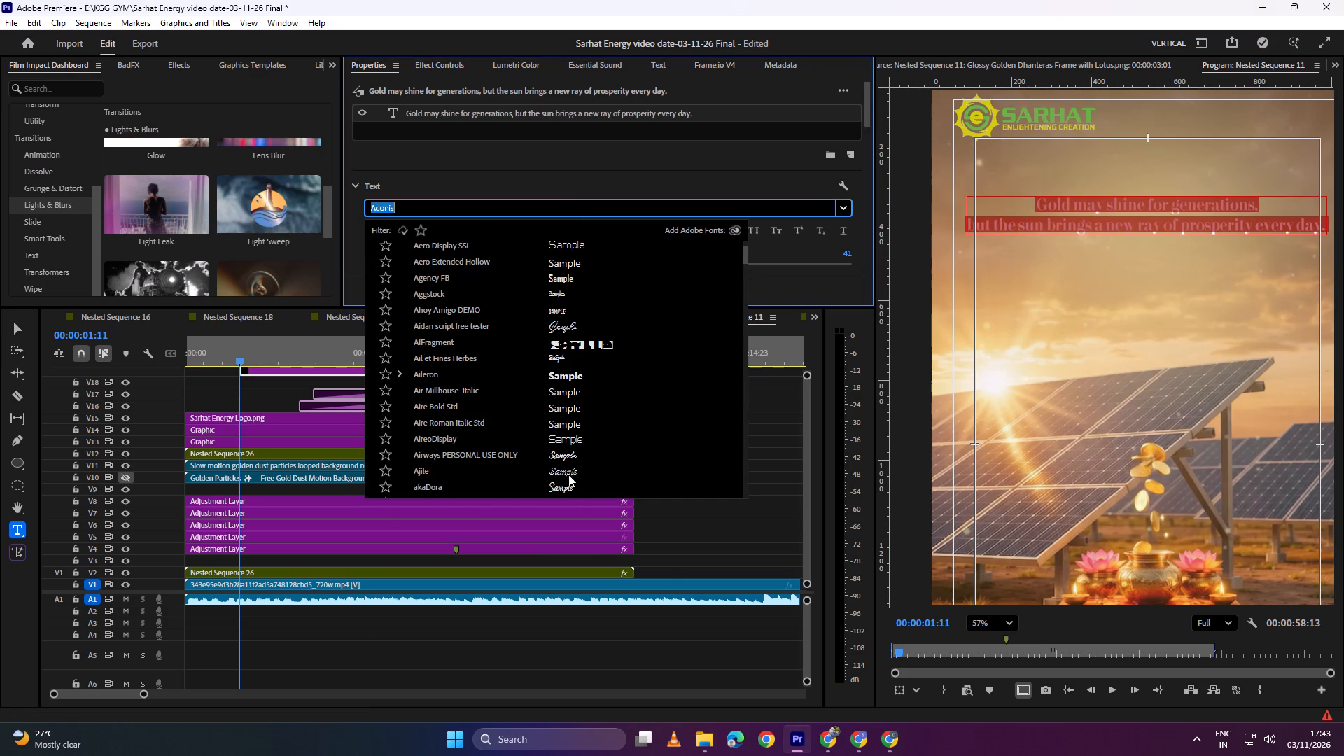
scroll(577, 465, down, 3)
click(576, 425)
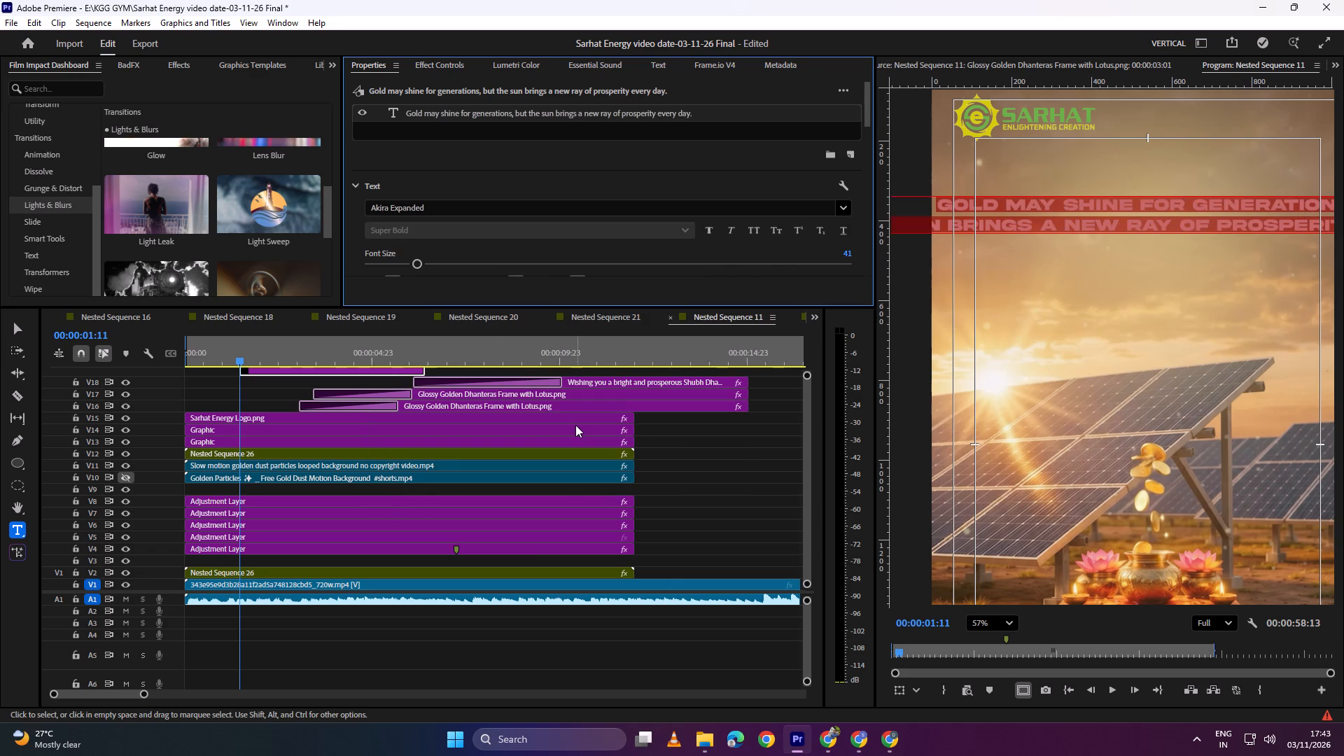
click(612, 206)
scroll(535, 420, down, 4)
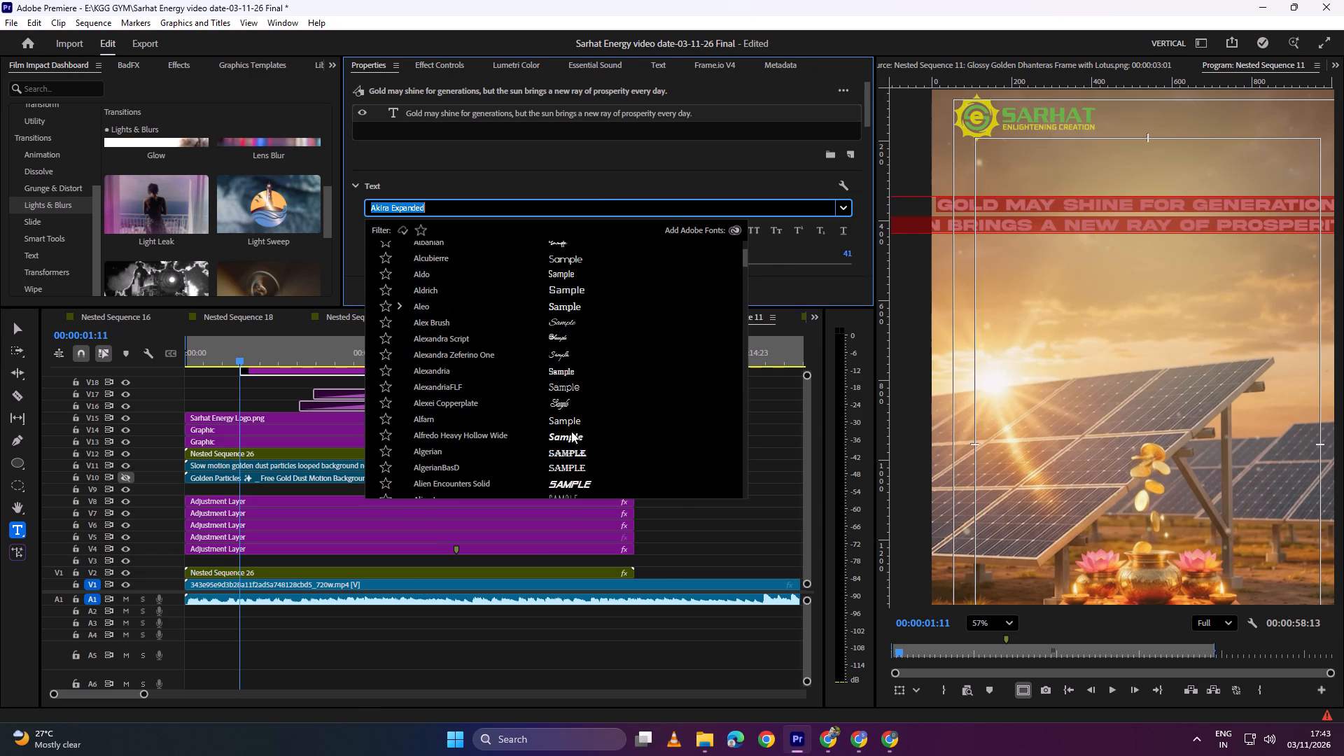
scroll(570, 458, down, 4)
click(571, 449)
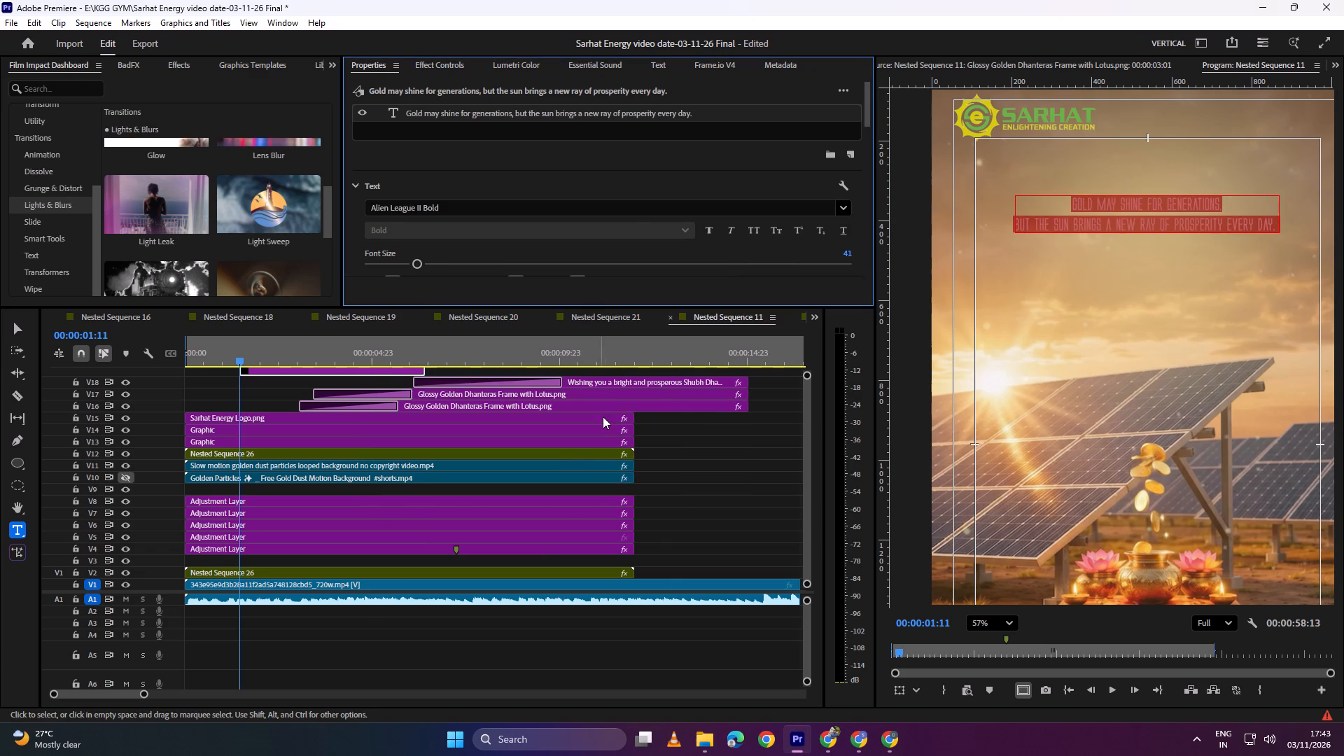
Set both lines of the tagline in the Amaze script font and deselect the text.
click(636, 209)
scroll(579, 359, down, 5)
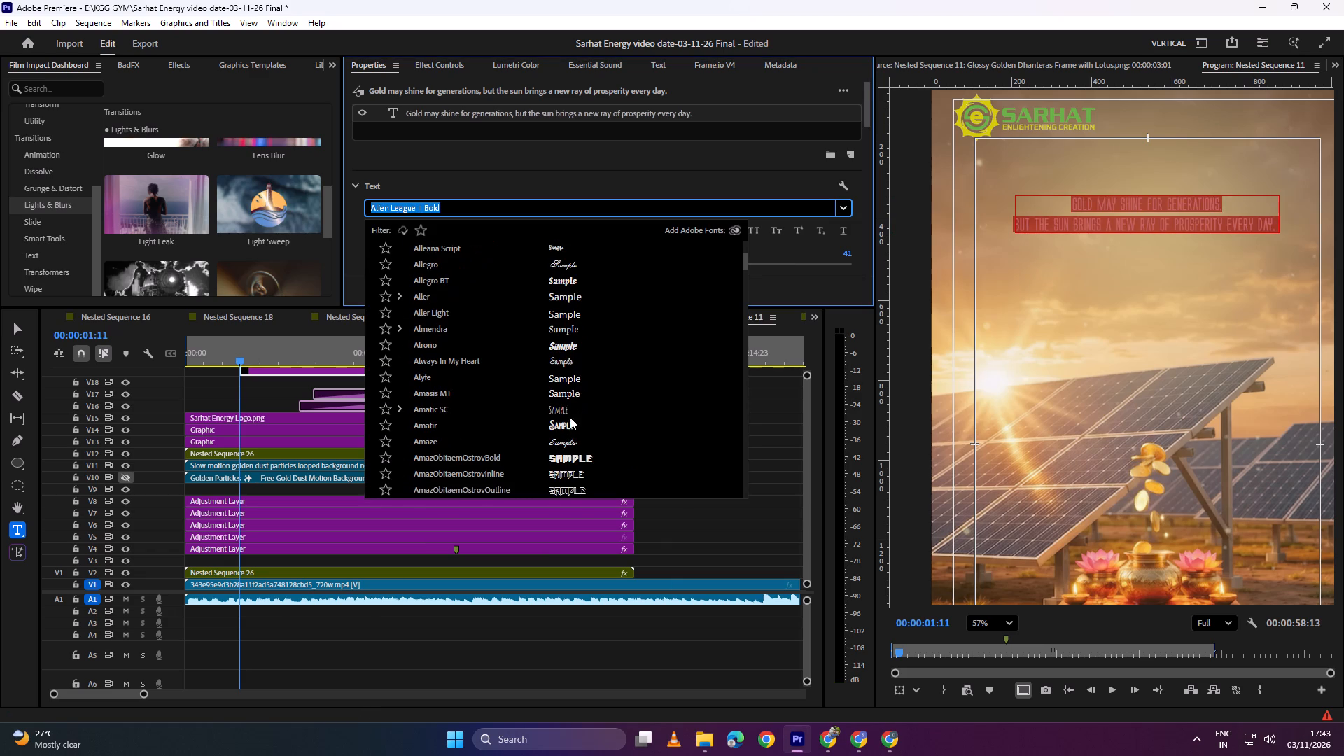
scroll(568, 428, down, 2)
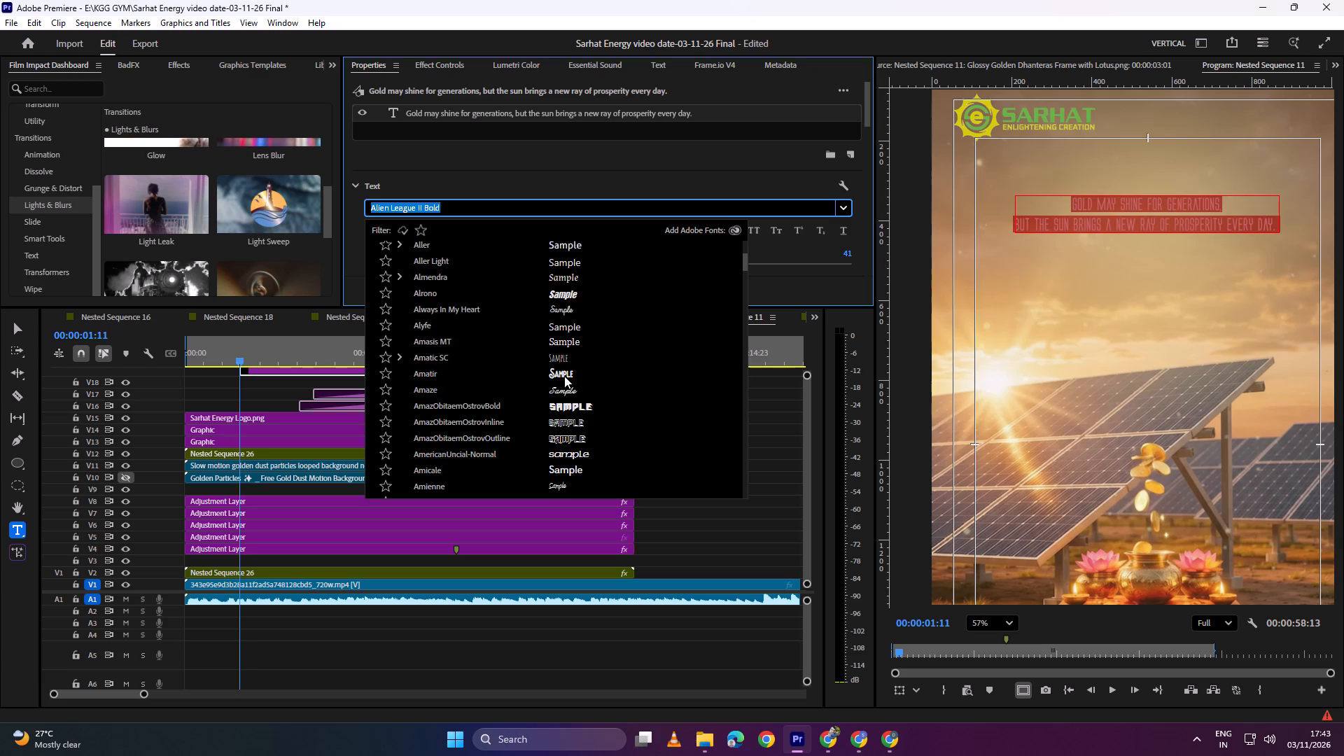
click(568, 393)
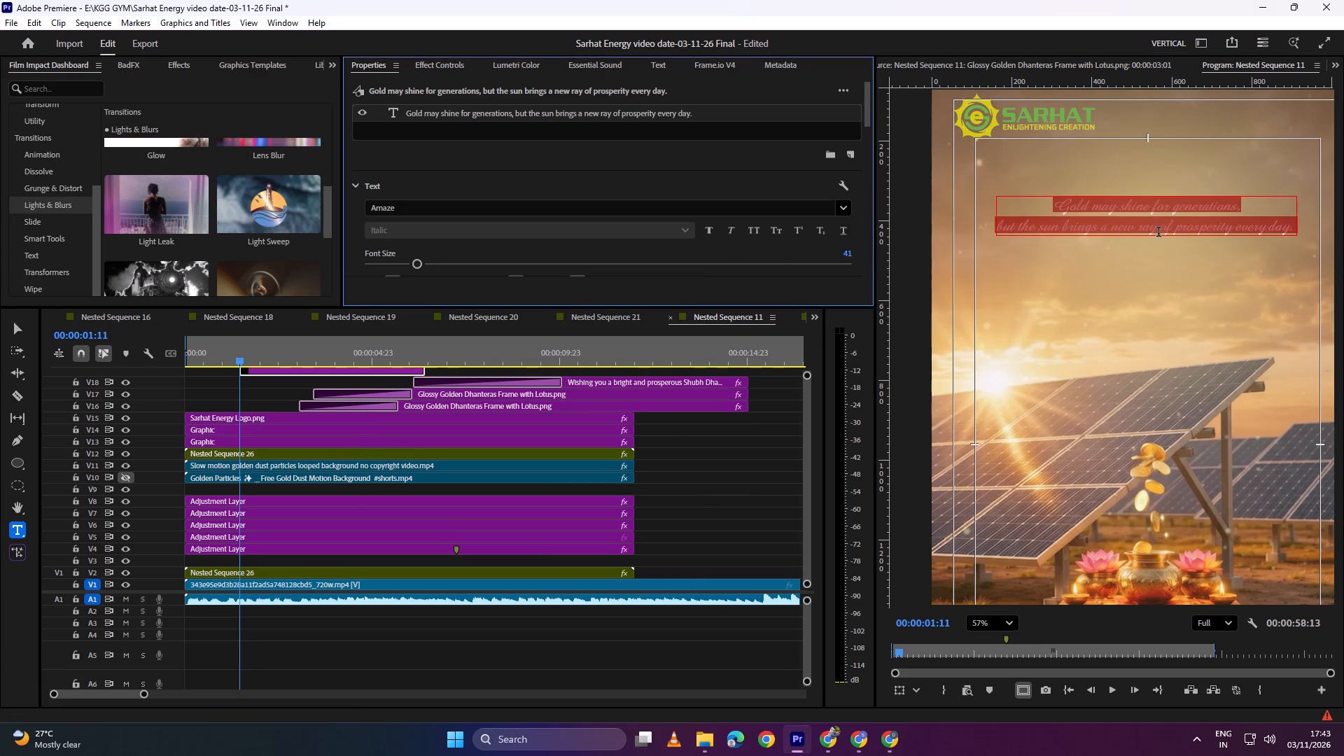
click(736, 525)
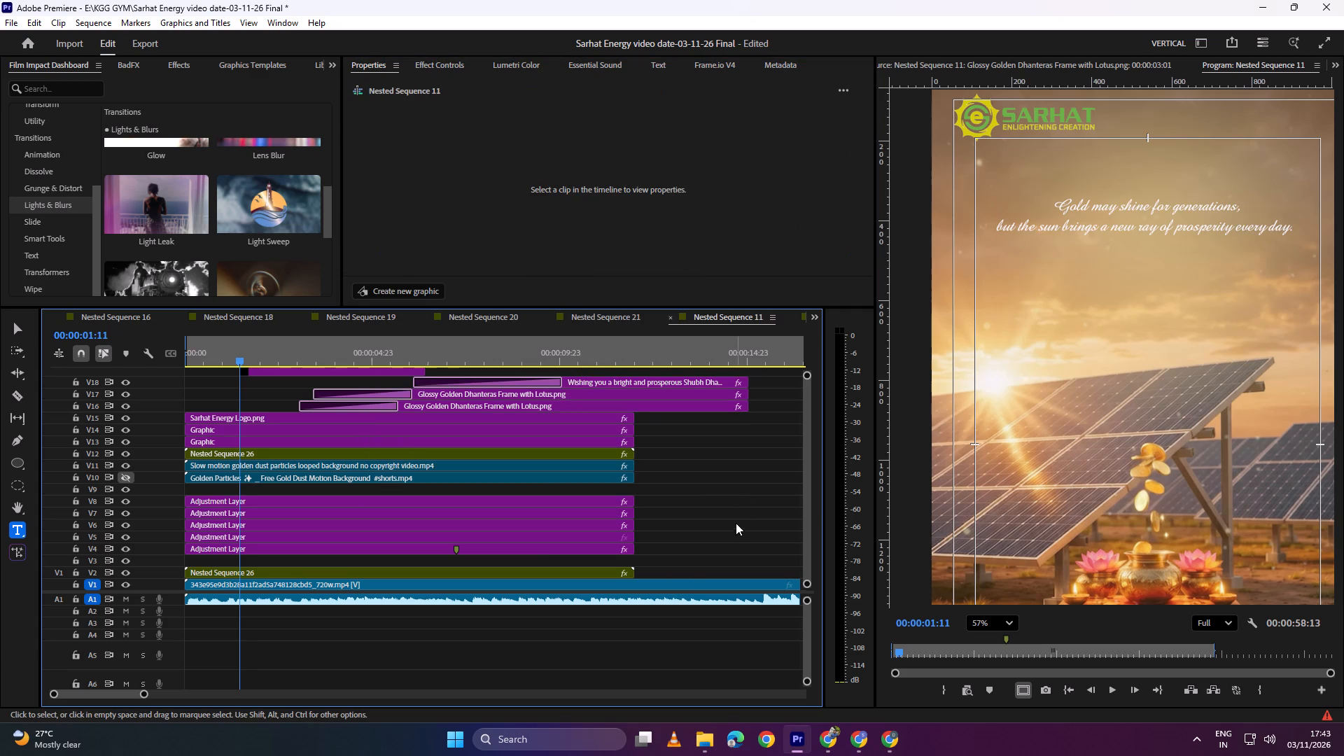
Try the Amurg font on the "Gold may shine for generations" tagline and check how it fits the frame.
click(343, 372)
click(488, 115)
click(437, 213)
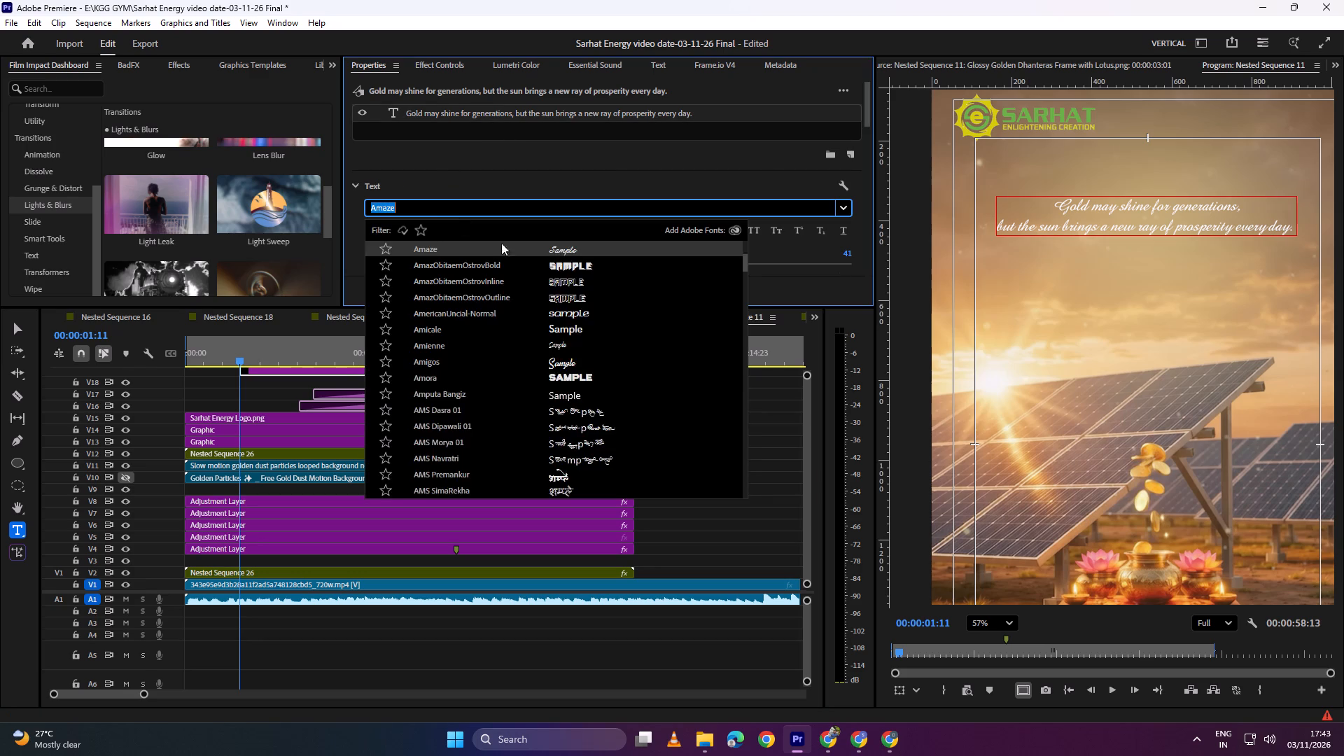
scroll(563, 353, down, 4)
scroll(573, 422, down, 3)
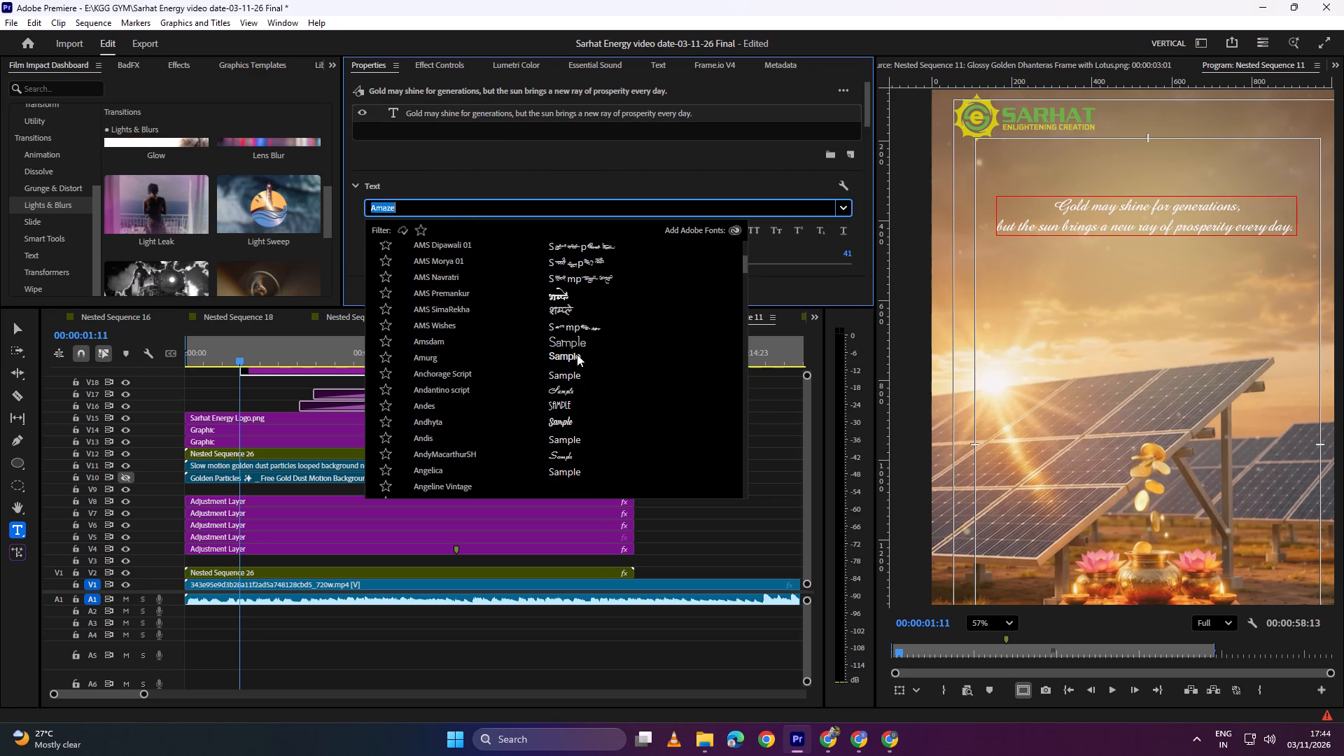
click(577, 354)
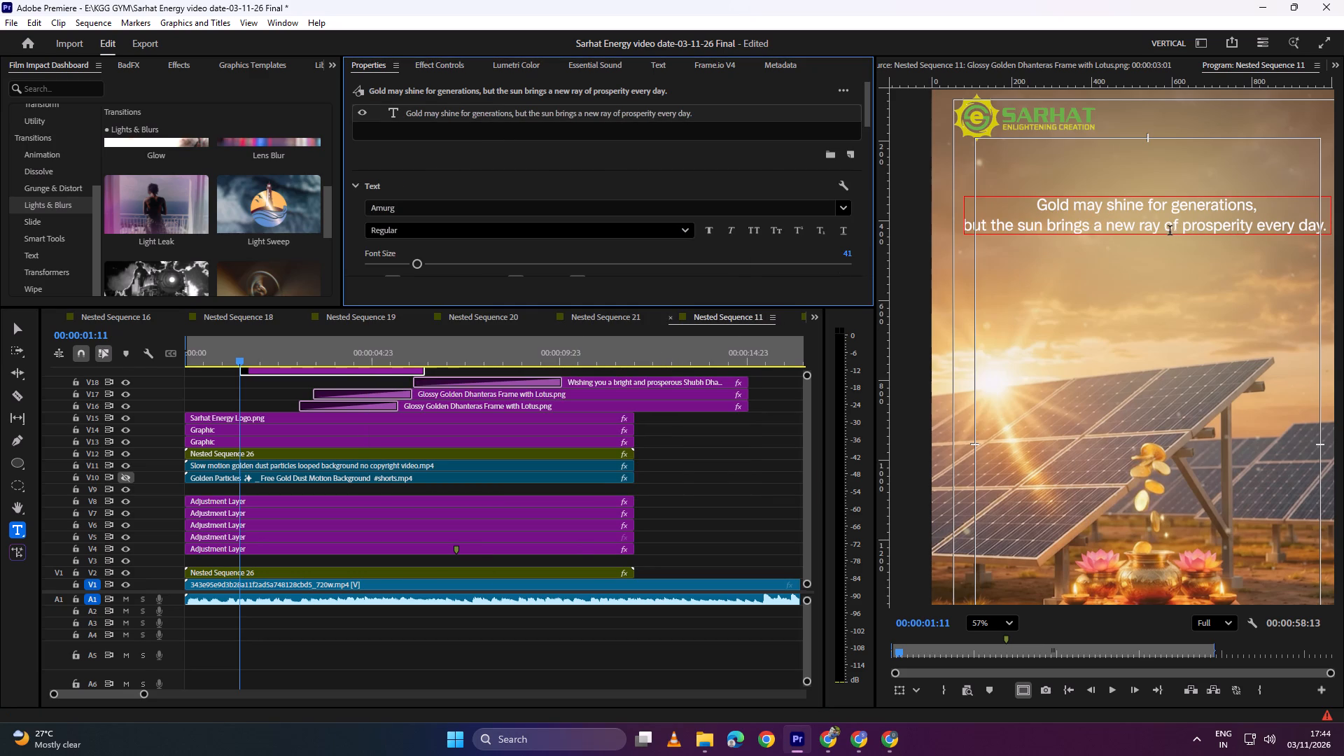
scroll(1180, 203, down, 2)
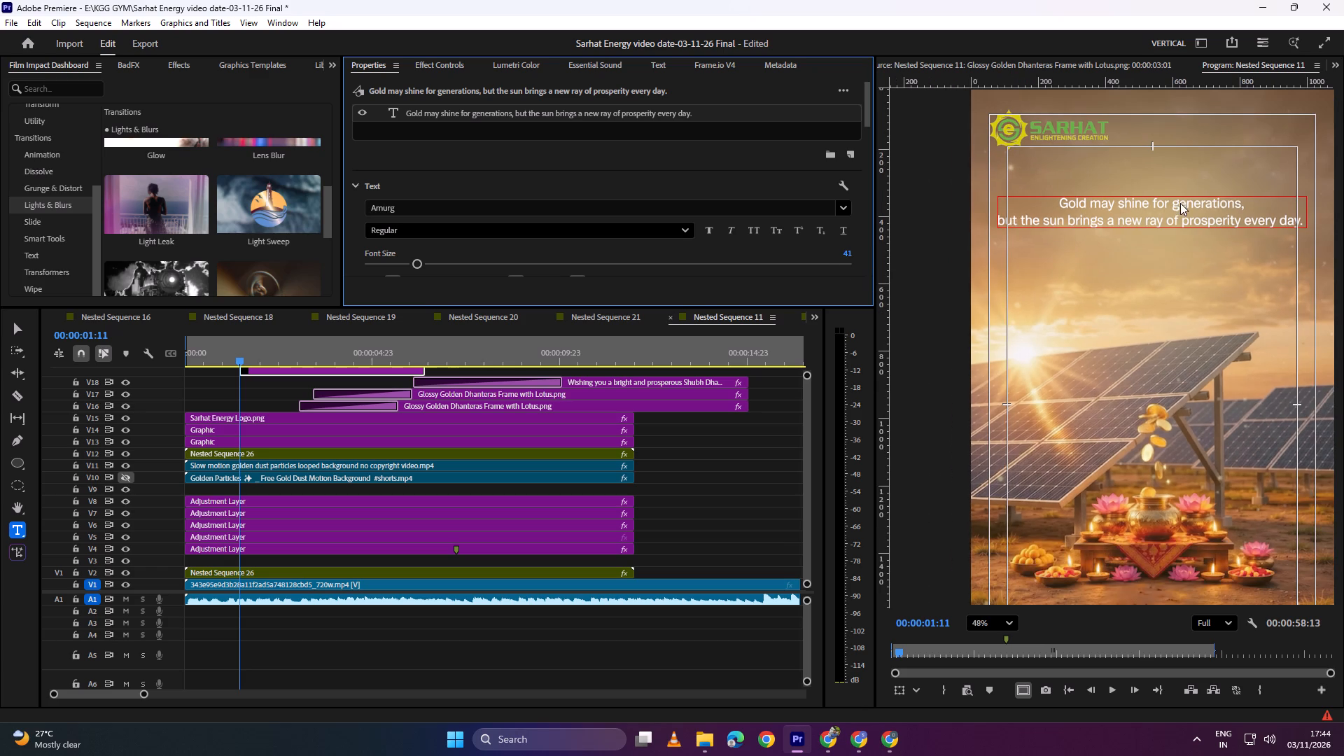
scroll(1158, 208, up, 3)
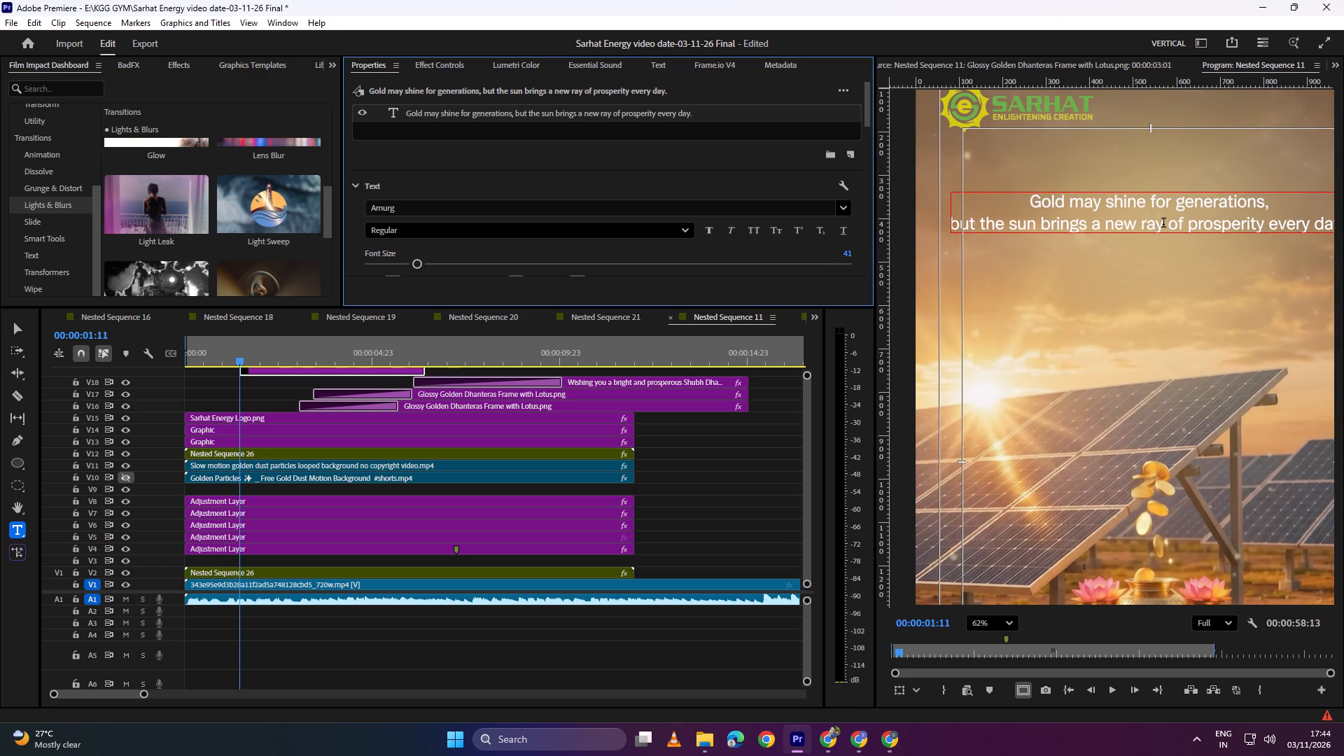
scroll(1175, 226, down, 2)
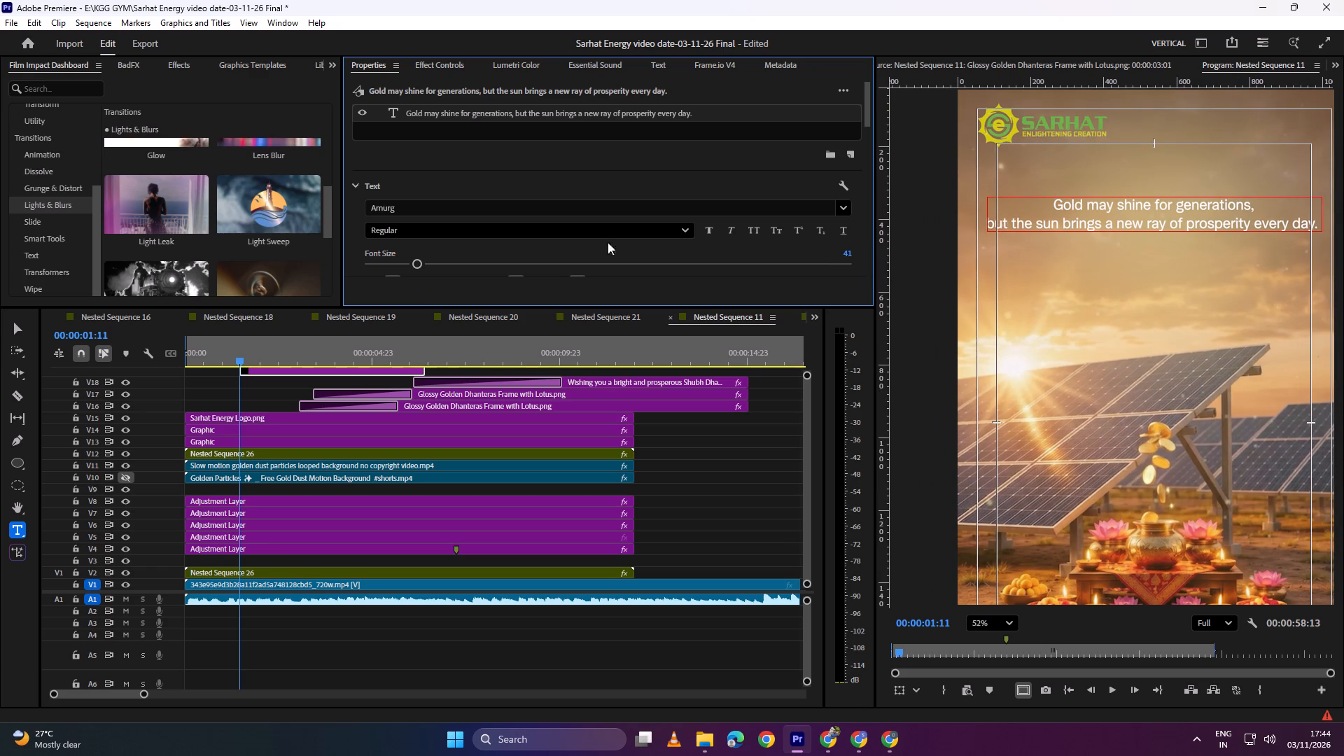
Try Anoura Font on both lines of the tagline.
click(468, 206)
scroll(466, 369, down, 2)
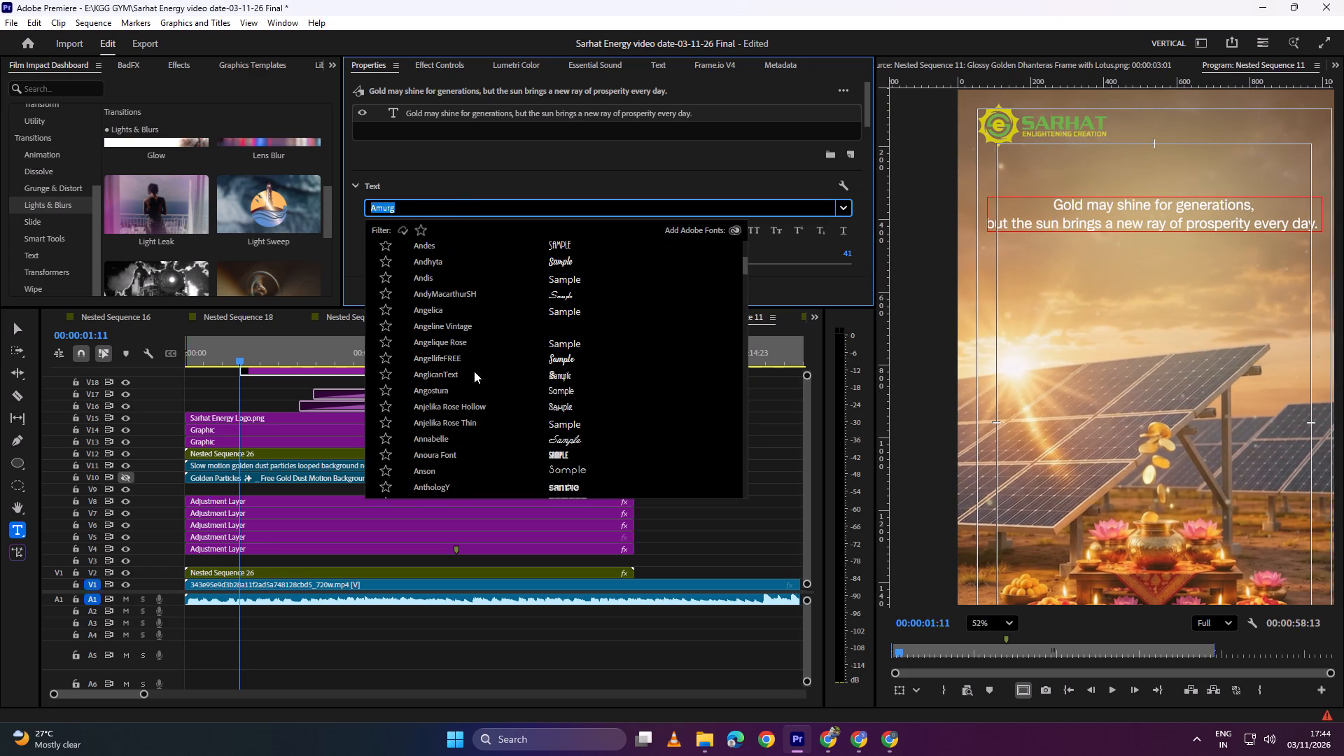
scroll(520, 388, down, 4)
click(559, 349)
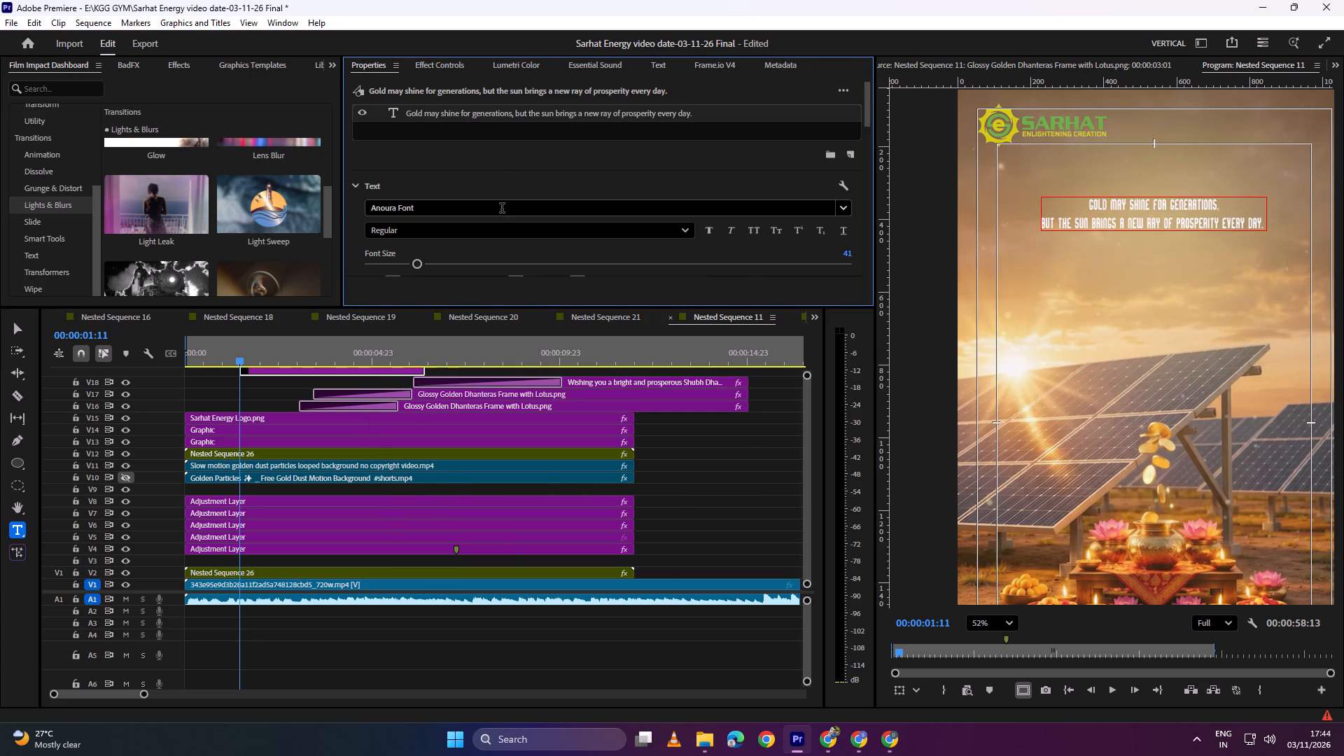
Set the tagline in Archivo SemiExpanded, SemiBold style, at font size 37.
click(502, 209)
scroll(525, 371, down, 9)
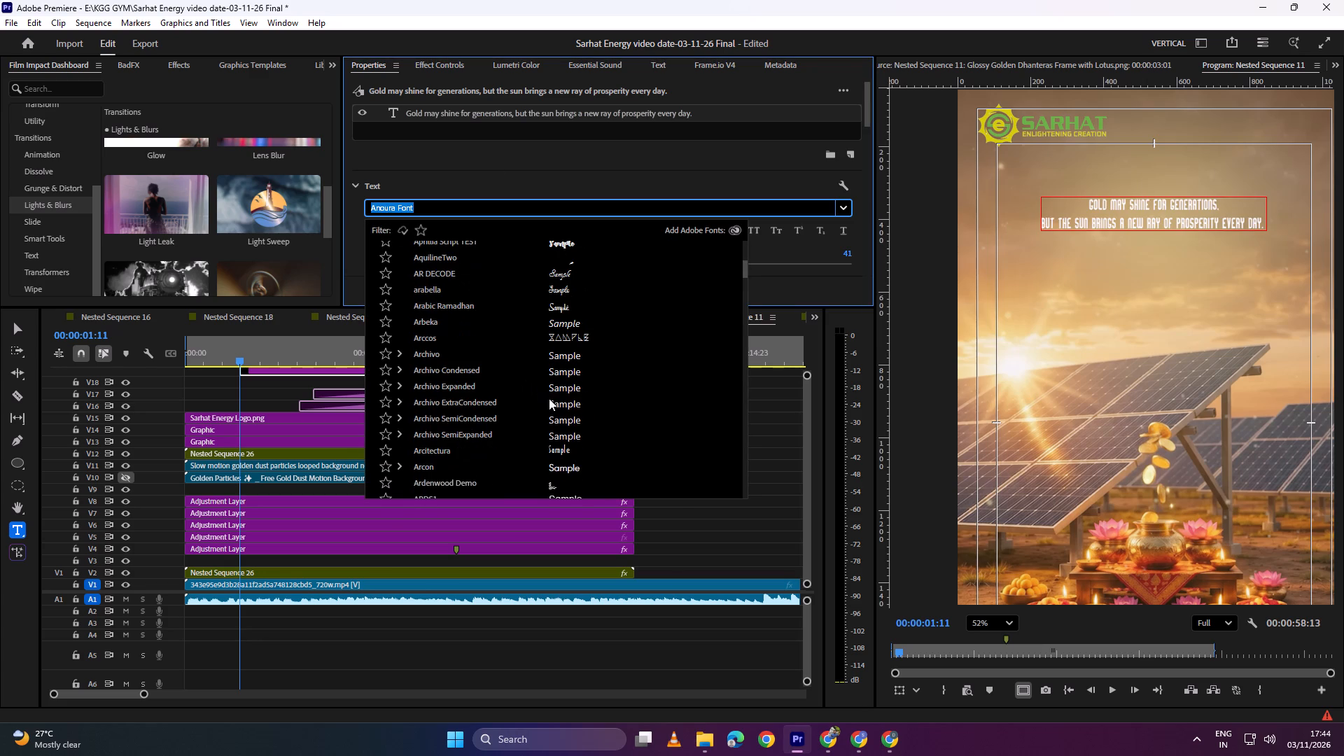
click(570, 438)
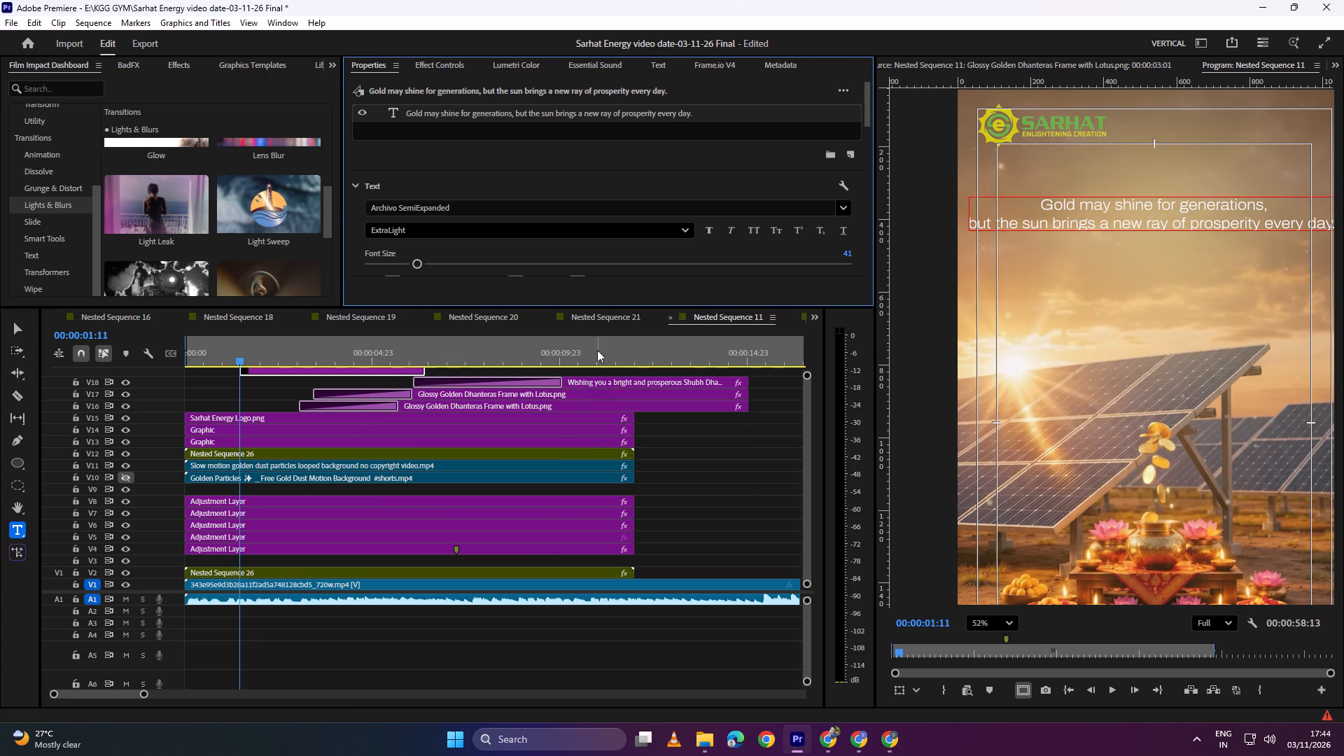
click(543, 231)
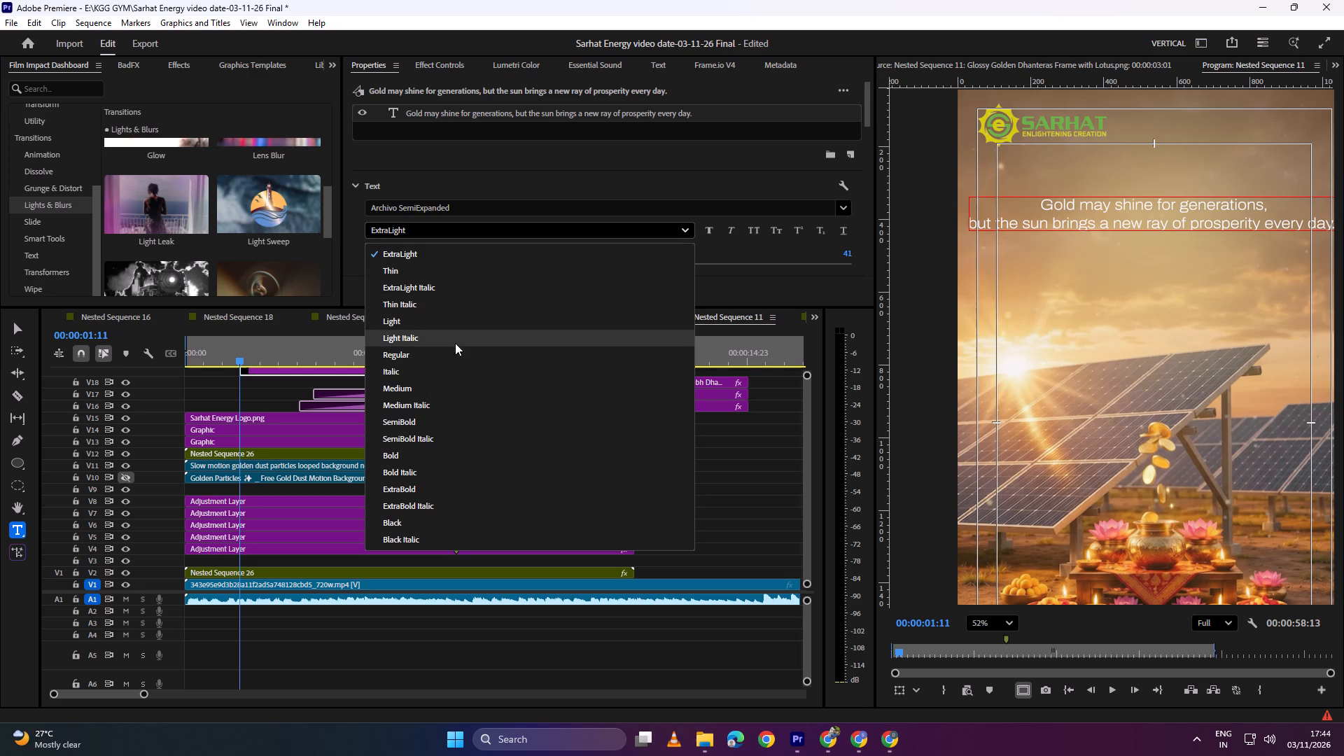
click(402, 419)
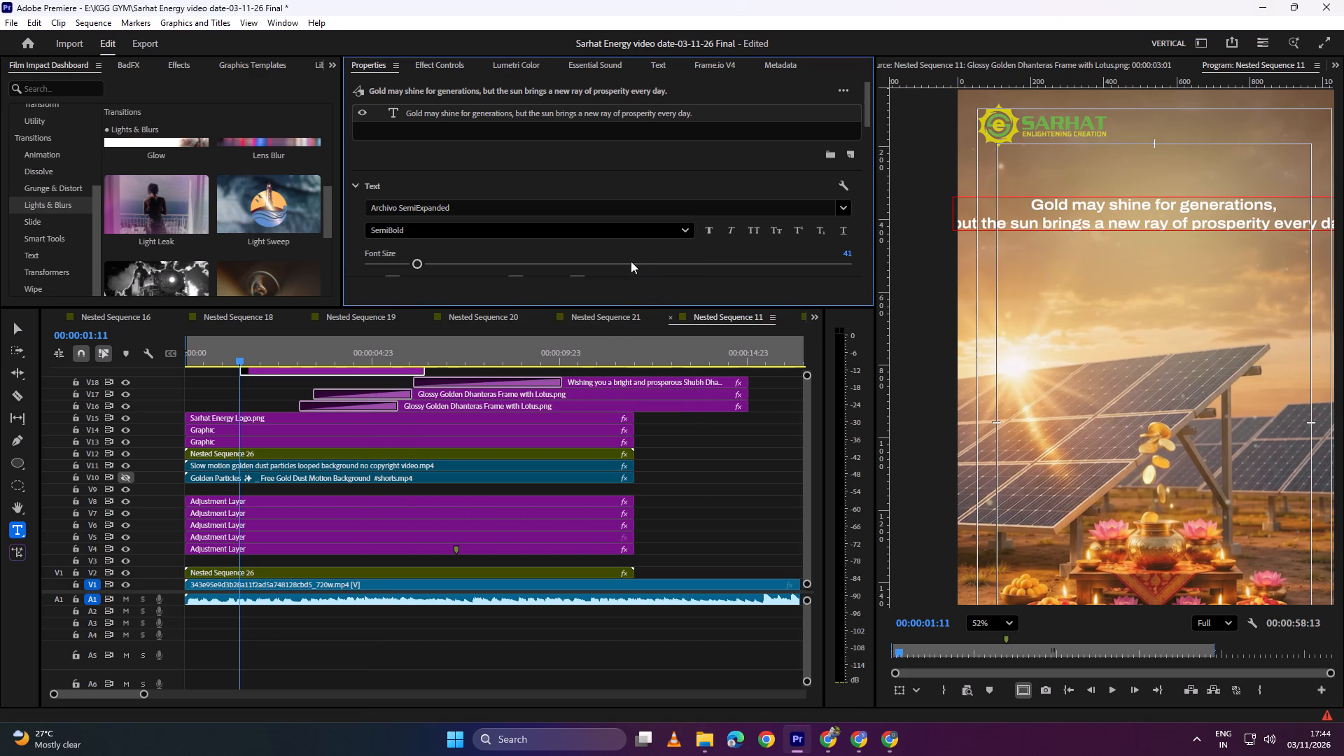
click(416, 262)
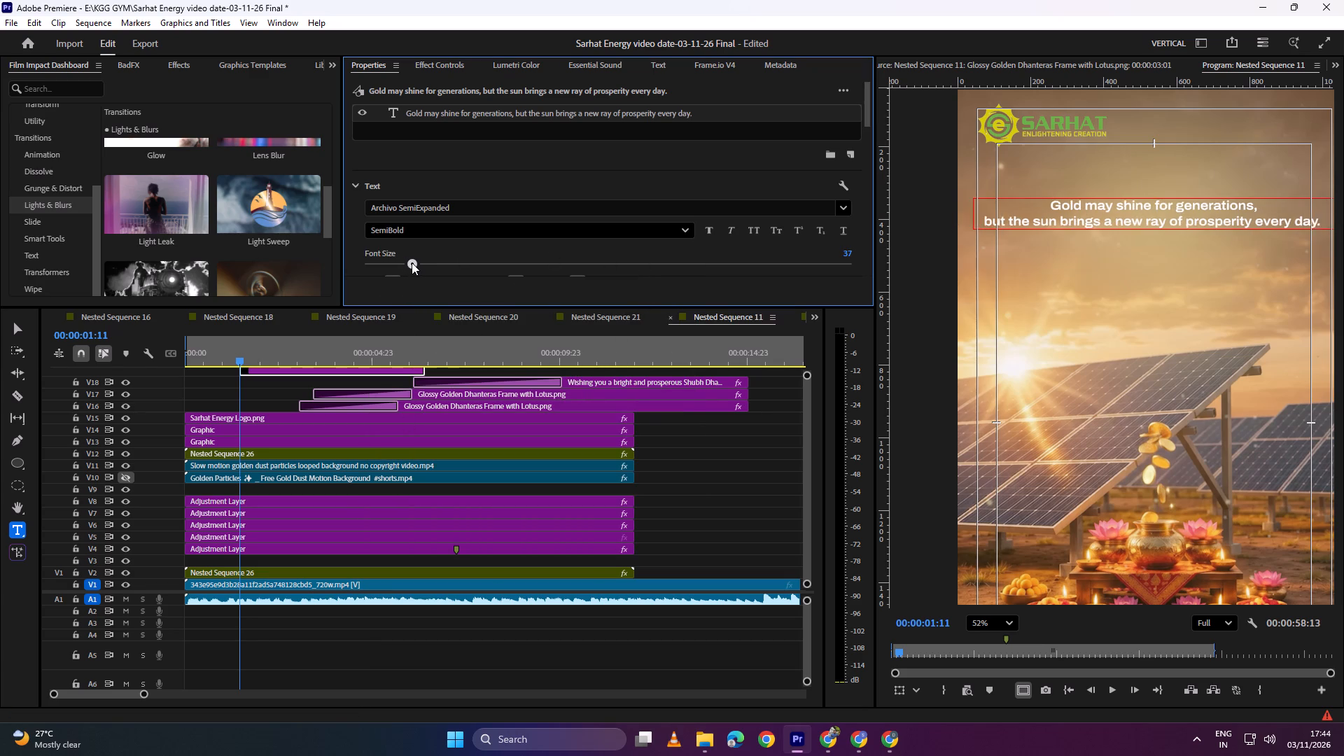
Rebreak the tagline into three lines: "Gold may shine for generations, but the" / "sun brings a new ray of prosperity" / "every day.".
click(1262, 225)
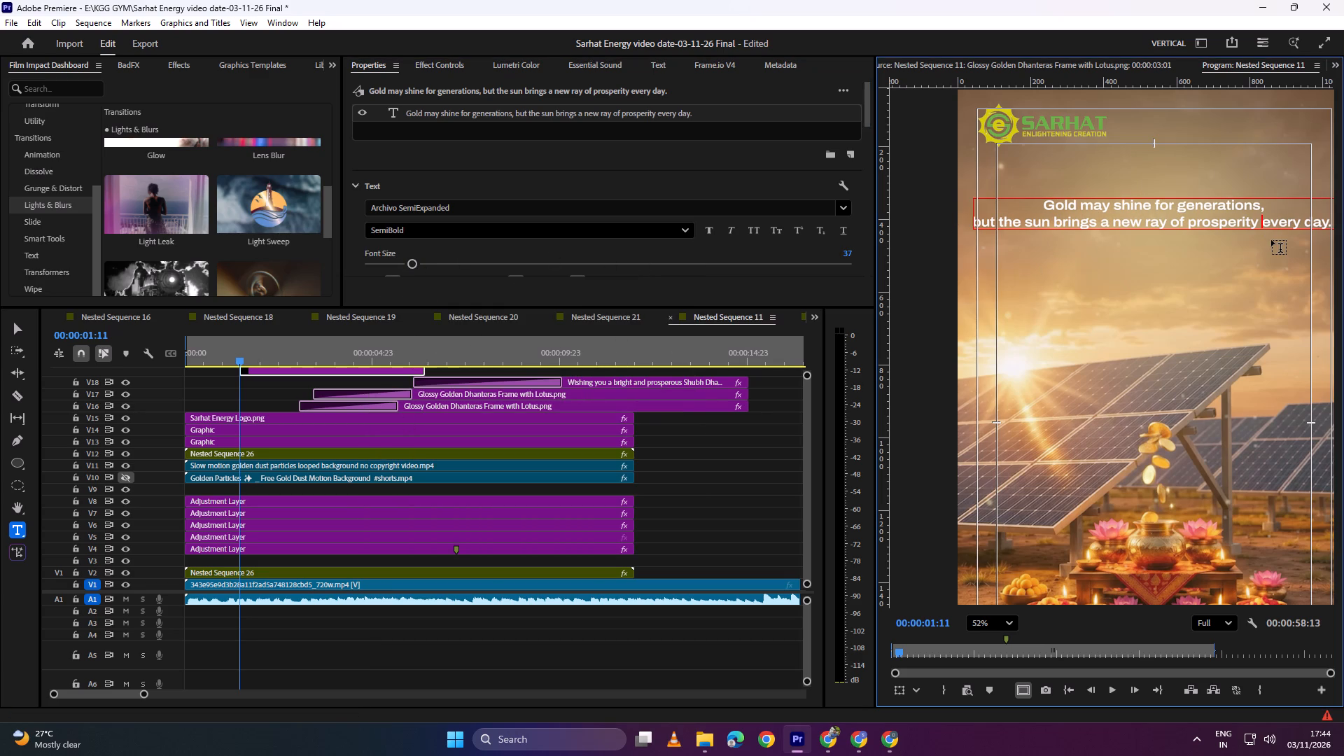
key(BackSpace)
key(Return)
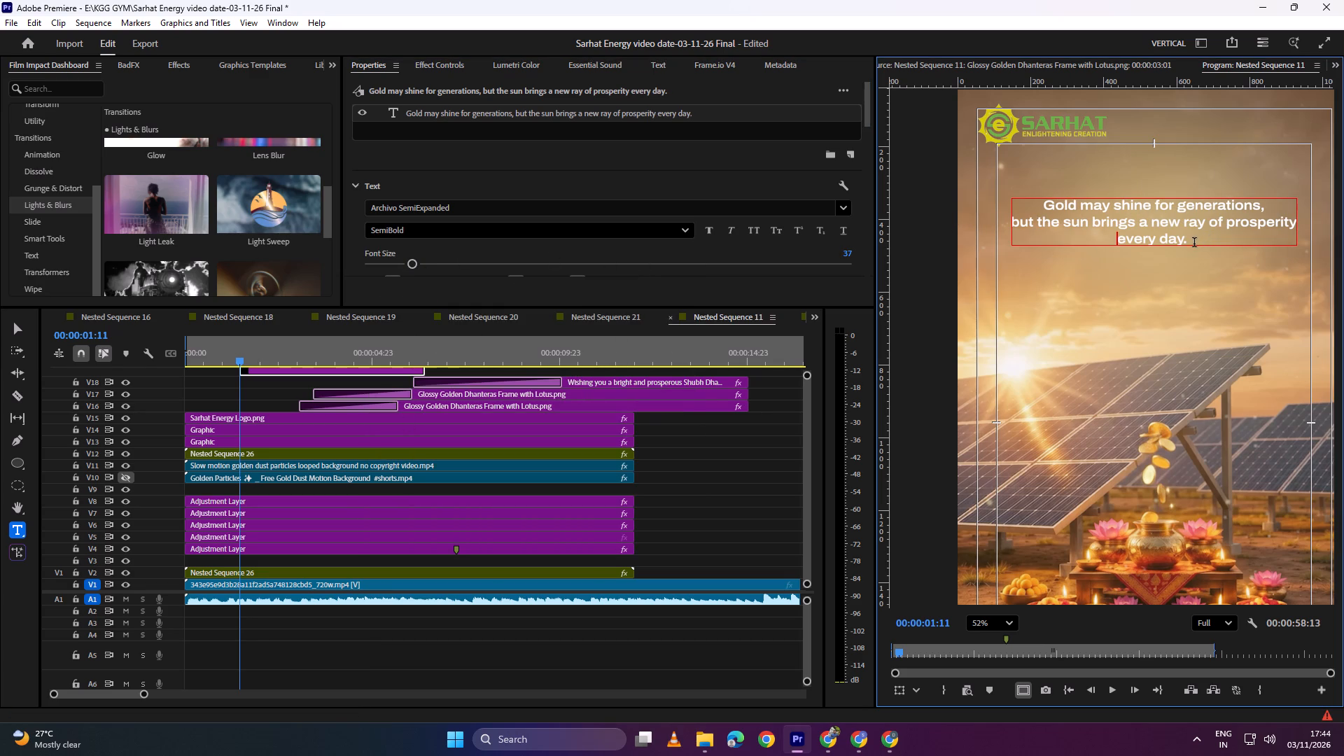
click(1017, 227)
key(Left)
key(BackSpace)
key(space)
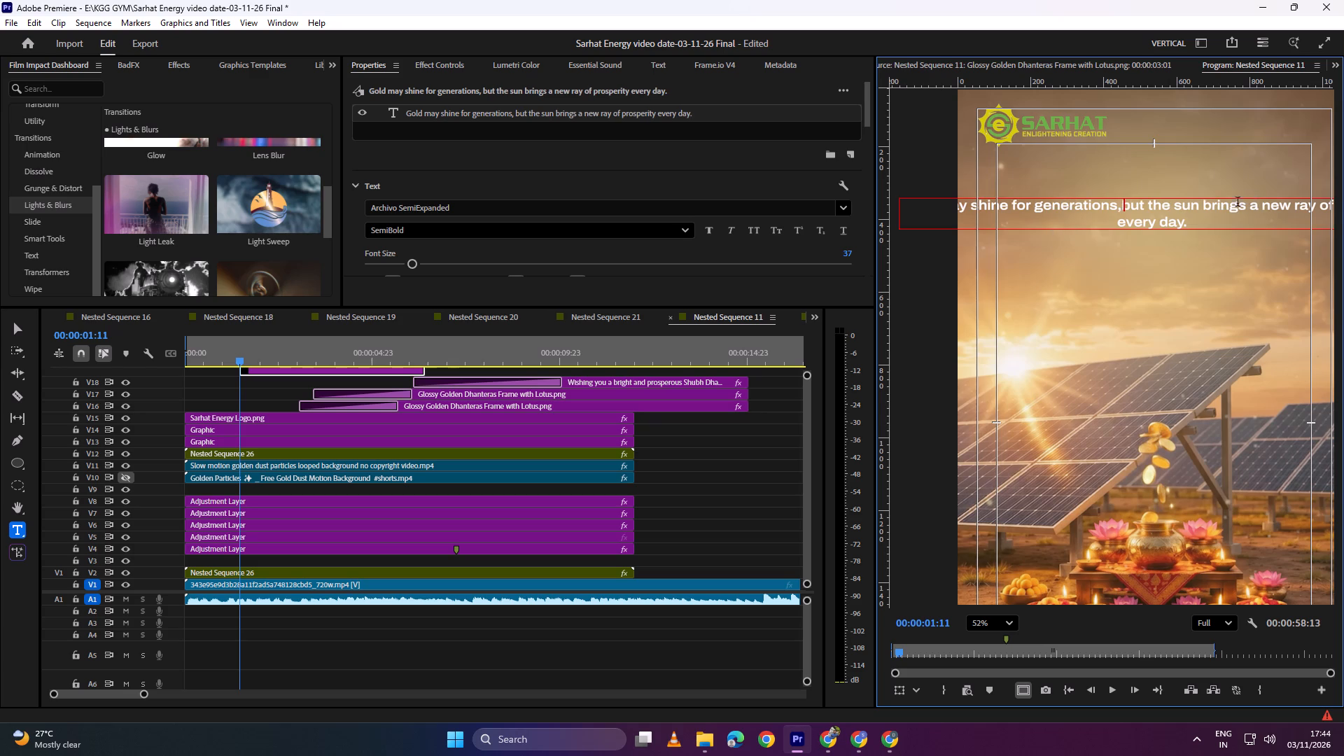
click(1180, 209)
click(1177, 210)
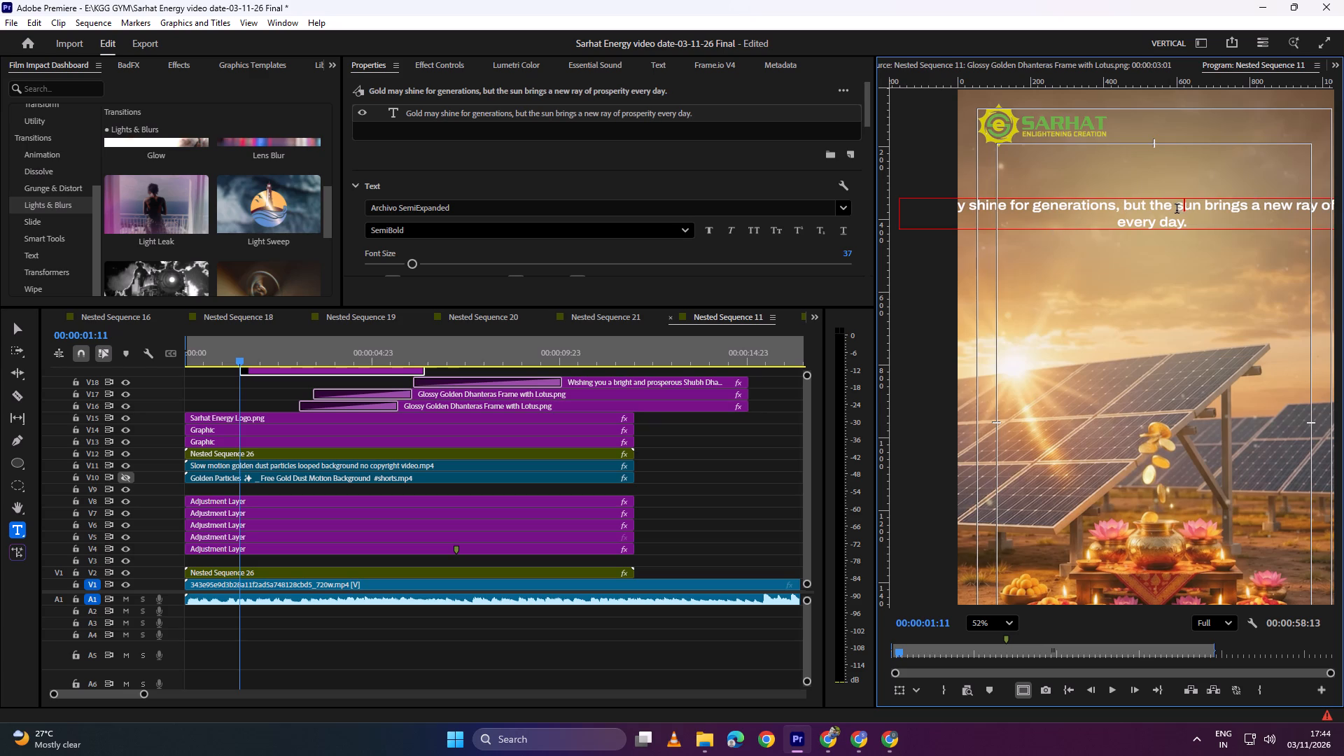
key(BackSpace)
key(Return)
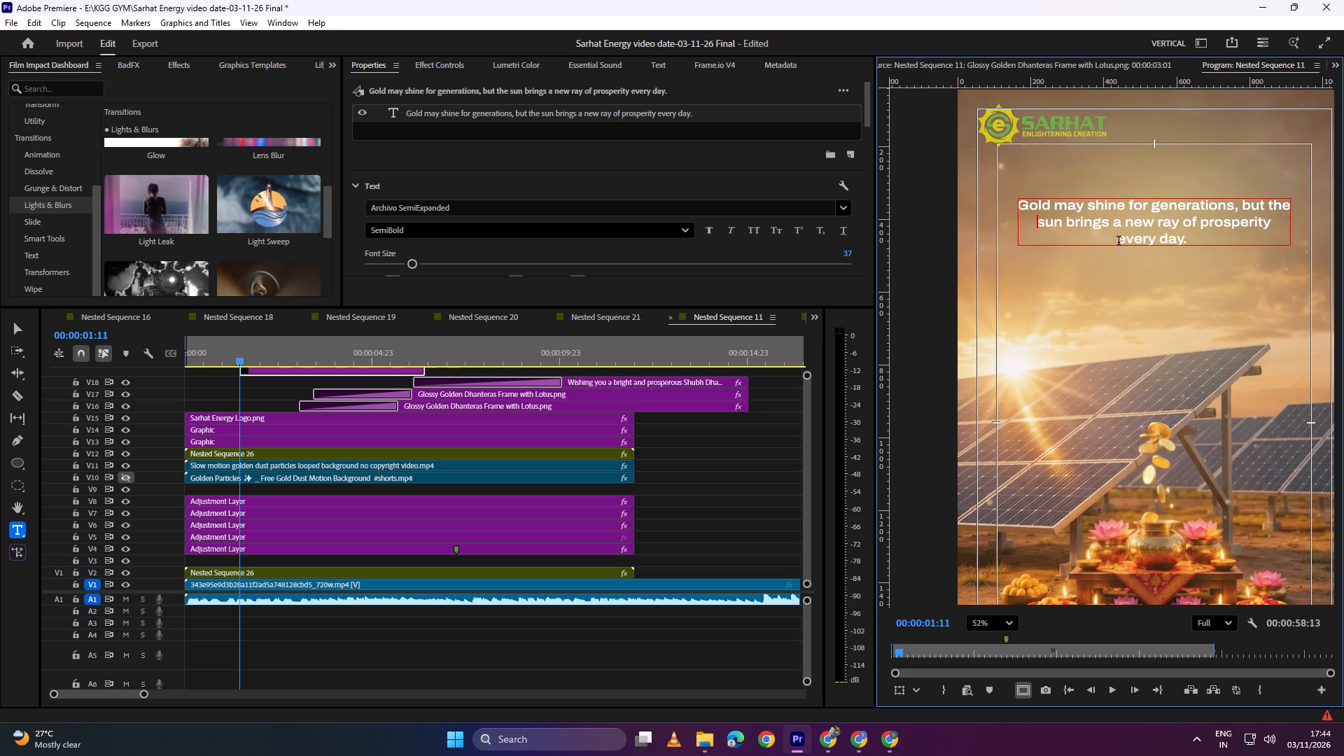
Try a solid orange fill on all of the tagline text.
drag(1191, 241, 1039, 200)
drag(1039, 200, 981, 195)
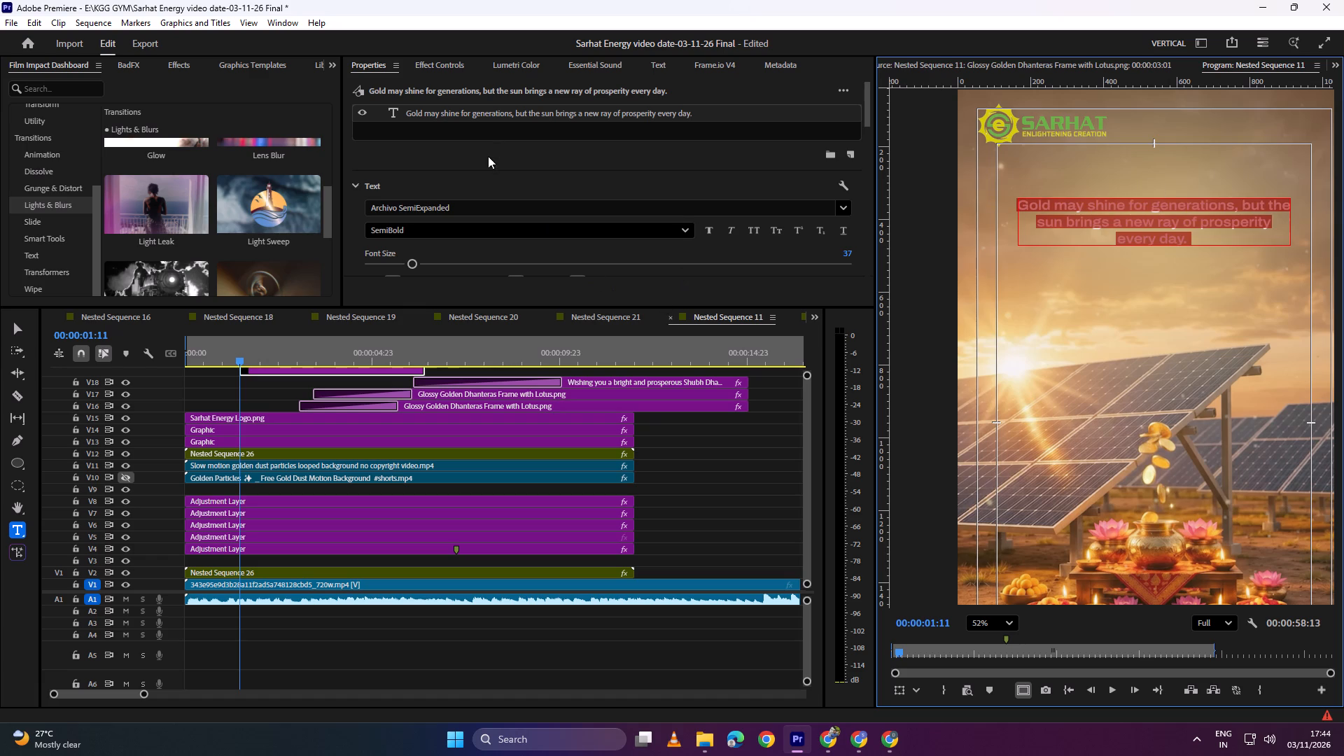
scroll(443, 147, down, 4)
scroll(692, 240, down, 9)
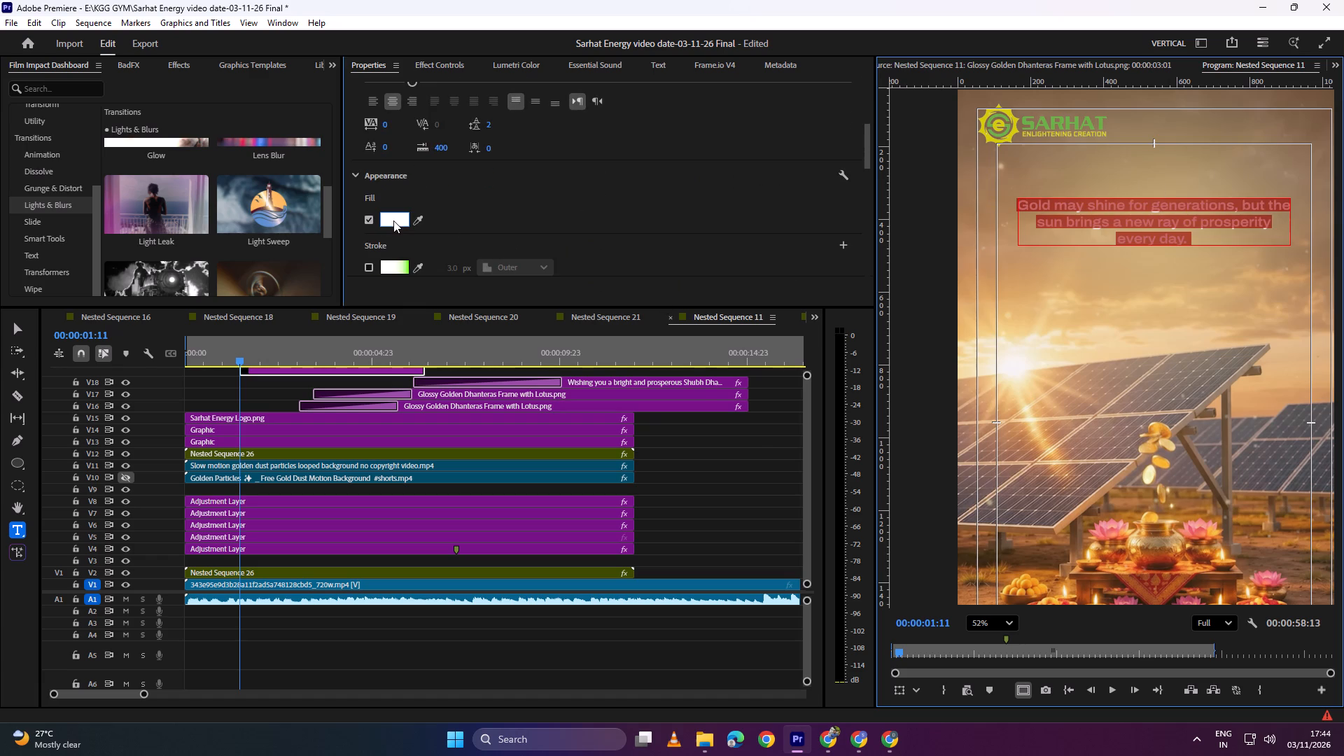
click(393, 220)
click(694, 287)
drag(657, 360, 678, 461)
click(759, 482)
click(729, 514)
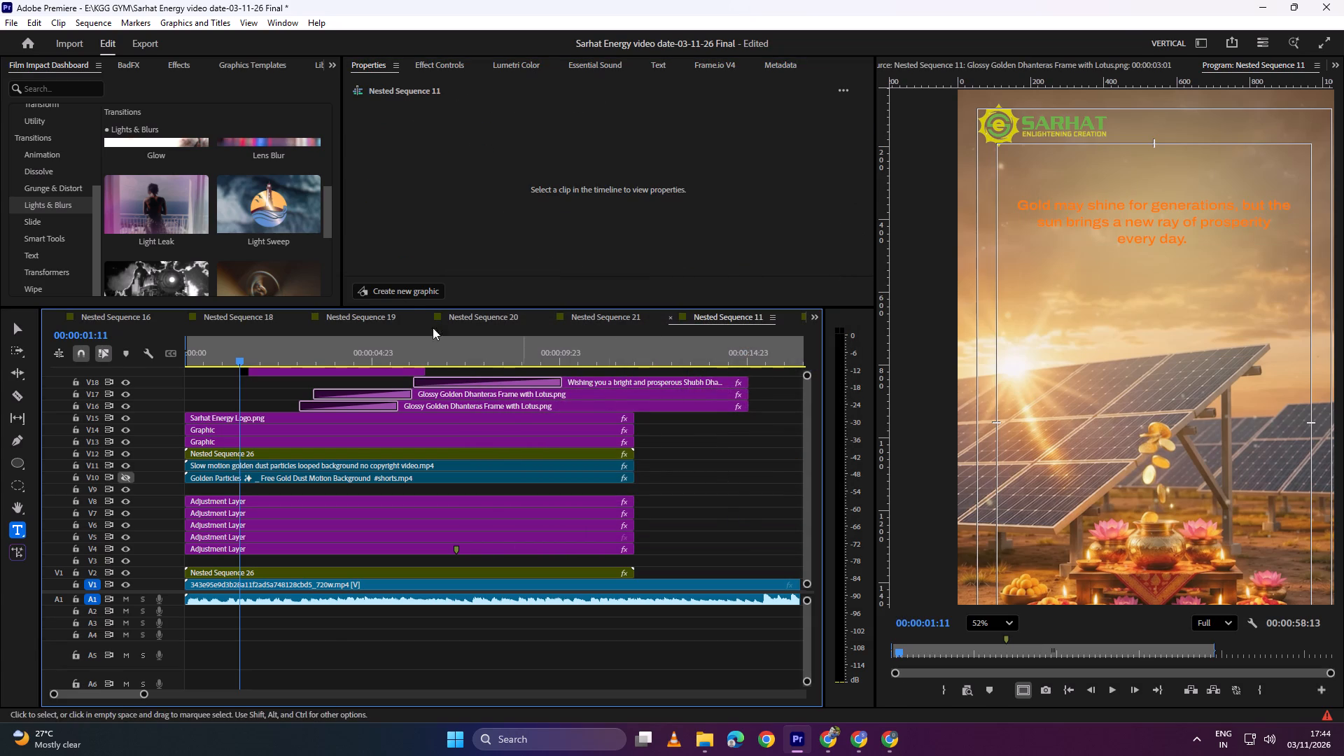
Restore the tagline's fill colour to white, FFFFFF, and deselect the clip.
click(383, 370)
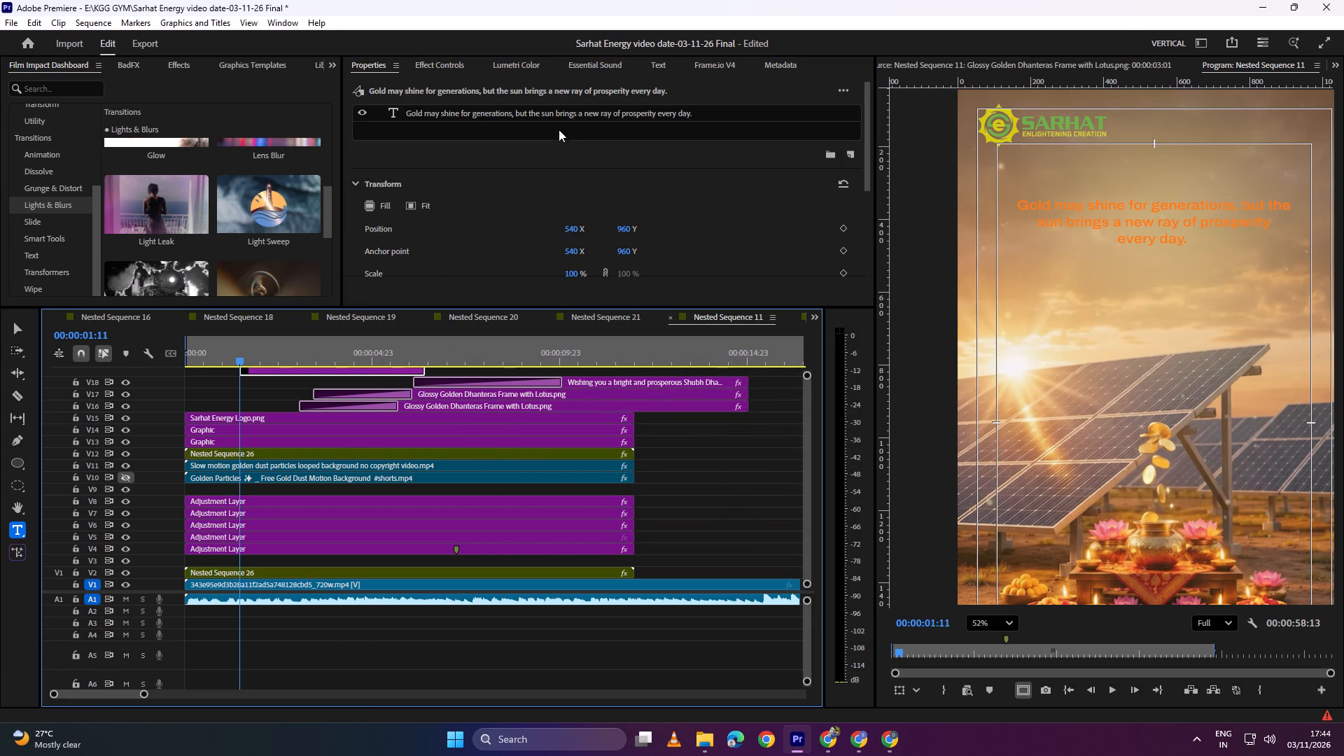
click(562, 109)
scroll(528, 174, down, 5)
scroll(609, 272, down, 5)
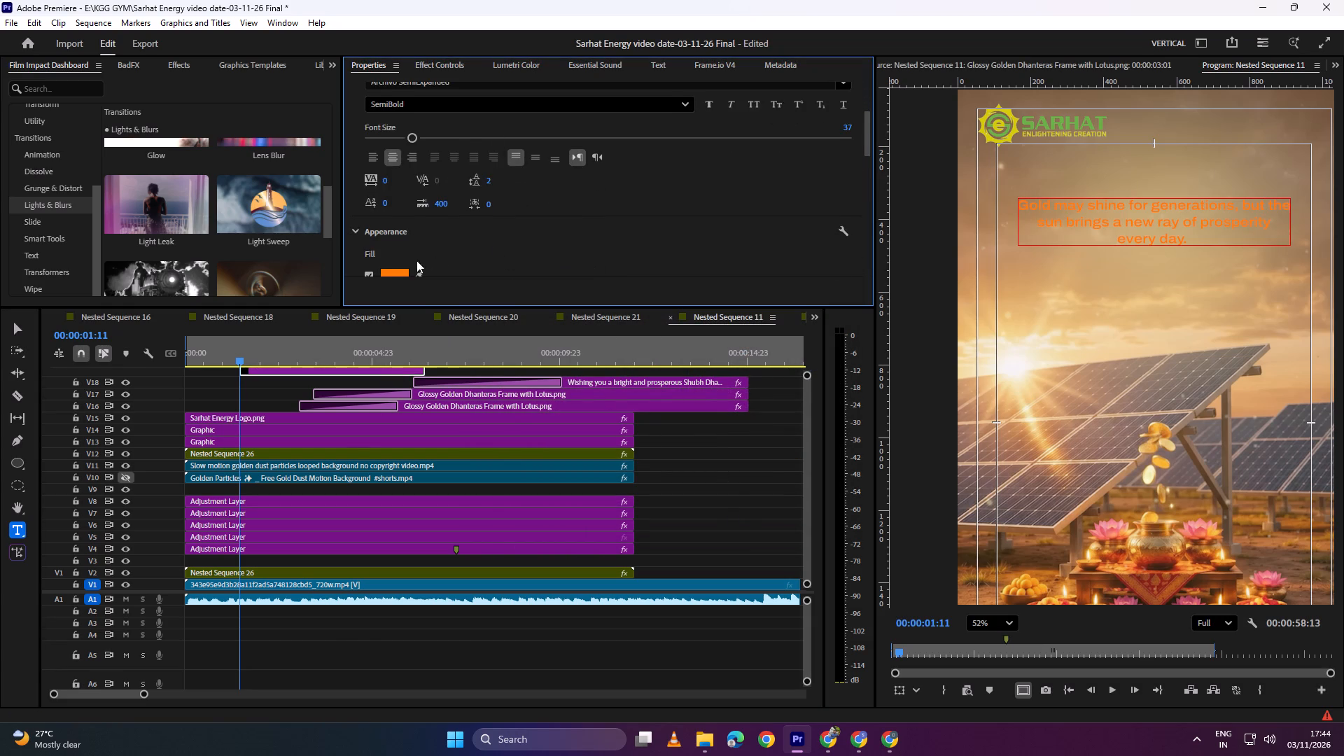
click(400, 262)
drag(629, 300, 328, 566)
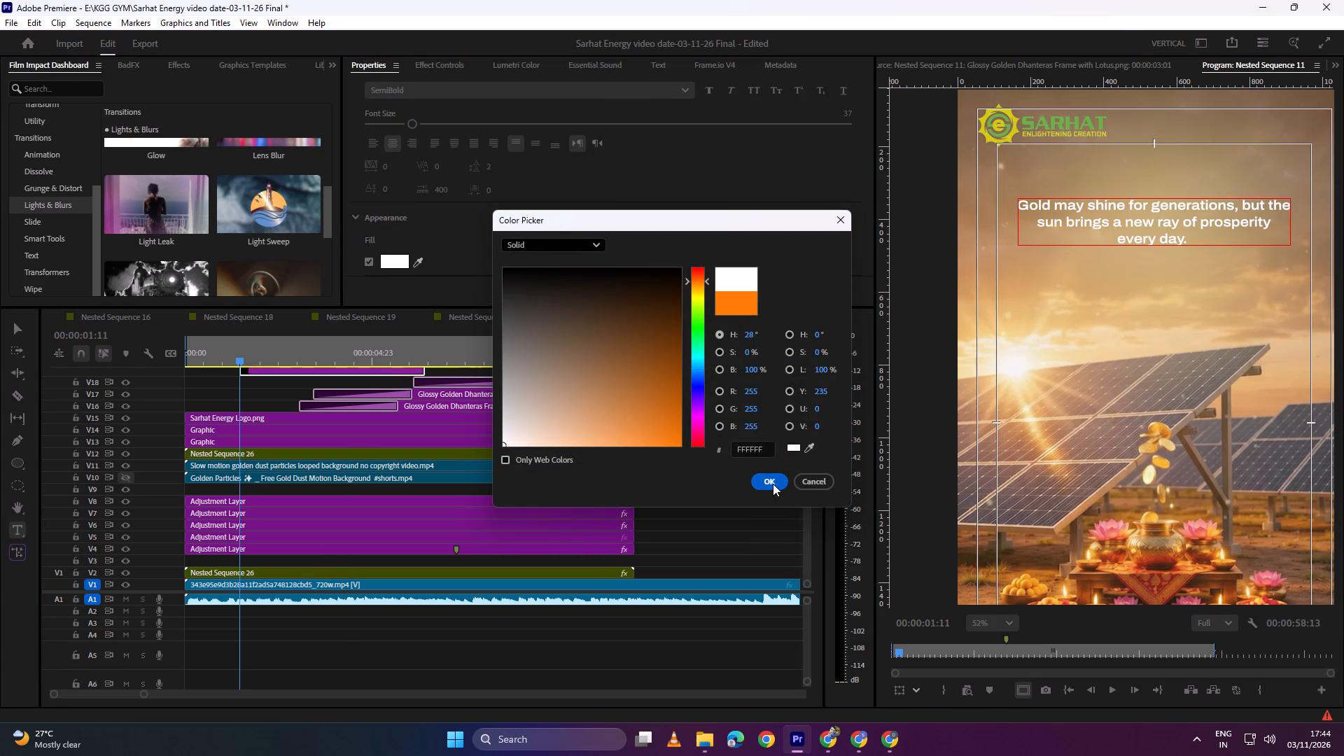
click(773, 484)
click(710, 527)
Move the tagline clip on V19 to the sequence start, extend its end to the greeting clip's start, and play back the opening.
scroll(1218, 287, down, 4)
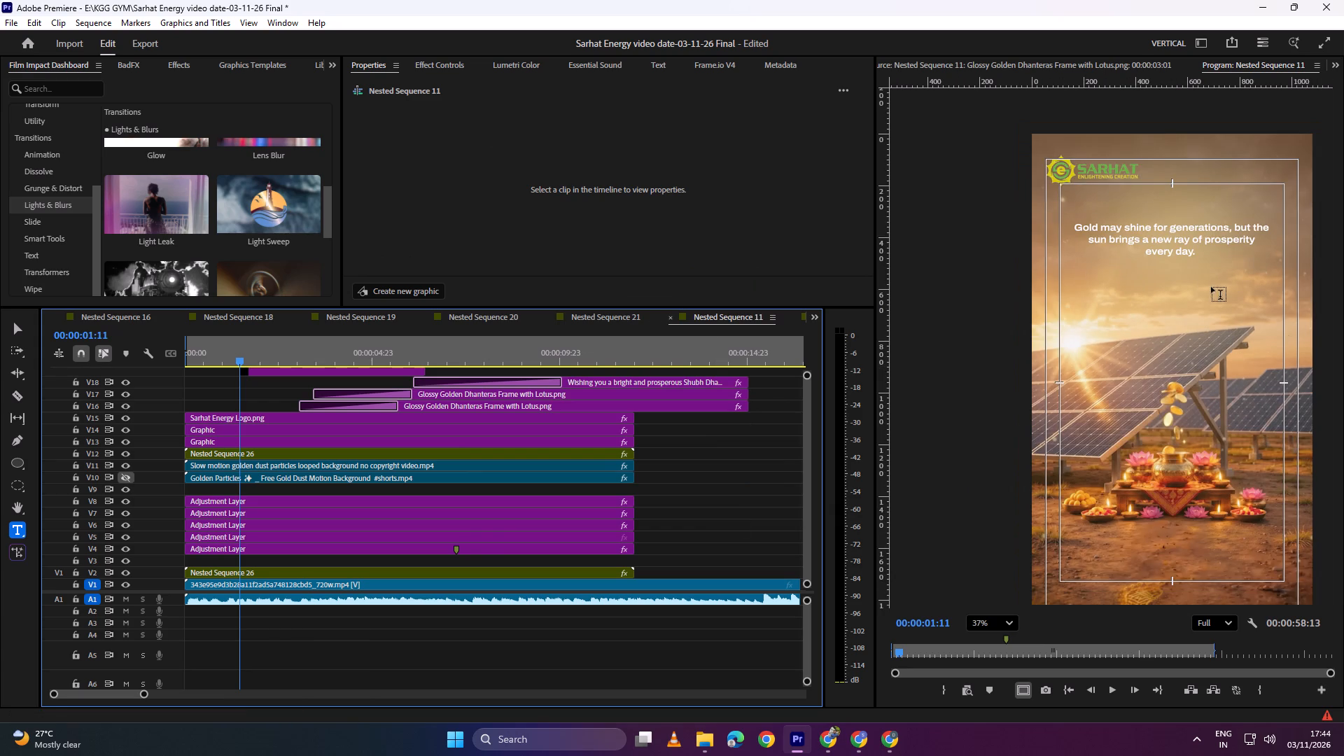
scroll(1211, 287, down, 3)
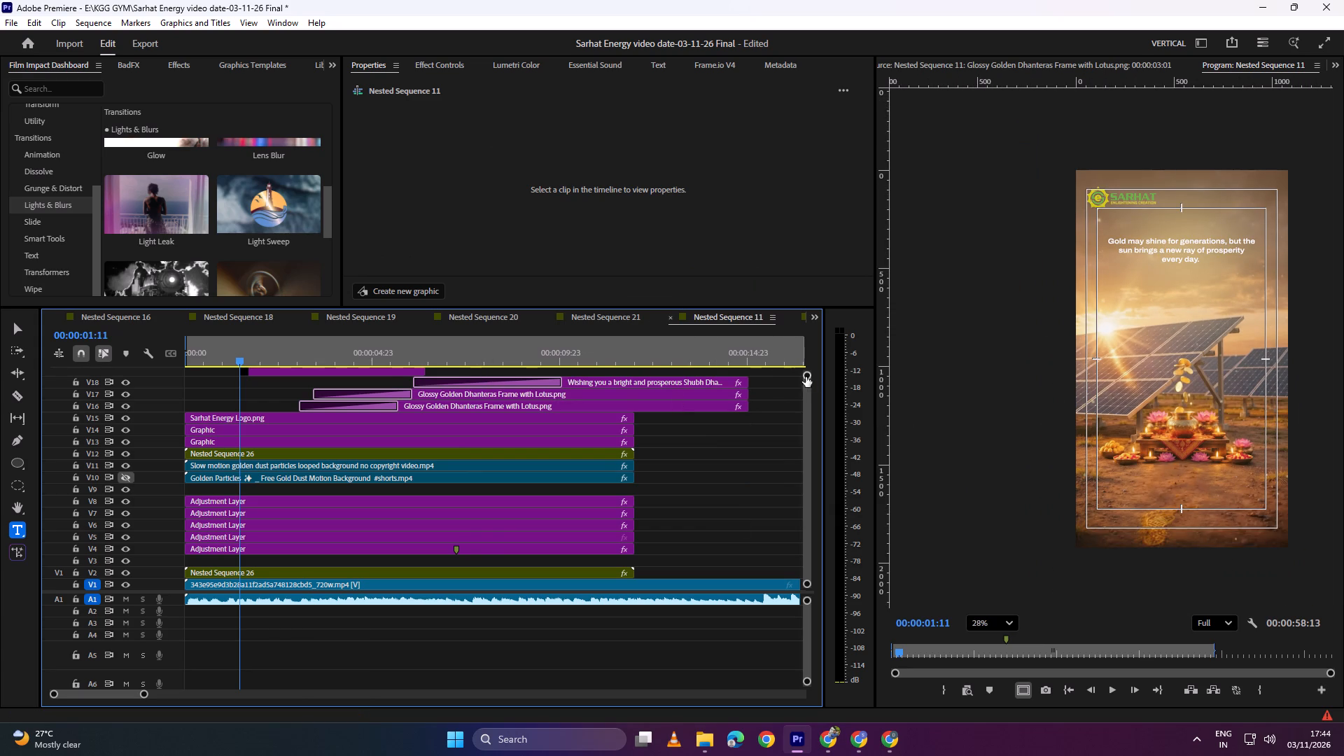
drag(806, 377, 797, 217)
drag(174, 591, 174, 629)
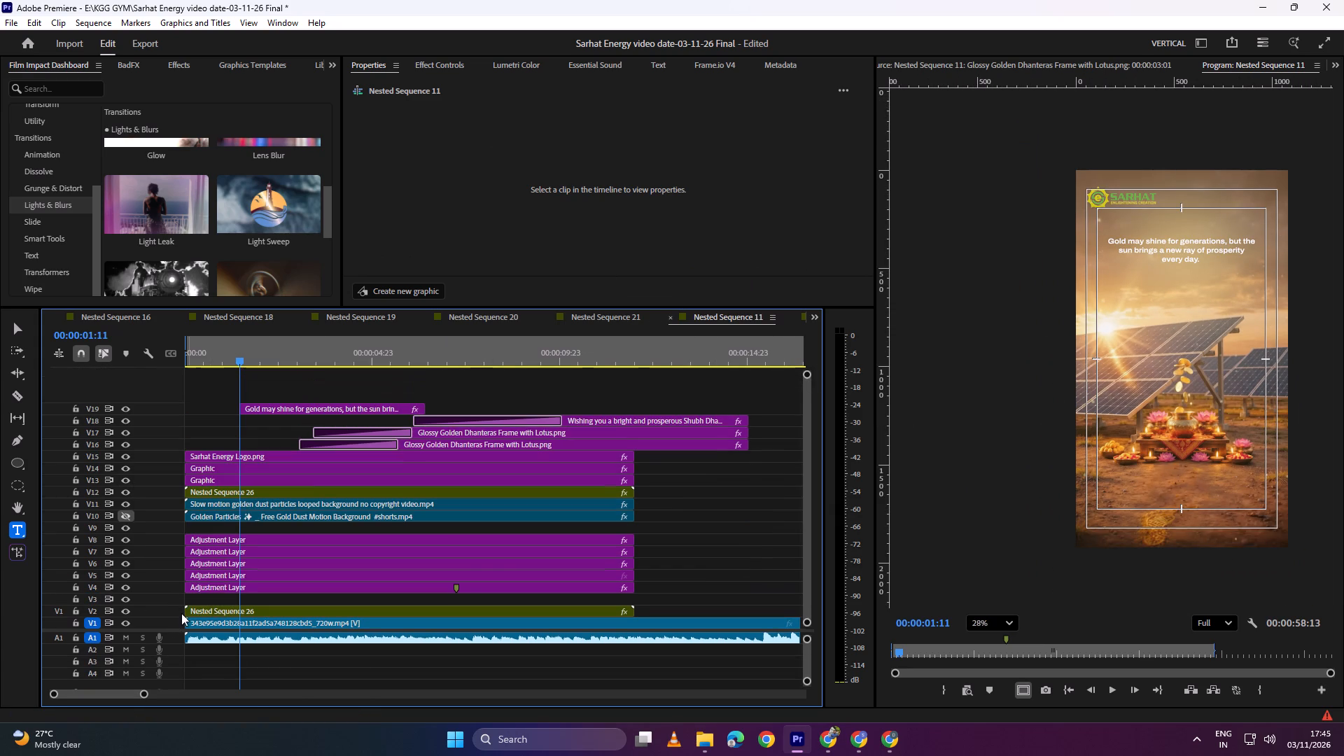
drag(341, 407, 262, 405)
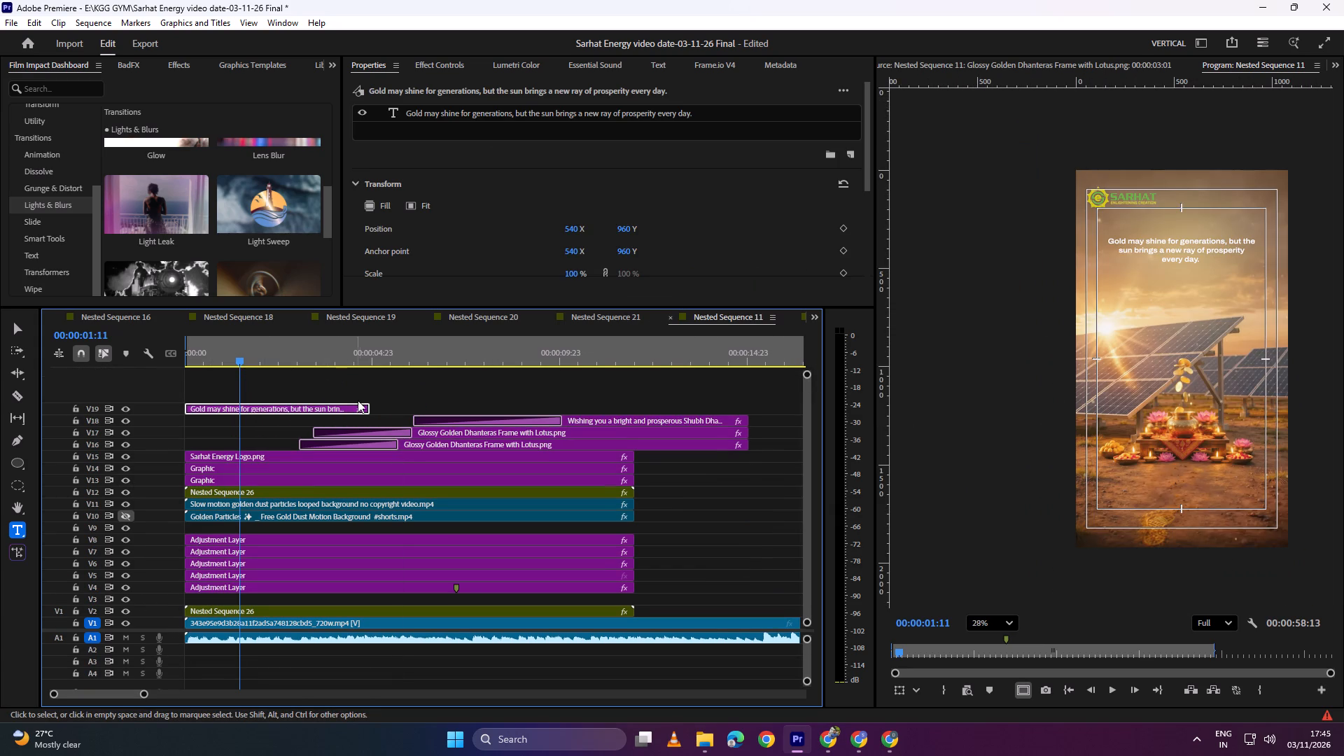
drag(374, 414, 419, 409)
drag(304, 349, 111, 390)
key(space)
key(space)
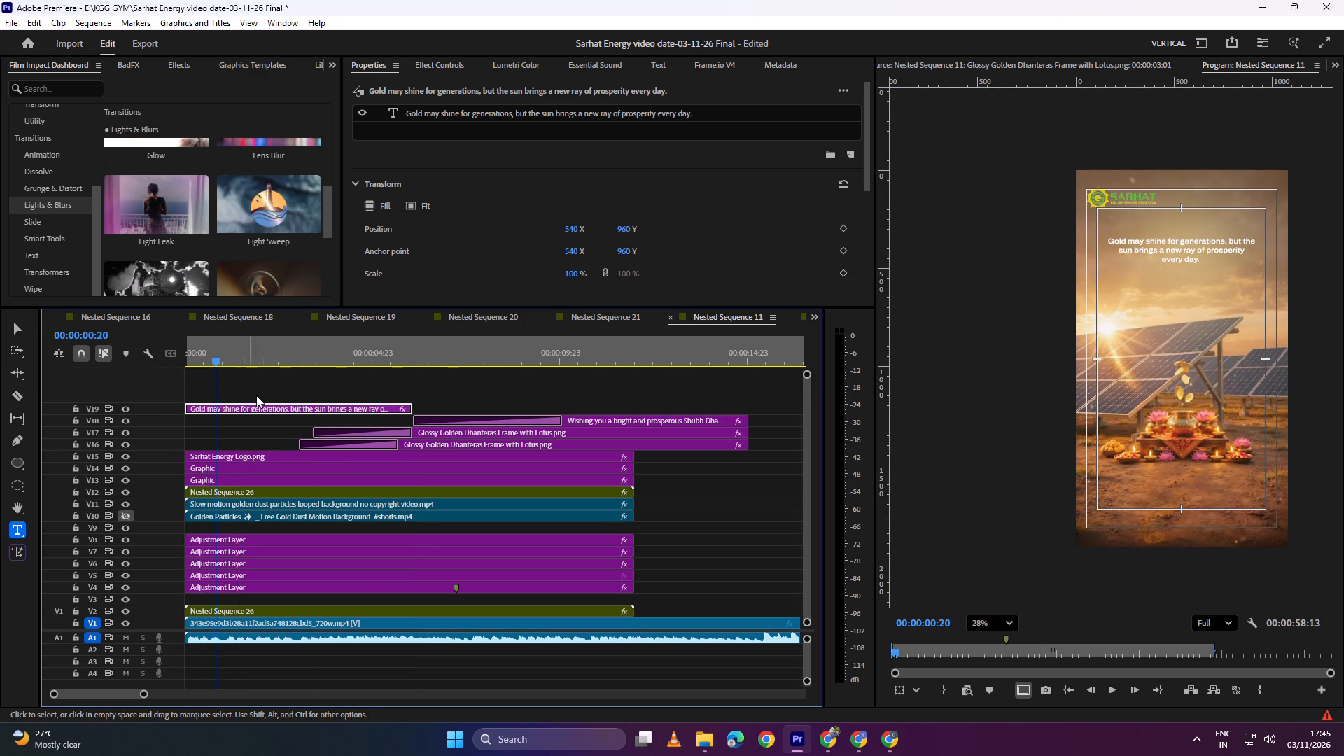
Lower the tagline in the frame by setting its vertical position to 1051.
click(262, 410)
drag(631, 226, 664, 227)
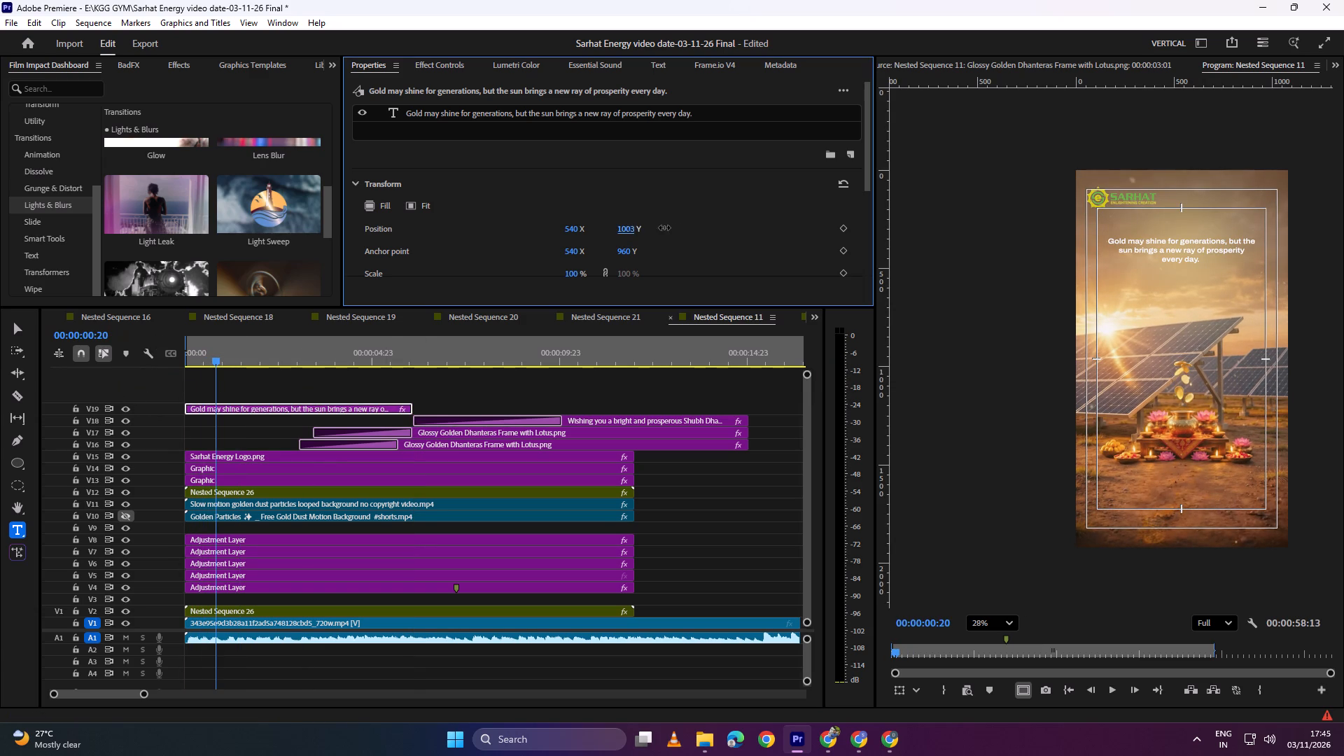
drag(664, 227, 692, 223)
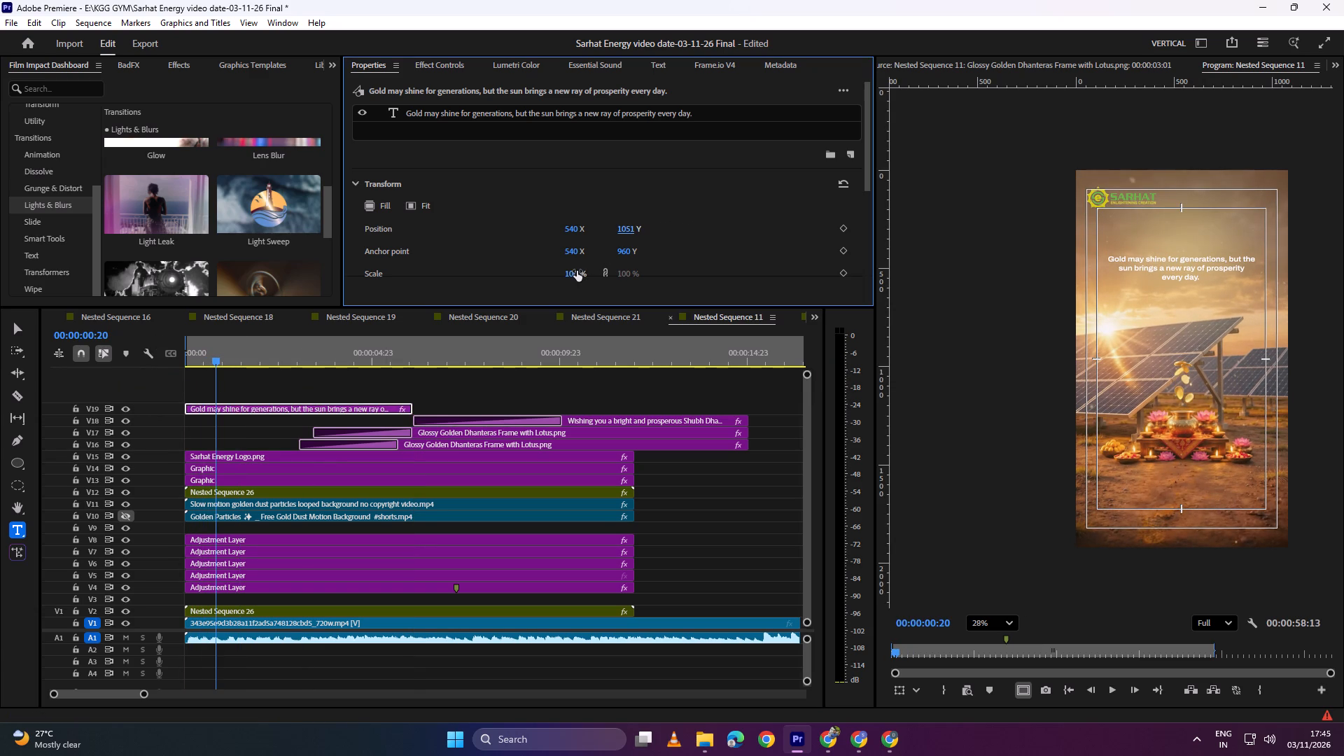
Enlarge the tagline to 120% scale and lower it to a vertical position of 1158.
drag(577, 271, 588, 268)
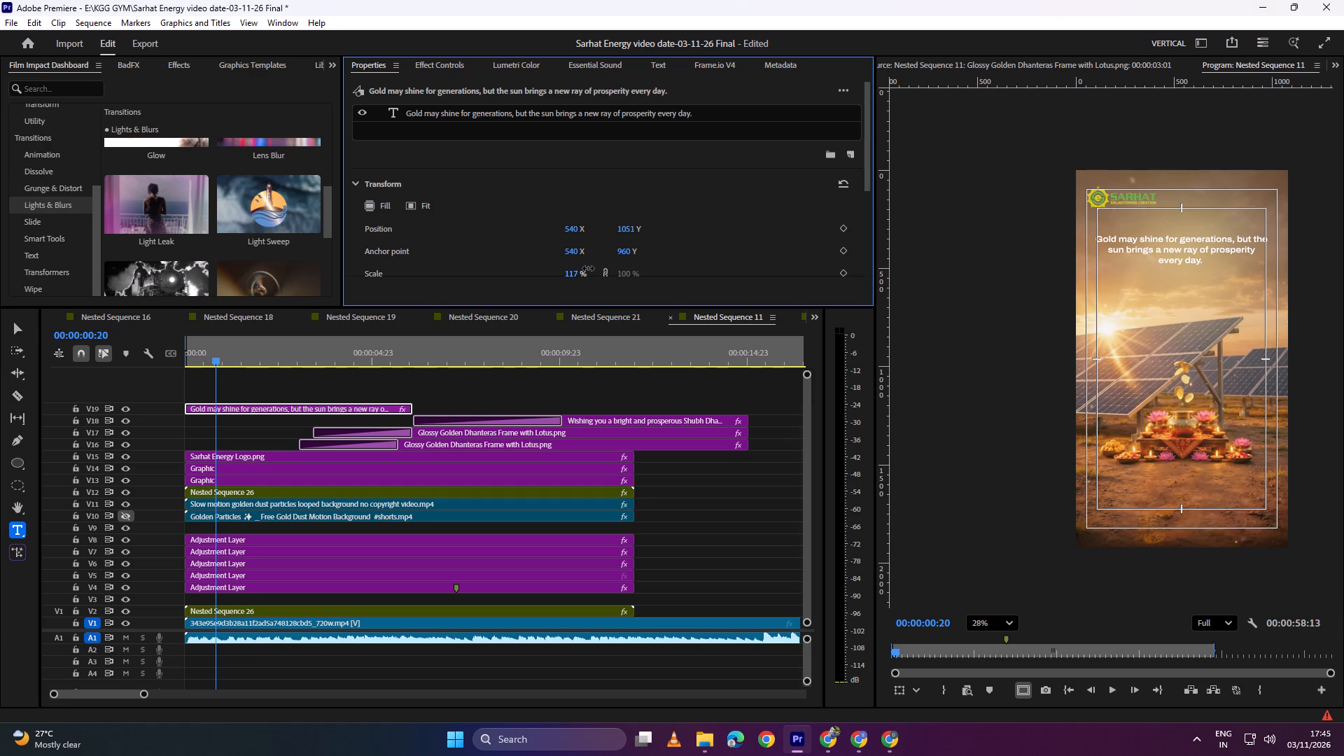
drag(588, 268, 589, 267)
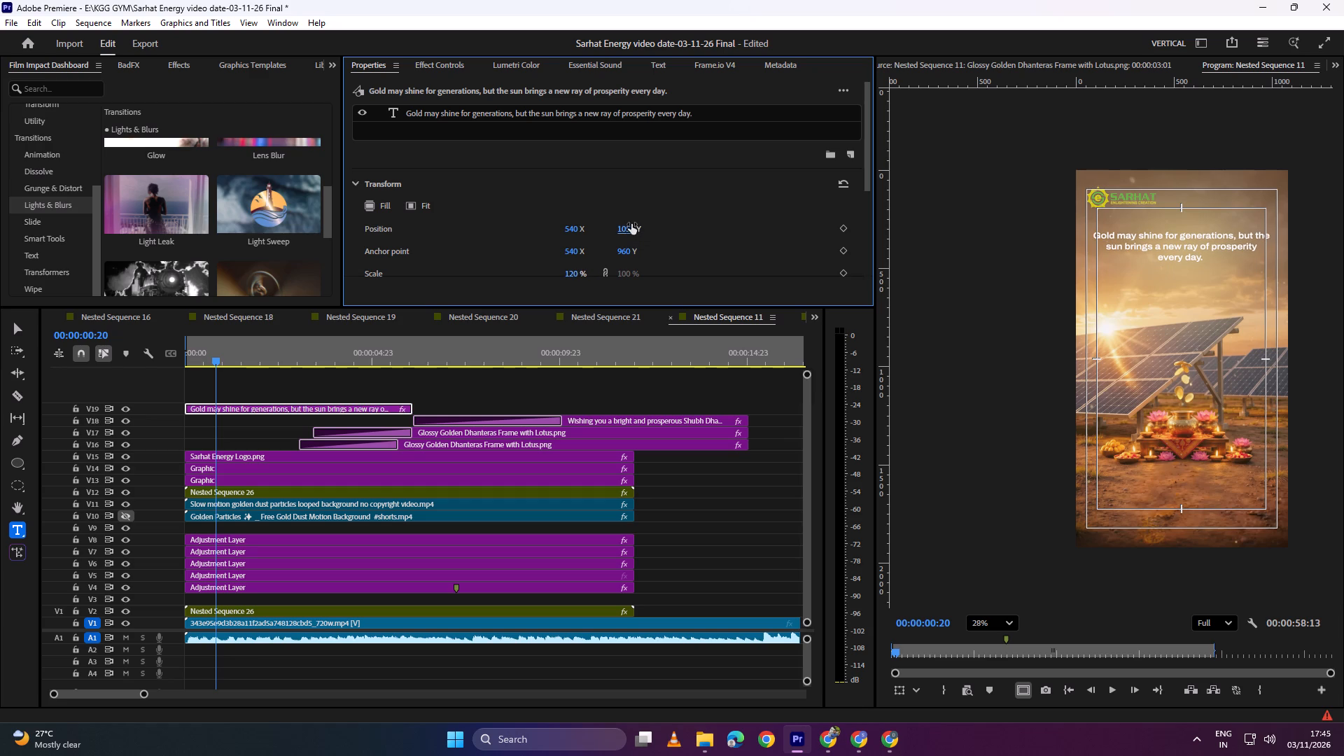
drag(631, 228, 703, 215)
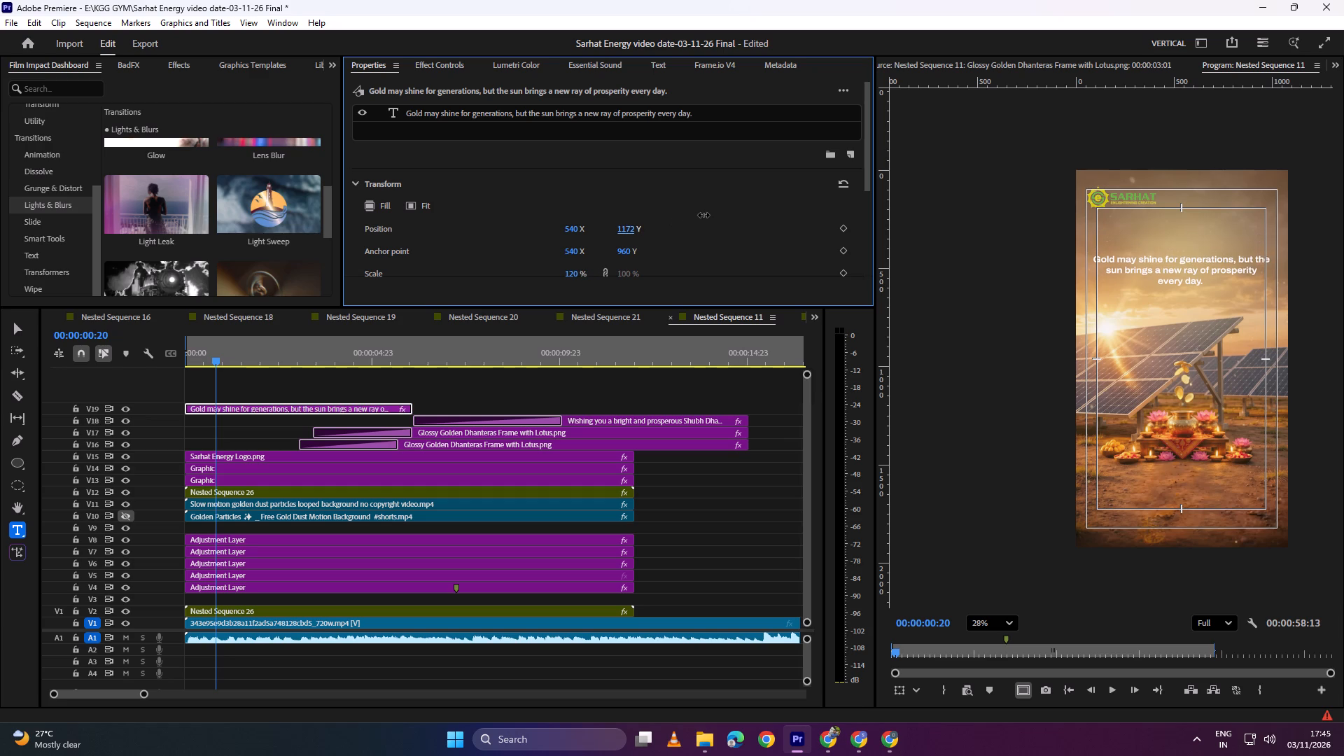
drag(703, 215, 719, 209)
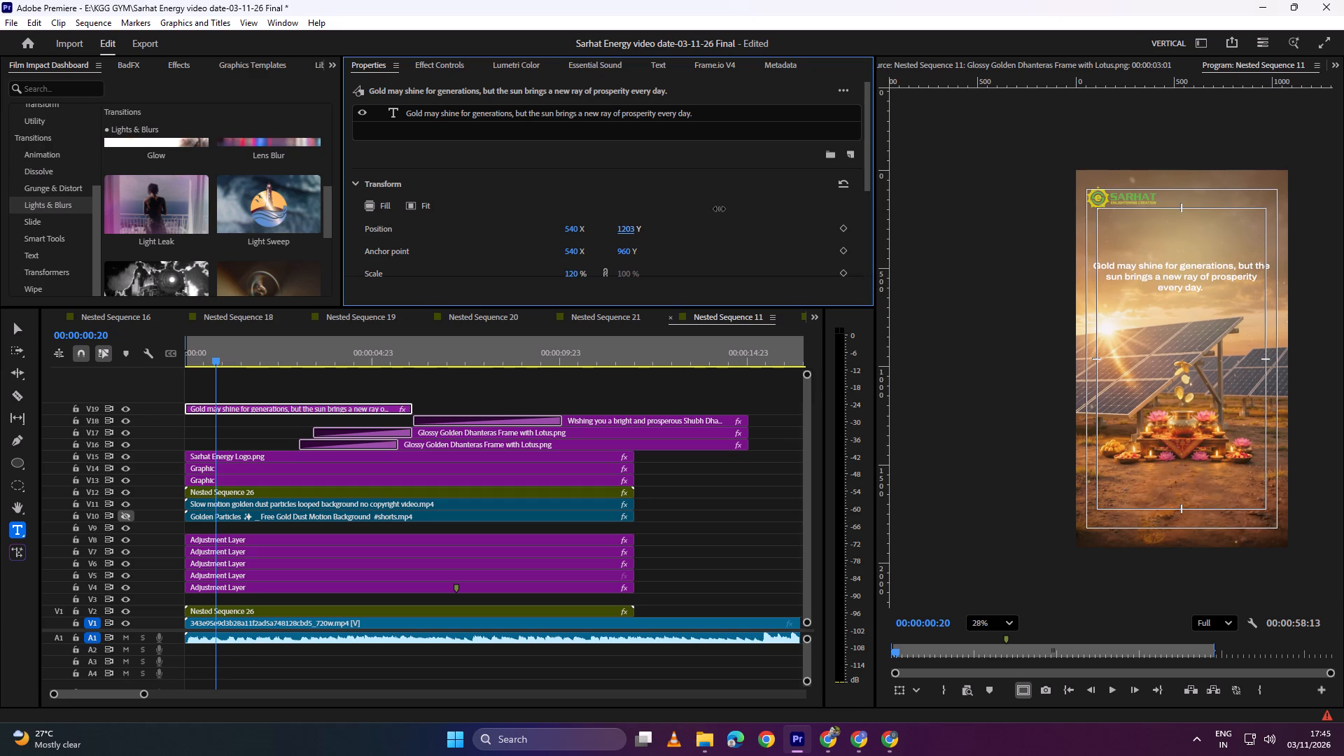
drag(719, 209, 724, 208)
drag(724, 208, 690, 211)
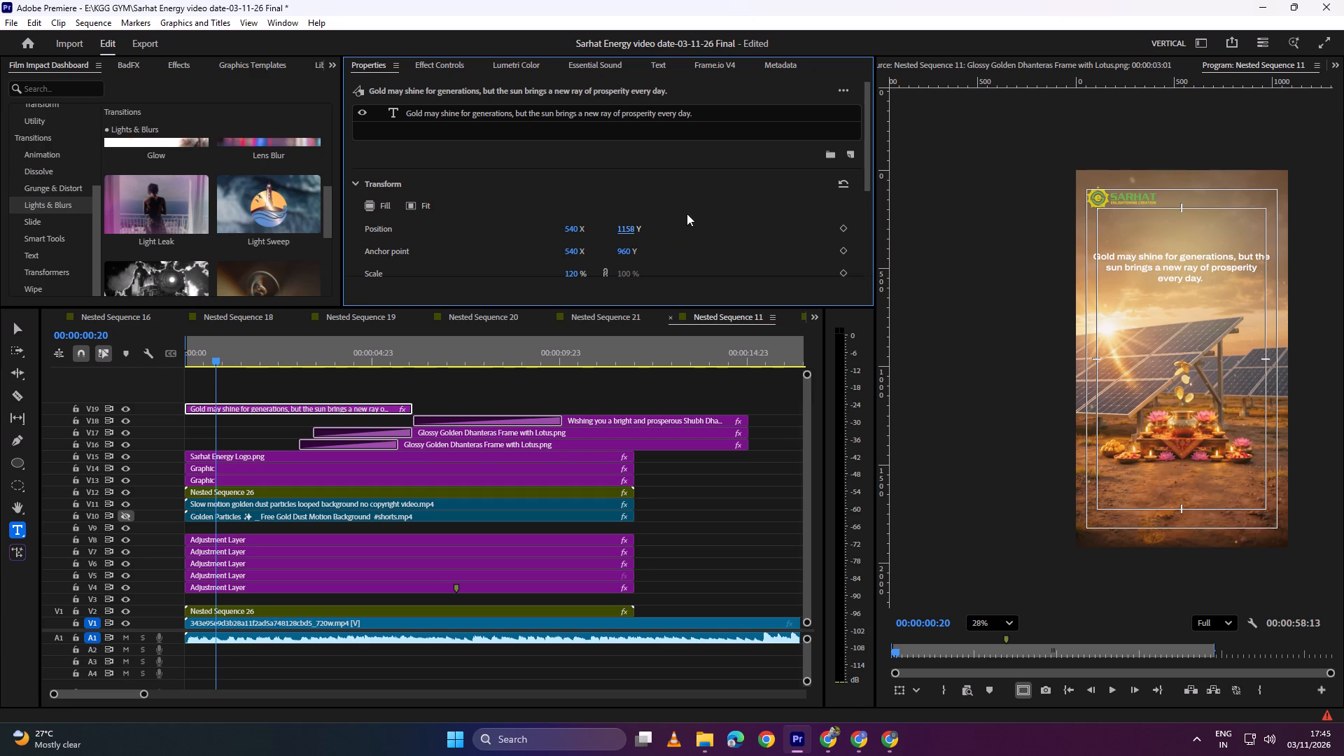
Play back the opening from the sequence start to review the resized tagline's placement and timing.
drag(259, 350, 36, 391)
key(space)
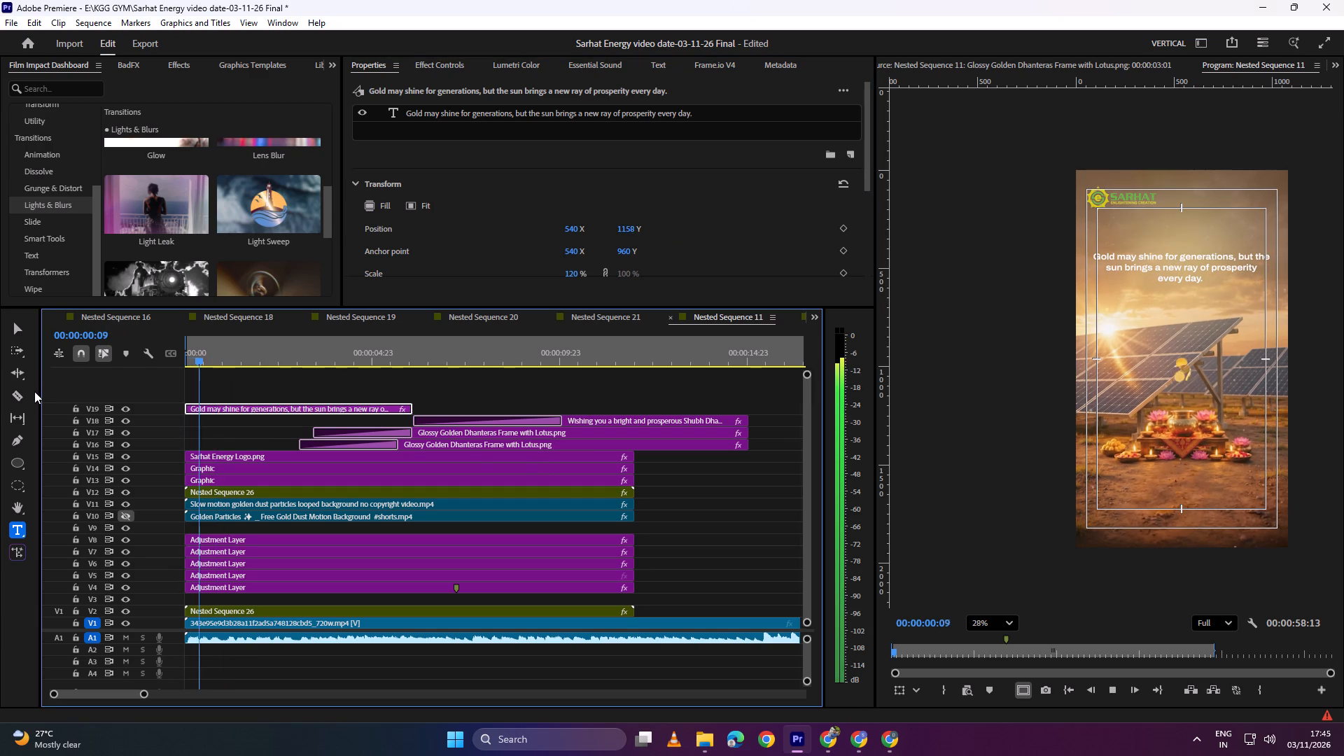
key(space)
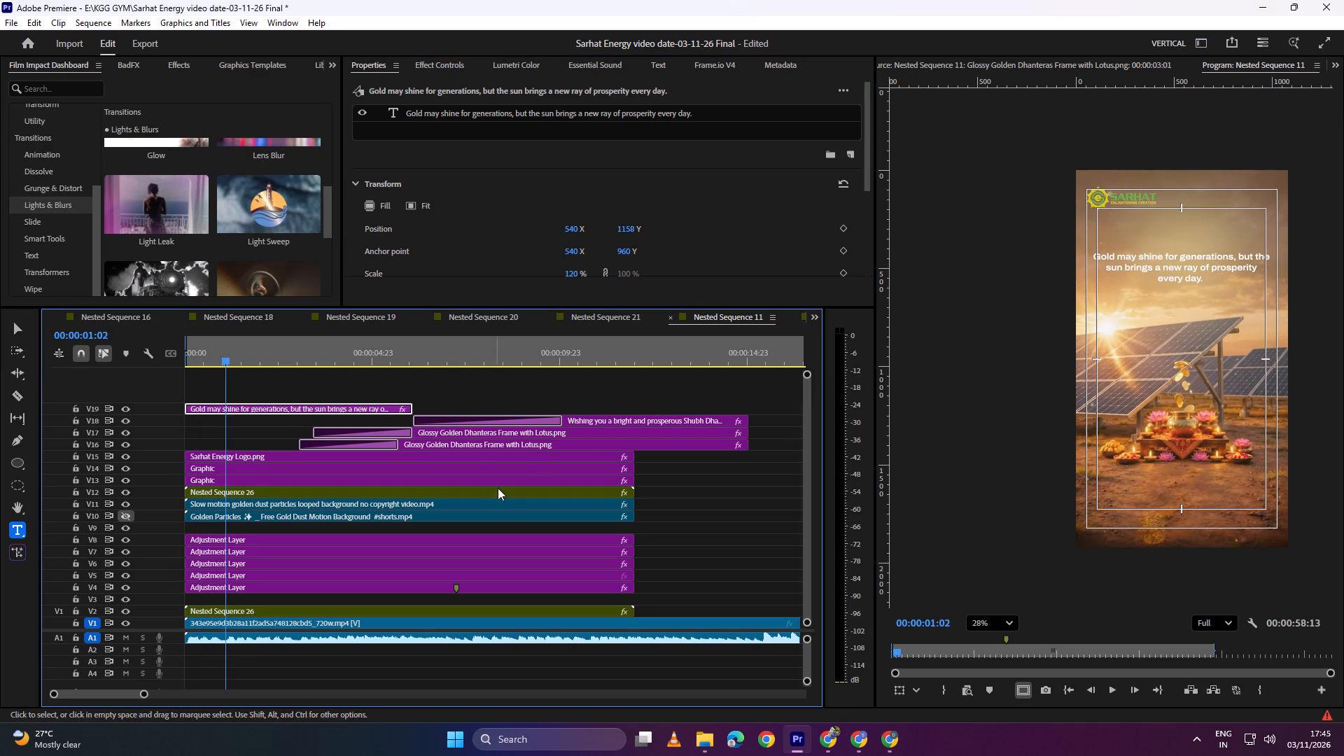
alt+scroll(272, 396, up, 10)
scroll(281, 382, up, 4)
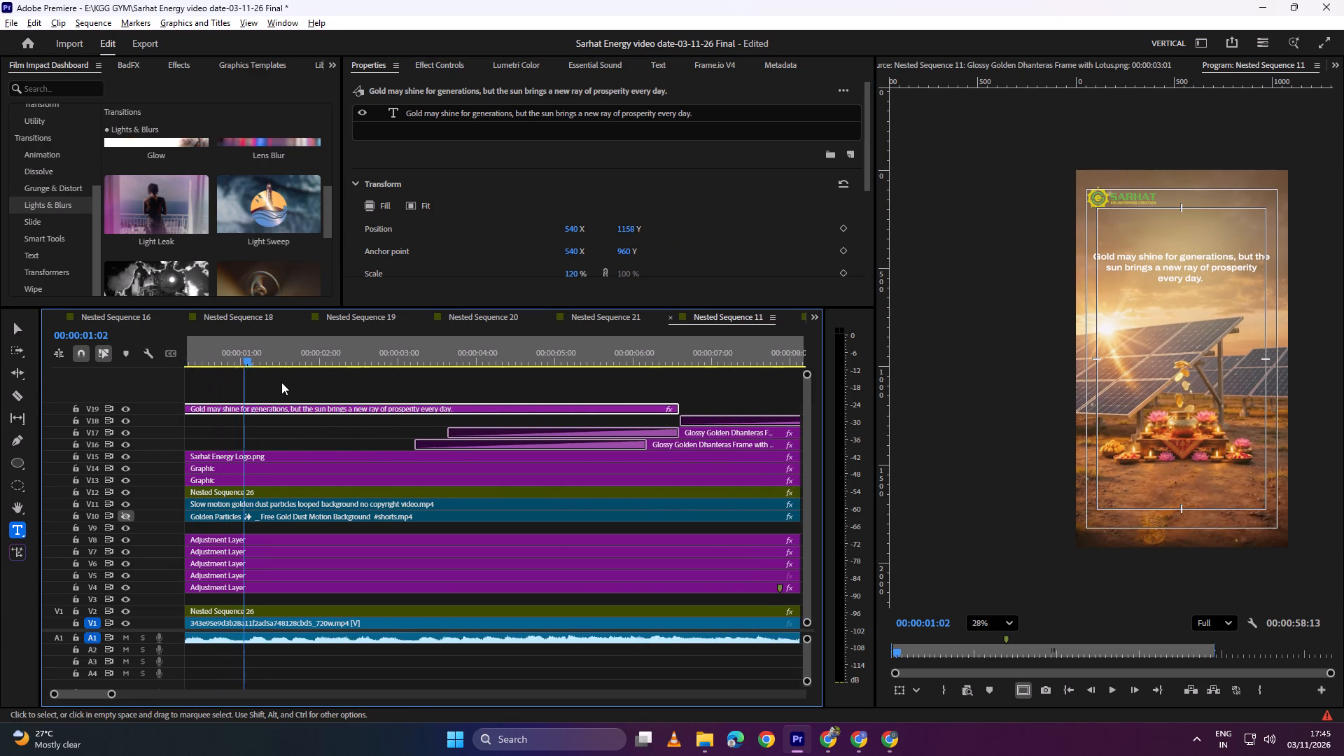
scroll(281, 382, up, 4)
drag(274, 356, 129, 389)
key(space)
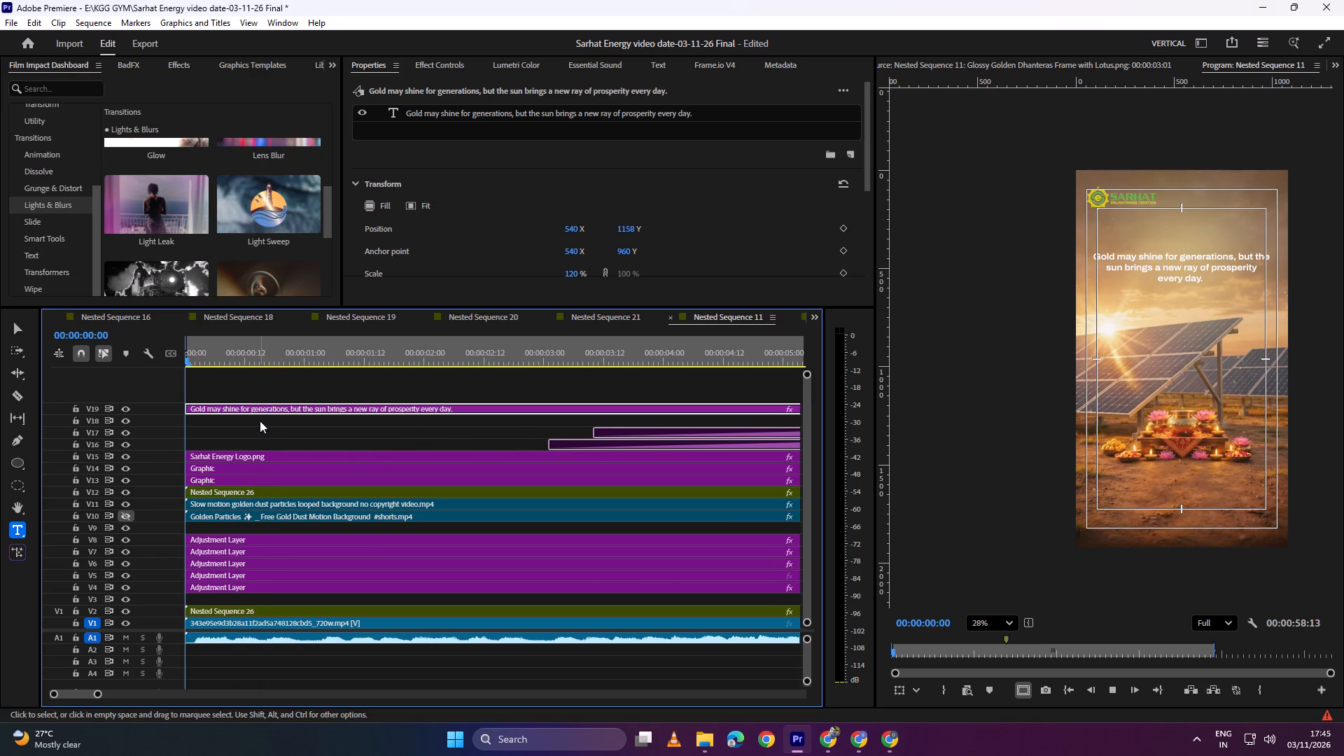
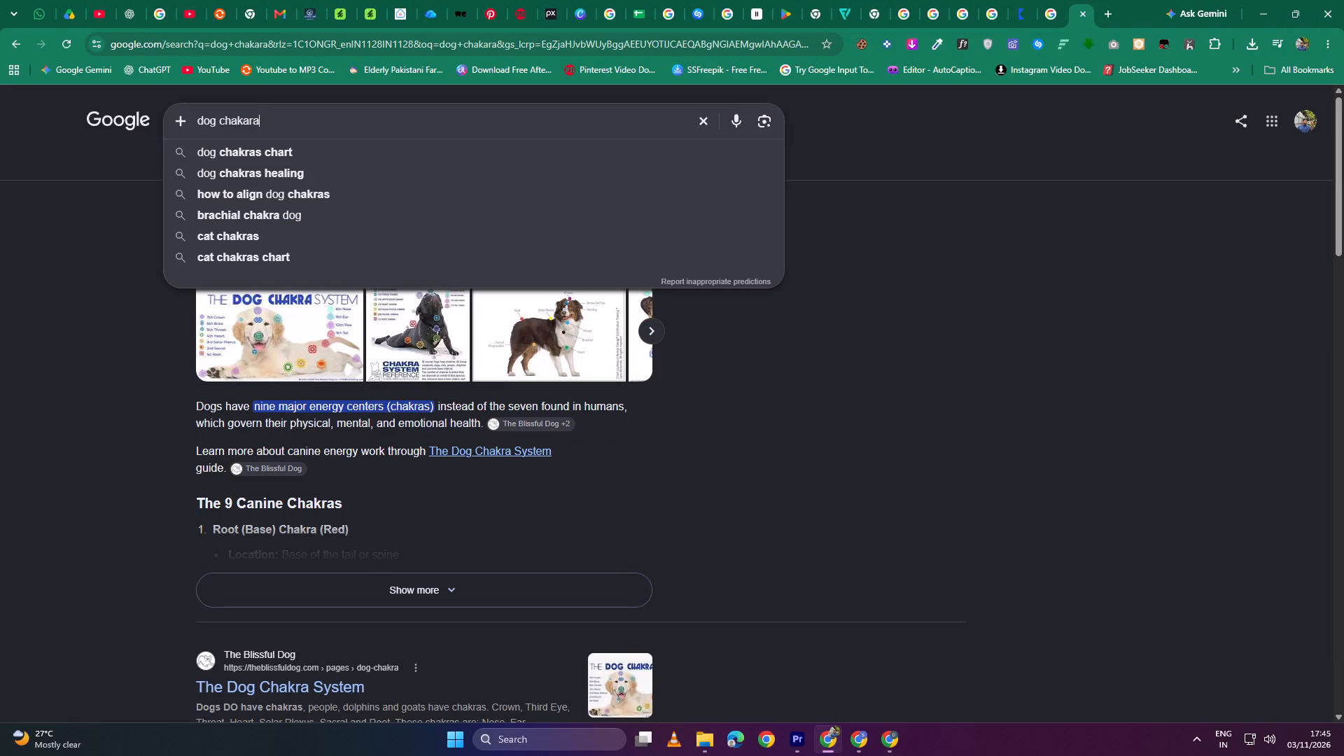
In Chrome, correct the mistyped Google search query from the dog term to "god chakara vac".
drag(223, 123, 122, 139)
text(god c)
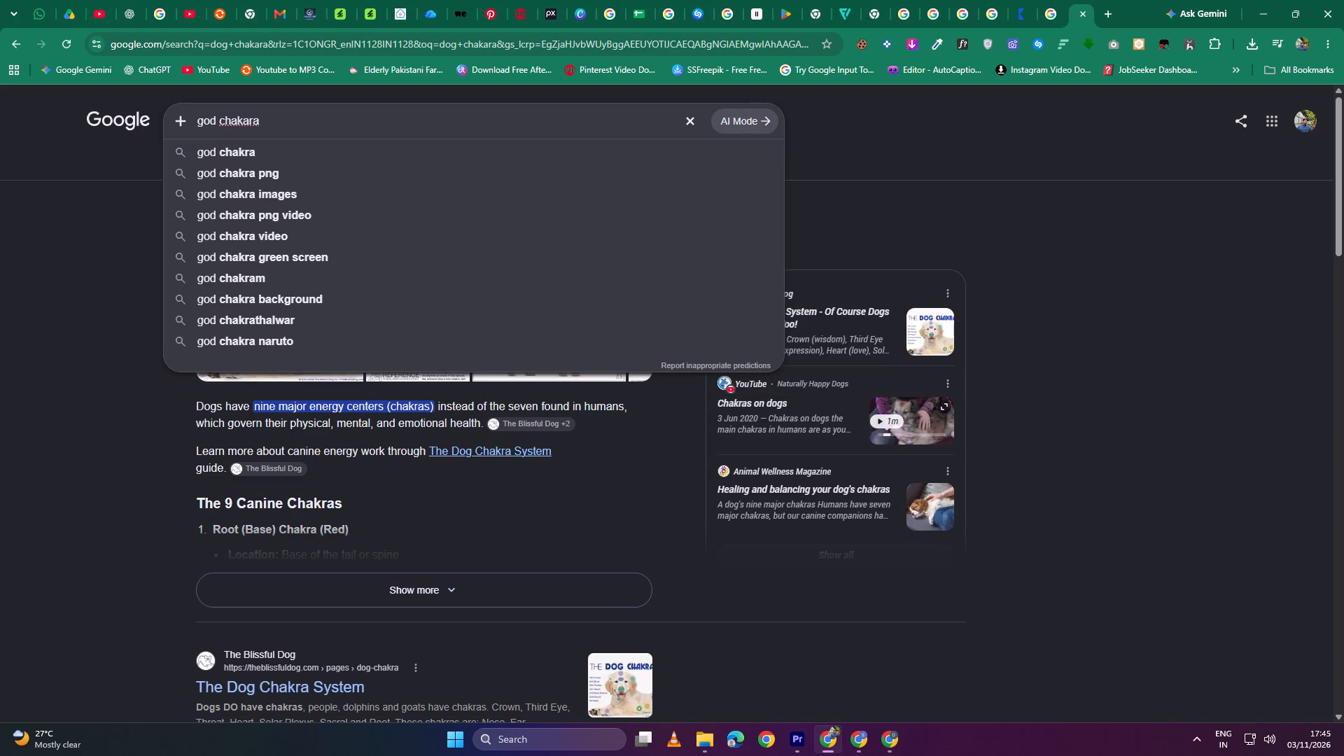
click(298, 120)
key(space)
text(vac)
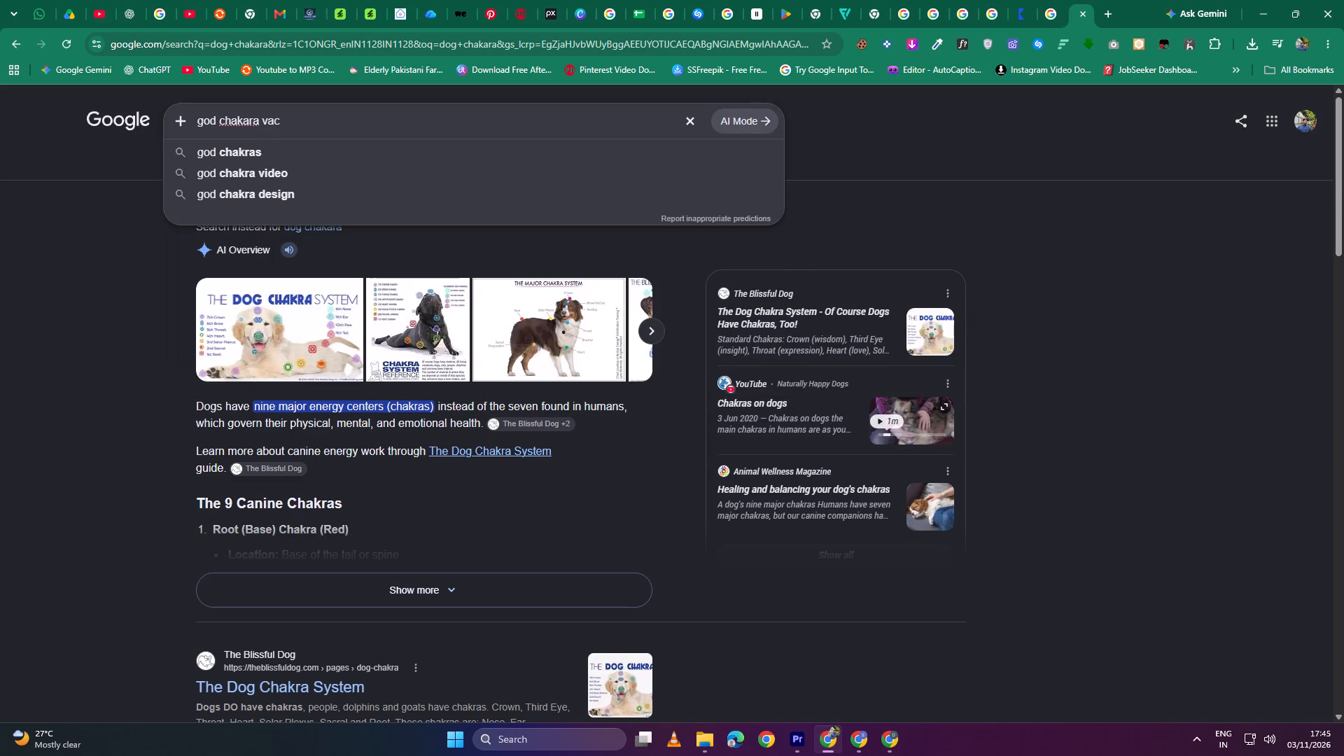
text(tor)
key(Return)
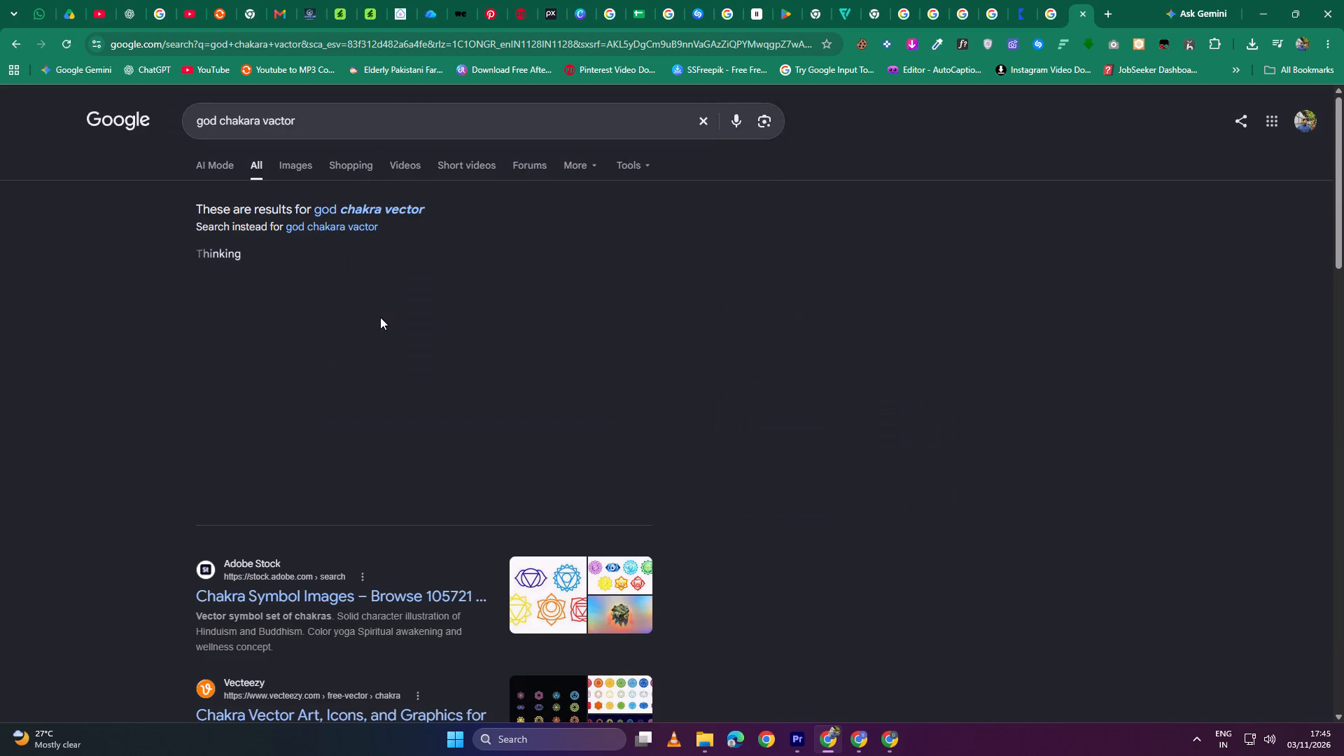
click(302, 162)
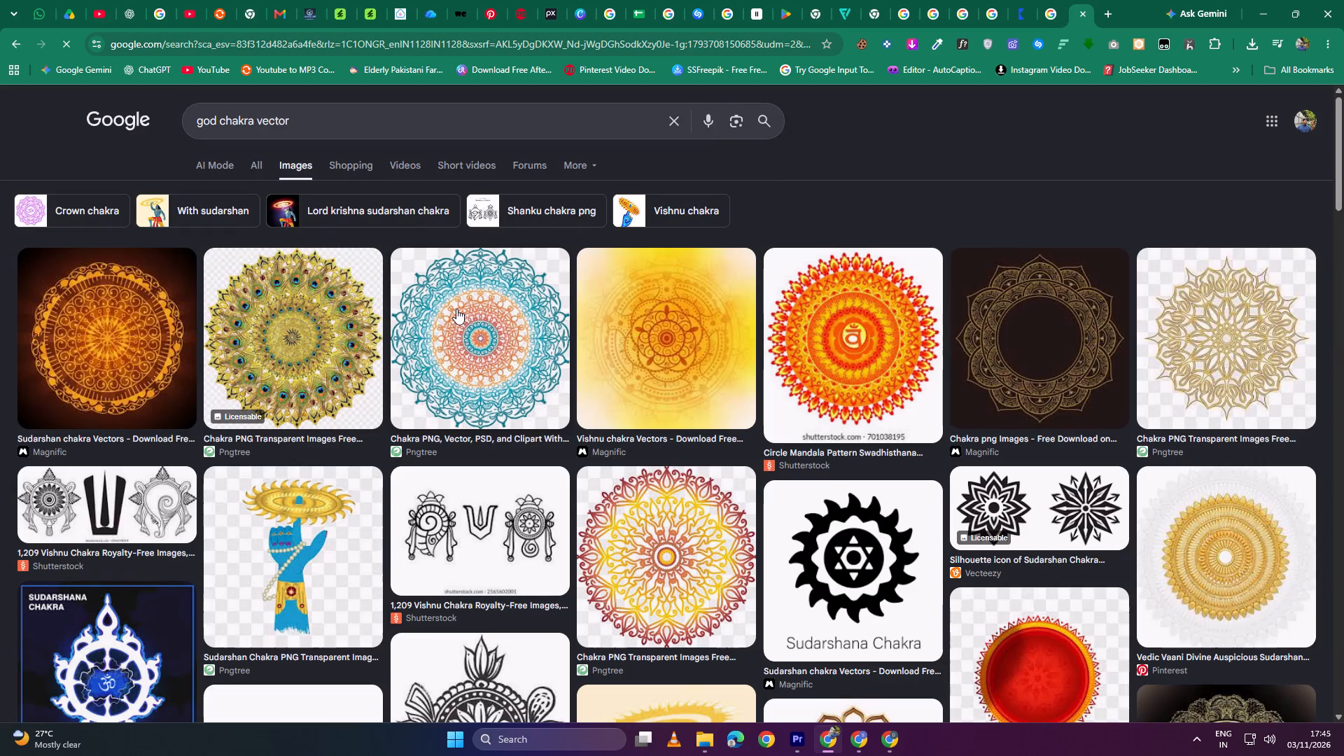
click(1030, 358)
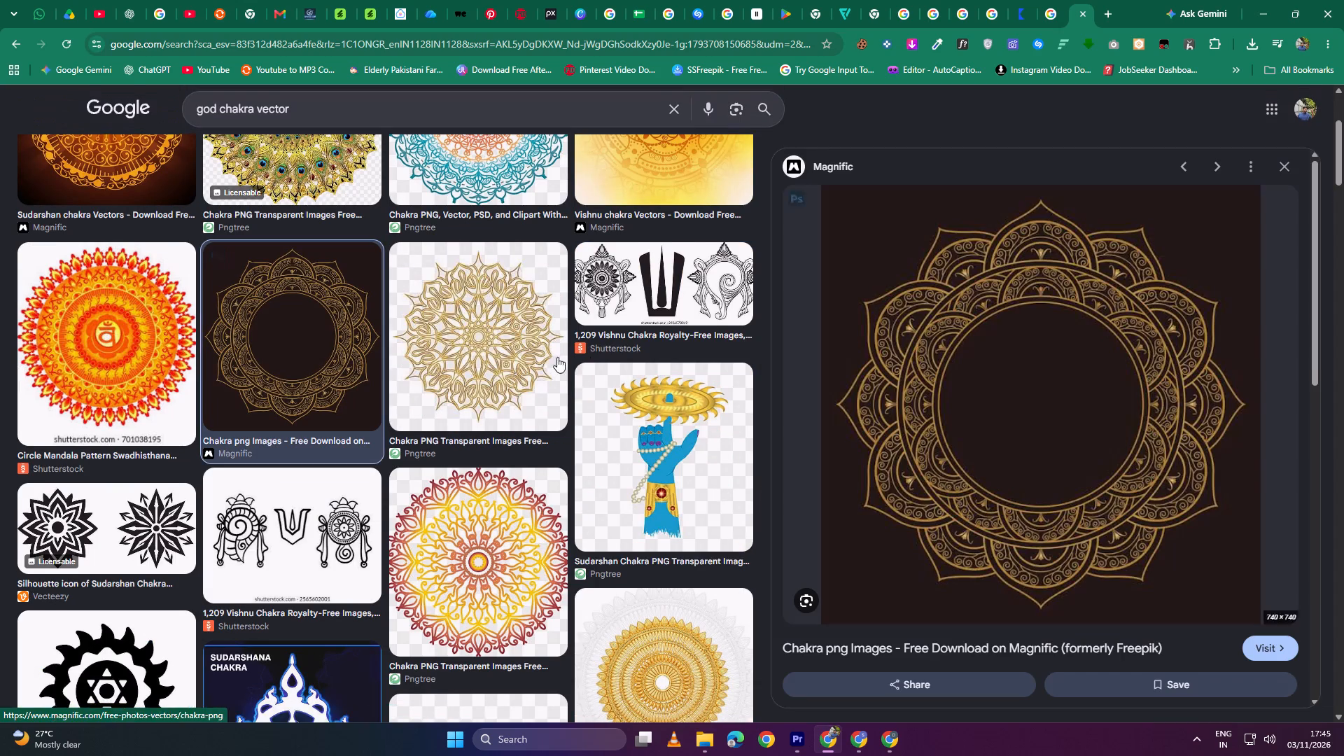
right_click(1116, 339)
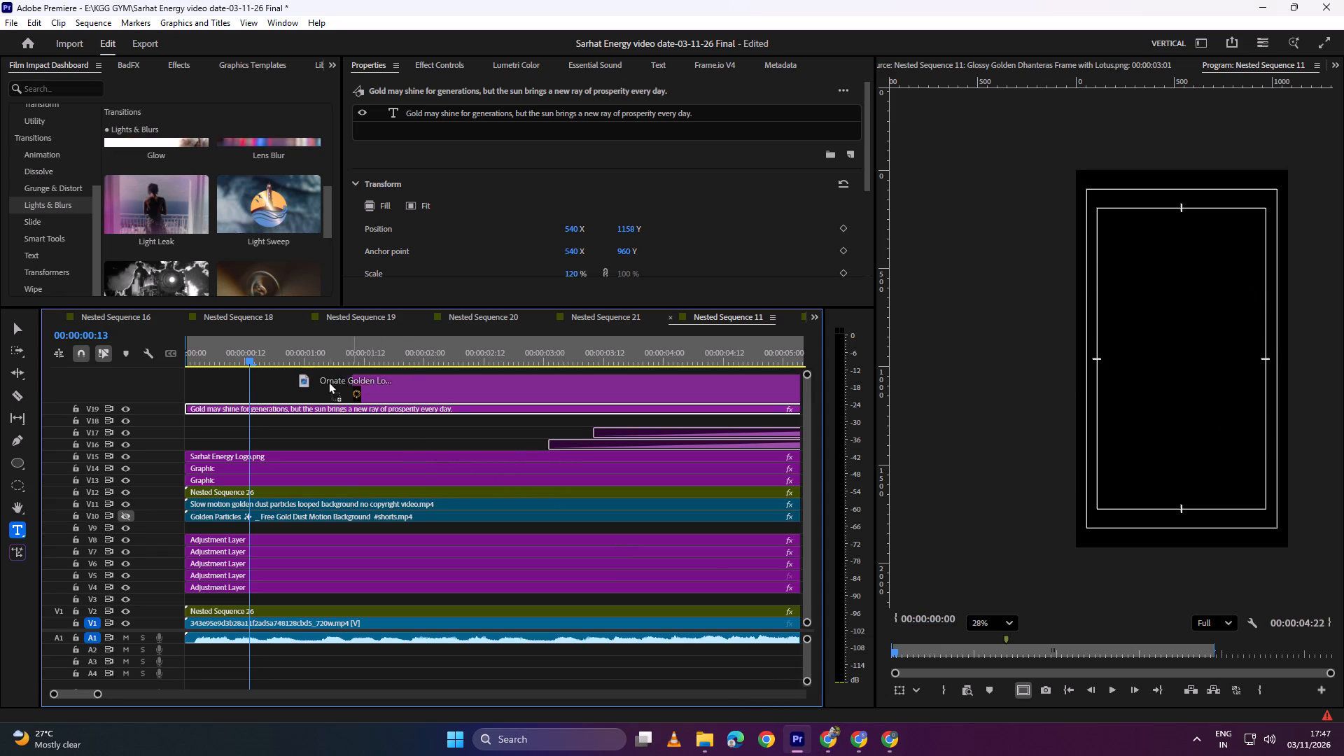
drag(328, 381, 157, 385)
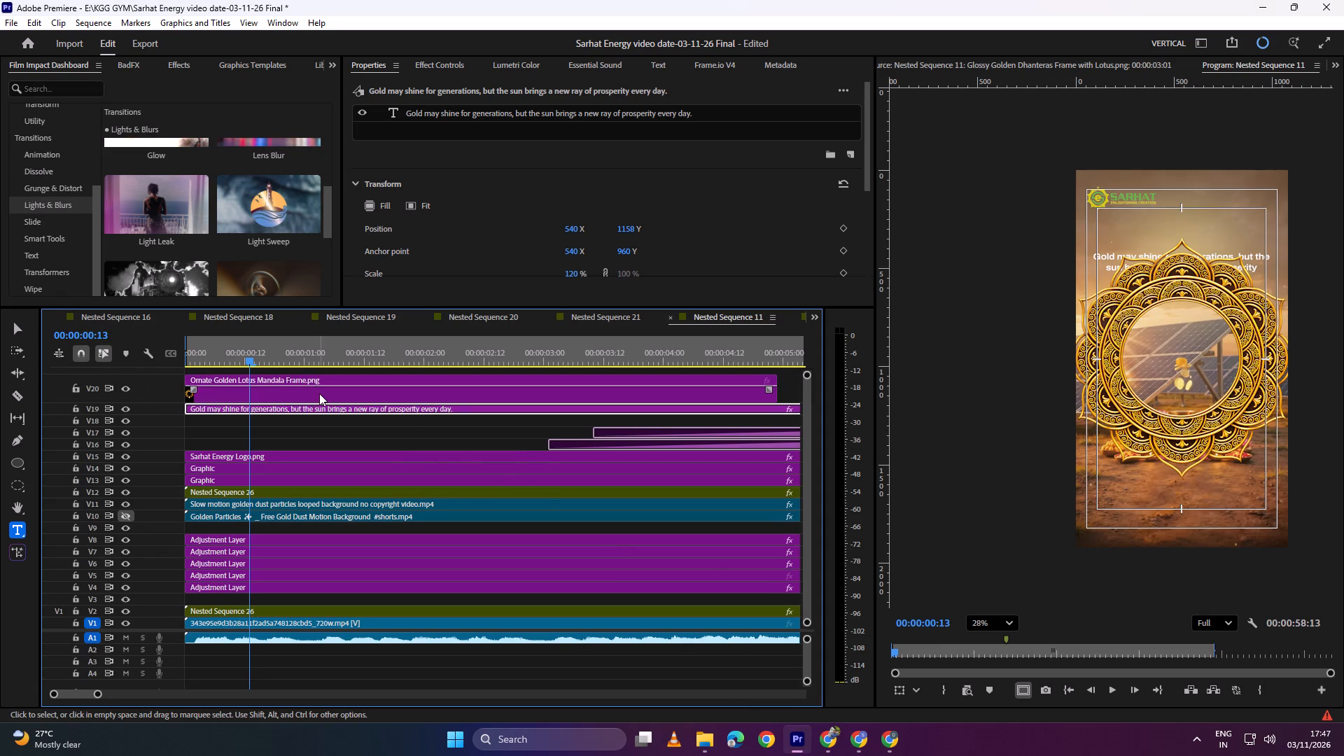
click(309, 394)
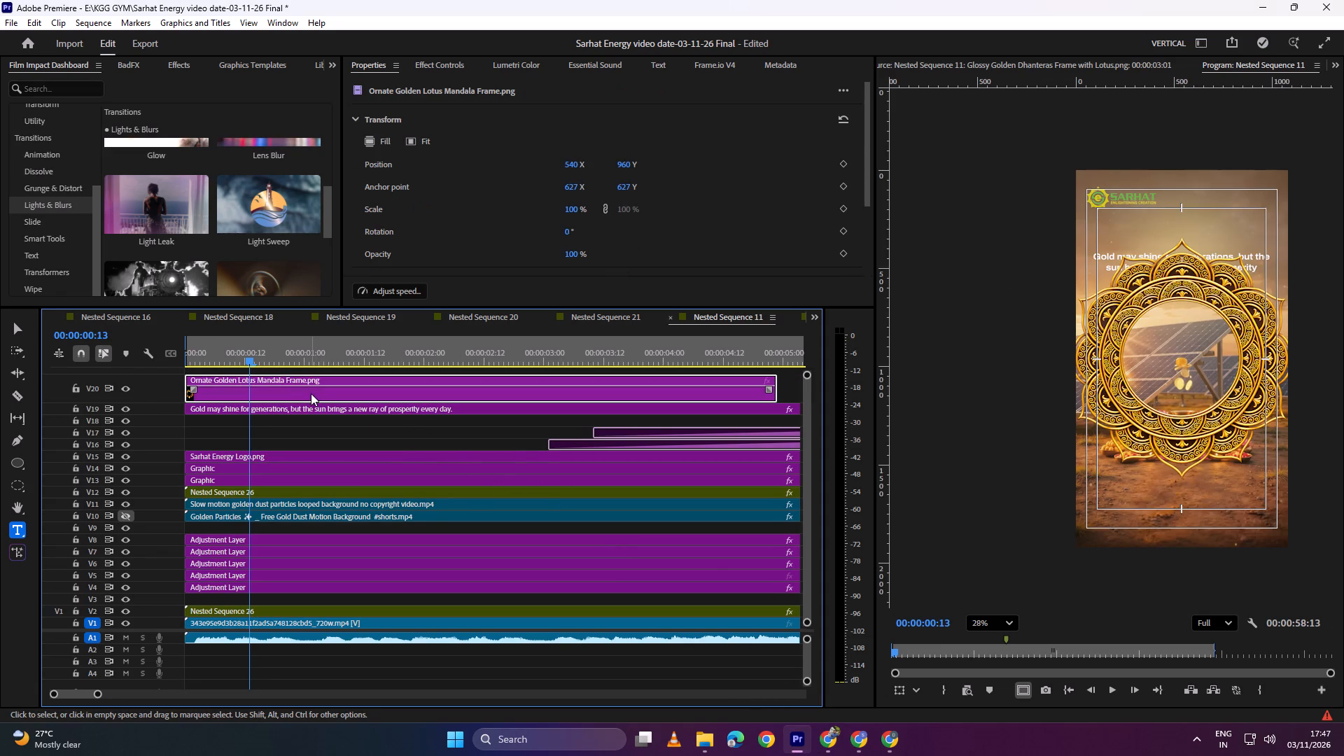
drag(312, 393, 307, 420)
click(308, 420)
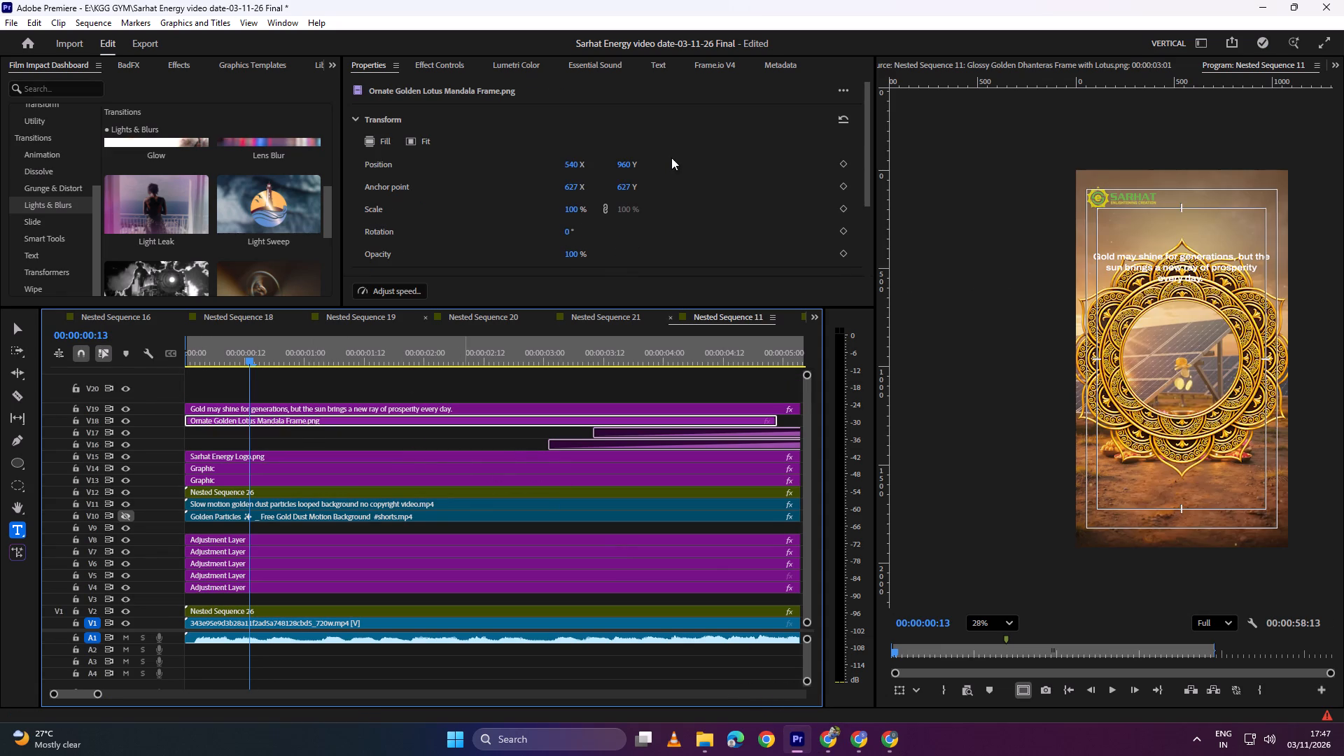
Raise the mandala to vertical position 681 and lower its opacity to 28%.
drag(629, 165, 492, 196)
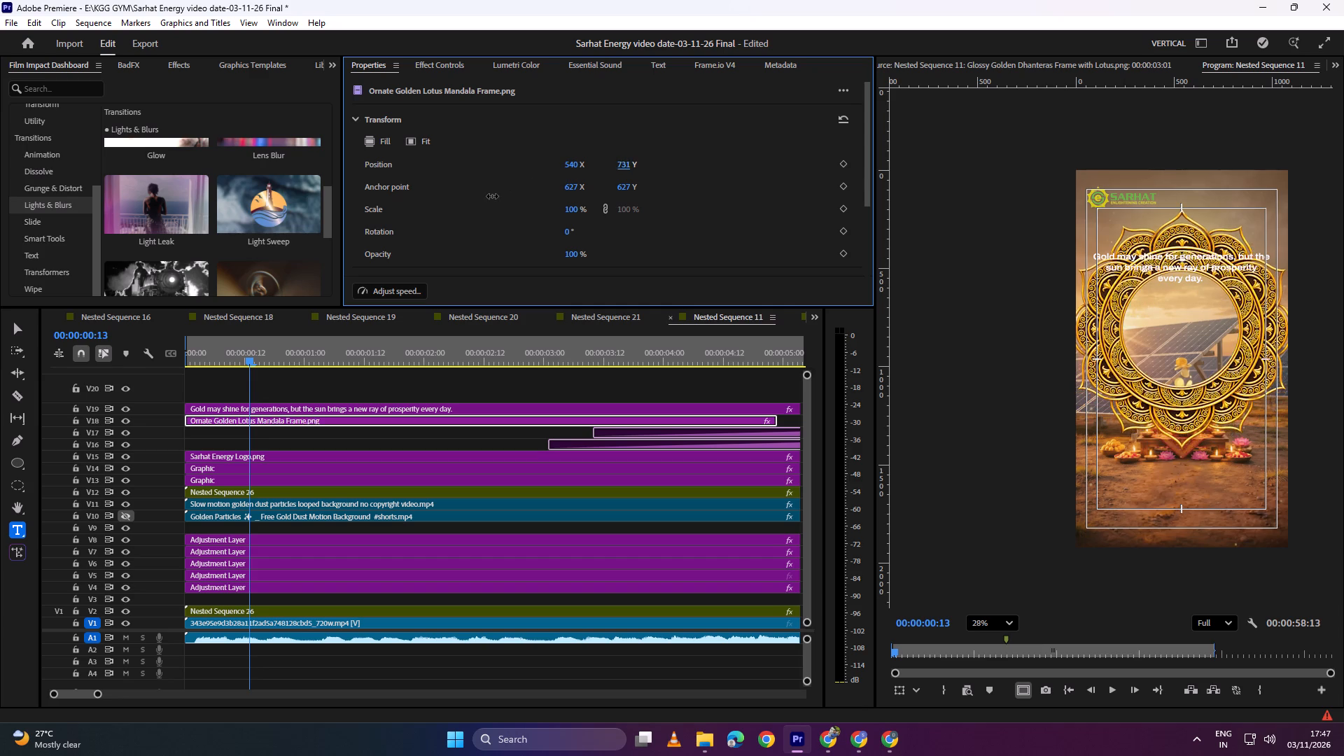
drag(492, 196, 470, 203)
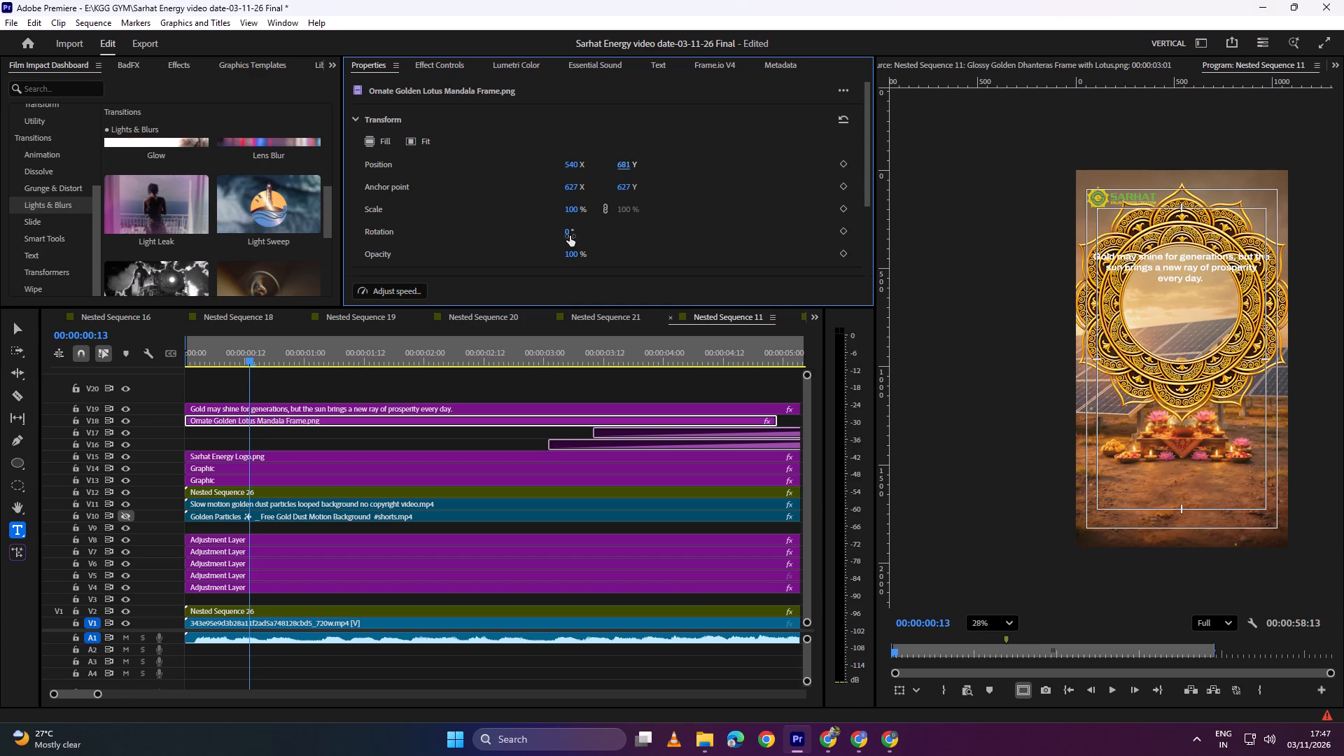
drag(575, 252, 538, 252)
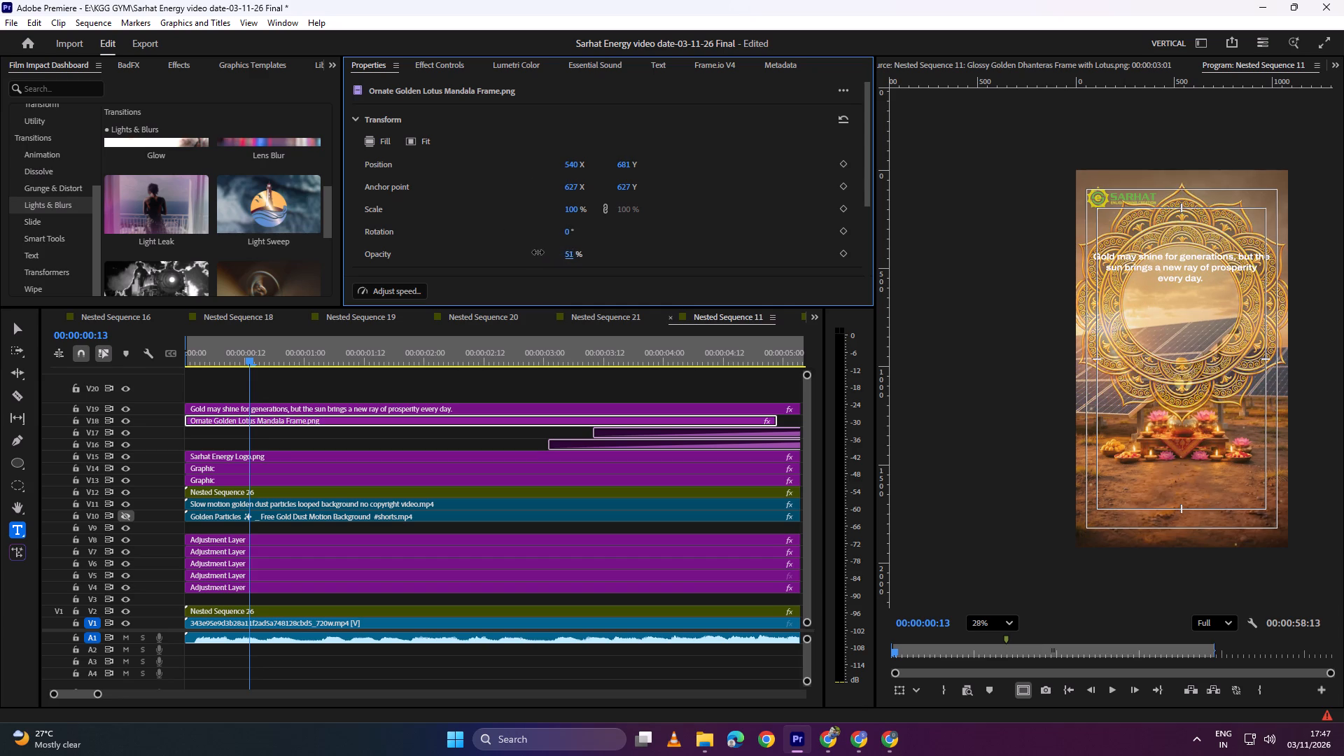
drag(538, 252, 524, 254)
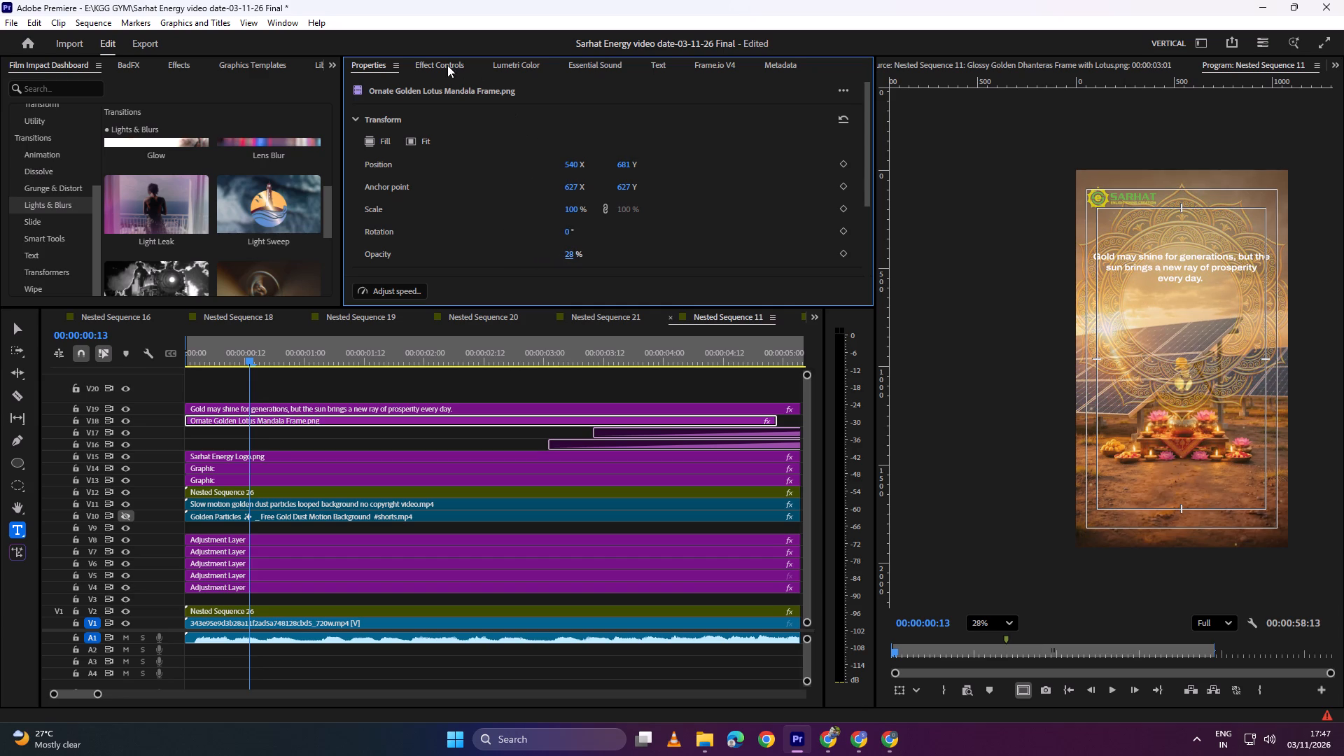
Scale the mandala to 66% and set its vertical position to 609 behind the tagline.
drag(577, 209, 563, 209)
drag(563, 209, 552, 210)
drag(633, 162, 629, 162)
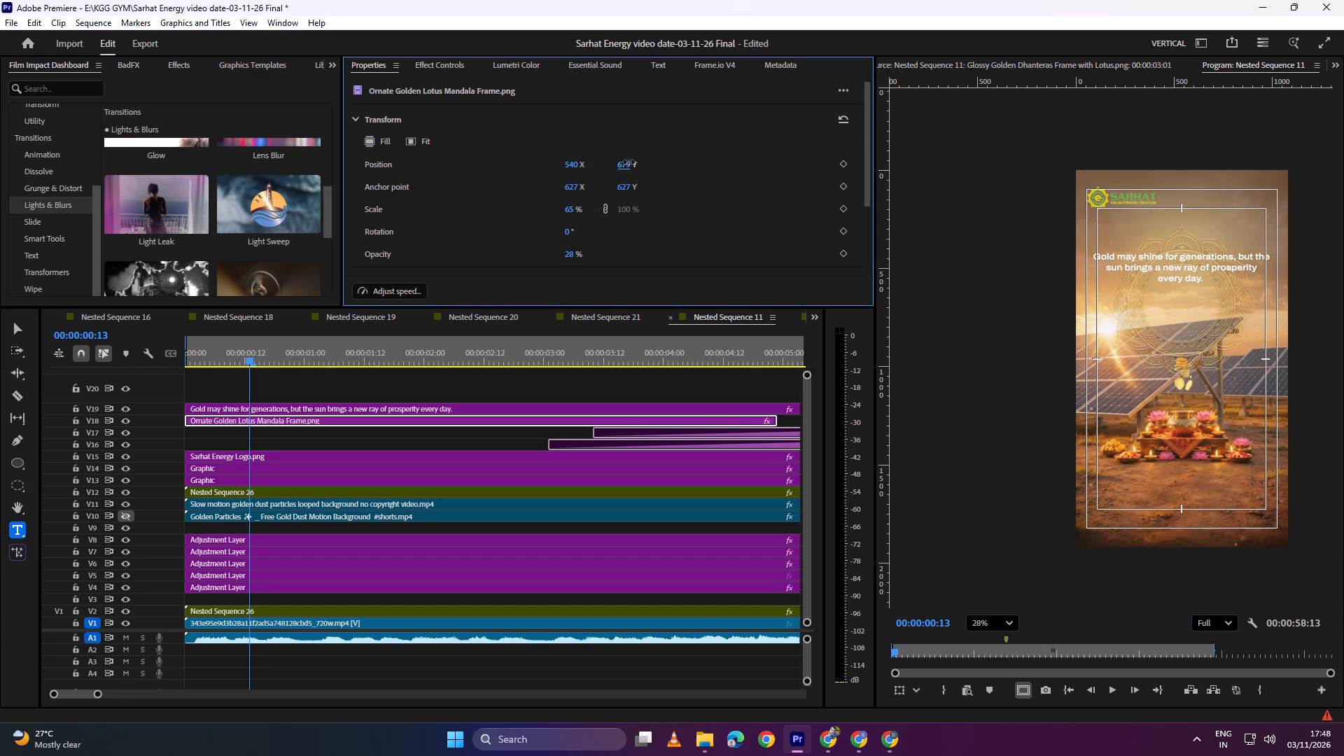
drag(629, 162, 596, 163)
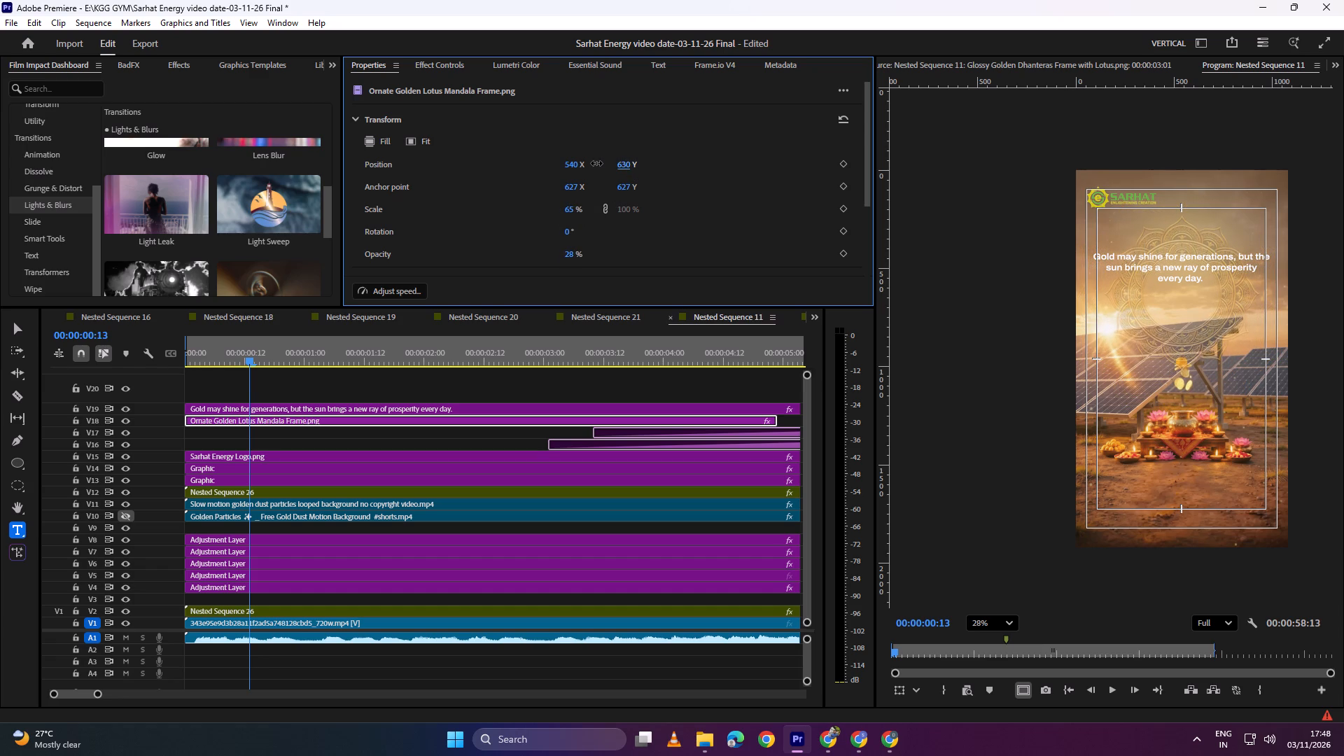
drag(596, 163, 596, 164)
scroll(1287, 251, up, 3)
scroll(1156, 255, up, 3)
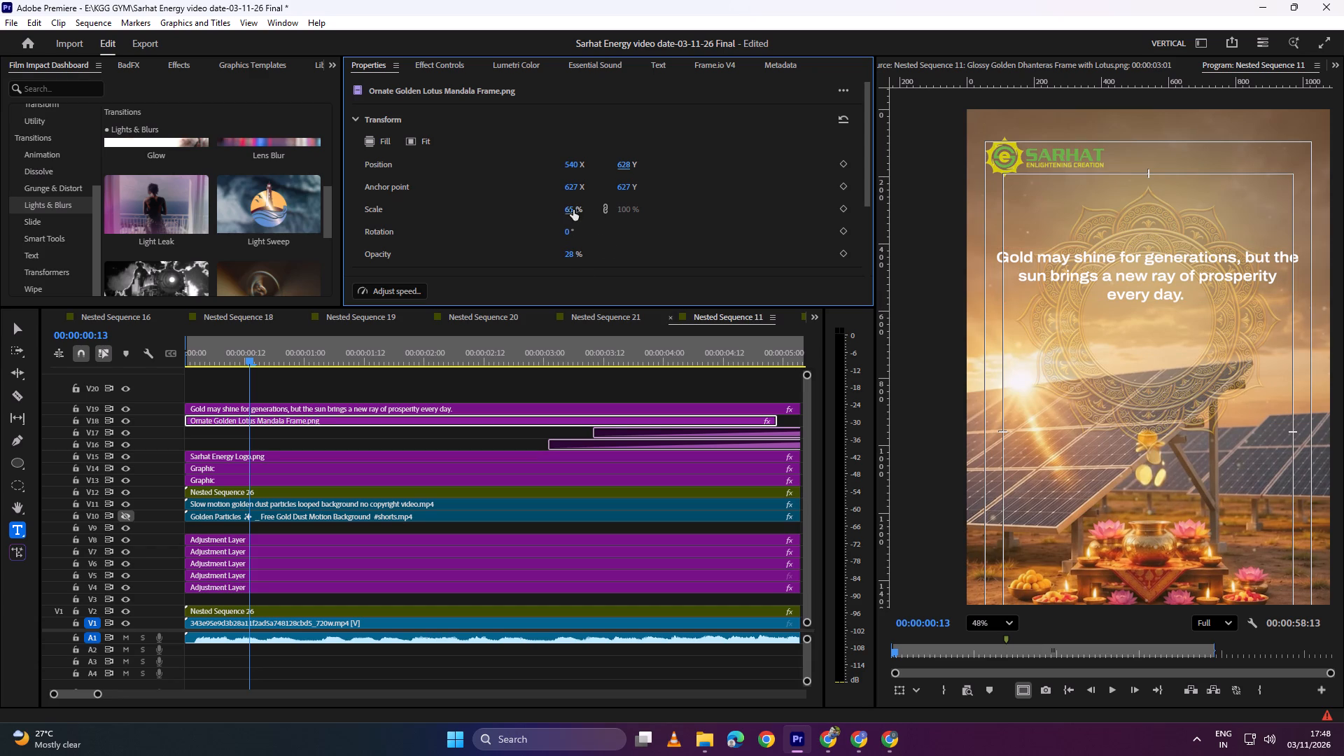
drag(573, 210, 571, 198)
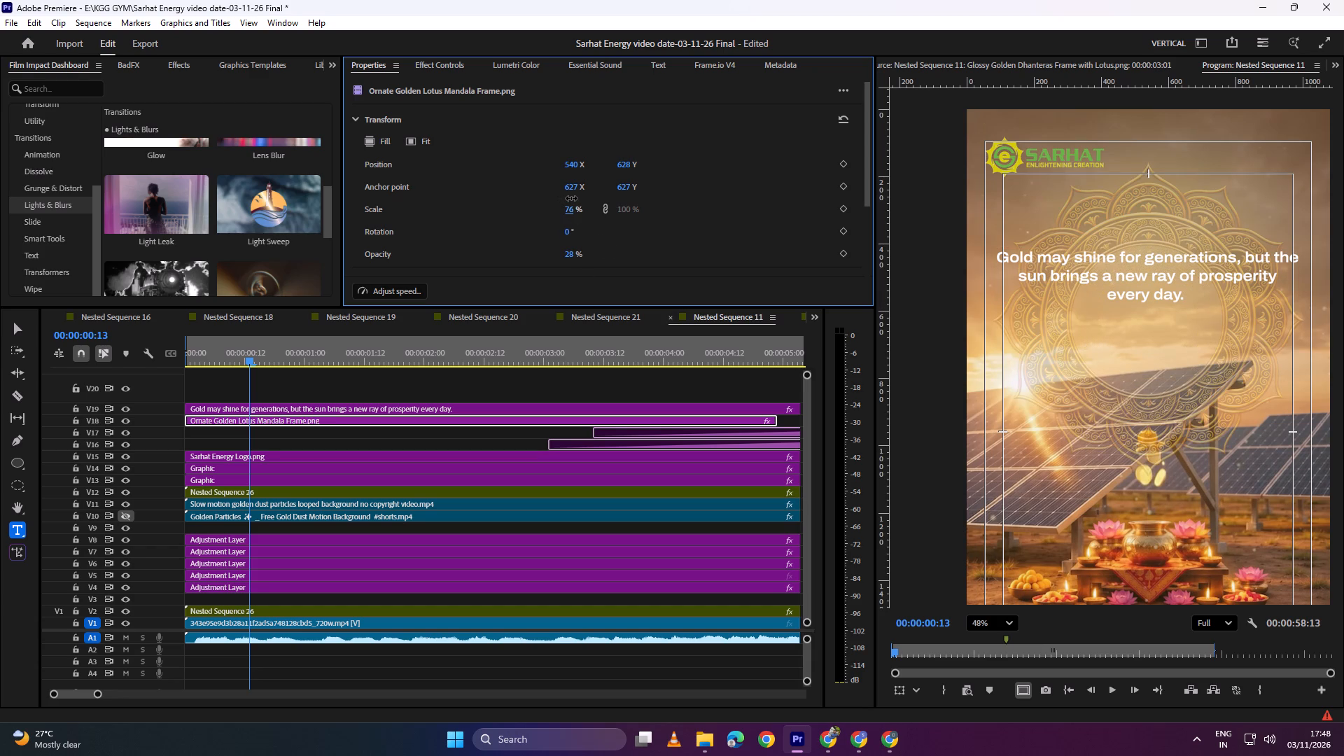
drag(571, 198, 563, 197)
drag(629, 164, 612, 163)
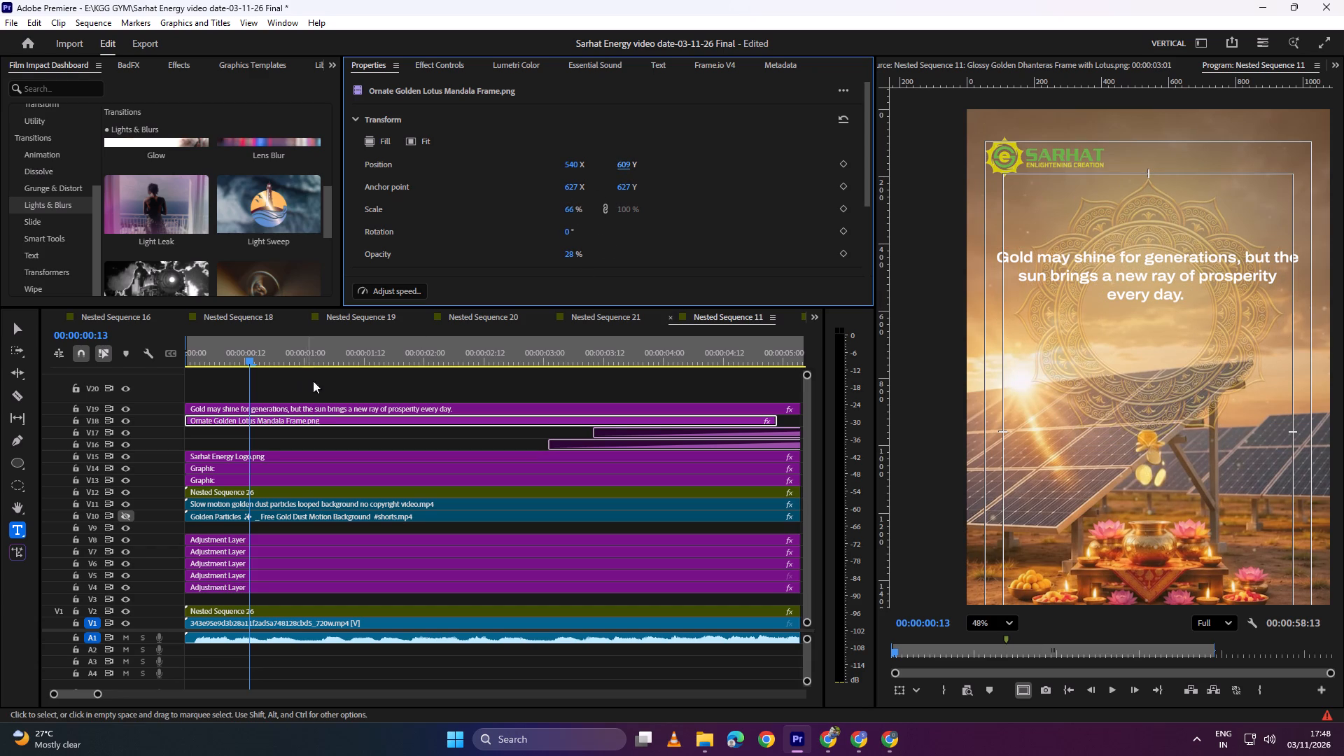
Add a 0° rotation keyframe to the mandala at the sequence start and move the playhead to 00:00:01:06.
drag(260, 351, 160, 371)
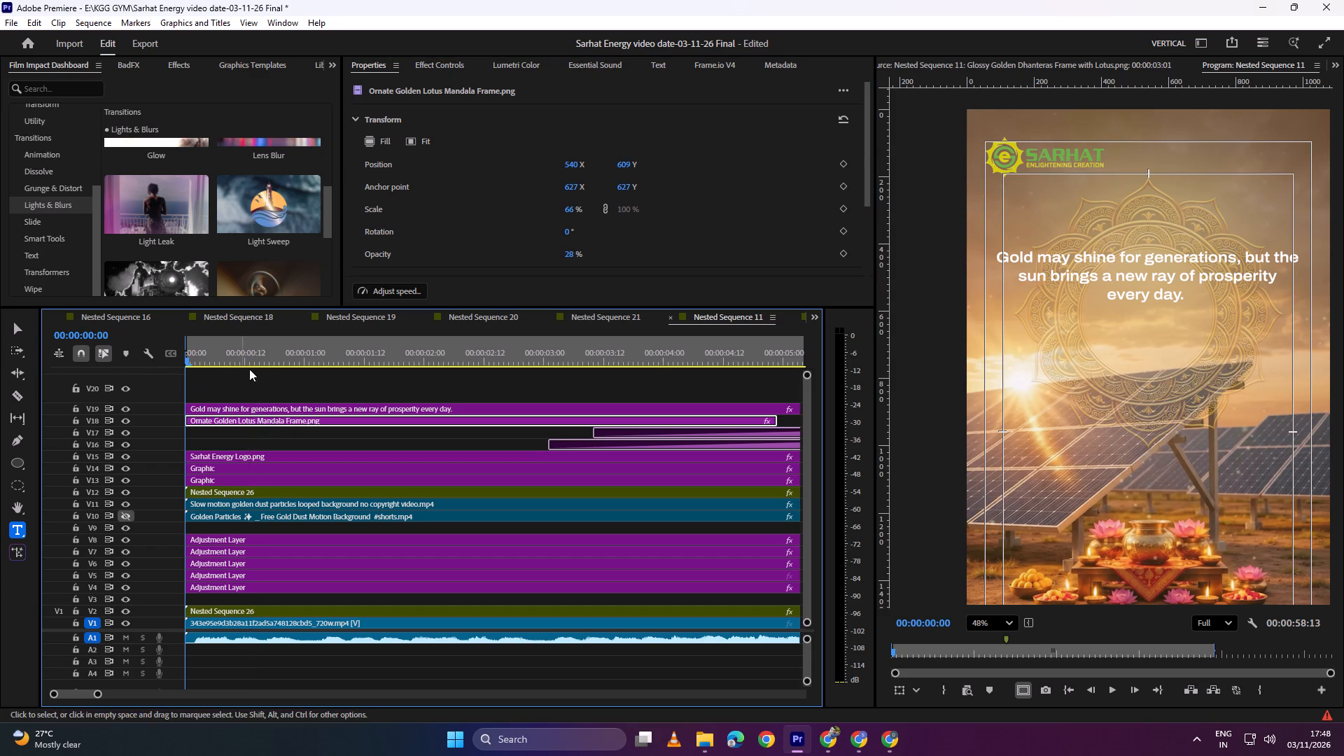
click(454, 72)
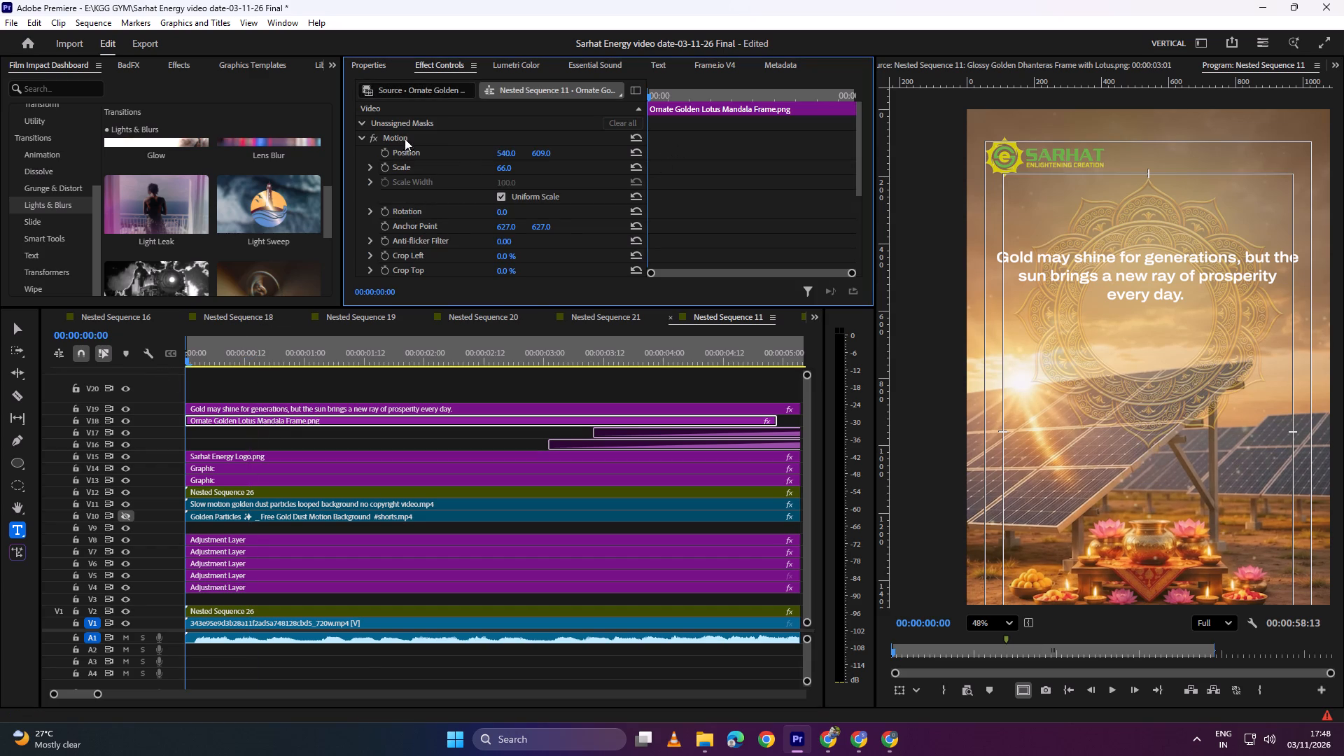
click(385, 212)
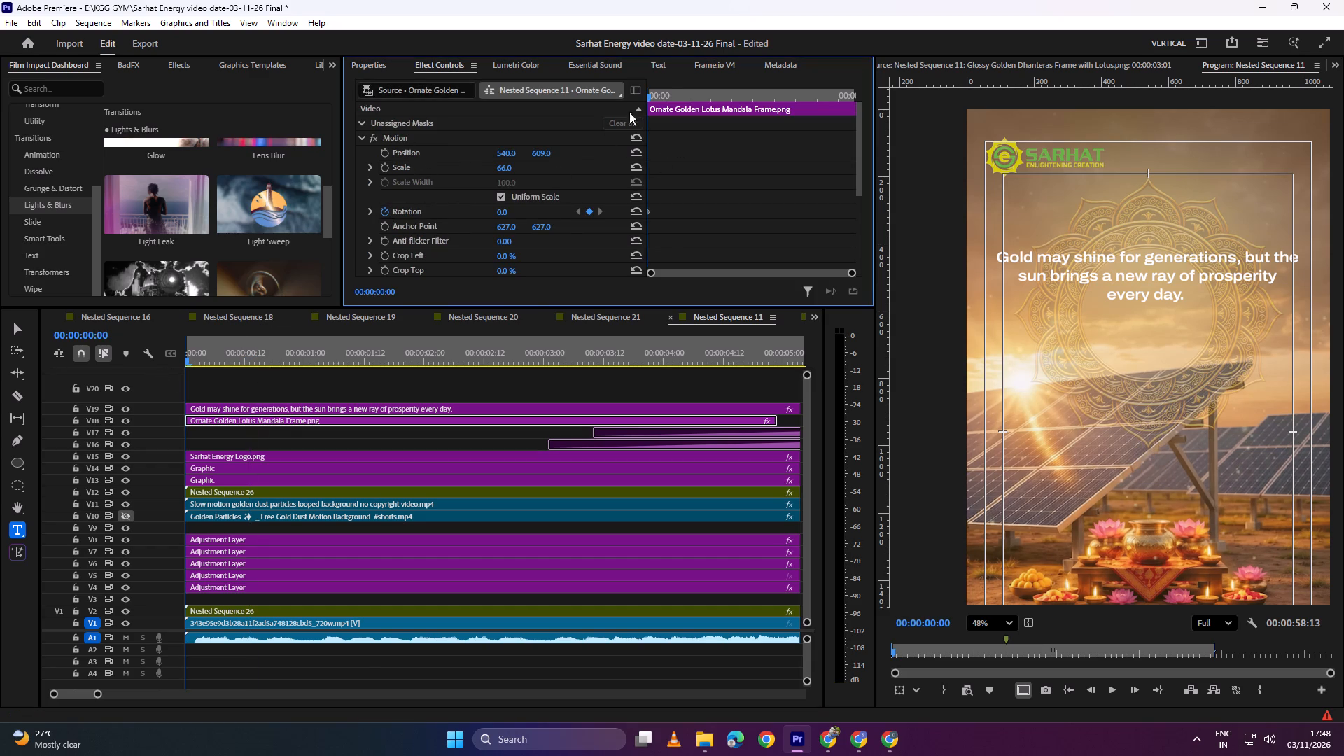
drag(669, 87, 702, 91)
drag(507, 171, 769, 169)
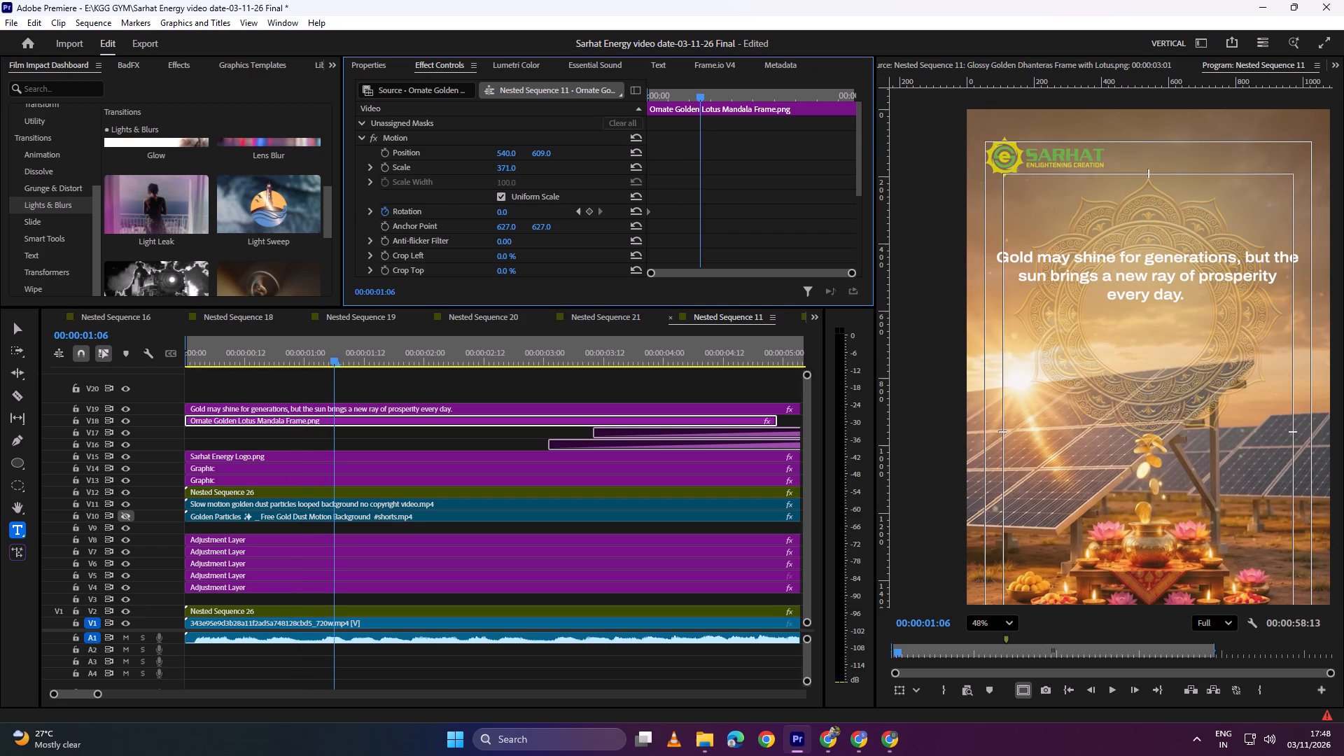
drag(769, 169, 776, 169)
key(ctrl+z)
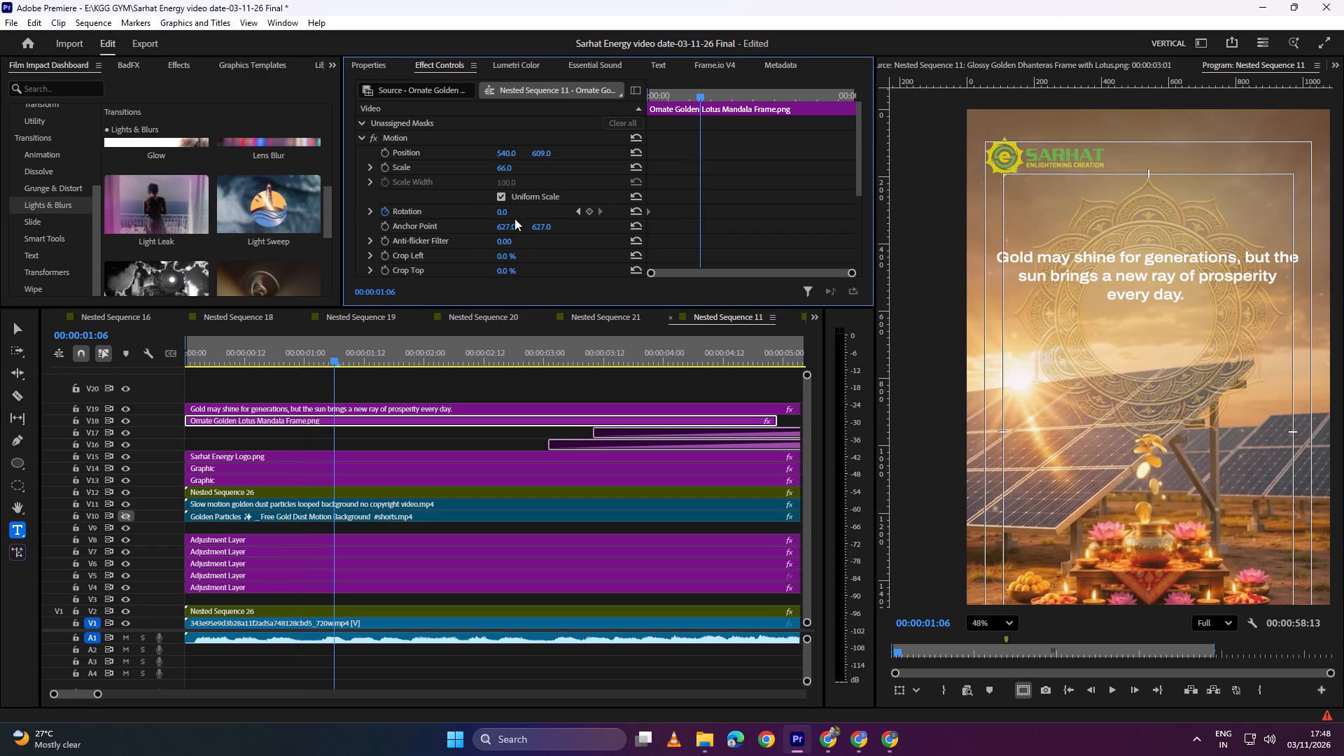
Add a rotation keyframe with several full turns to the mandala and move that keyframe to the clip's end.
drag(500, 213, 813, 211)
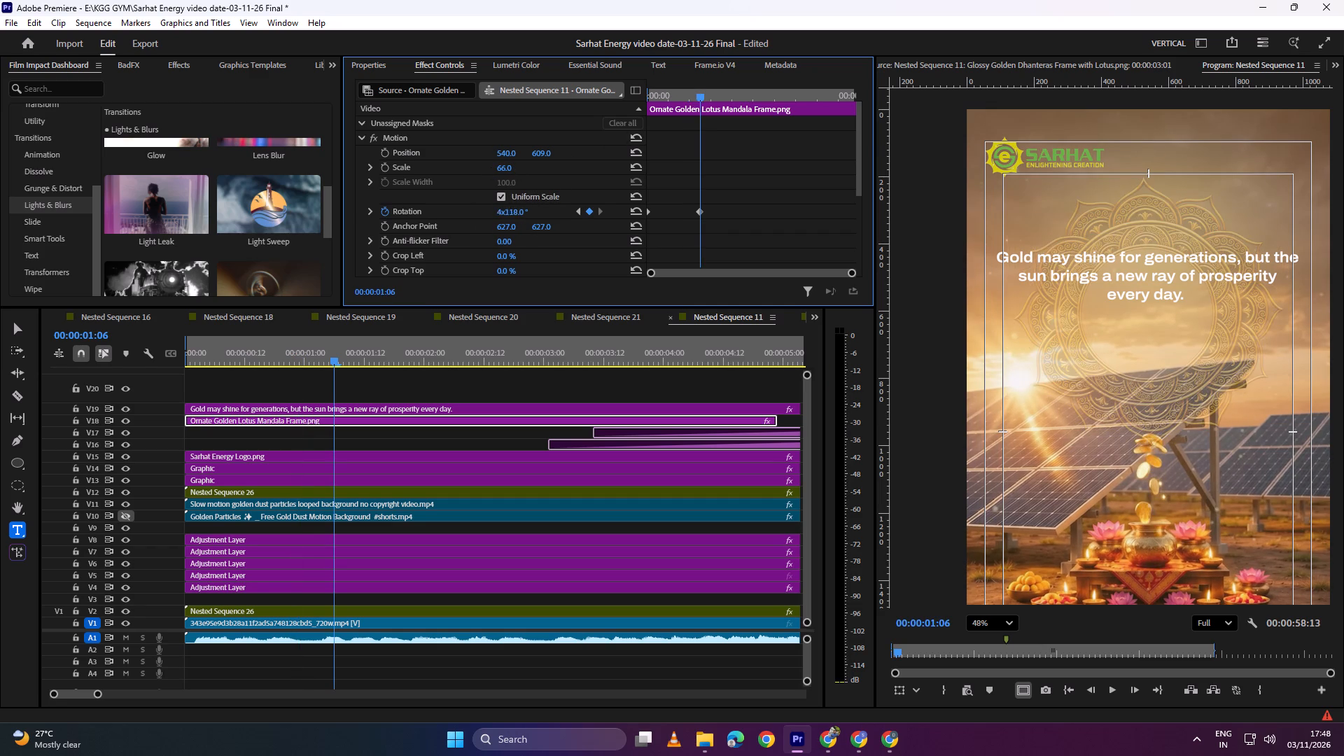
drag(813, 211, 1235, 206)
drag(704, 213, 1018, 185)
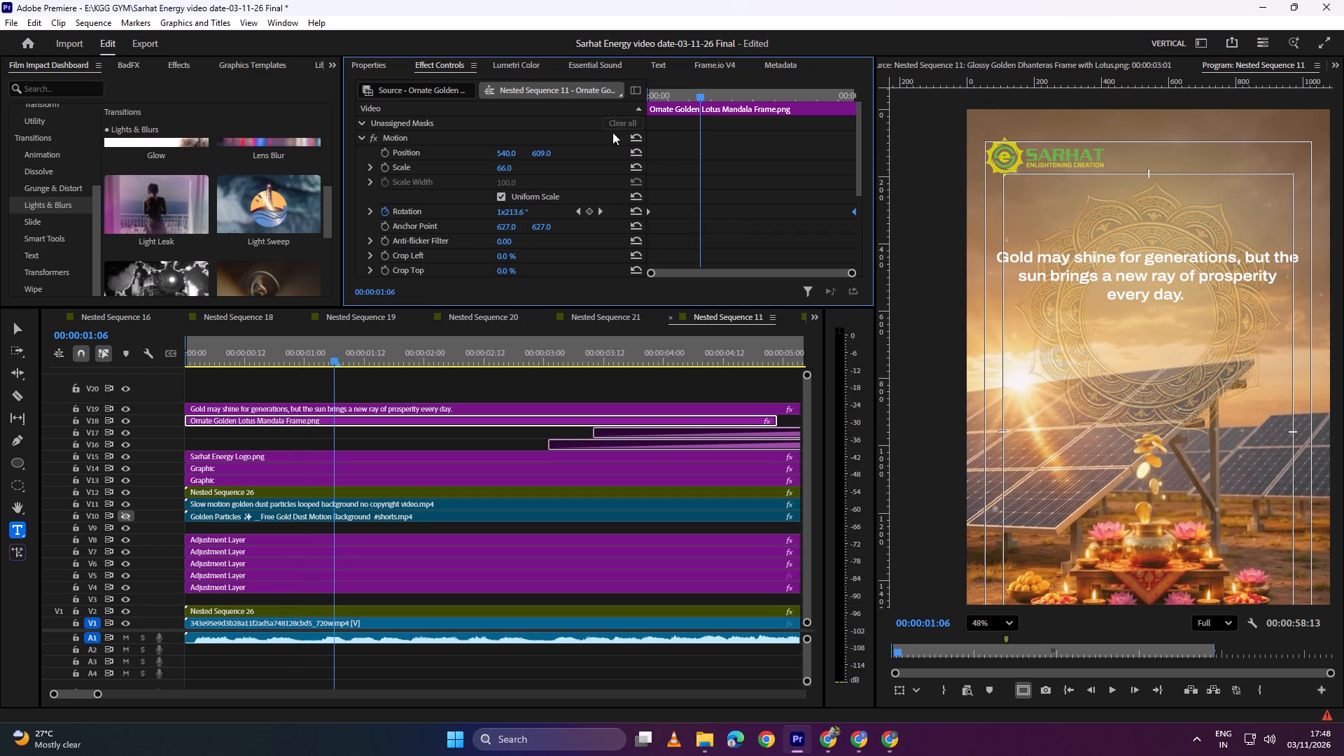
Slow the mandala's spin: keyframe its rotation at 00:00:02:02, delete the end keyframe, move the new one to the clip's end, and preview.
drag(689, 92, 584, 103)
key(space)
key(space)
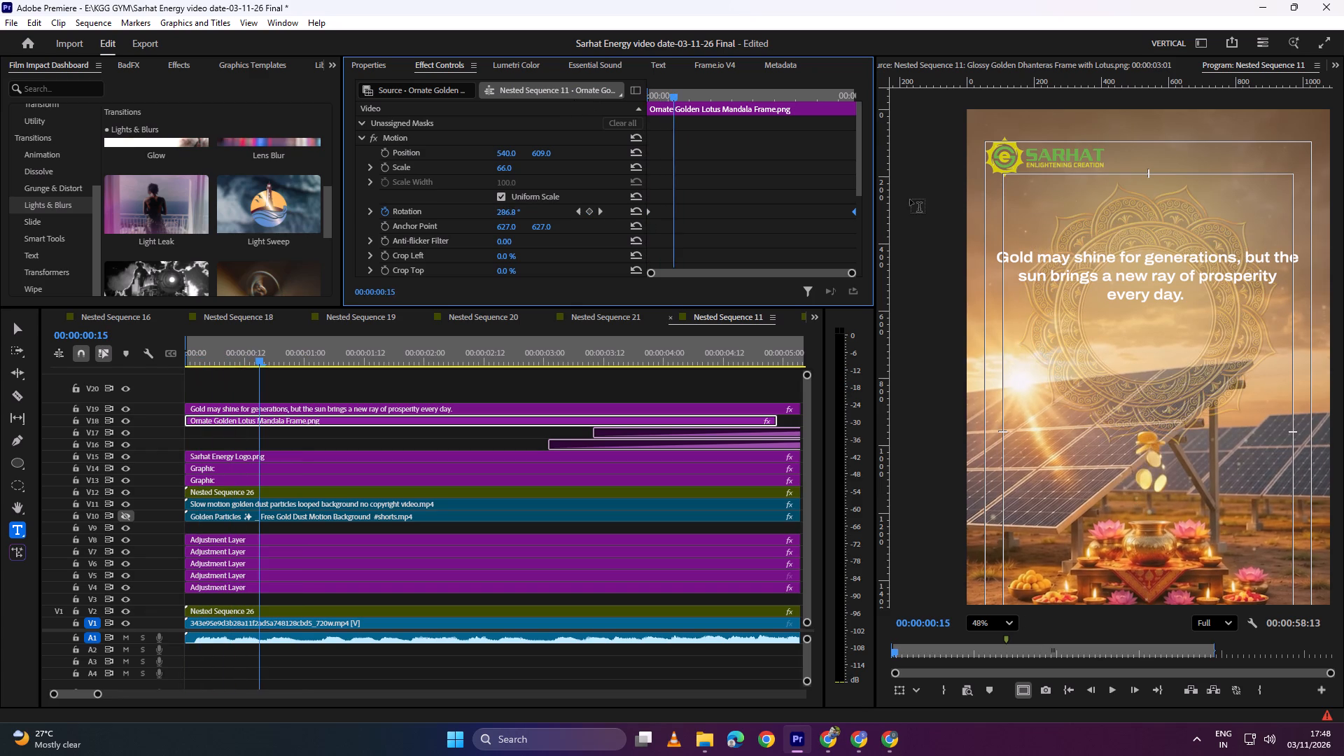
drag(704, 96, 736, 92)
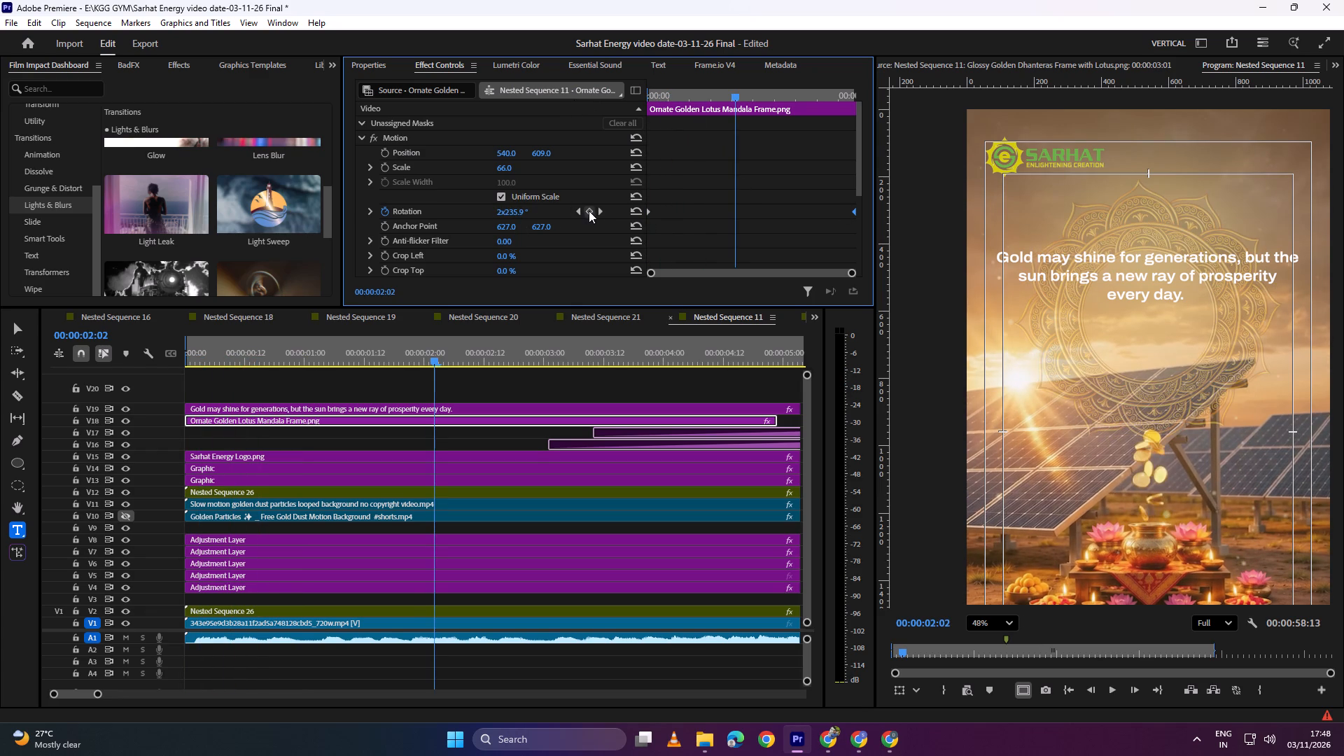
click(589, 211)
drag(826, 191, 877, 234)
key(BackSpace)
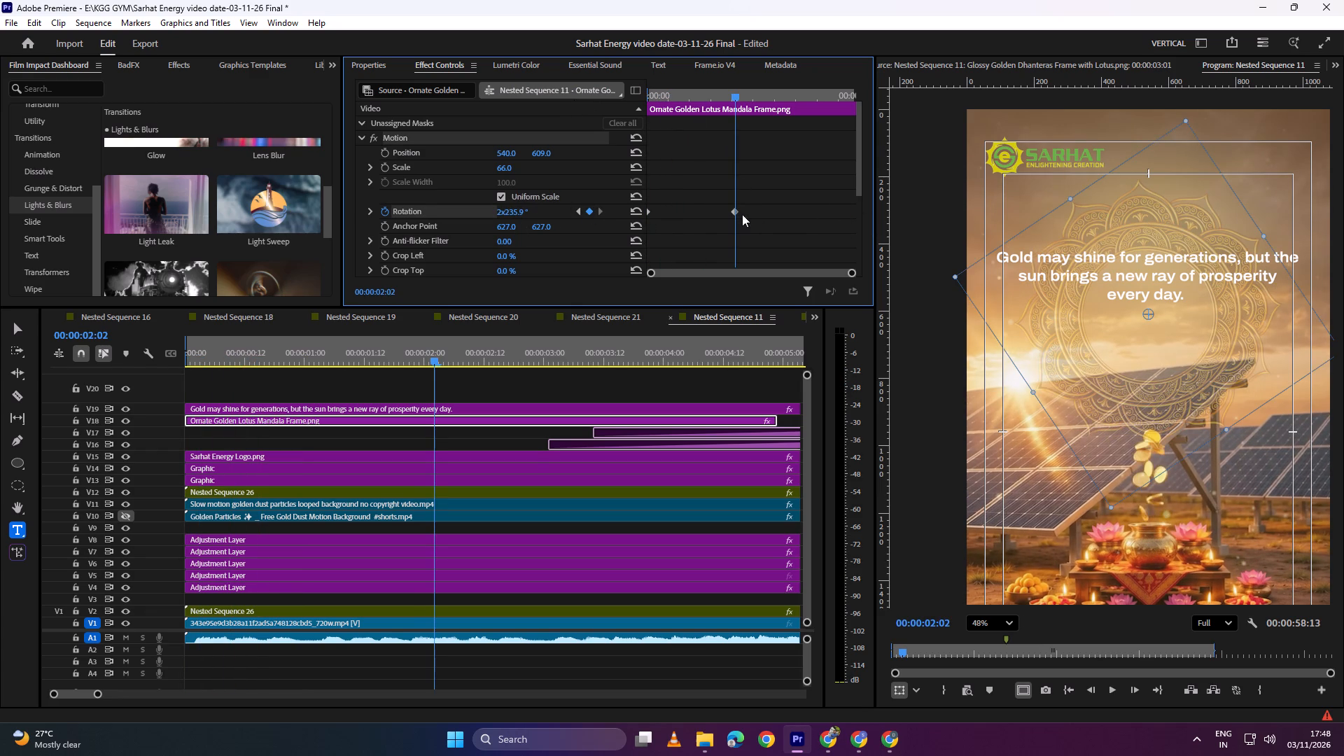
drag(734, 212, 960, 207)
drag(747, 94, 564, 121)
key(space)
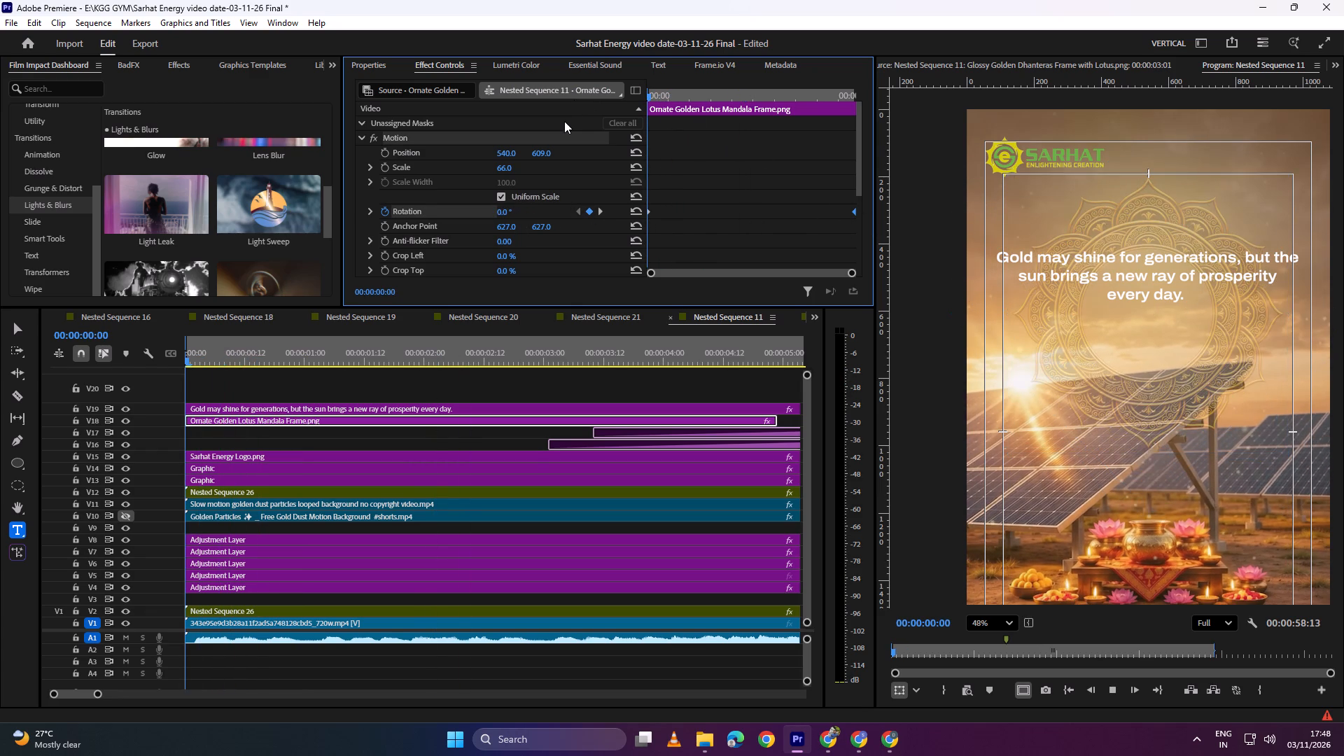
key(space)
Slow the spin further by keyframing rotation at 00:00:00:19, deleting the end keyframe and moving the new 153.9° keyframe to the clip's end.
click(590, 211)
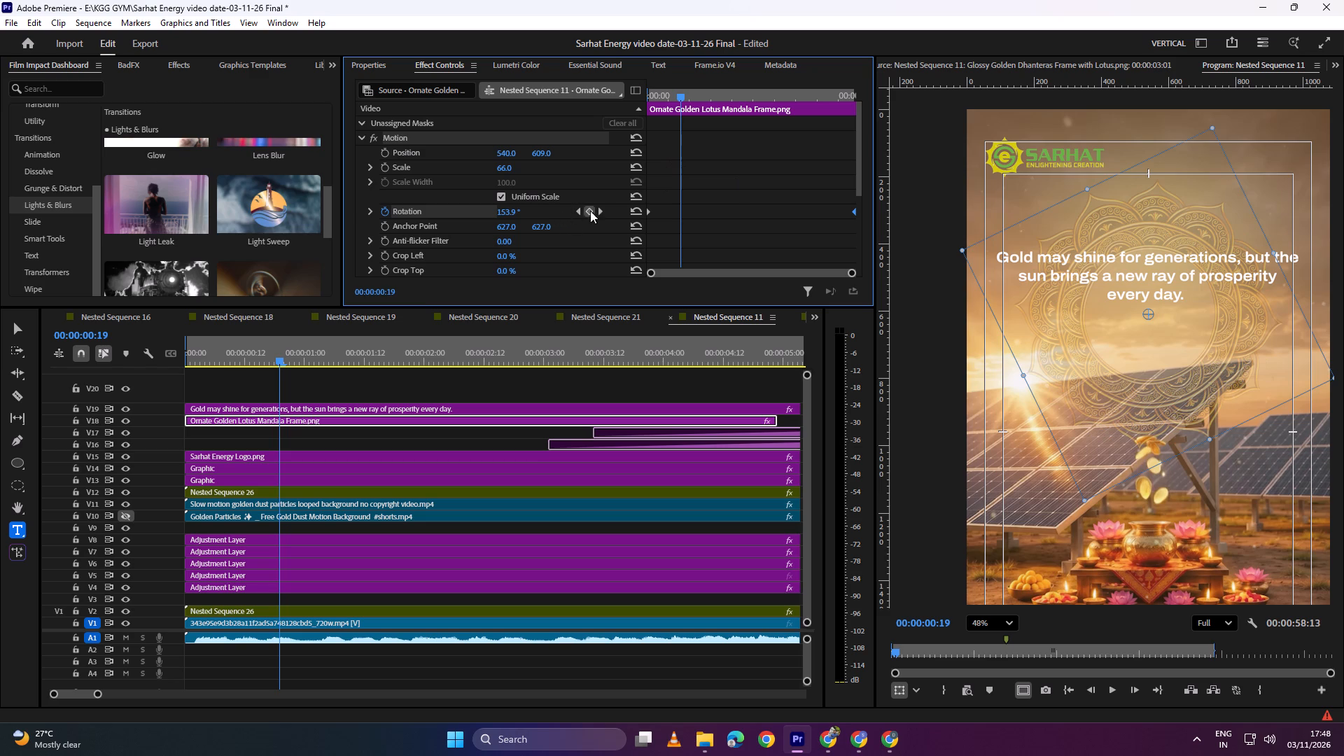
drag(801, 185, 928, 241)
key(BackSpace)
drag(678, 209, 750, 210)
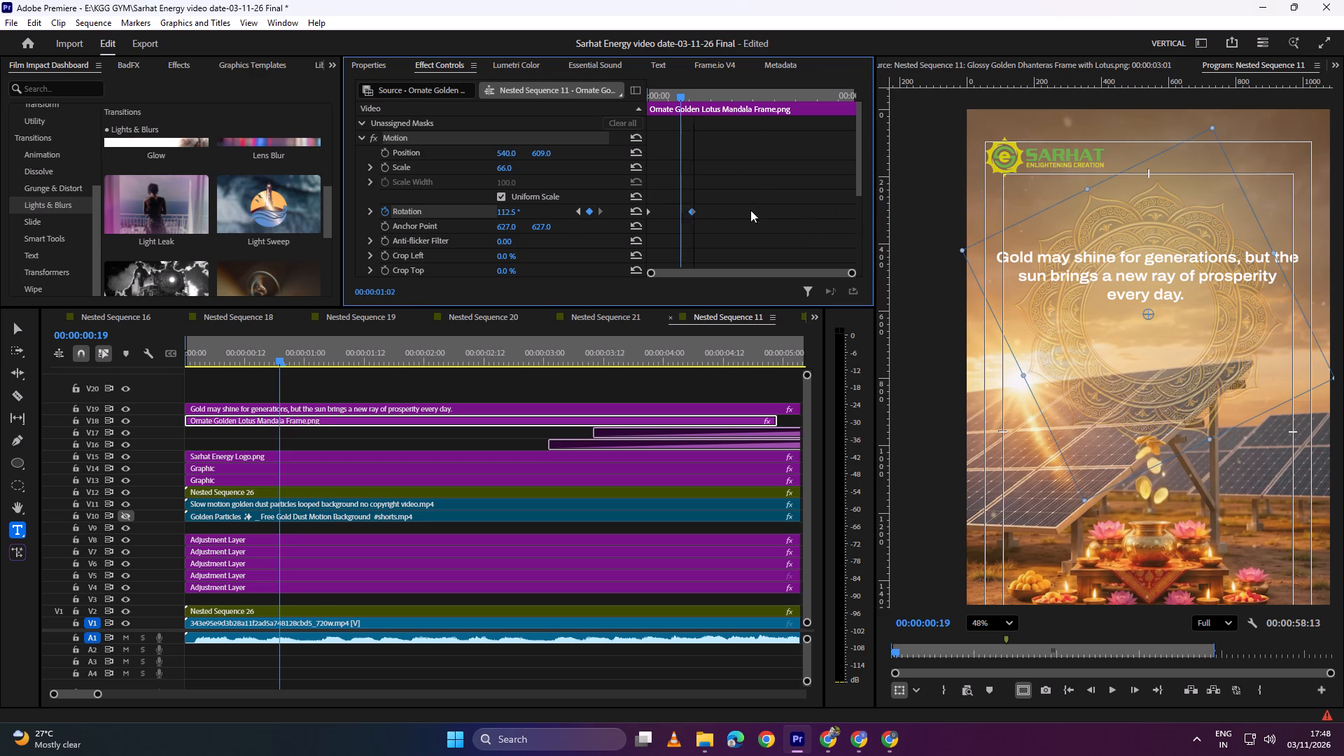
drag(750, 210, 951, 211)
drag(699, 87, 605, 107)
key(space)
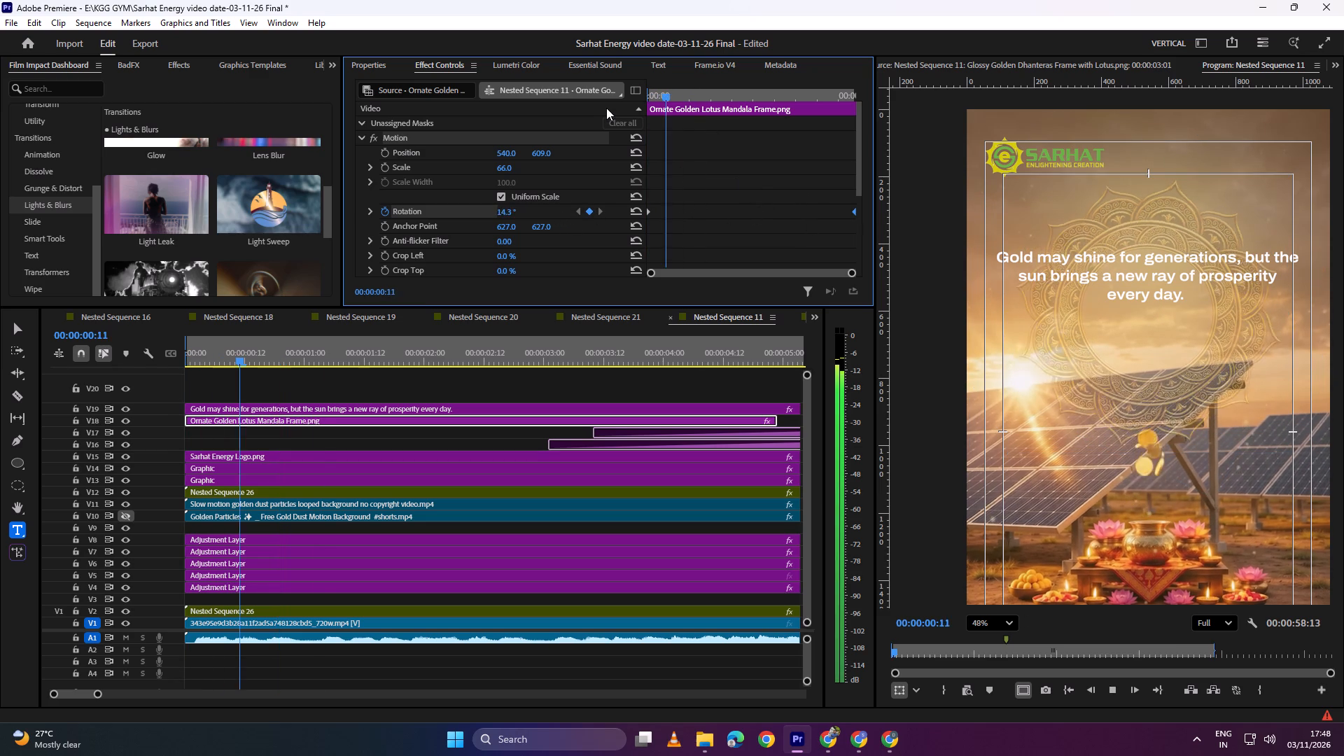
key(space)
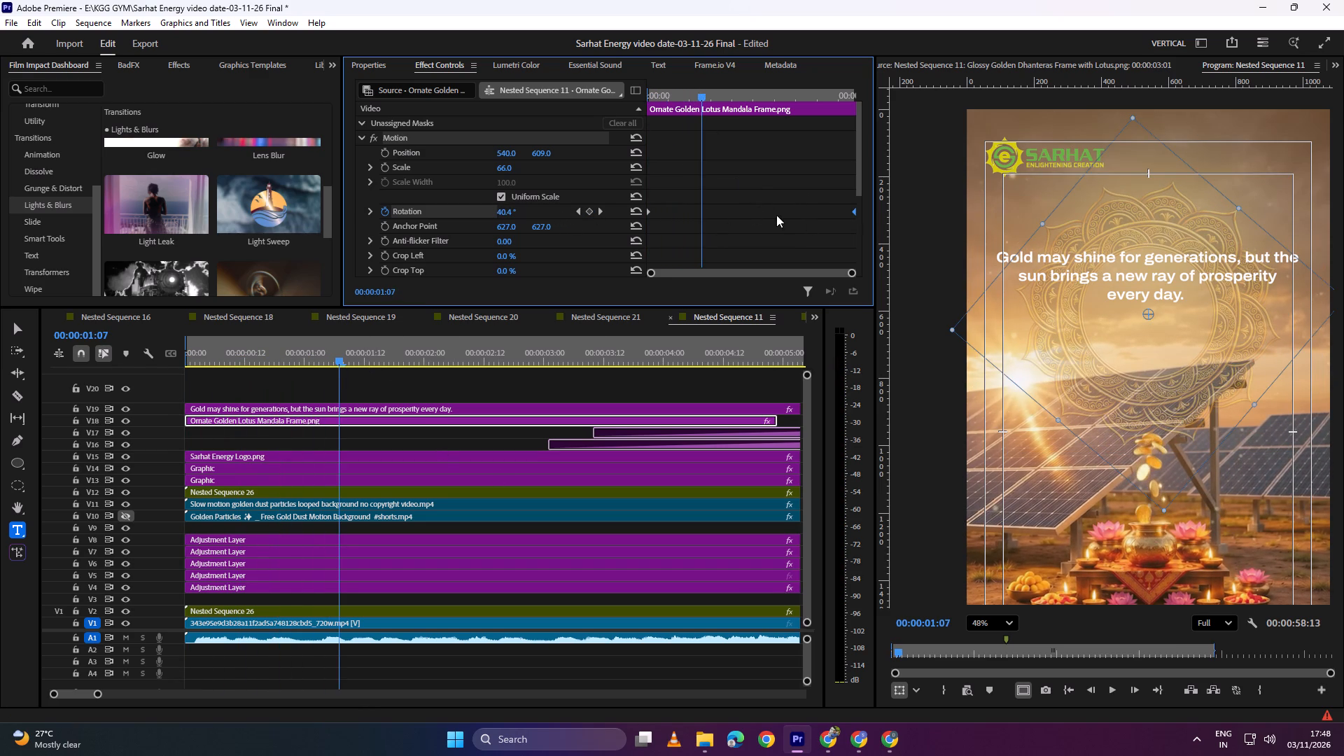
Replace the mandala's end rotation keyframe with a 120° one created at 00:00:03:20, moved to the clip's end, and play it back.
drag(744, 95, 811, 95)
click(591, 214)
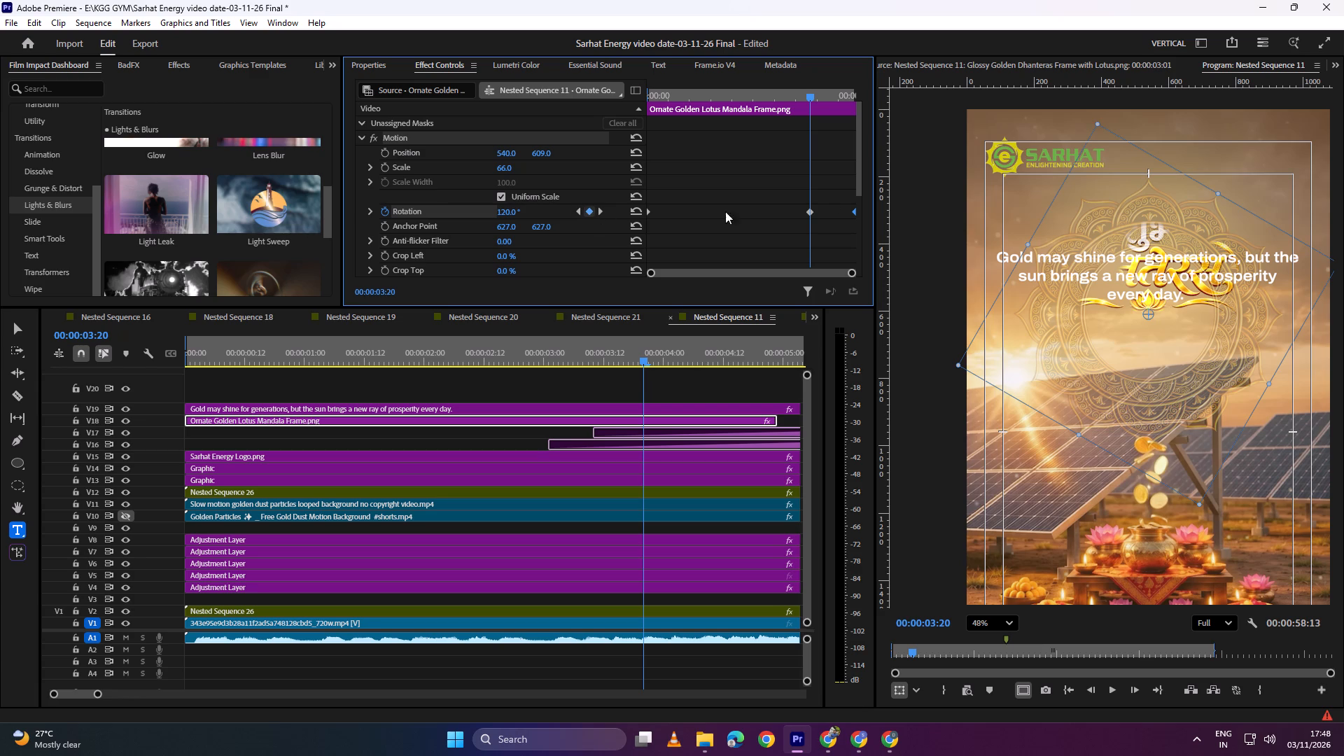
drag(843, 196, 913, 255)
key(BackSpace)
drag(809, 212, 930, 208)
drag(829, 92, 584, 130)
key(space)
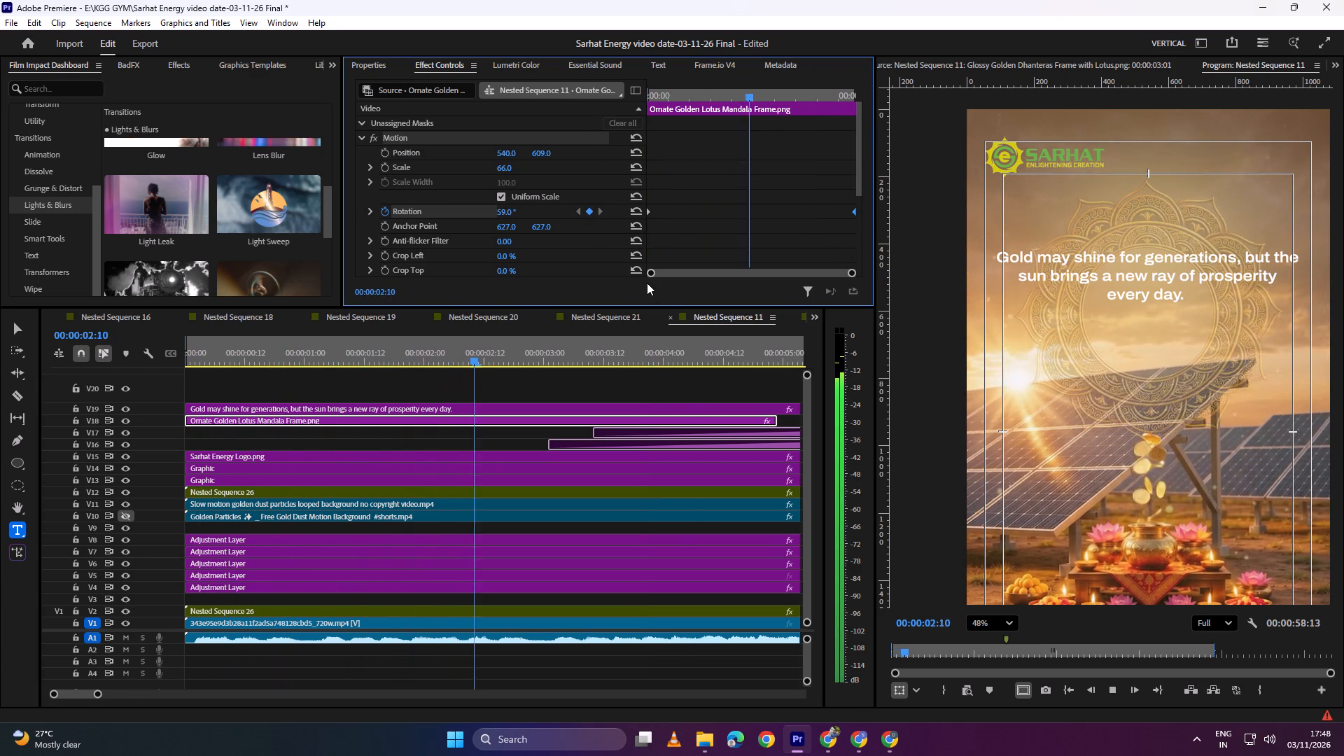
key(space)
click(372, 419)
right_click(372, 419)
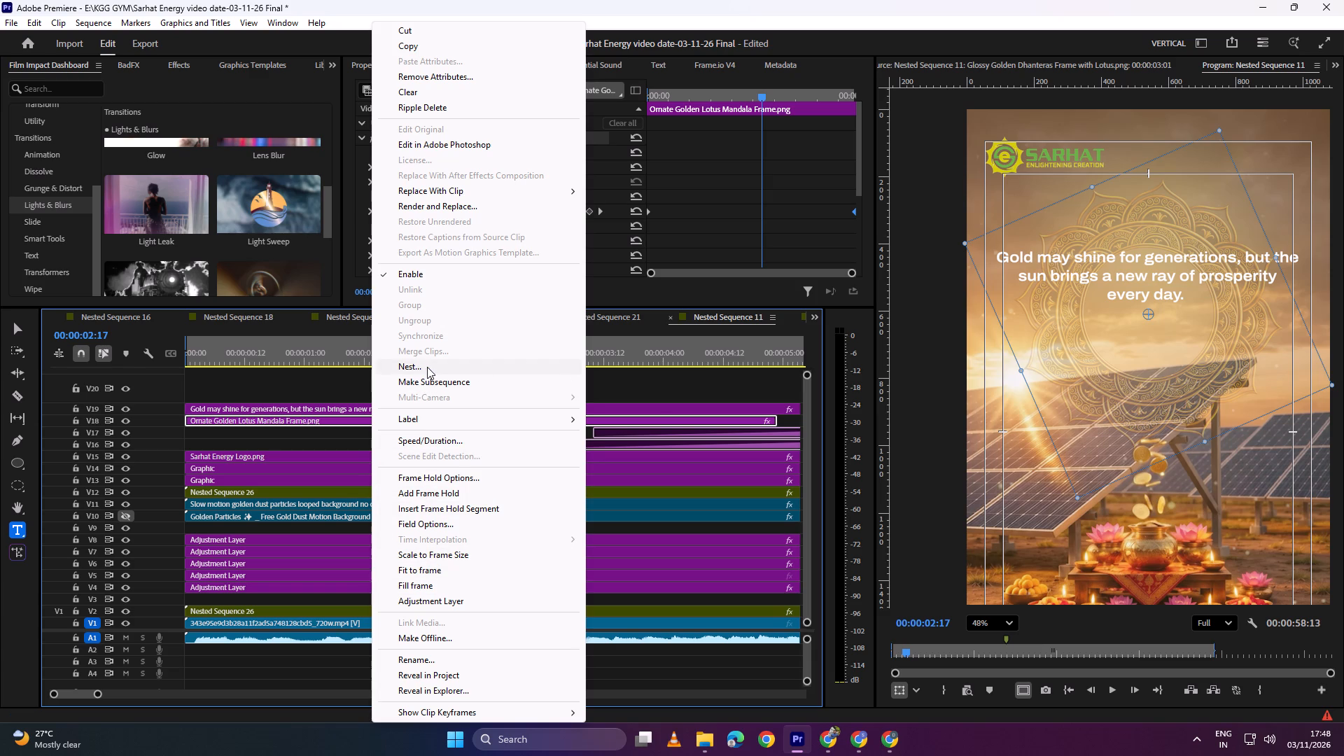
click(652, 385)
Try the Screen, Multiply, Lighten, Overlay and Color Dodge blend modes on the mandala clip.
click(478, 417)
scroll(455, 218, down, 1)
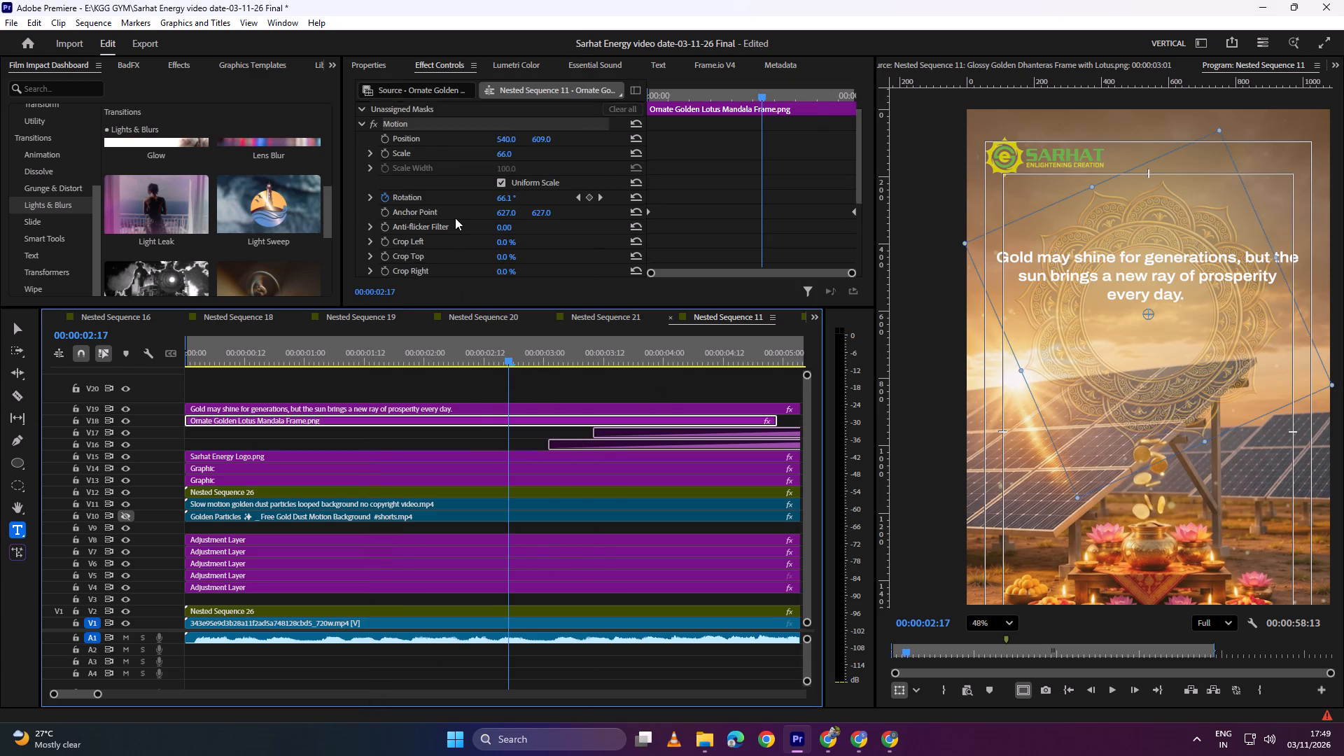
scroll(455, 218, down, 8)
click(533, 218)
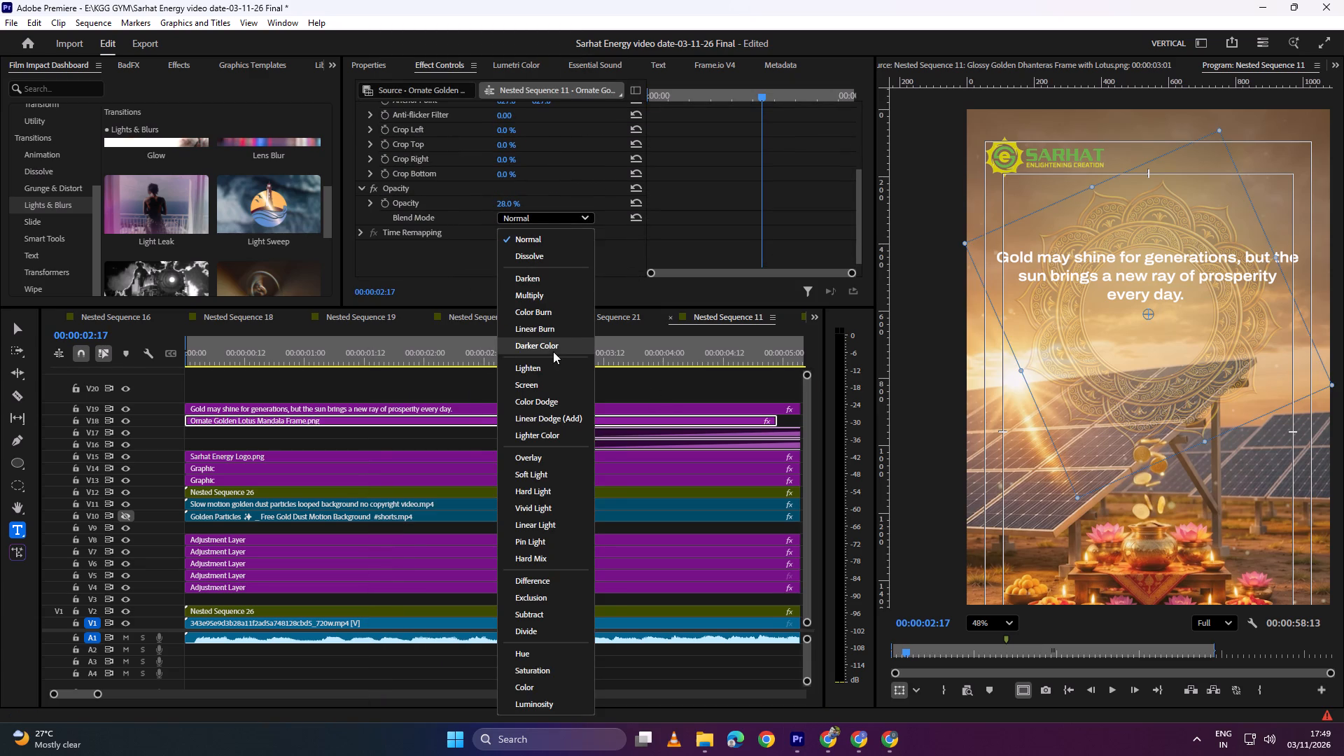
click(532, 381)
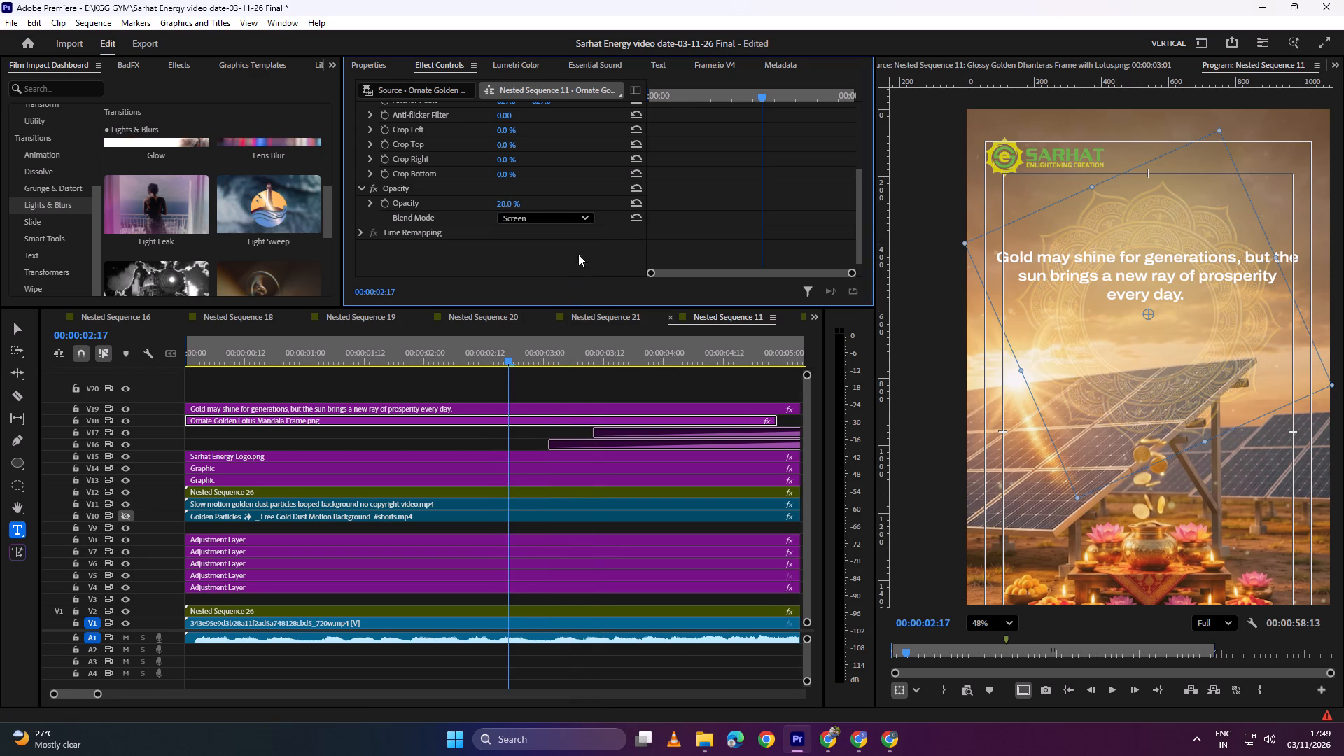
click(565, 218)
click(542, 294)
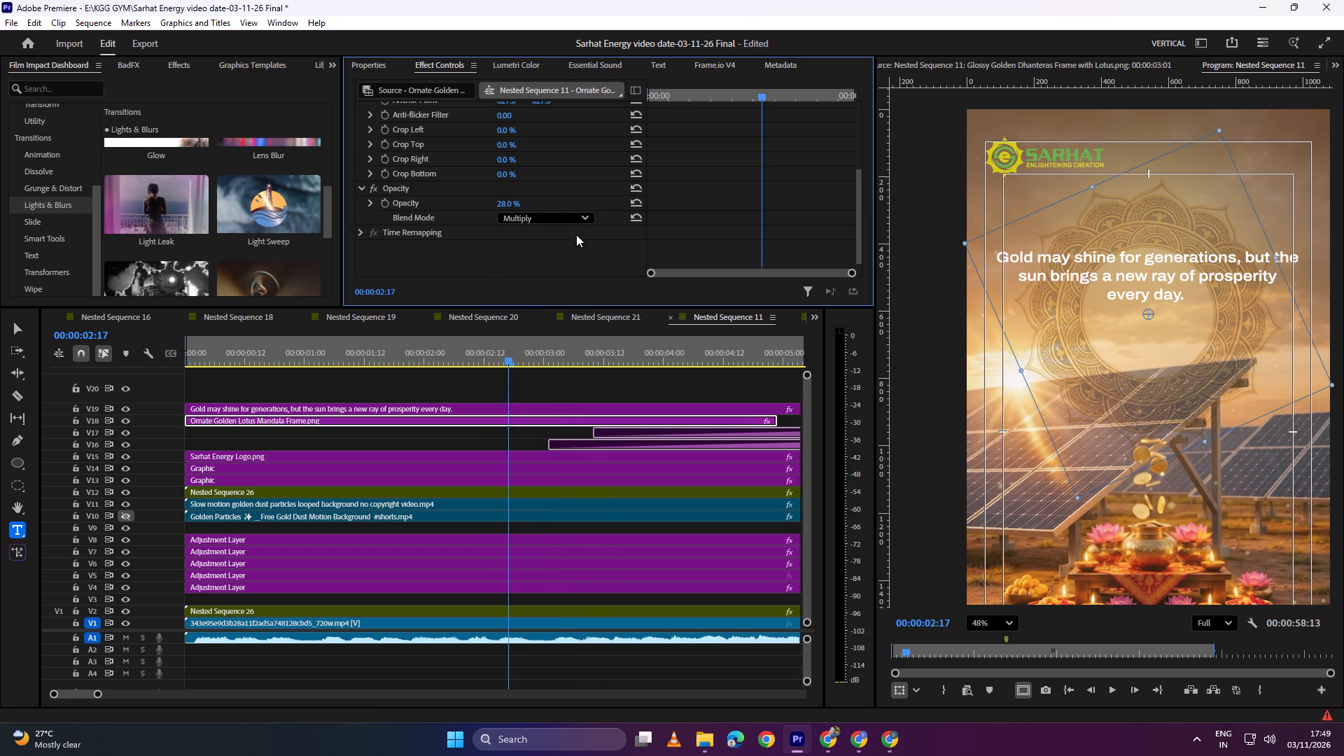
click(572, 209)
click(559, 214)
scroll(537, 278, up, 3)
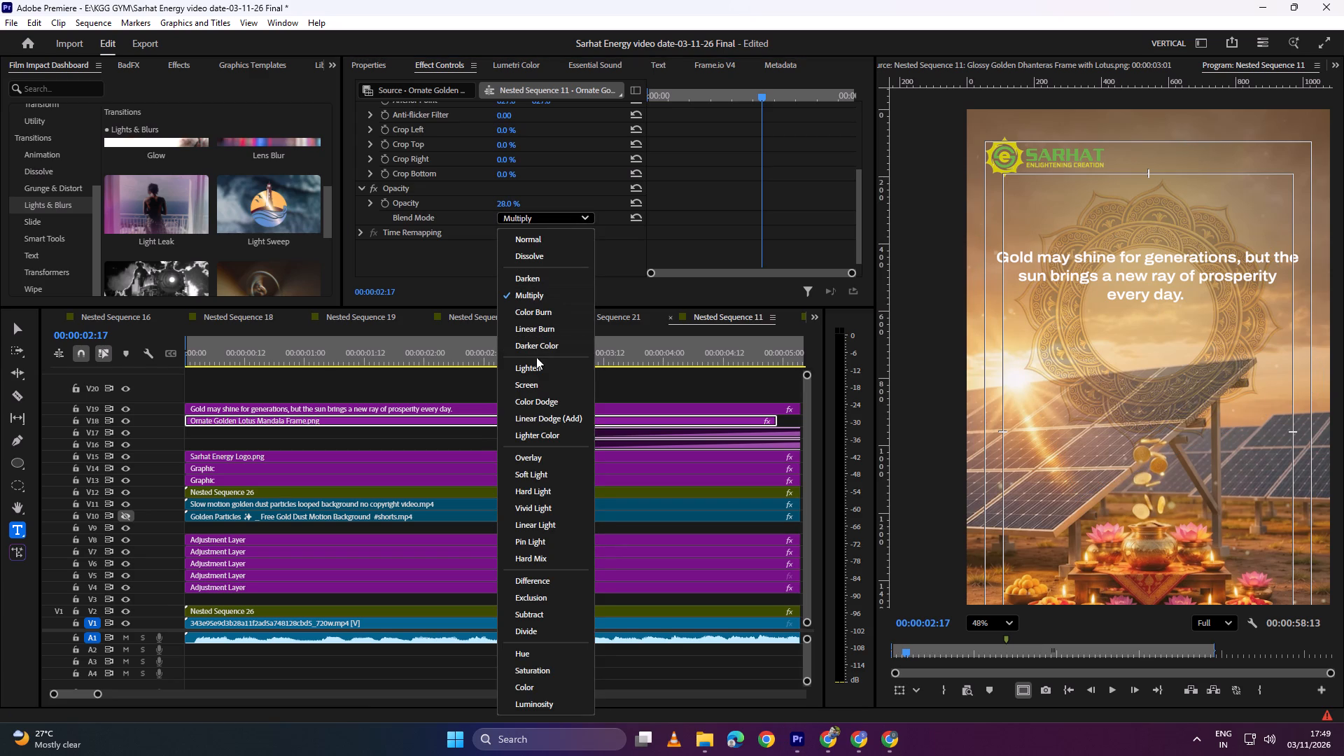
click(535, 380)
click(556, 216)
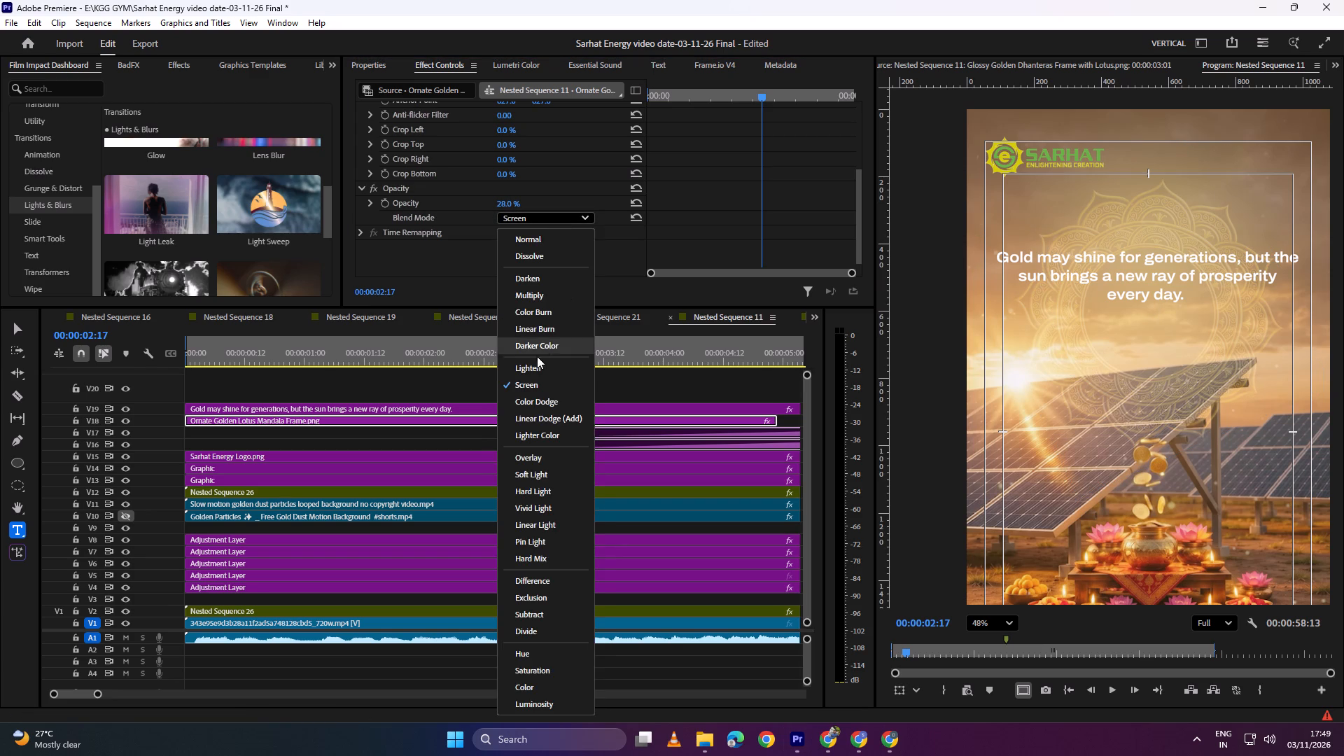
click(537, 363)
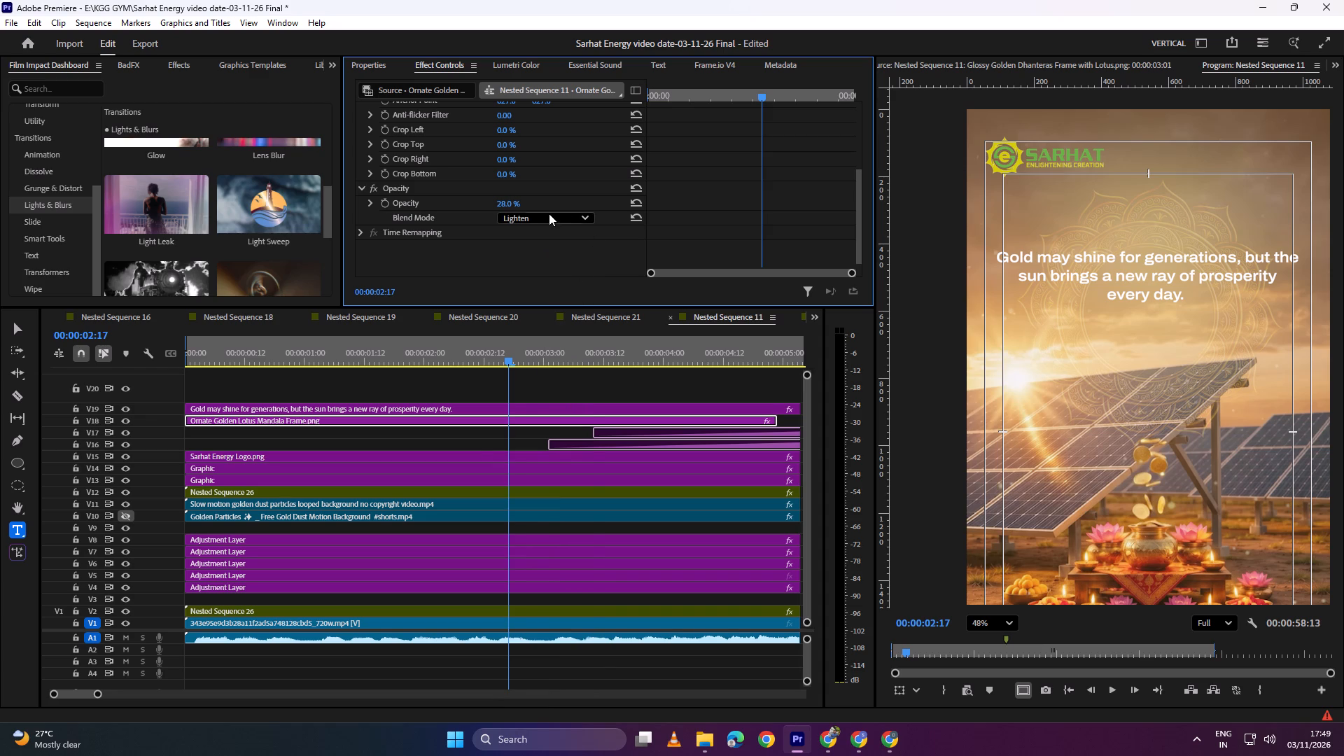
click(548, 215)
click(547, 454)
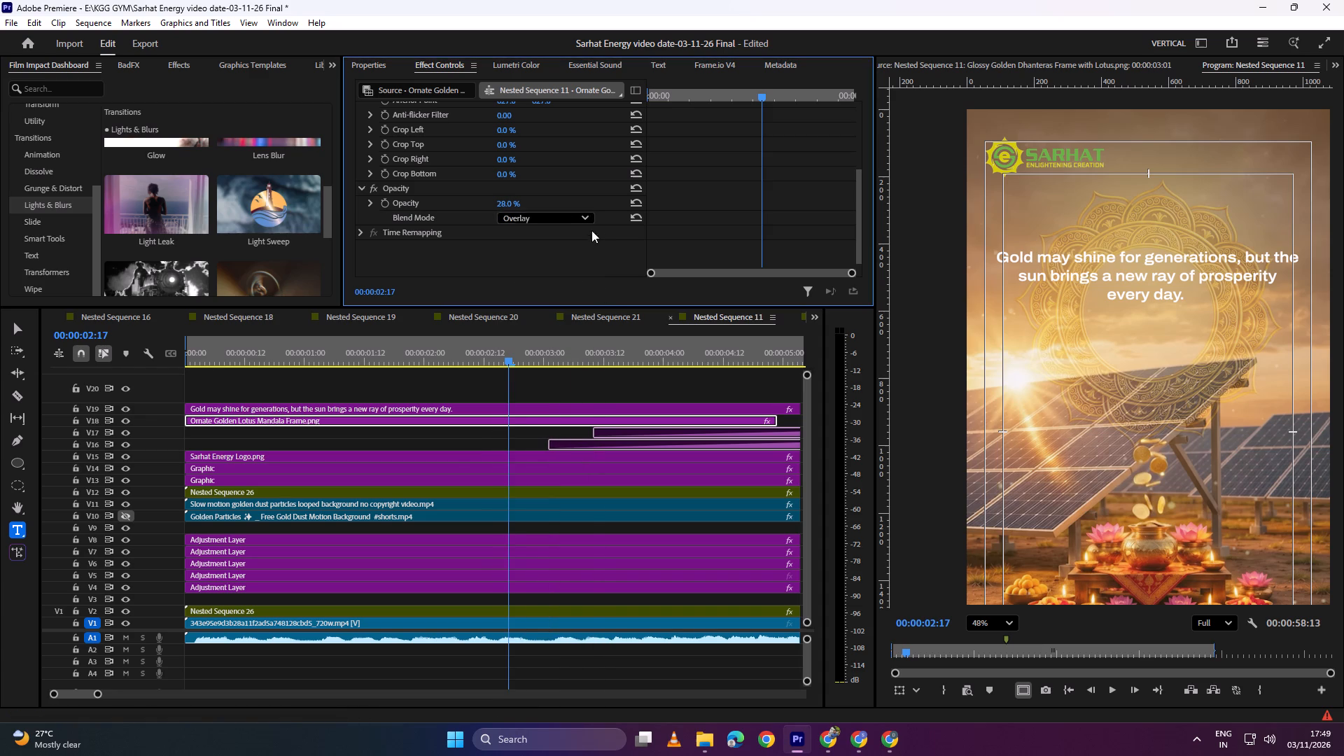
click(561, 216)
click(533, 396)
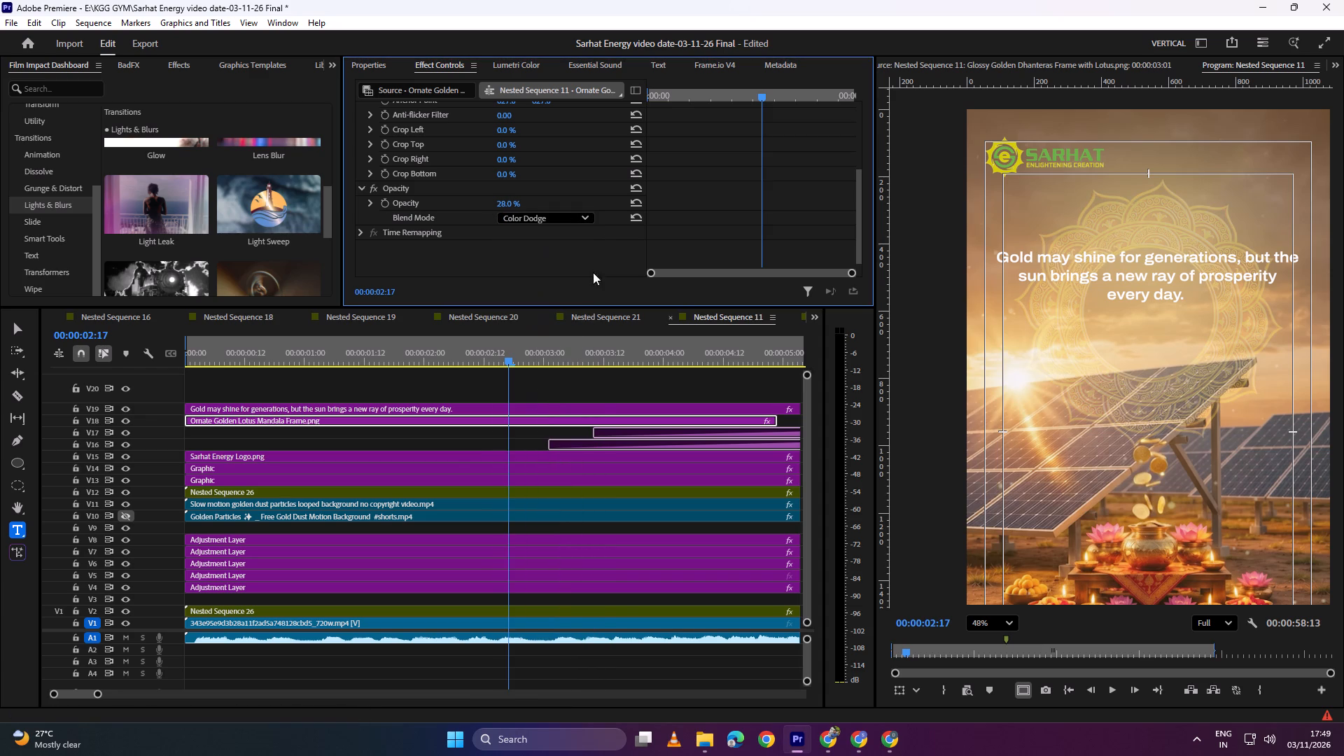
Set the mandala clip's blend mode to Screen.
click(568, 220)
click(537, 382)
Nest the Ornate Golden Lotus Mandala Frame clip on V18 into its own sequence.
scroll(1273, 220, up, 5)
scroll(1258, 223, down, 1)
scroll(1032, 288, down, 3)
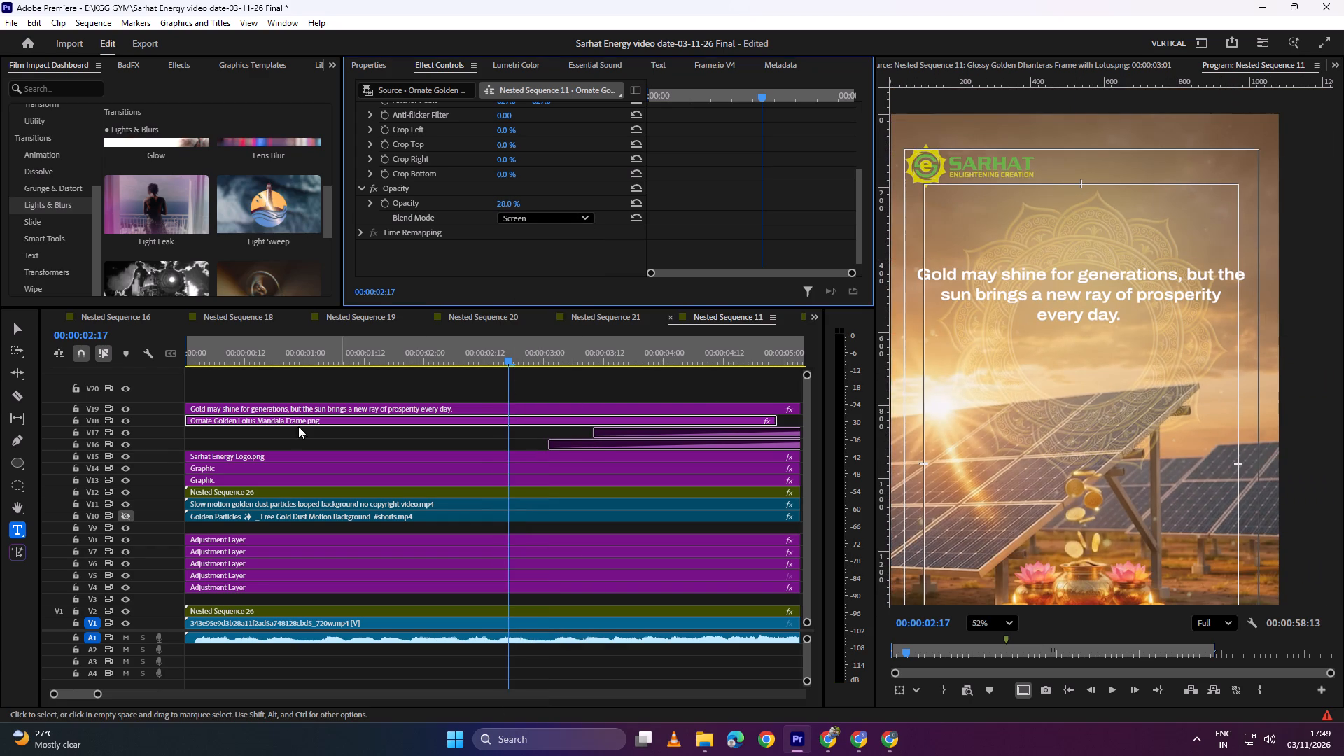
right_click(239, 422)
click(278, 372)
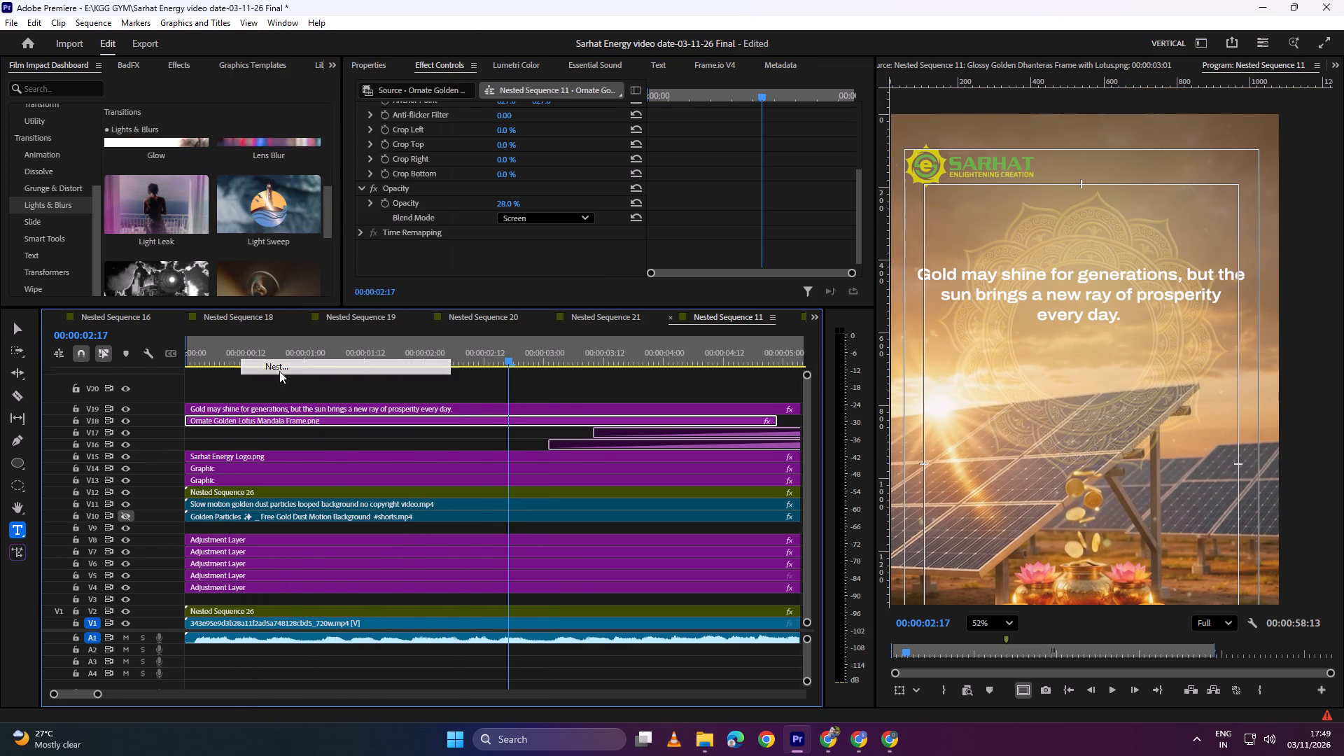
click(699, 381)
Set the nested mandala's blend mode to Screen and its opacity to 34%.
click(300, 422)
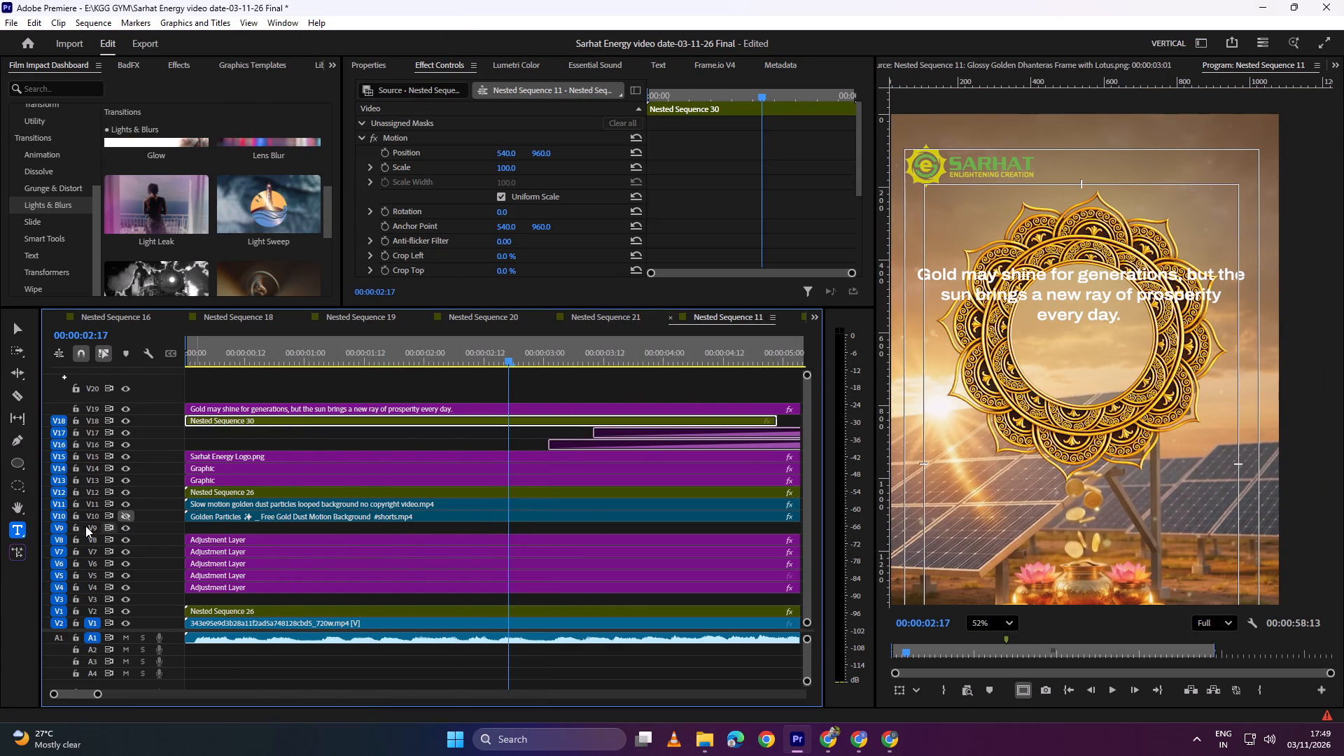
scroll(542, 253, down, 10)
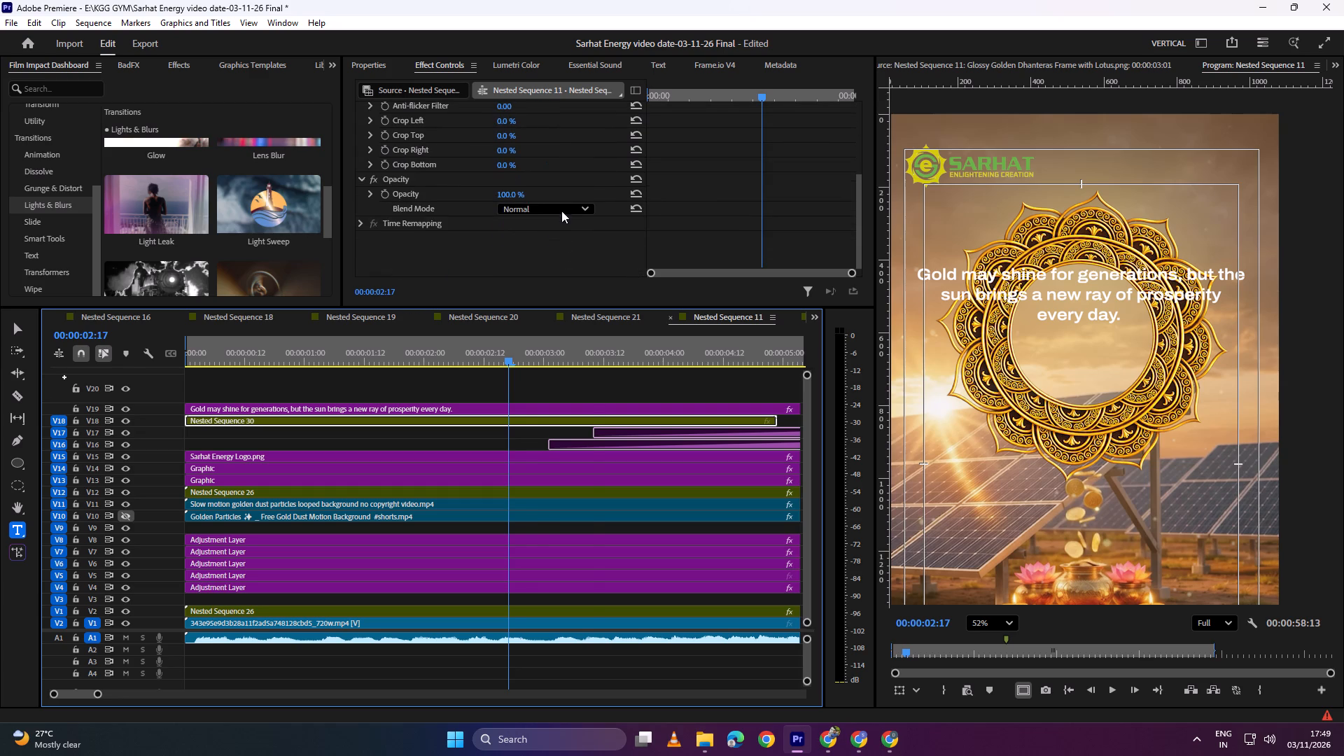
click(561, 209)
click(533, 372)
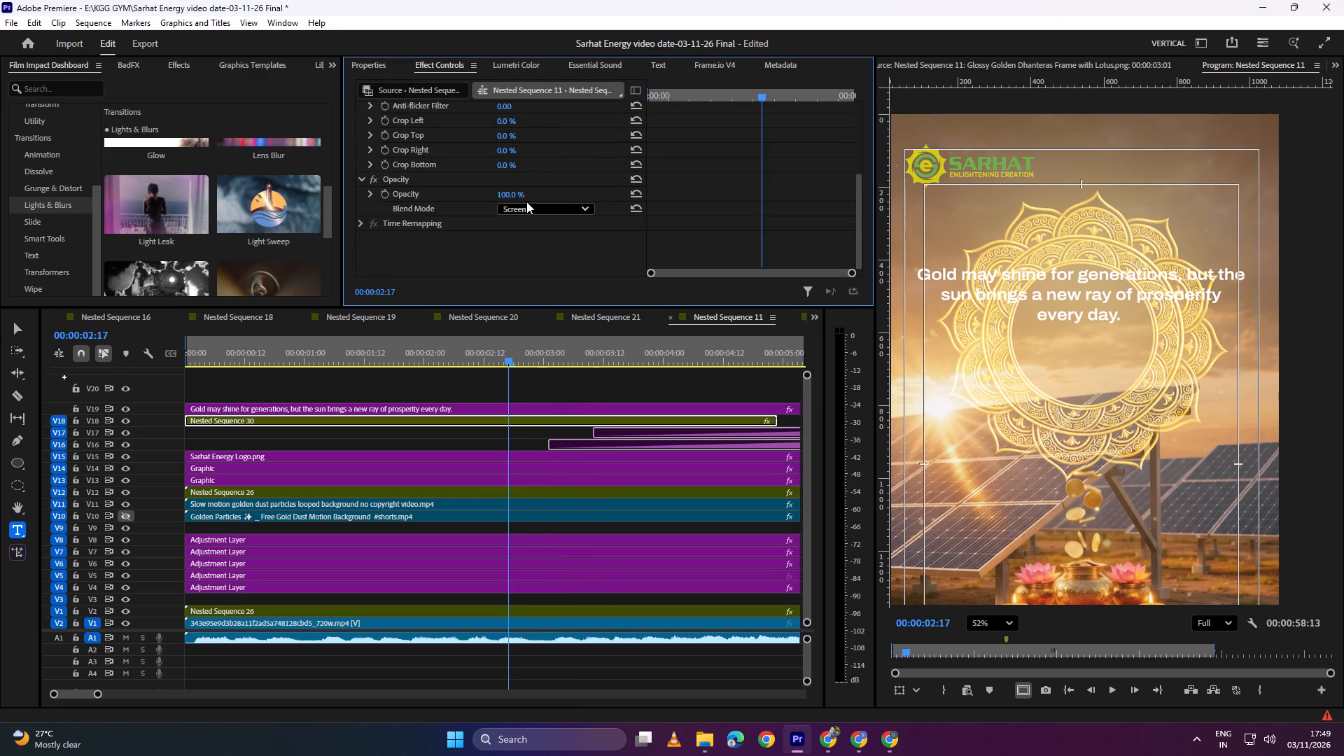
drag(511, 195, 467, 206)
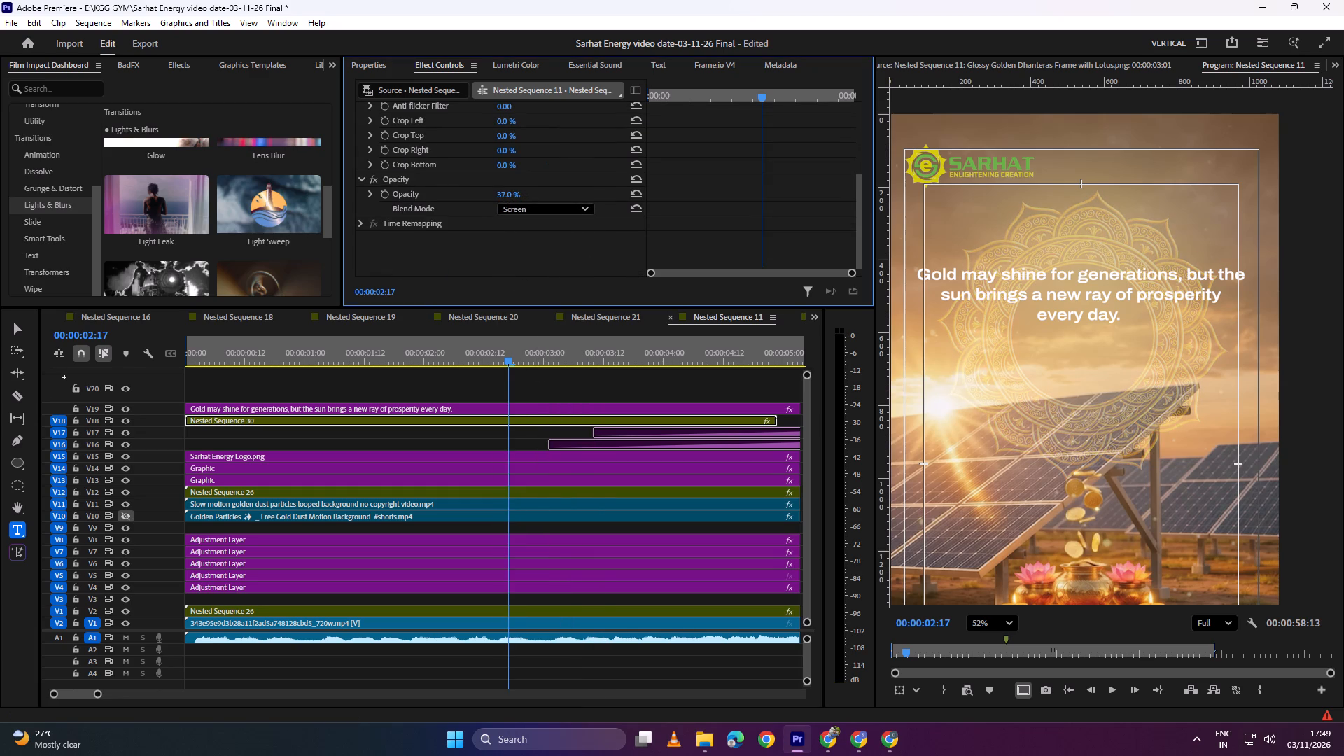
drag(467, 206, 465, 207)
Draw a rectangle opacity mask on the nested mandala, covering its lower part and extending past both sides of the video frame.
click(16, 489)
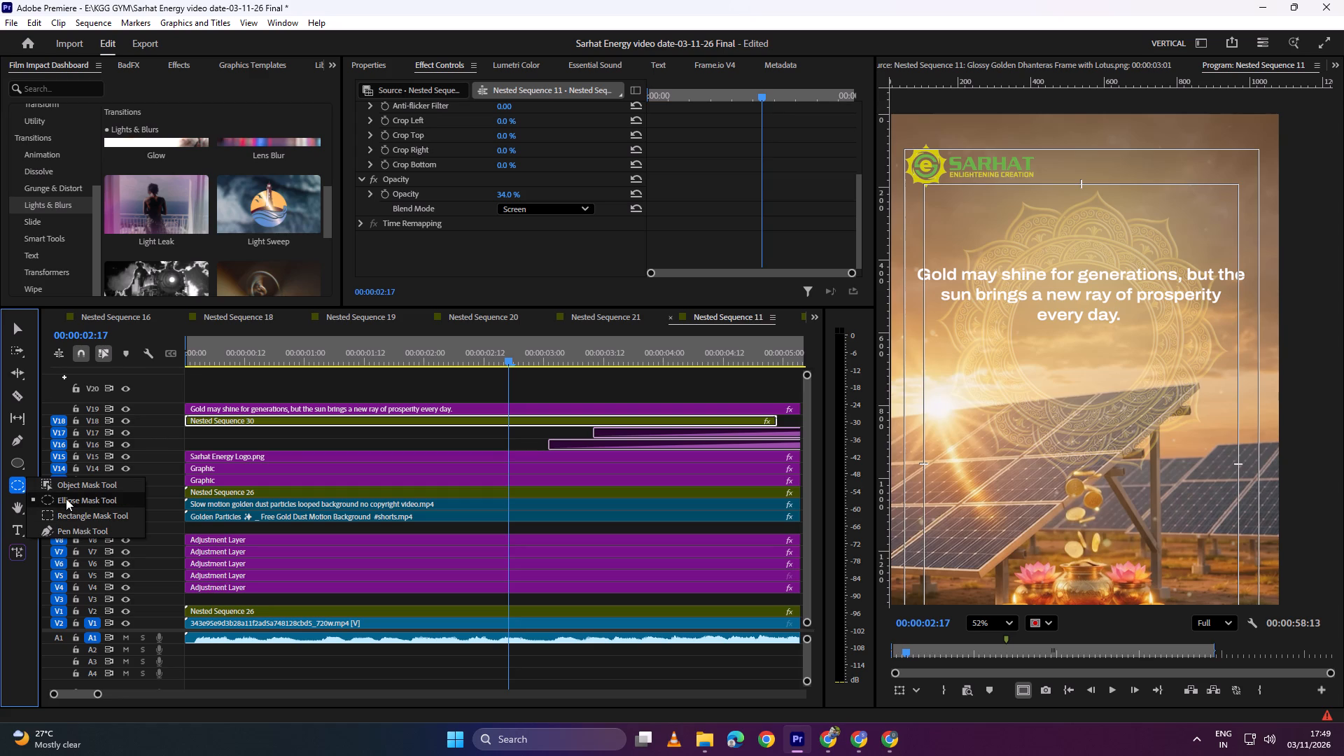
click(64, 512)
scroll(947, 337, down, 2)
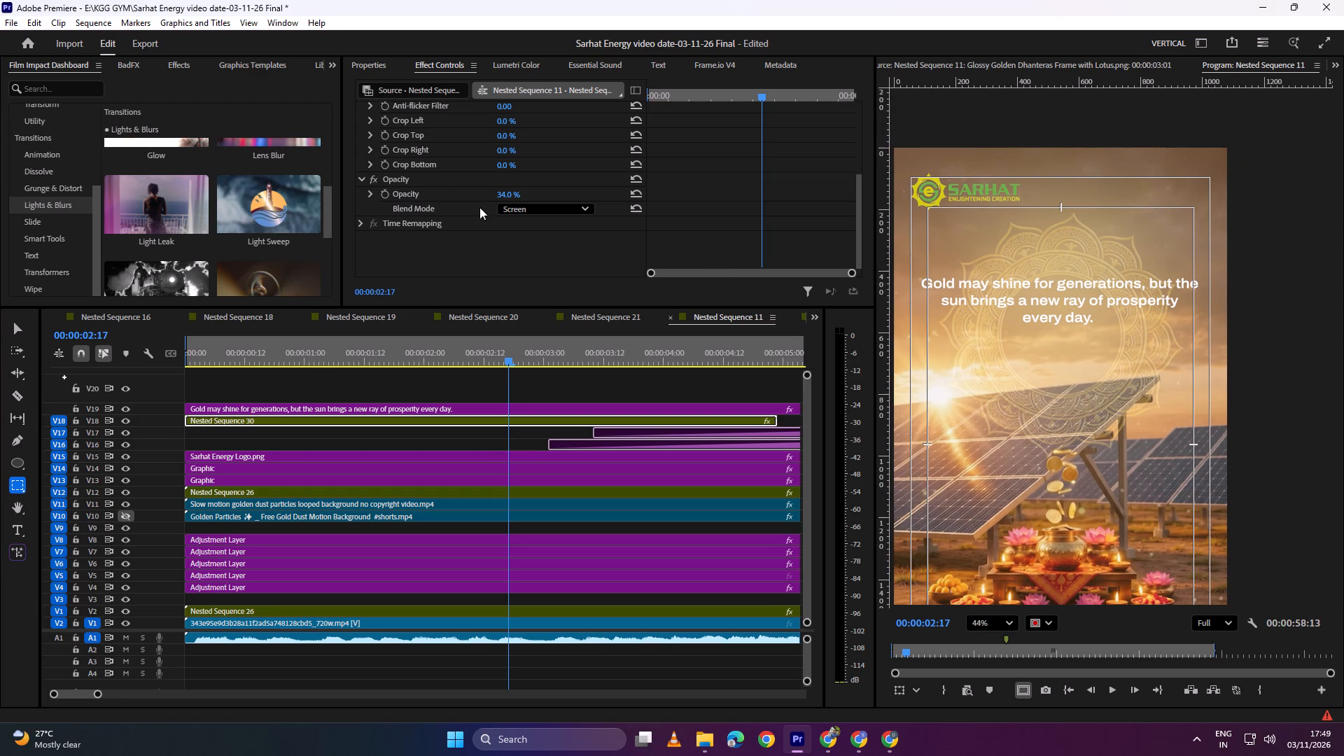
click(428, 180)
scroll(1070, 400, down, 2)
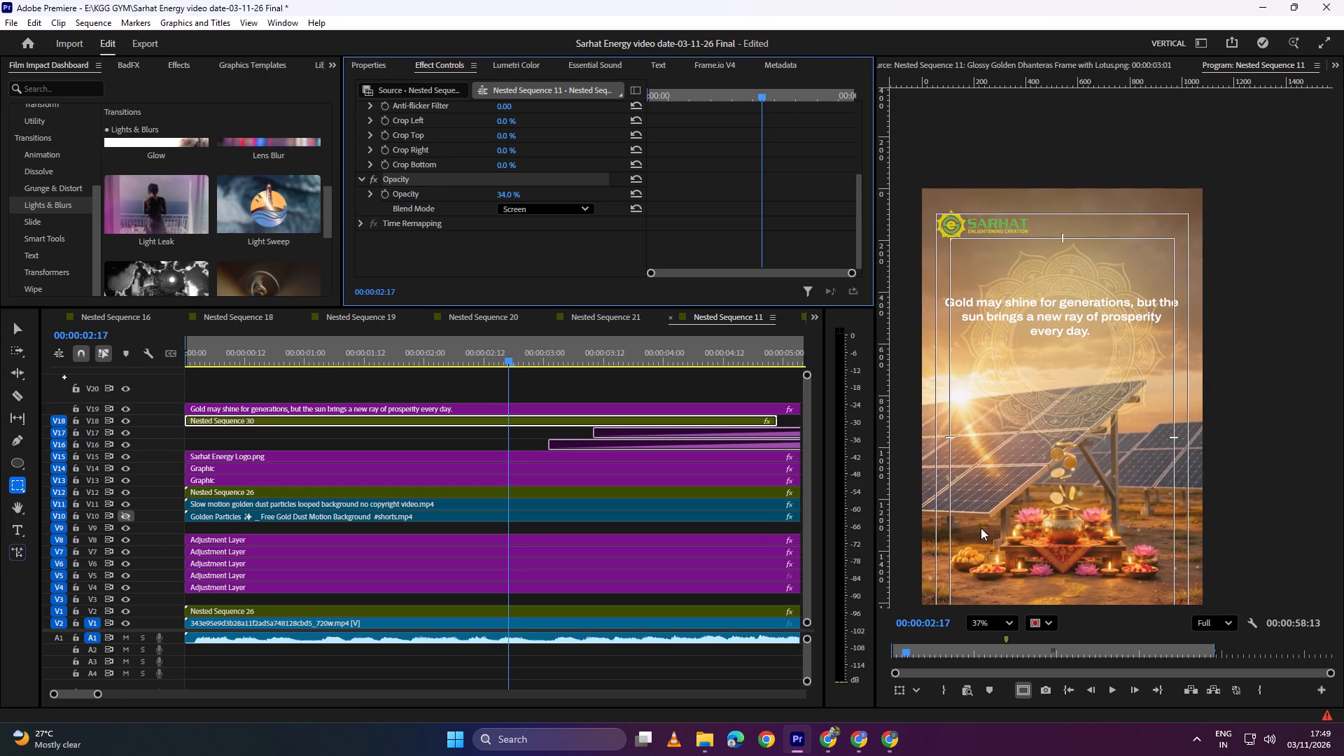
drag(909, 498, 1279, 322)
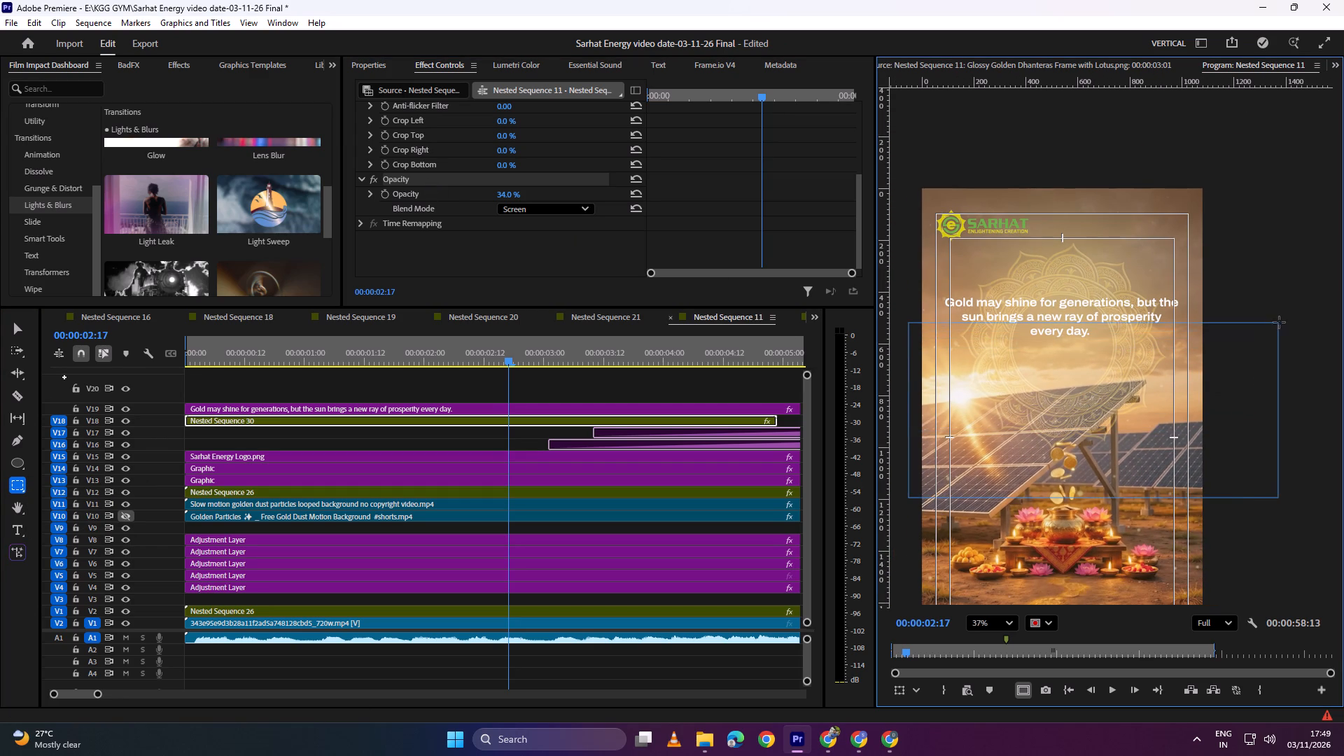
drag(1279, 322, 1282, 316)
Invert the rectangle mask on the nested mandala and feather its edge so the lower part of the ornament fades out.
scroll(448, 227, down, 7)
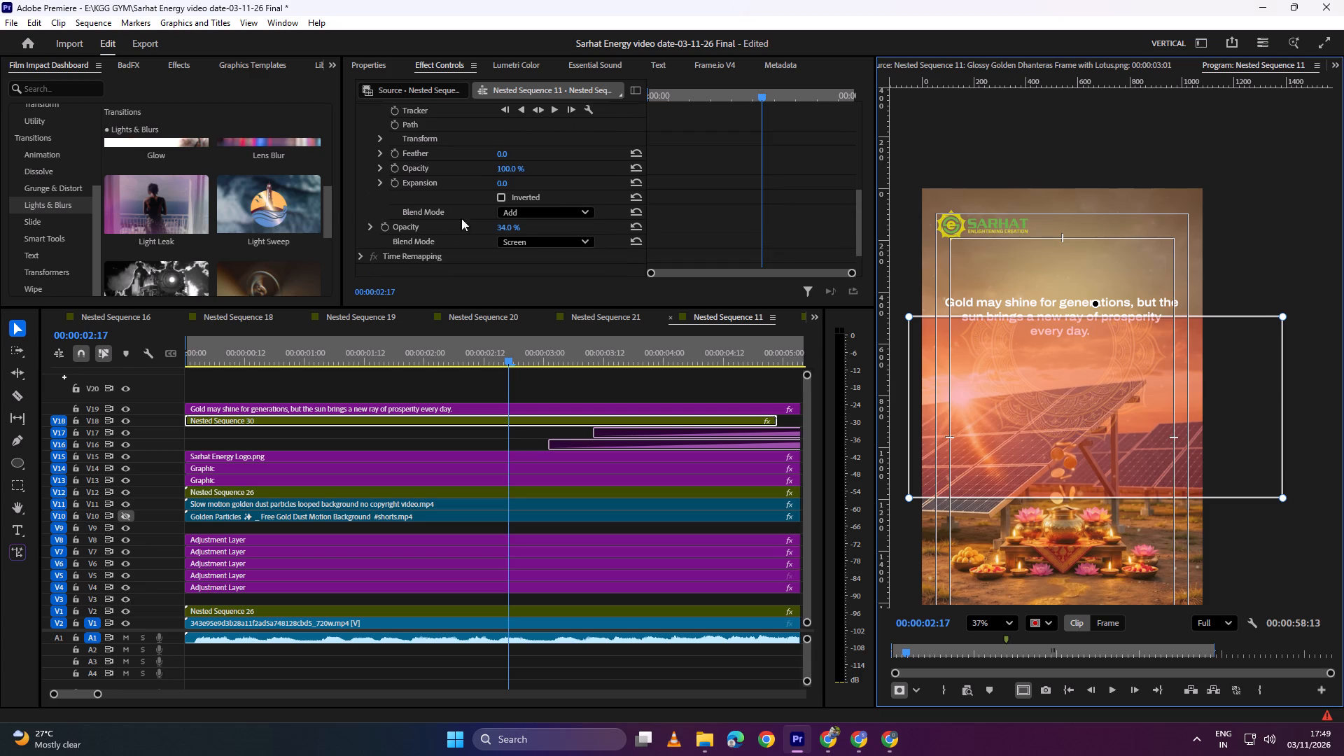
click(502, 197)
drag(505, 152, 533, 145)
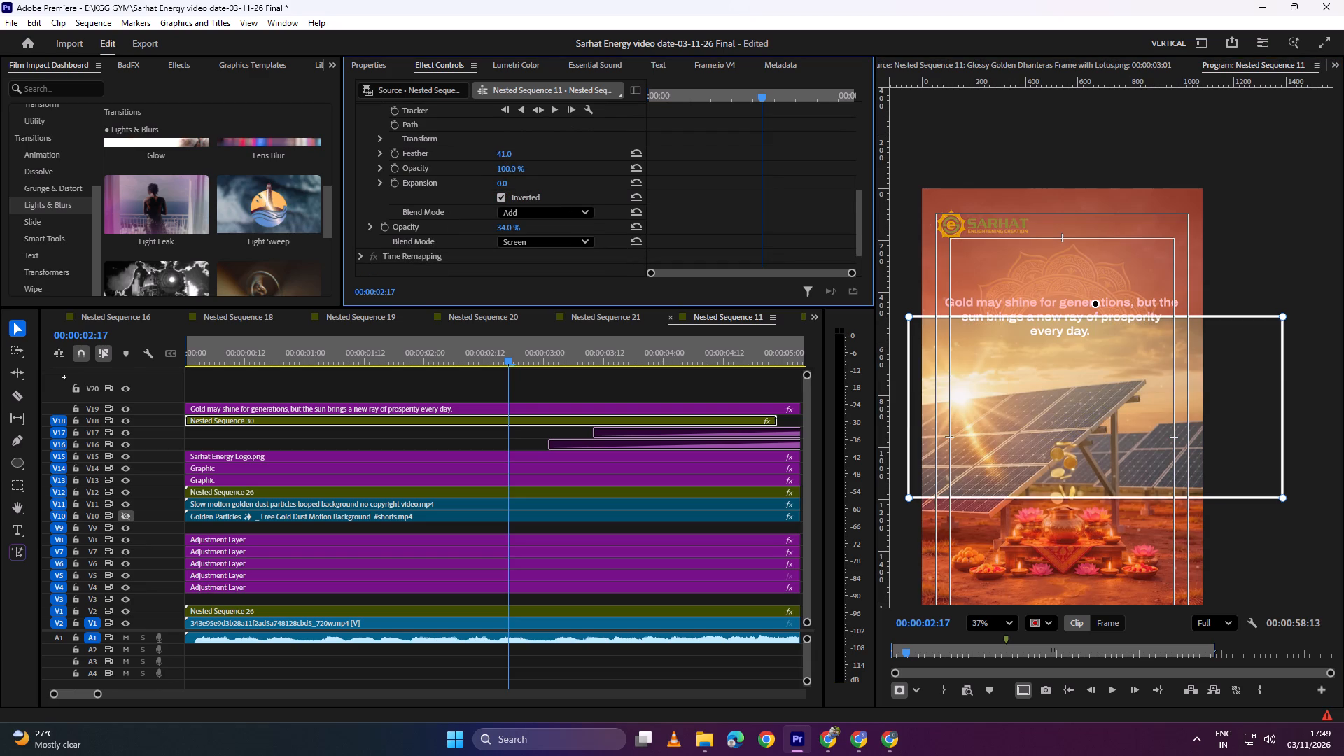
drag(533, 145, 666, 139)
click(566, 386)
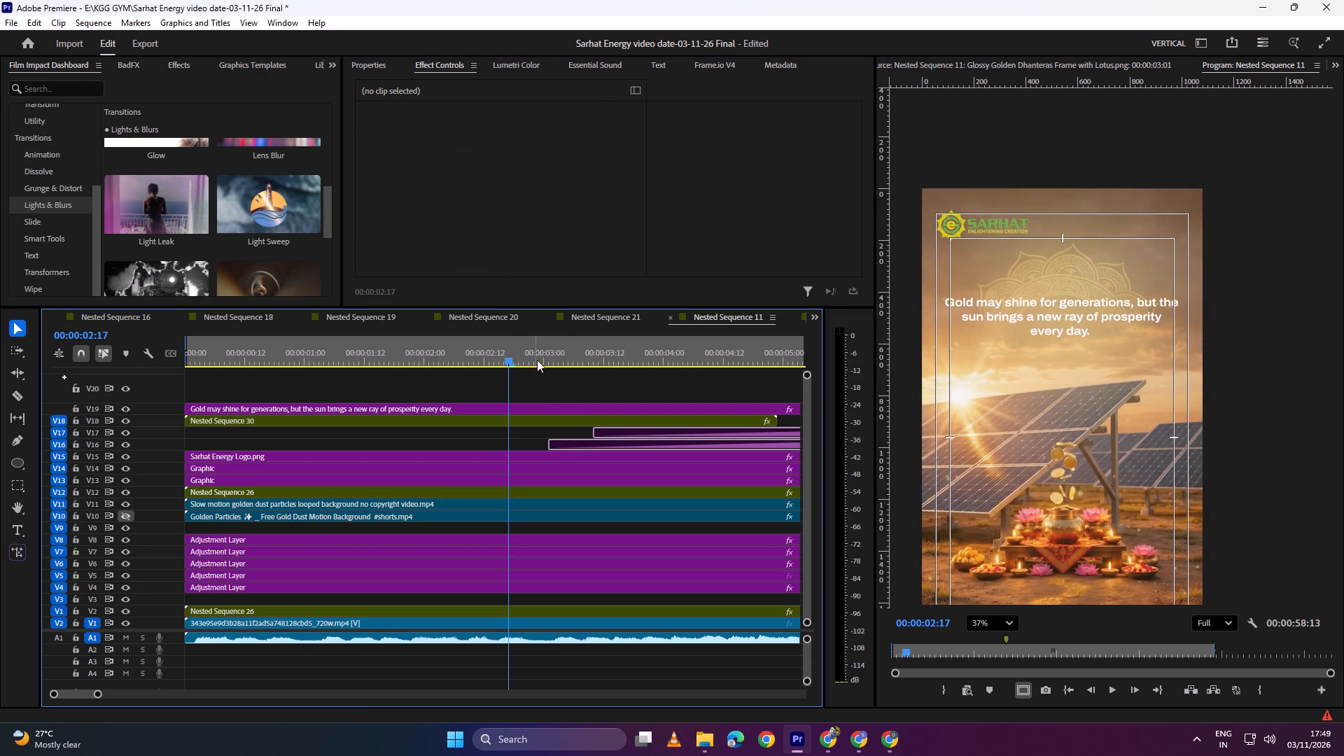
Play the opening from the start and inspect how the masked mandala looks behind the tagline text at closer zoom.
drag(537, 360, 55, 408)
key(space)
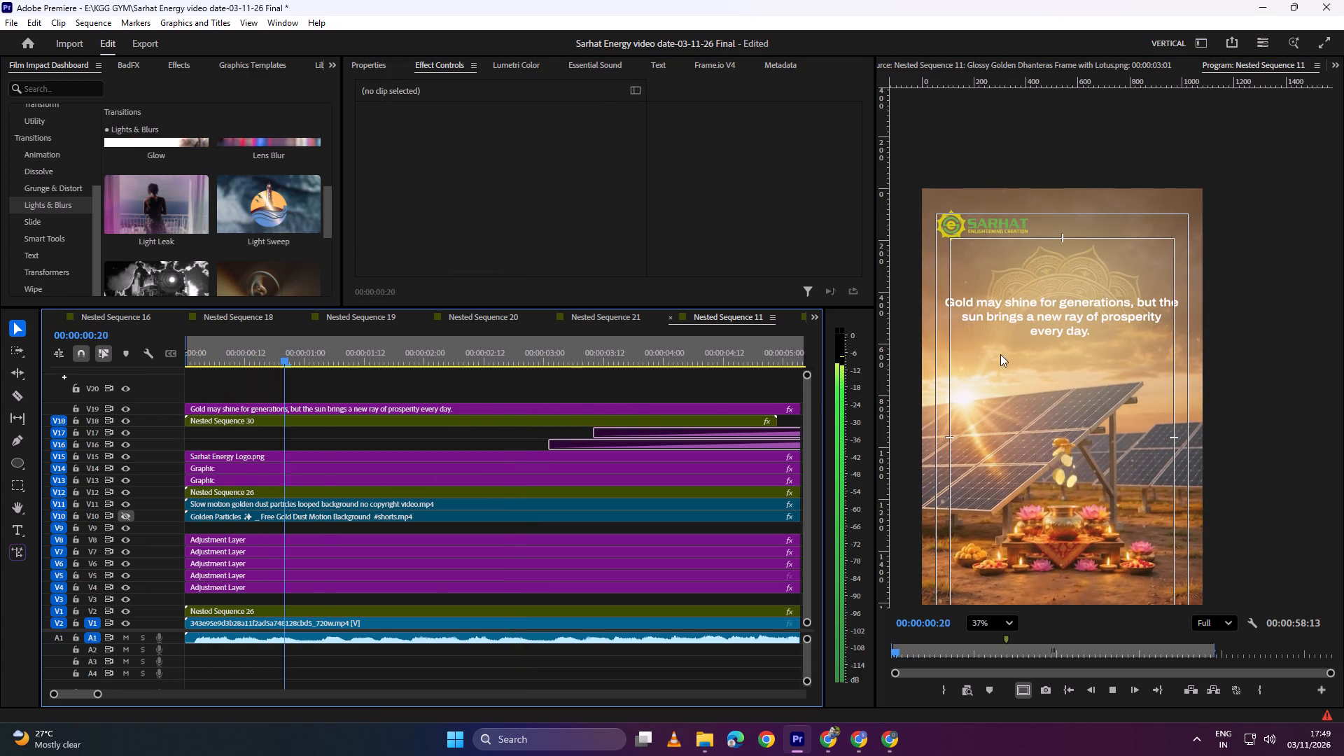
key(space)
scroll(1065, 337, down, 4)
scroll(1061, 337, up, 8)
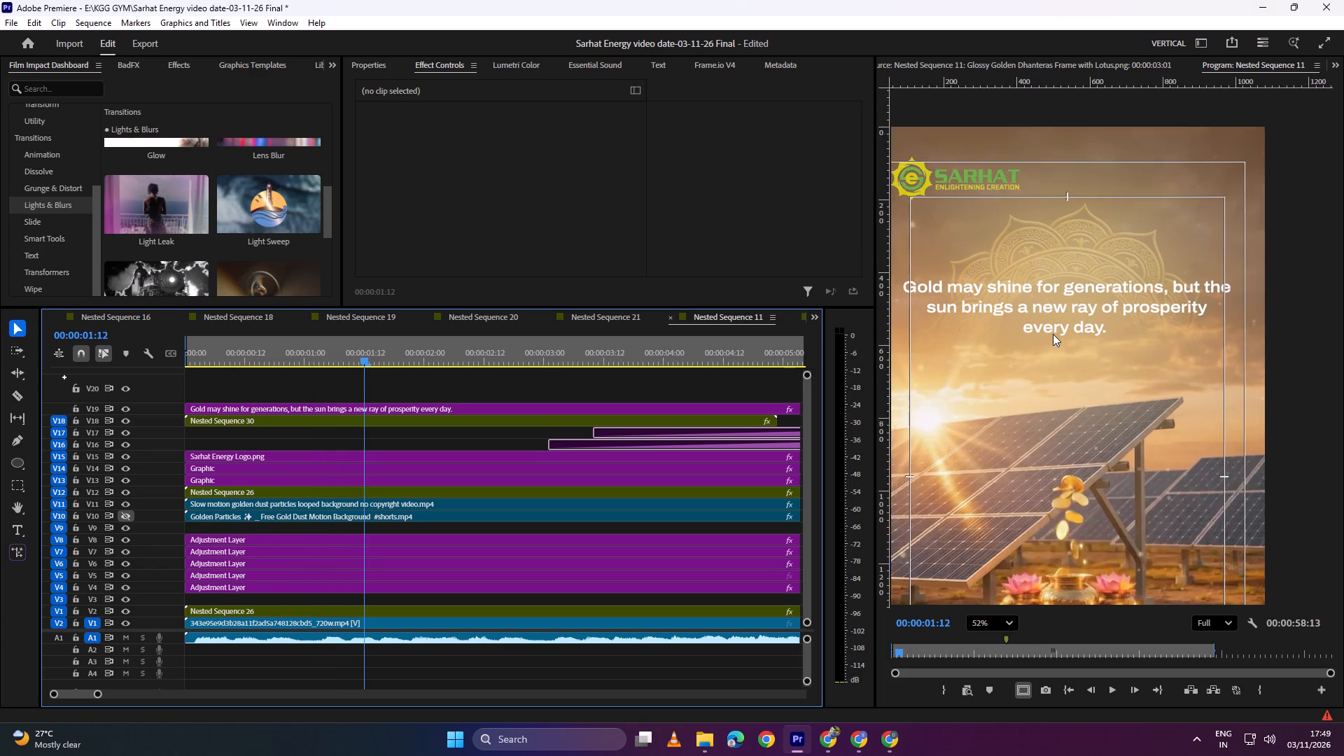
scroll(1053, 334, up, 1)
drag(401, 356, 136, 391)
key(space)
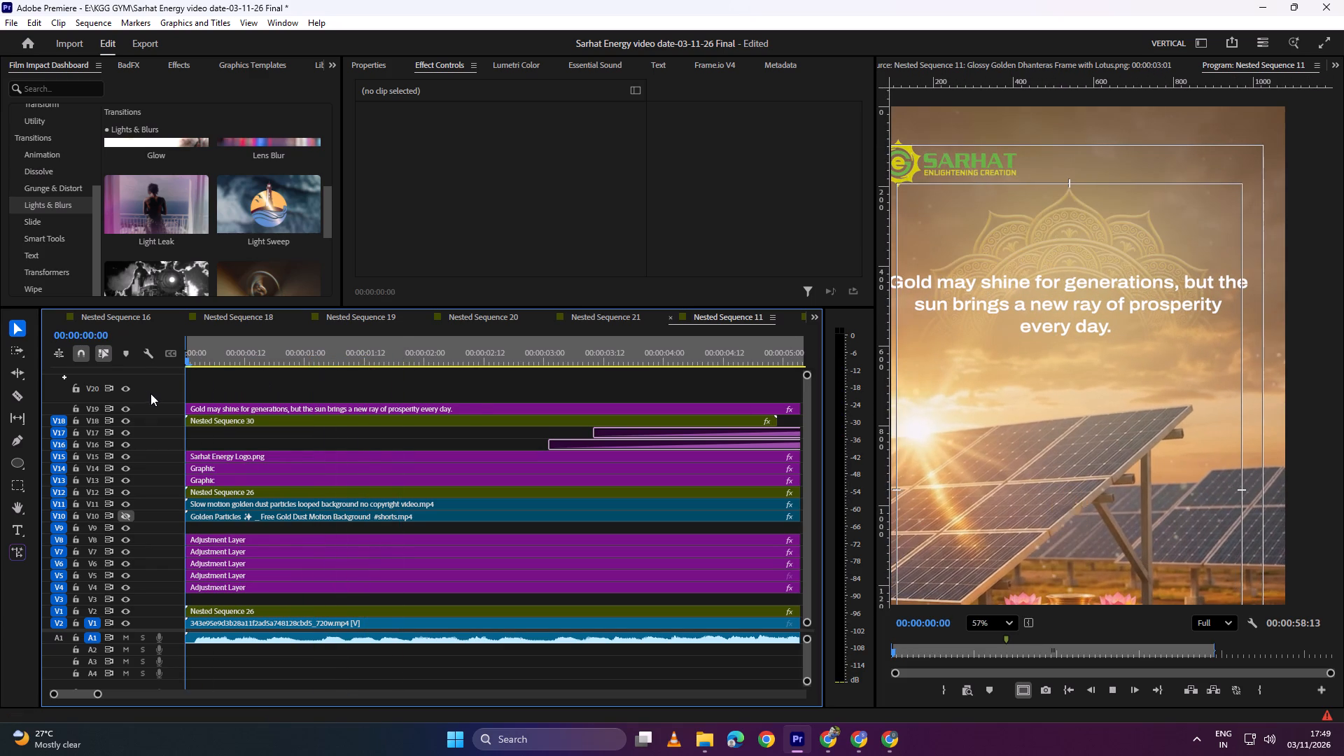
key(space)
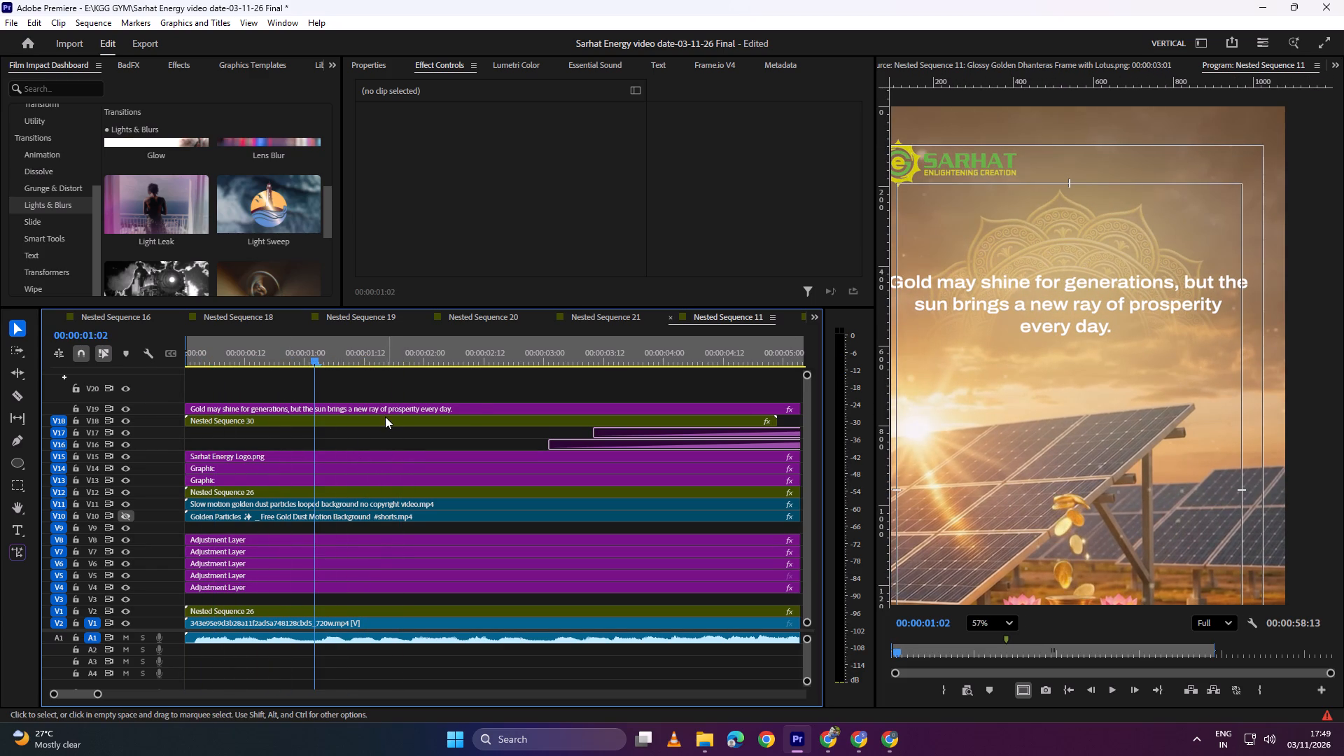
Lower the tagline text on V19 to a vertical position of 1227 and play the opening to check the placement.
click(384, 404)
drag(548, 139, 580, 129)
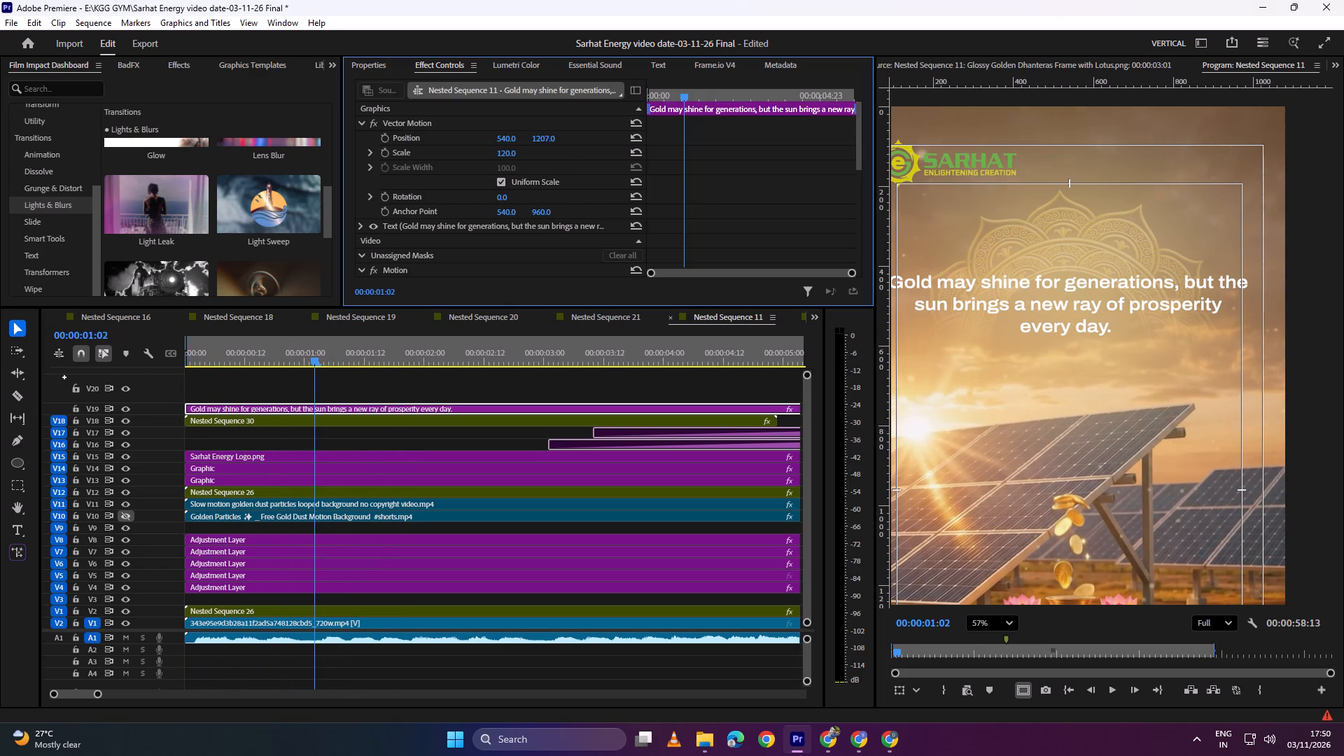
drag(580, 129, 594, 127)
scroll(1123, 305, down, 4)
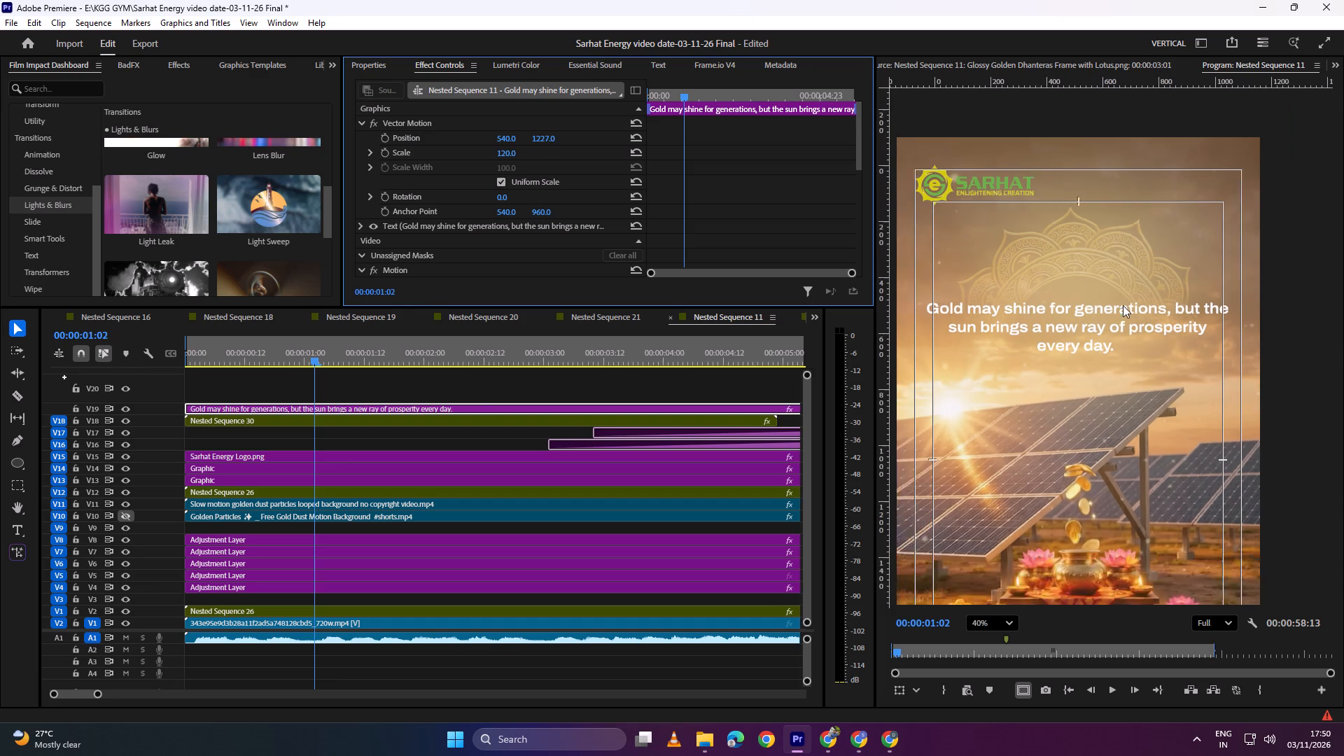
drag(335, 358, 0, 418)
key(space)
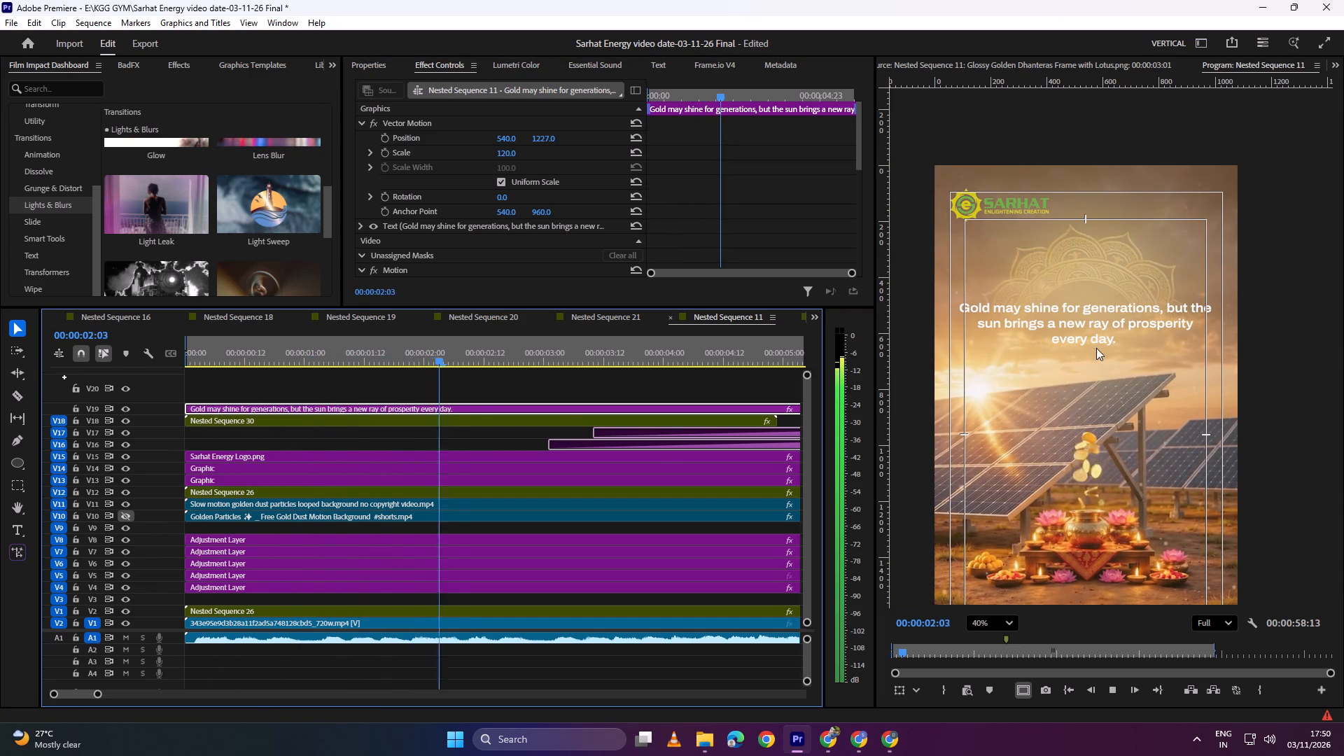
key(space)
Apply the Typewriter text transition to both ends of the tagline clip on V19.
drag(484, 357, 138, 386)
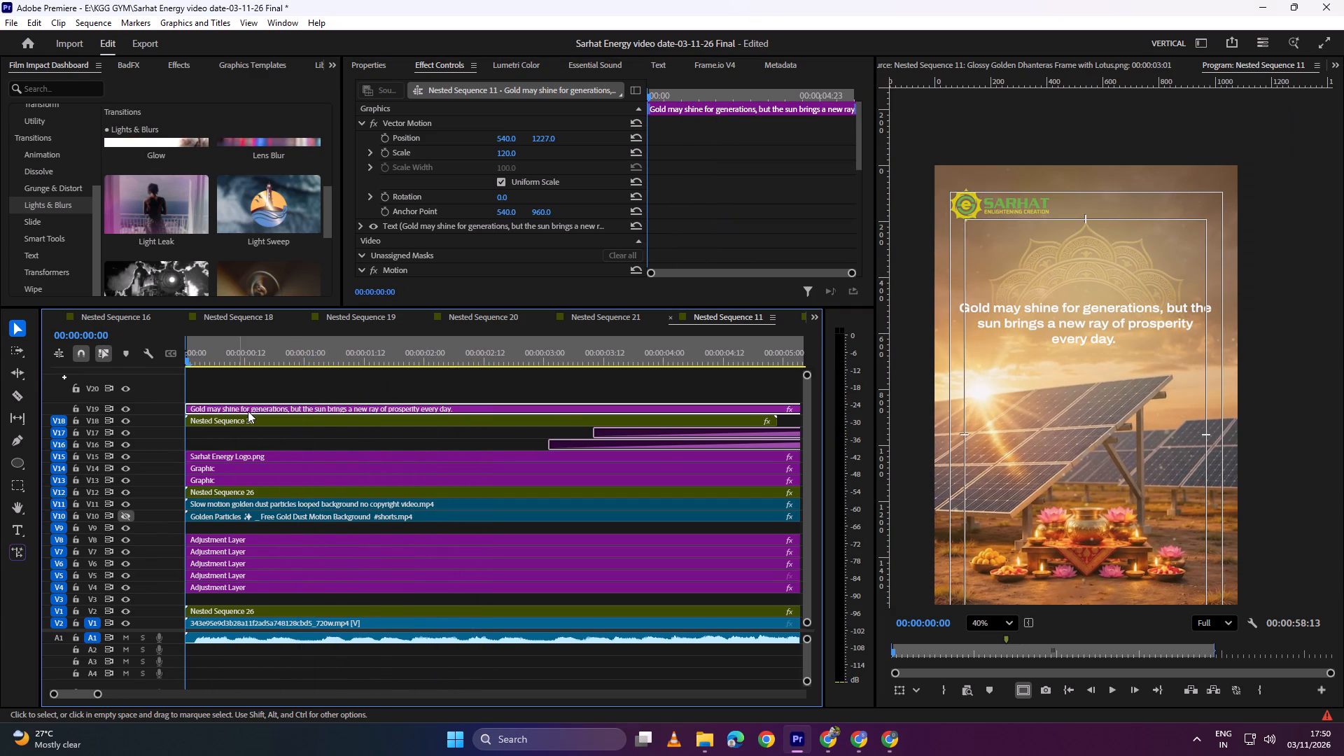
click(235, 407)
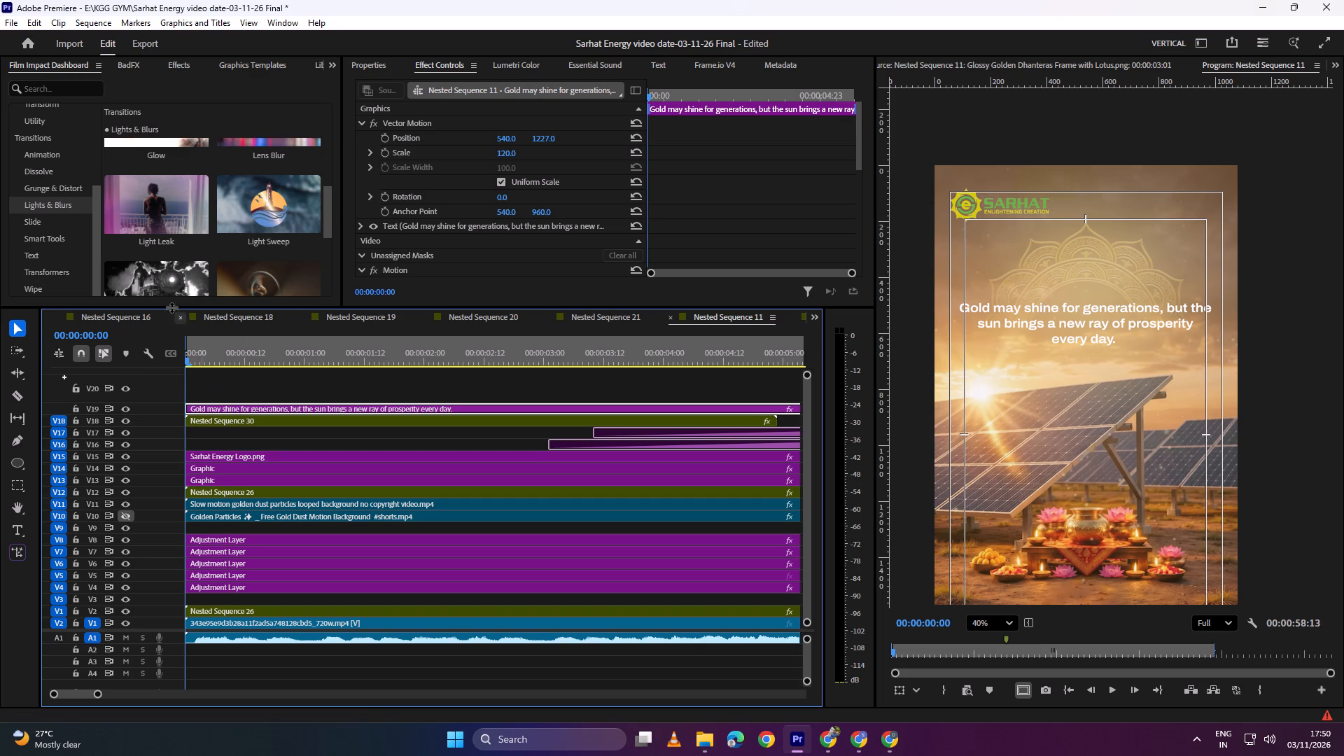
scroll(38, 251, down, 3)
click(38, 258)
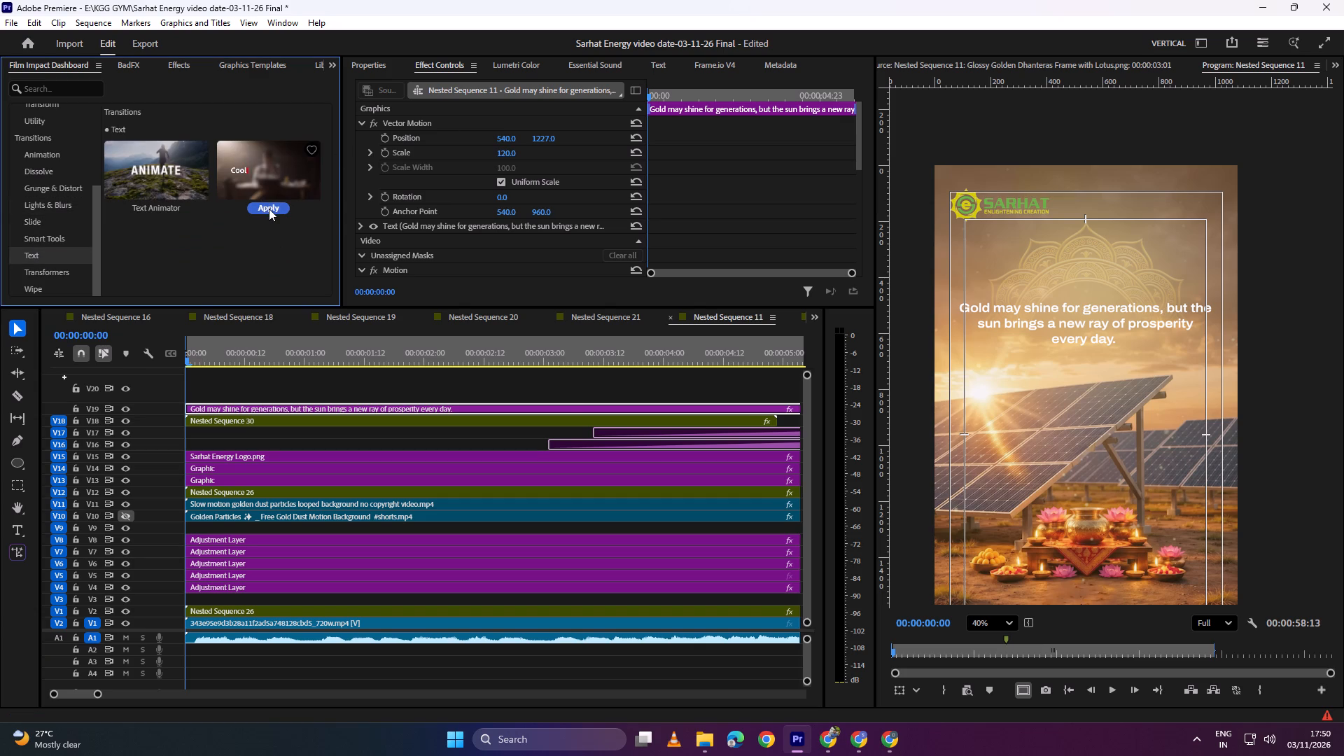
click(269, 209)
Play the opening repeatedly to review the tagline's typewriter animation and its overlap with the Shubh Dhanteras greeting.
drag(274, 350, 157, 367)
key(space)
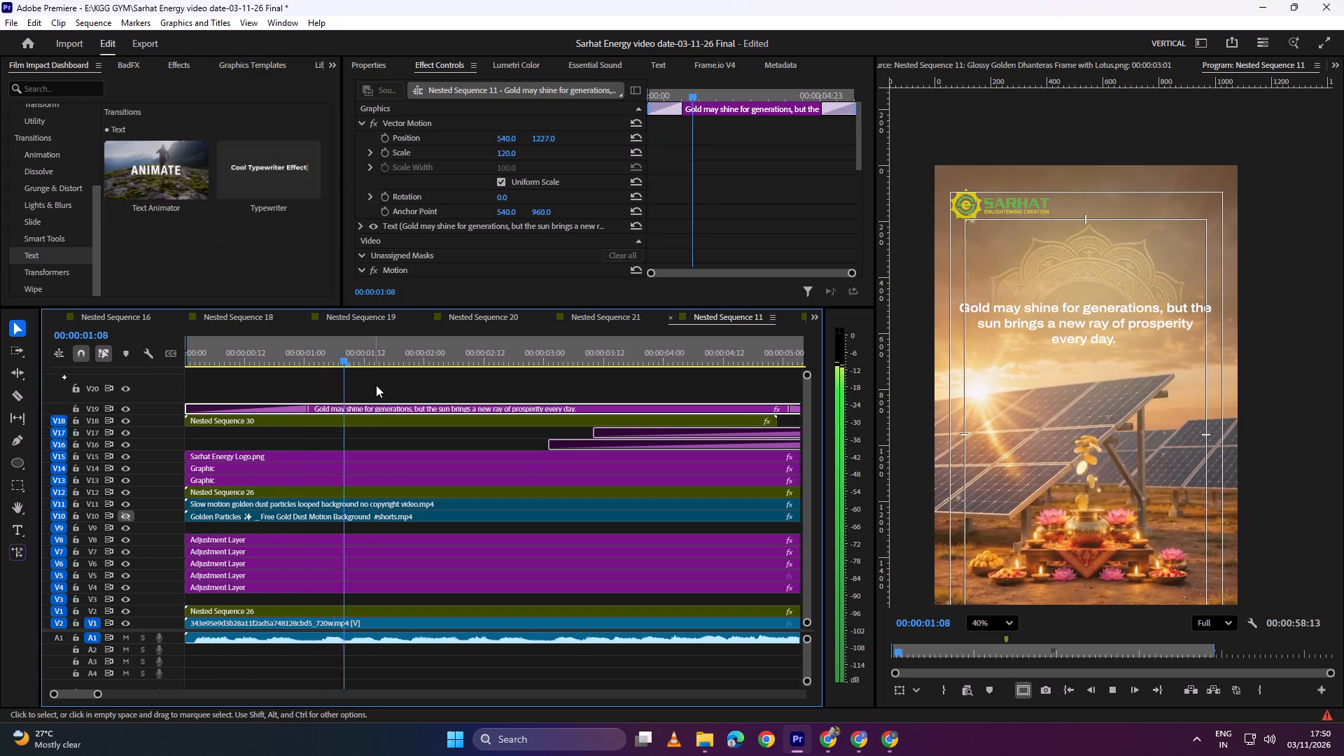
alt+scroll(421, 475, down, 7)
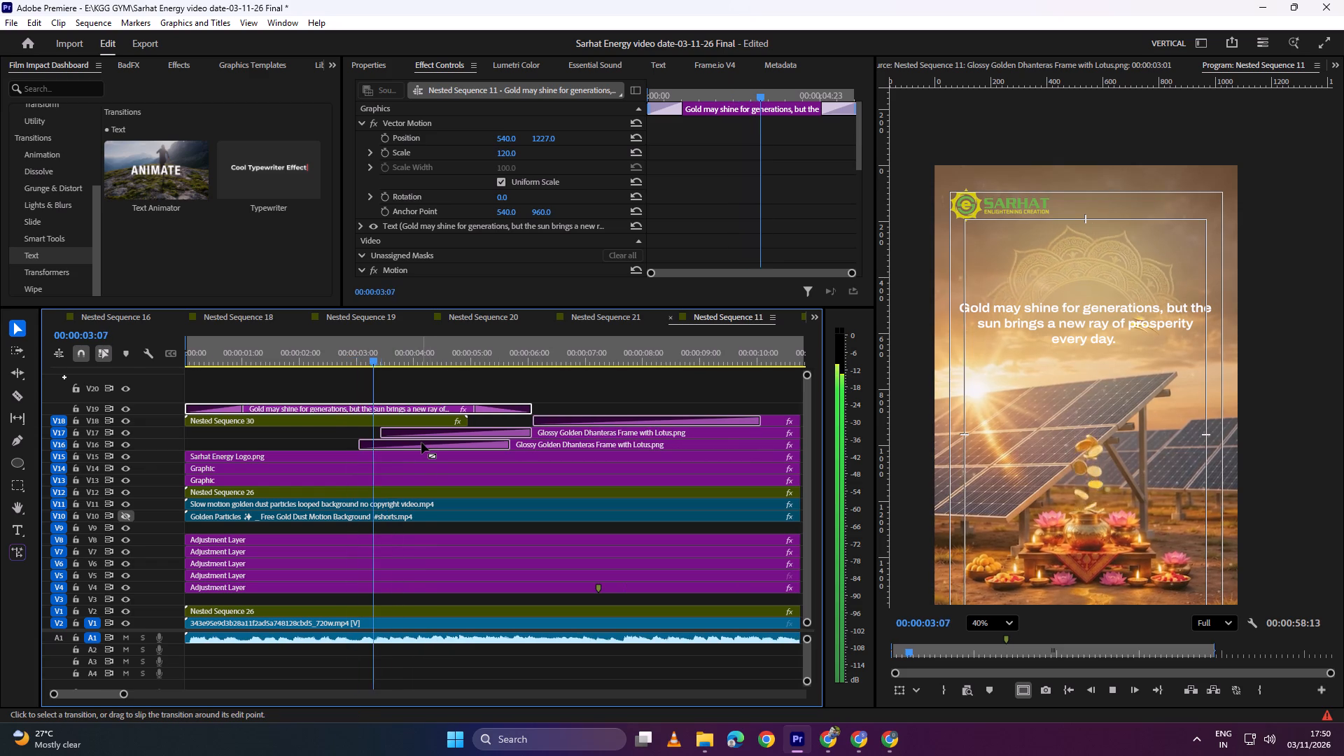
key(space)
drag(442, 352, 285, 365)
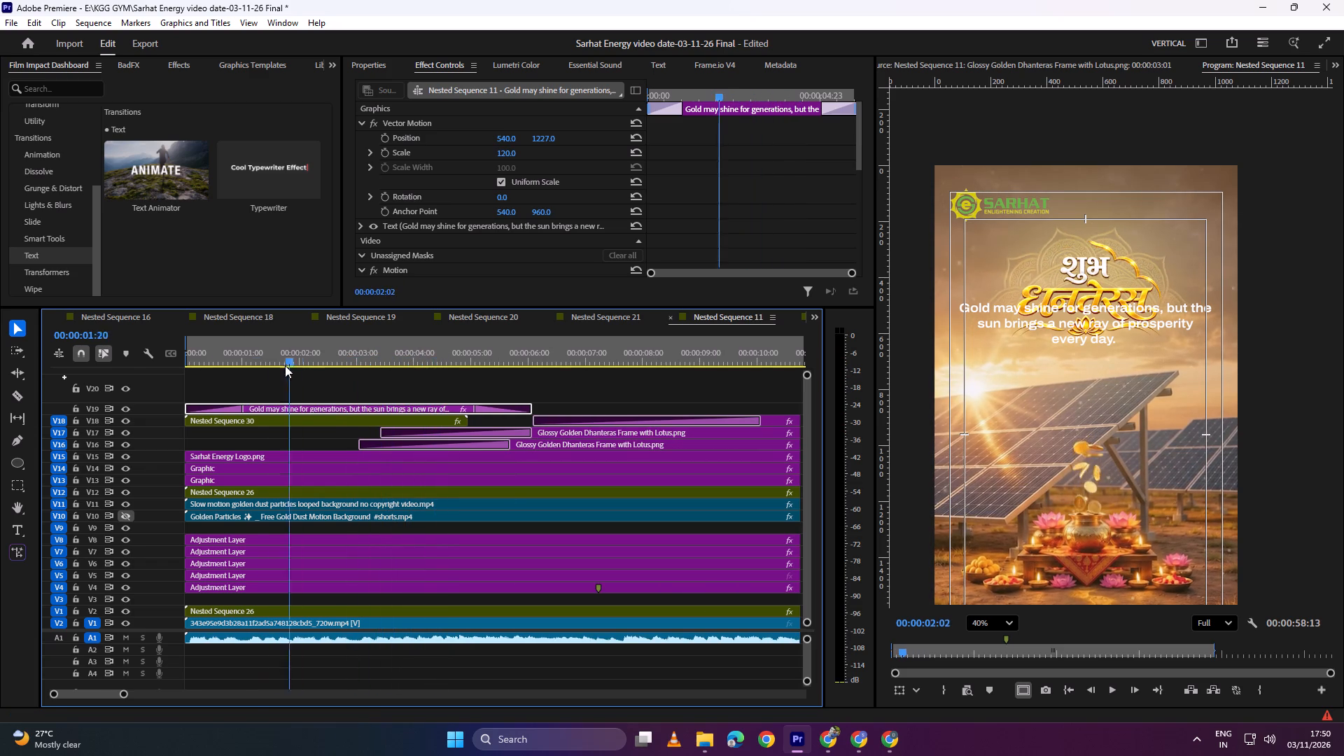
drag(285, 365, 140, 369)
key(space)
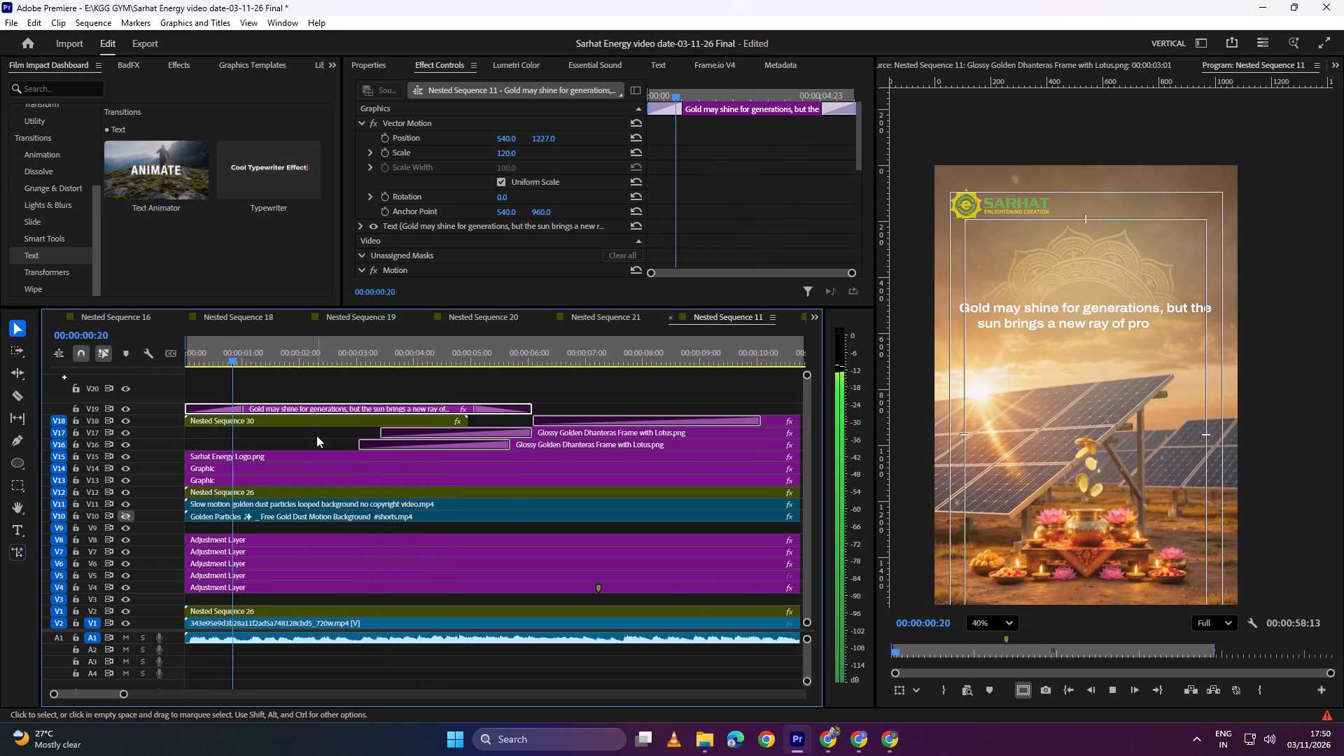
key(space)
key(space)
key(space)
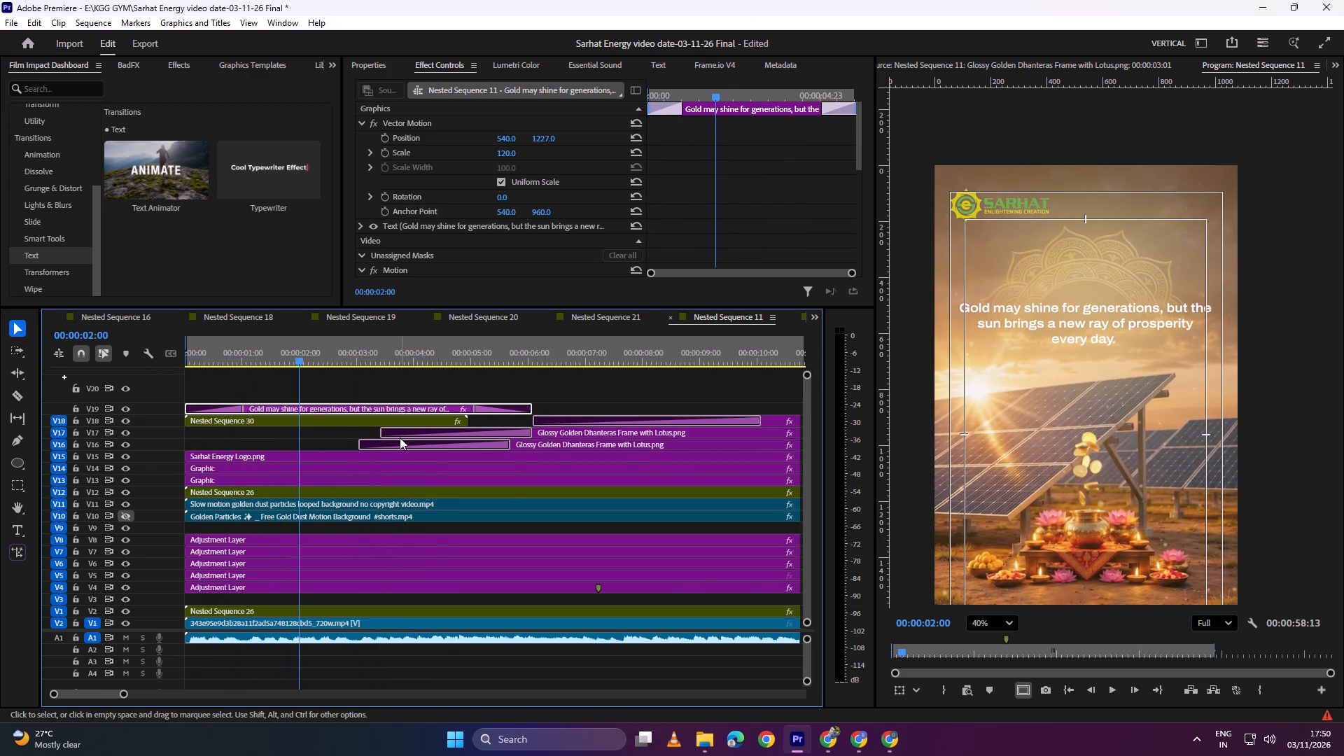
Move the three greeting clips on V16, V17 and V18 later together so the first starts at 00:00:07:17.
alt+scroll(400, 437, down, 6)
drag(584, 400, 539, 443)
drag(540, 437, 682, 434)
key(space)
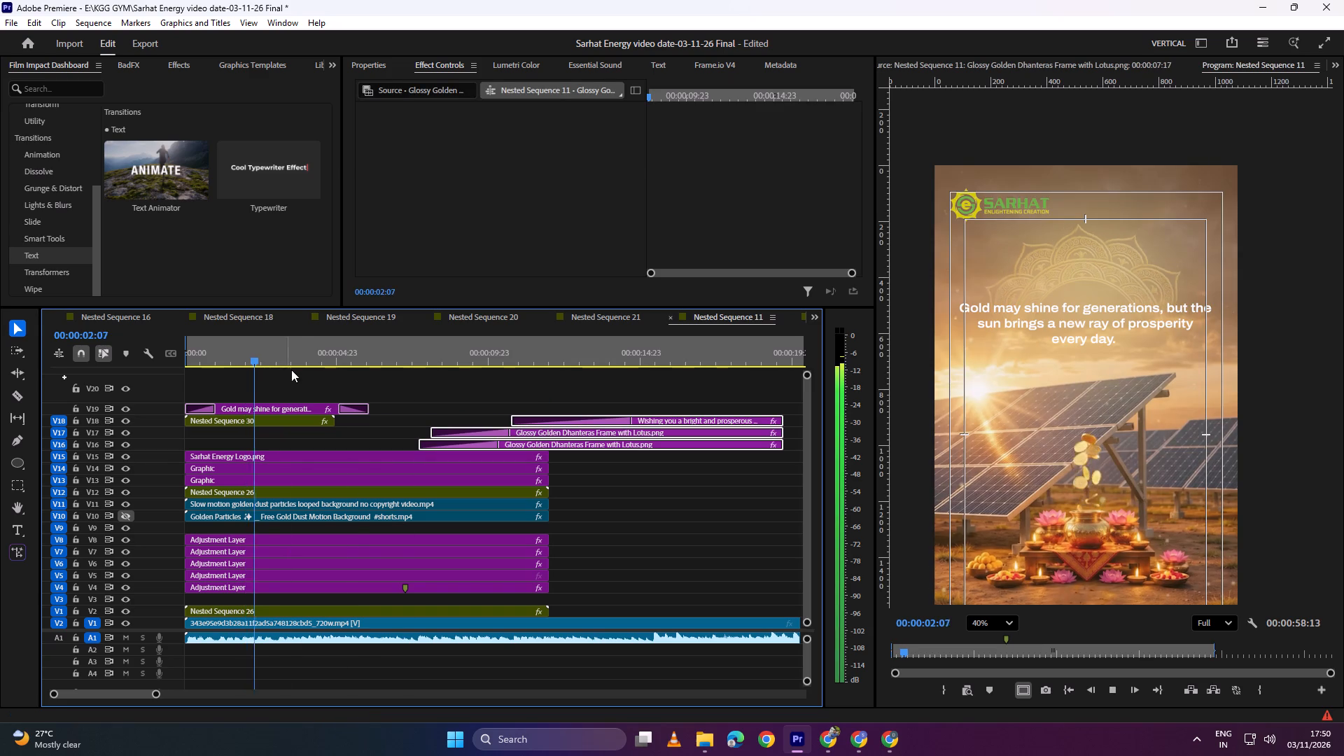
key(space)
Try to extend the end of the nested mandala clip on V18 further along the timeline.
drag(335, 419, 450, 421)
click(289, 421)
Split the tagline clip on V19 at 00:00:02:21 and select its second part.
key(c)
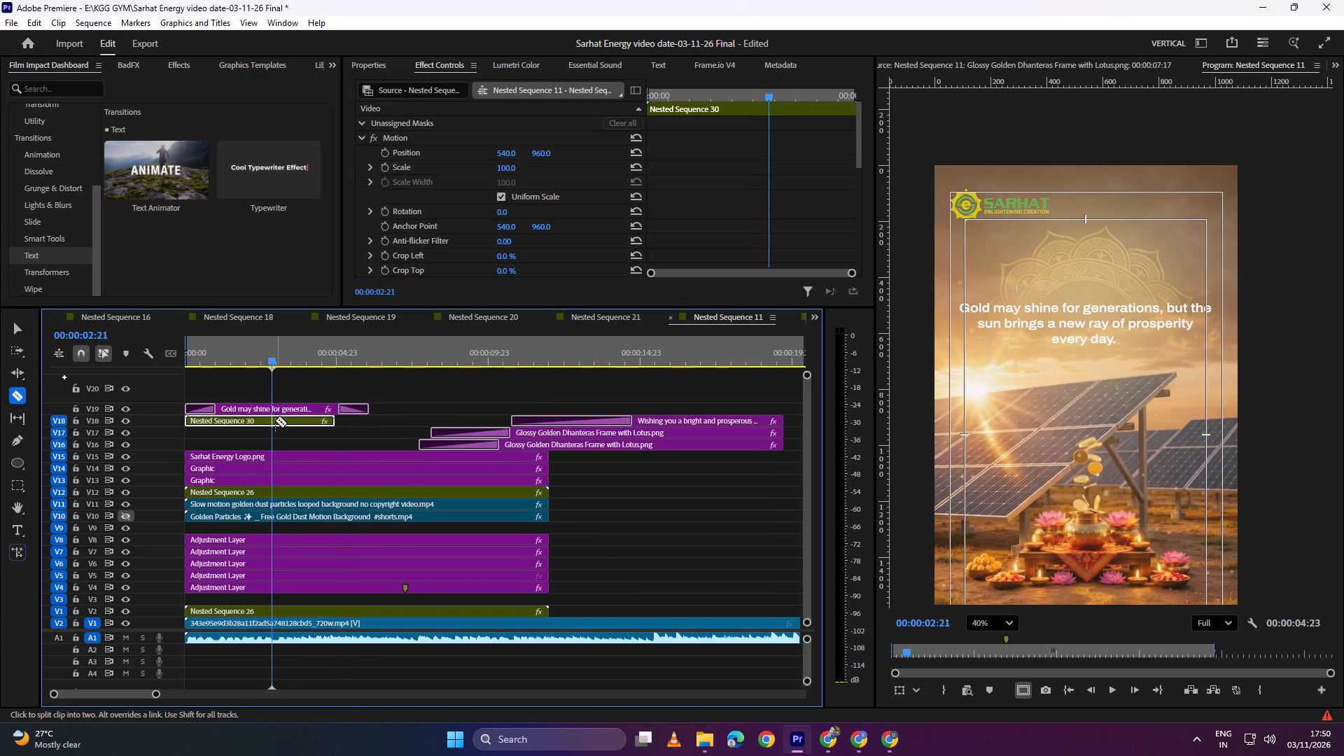
click(274, 406)
key(v)
click(307, 410)
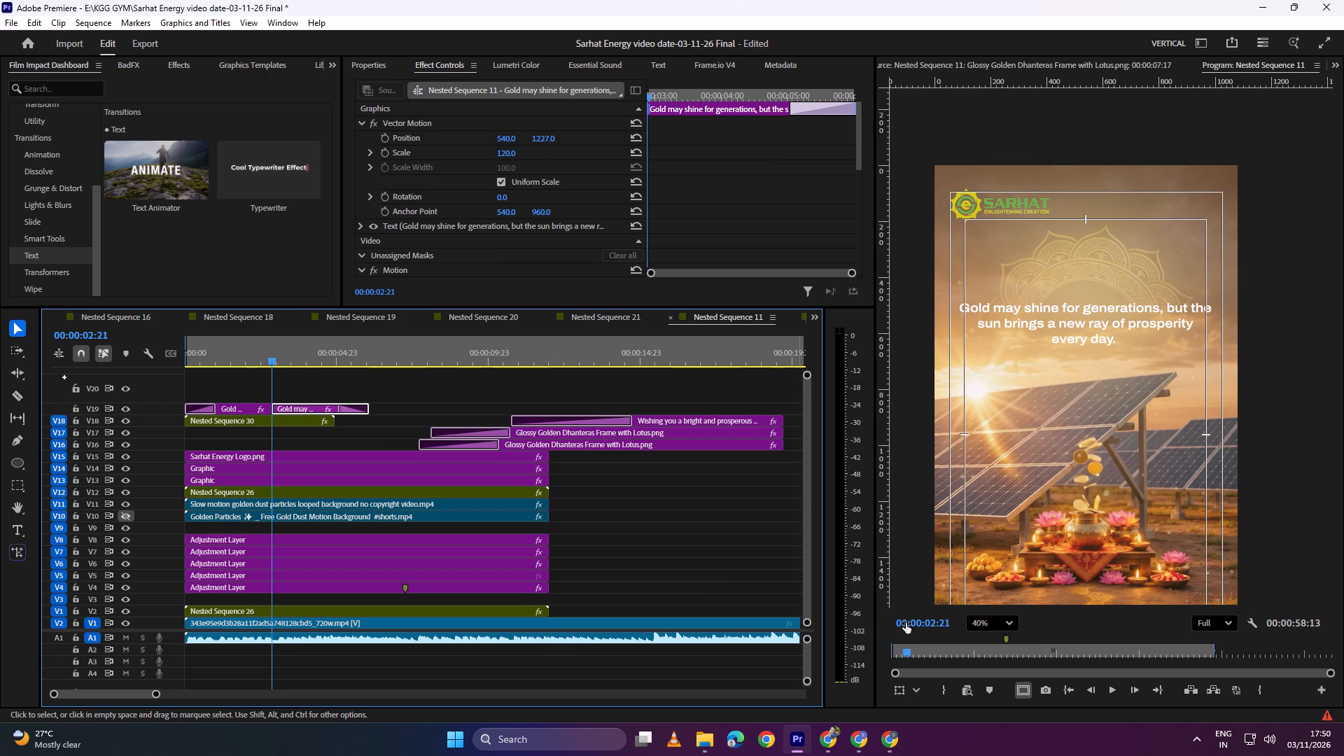
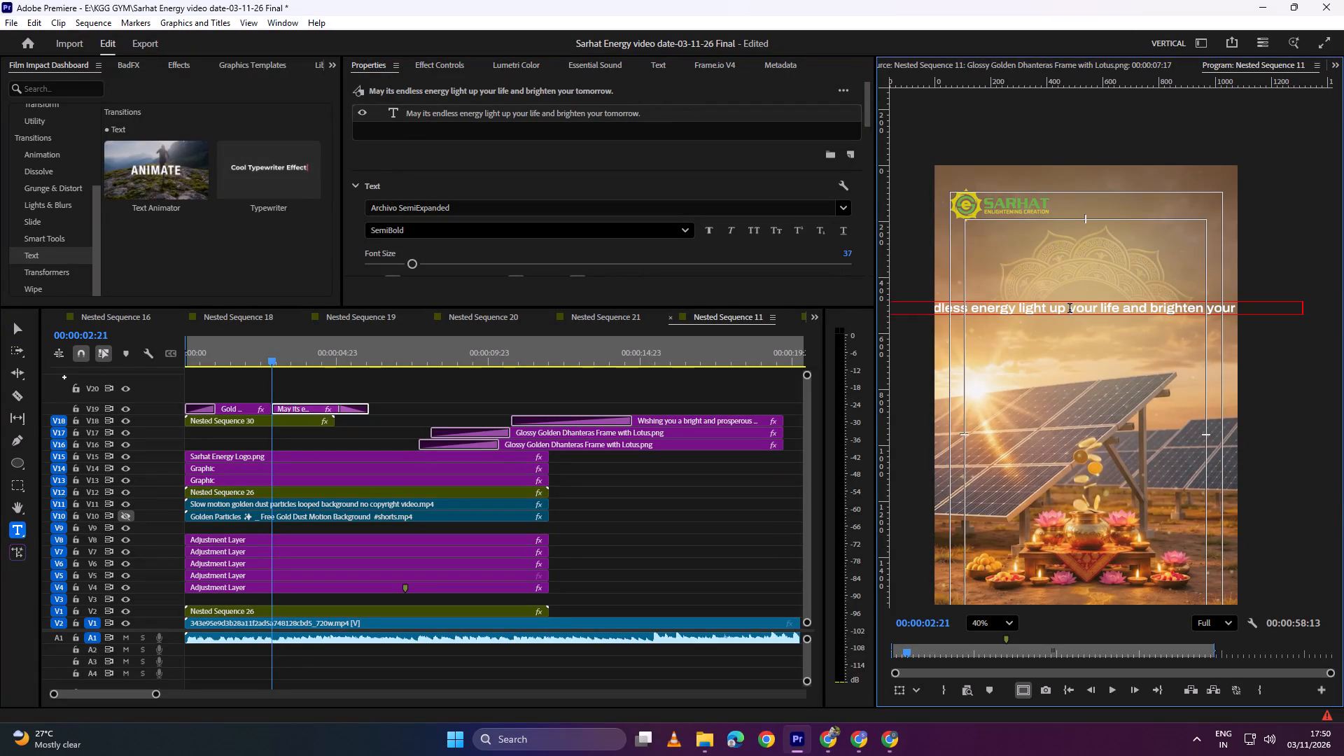
Reflow the second tagline clip onto two lines, breaking "May its endless energy light up" before "your life and brighten your tomorrow.".
key(BackSpace)
key(Return)
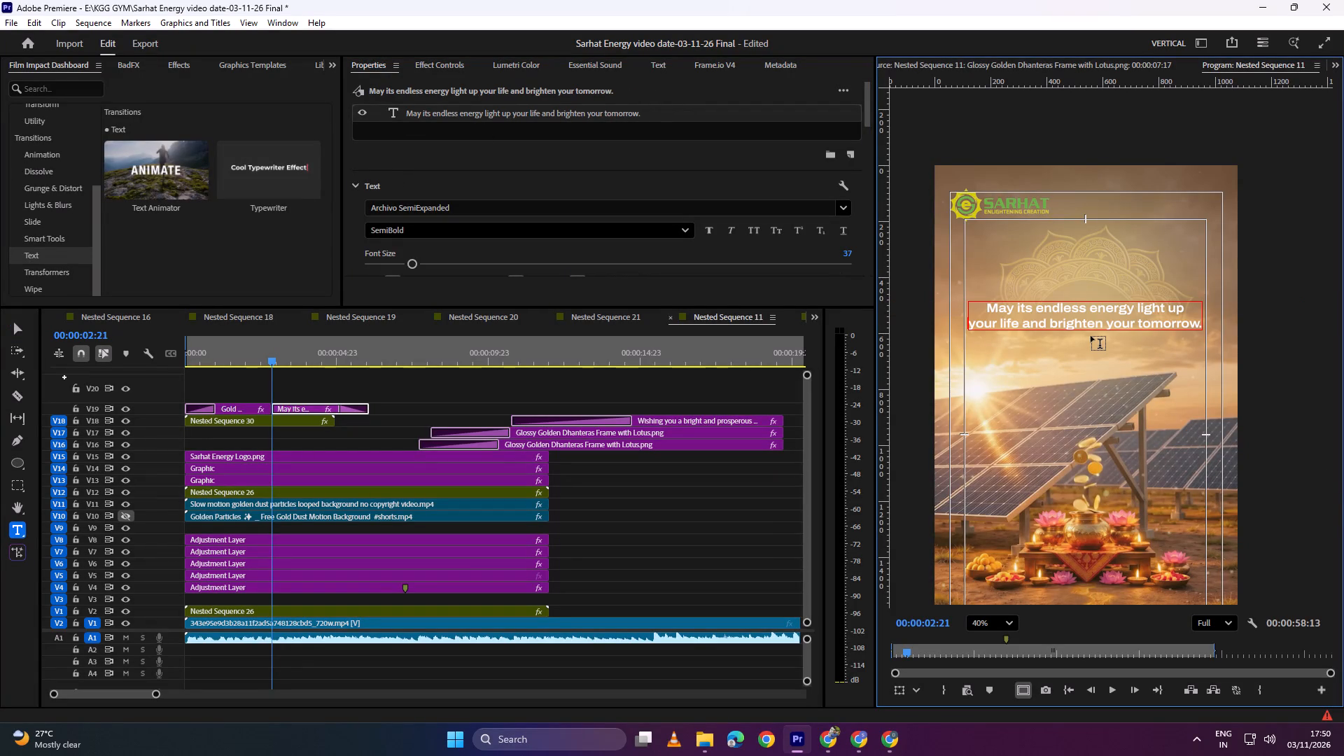
click(618, 512)
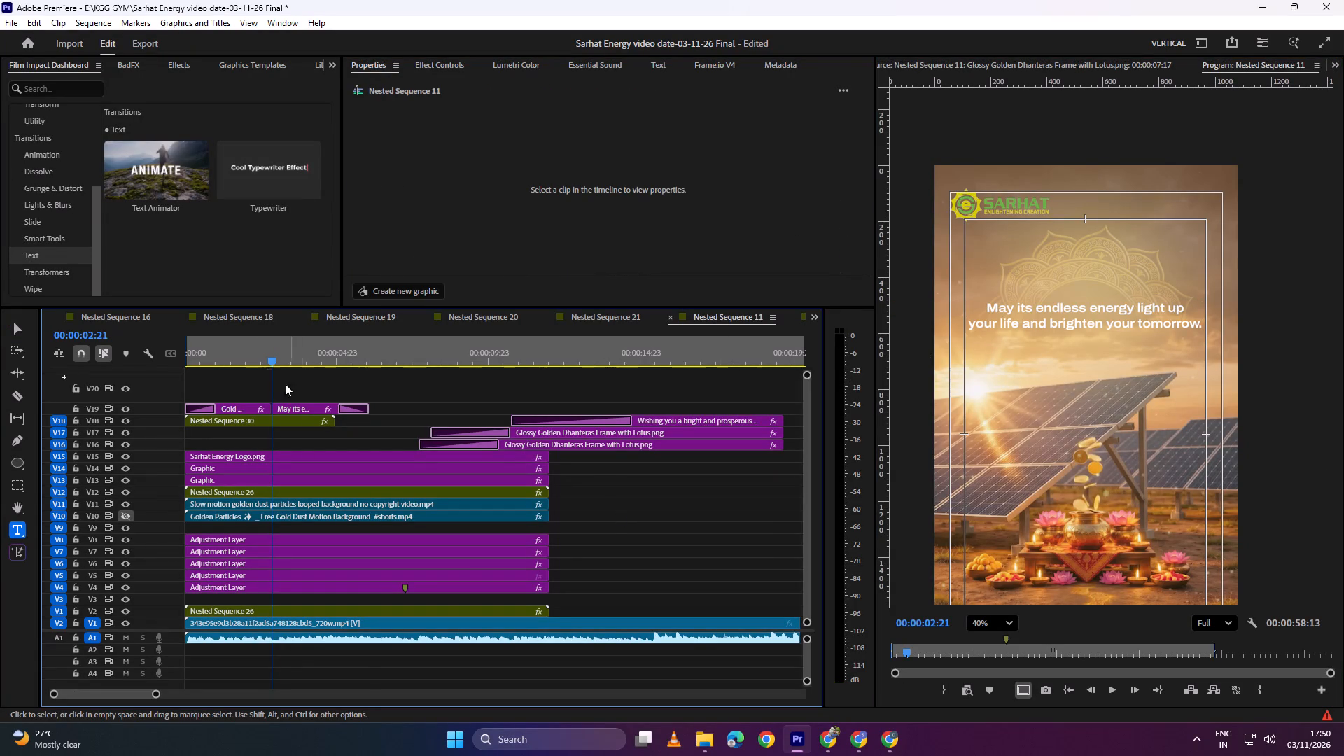
Apply the Typewriter text transition to both tagline clips on V19, including the cut between them.
drag(287, 395, 258, 405)
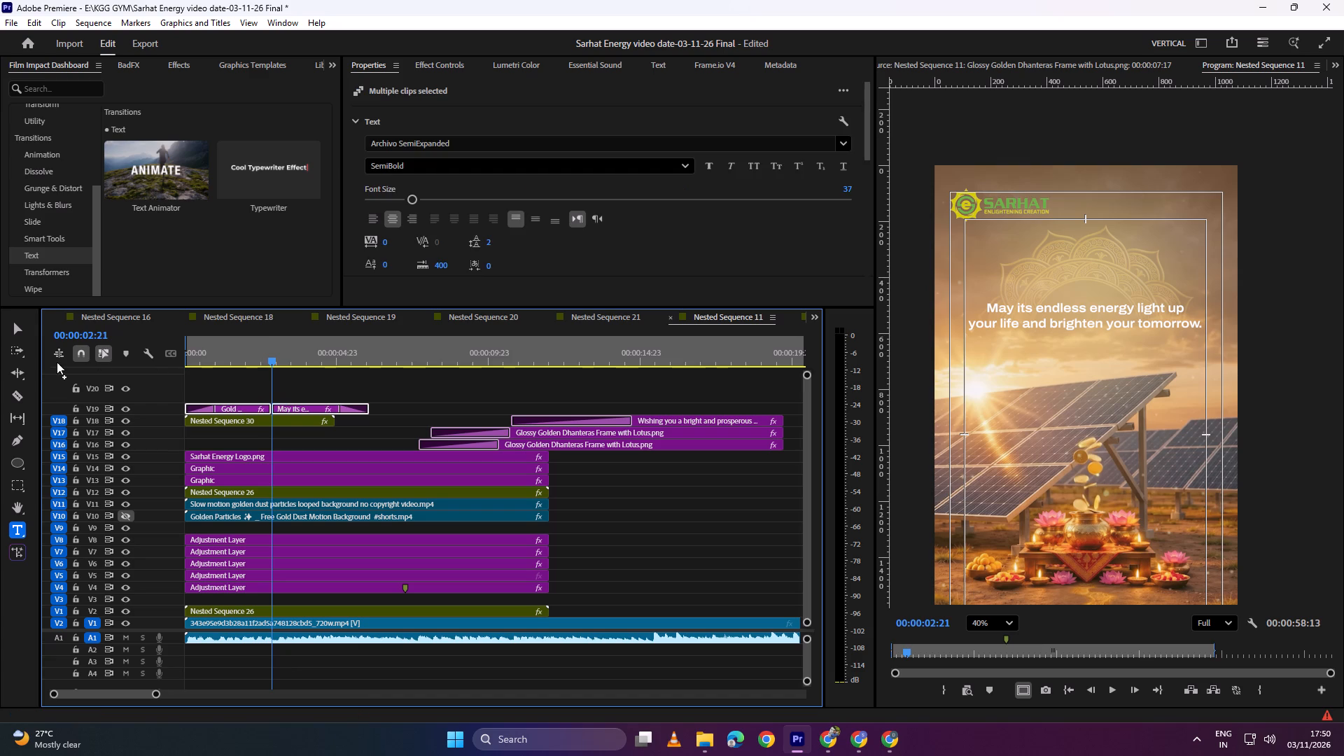
click(271, 204)
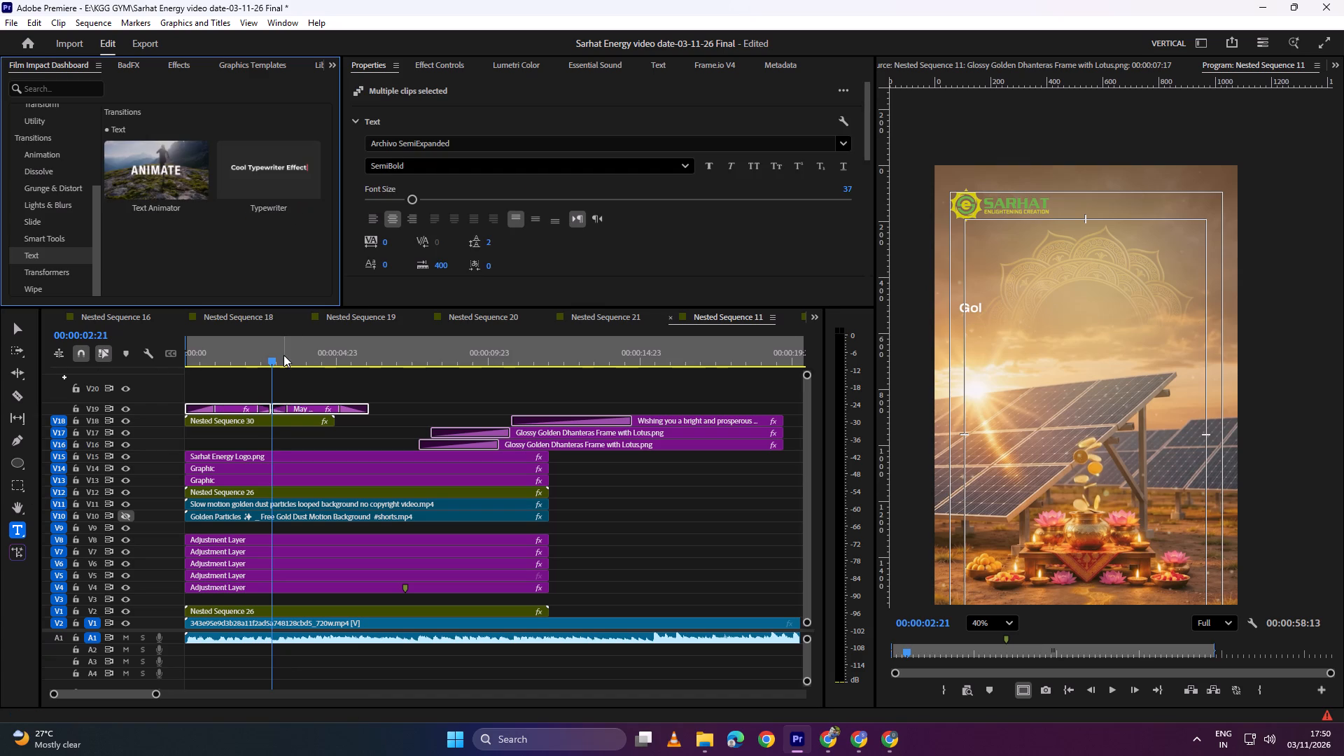
Preview the two tagline clips and delete the Typewriter transition at the end of the second one.
drag(281, 353, 251, 358)
key(space)
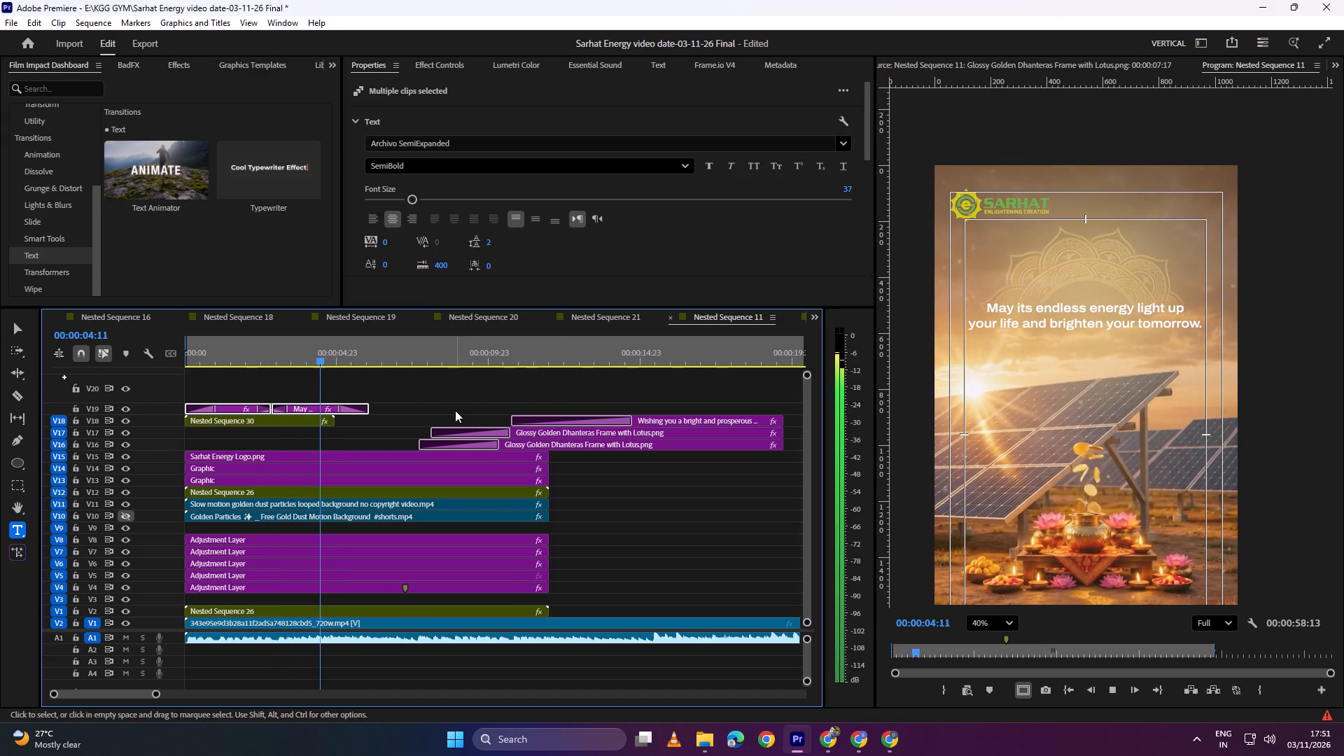
key(space)
key(space)
key(space)
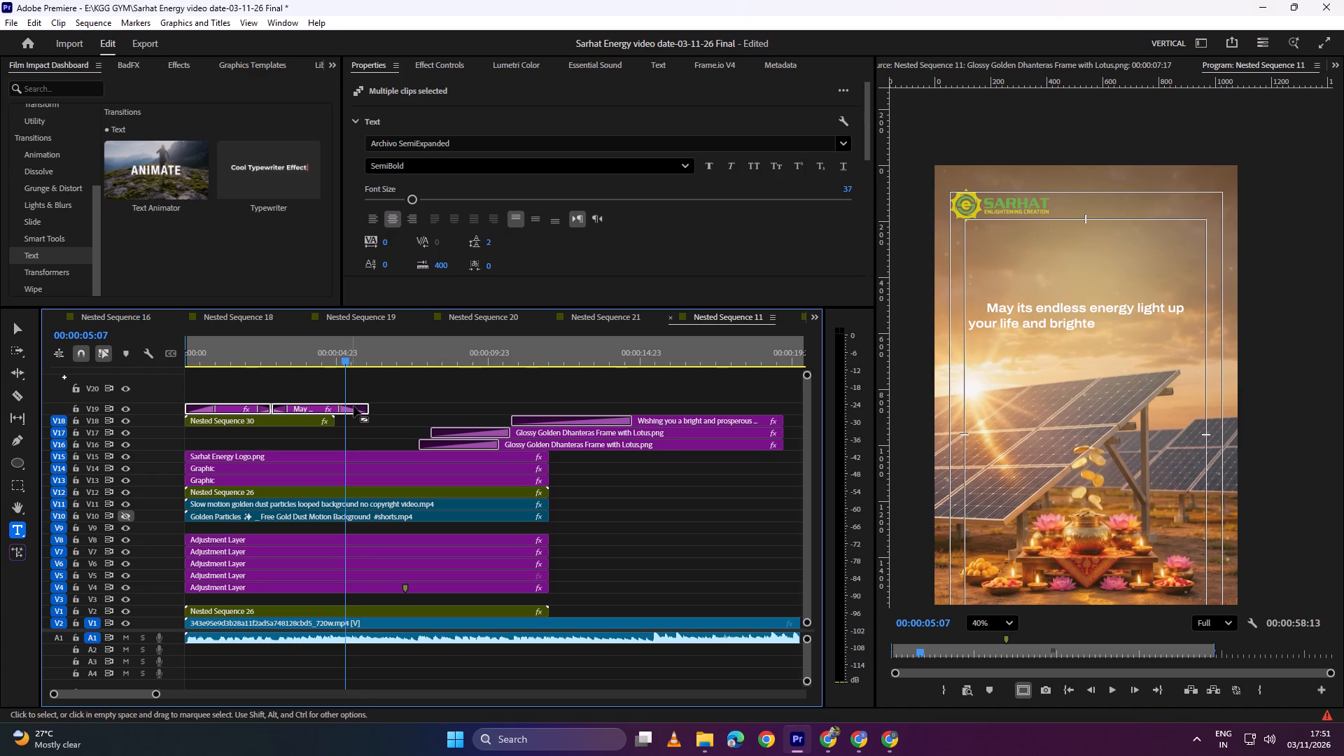
click(353, 406)
key(BackSpace)
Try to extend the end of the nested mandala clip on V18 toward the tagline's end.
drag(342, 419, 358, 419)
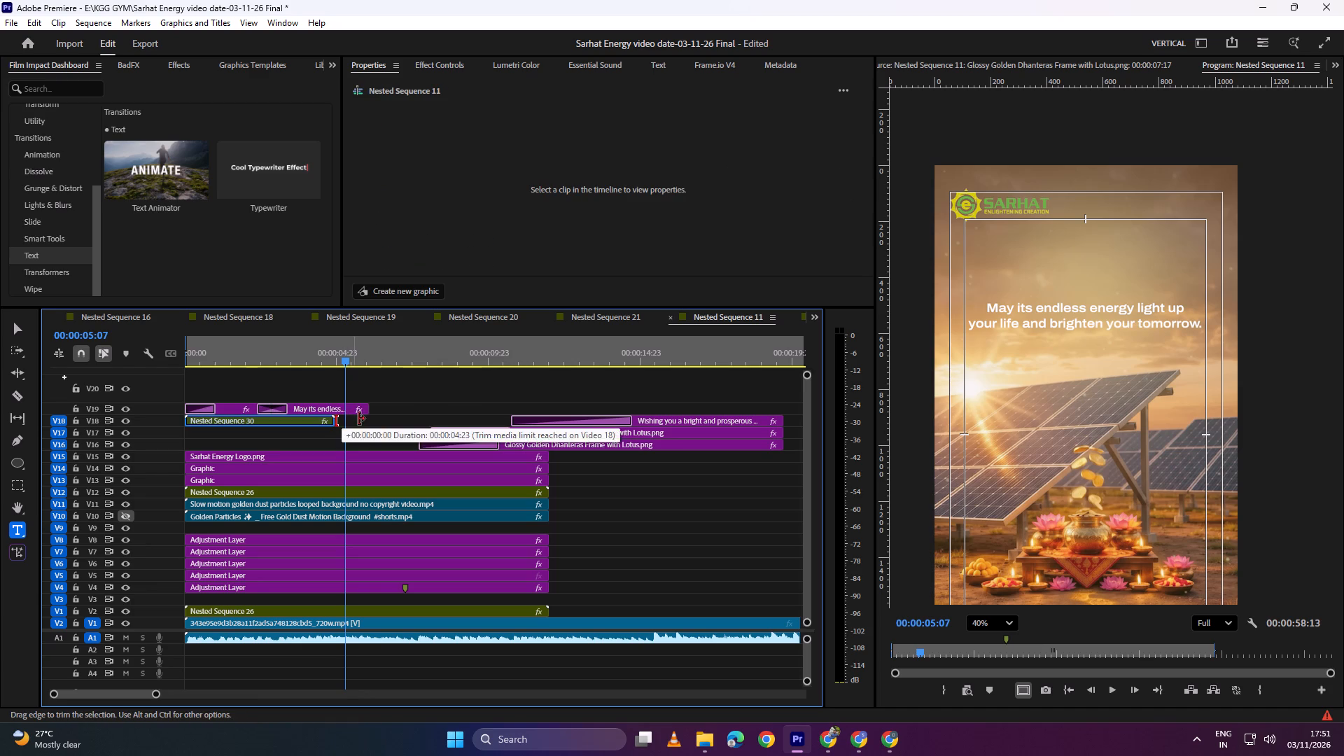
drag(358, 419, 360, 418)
Open the nested mandala sequence and extend its Ornate Golden Lotus Mandala Frame.png clip to 00:00:09:17.
double_click(318, 422)
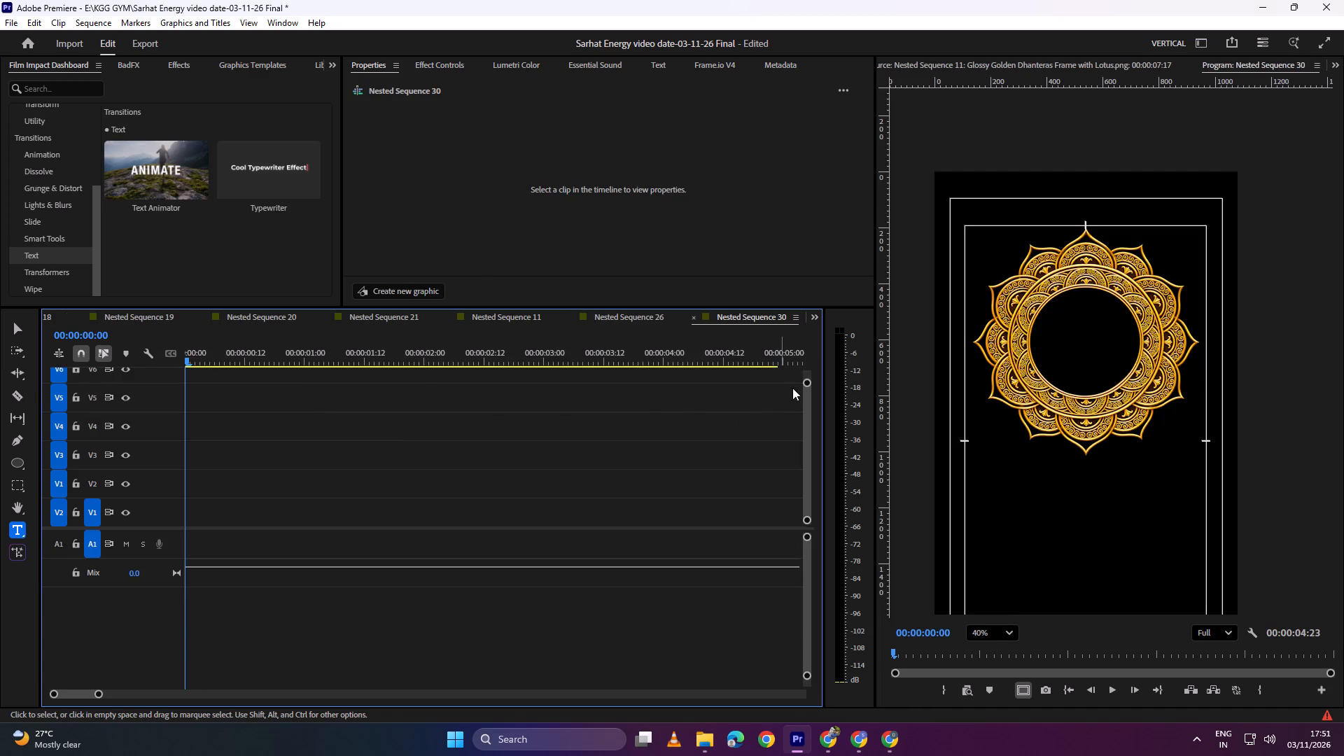
drag(806, 382, 795, 262)
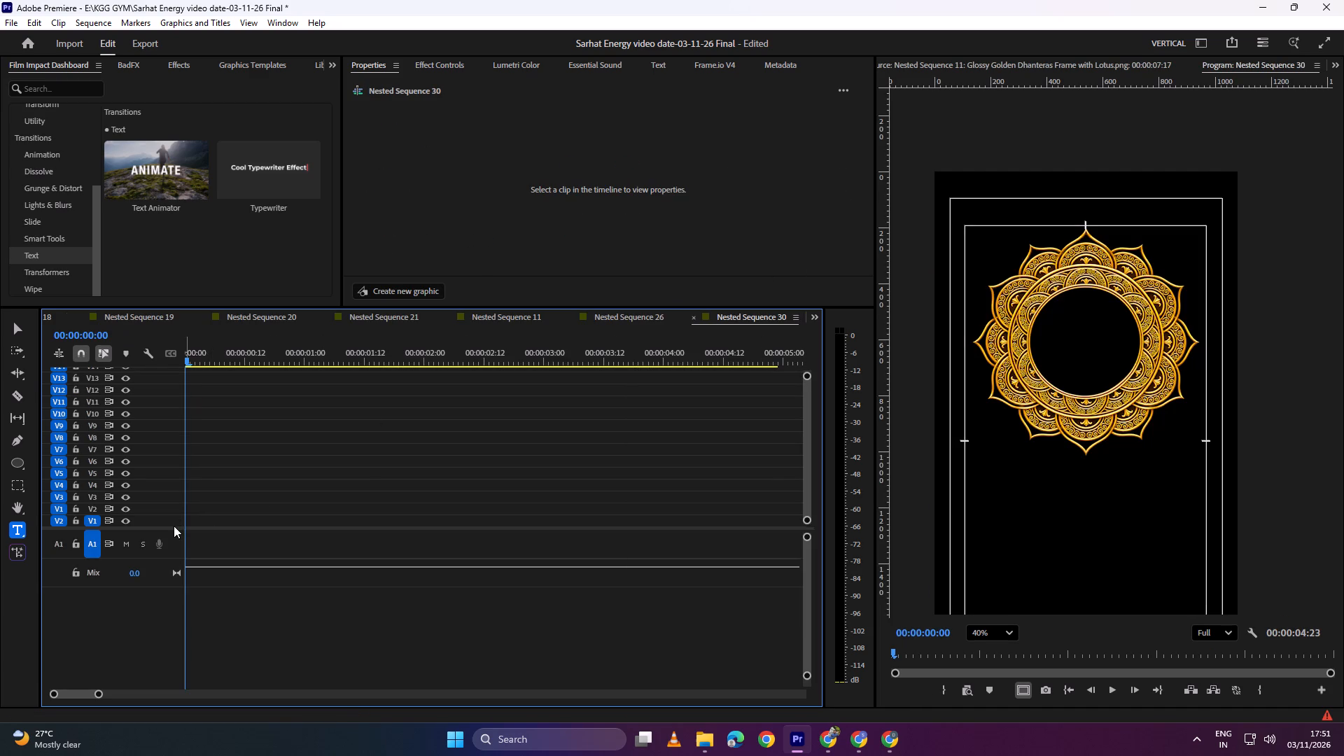
drag(169, 528, 169, 630)
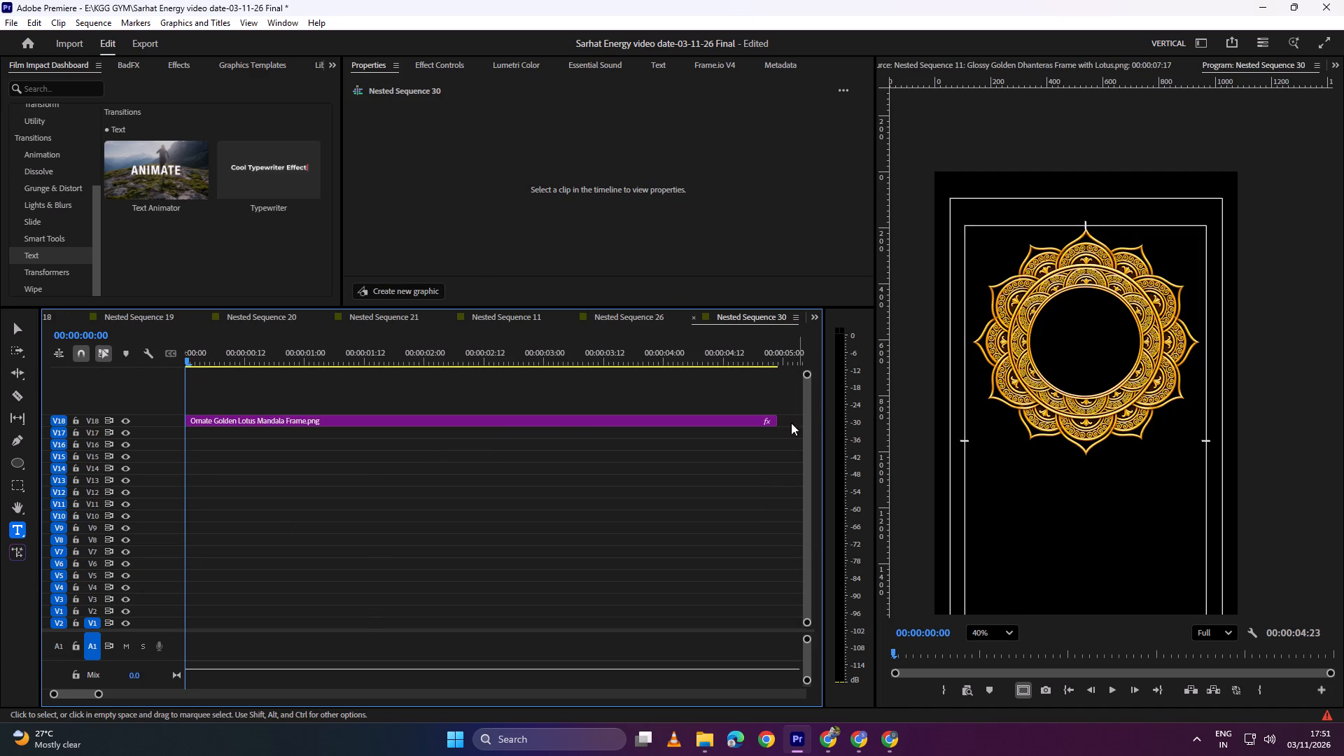
drag(778, 423, 912, 416)
alt+scroll(555, 467, down, 10)
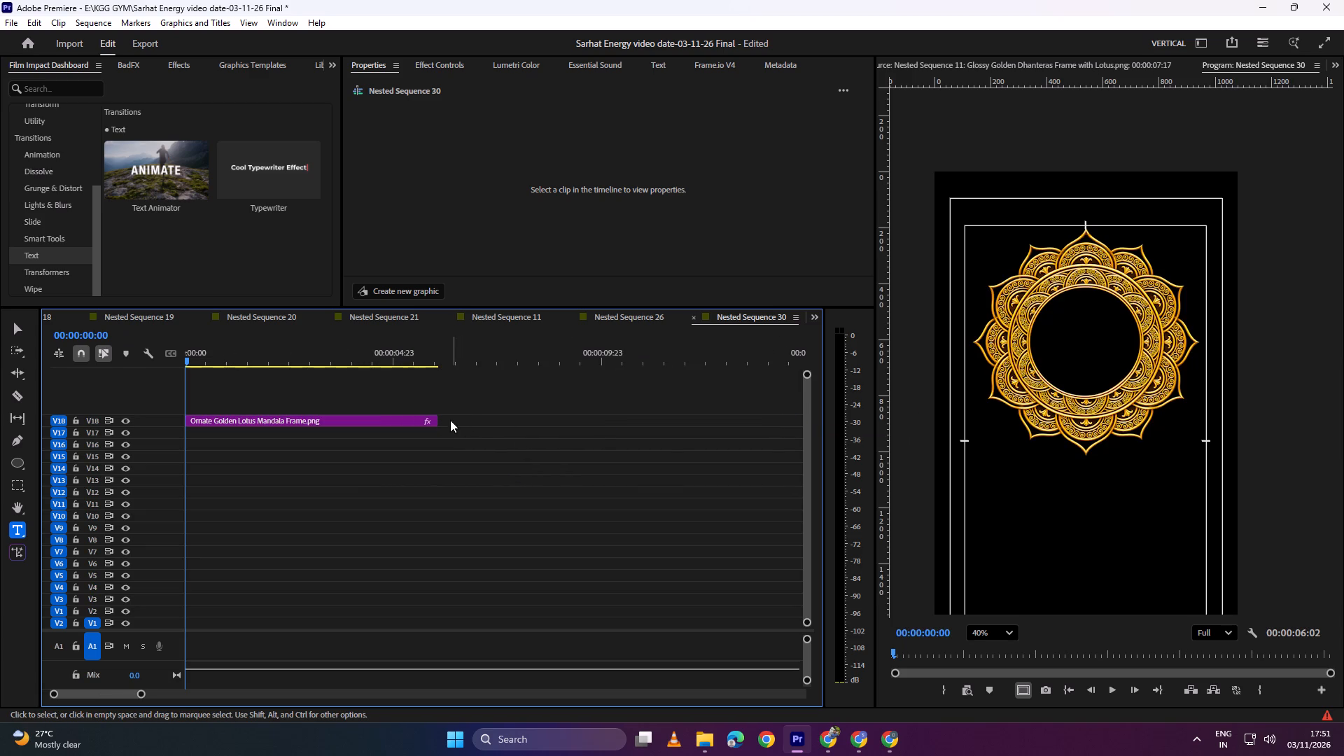
drag(445, 420, 596, 418)
Move the mandala's last Rotation keyframe to the end of the lengthened clip and preview the rotation.
click(508, 418)
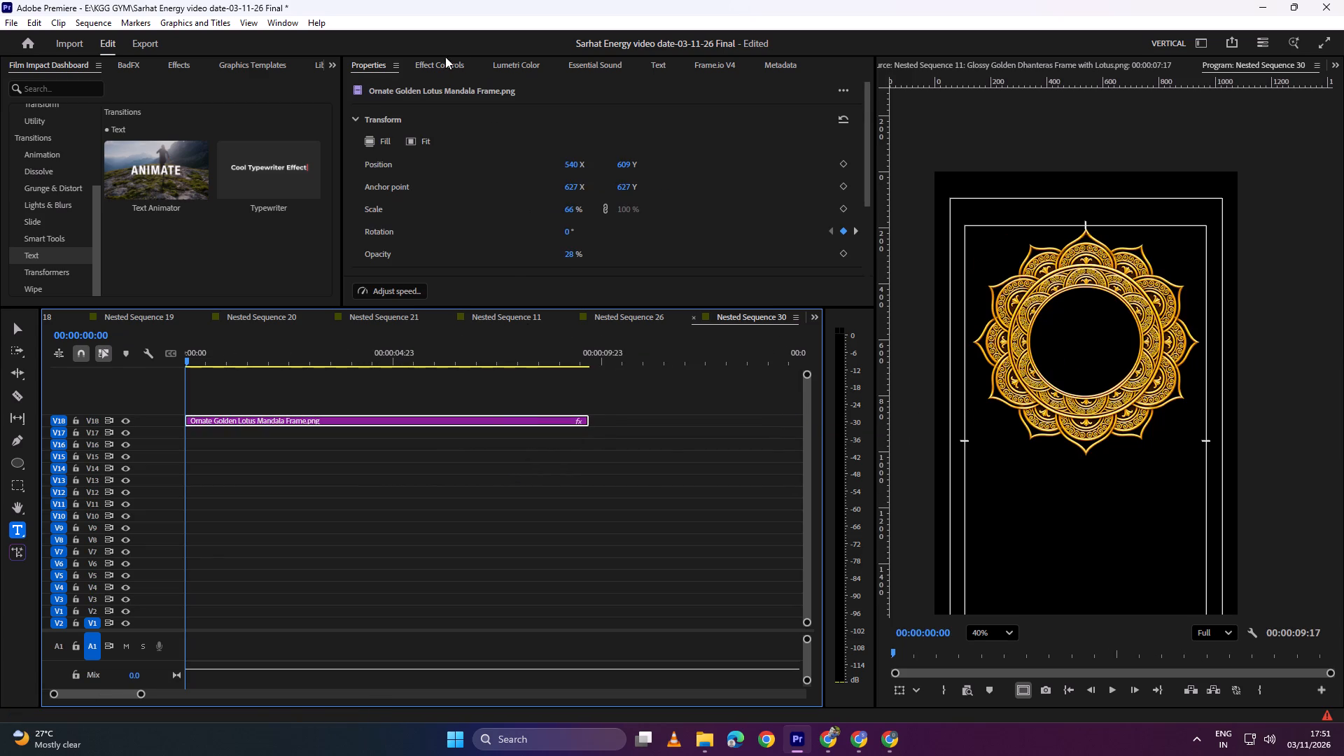
click(449, 67)
drag(750, 211, 1049, 188)
drag(827, 90, 802, 92)
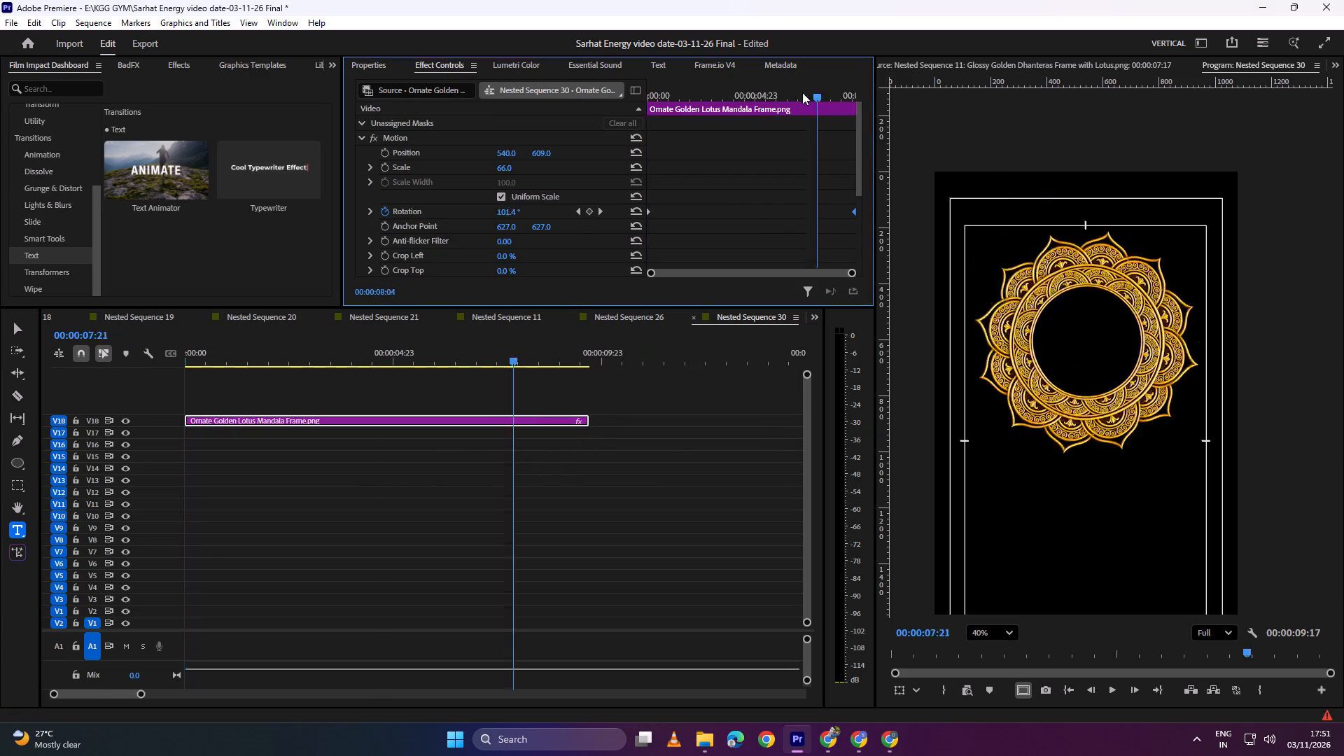
drag(802, 92, 448, 143)
key(space)
key(space)
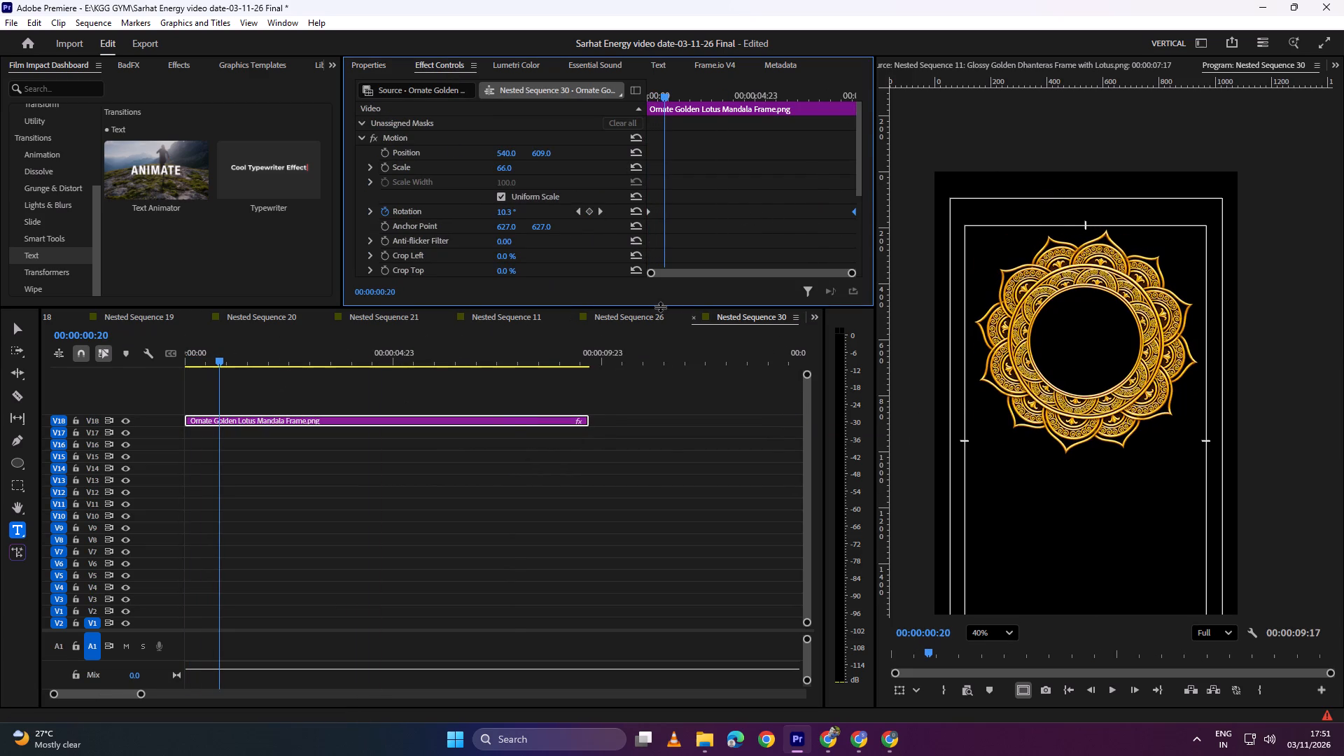
Return to Nested Sequence 11 and play the opening to review the tagline animation and the mandala's rotation and end timing.
click(648, 318)
click(516, 314)
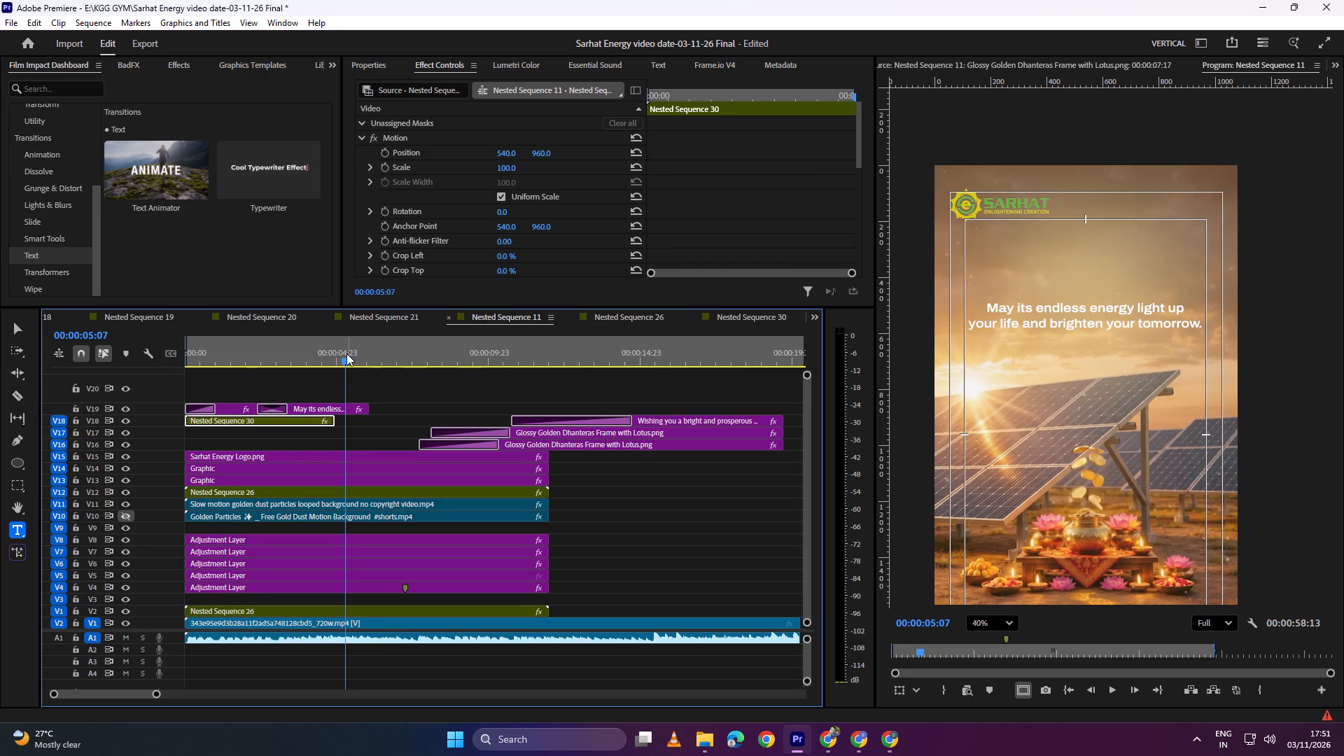
drag(346, 353, 17, 401)
key(space)
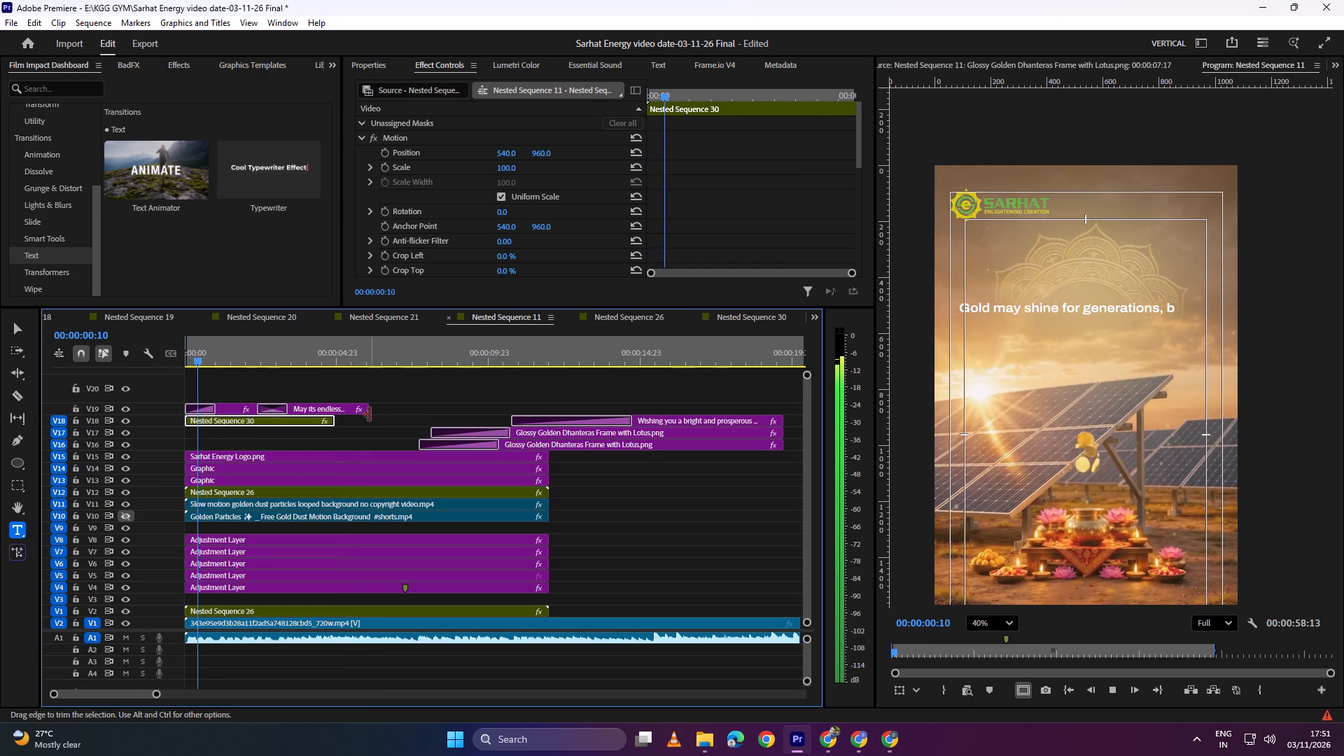
key(space)
scroll(1118, 387, down, 8)
key(space)
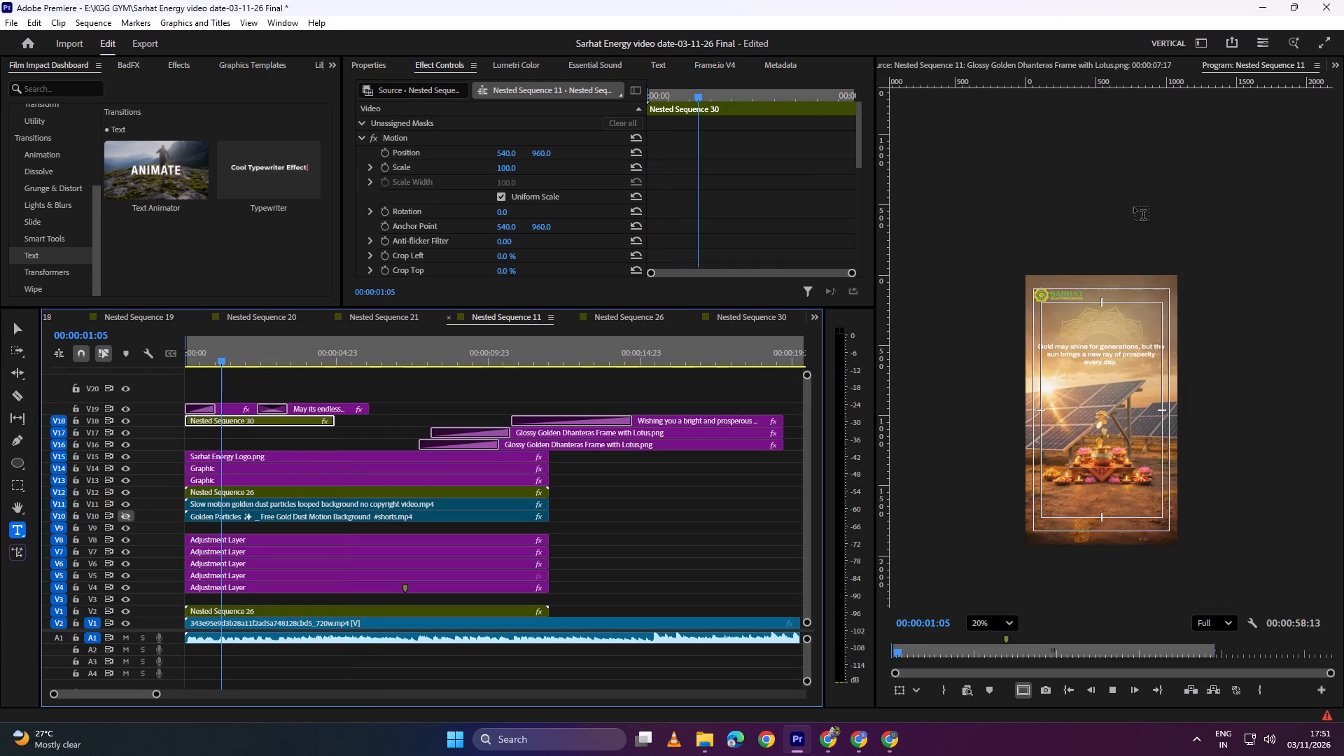
scroll(1095, 400, up, 7)
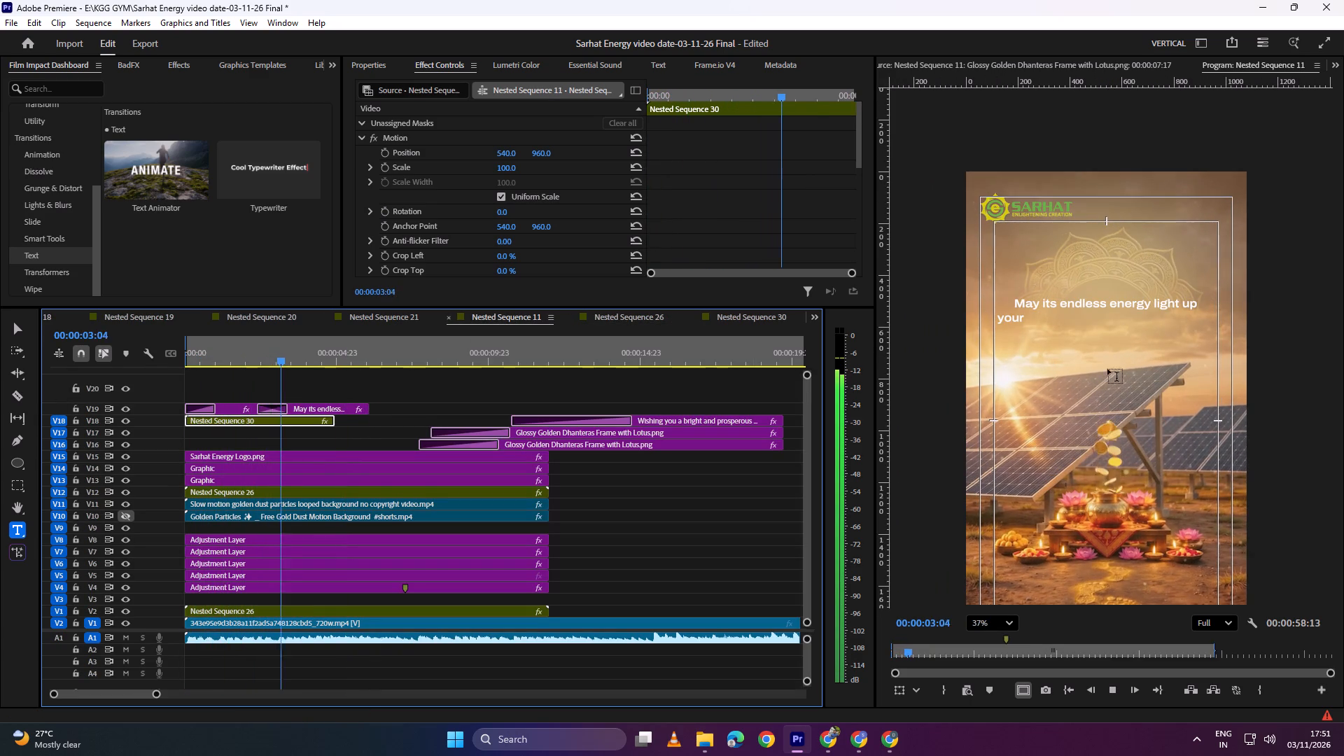
key(space)
scroll(1108, 345, down, 3)
key(space)
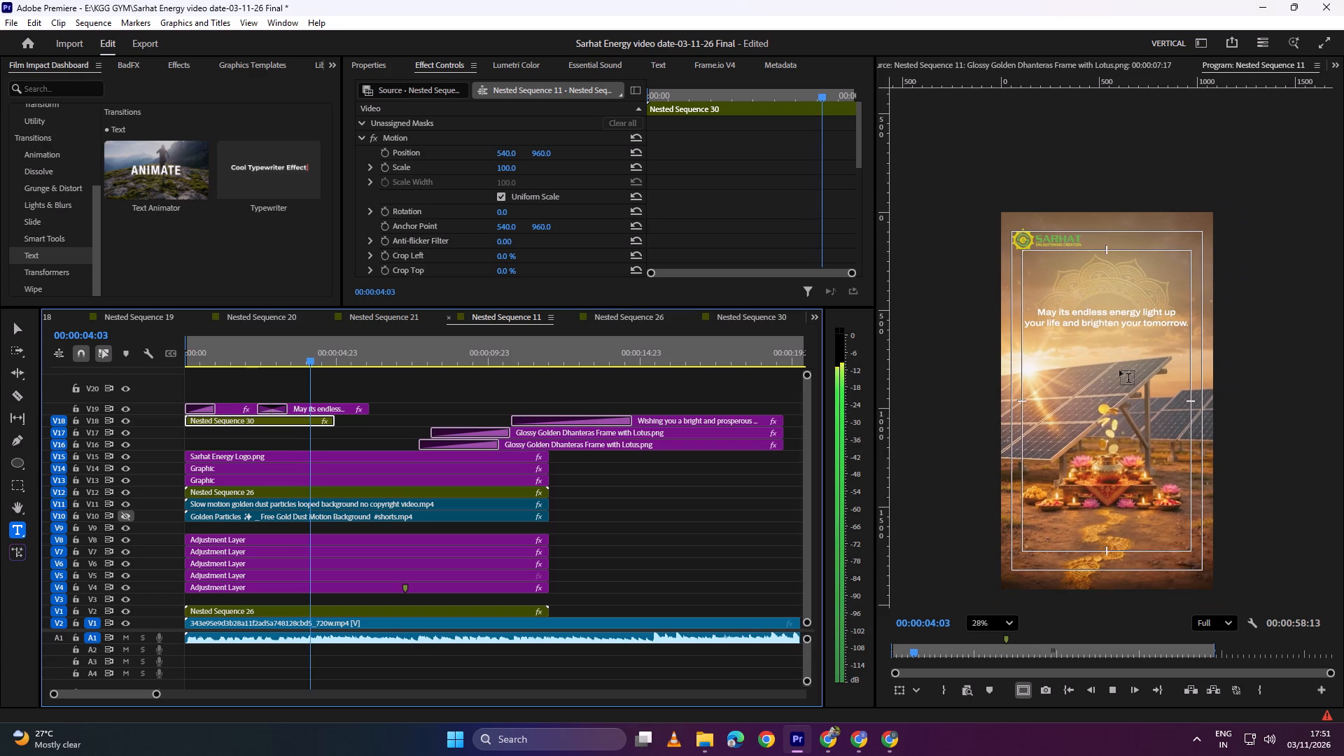
scroll(1121, 367, up, 3)
scroll(1102, 367, down, 1)
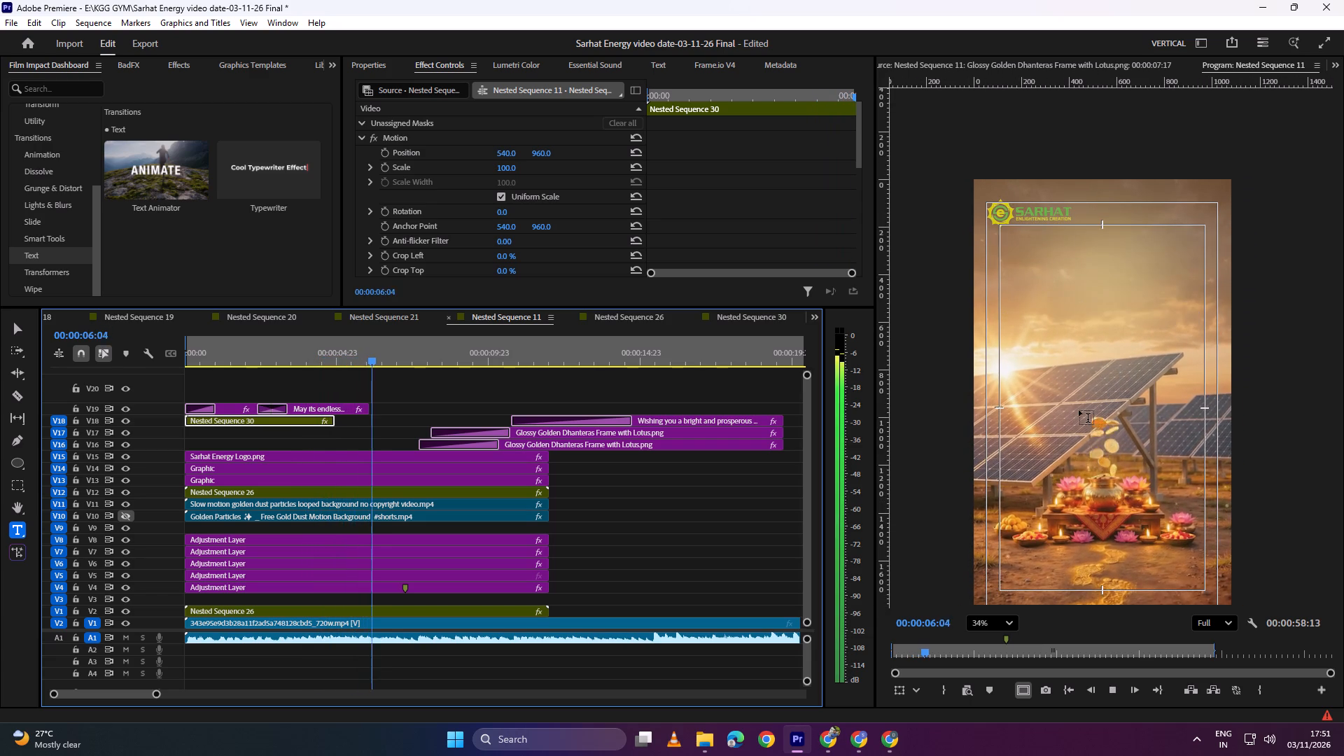
key(space)
drag(398, 358, 370, 364)
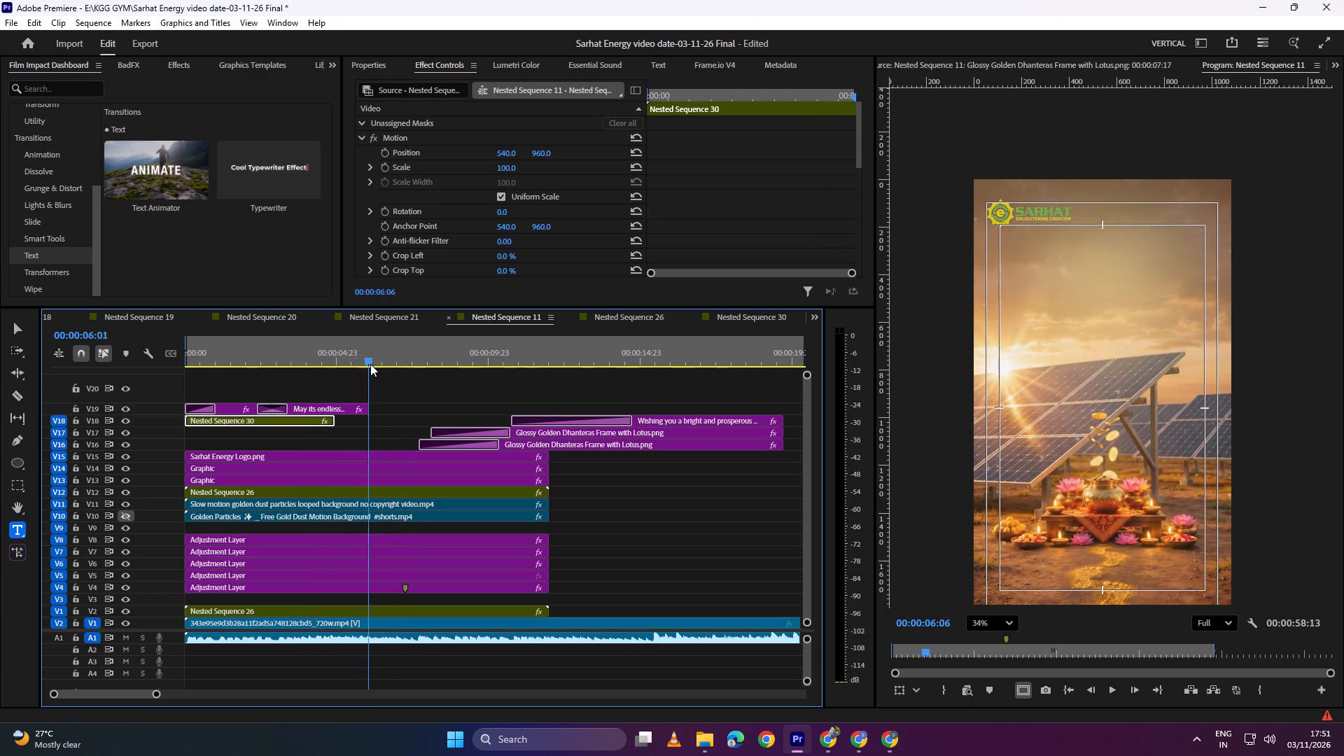
drag(370, 364, 321, 371)
key(space)
key(space)
Extend the nested mandala clip on V18 to the end of the tagline, for a duration of 00:00:06:02.
drag(339, 419, 372, 421)
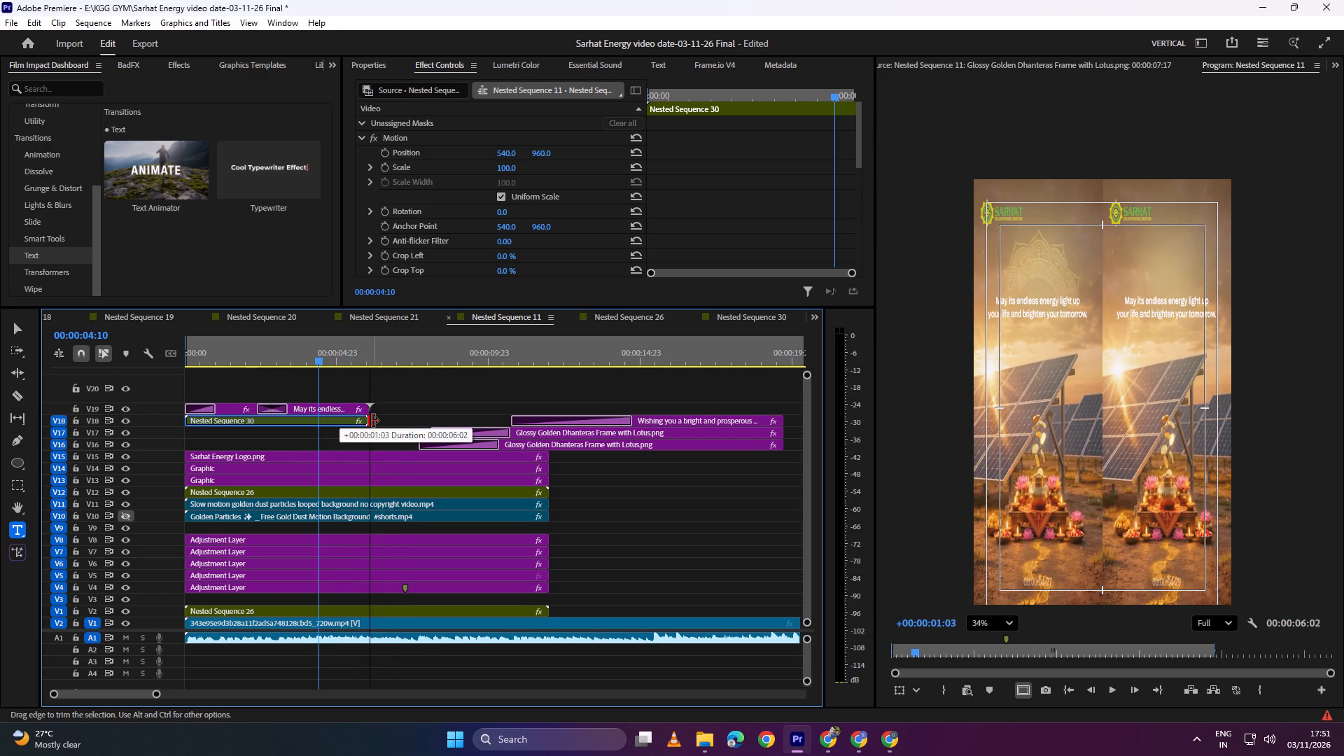
drag(372, 421, 373, 421)
Move the three greeting clips on V16, V17 and V18 earlier together so the first starts at 00:00:05:17, and check the overlap.
drag(587, 391, 563, 442)
drag(577, 434, 540, 433)
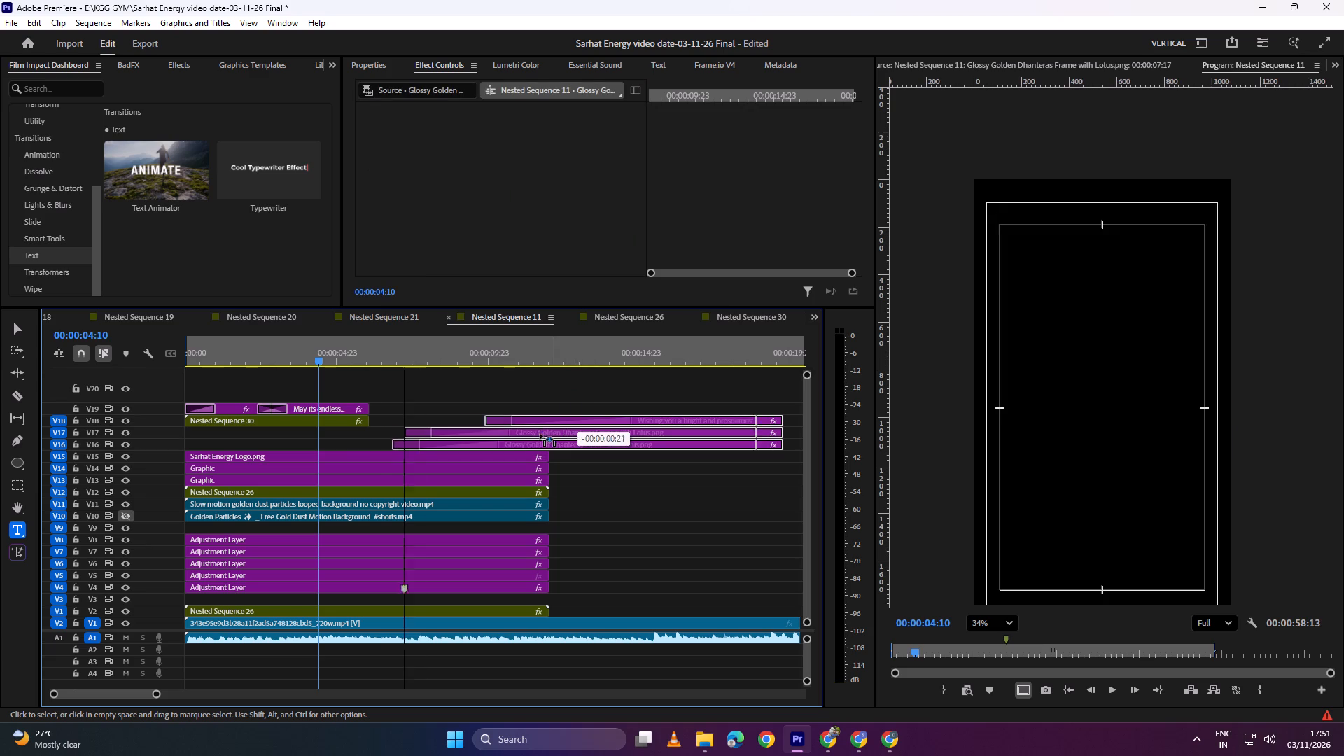
drag(540, 433, 522, 433)
key(space)
drag(341, 356, 361, 356)
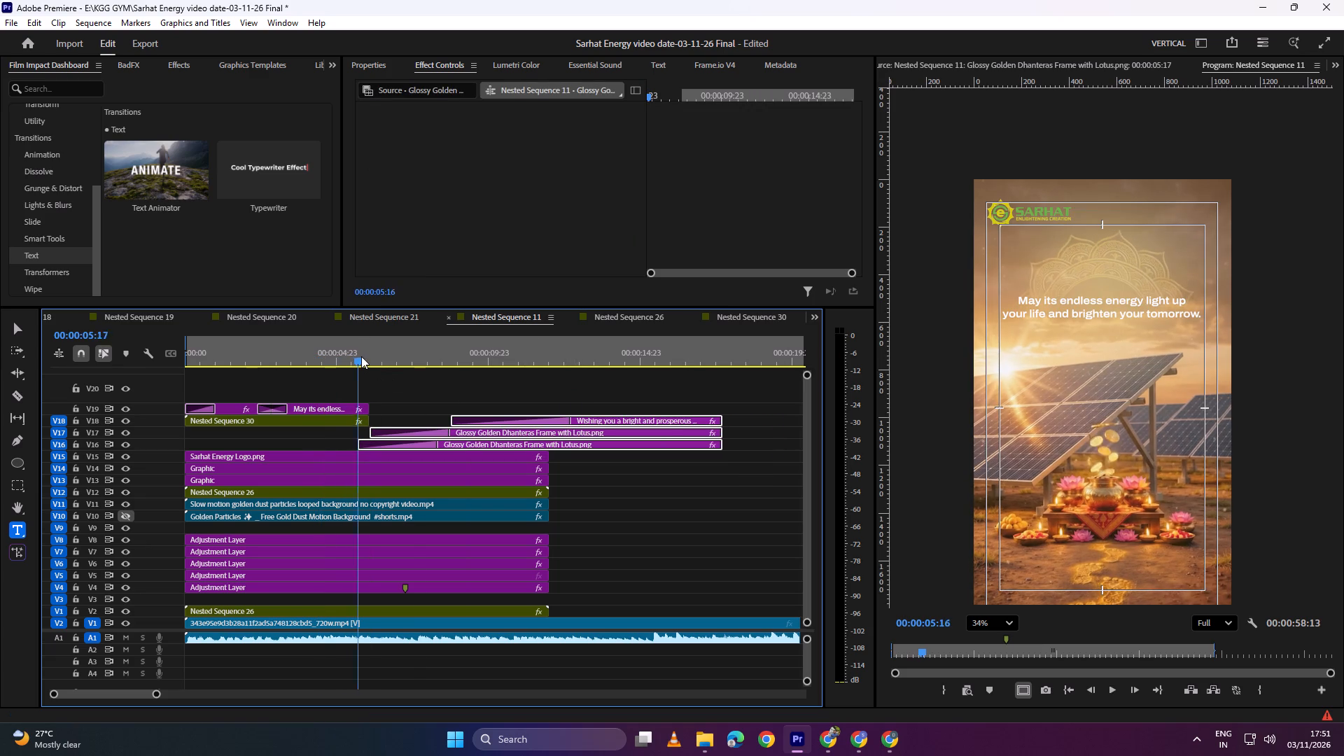
drag(361, 356, 349, 362)
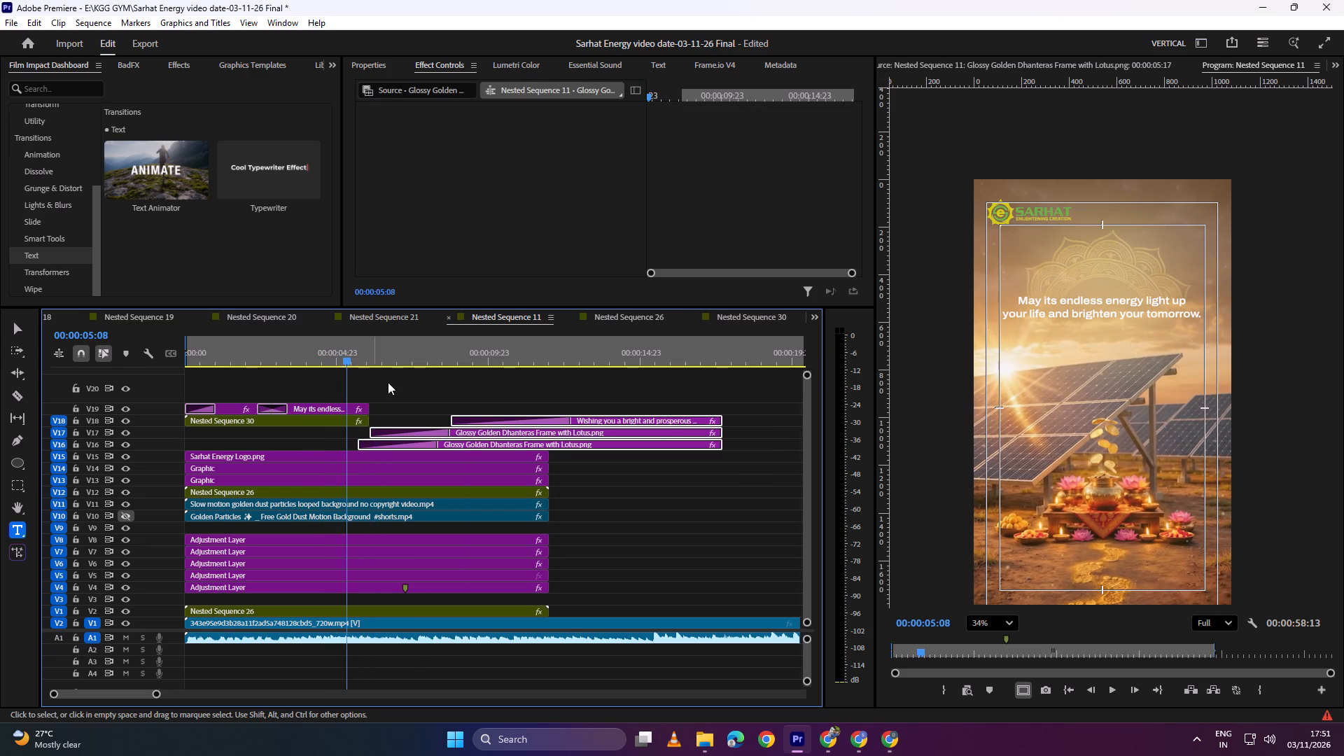
Nest the three greeting clips on V16, V17 and V18 into one sequence with the default name.
drag(621, 394, 587, 443)
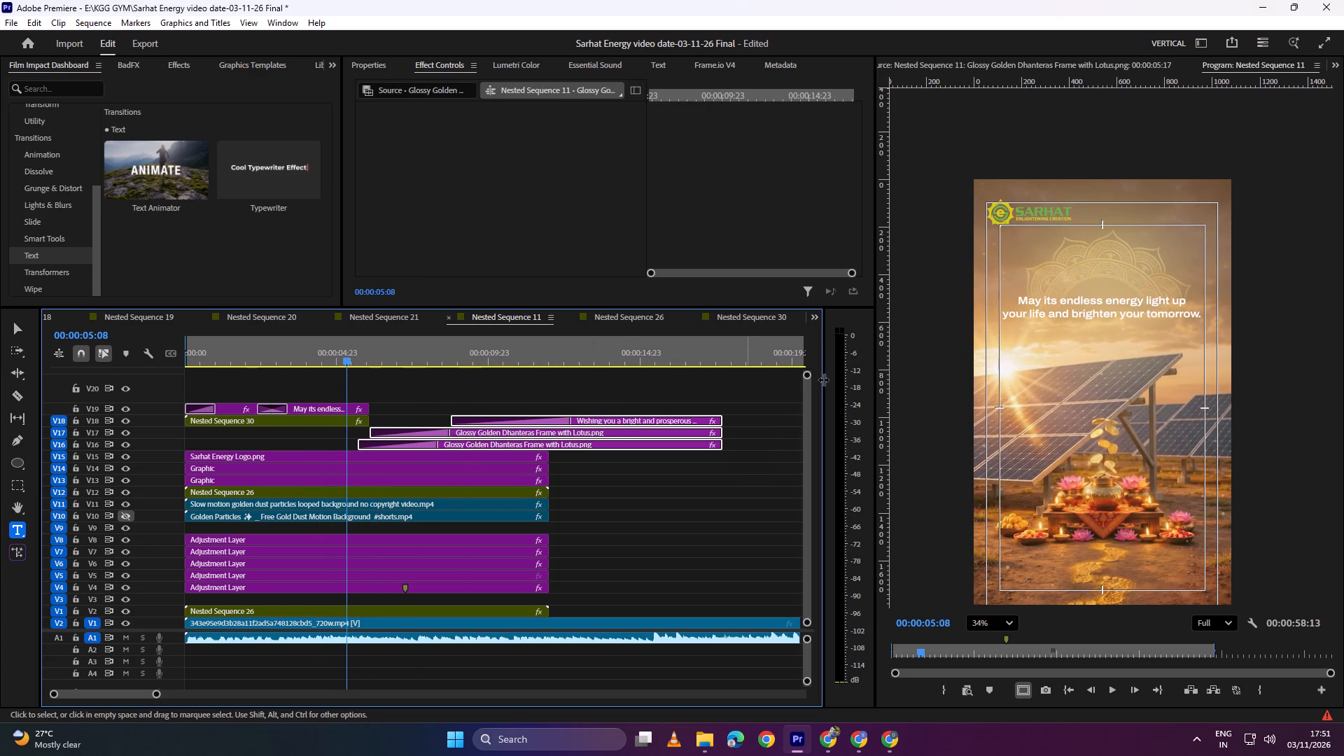
drag(805, 374, 804, 335)
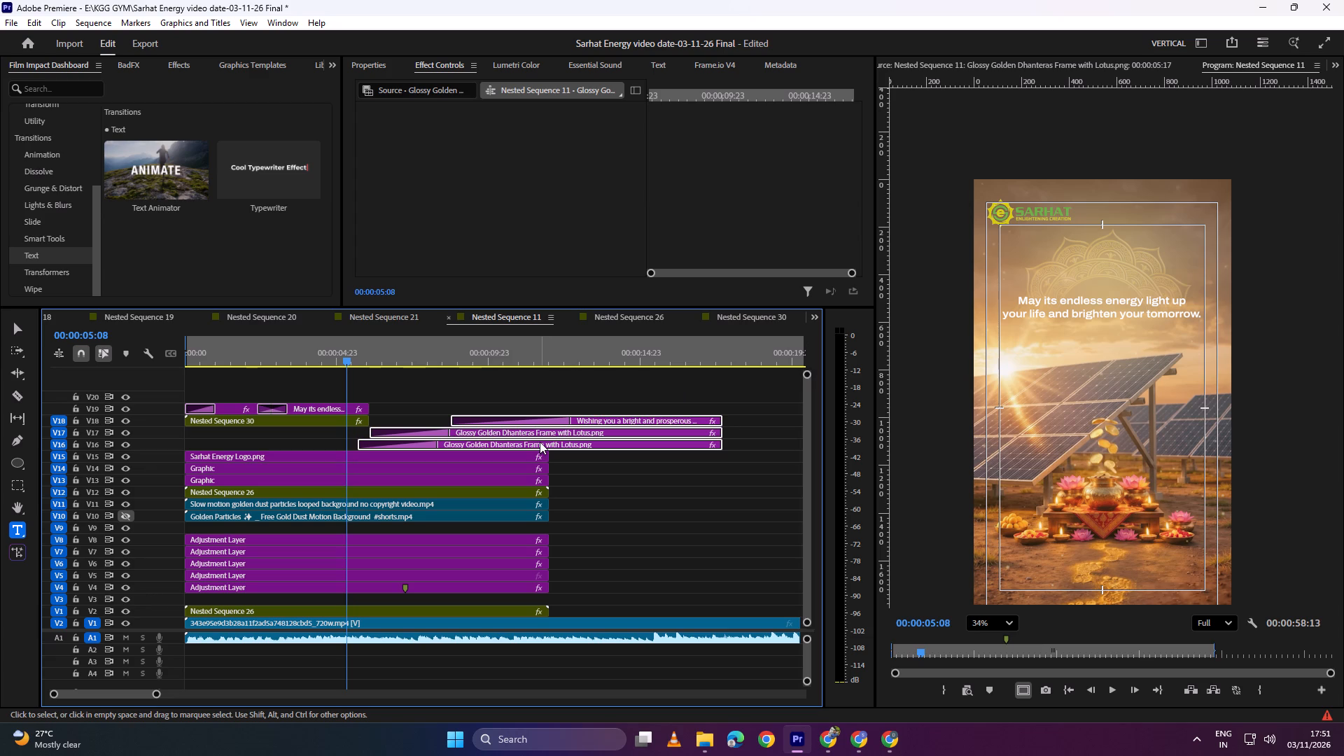
right_click(540, 441)
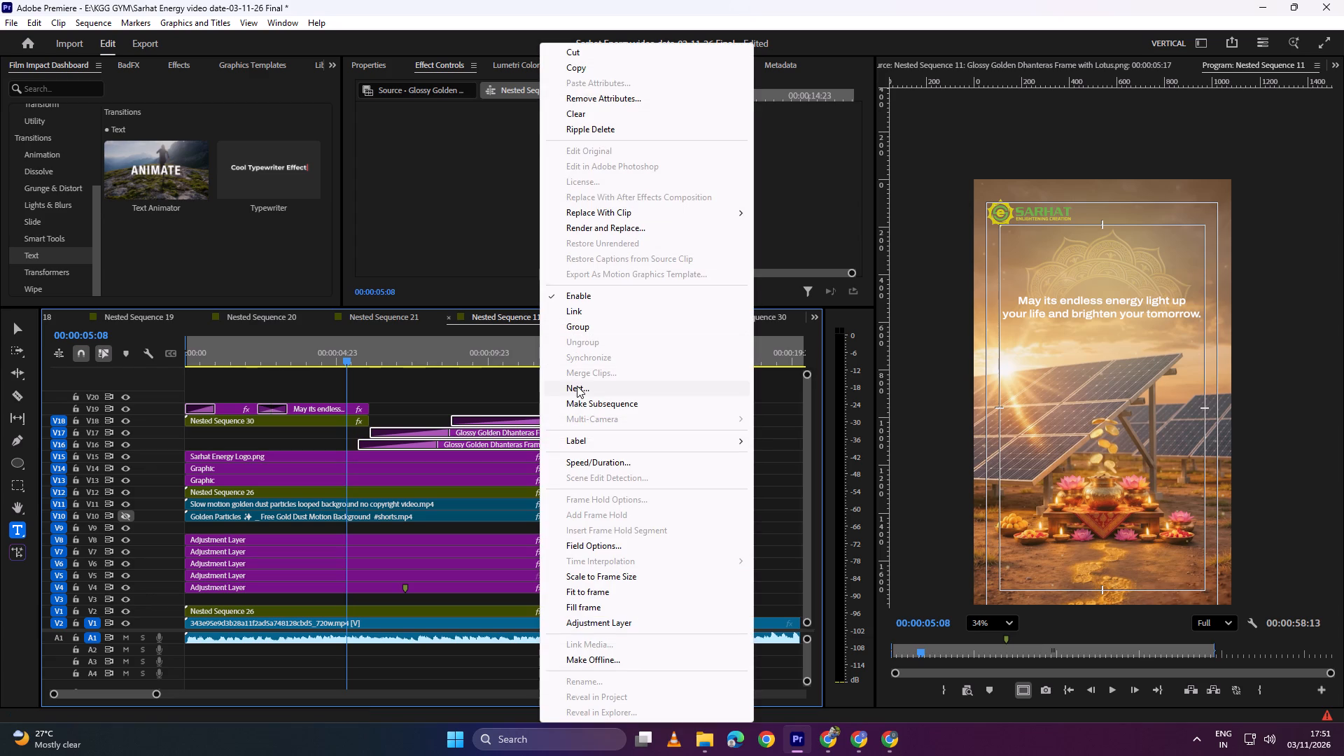
click(577, 386)
click(699, 382)
Move the nested greeting clip to V18 directly against the end of the nested mandala clip and preview the changeover.
drag(449, 446, 461, 435)
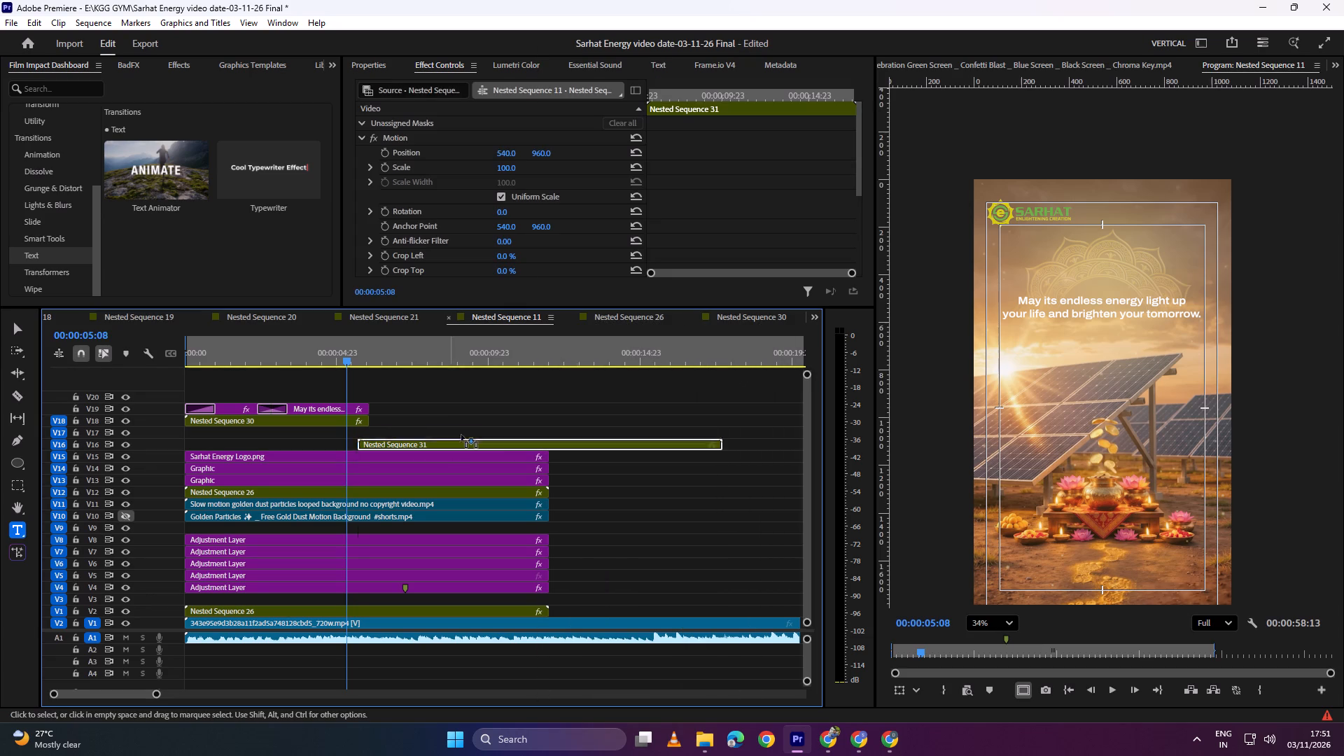
drag(461, 435, 513, 424)
drag(464, 420, 425, 421)
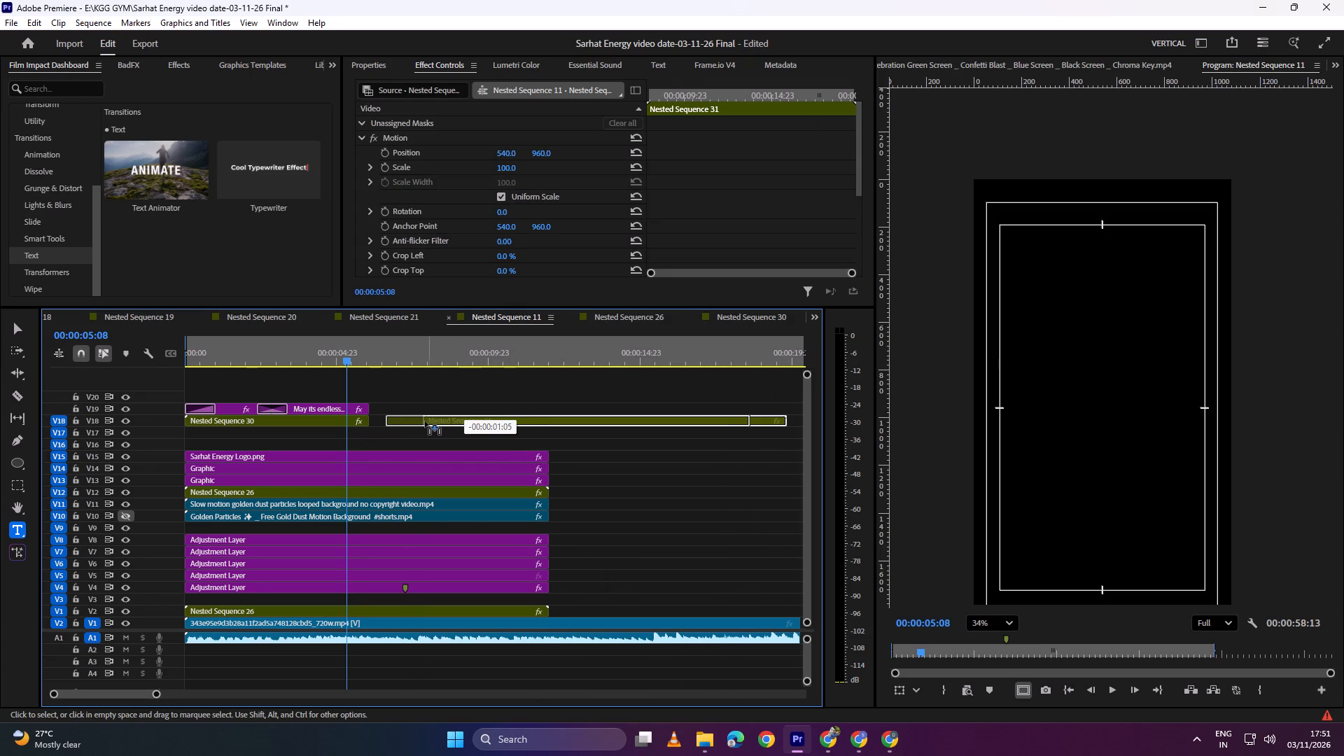
drag(425, 421, 418, 421)
drag(391, 353, 422, 349)
drag(430, 346, 379, 362)
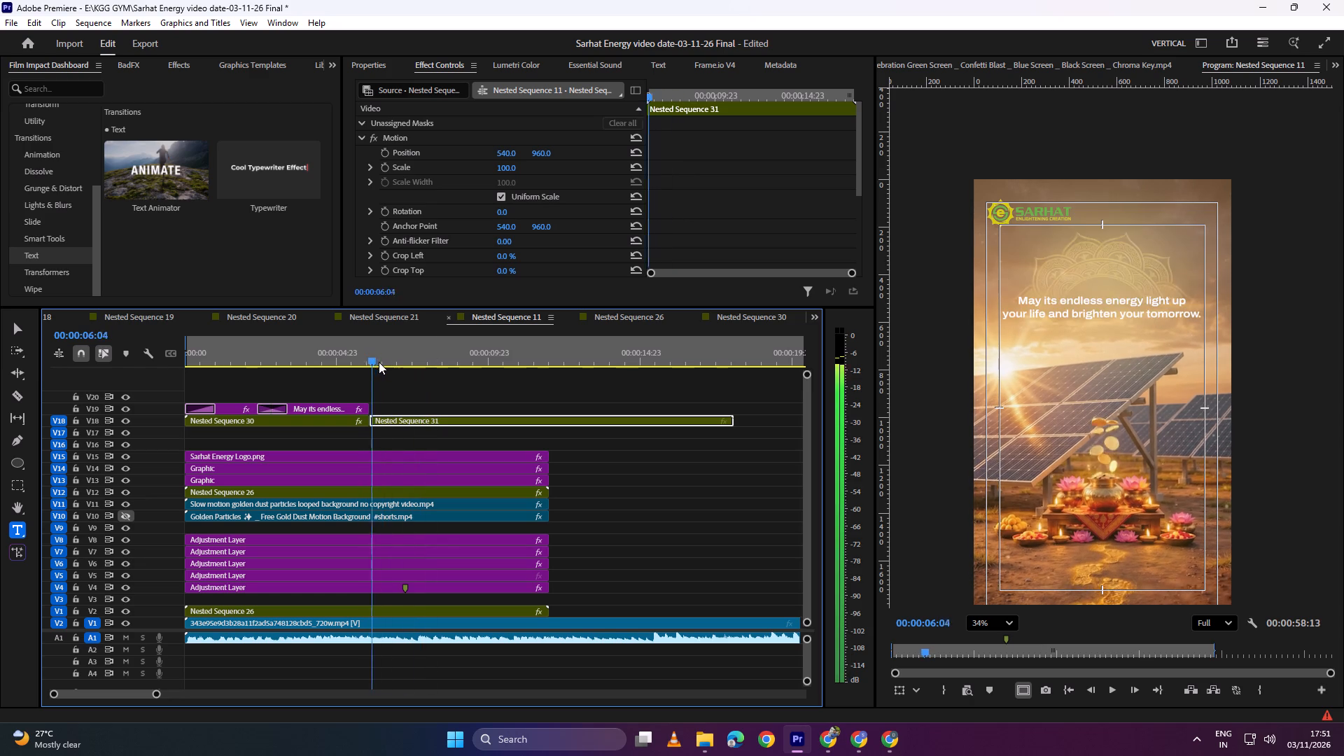
drag(379, 362, 457, 368)
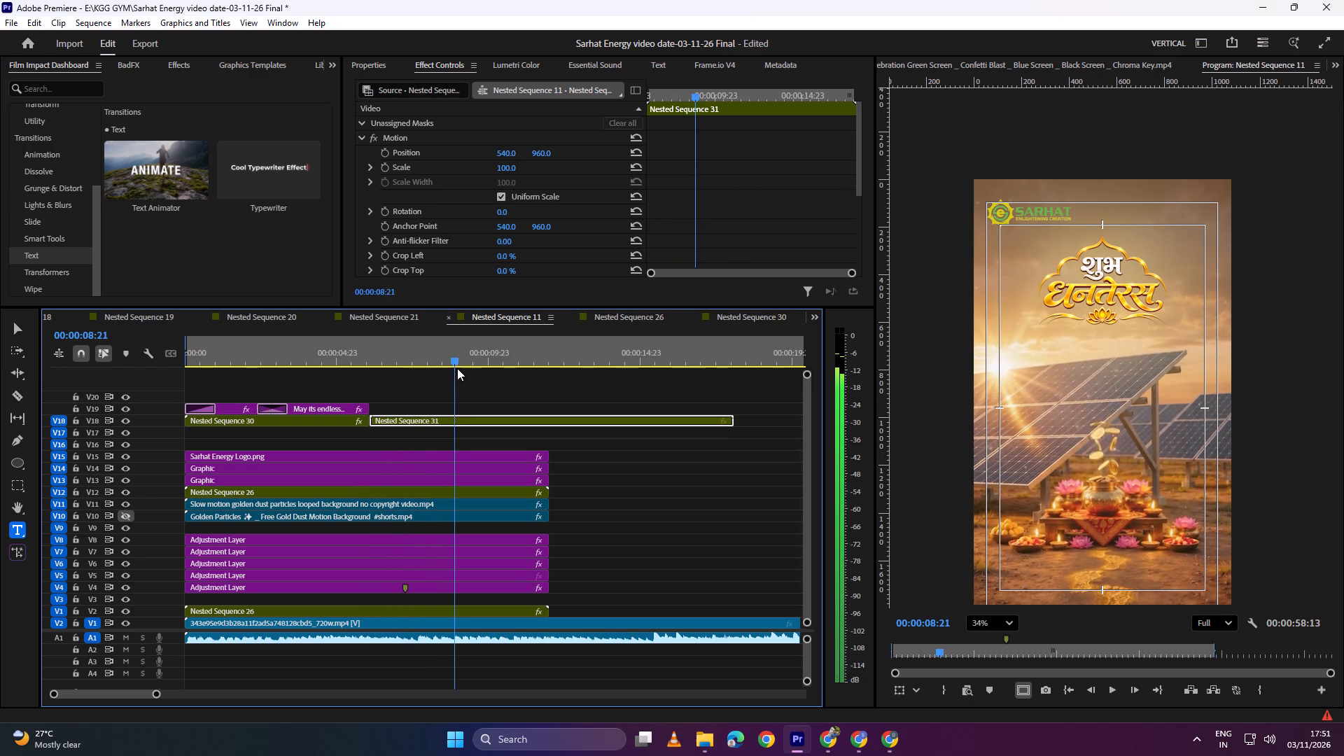
drag(457, 368, 368, 377)
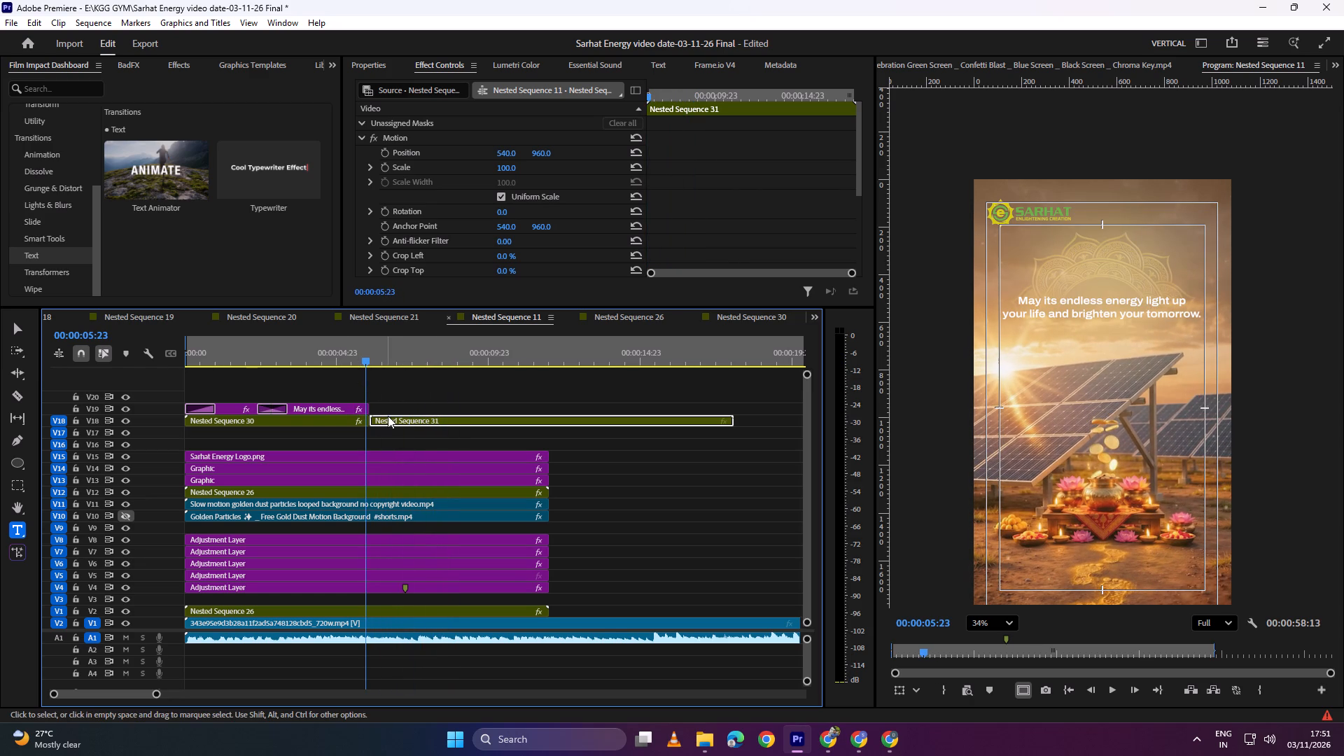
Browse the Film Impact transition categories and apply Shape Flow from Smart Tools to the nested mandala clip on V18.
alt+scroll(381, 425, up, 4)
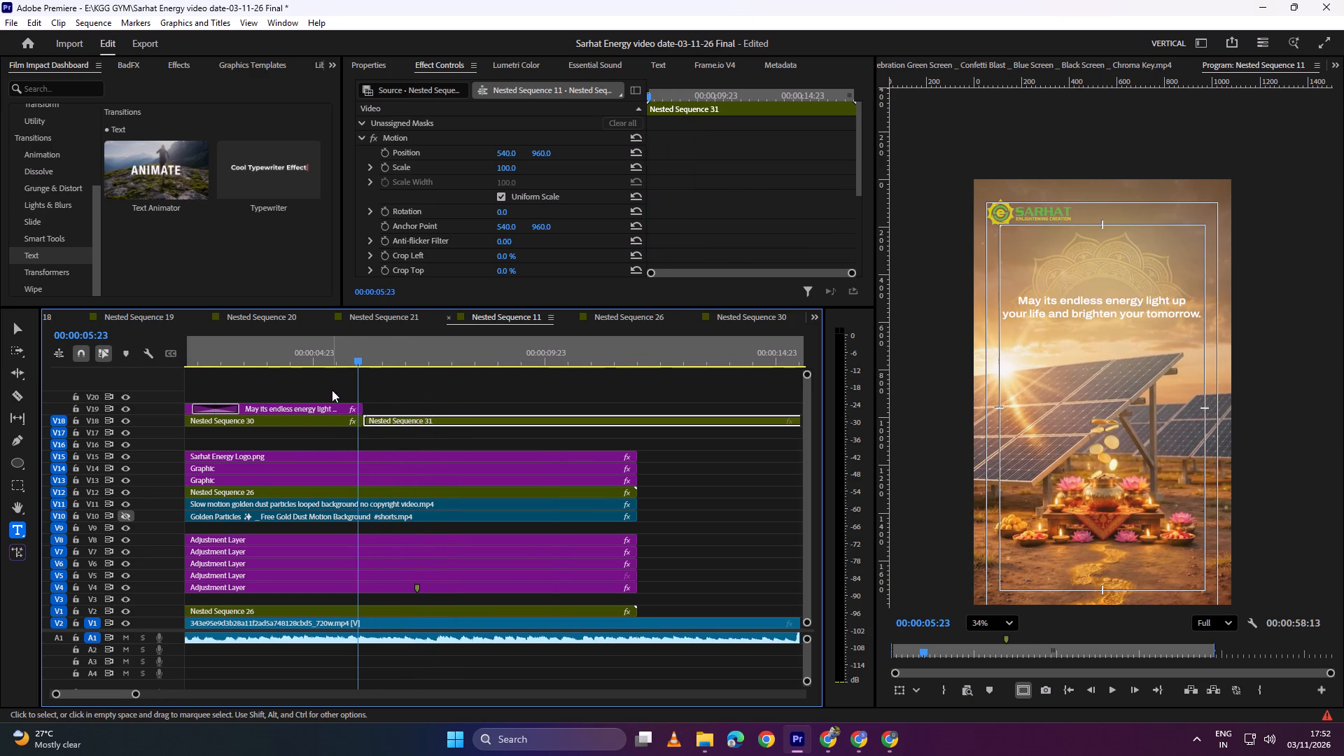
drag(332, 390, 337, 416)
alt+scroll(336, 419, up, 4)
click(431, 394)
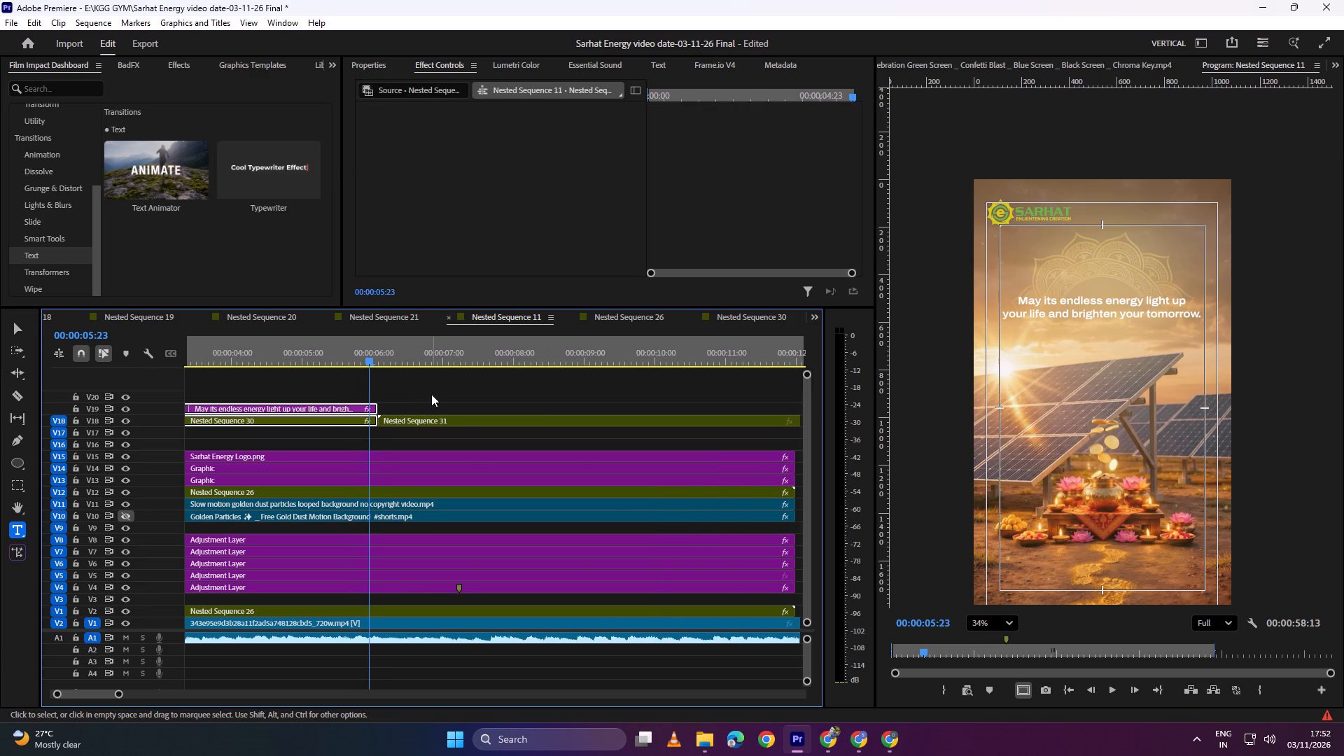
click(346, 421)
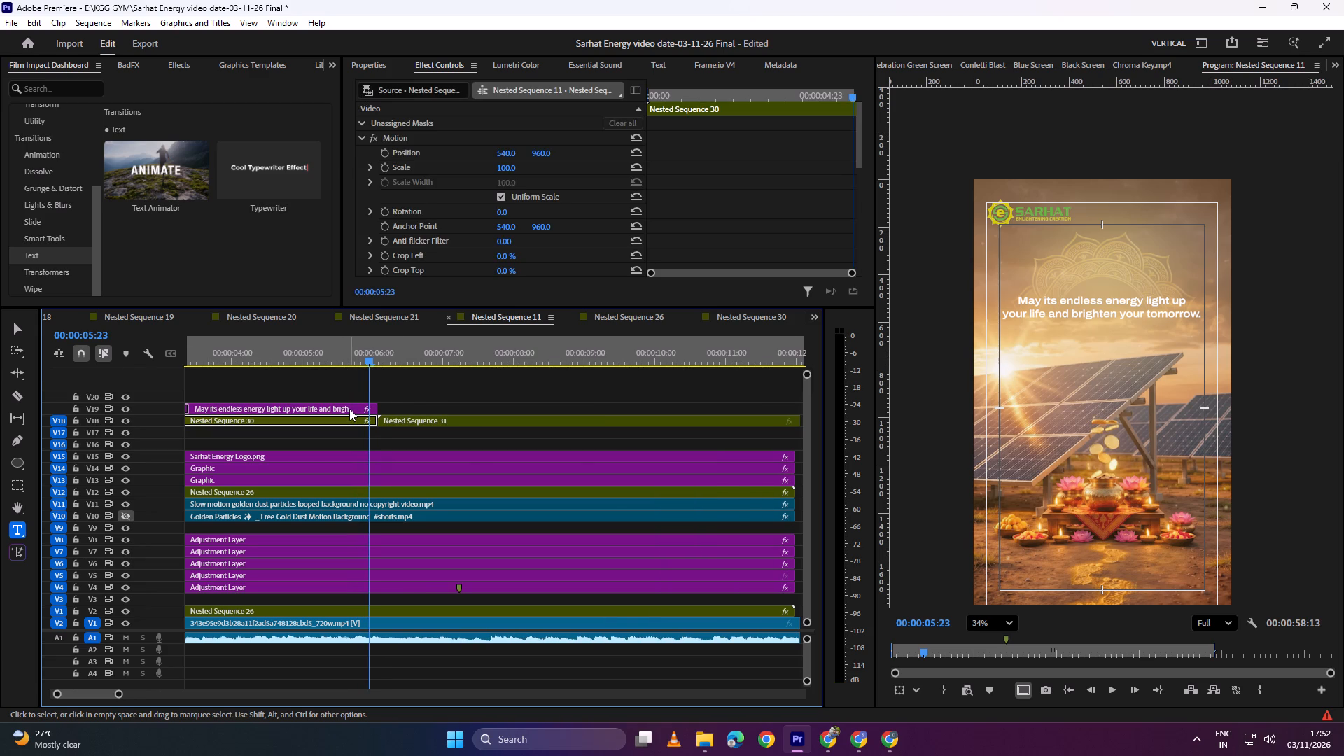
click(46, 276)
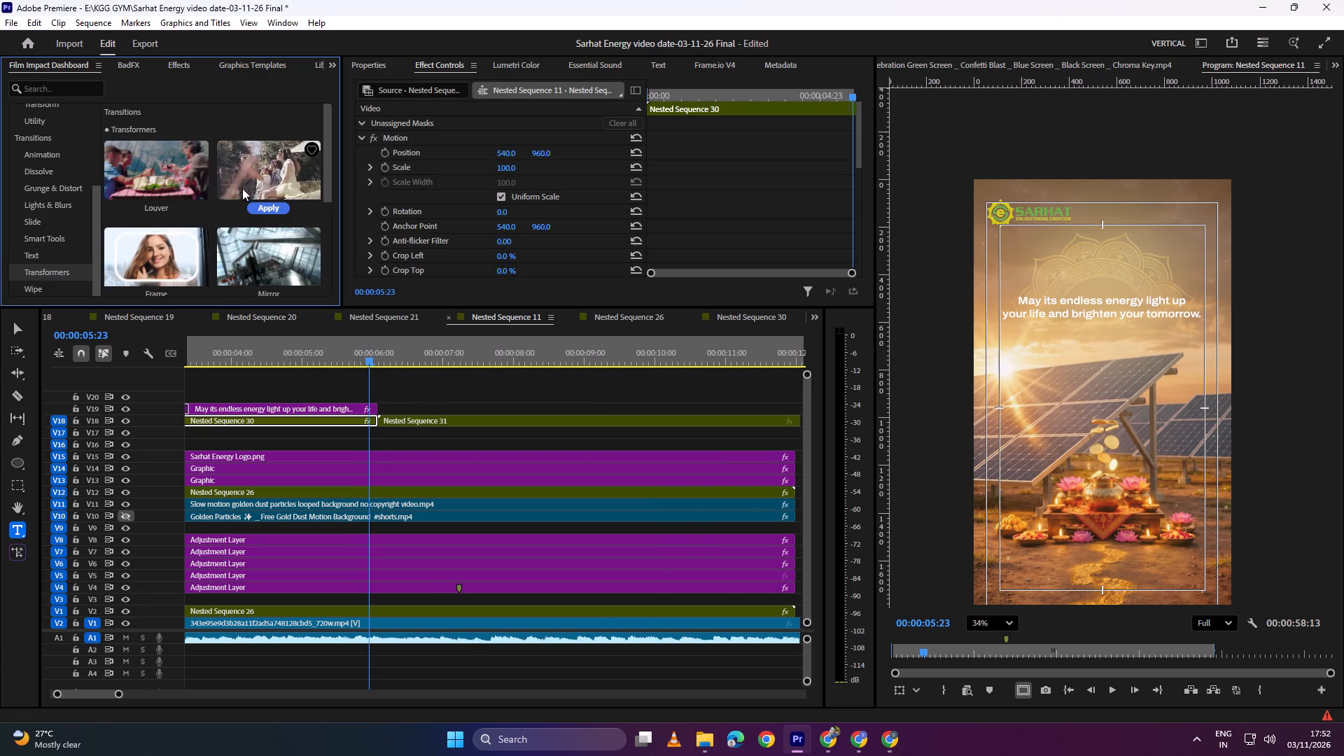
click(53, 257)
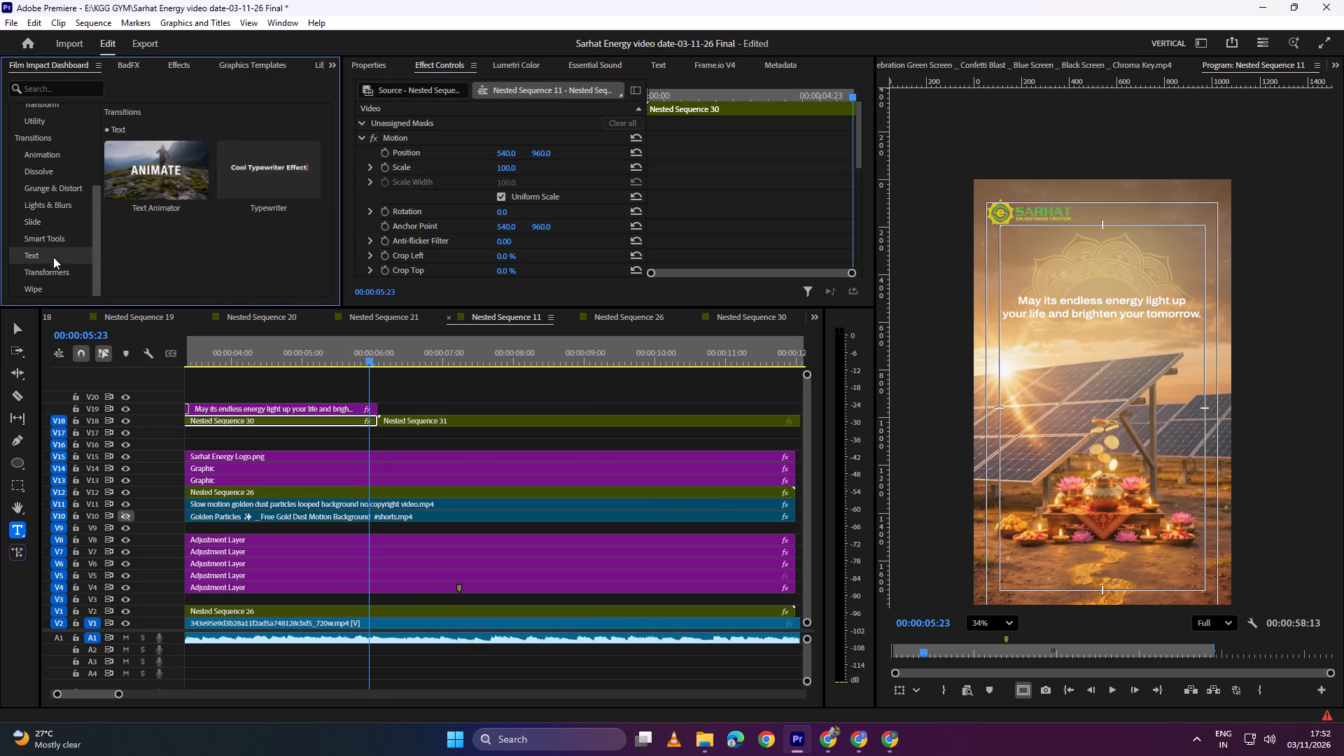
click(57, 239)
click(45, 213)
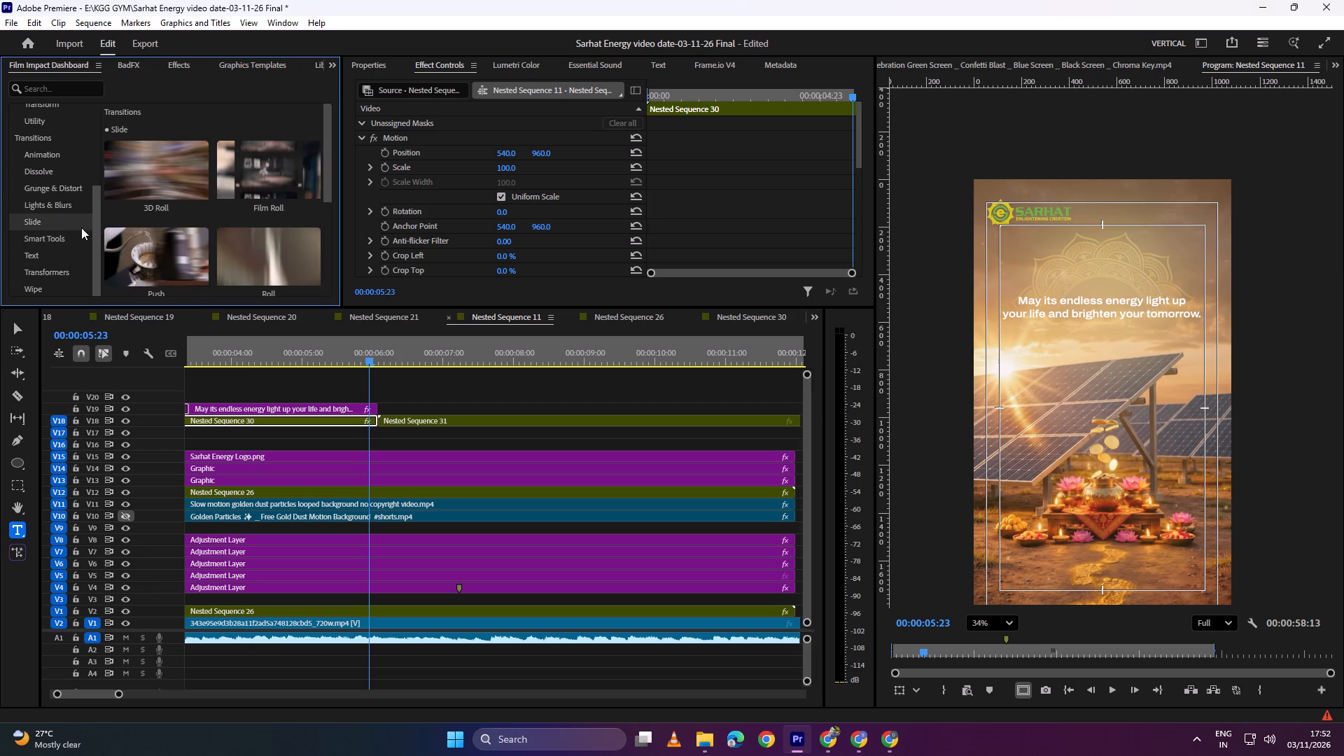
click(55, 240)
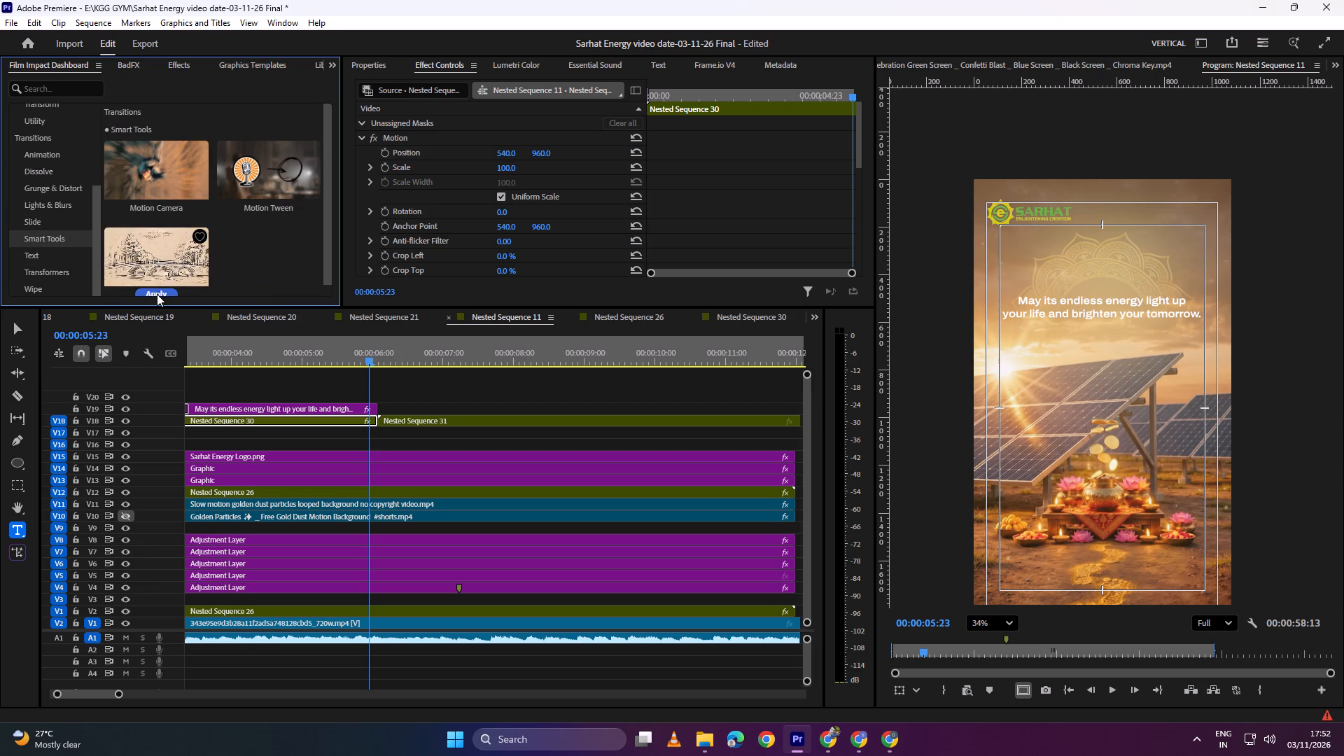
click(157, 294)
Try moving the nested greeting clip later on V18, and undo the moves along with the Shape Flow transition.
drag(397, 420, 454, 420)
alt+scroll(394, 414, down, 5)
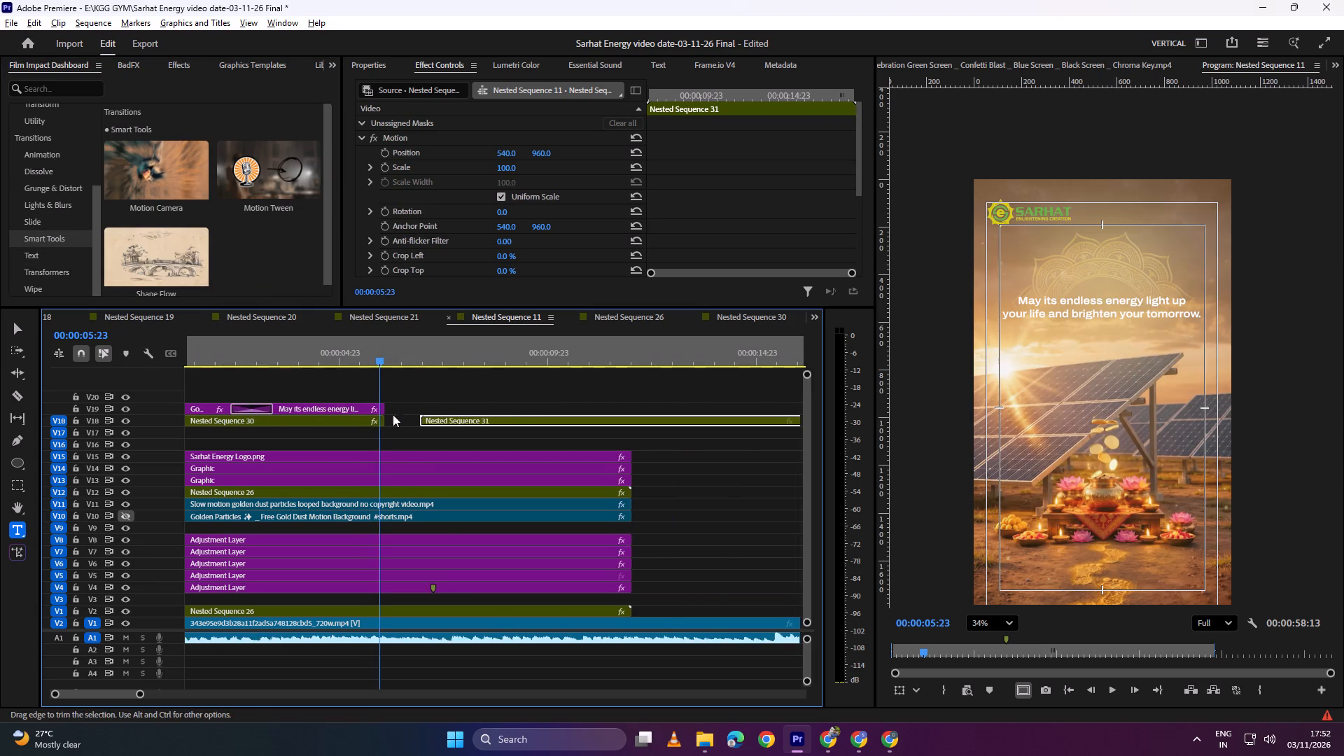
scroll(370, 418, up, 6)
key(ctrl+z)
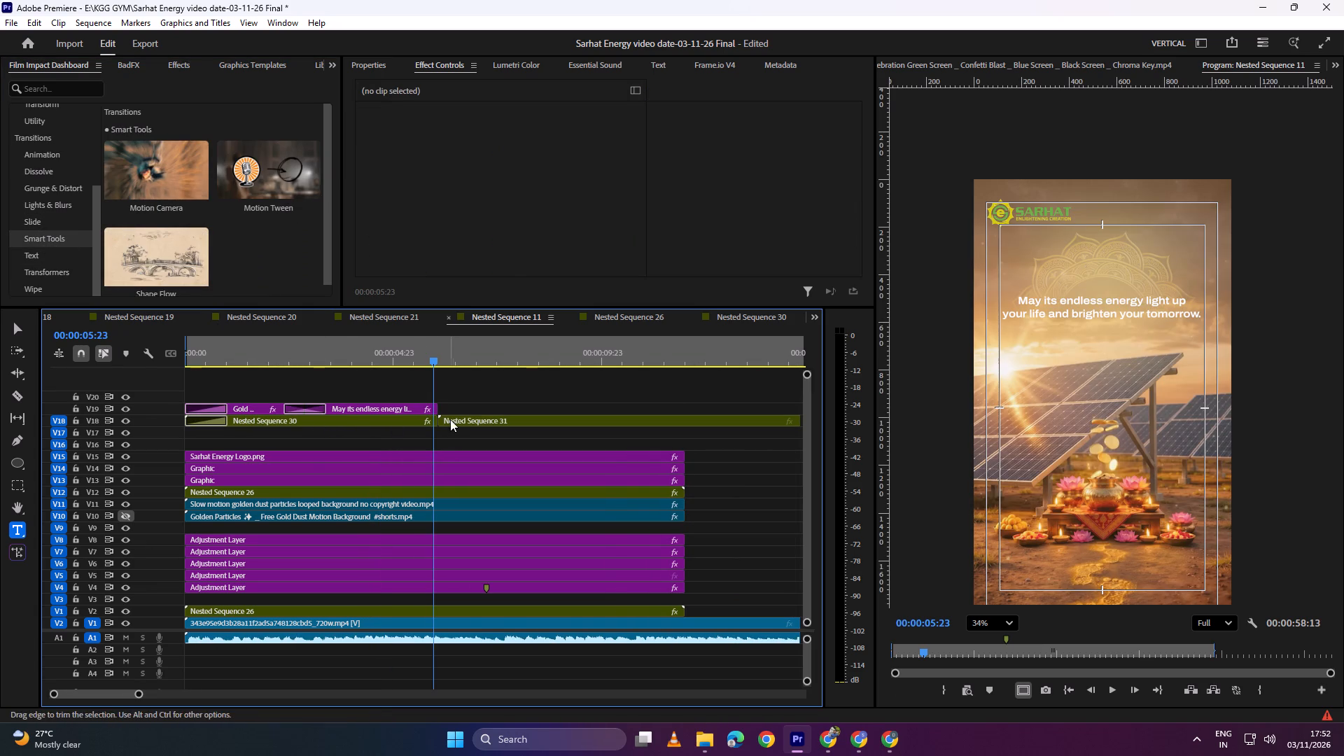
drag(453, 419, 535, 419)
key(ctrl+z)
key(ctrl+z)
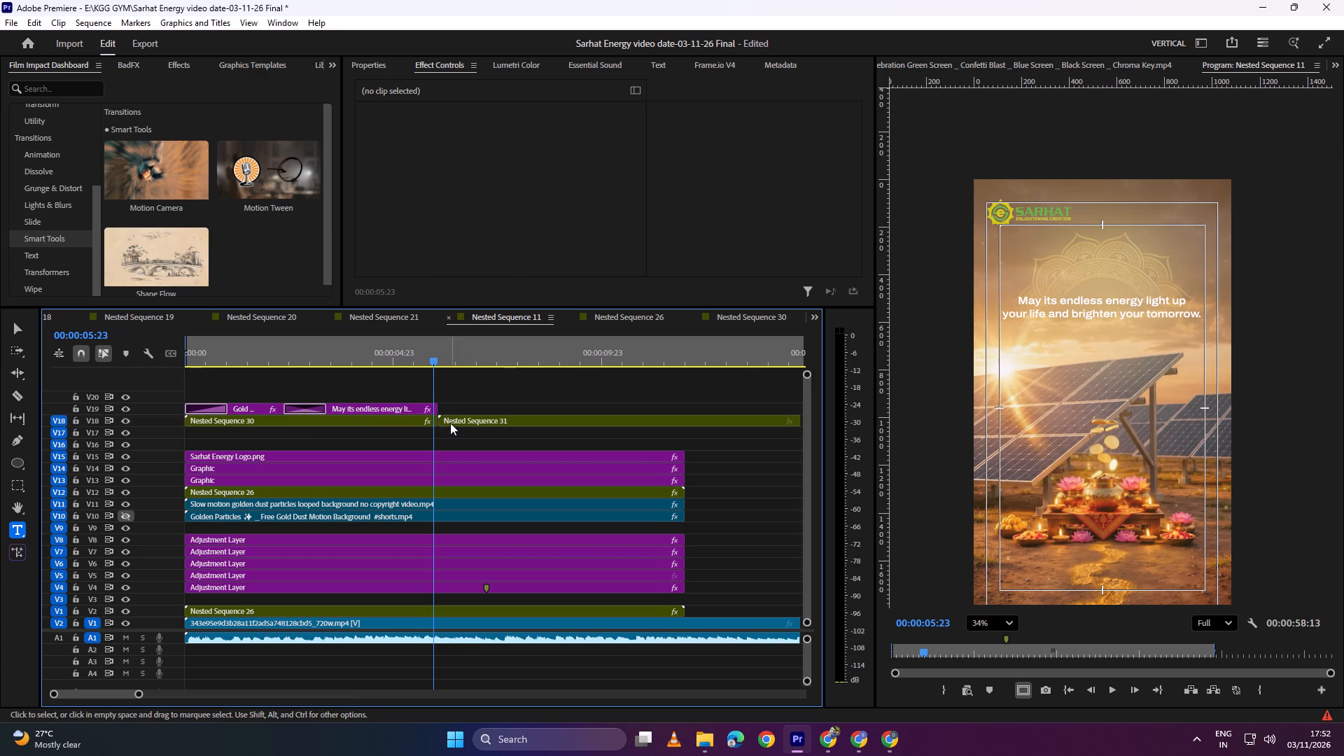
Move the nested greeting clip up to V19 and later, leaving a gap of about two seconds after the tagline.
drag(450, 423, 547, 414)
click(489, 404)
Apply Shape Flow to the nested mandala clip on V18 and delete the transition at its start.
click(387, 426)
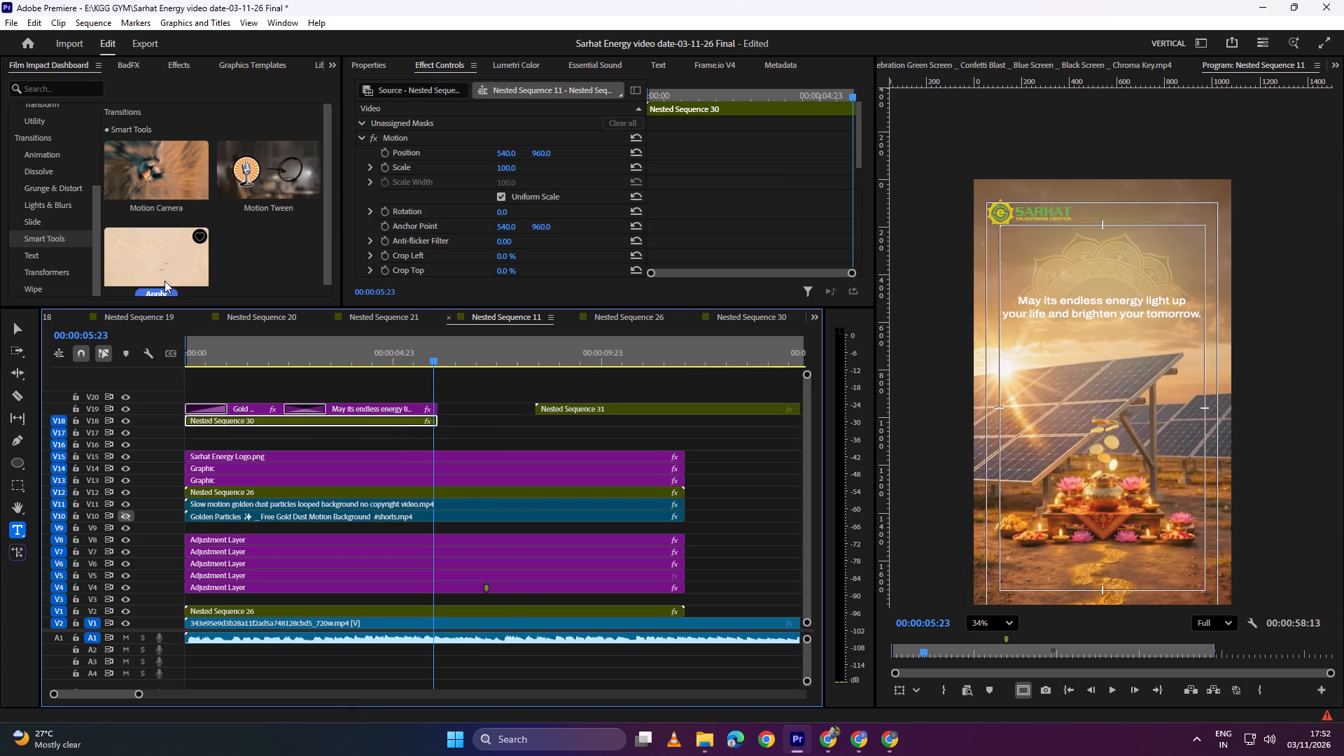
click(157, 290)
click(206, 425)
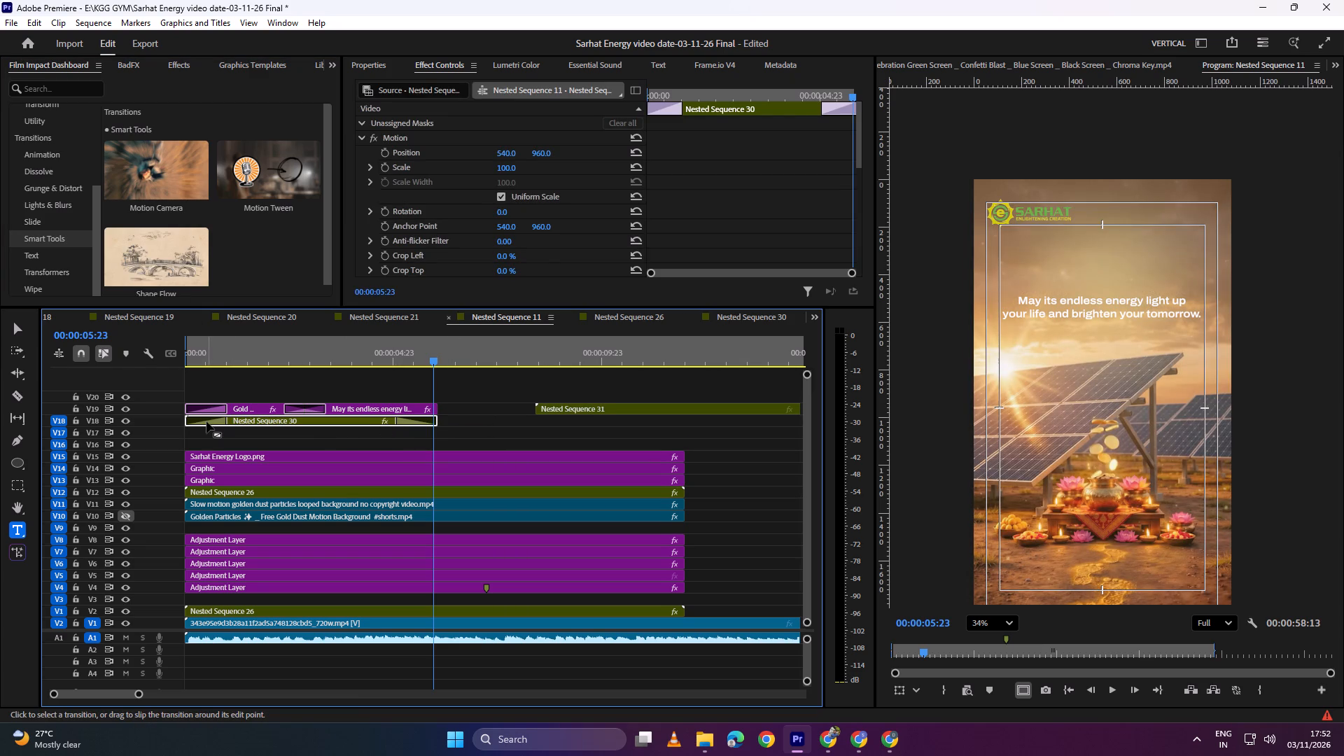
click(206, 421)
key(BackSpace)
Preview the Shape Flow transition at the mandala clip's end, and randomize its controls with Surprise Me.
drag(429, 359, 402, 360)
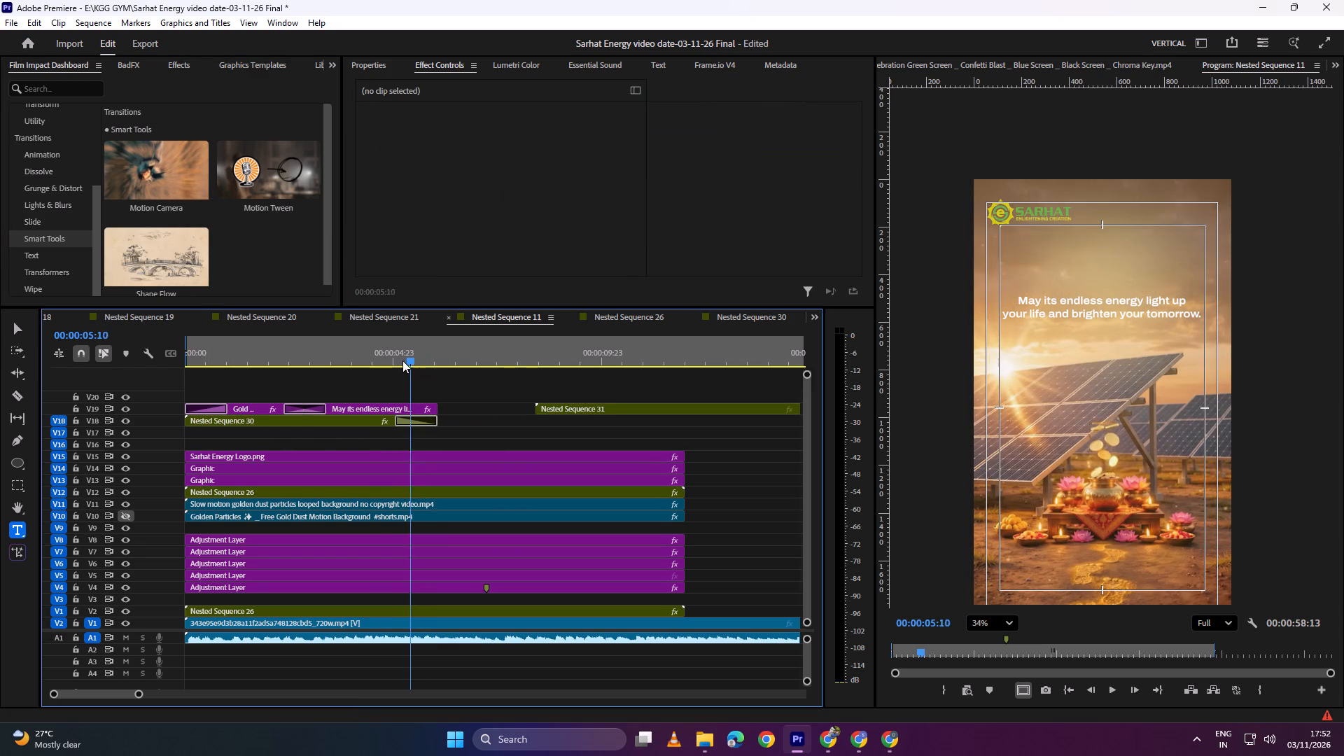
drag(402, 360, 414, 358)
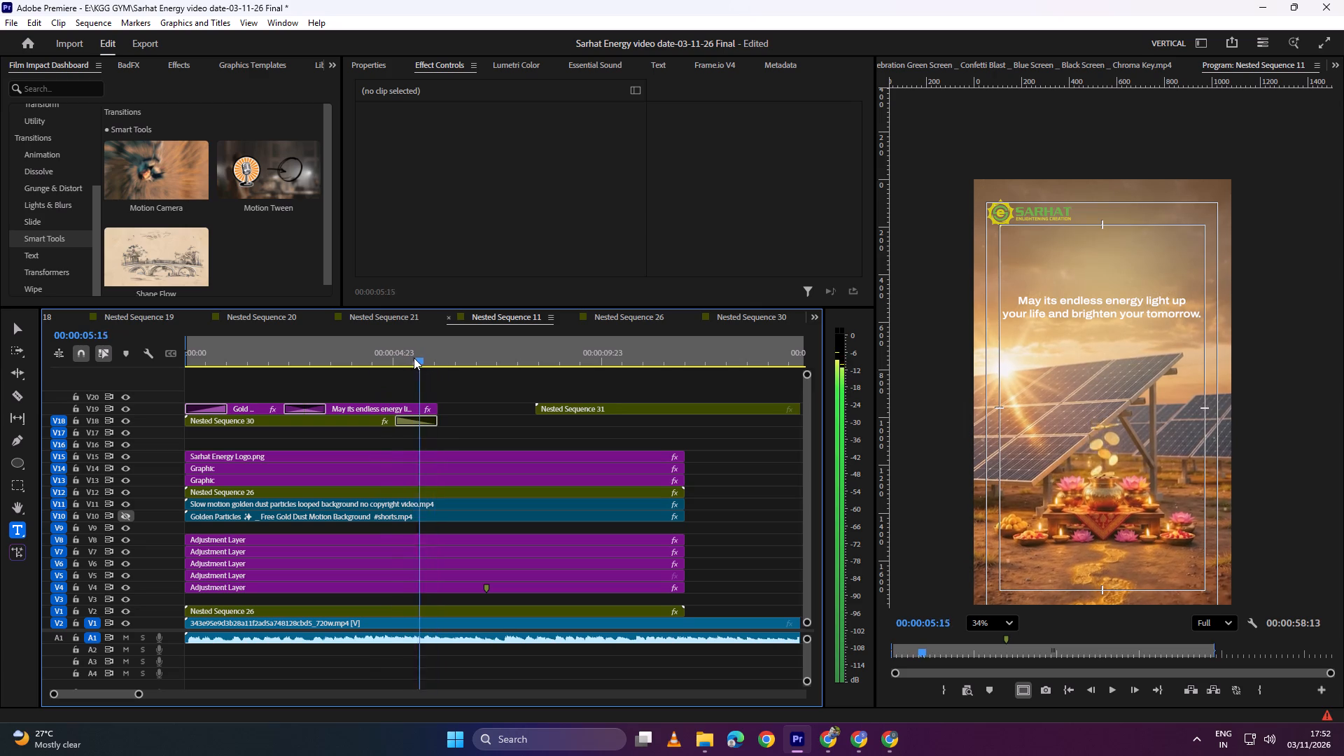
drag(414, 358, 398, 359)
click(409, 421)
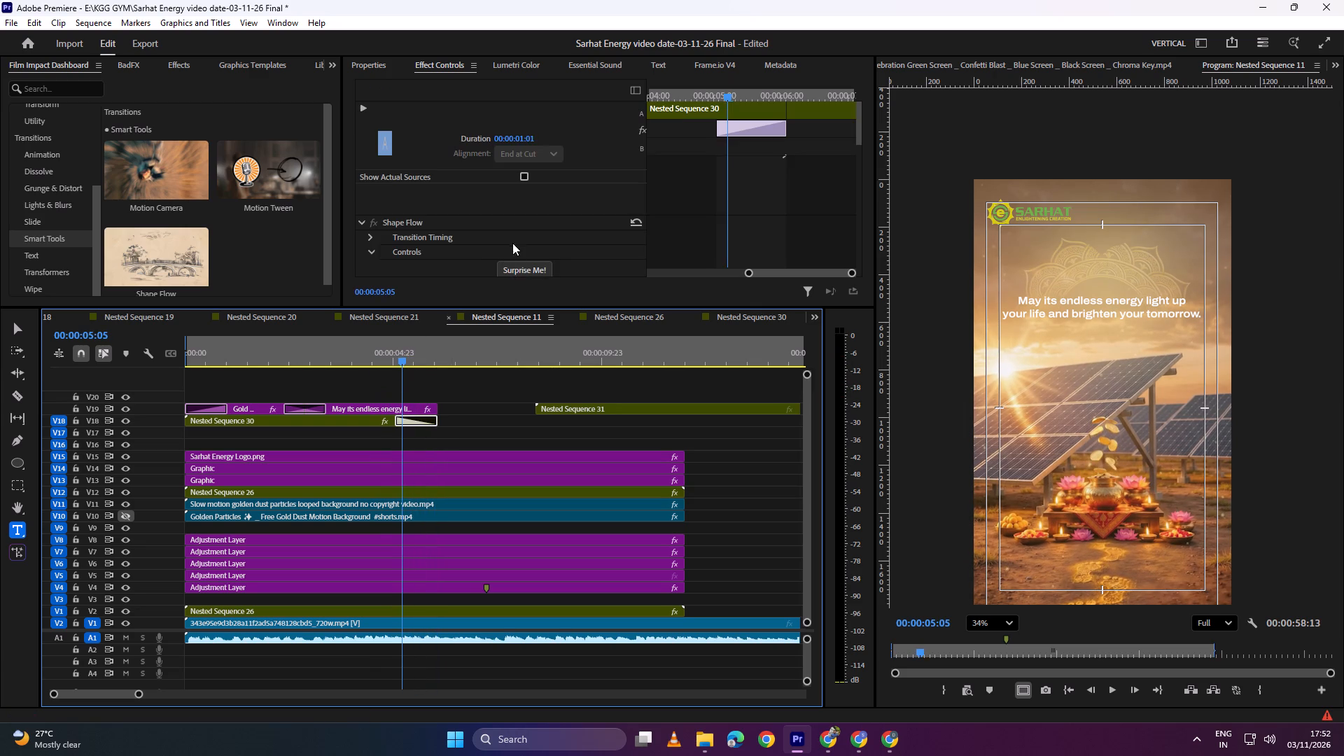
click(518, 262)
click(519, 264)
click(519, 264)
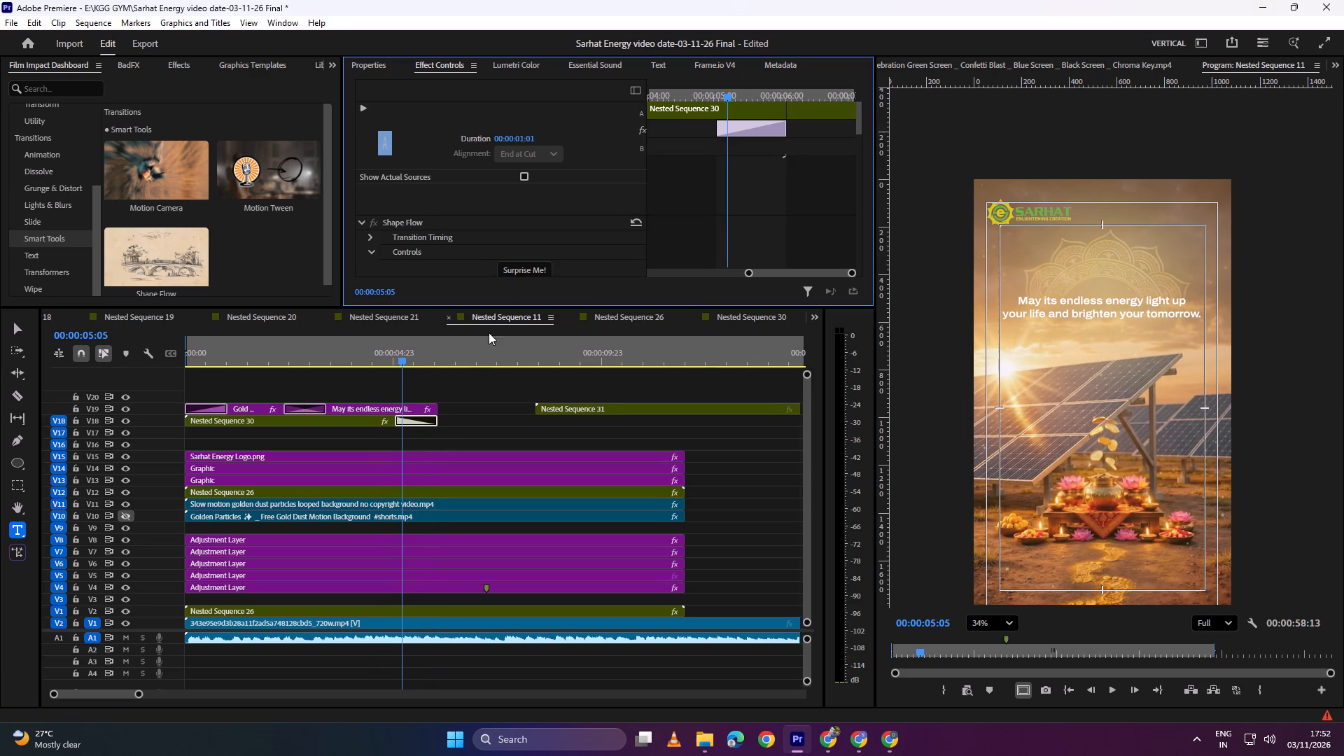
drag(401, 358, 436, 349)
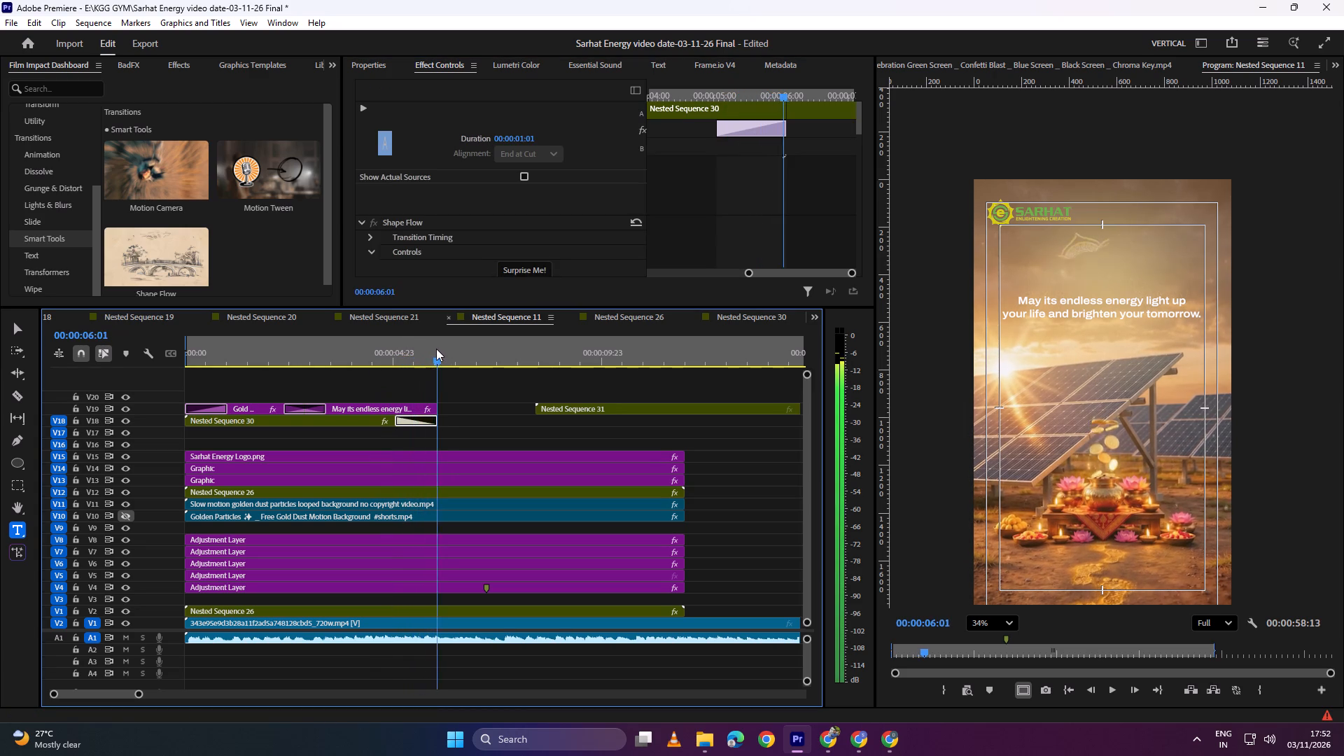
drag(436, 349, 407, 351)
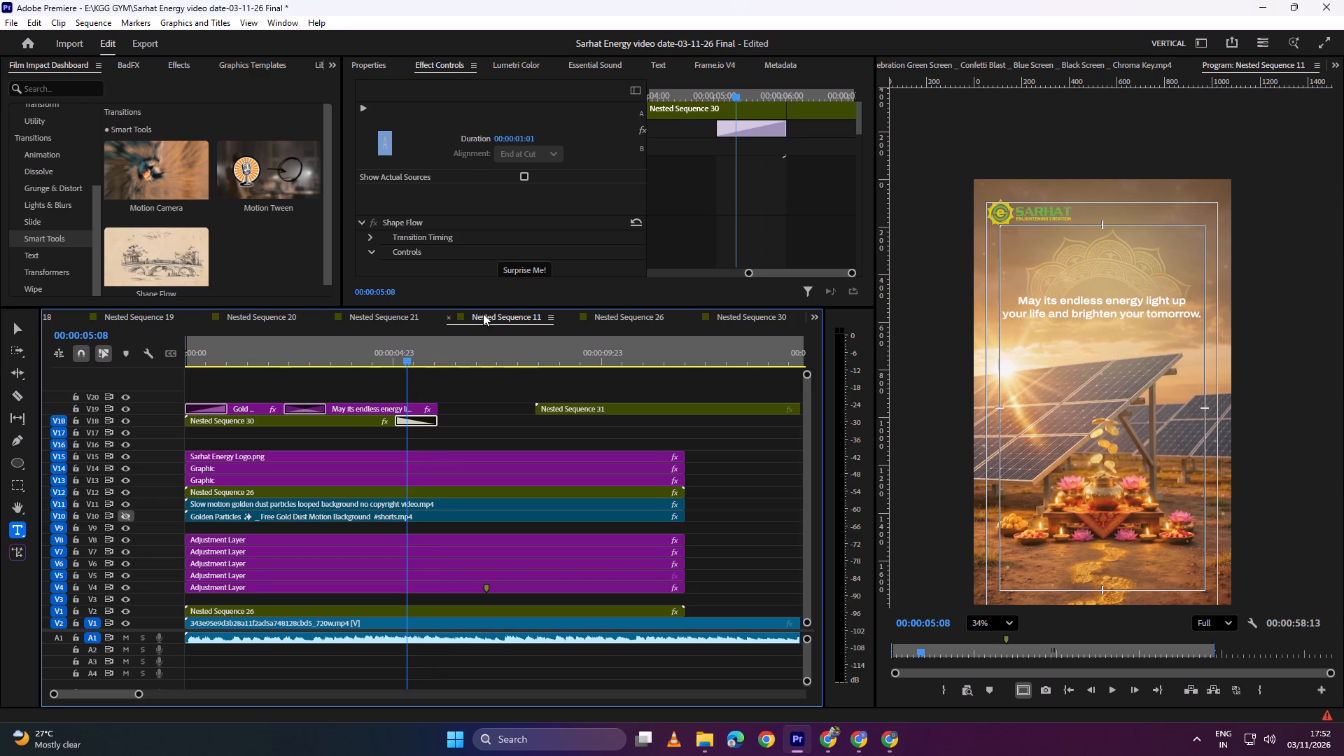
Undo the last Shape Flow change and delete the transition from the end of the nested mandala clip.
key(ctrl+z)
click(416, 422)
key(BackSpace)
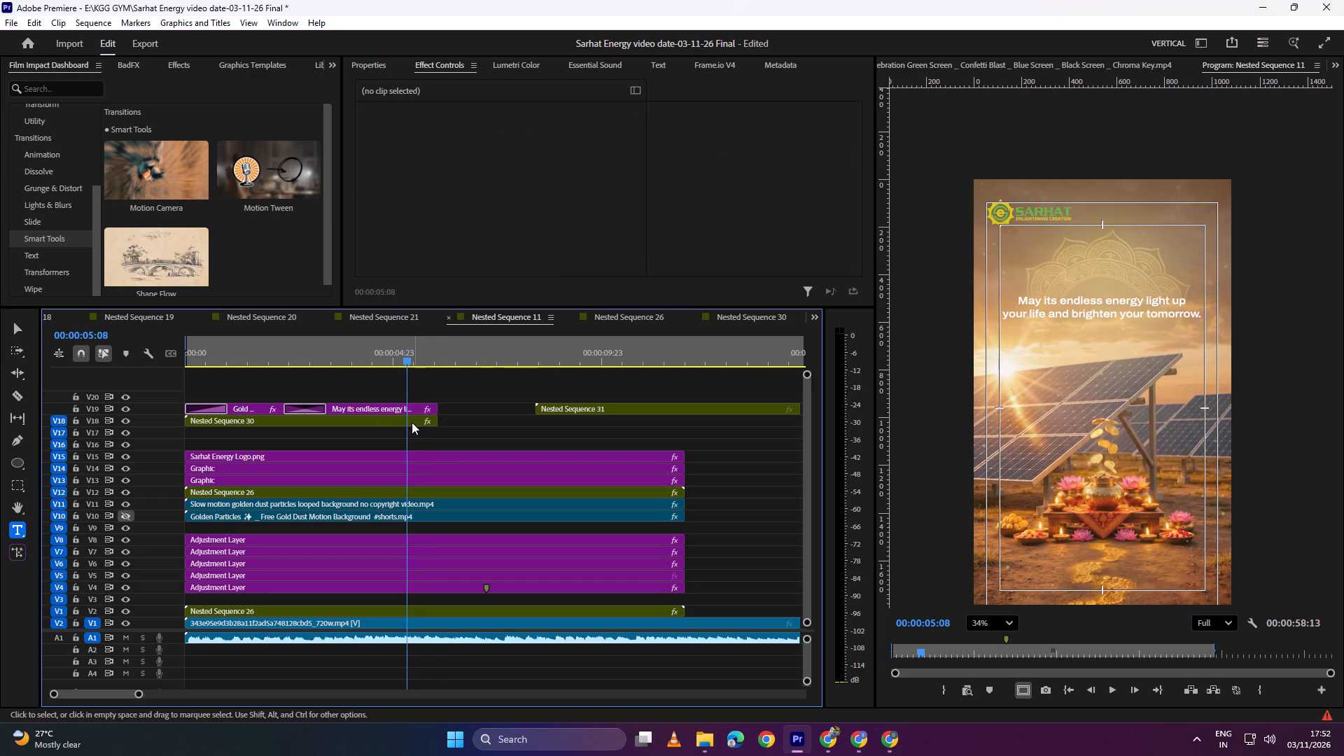
Split the tagline on V19 and the nested mandala clip on V18 at about 00:00:04:00.
click(411, 421)
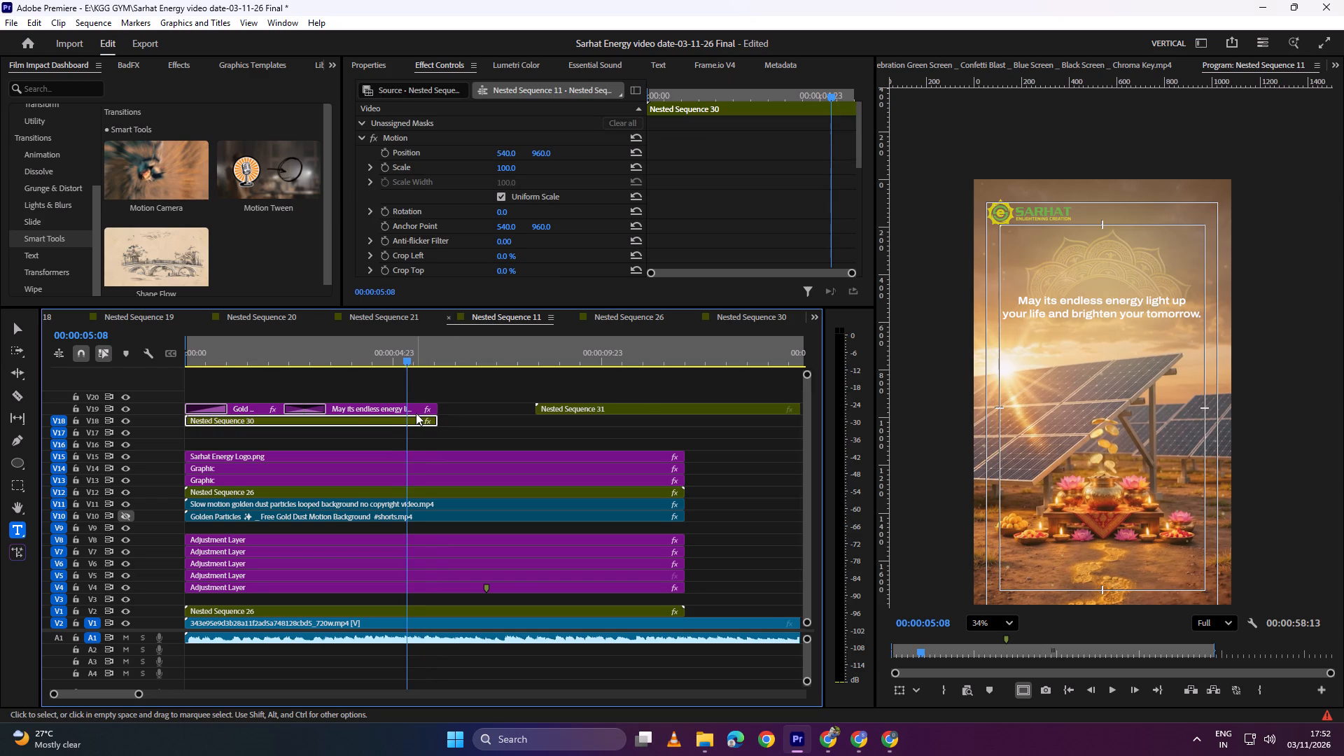
alt+scroll(416, 413, up, 4)
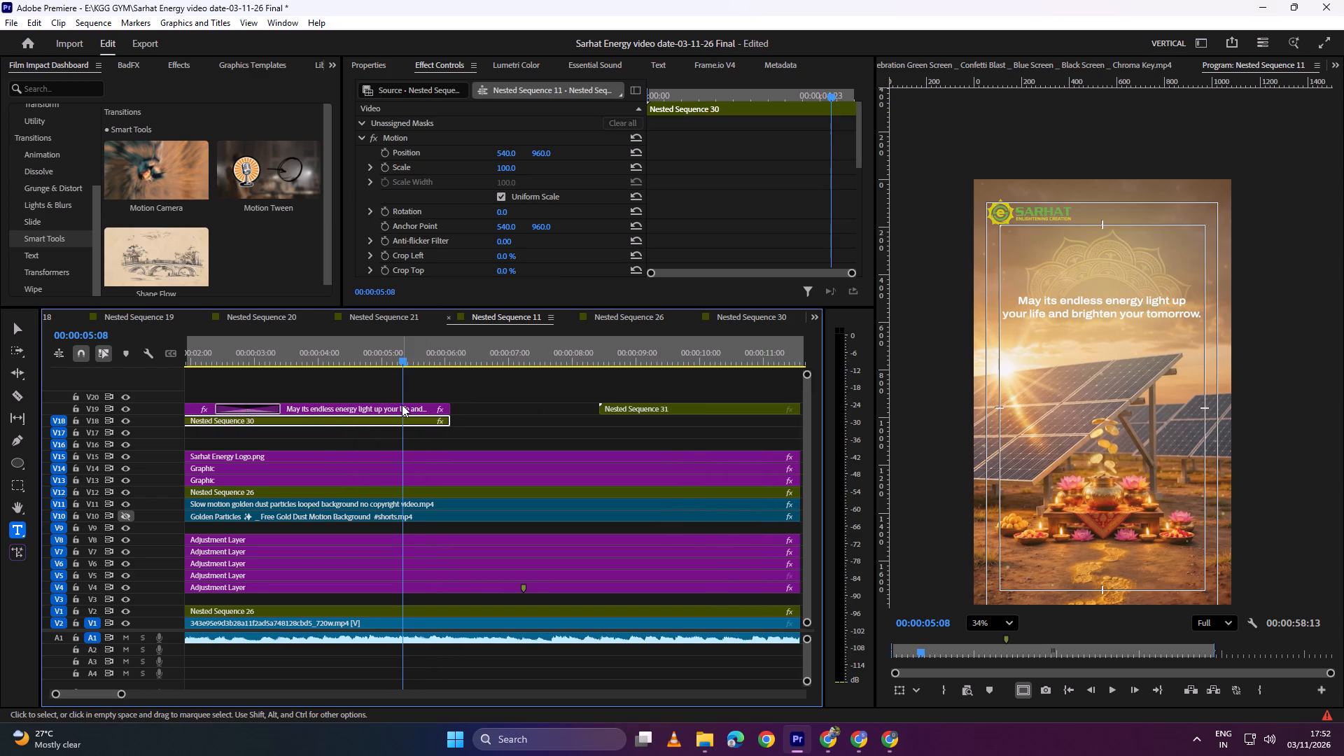
key(c)
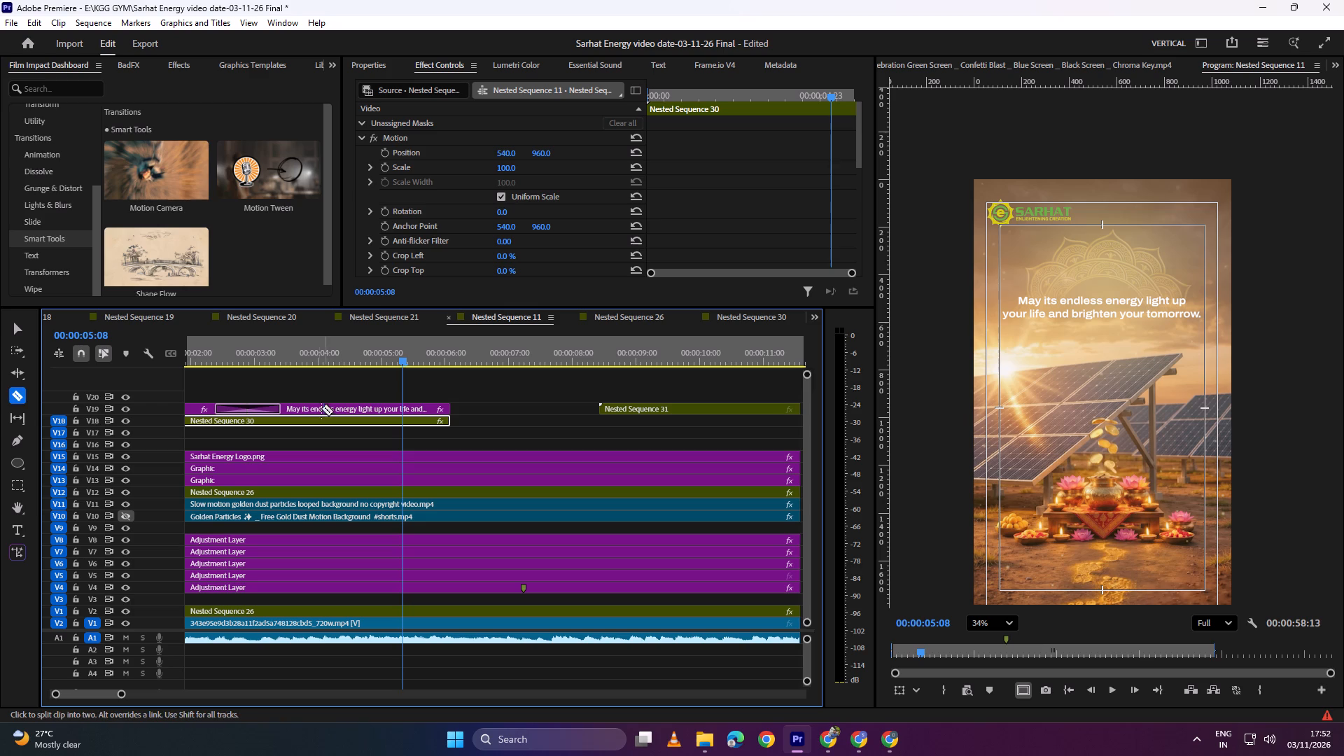
click(316, 407)
key(v)
key(c)
click(317, 420)
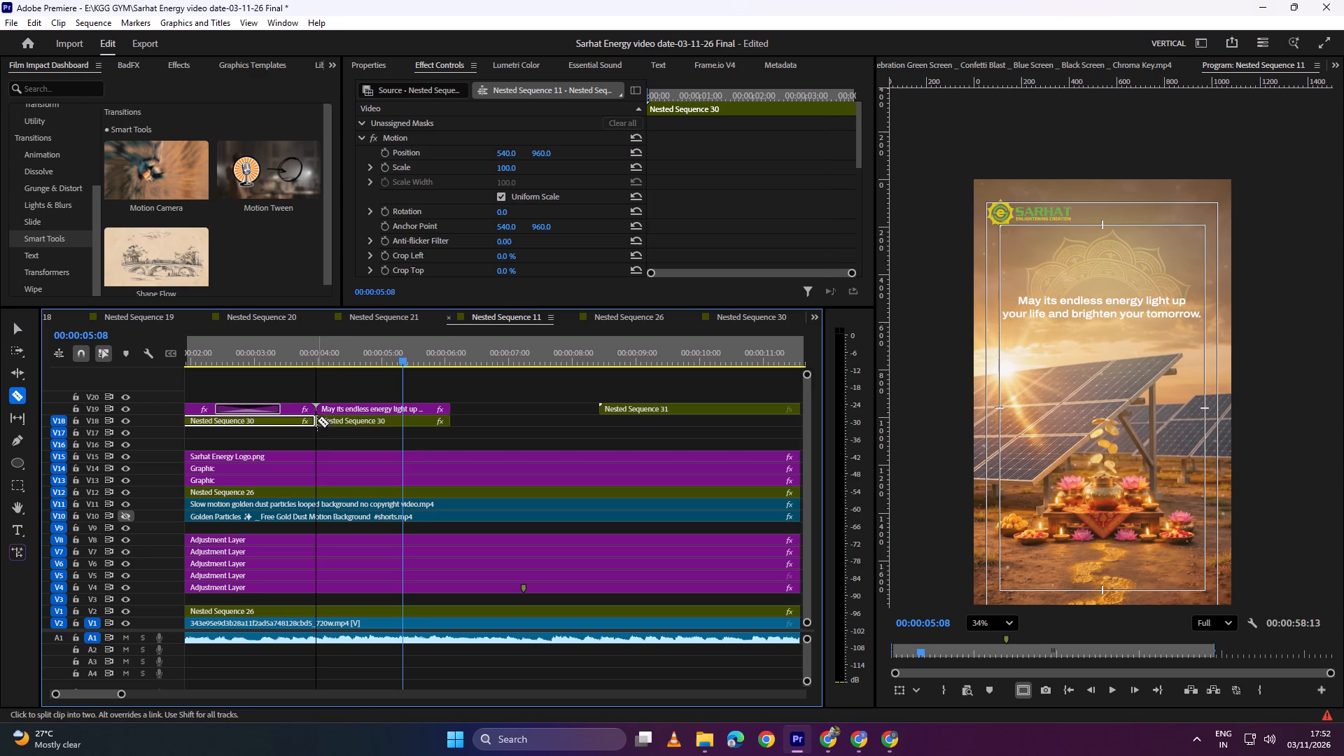
key(v)
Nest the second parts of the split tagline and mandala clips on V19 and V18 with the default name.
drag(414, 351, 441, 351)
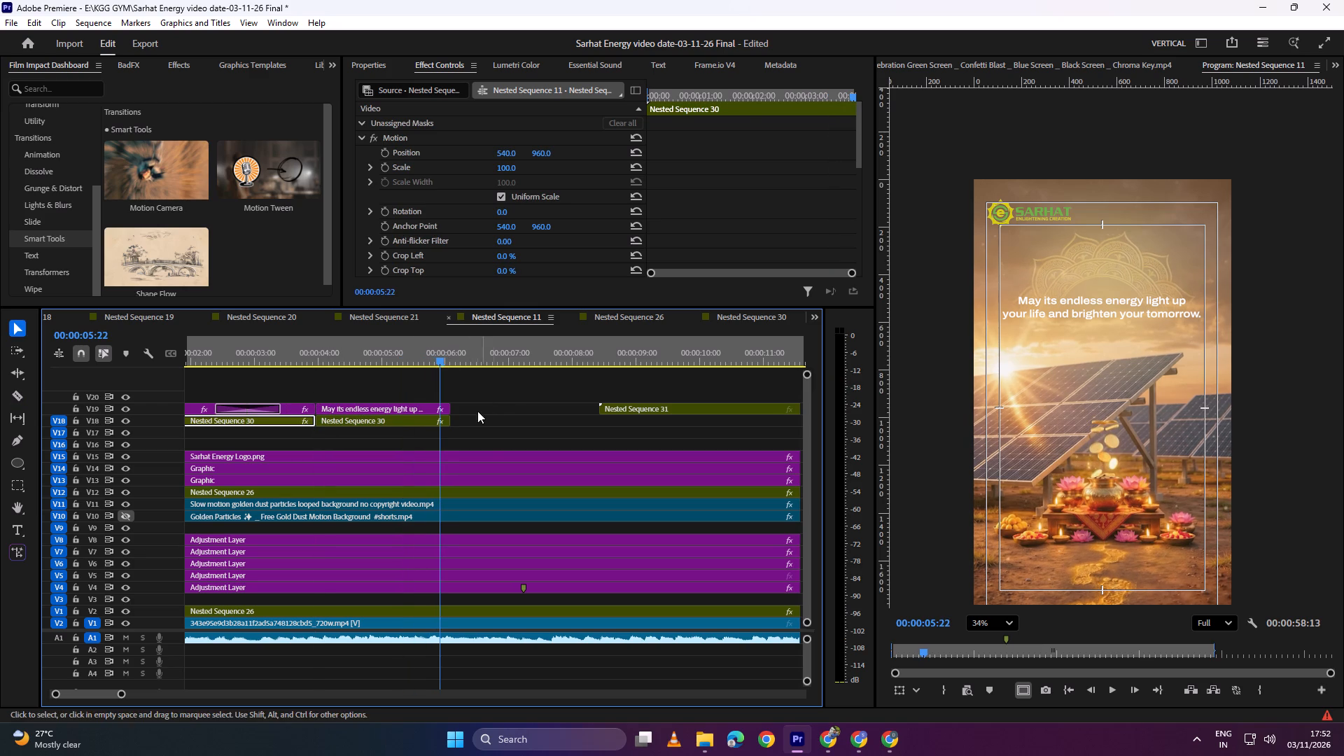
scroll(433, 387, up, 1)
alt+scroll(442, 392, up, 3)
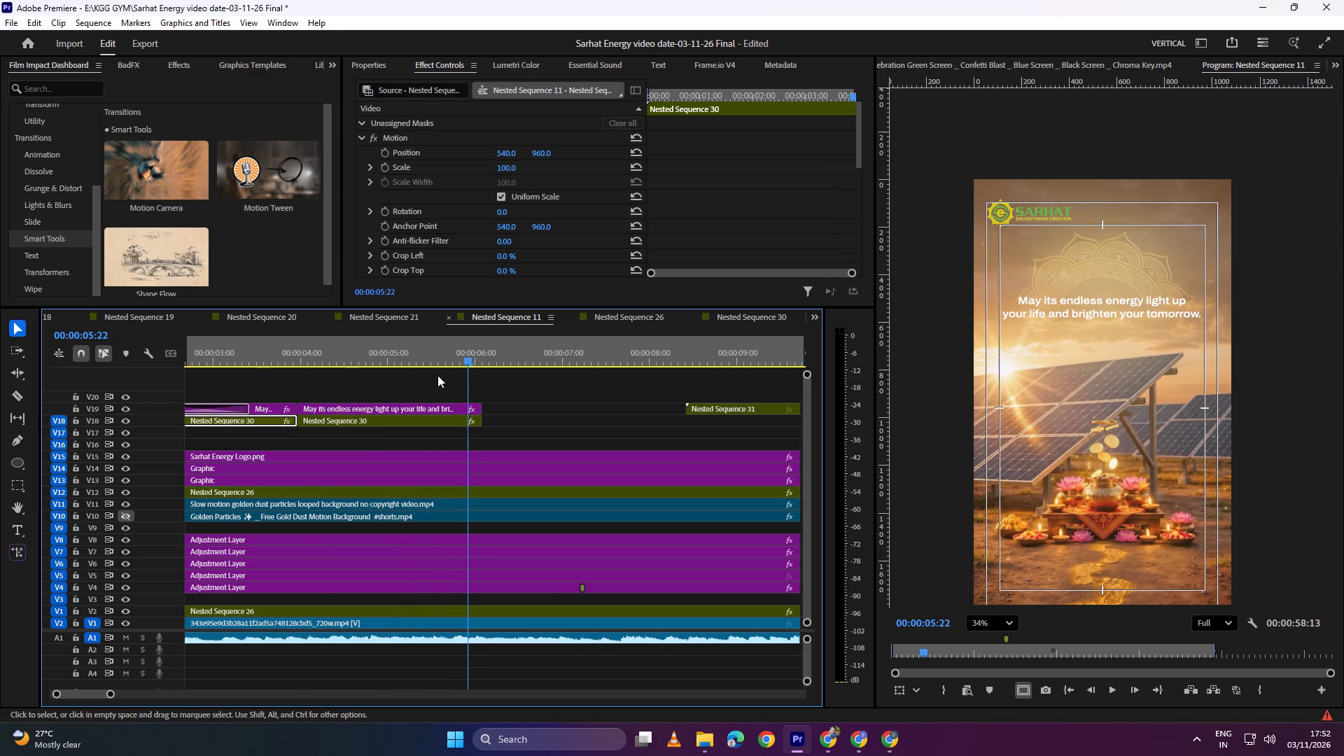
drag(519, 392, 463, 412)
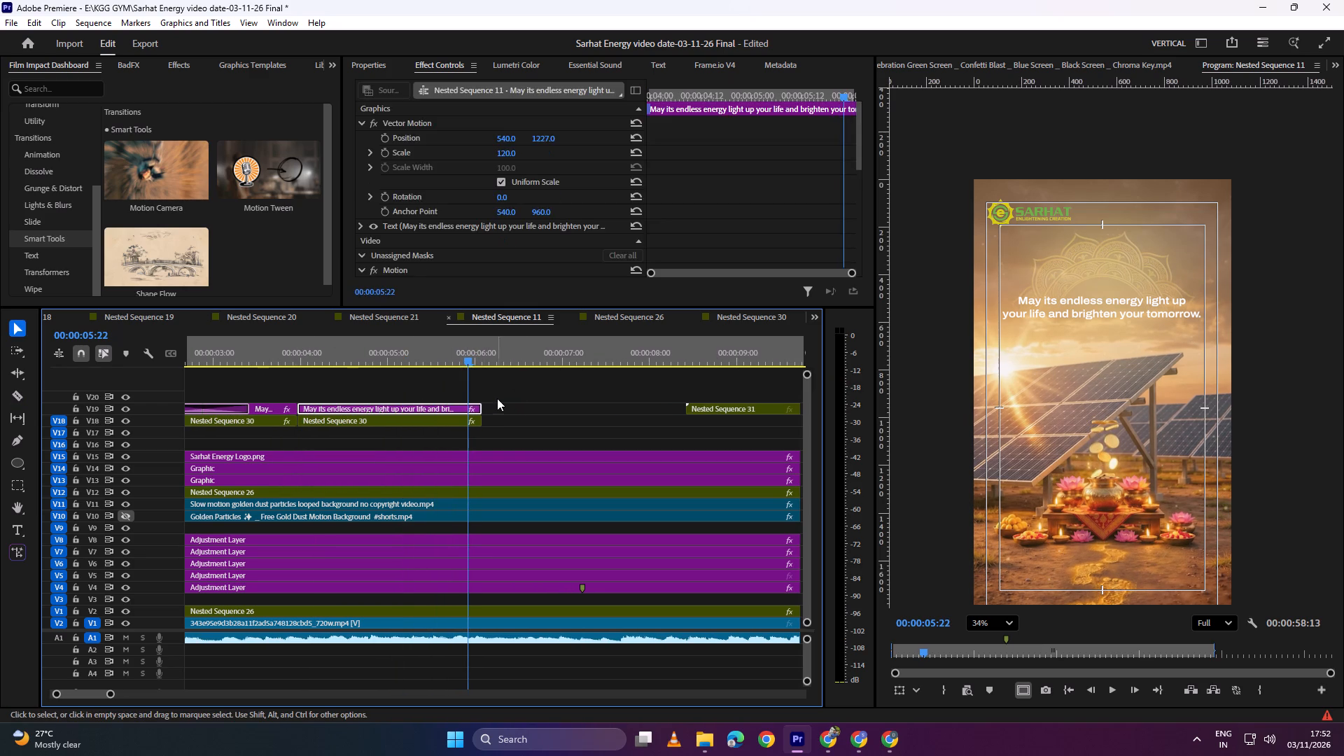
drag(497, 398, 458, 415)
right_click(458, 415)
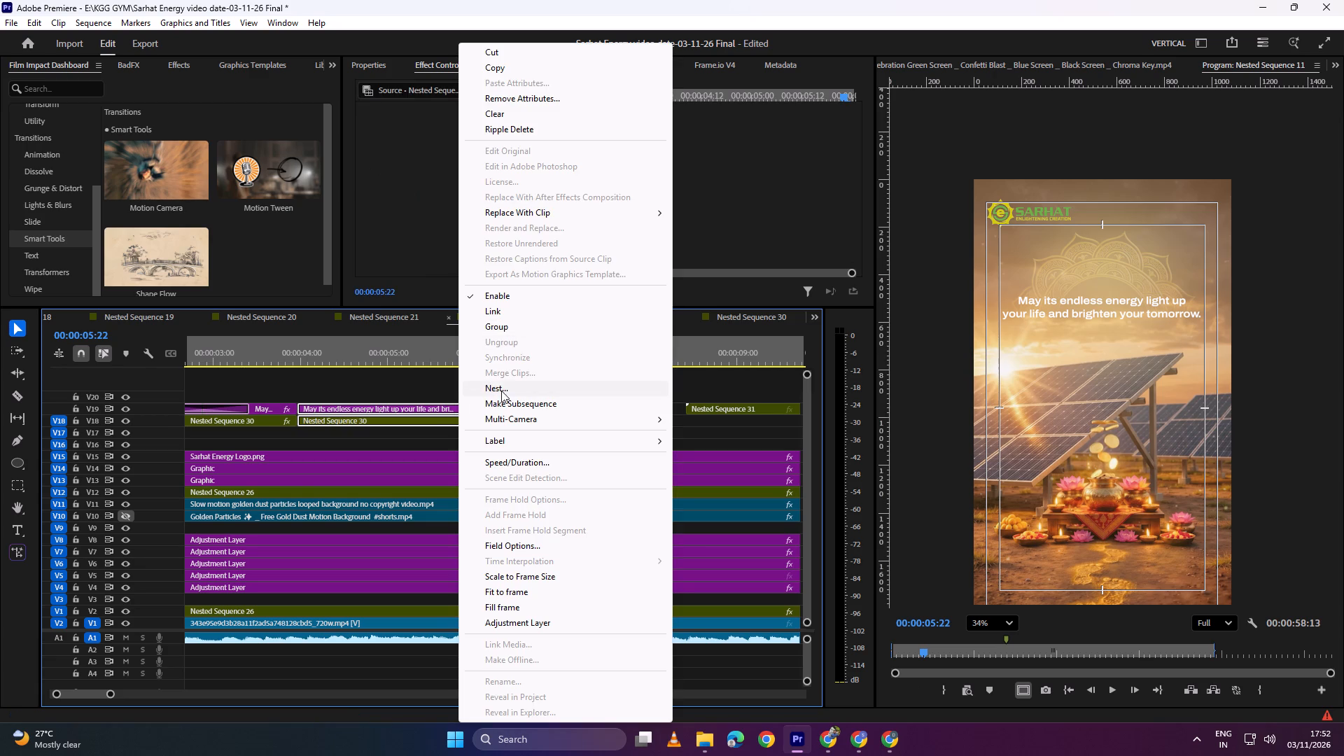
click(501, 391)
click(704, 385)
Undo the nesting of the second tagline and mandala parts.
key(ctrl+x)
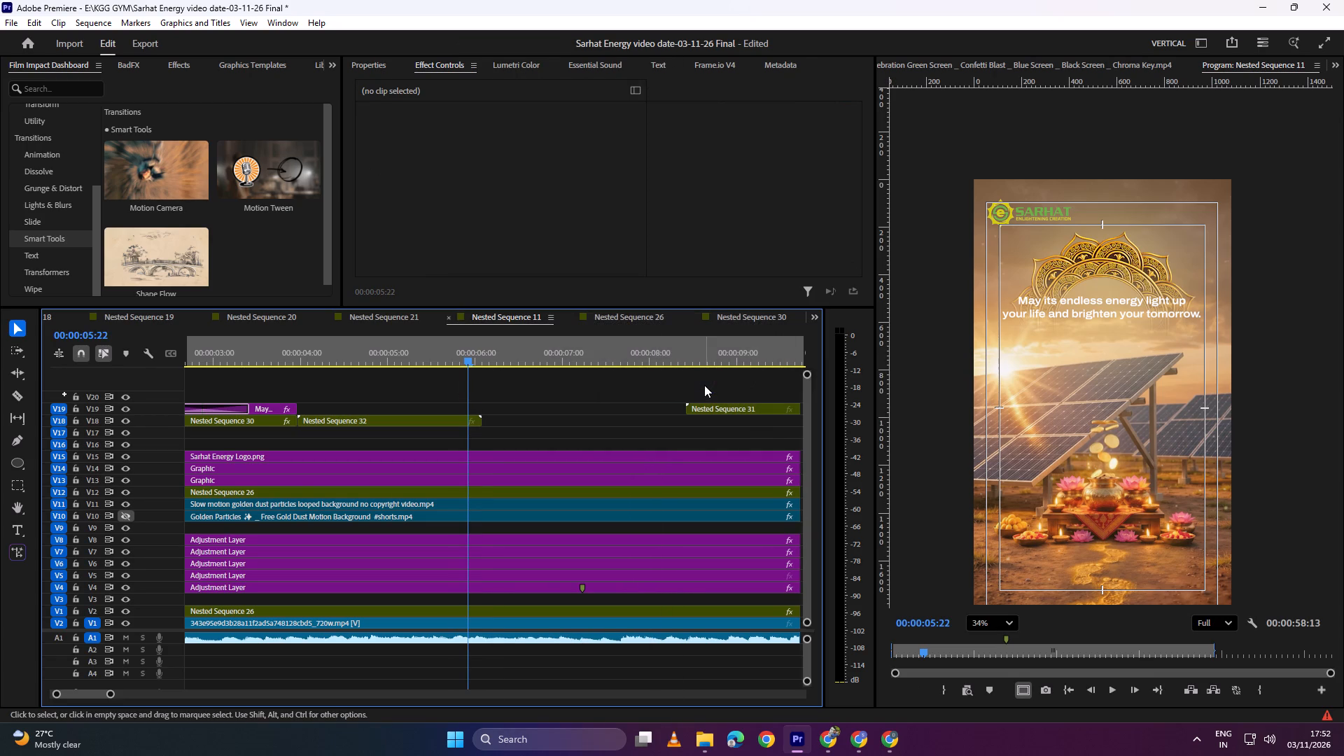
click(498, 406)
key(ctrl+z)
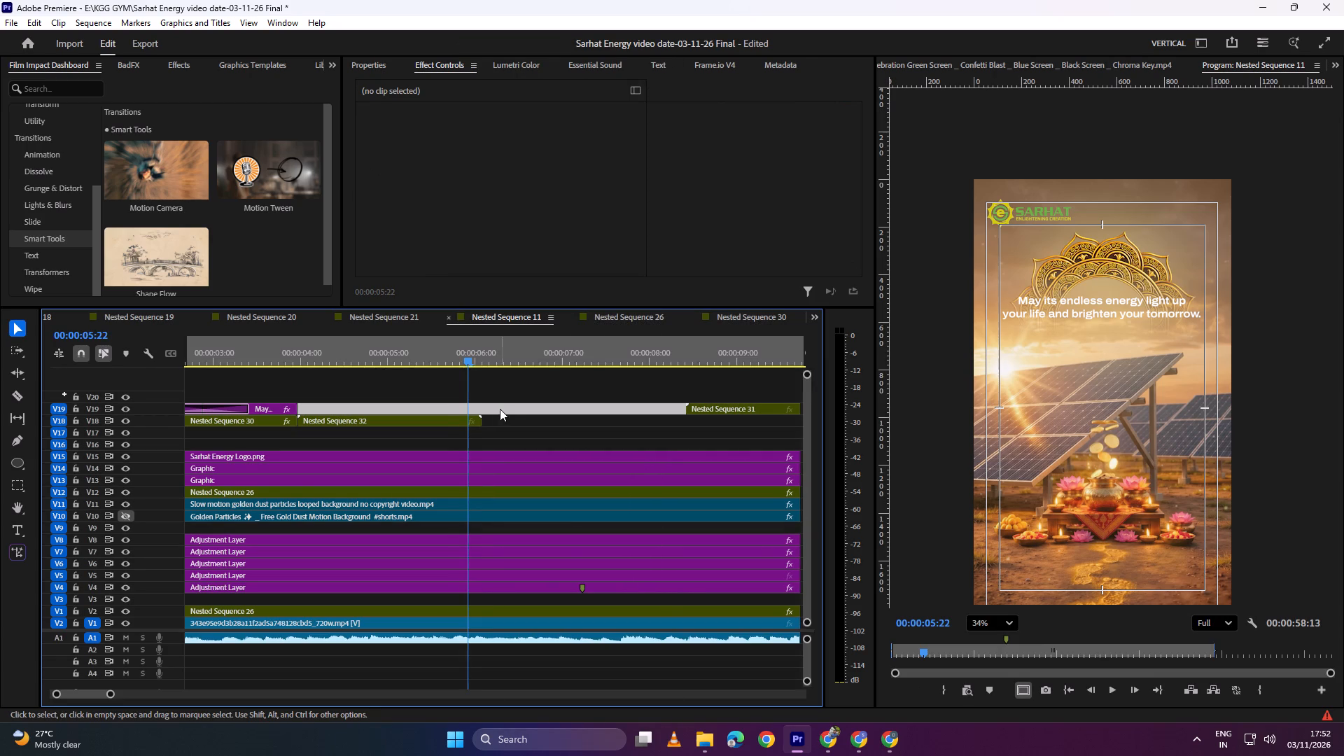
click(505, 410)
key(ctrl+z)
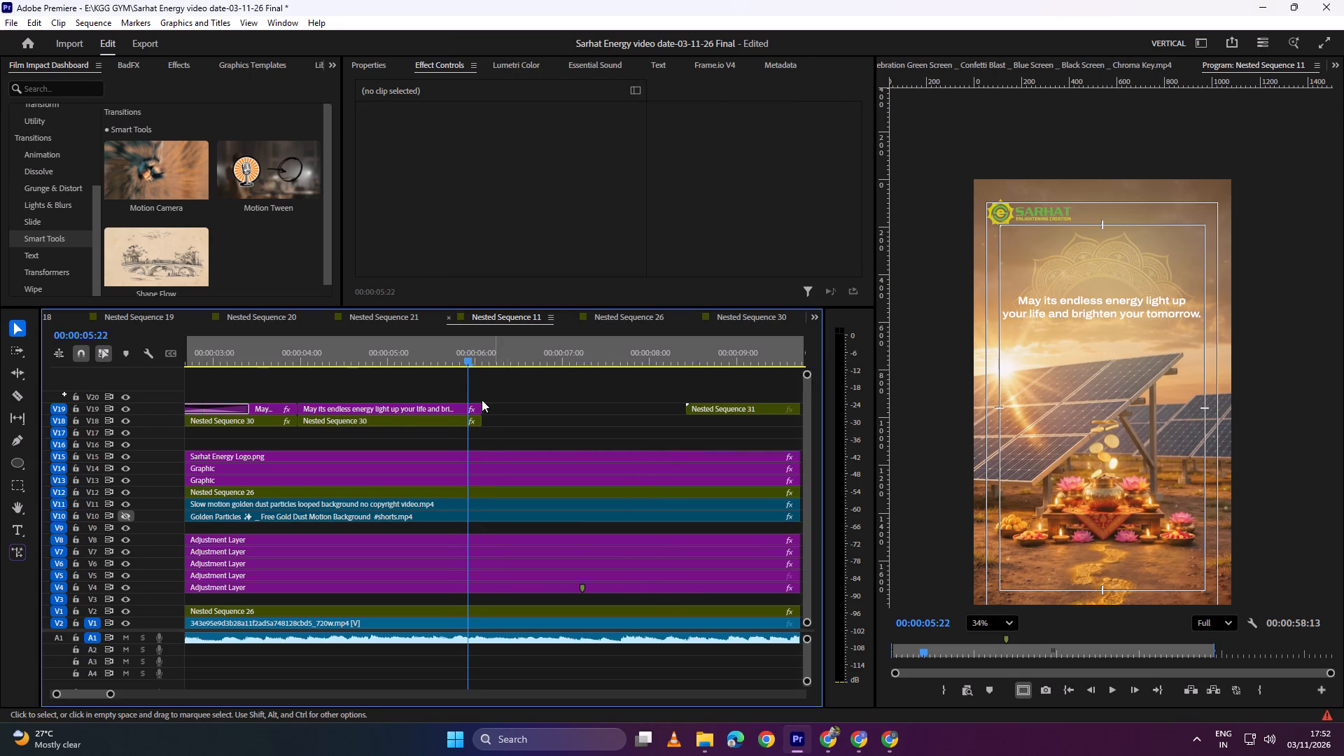
Play and scrub through the tagline and mandala section up to its end to check the animation.
alt+scroll(448, 381, up, 5)
drag(496, 354, 196, 394)
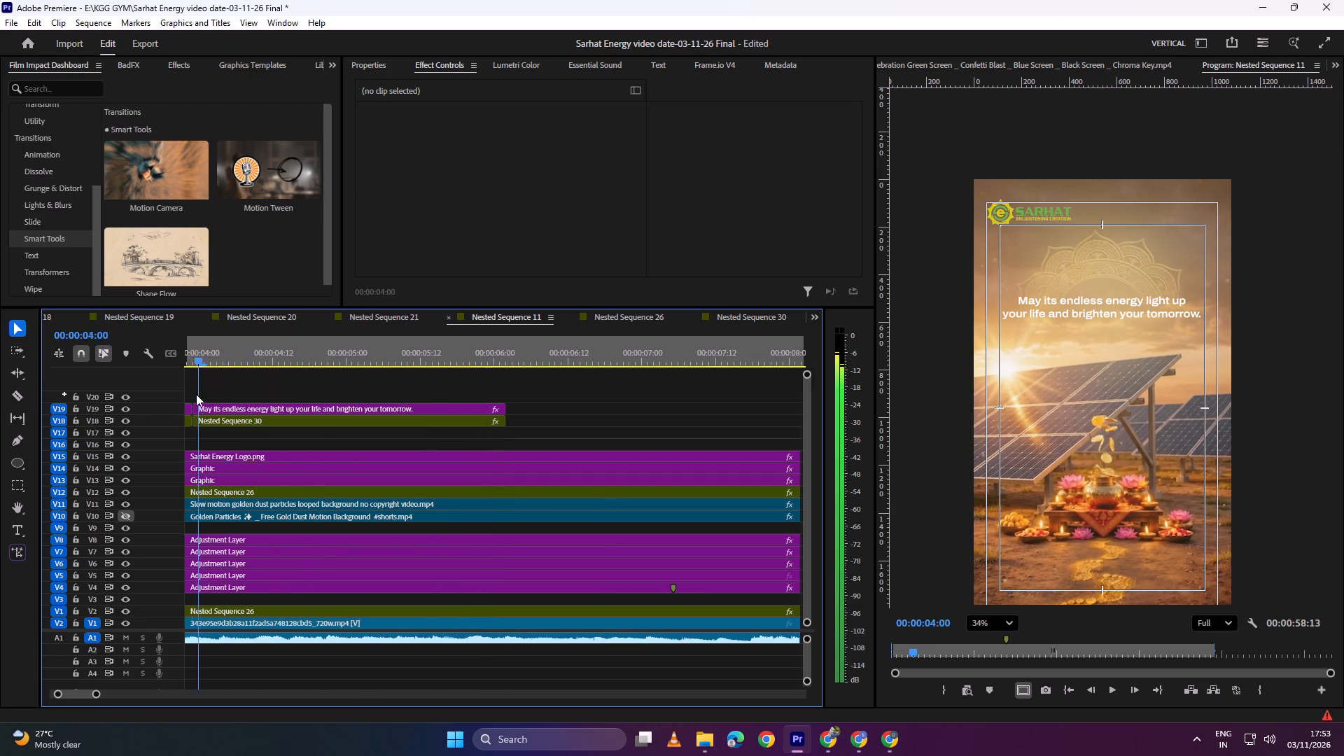
drag(196, 394, 146, 405)
drag(286, 347, 0, 412)
key(space)
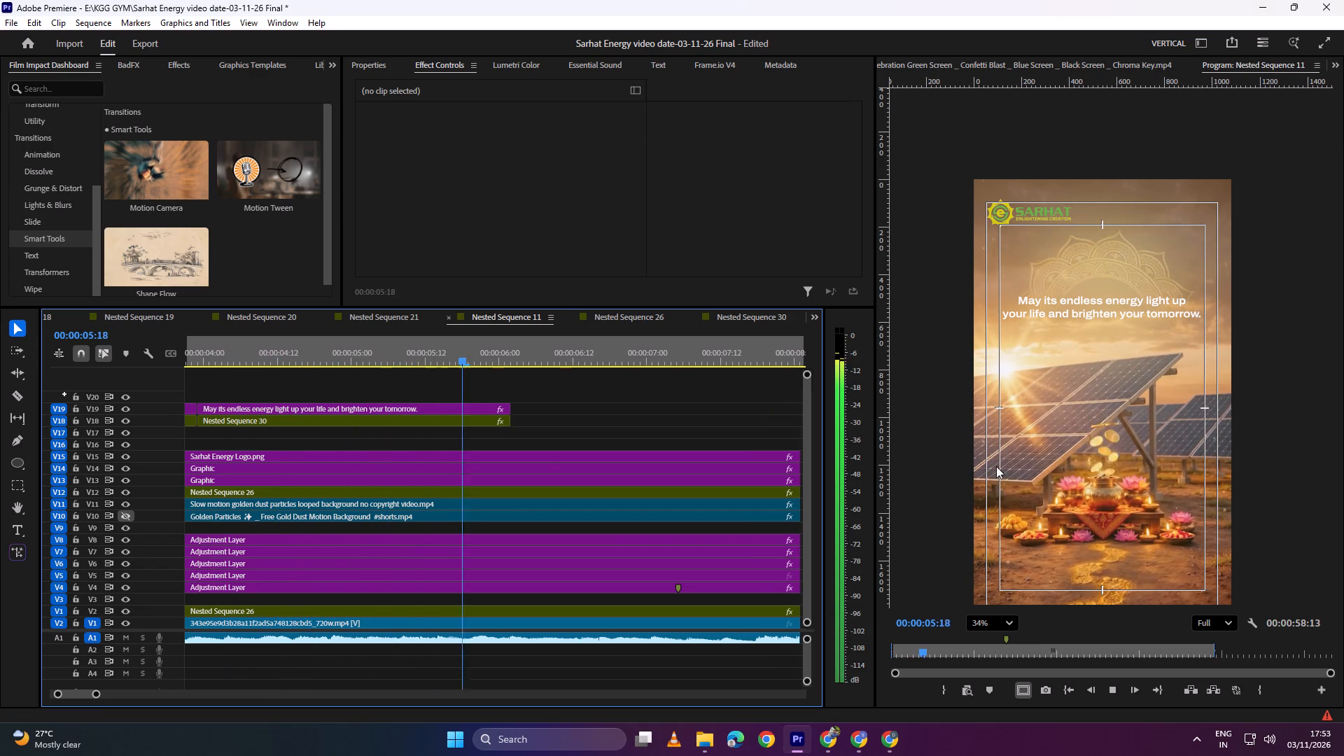
key(space)
drag(556, 360, 493, 370)
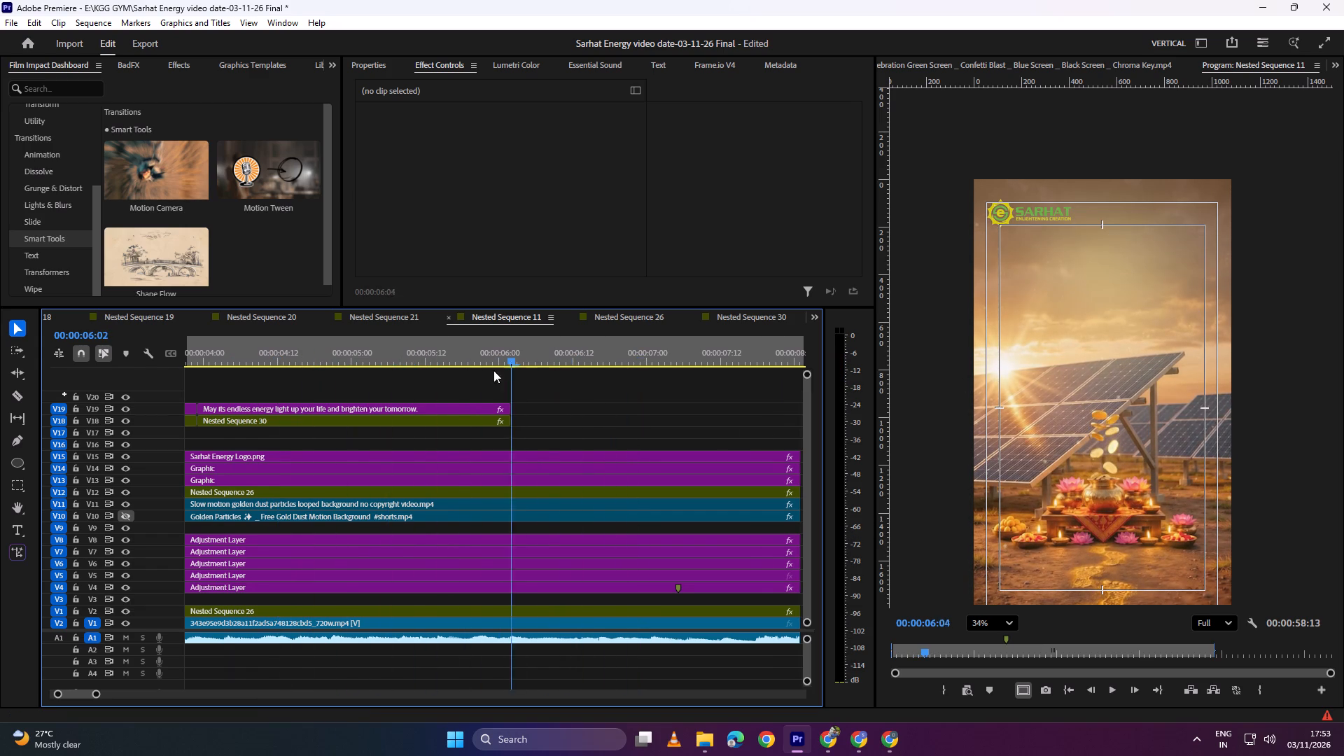
drag(493, 370, 450, 377)
Move the nested greeting clip back to V18 directly against the end of the mandala clip and play the changeover.
alt+scroll(498, 394, down, 14)
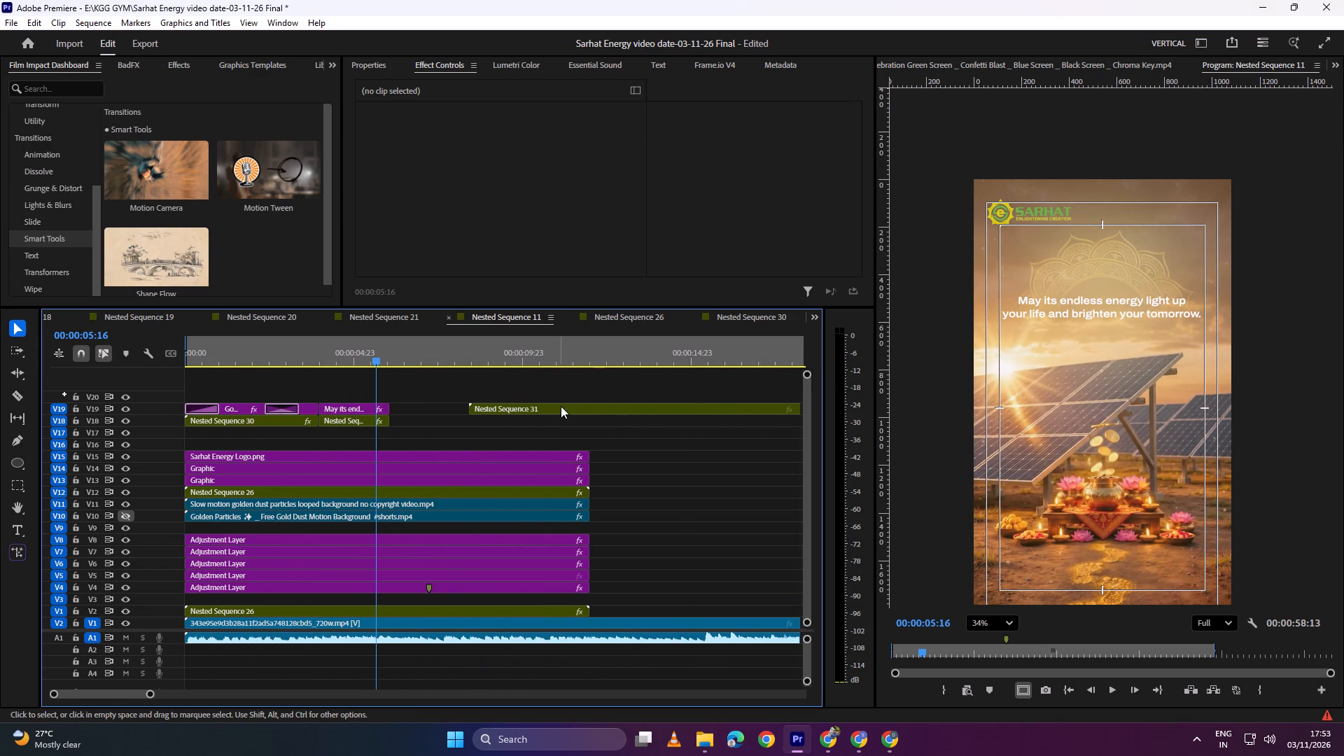
drag(561, 406, 488, 419)
key(space)
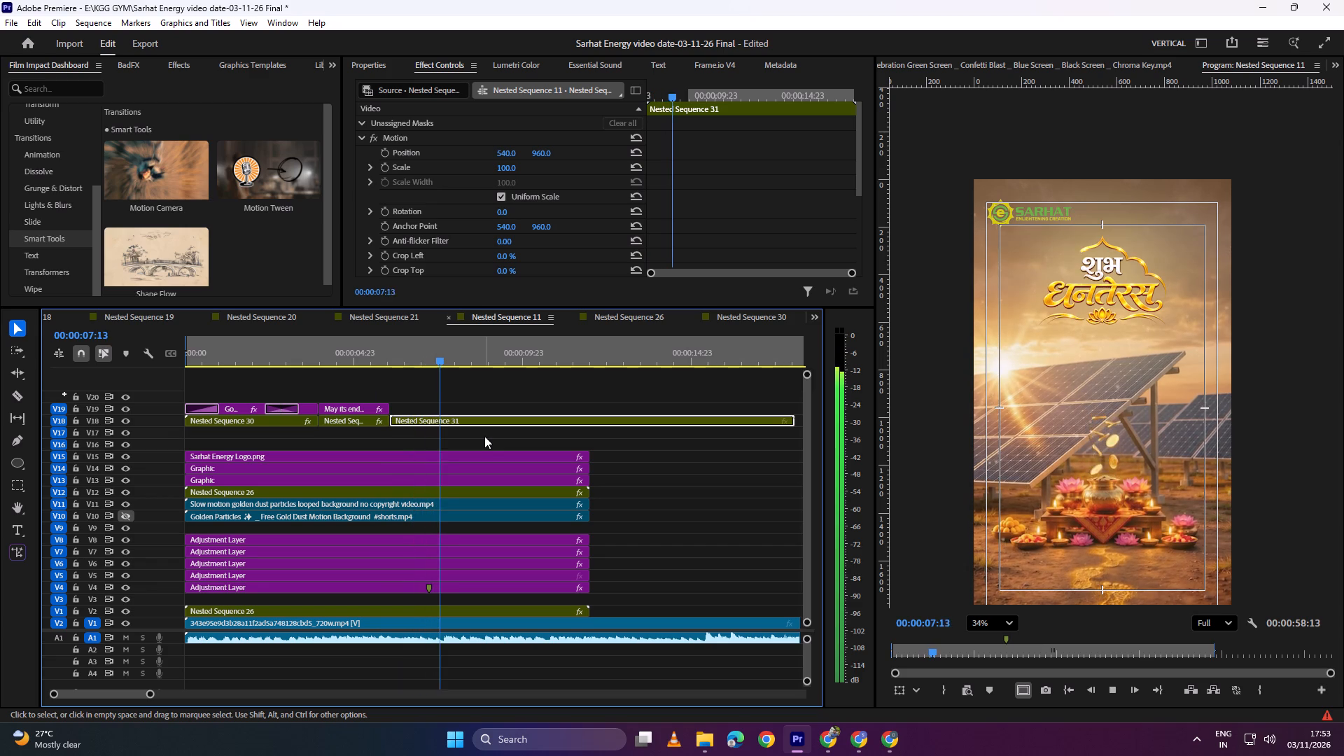
Place the 4:23 adjustment layer from the KGG Video Date-03-11-26 project on V20, spanning the cut between the mandala and the nested greeting.
key(space)
alt+scroll(358, 388, up, 9)
drag(448, 358, 445, 359)
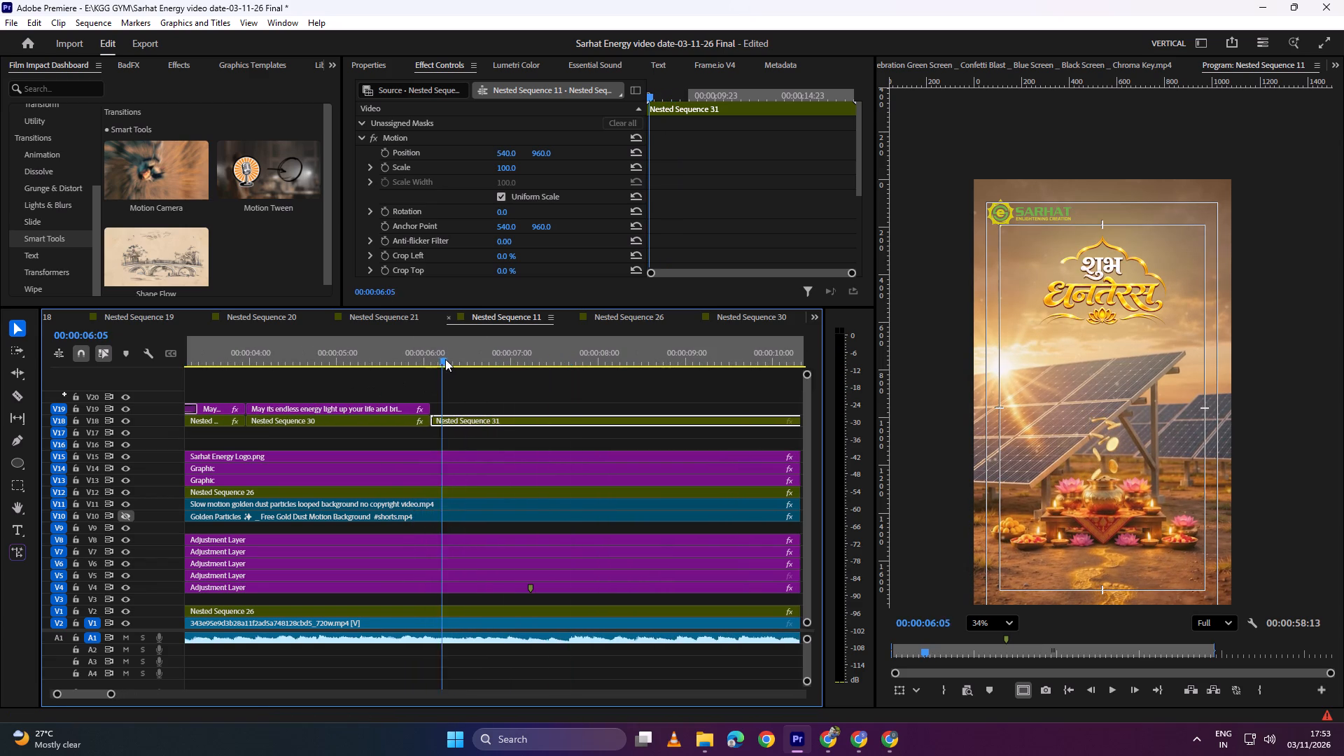
drag(445, 359, 433, 361)
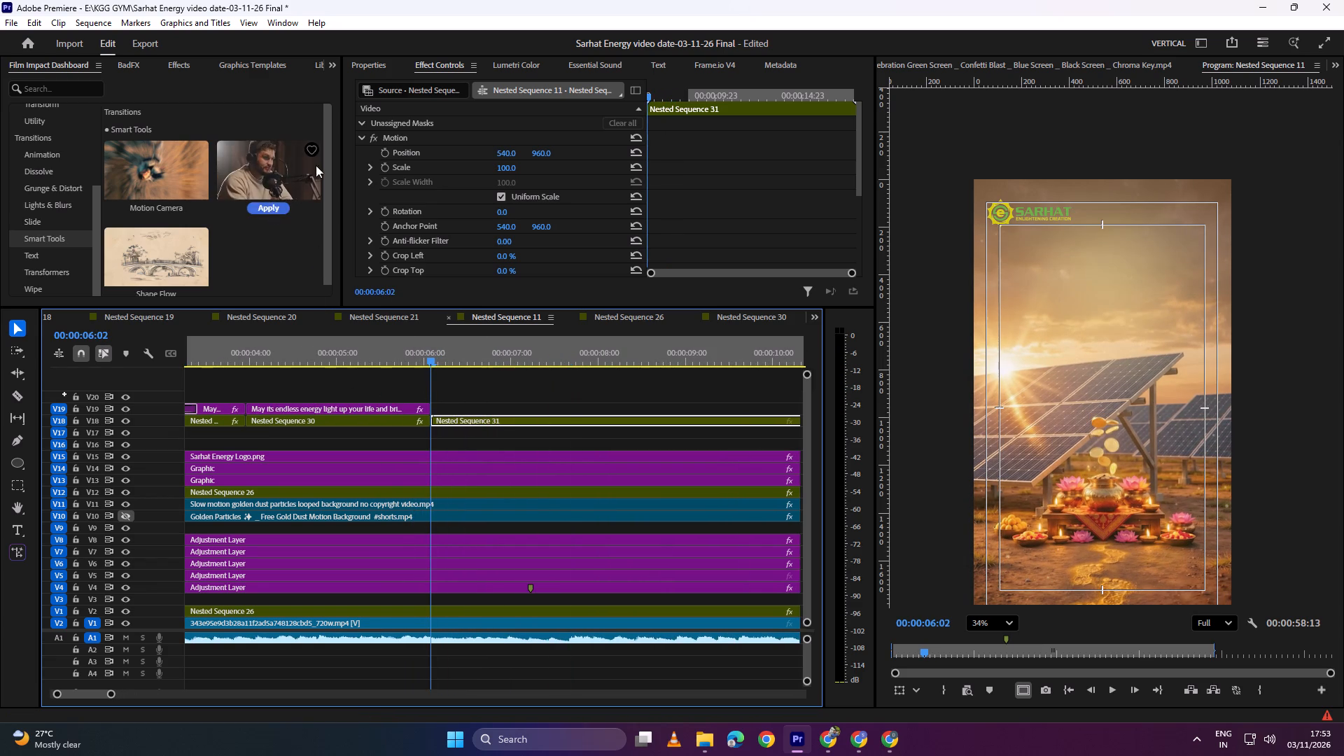
click(330, 61)
click(386, 227)
scroll(127, 216, up, 4)
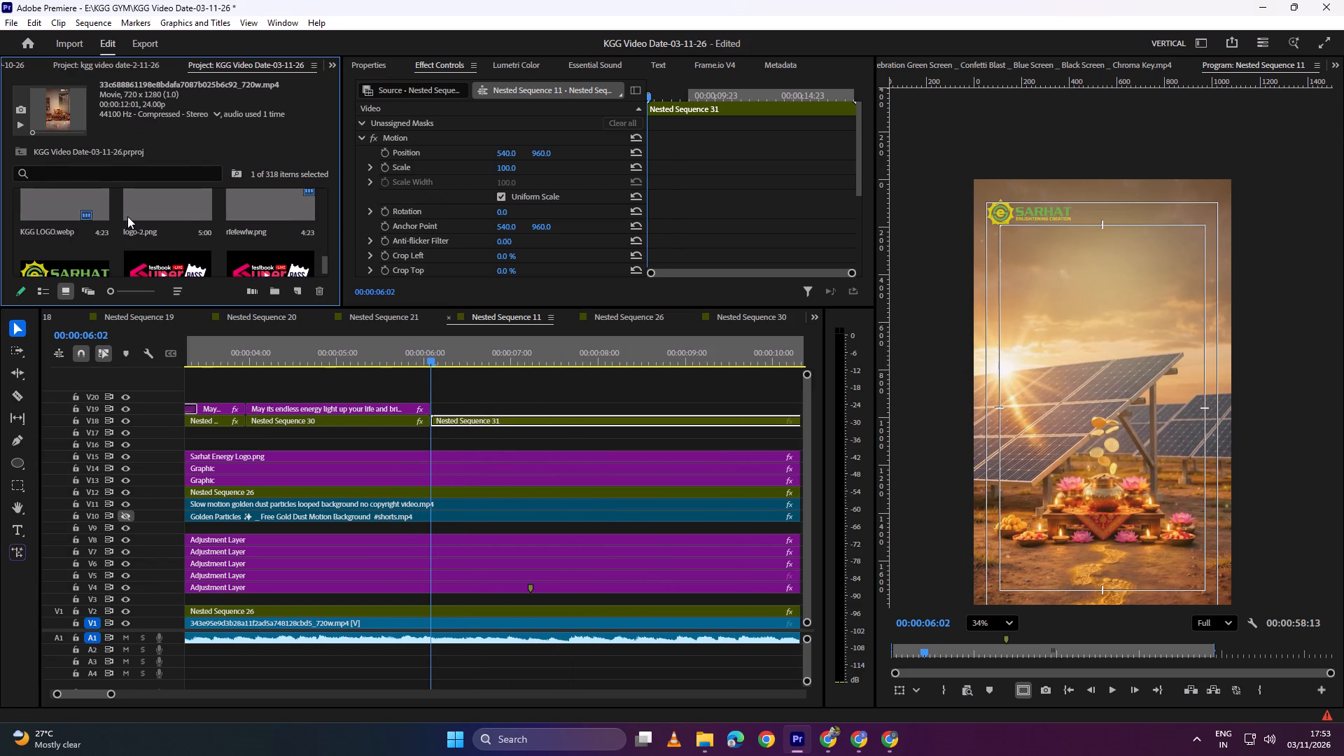
scroll(127, 216, up, 1)
scroll(168, 230, down, 1)
scroll(172, 230, up, 4)
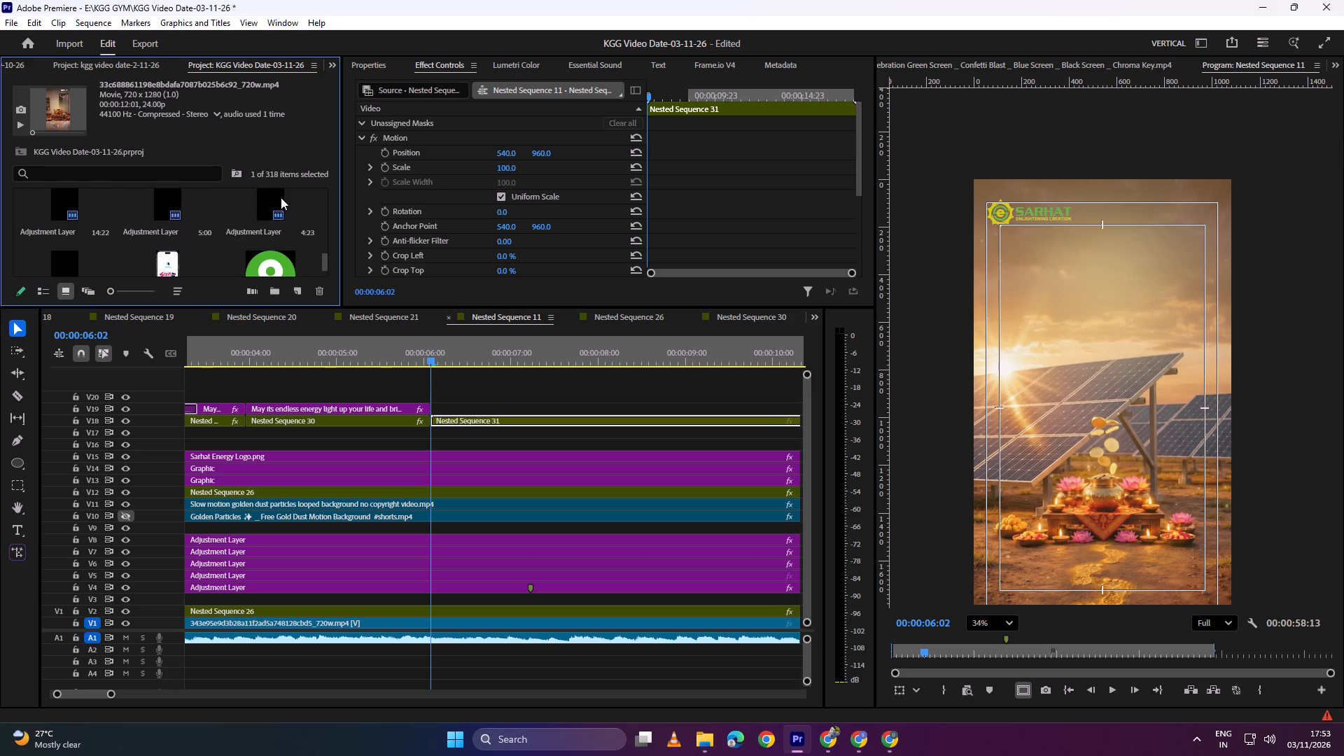
click(277, 199)
drag(281, 199, 368, 400)
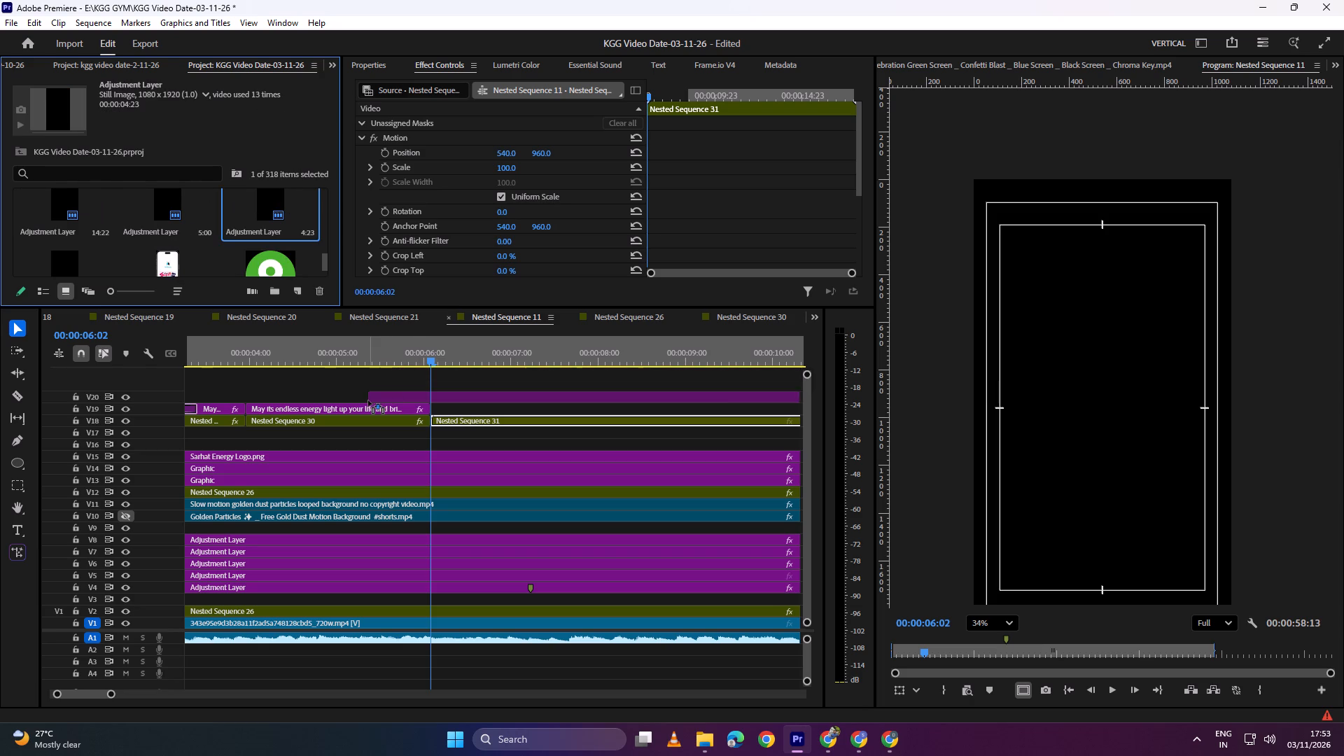
drag(368, 400, 276, 390)
drag(468, 385, 468, 391)
Split the V20 adjustment layer at the cut where the nested greeting on V18 begins.
key(c)
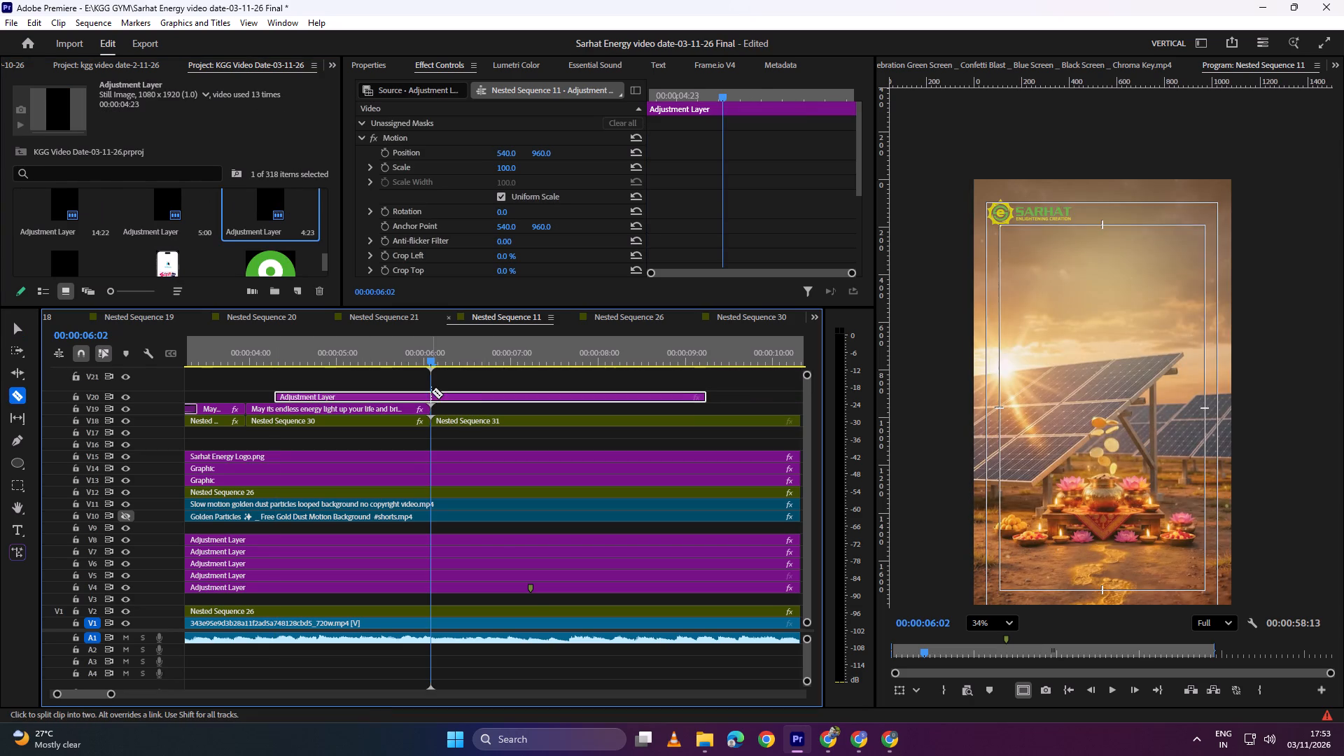
click(428, 394)
key(v)
Apply the Film Impact Additive Dissolve transition between the two adjustment layer parts on V20.
drag(485, 379, 416, 393)
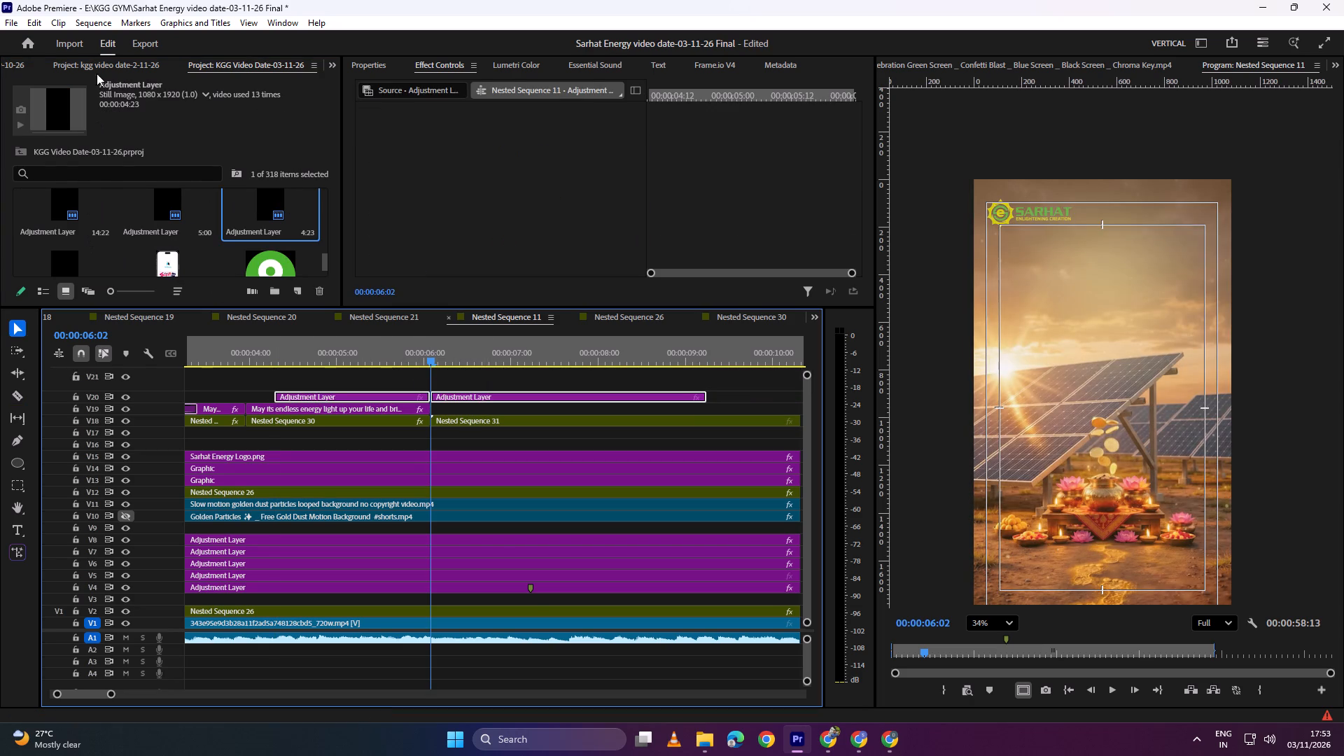
click(333, 64)
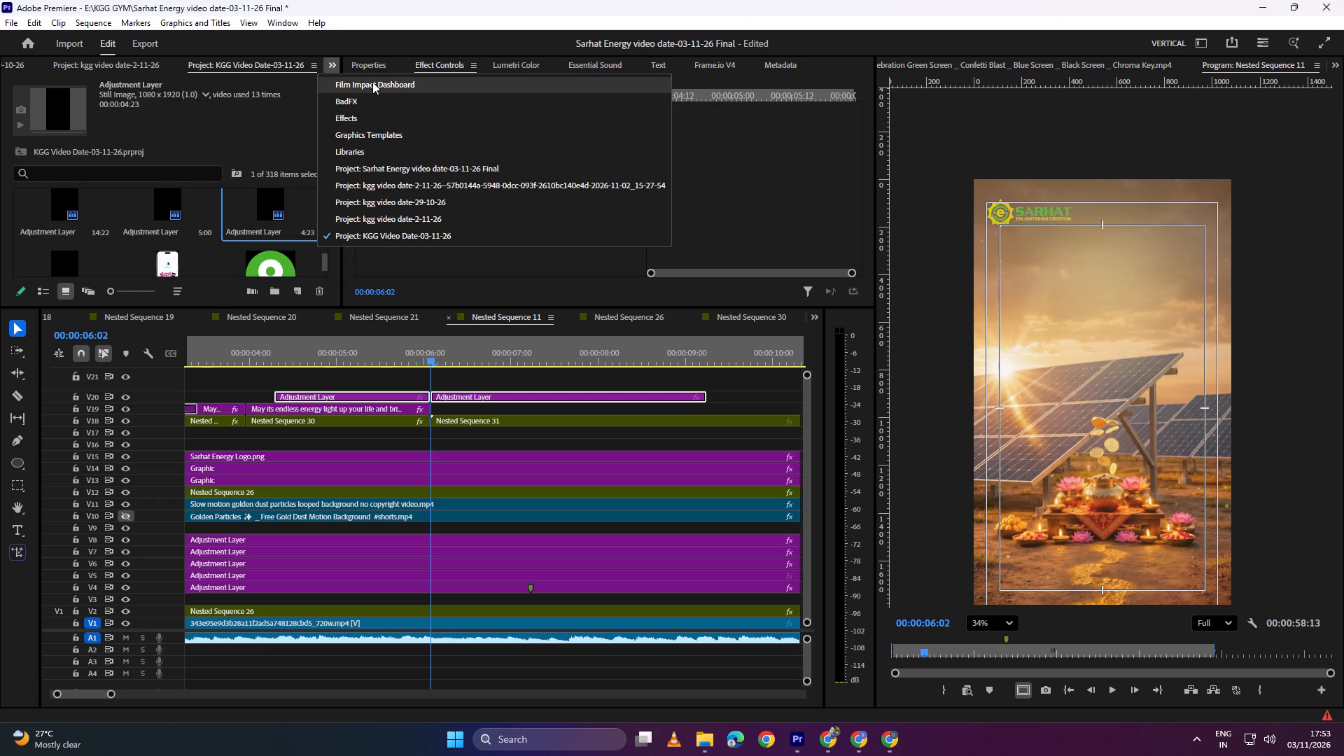
click(372, 82)
click(42, 175)
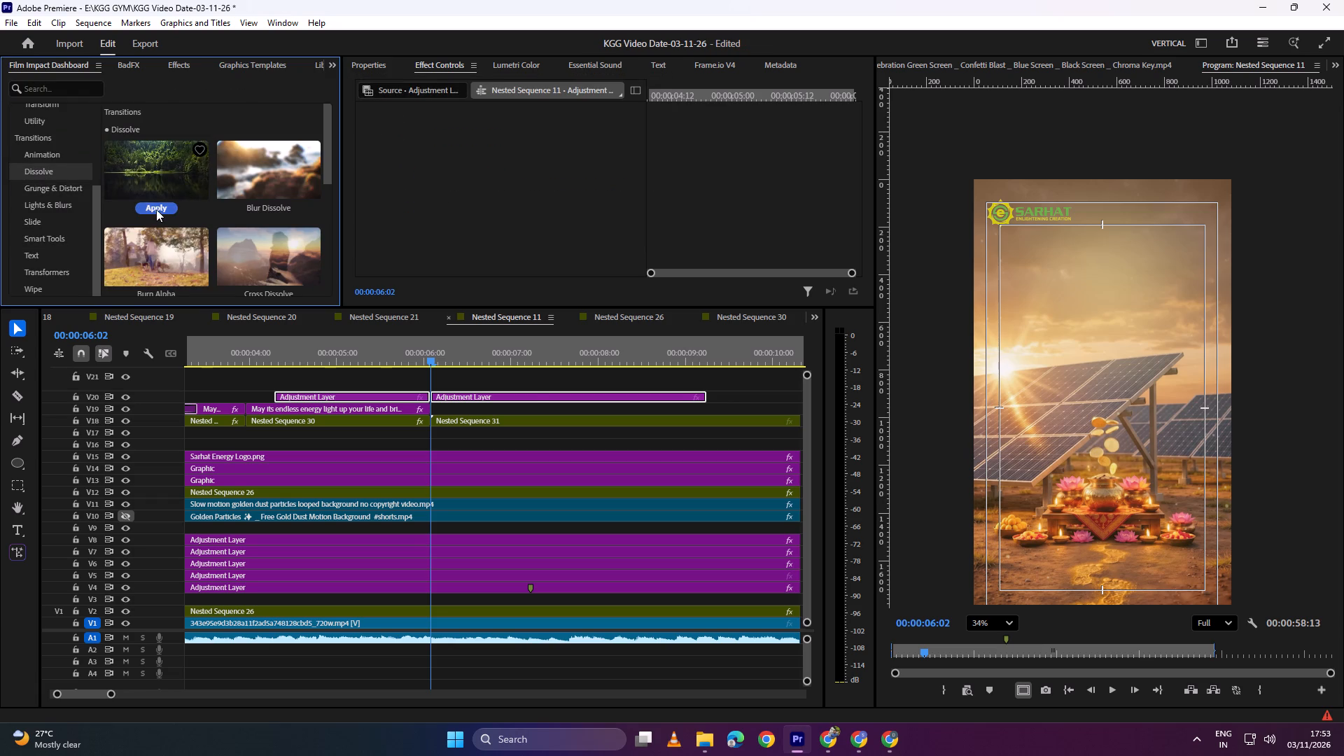
click(156, 207)
Play the changeover from the tagline and mandala to the greeting, through the greeting's closing wish text.
drag(436, 353, 377, 361)
key(space)
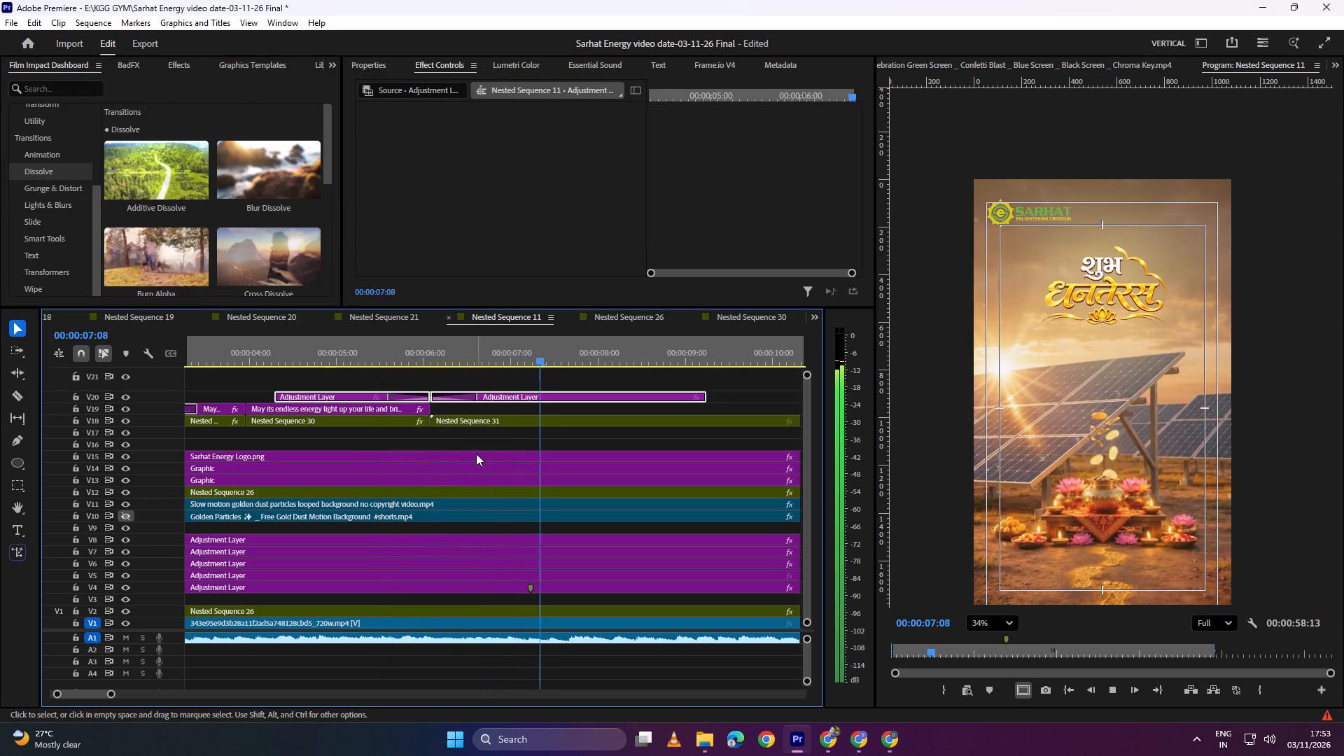
key(space)
drag(518, 351, 384, 367)
key(space)
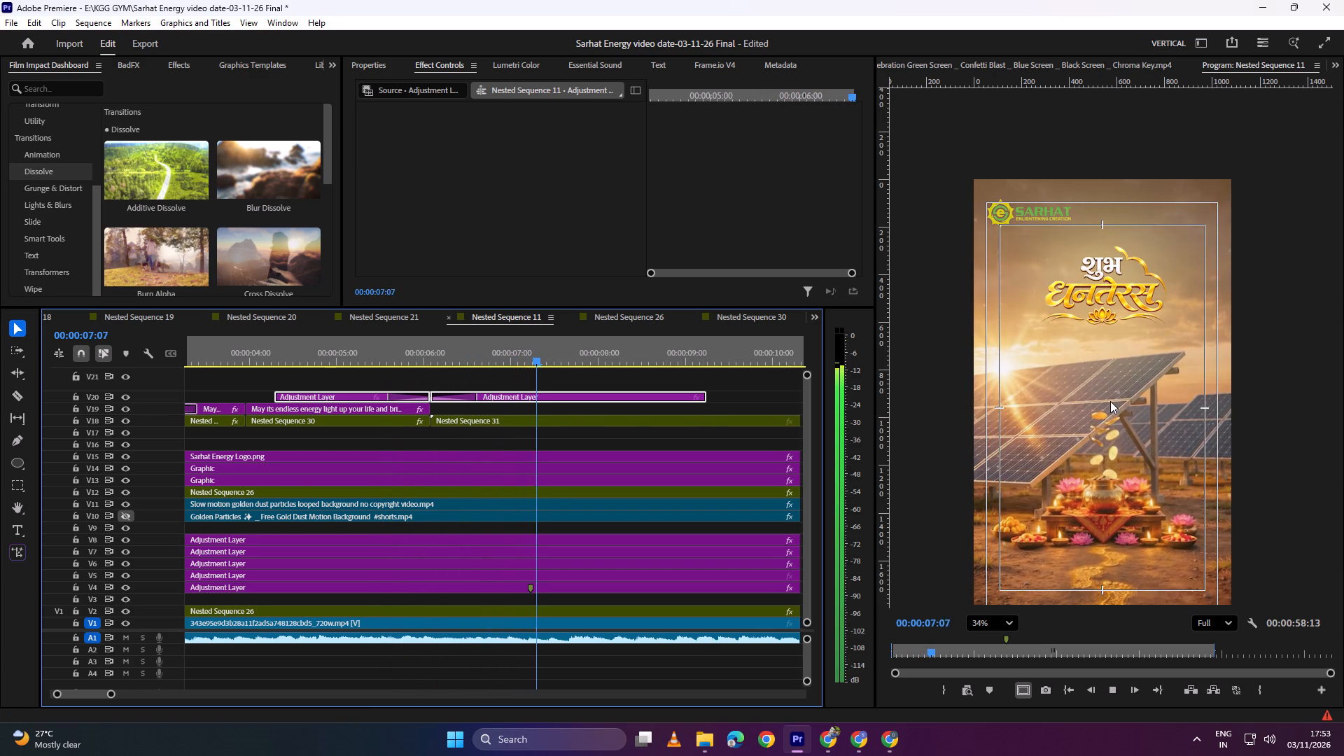
scroll(1083, 372, down, 5)
scroll(1065, 490, up, 3)
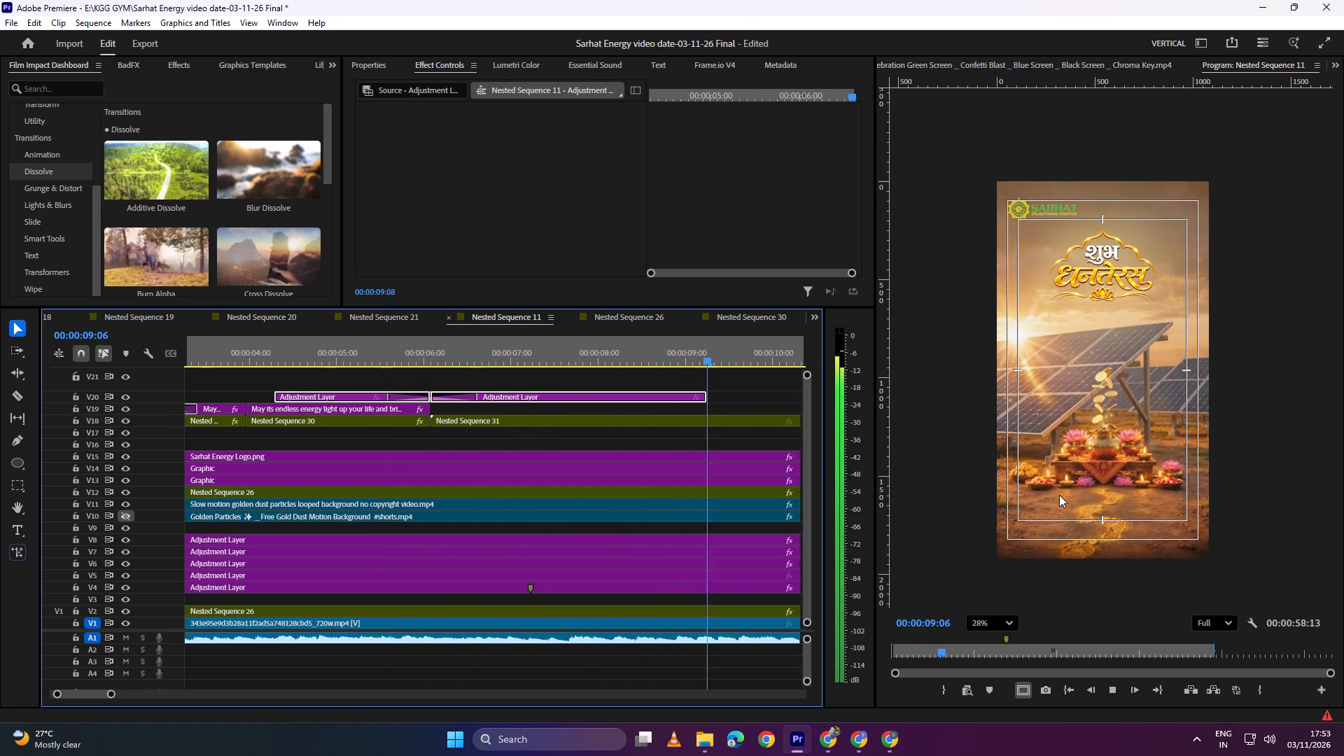
alt+scroll(607, 479, down, 9)
alt+scroll(631, 475, up, 9)
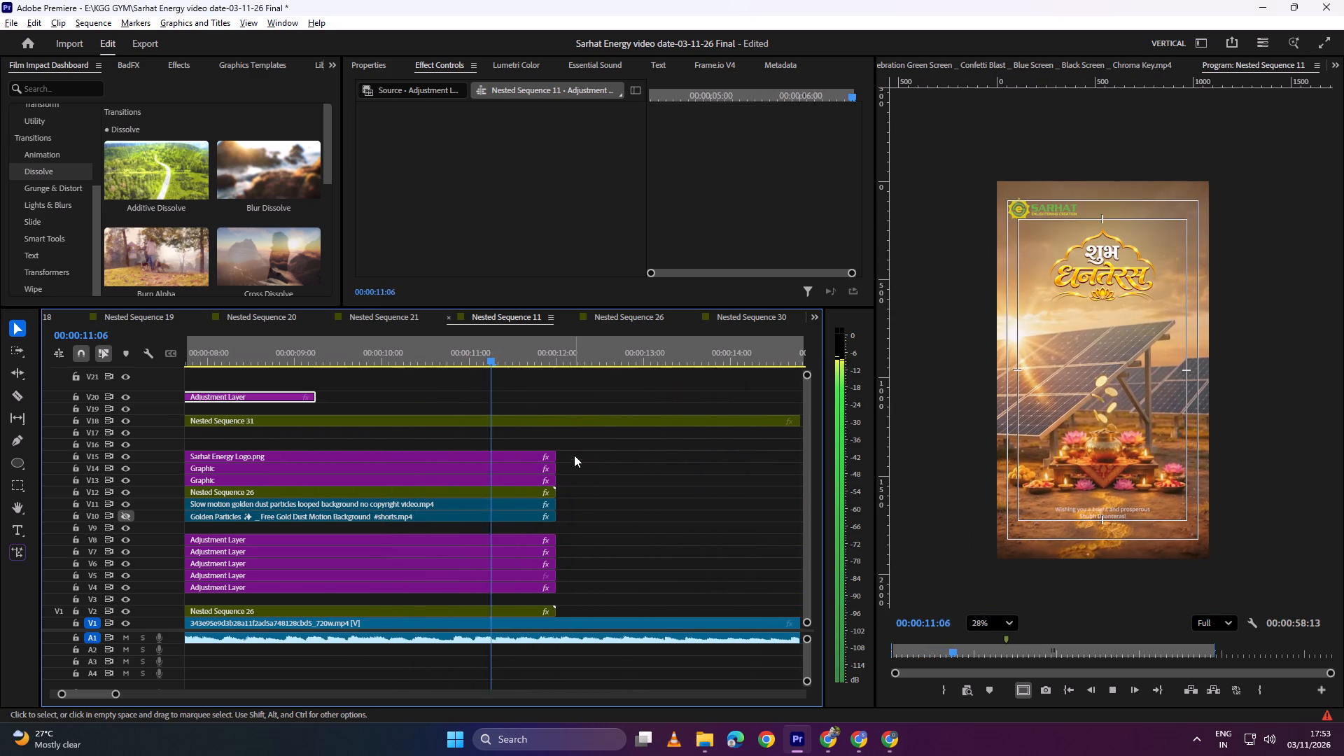
key(space)
Cut the nested greeting on V18 level with the end of the logo and graphic clips and delete the remainder.
key(c)
drag(639, 300, 638, 276)
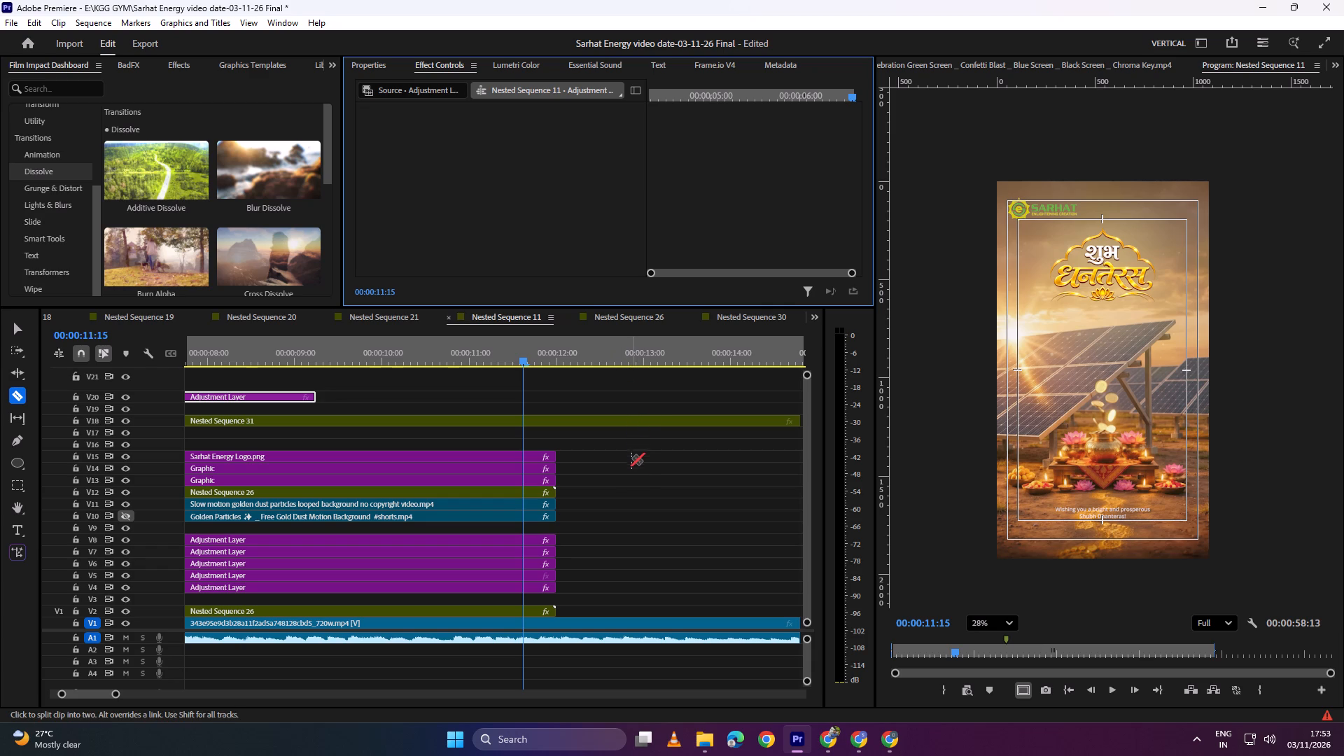
click(558, 423)
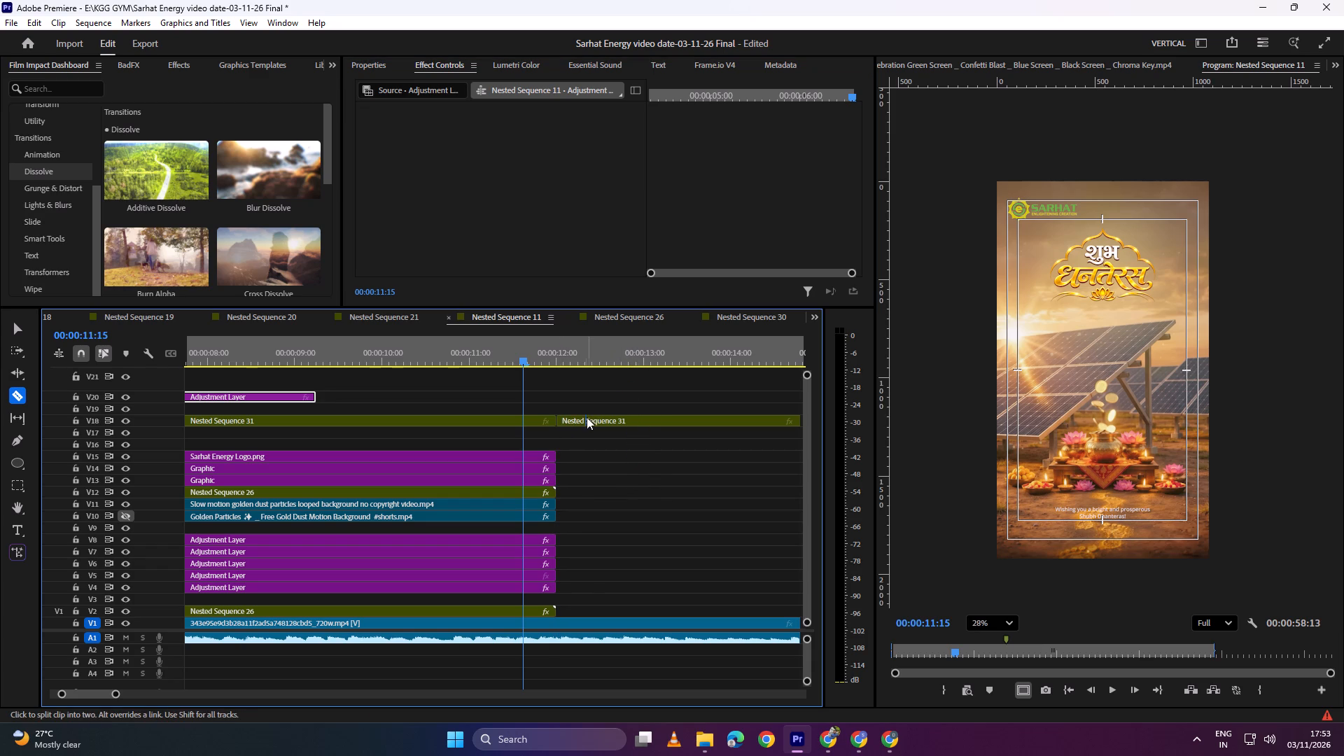
key(v)
alt+scroll(589, 416, down, 2)
click(593, 419)
key(BackSpace)
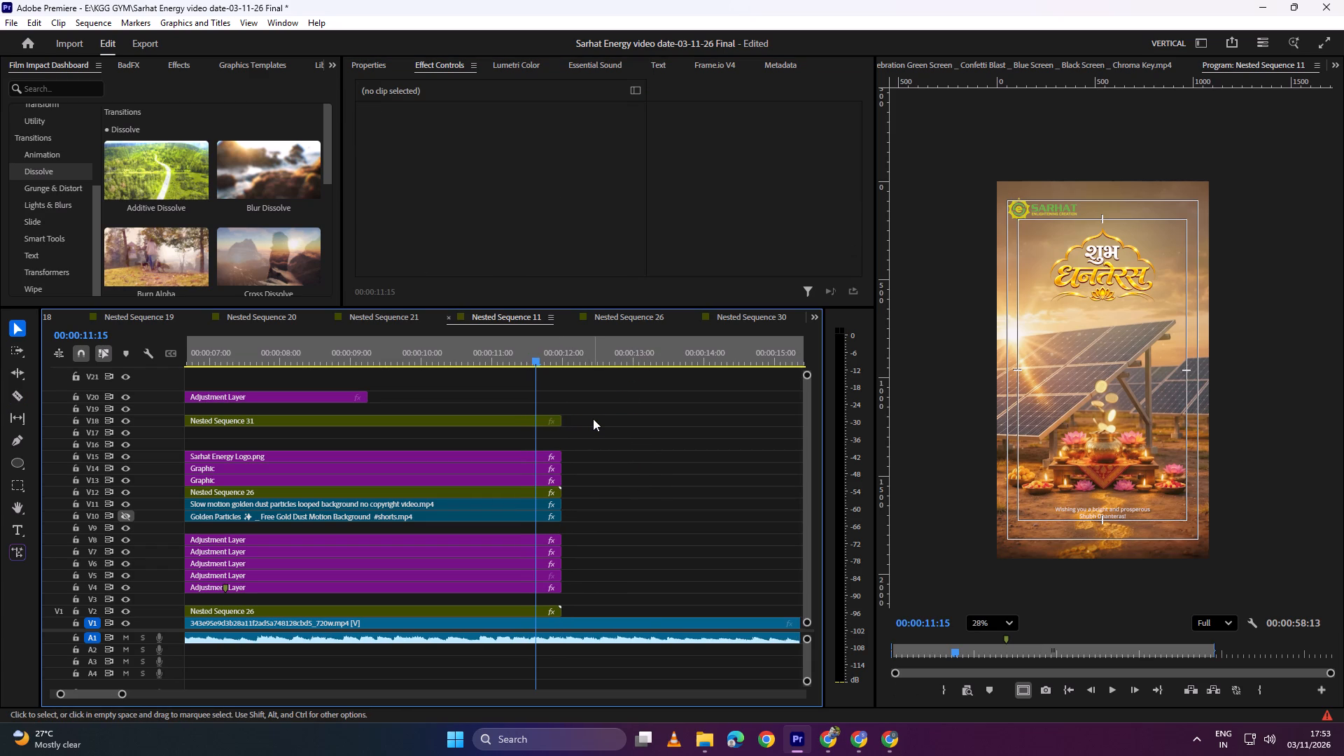
Set the nested greeting's Scale to 107 and its vertical Position to 1015.
alt+scroll(451, 429, up, 10)
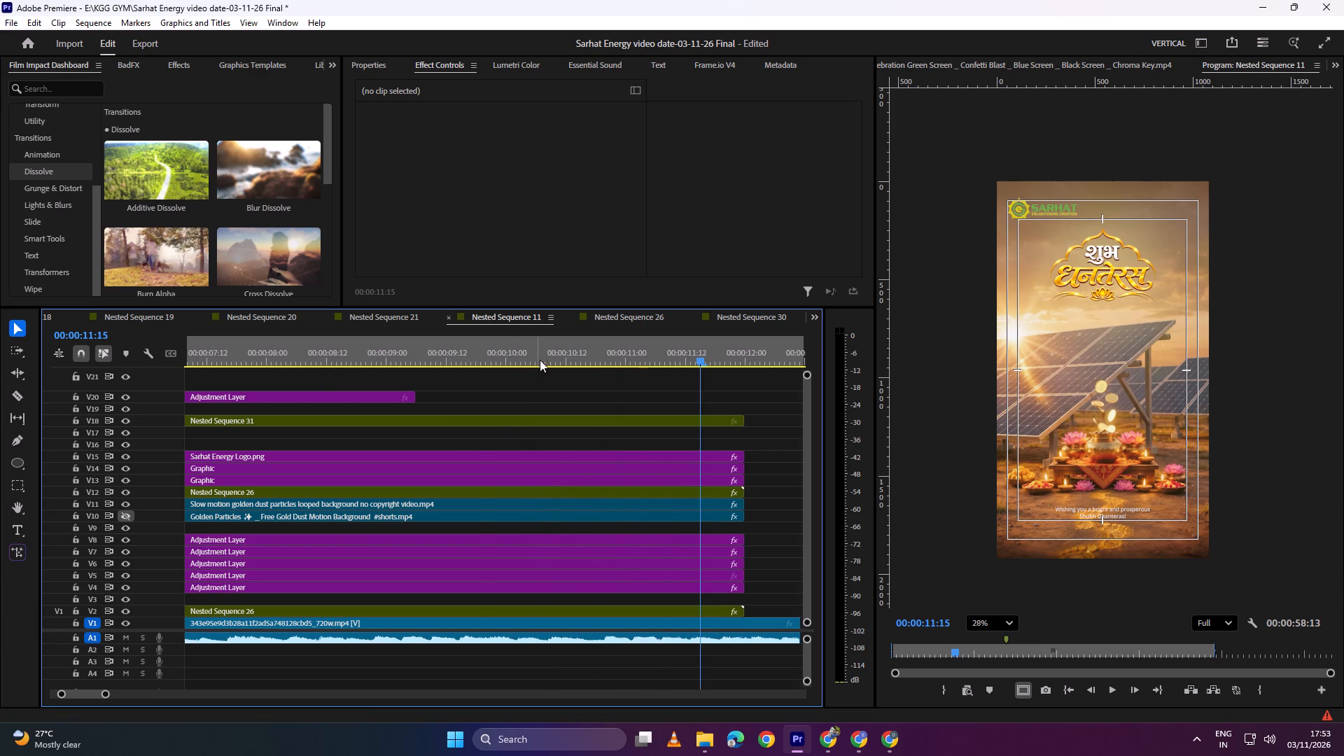
drag(540, 360, 486, 370)
click(491, 423)
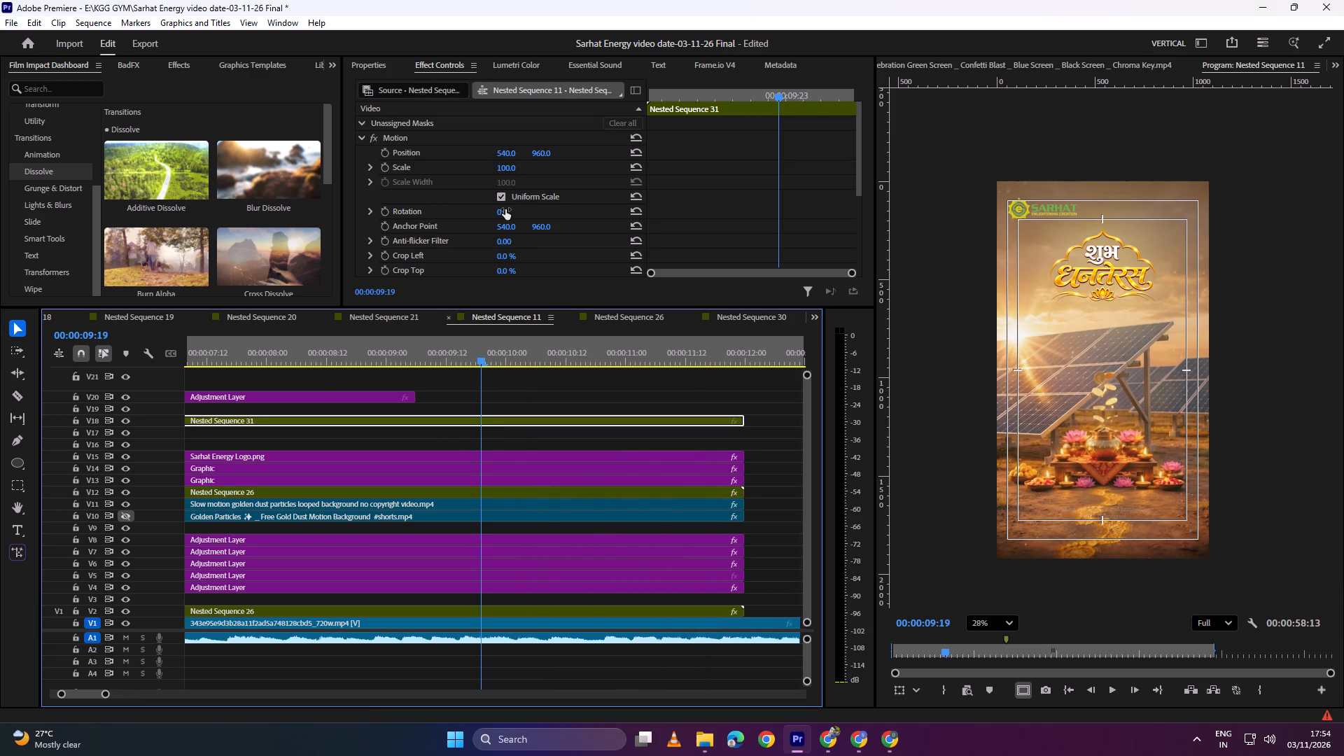
drag(539, 153, 545, 153)
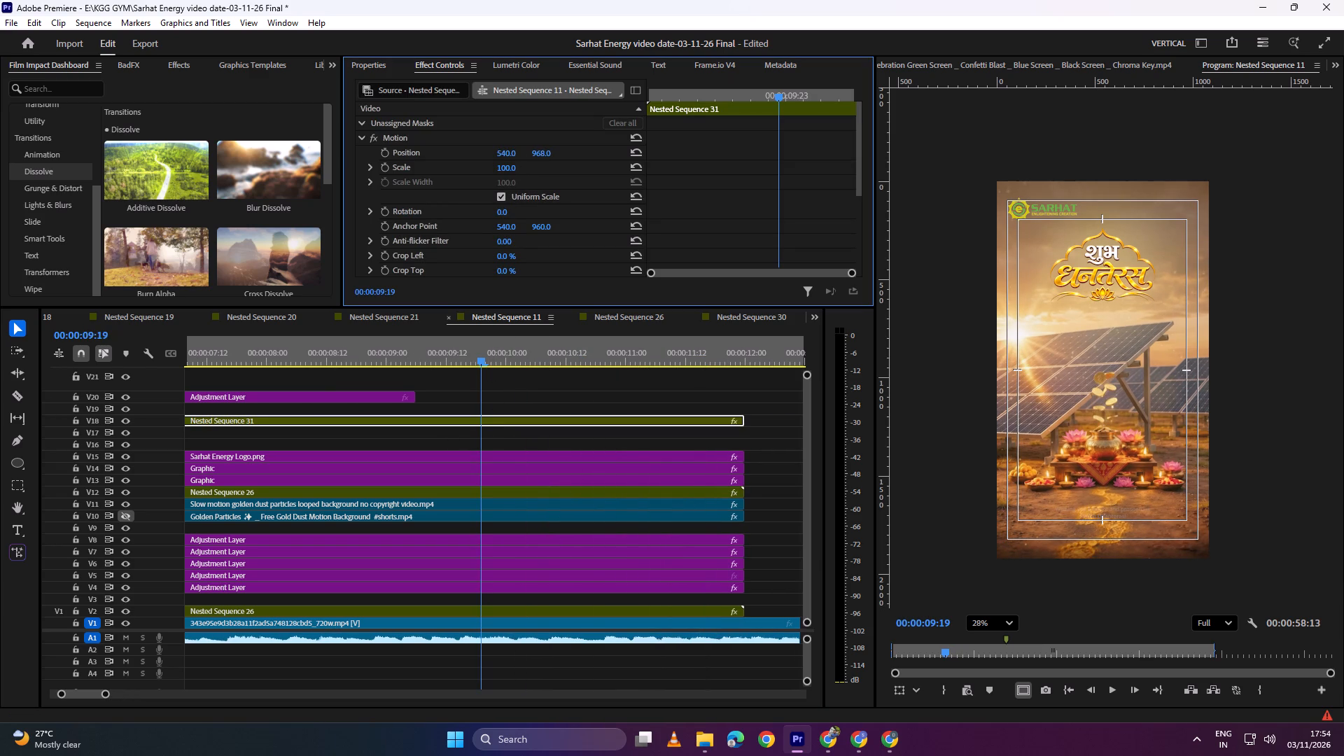
drag(545, 153, 554, 153)
click(508, 170)
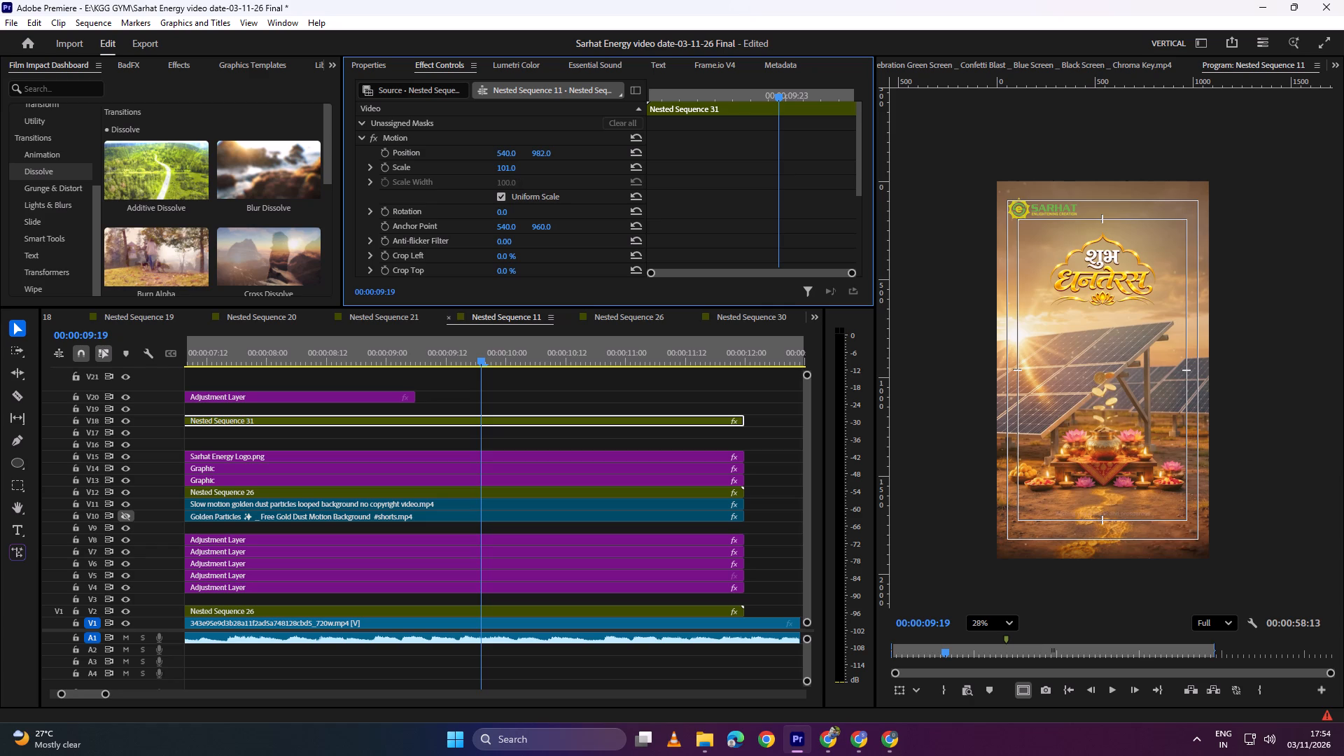
drag(550, 154, 566, 150)
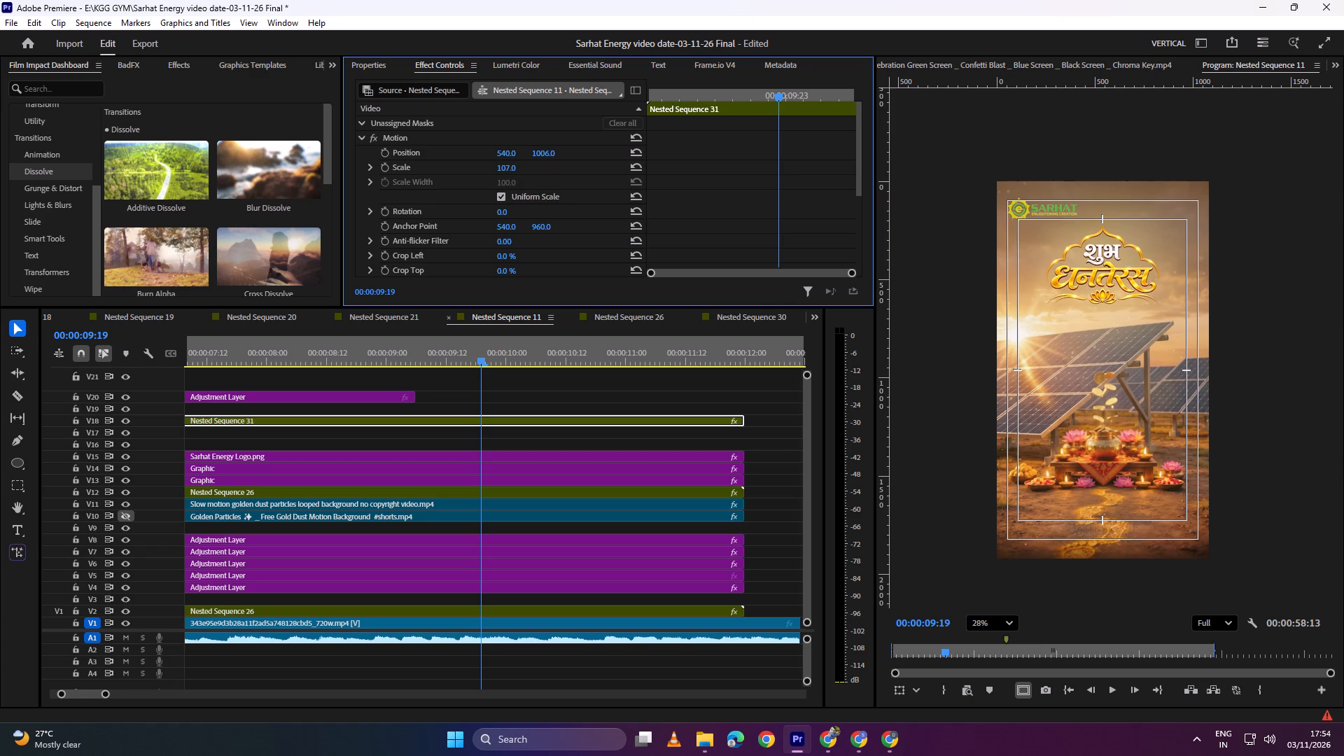
drag(566, 150, 573, 149)
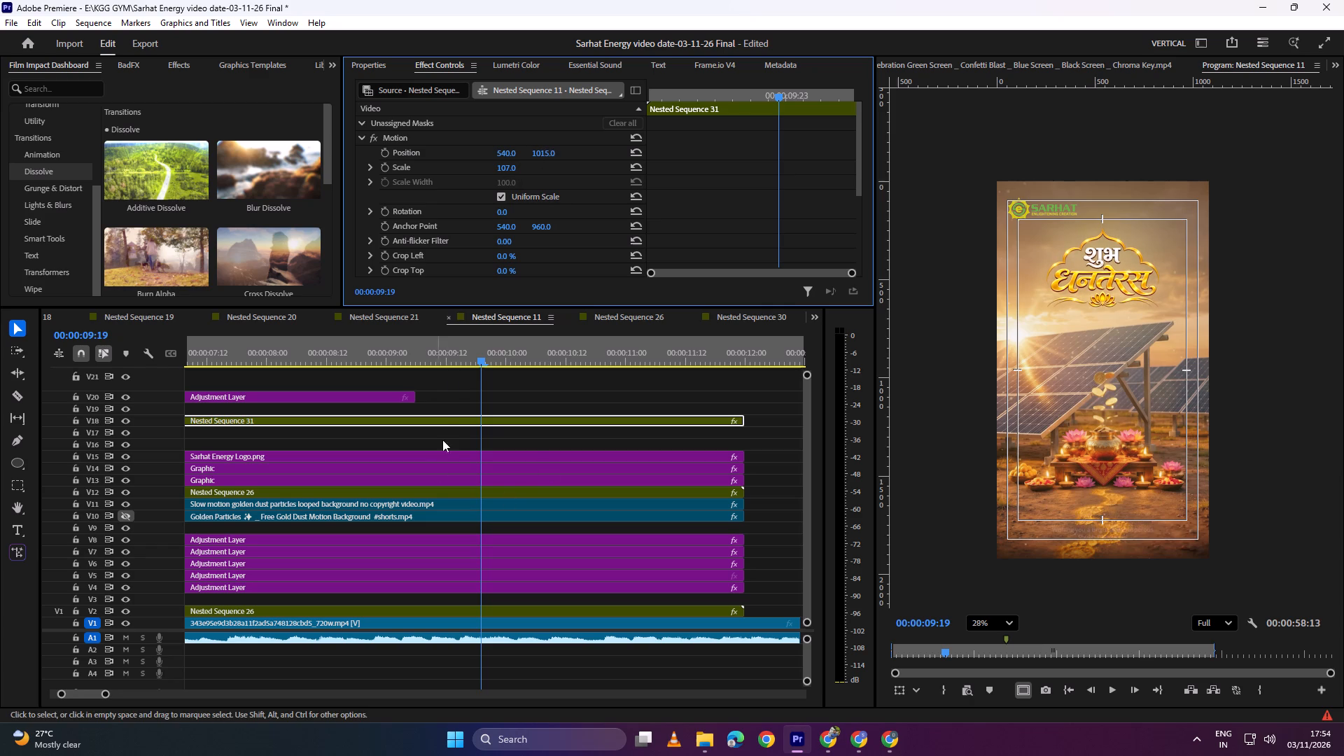
Play the changeover into the resized greeting to check the dissolve and the greeting's placement.
alt+scroll(447, 409, down, 6)
drag(293, 360, 216, 372)
key(space)
scroll(374, 493, down, 11)
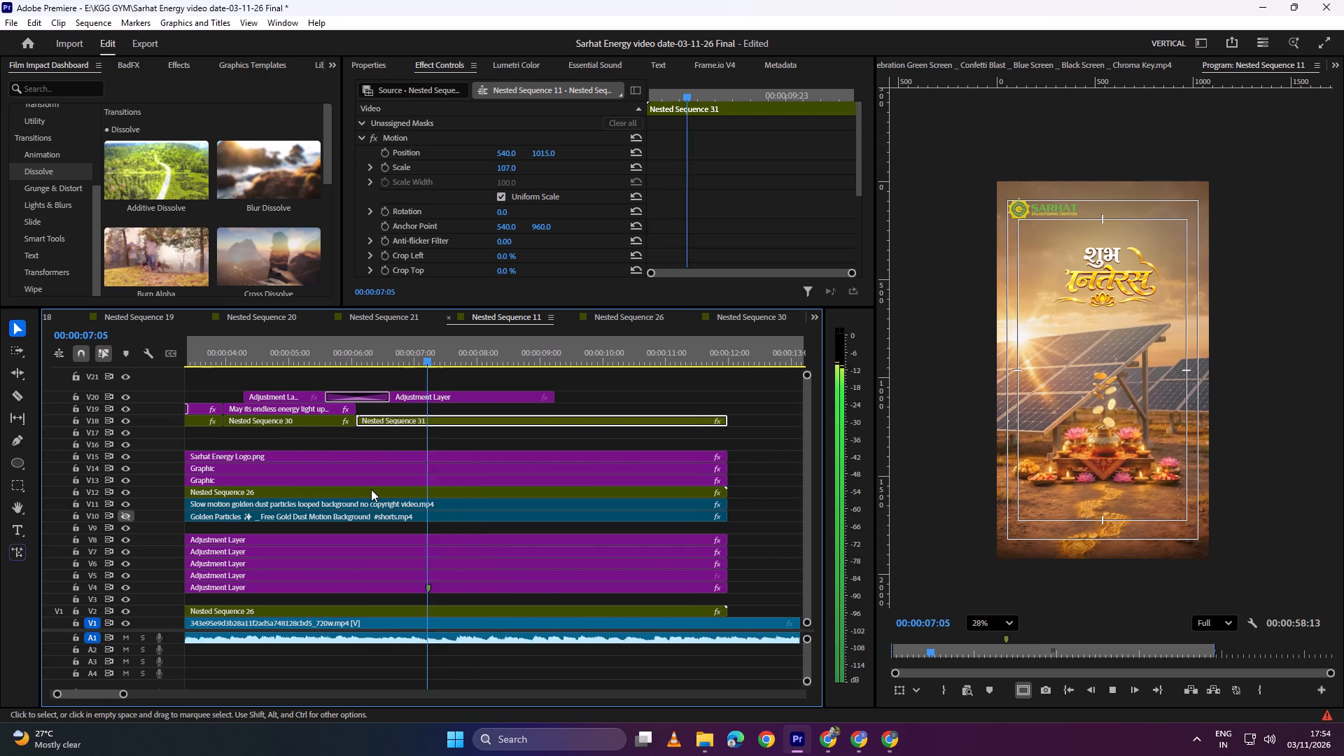
scroll(371, 489, down, 5)
key(space)
scroll(363, 507, up, 4)
alt+scroll(465, 495, down, 4)
key(space)
key(space)
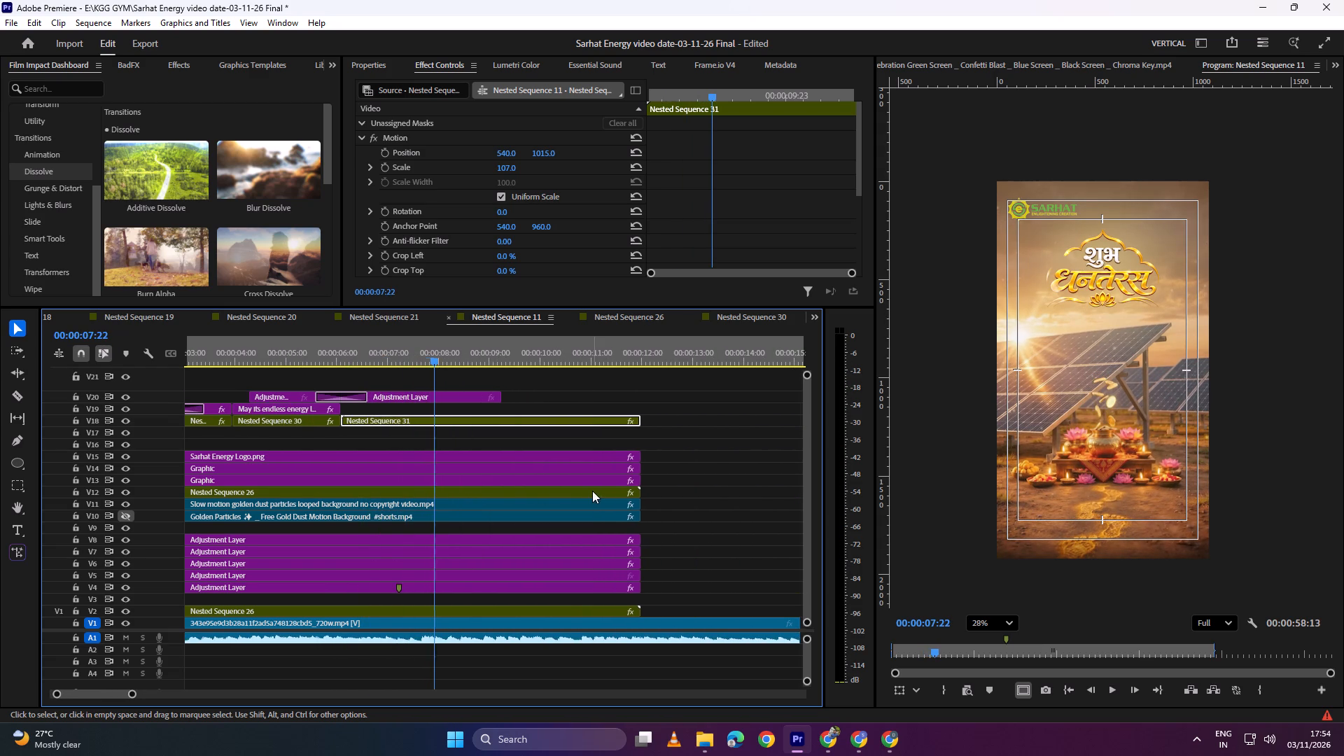
Move the logo ending's video, adjustment layers and sound clips from about 01:14 so the ending video starts where the greeting ends.
scroll(591, 491, down, 7)
alt+scroll(463, 420, down, 7)
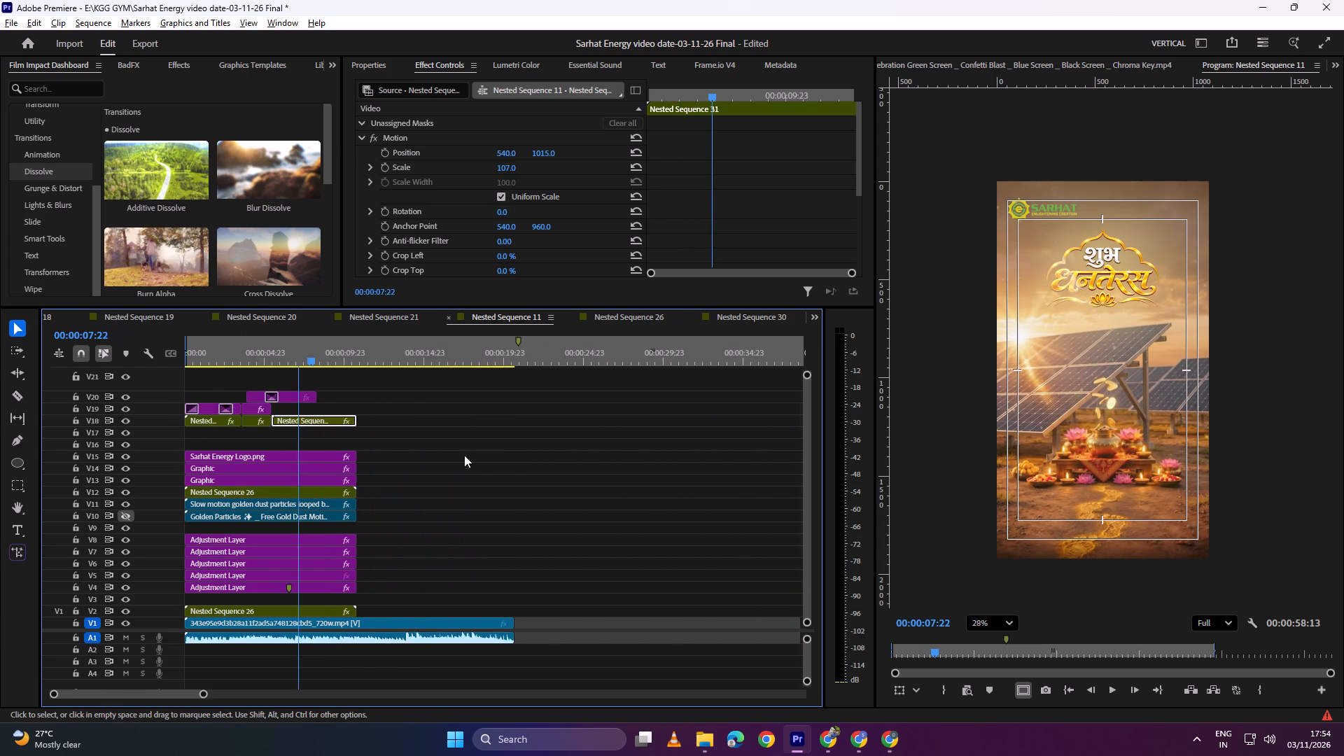
alt+scroll(464, 455, down, 10)
alt+scroll(563, 515, up, 5)
scroll(594, 542, up, 8)
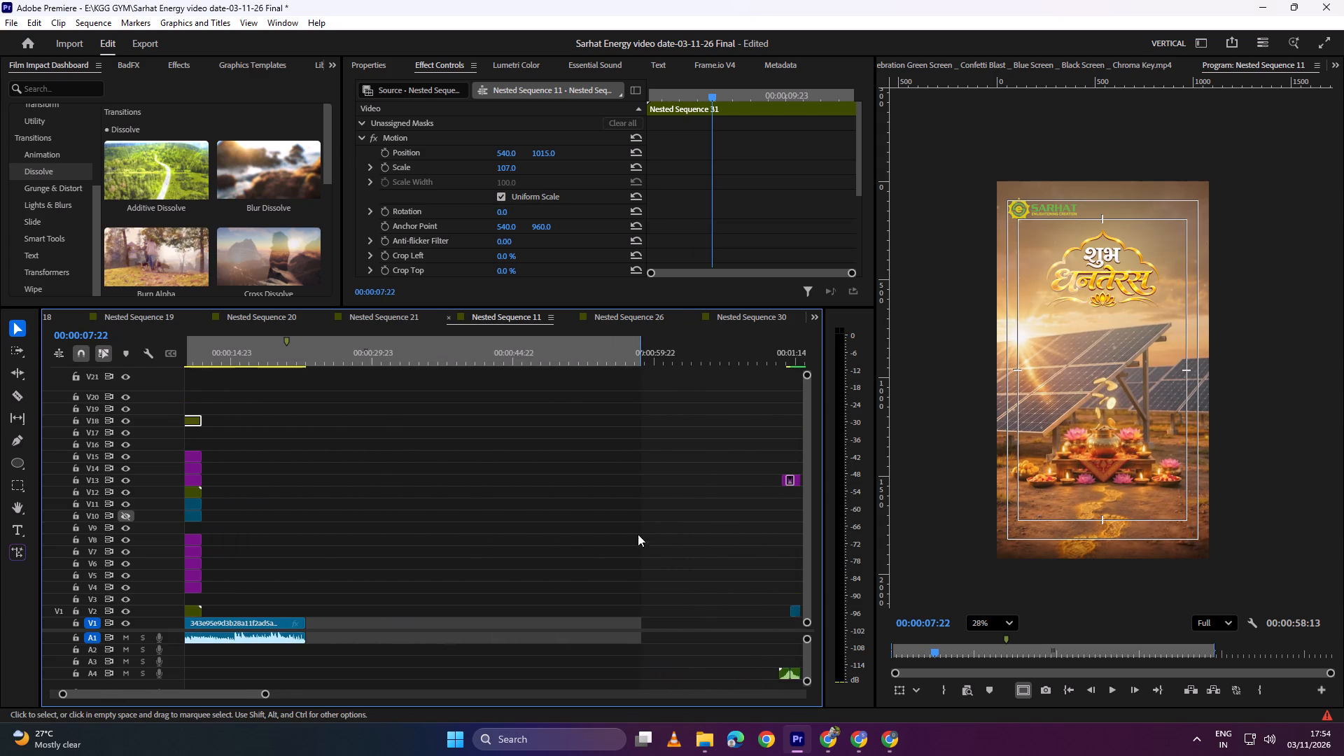
alt+scroll(578, 498, down, 3)
drag(734, 446, 686, 532)
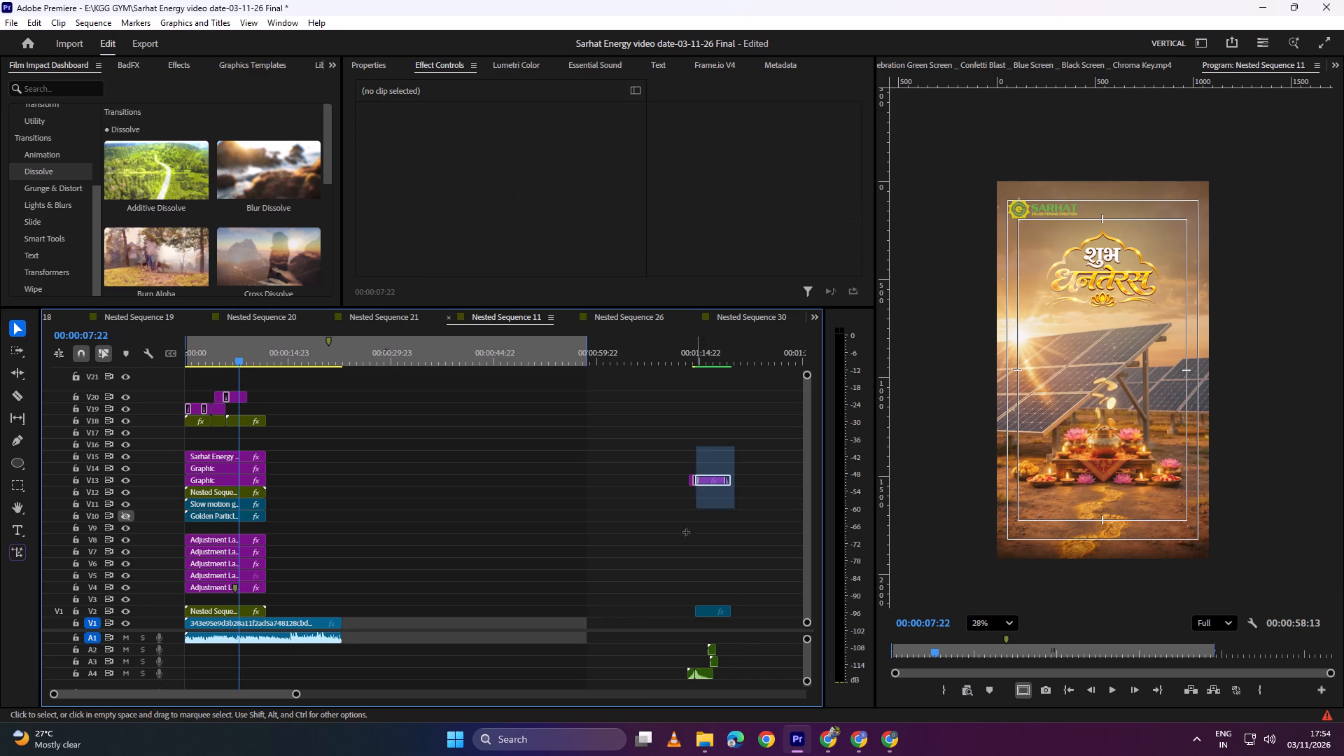
drag(686, 532, 635, 673)
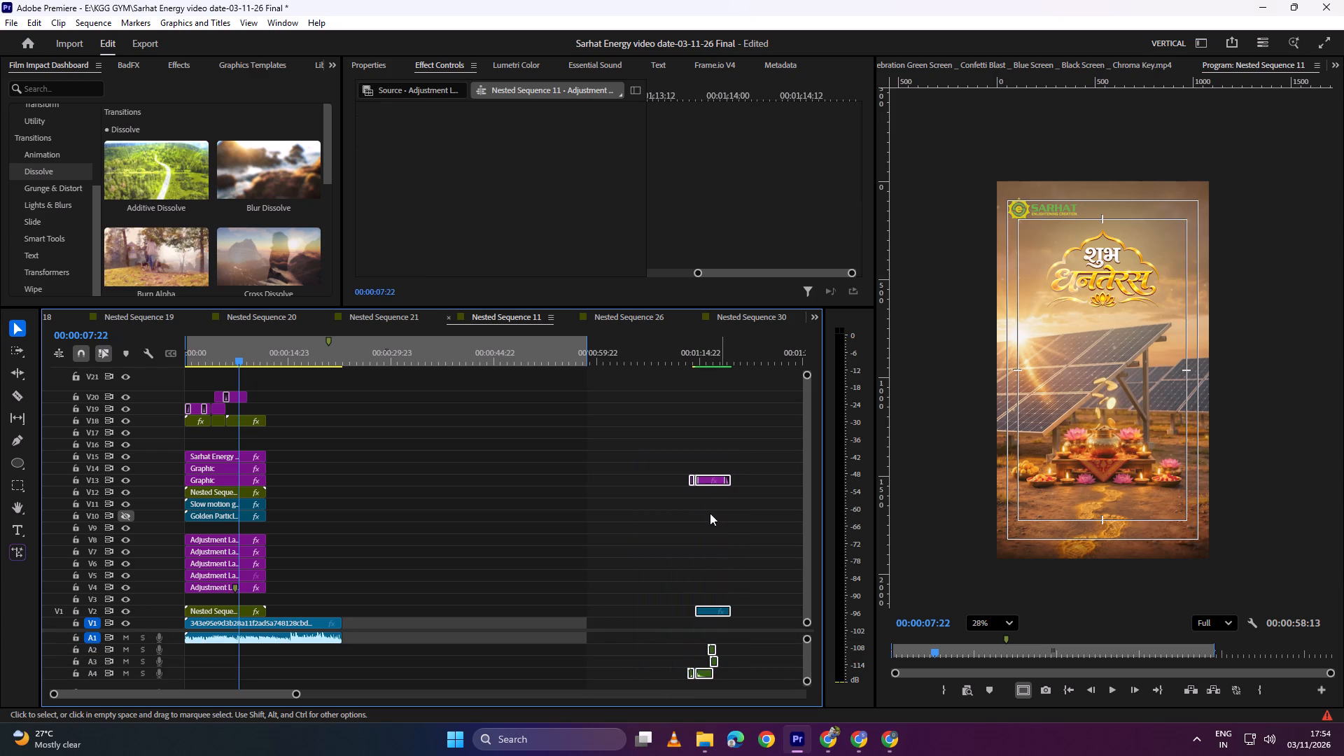
drag(711, 482, 315, 443)
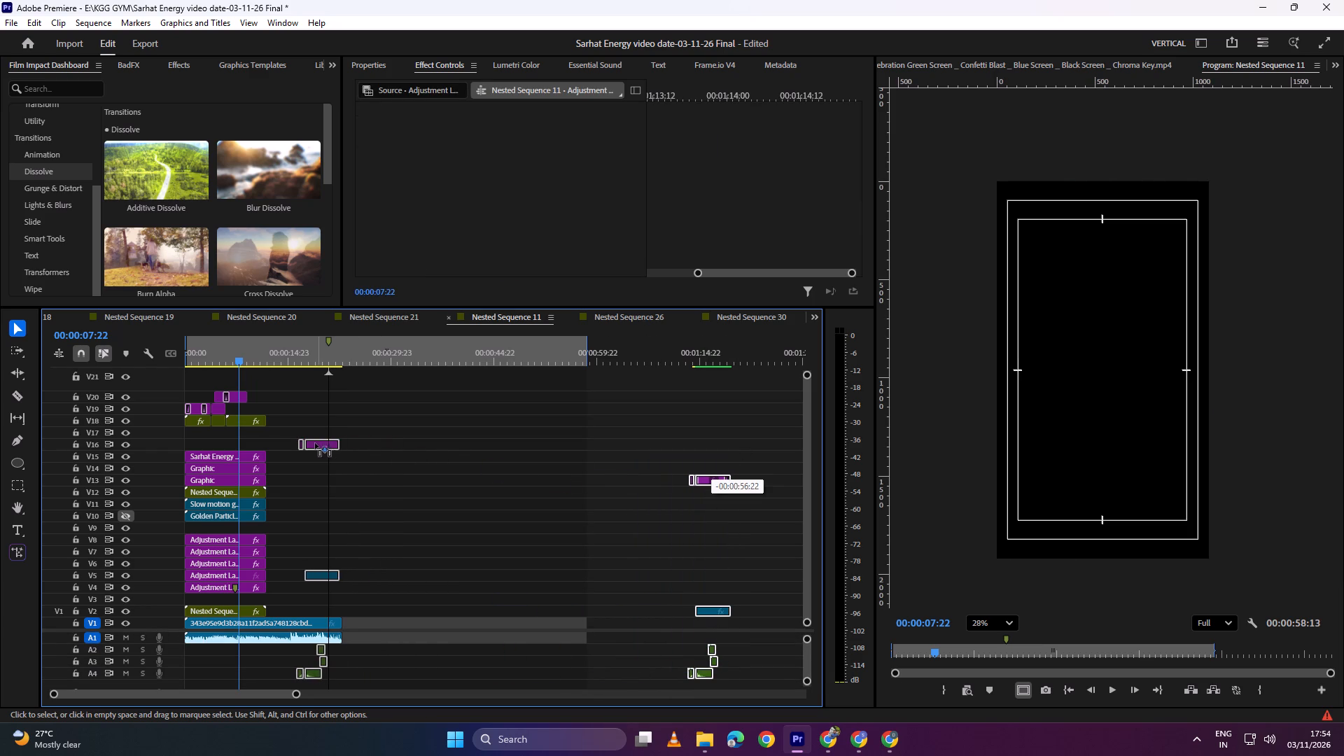
drag(315, 443, 288, 446)
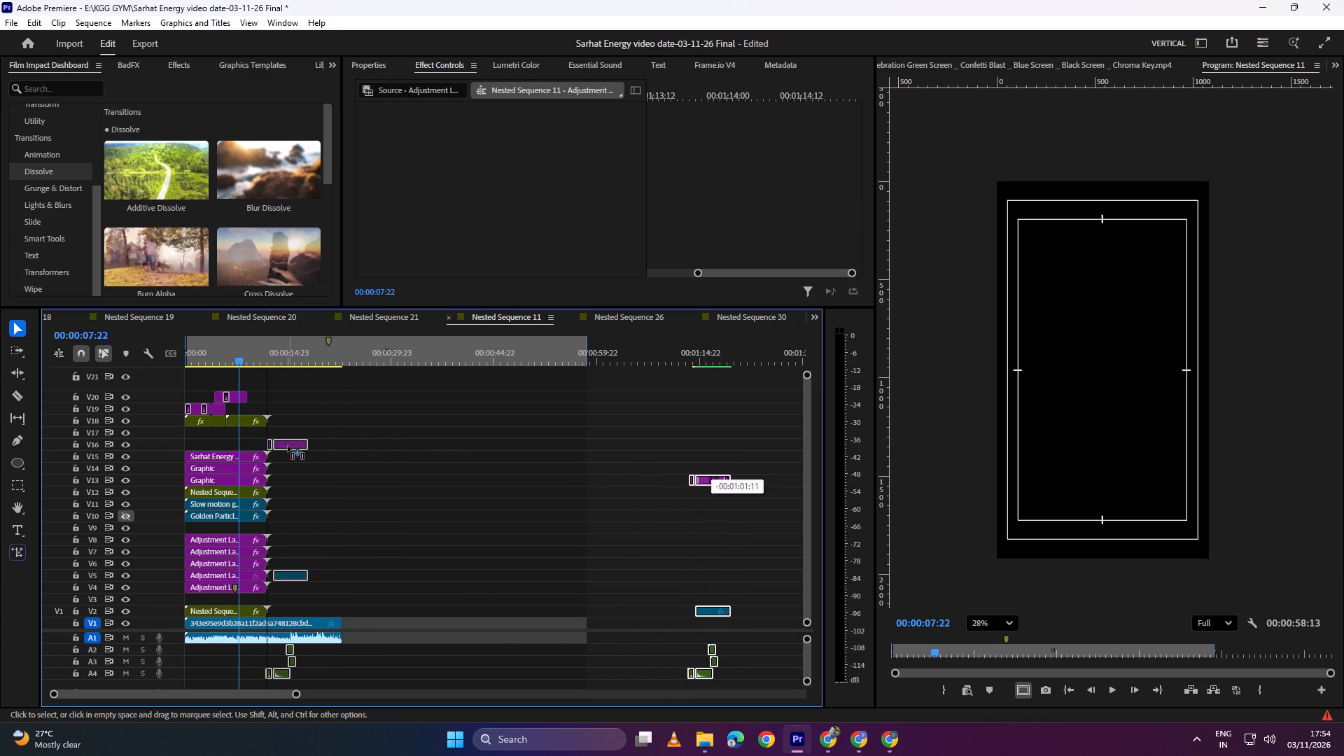
drag(288, 446, 284, 447)
Move the ending's adjustment layers and their transitions from V16 up to V19, and play the changeover to the logo ending.
alt+scroll(255, 466, up, 6)
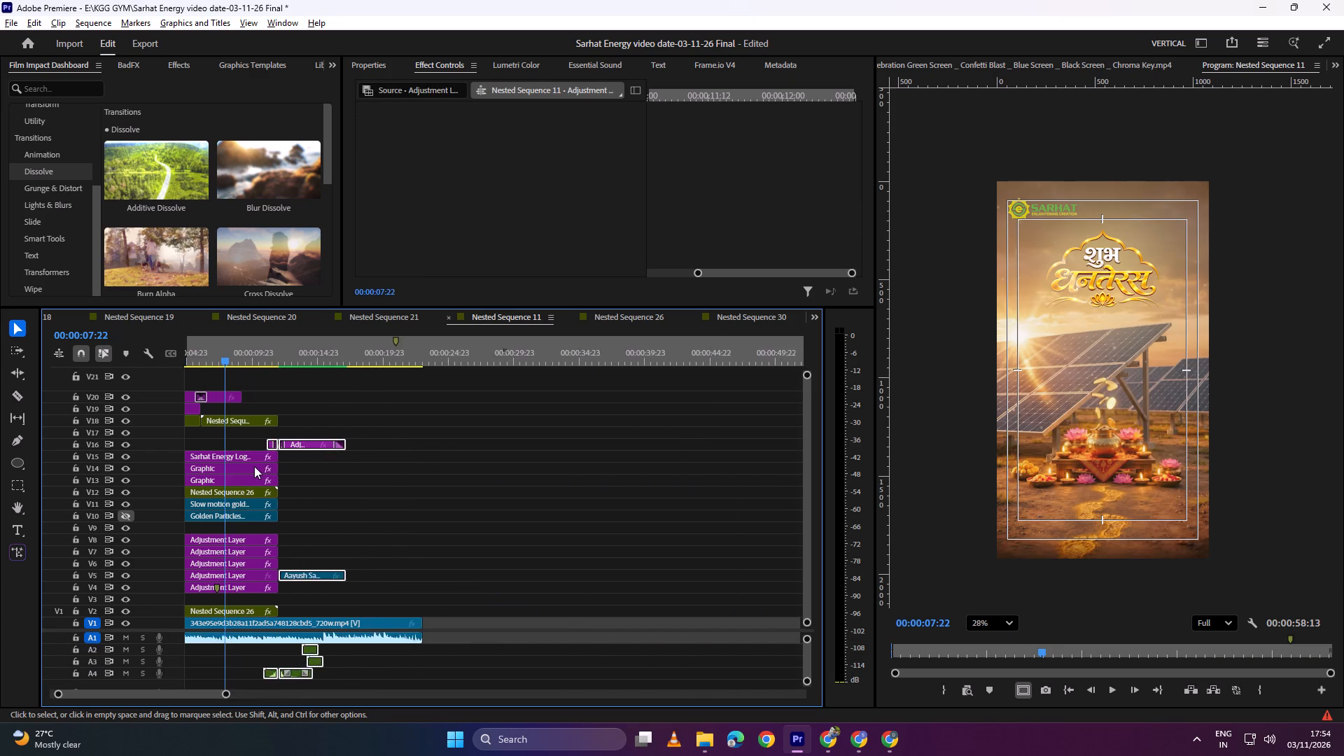
alt+scroll(254, 466, up, 16)
drag(692, 433, 412, 436)
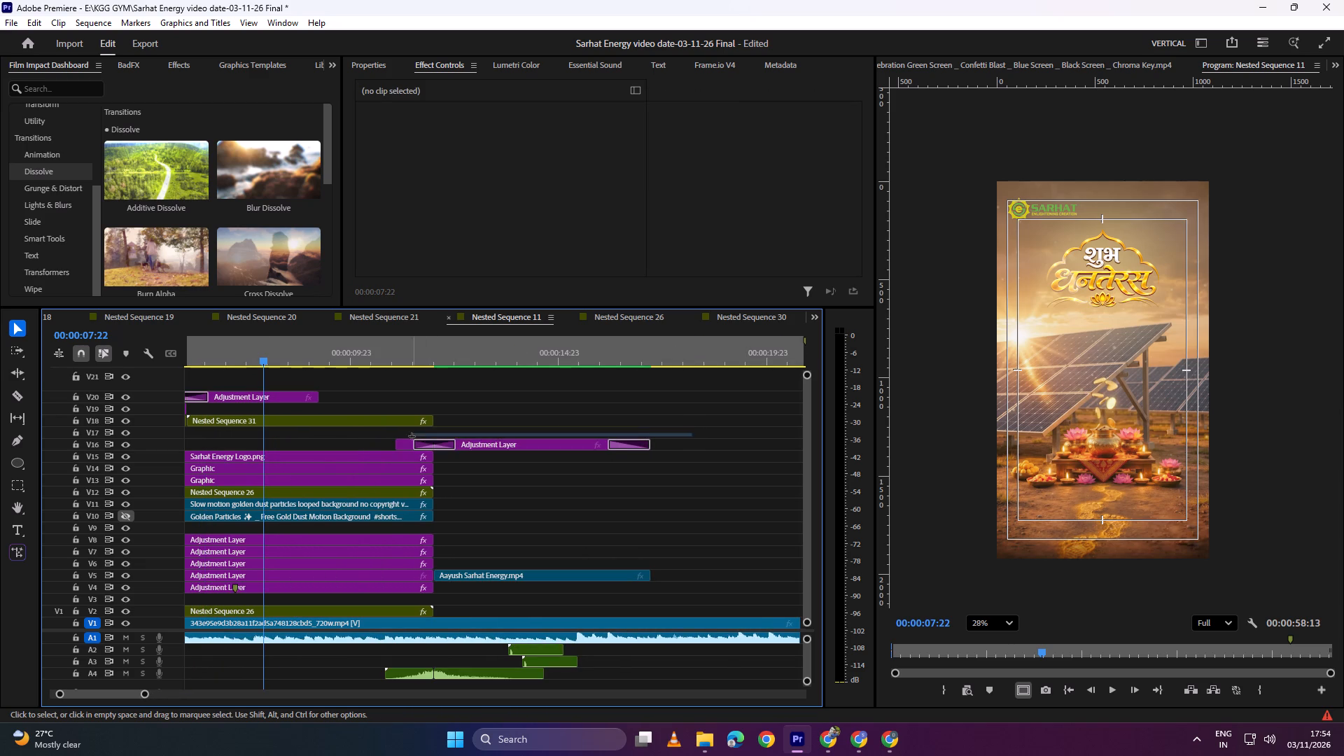
drag(412, 436, 406, 444)
shift+drag(506, 443, 506, 412)
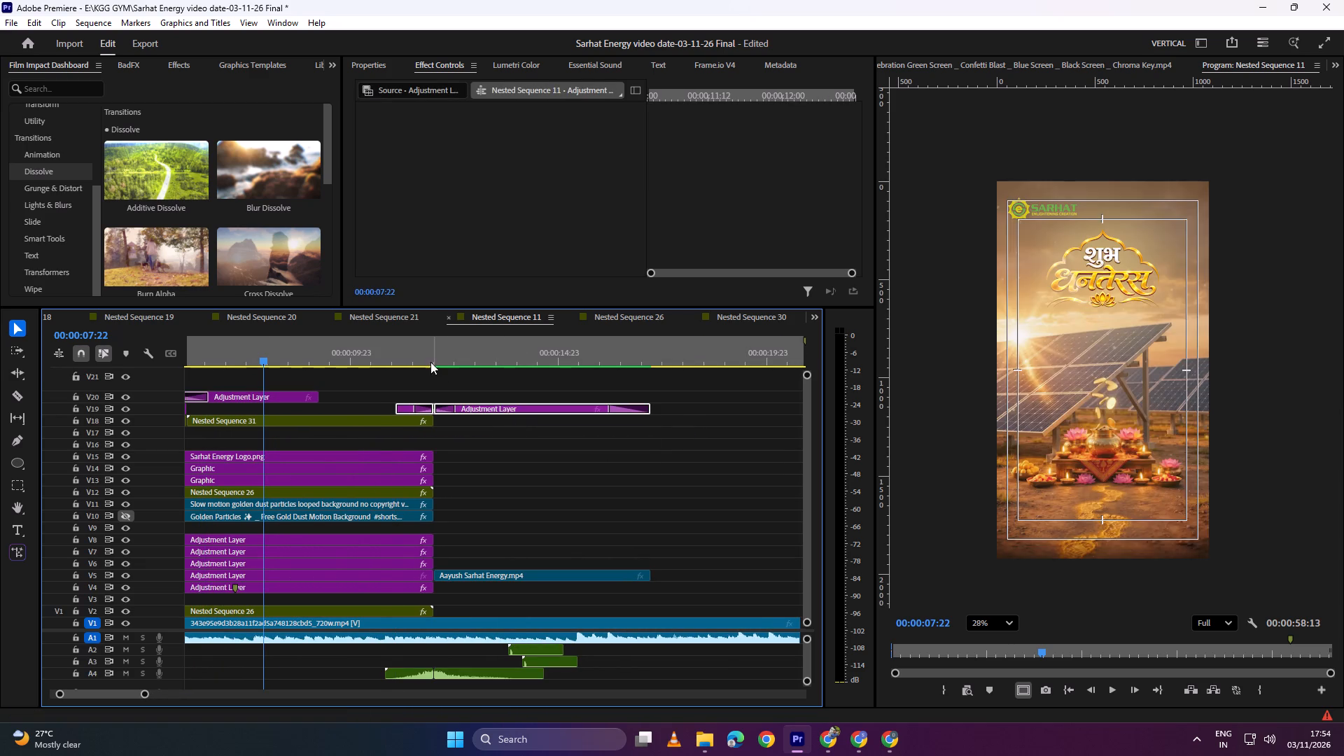
drag(438, 342, 381, 350)
key(space)
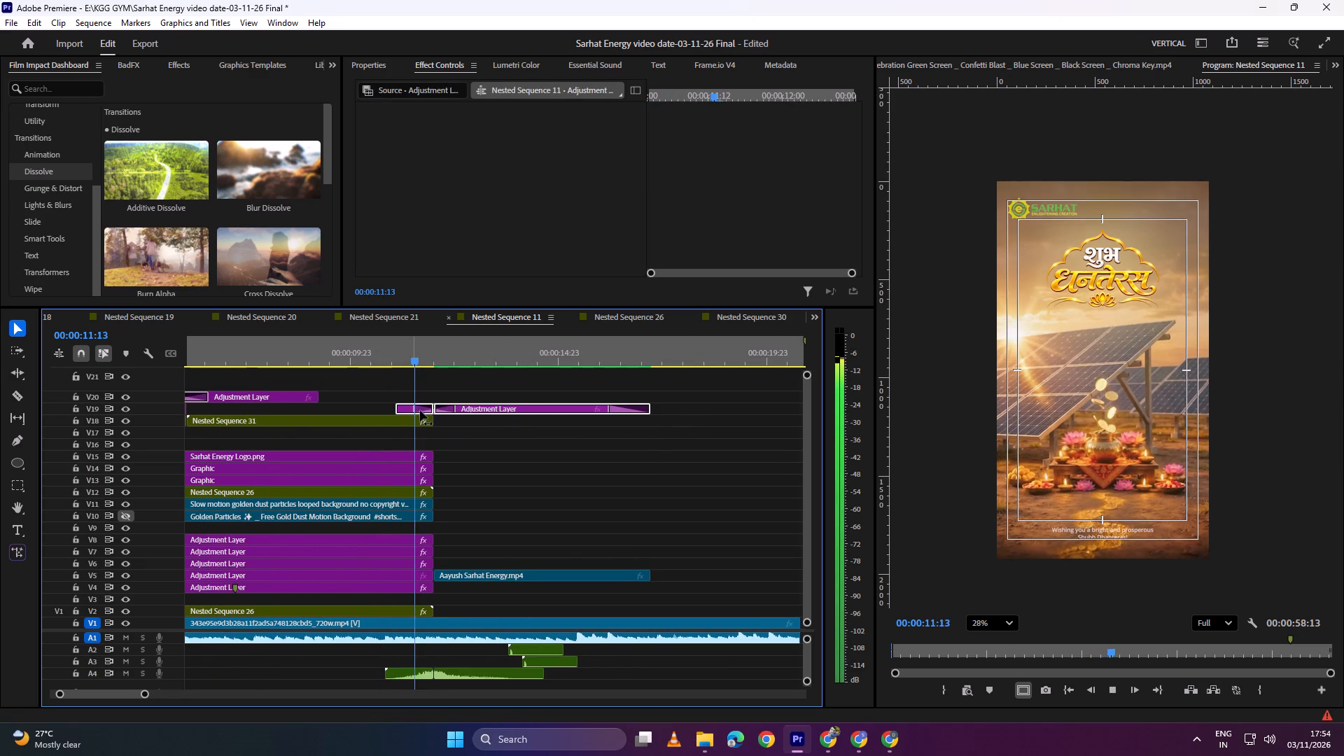
key(space)
Split the background video with its music where the logo ending finishes, at about 00:00:17:05, delete the leftover part, and play the ending.
key(c)
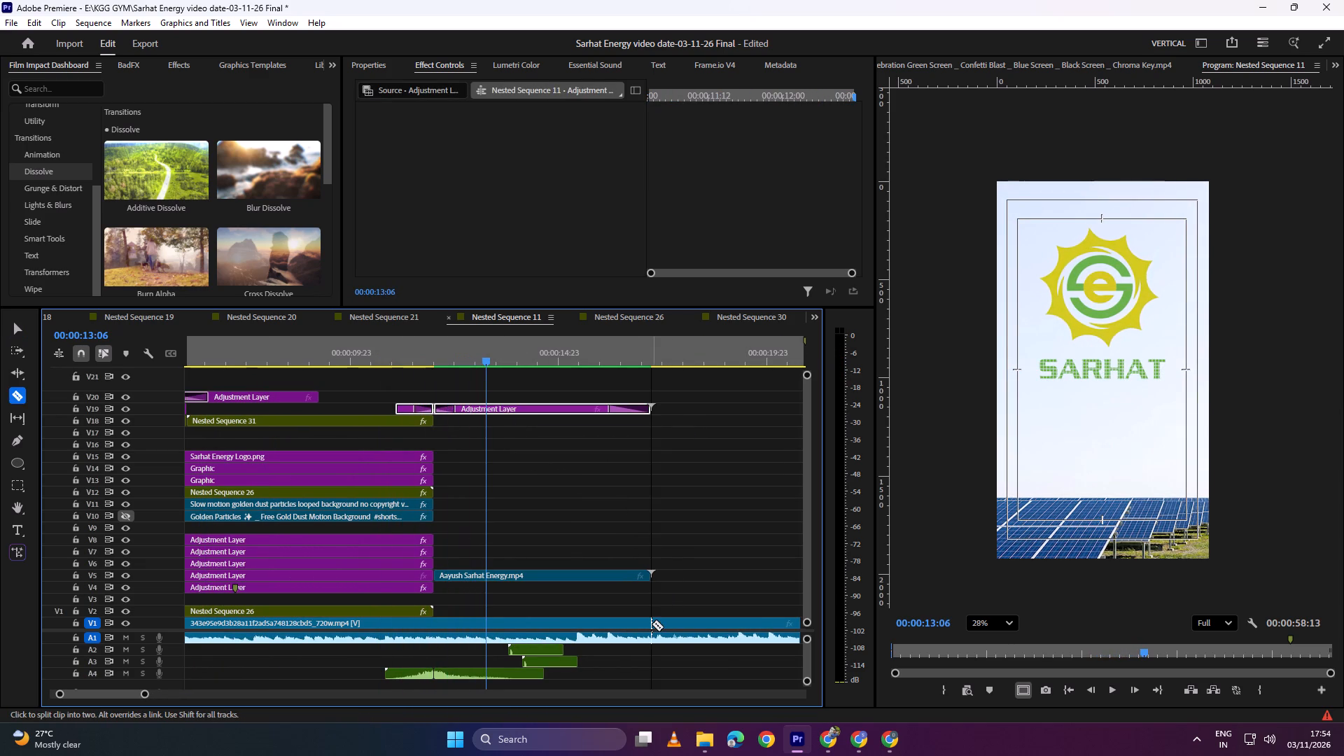
click(652, 624)
key(v)
click(690, 627)
key(BackSpace)
key(space)
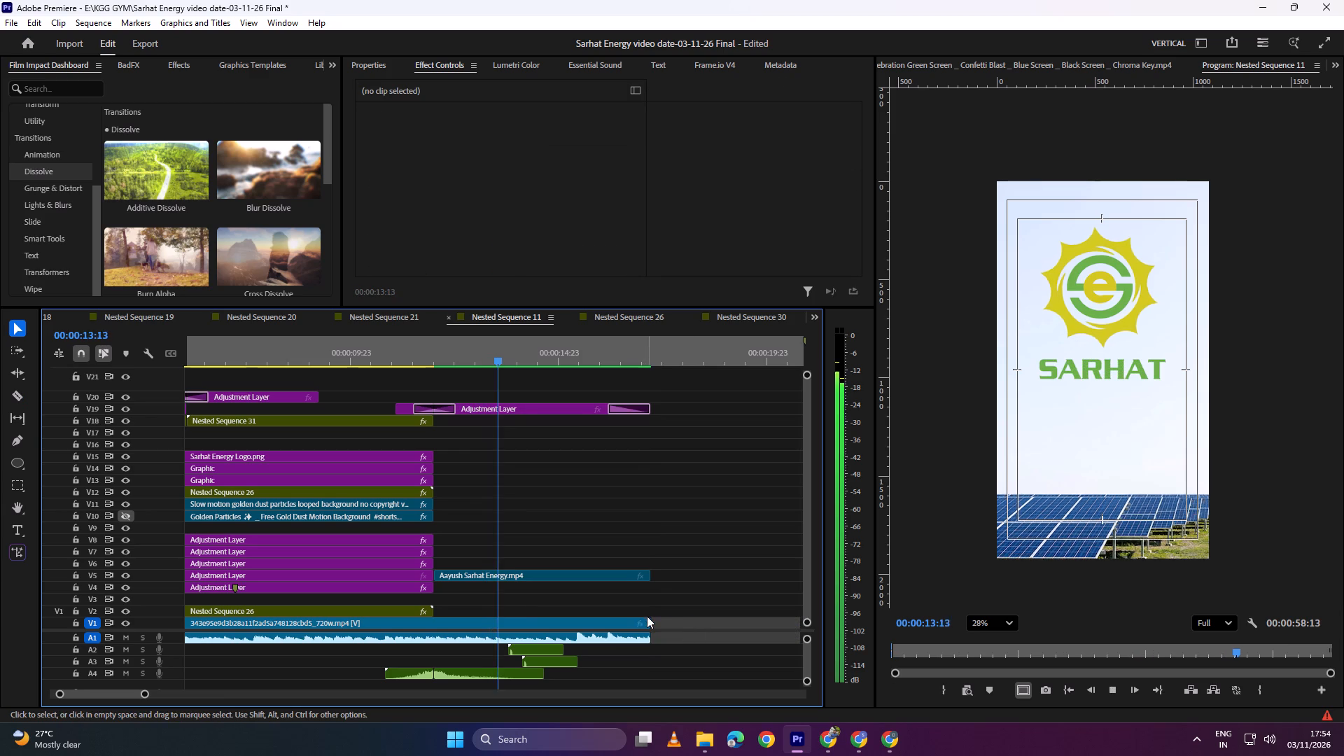
key(space)
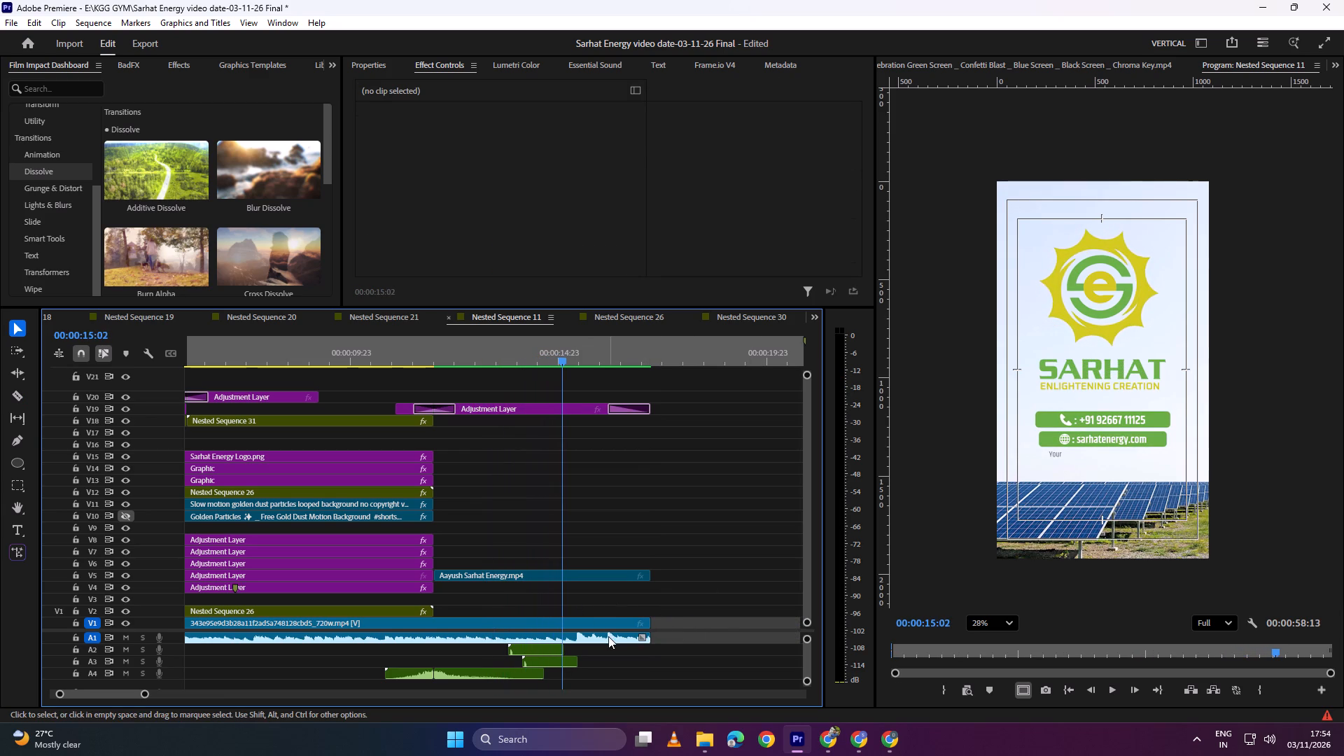
Split the V1 background video and its A1 music where the logo ending's video begins.
click(608, 636)
key(x)
click(433, 636)
key(c)
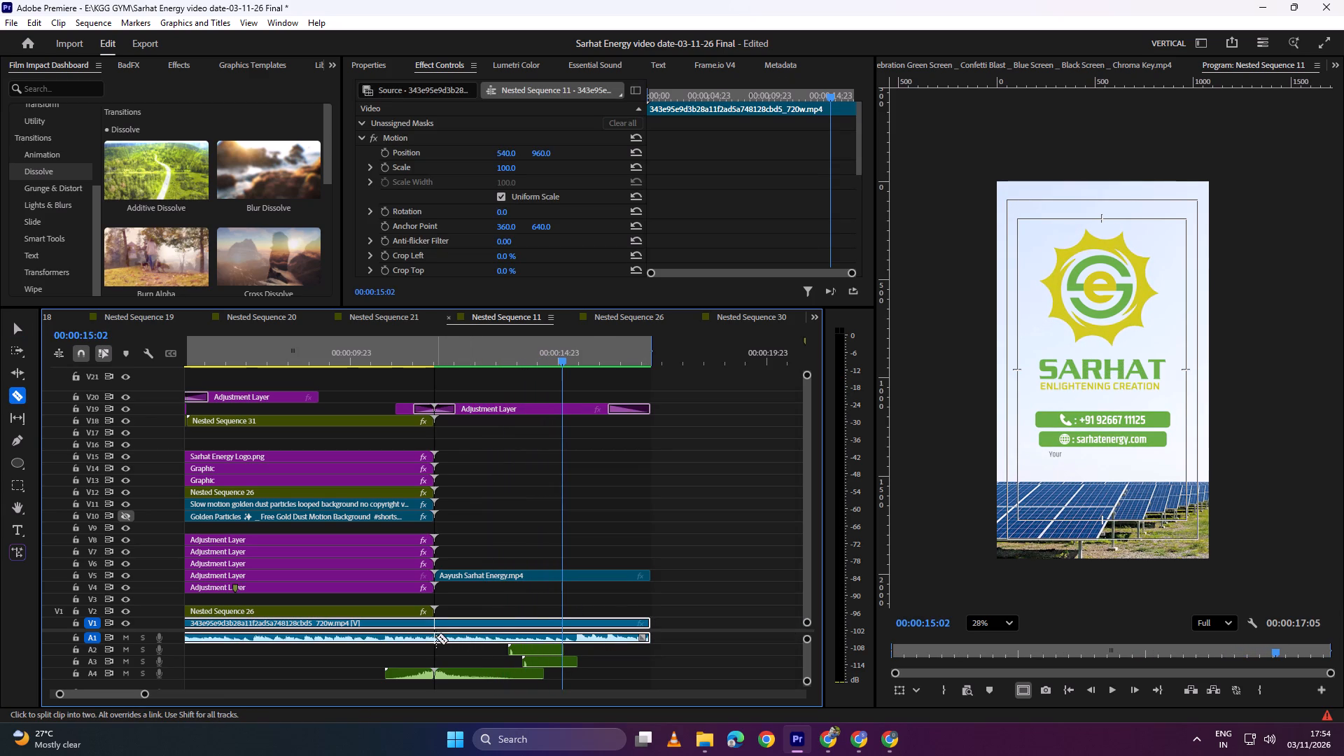
click(436, 637)
key(v)
click(461, 639)
Unlink the audio from the video in both parts of the split background clip.
right_click(468, 629)
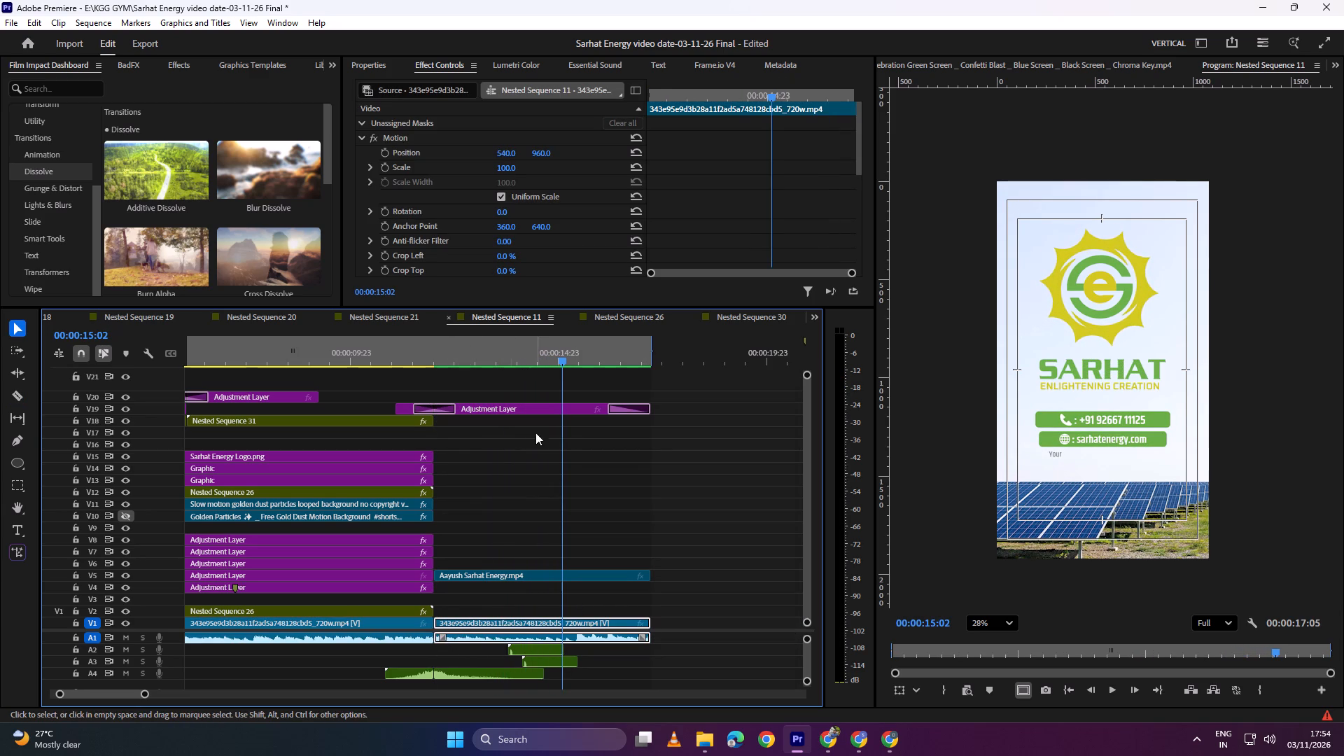
right_click(499, 618)
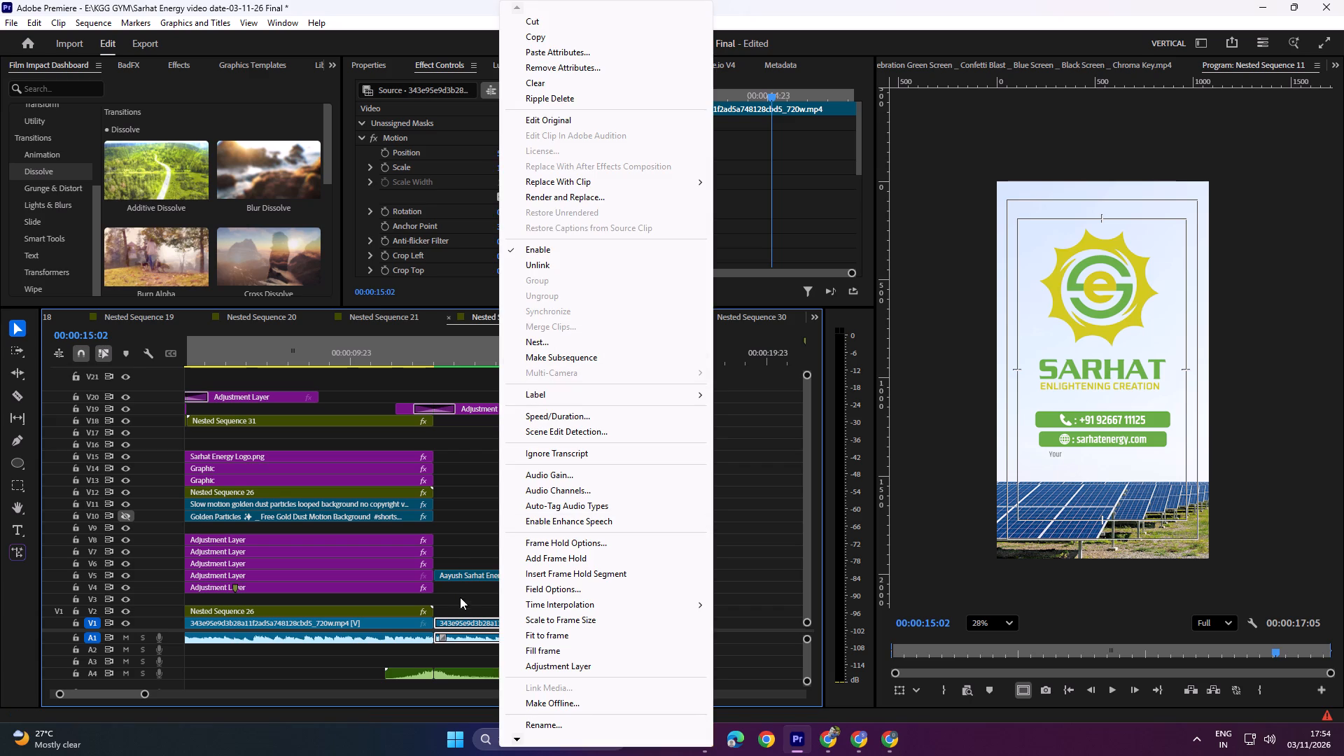
shift+click(408, 624)
right_click(474, 622)
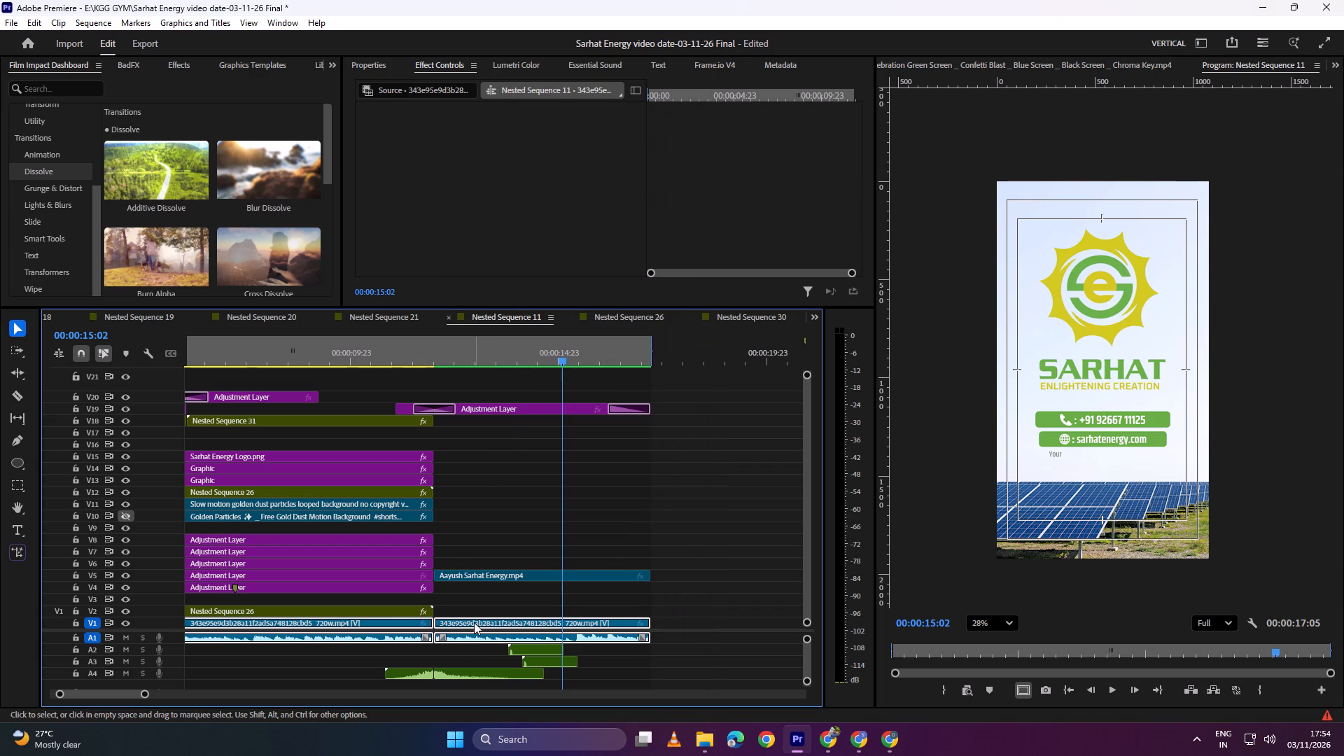
click(524, 267)
Find the Lowpass audio effect and apply it to the part of the music under the logo ending.
click(455, 642)
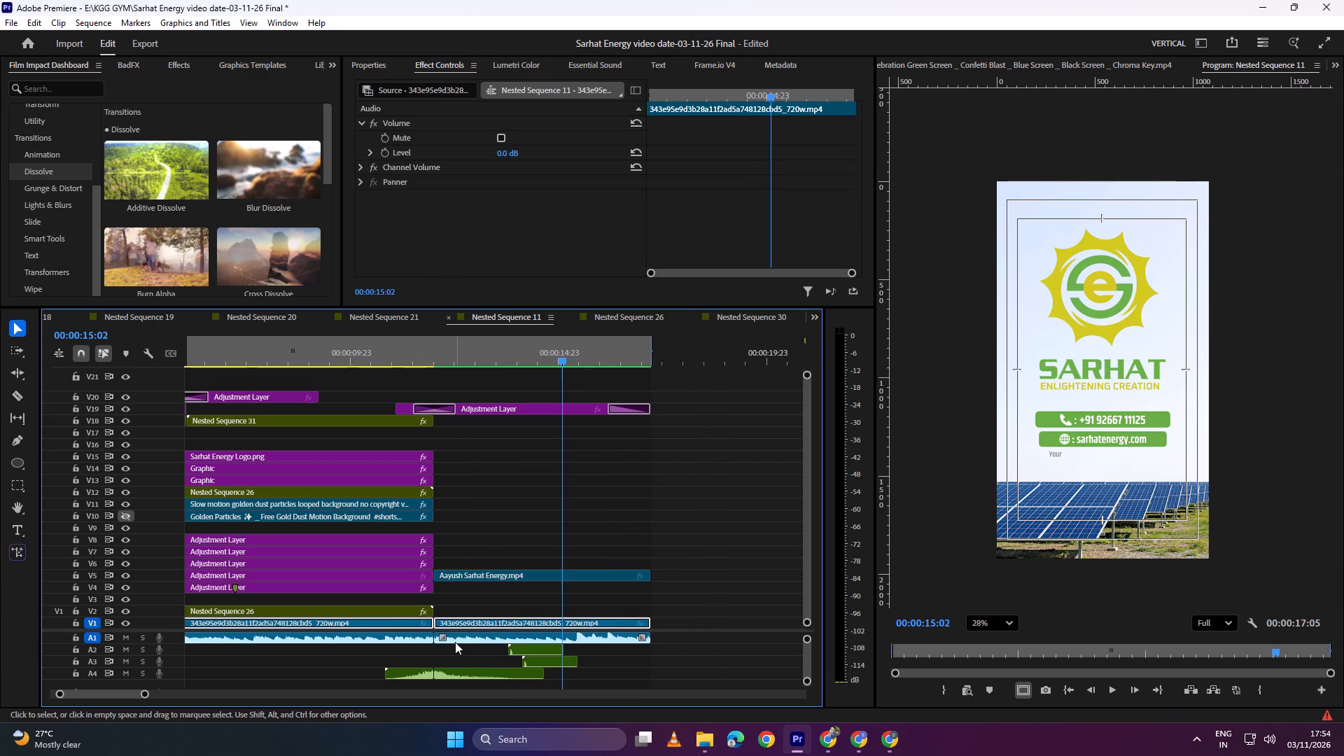
click(346, 73)
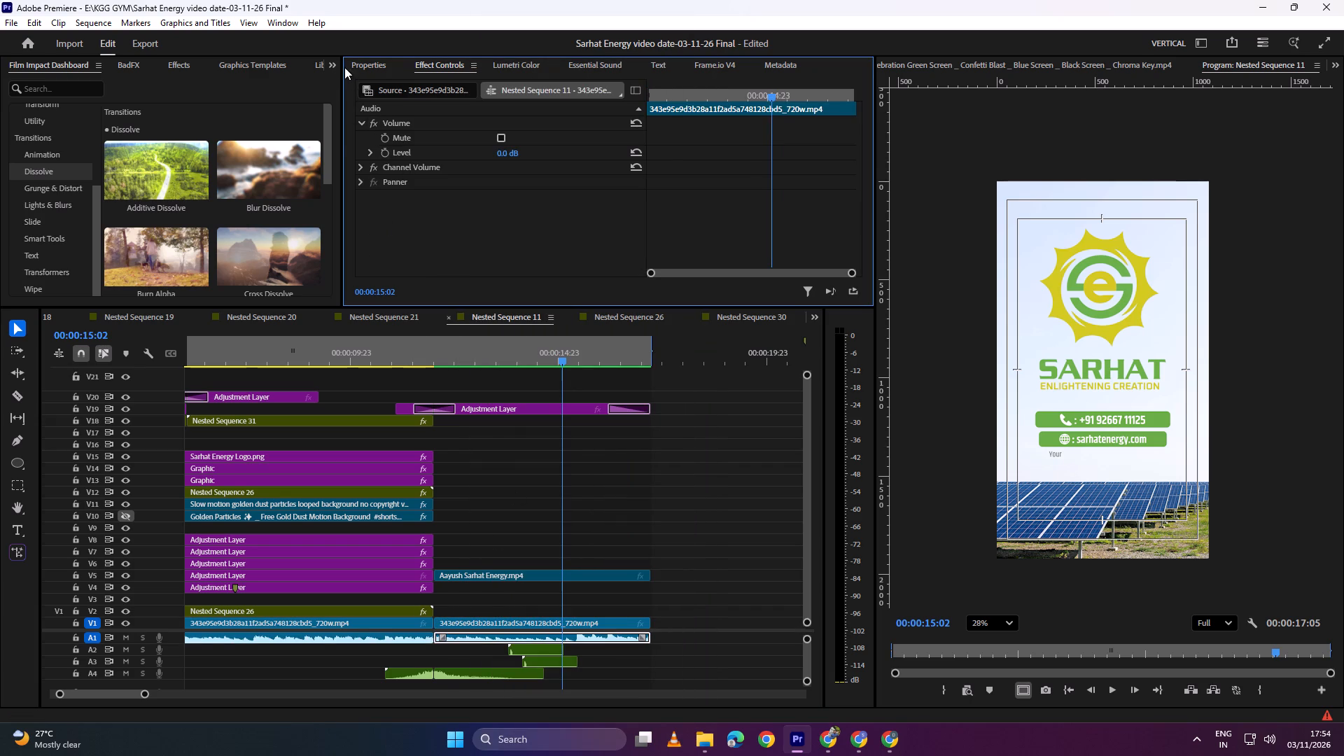
click(331, 65)
click(351, 116)
drag(55, 87, 15, 94)
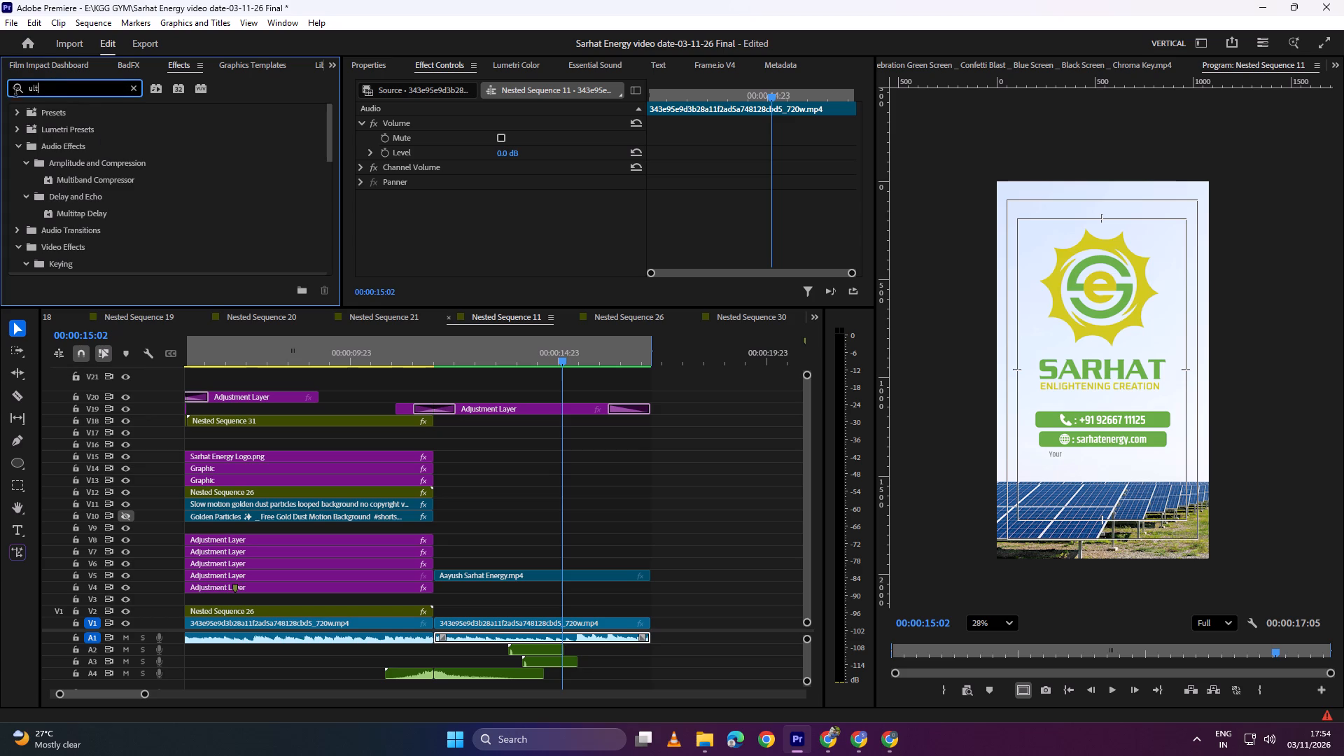
drag(15, 94, 0, 105)
key(l)
text(owp)
text(ass)
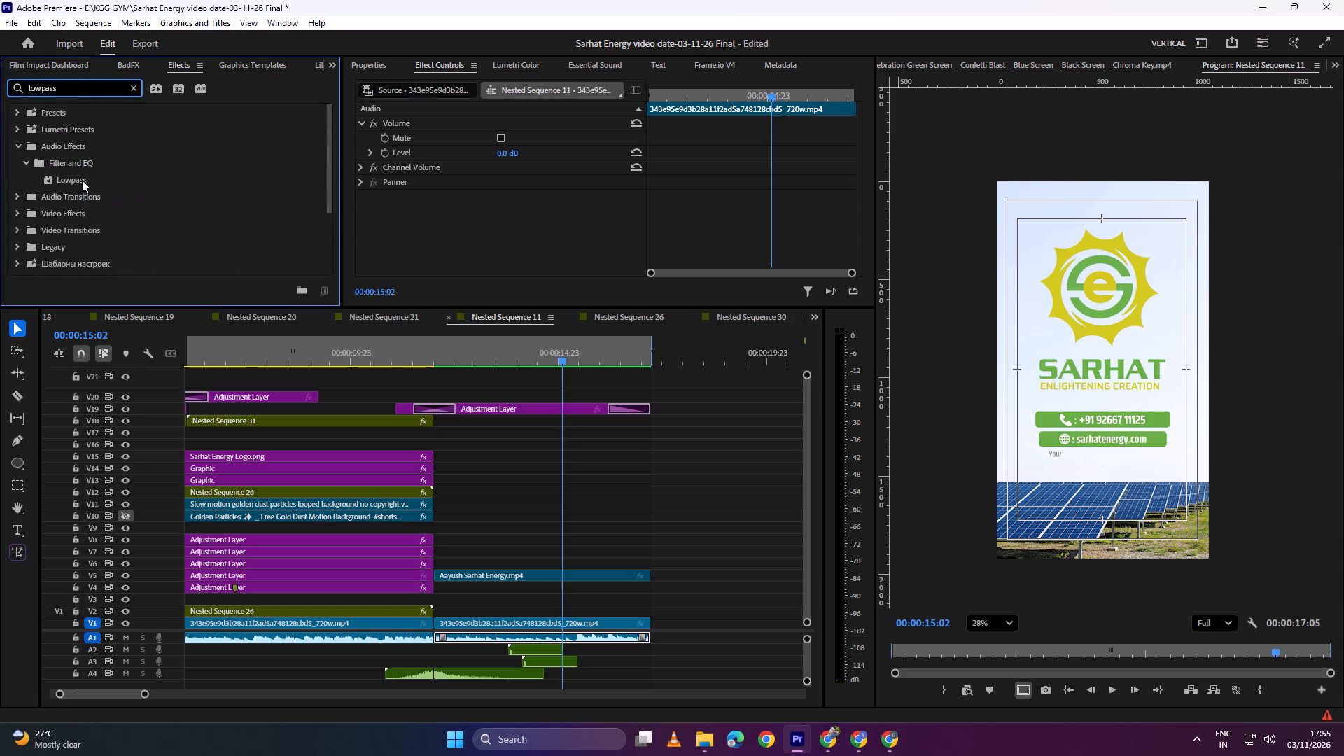
drag(82, 180, 485, 639)
Add an audio transition across the cut in the music where the logo ending starts, and play it.
drag(444, 637, 444, 637)
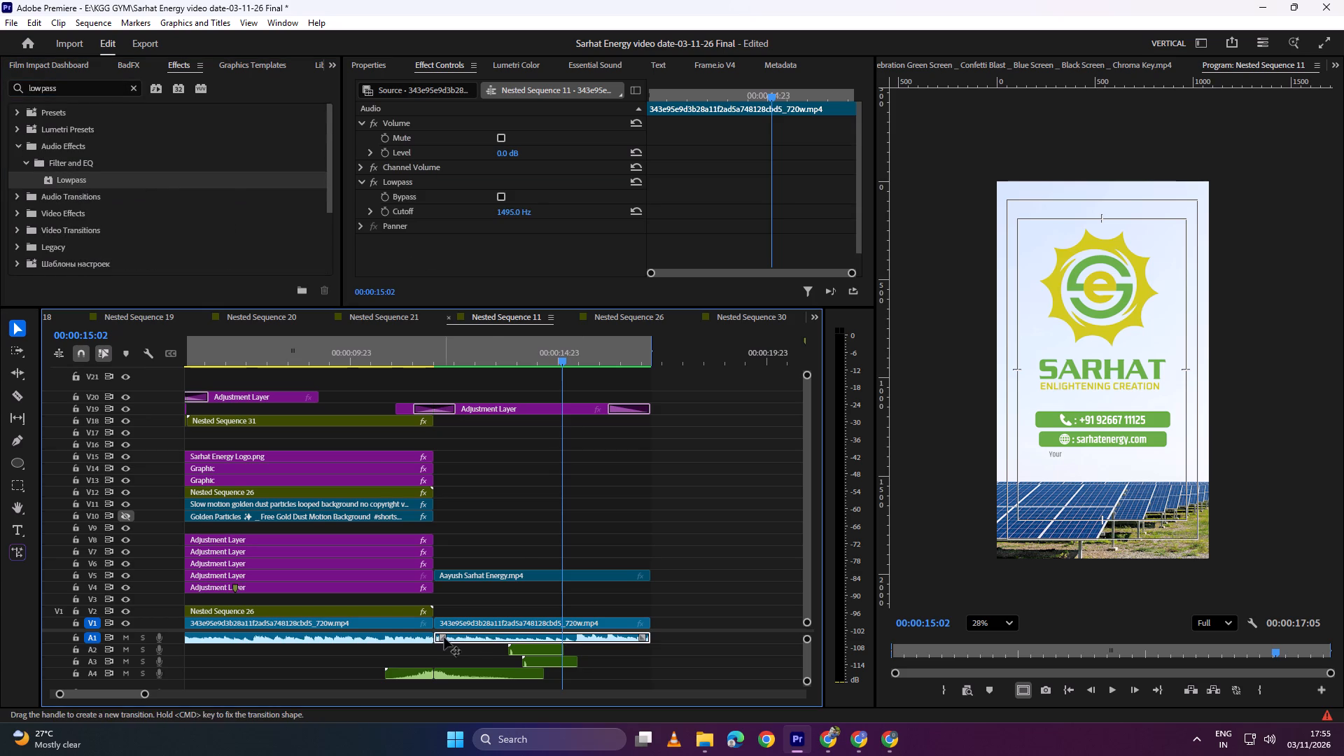
drag(444, 637, 403, 636)
drag(451, 352, 390, 370)
key(space)
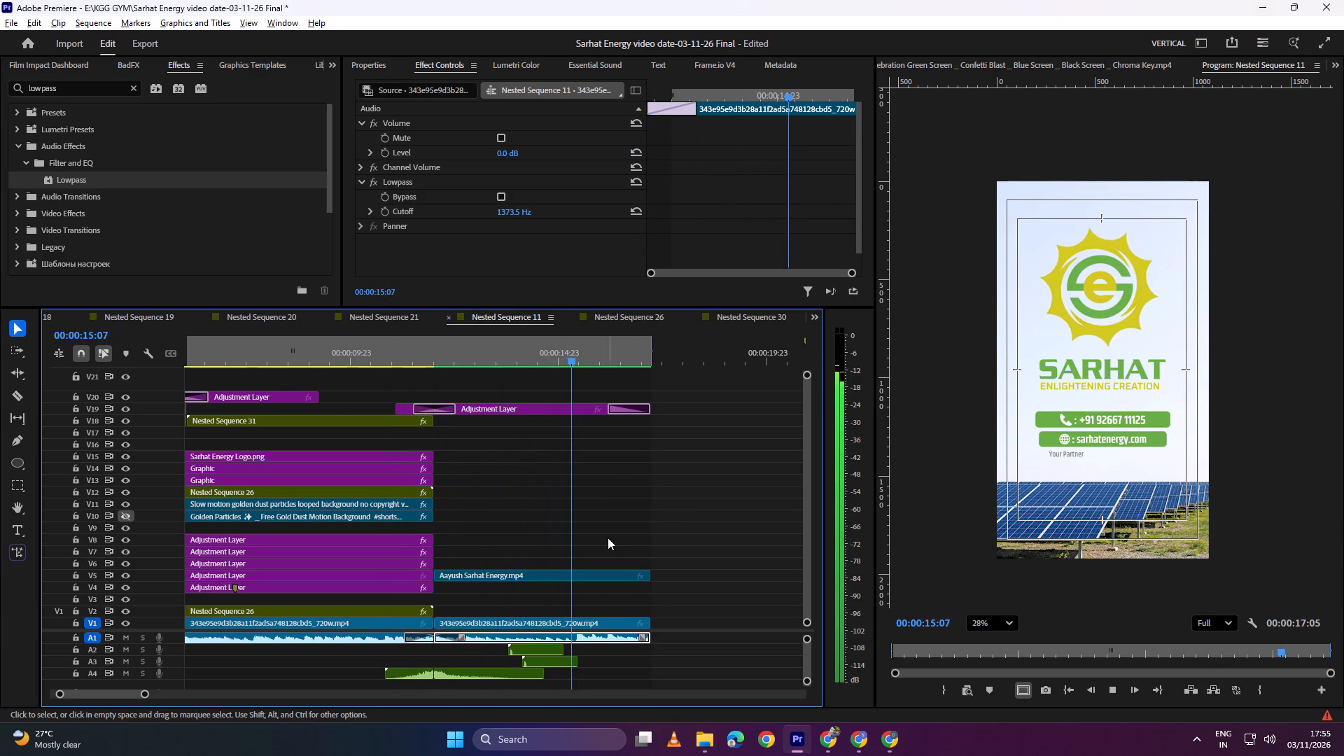
Add a fade-out to the end of the music, stretched back over nearly the whole logo ending, and play it.
alt+scroll(608, 538, down, 2)
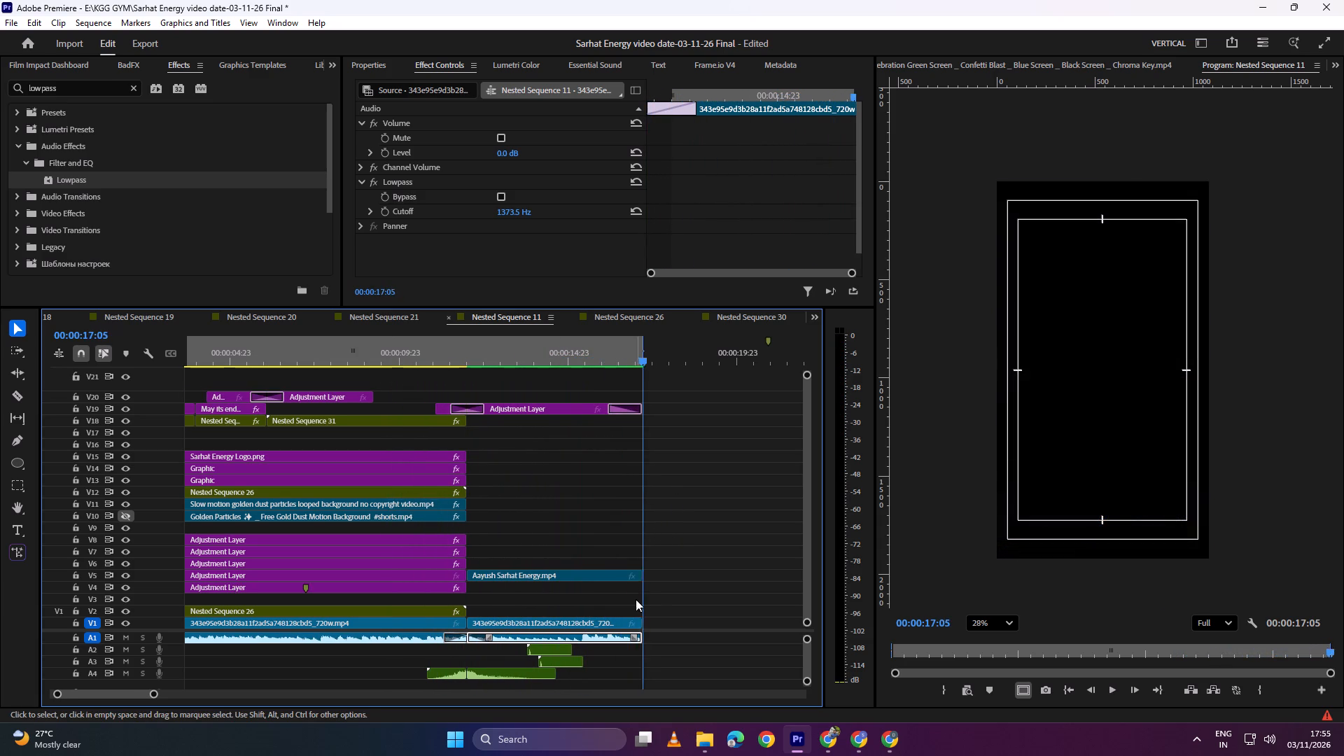
key(space)
ctrl+click(633, 636)
key(space)
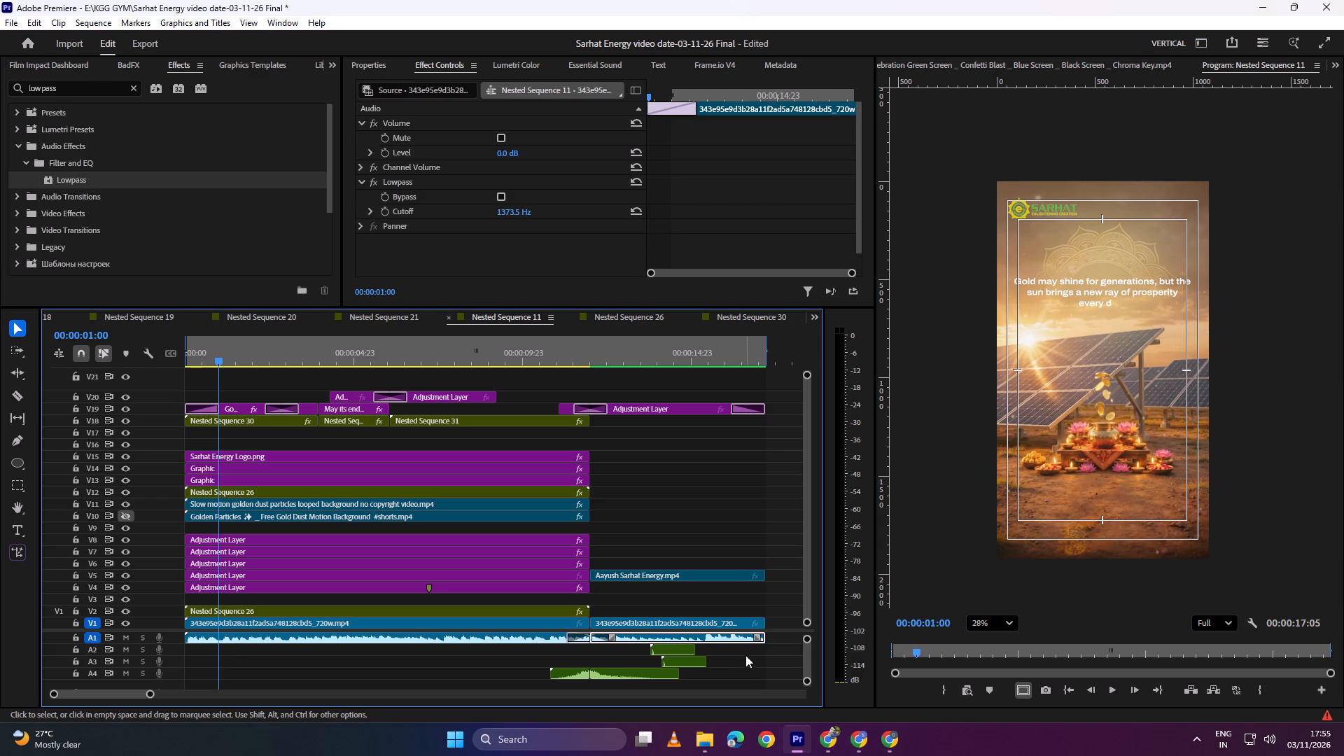
ctrl+drag(757, 636, 606, 631)
drag(734, 351, 682, 370)
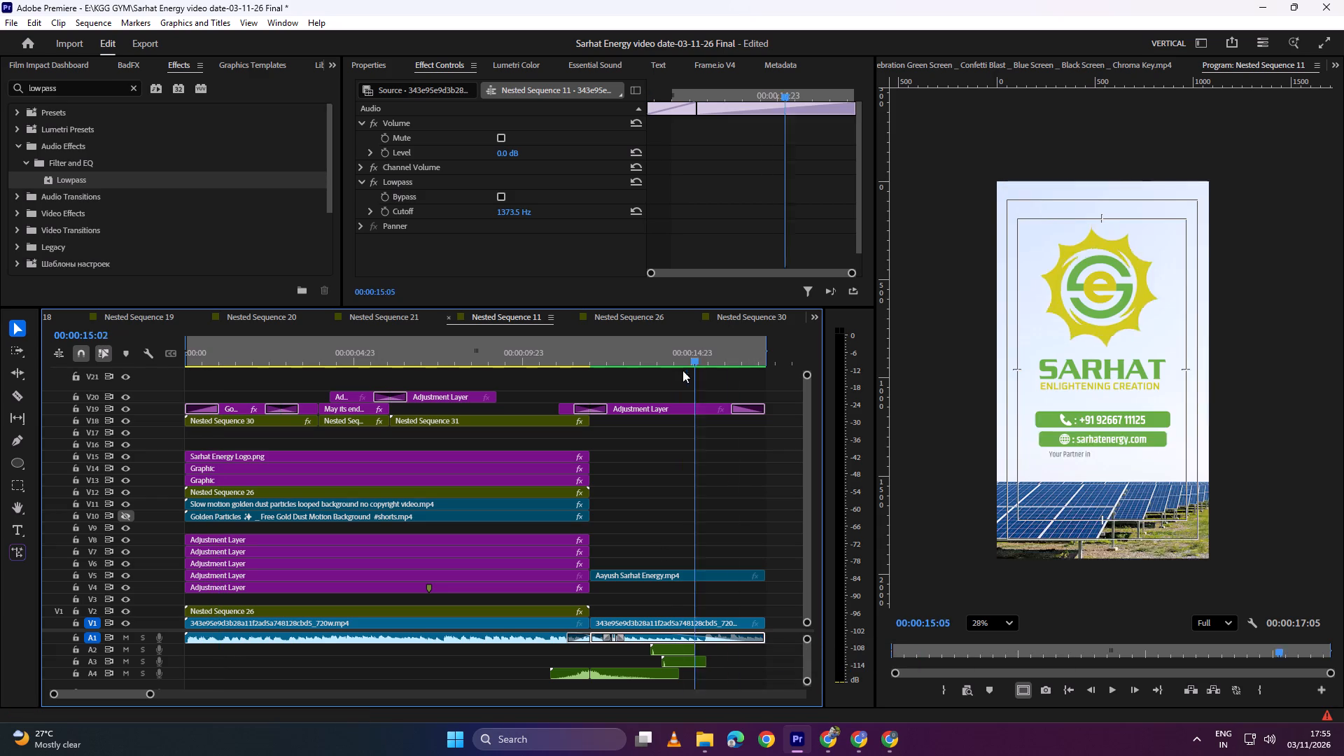
drag(682, 370, 676, 372)
key(space)
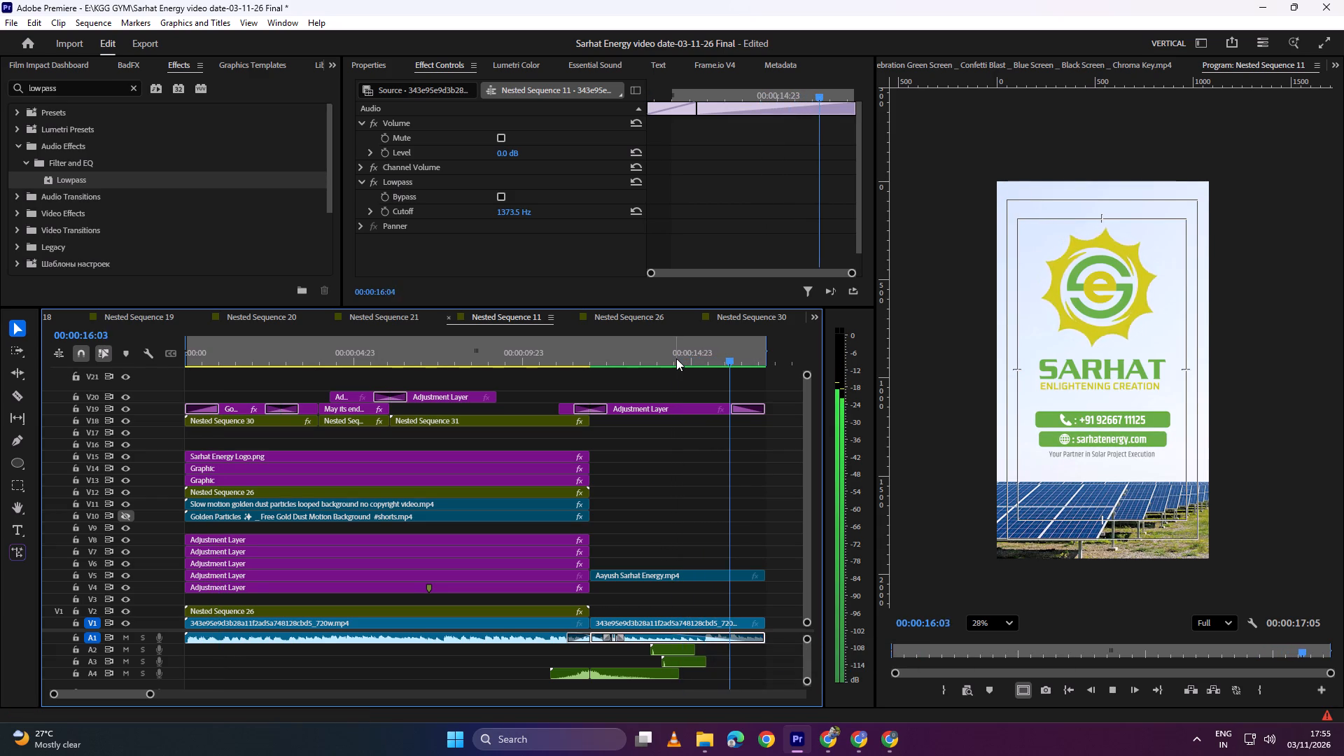
Play the video from the start and go back over the tagline and greeting sections to check picture and music.
alt+scroll(681, 439, down, 9)
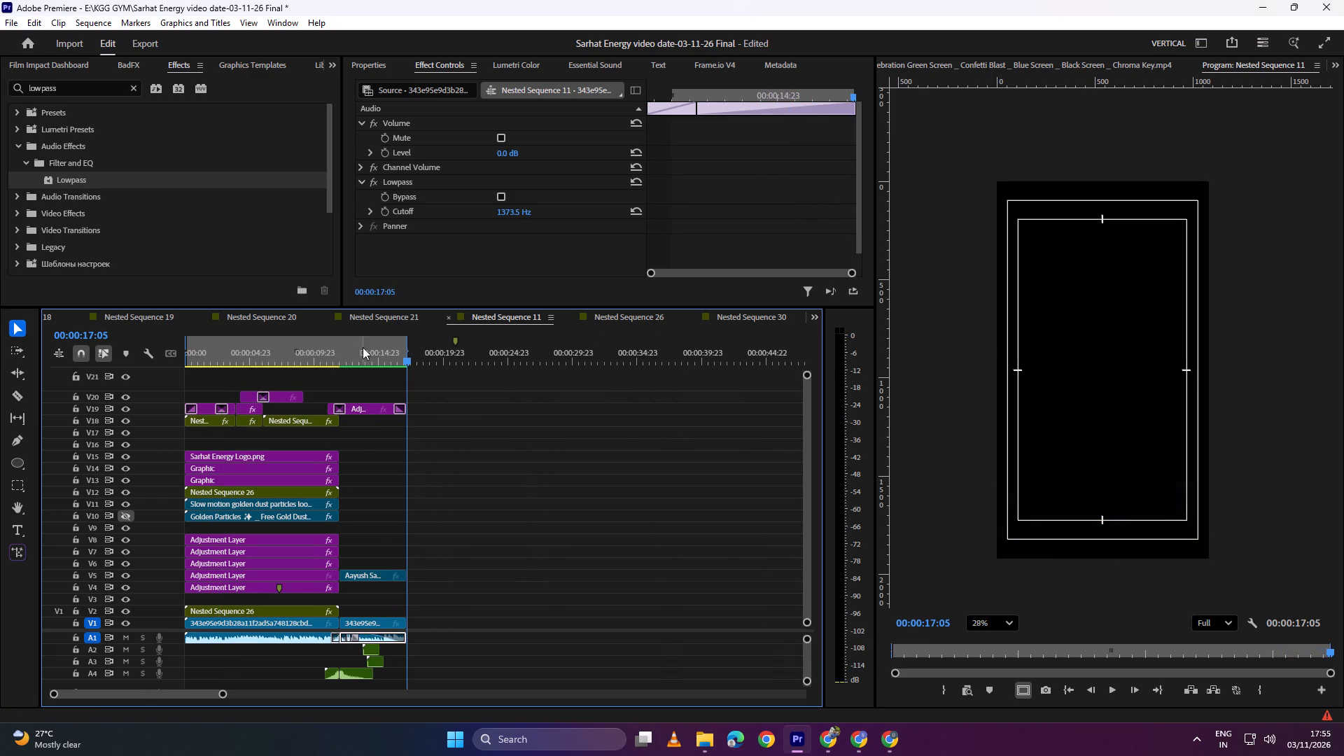
drag(370, 344, 140, 381)
key(space)
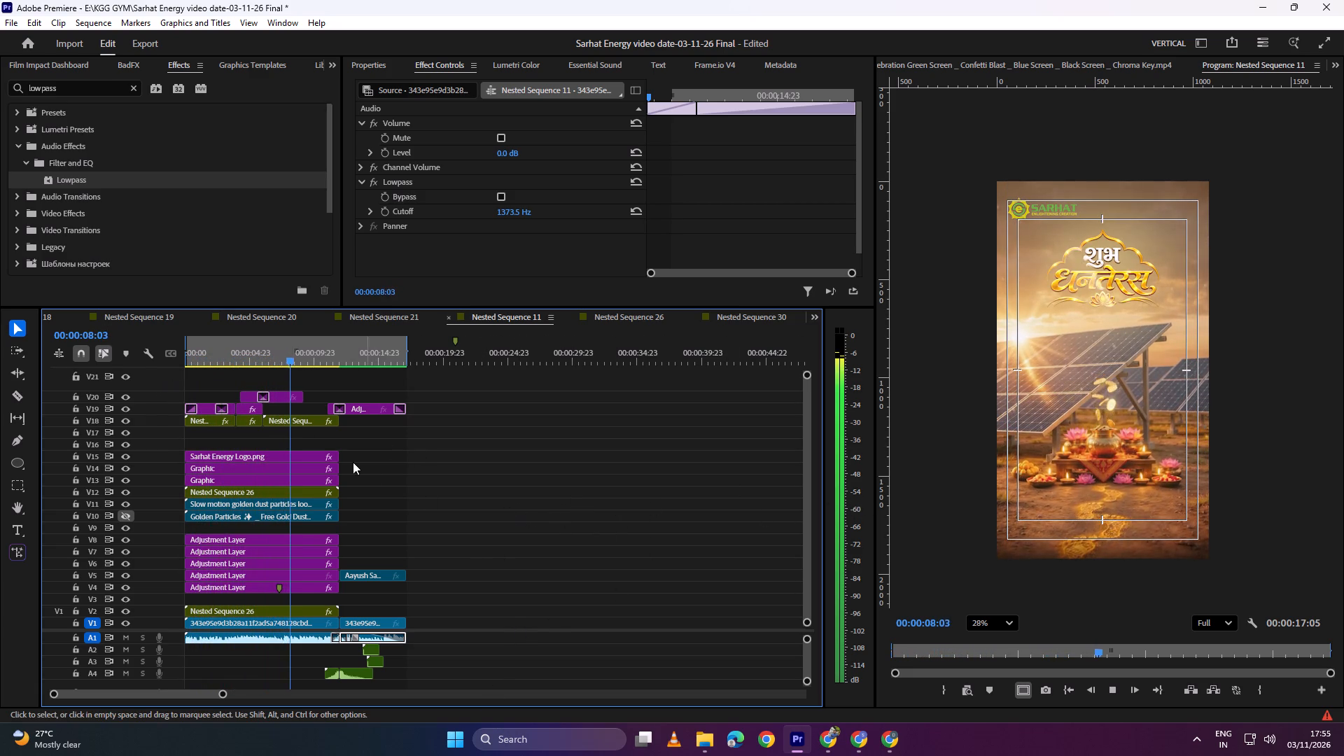
alt+scroll(342, 478, up, 7)
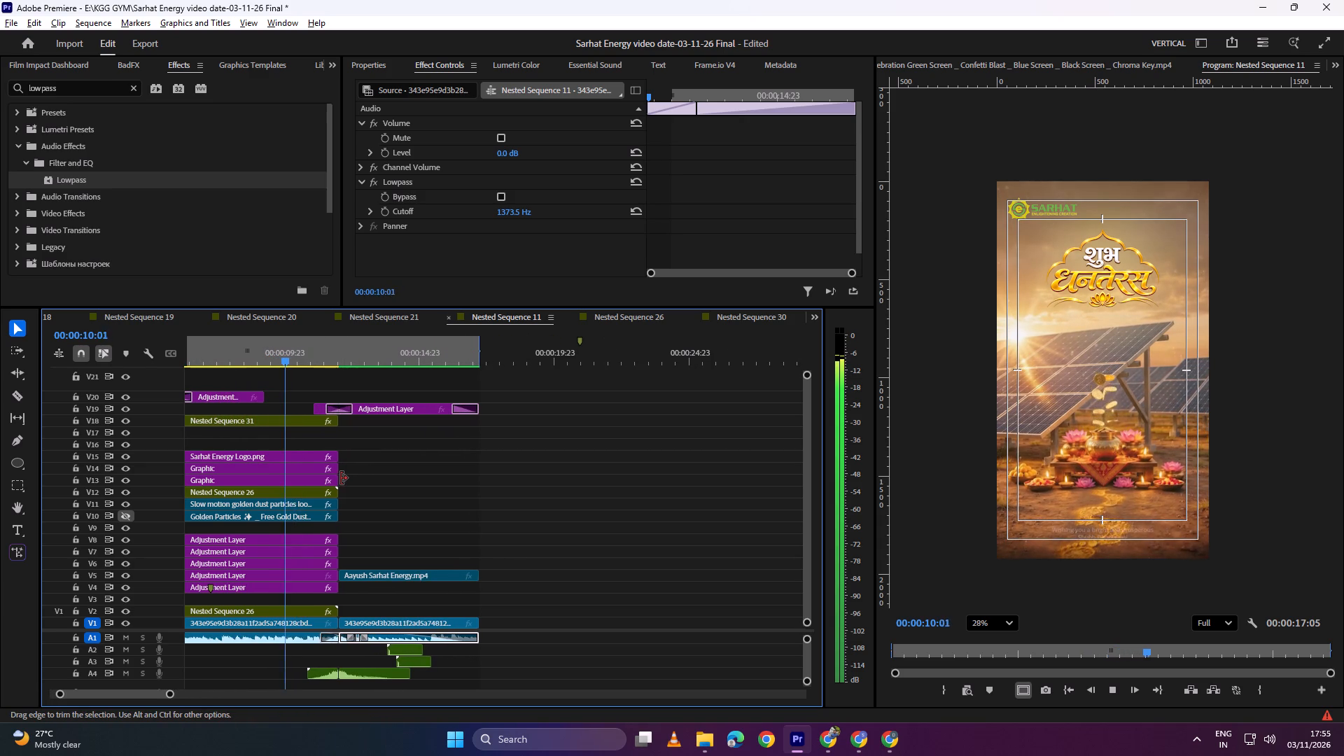
key(space)
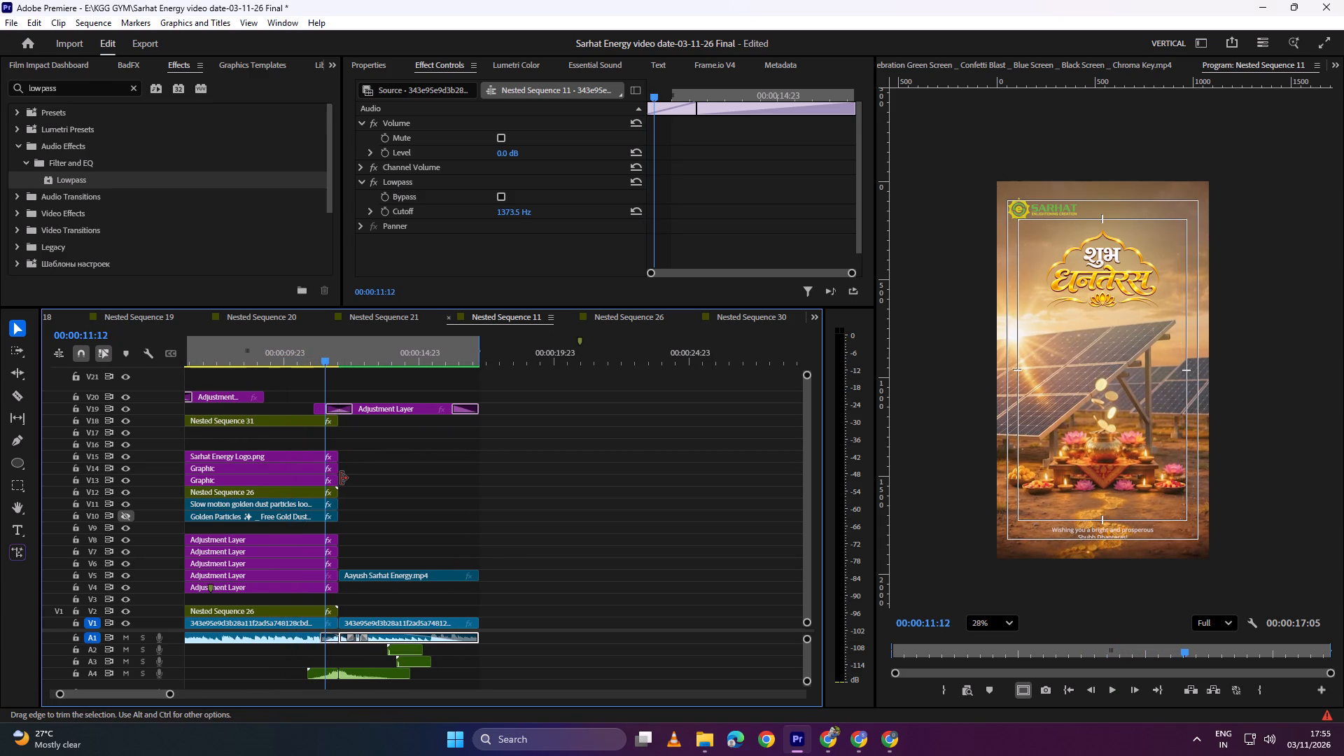
drag(338, 357, 292, 358)
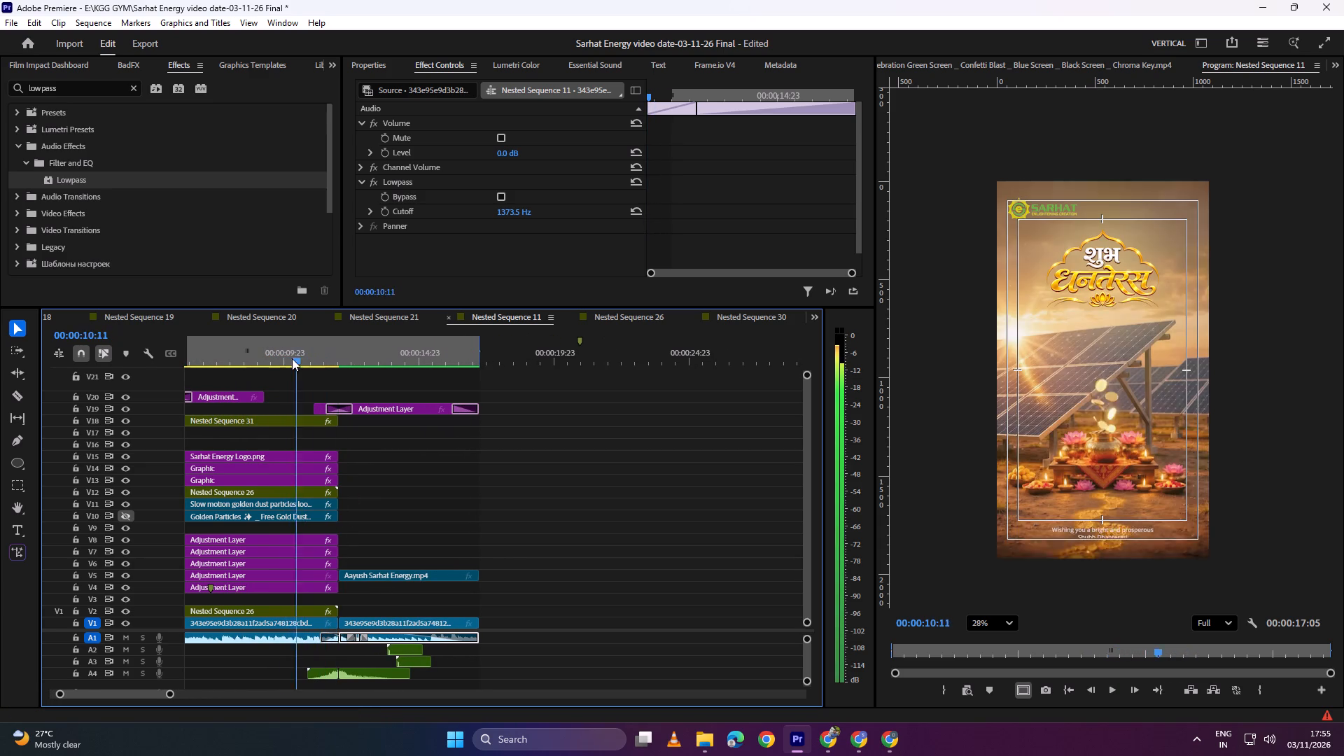
drag(292, 358, 279, 349)
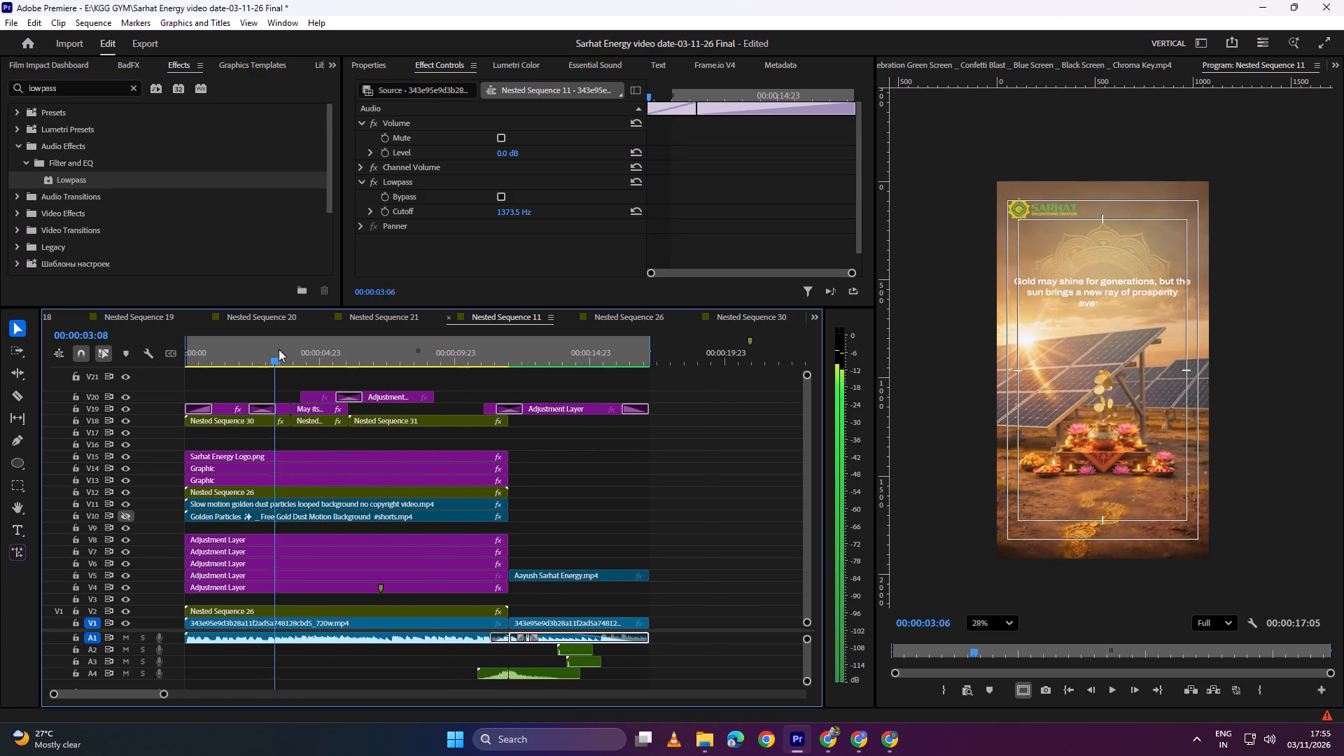
drag(279, 349, 458, 344)
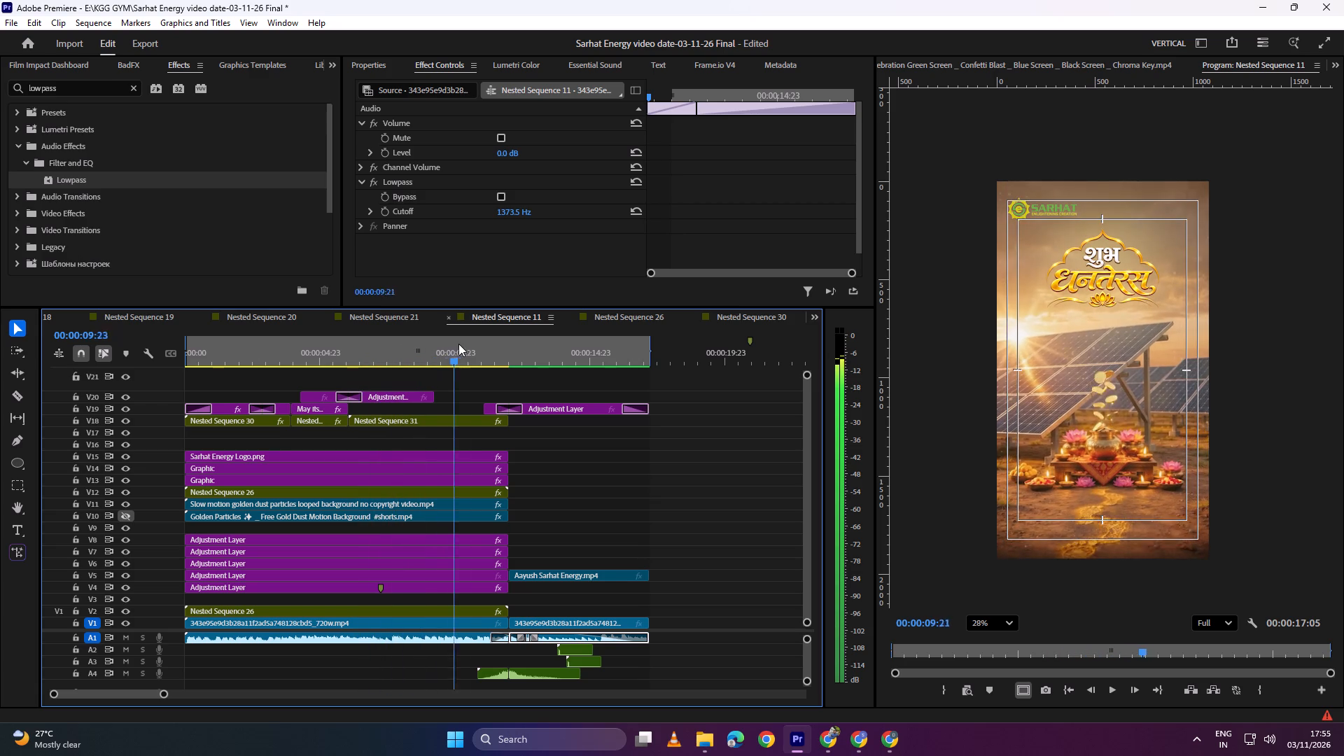
drag(458, 344, 388, 344)
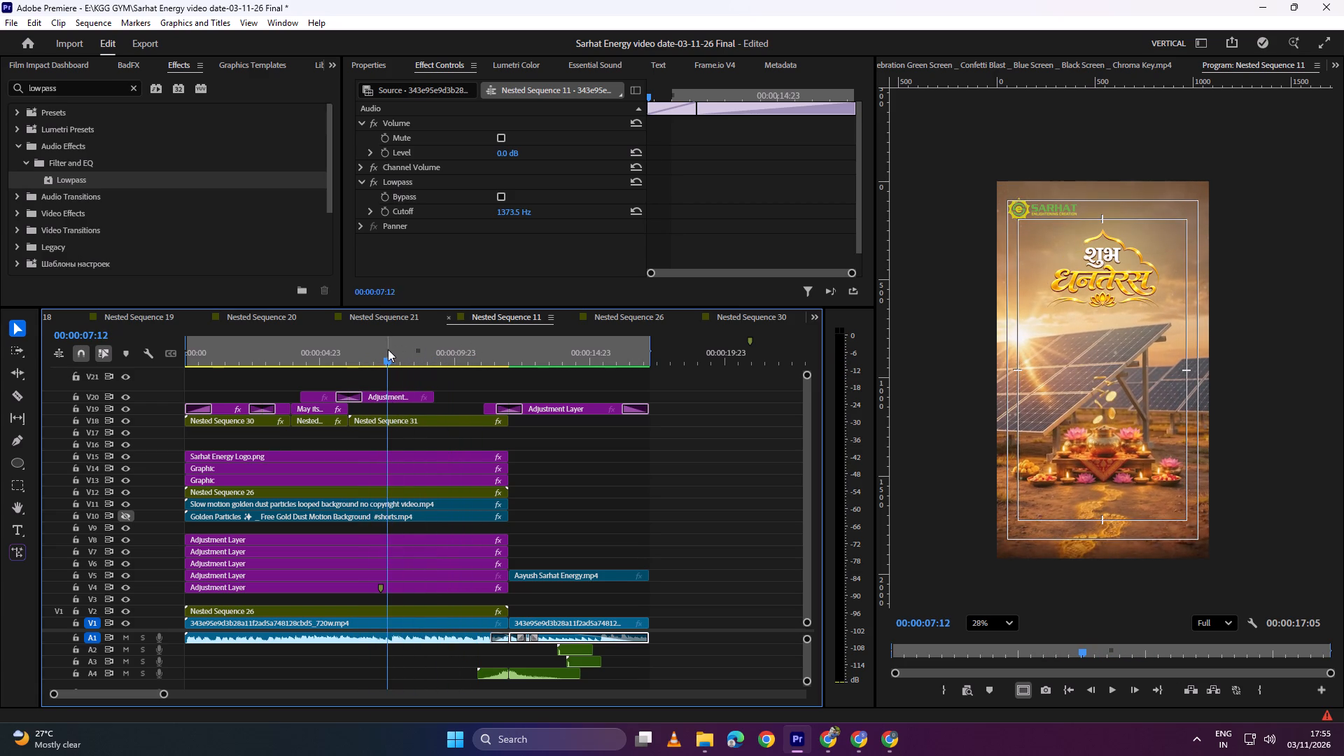
Open Nested Sequence 31 and cut the "Wishing you a bright and prosperous Shubh Dhanteras!" text clip out of it.
double_click(382, 419)
drag(811, 381, 806, 291)
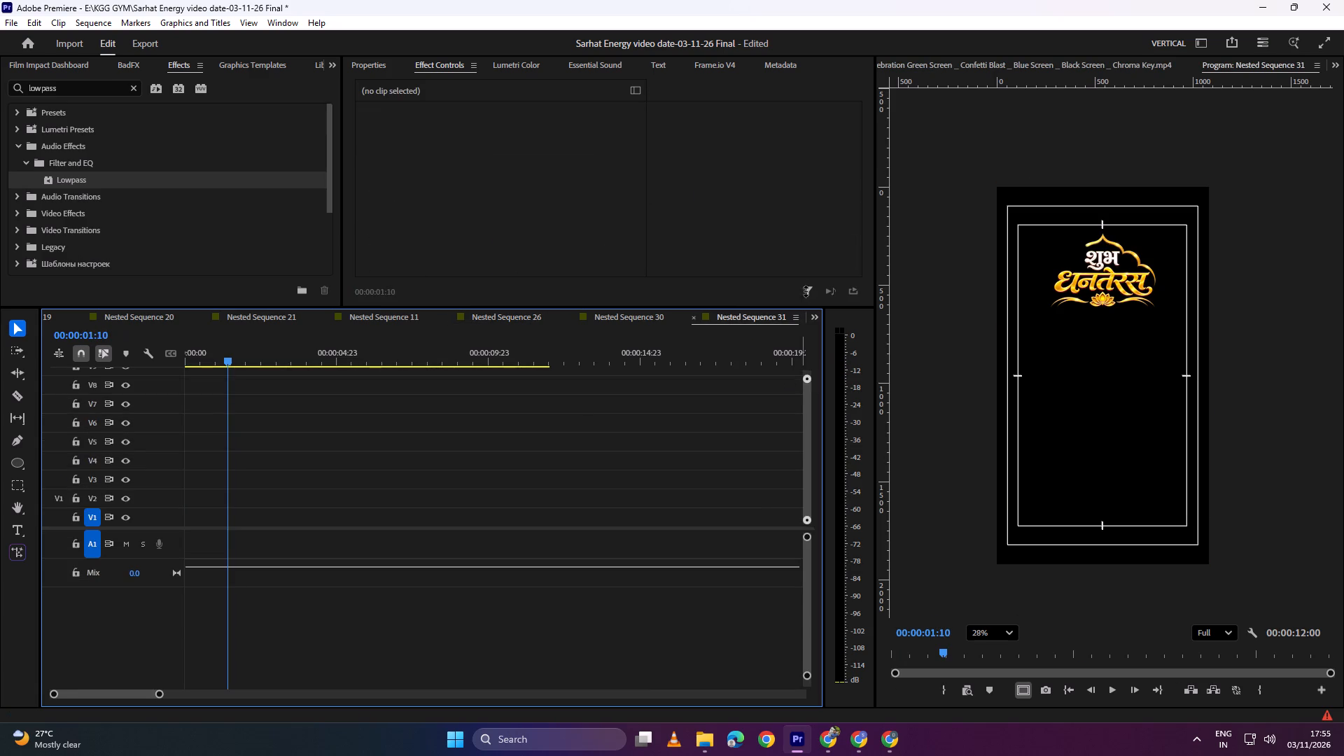
drag(806, 291, 806, 288)
drag(171, 529, 155, 653)
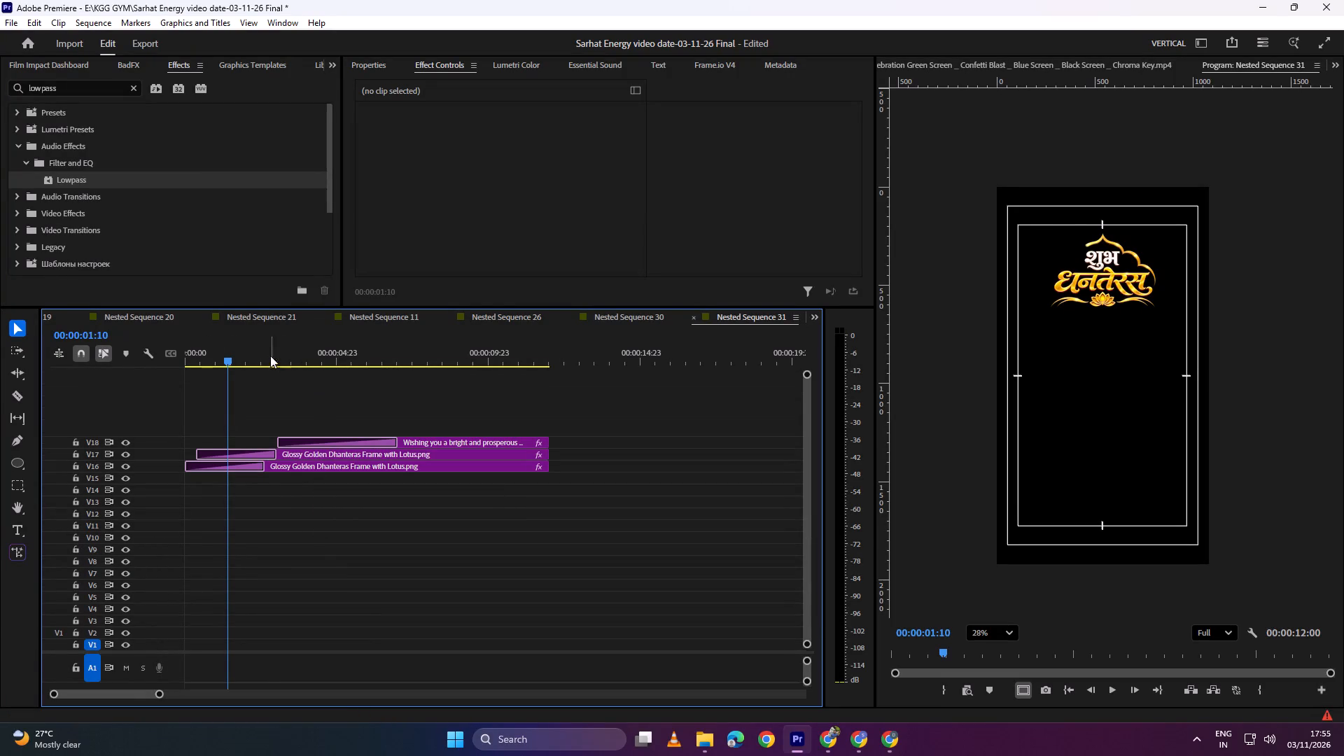
drag(253, 356, 352, 358)
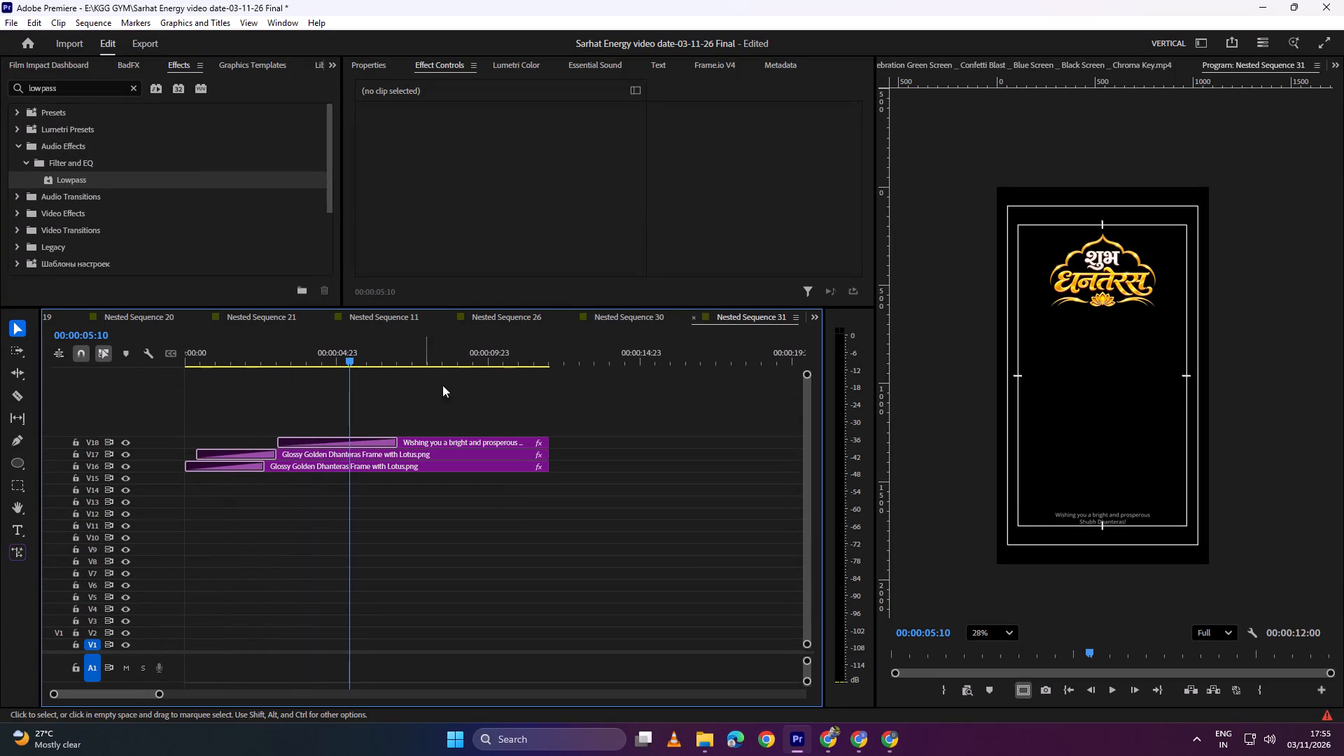
click(419, 444)
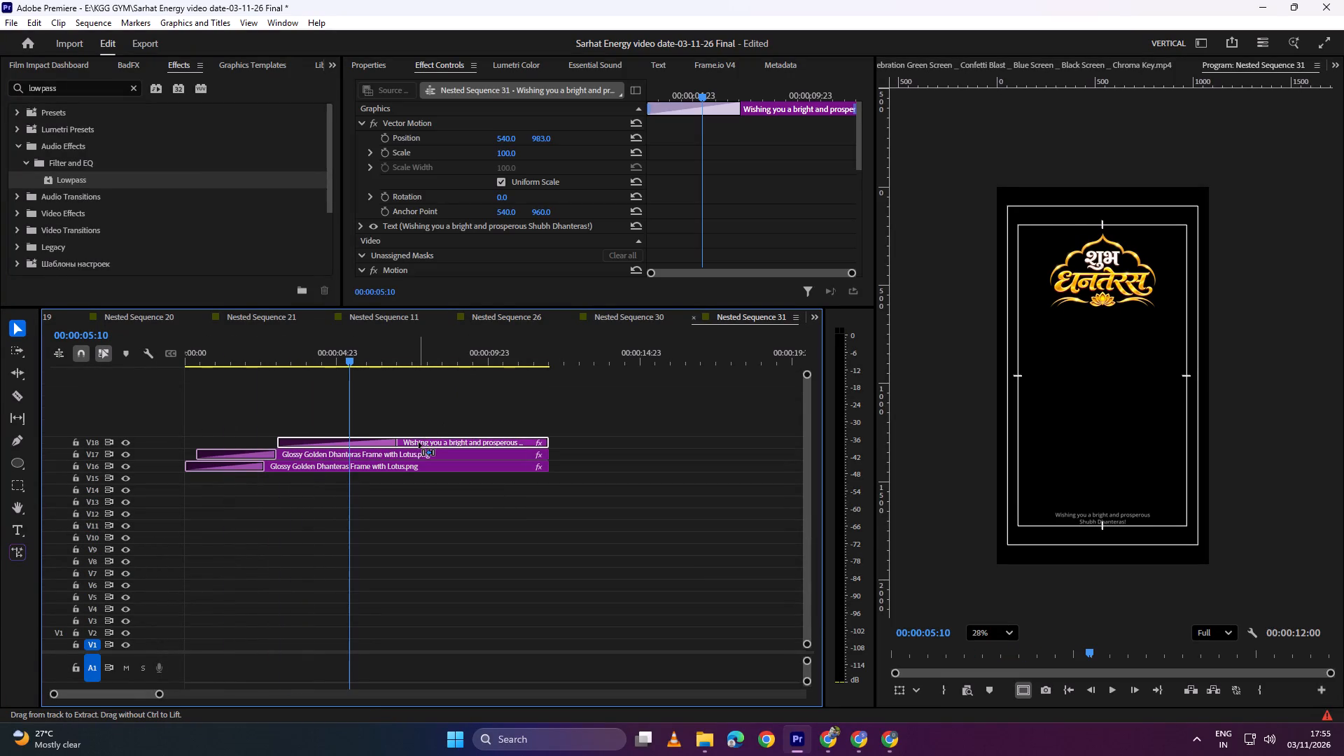
key(ctrl+x)
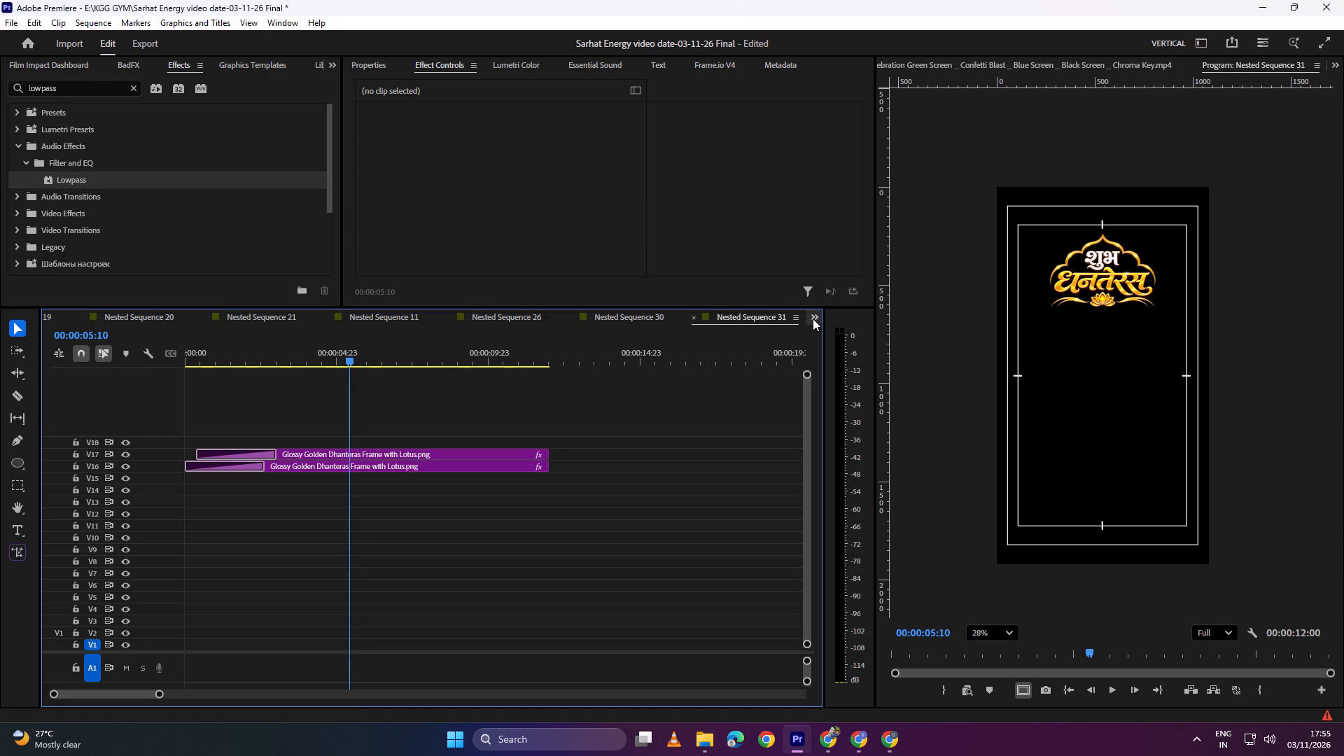
Paste the wishing text into Nested Sequence 11 and place it on V16 at the start of the video.
click(811, 318)
click(518, 317)
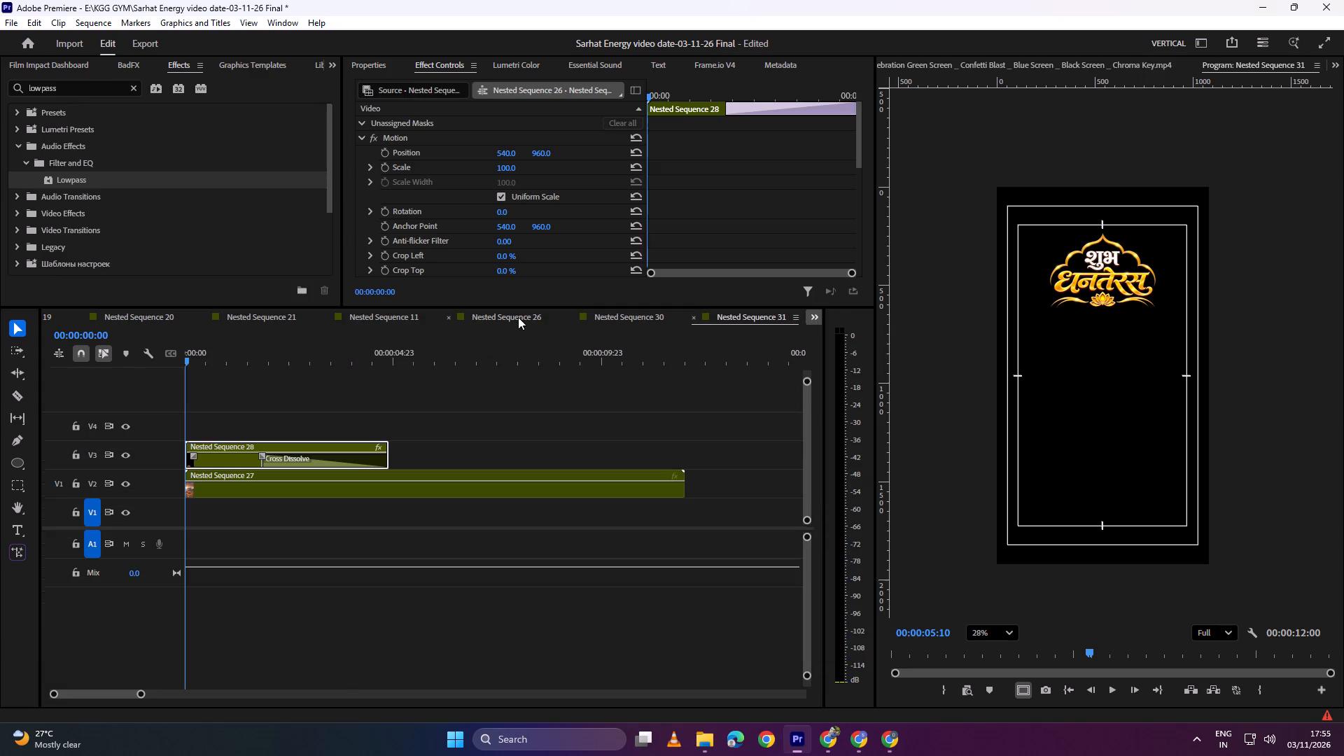
click(395, 314)
alt+scroll(398, 422, down, 5)
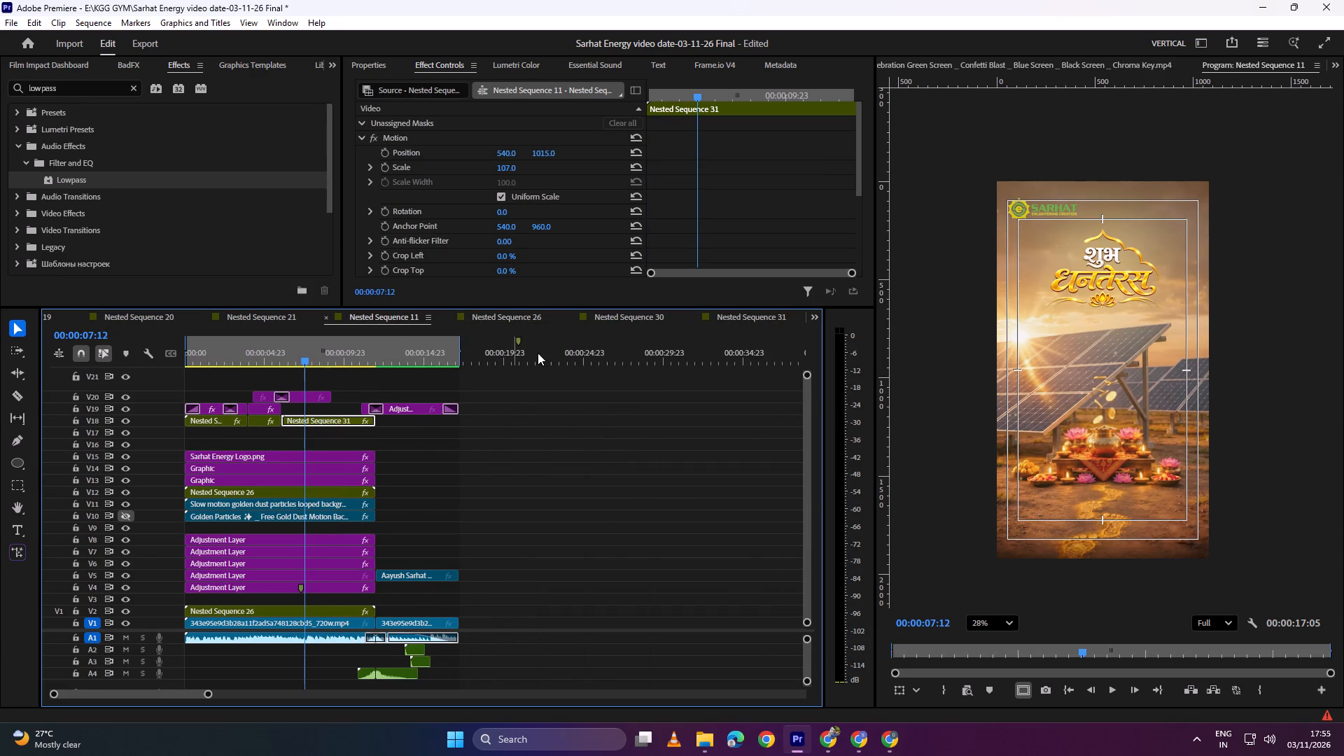
drag(353, 356, 349, 364)
click(552, 356)
click(587, 427)
key(ctrl+v)
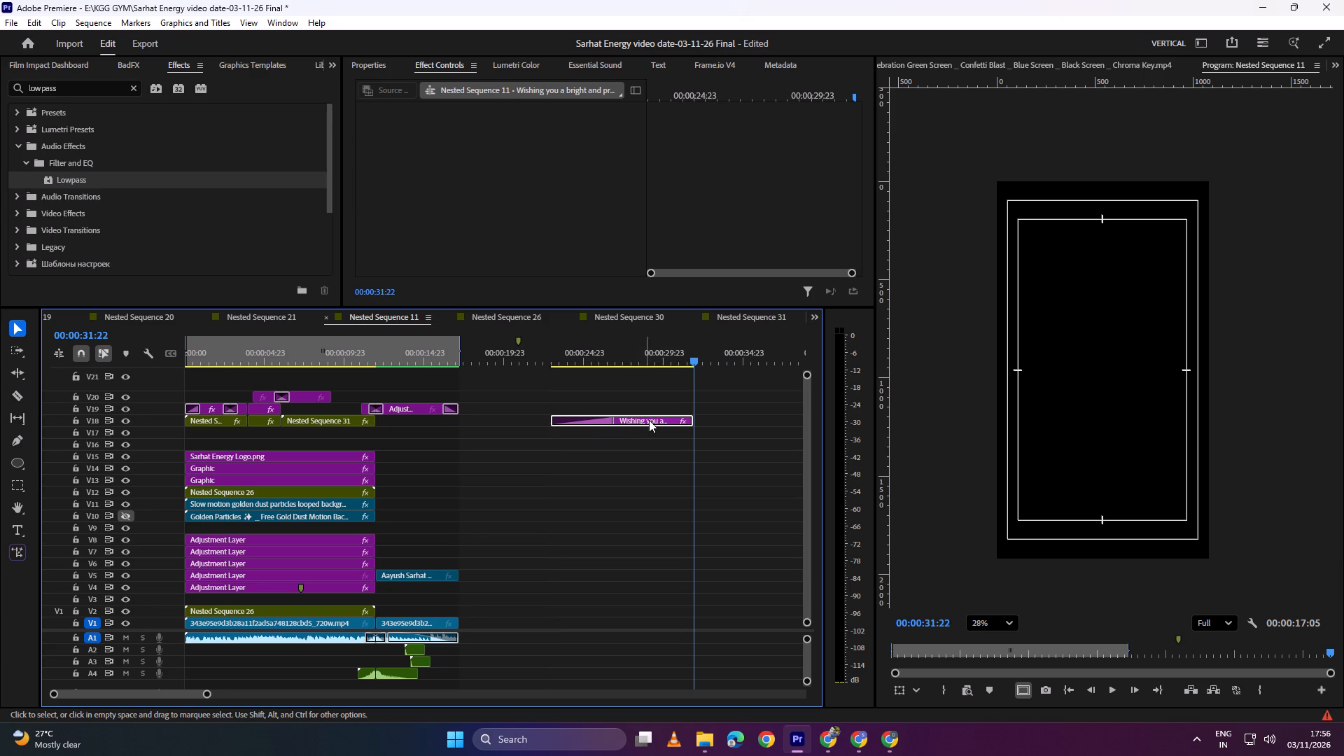
drag(650, 420, 276, 444)
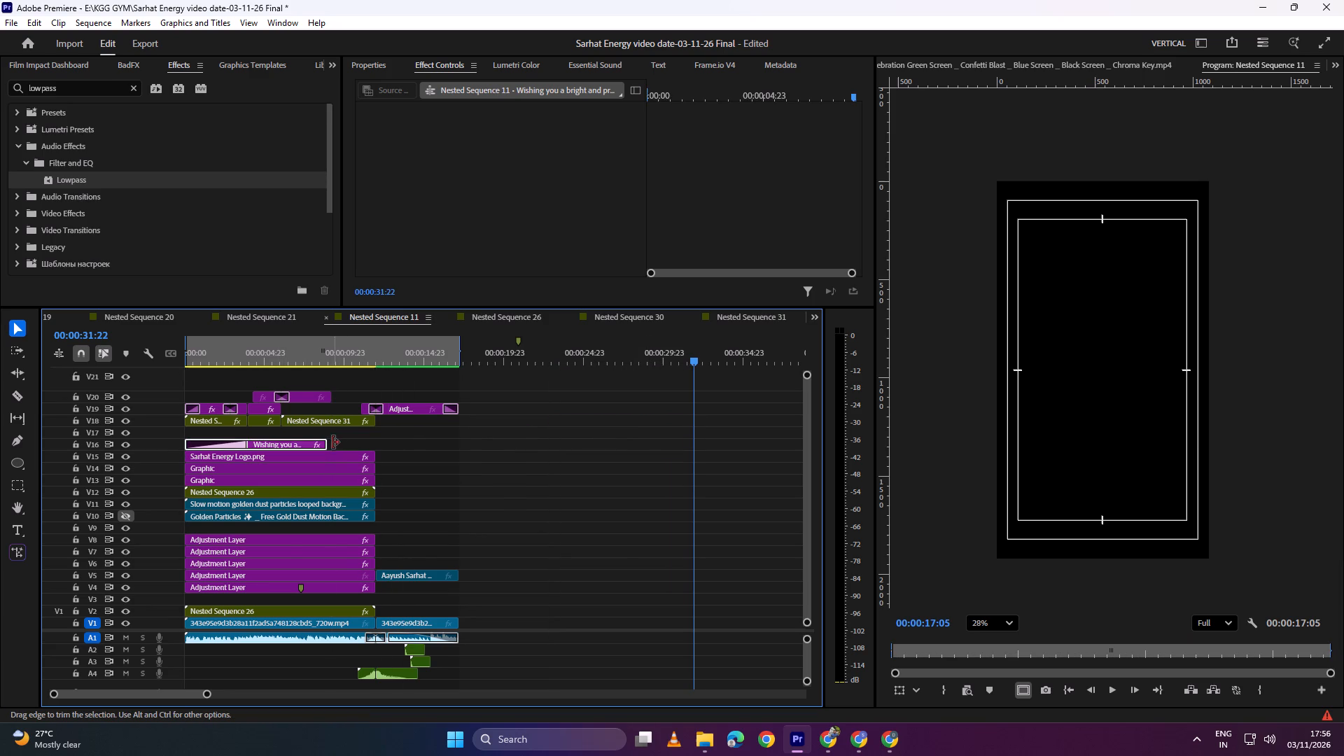
Extend the wishing text on V16 to where the logo ending begins, and play the video from the start.
drag(334, 443, 378, 451)
click(378, 451)
drag(373, 442, 381, 442)
drag(354, 355, 70, 391)
key(space)
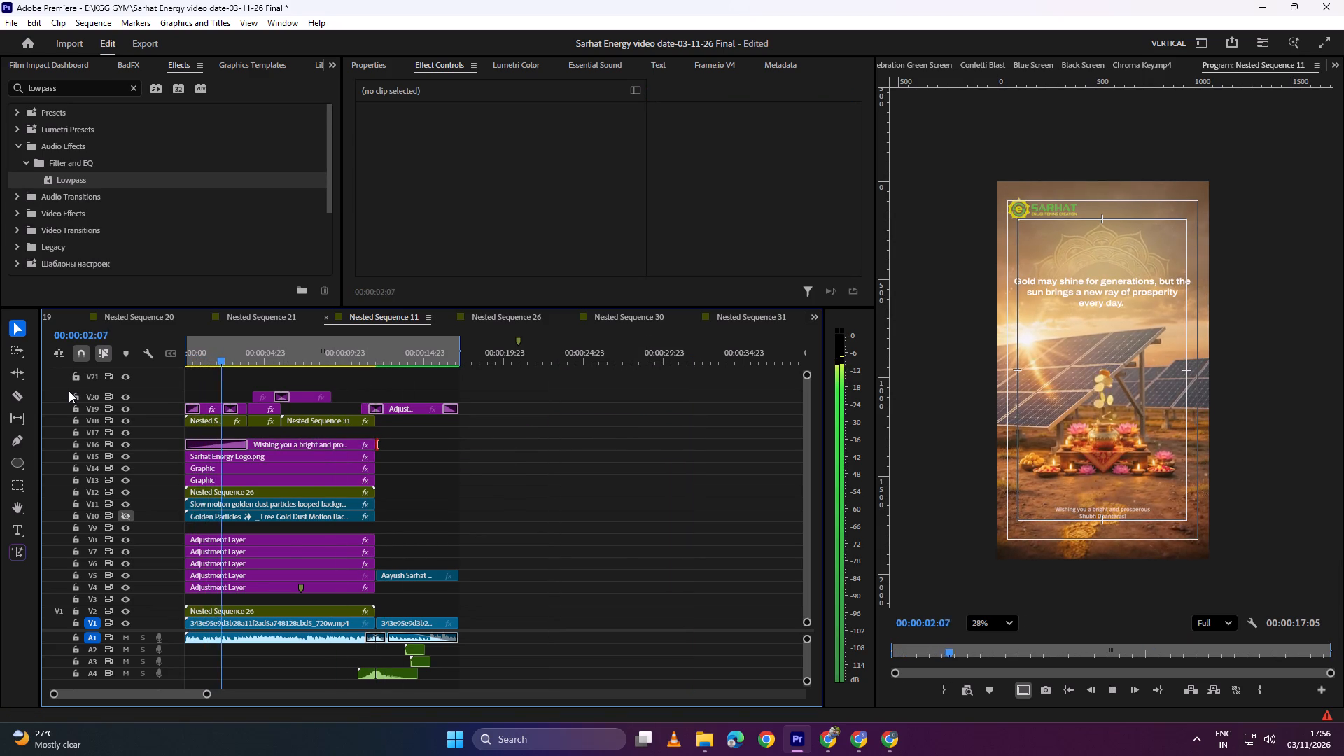
Shift the wishing text on V16 to start about 1.8 seconds in, and trim its end to where the logo ending begins.
key(space)
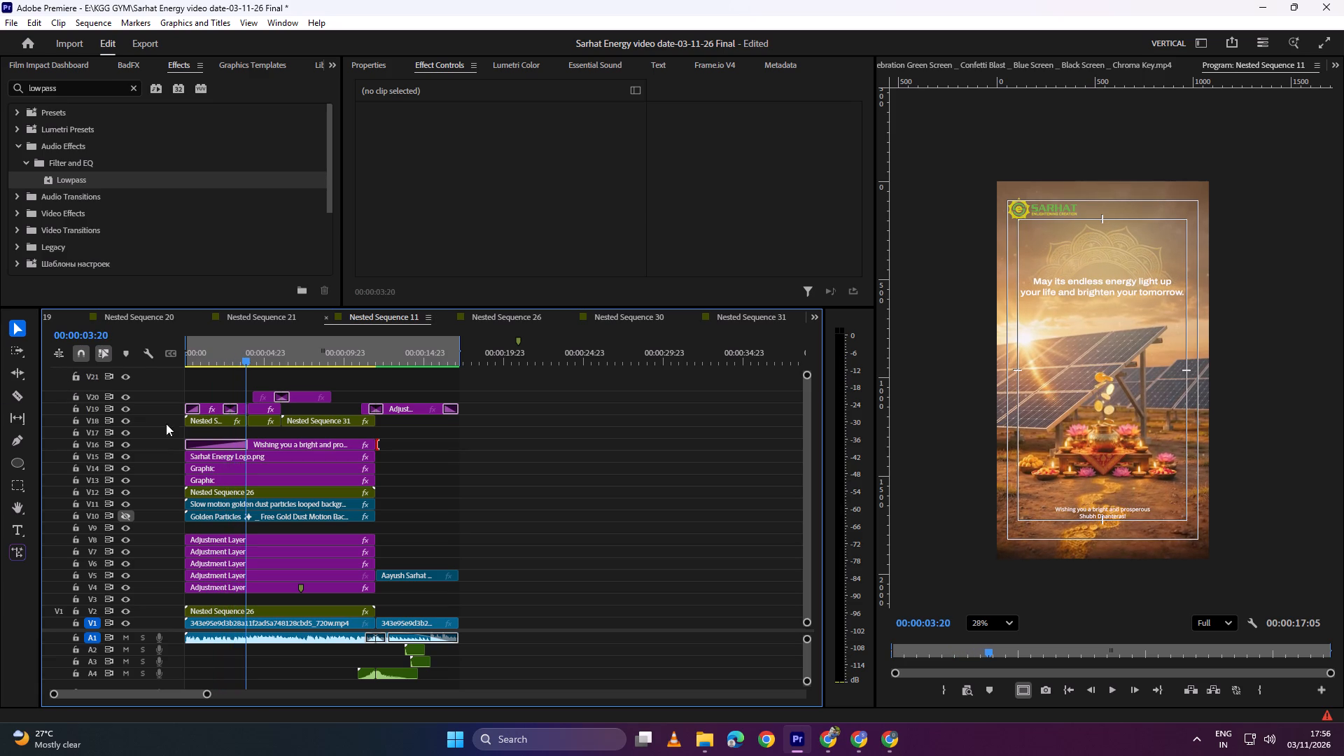
drag(261, 444, 290, 444)
drag(406, 444, 383, 444)
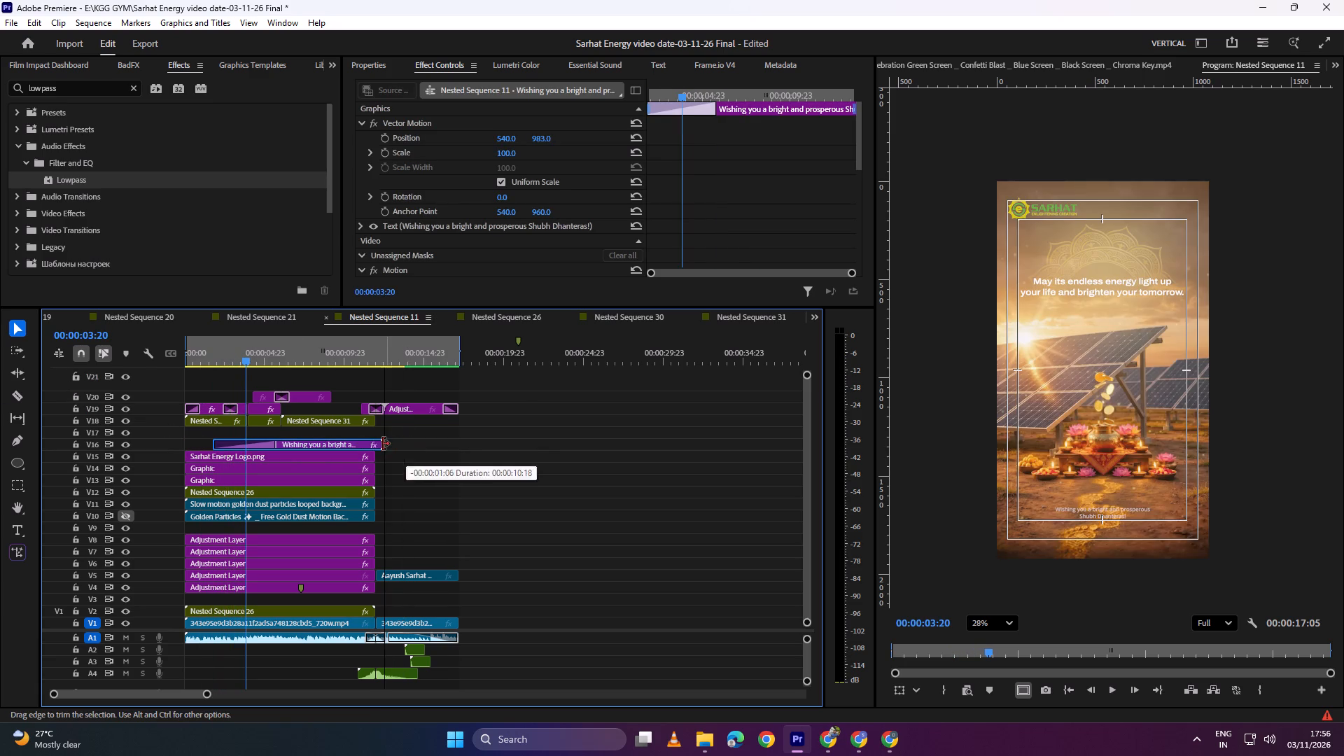
drag(383, 444, 378, 444)
Return to the start of the video and hide the safe margins in the preview.
drag(316, 357, 45, 400)
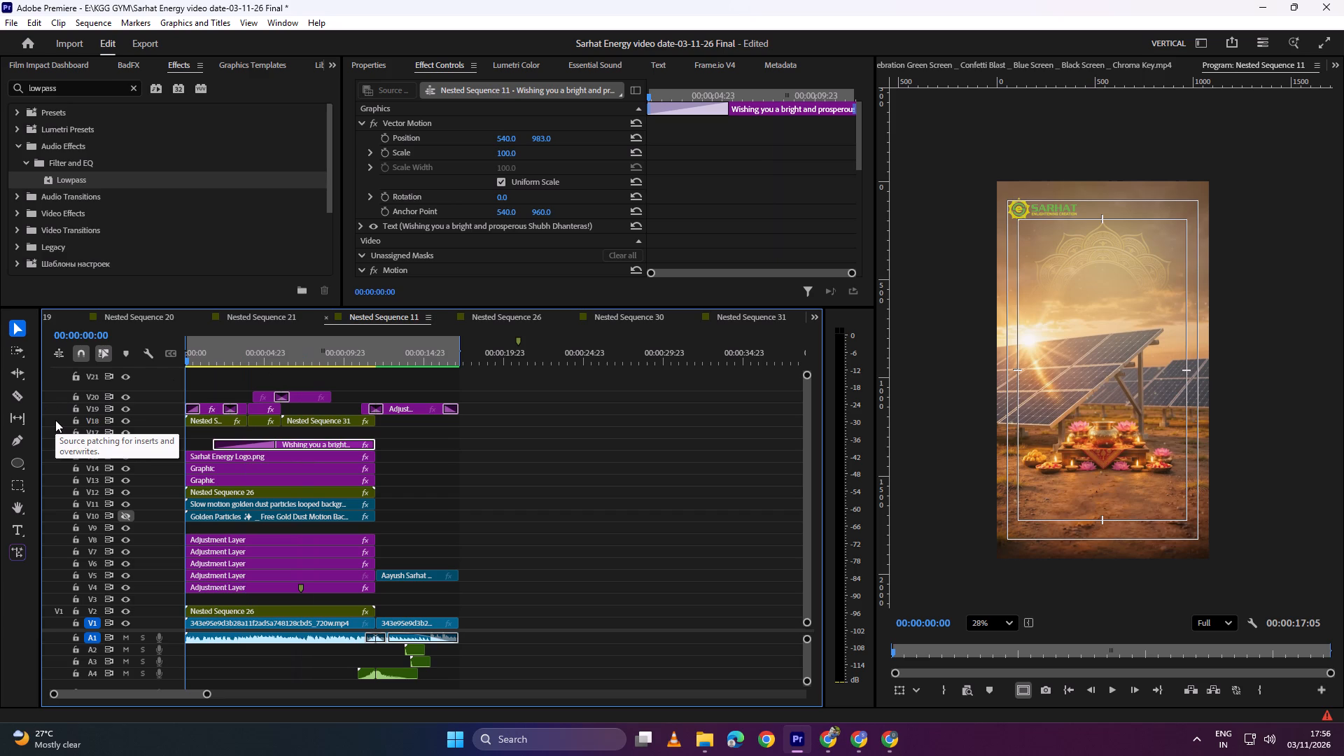
click(1026, 696)
Play the video from the start into the logo ending, and go back to the opening tagline.
drag(344, 353, 0, 376)
key(space)
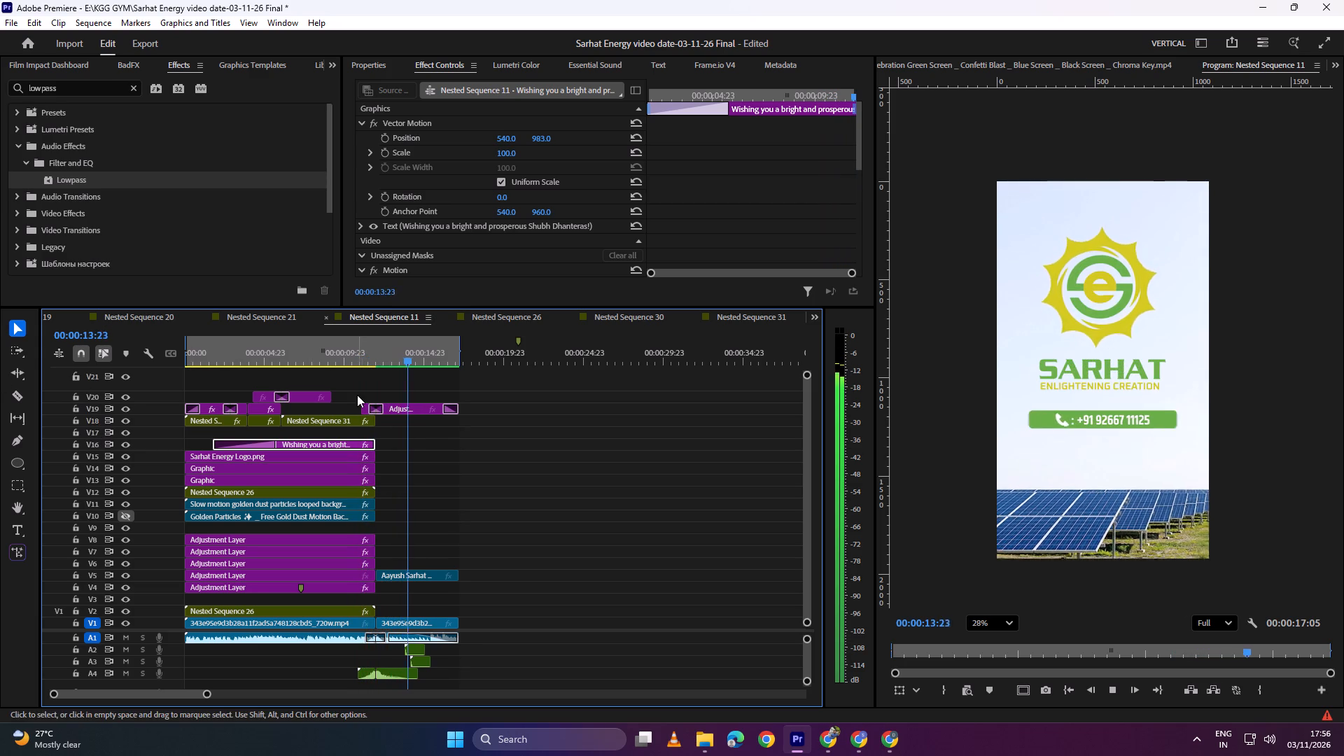
drag(400, 353, 203, 370)
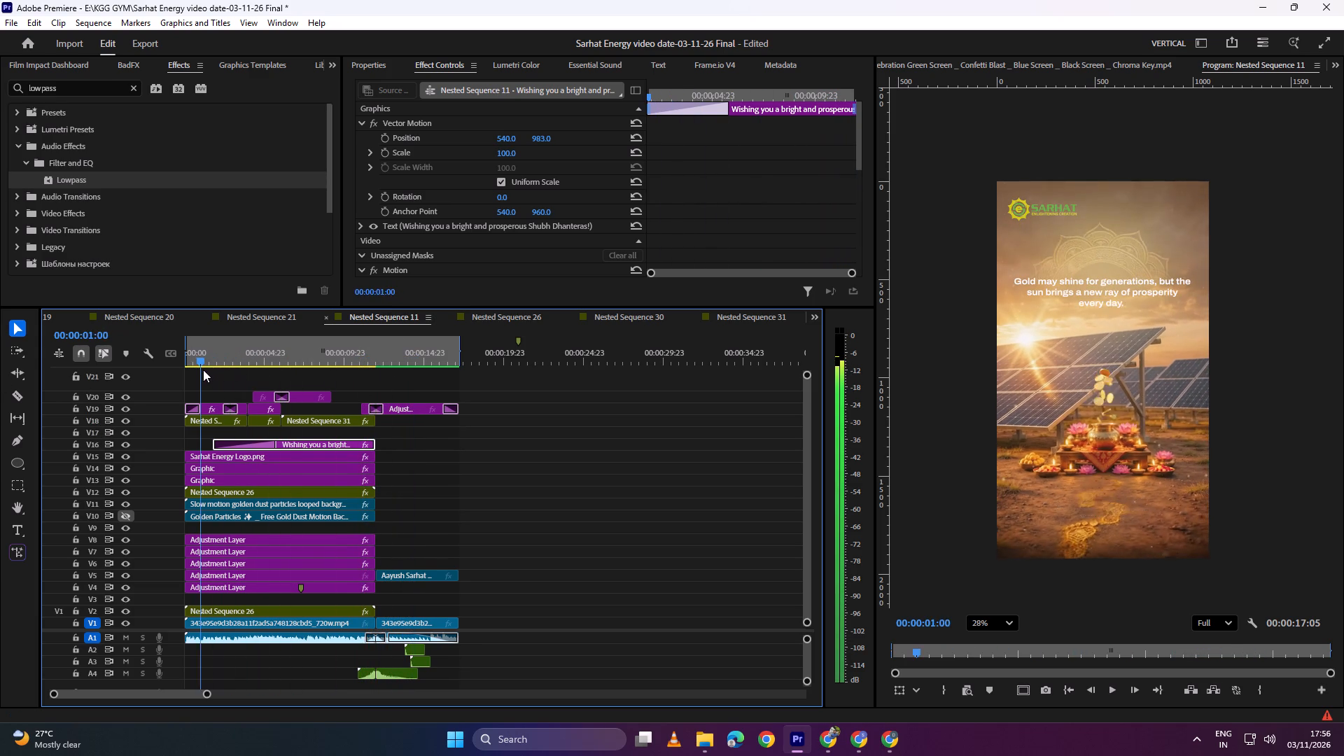
drag(203, 370, 200, 370)
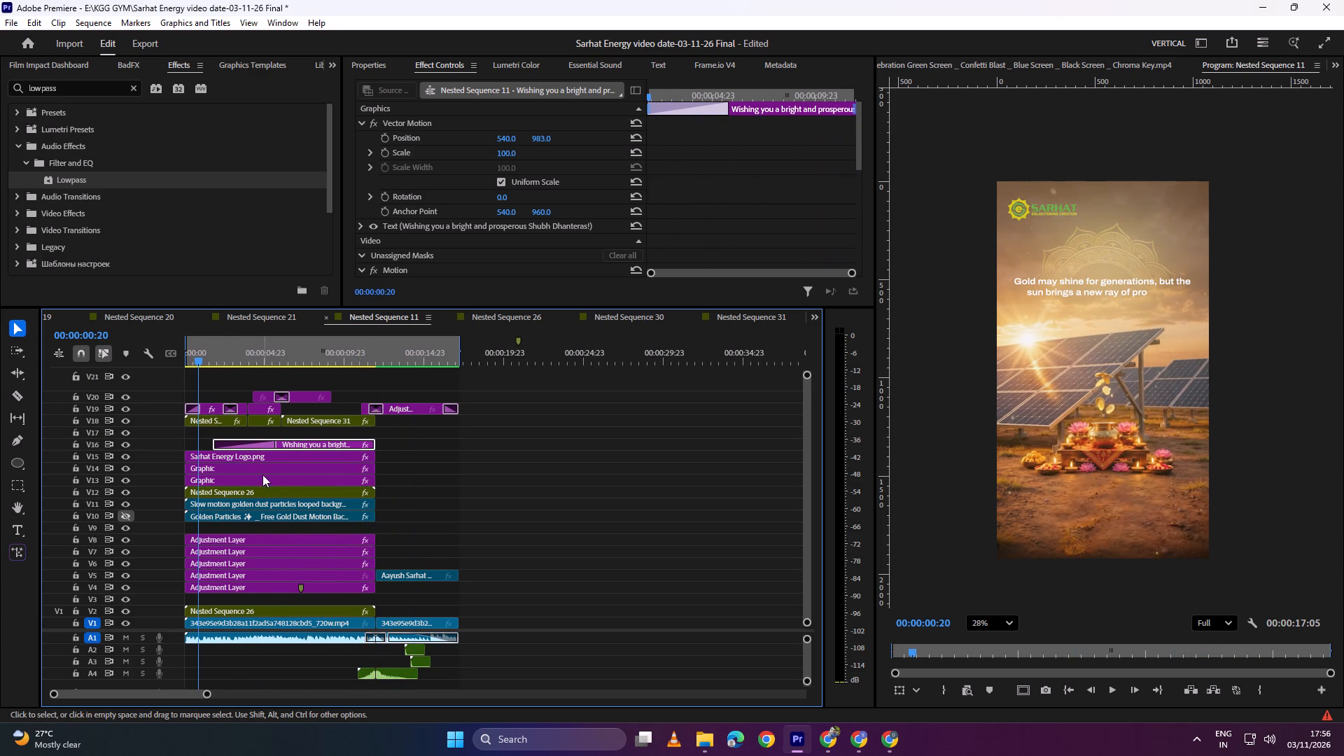
Switch the V12 and V18 tracks off and on at the opening tagline to check what each layer contributes.
click(212, 420)
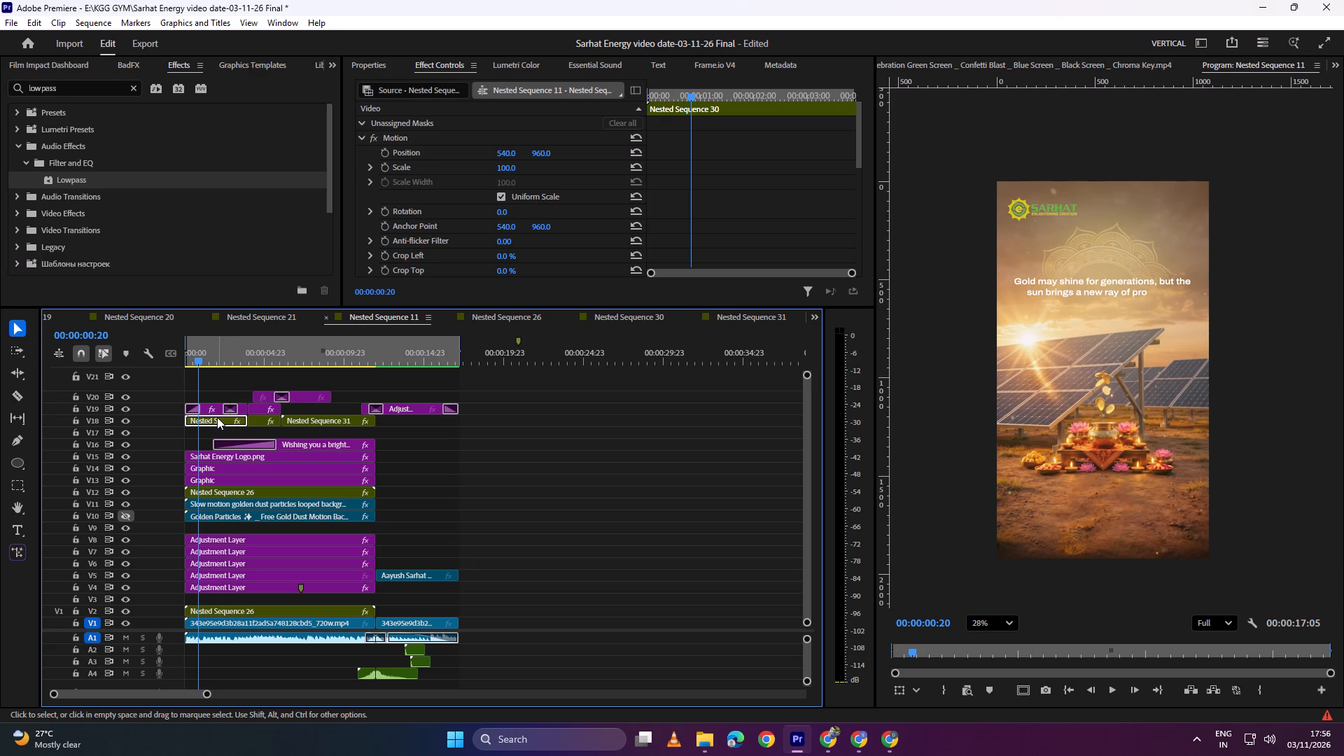
alt+scroll(223, 428, up, 19)
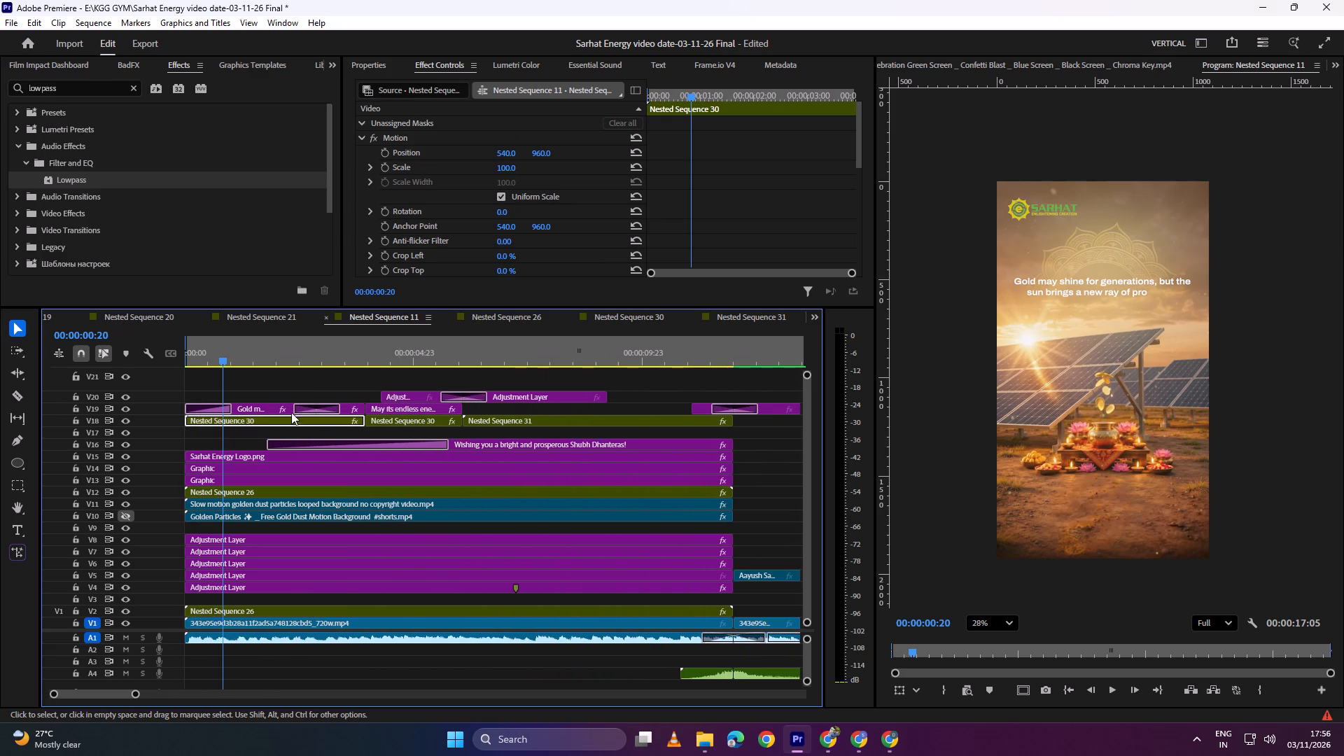
click(226, 489)
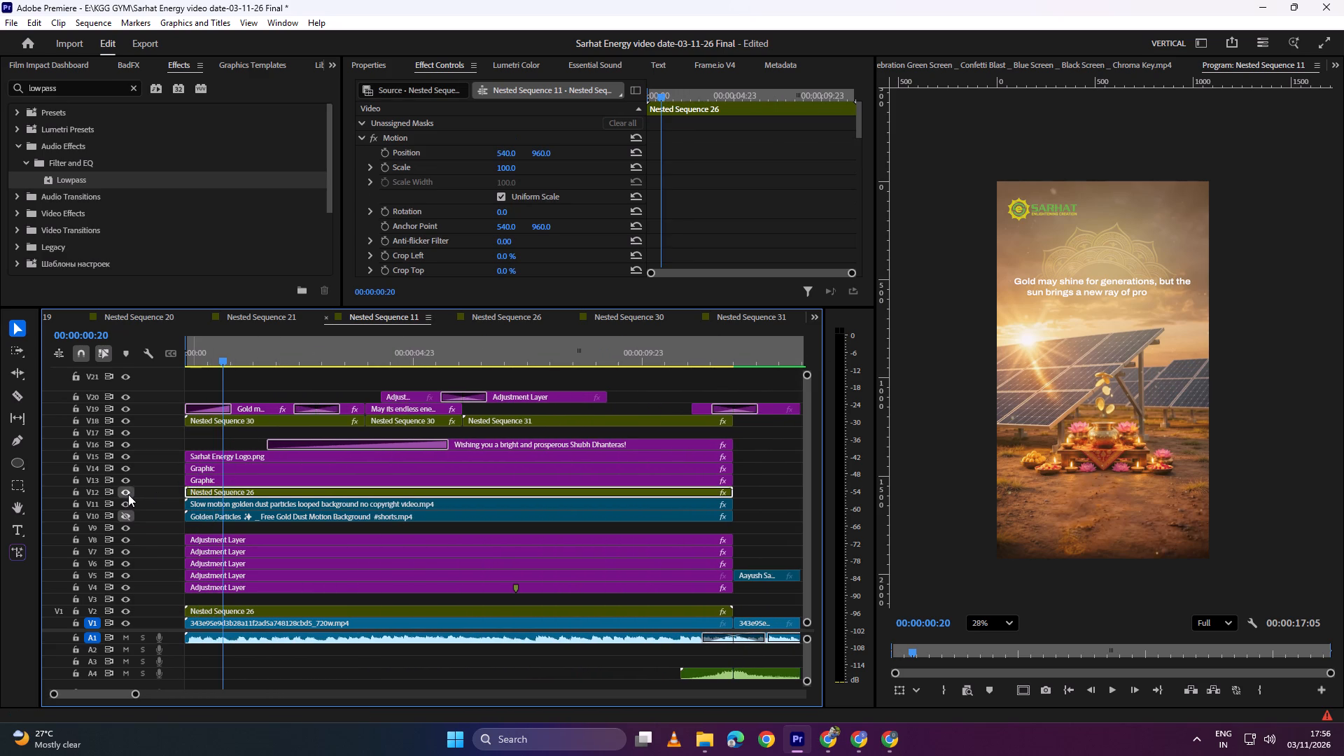
click(128, 494)
click(128, 494)
click(228, 422)
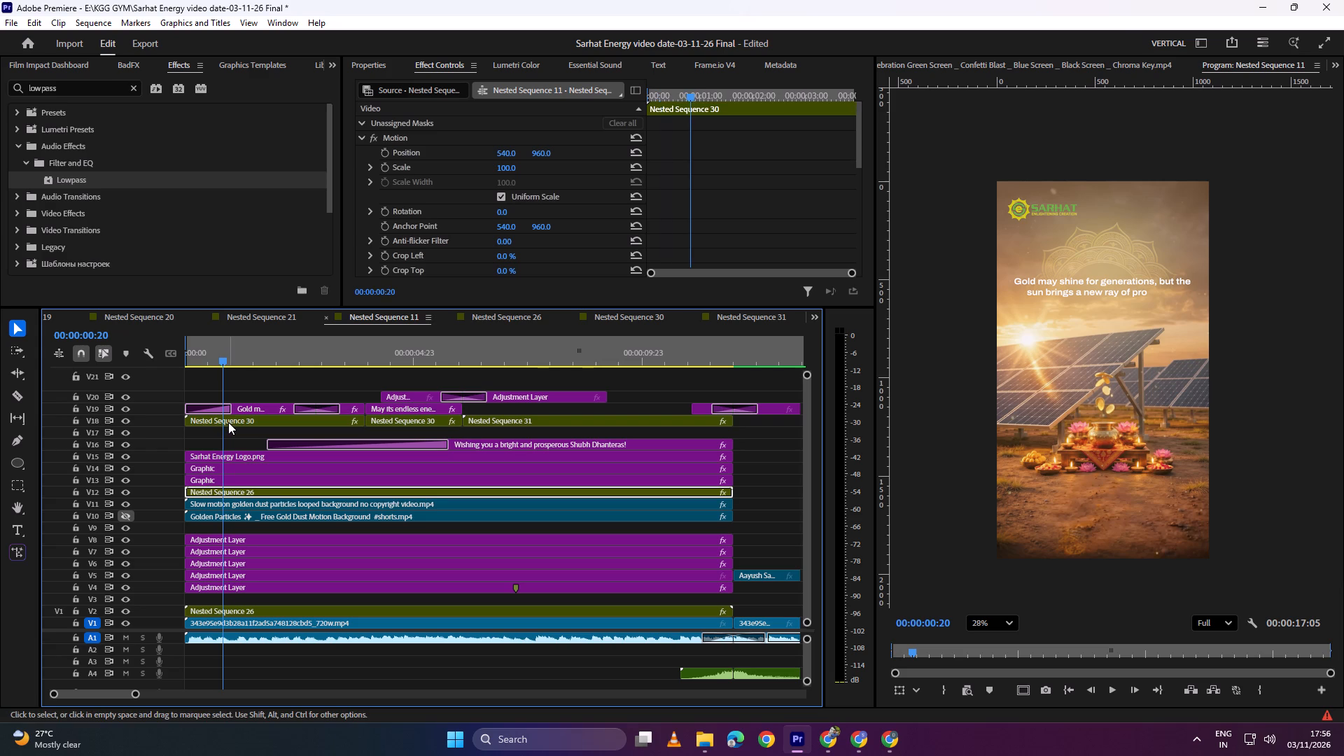
click(132, 421)
click(132, 421)
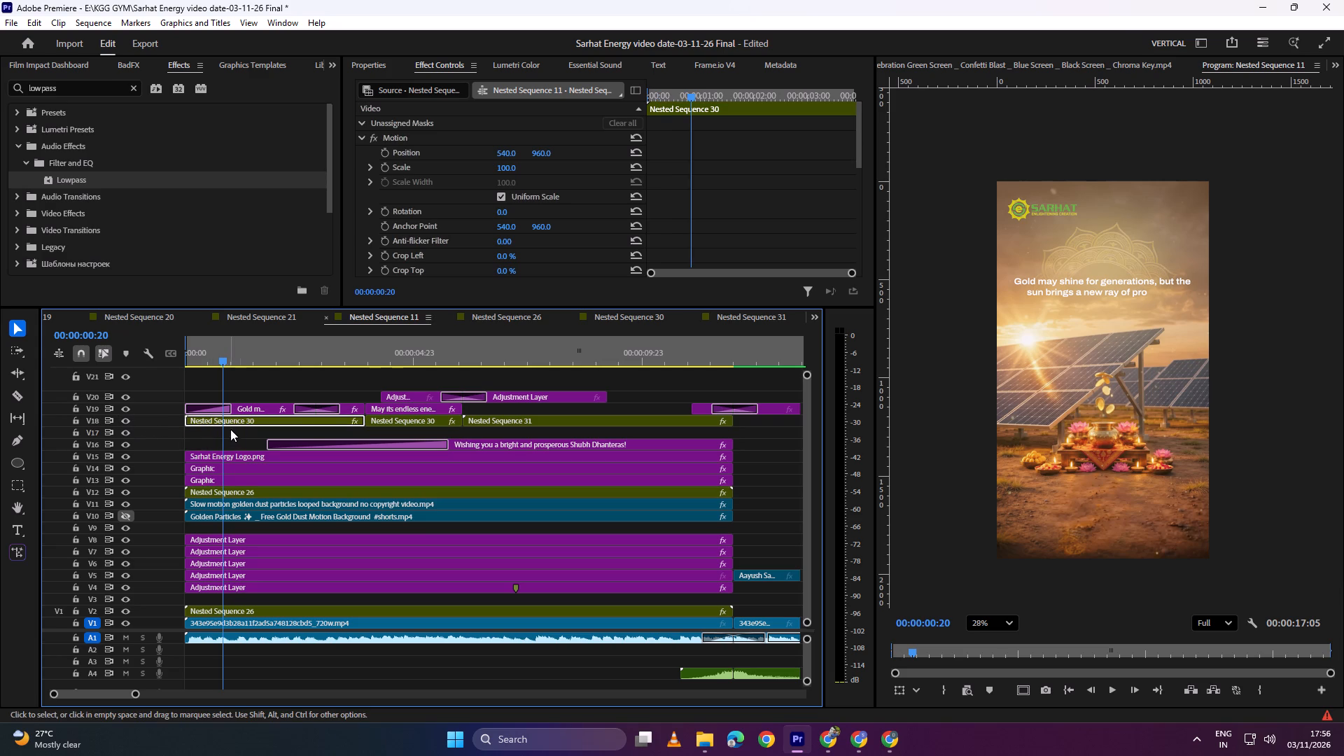
Open Nested Sequence 30 and examine the lotus mandala's motion, opacity and rotation, comparing it with Nested Sequences 11 and 31.
double_click(238, 423)
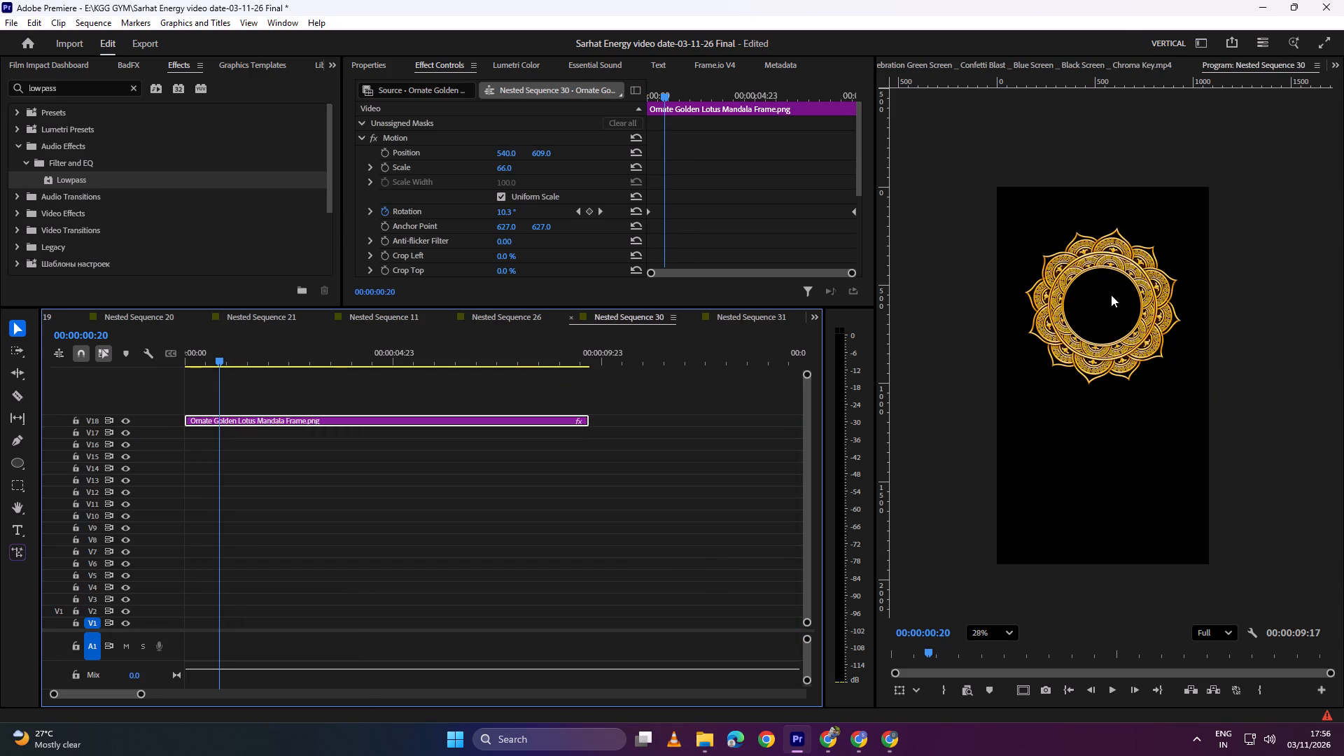
click(274, 414)
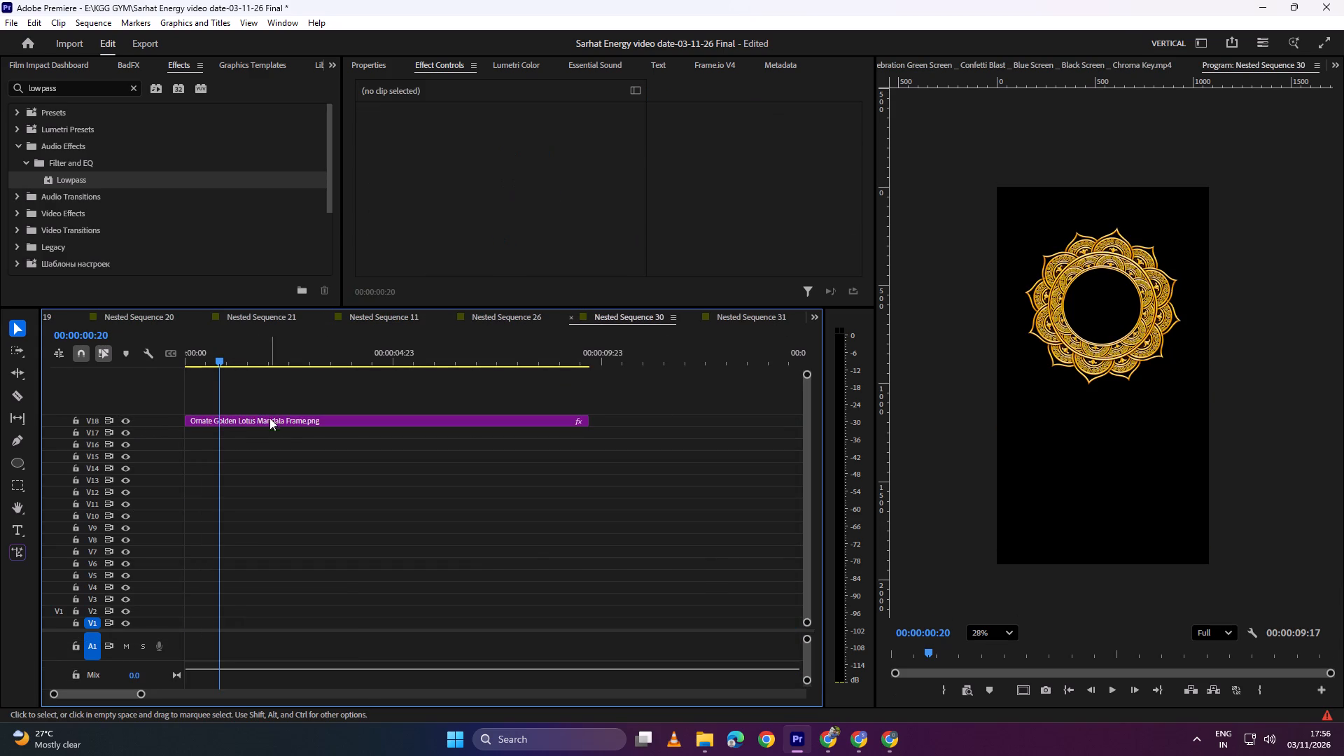
click(265, 423)
scroll(429, 225, down, 4)
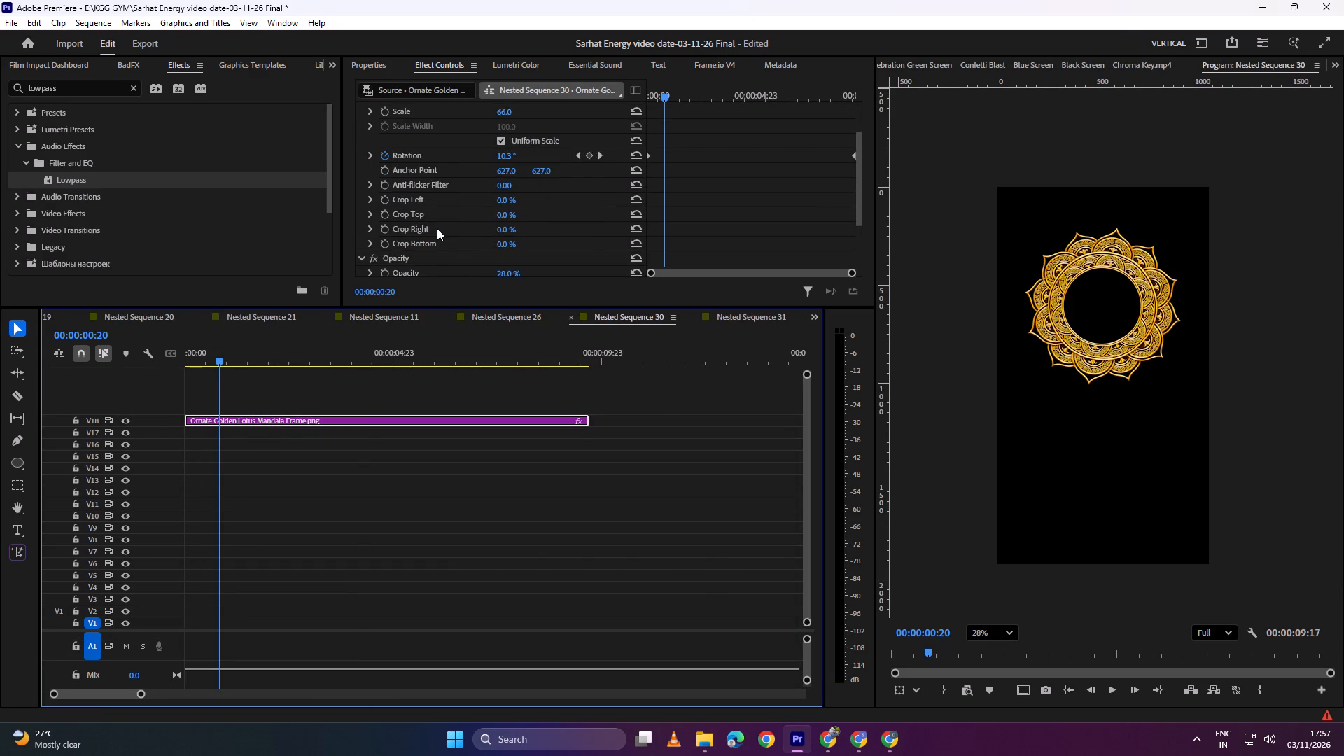
scroll(439, 231, down, 3)
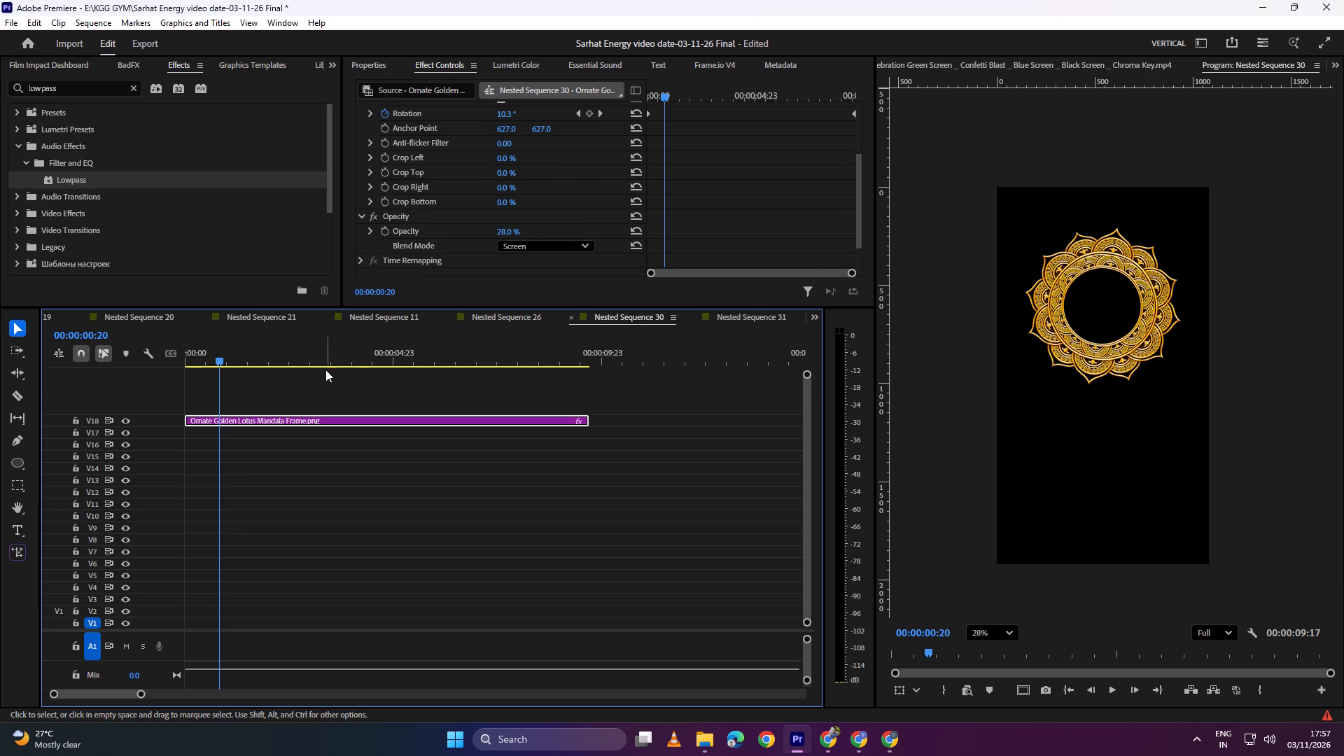
click(507, 316)
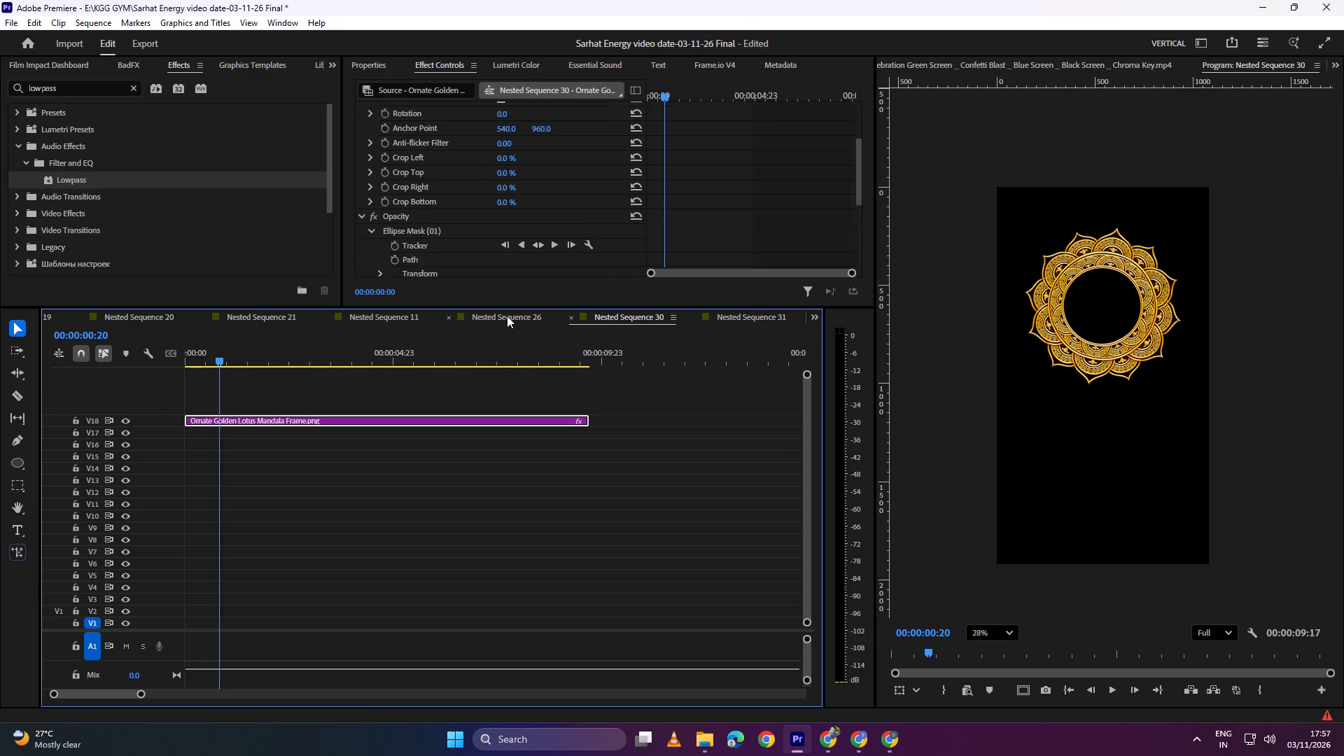
click(376, 316)
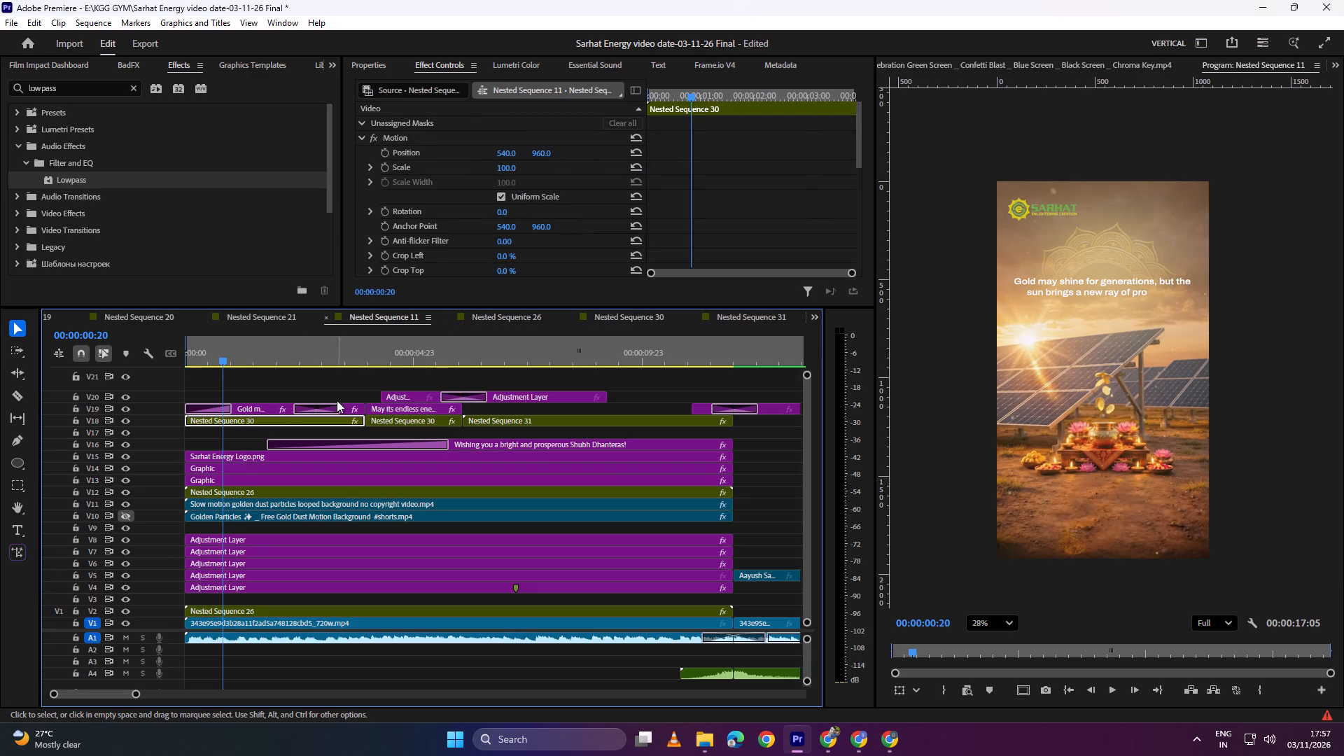
click(744, 319)
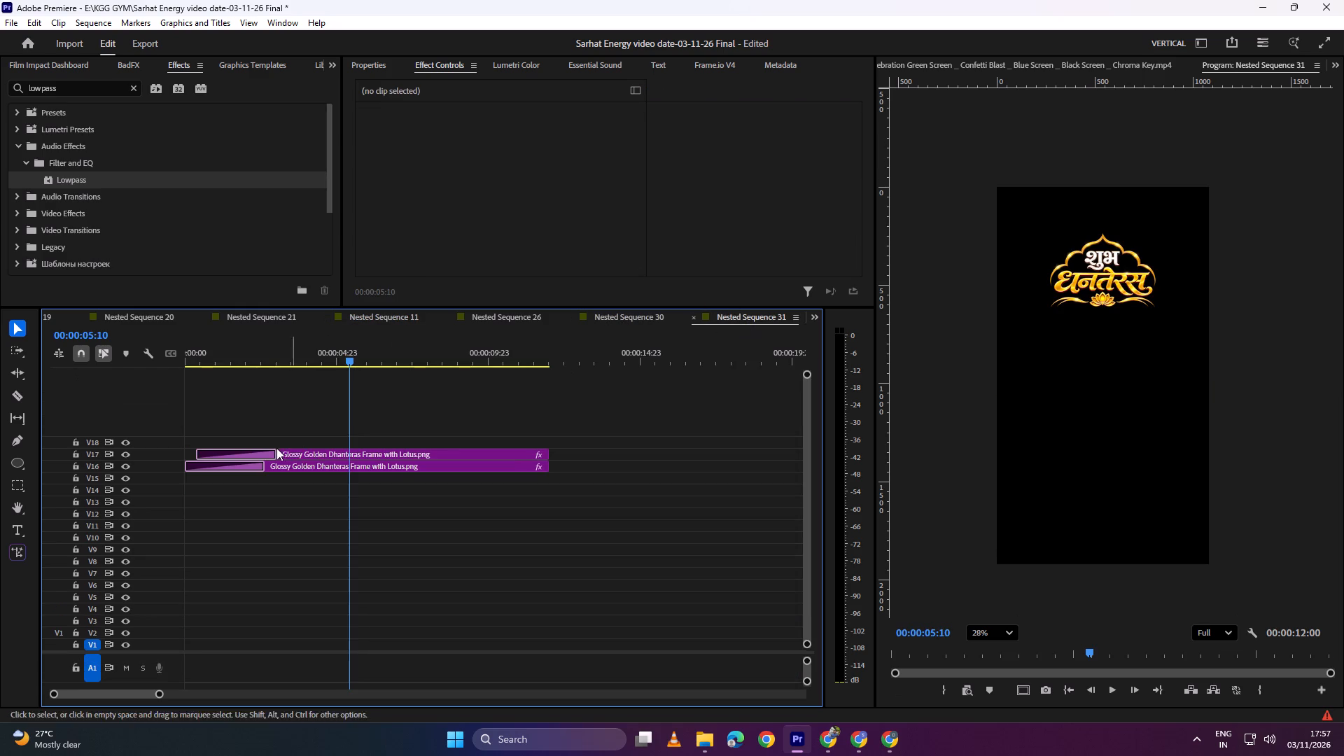
click(636, 321)
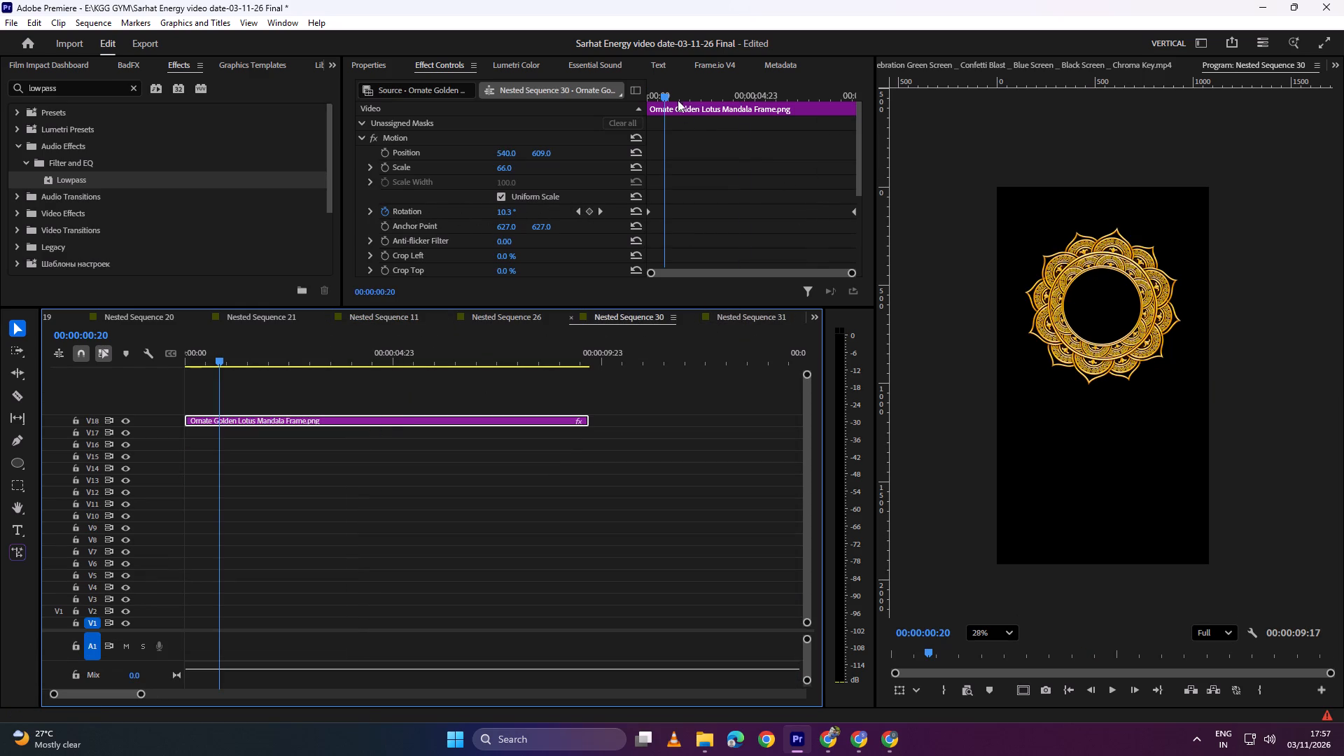
drag(679, 92, 732, 106)
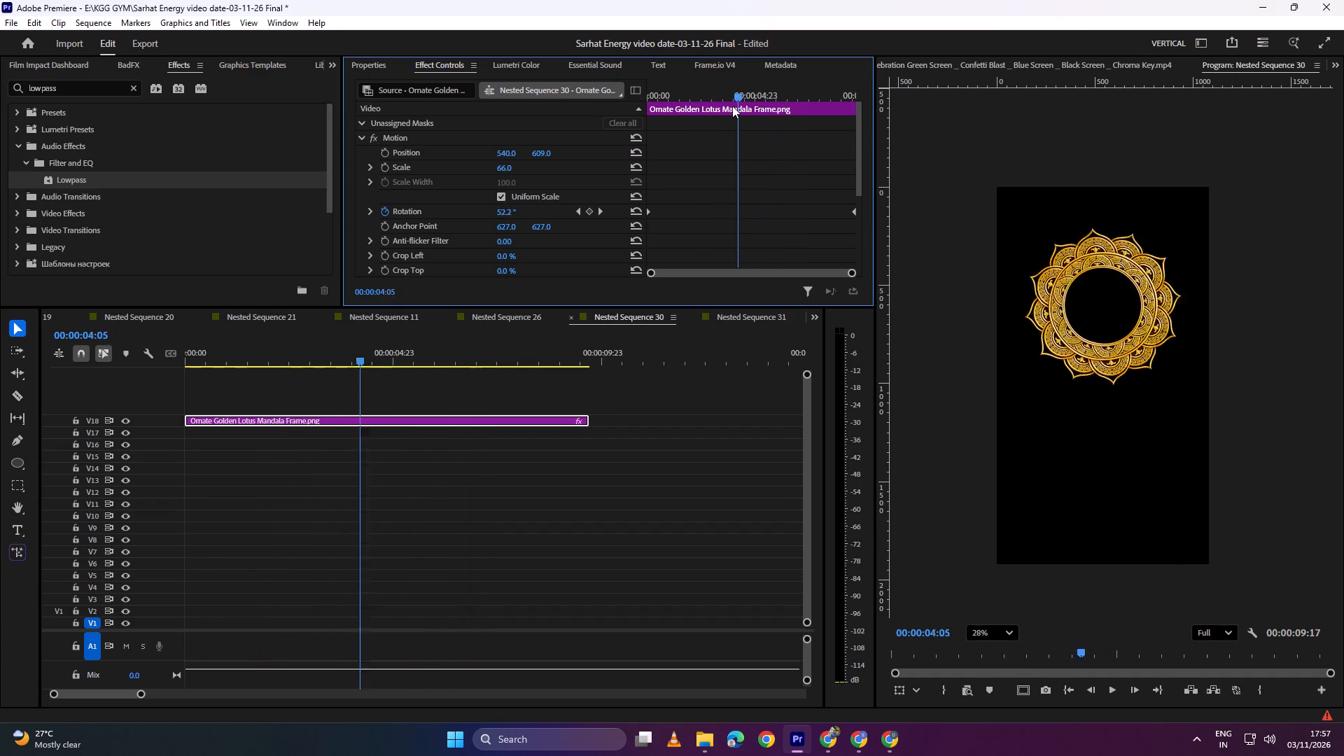
drag(732, 106, 685, 113)
Look into Nested Sequences 21 and 26, and inspect the rectangle mask on the first Nested Sequence 30 clip in Nested Sequence 11.
click(272, 318)
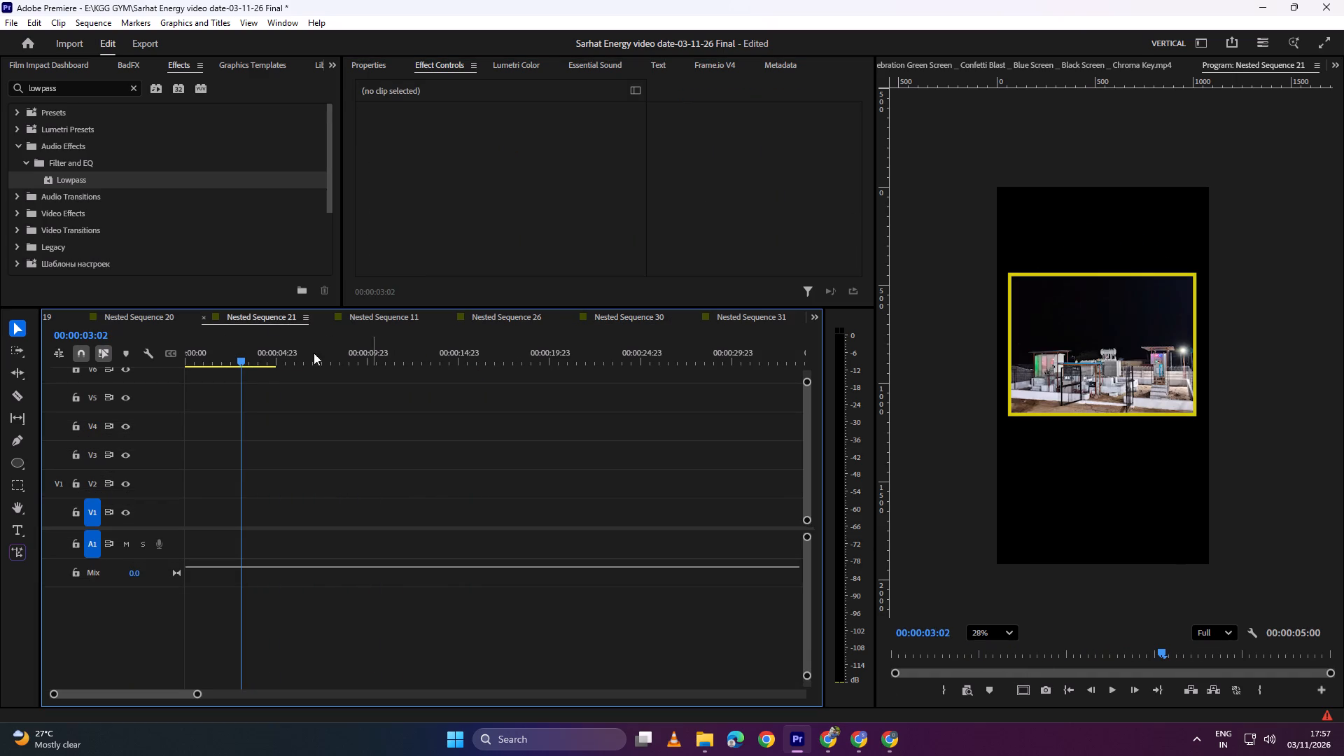
click(512, 321)
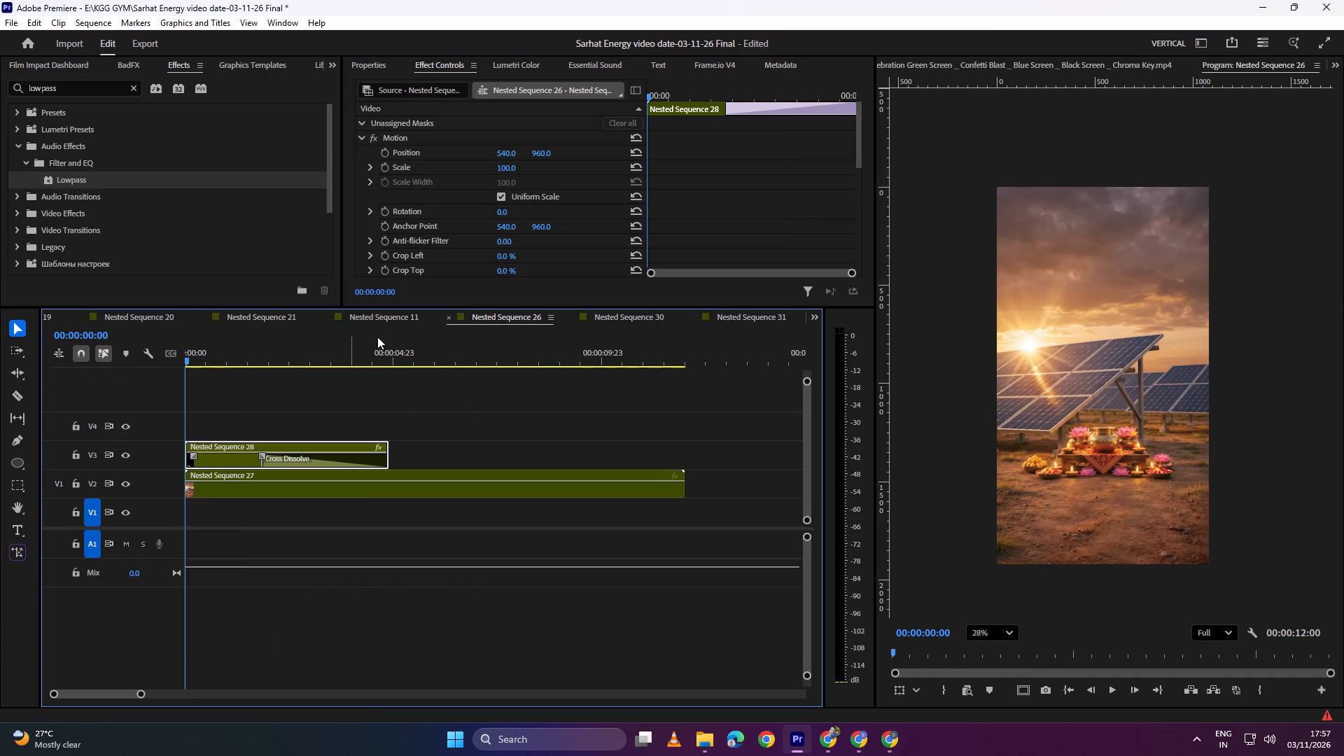
click(400, 318)
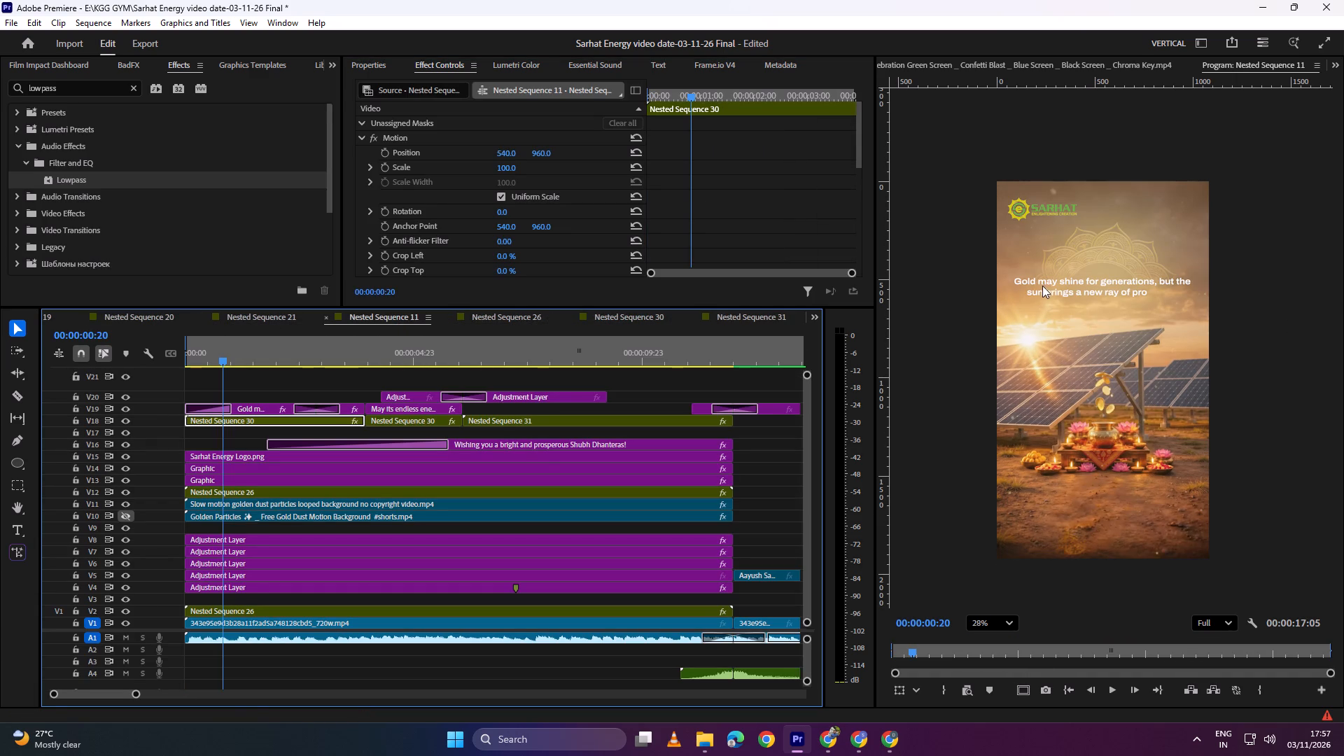
scroll(400, 241, down, 8)
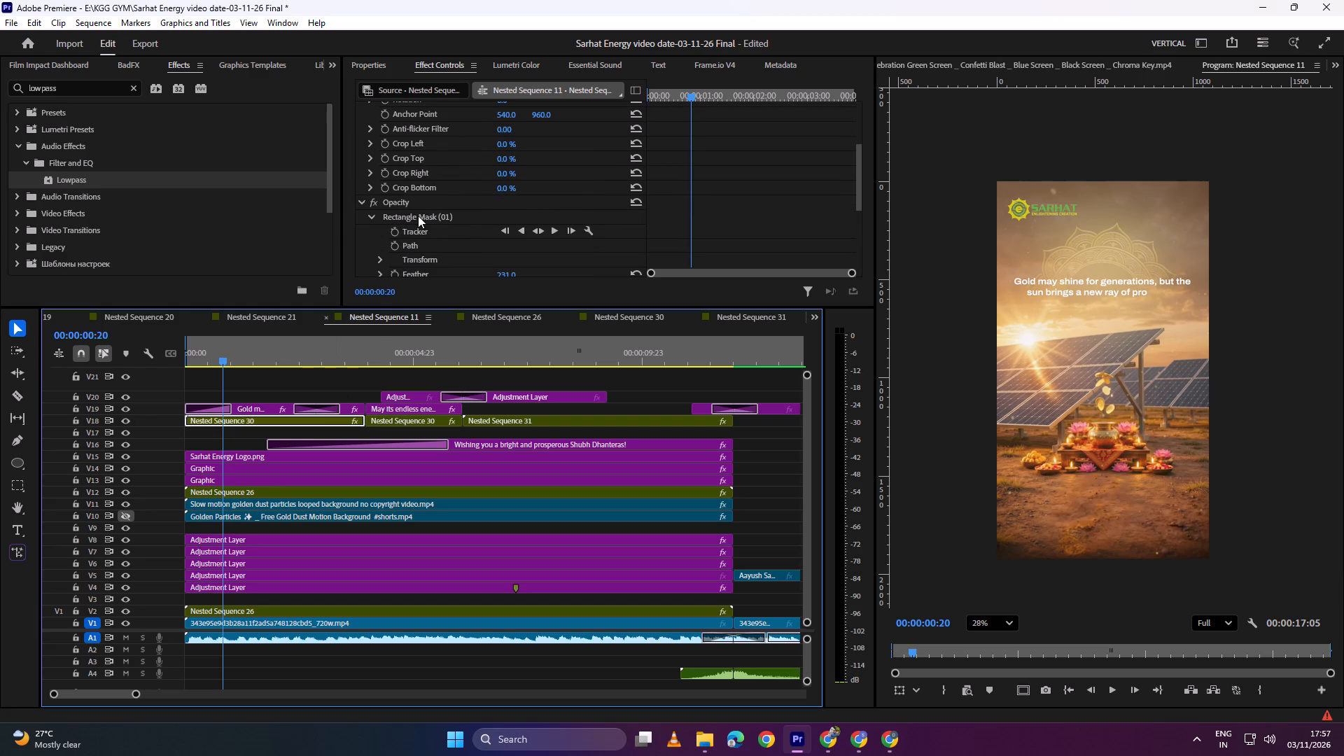
click(416, 216)
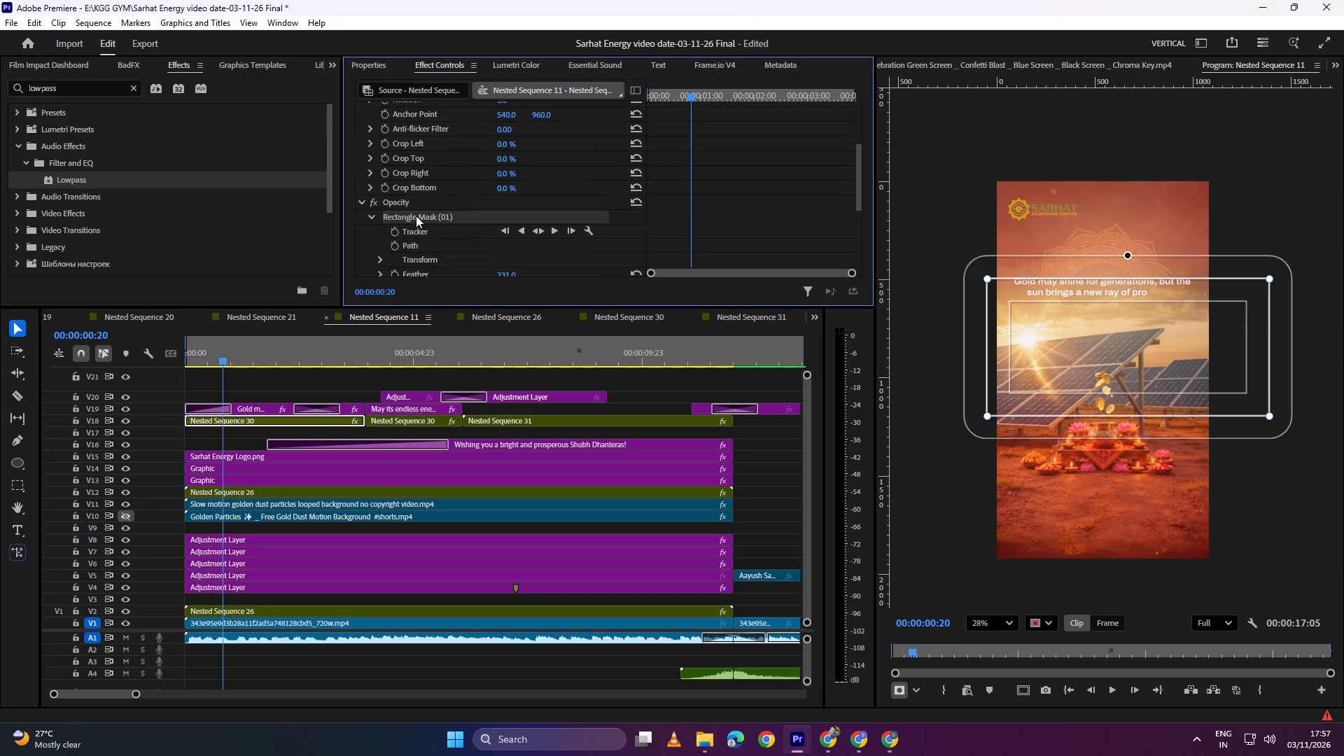
click(556, 381)
Play Nested Sequence 11 from the start through the logo ending, and go back over the ending's contact details.
drag(308, 353, 227, 363)
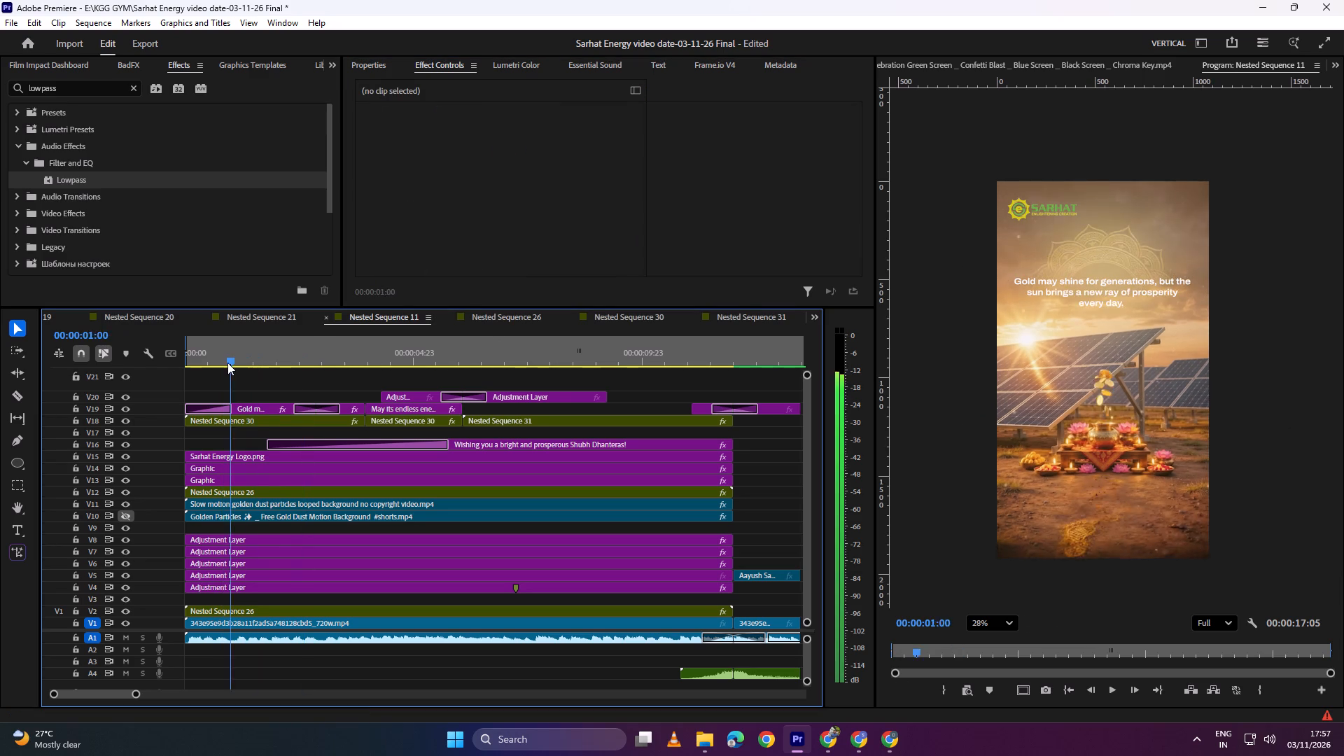
drag(227, 363, 153, 365)
key(space)
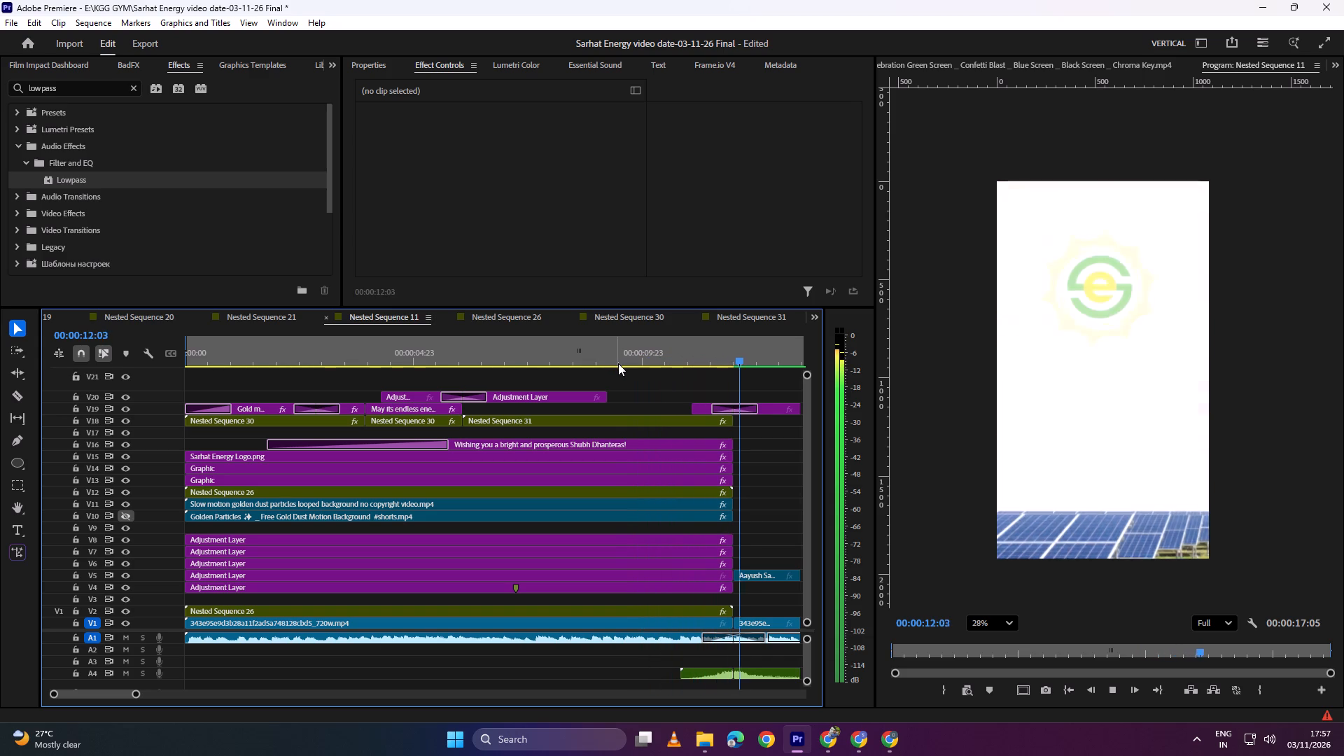
scroll(591, 423, down, 15)
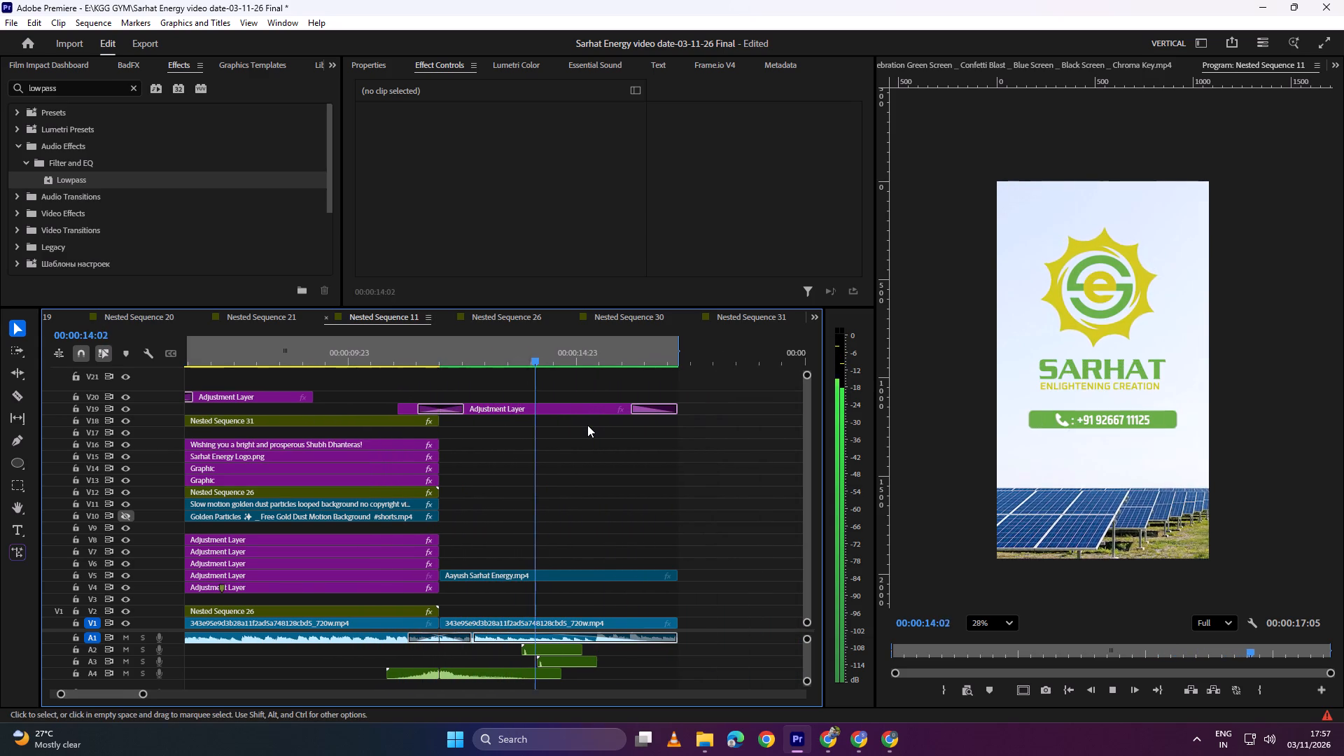
scroll(587, 425, down, 2)
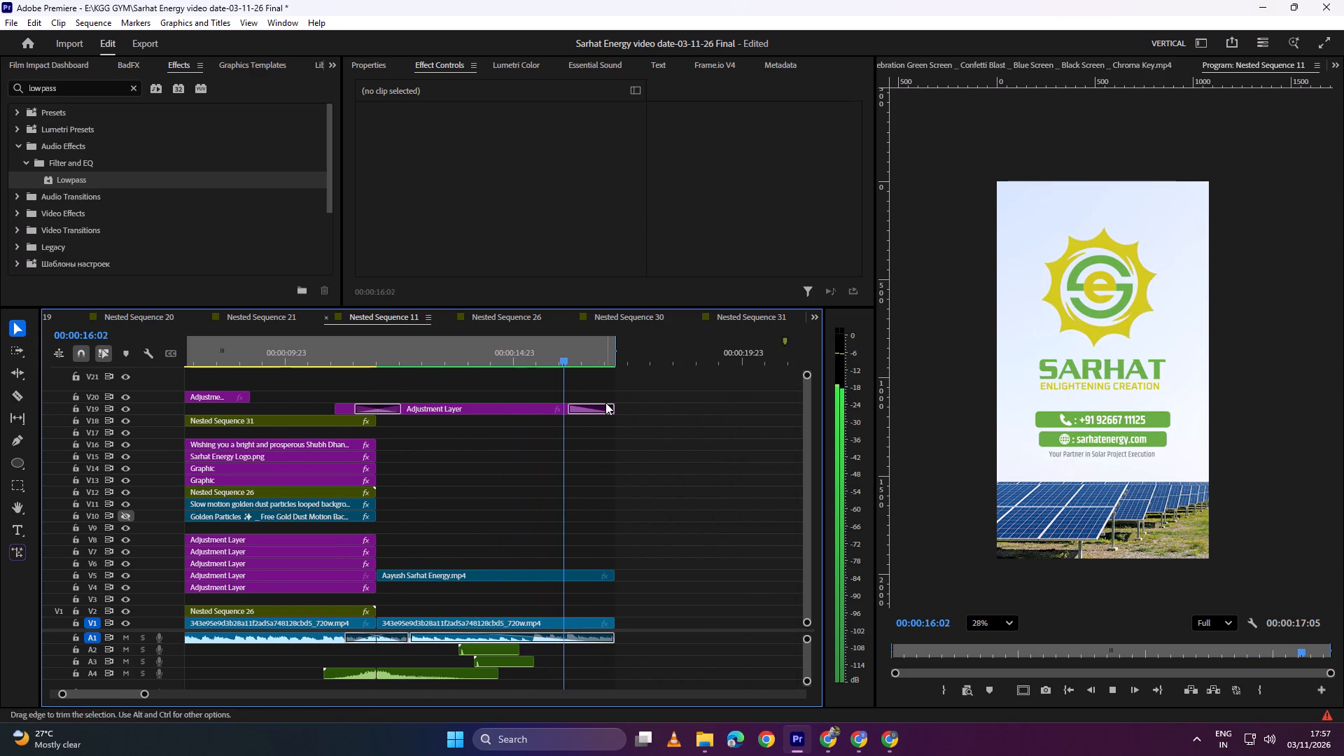
key(space)
drag(591, 360, 543, 360)
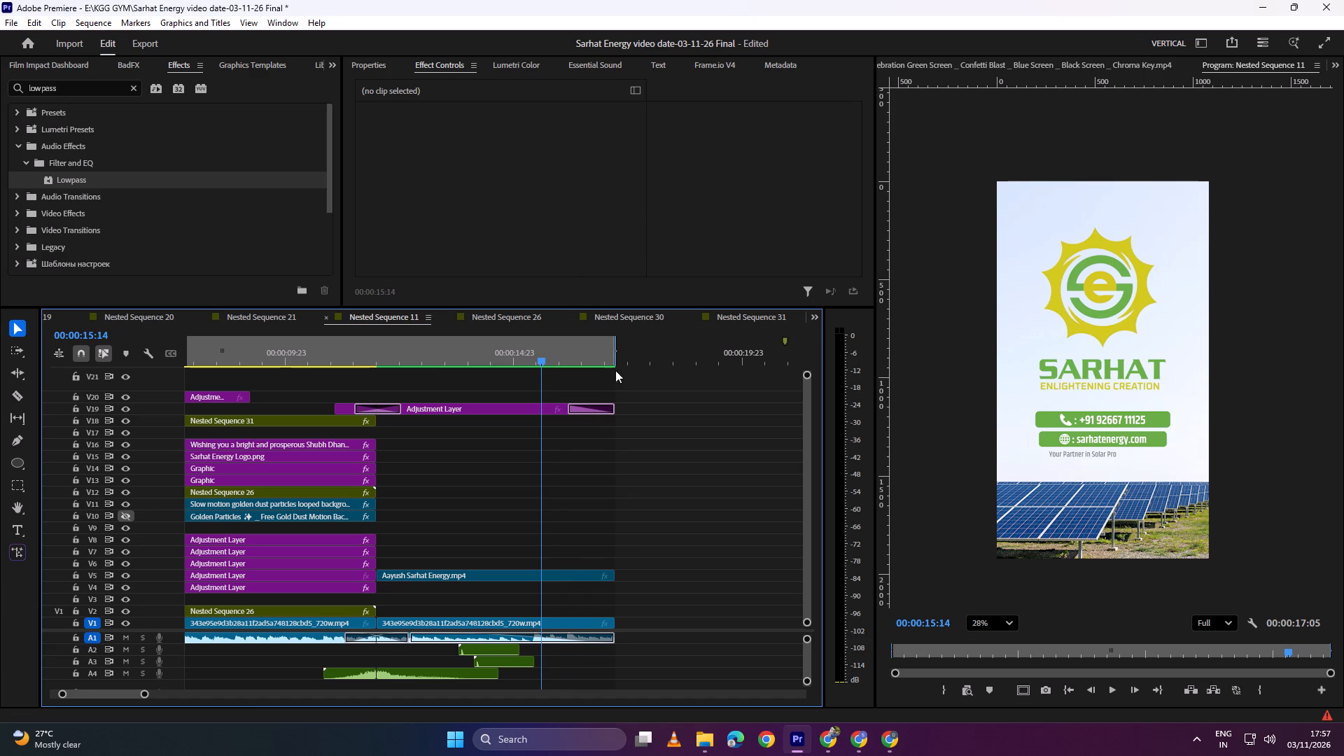
Play the whole video again from the start to review the retimed wishing text.
alt+scroll(529, 453, down, 2)
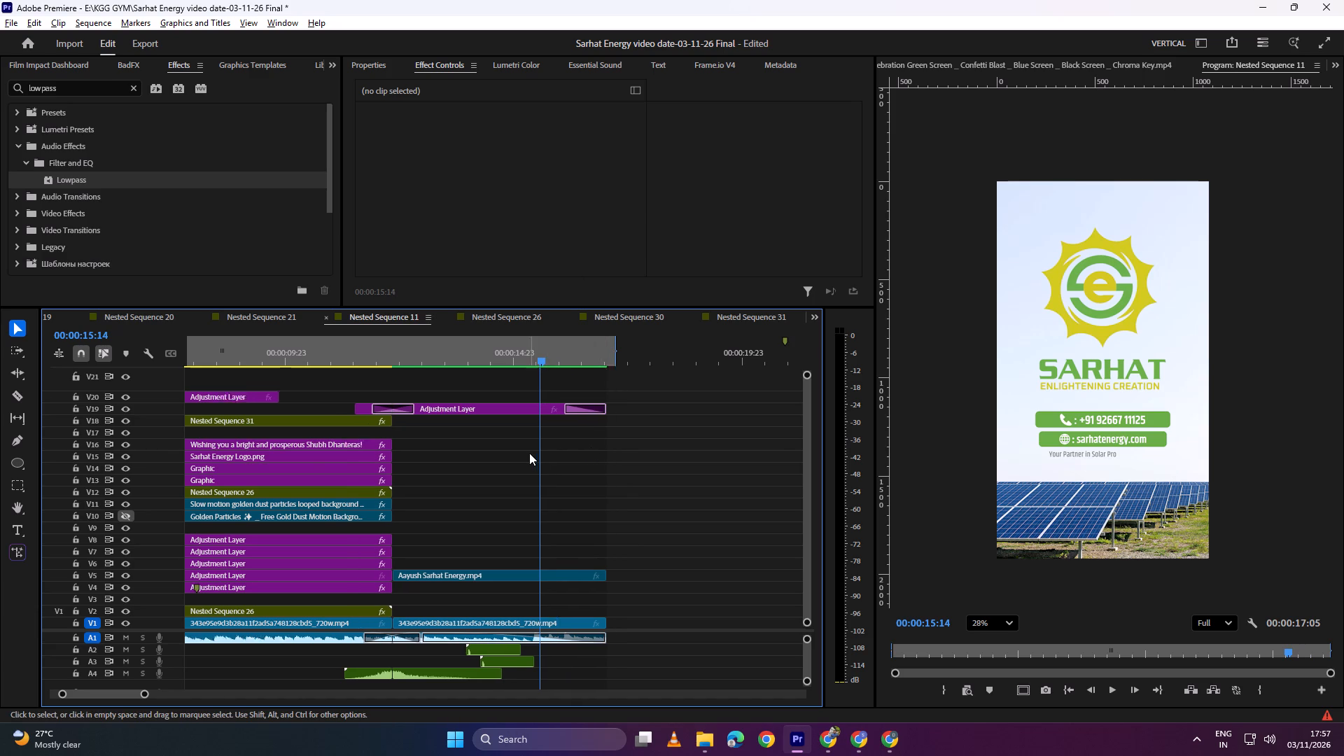
alt+scroll(529, 453, down, 6)
drag(491, 355, 105, 399)
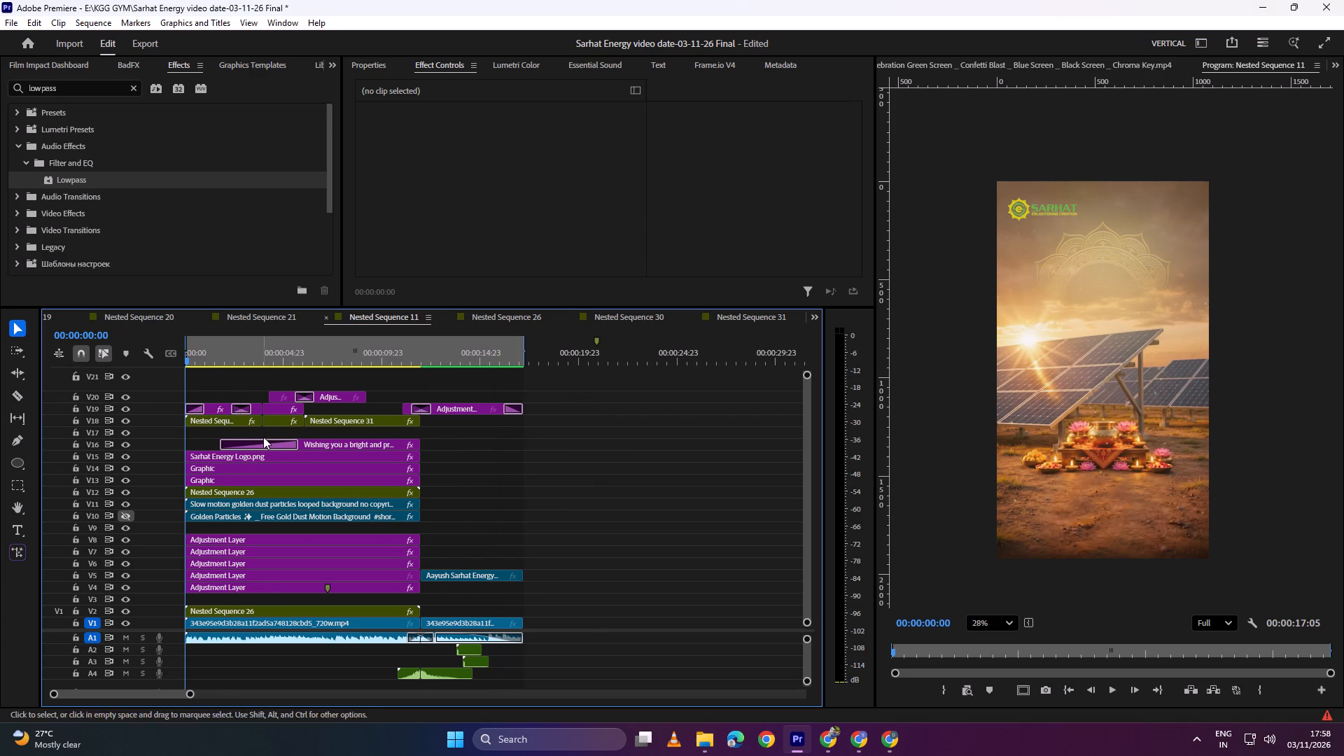
alt+scroll(356, 475, up, 8)
key(space)
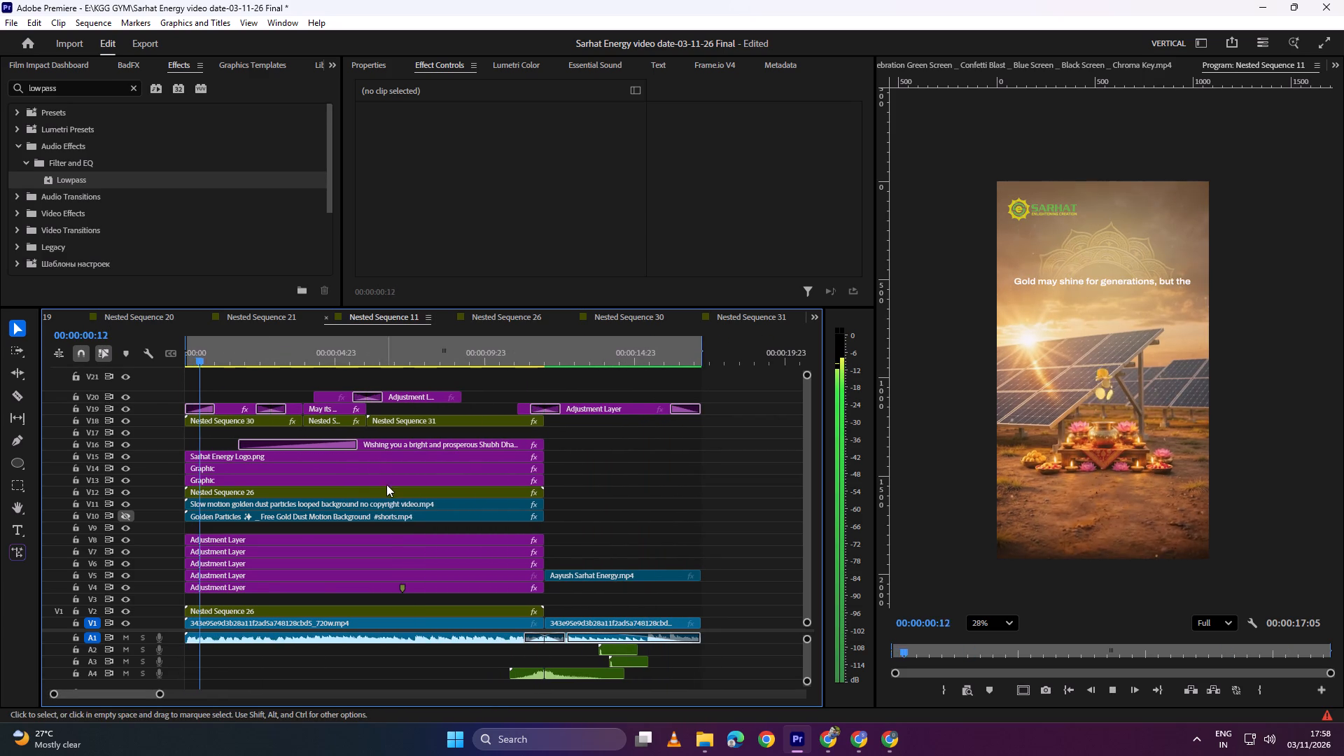
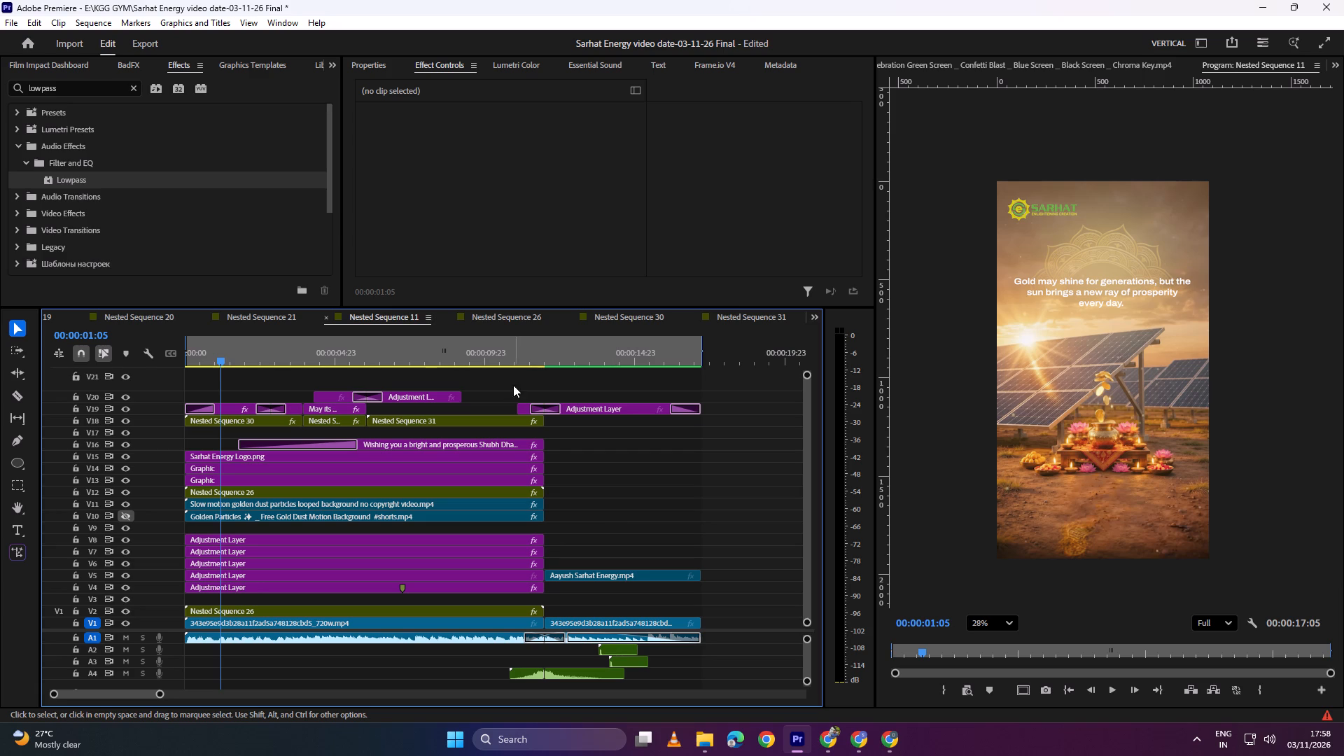
drag(516, 342, 264, 361)
key(space)
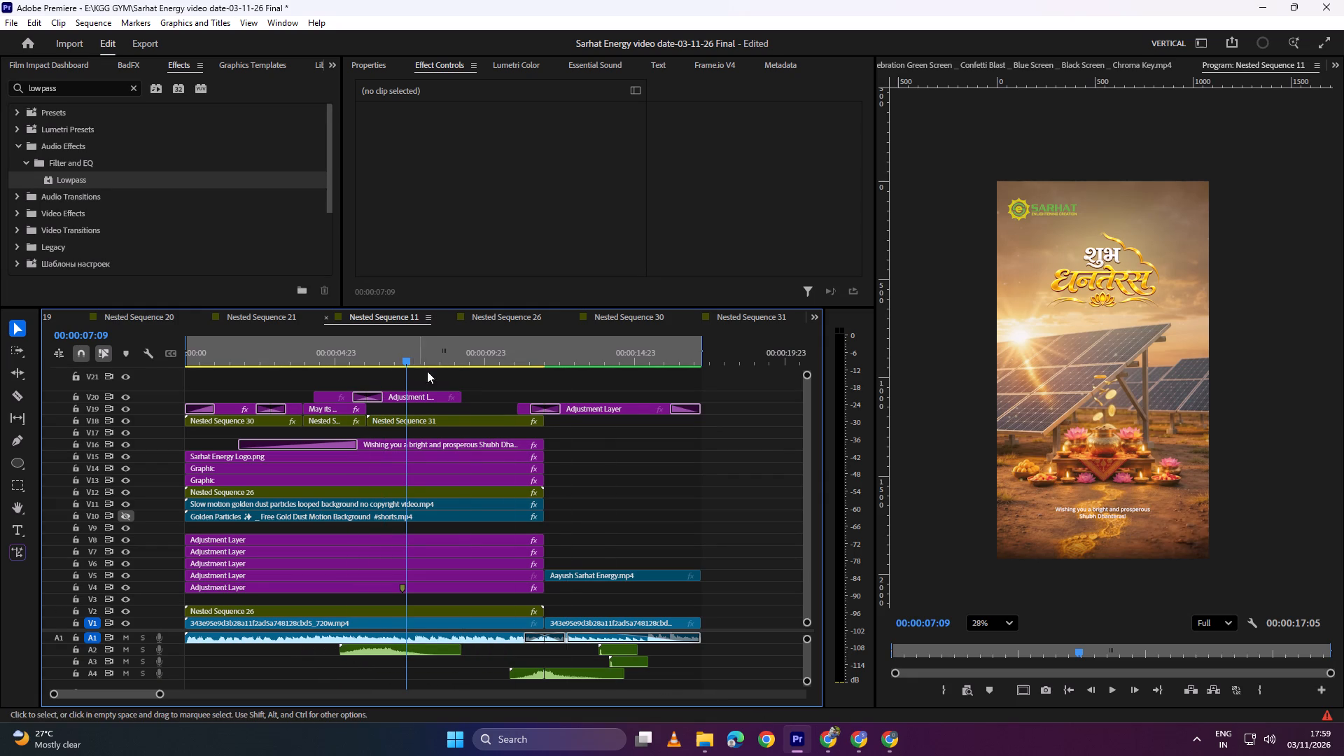
Check the chime against the greeting's reveal and shift its A2 clip to start at about 5.5 s.
drag(431, 351, 339, 379)
key(space)
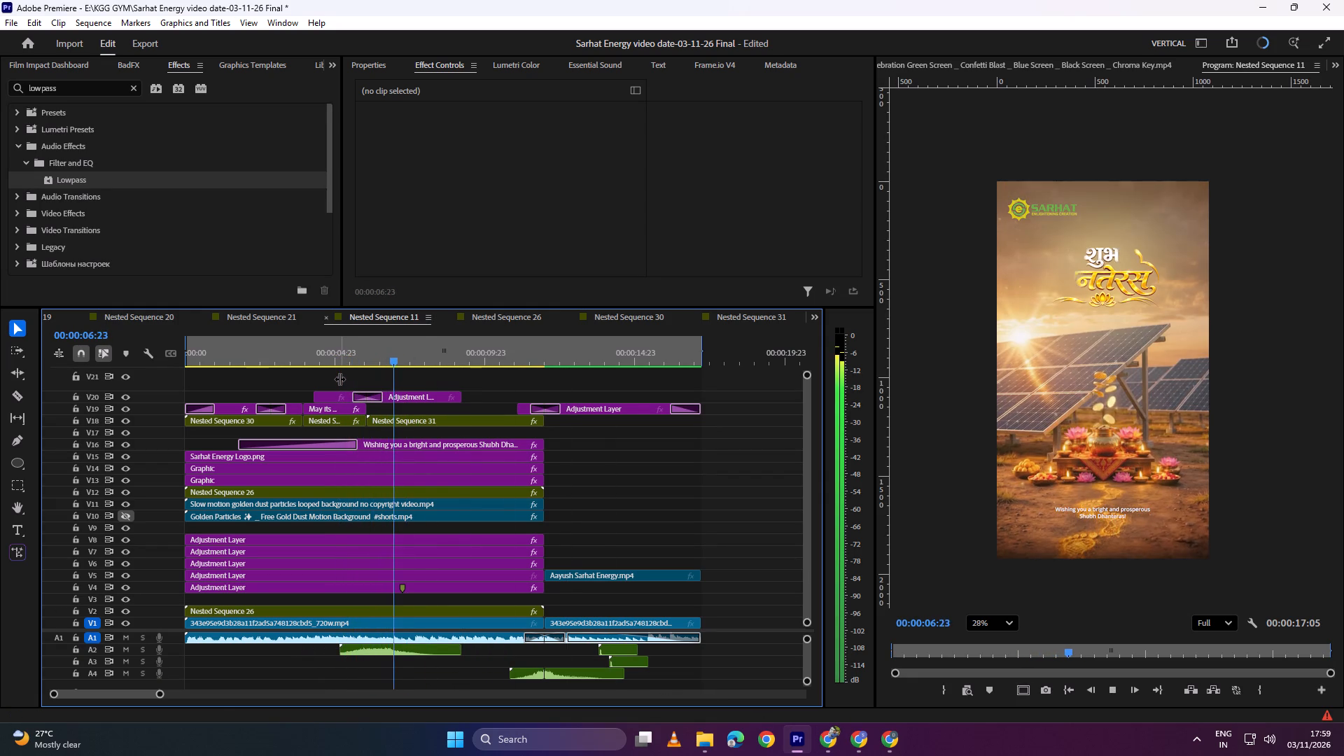
key(space)
drag(410, 351, 363, 368)
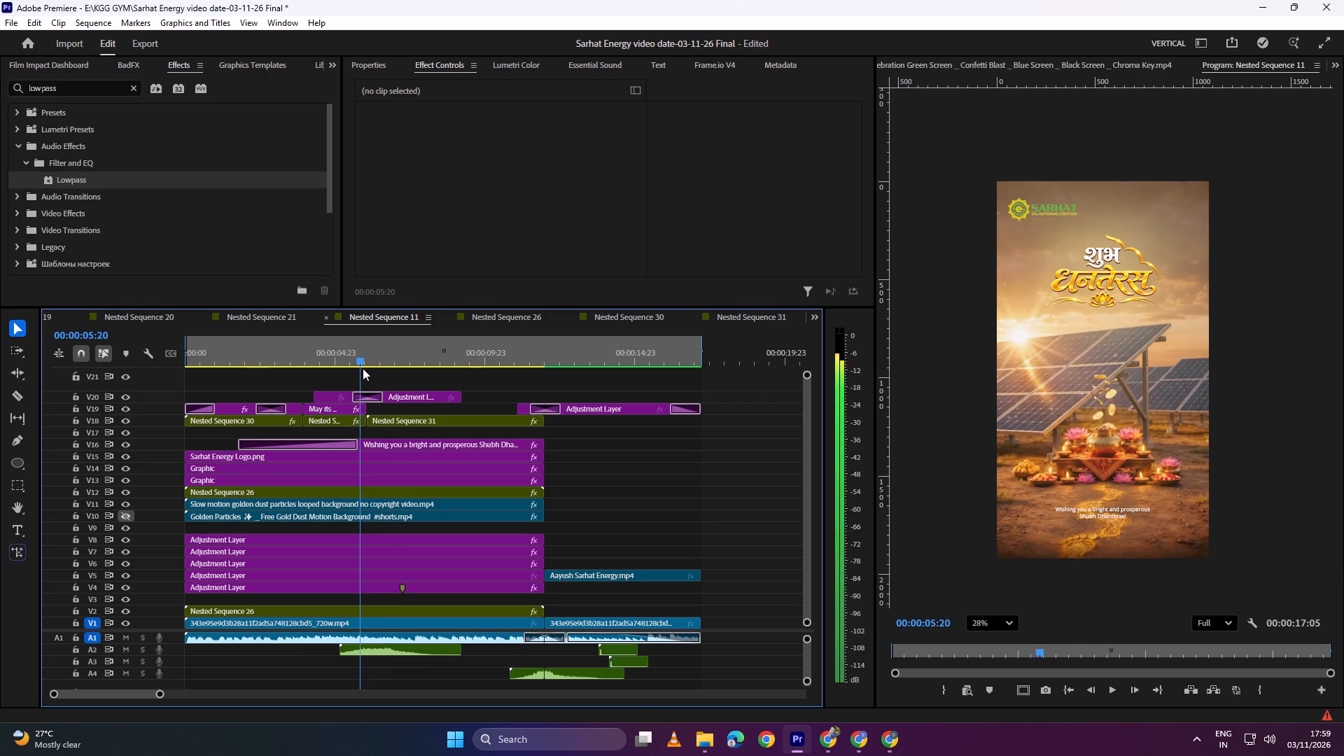
drag(363, 368, 368, 368)
drag(384, 647, 394, 647)
Play the video from about 5 s through the logo ending to review the chime's timing.
drag(375, 350, 330, 358)
key(space)
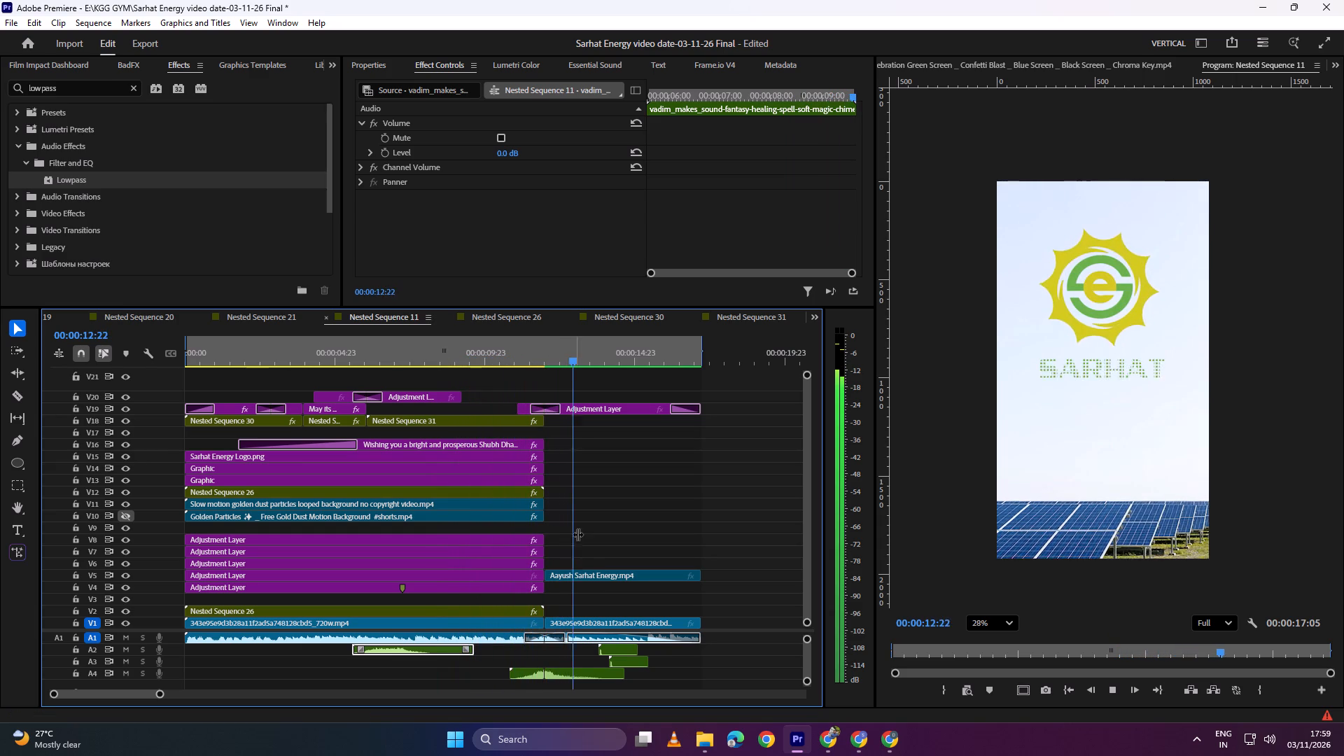
key(space)
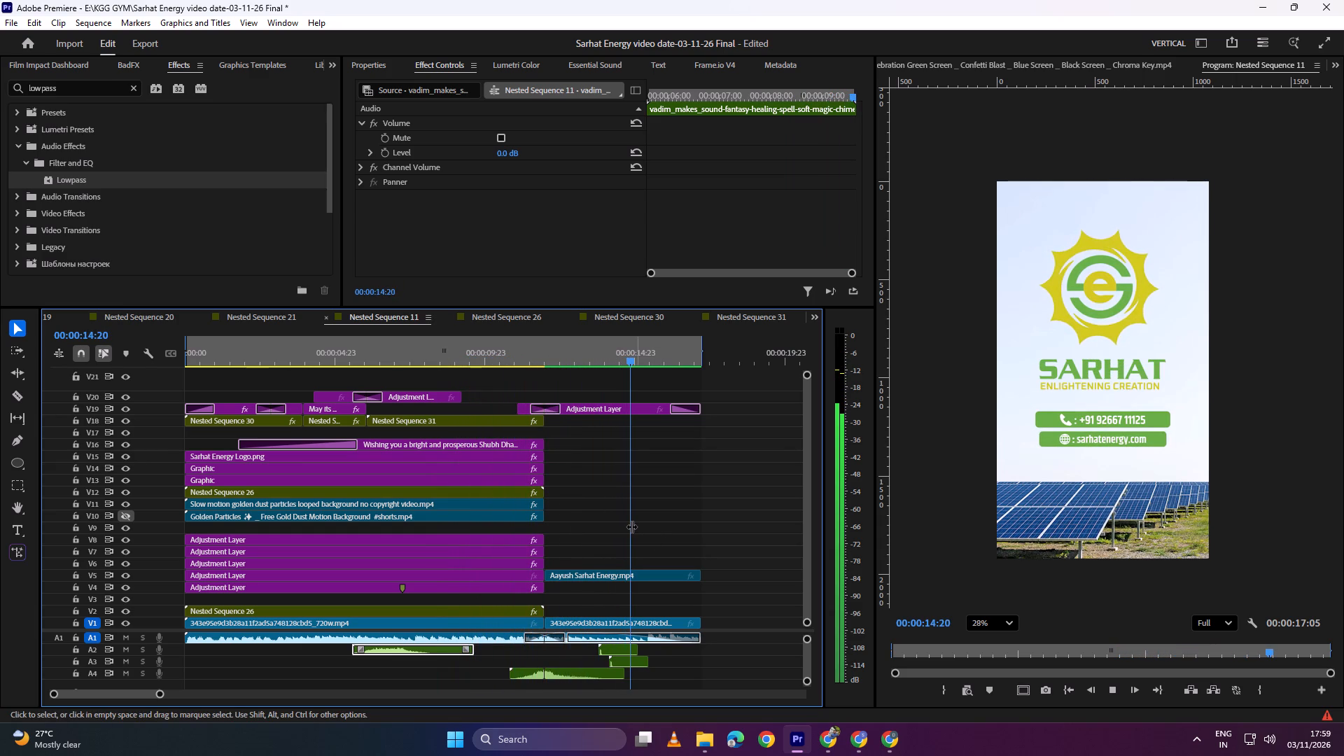
key(space)
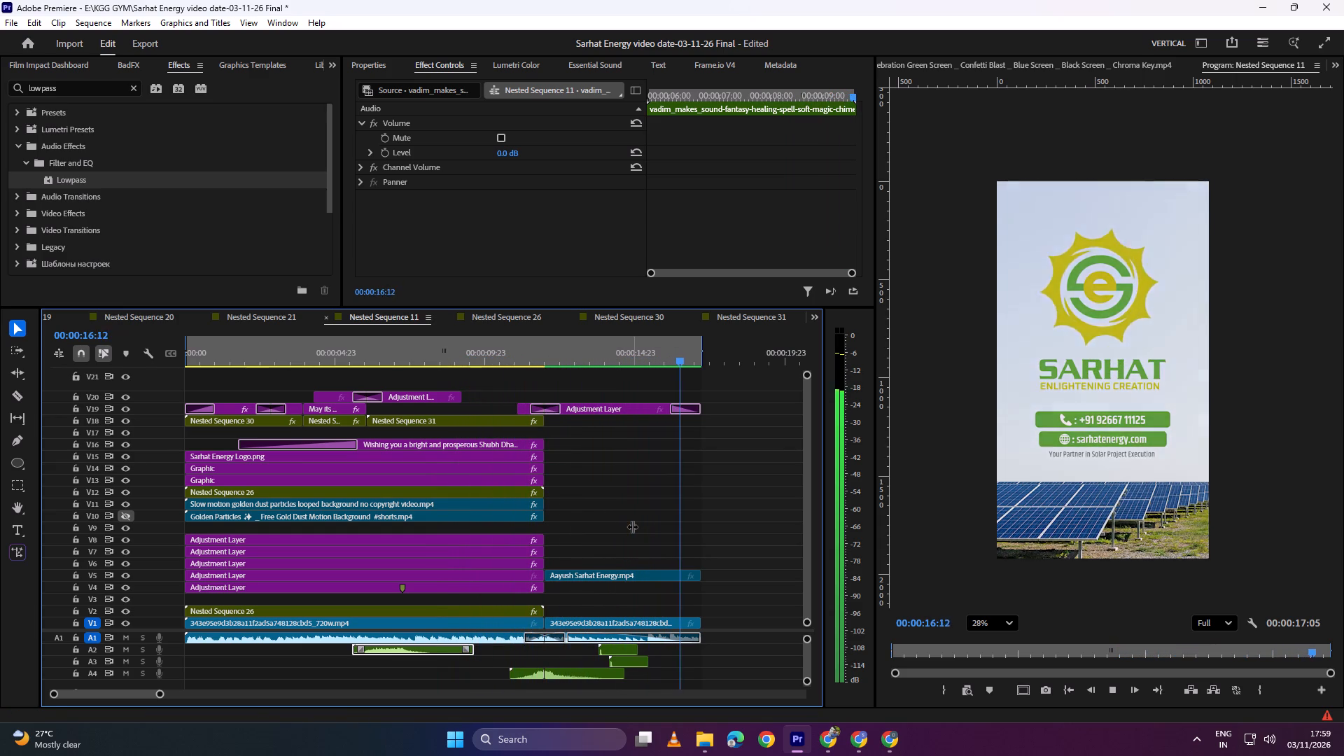
key(space)
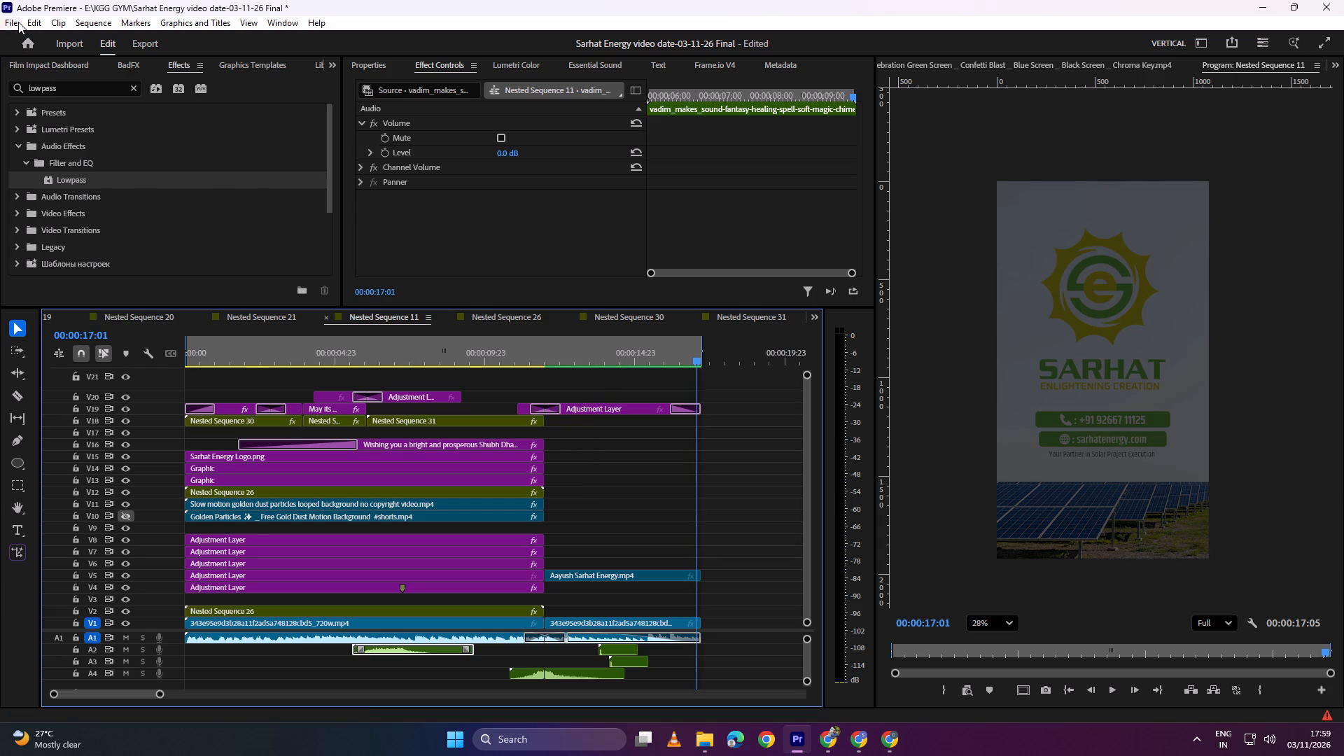
Save the project in the KGG GYM folder over the existing "Sarhat Energy video date-03-11-26 Final", copying that file name.
click(13, 23)
click(642, 477)
key(ctrl+shift+s)
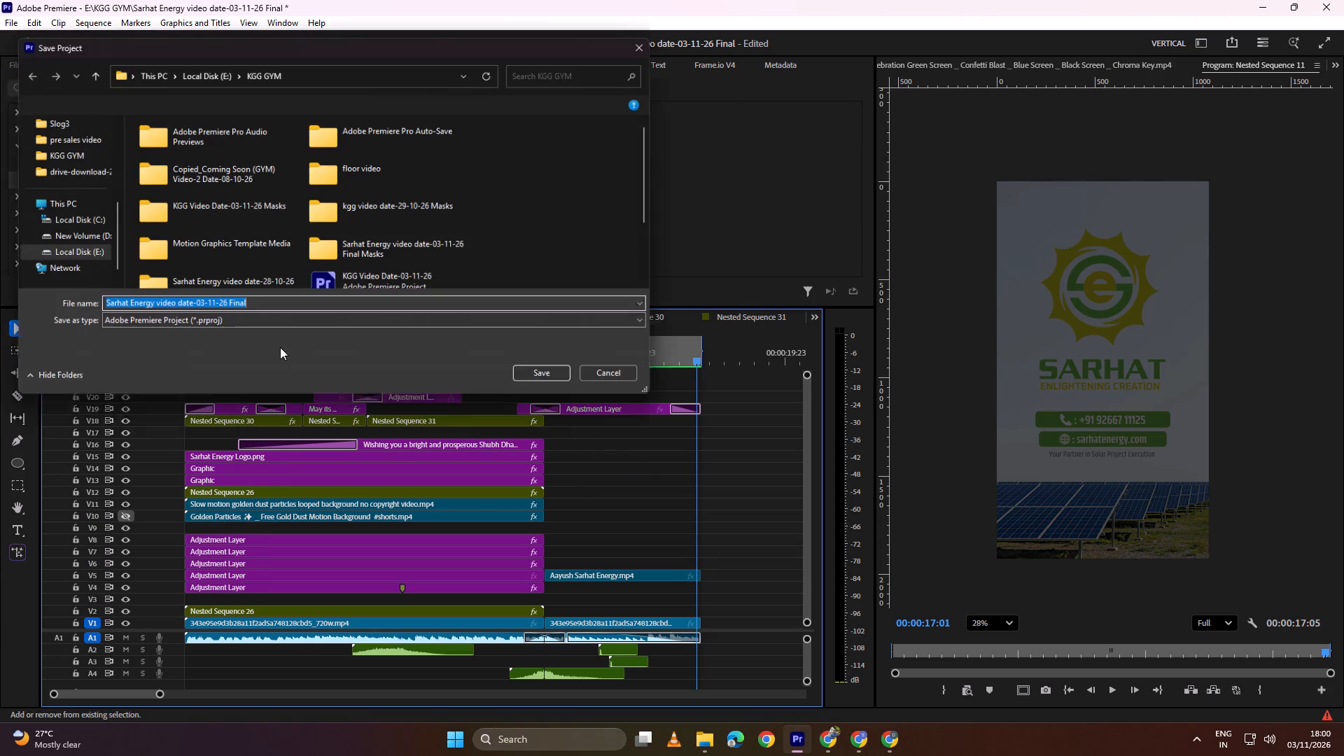
click(248, 307)
drag(272, 300, 1, 300)
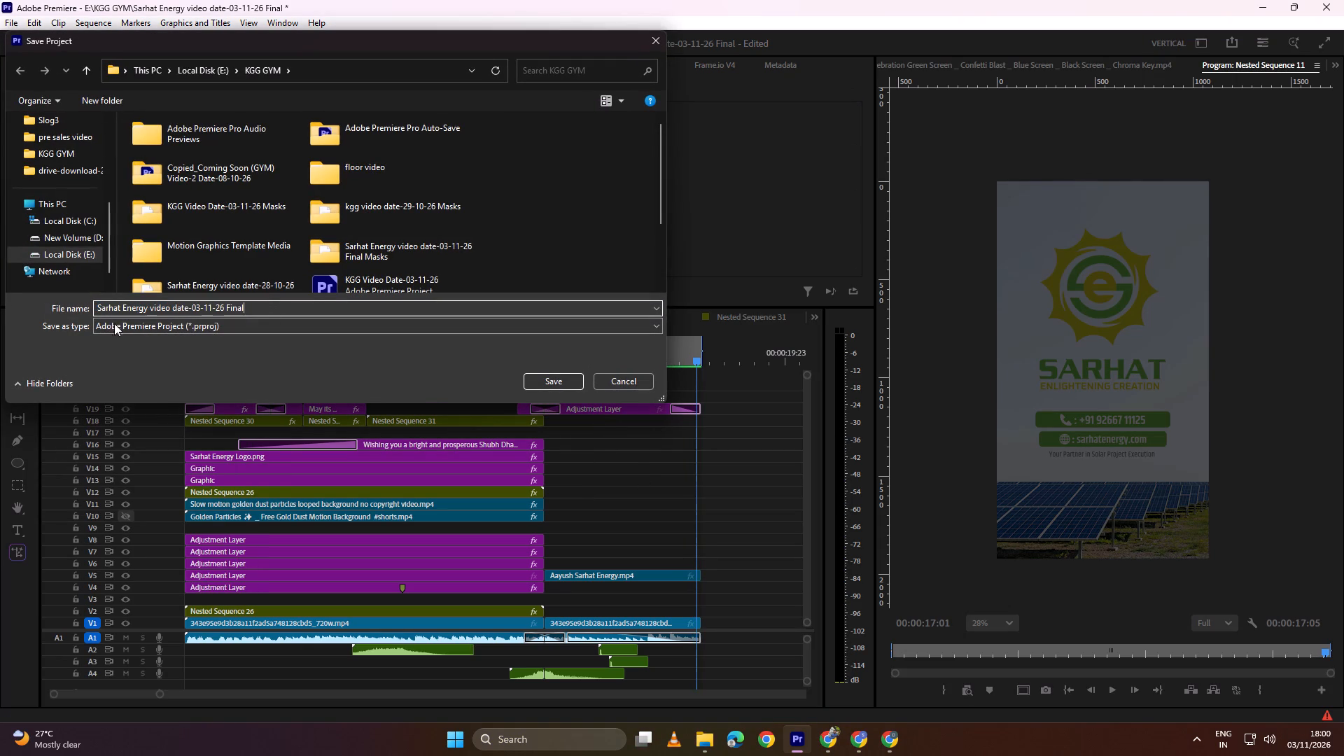
drag(260, 307, 0, 319)
key(ctrl+c)
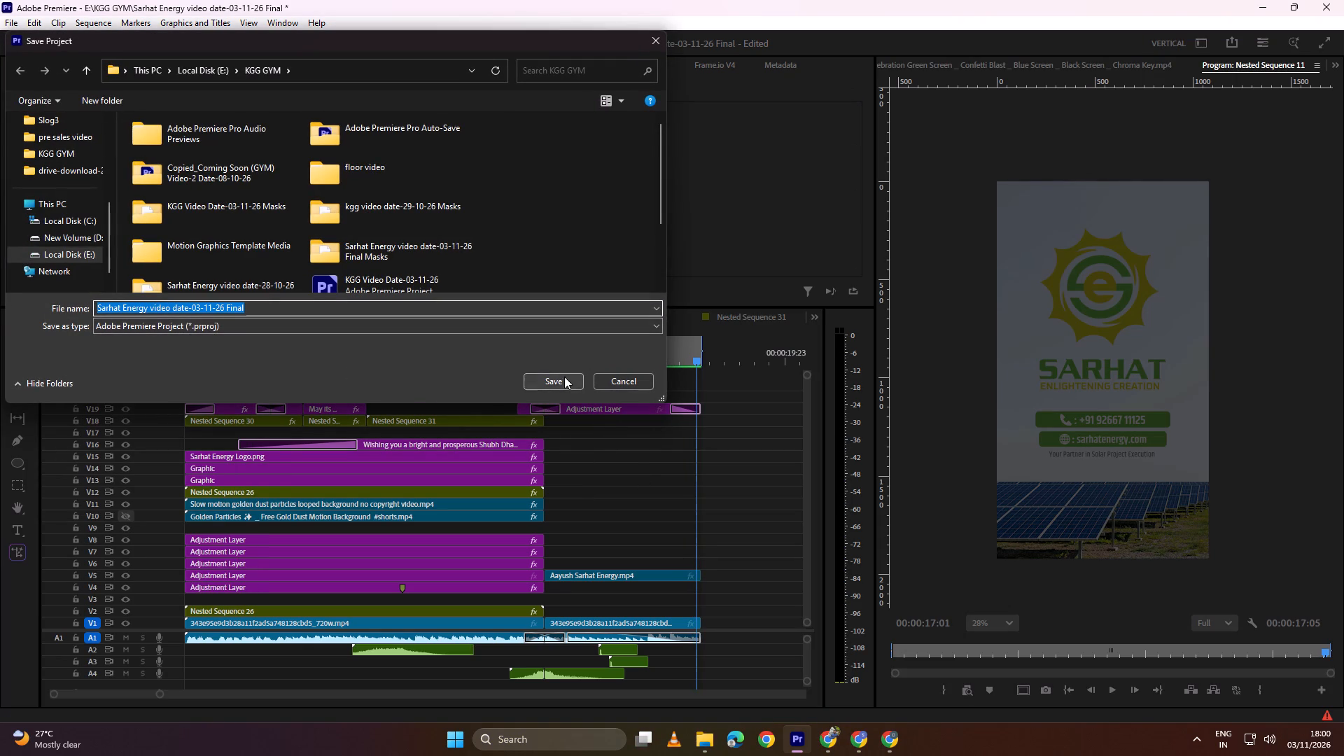
click(564, 377)
click(421, 279)
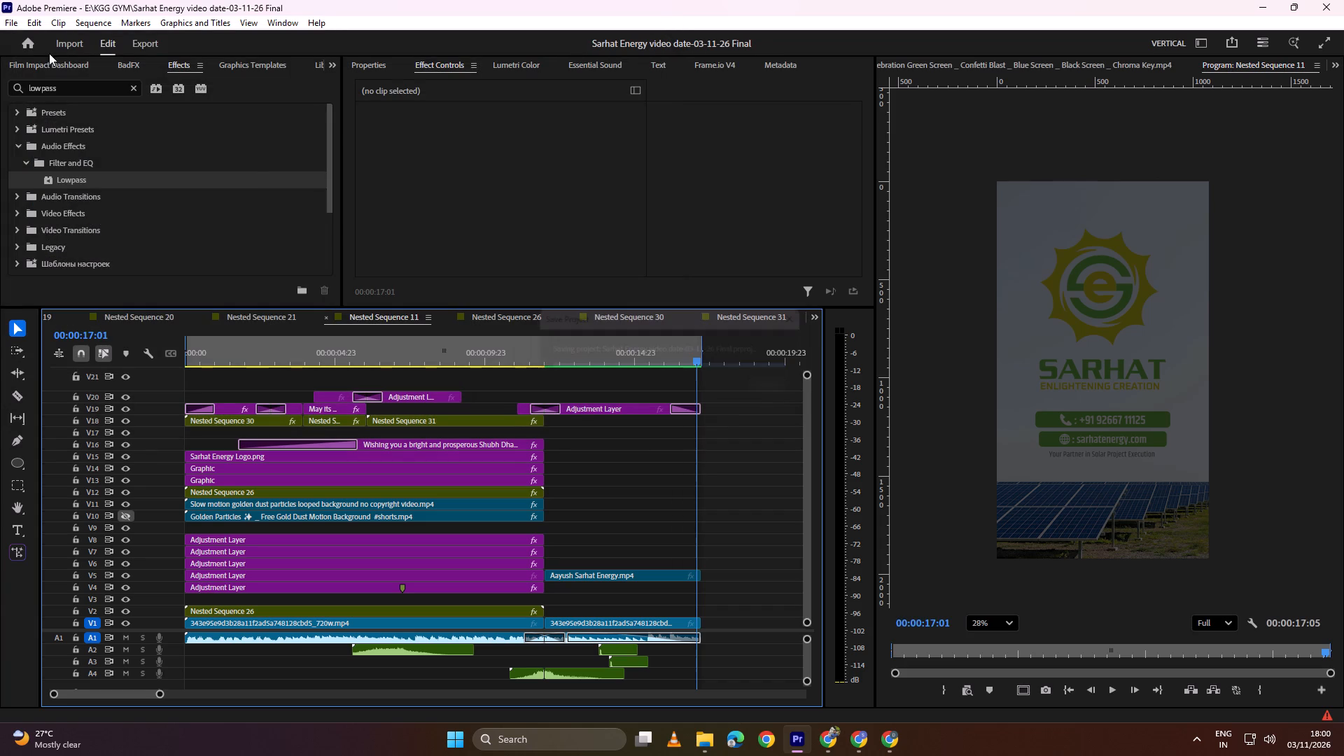
Open the media export settings for Nested Sequence 11 and name the output file "Sarhat Energy video date-03-11-26 Final".
click(12, 20)
click(75, 481)
click(280, 491)
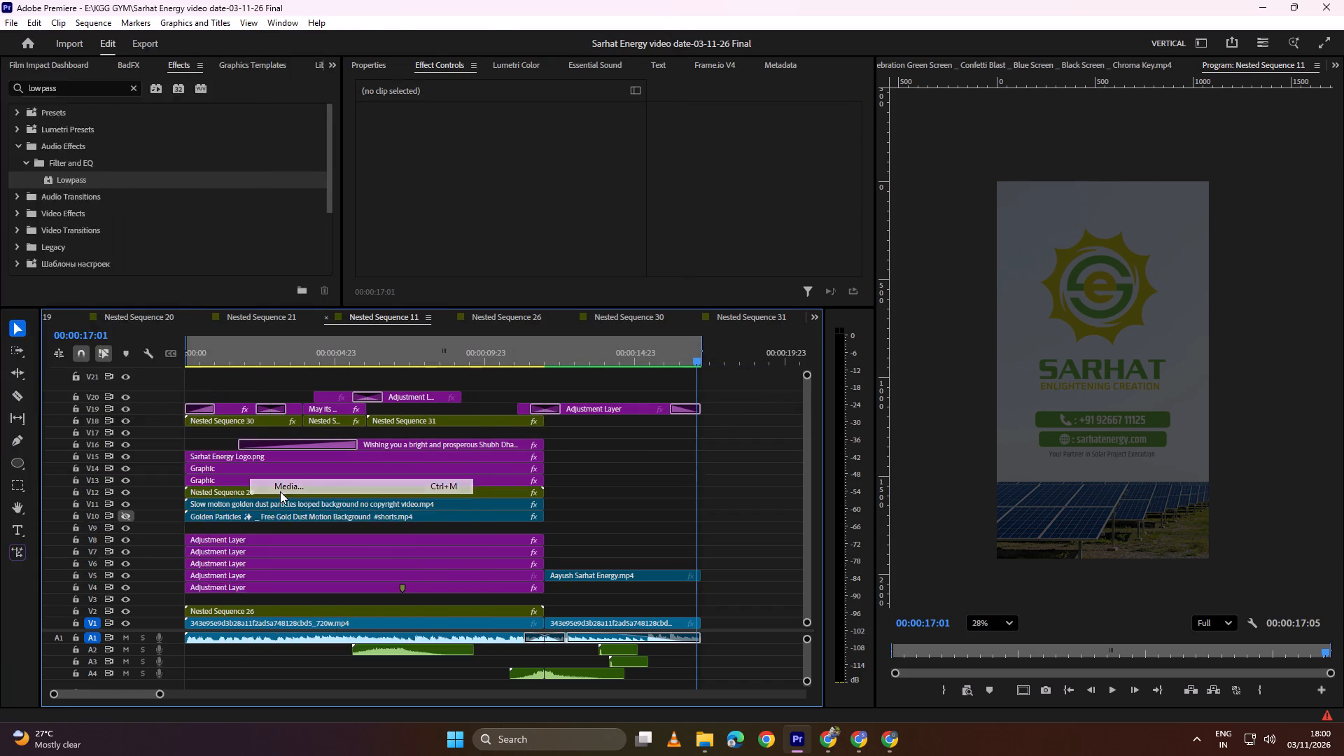
drag(428, 107, 237, 118)
key(ctrl+v)
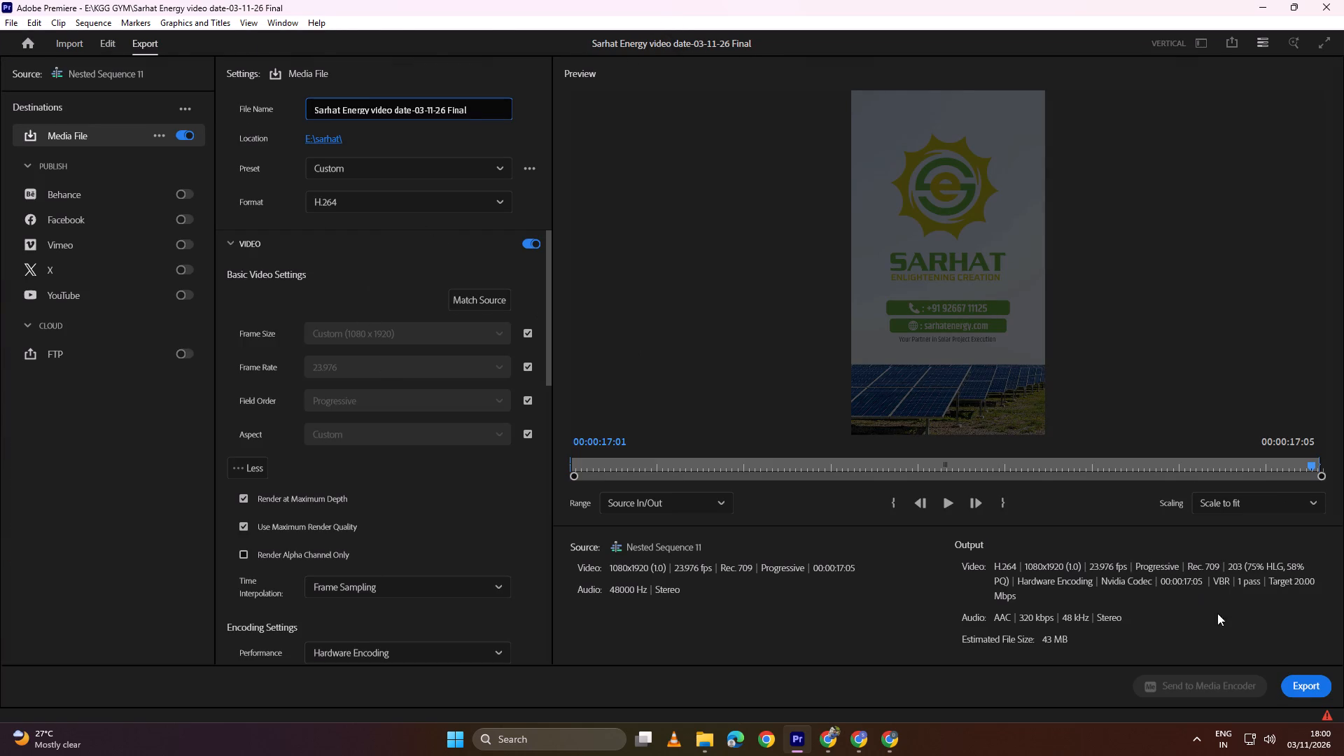
Check the ending and opening in the export preview, and export the H.264 video to E:\sarhat\.
drag(1313, 463, 1326, 464)
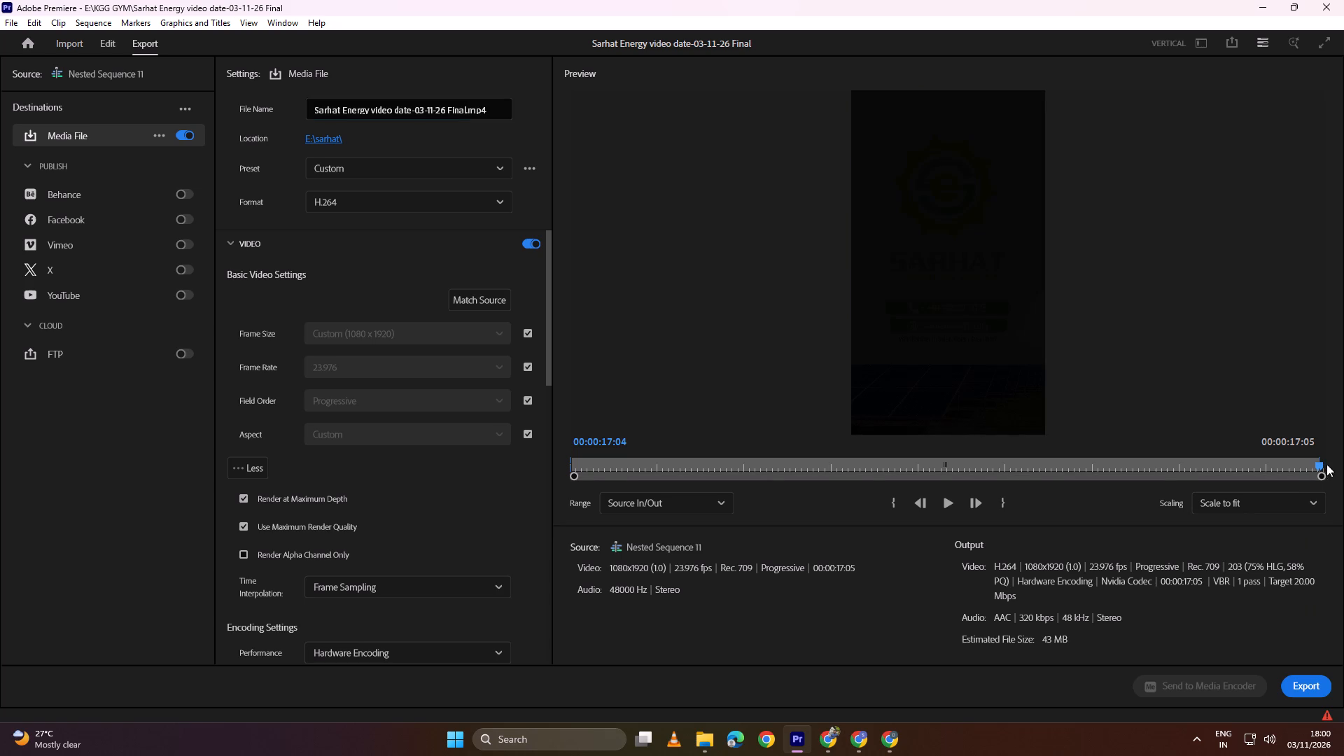
drag(1326, 464, 1331, 468)
drag(1296, 475, 1082, 467)
drag(1078, 464, 637, 479)
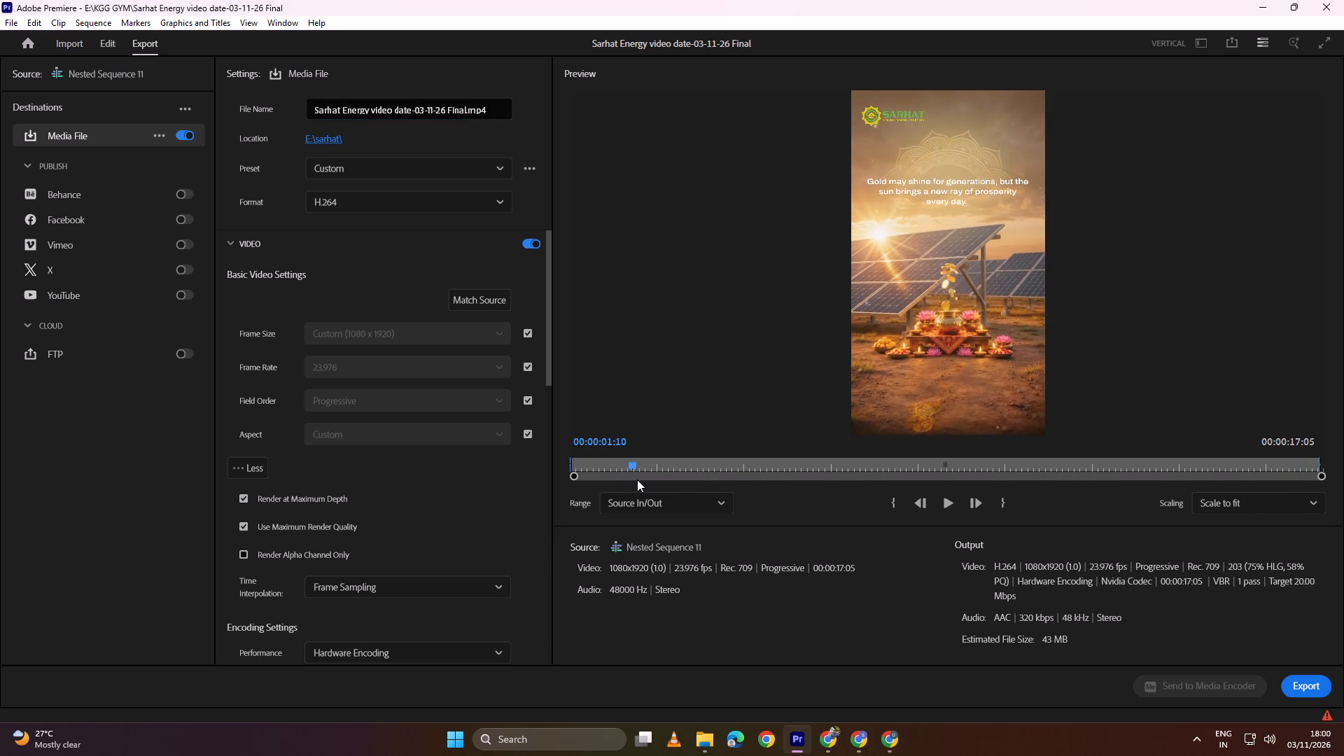
drag(637, 479, 676, 484)
click(1308, 682)
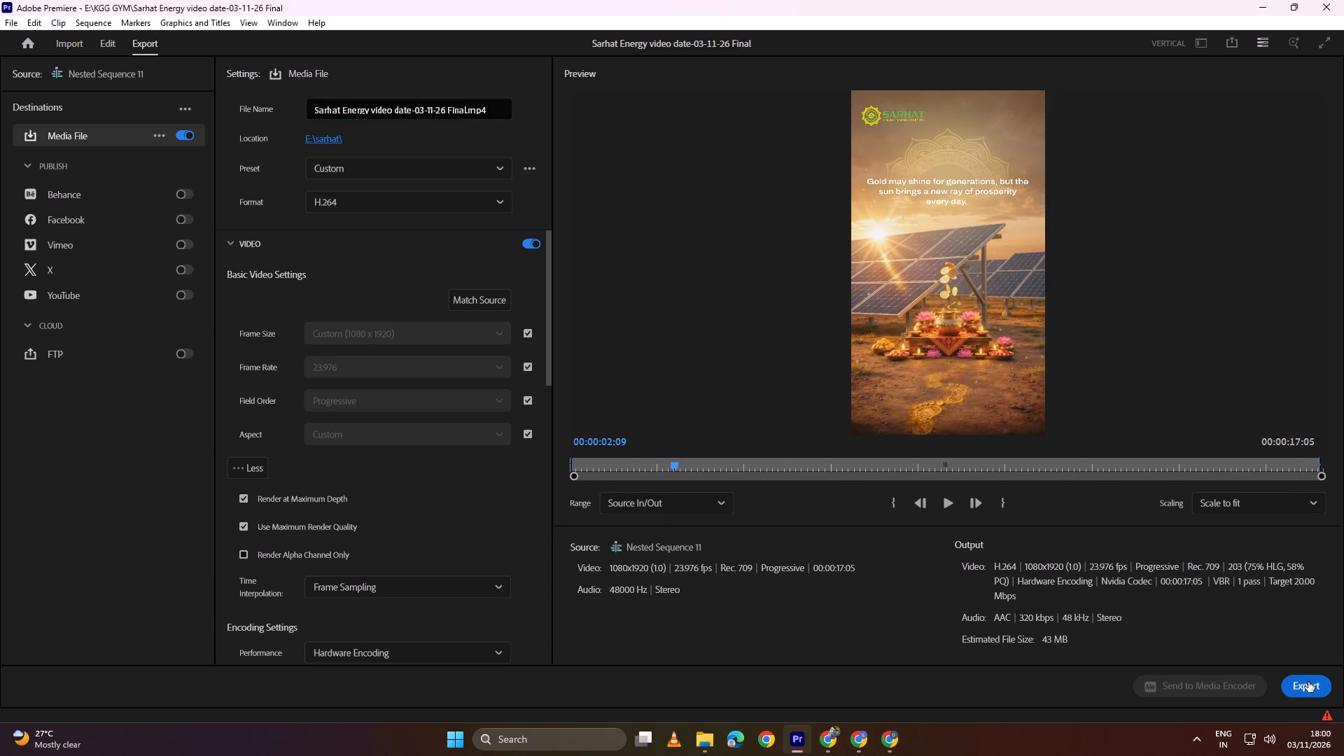
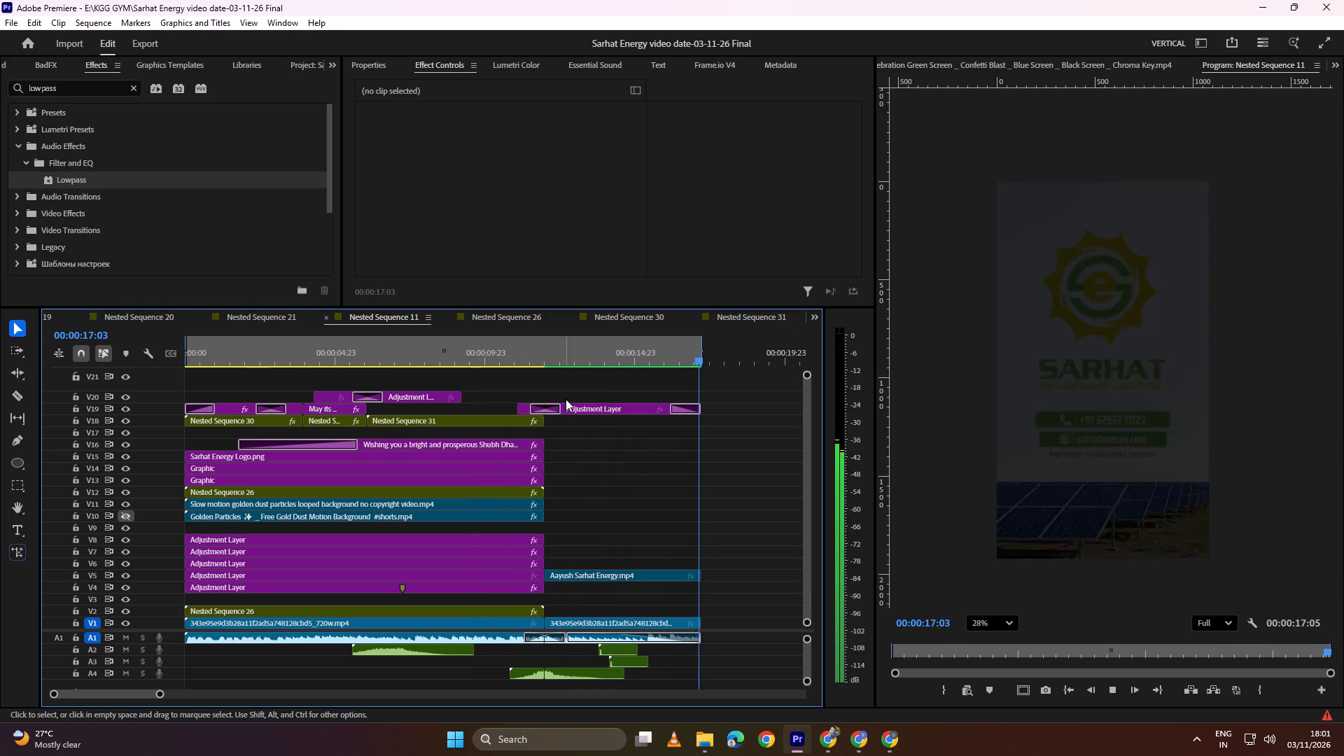
Play Nested Sequence 11 from the start to about 11 s to review the texts and greeting.
drag(615, 359, 157, 386)
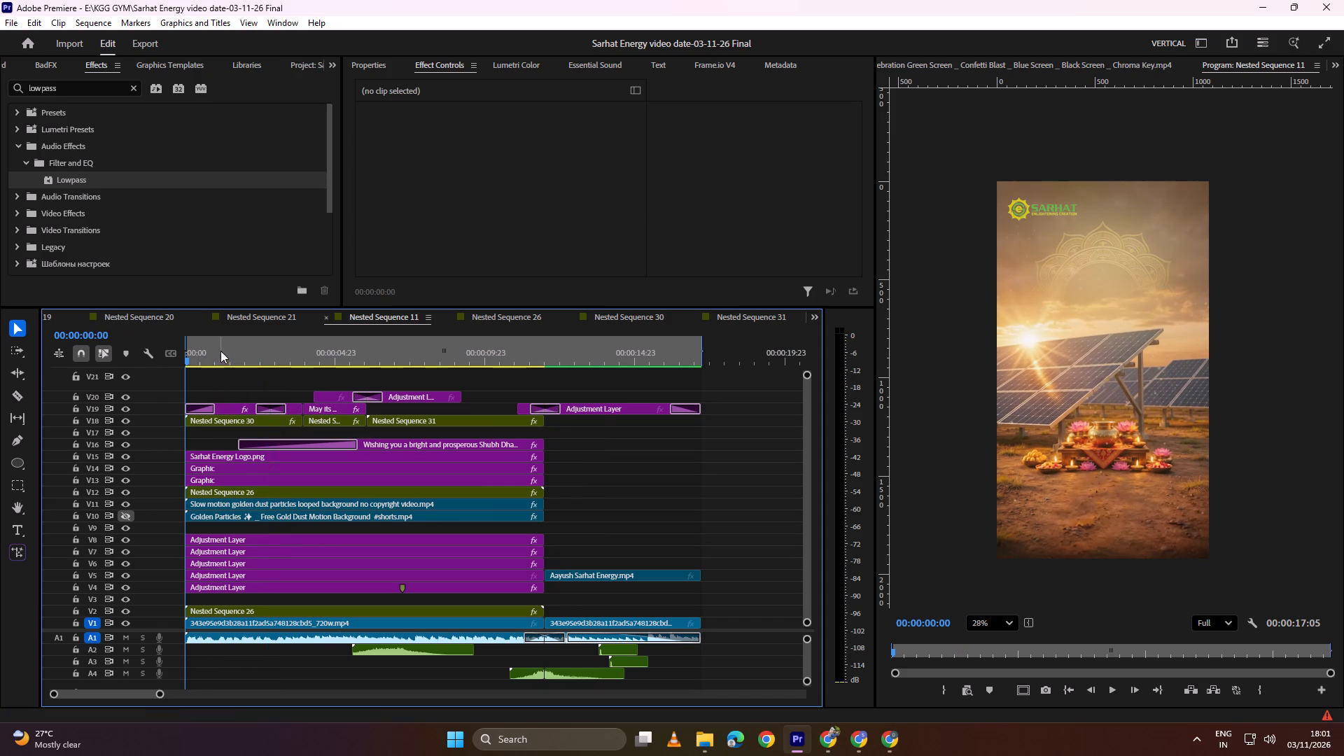
drag(220, 351, 94, 349)
key(space)
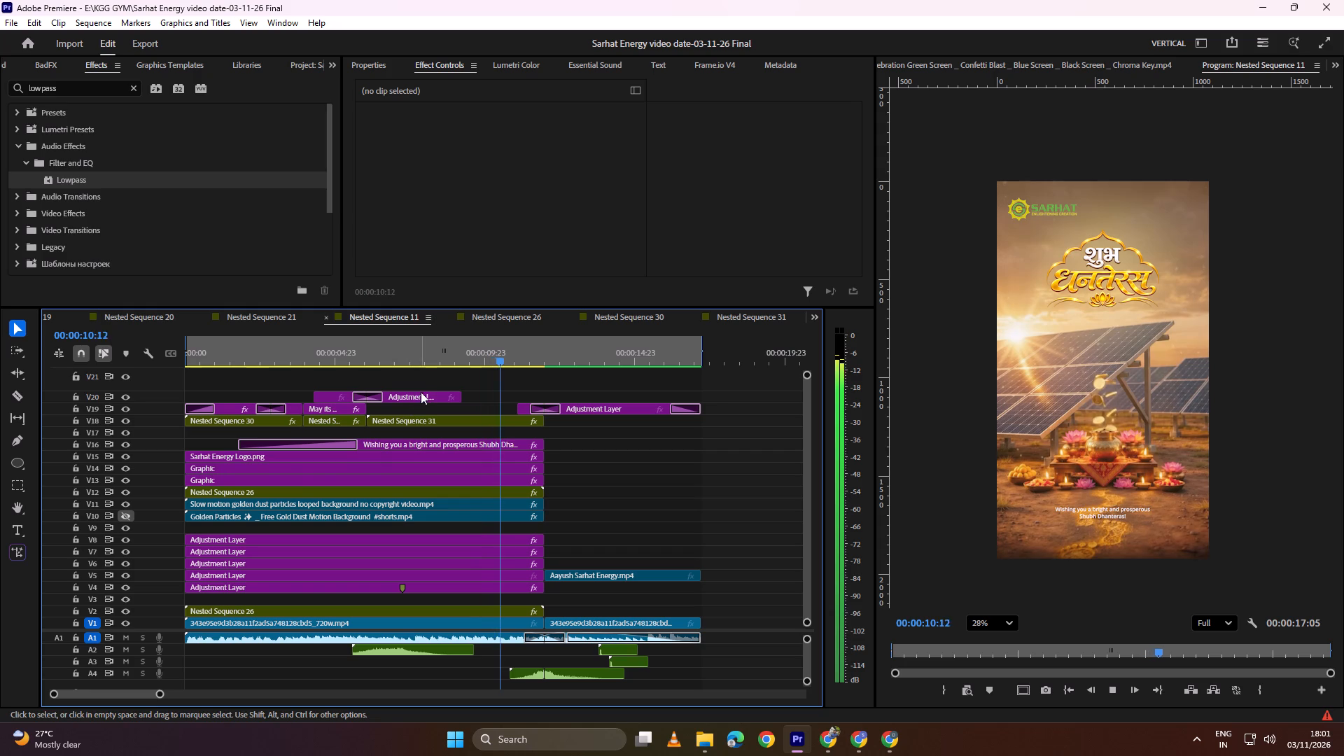
key(space)
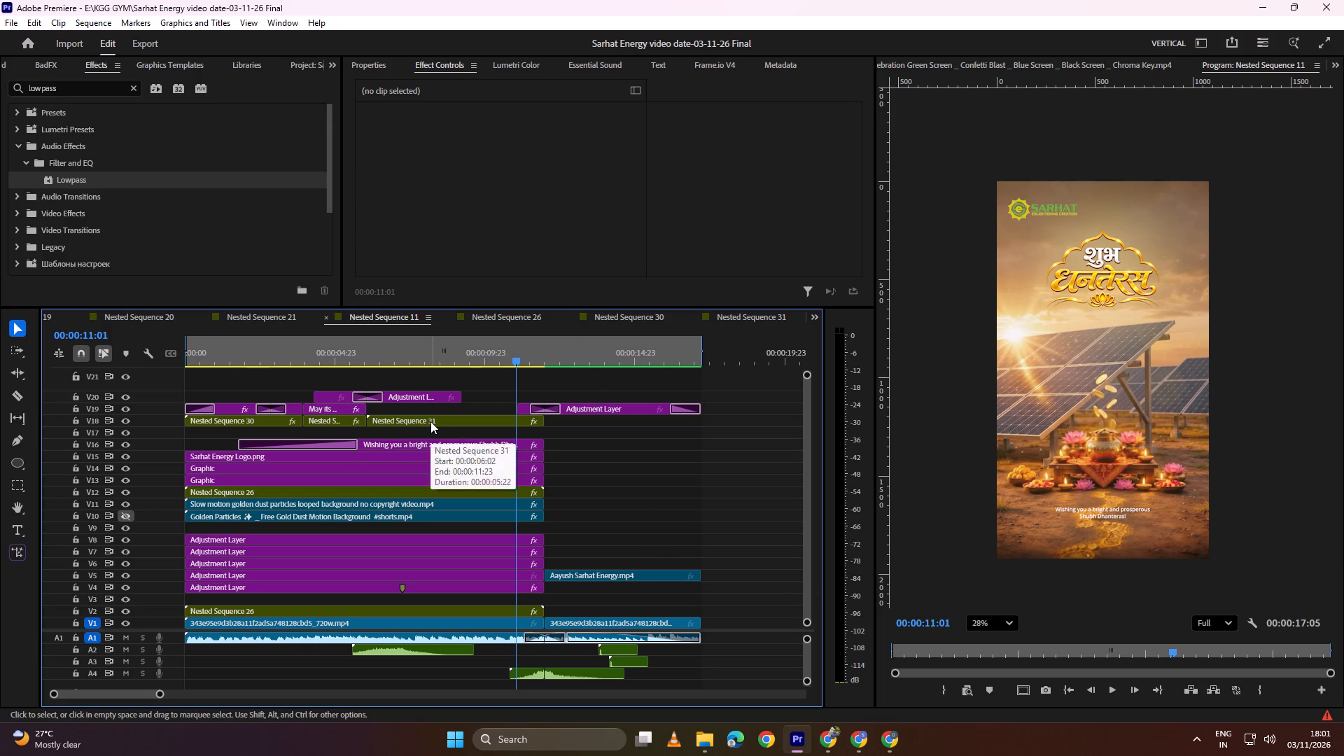
Delete the word "Shubh" from the greeting text so it reads "Wishing you a bright and prosperous Dhanteras!".
click(410, 442)
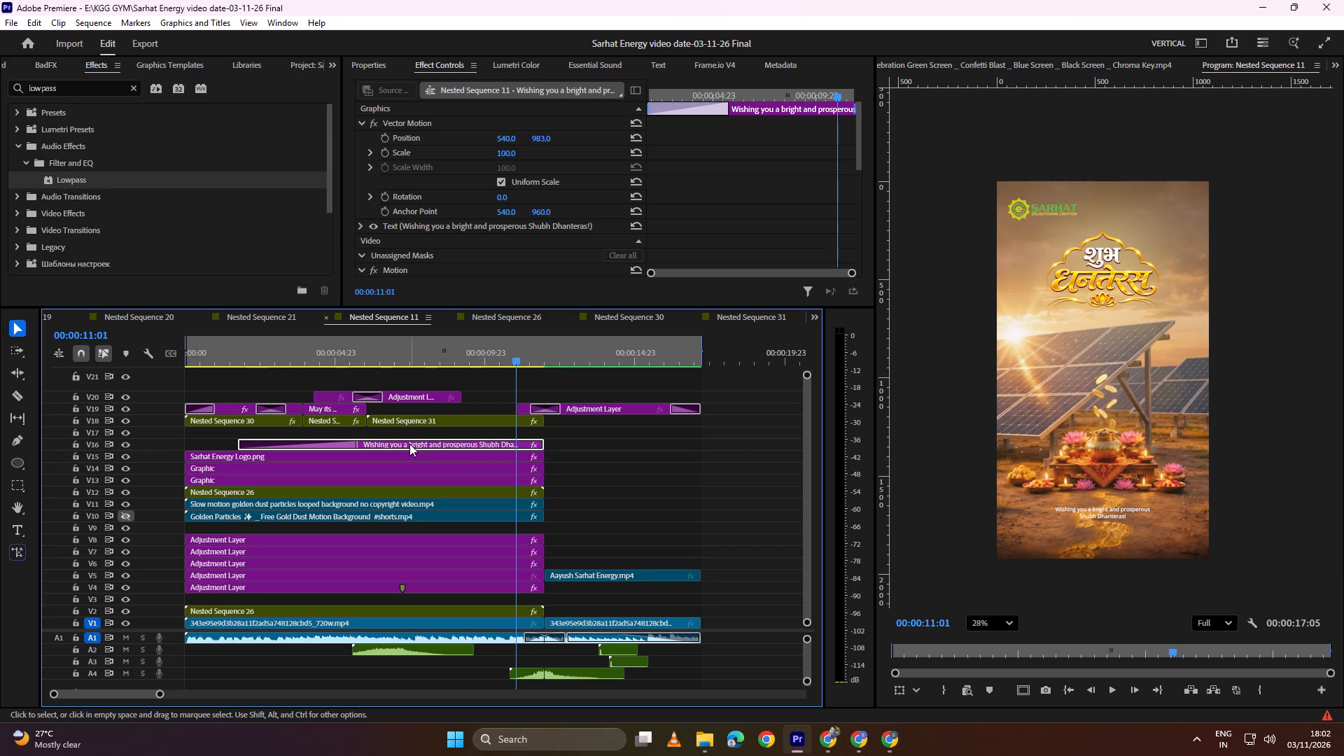
click(371, 64)
double_click(519, 114)
scroll(1106, 517, up, 3)
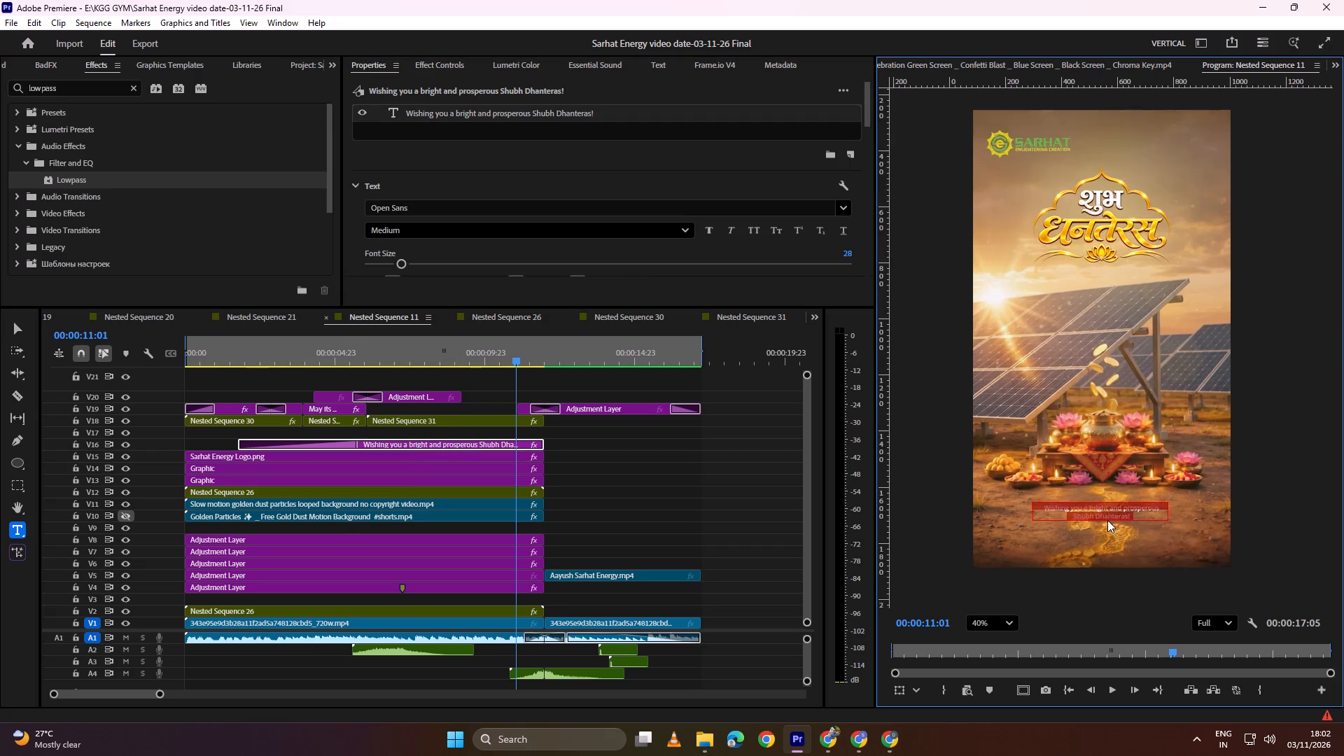
scroll(1107, 520, up, 5)
click(1084, 514)
drag(1091, 515, 1049, 512)
key(BackSpace)
click(741, 535)
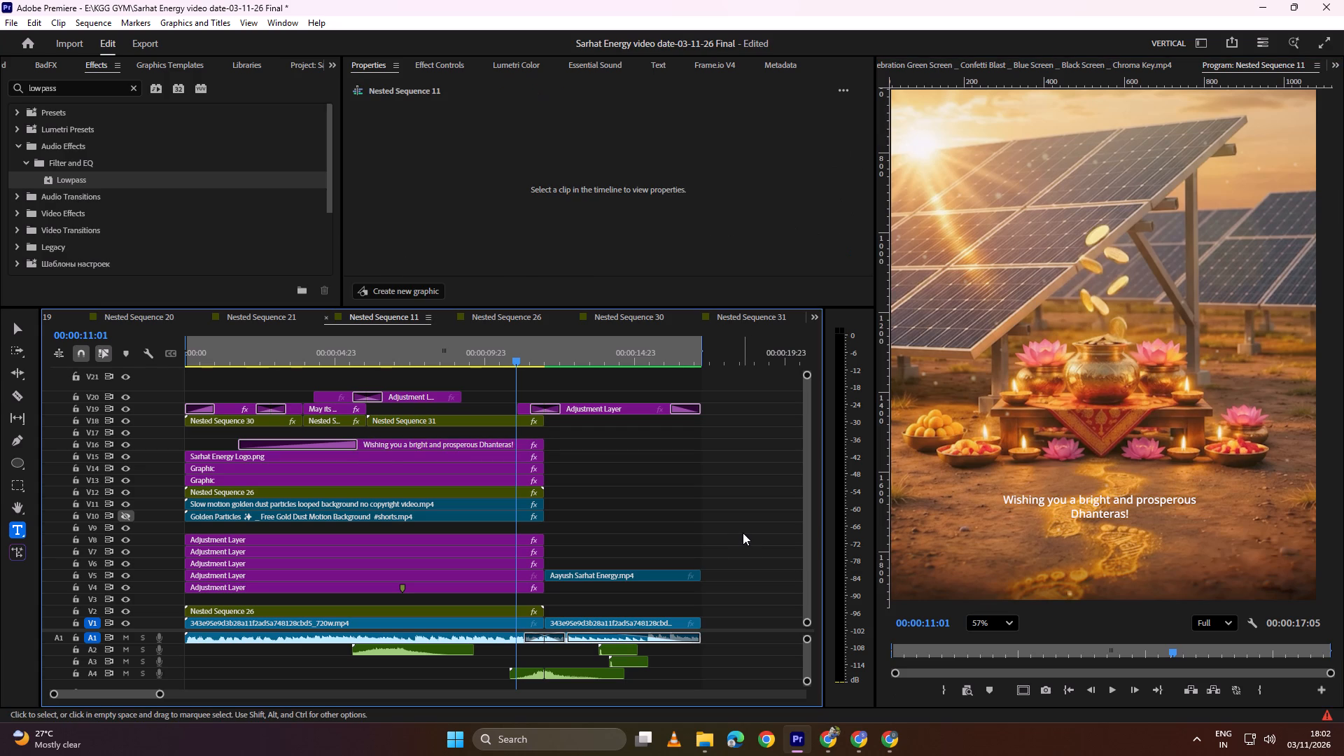
Delete the exclamation mark after "Dhanteras" in the greeting text.
scroll(1130, 476, down, 6)
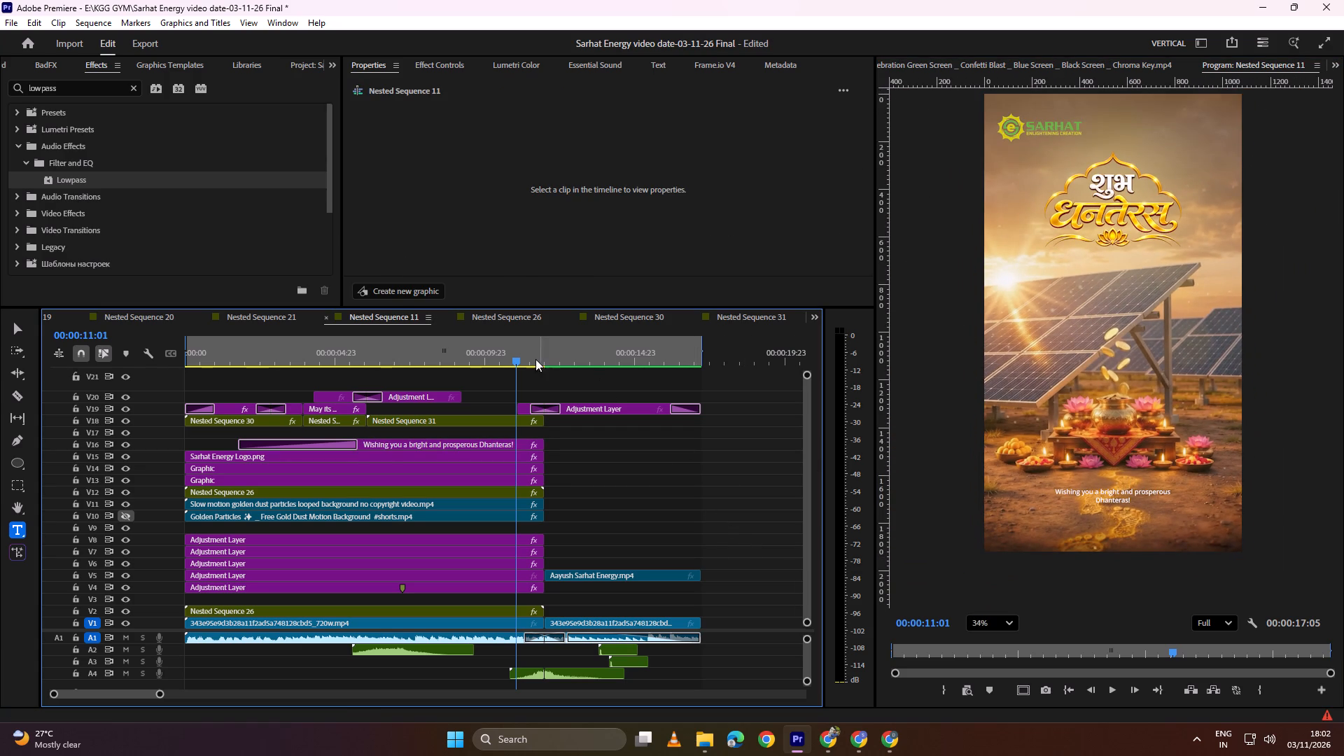
click(528, 359)
scroll(1101, 520, up, 3)
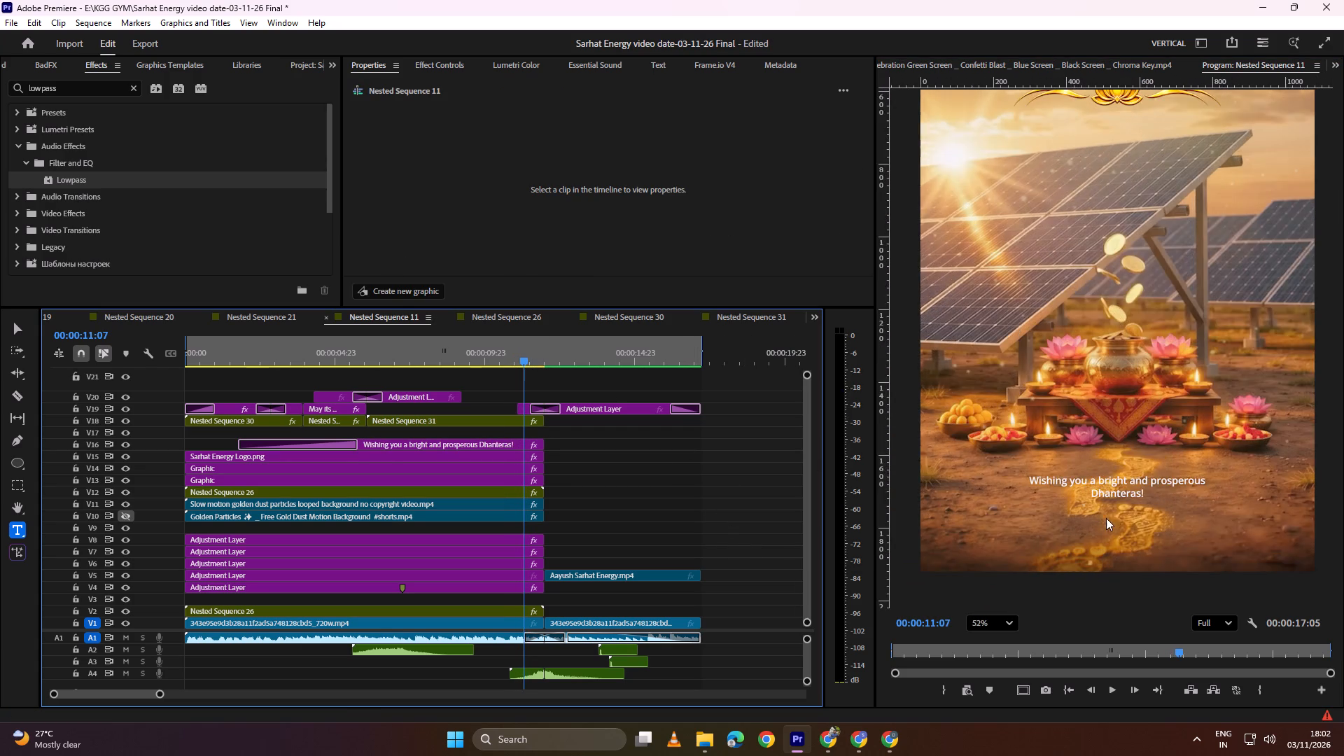
scroll(1106, 518, up, 10)
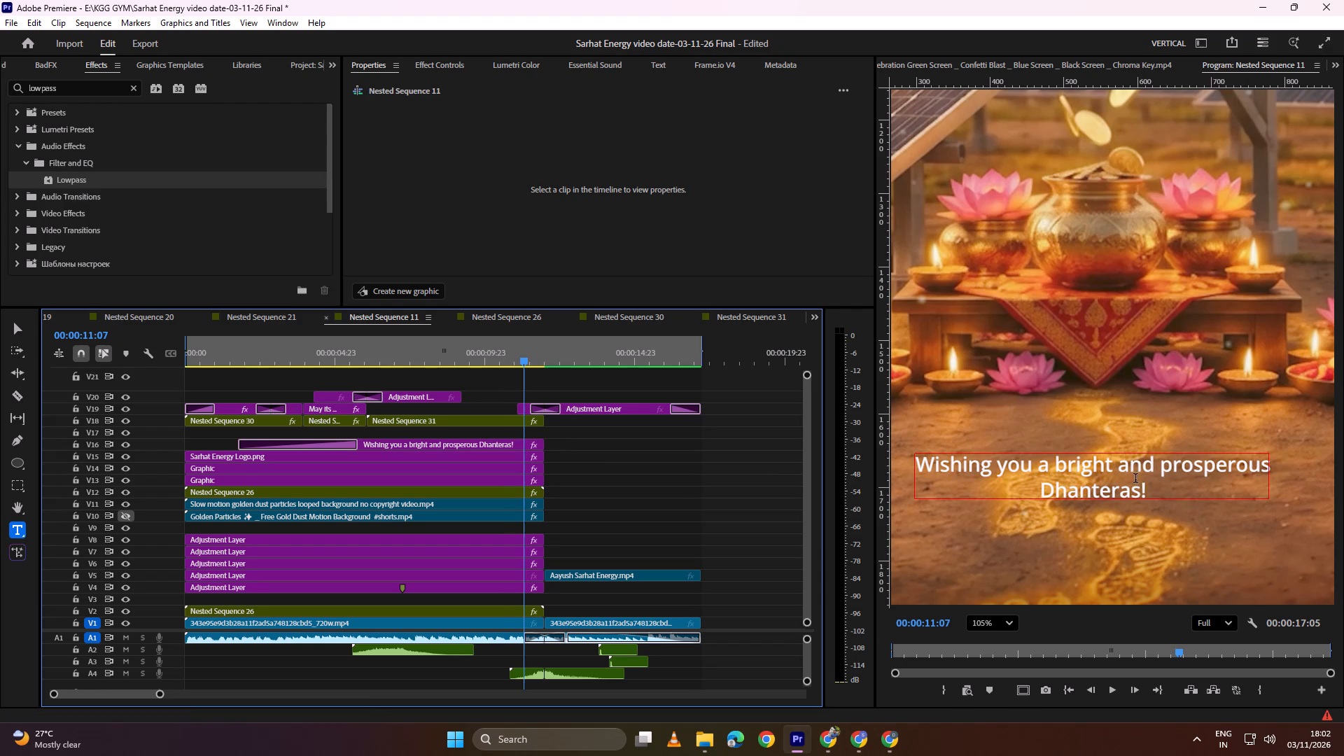
click(1148, 492)
key(BackSpace)
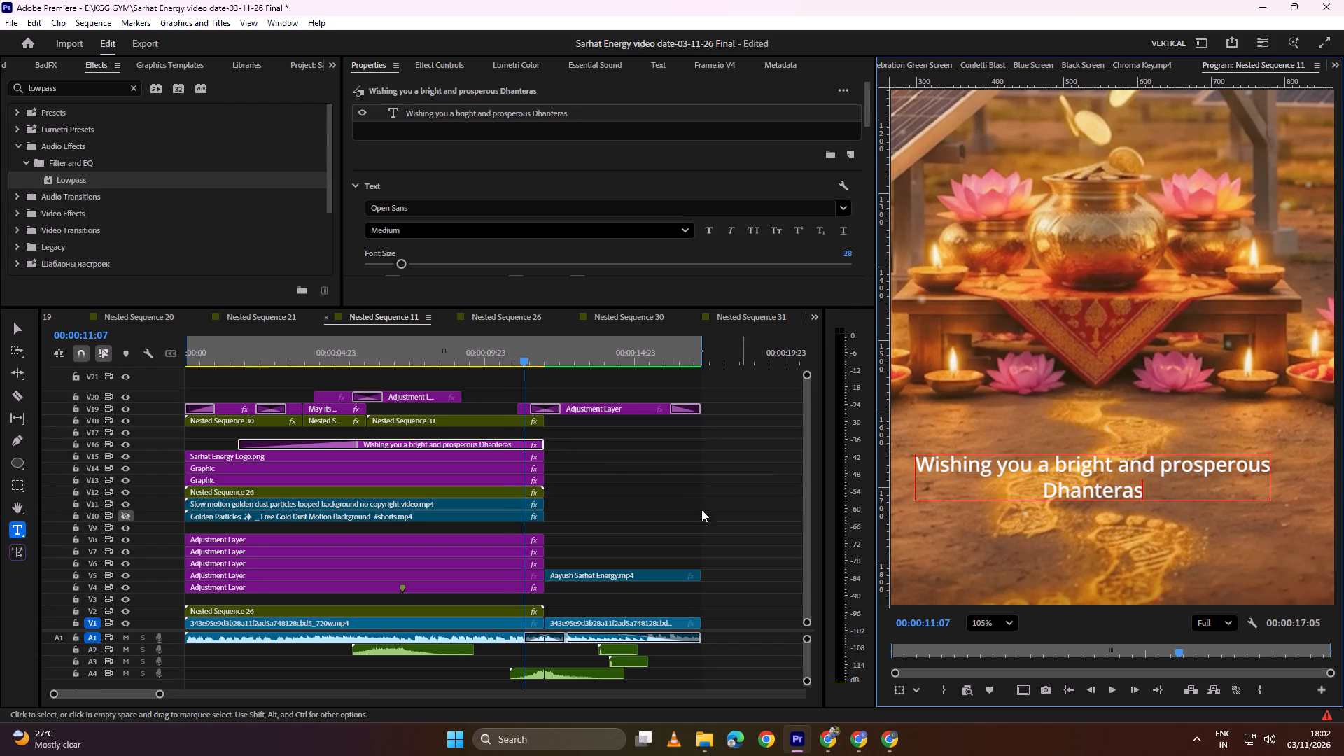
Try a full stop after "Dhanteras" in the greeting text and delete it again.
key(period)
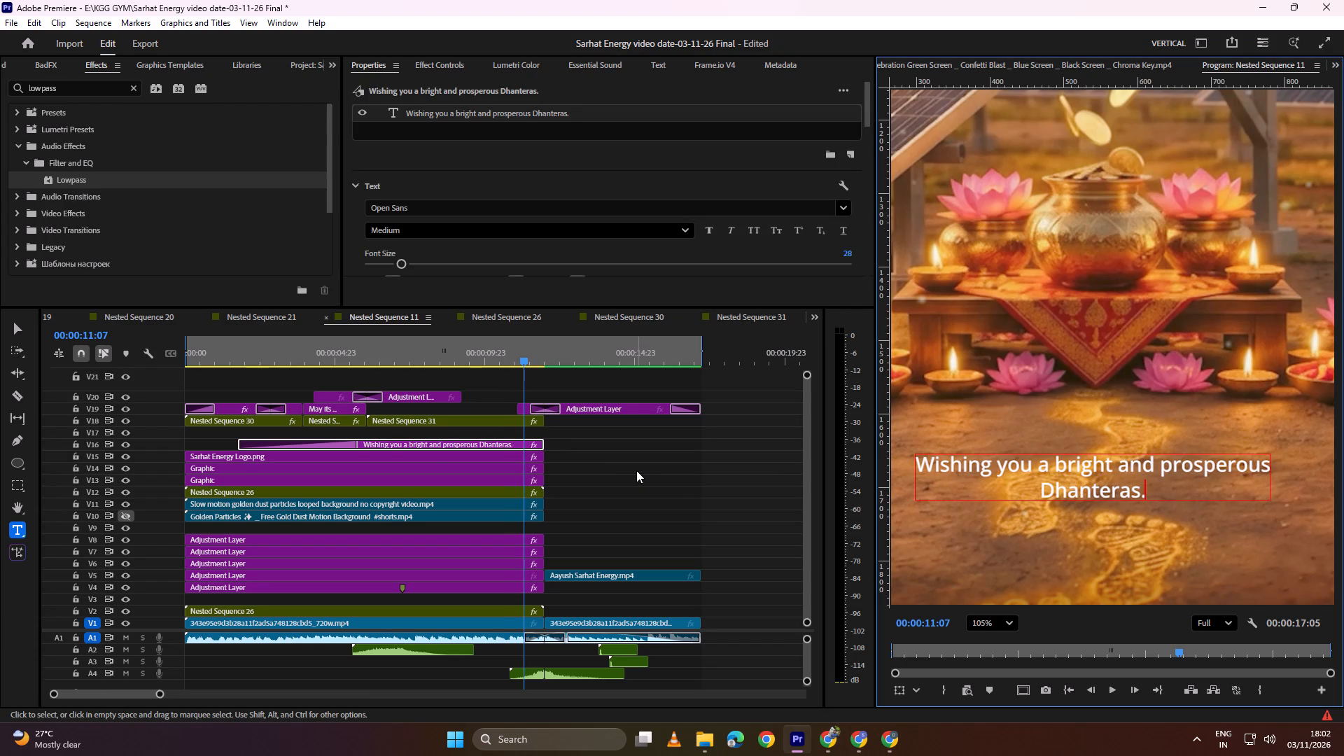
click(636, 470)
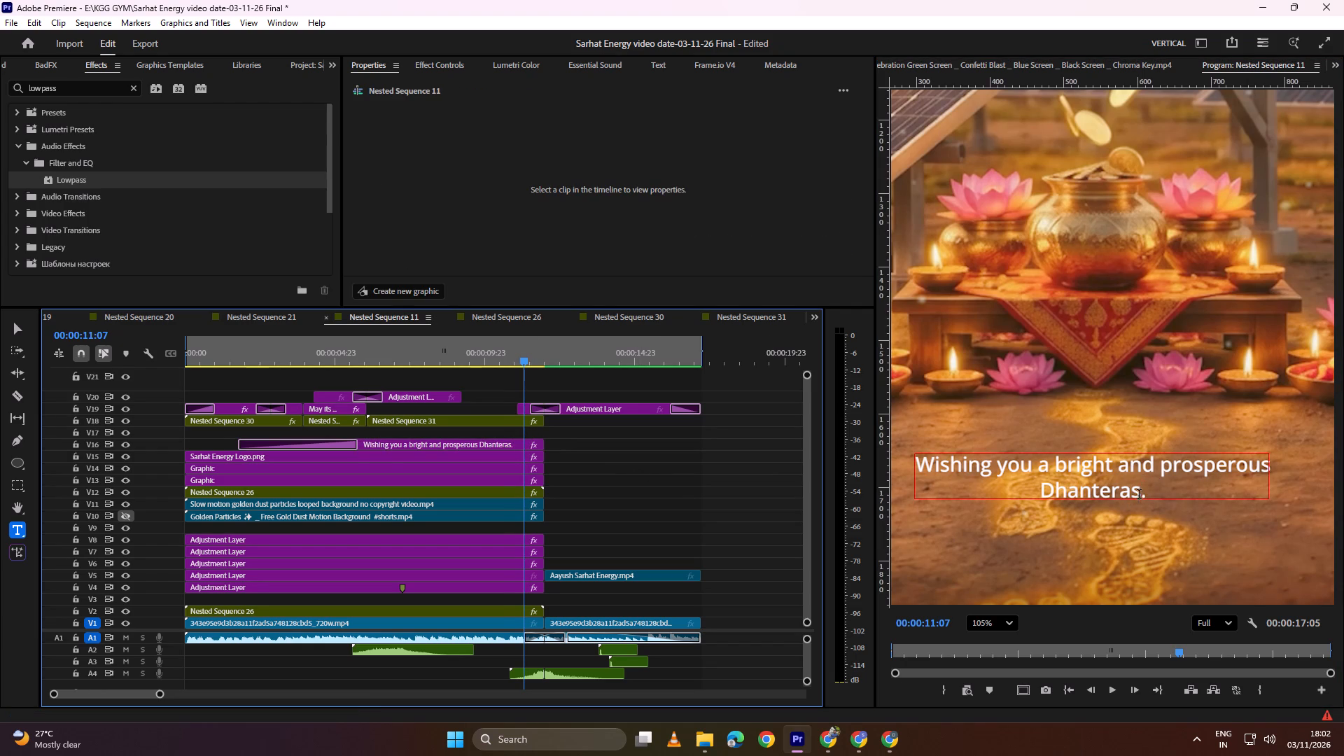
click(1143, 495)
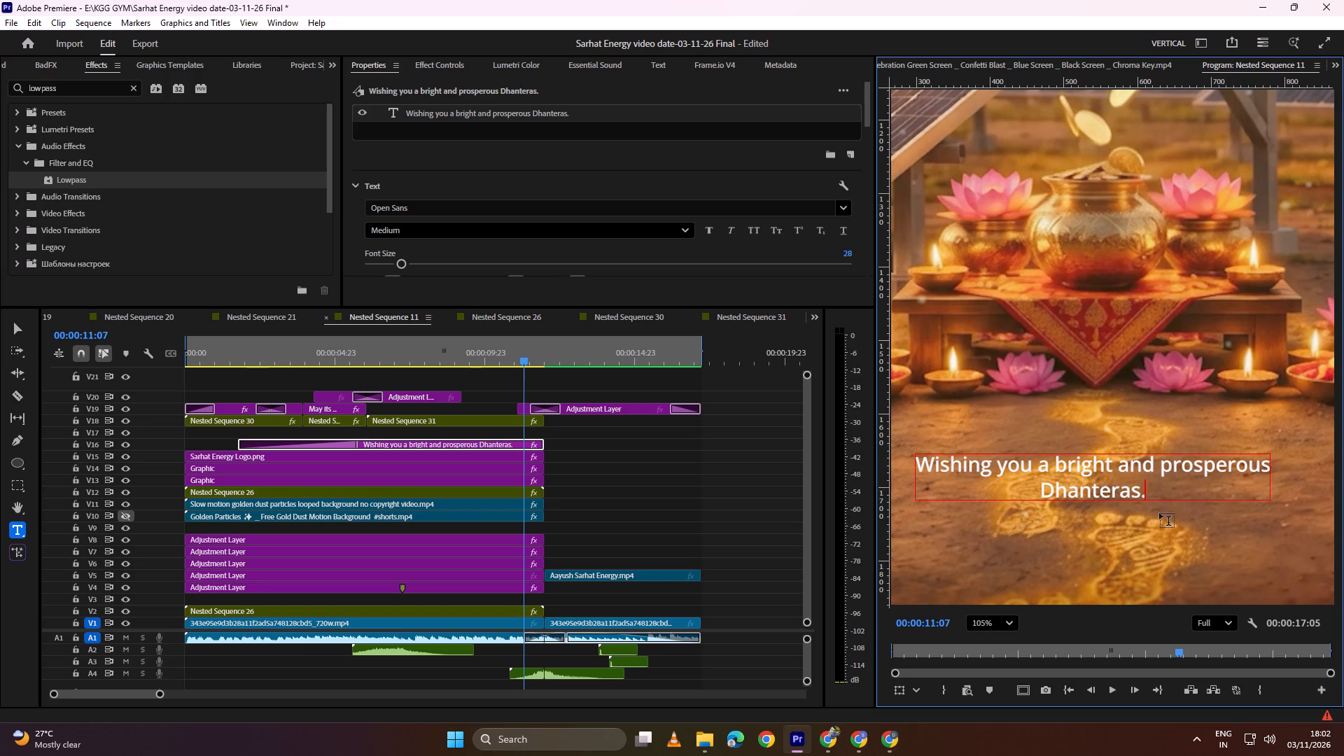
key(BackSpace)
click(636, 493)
Go back to 00:00:00:17, look inside Nested Sequence 30 and Nested Sequence 26, and return to Nested Sequence 11.
scroll(1042, 490, down, 3)
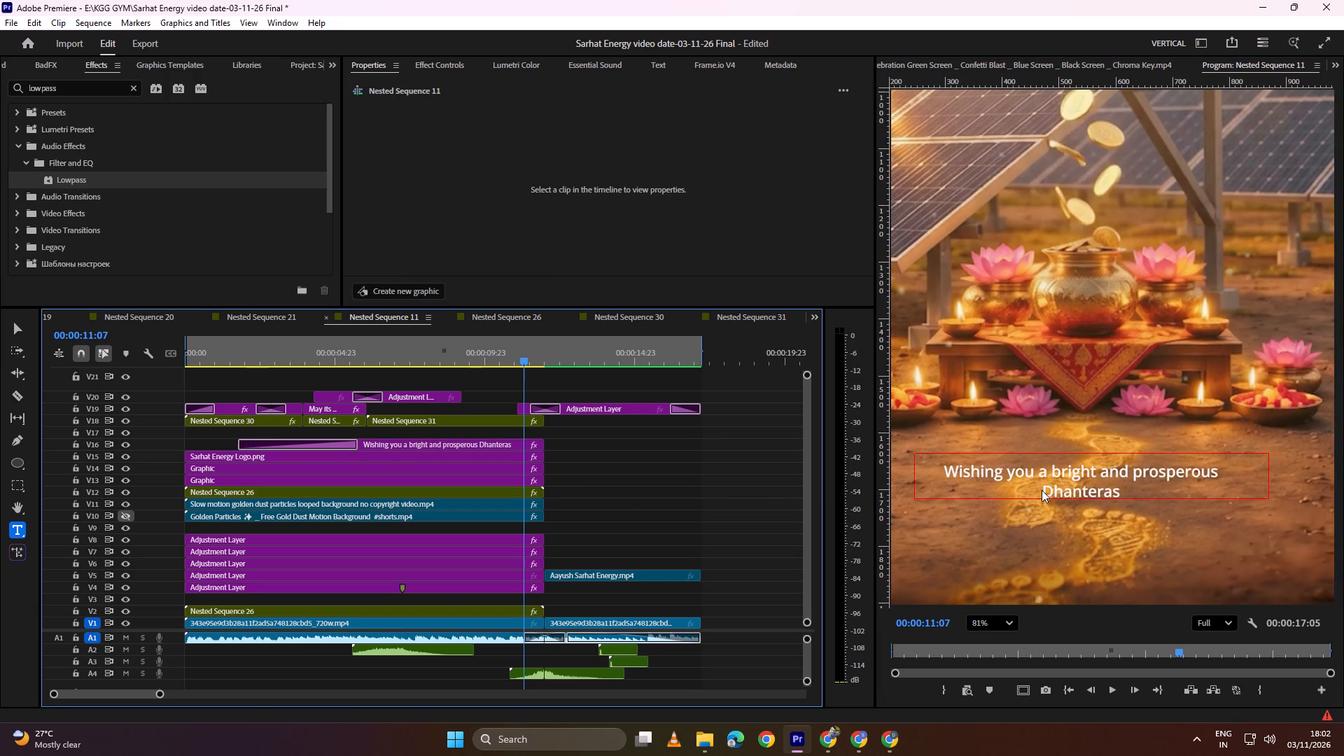
scroll(1042, 490, down, 3)
drag(412, 351, 202, 357)
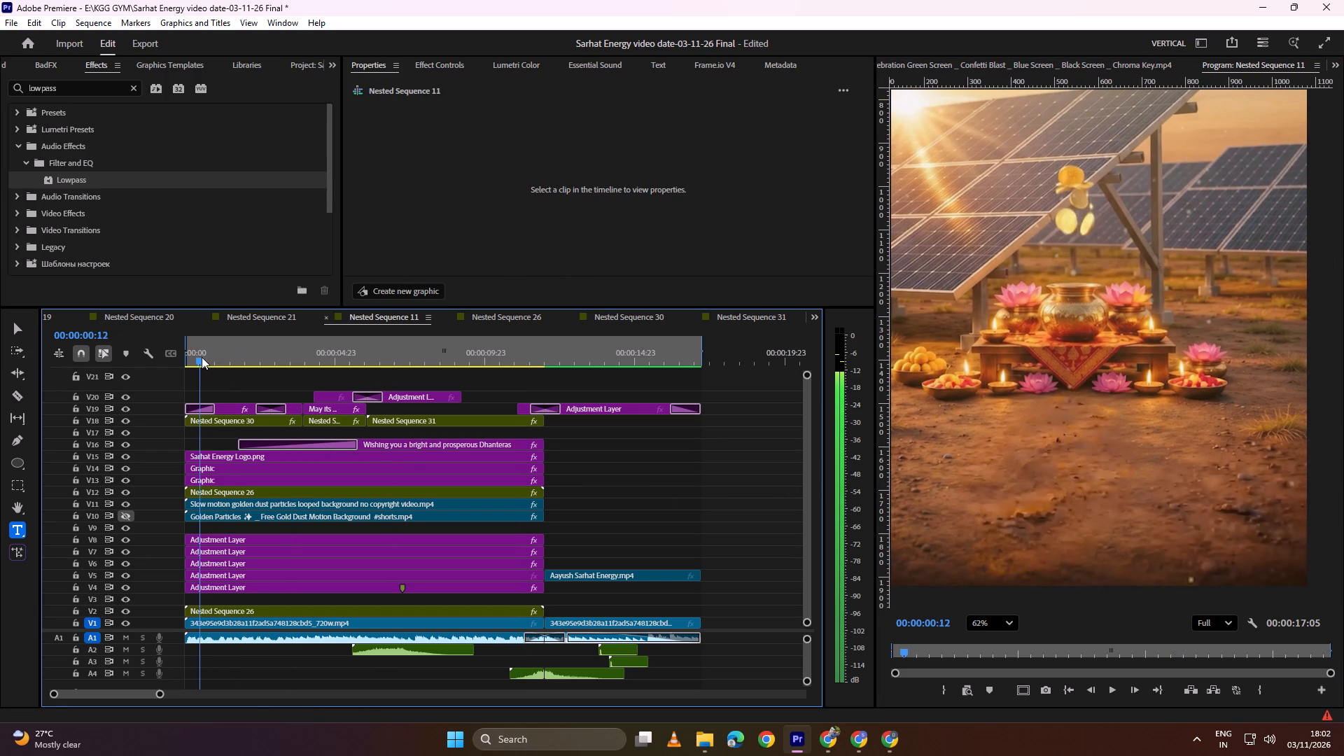
drag(202, 357, 208, 360)
scroll(1005, 351, down, 8)
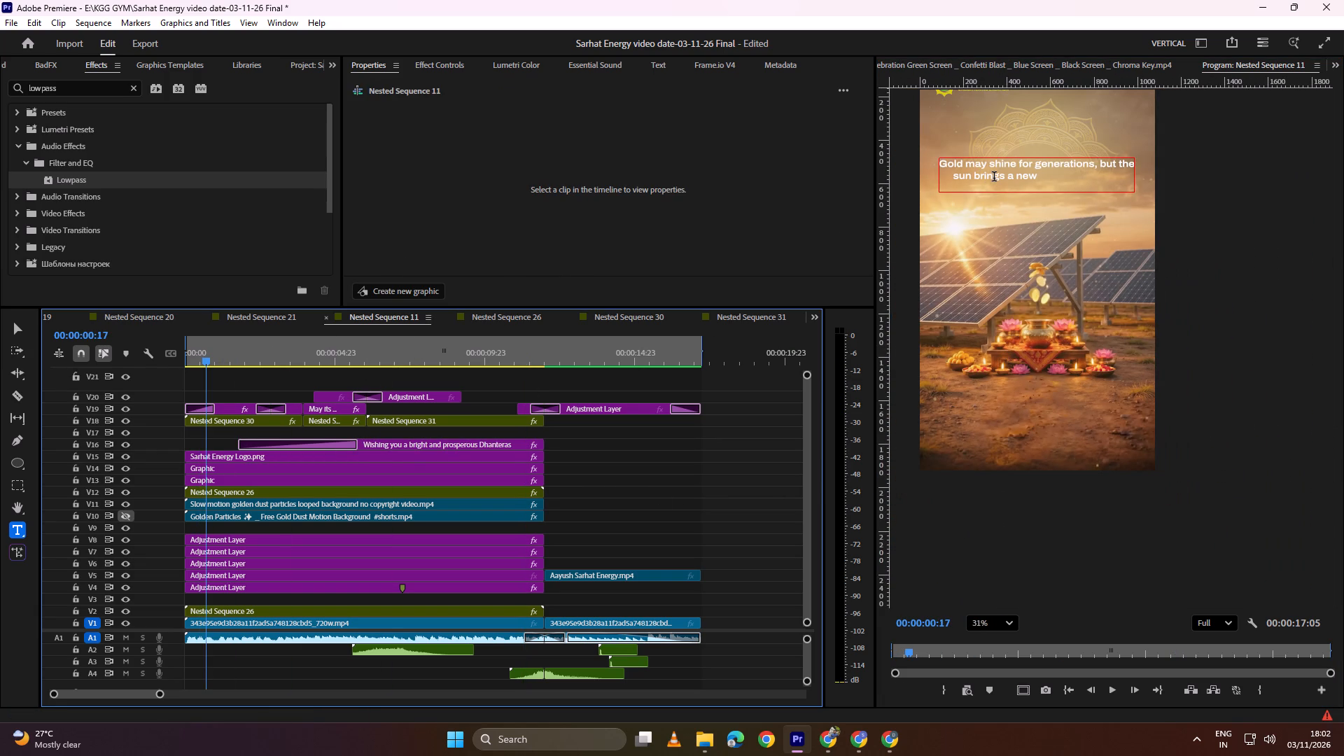
click(230, 423)
double_click(234, 421)
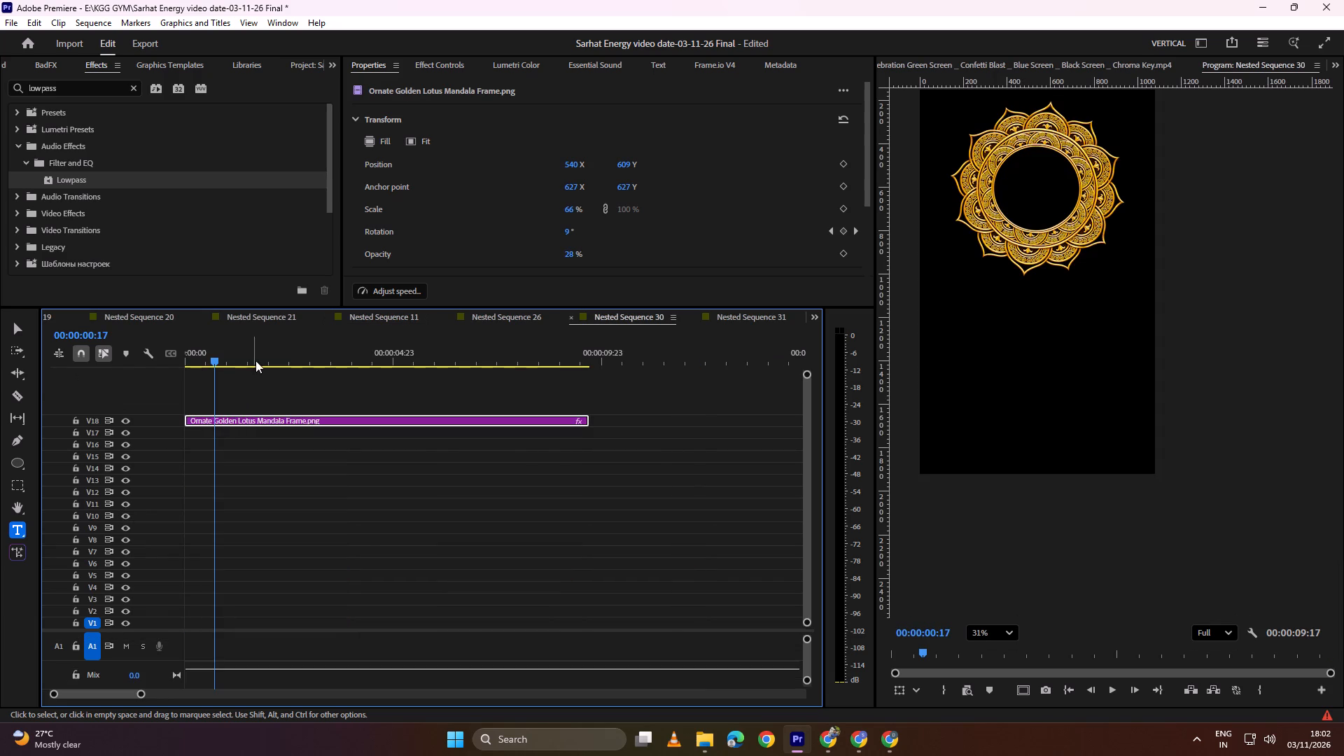
click(508, 316)
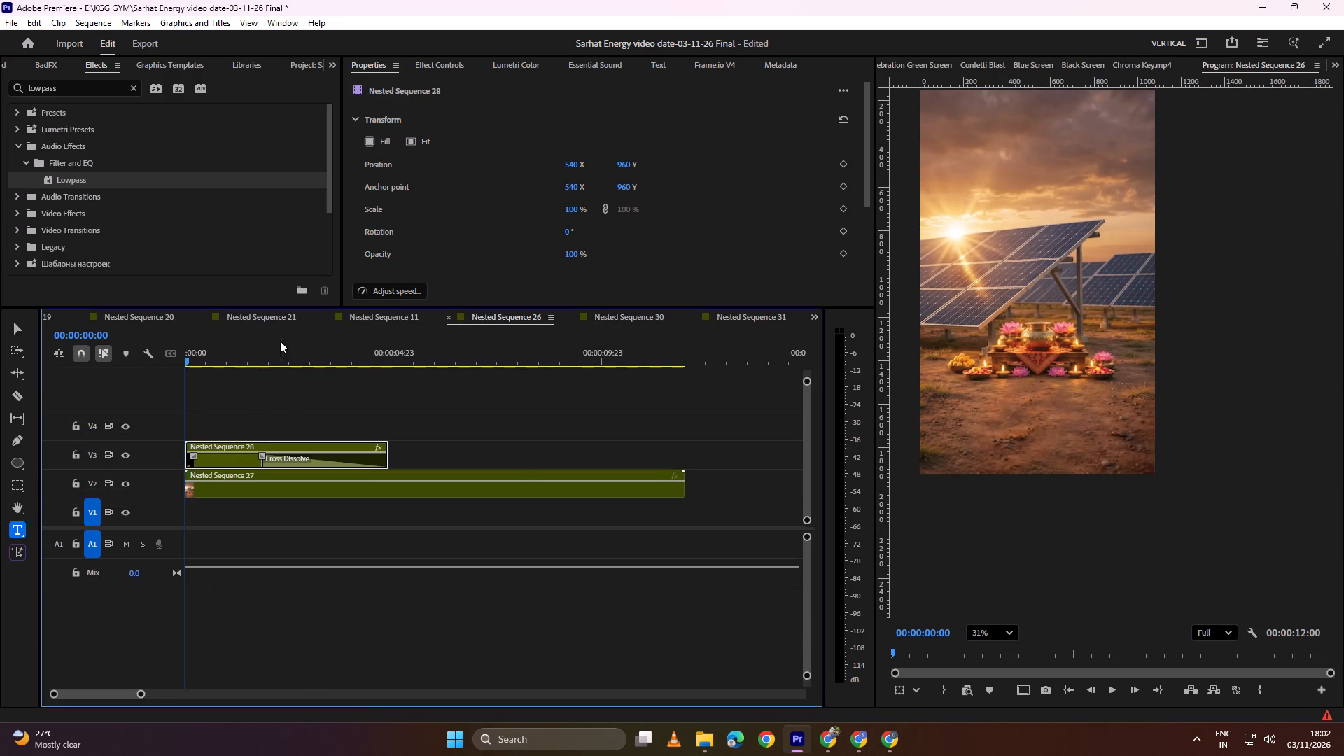
click(387, 318)
Browse the available fonts for the opening text "Gold may shine for generations, but the sun brings a new ray of prosperity every day.".
click(228, 405)
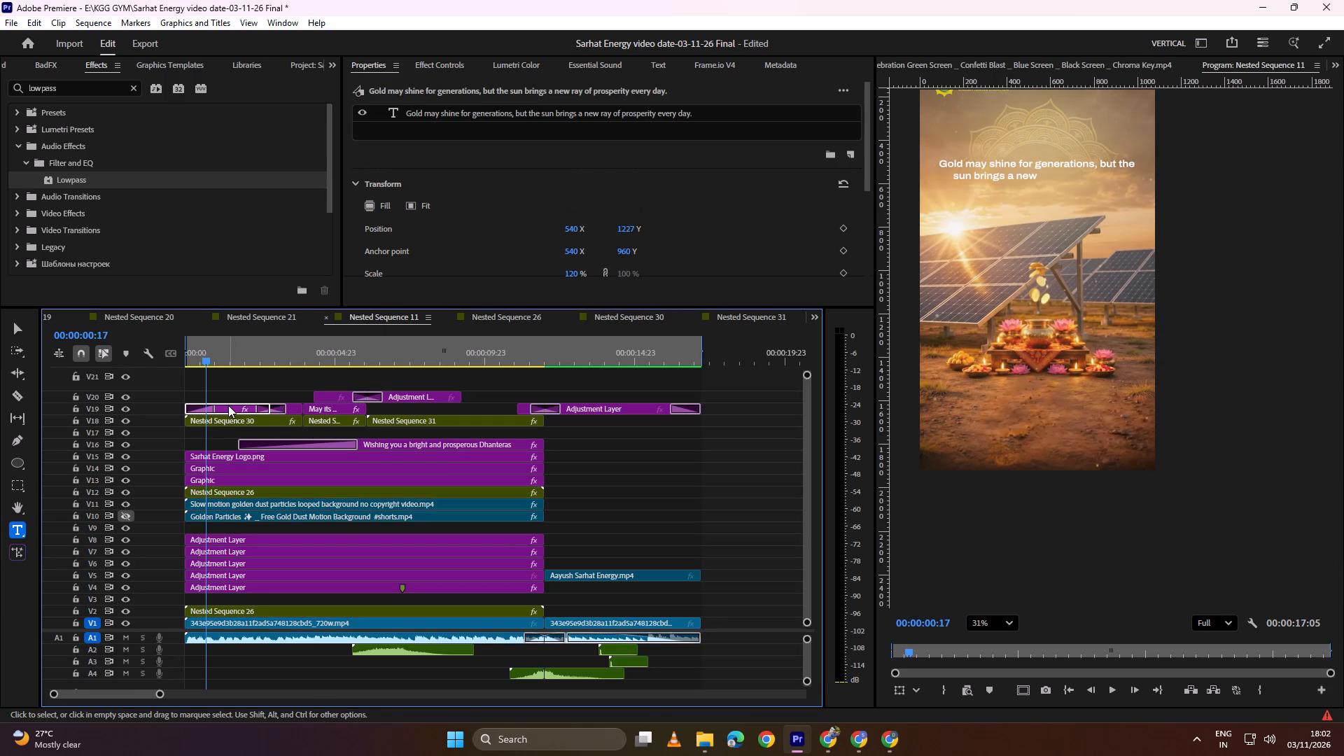
scroll(228, 405, up, 7)
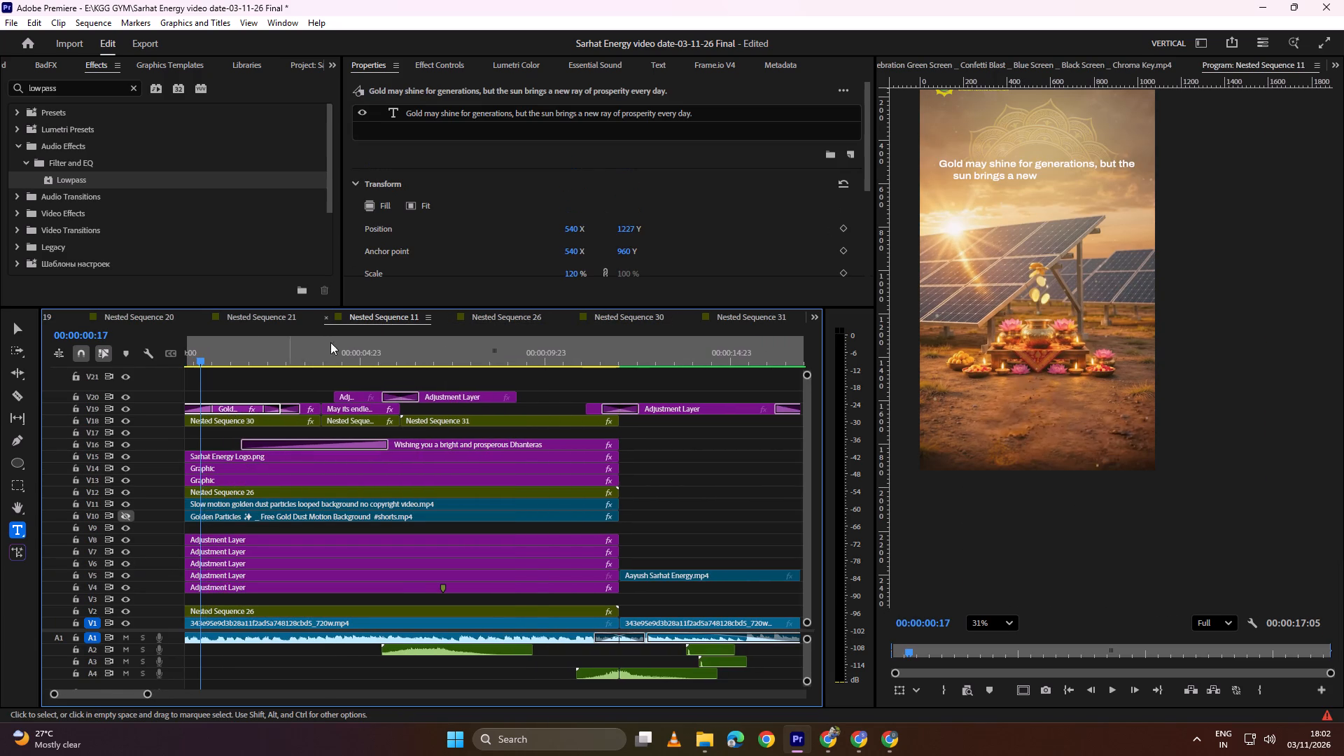
click(451, 113)
click(456, 206)
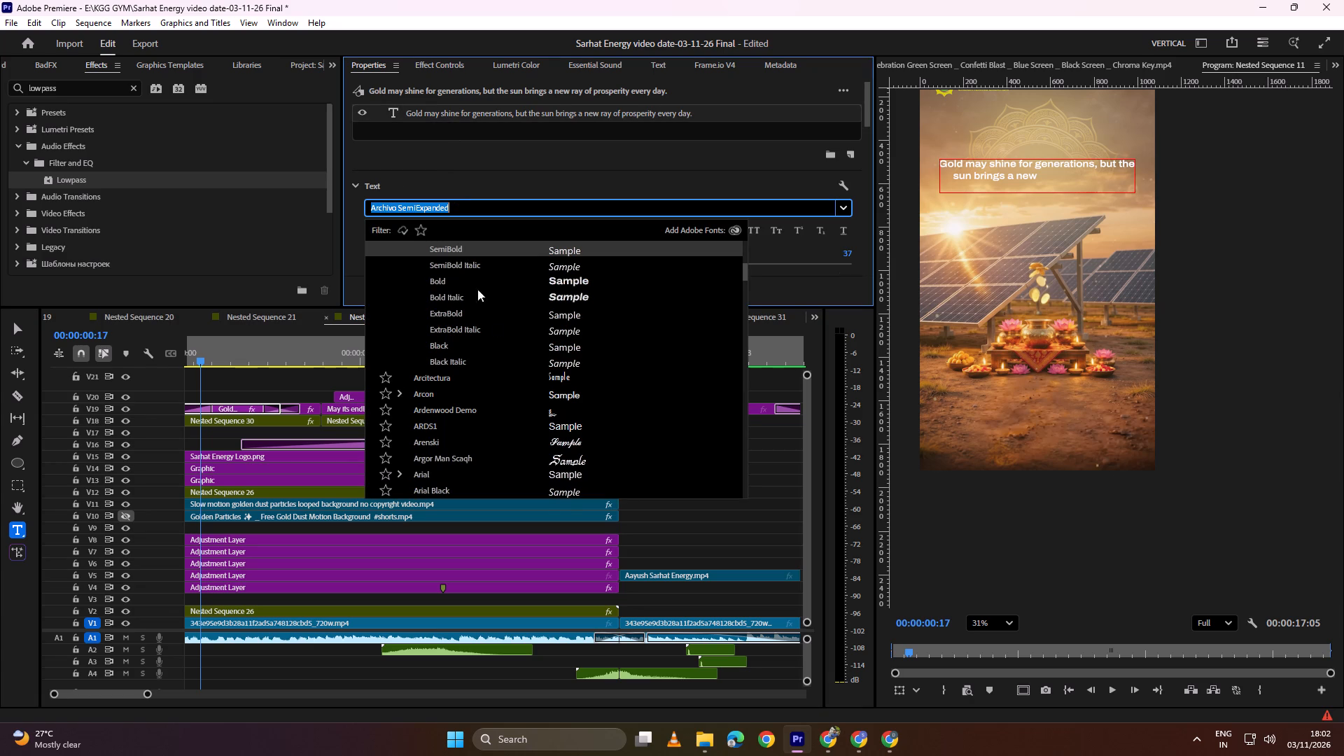
scroll(568, 429, down, 1)
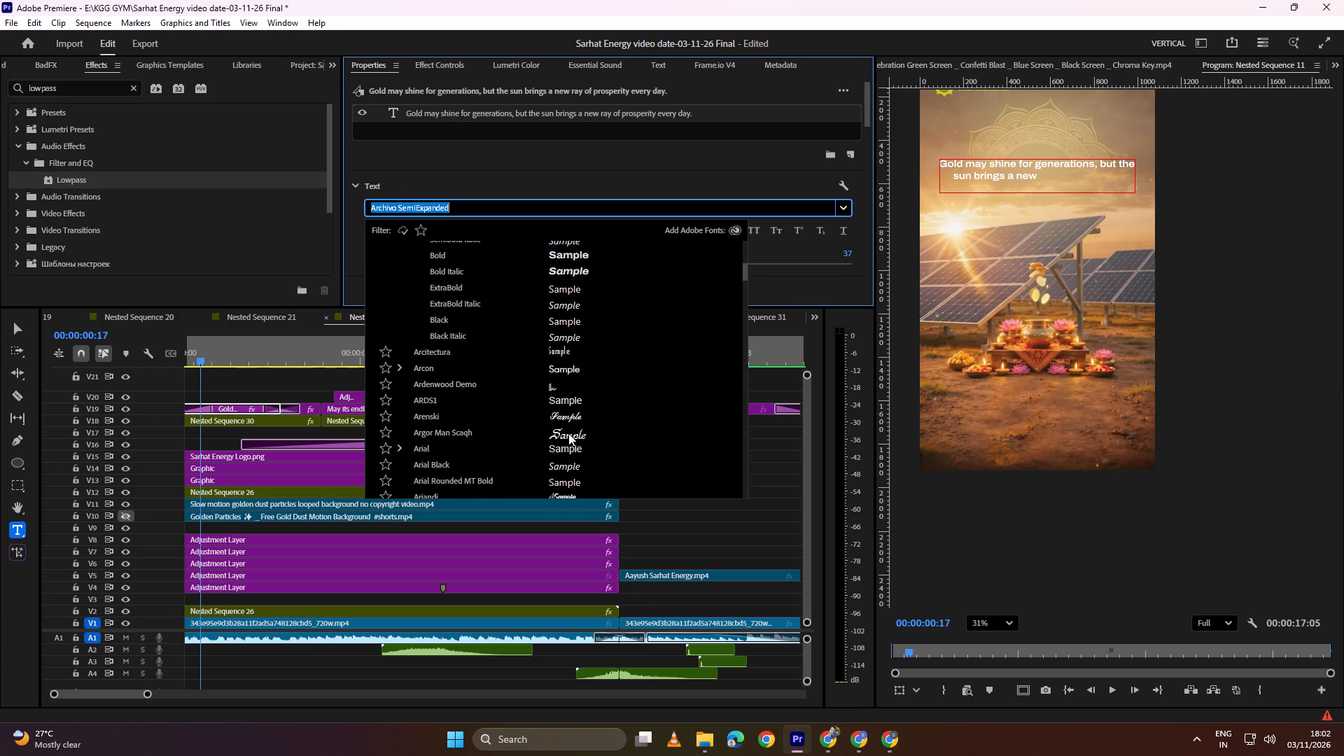
scroll(577, 479, down, 8)
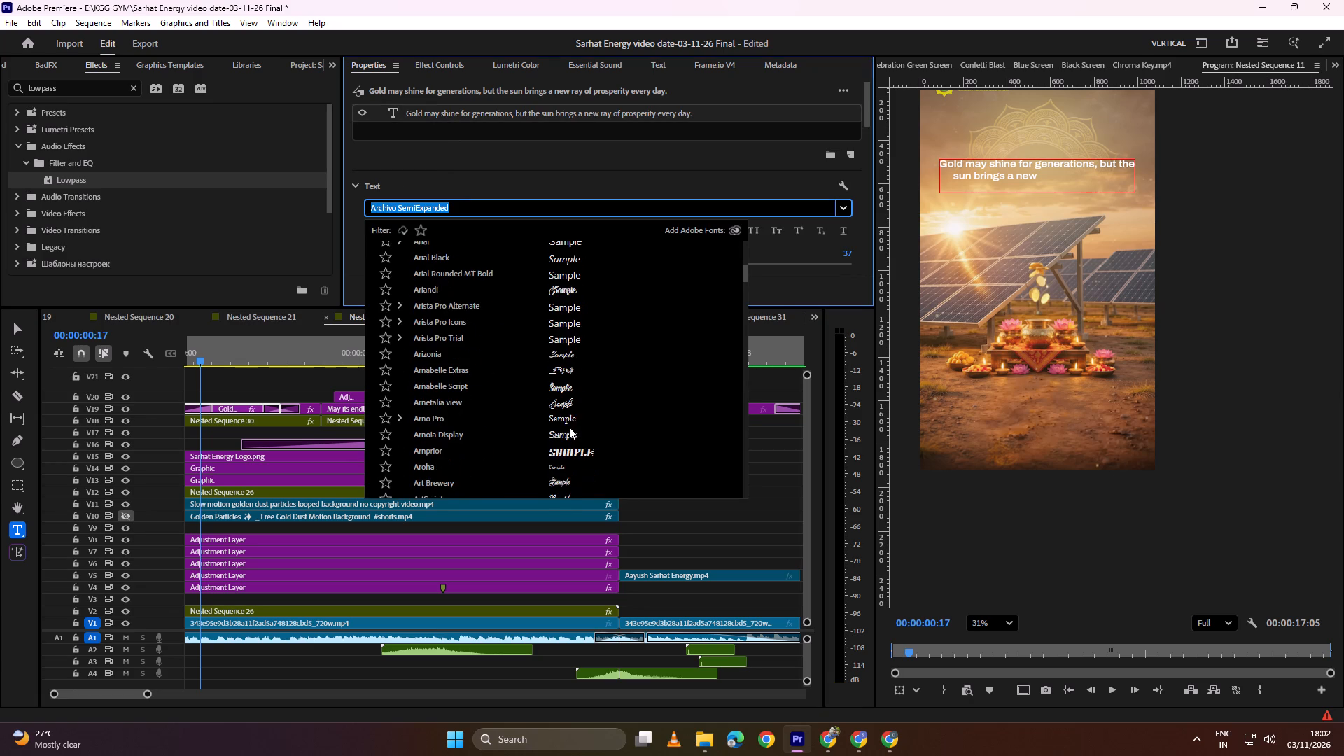
scroll(569, 446, down, 5)
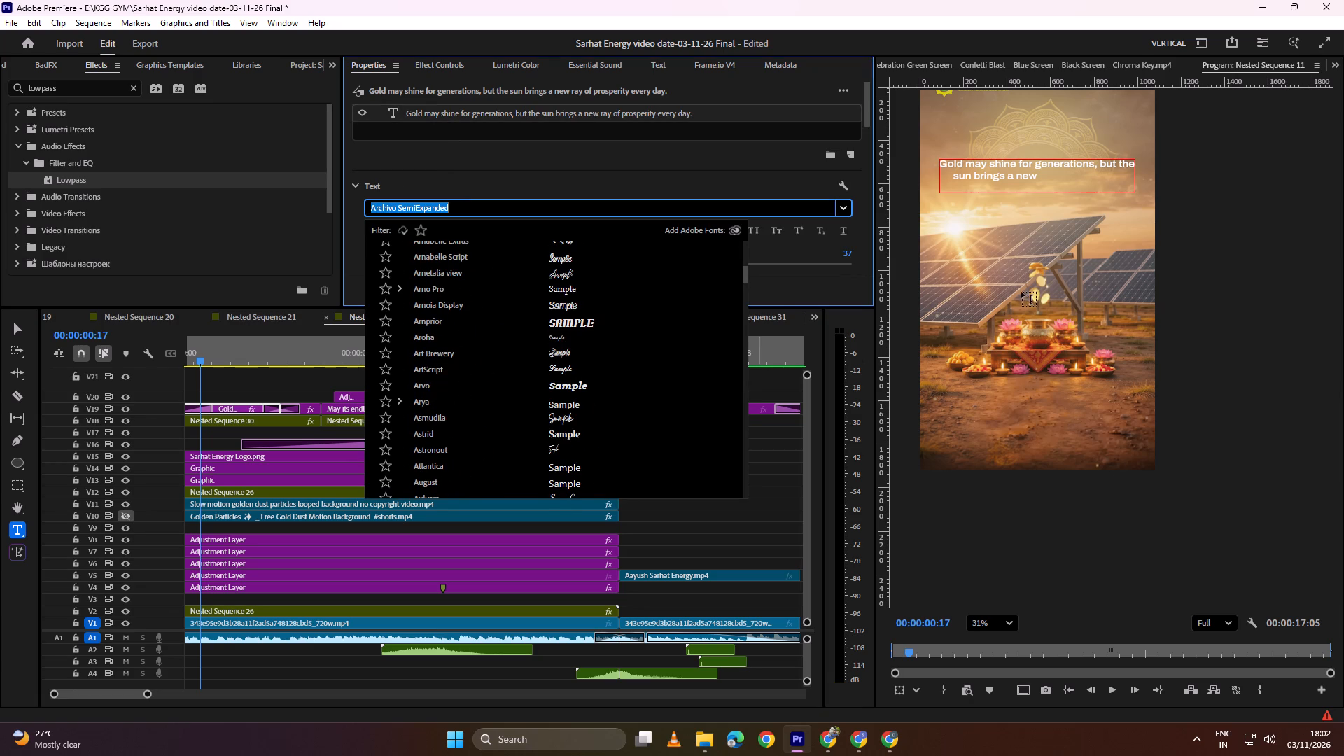
scroll(1020, 208, down, 1)
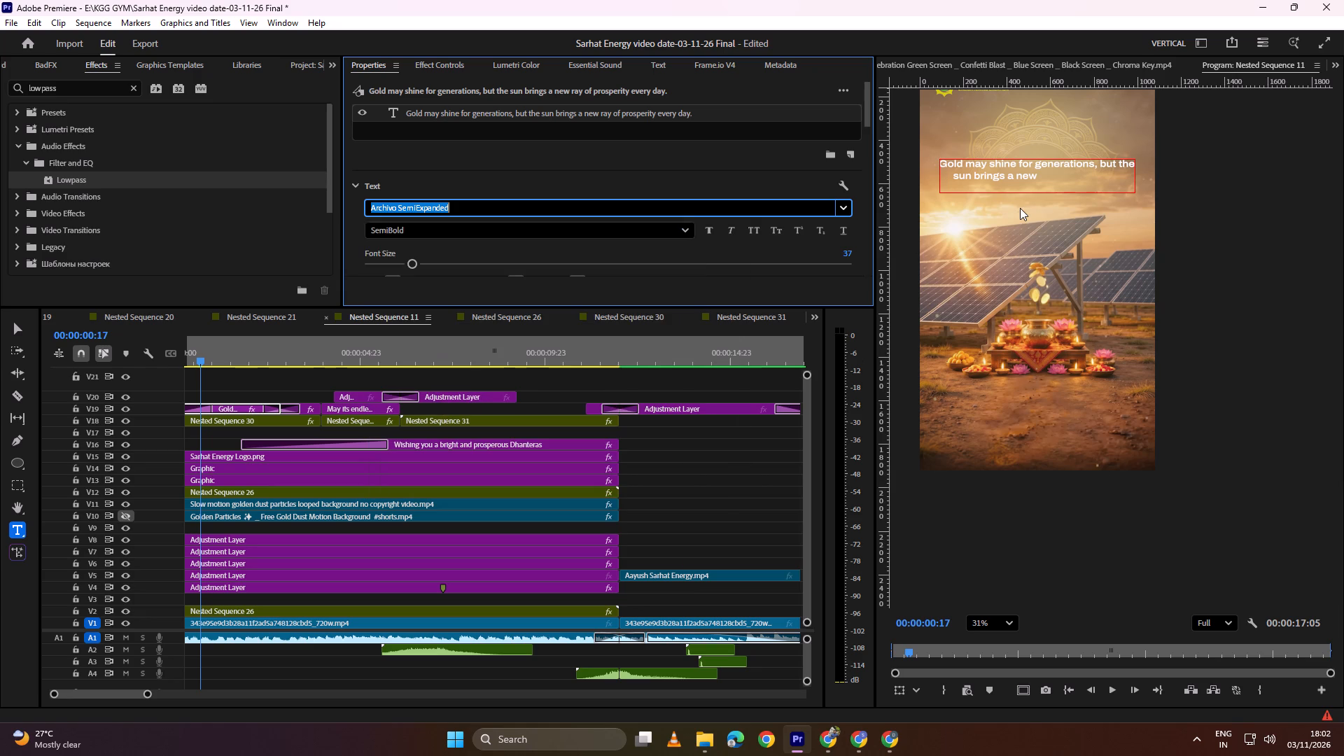
scroll(1020, 208, down, 2)
scroll(1034, 143, up, 3)
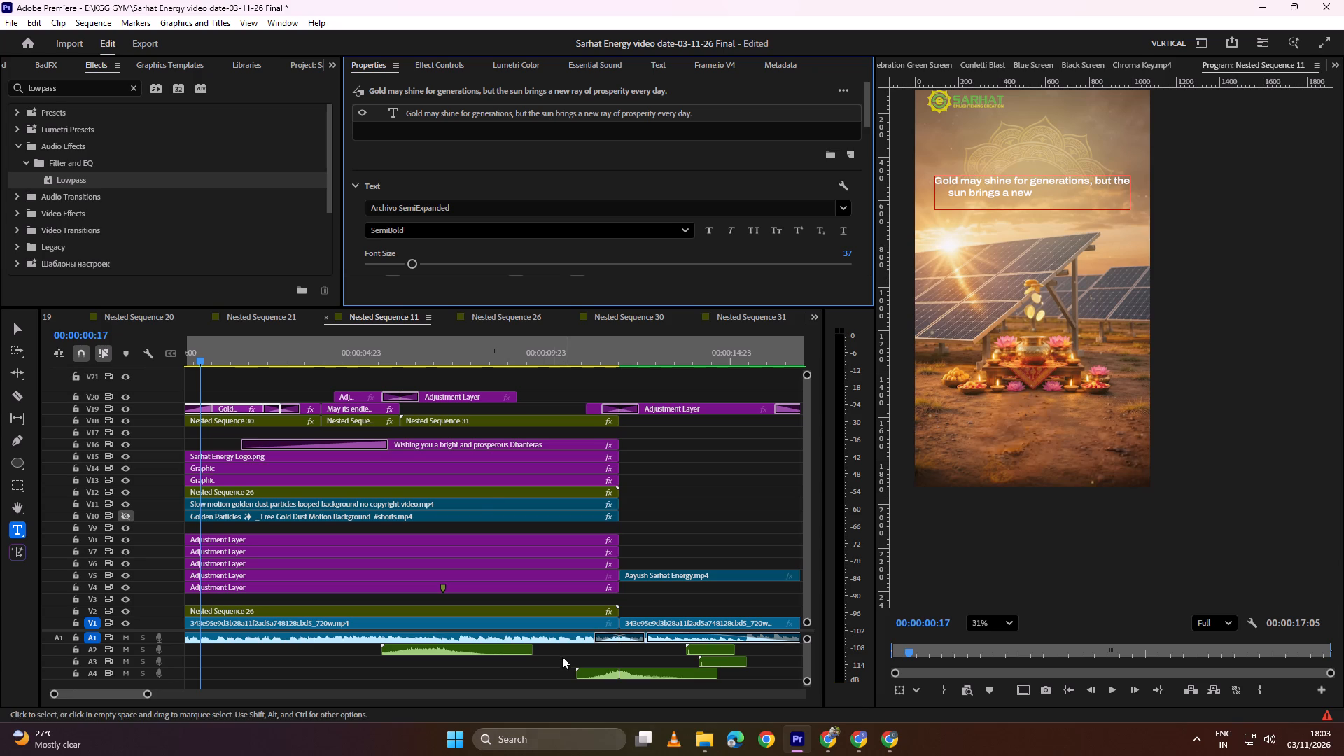
Set the font of the opening "Gold may shine for generations" text to Bell MT.
click(223, 420)
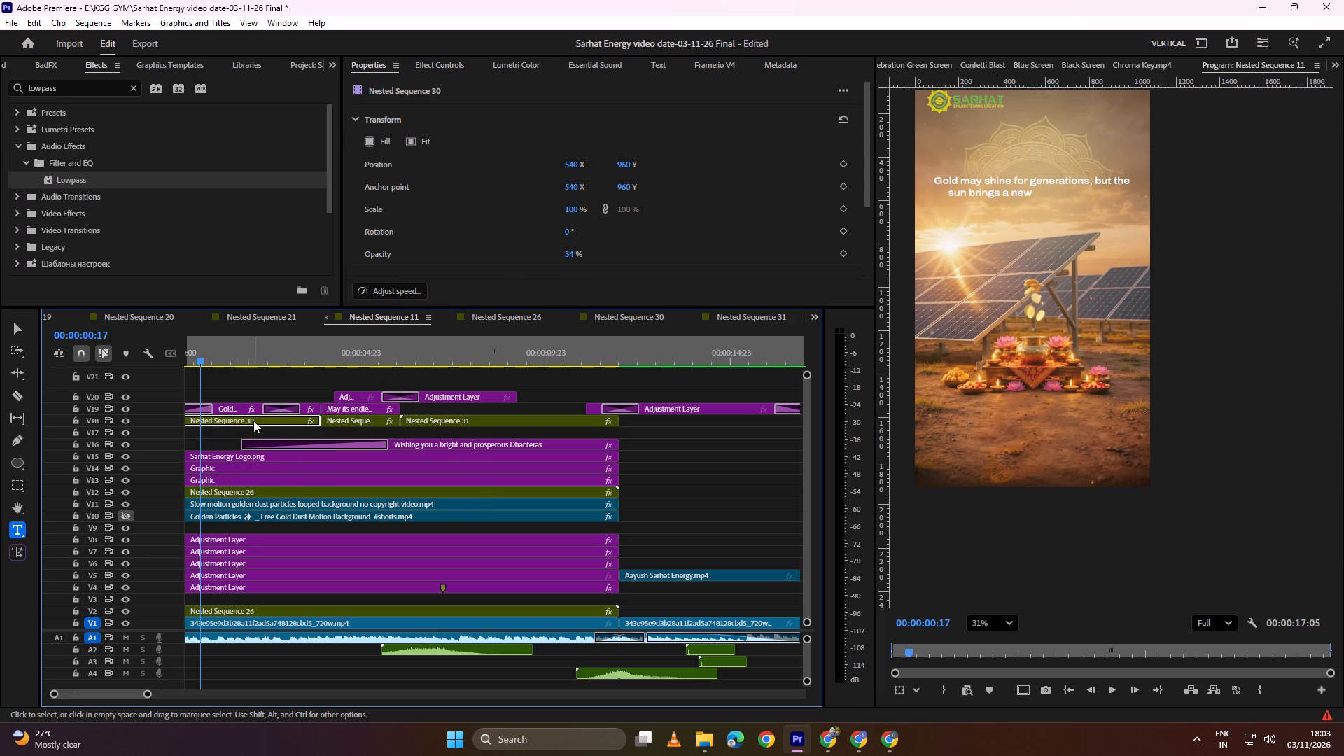
click(227, 405)
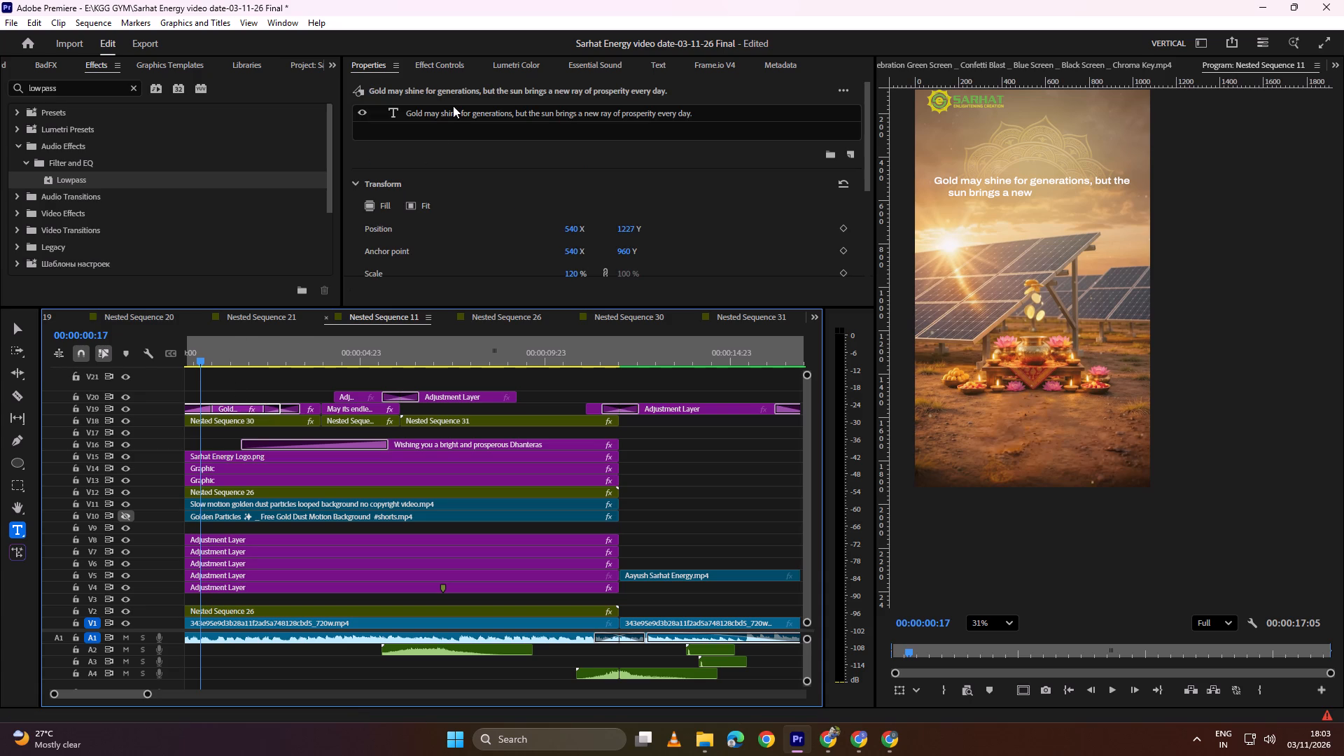
click(444, 124)
click(456, 115)
click(477, 210)
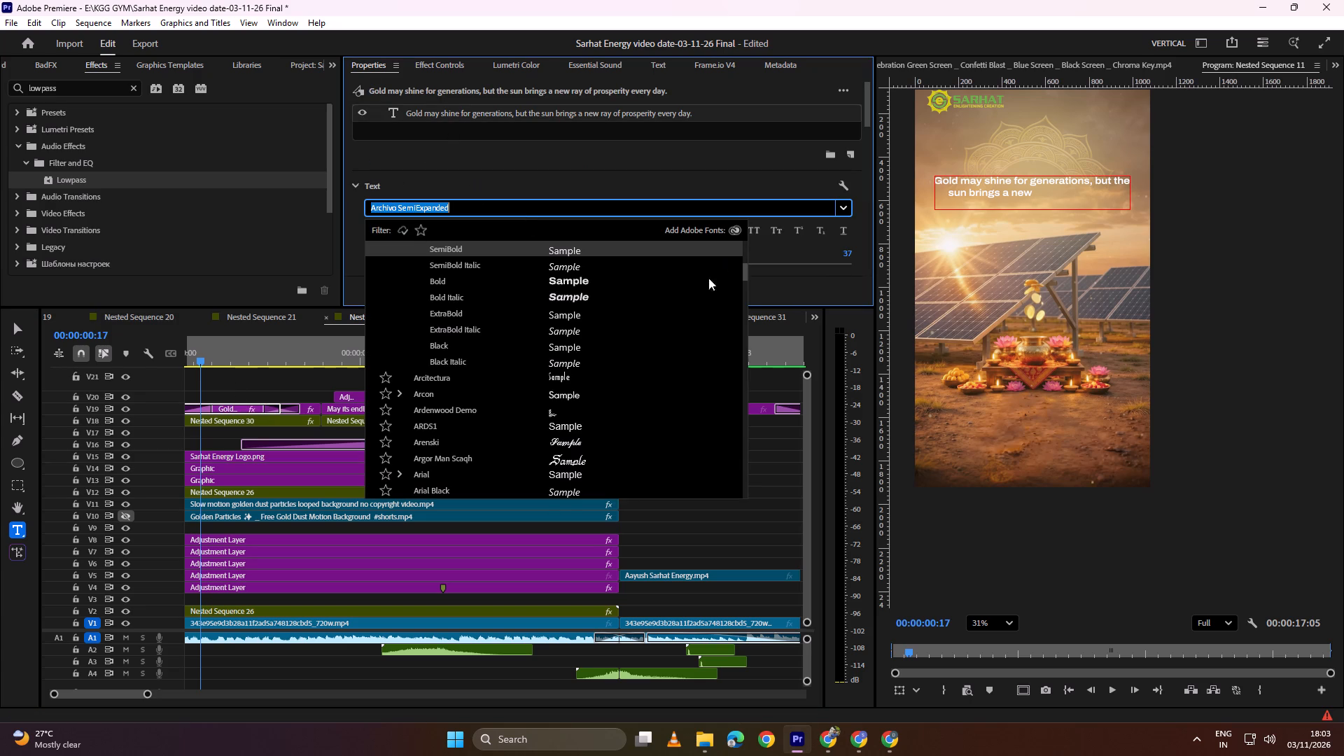
scroll(642, 389, down, 3)
scroll(584, 365, down, 4)
scroll(582, 367, up, 1)
scroll(580, 382, down, 4)
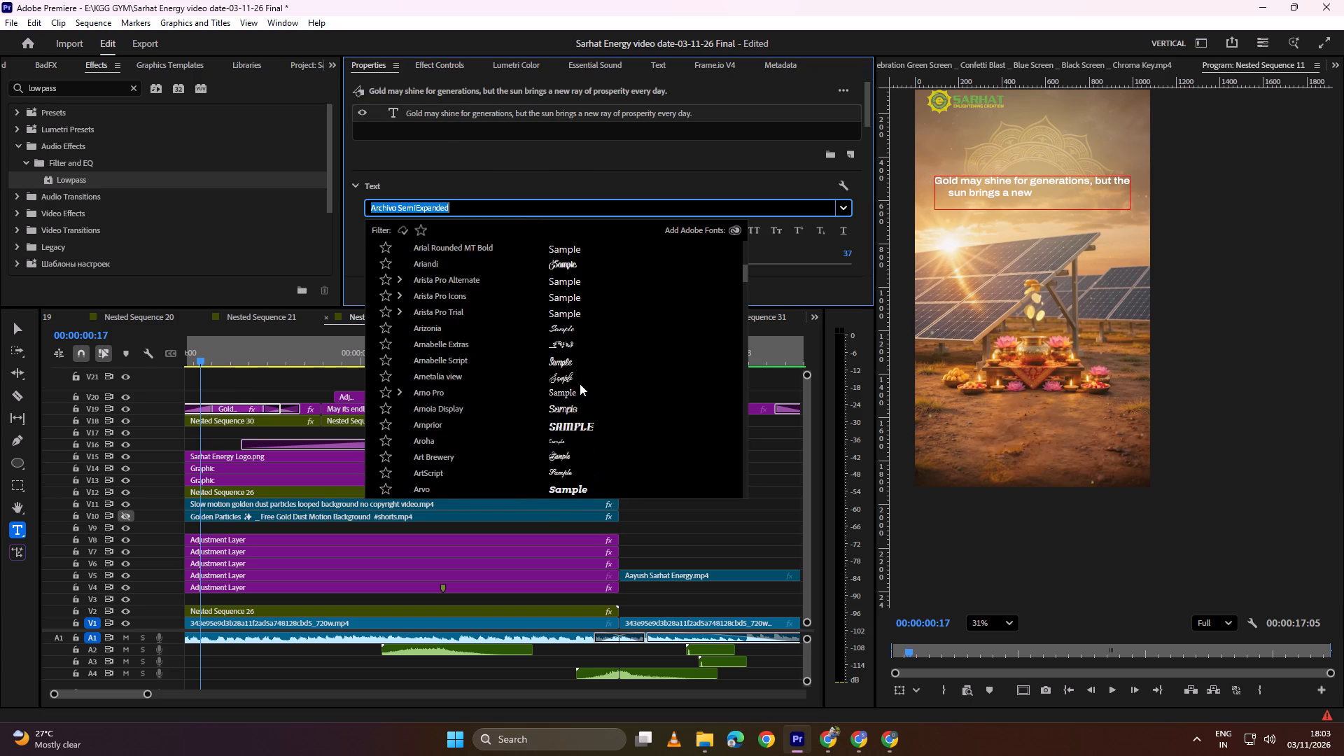
scroll(579, 394, down, 14)
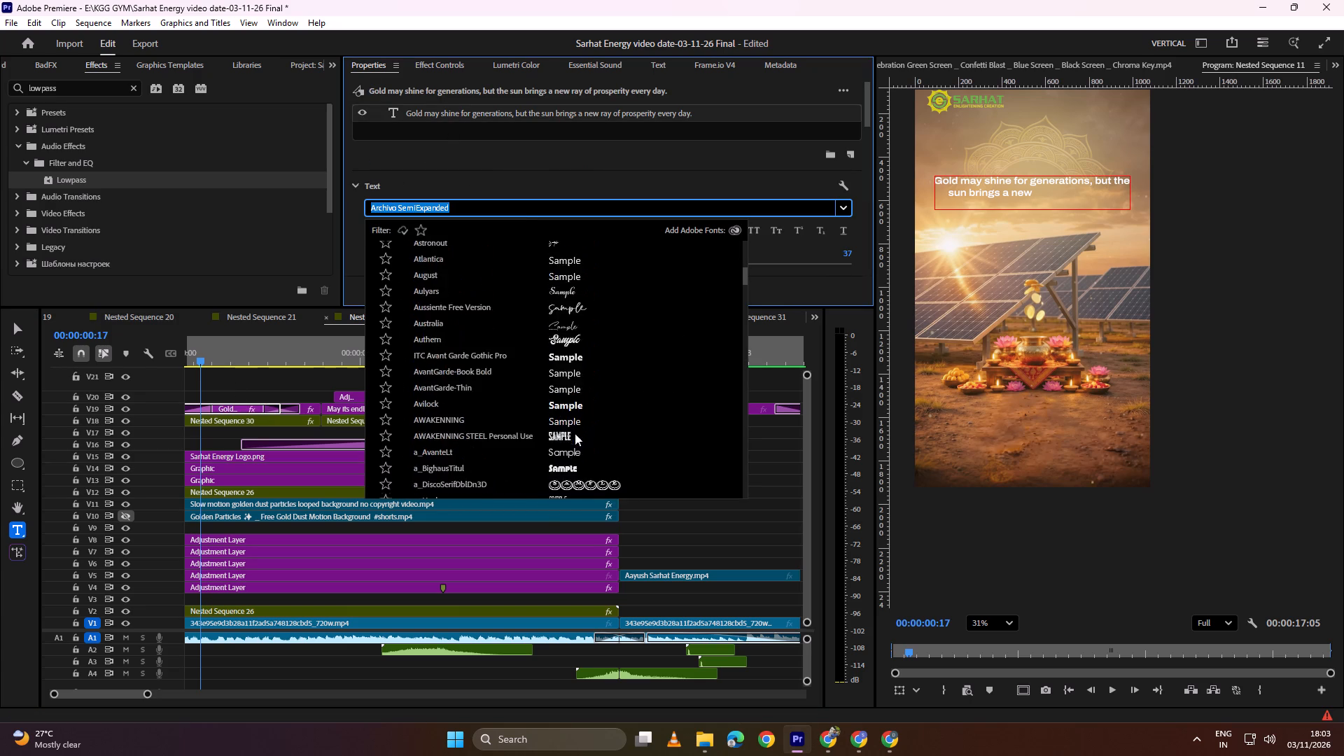
scroll(577, 436, down, 14)
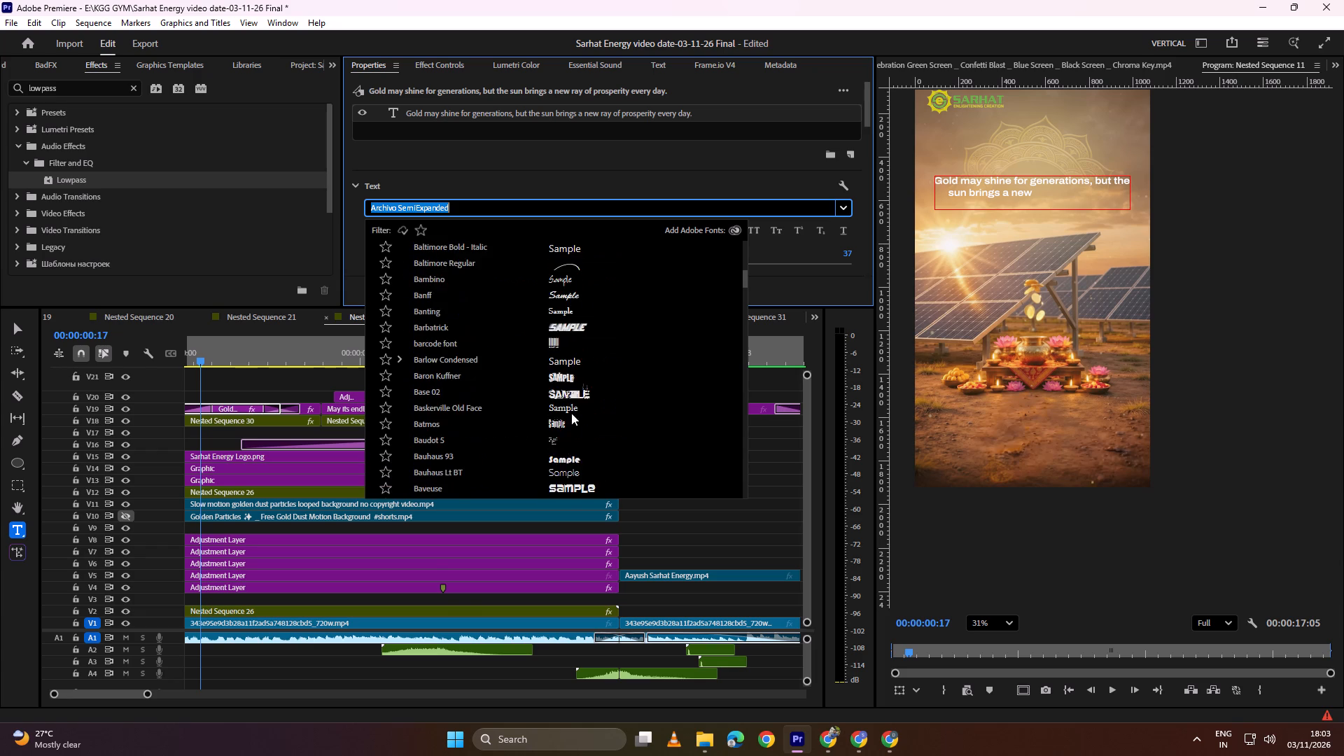
scroll(571, 413, down, 3)
scroll(571, 413, up, 1)
scroll(574, 417, down, 10)
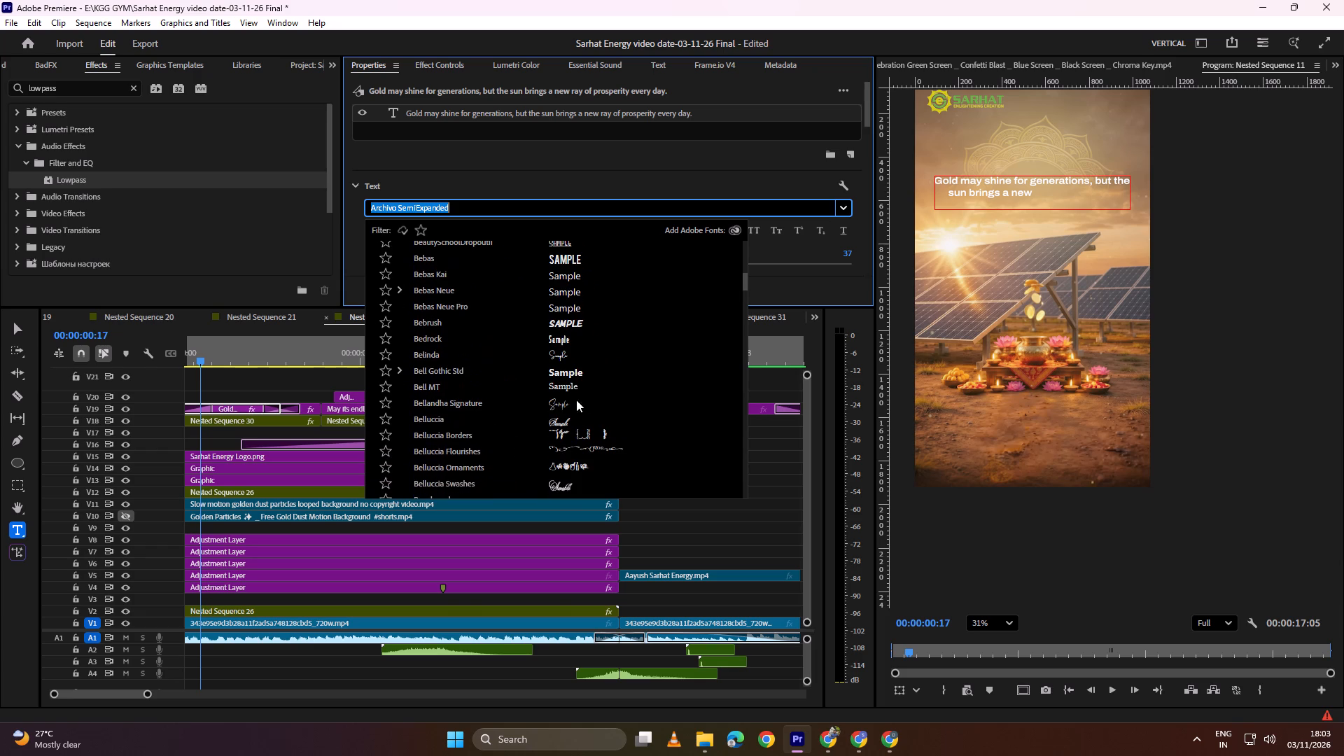
click(575, 384)
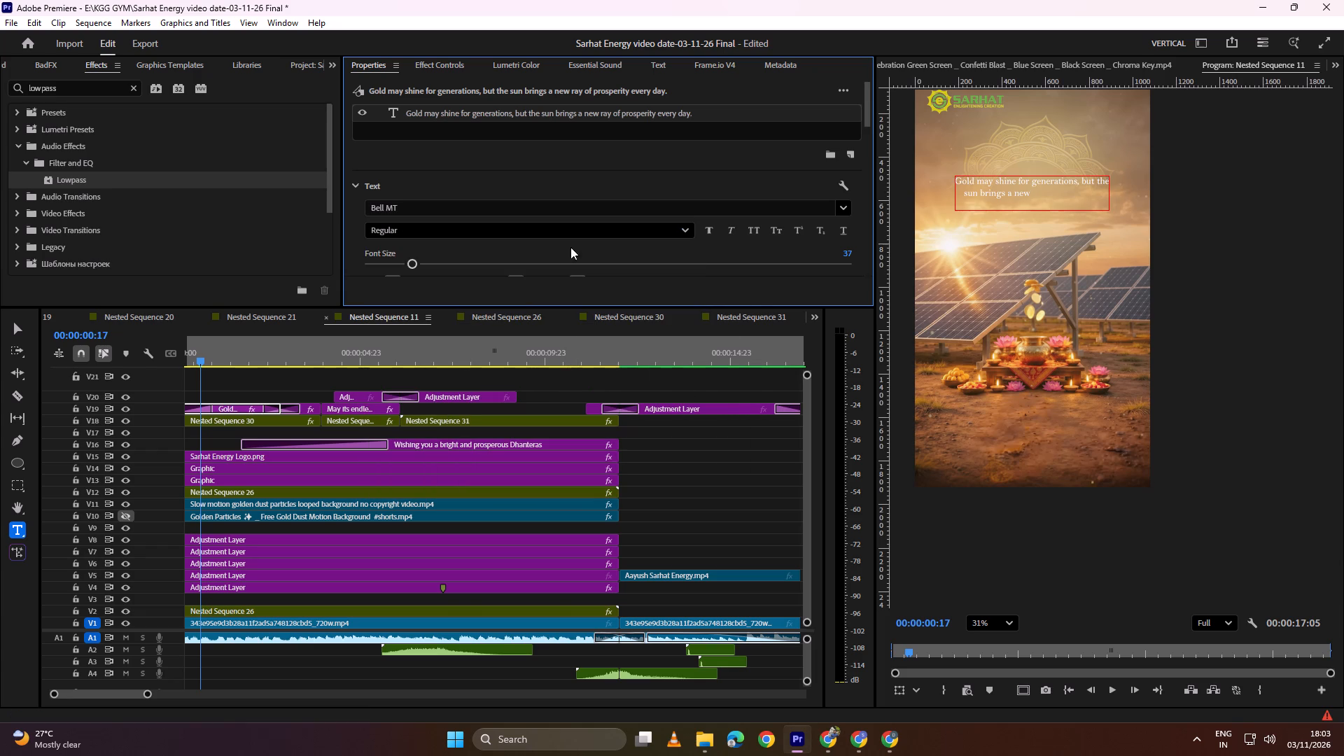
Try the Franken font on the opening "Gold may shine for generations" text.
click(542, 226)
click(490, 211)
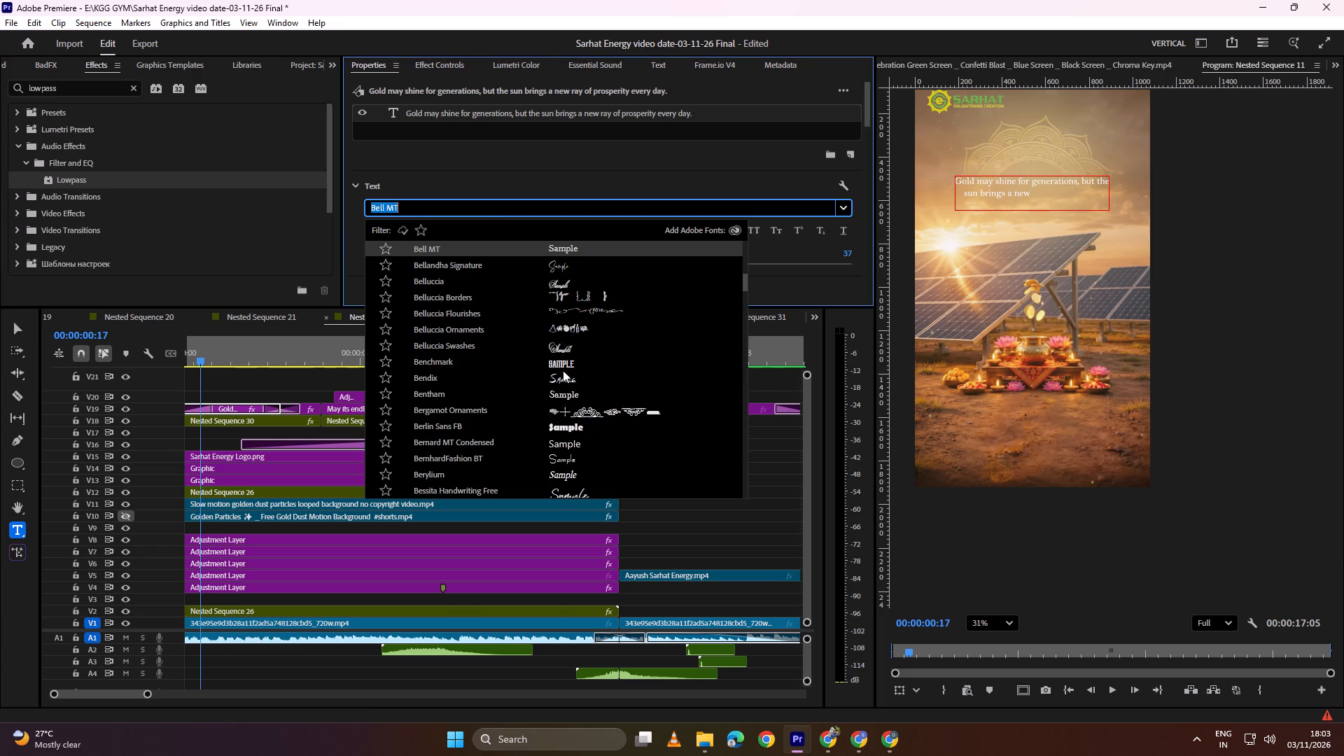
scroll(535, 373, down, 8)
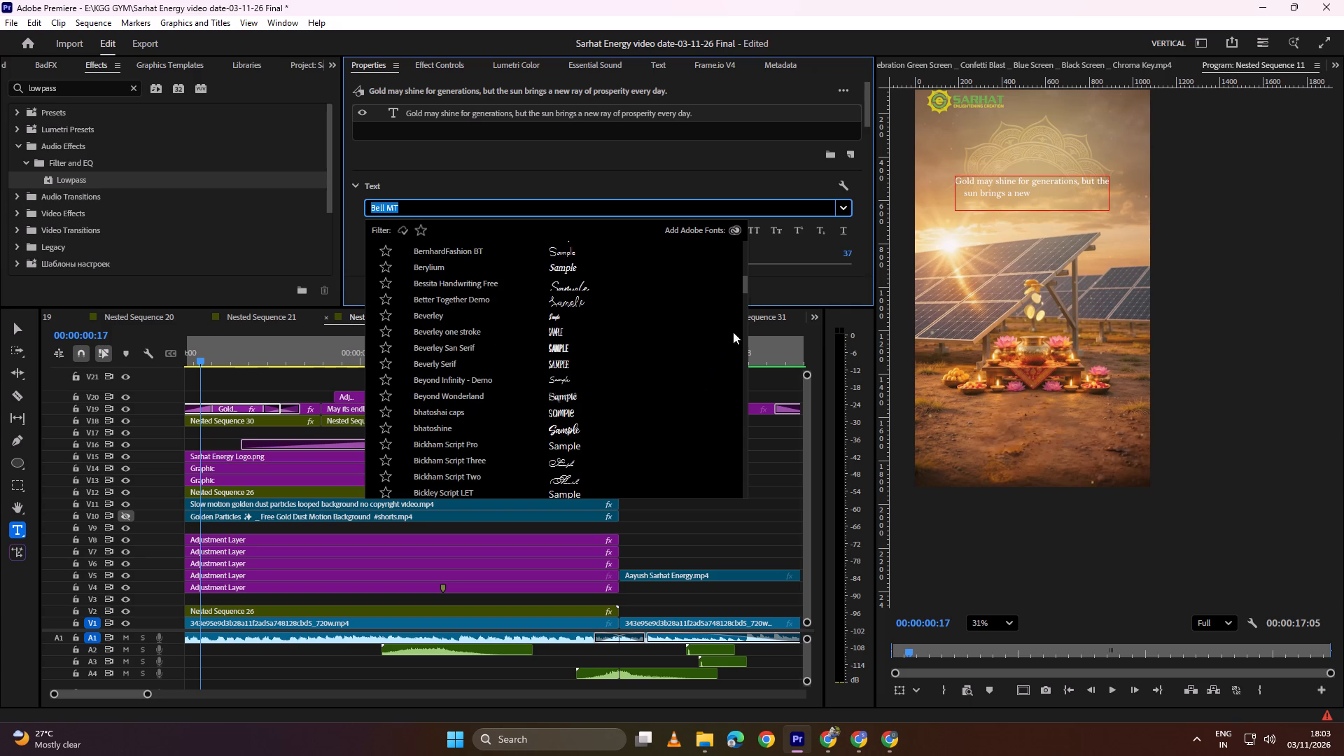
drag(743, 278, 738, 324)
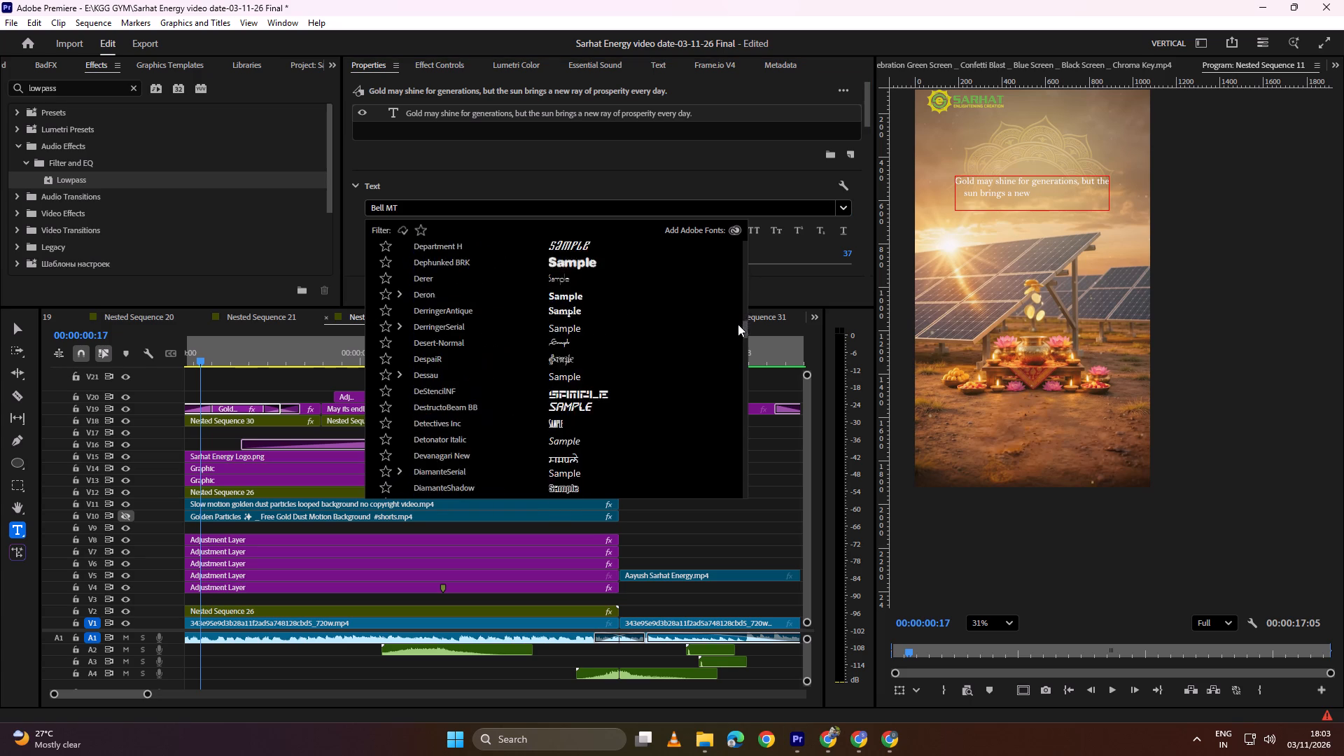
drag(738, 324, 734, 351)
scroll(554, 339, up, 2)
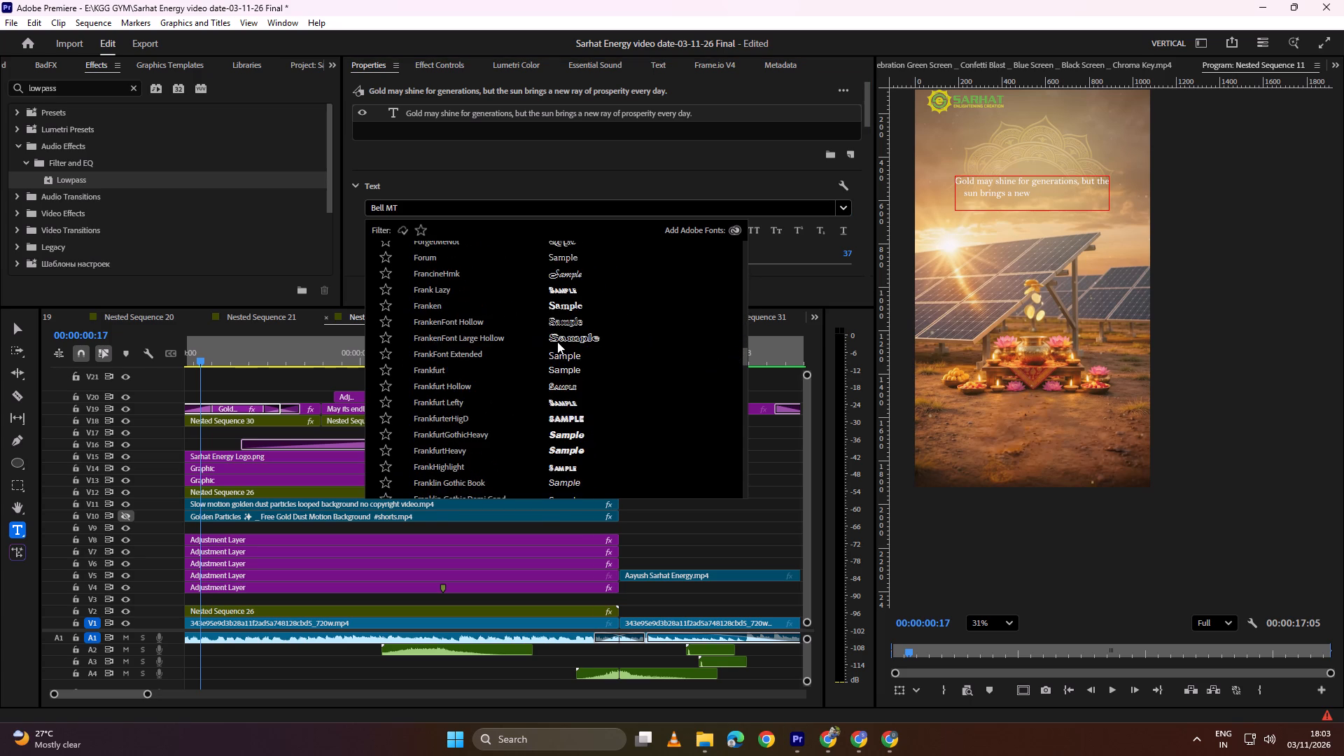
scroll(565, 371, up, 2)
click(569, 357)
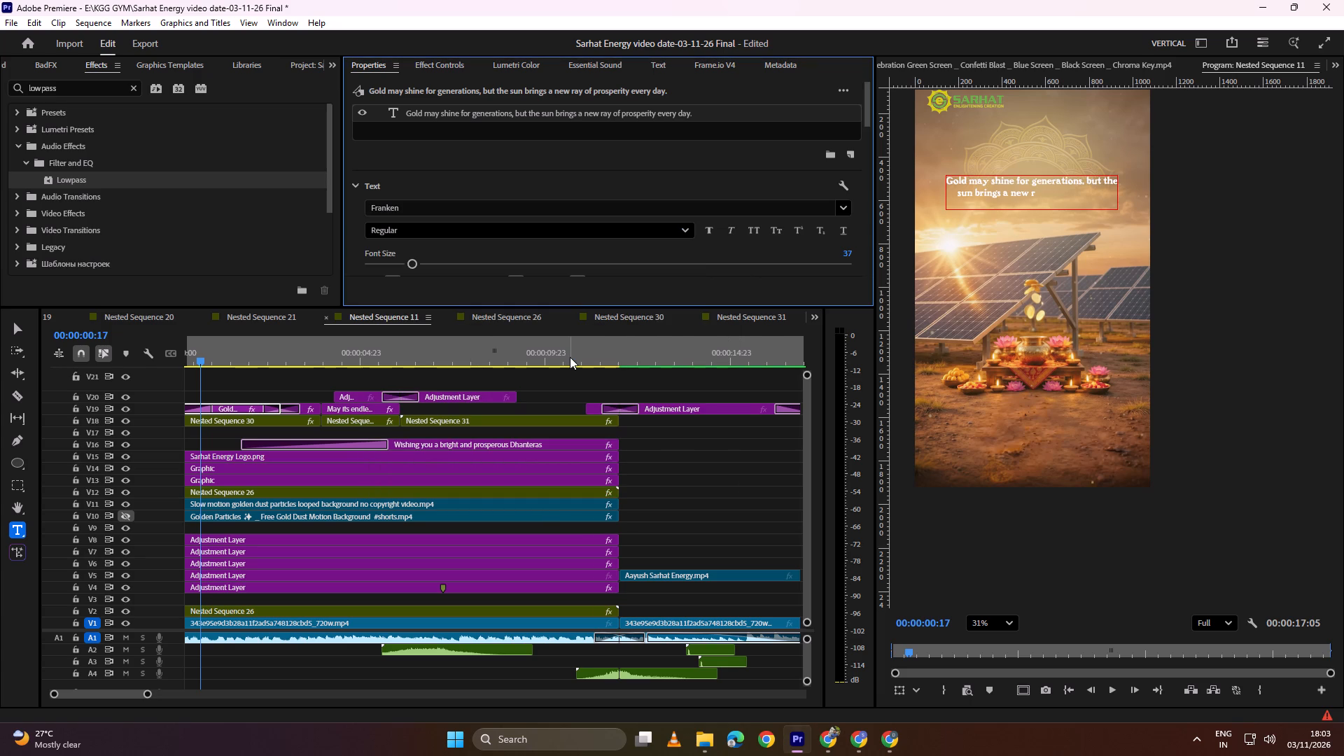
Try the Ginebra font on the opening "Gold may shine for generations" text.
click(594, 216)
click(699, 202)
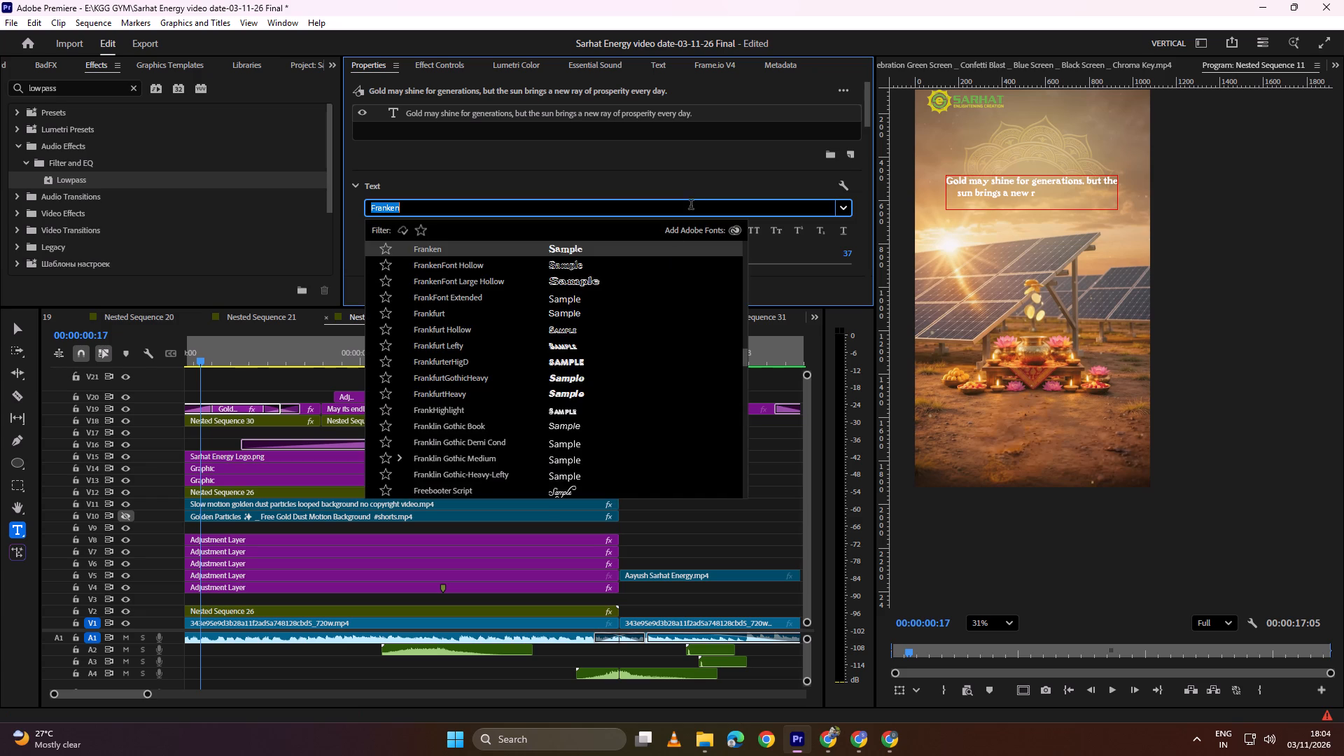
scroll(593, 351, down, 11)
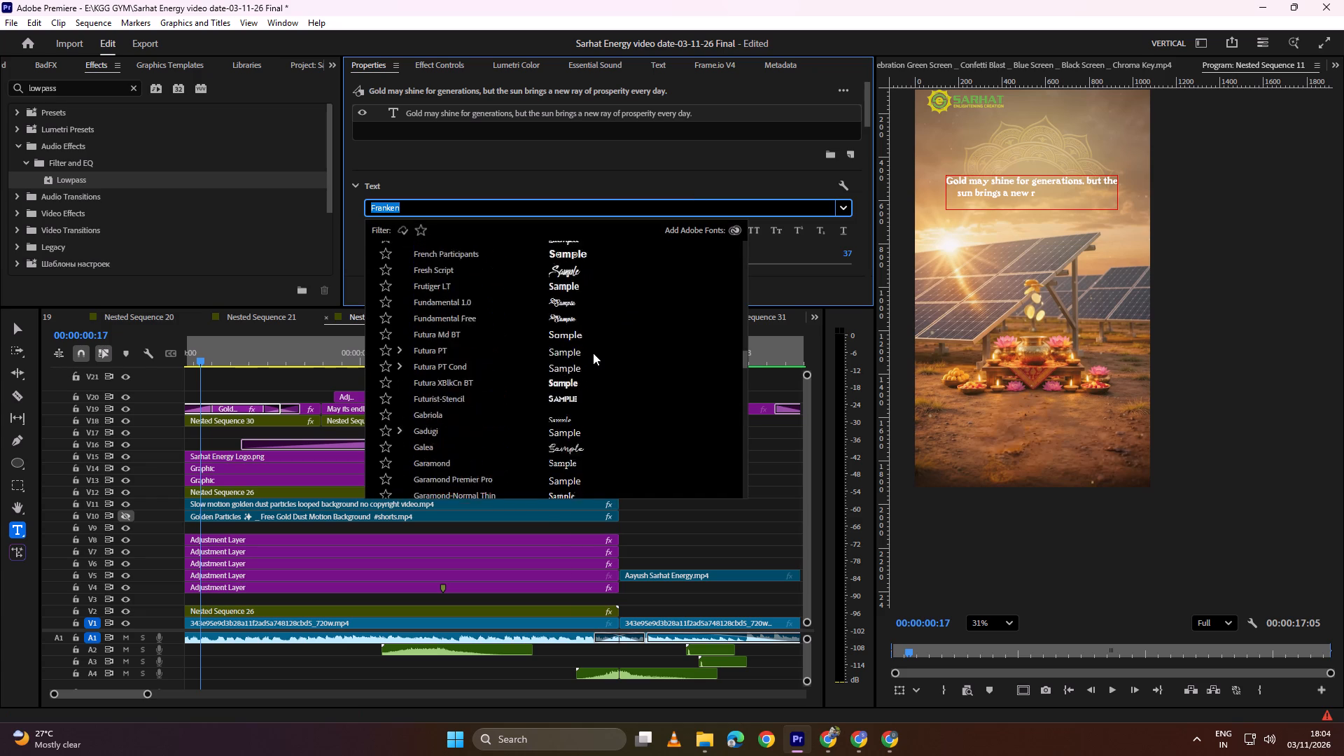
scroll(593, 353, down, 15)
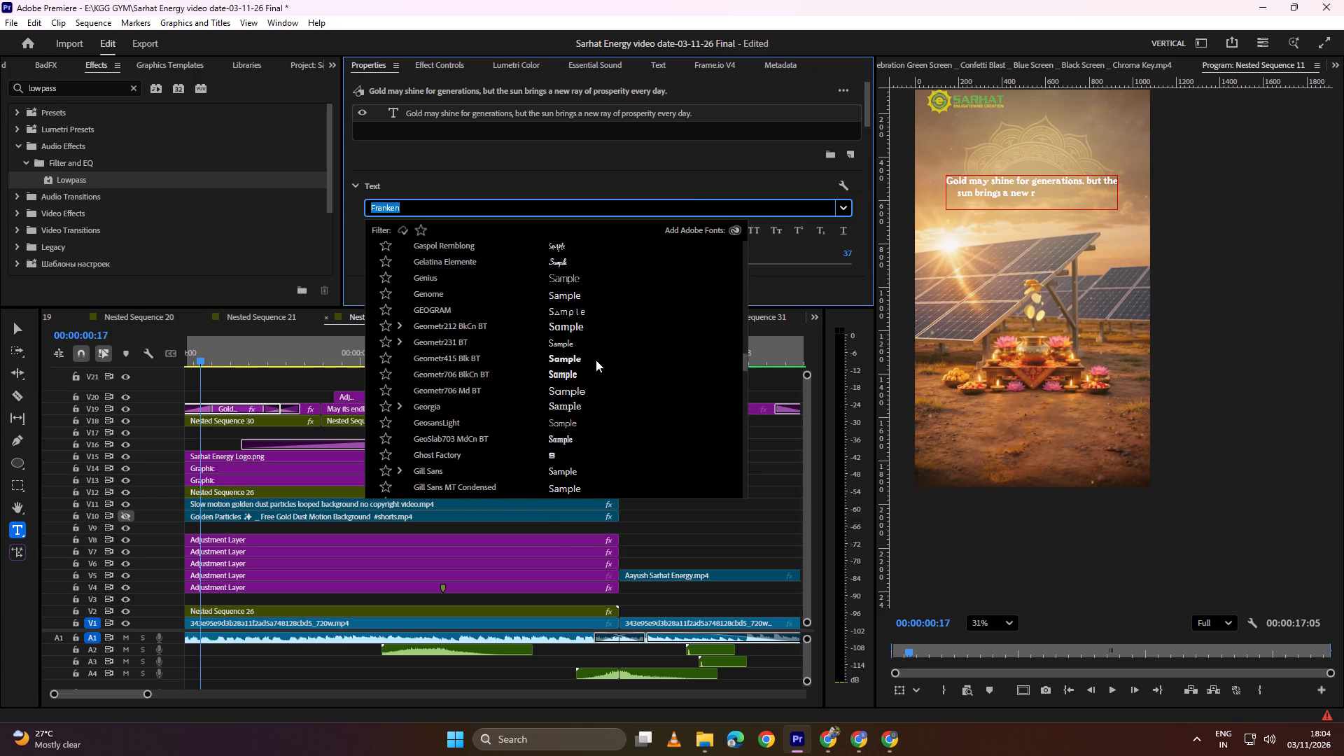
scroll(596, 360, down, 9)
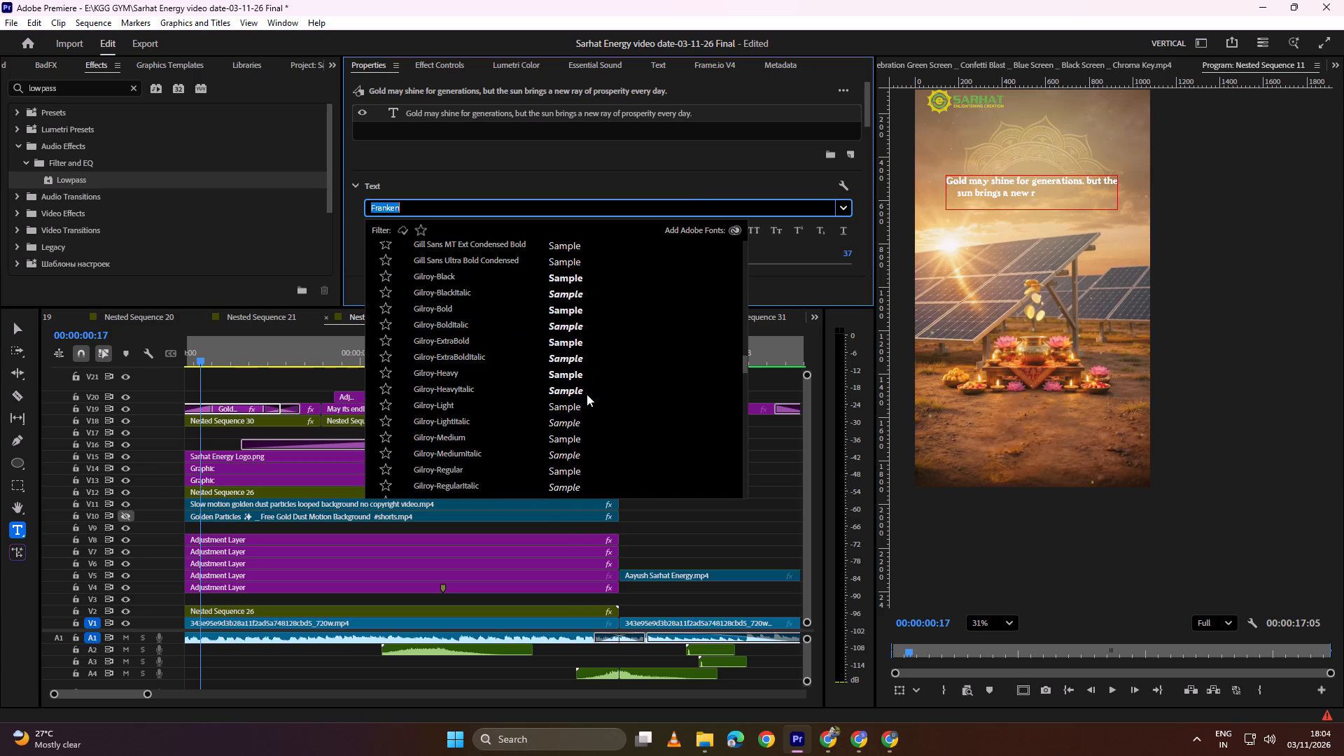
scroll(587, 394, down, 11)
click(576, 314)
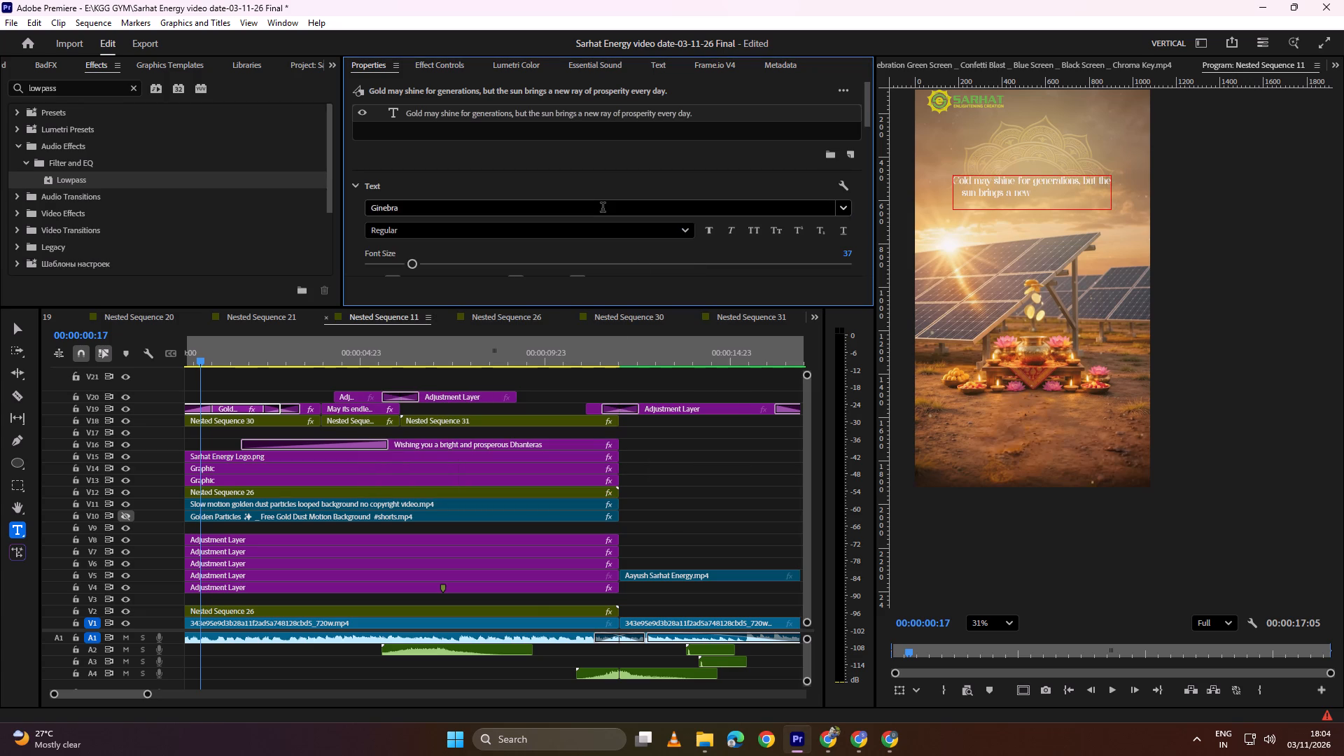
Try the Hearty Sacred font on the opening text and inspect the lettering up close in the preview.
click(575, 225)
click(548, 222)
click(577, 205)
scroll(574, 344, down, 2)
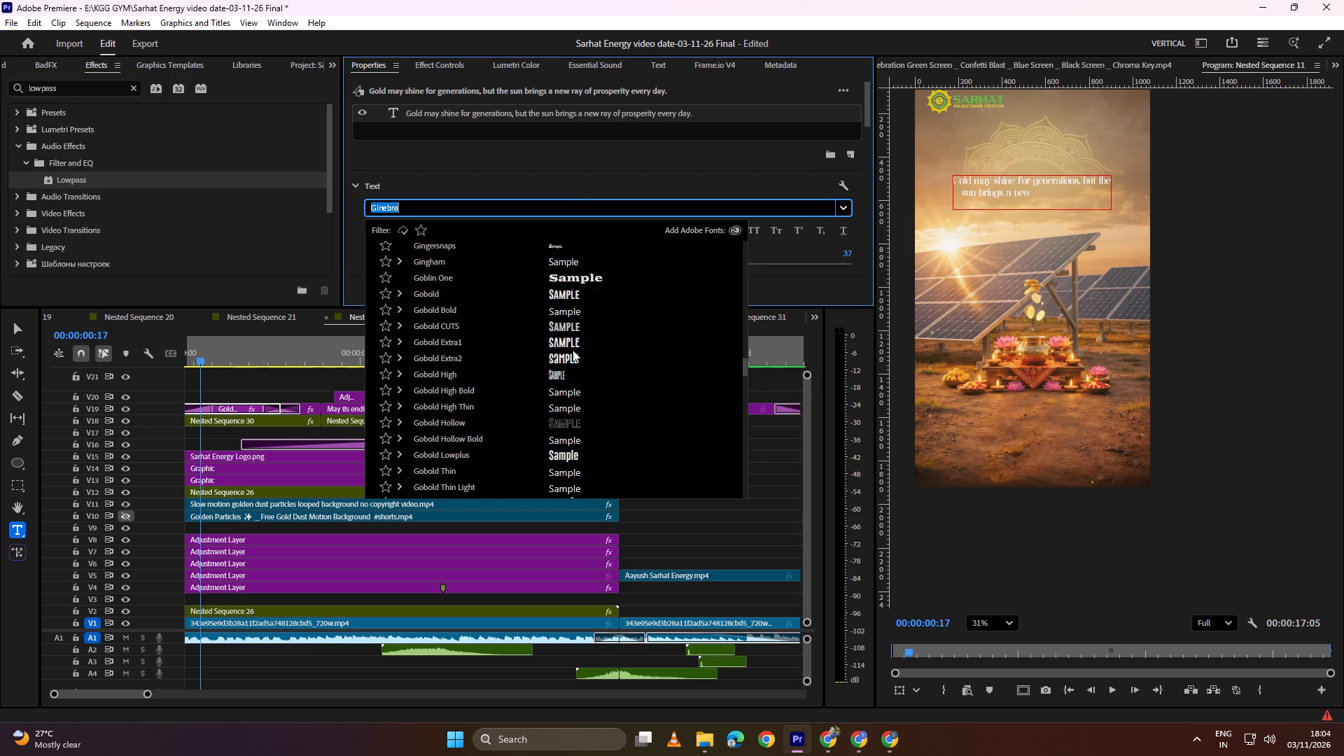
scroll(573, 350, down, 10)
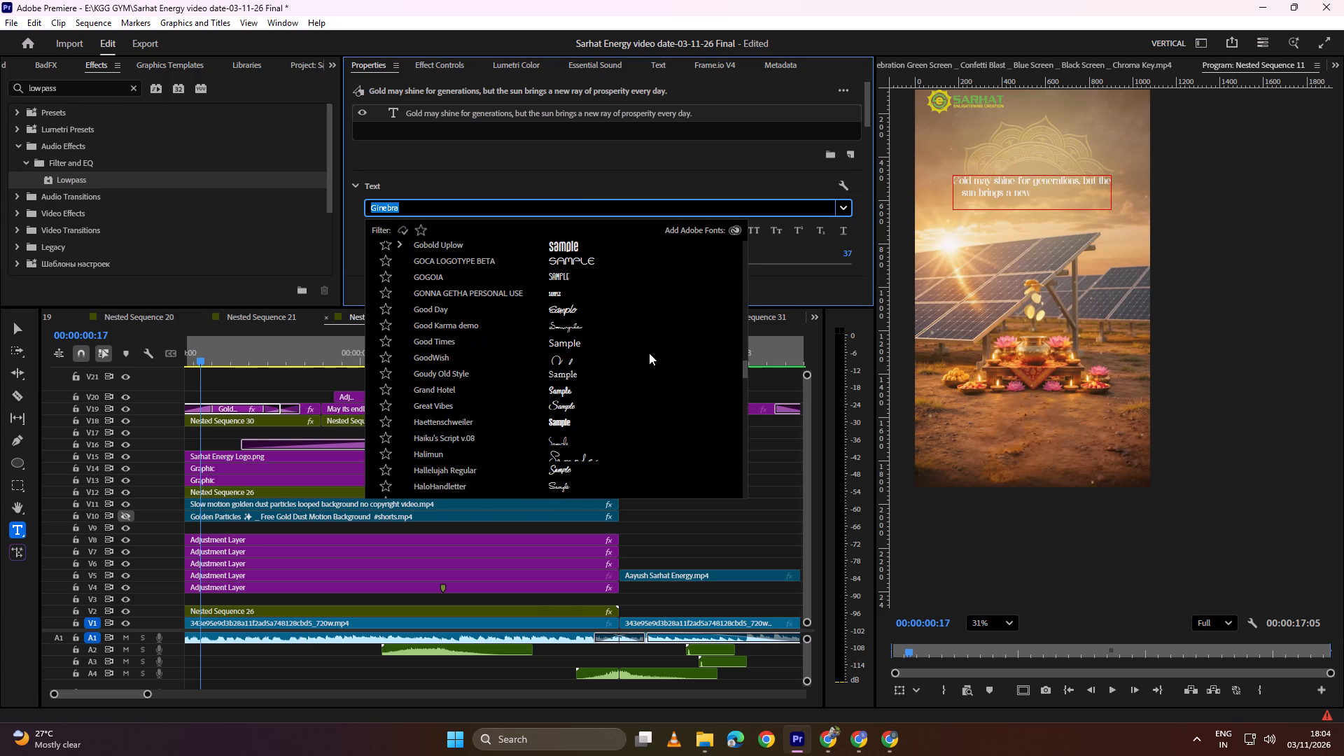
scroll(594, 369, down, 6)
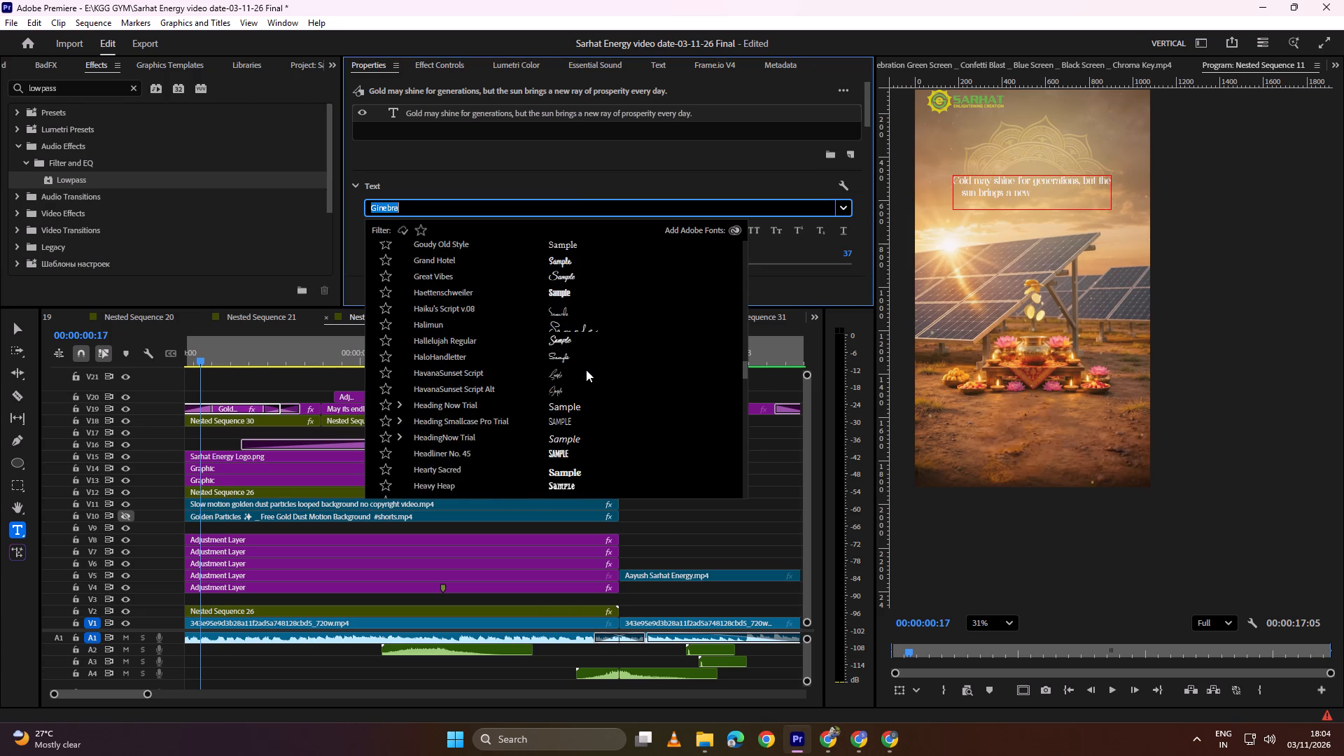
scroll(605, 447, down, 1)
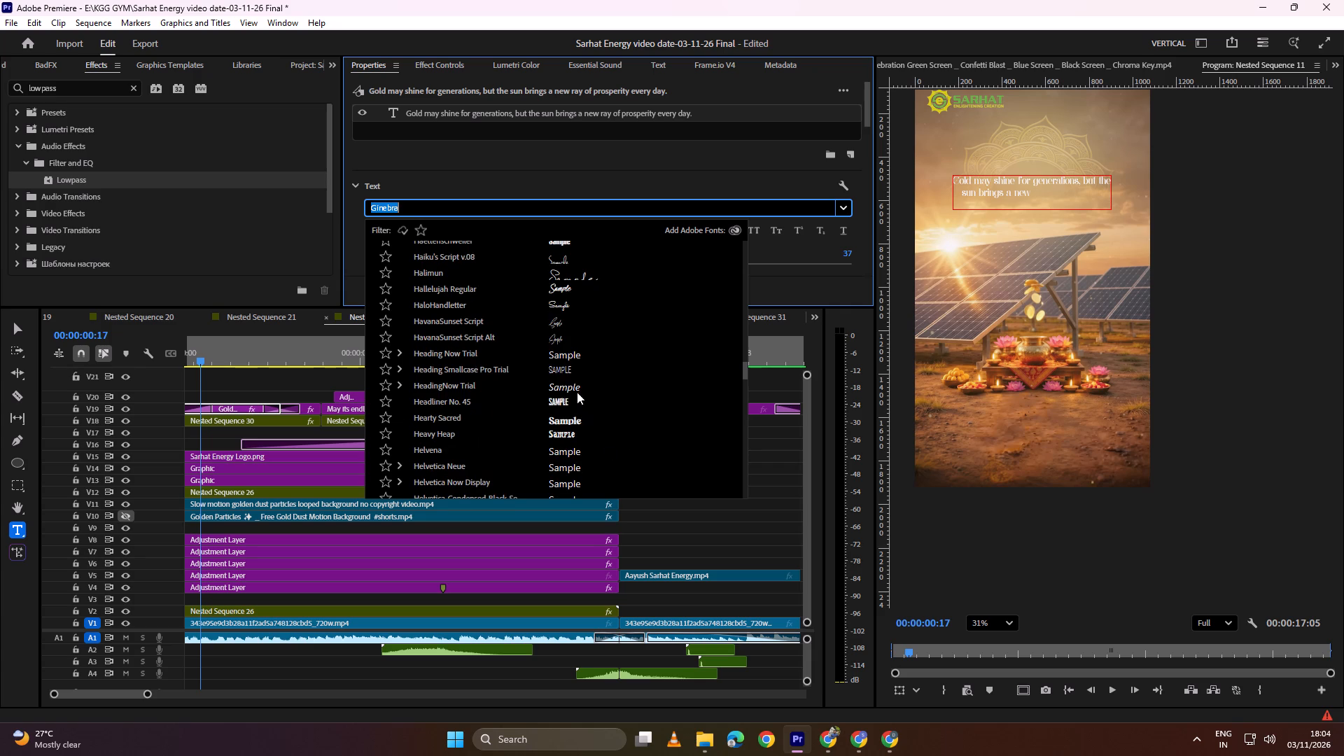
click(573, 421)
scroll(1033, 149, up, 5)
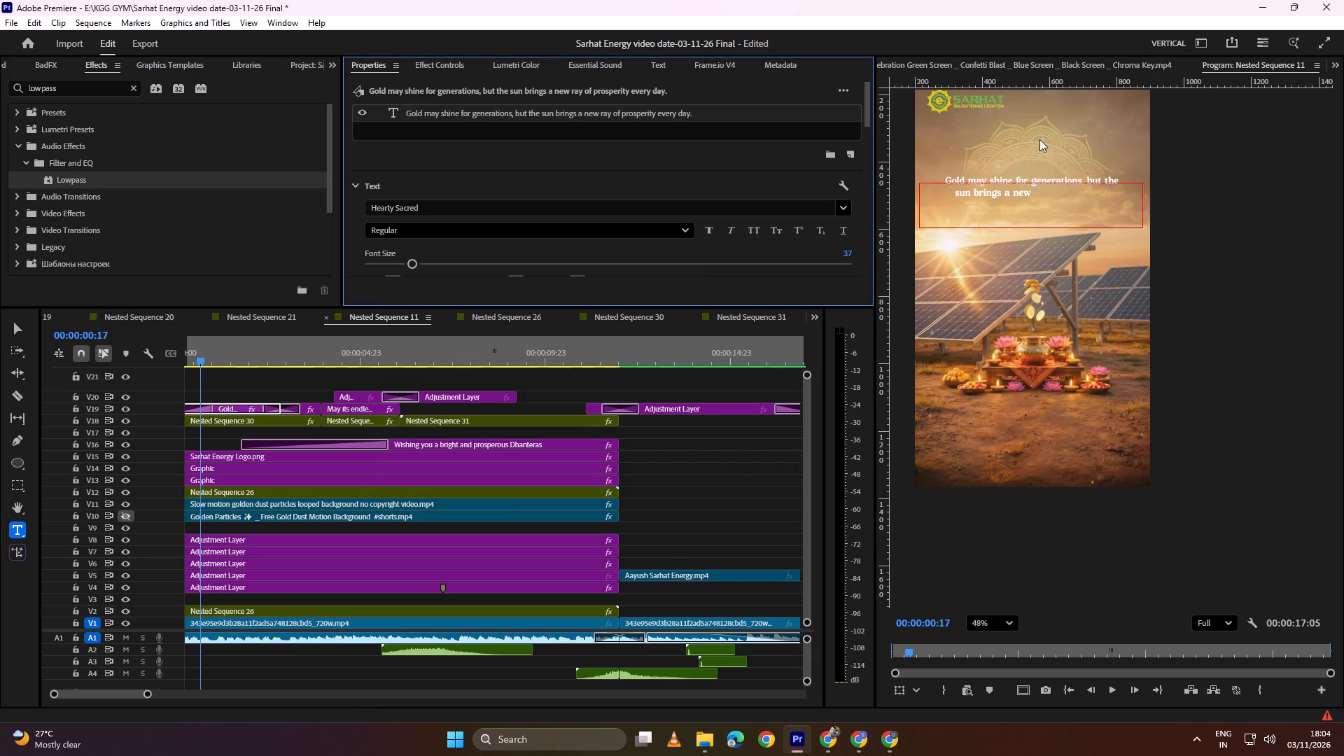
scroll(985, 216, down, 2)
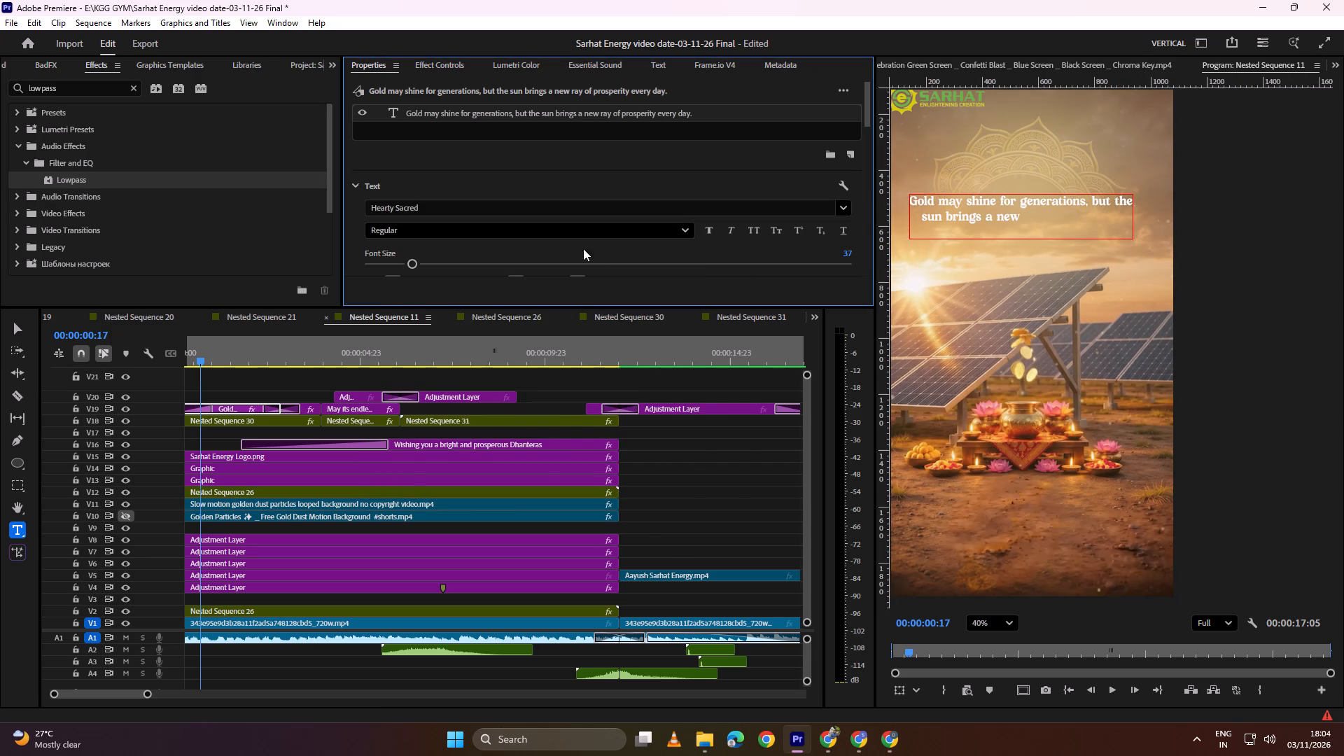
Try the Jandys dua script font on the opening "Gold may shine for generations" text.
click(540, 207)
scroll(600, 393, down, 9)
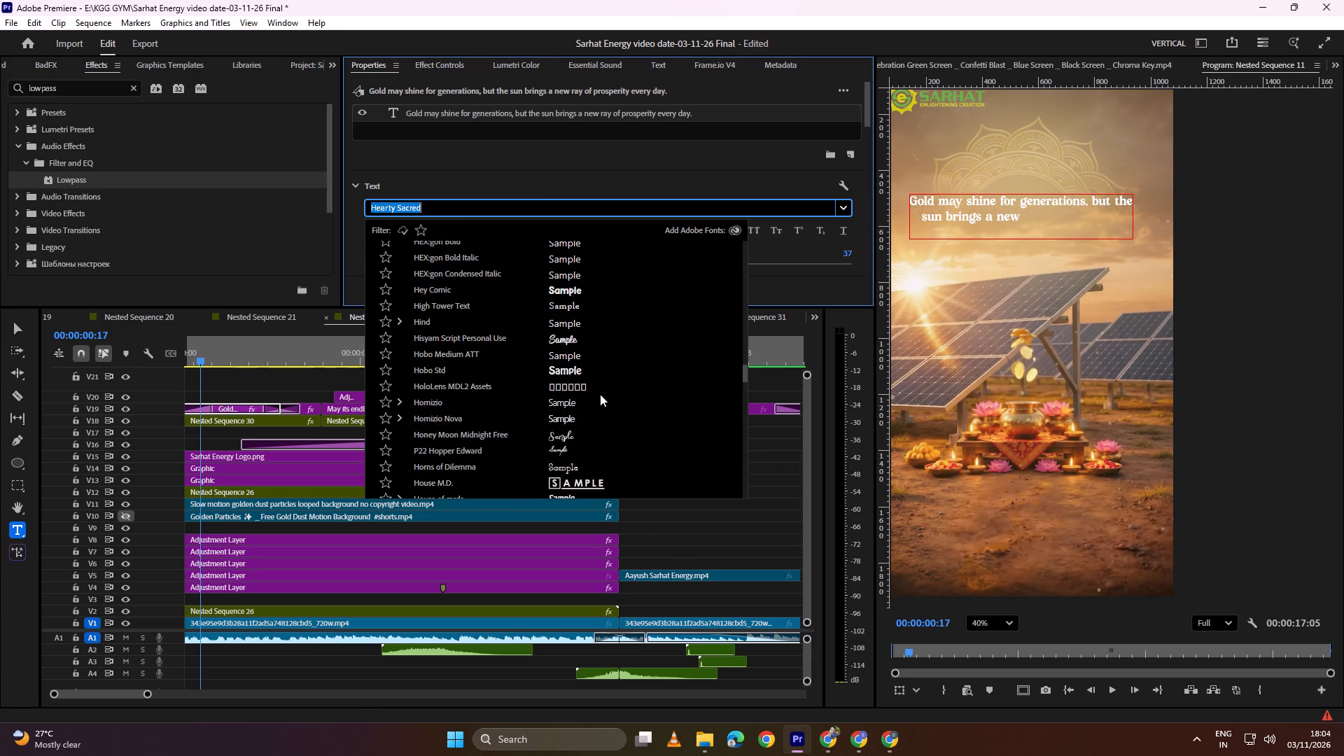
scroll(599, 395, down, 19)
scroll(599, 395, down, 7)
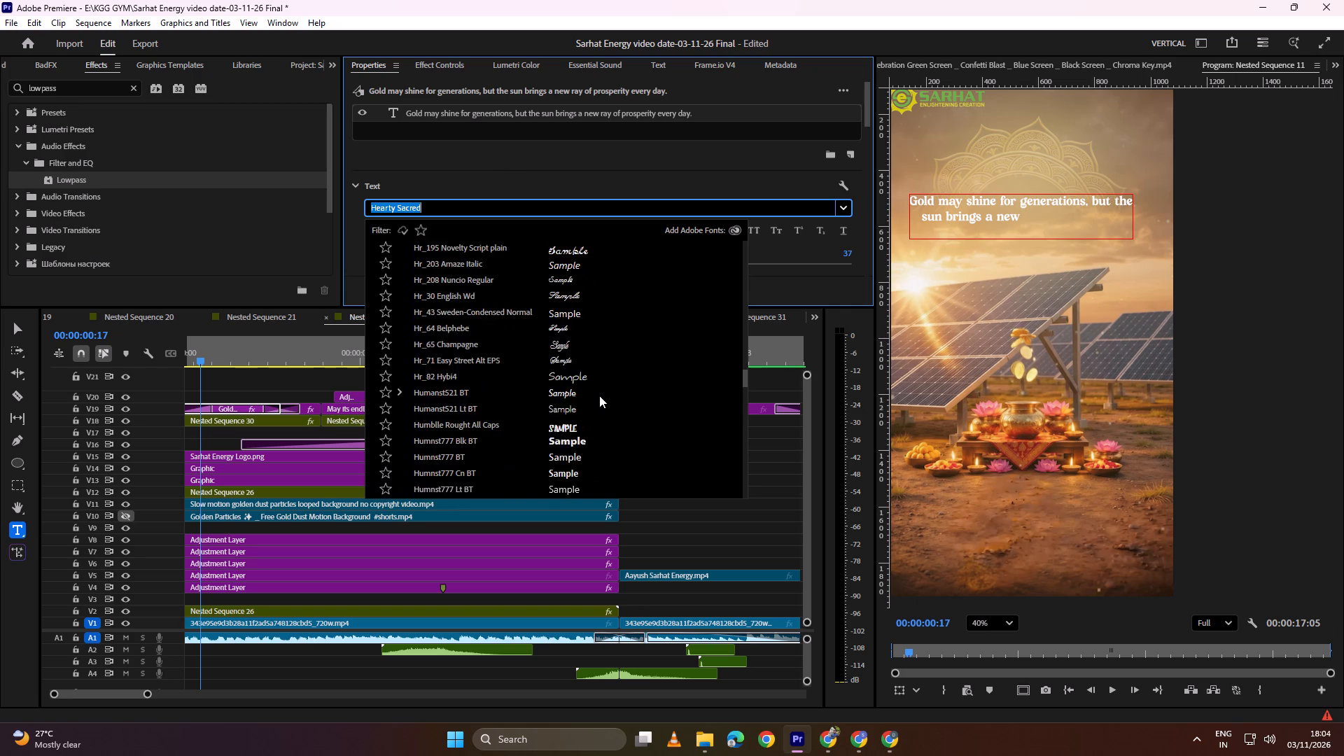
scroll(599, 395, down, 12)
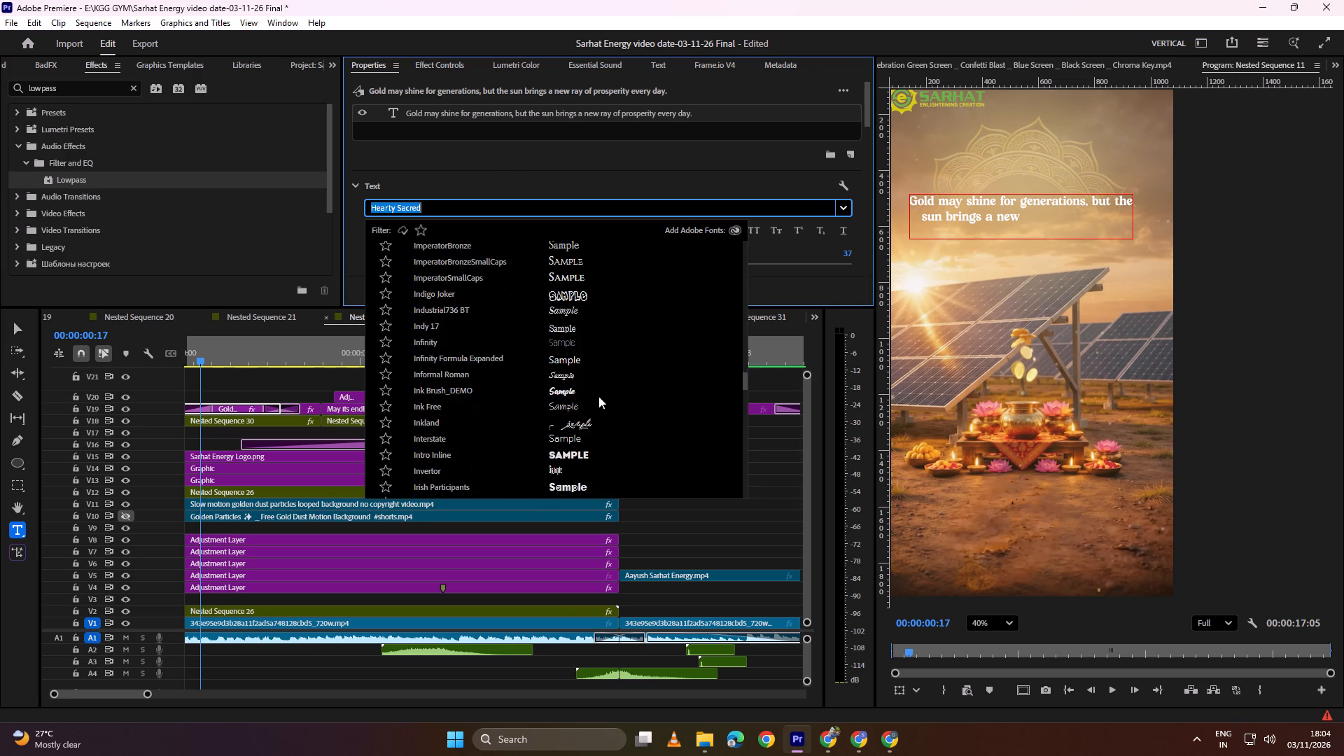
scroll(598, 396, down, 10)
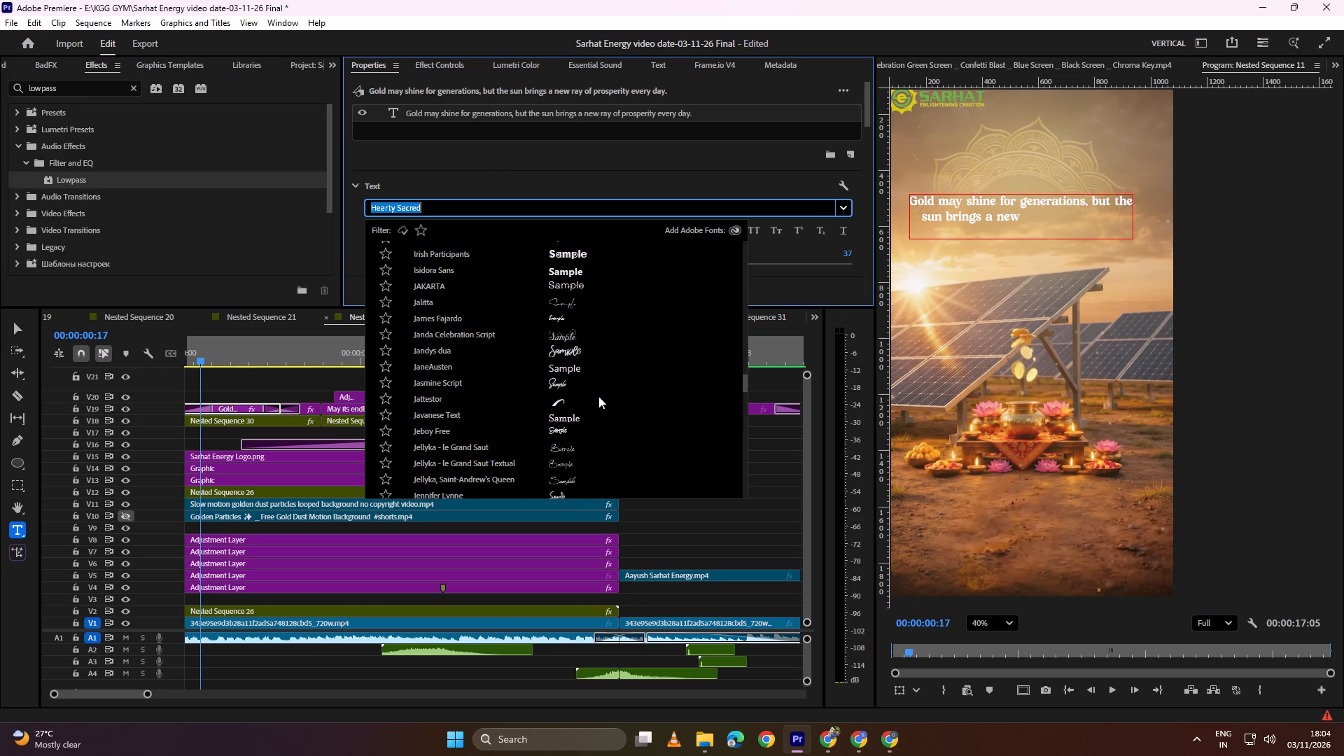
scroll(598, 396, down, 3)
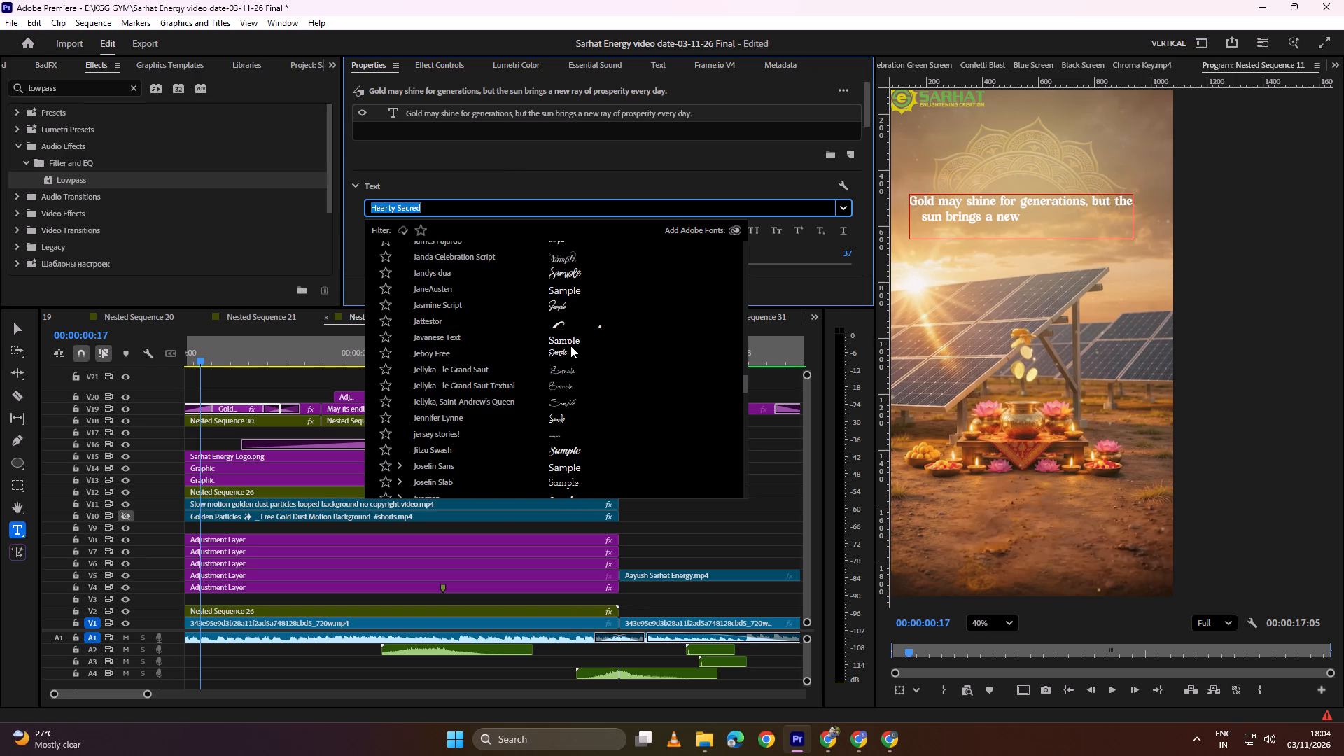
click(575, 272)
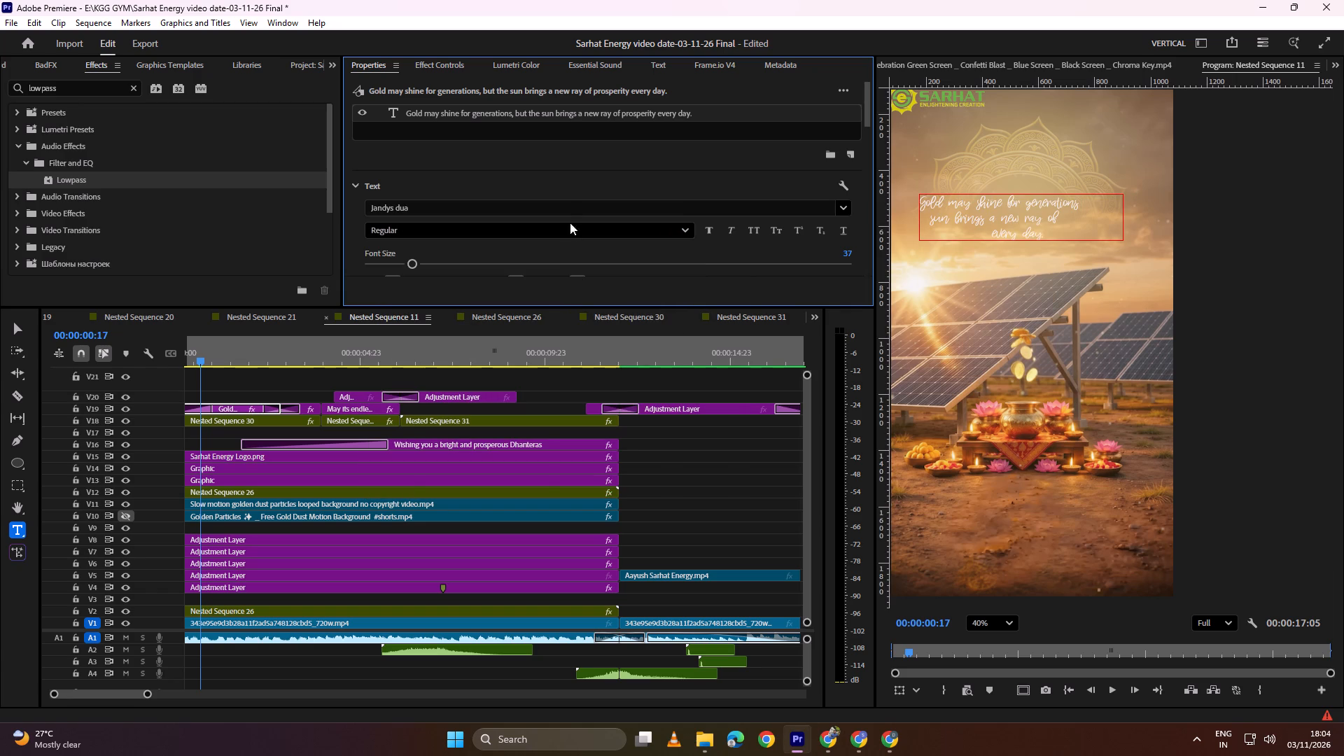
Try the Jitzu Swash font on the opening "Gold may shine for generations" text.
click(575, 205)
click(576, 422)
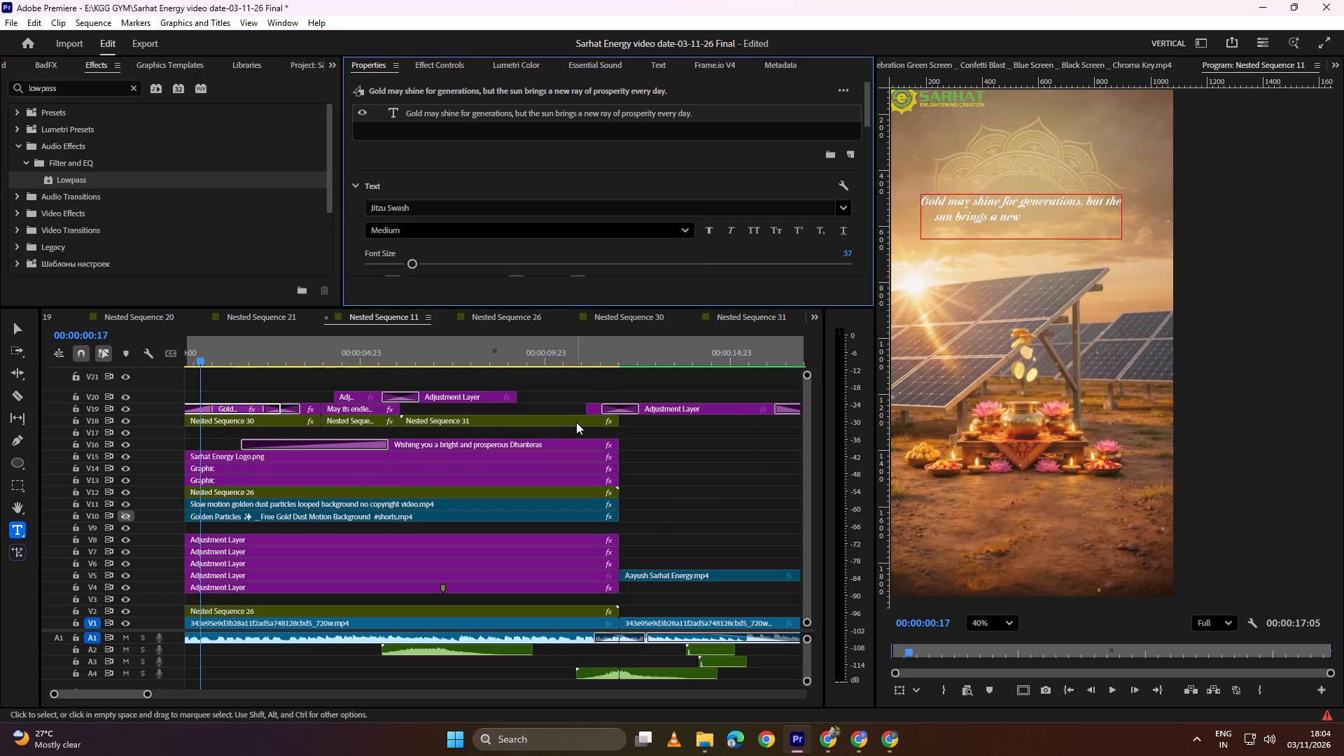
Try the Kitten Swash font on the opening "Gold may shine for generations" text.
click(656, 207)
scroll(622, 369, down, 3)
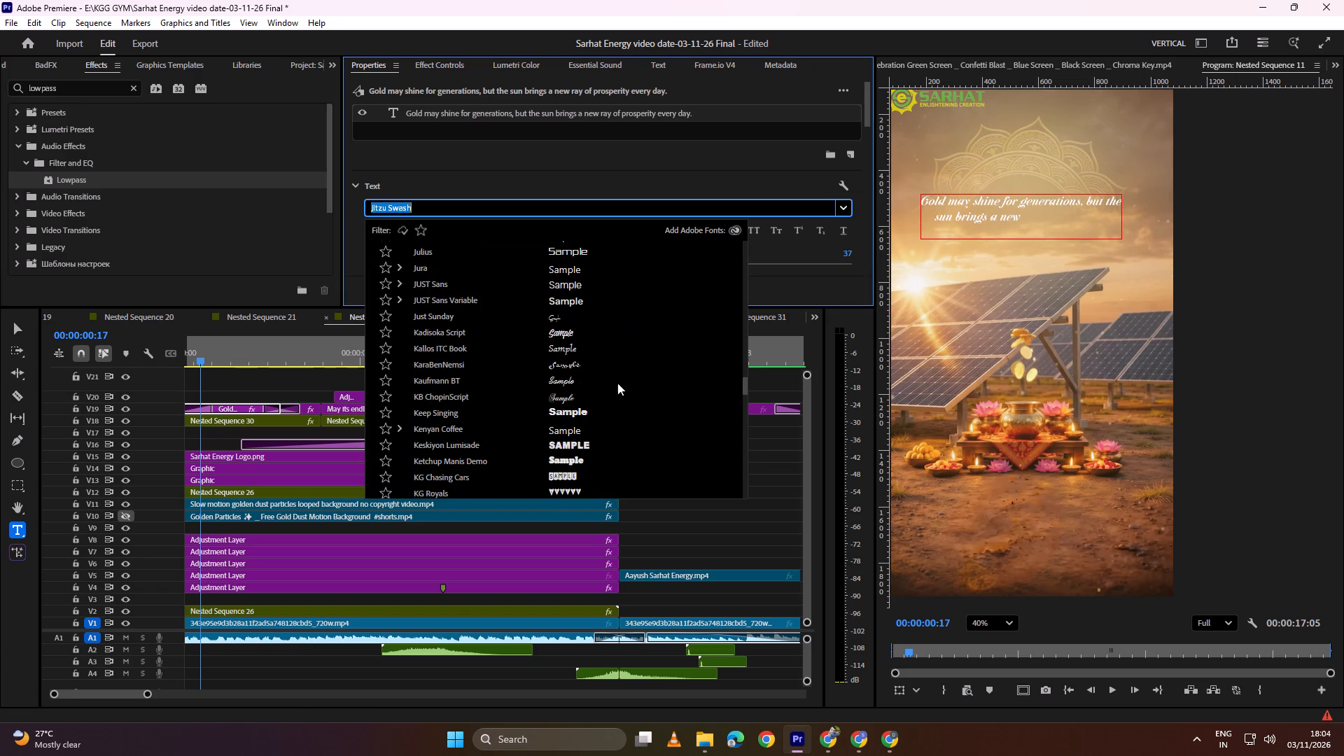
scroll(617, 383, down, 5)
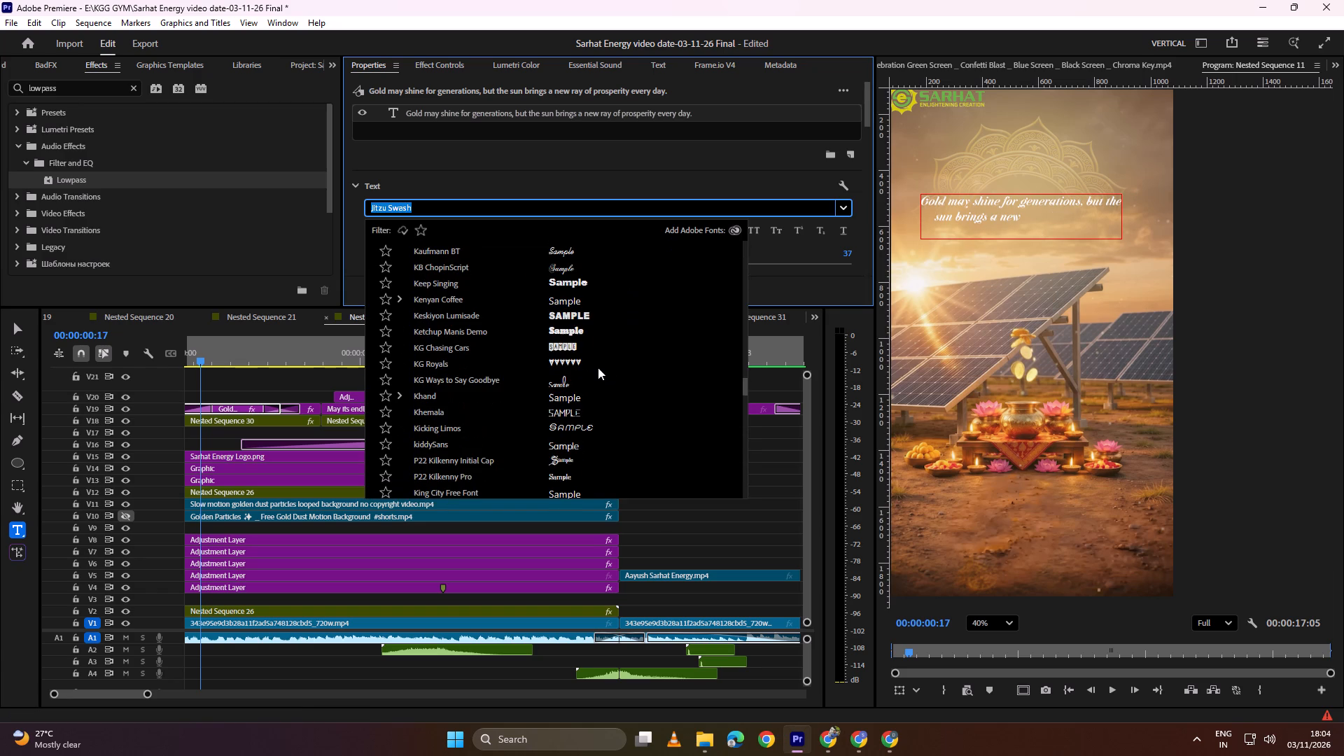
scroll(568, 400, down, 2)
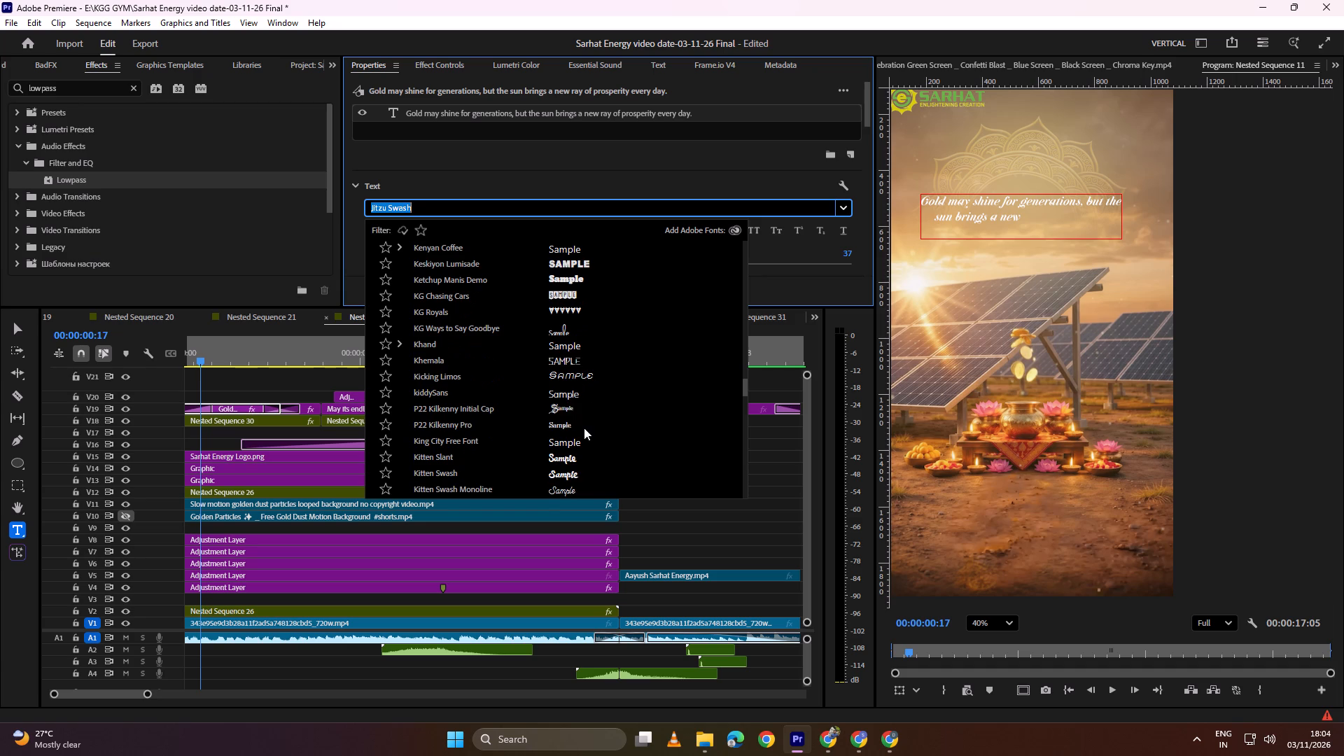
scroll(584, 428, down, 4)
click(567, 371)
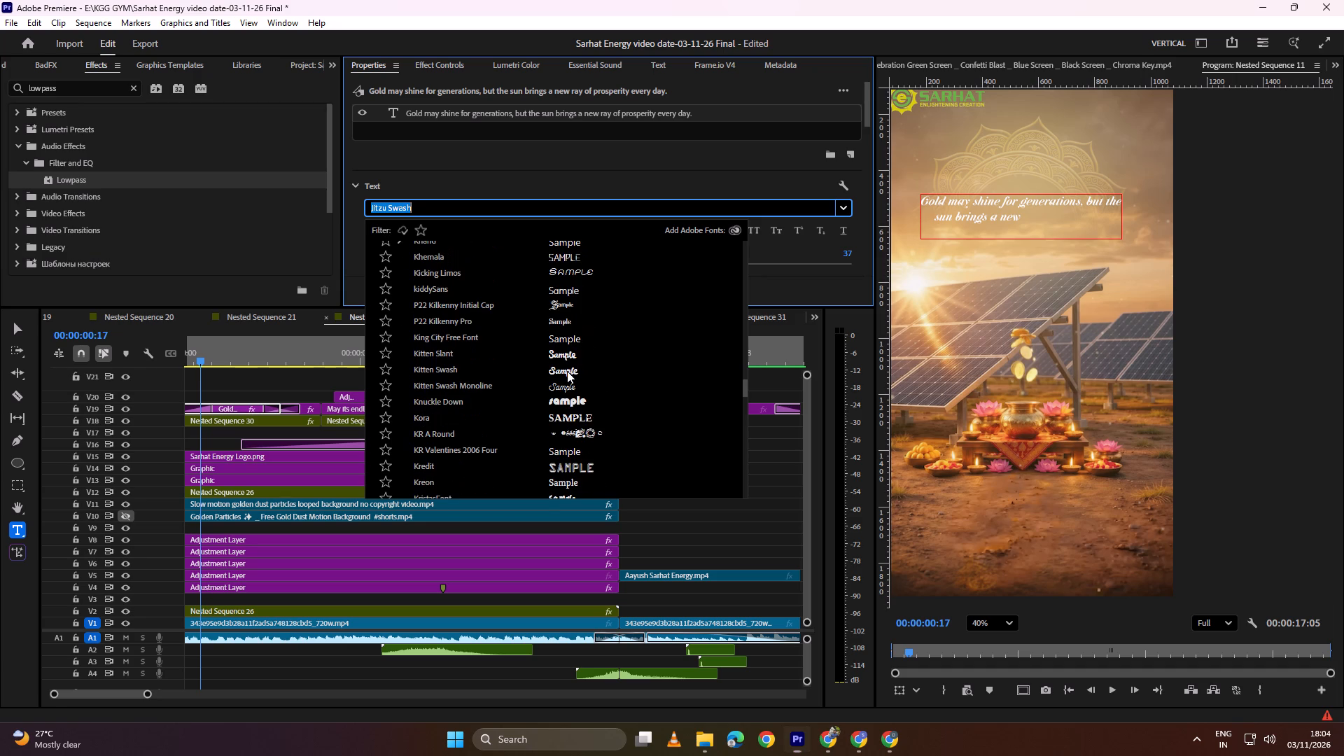
Set the opening "Gold may shine for generations" text to the recently used Hearty Sacred font and check it in the preview.
click(633, 210)
scroll(589, 410, down, 3)
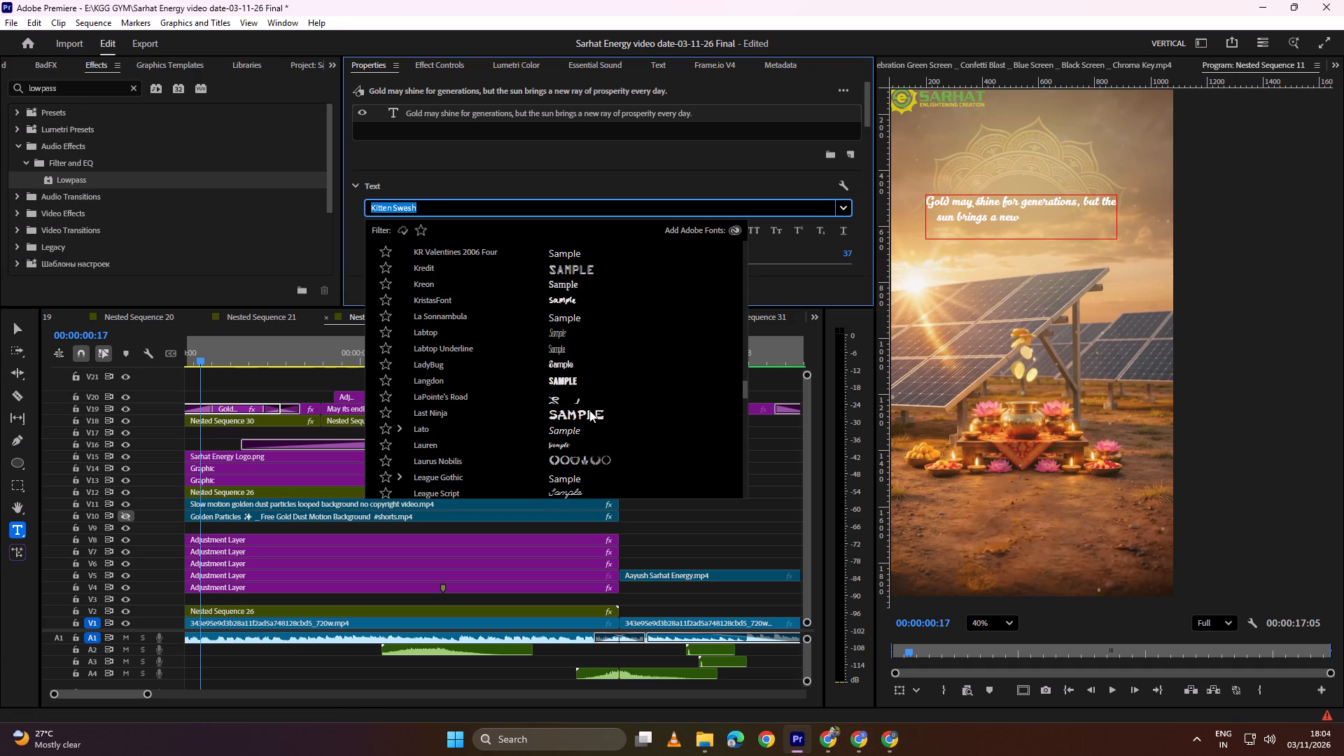
scroll(592, 390, up, 14)
scroll(593, 348, up, 20)
scroll(593, 348, up, 18)
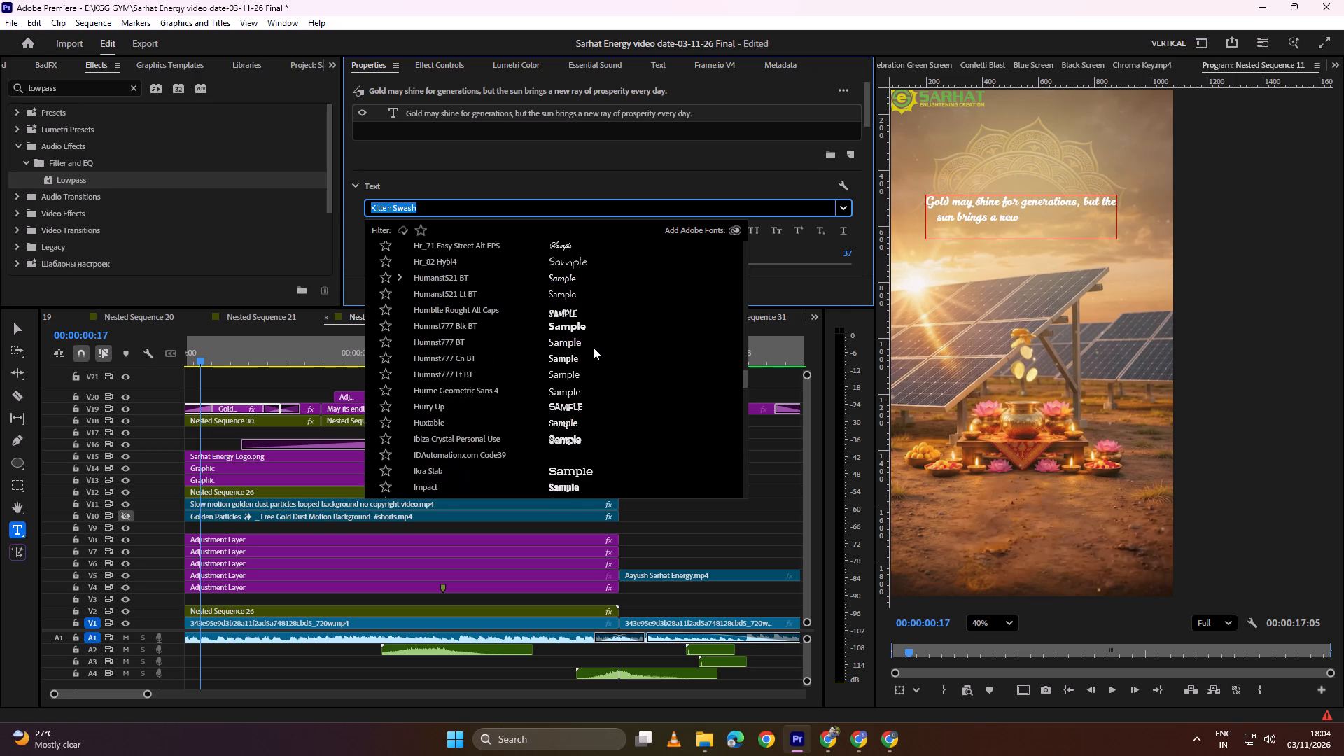
scroll(593, 347, up, 10)
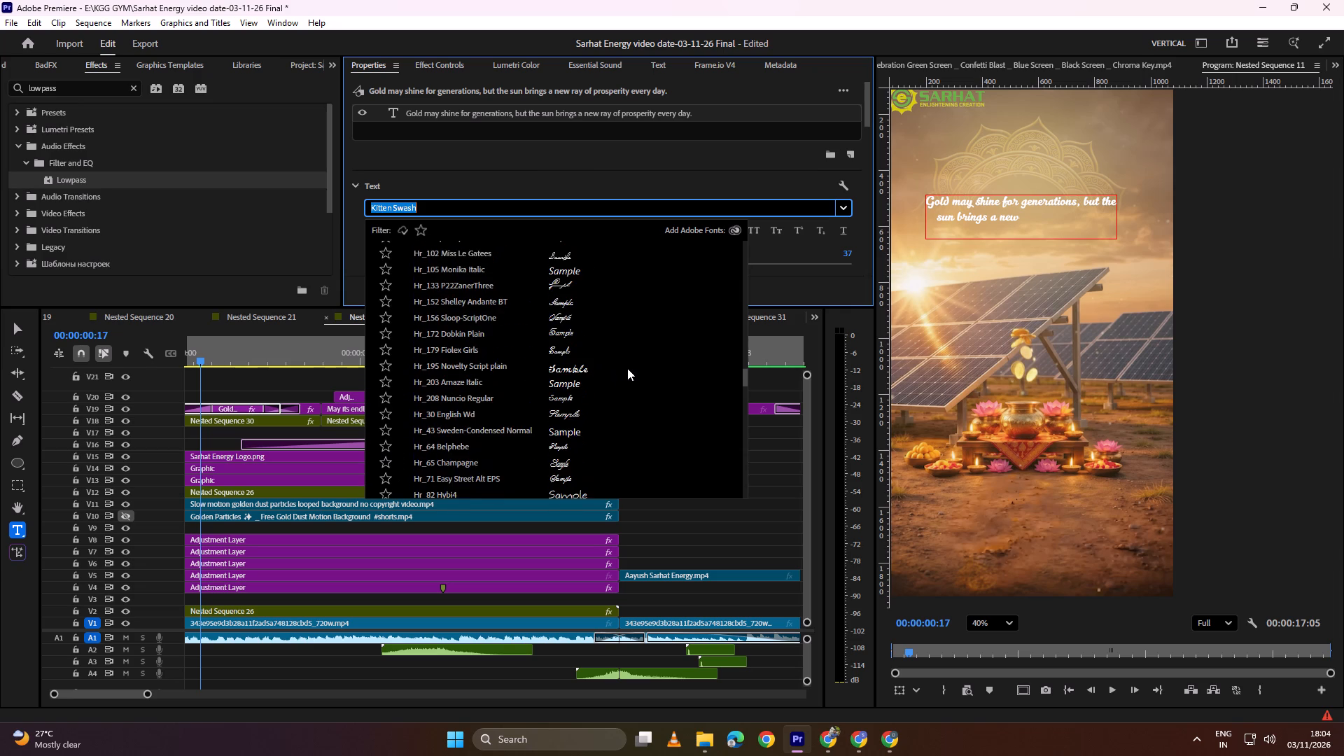
scroll(589, 358, up, 6)
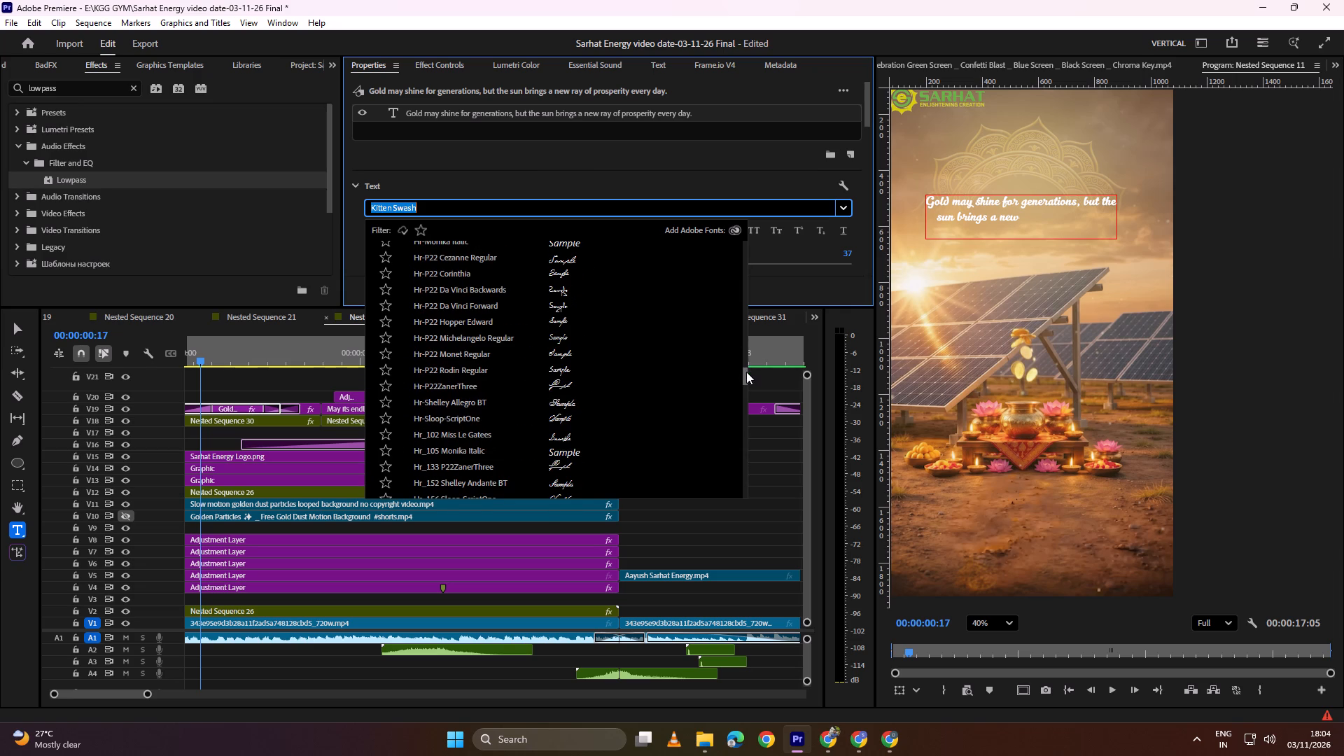
drag(746, 372, 752, 234)
scroll(642, 275, up, 5)
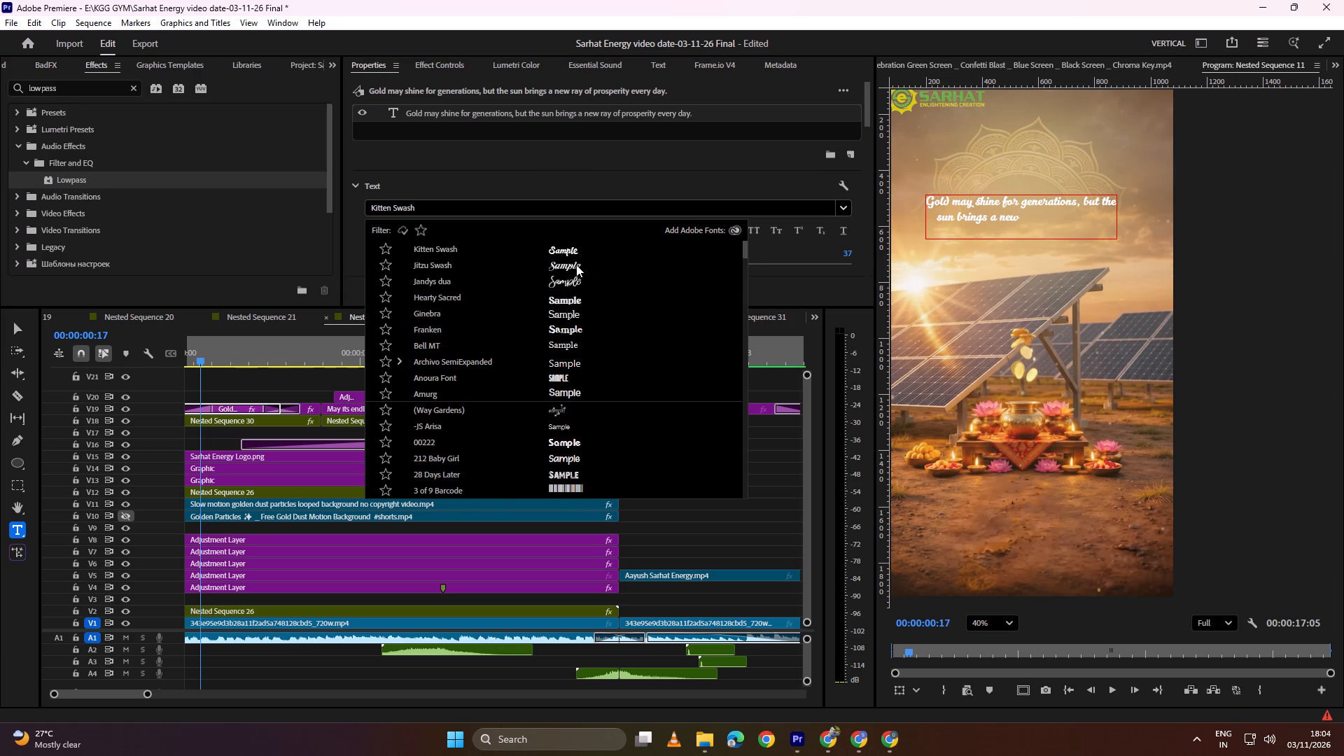
click(568, 302)
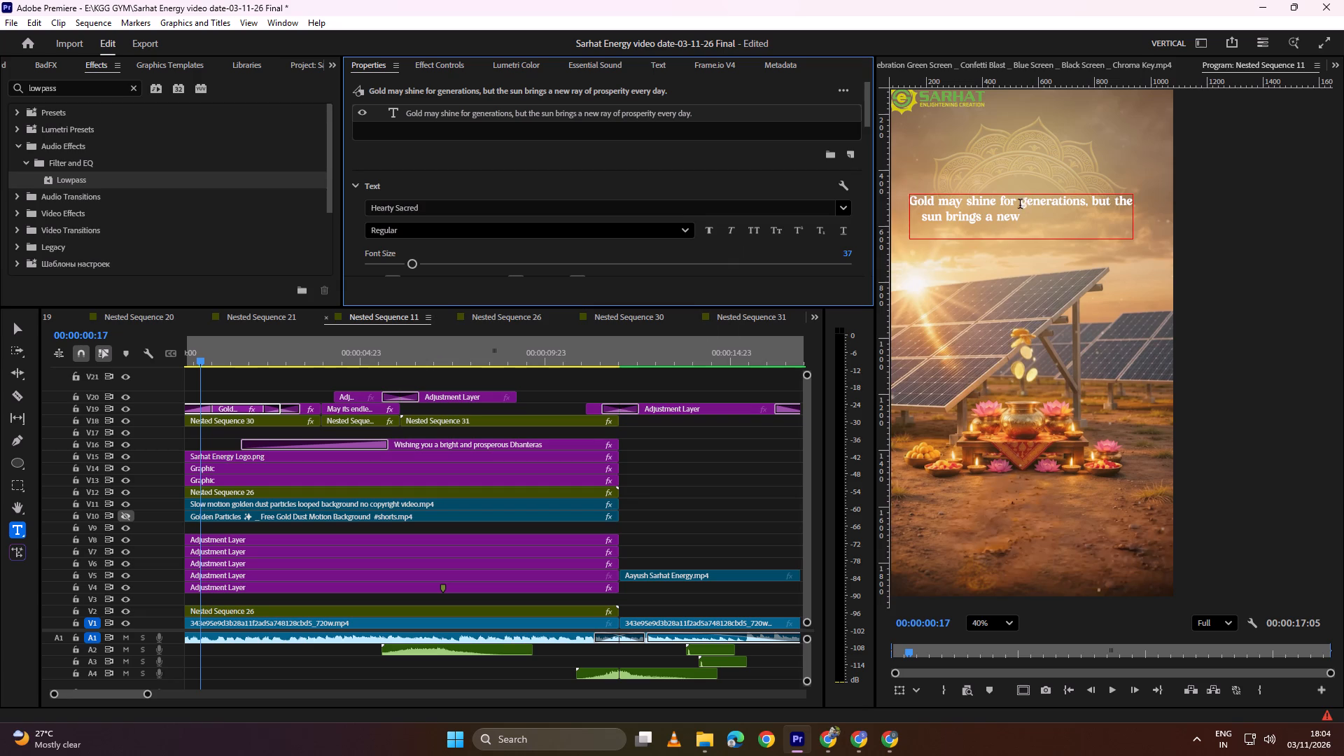
scroll(1047, 222, up, 3)
scroll(1047, 225, down, 7)
scroll(1045, 227, up, 1)
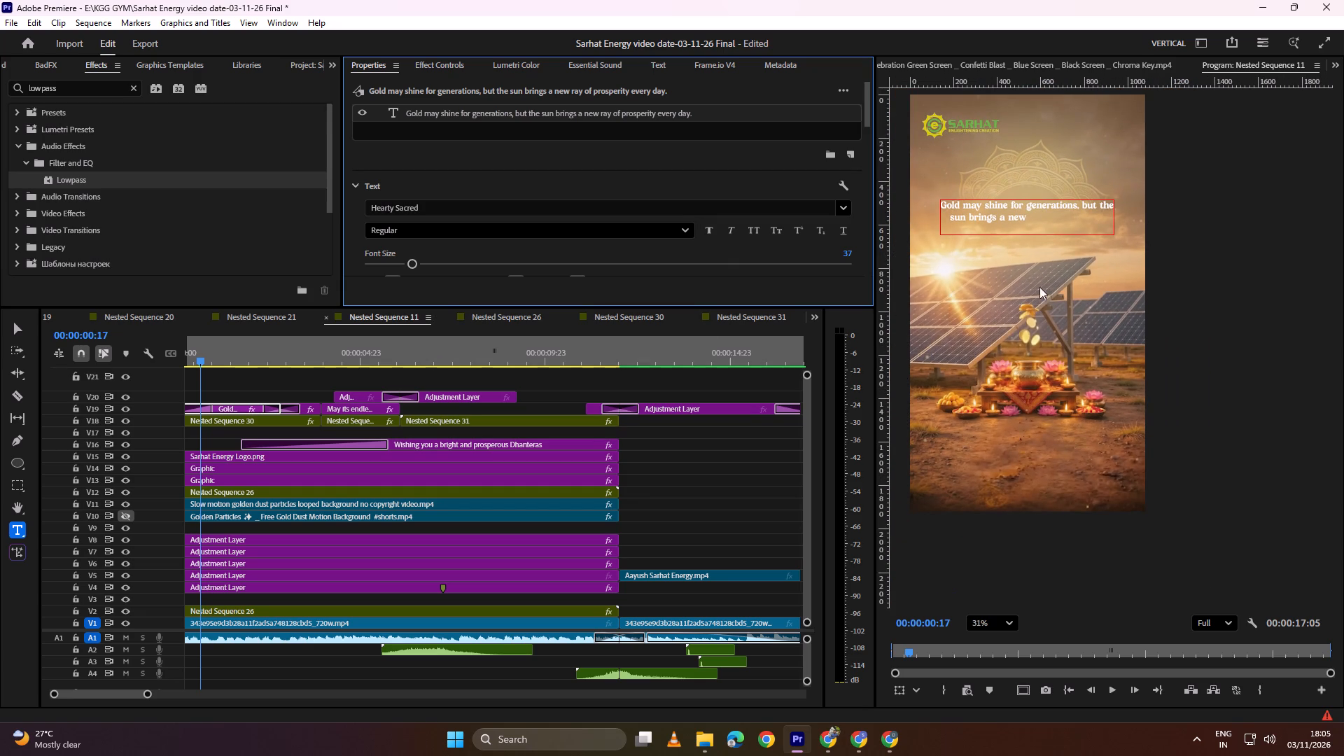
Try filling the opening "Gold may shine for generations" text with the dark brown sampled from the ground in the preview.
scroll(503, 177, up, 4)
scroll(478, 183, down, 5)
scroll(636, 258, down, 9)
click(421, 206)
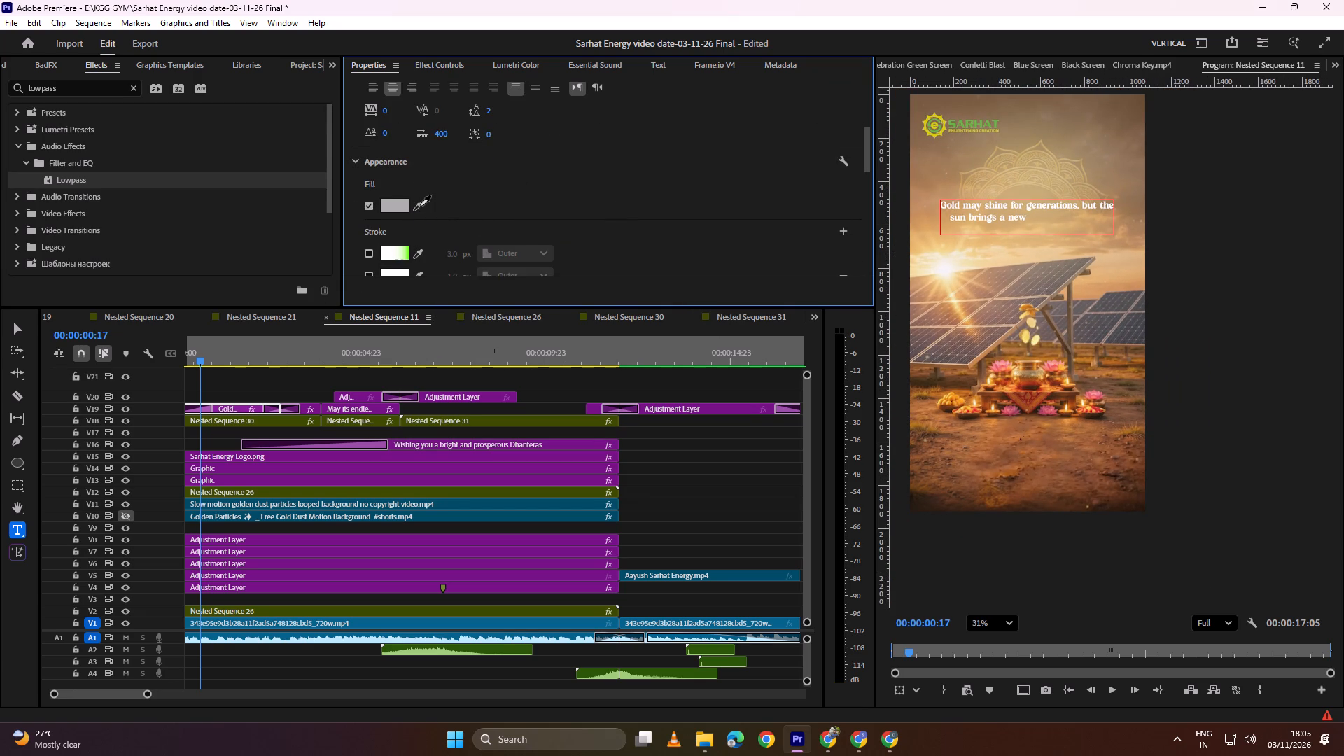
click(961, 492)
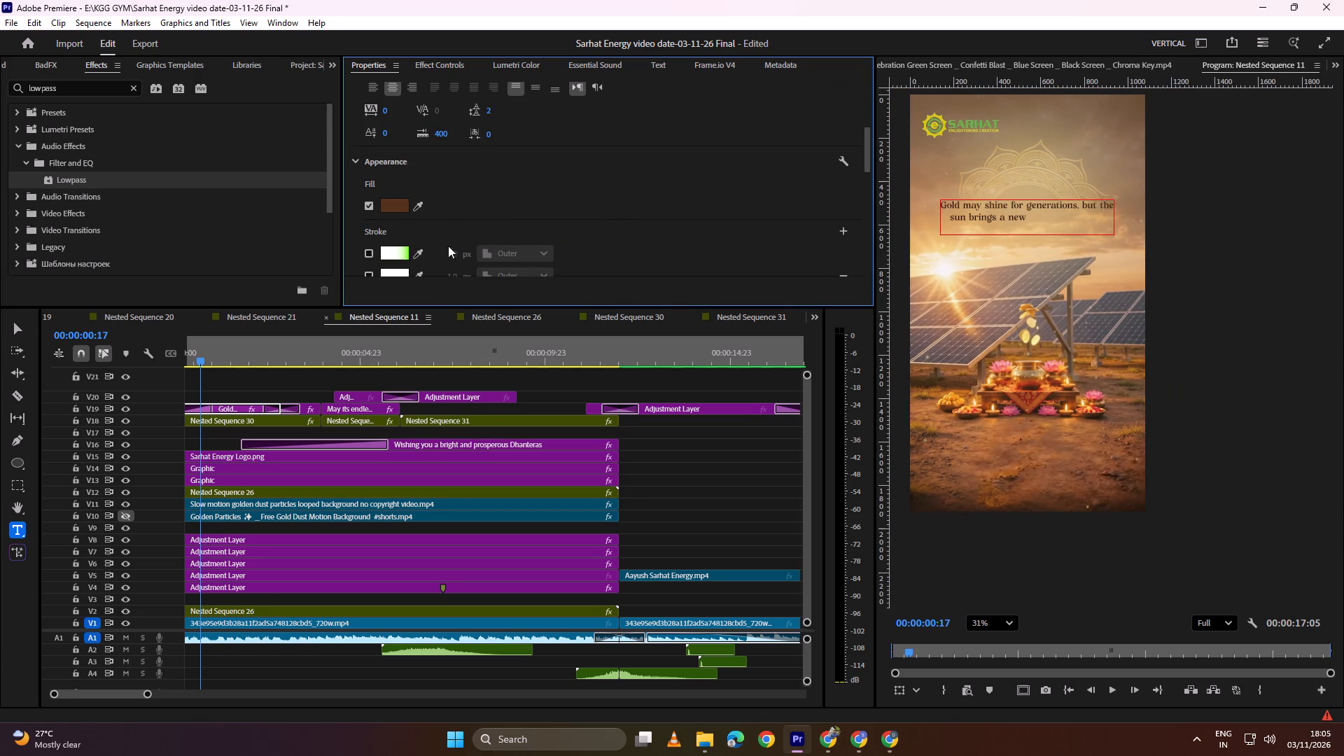
Fill the opening "Gold may shine for generations" text with a pale gold sampled from the sun's glow in the preview.
click(420, 208)
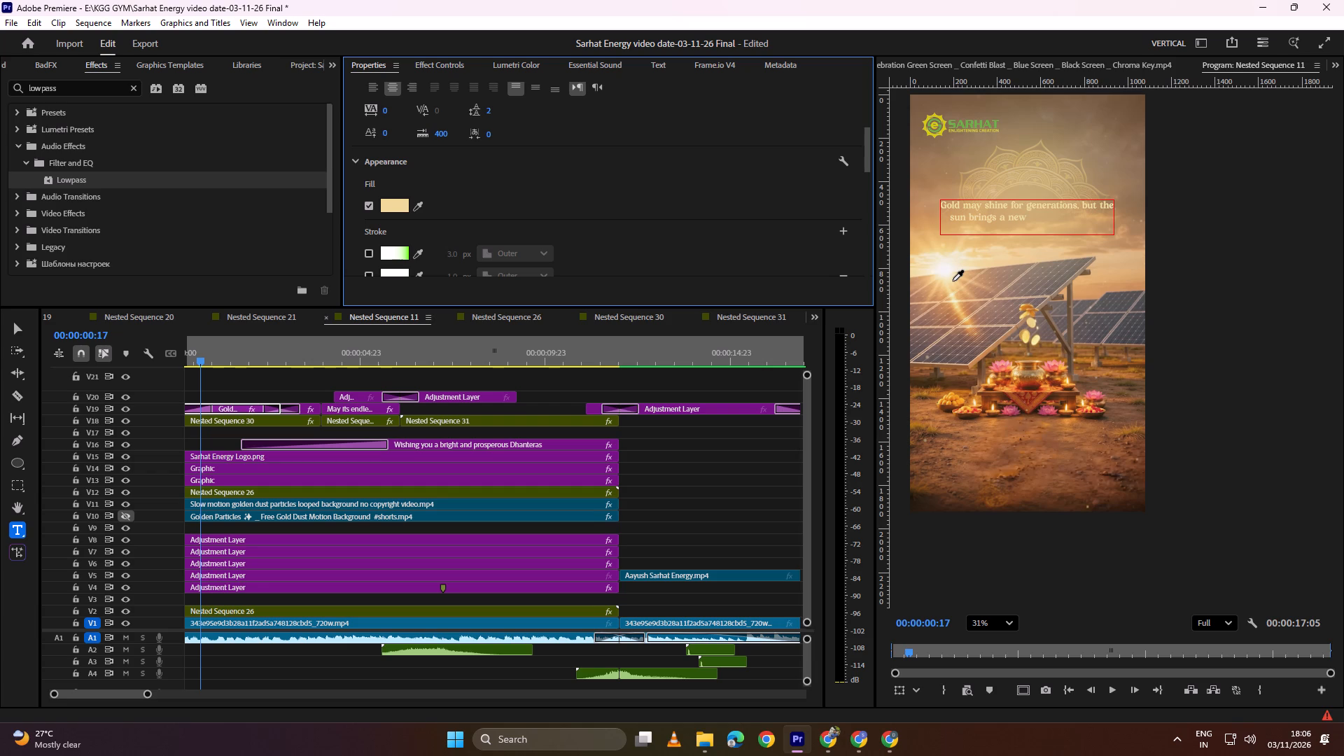
click(953, 281)
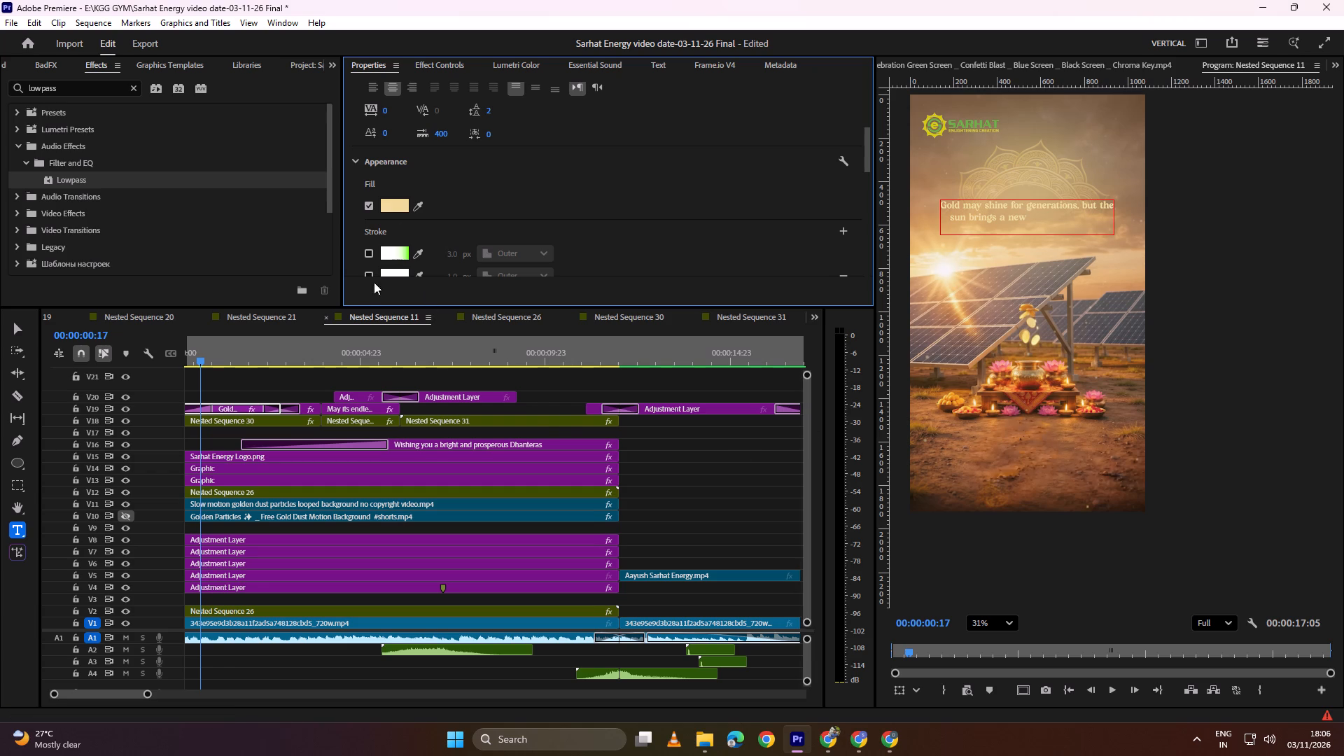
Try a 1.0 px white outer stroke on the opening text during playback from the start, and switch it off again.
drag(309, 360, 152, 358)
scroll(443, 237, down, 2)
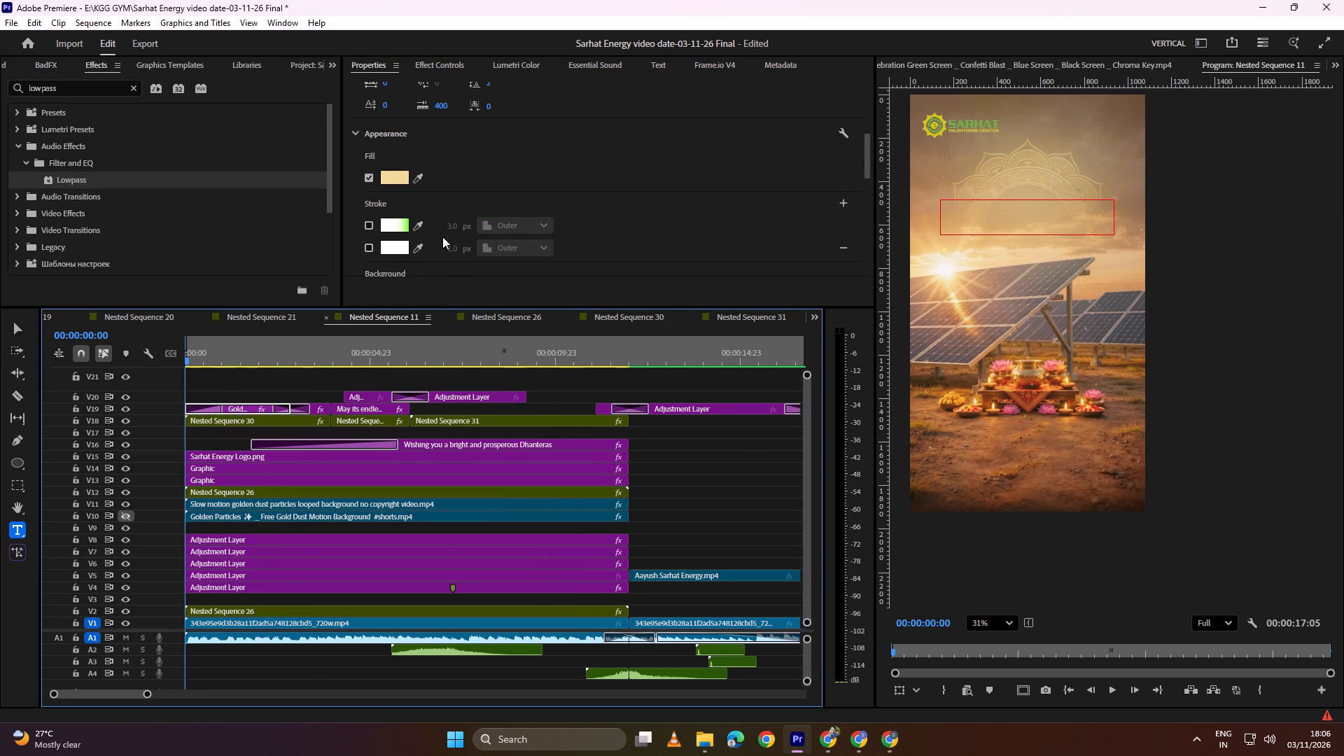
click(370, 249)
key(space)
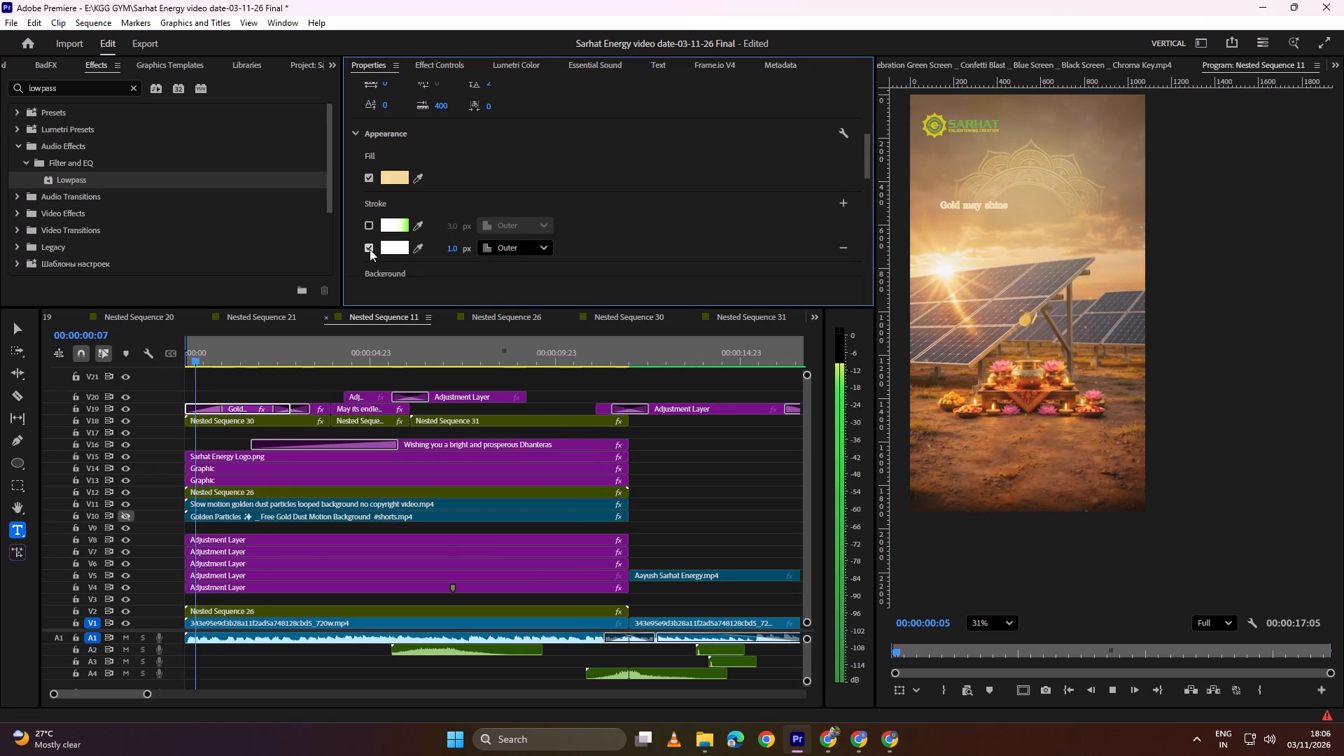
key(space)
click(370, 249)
Play the opening section to check the gold-filled text up to the start of the "May its endless energy" text.
key(space)
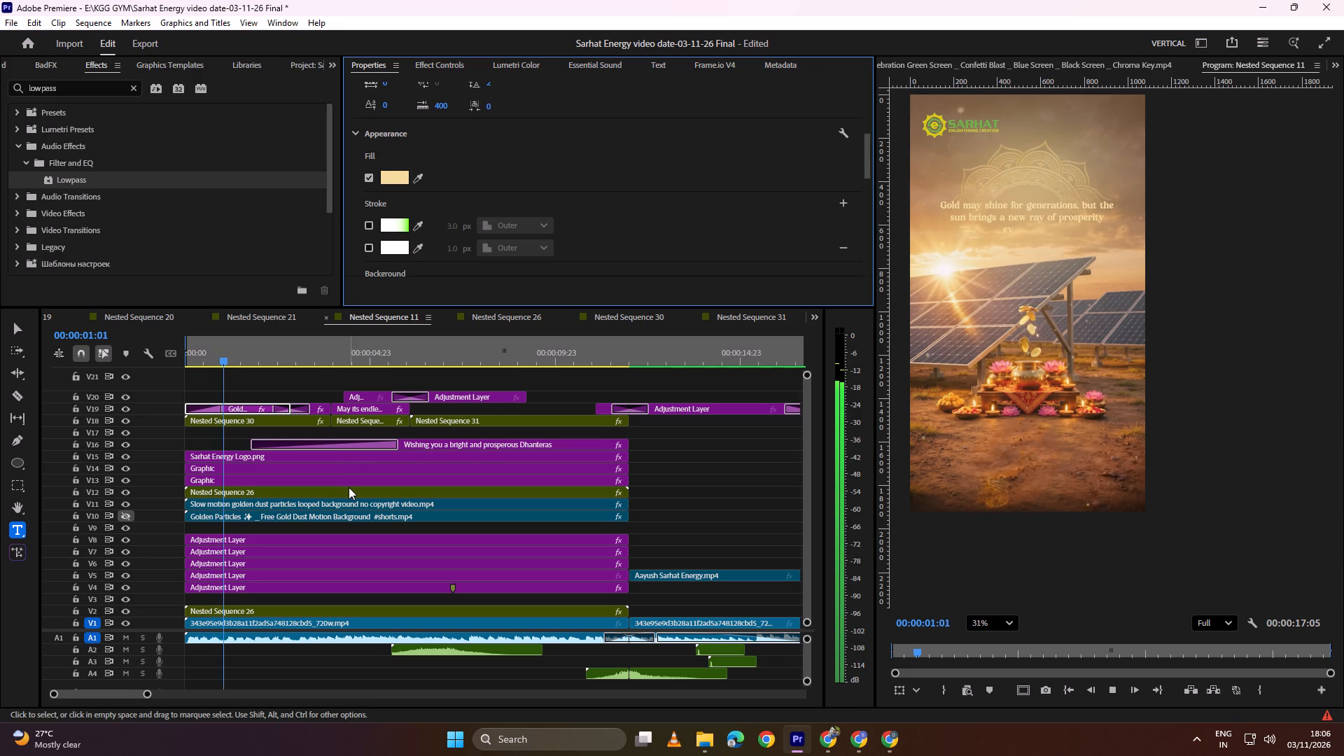
key(space)
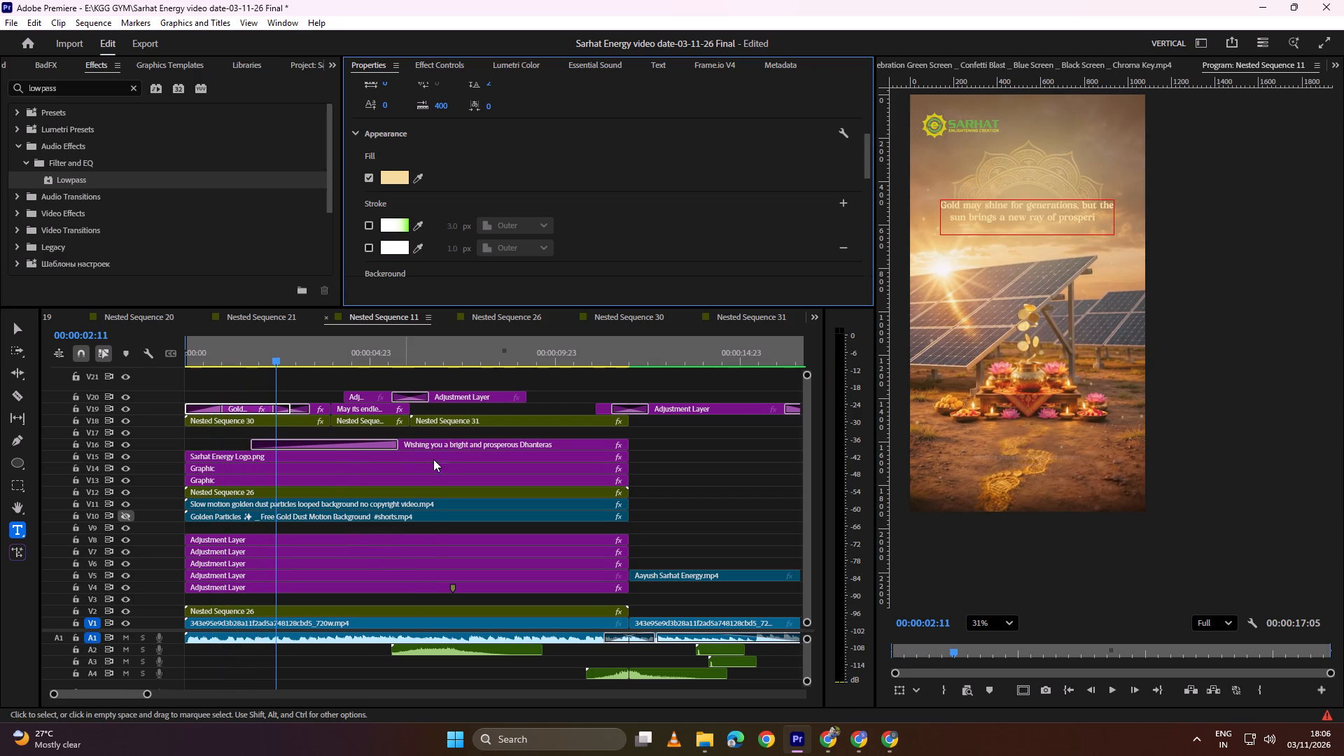
key(space)
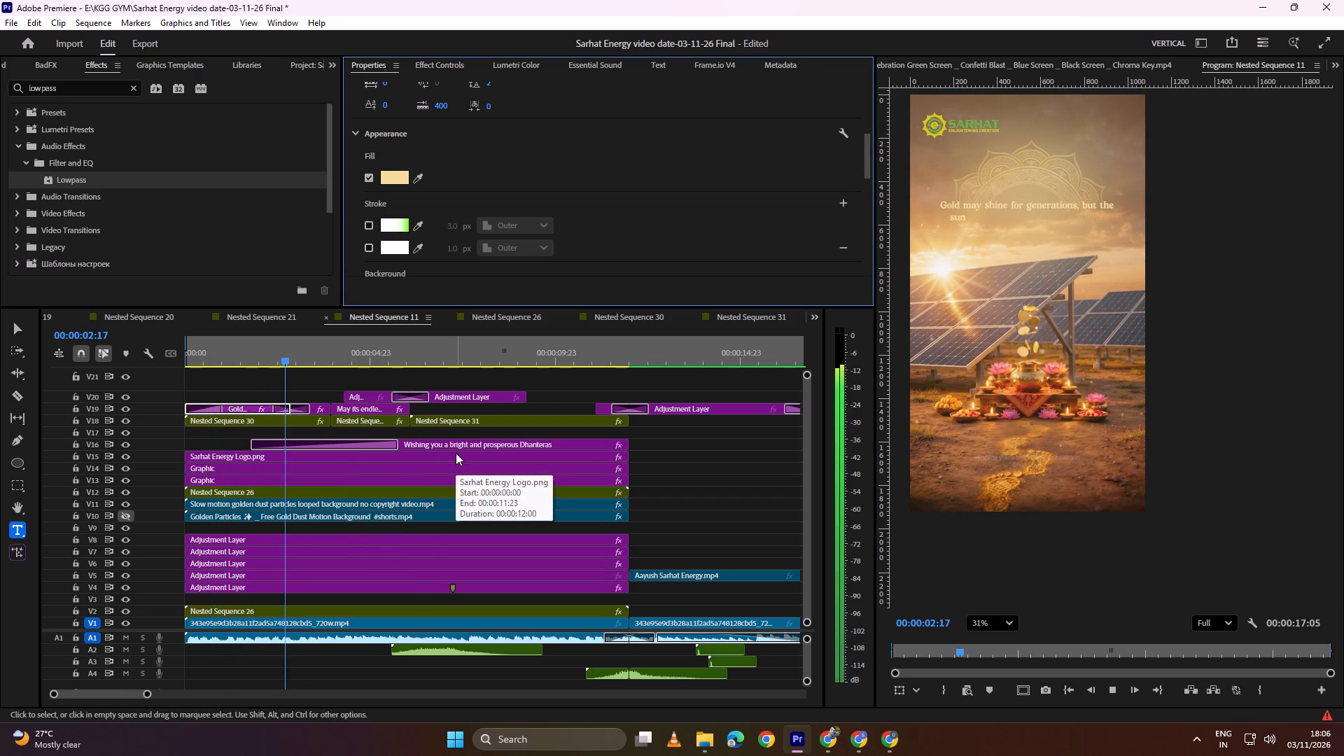
key(space)
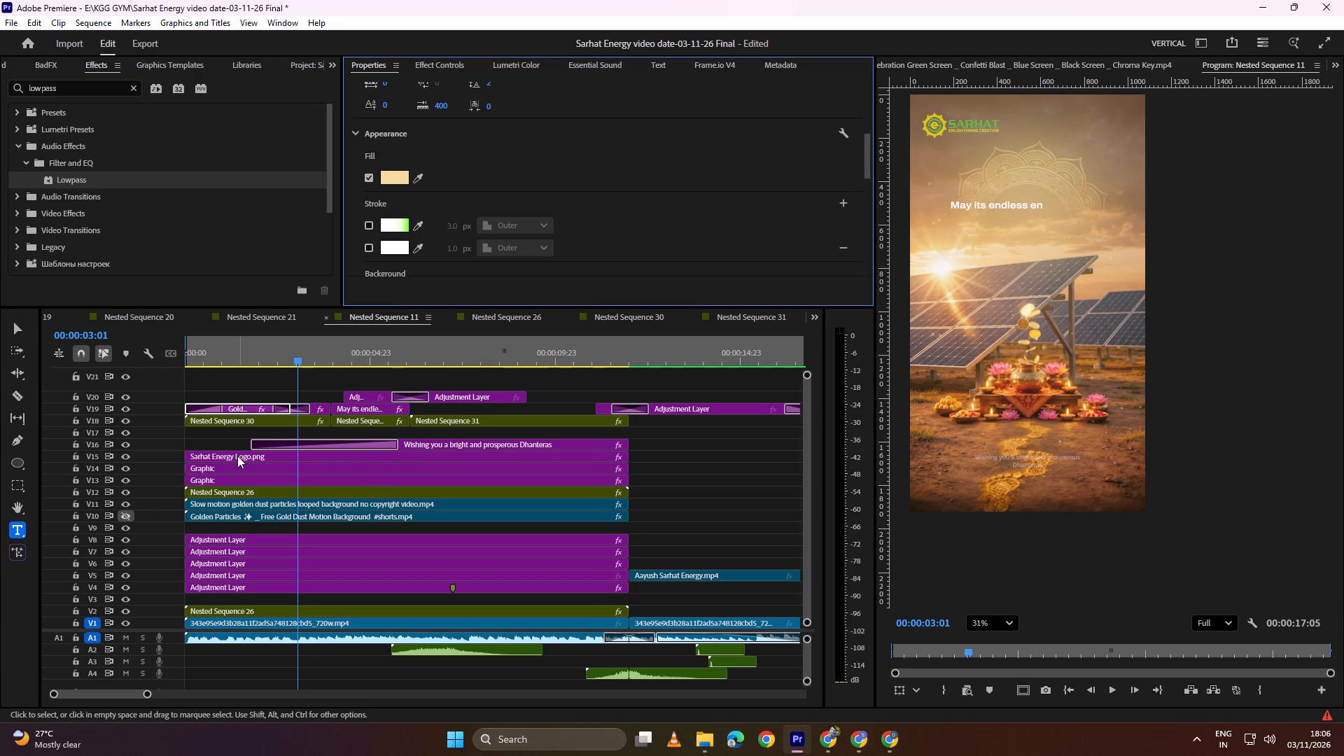
Delete both Nested Sequence 30 clips with the mandala overlay from track V18, leaving Nested Sequence 31 in place.
click(227, 419)
click(132, 421)
click(132, 421)
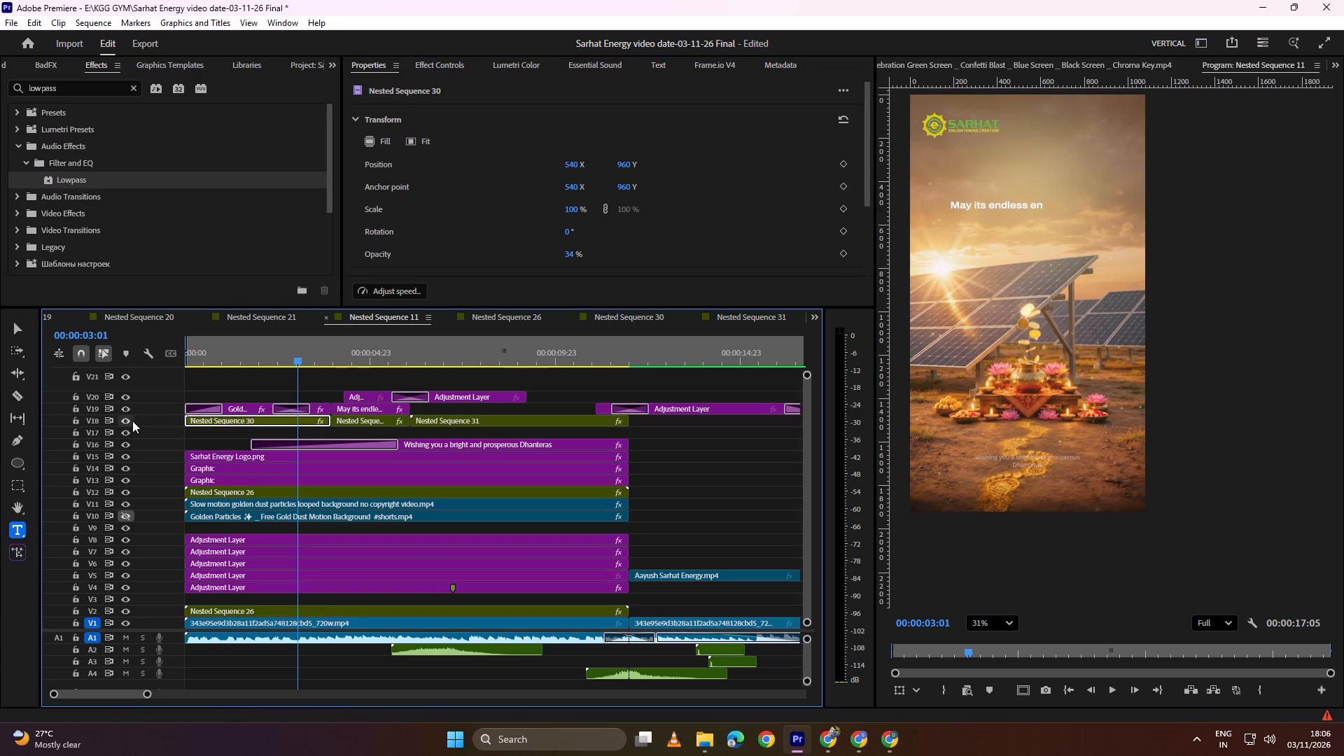
click(430, 421)
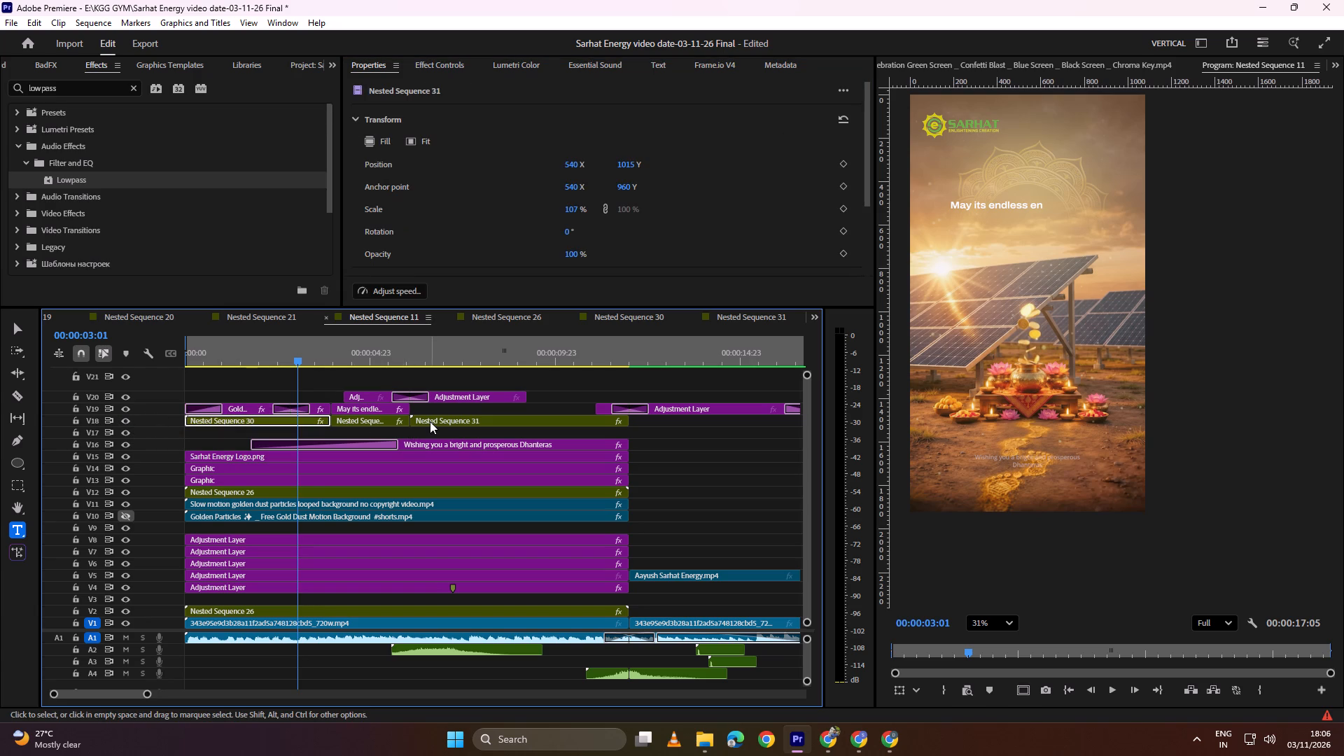
drag(405, 350, 421, 349)
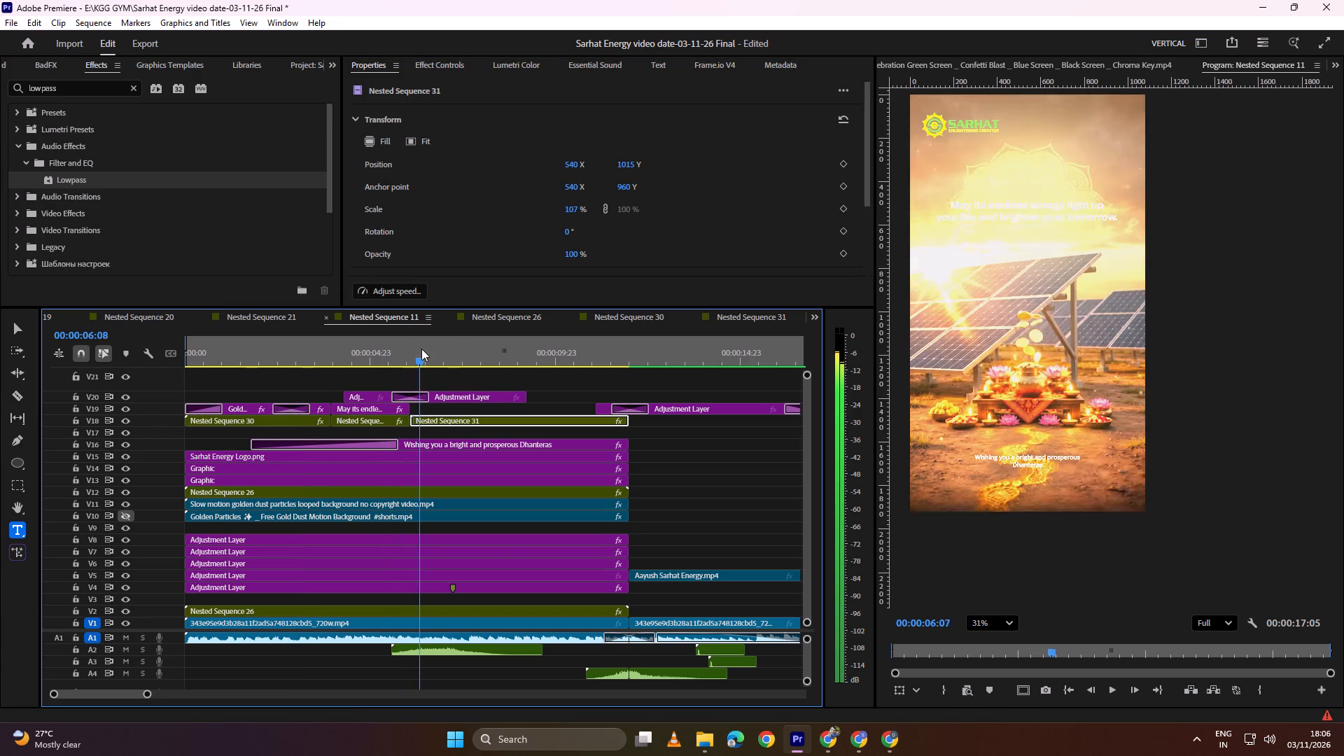
drag(421, 349, 372, 353)
click(367, 419)
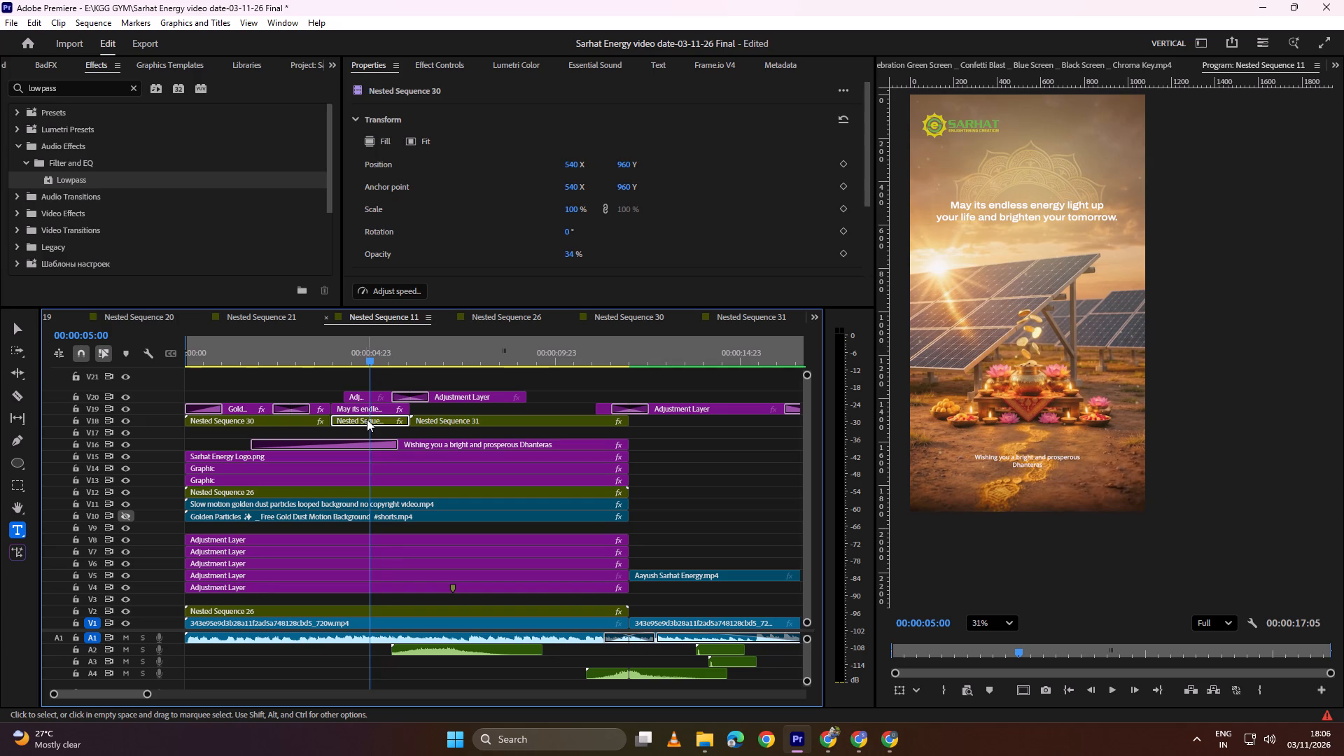
key(BackSpace)
click(301, 421)
key(BackSpace)
Scrub back to 00:00:02:00 and examine the opening text up close without the mandala overlay behind it.
drag(354, 353, 275, 362)
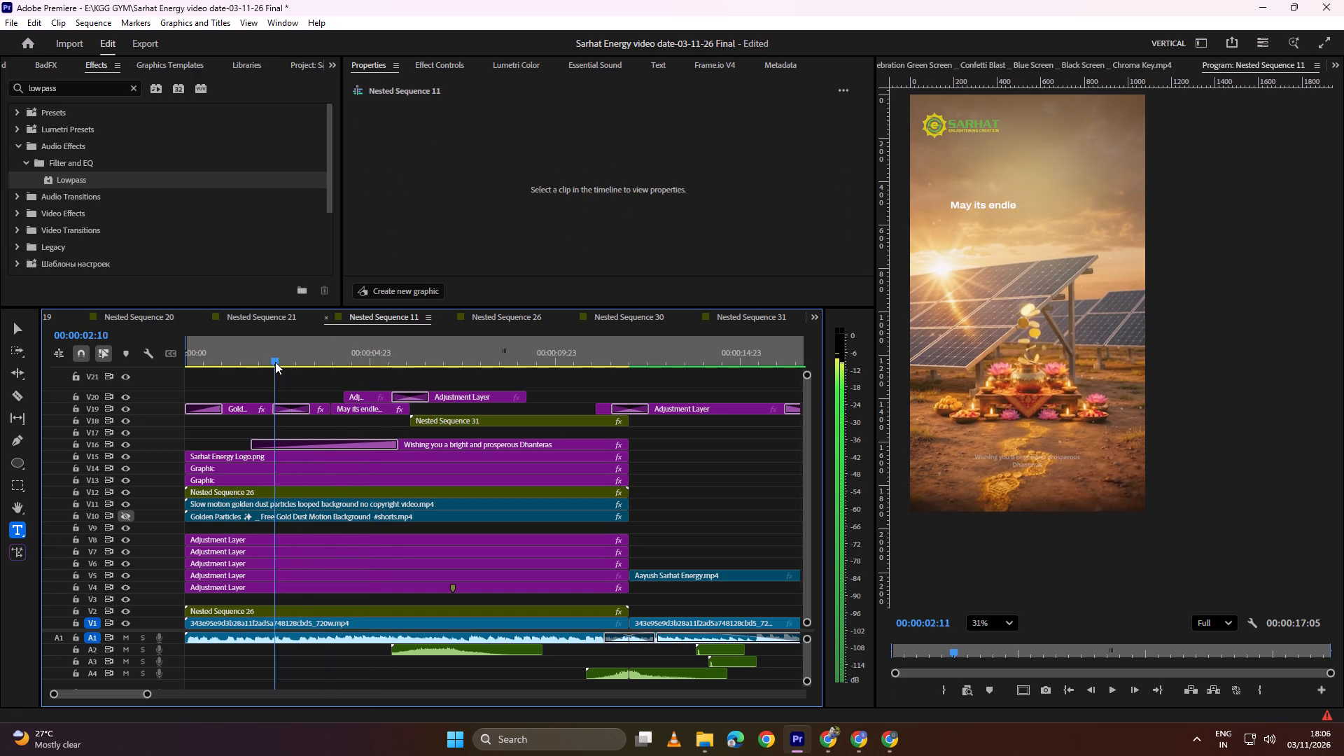
drag(275, 362, 281, 372)
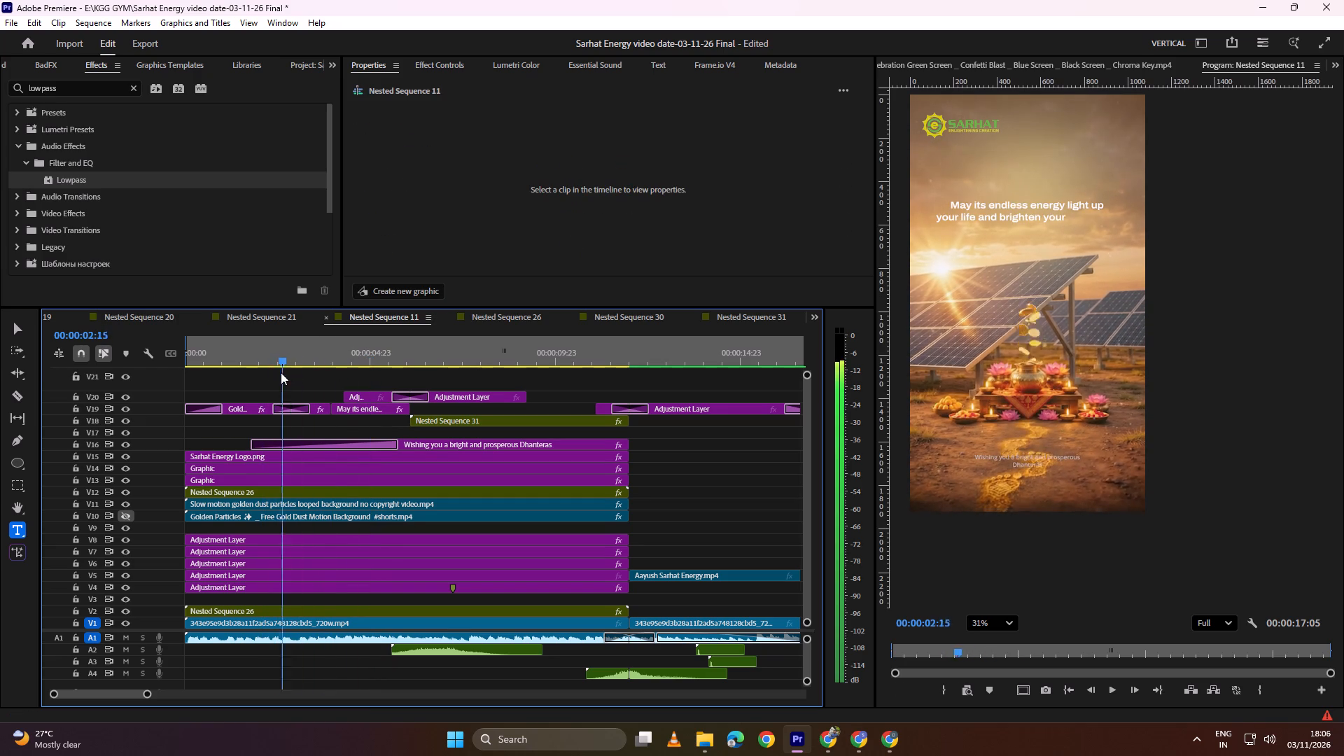
drag(281, 372, 261, 374)
scroll(989, 217, up, 4)
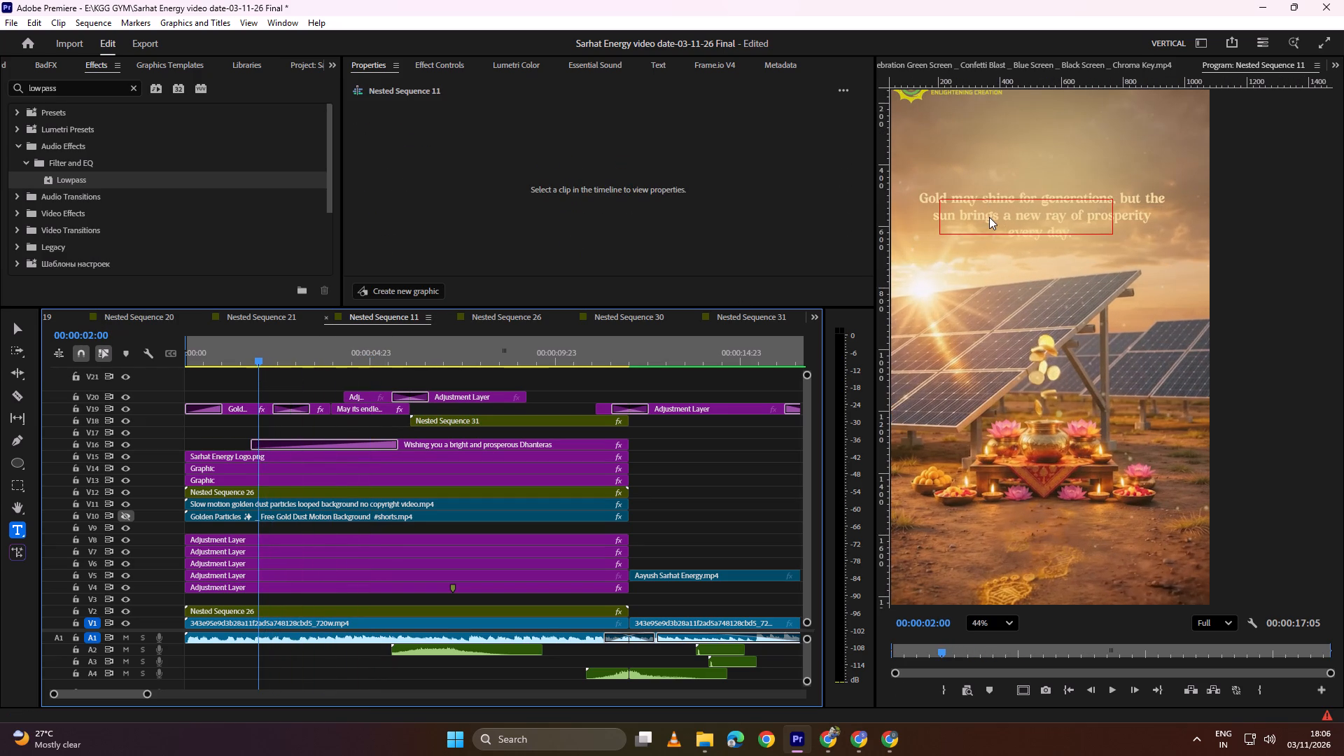
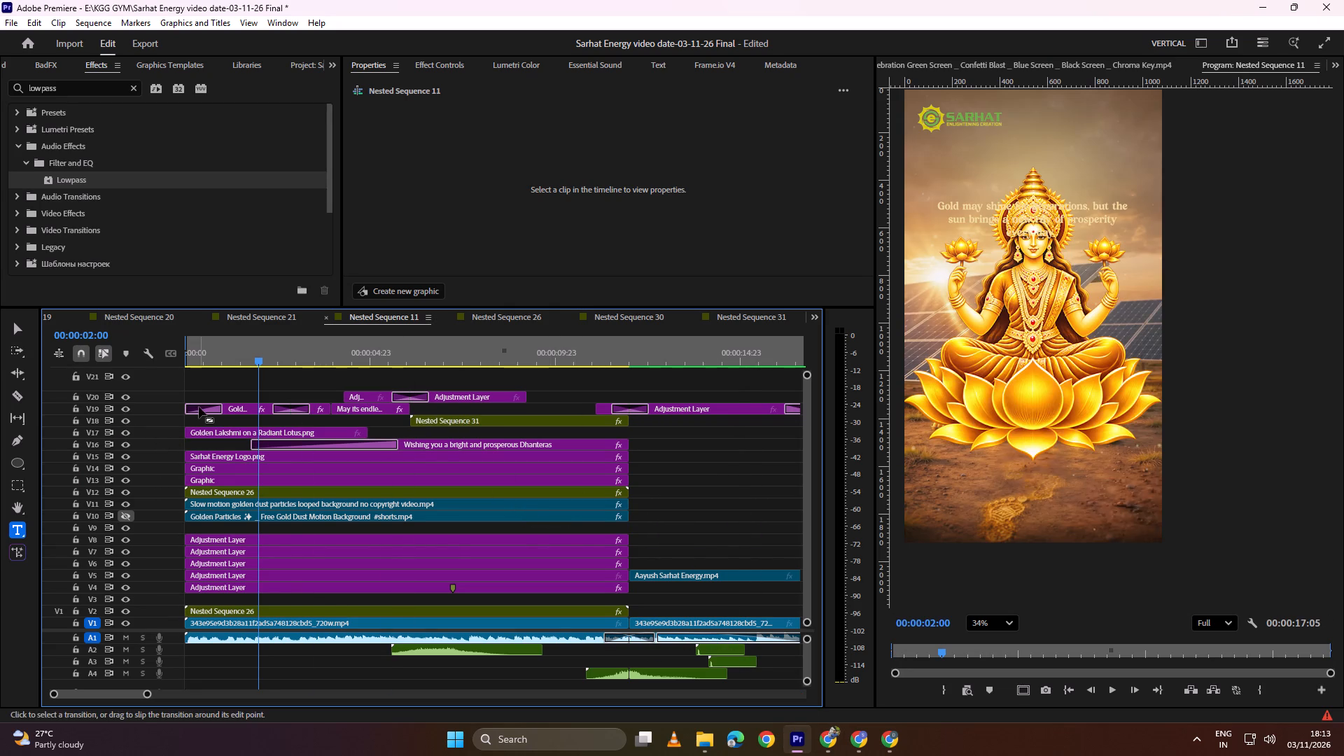
Scale the Lakshmi clip to 78% and raise it to a vertical position of 645.
click(342, 434)
drag(630, 162, 553, 190)
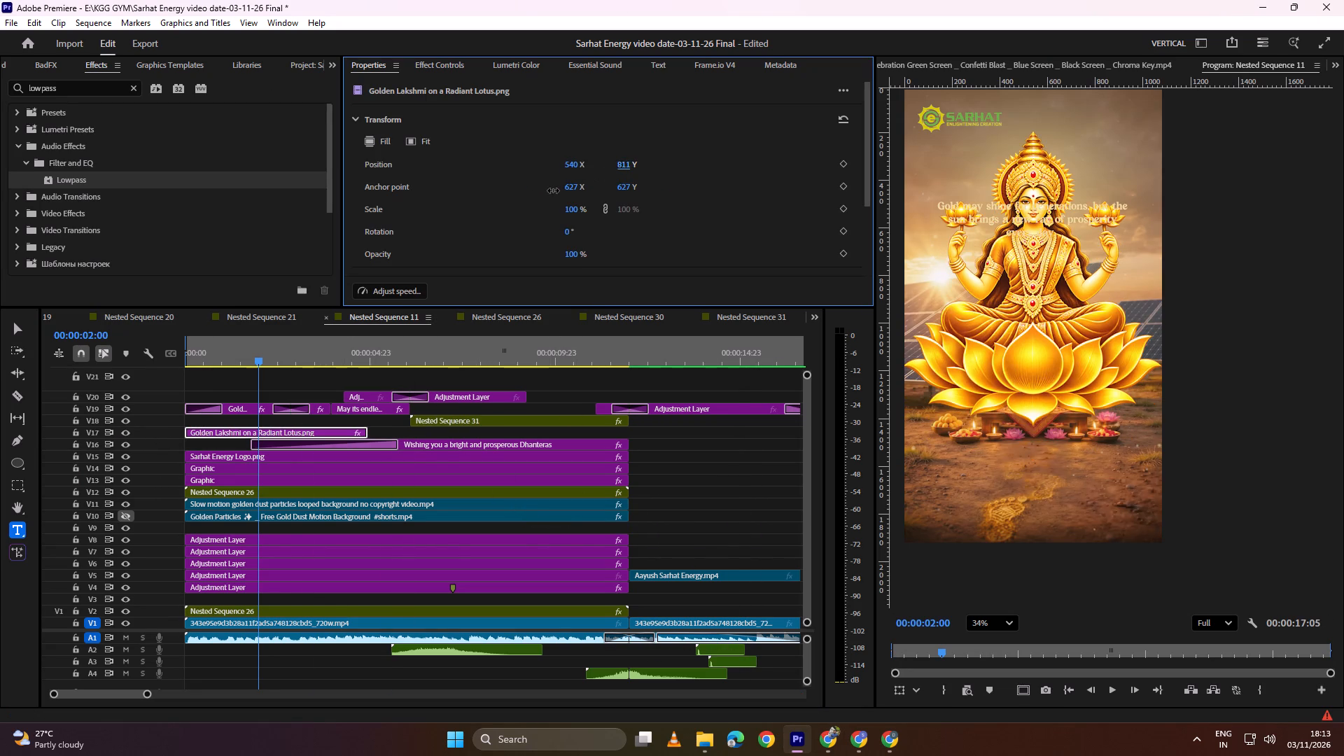
drag(553, 190, 516, 202)
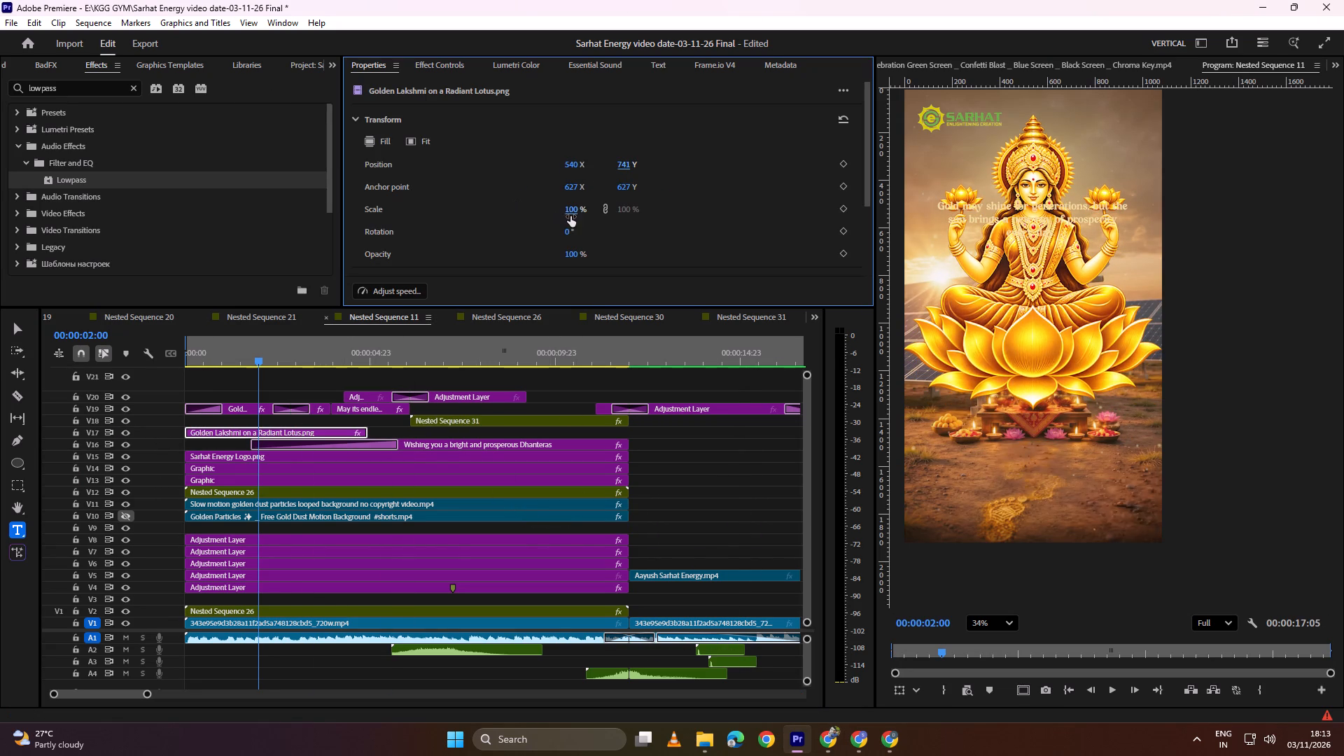
drag(572, 211, 556, 213)
drag(626, 164, 571, 183)
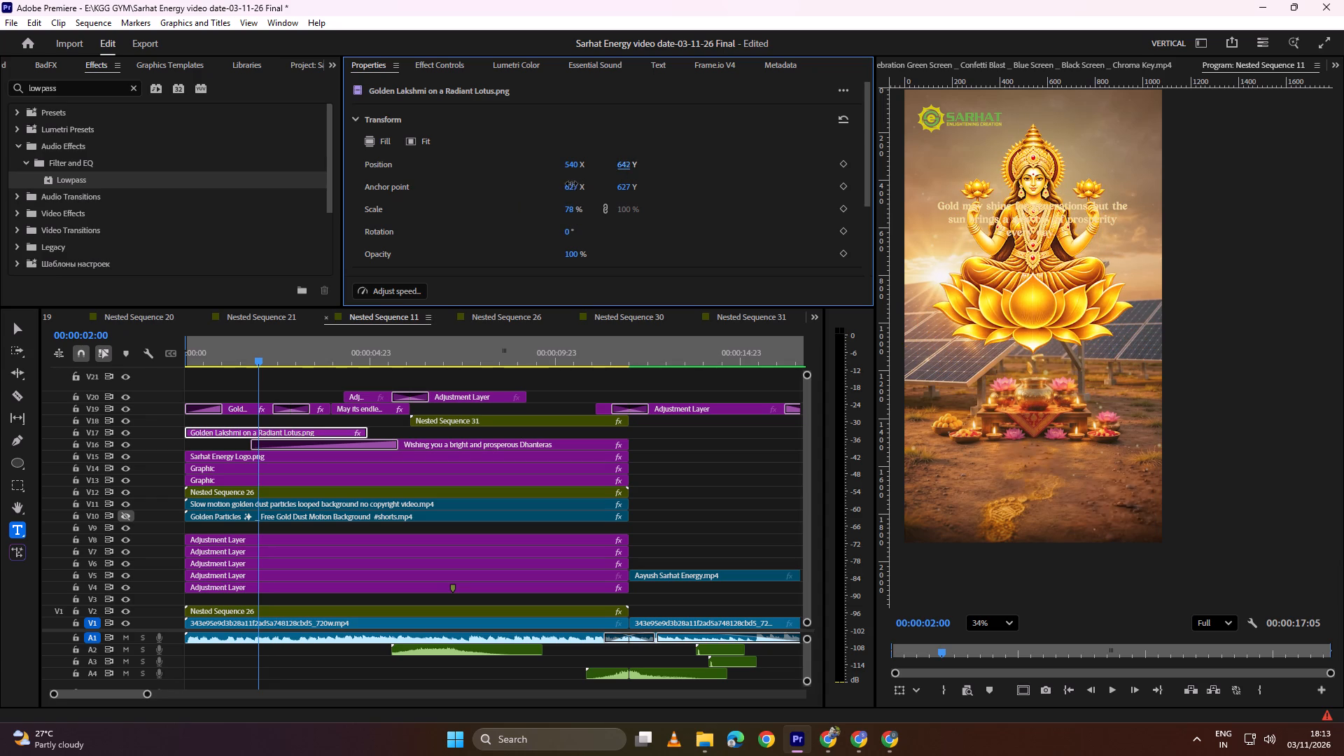
drag(571, 183, 563, 188)
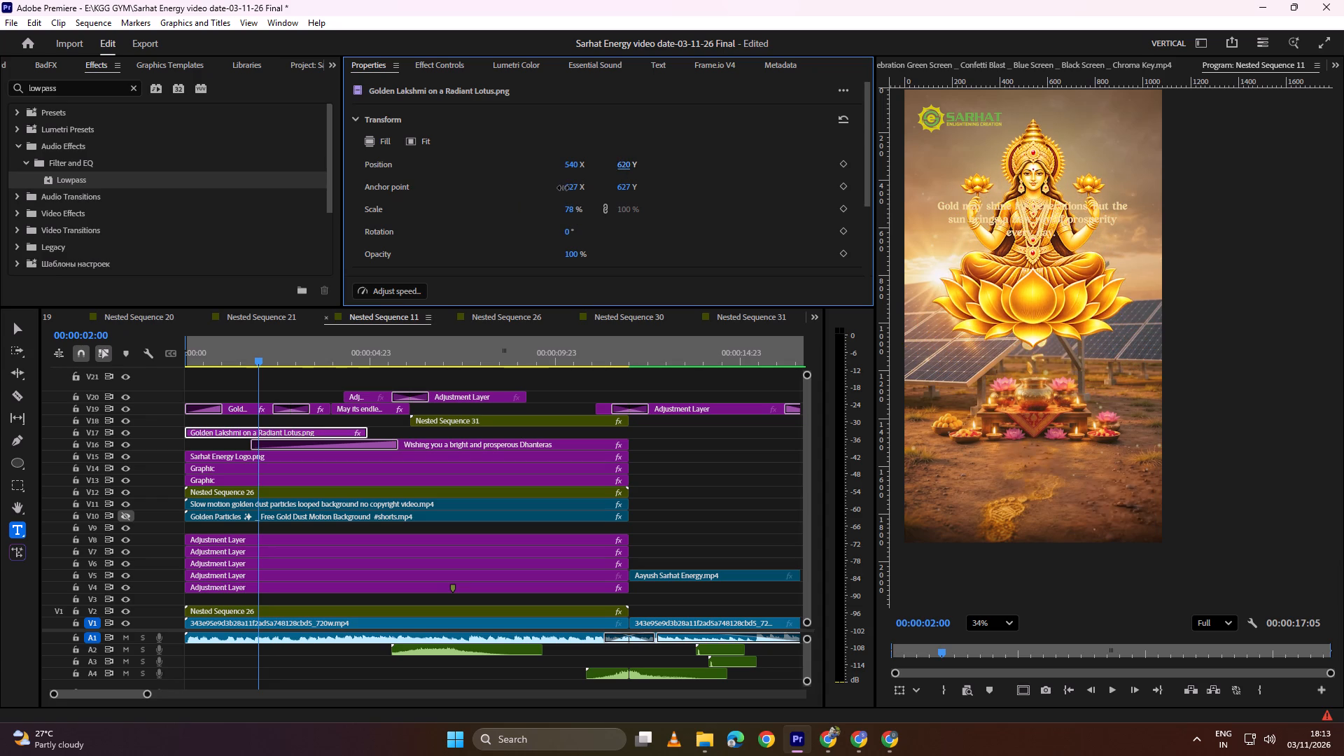
drag(563, 188, 577, 184)
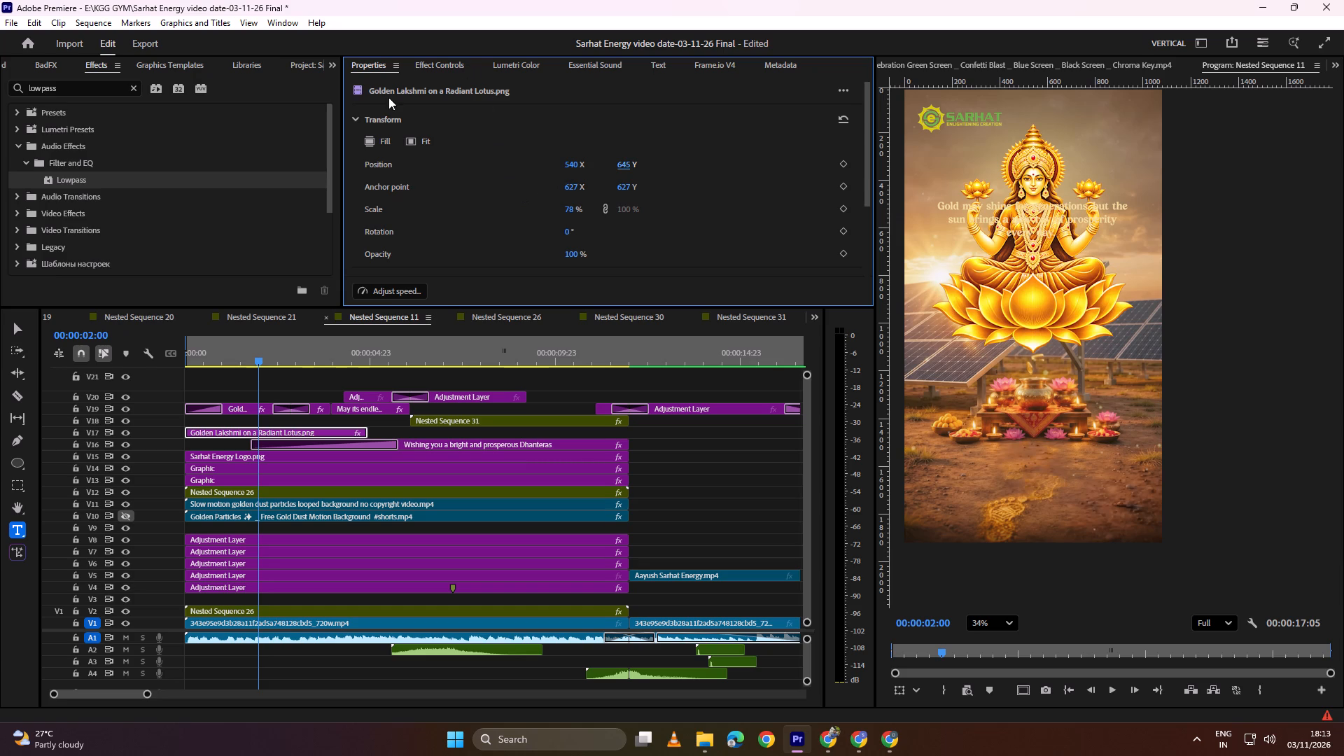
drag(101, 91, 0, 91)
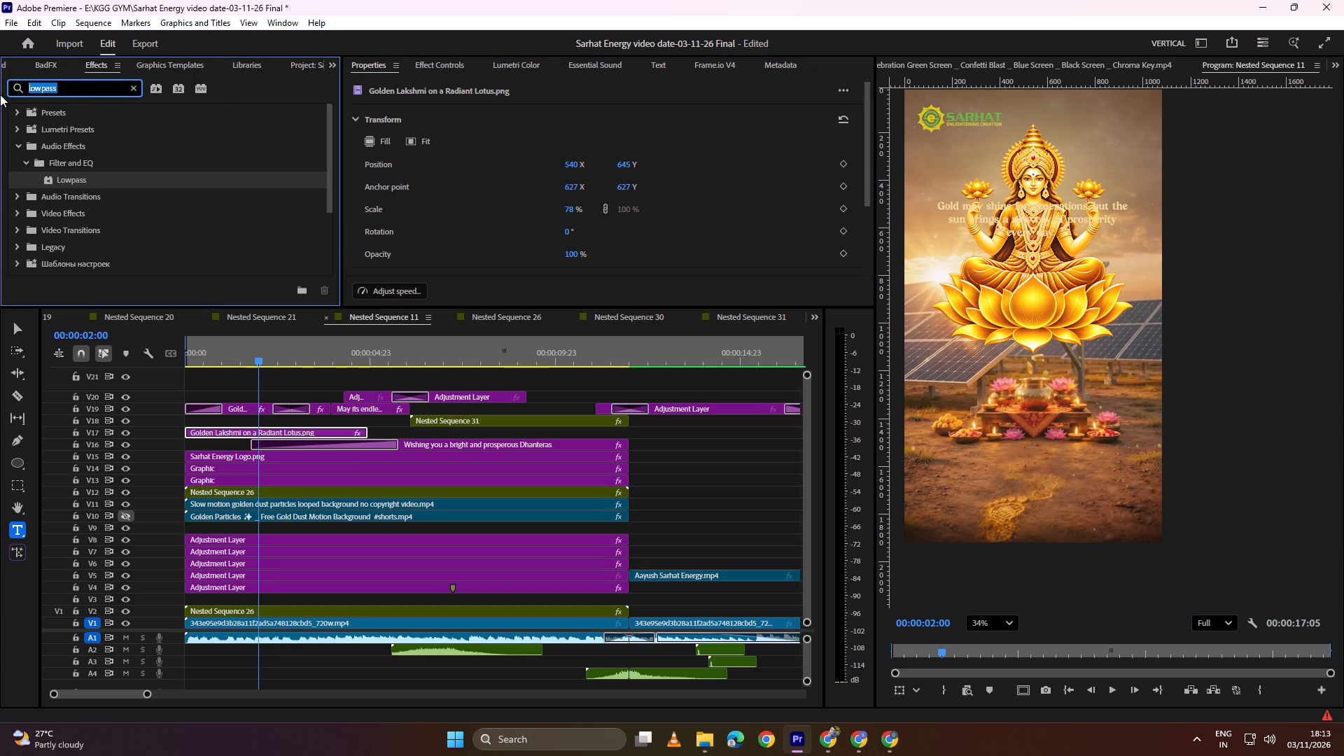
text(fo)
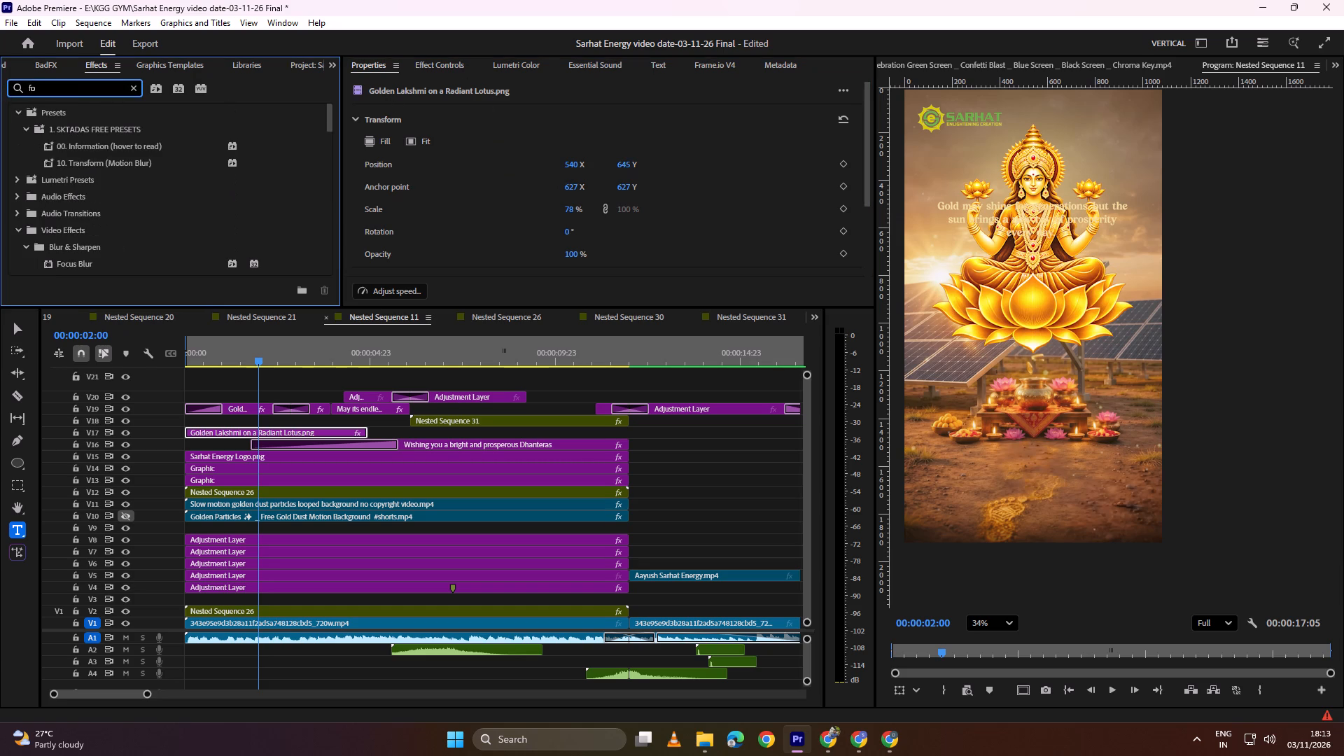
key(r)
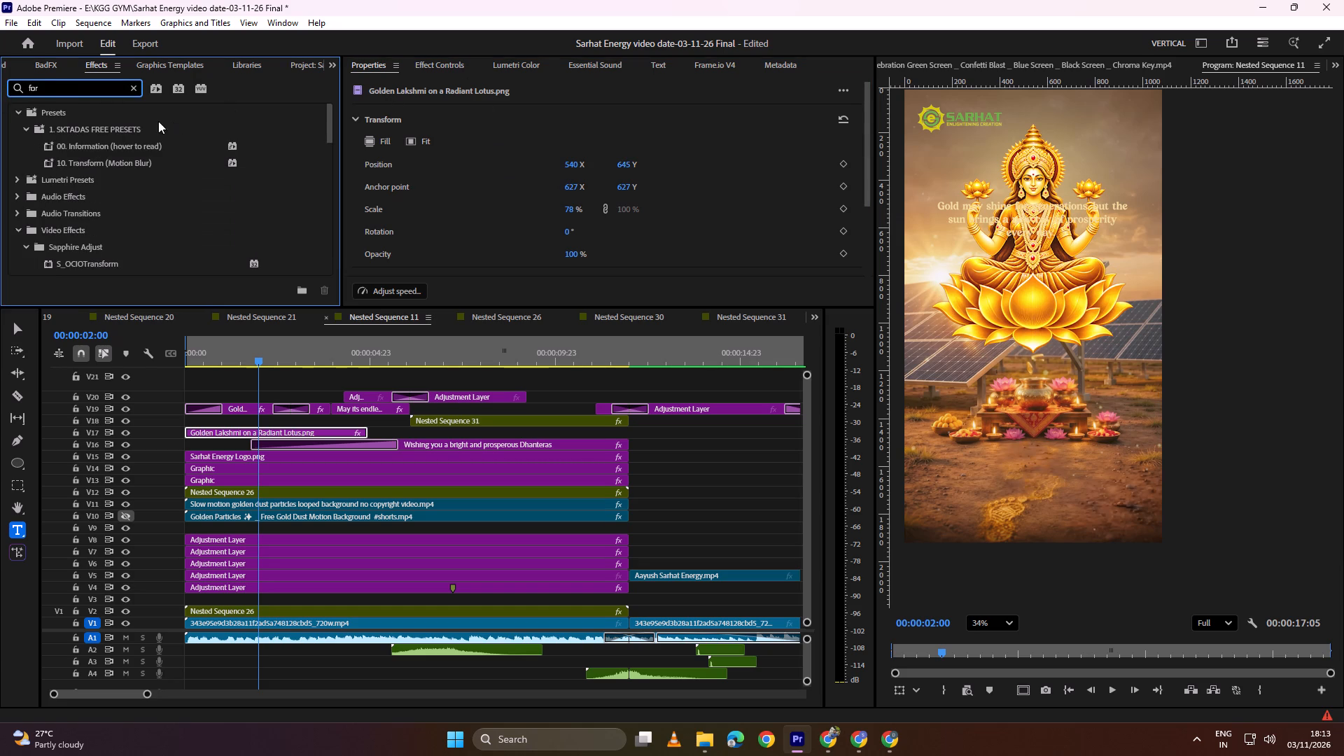
Set the Lakshmi clip's opacity to 35% and its blend mode to Screen.
click(458, 70)
scroll(481, 220, down, 7)
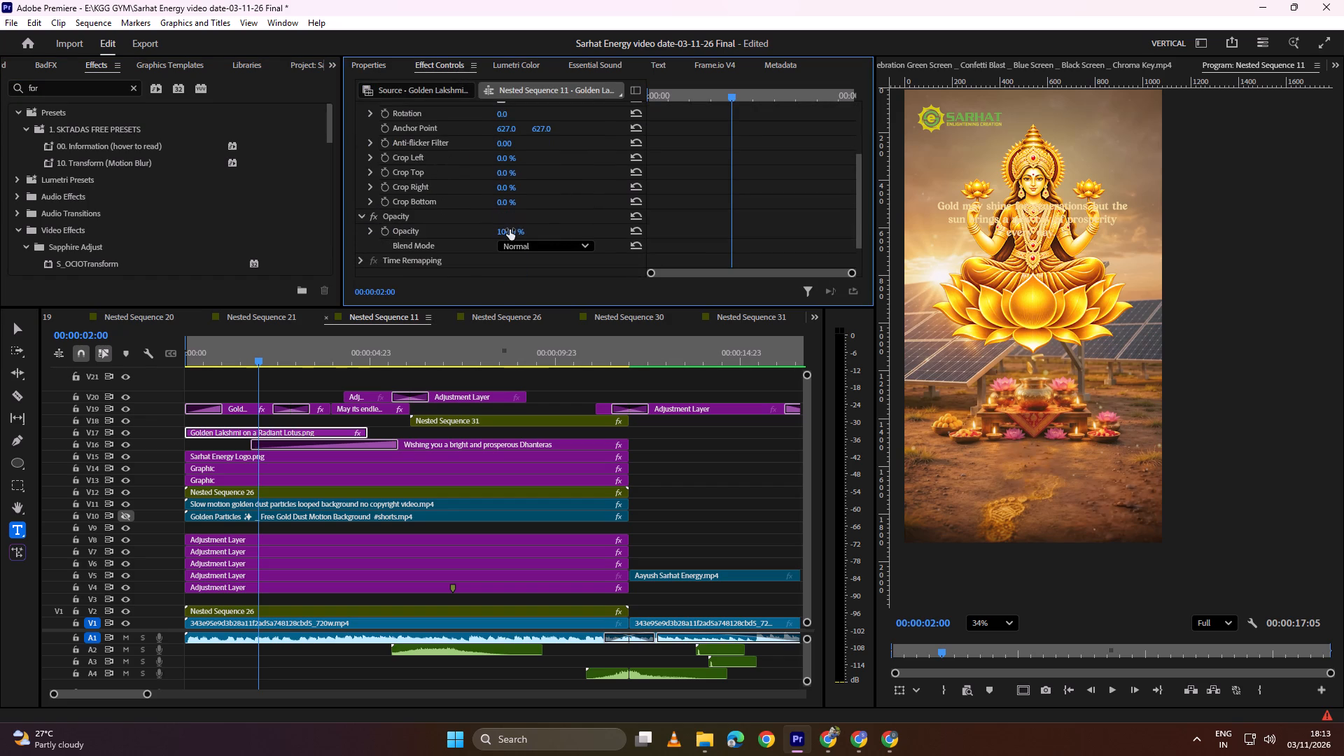
drag(510, 230, 473, 227)
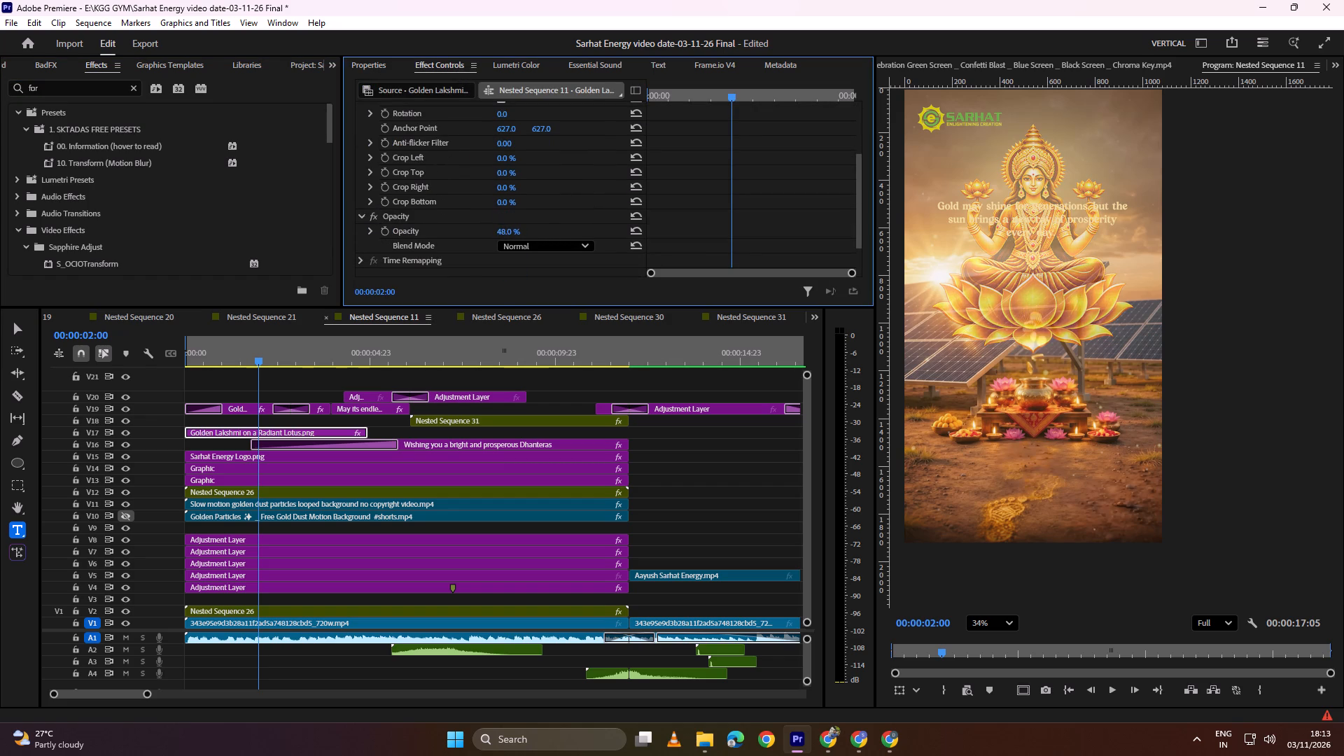
drag(473, 227, 464, 228)
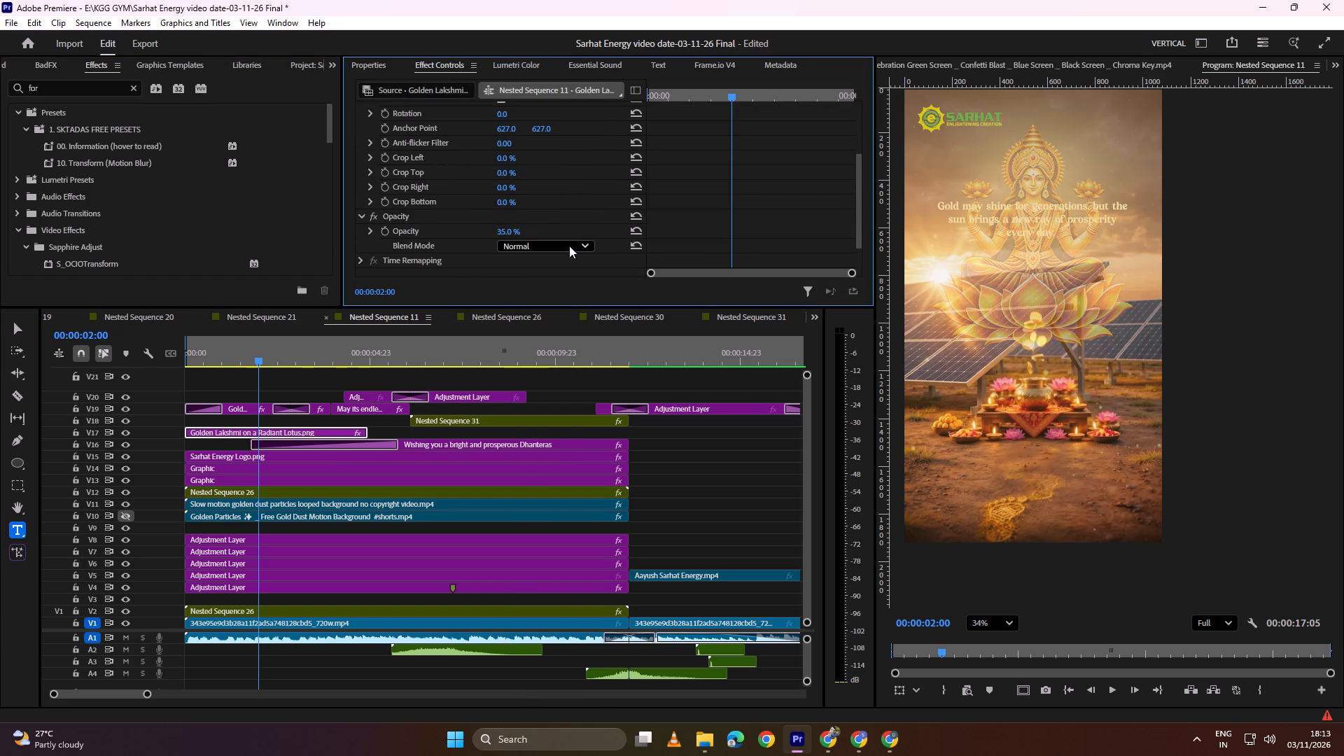
click(569, 246)
click(541, 400)
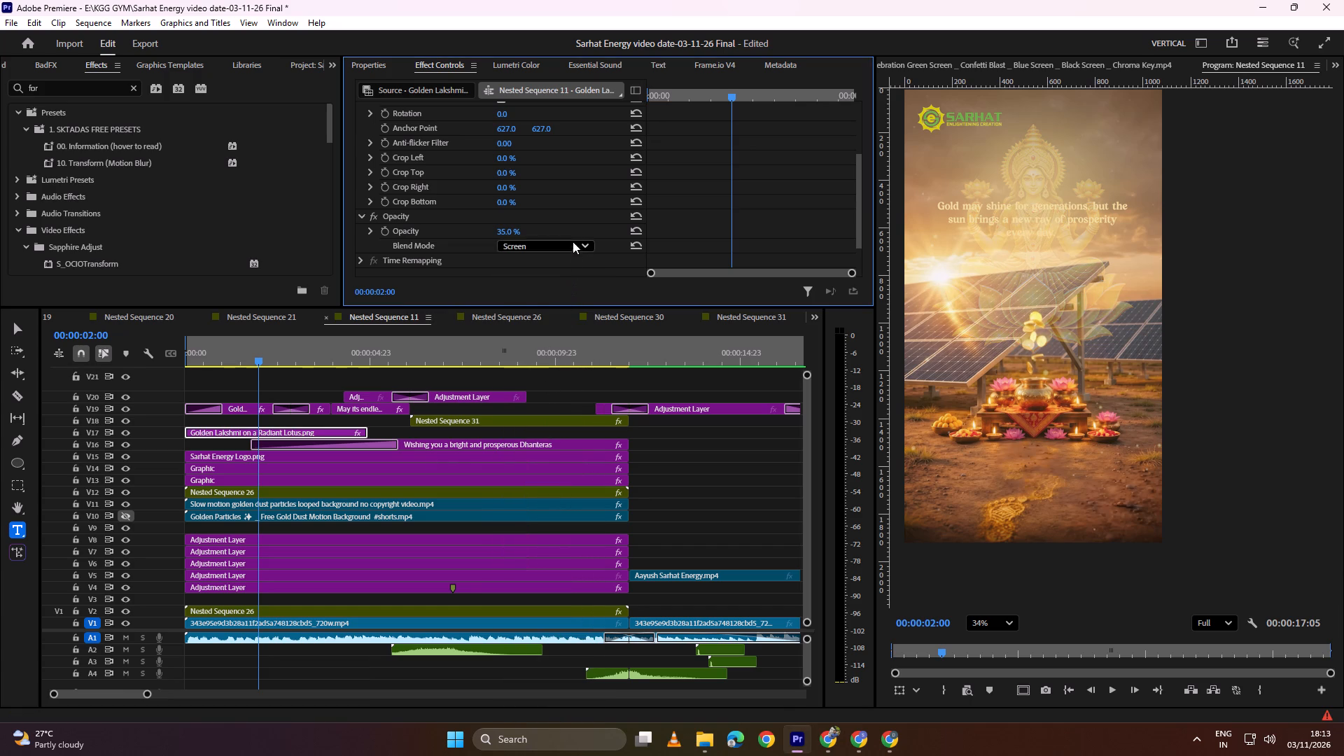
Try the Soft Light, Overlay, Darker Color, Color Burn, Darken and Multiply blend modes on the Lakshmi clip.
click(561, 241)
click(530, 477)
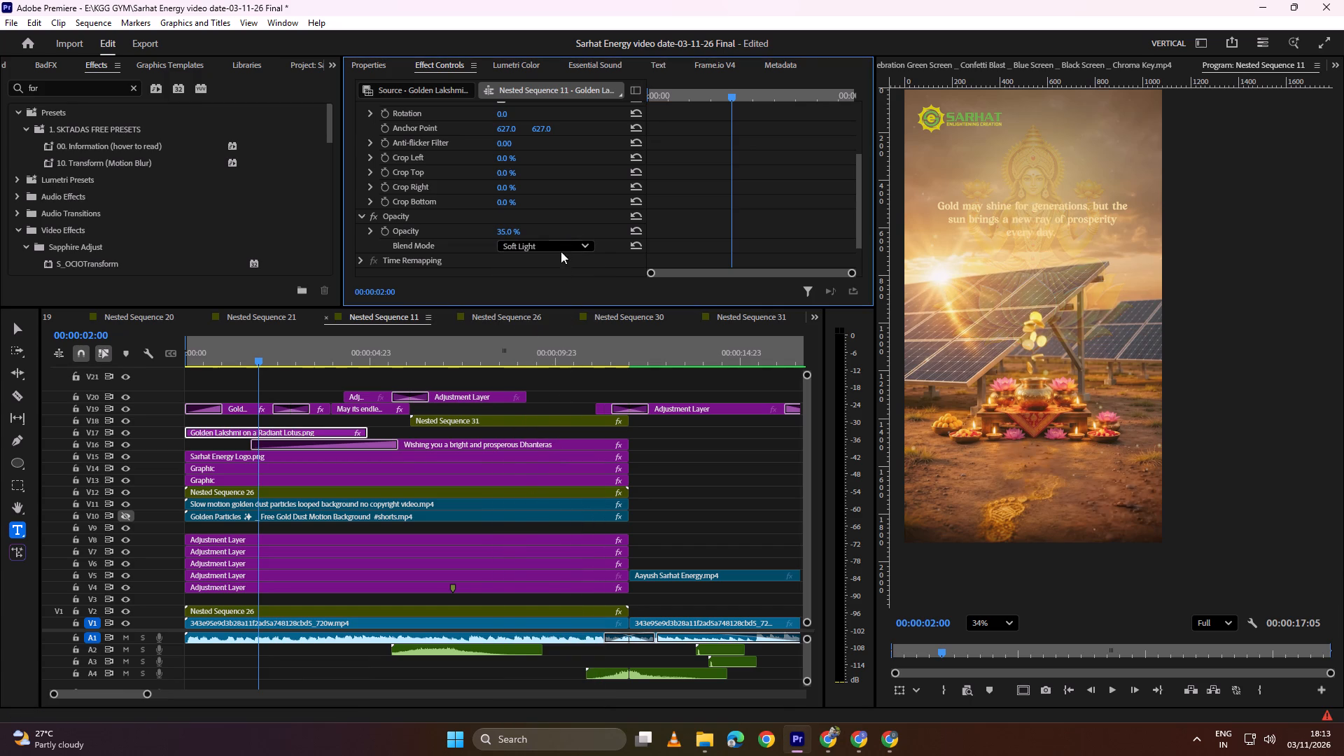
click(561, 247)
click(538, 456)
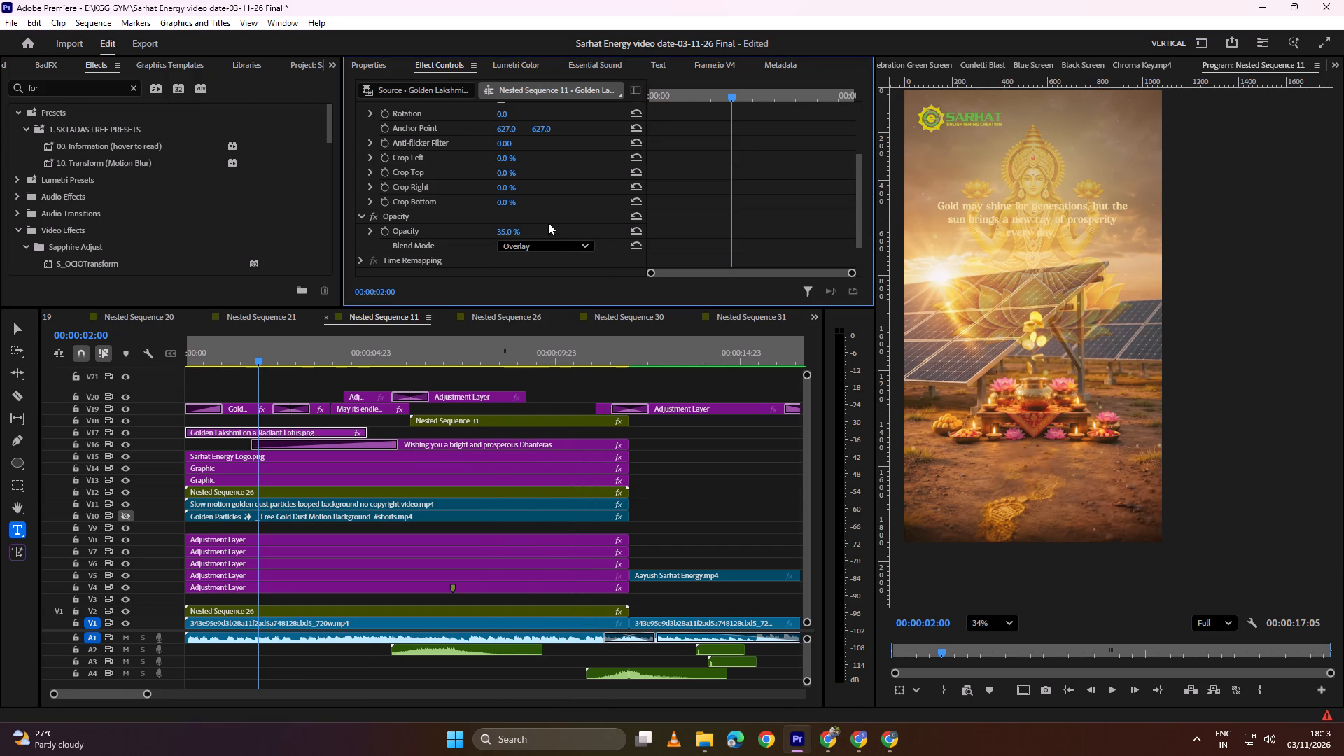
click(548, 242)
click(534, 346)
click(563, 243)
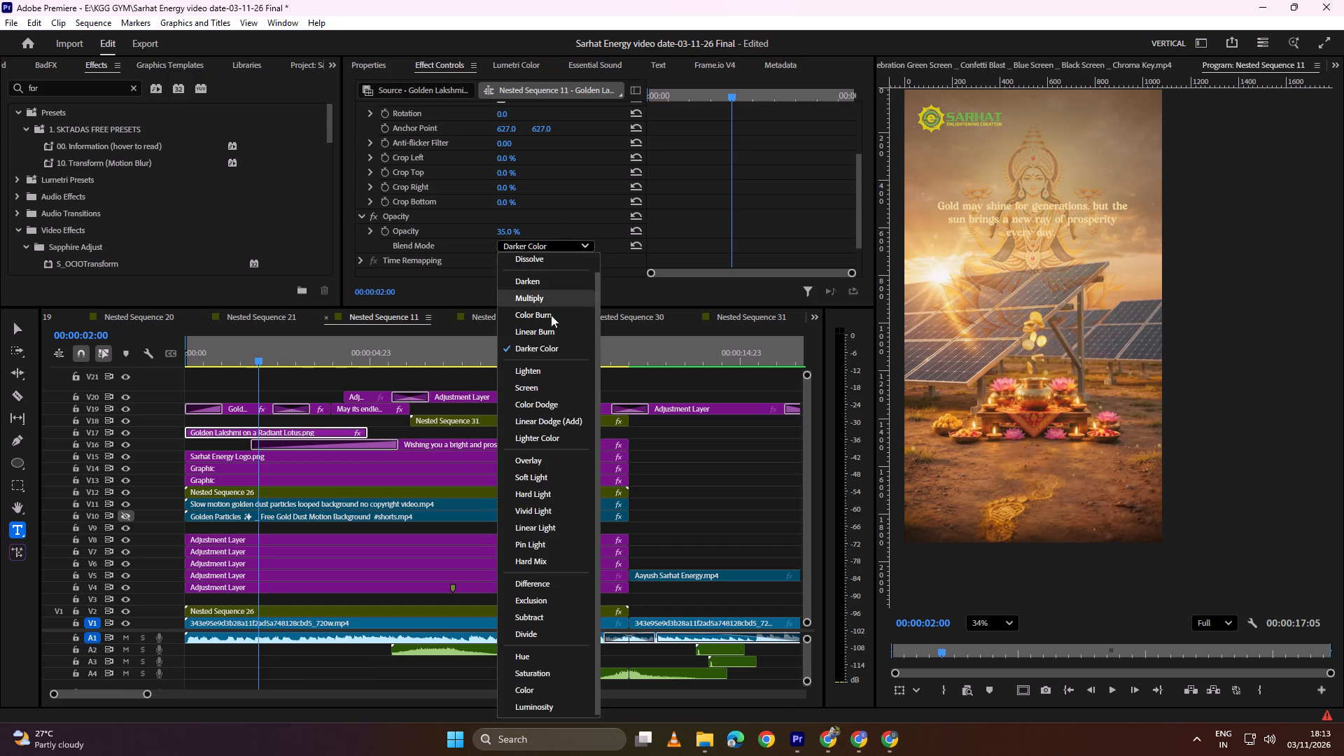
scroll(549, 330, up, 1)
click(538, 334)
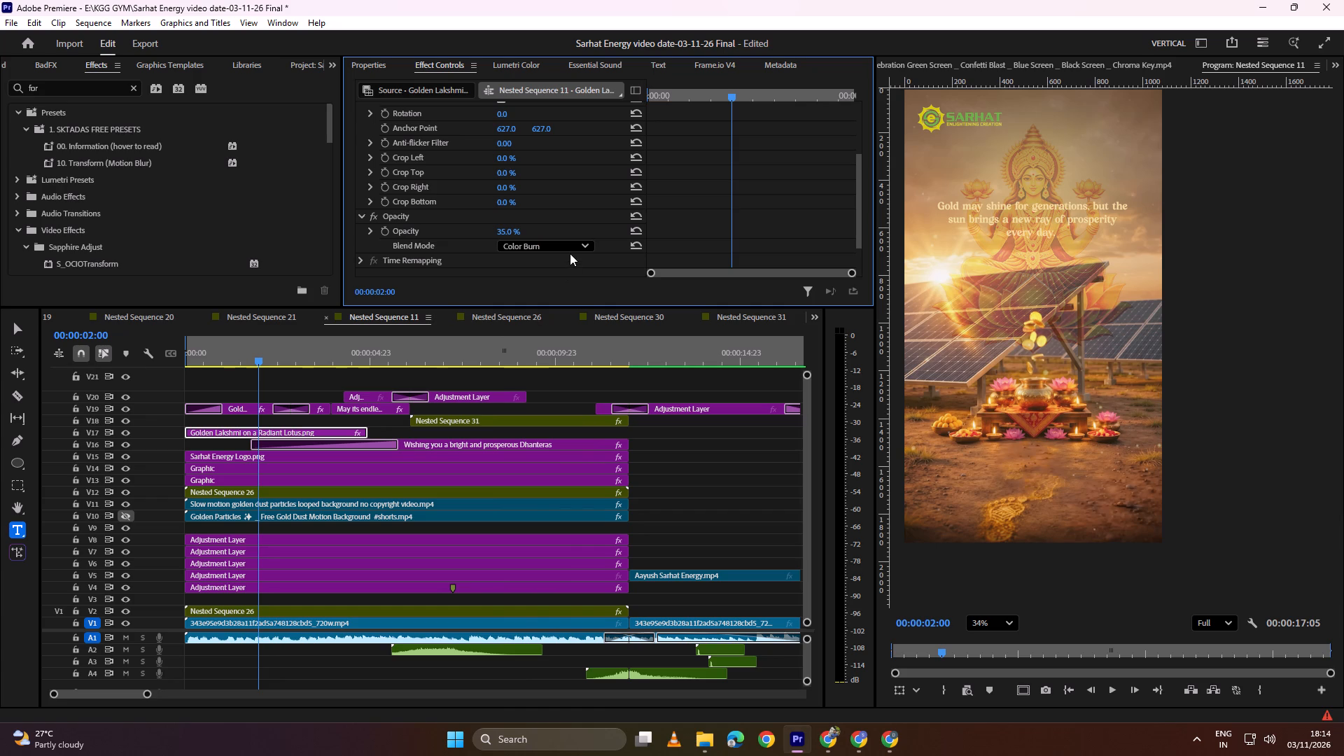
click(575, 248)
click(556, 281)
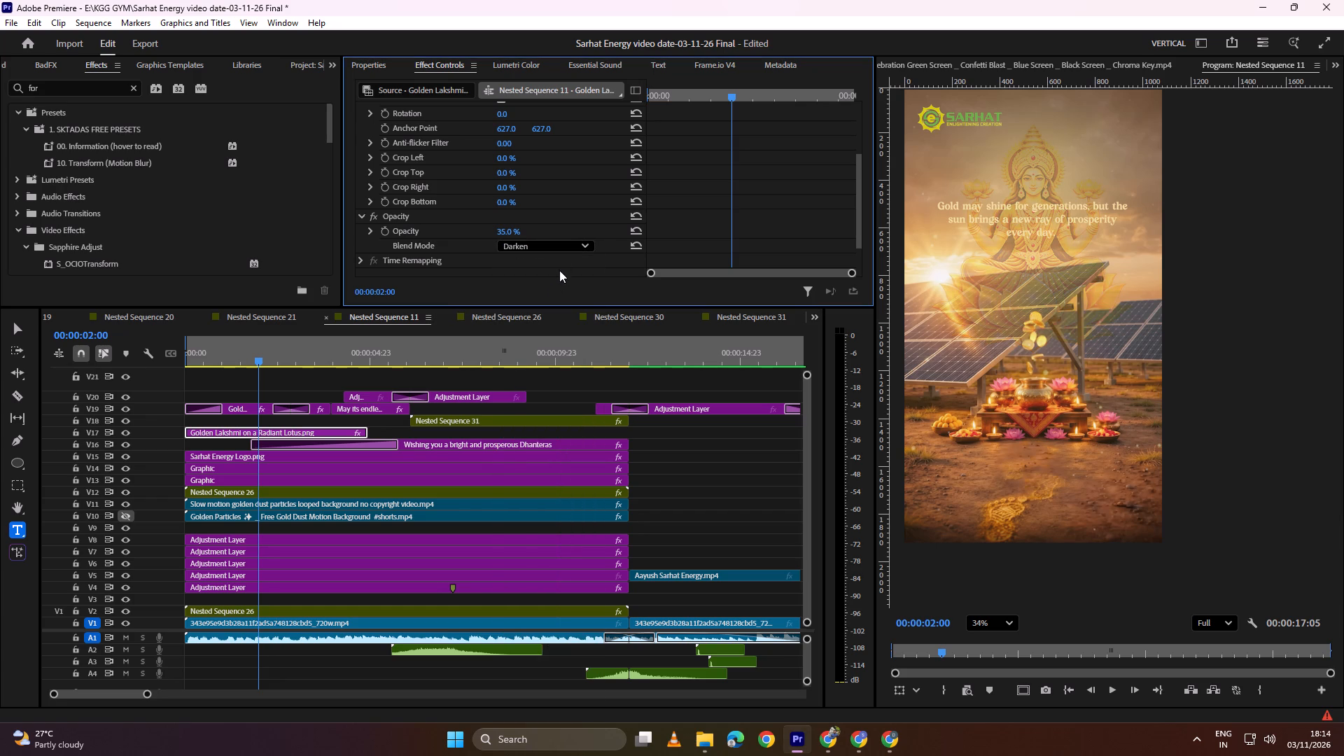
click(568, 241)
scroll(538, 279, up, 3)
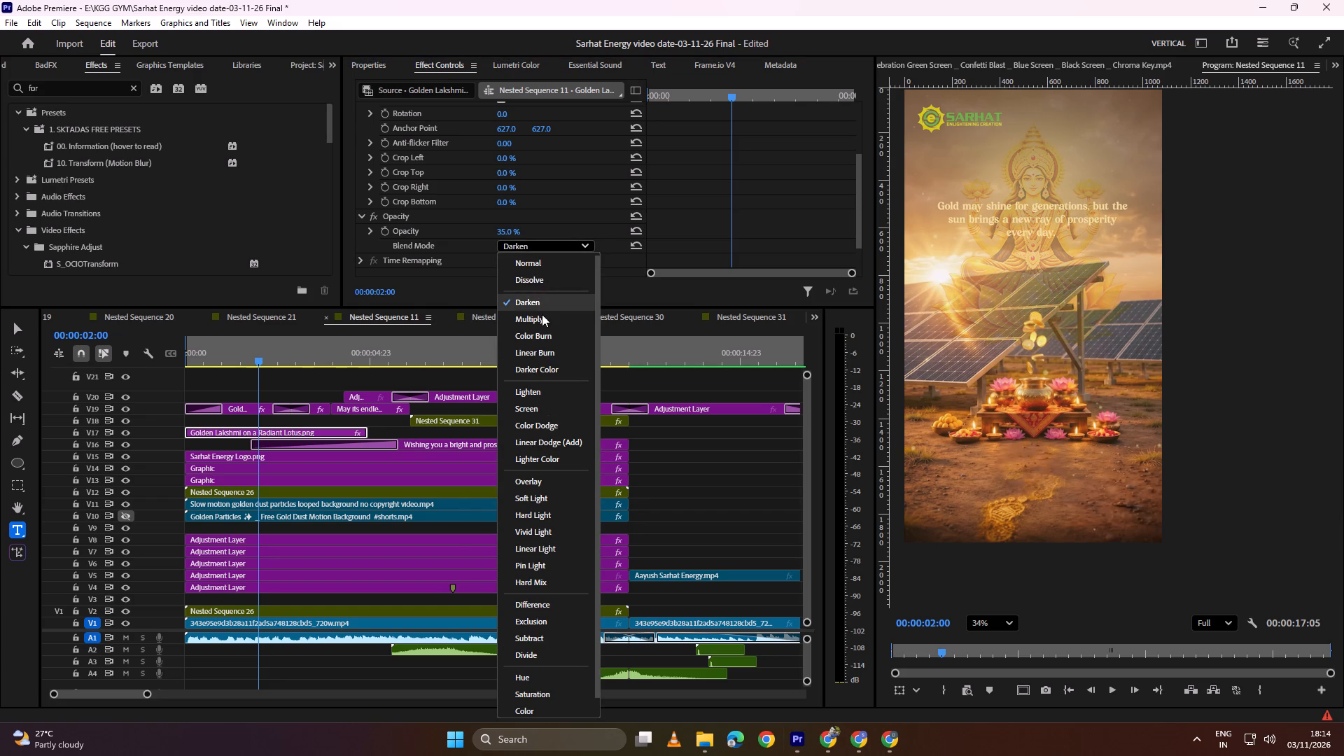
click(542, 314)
Set the Lakshmi clip's blend mode to Soft Light.
click(563, 246)
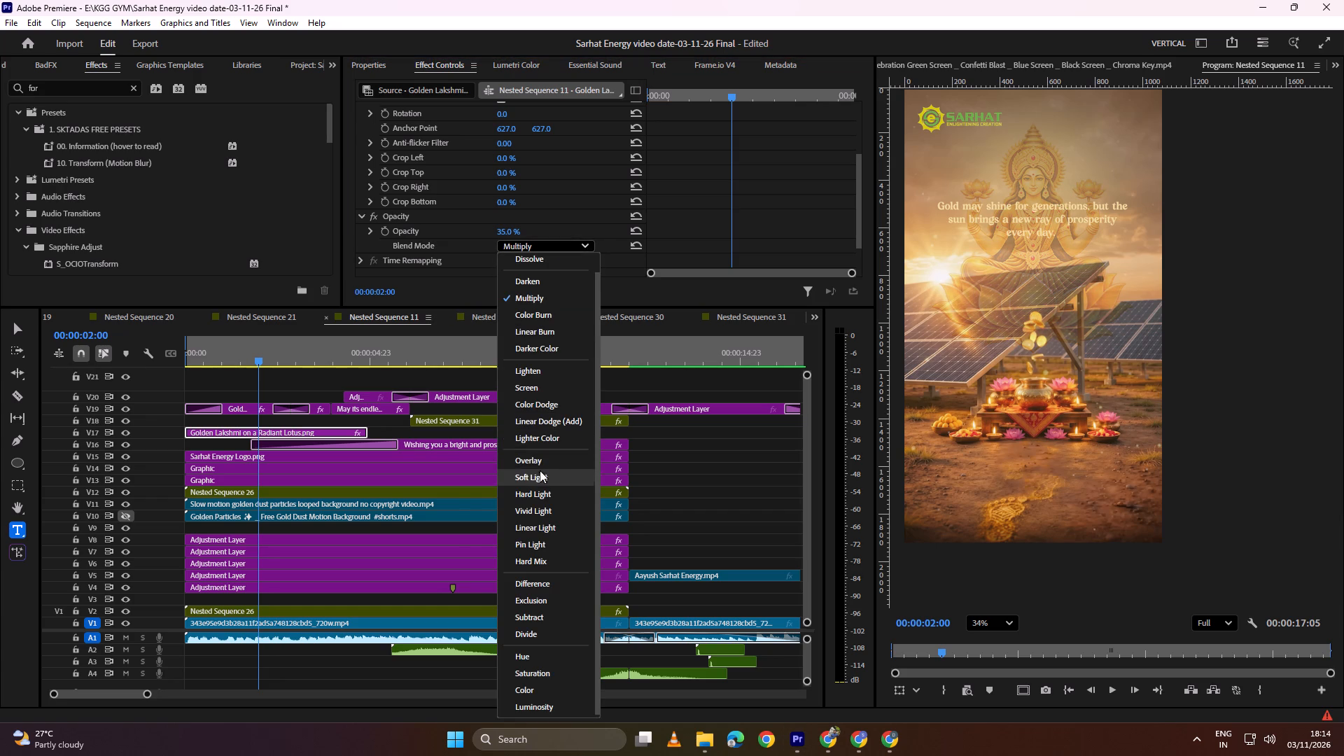
click(537, 477)
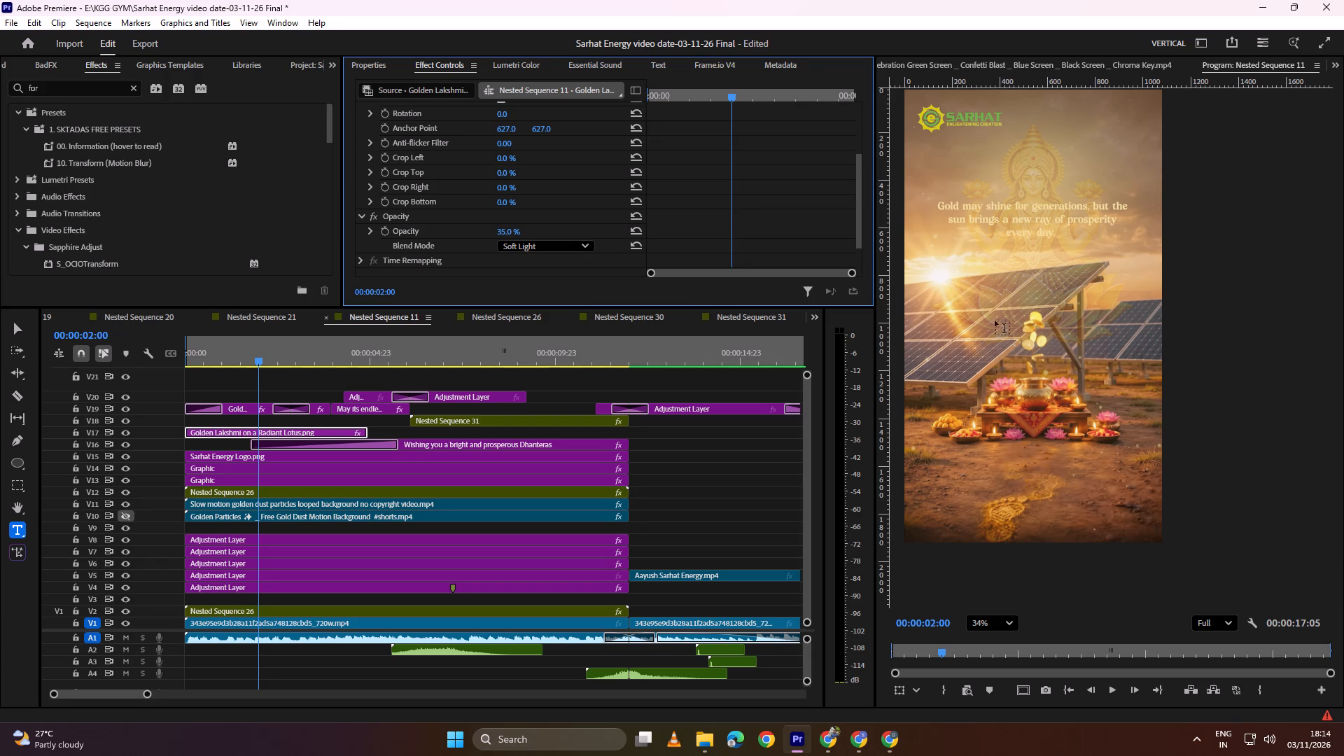
Enlarge the Lakshmi clip to a scale of 90% and raise it to a vertical position of 616.
scroll(1088, 220, up, 4)
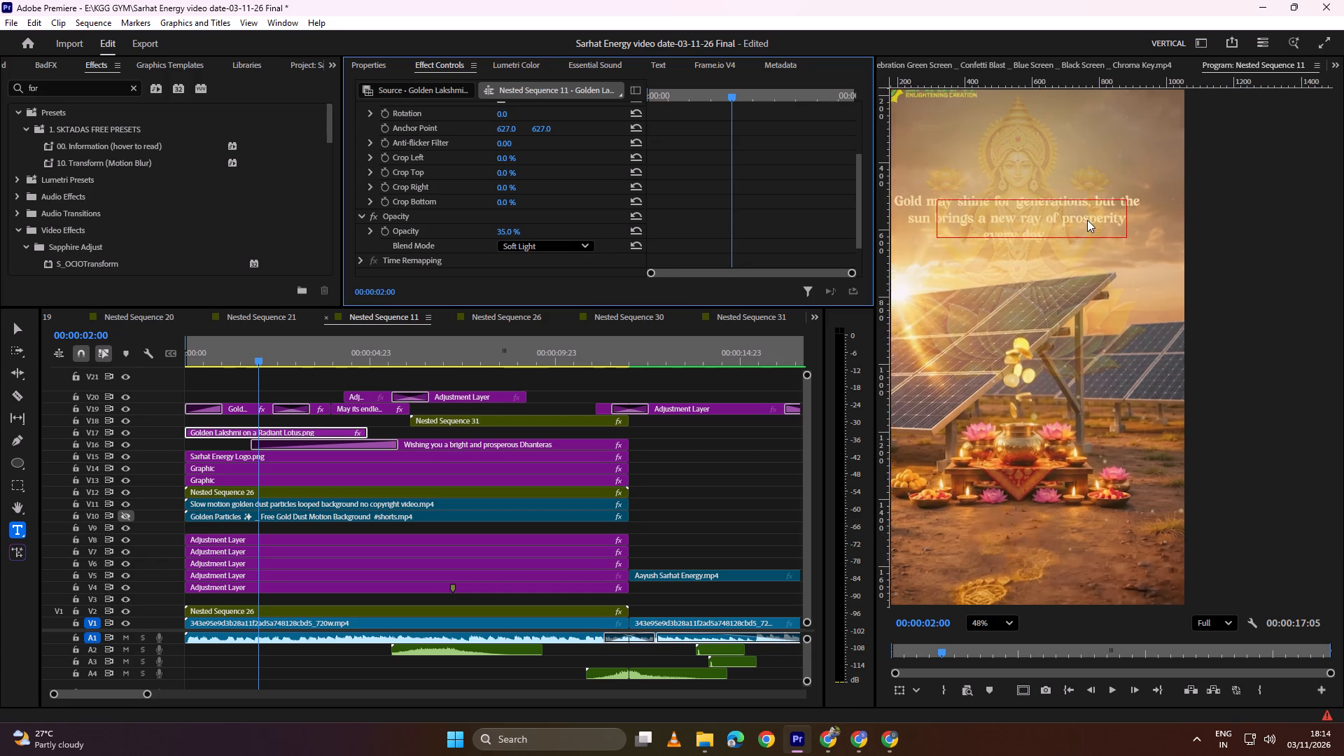
scroll(1048, 225, up, 3)
scroll(1042, 225, down, 7)
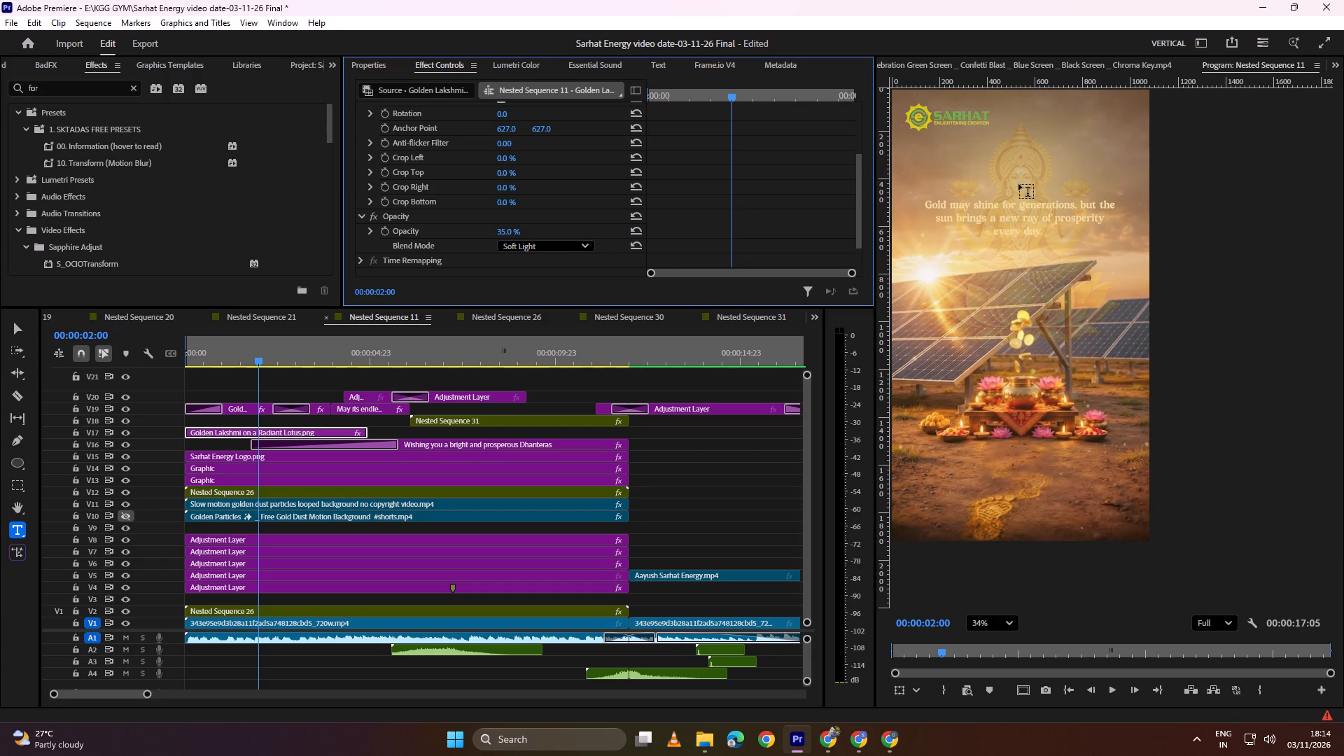
scroll(1009, 187, up, 2)
scroll(1011, 266, down, 2)
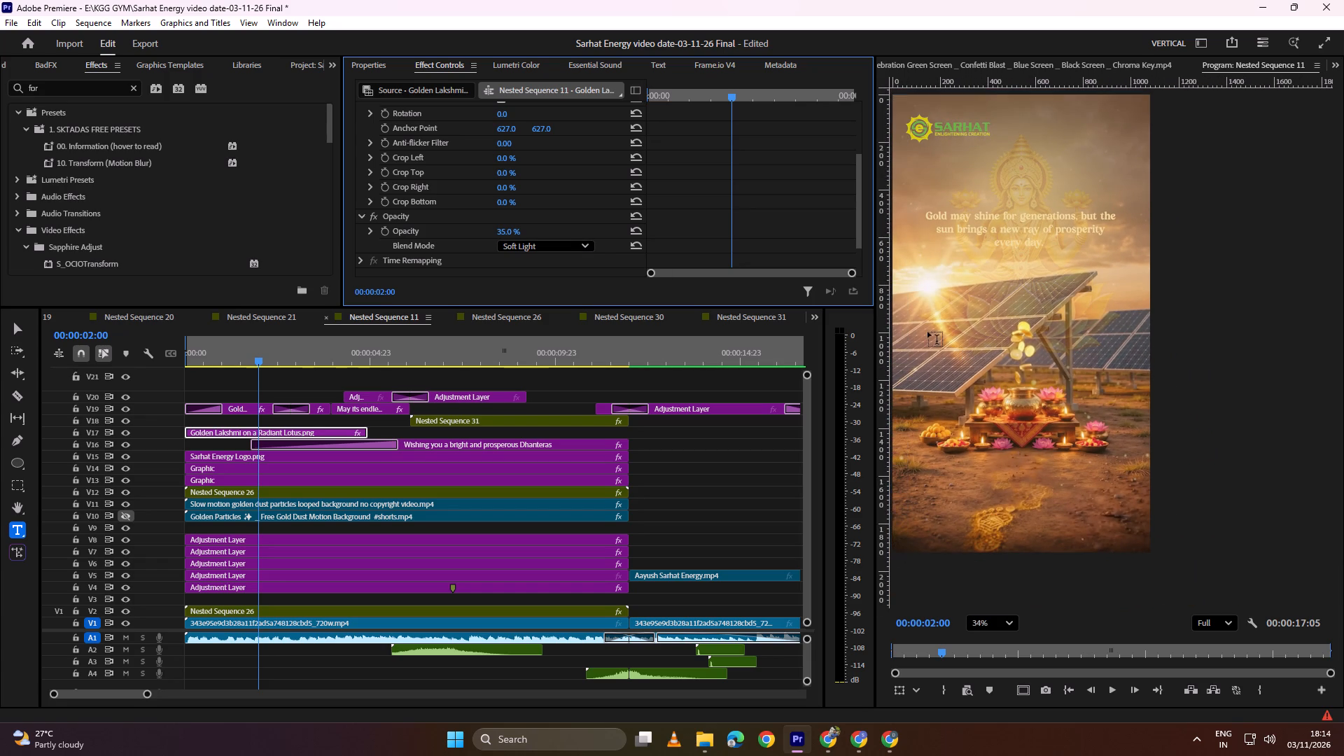
scroll(463, 197, up, 4)
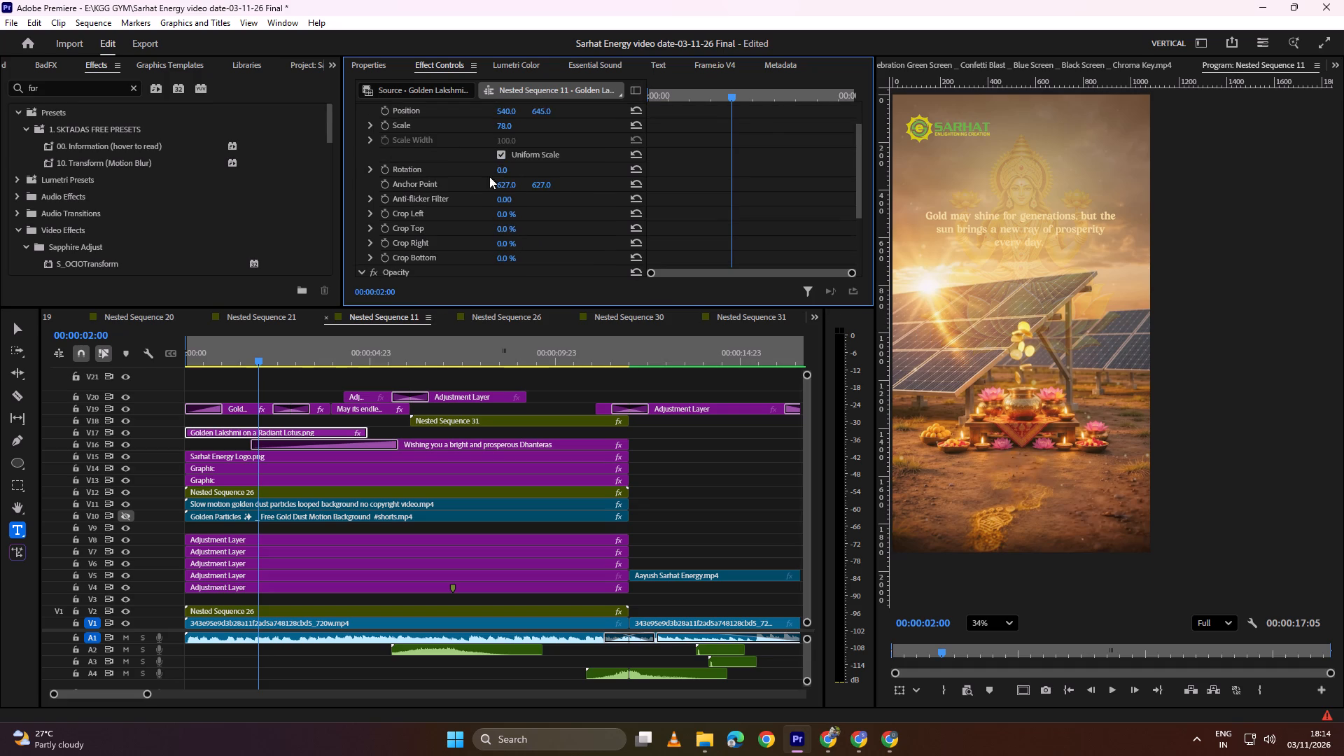
scroll(460, 176, up, 4)
drag(508, 167, 493, 169)
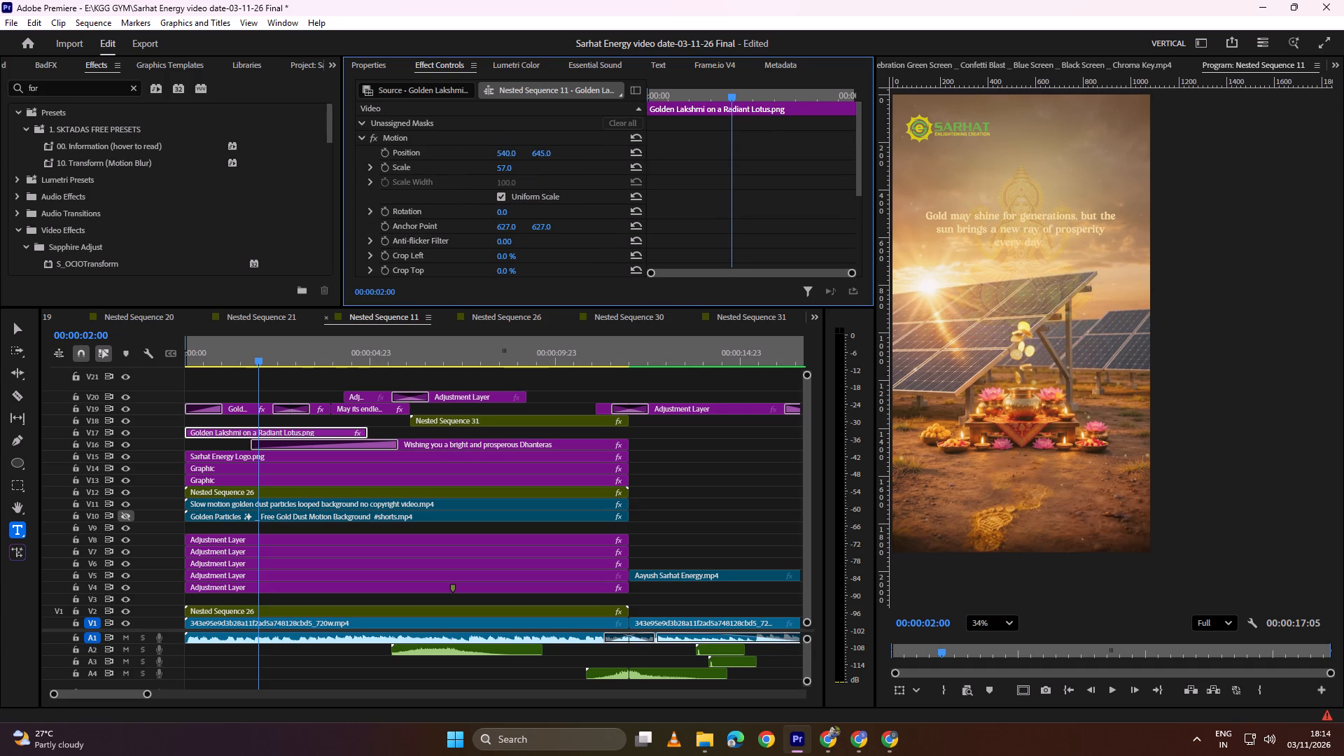
drag(493, 169, 519, 168)
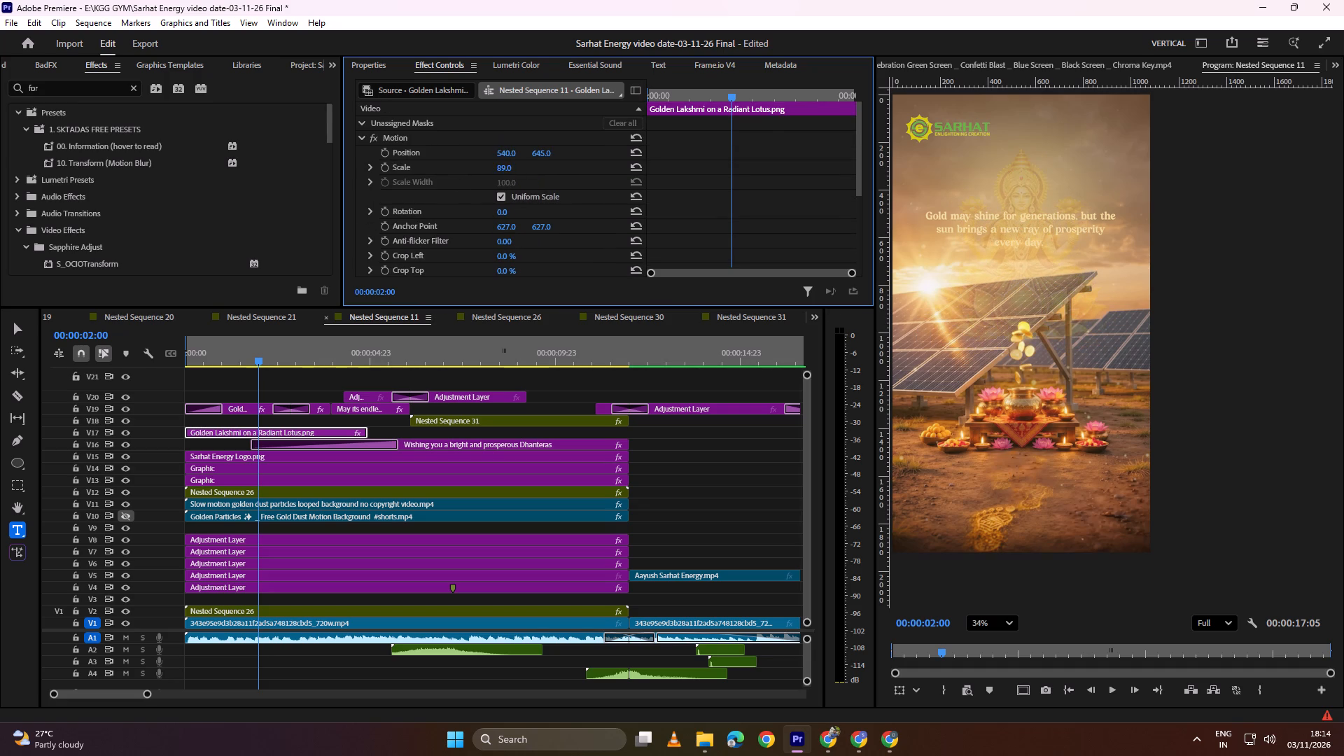
drag(519, 168, 519, 169)
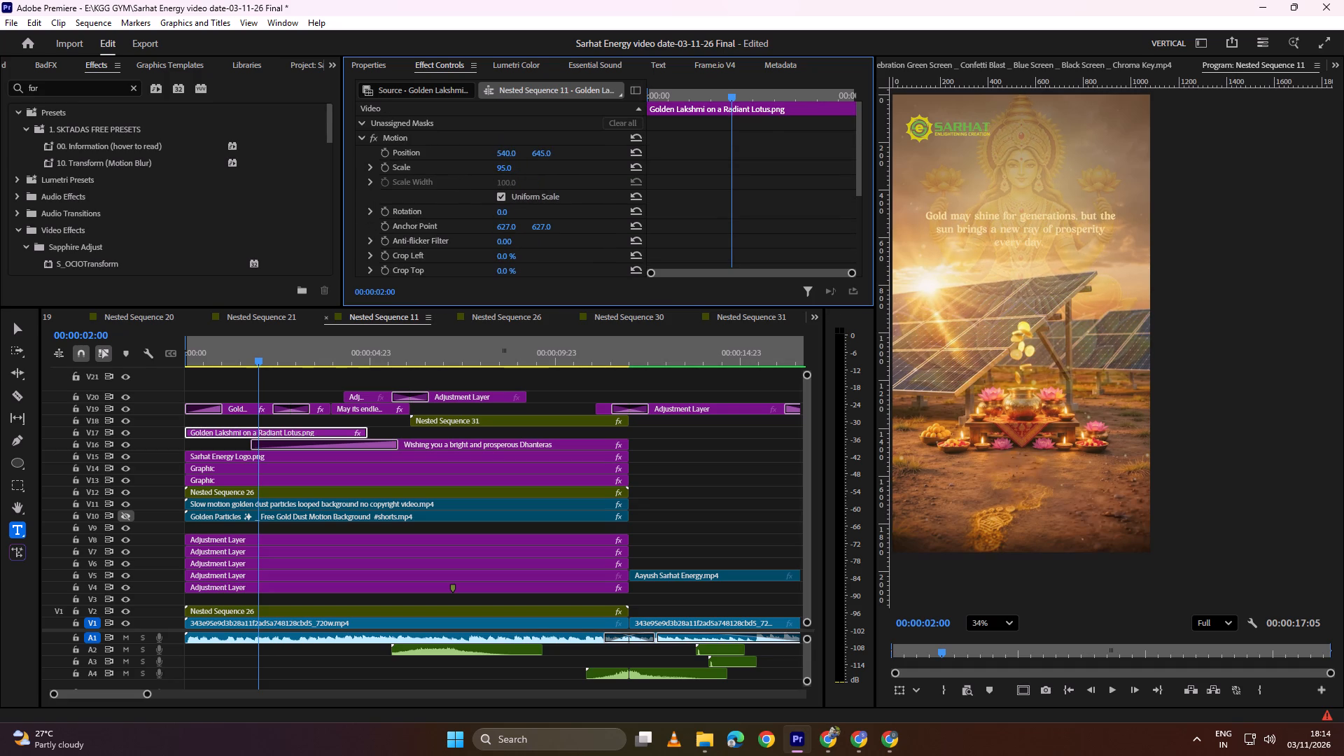
drag(519, 169, 517, 170)
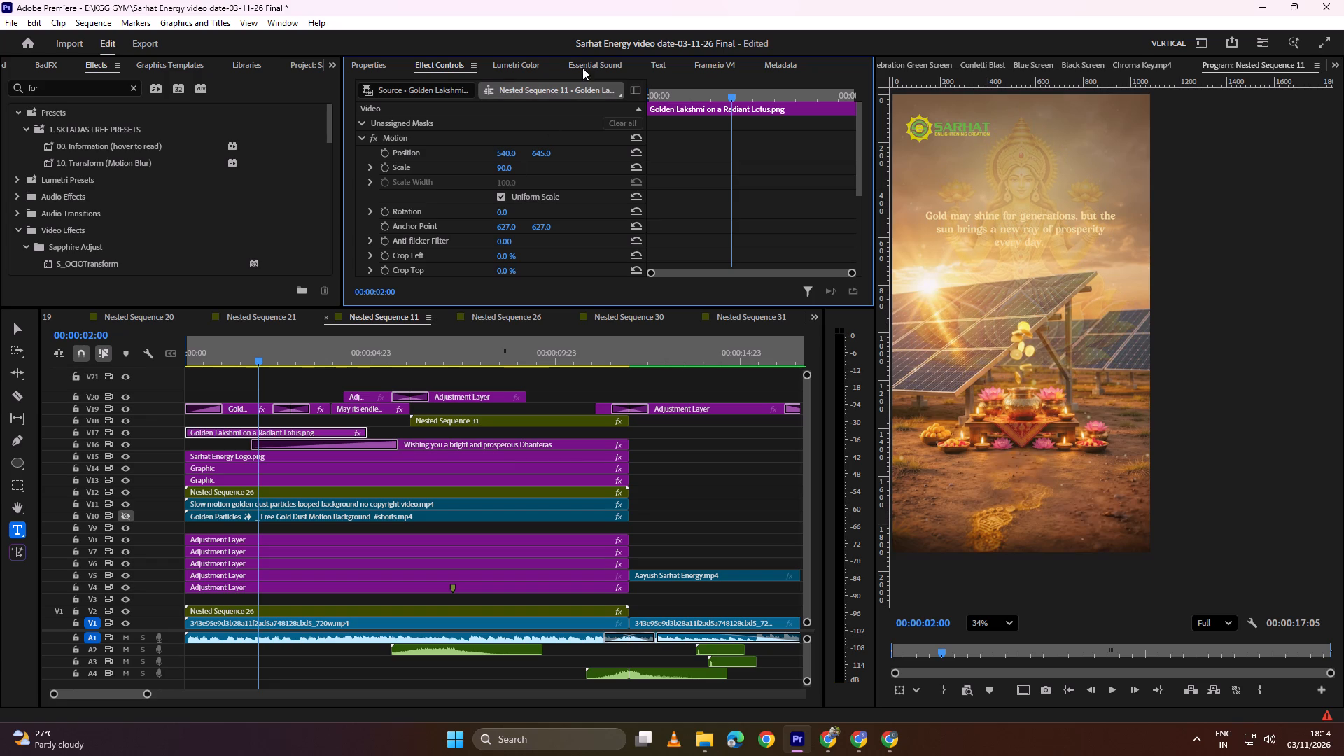
drag(543, 148, 523, 153)
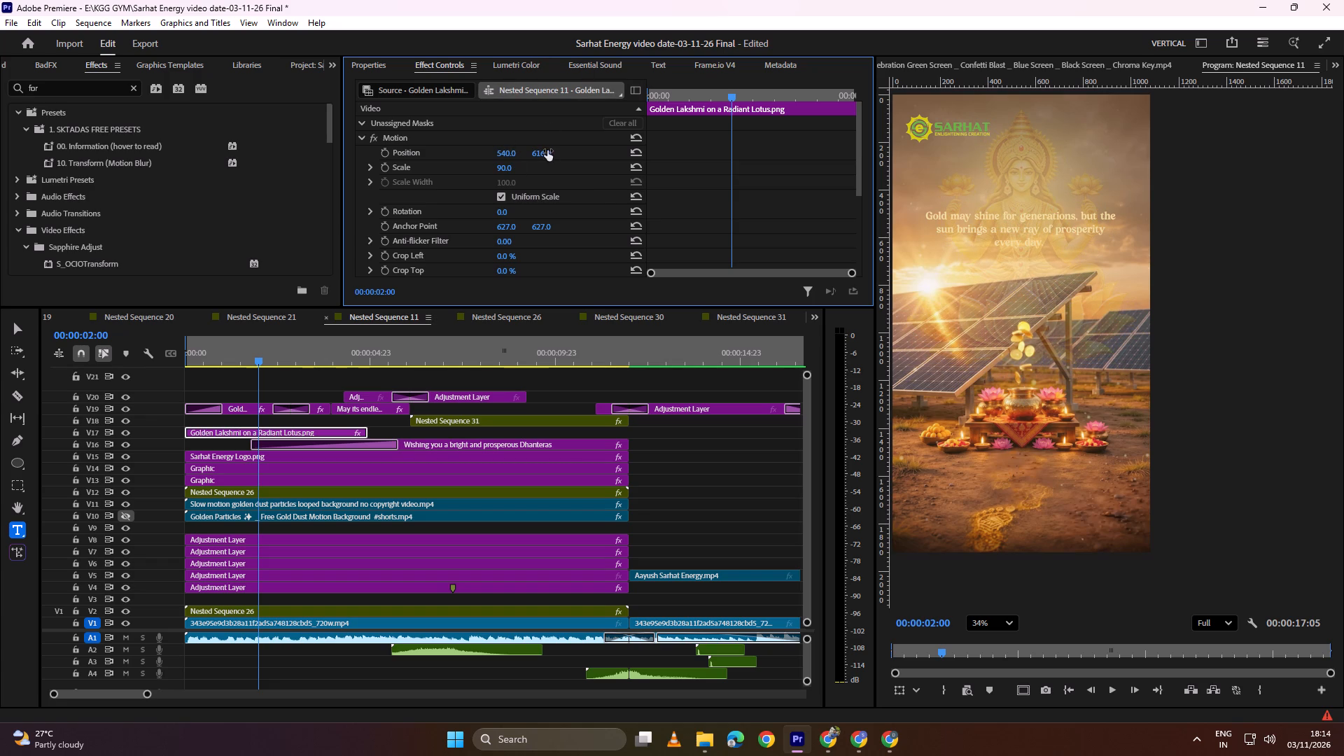
Extend the end of the Lakshmi clip on V17 to the point where Nested Sequence 31 starts on V18.
click(323, 431)
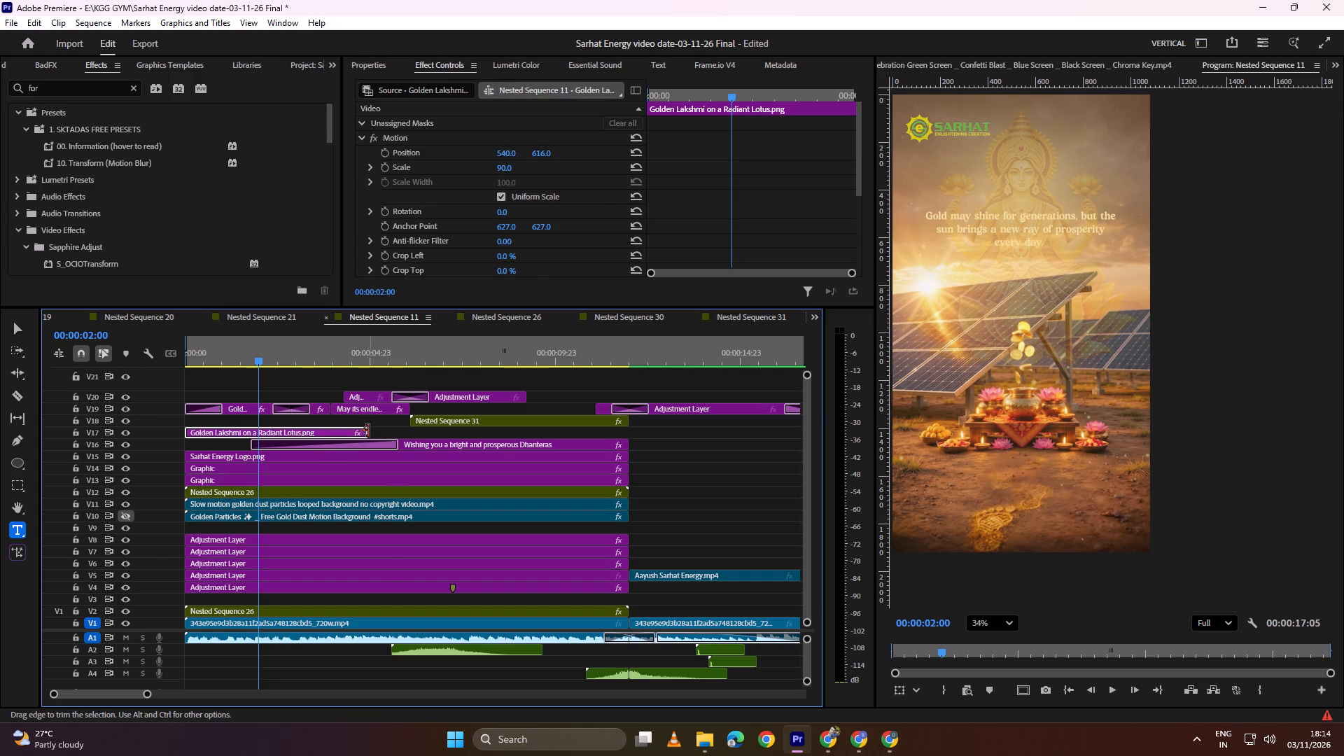
drag(370, 430, 410, 429)
click(380, 429)
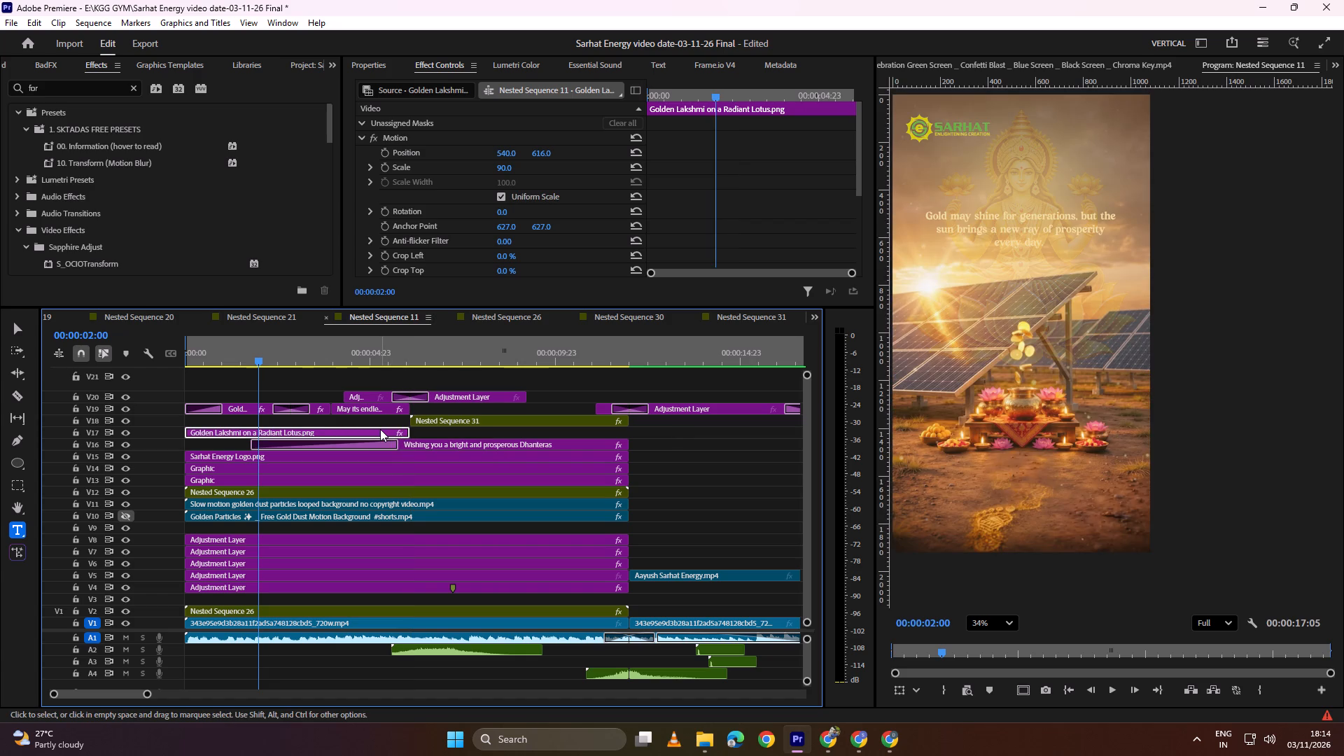
Draw a rectangle mask wider than the frame over the solar panels and altar on the Lakshmi clip, and assign it to Opacity.
click(18, 486)
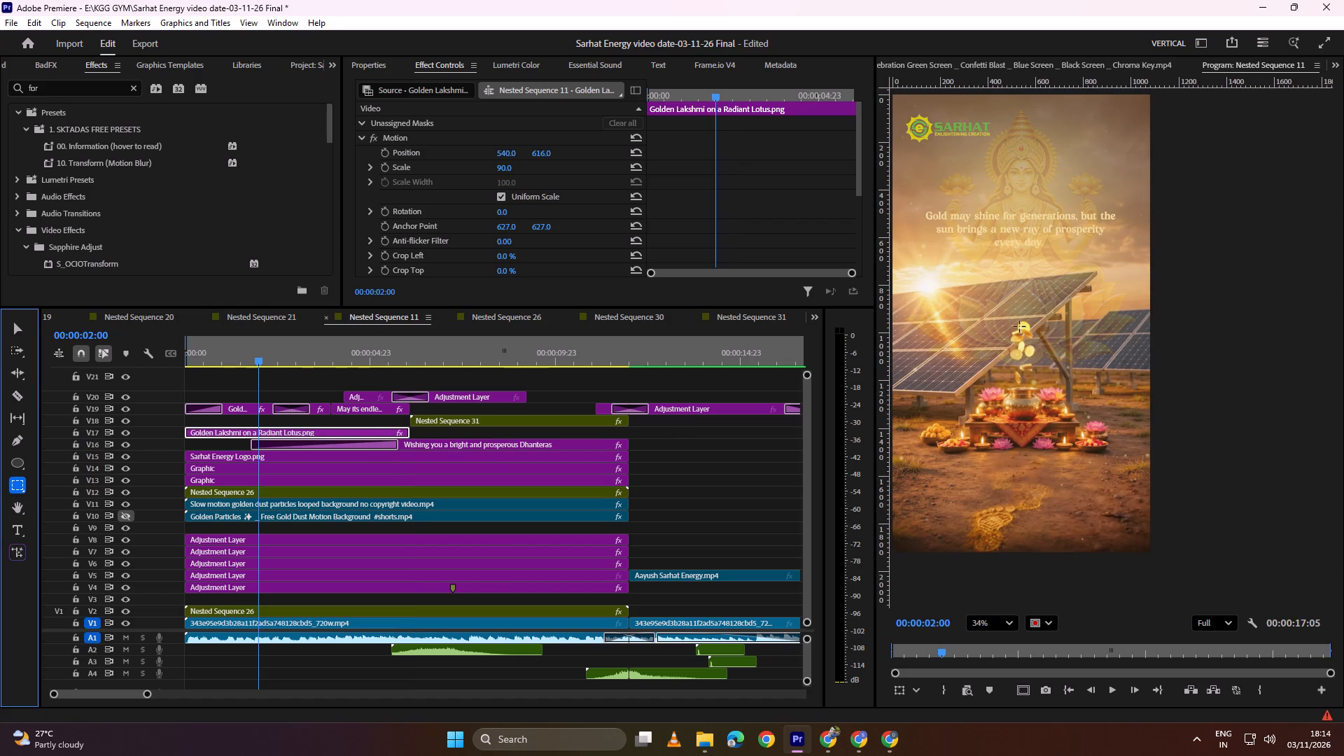
scroll(1019, 326, down, 1)
drag(1188, 444, 873, 287)
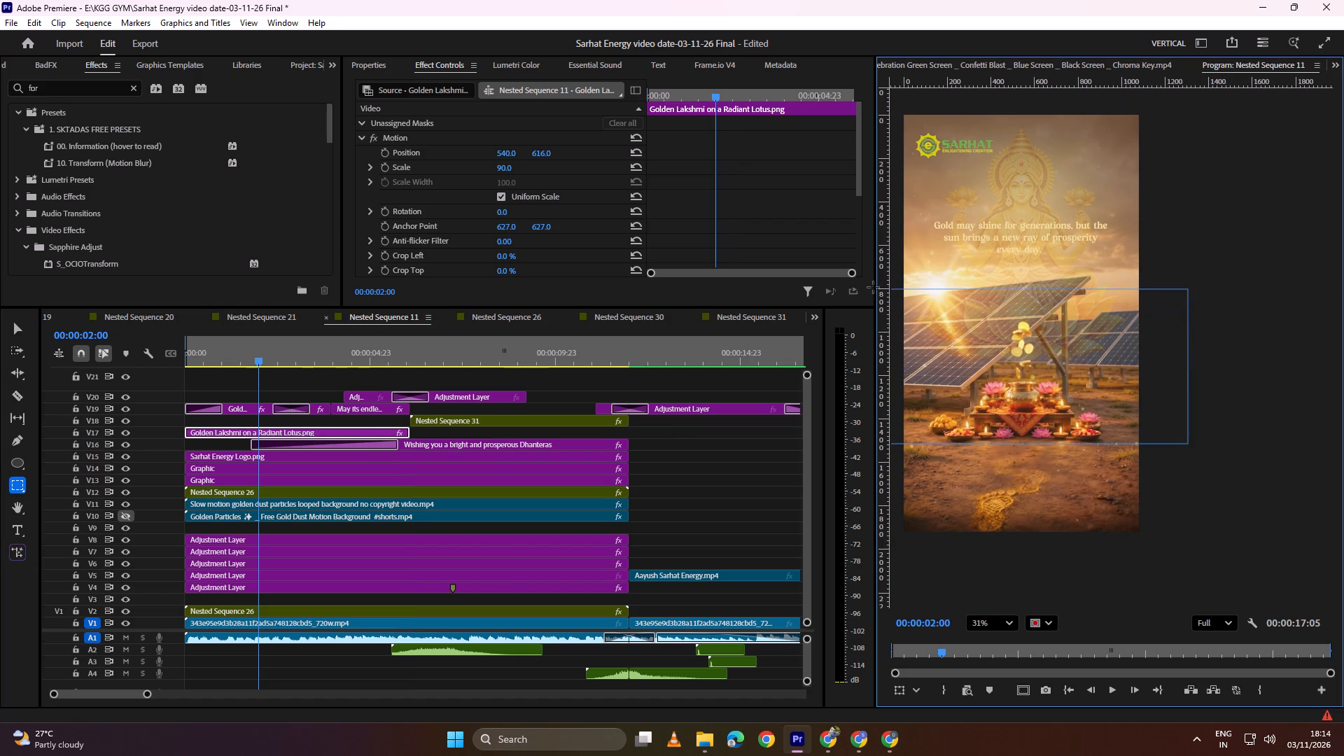
drag(873, 287, 855, 290)
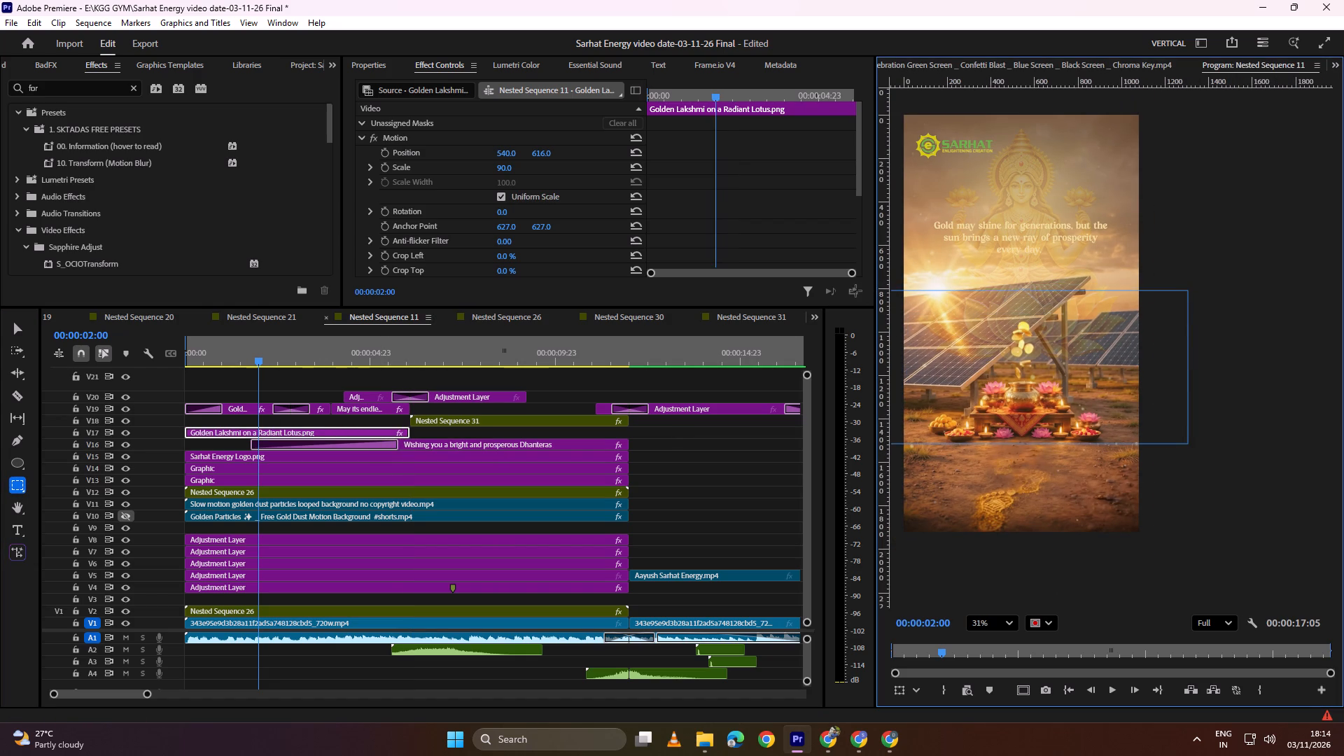
drag(855, 290, 856, 278)
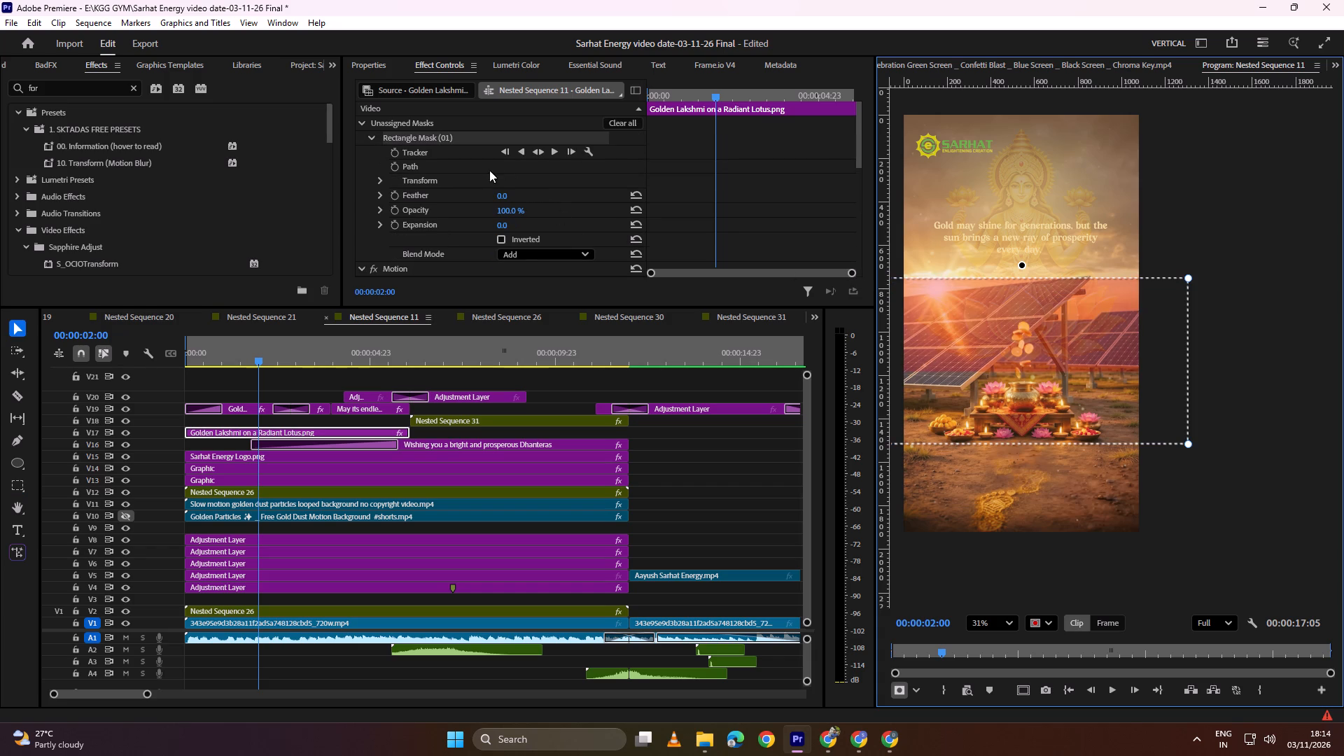
drag(442, 137, 408, 257)
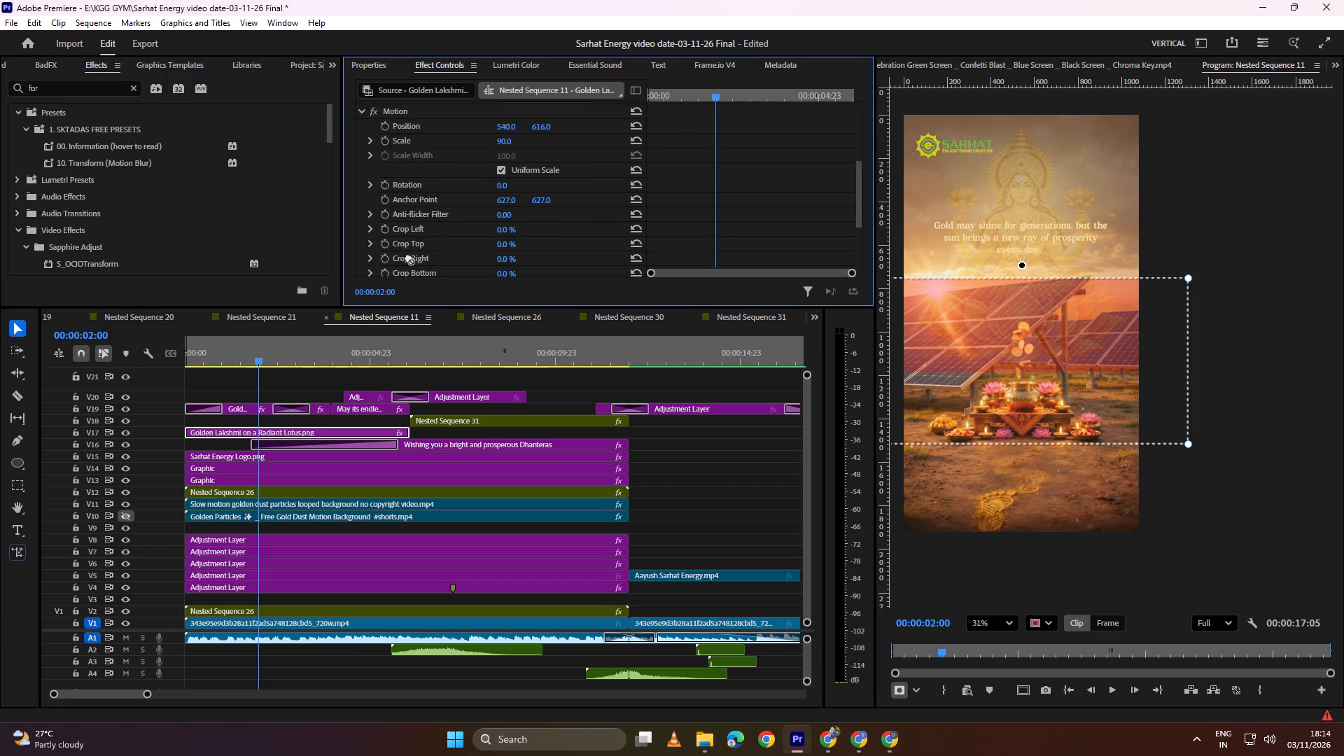
drag(408, 257, 421, 202)
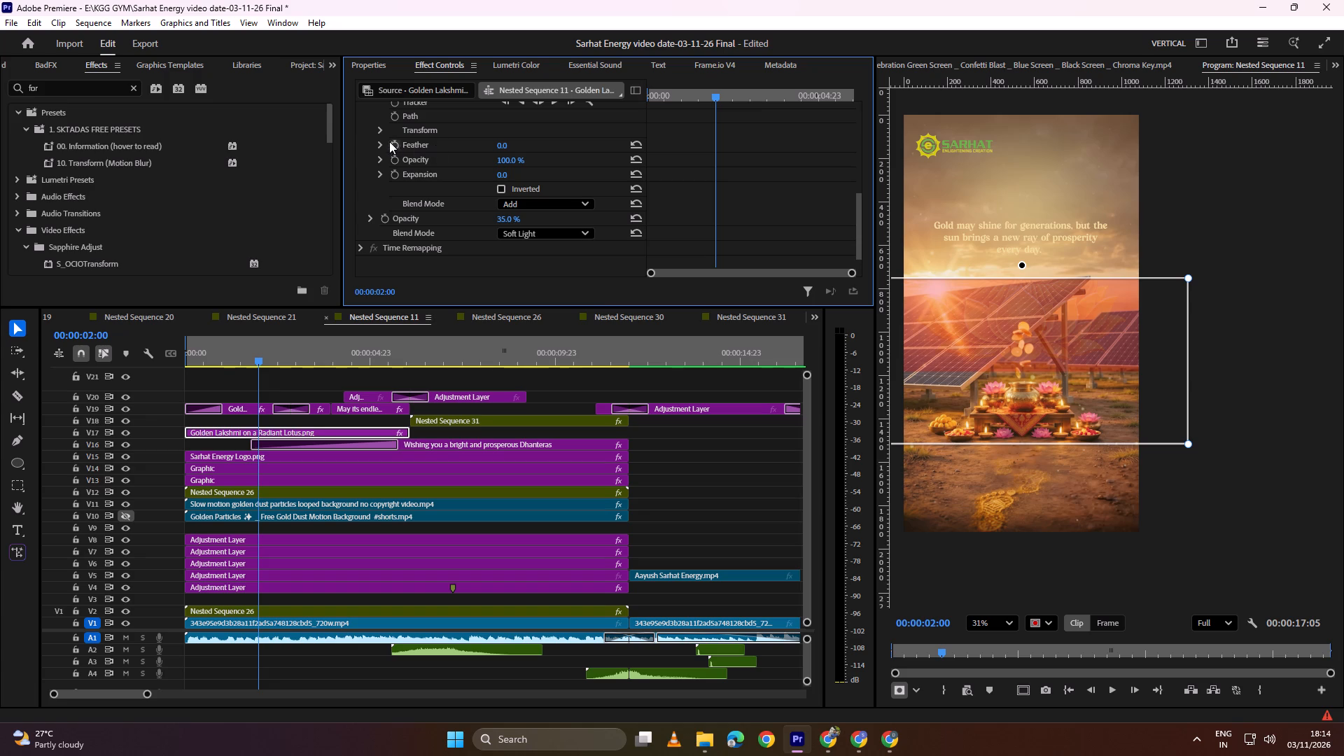
Invert the Lakshmi clip's rectangle mask and set its feather to 112.
scroll(452, 148, up, 3)
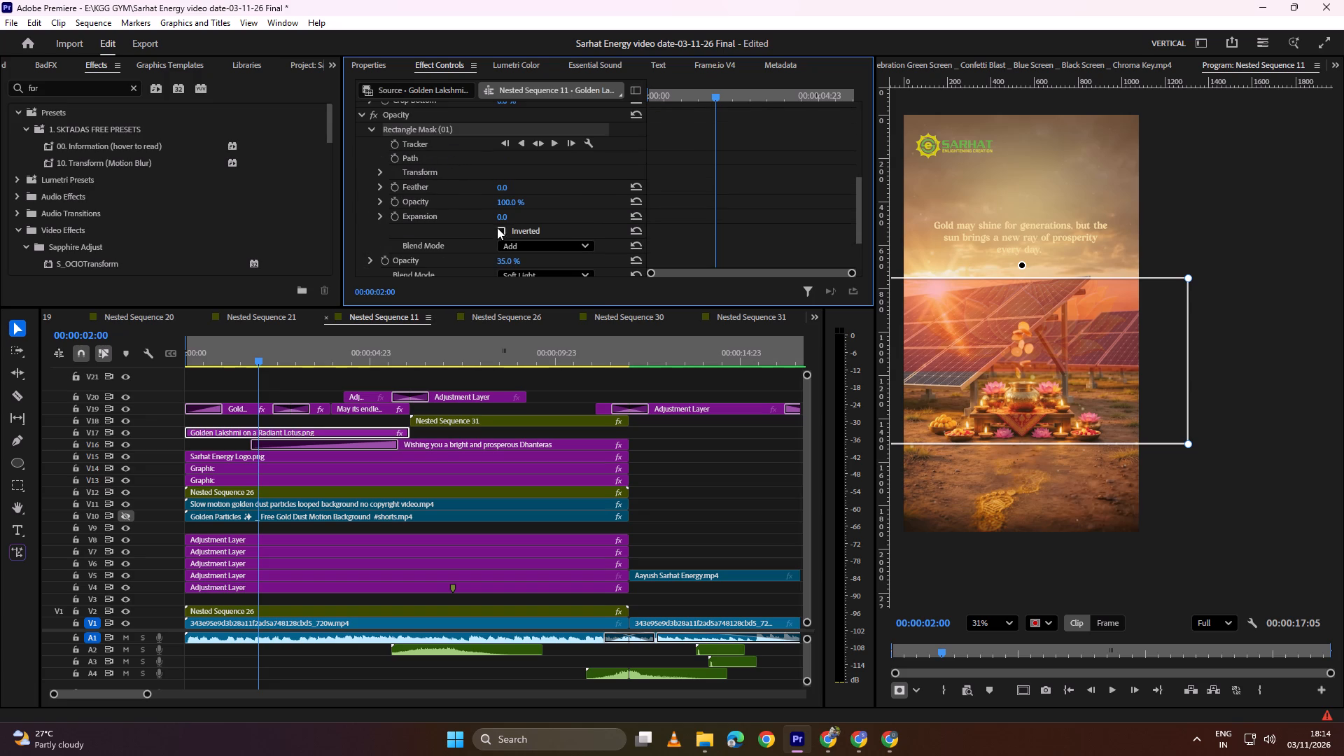
click(502, 232)
drag(505, 188, 545, 182)
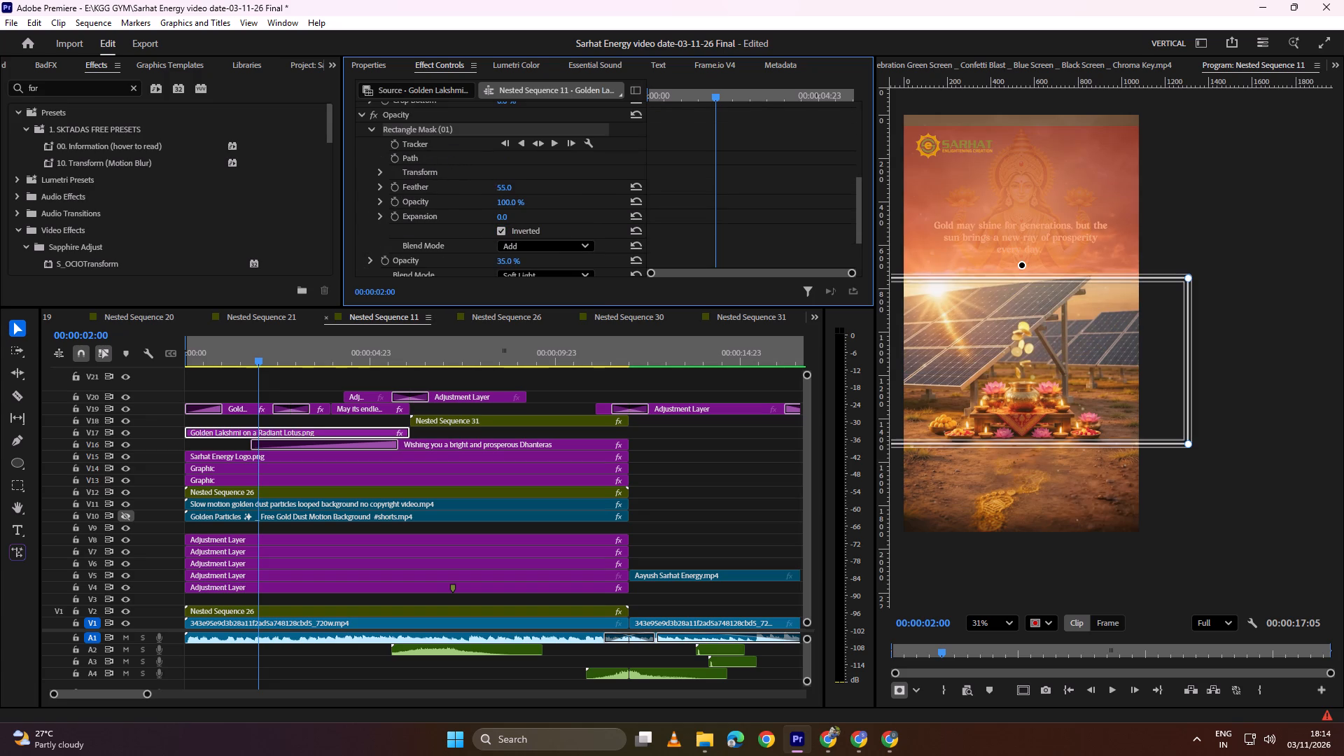
drag(545, 182, 583, 180)
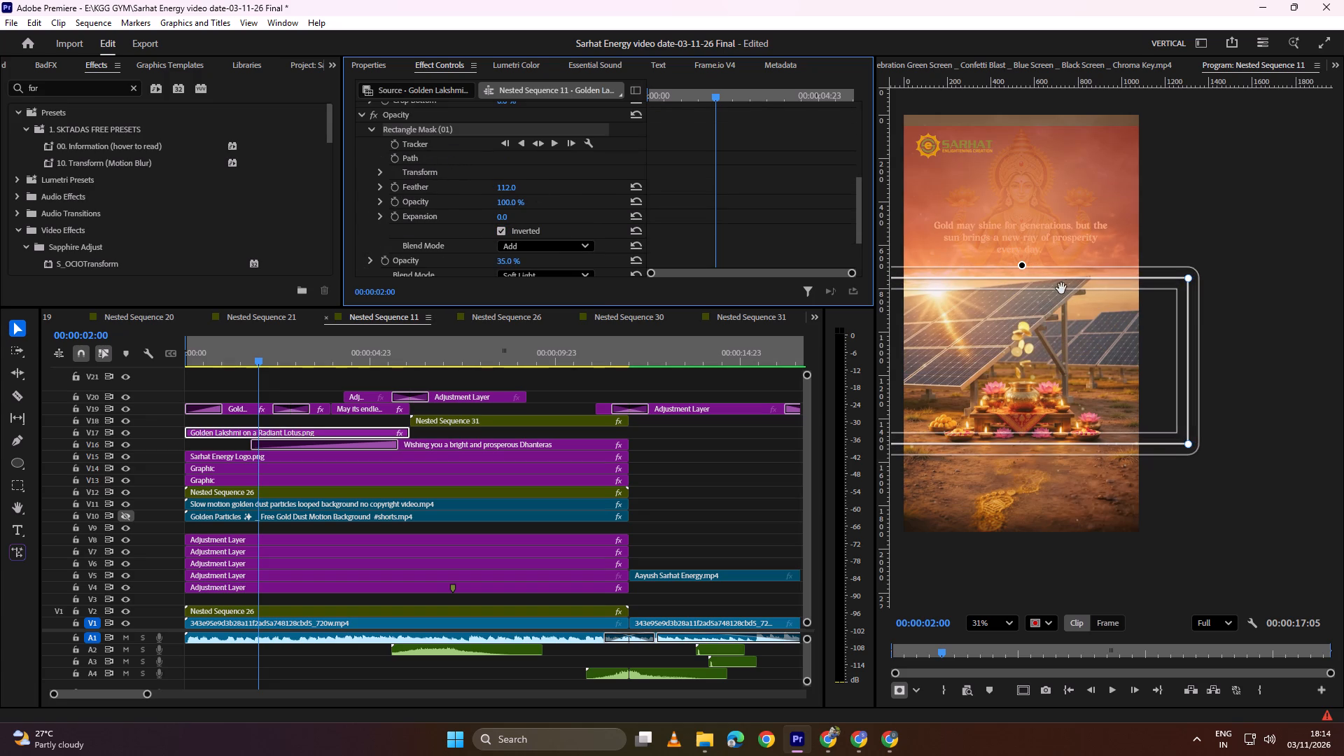
Tilt the mask's upper edge along the solar panels by lowering its upper-left corner and raising its upper-right corner, and deselect the clip.
middle_drag(1005, 296, 1069, 296)
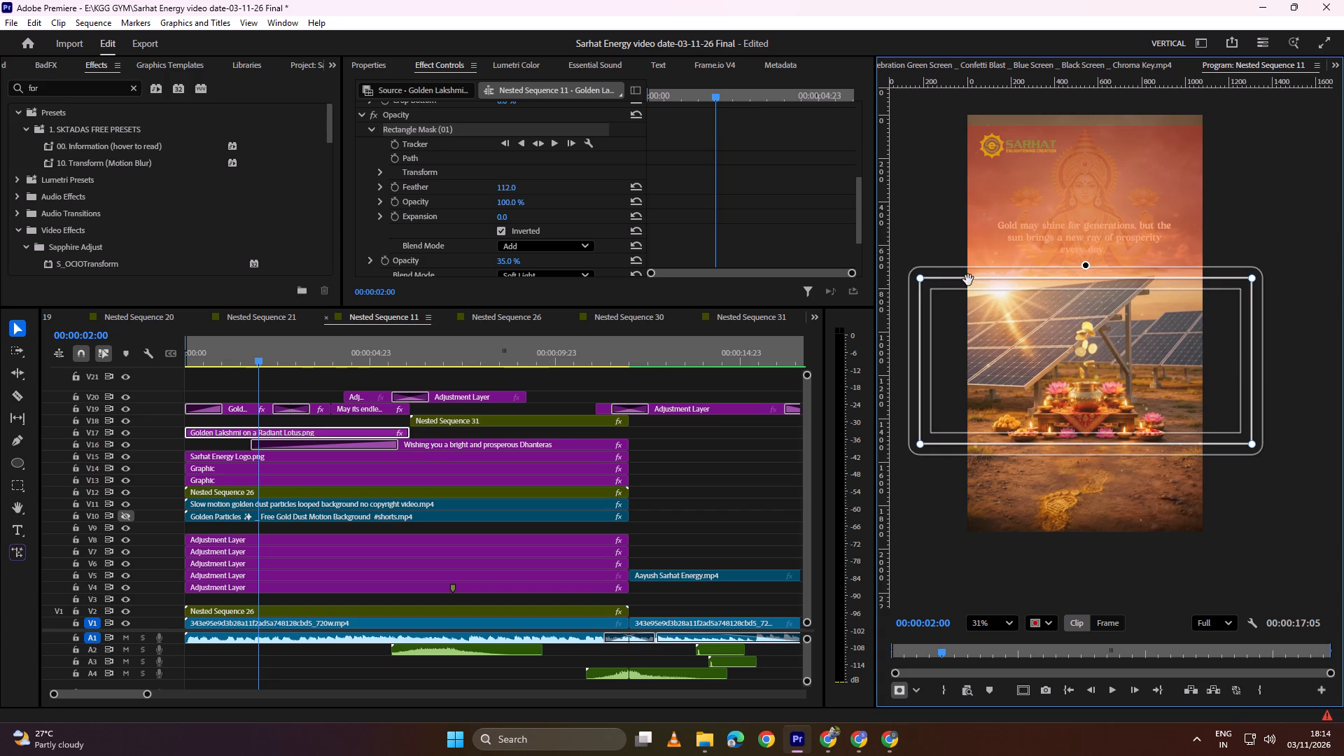
drag(919, 279, 958, 295)
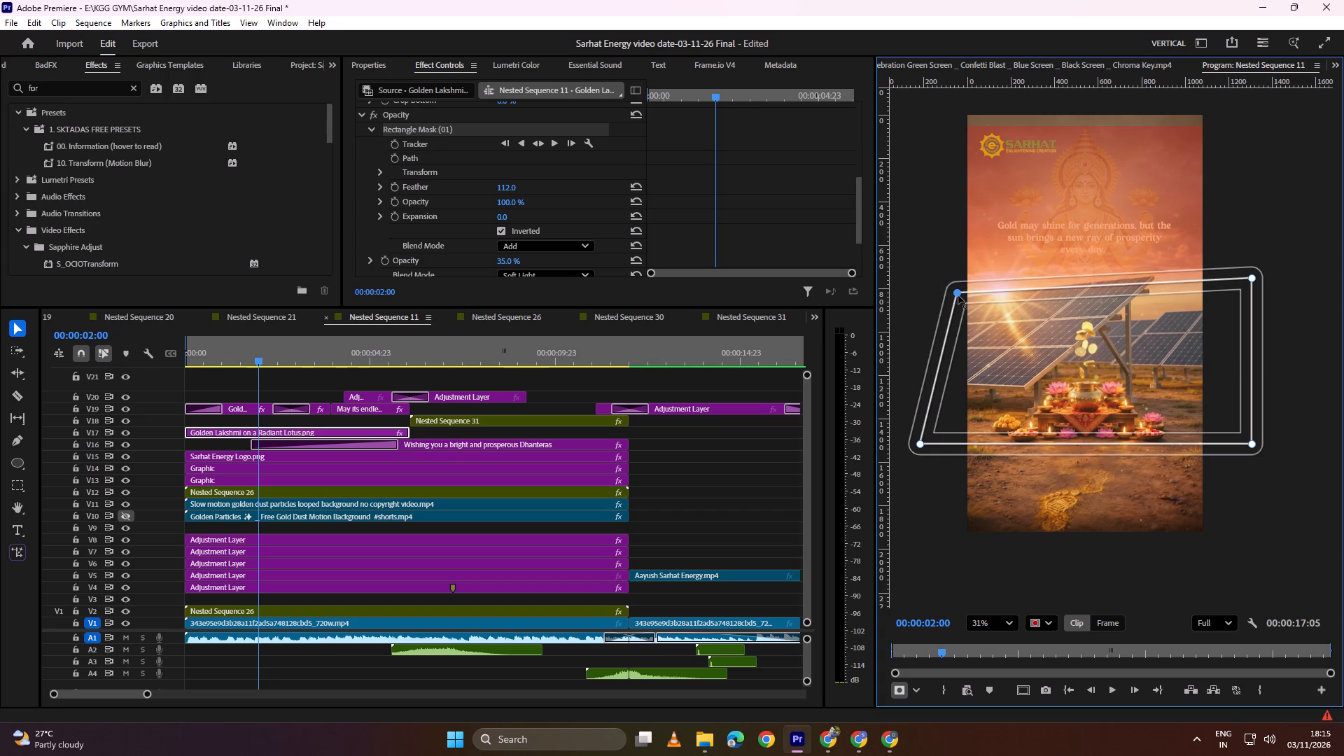
drag(958, 295, 958, 296)
drag(1252, 279, 1252, 276)
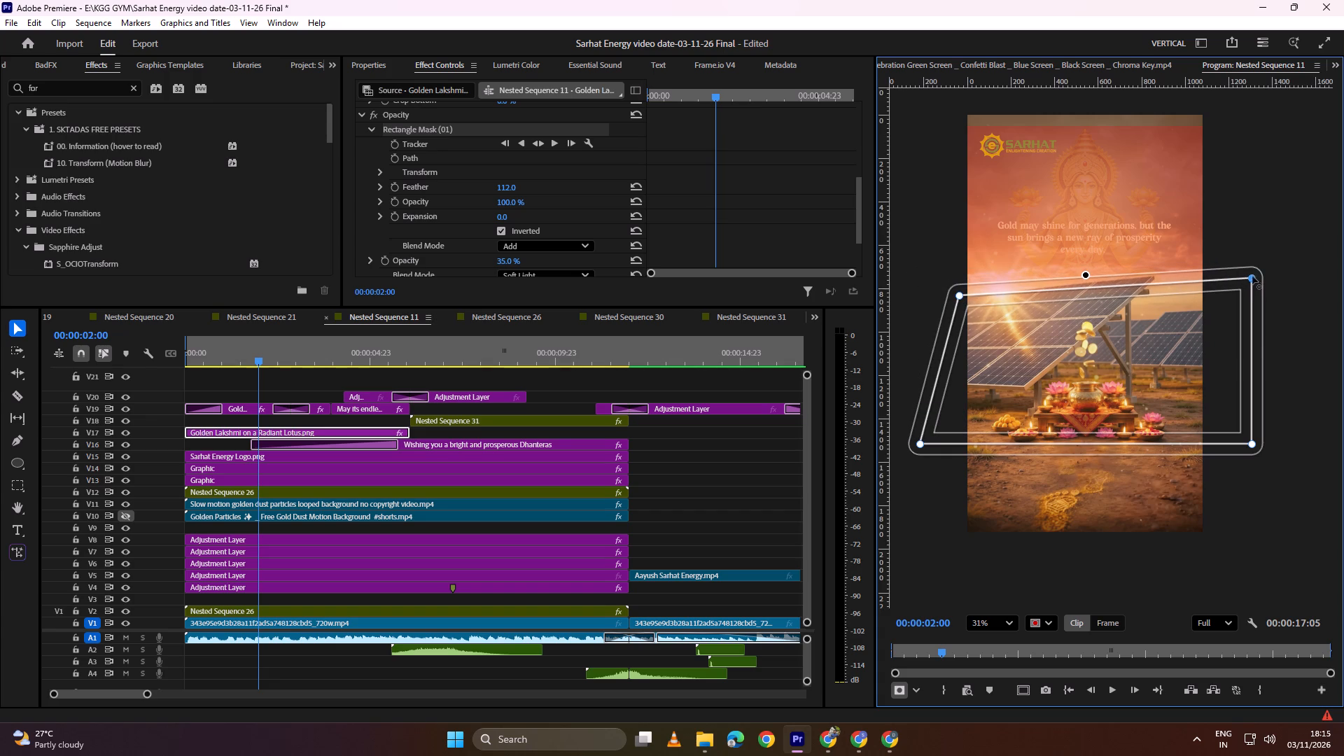
drag(1252, 276, 1261, 268)
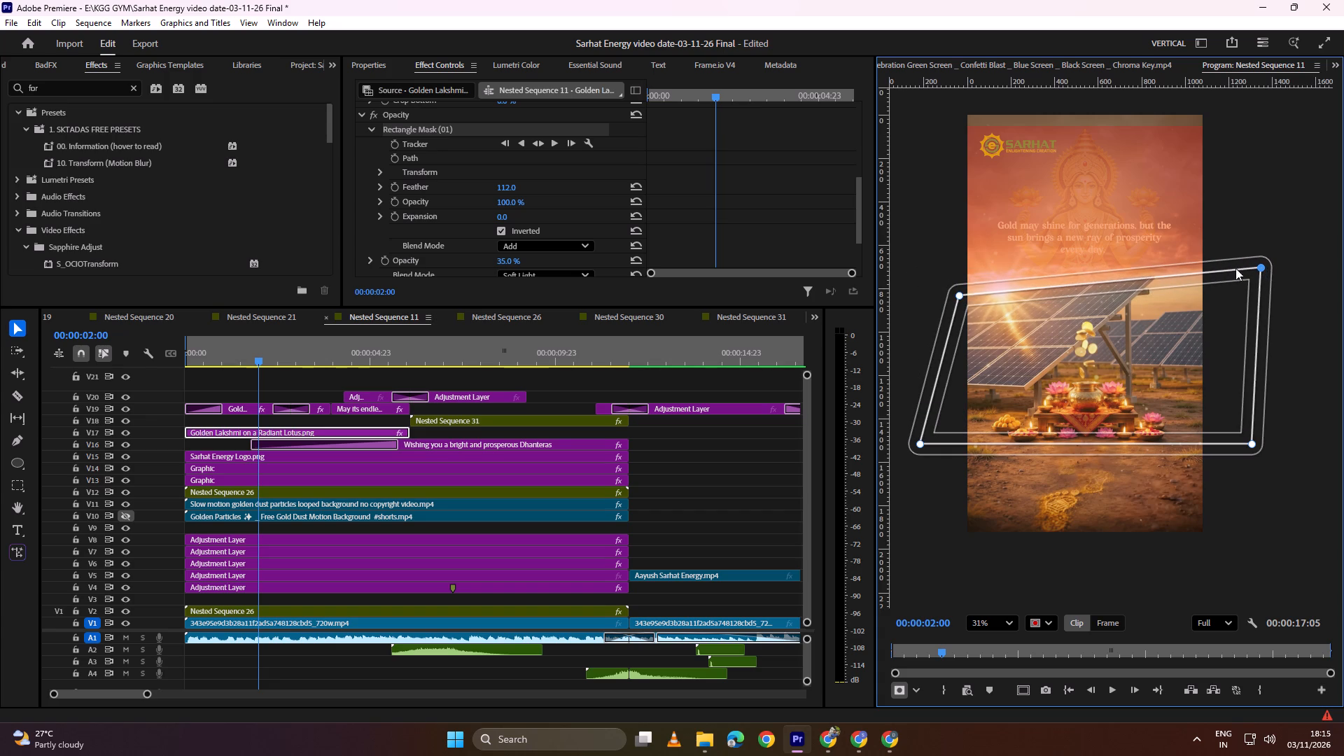
click(924, 258)
click(726, 477)
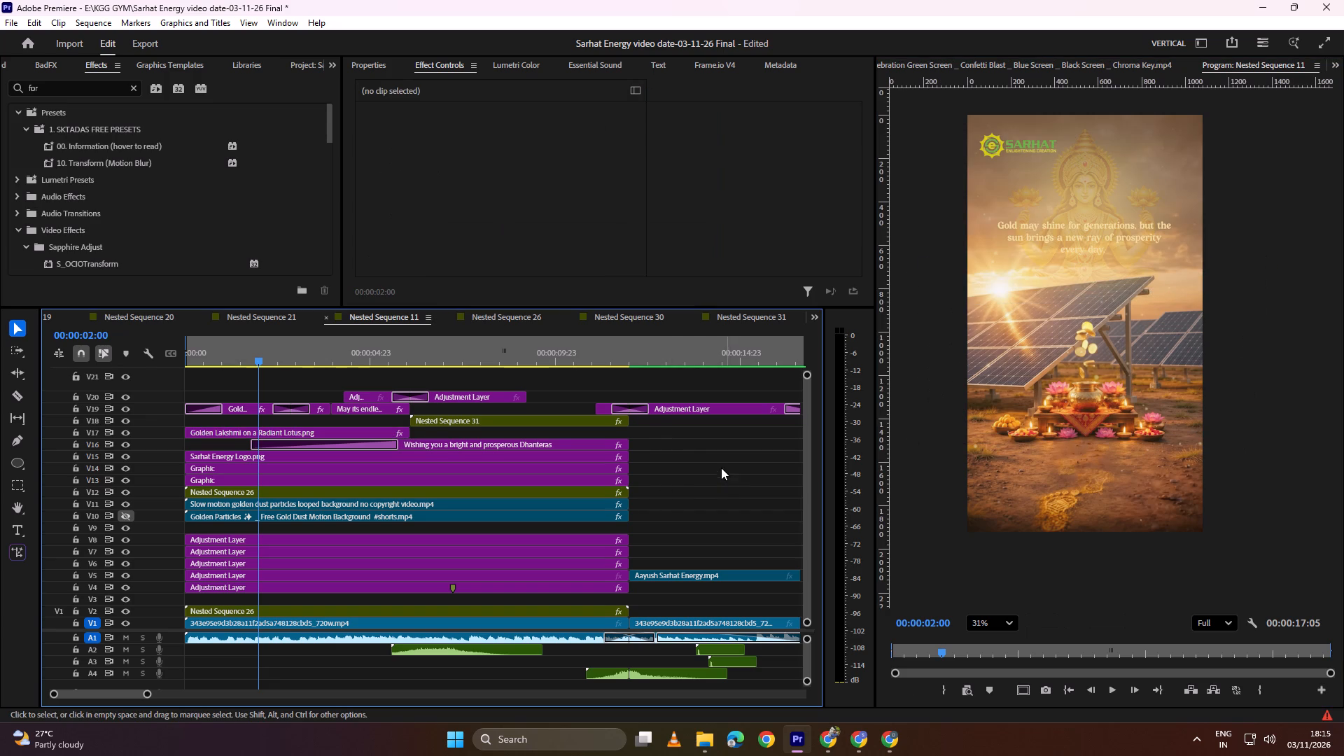
Play Nested Sequence 11 from the start to review the masked Lakshmi backdrop.
drag(311, 352, 159, 368)
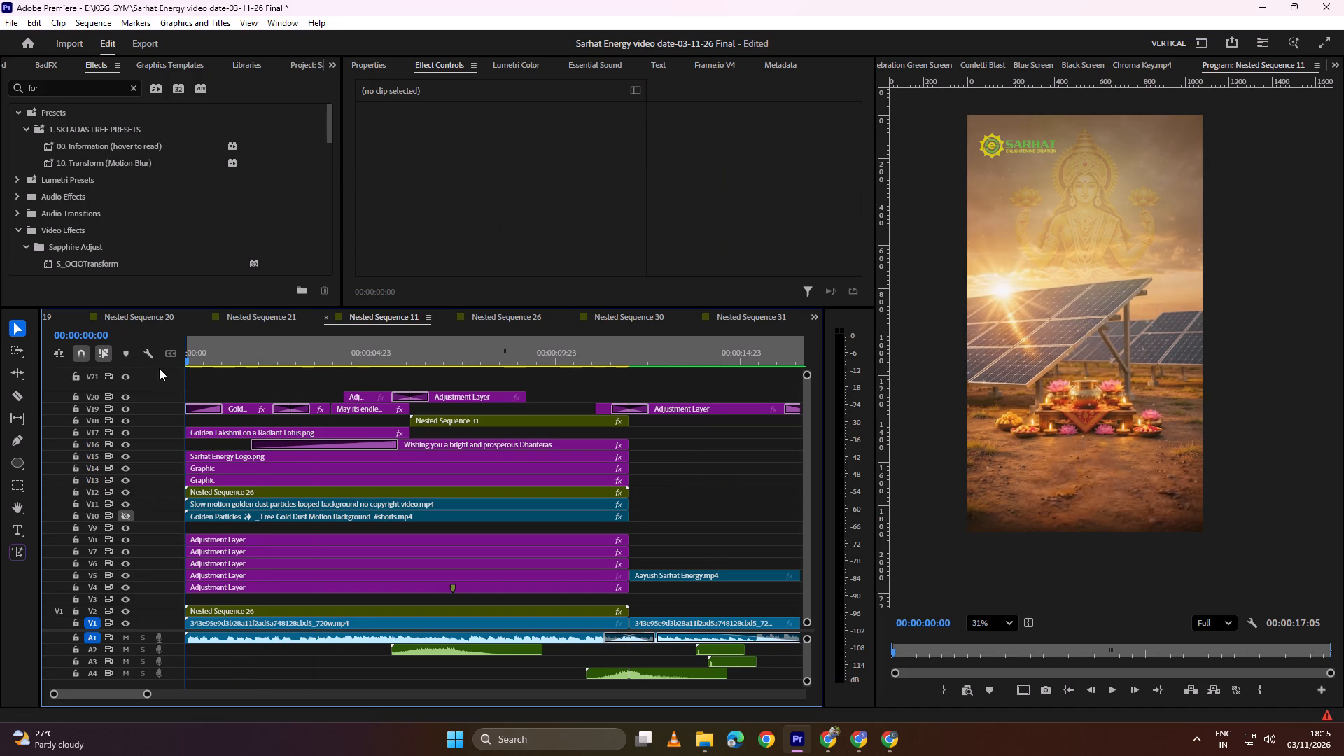
key(space)
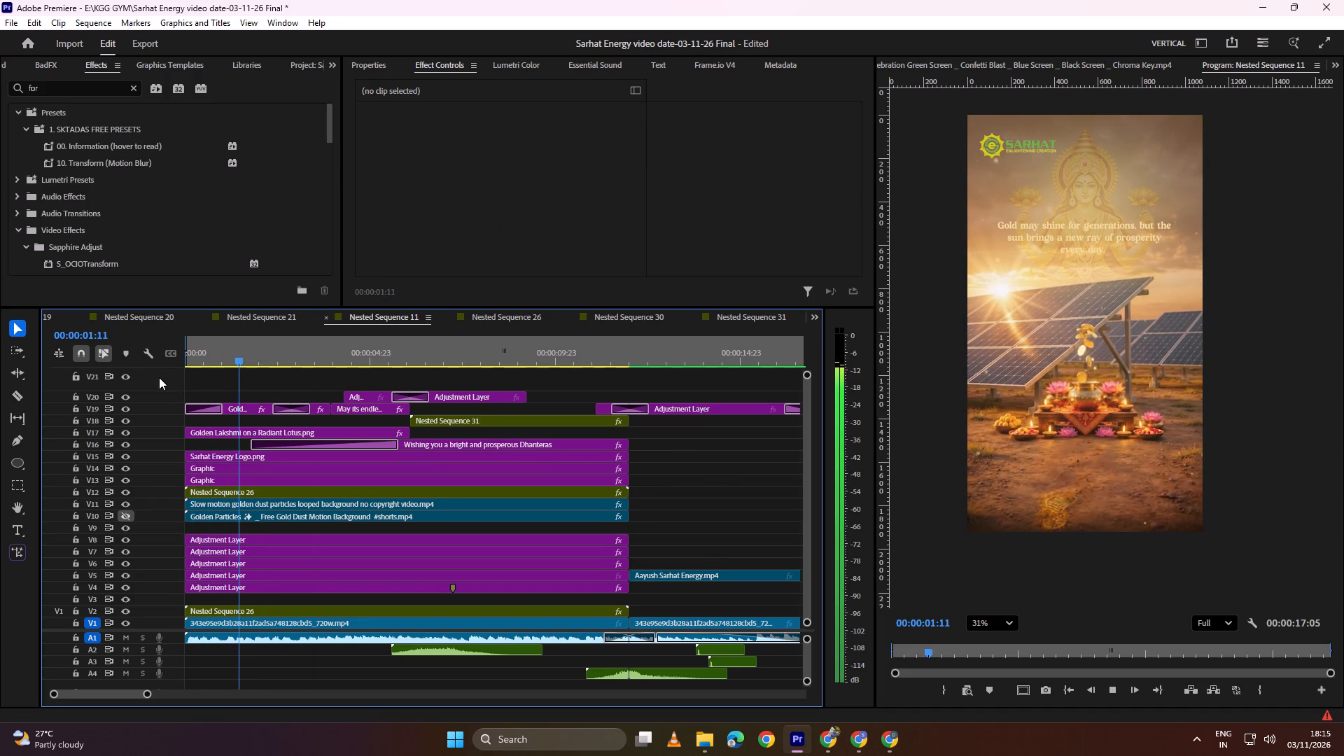
Replay the sequence's opening second to check how the Lakshmi backdrop appears behind the first text line.
key(space)
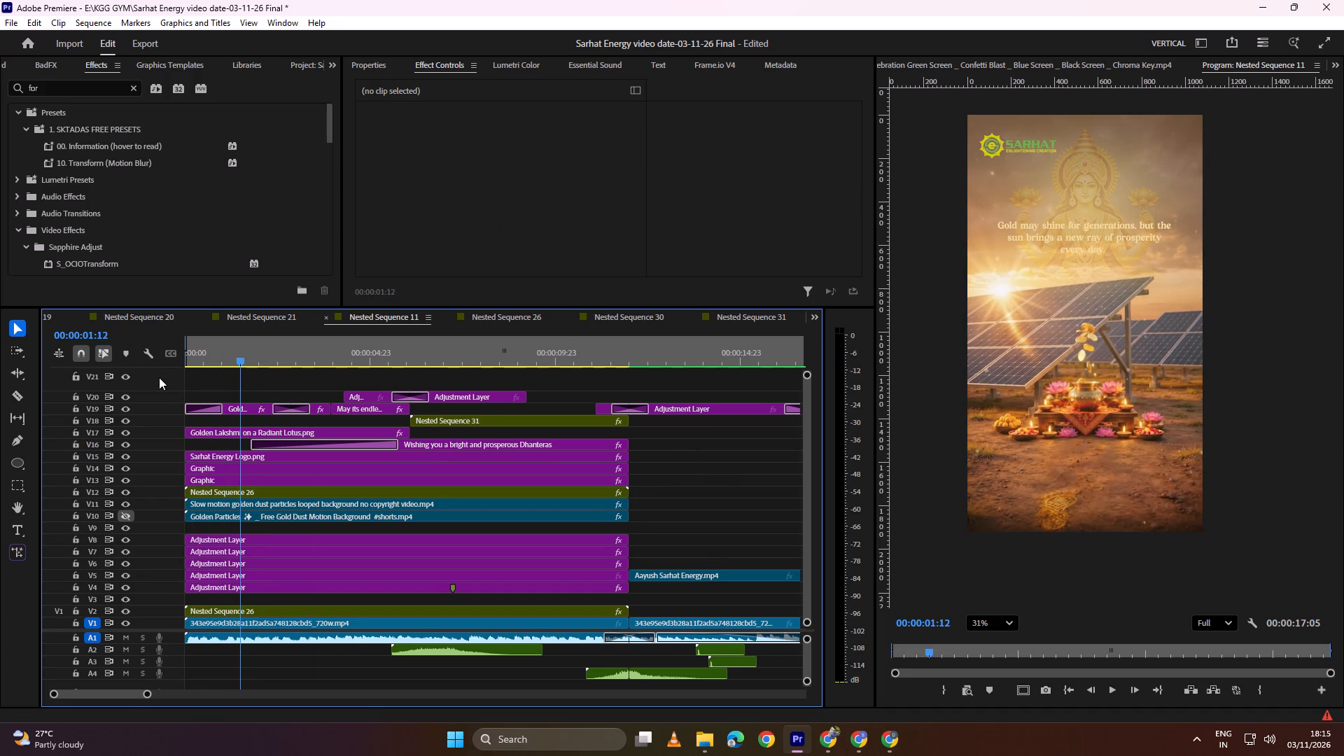
drag(260, 348, 111, 365)
key(space)
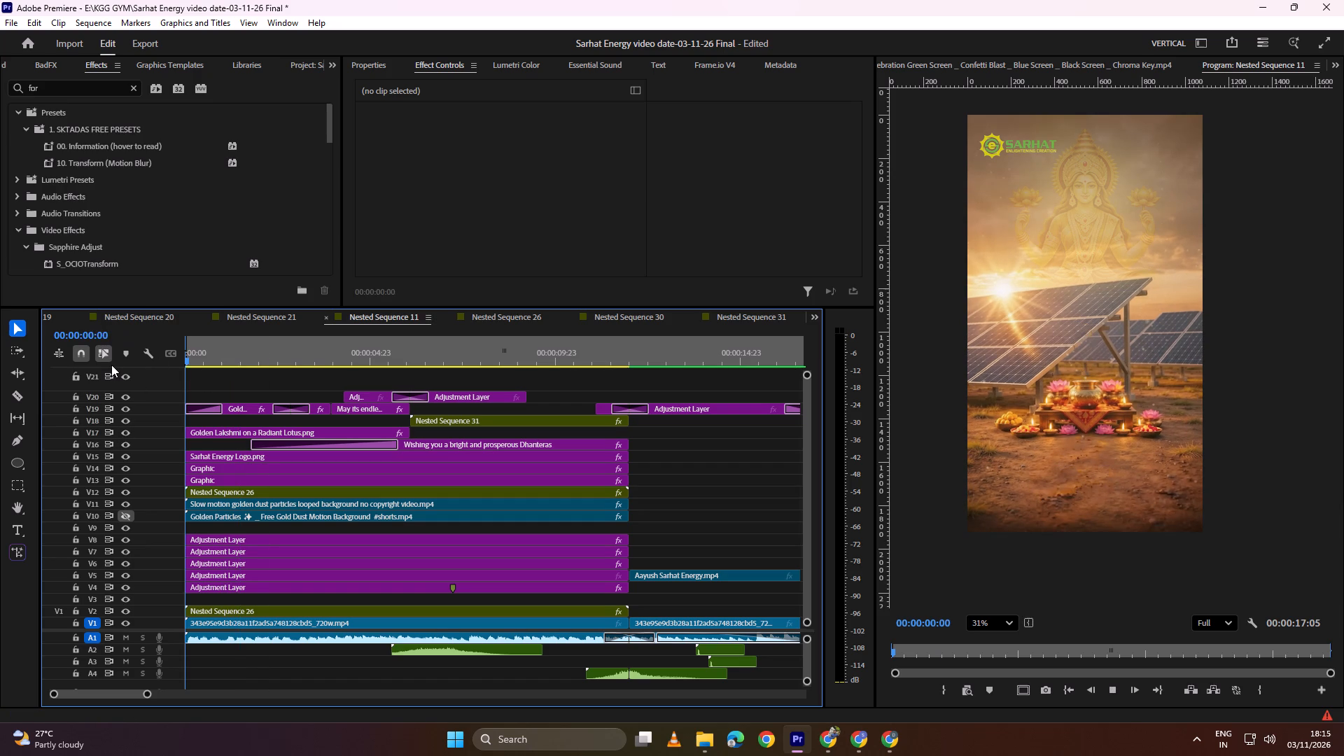
key(space)
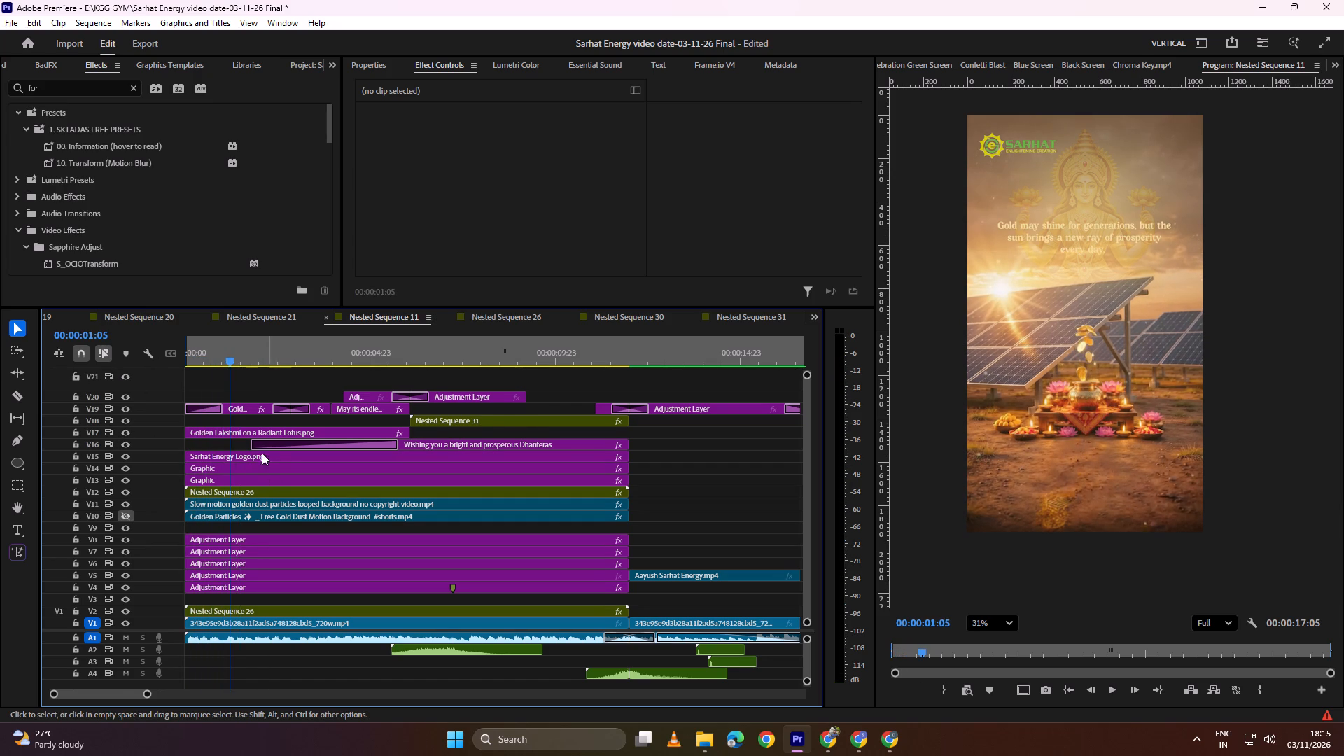
Apply Additive Dissolve to both ends of the Golden Lakshmi clip, keep the clip starting at the sequence start, and preview it.
alt+scroll(242, 449, up, 10)
click(274, 433)
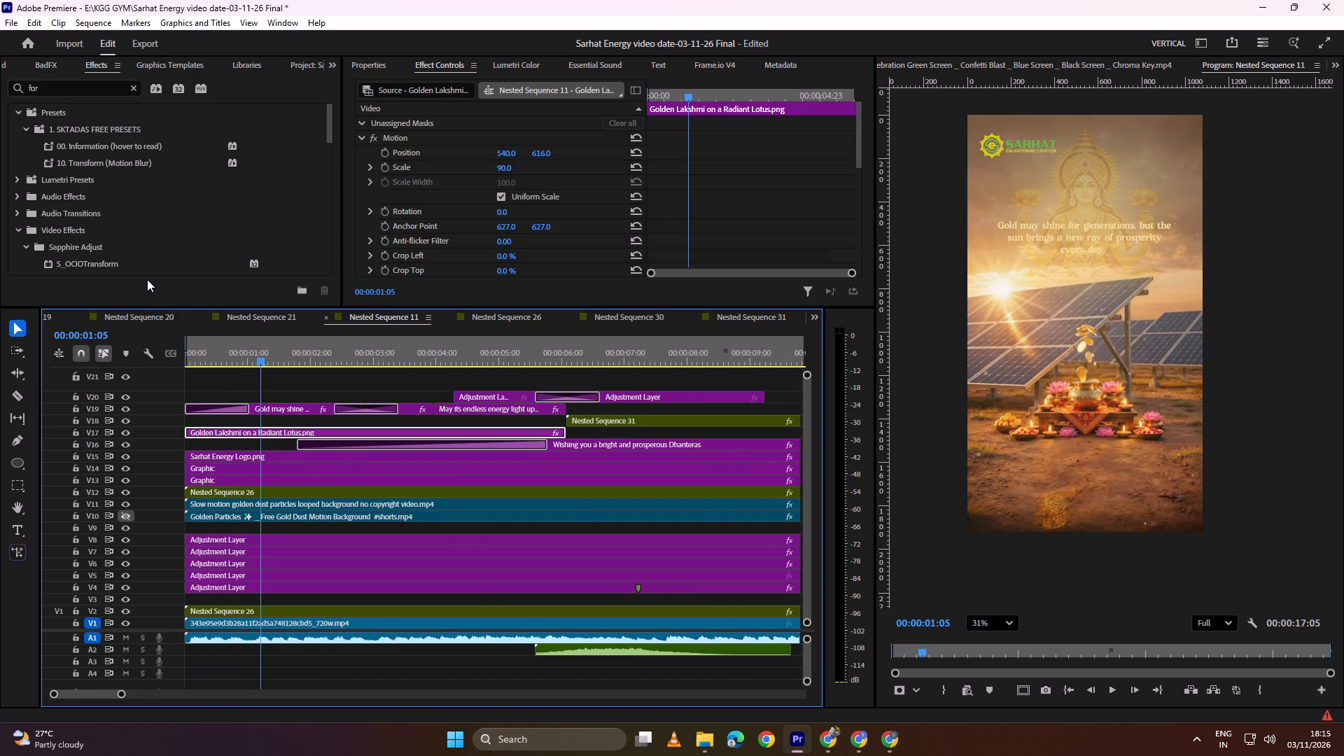
click(331, 61)
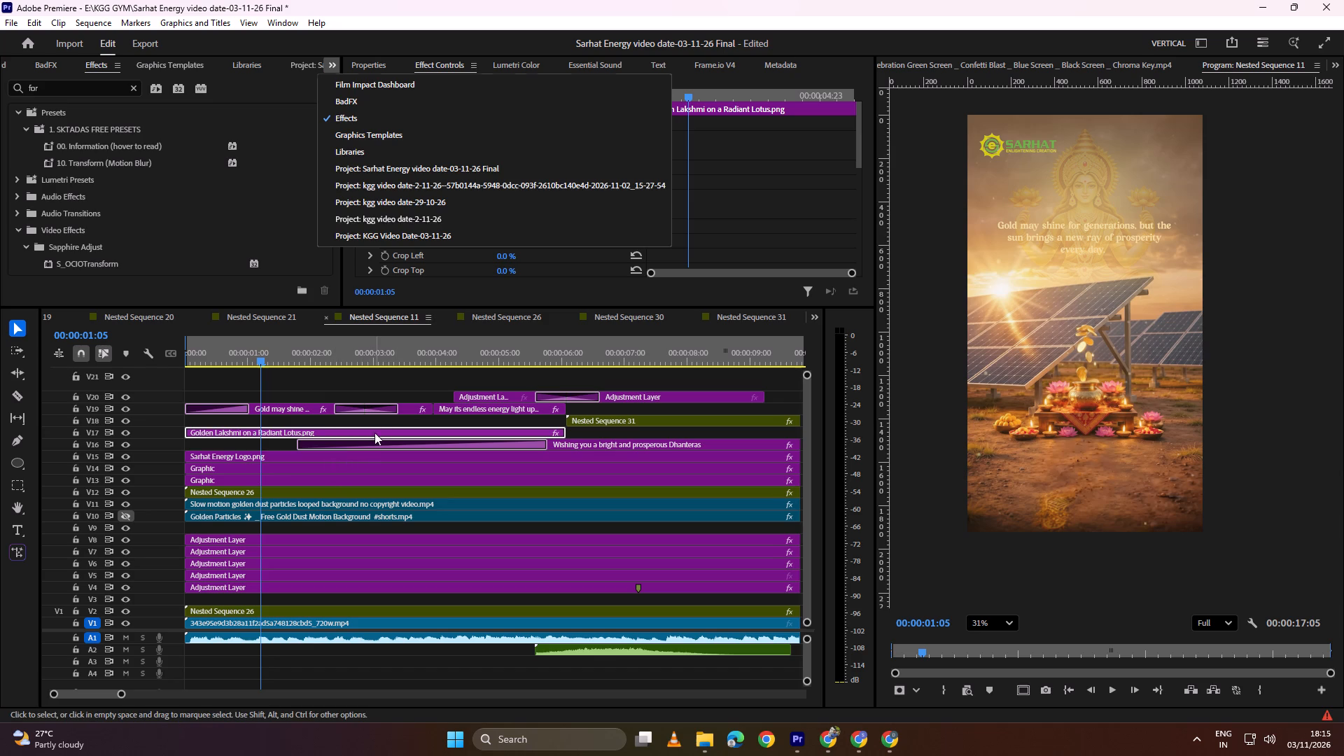
drag(374, 433, 384, 434)
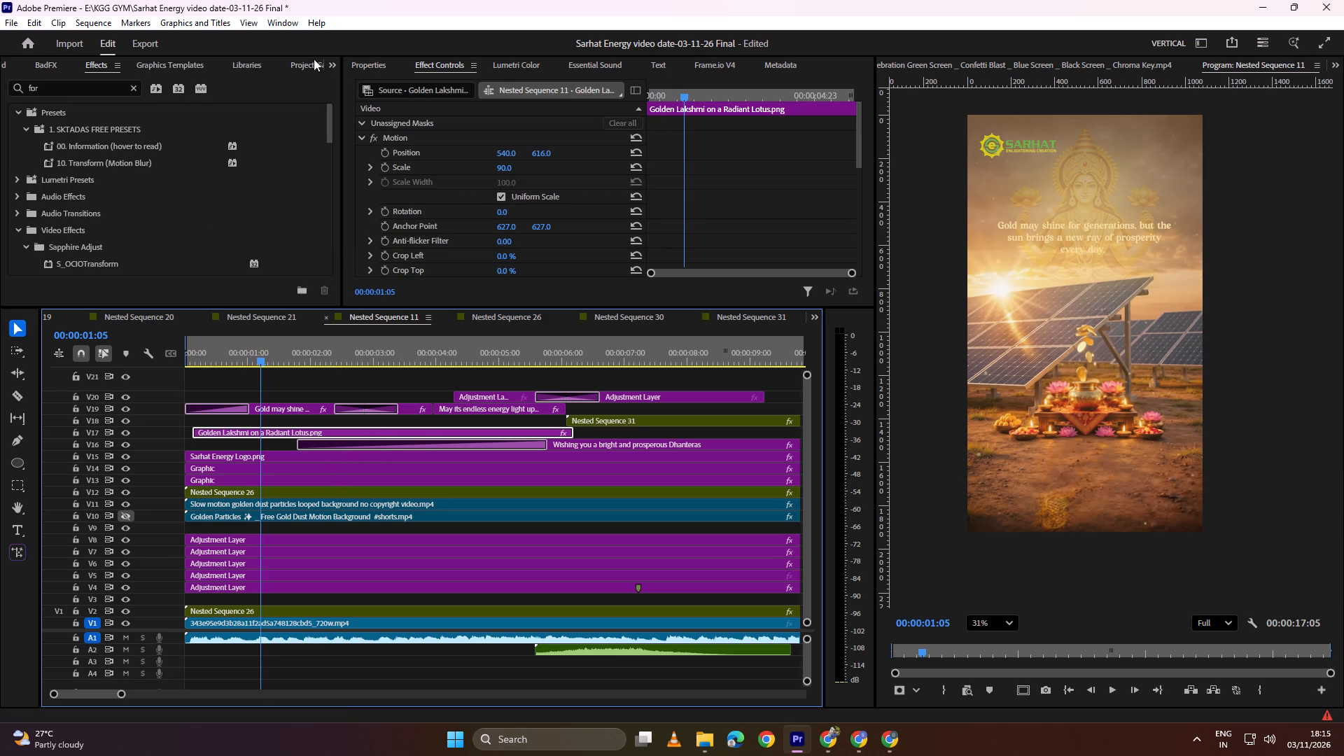
click(328, 59)
click(353, 77)
click(163, 206)
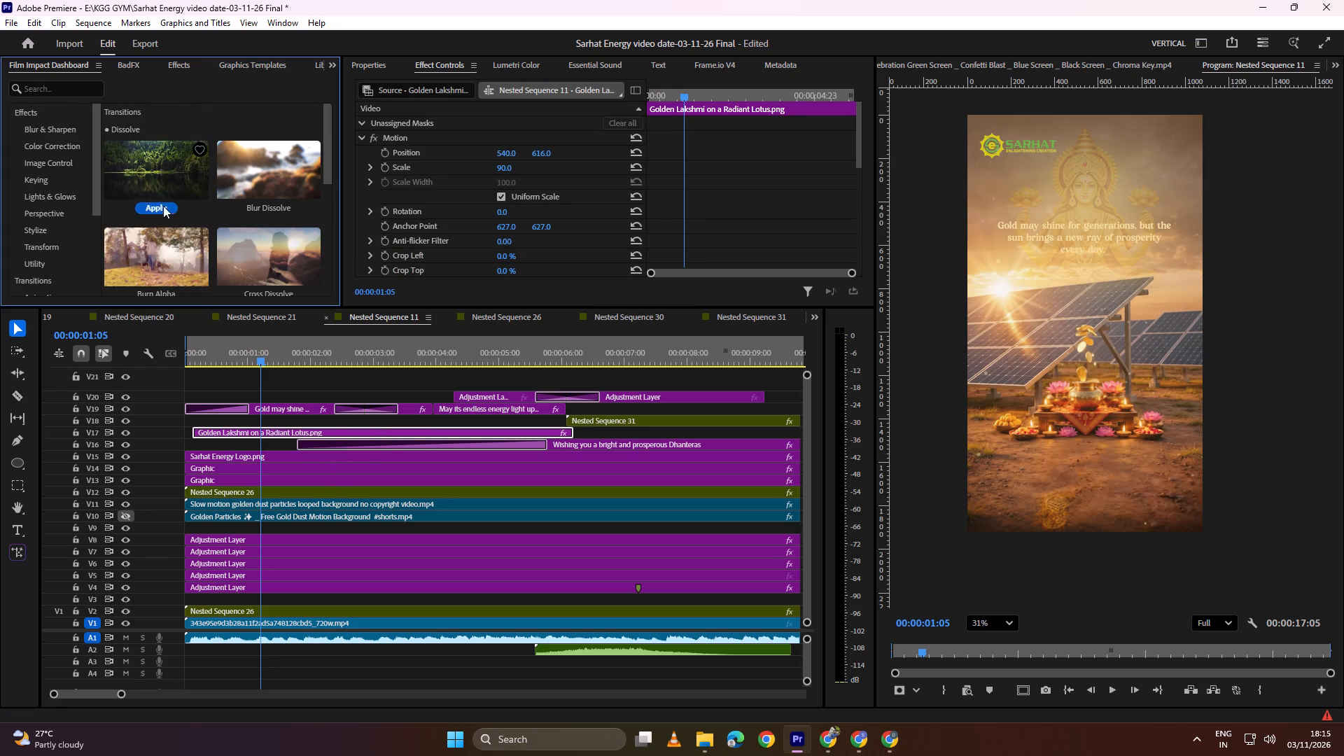
drag(269, 349, 197, 356)
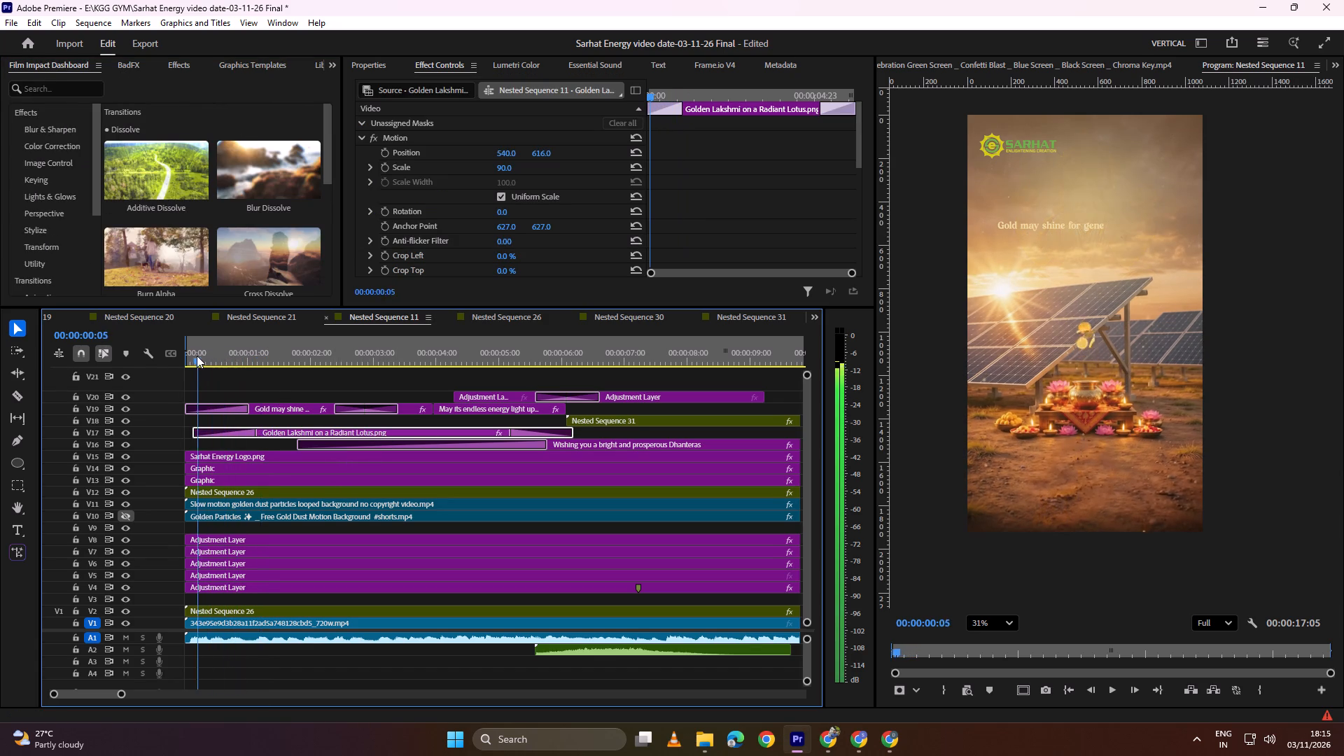
drag(197, 356, 189, 357)
drag(328, 431, 304, 430)
key(space)
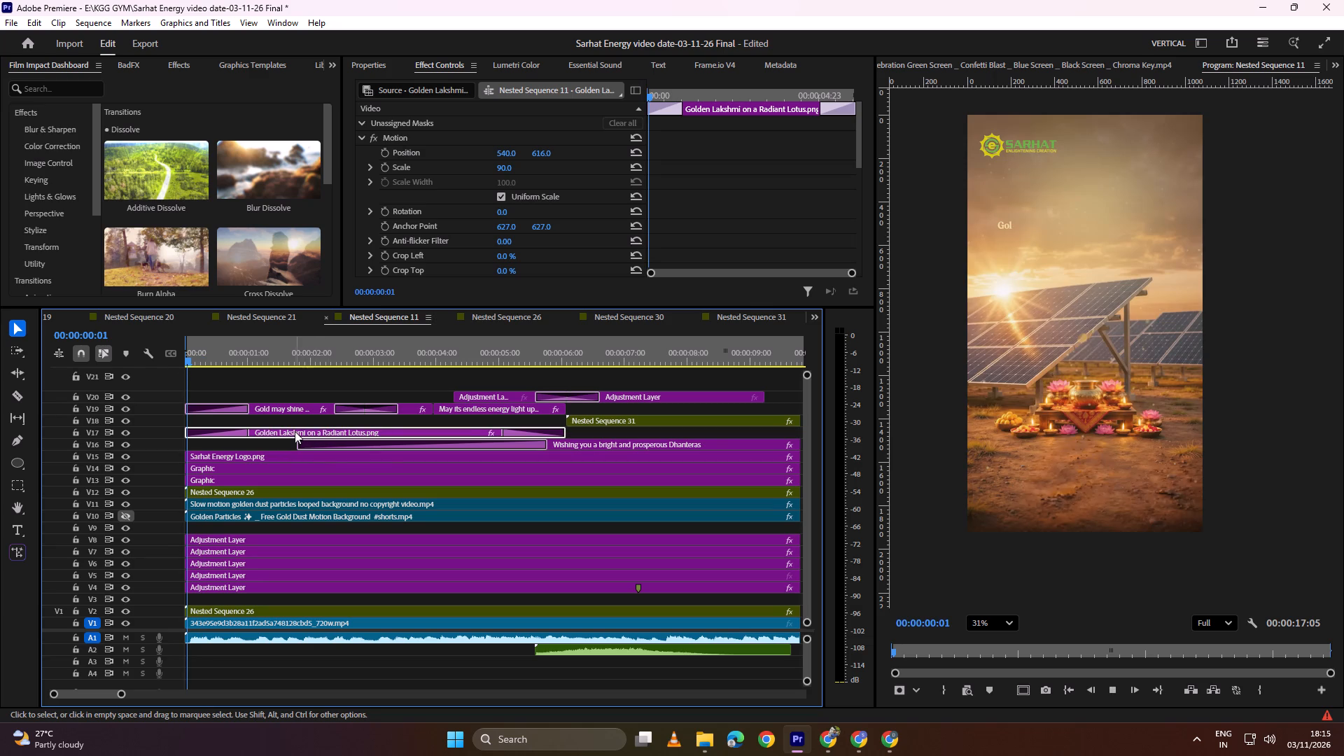
key(space)
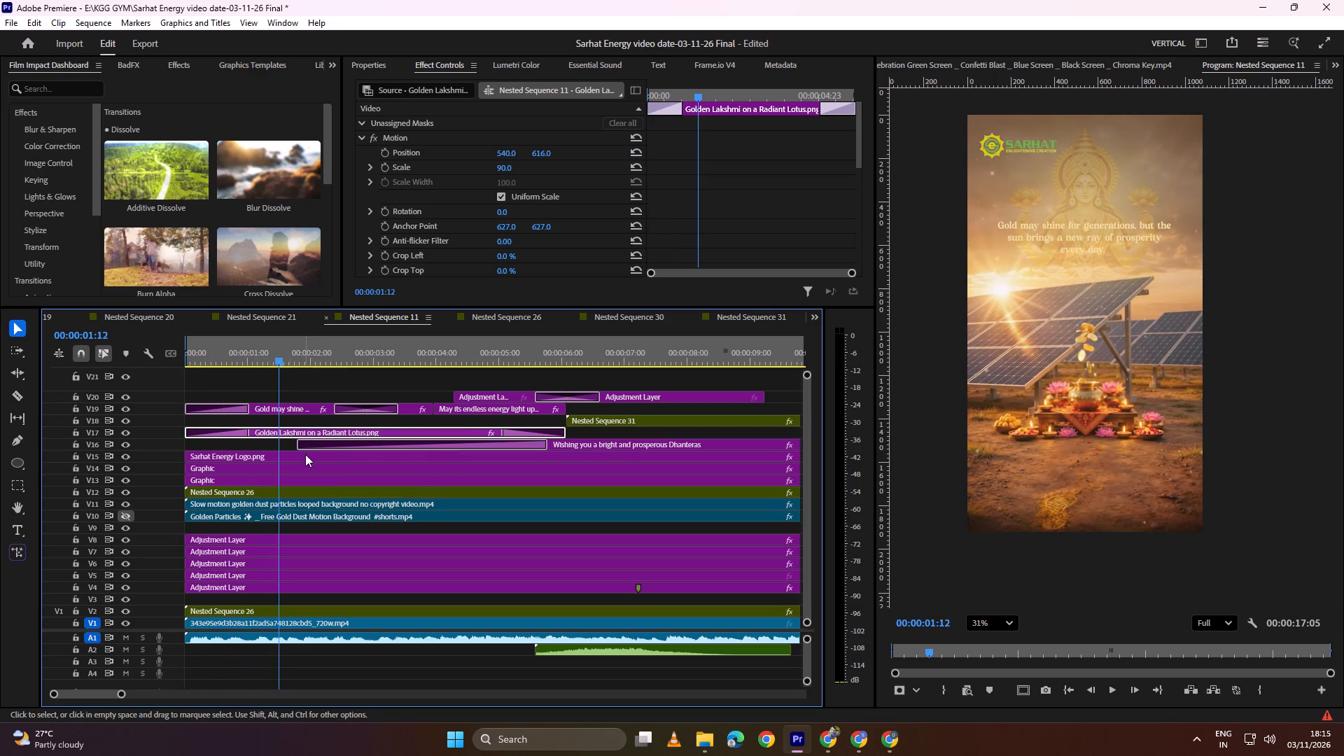
Lengthen the Lakshmi clip's opening Additive Dissolve to 00:00:02:02 and play the fade-in from the start.
drag(249, 433, 316, 433)
drag(302, 360, 136, 359)
key(space)
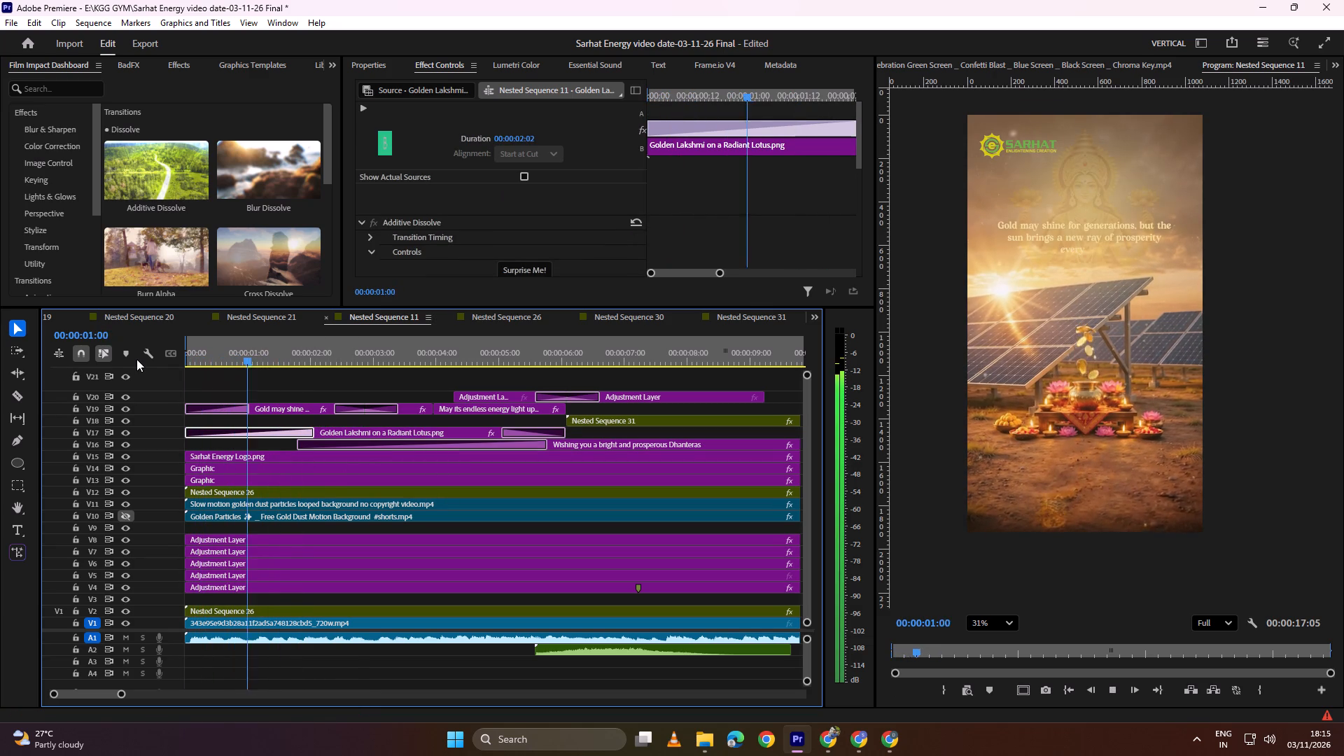
key(space)
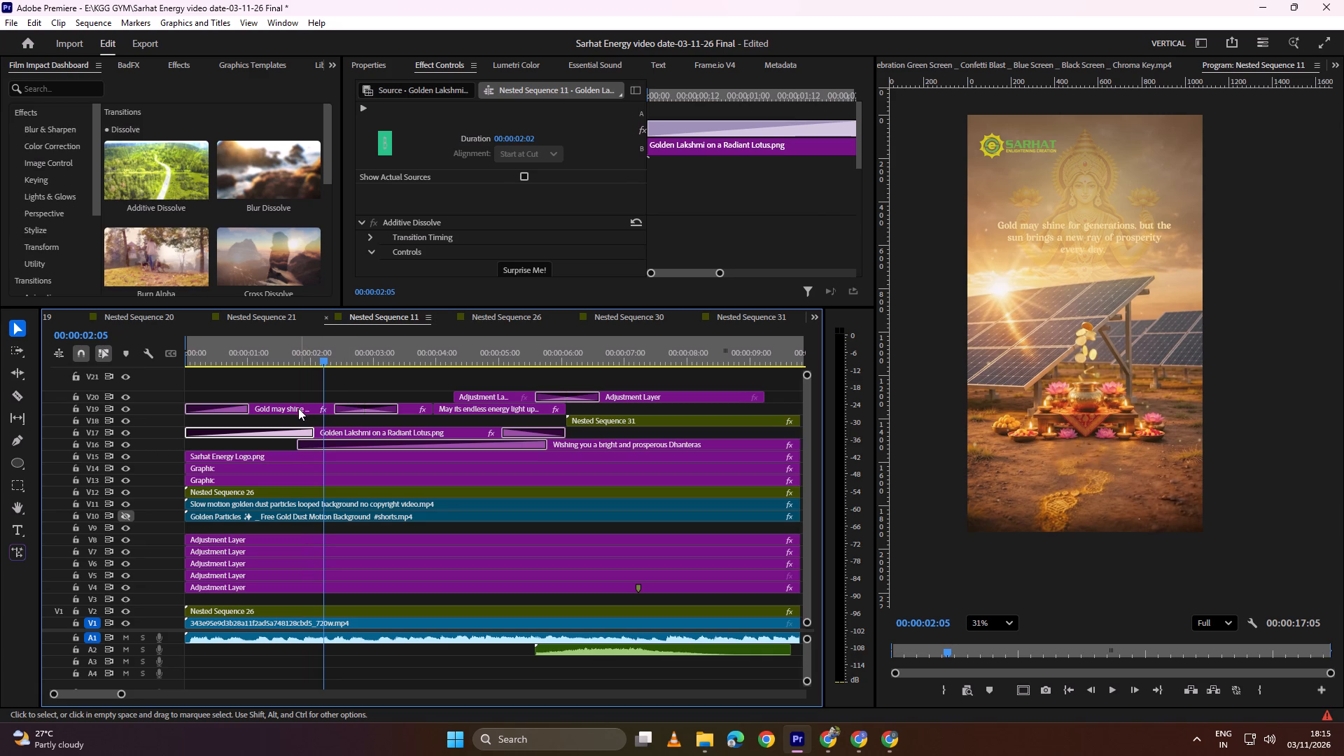
Change the fill of the "Gold may shine for generations" text to pale cream FFF5DB and deselect the clip.
click(298, 408)
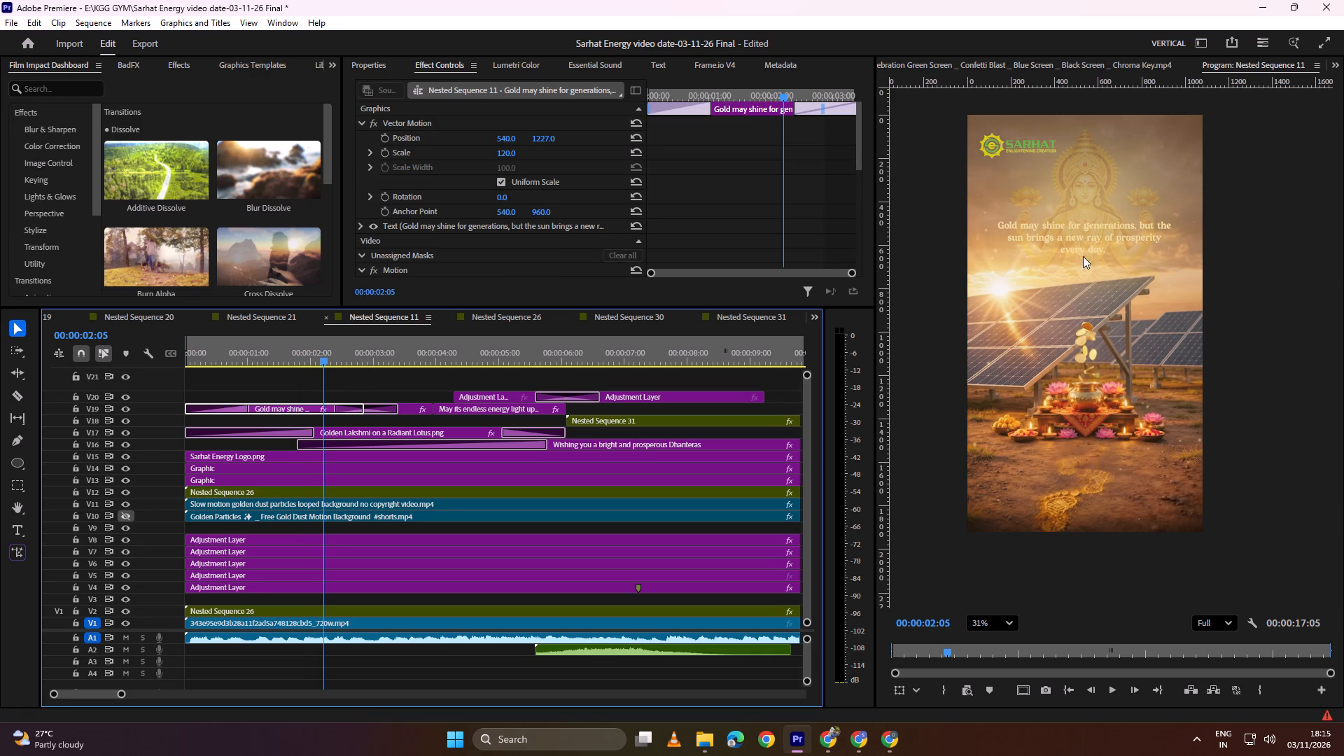
scroll(1066, 257, up, 4)
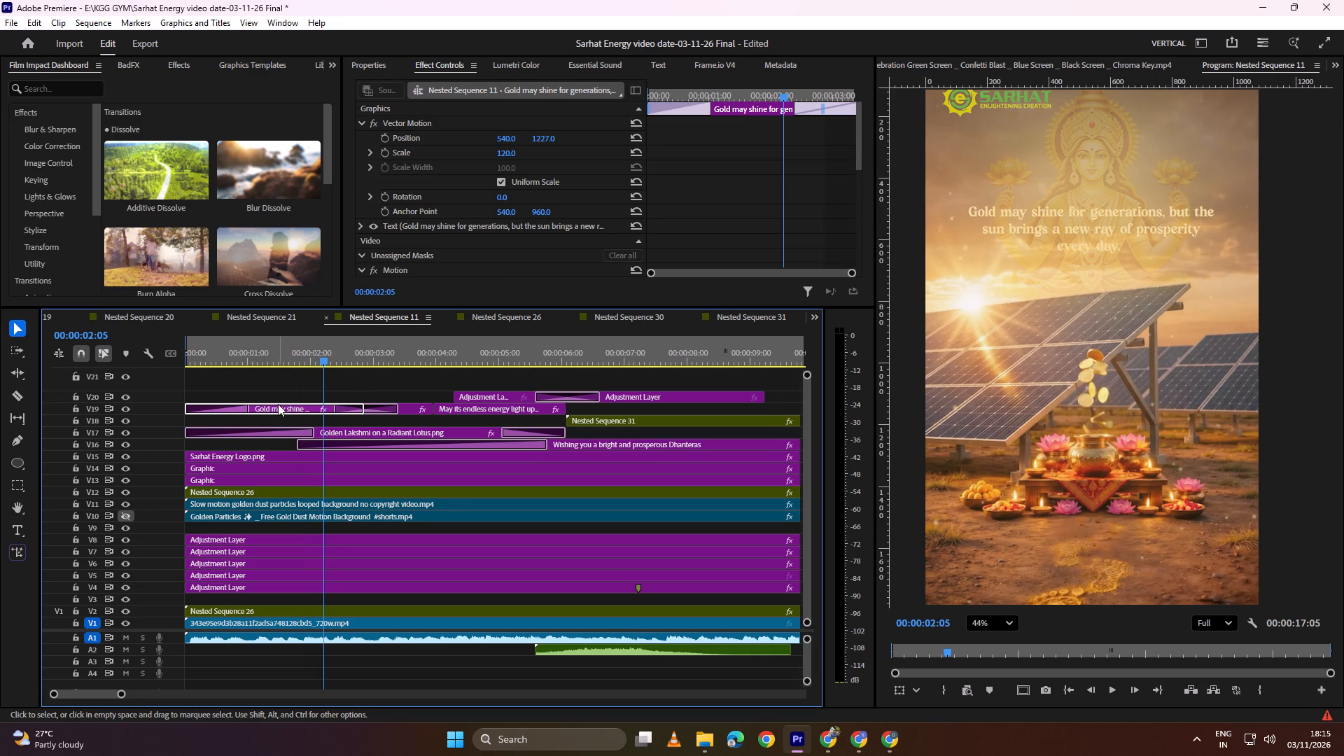
click(281, 406)
click(378, 63)
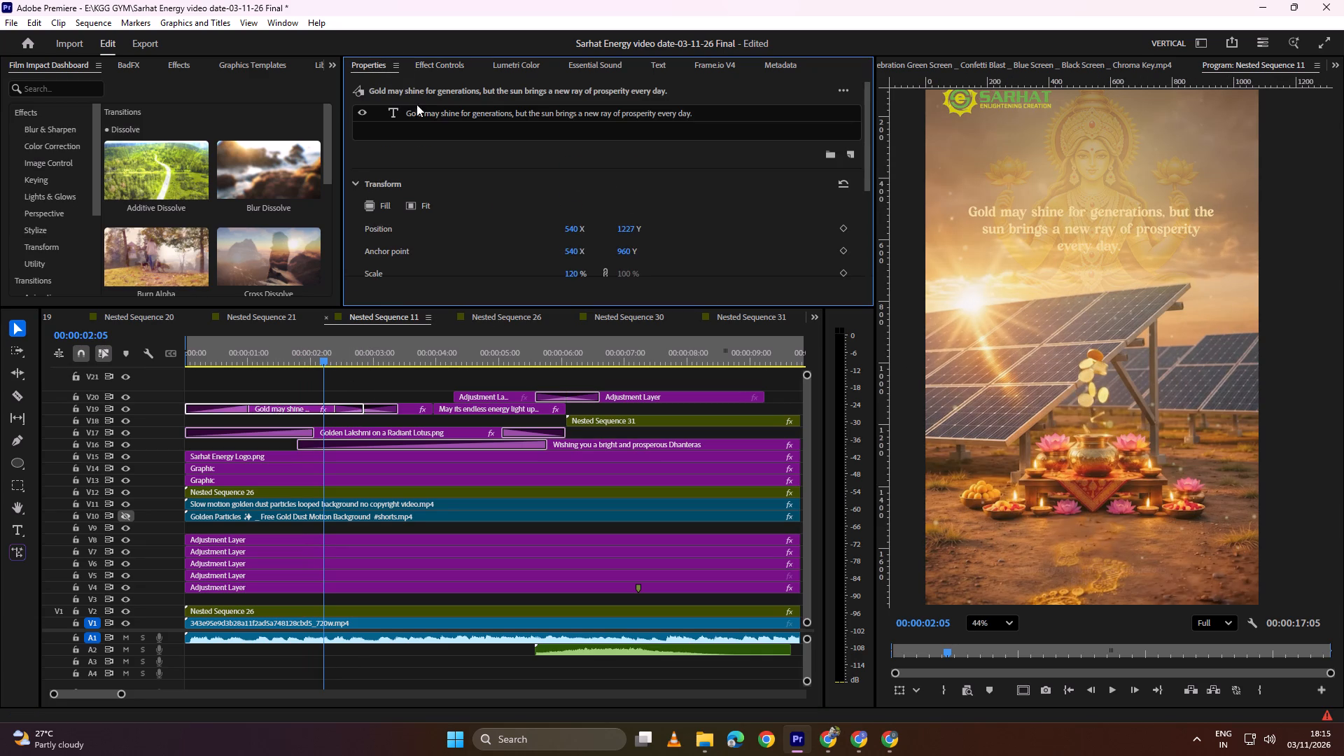
click(435, 115)
click(419, 262)
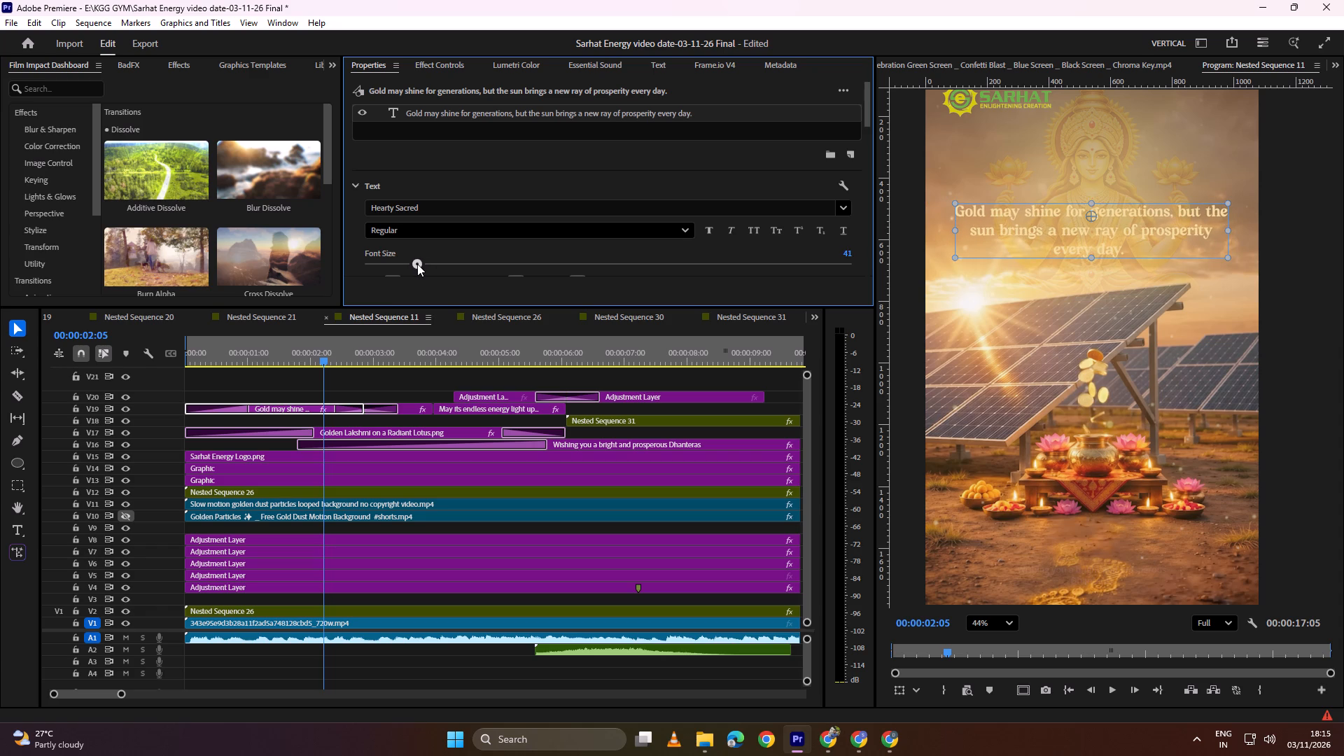
scroll(471, 169, down, 5)
scroll(631, 243, down, 5)
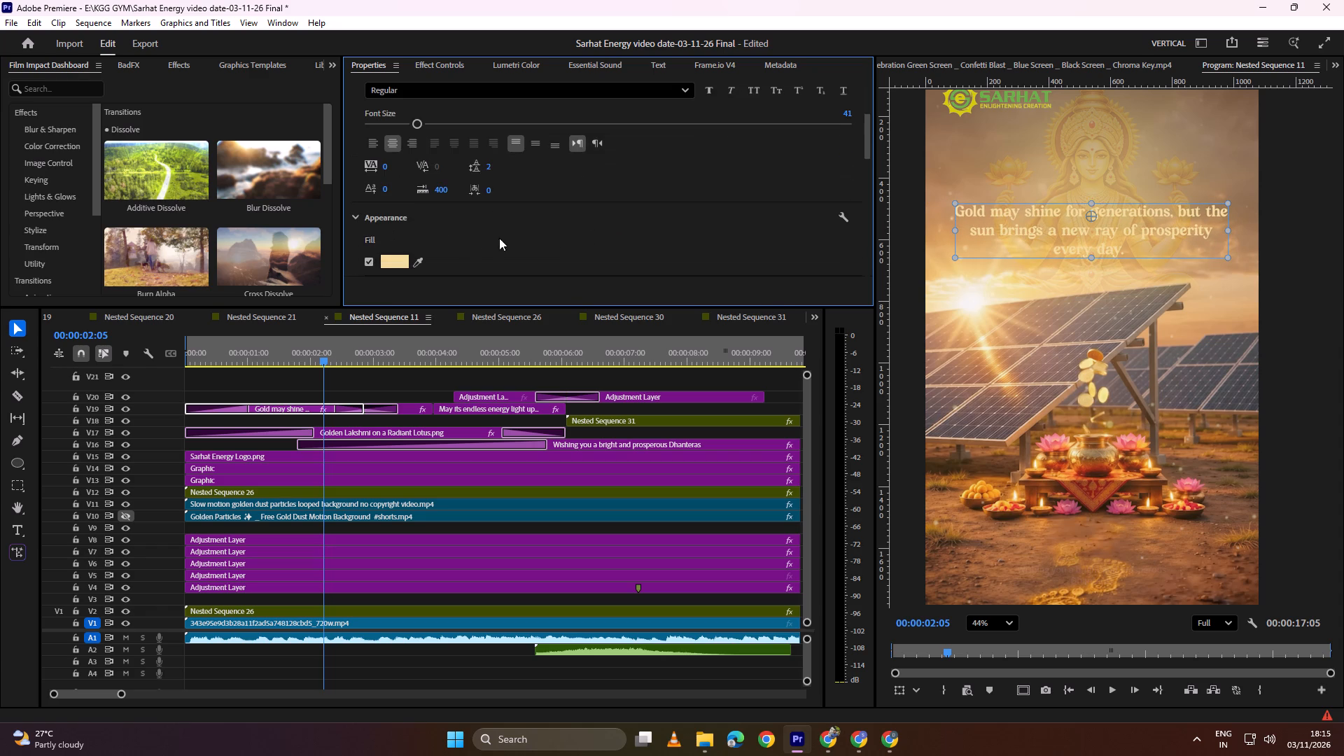
click(401, 261)
drag(562, 383, 528, 456)
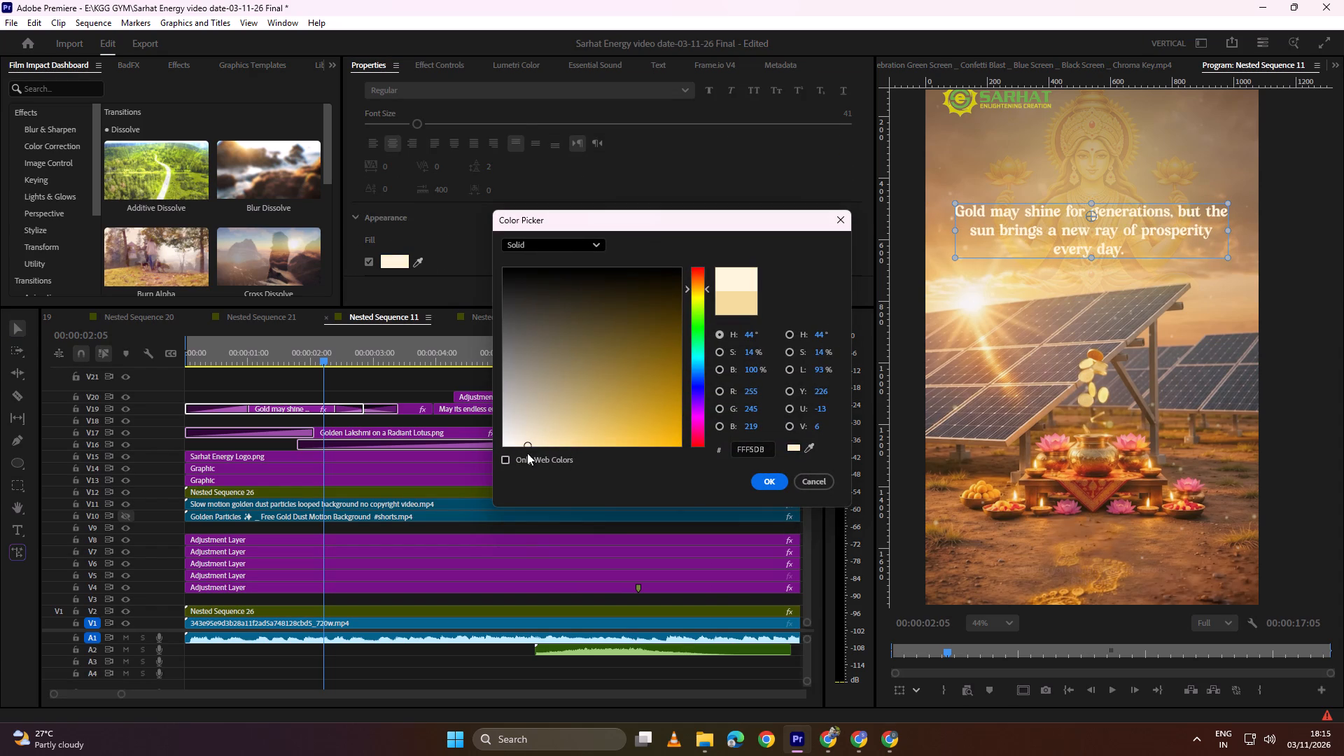
click(767, 479)
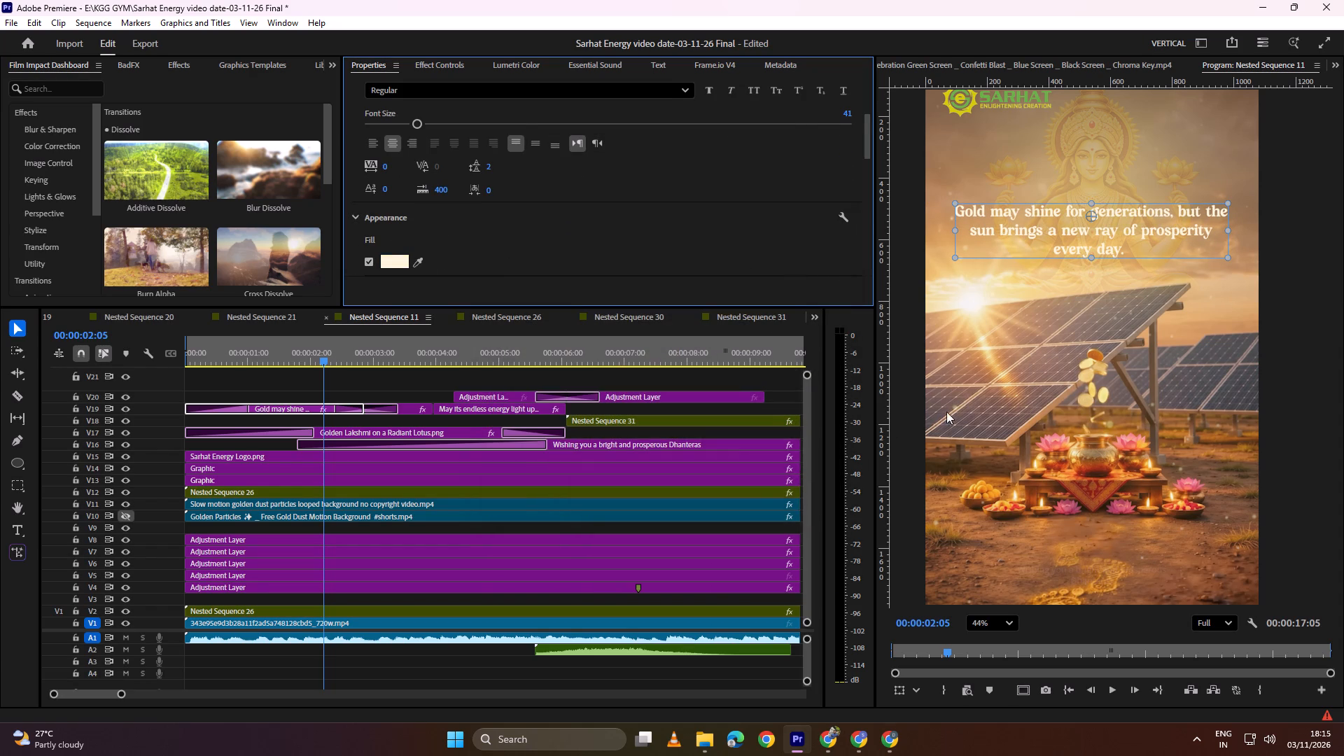
click(785, 397)
scroll(1130, 295, down, 2)
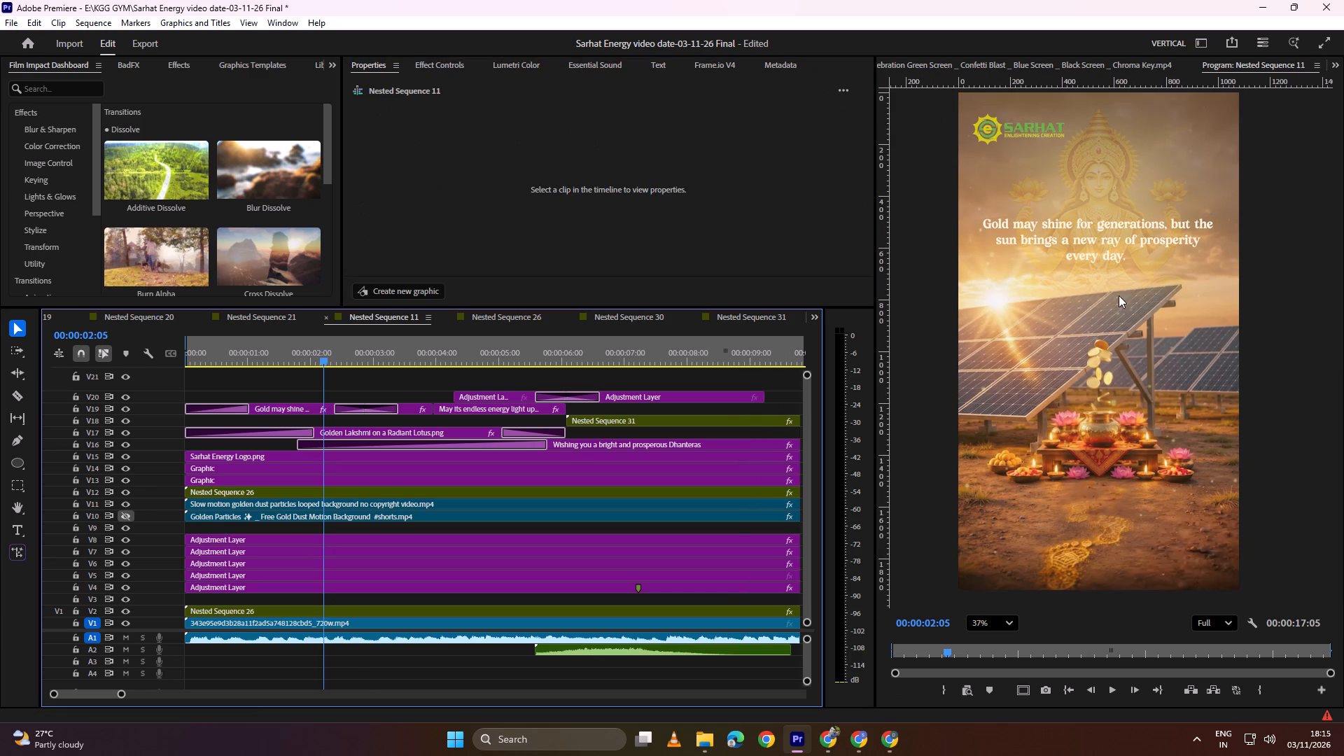
Replay the opening from the start and inspect the recoloured text against the Lakshmi backdrop up close.
drag(323, 358, 179, 374)
key(space)
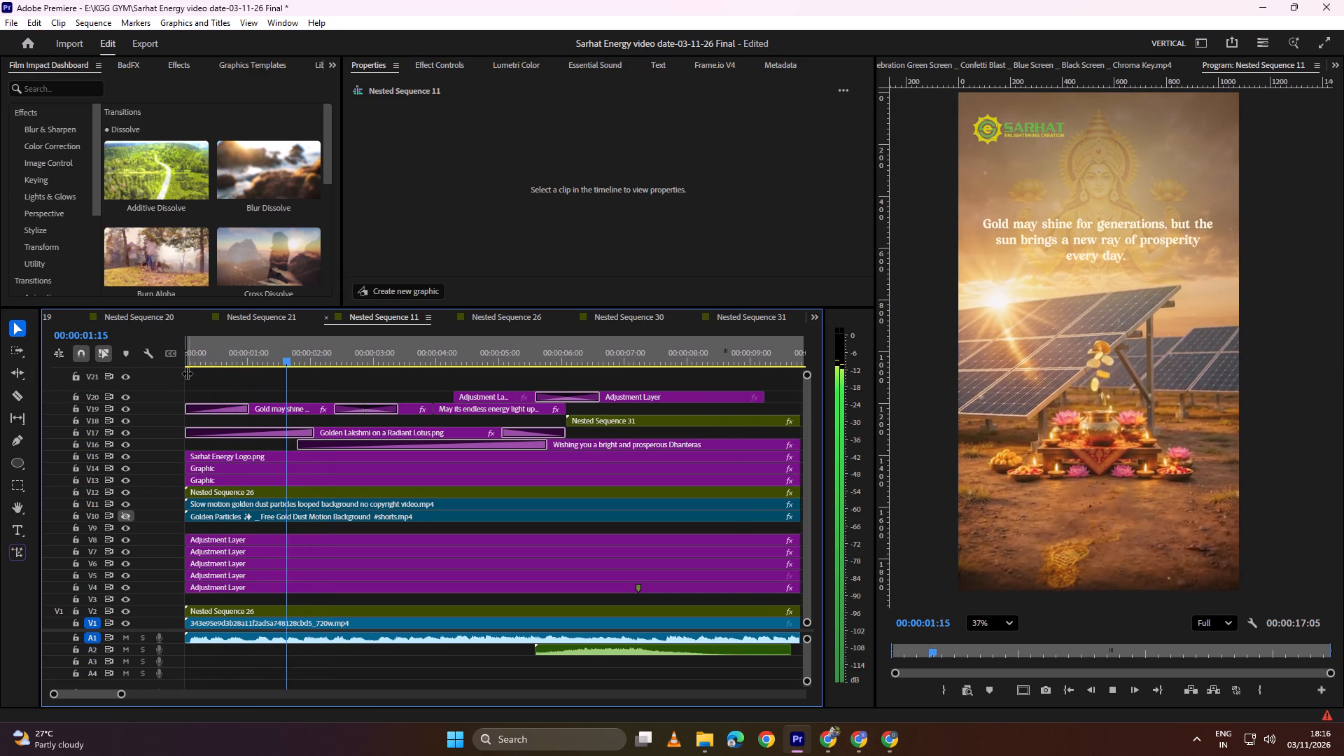
key(space)
scroll(1093, 254, up, 2)
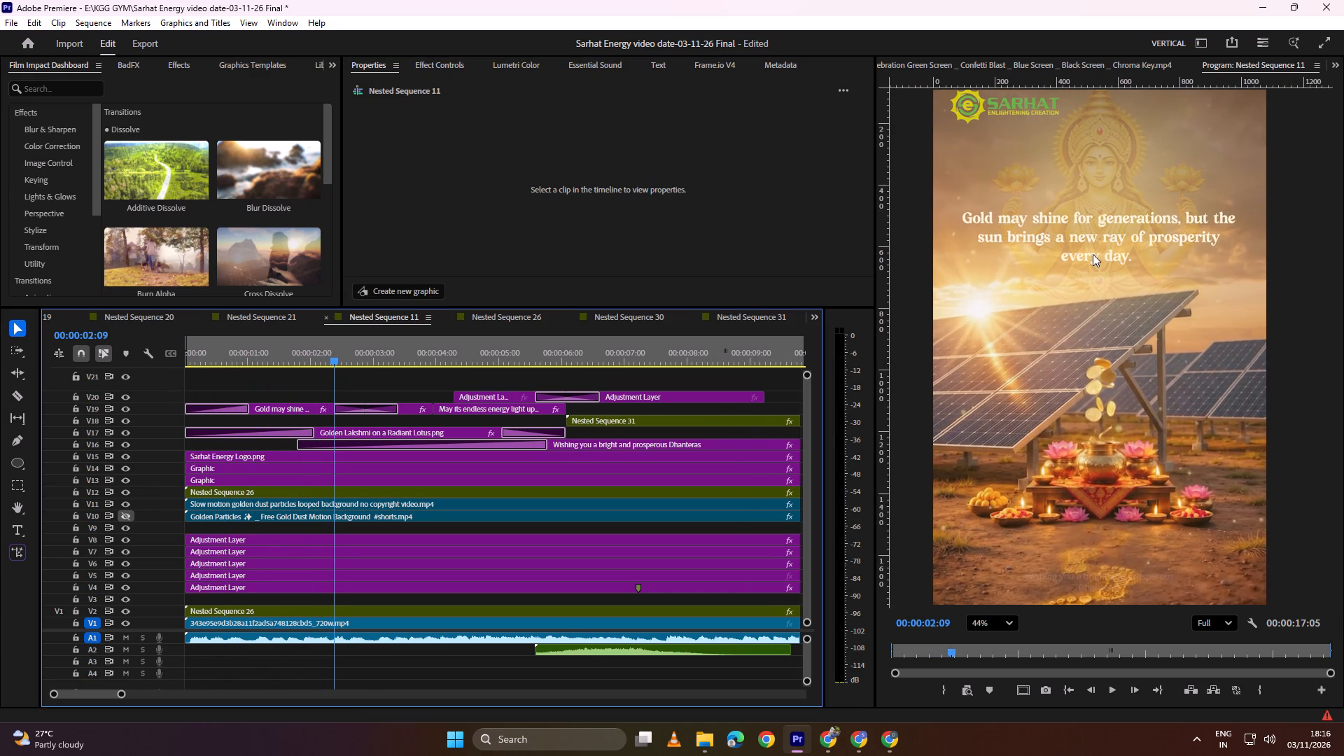
scroll(1093, 254, up, 1)
scroll(1093, 254, down, 2)
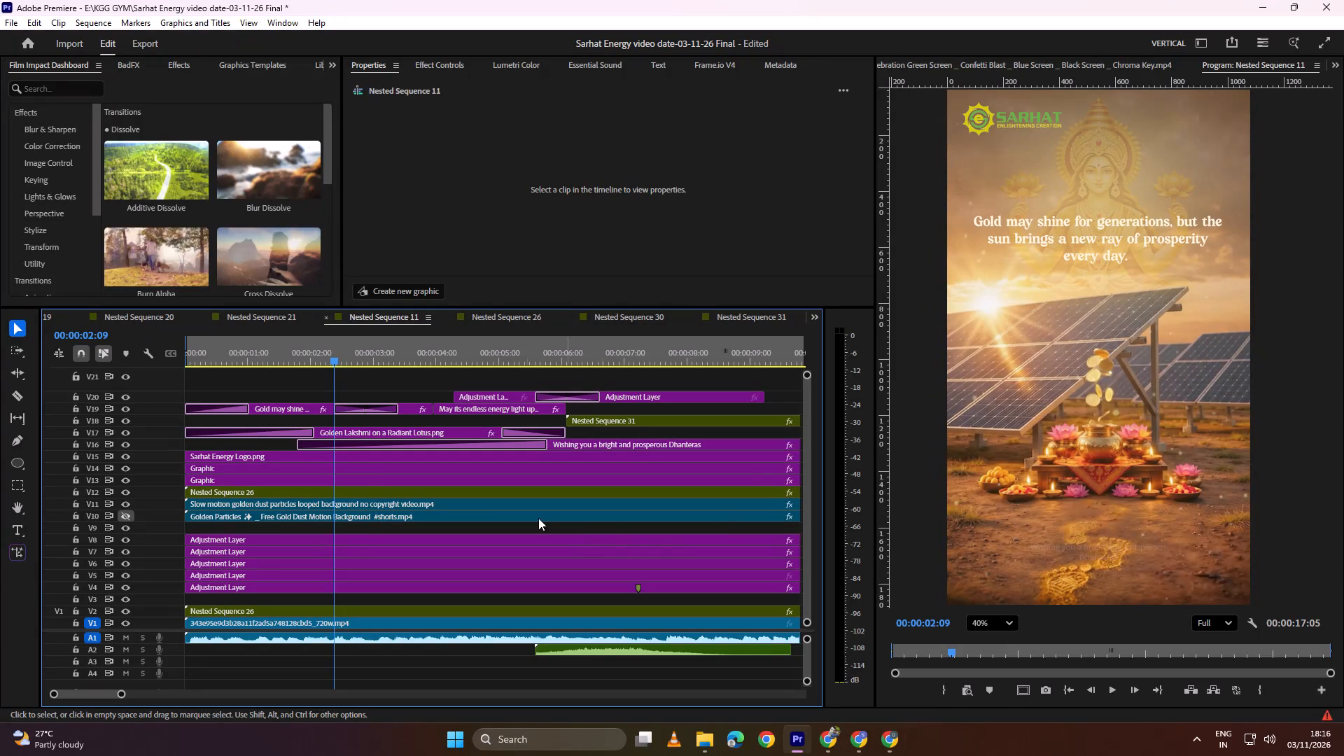
drag(332, 358, 281, 363)
alt+scroll(316, 399, down, 3)
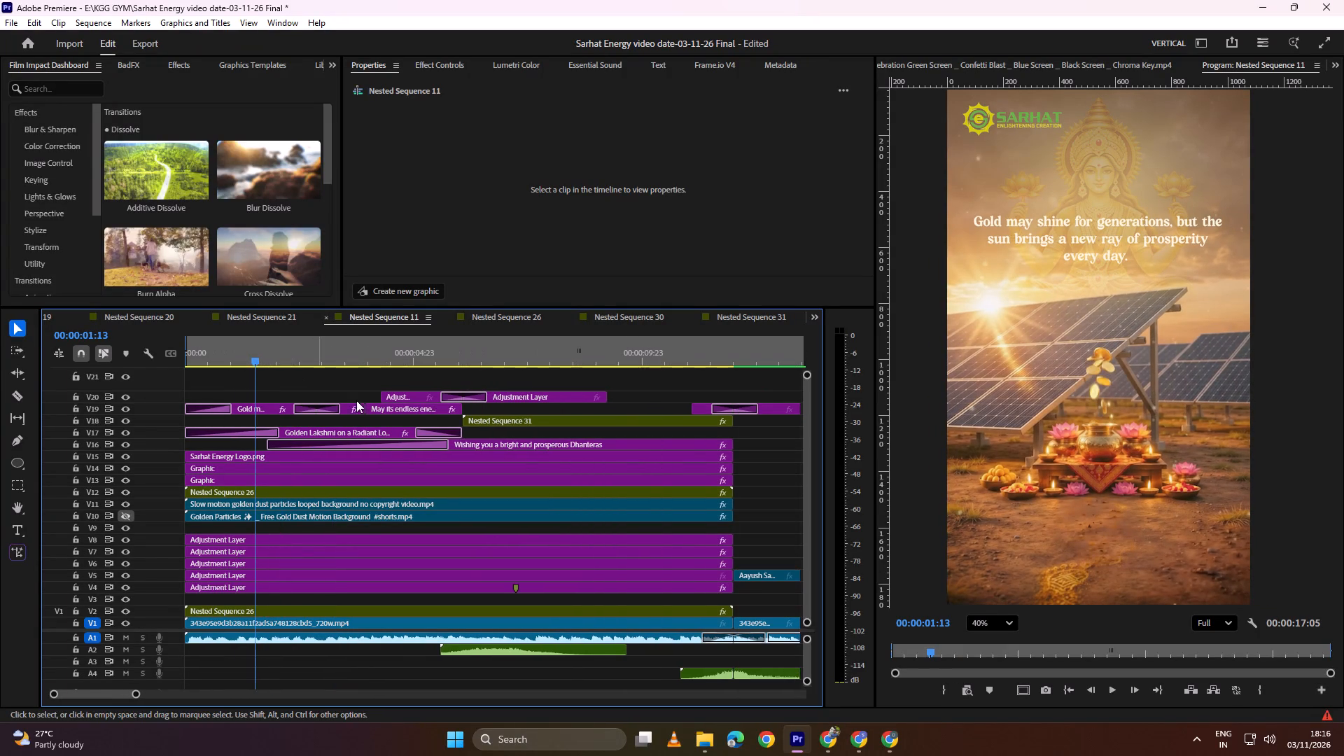
Move the Golden Lakshmi clip later on V17 to start with the "May its endless energy" text, and preview its fade-in.
drag(262, 362, 332, 356)
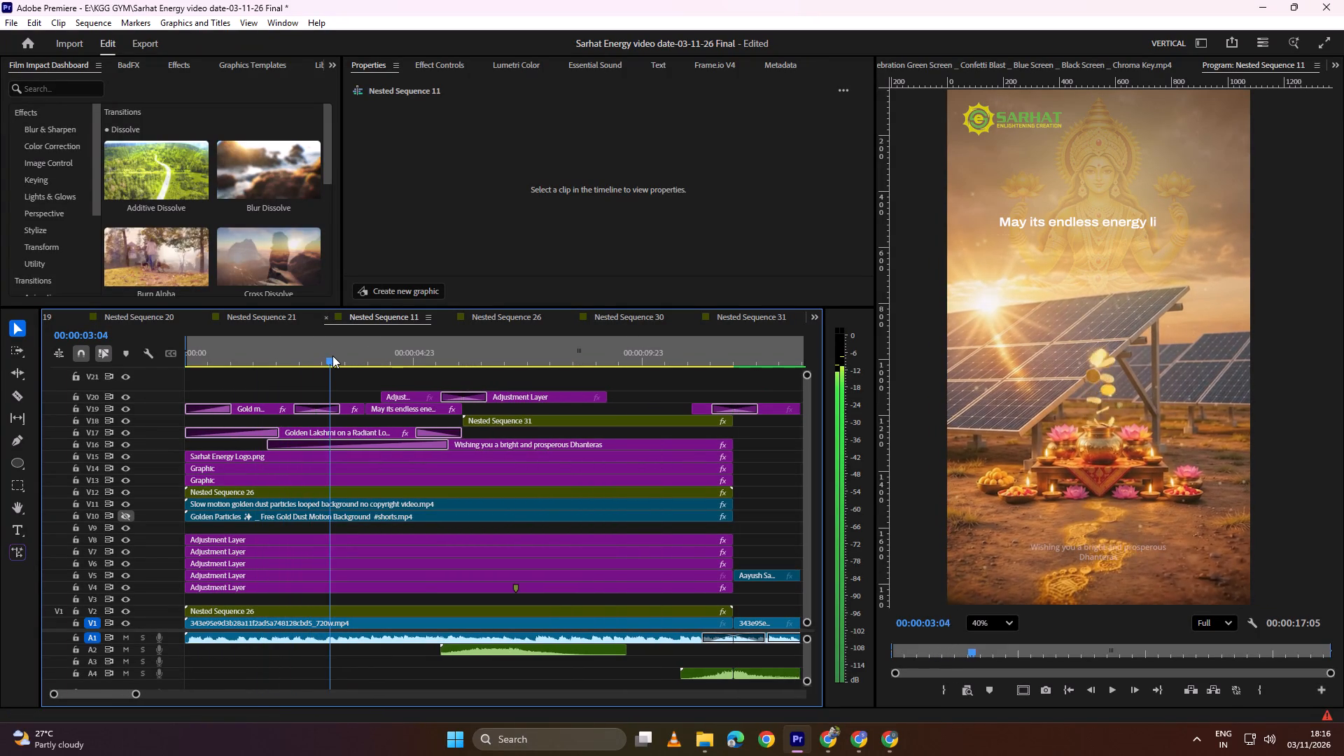
drag(332, 356, 341, 356)
click(360, 432)
drag(359, 433, 483, 432)
drag(345, 354, 319, 353)
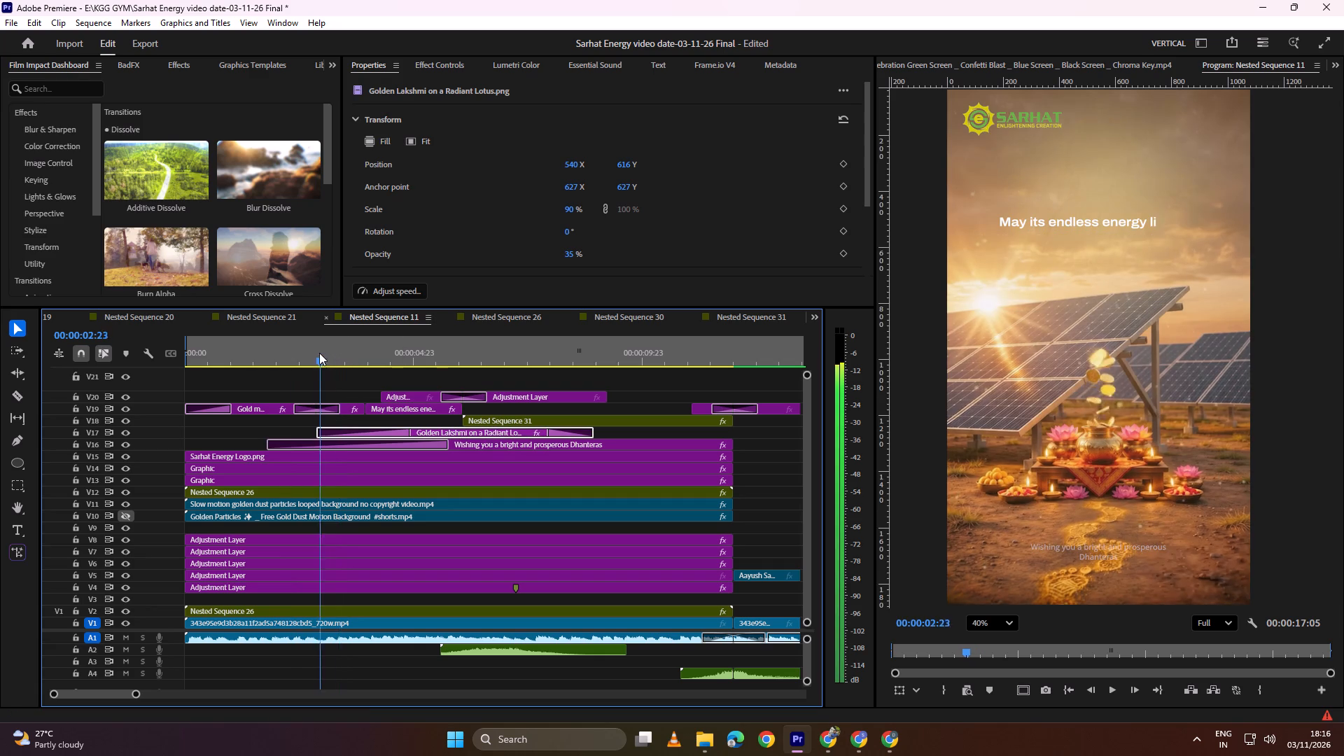
drag(319, 353, 396, 346)
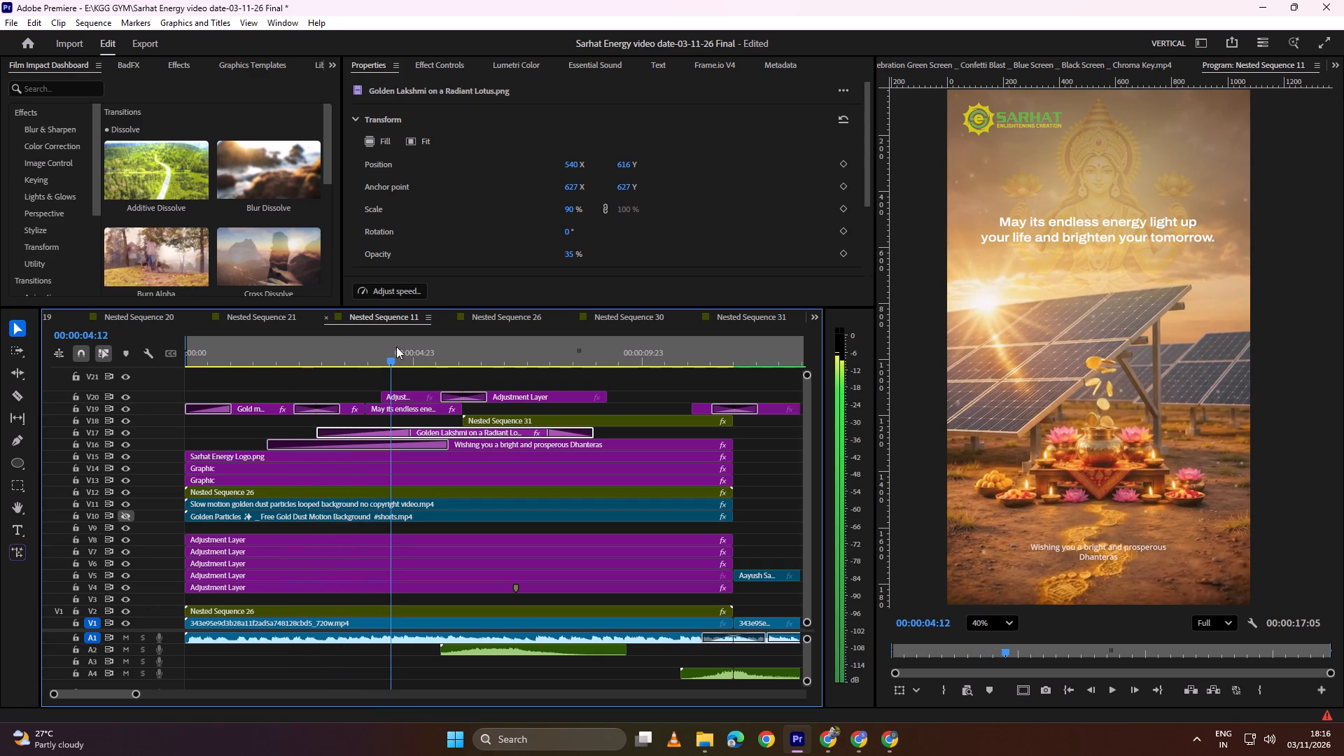
drag(396, 346, 398, 346)
key(space)
key(space)
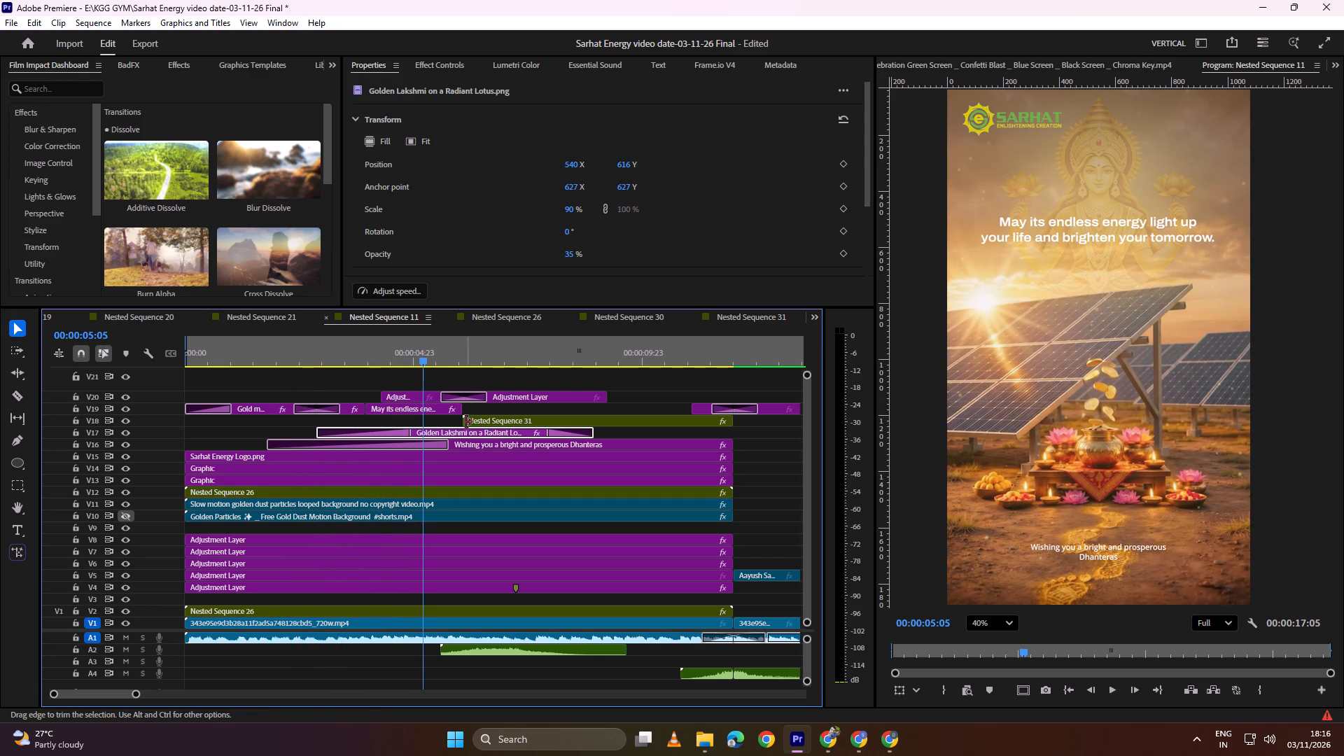
Cut the Golden Lakshmi clip where Nested Sequence 31 begins and delete the part after the cut.
key(c)
click(463, 431)
key(v)
click(475, 431)
key(BackSpace)
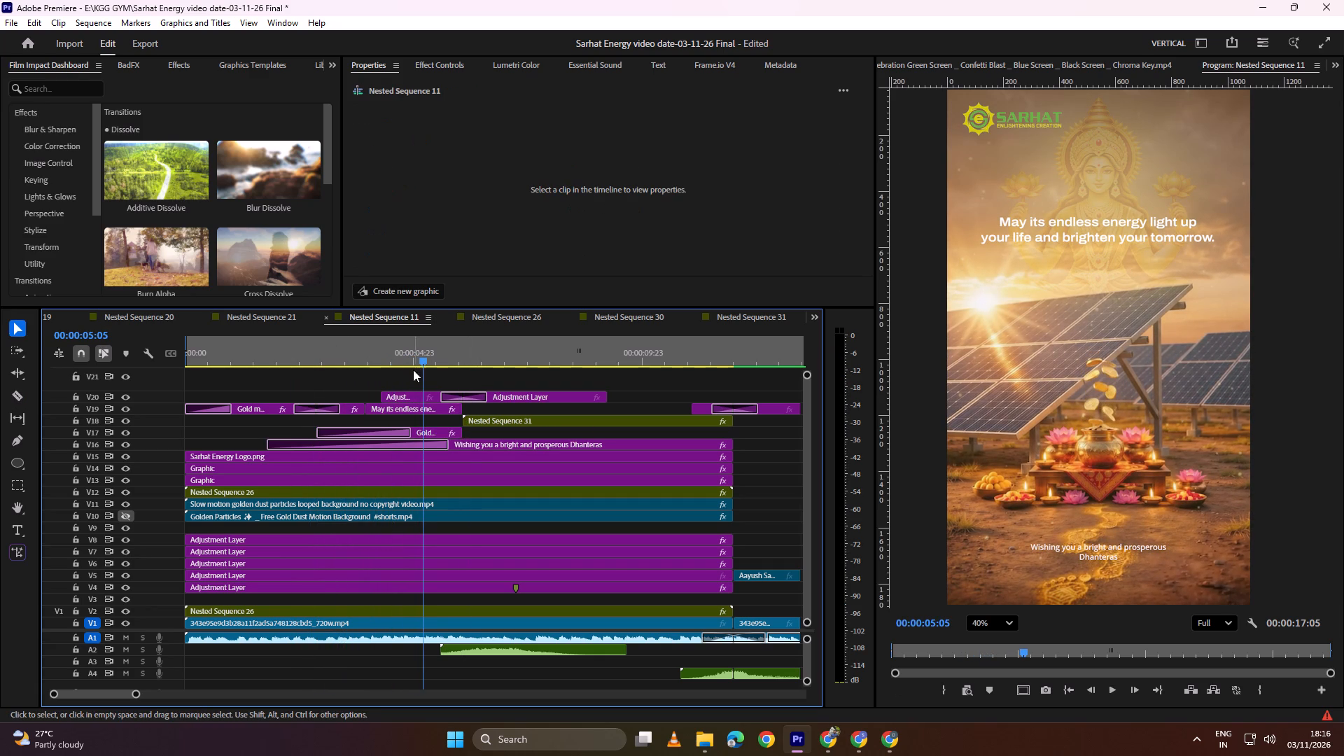
Play the sequence from the start through the Shubh Dhanteras title to review the Lakshmi backdrop's new timing.
drag(423, 351, 155, 356)
key(space)
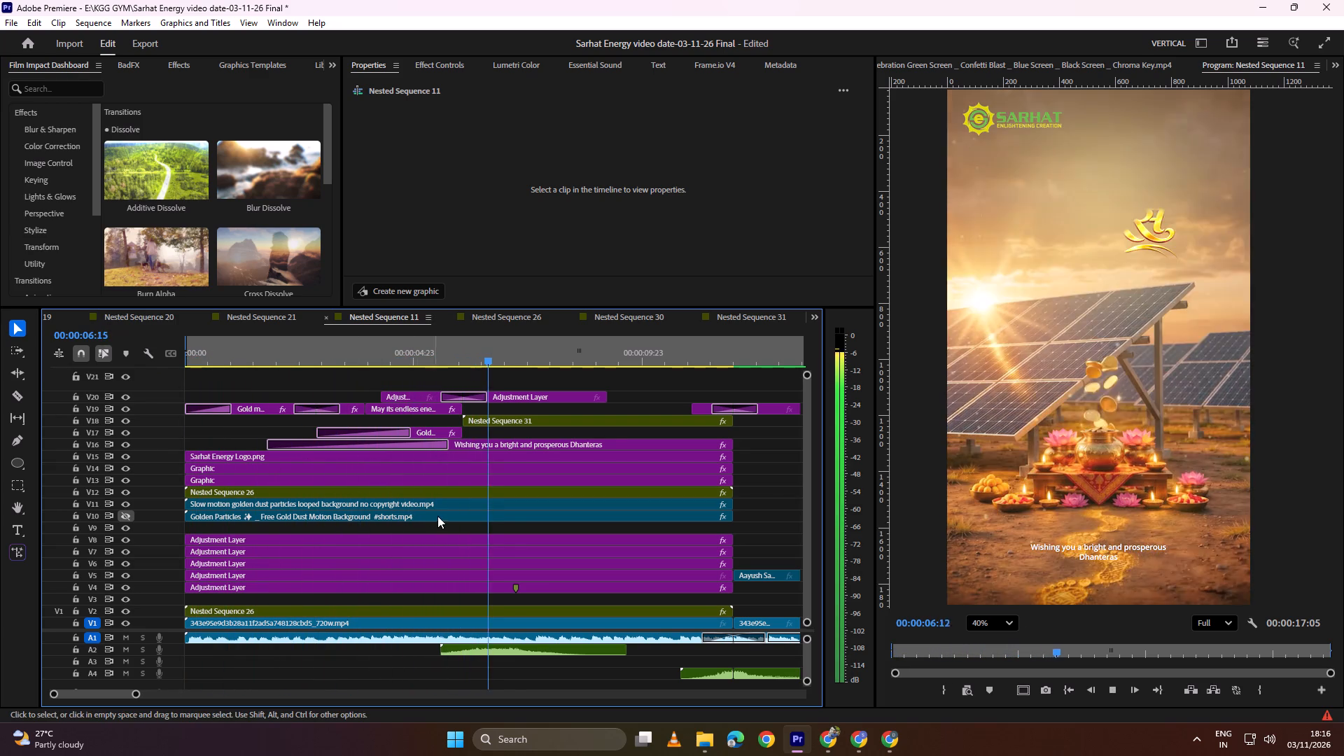
key(space)
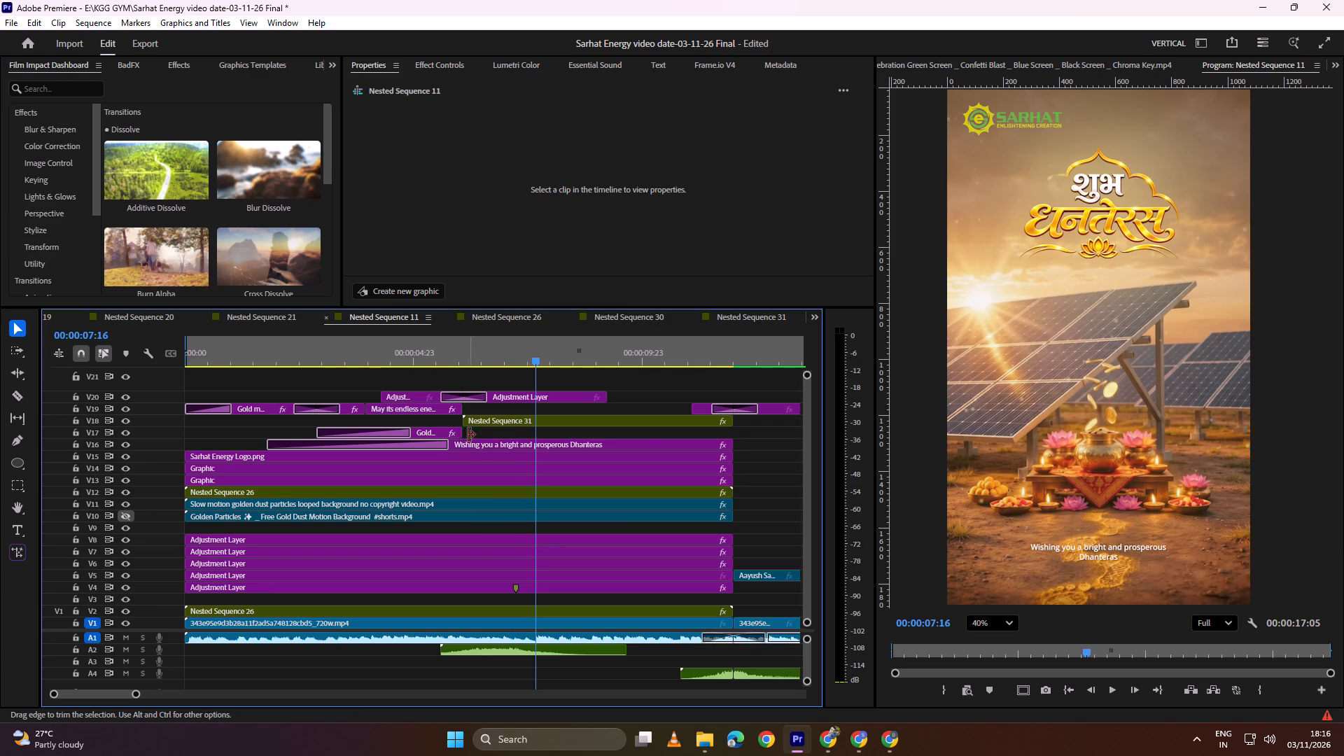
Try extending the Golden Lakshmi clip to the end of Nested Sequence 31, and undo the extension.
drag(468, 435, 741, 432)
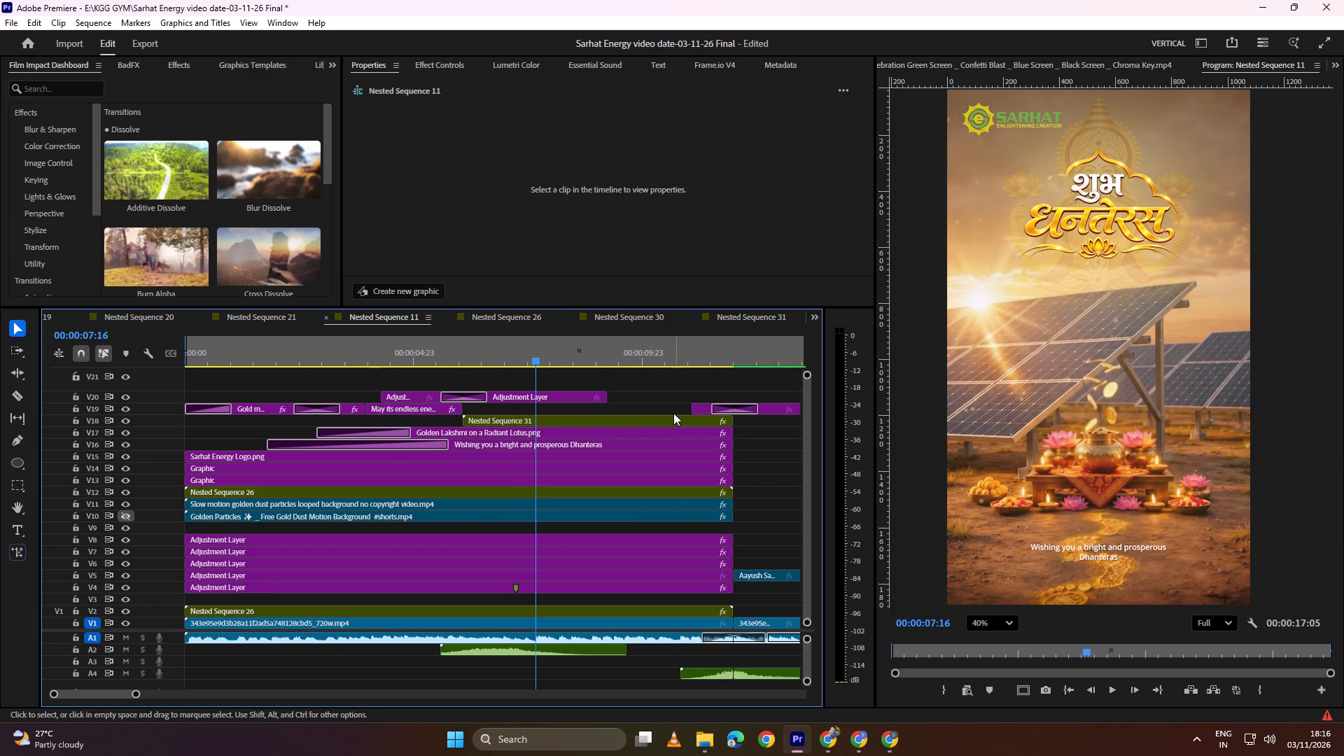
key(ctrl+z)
Scrub back from the Shubh Dhanteras title to the "May its endless energy" text at 00:00:04:20 to recheck the backdrop.
drag(559, 358, 440, 364)
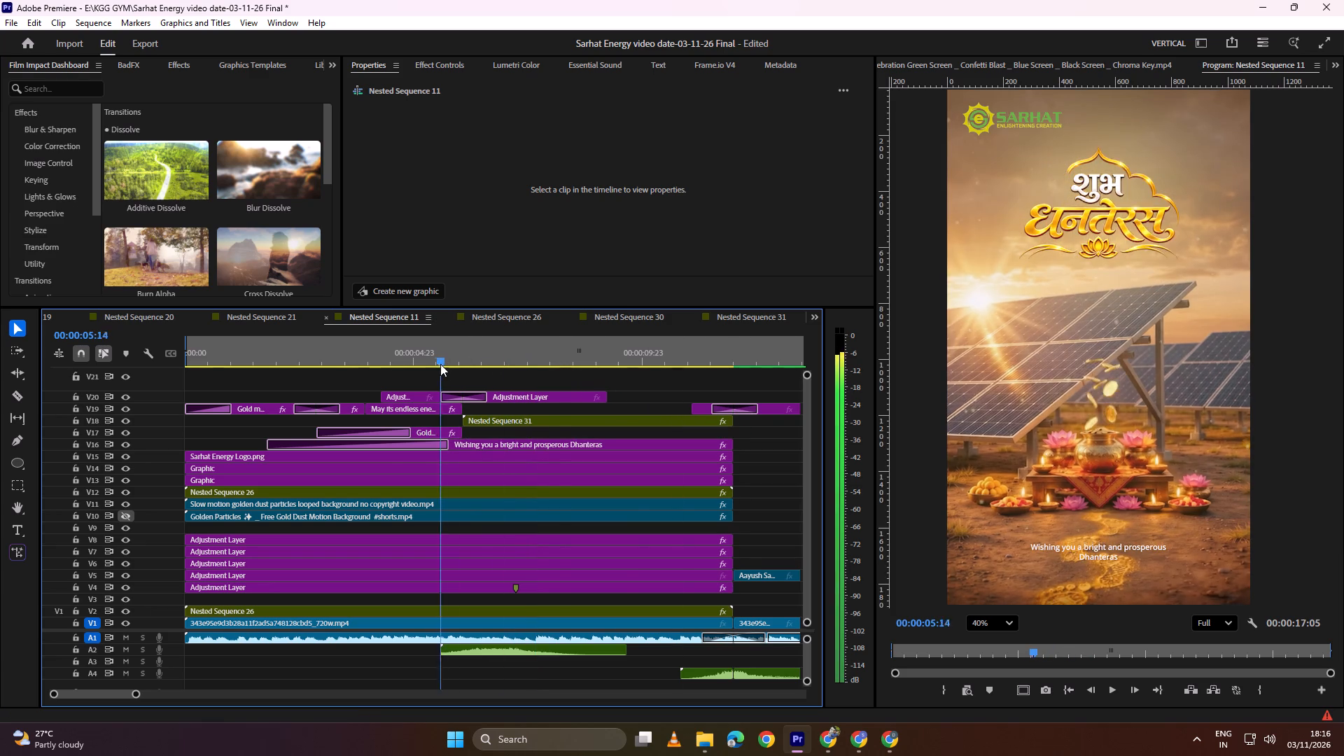
drag(440, 364, 407, 365)
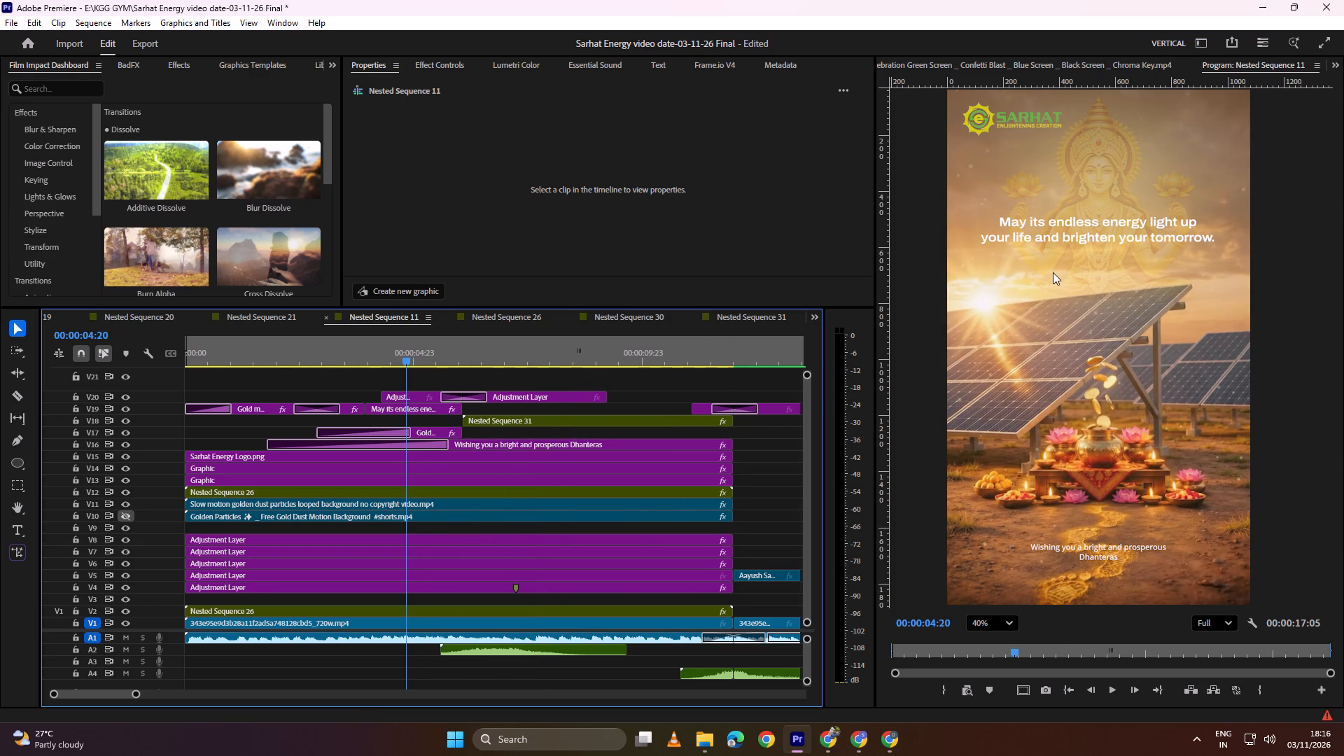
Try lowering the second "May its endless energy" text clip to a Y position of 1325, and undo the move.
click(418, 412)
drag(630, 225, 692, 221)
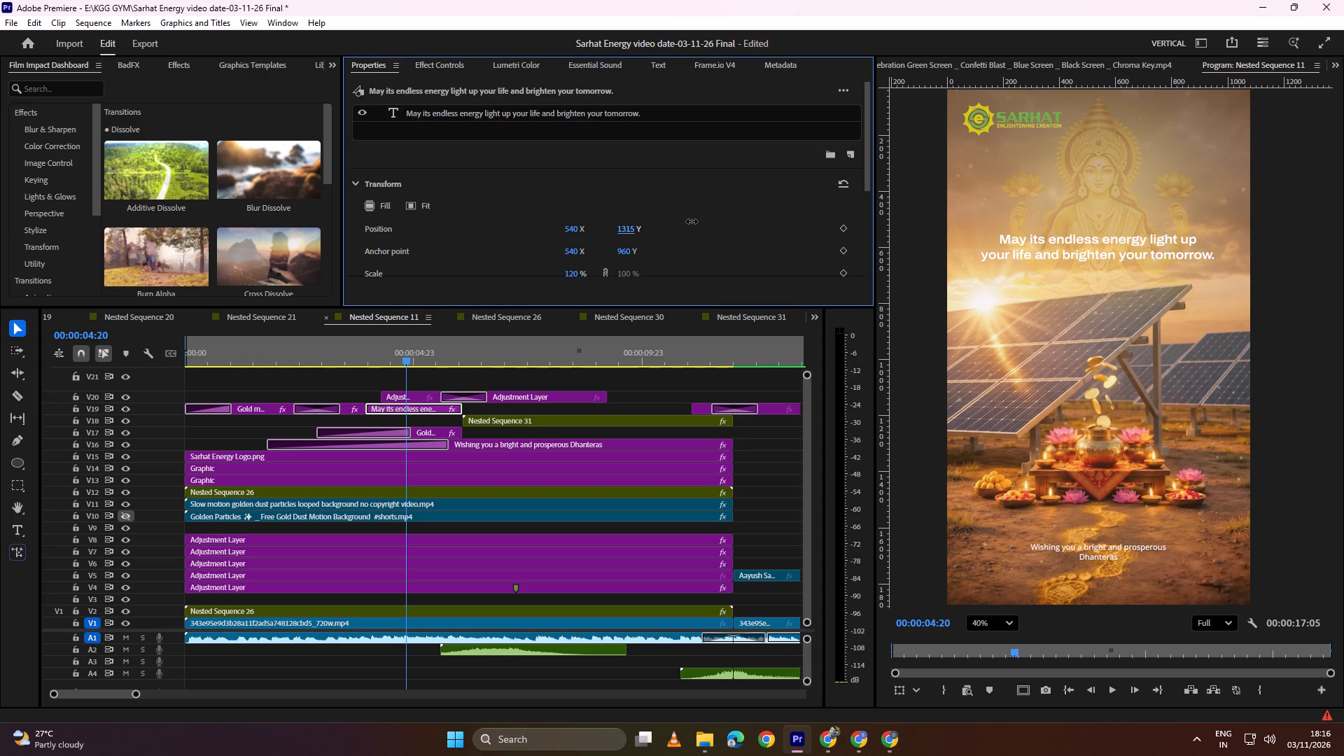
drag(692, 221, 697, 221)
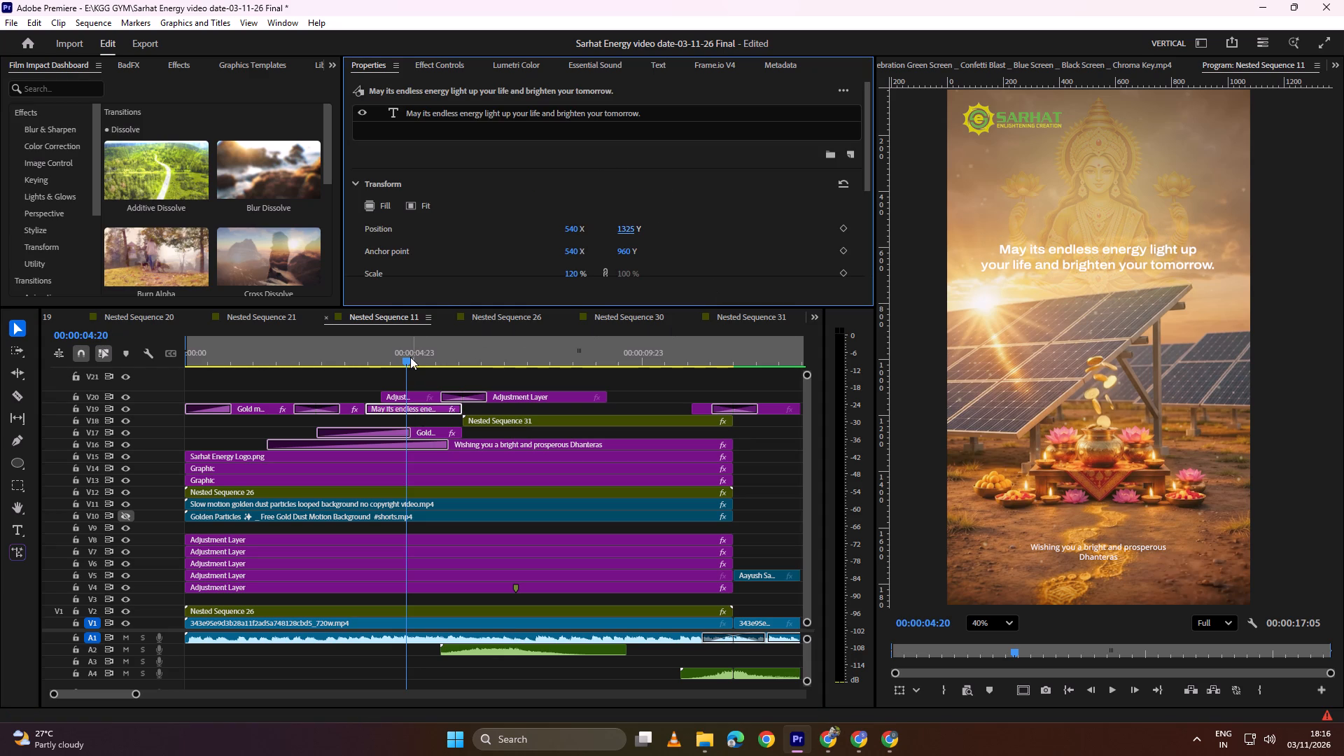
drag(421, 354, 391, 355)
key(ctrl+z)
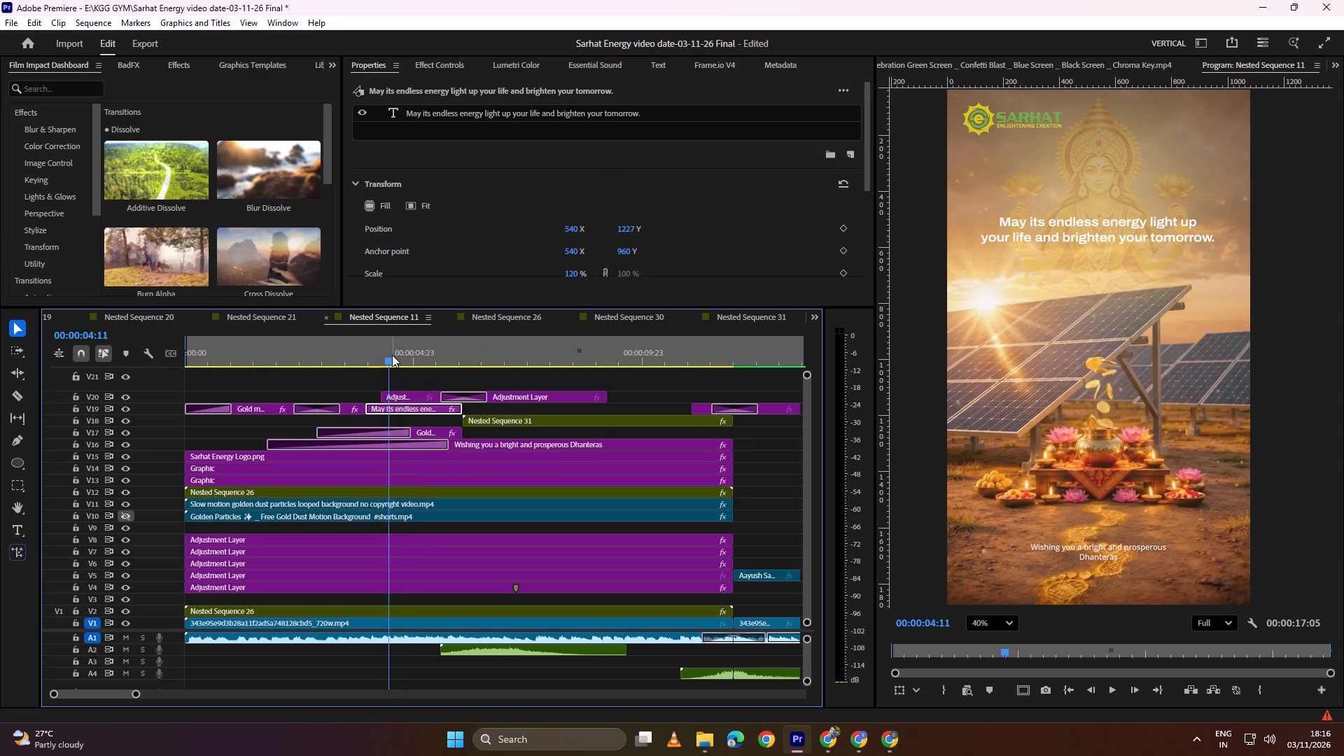
Copy the cream fill colour code FFF5DB from the "Gold may shine for generations" text.
drag(403, 353, 280, 369)
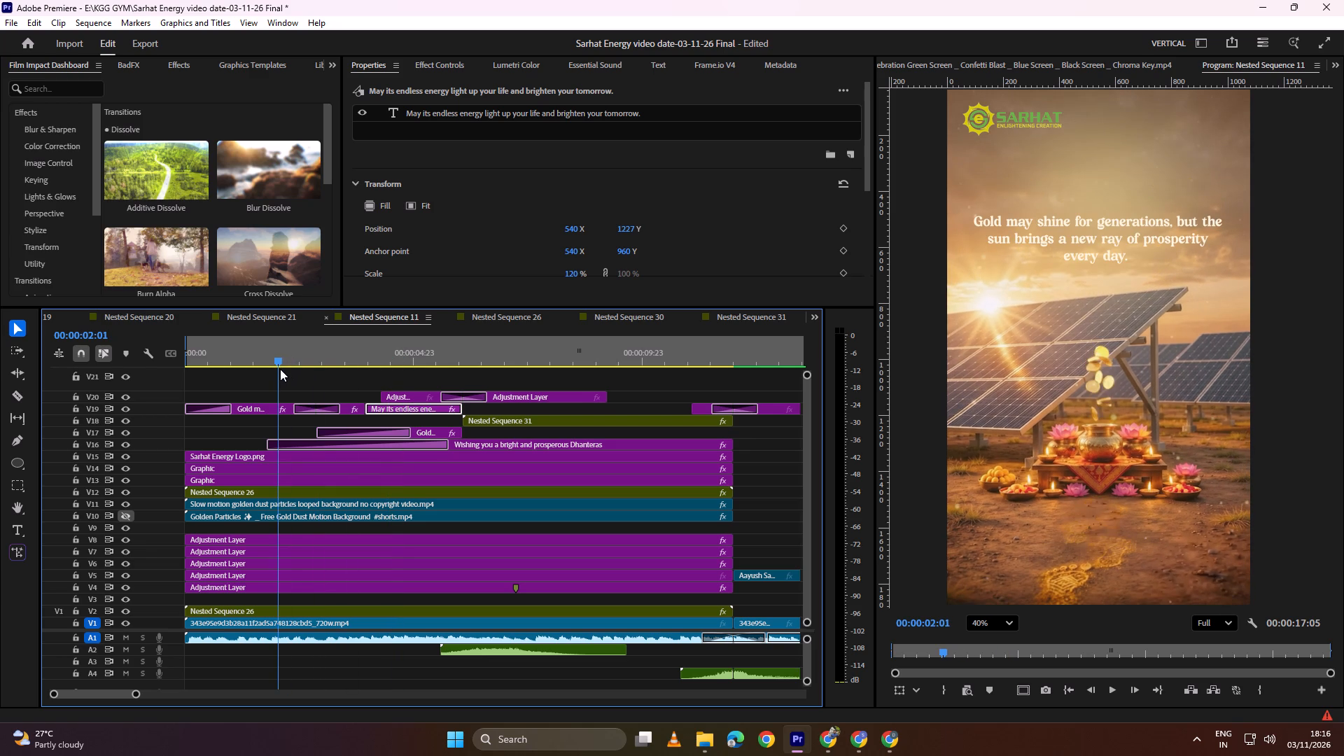
drag(280, 369, 281, 369)
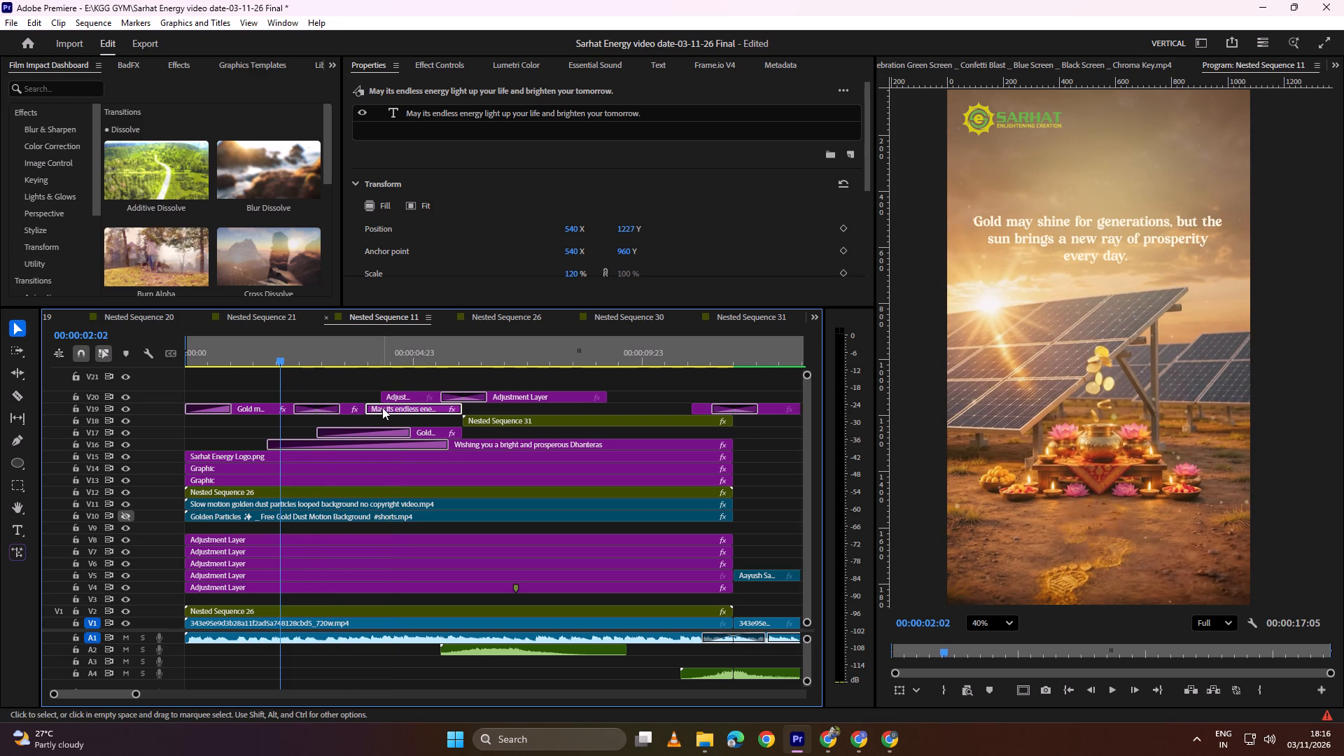
click(272, 408)
click(451, 115)
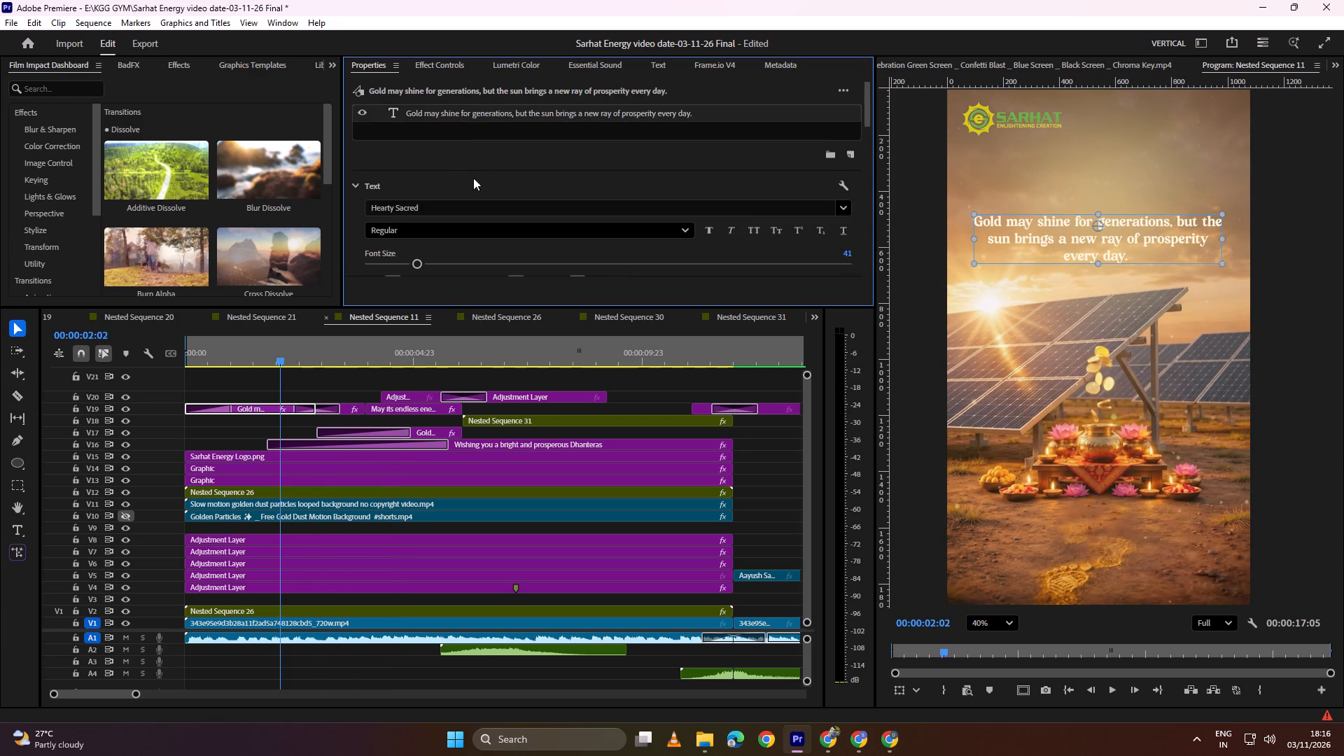
scroll(496, 178, down, 5)
scroll(584, 252, down, 5)
click(401, 259)
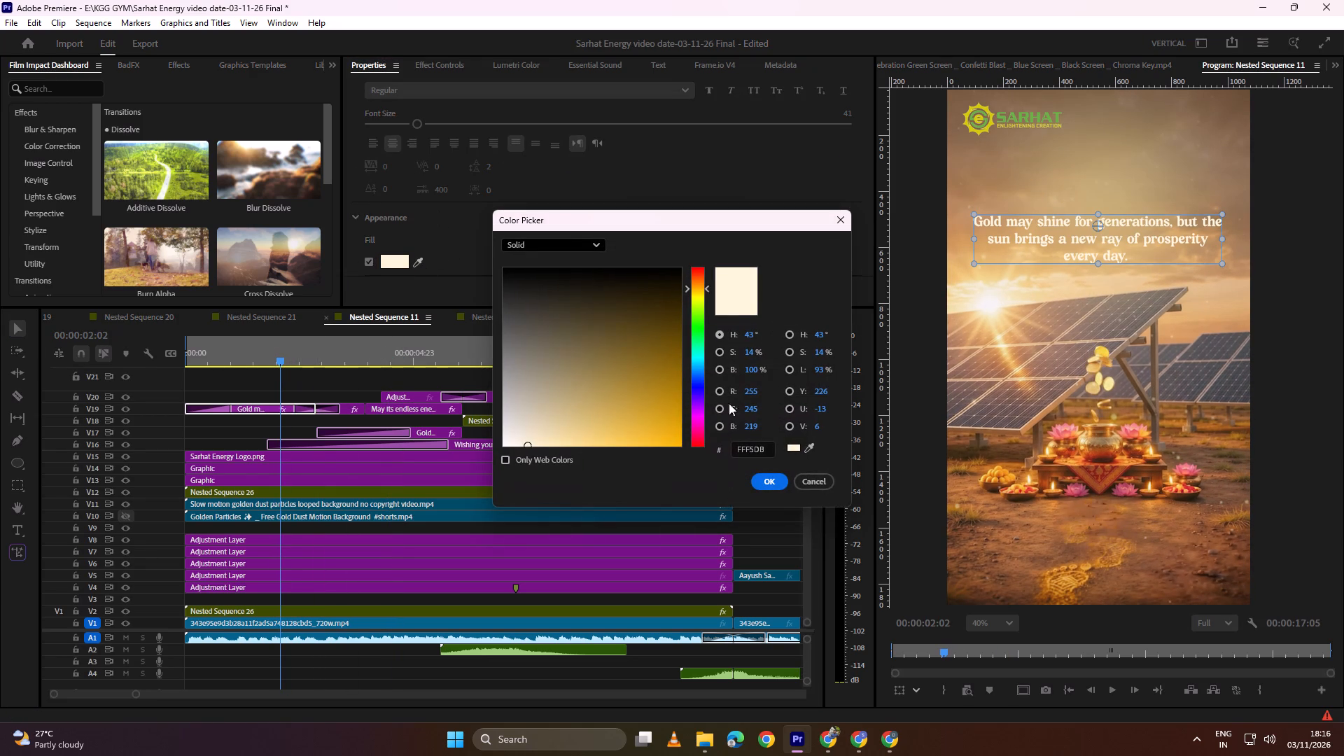
click(771, 447)
click(762, 448)
drag(762, 448, 742, 451)
key(ctrl+c)
click(781, 478)
Apply the copied fill colour FFF5DB to the first "May its endless energy" text clip, at 00:00:03:13.
drag(322, 353, 337, 353)
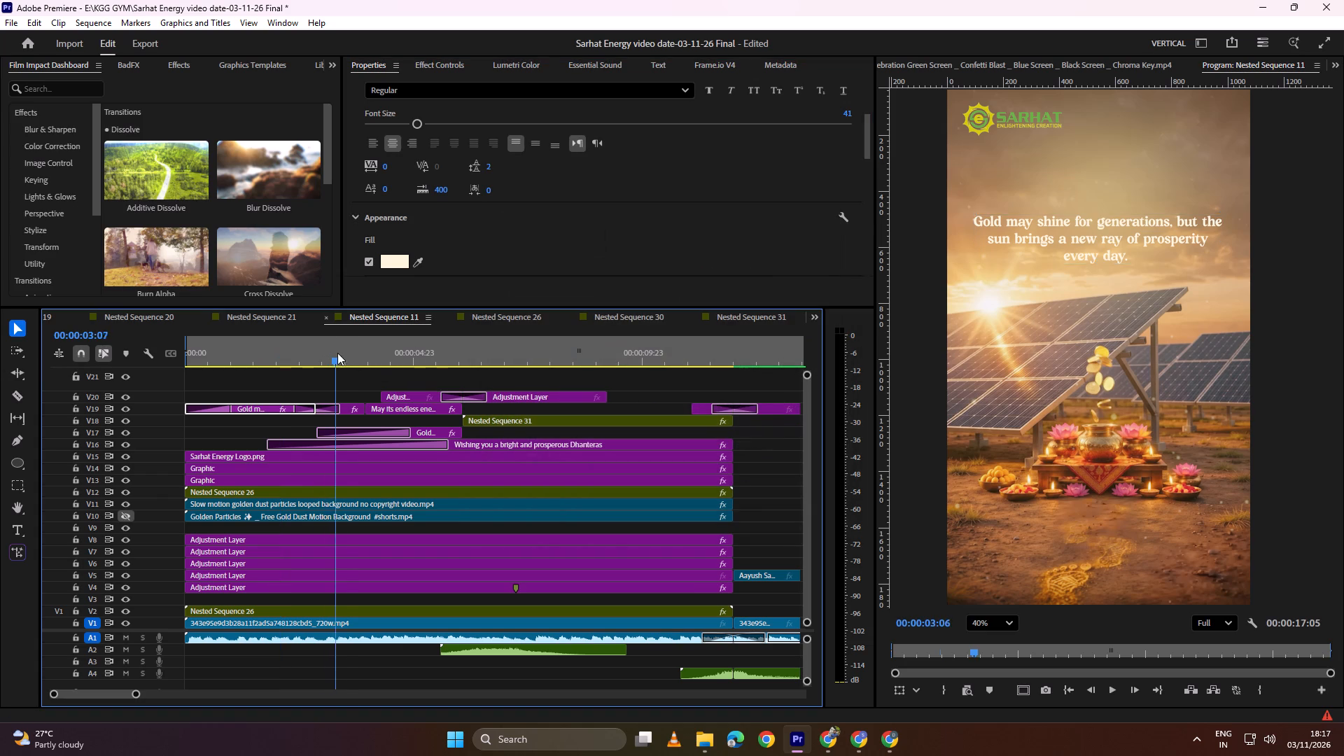
drag(337, 353, 349, 353)
click(357, 409)
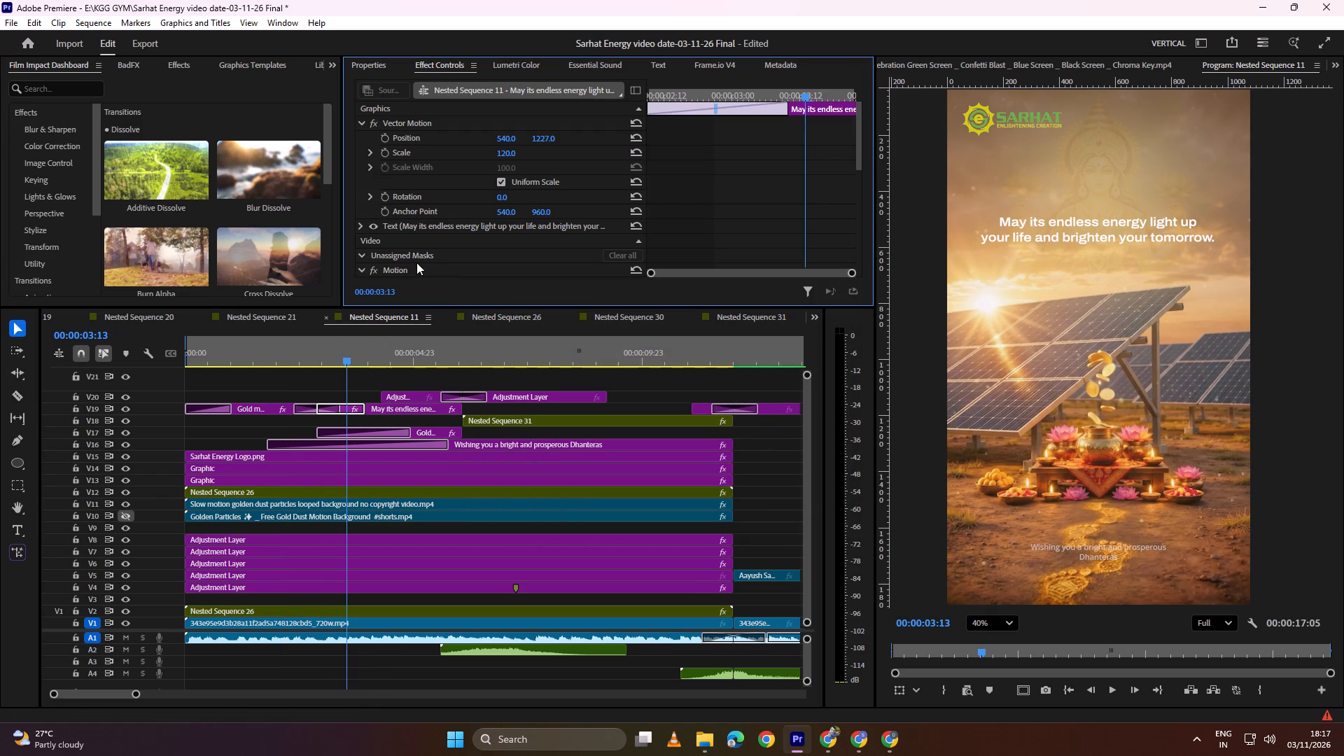
drag(373, 362, 391, 358)
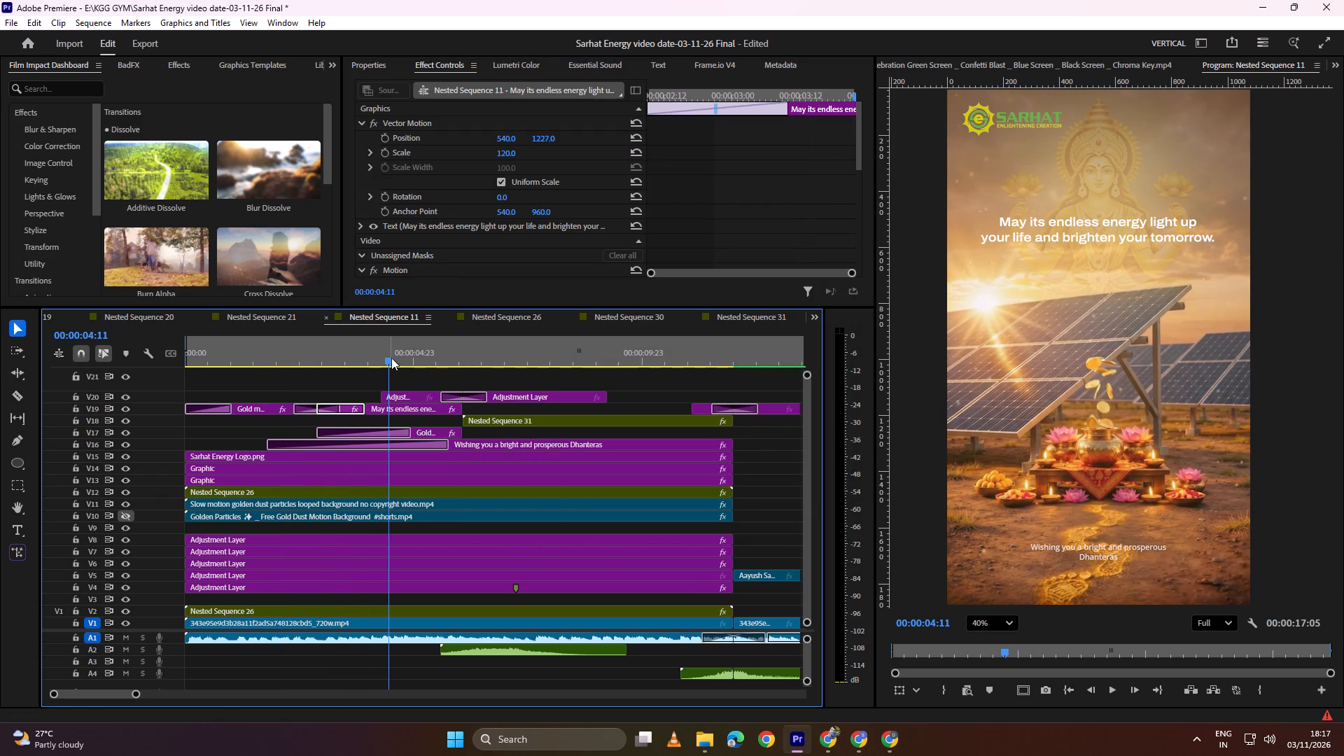
drag(391, 358, 349, 366)
click(379, 62)
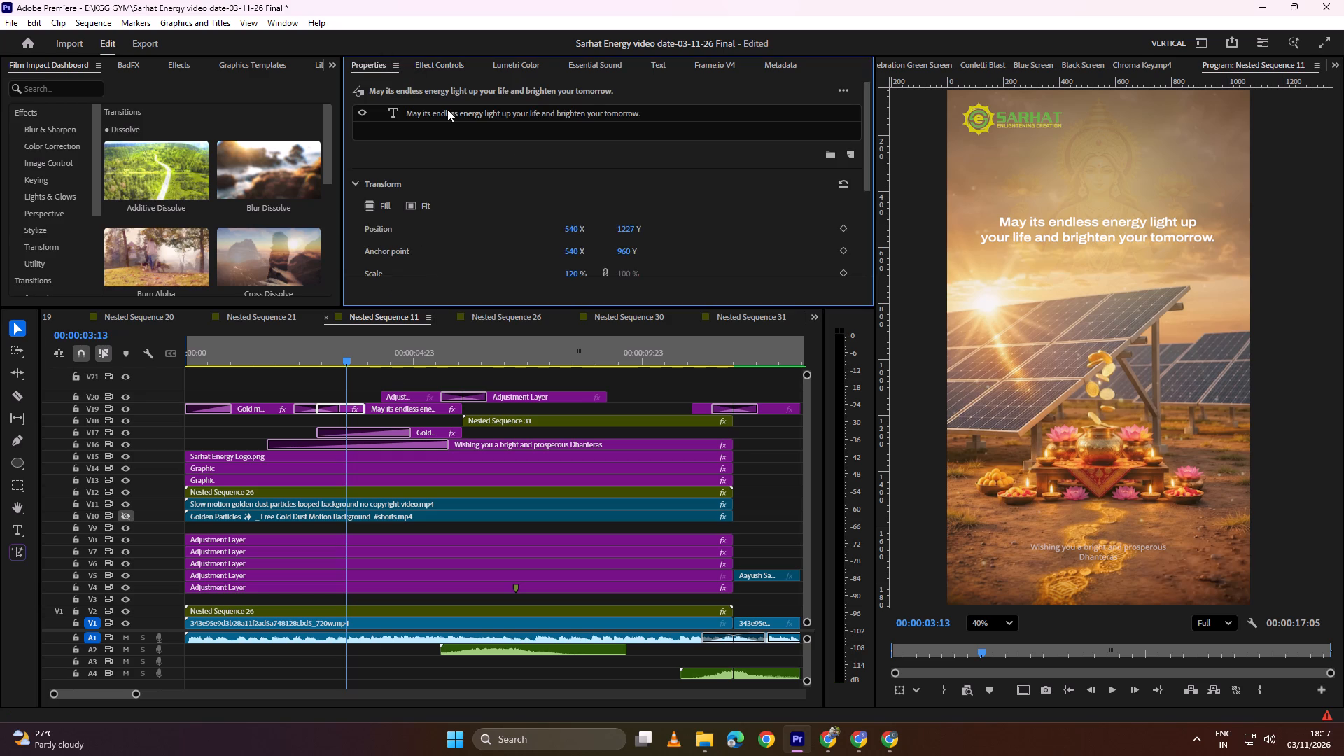
click(447, 109)
scroll(493, 178, down, 5)
scroll(655, 246, down, 5)
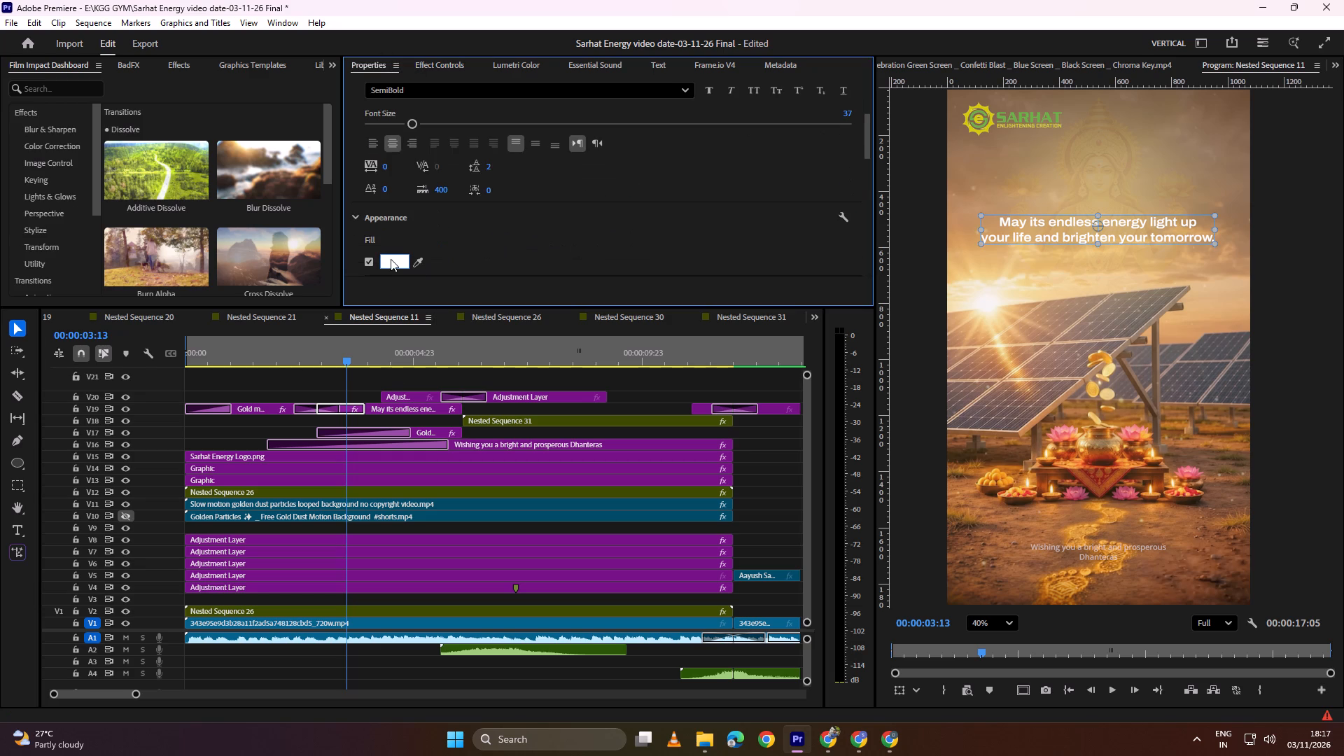
click(391, 259)
drag(770, 446, 698, 448)
double_click(745, 447)
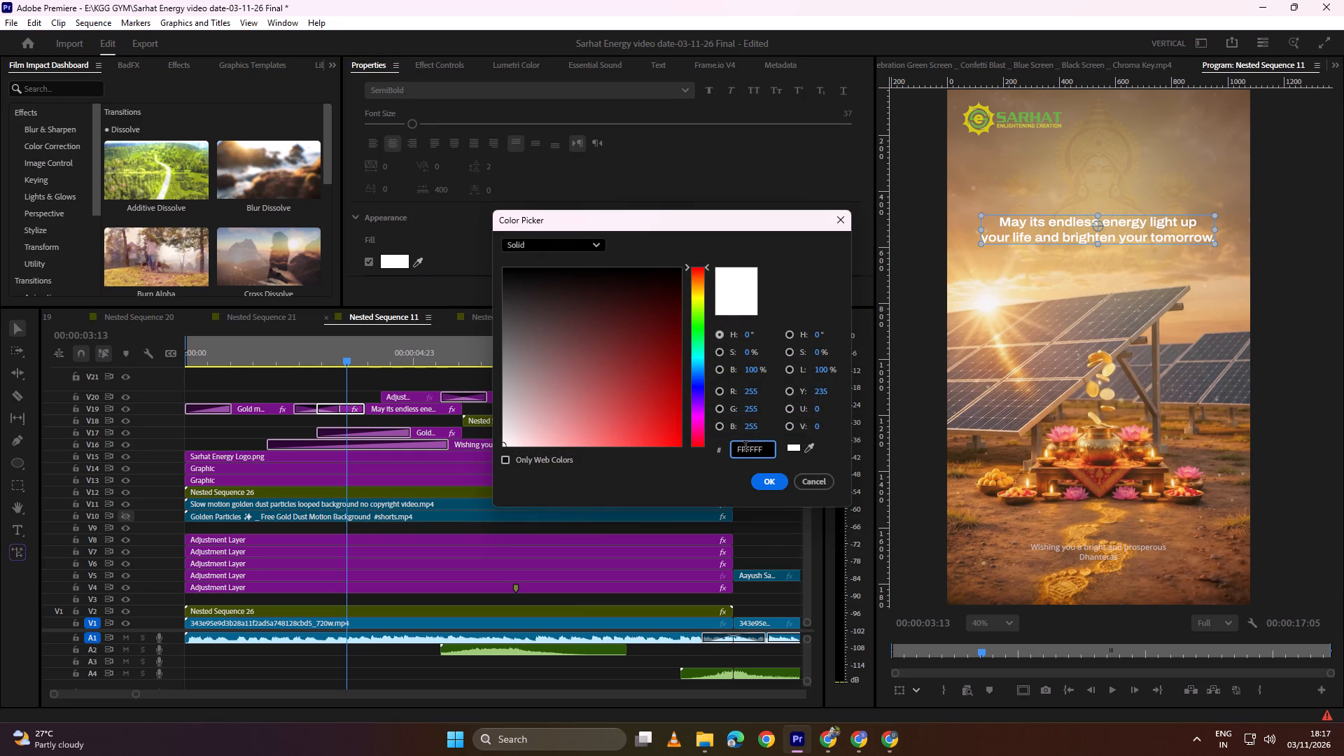
key(ctrl+v)
click(770, 478)
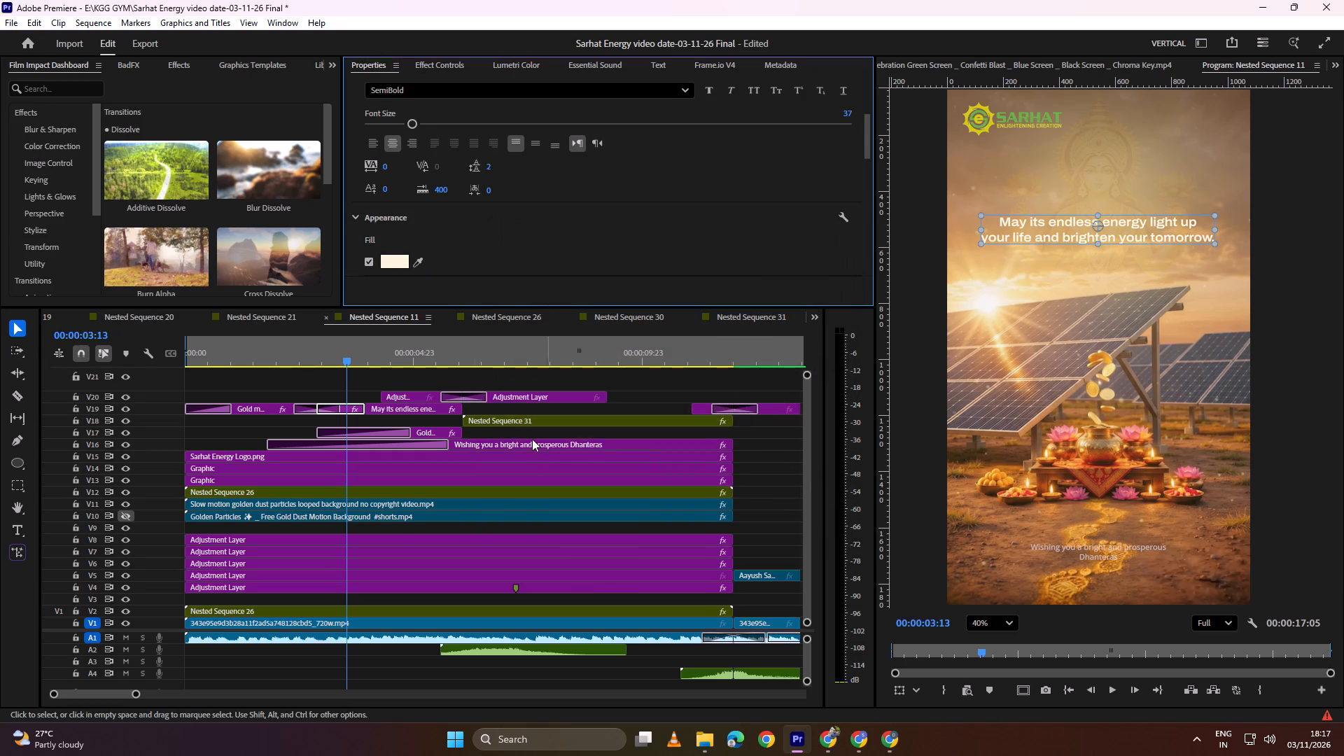
Apply the same fill colour FFF5DB to the second "May its endless energy" text clip, at 00:00:04:08.
drag(366, 352, 385, 354)
click(405, 408)
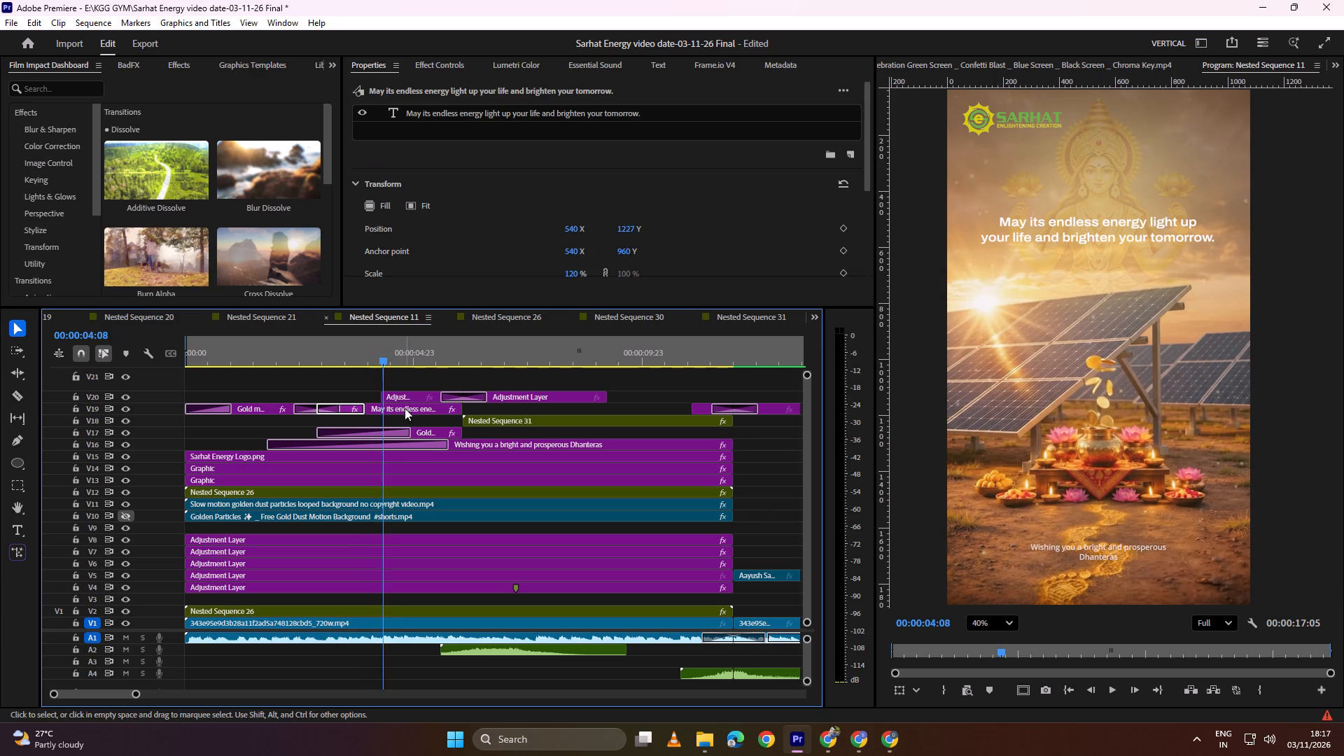
click(468, 109)
scroll(591, 178, down, 5)
scroll(670, 248, down, 7)
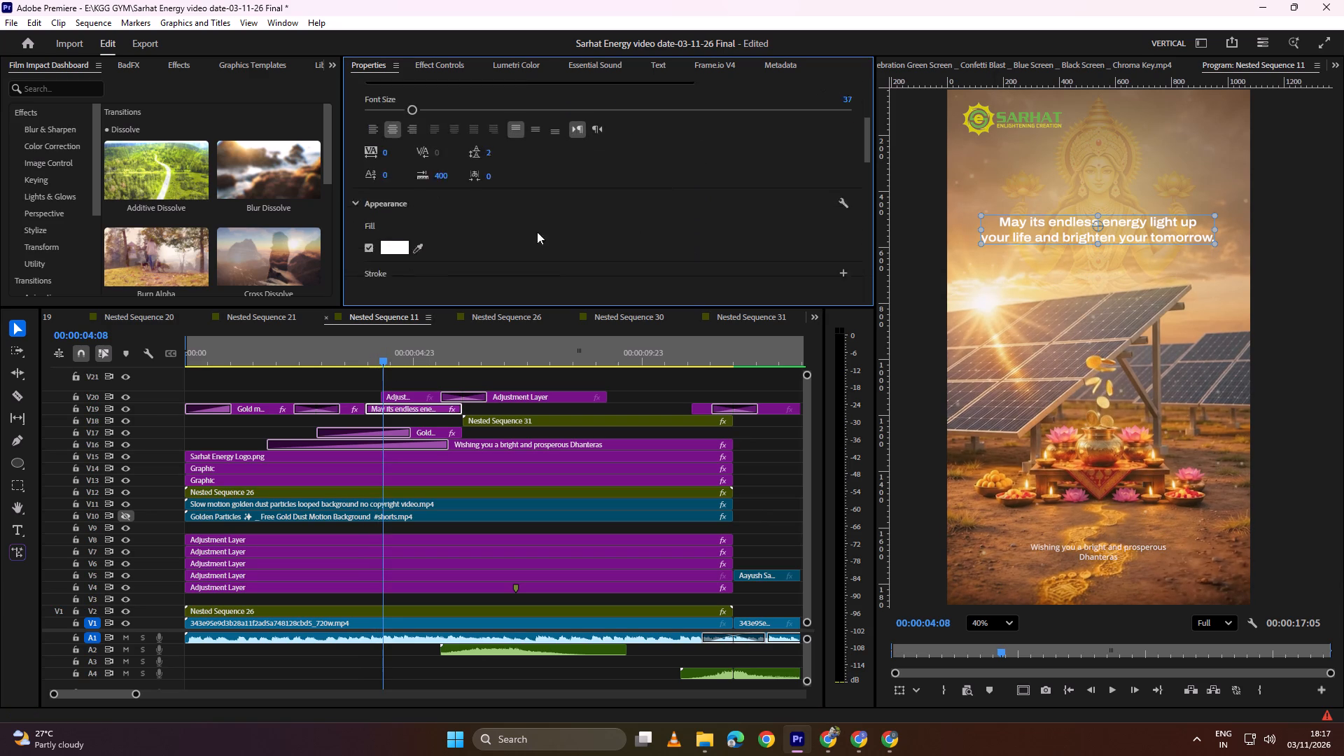
scroll(537, 232, down, 2)
click(403, 204)
drag(766, 449, 665, 451)
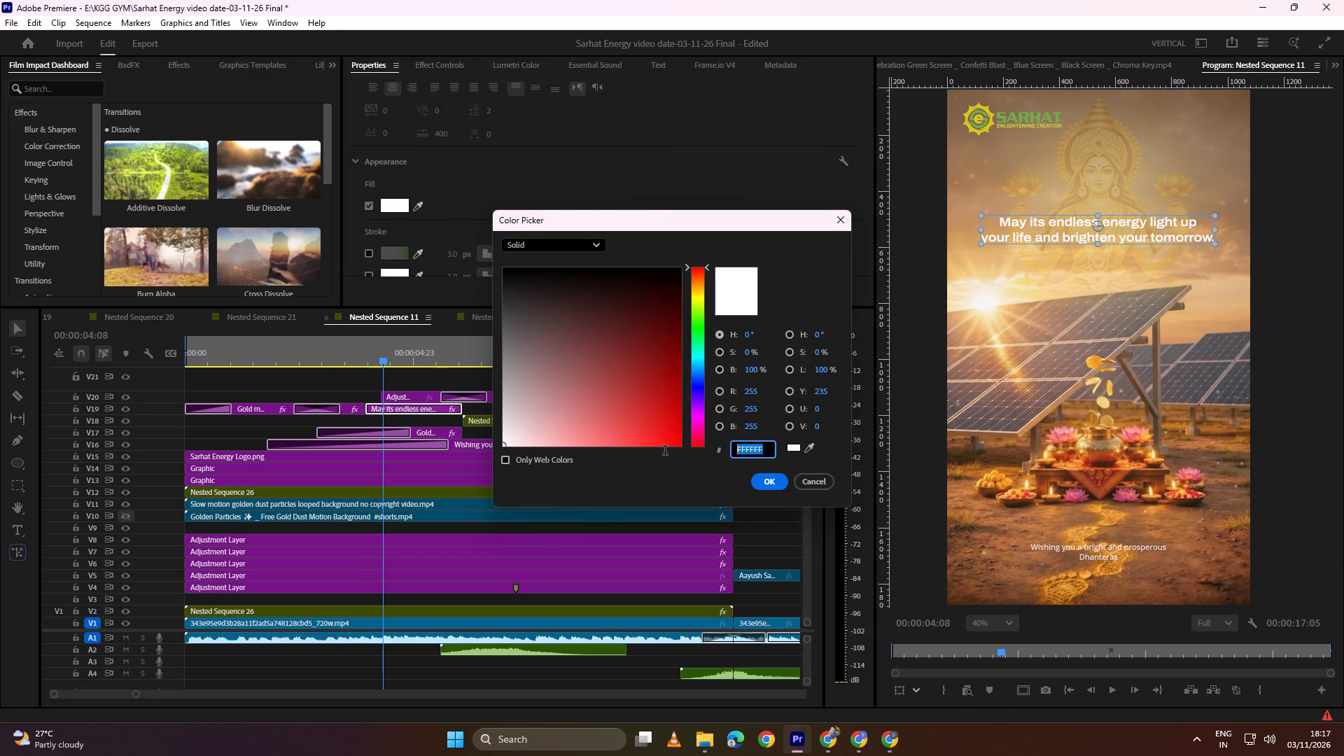
drag(665, 451, 664, 451)
key(ctrl+v)
click(770, 479)
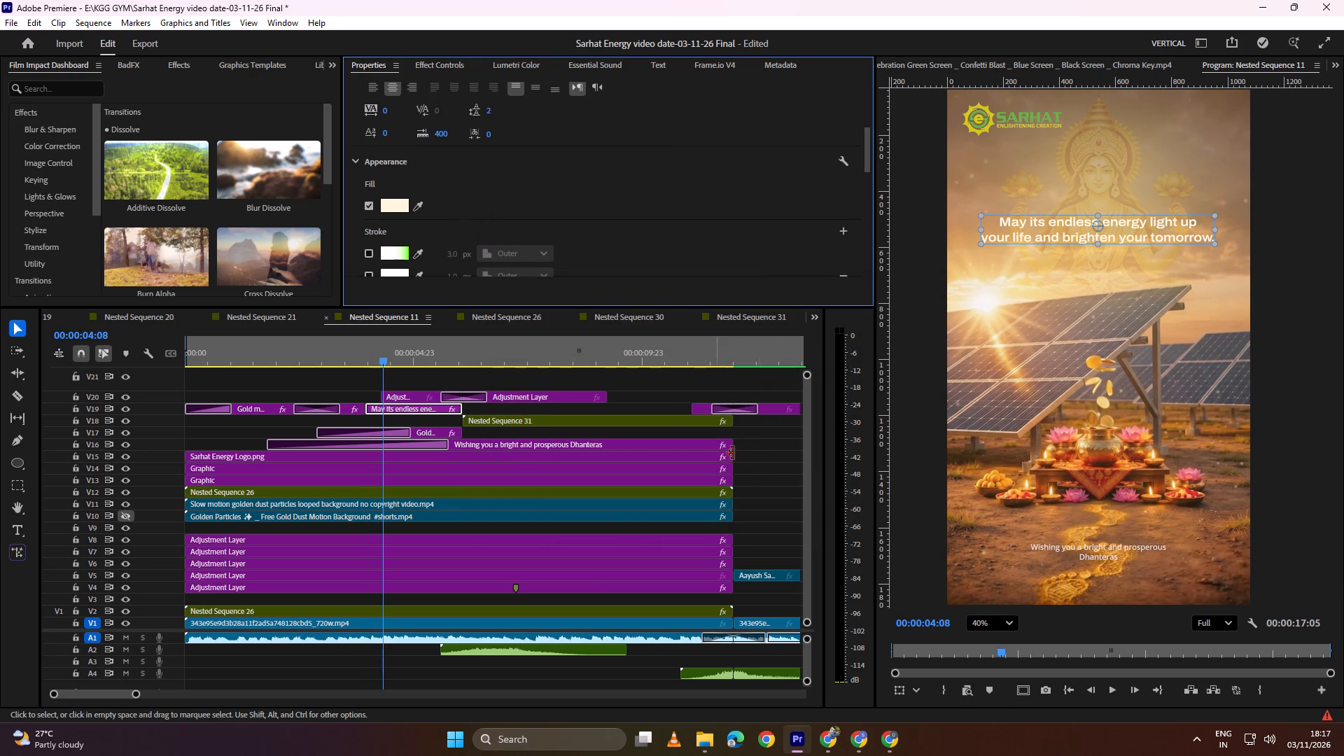
Play the sequence twice from the start through the Shubh Dhanteras title to review the recoloured text over the Lakshmi backdrop.
click(762, 454)
drag(417, 357, 169, 358)
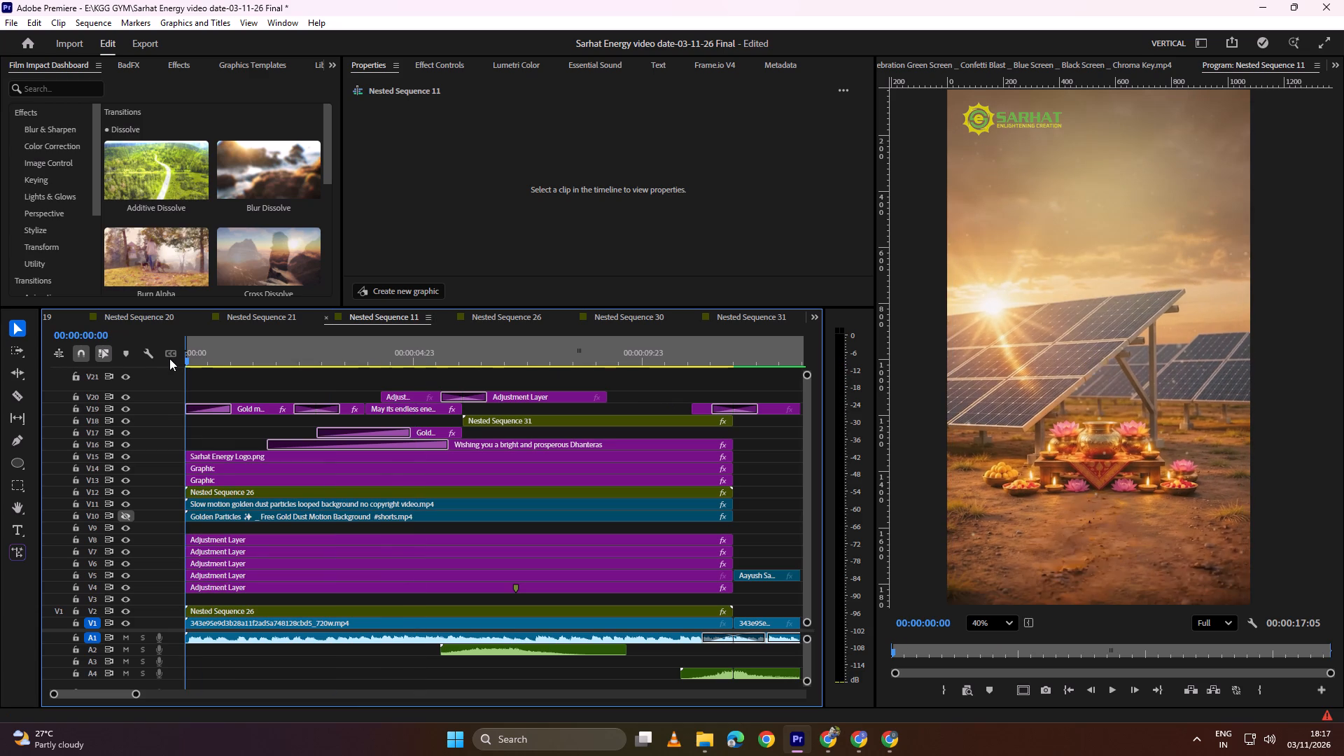
key(space)
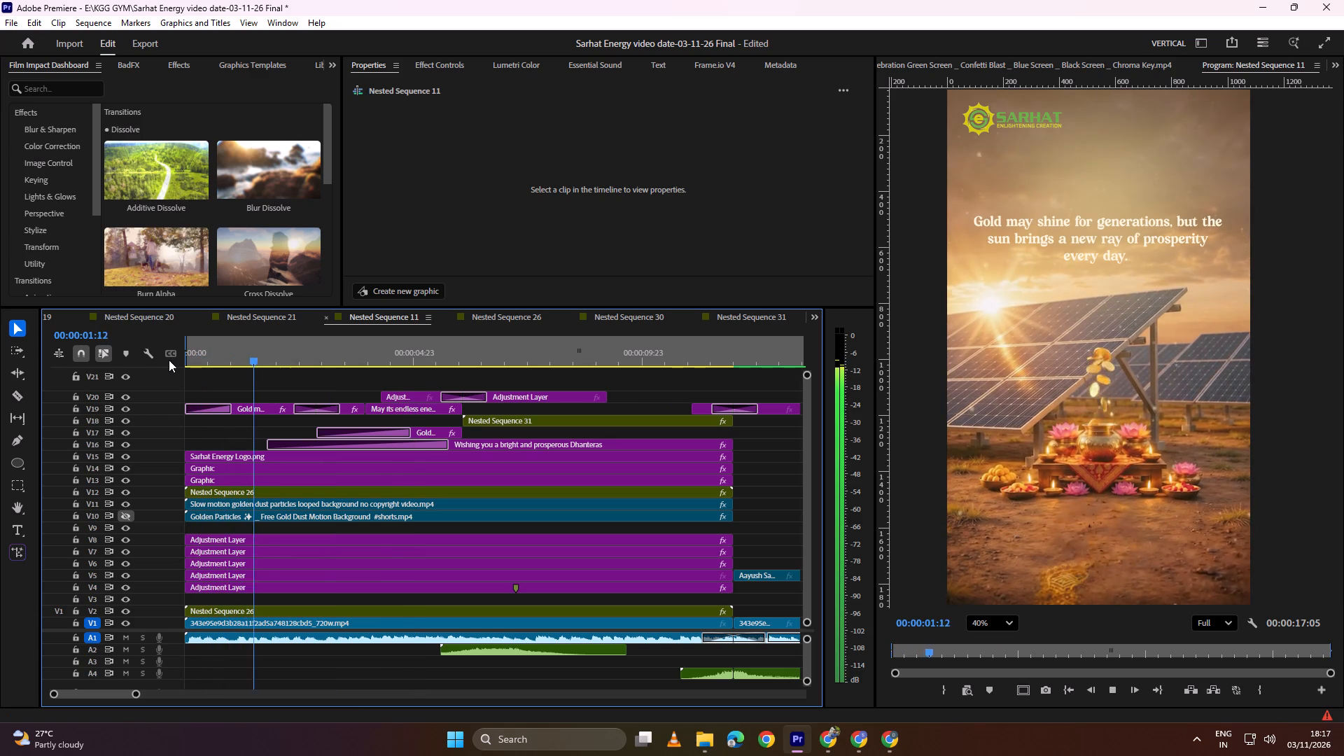
key(space)
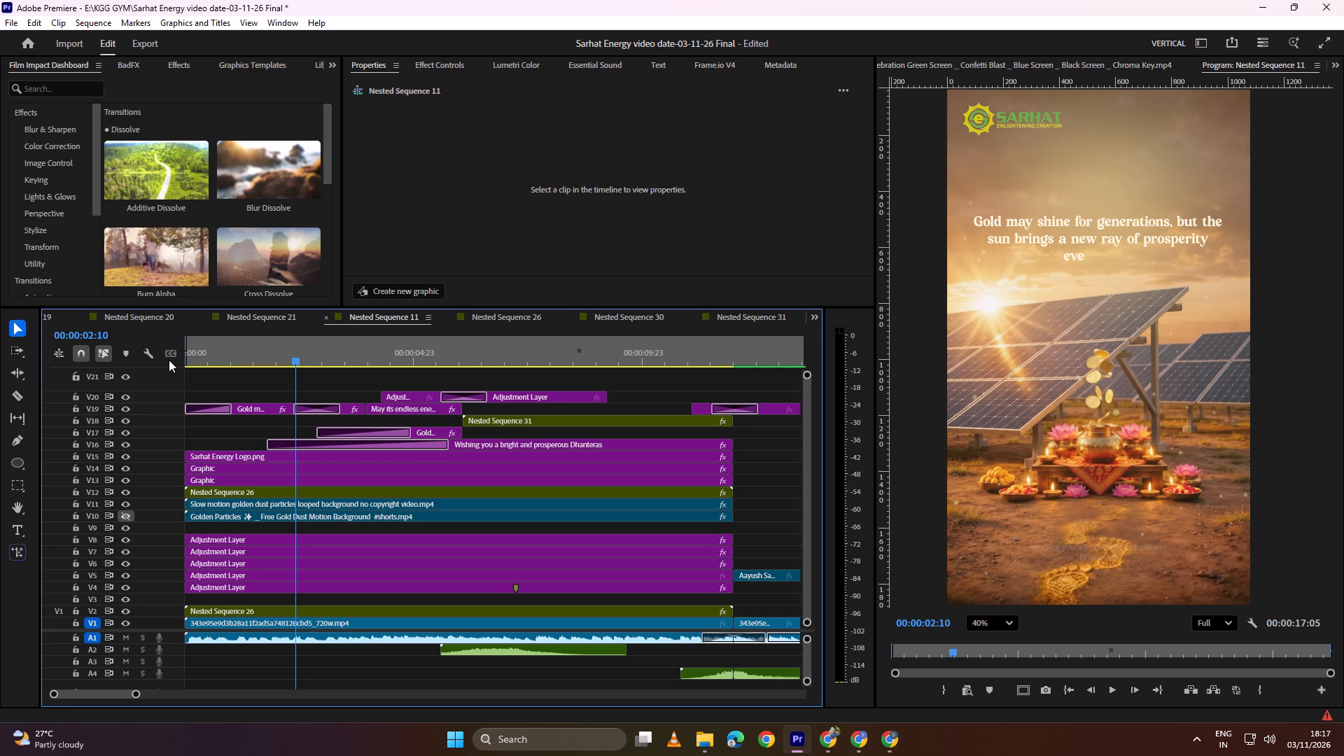
key(space)
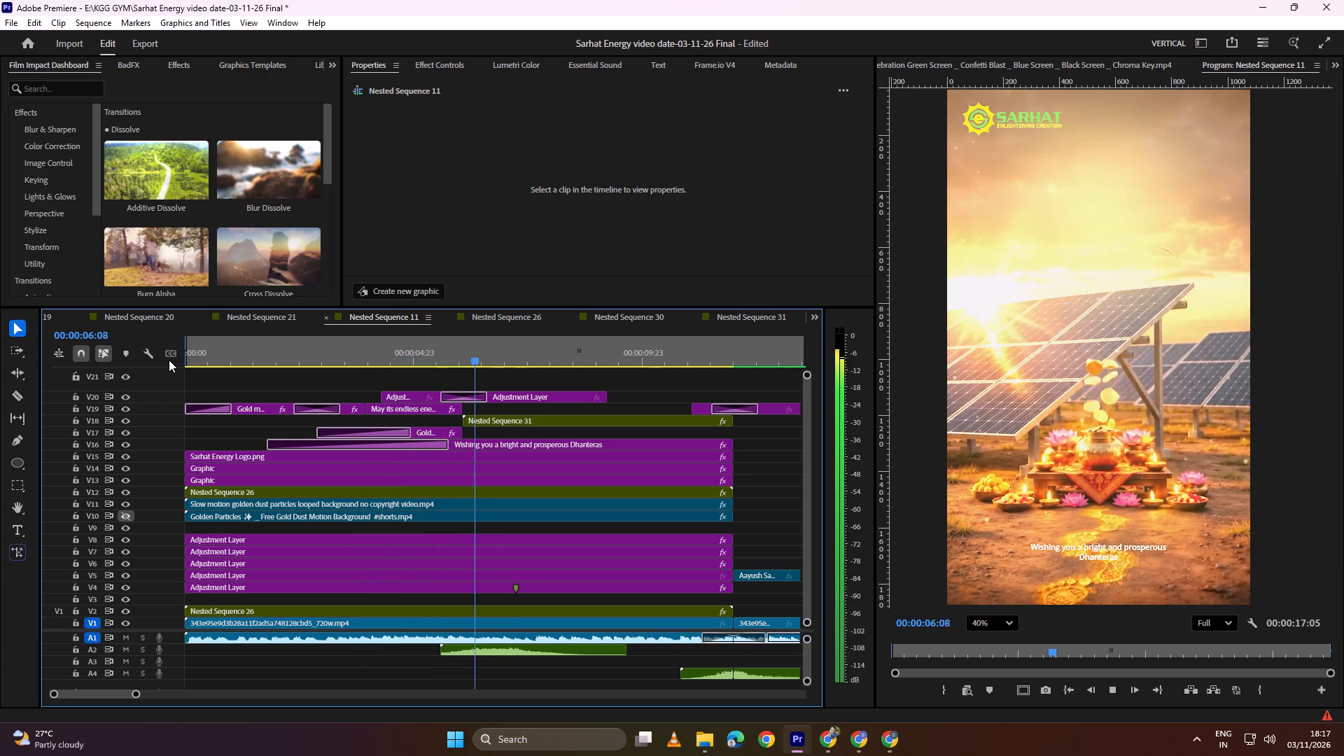
key(space)
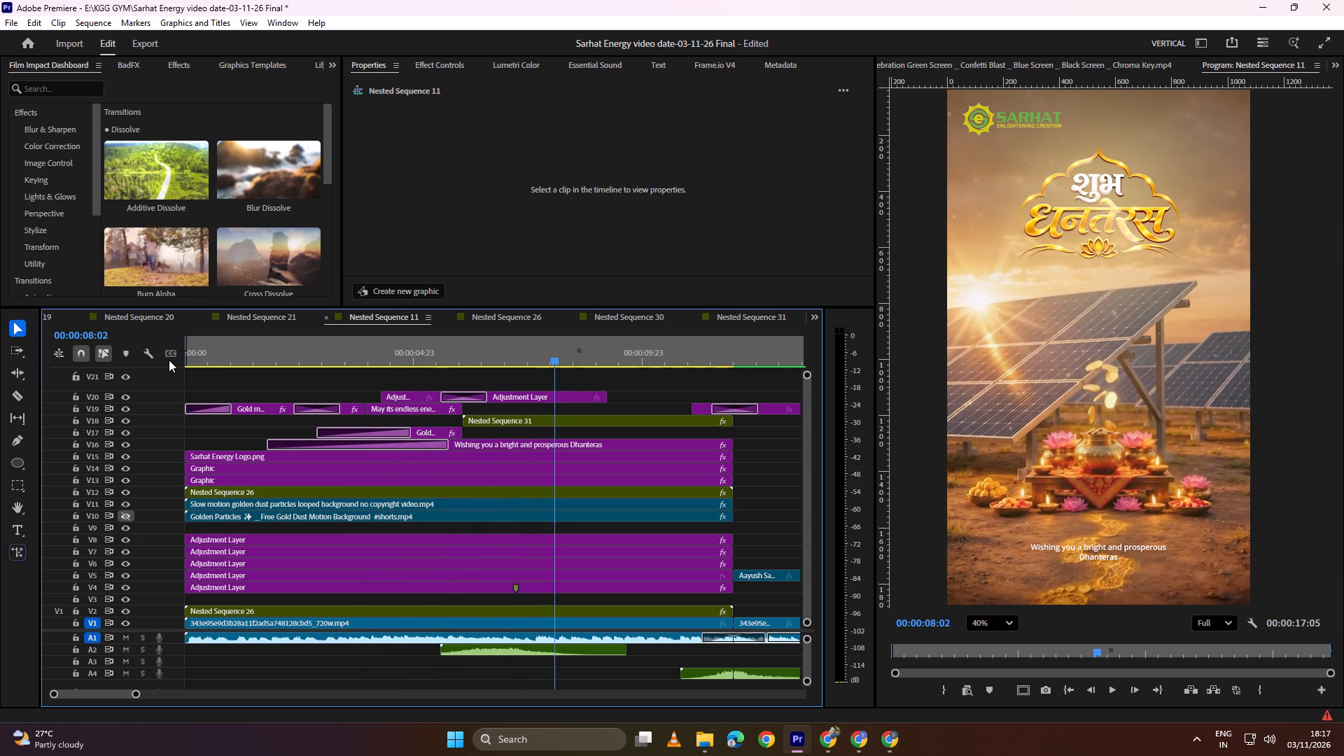
drag(237, 358, 205, 362)
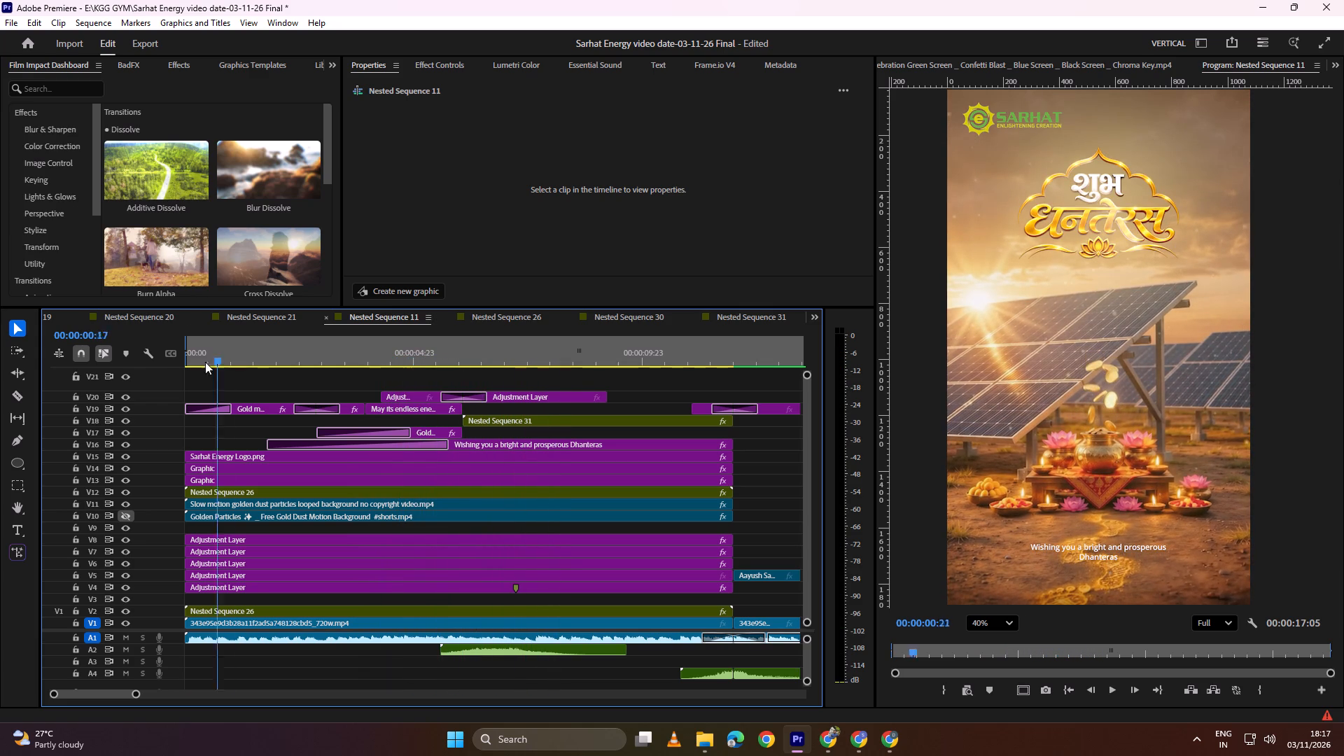
drag(205, 362, 66, 377)
key(space)
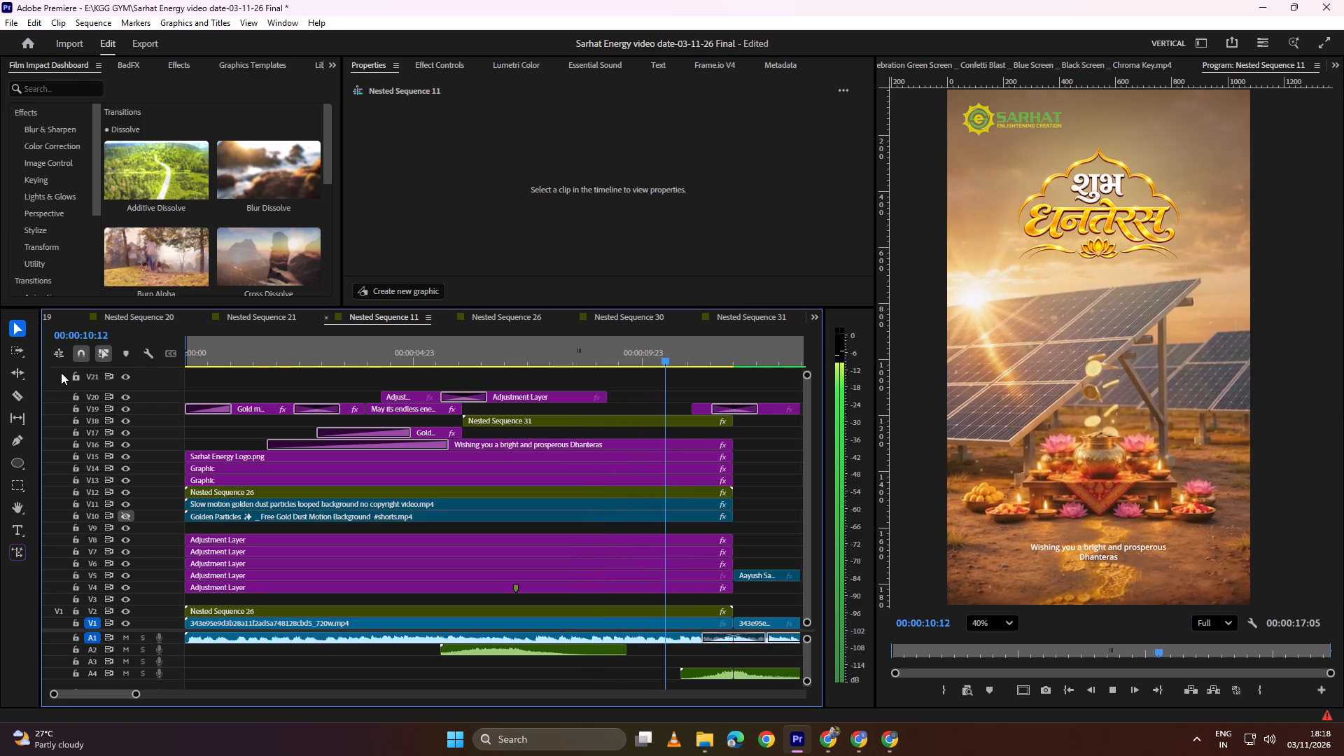
key(space)
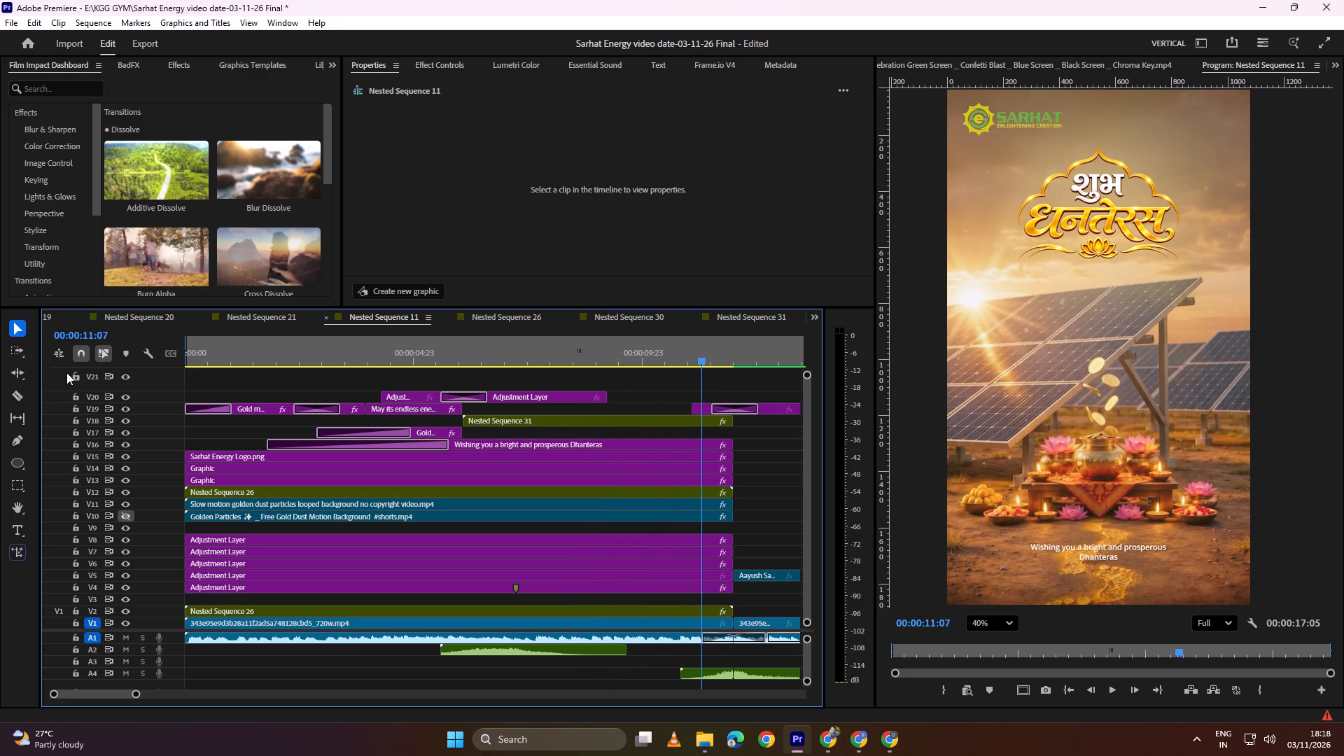
At 00:00:05:12, lower the second "May its endless energy" text to Y 2266, just above the "Wishing you a bright and prosperous Dhanteras" line.
drag(479, 353, 448, 361)
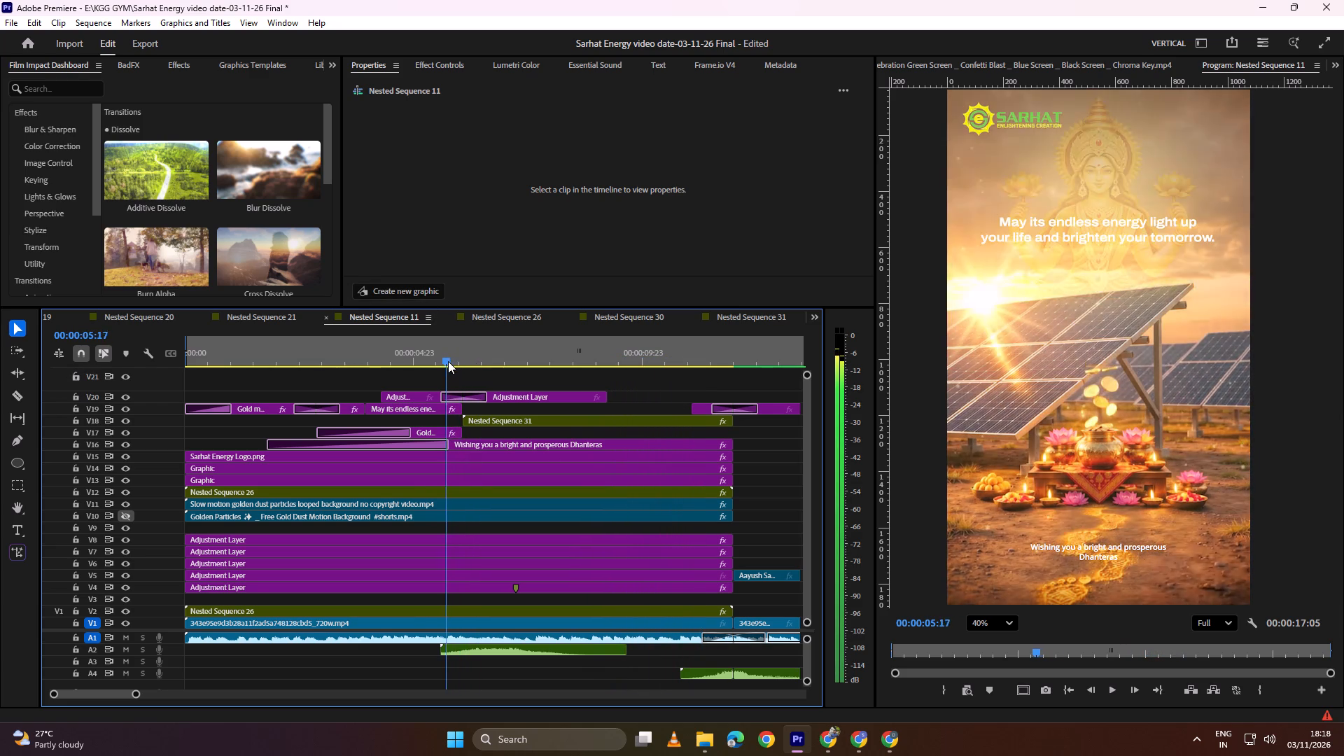
drag(448, 361, 438, 364)
click(417, 407)
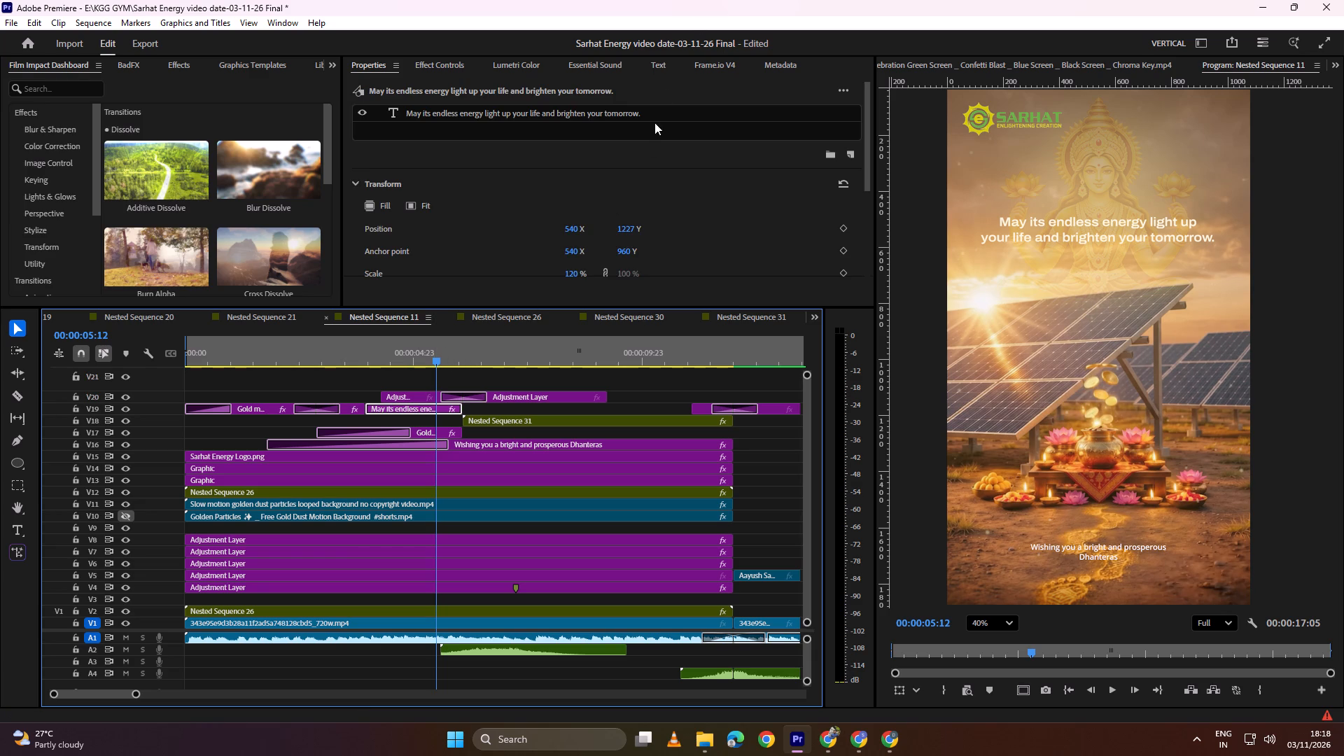
drag(626, 230, 814, 229)
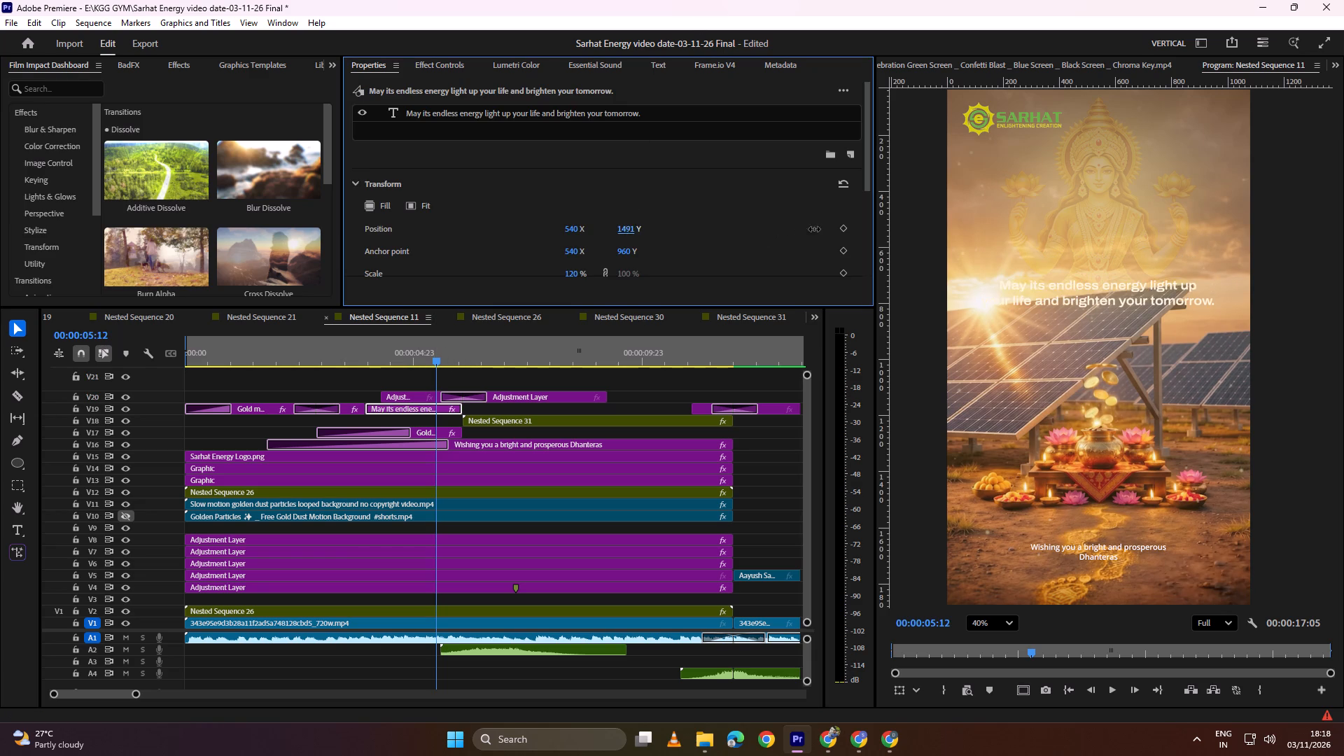
drag(814, 229, 870, 225)
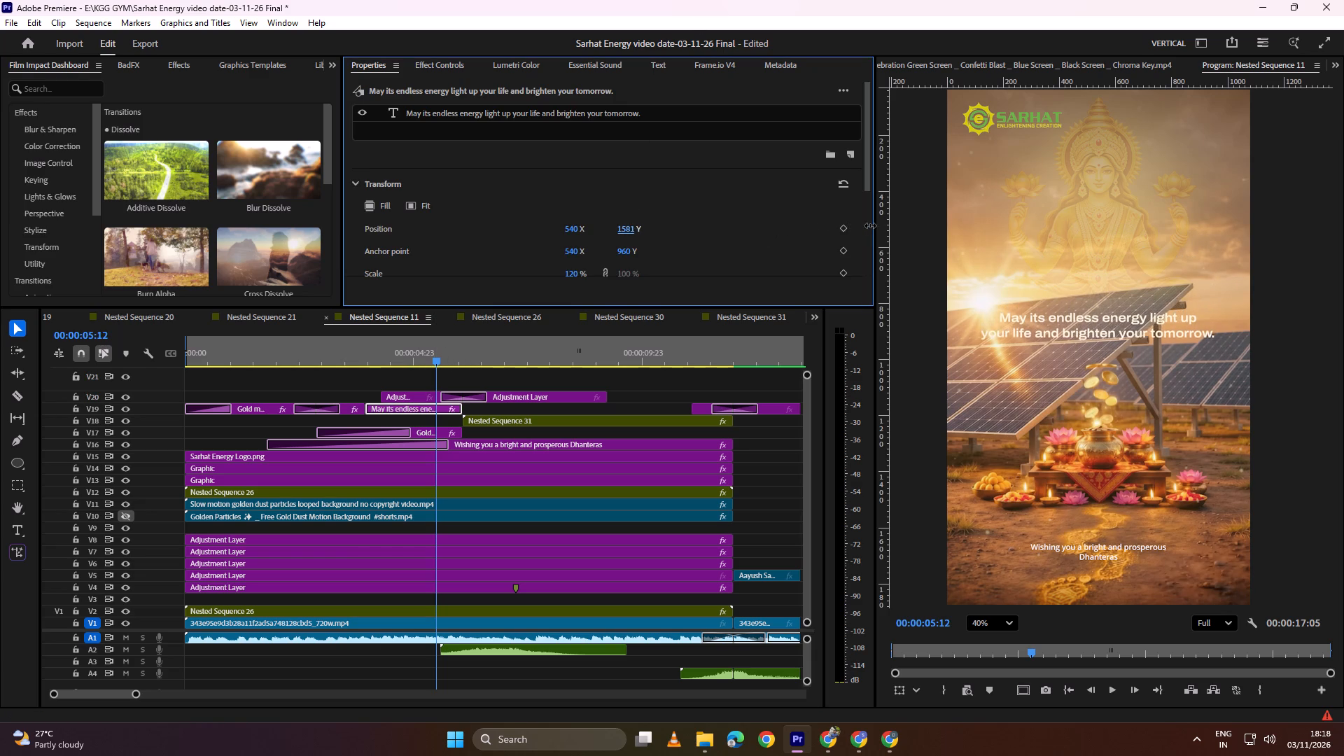
drag(870, 225, 1134, 187)
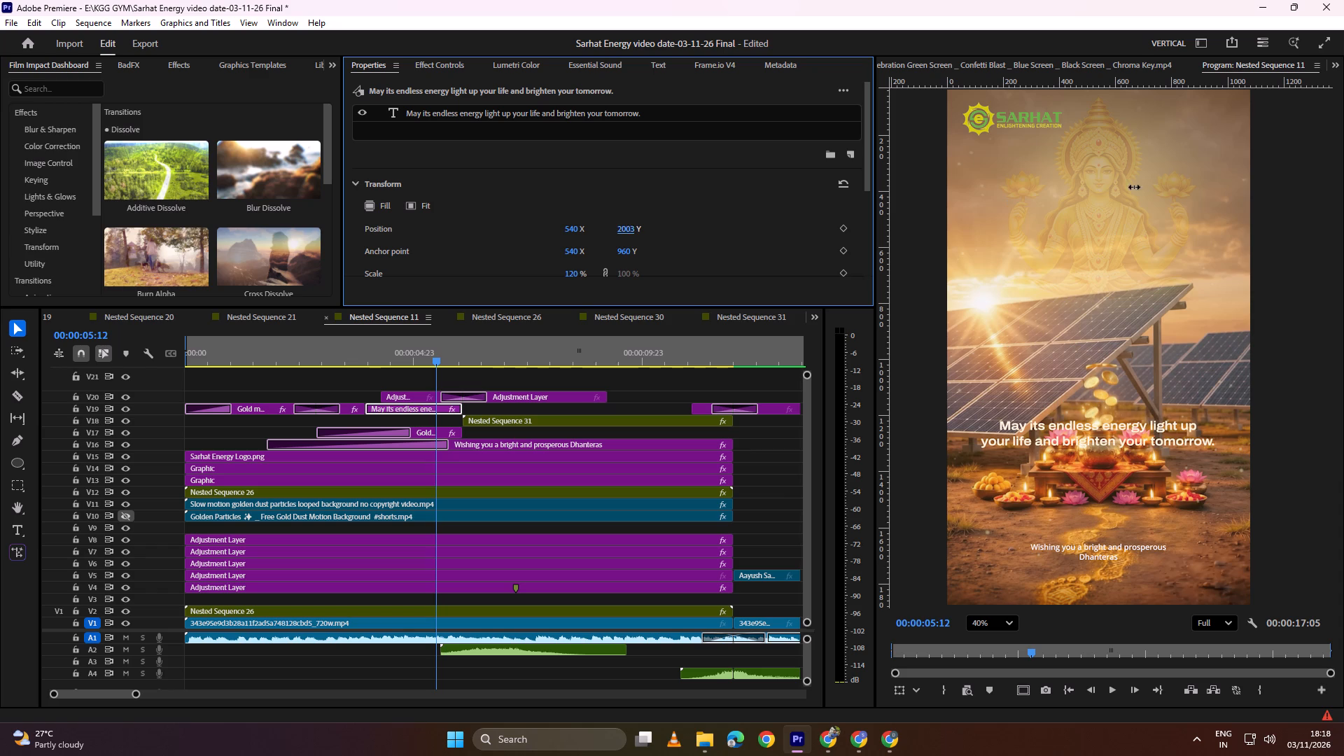
drag(1134, 187, 1309, 183)
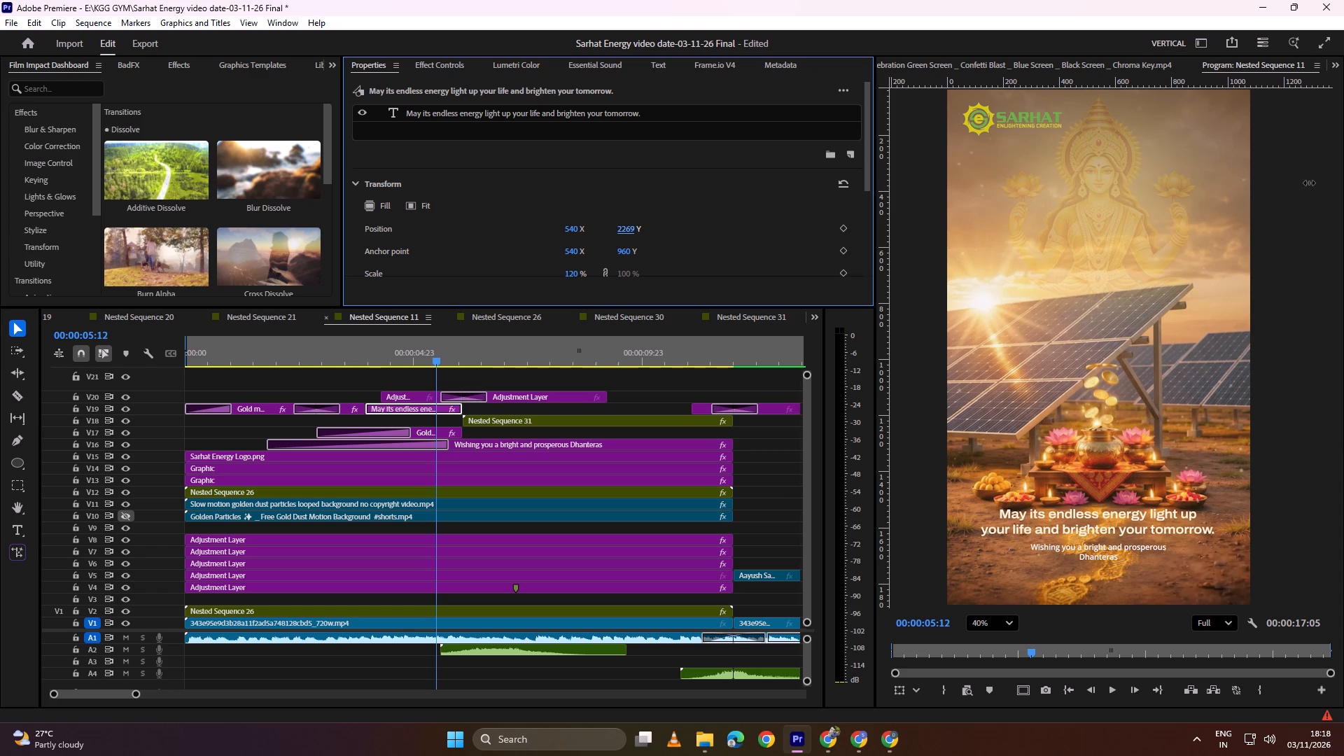
drag(1309, 183, 1307, 183)
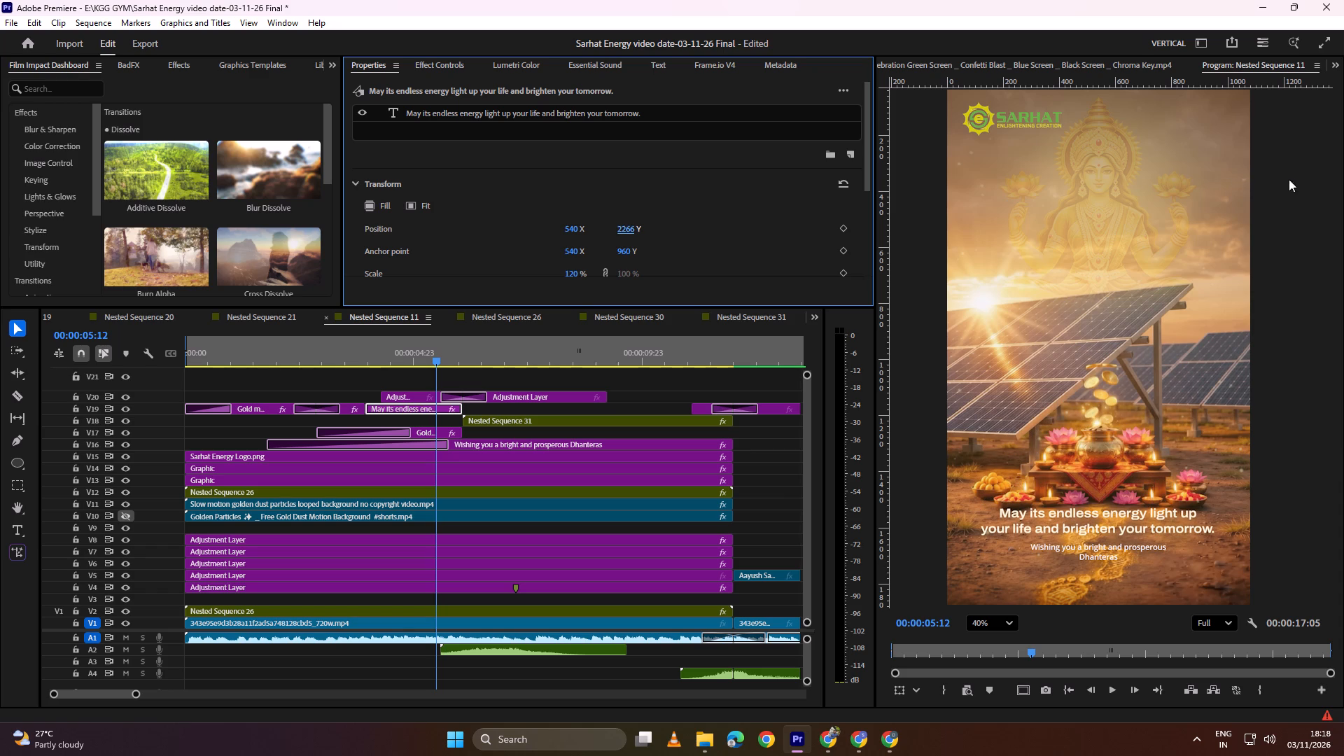
scroll(515, 233, down, 2)
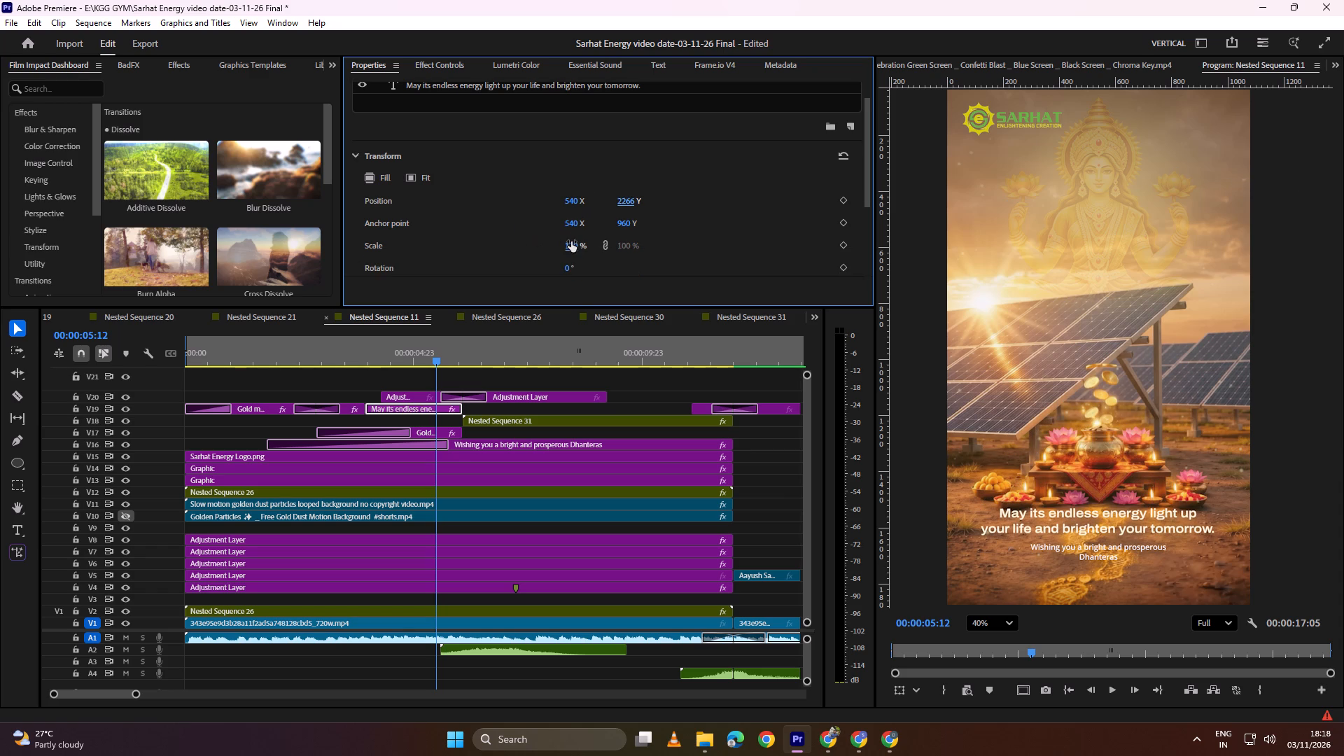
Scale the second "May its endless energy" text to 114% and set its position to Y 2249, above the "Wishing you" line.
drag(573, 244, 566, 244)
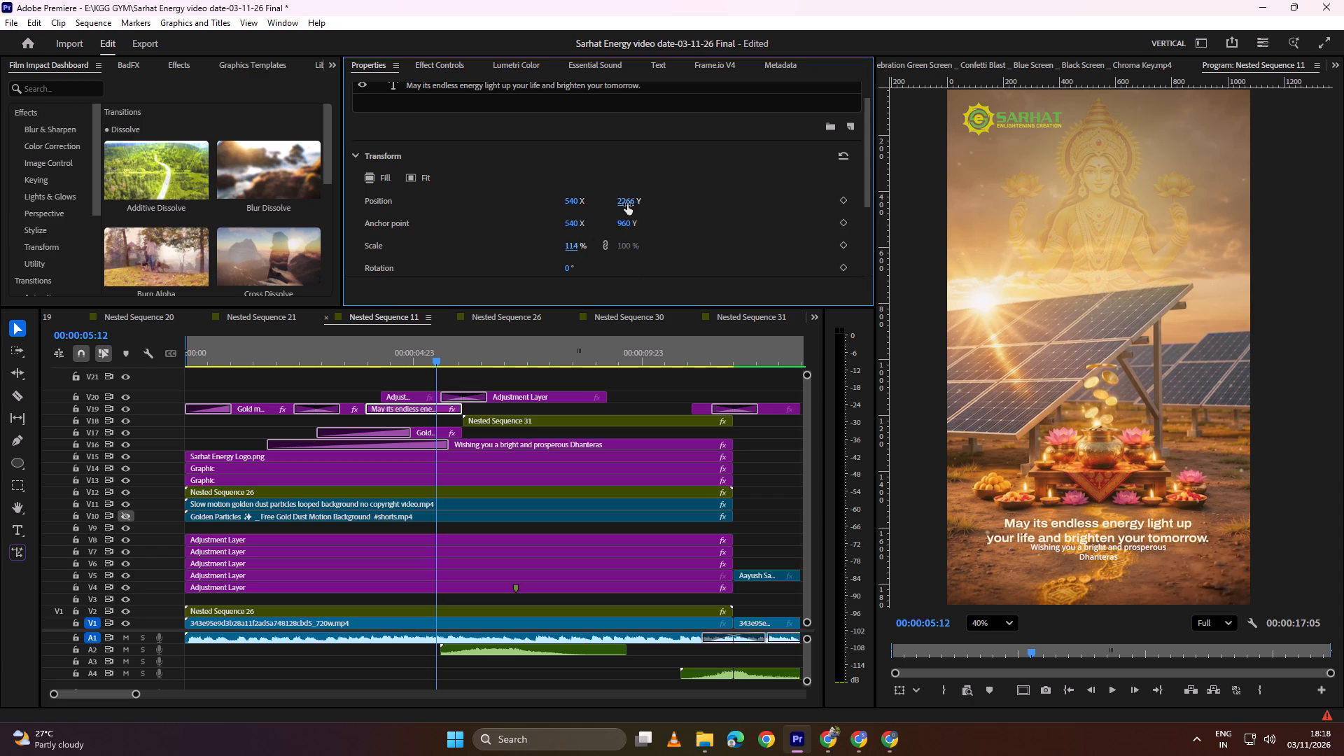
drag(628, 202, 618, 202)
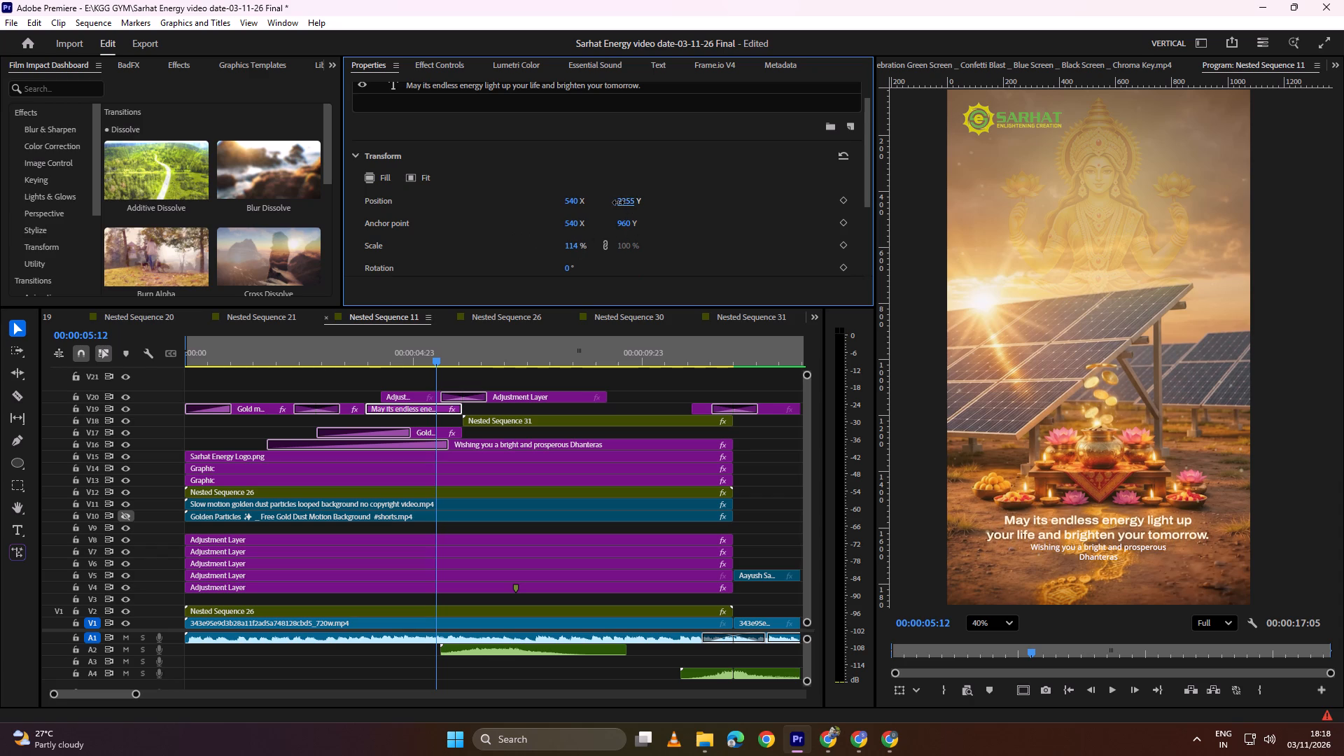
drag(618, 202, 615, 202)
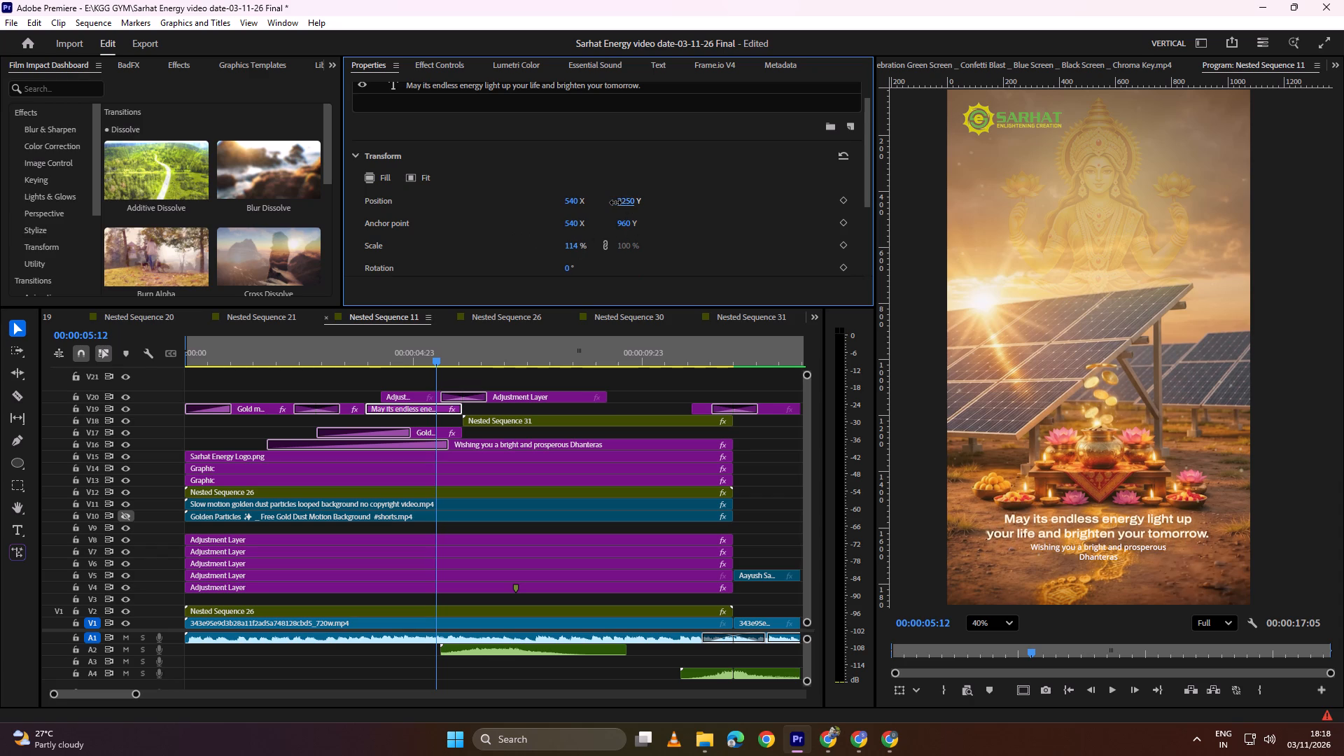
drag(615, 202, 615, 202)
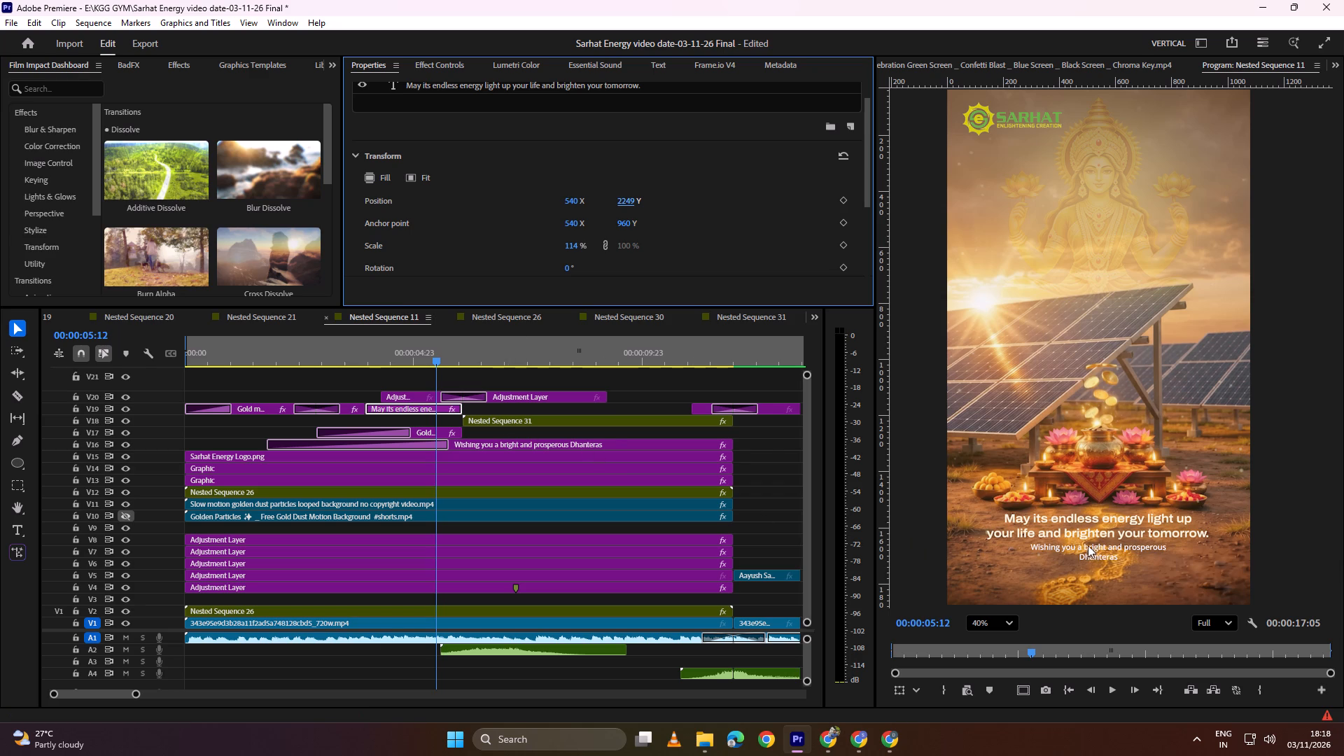
Move the "Wishing you a bright and prosperous Dhanteras" clip on V16 later so it starts at 00:00:05:12.
click(468, 442)
drag(468, 442, 551, 436)
drag(490, 444, 502, 444)
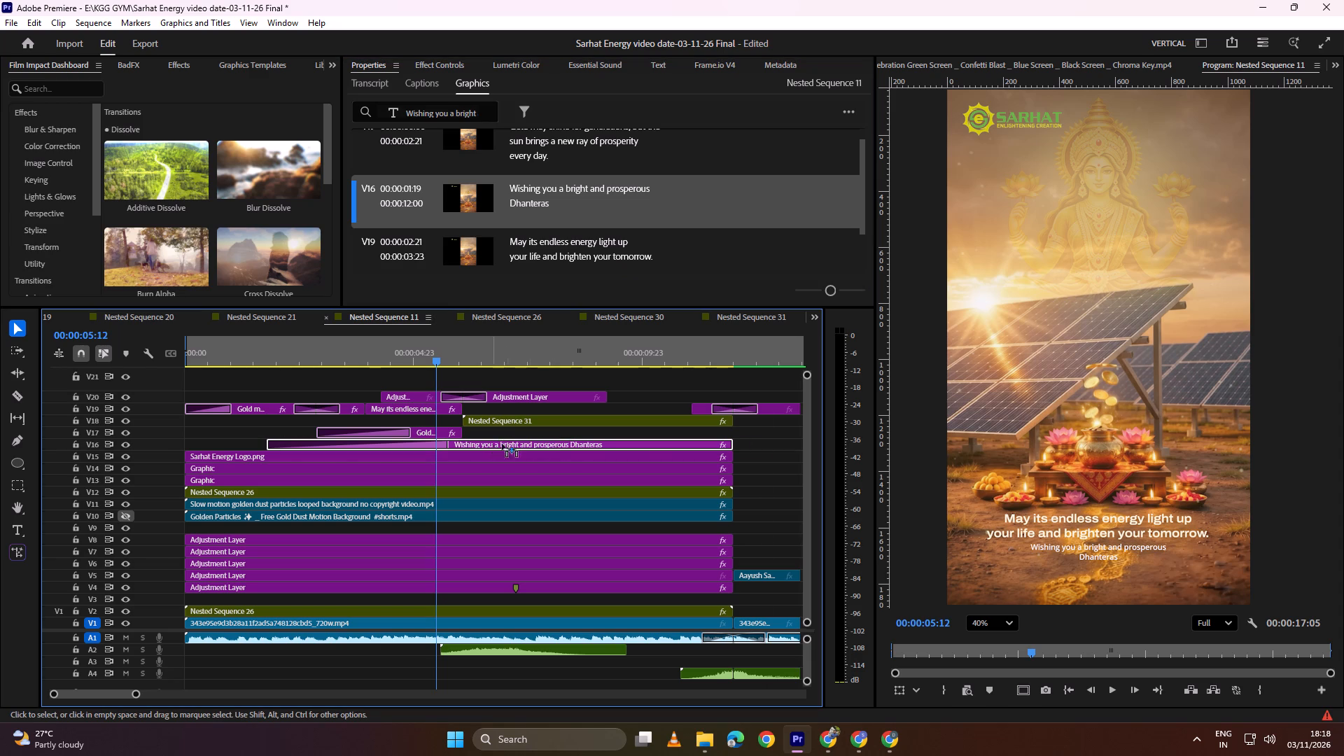
drag(502, 444, 654, 445)
Scrub through the opening up to the Shubh Dhanteras title and play from the start to review the greeting text timing and placement.
drag(436, 356, 475, 357)
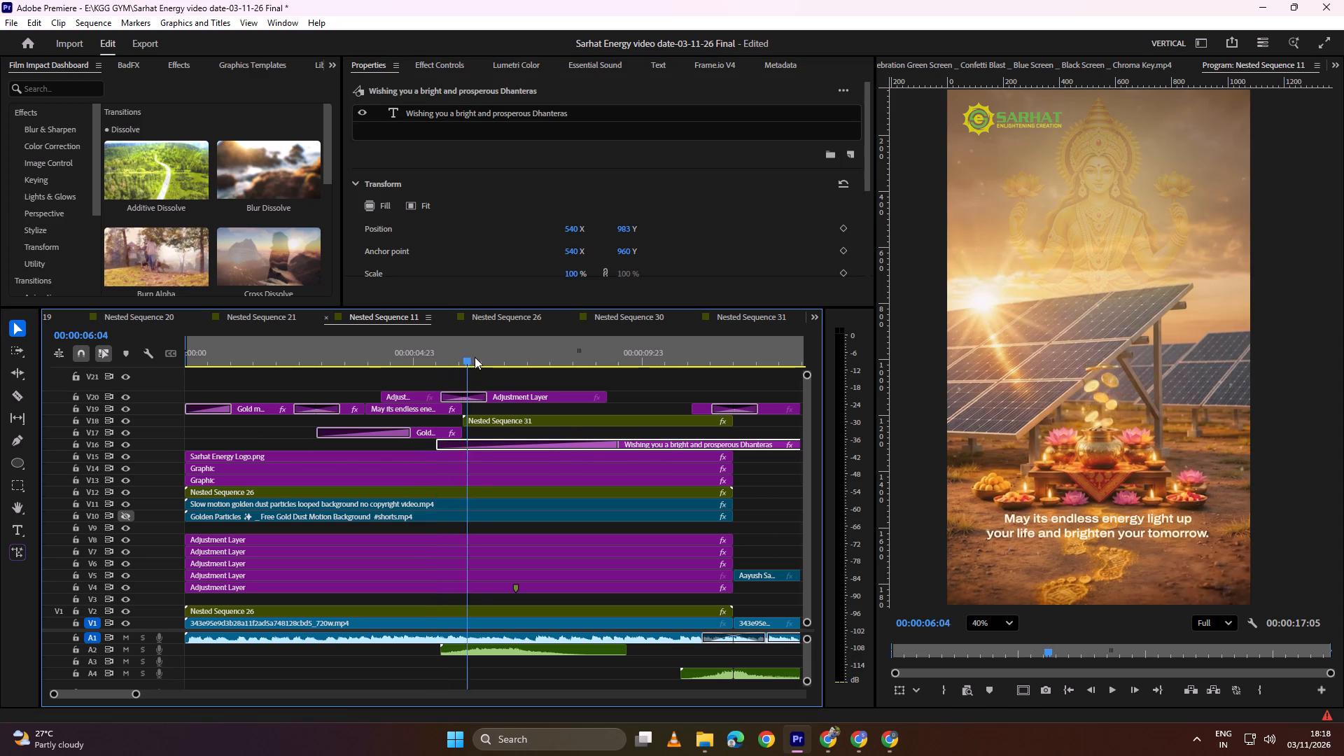
drag(475, 357, 551, 368)
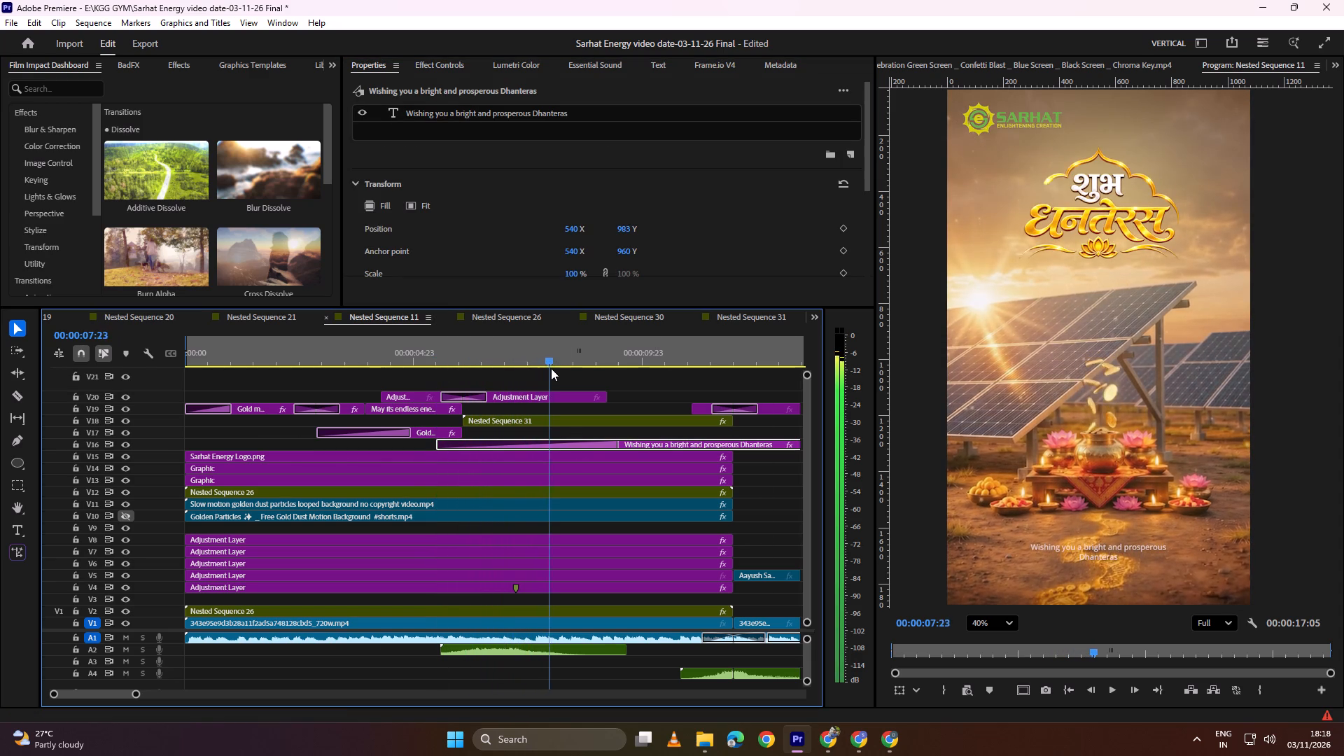
drag(551, 368, 421, 363)
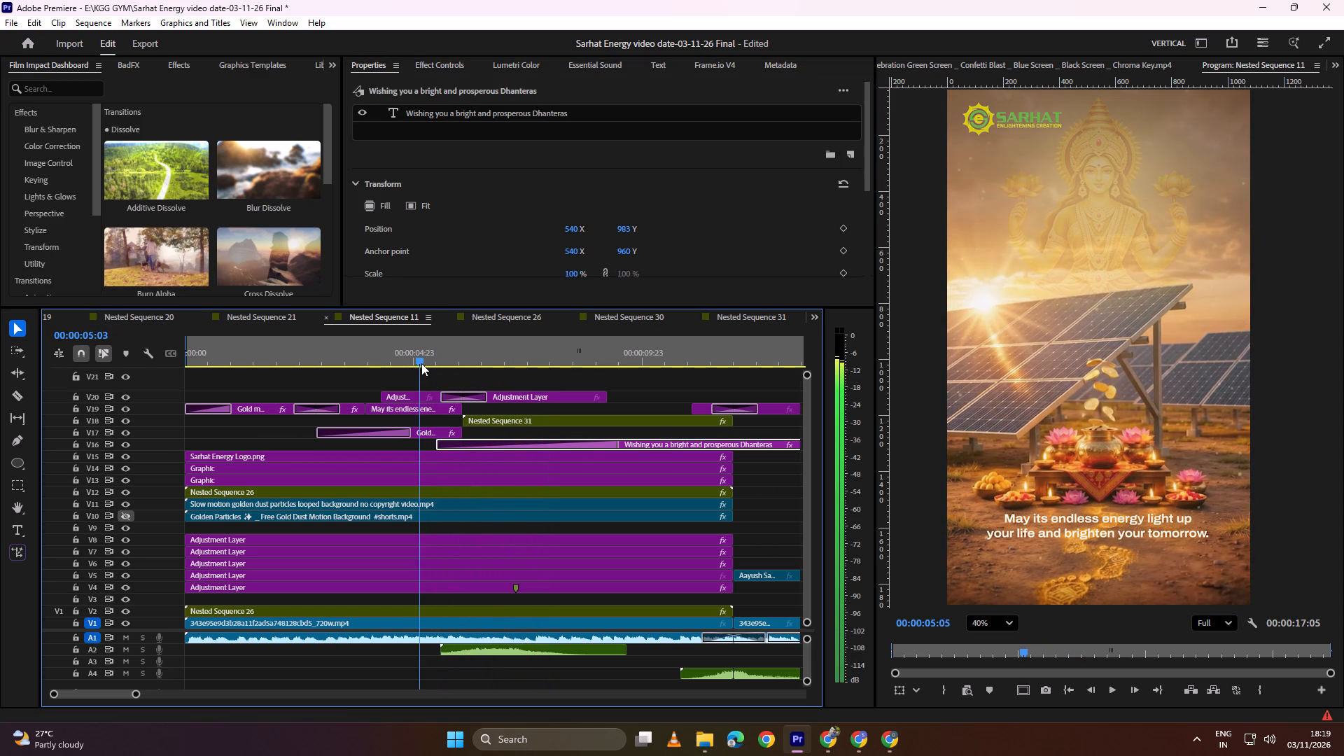
drag(421, 363, 325, 367)
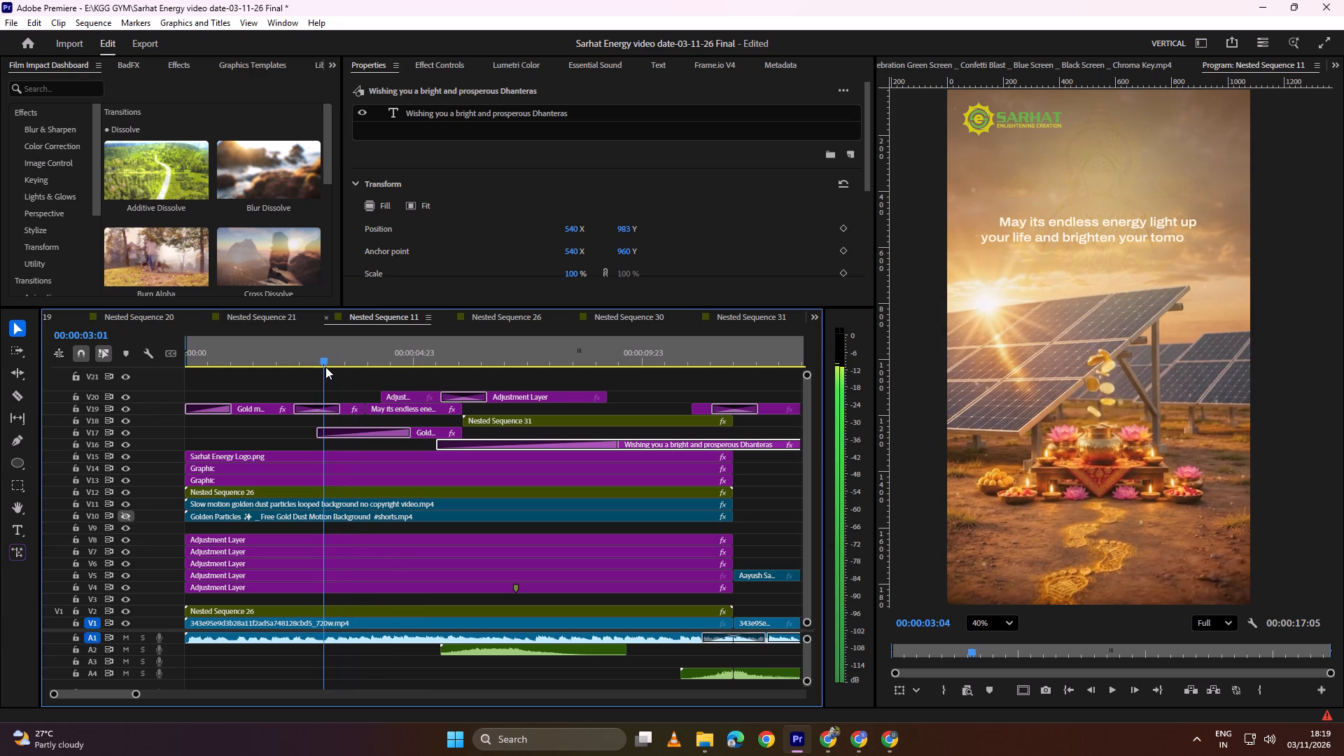
drag(325, 367, 237, 373)
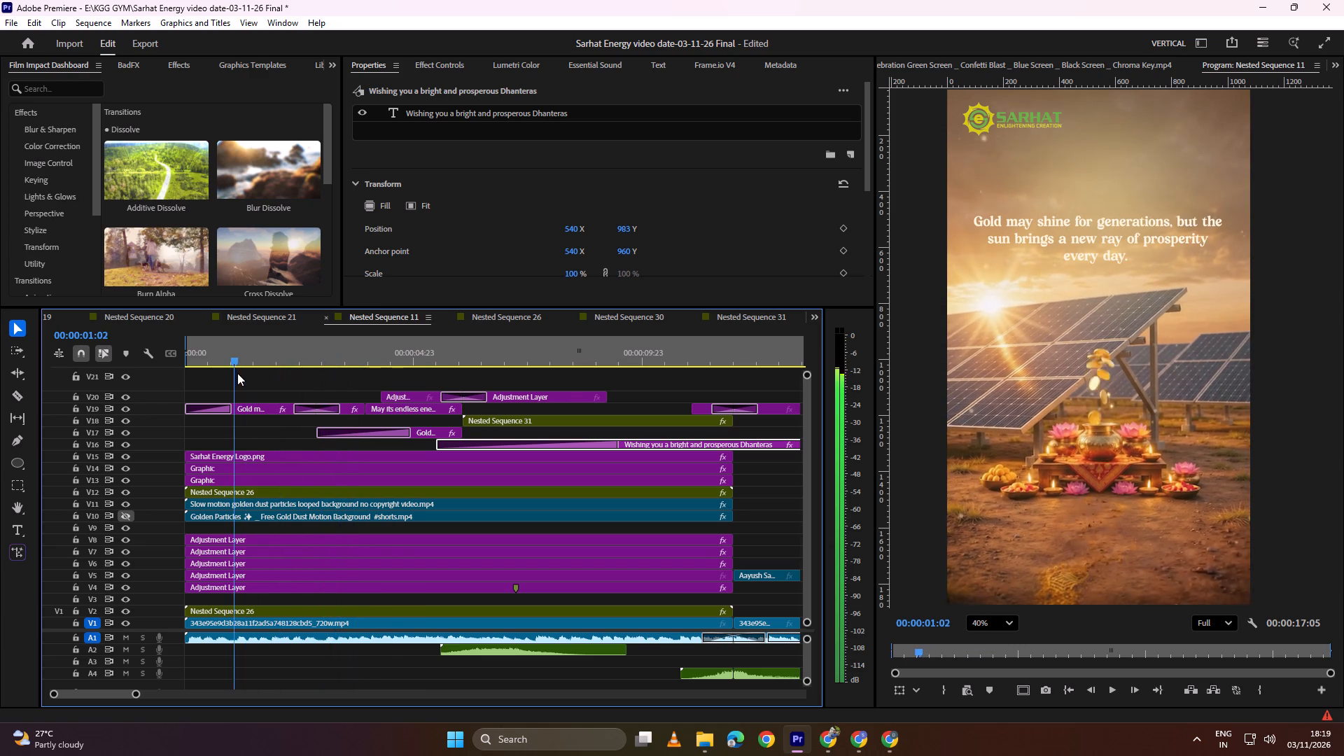
drag(237, 373, 387, 365)
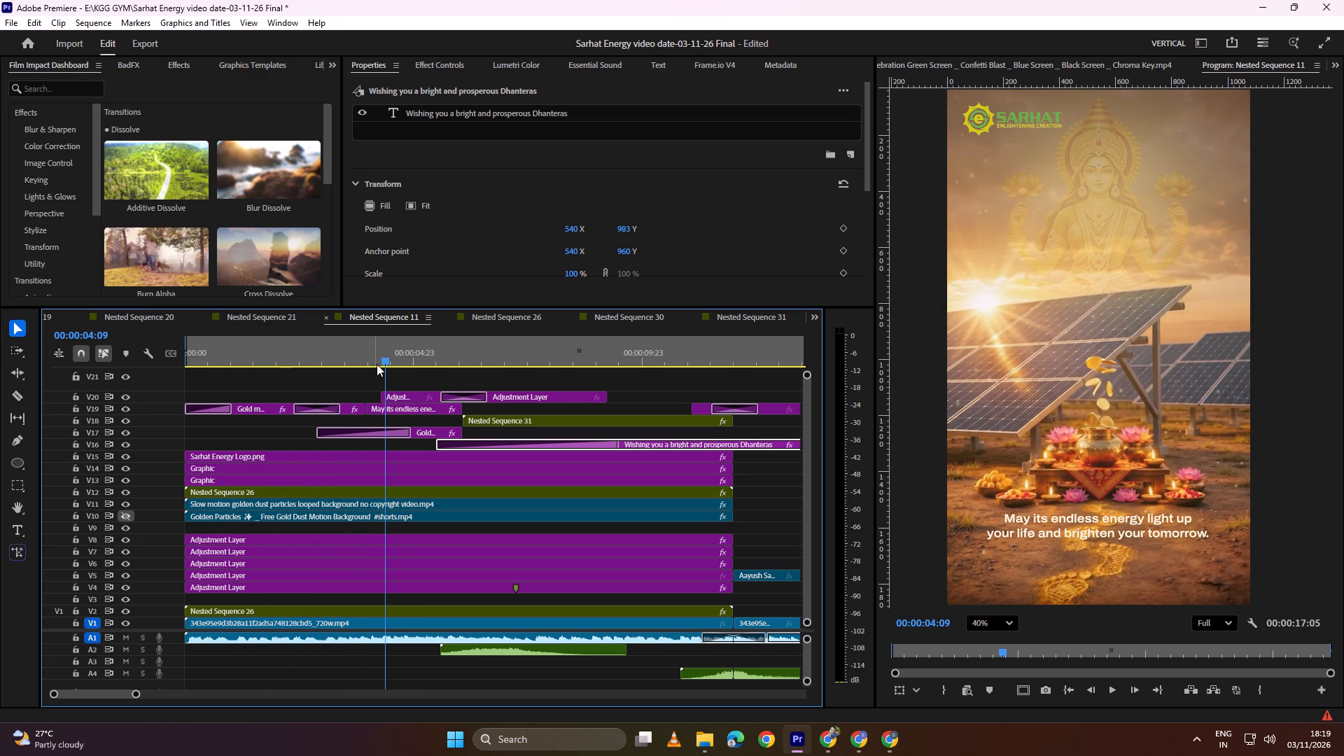
drag(394, 354, 254, 349)
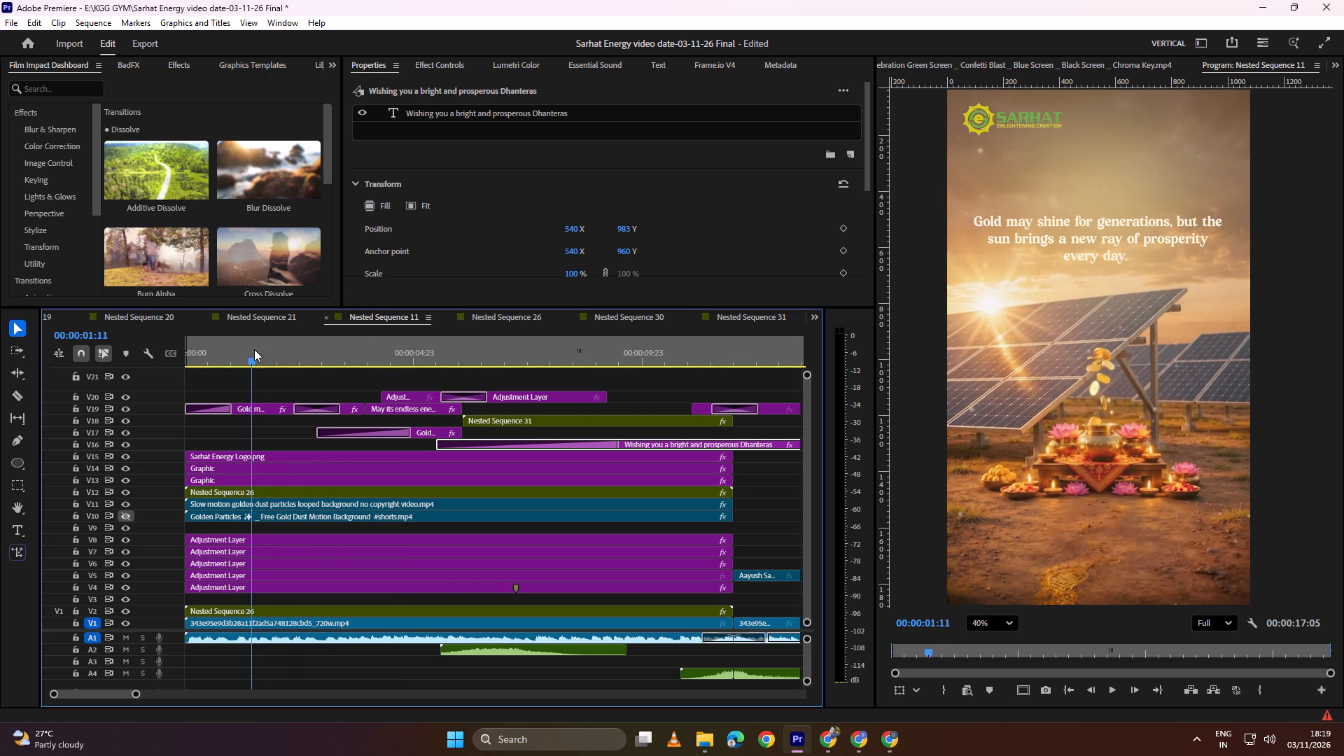
drag(254, 349, 380, 357)
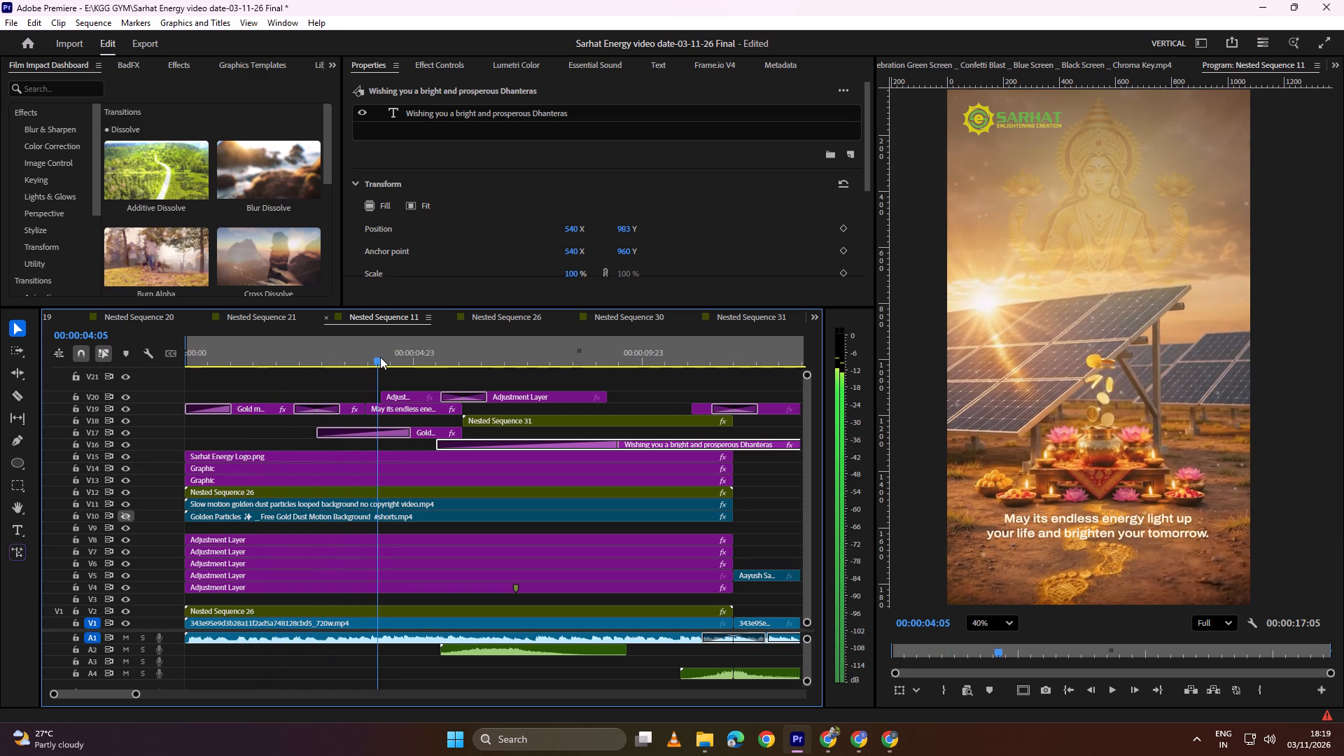
drag(380, 357, 380, 358)
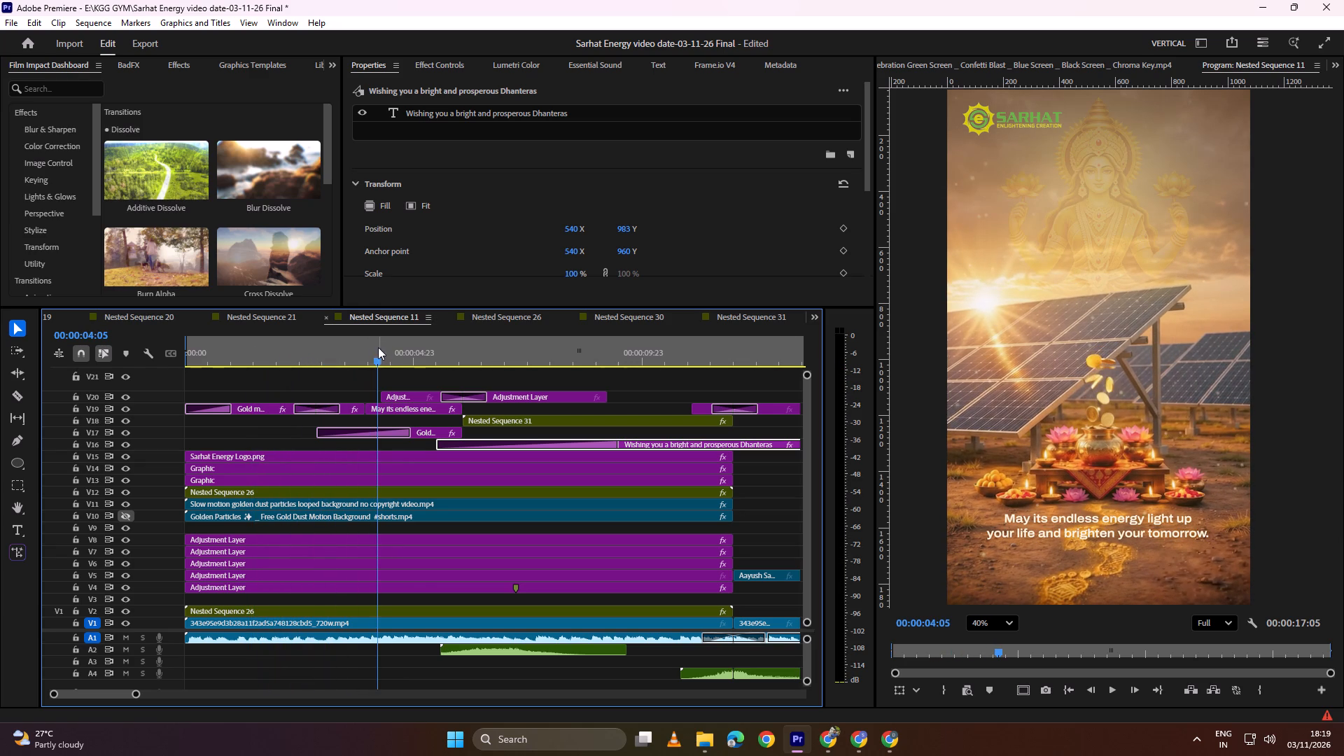
drag(370, 353, 0, 405)
key(space)
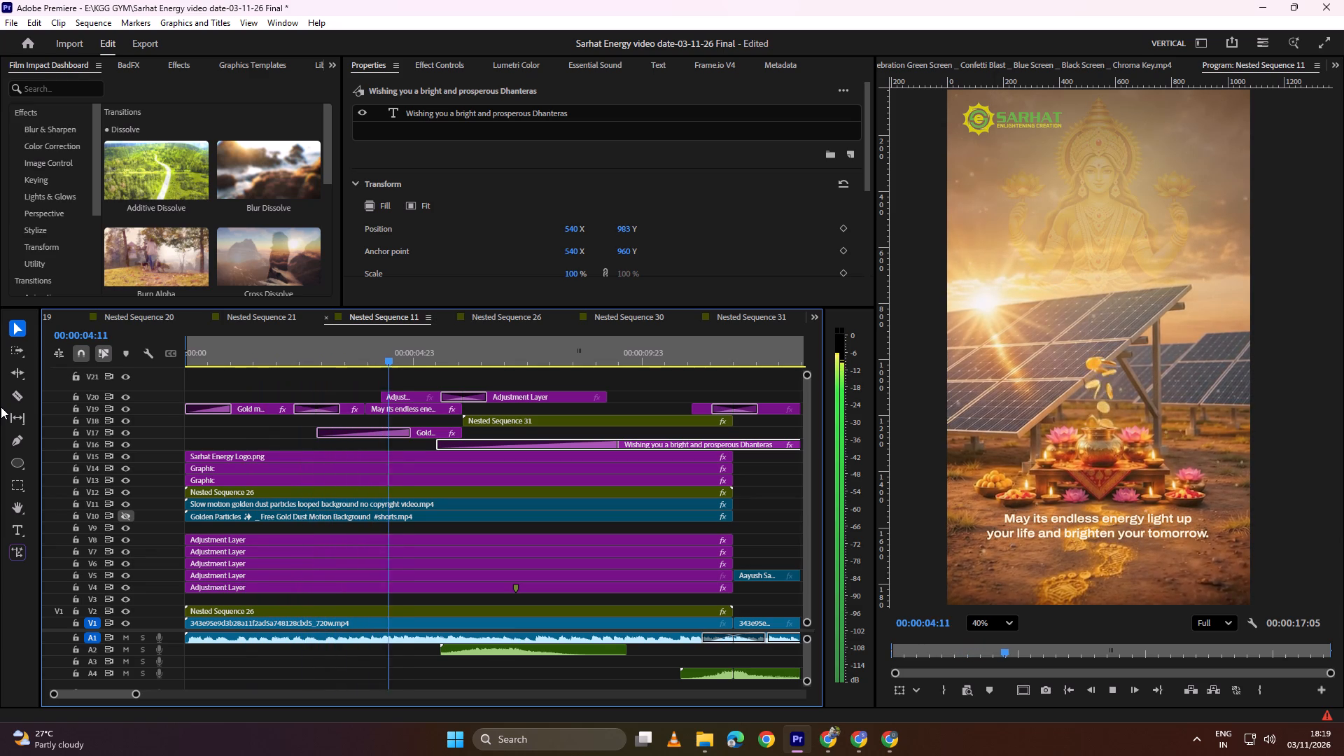
key(space)
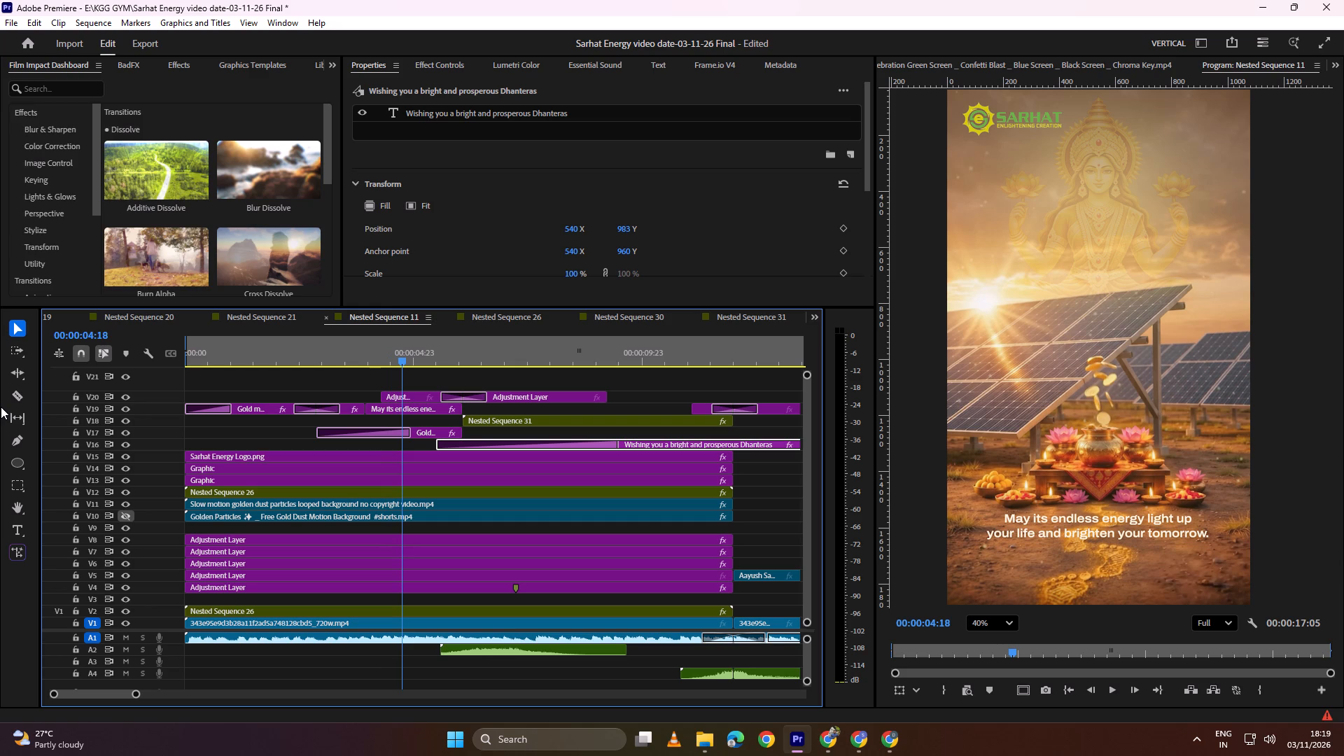
Move the second "May its endless energy" text up to Y 1209, just below the Lakshmi figure, and scale it to 87%.
click(440, 430)
click(430, 410)
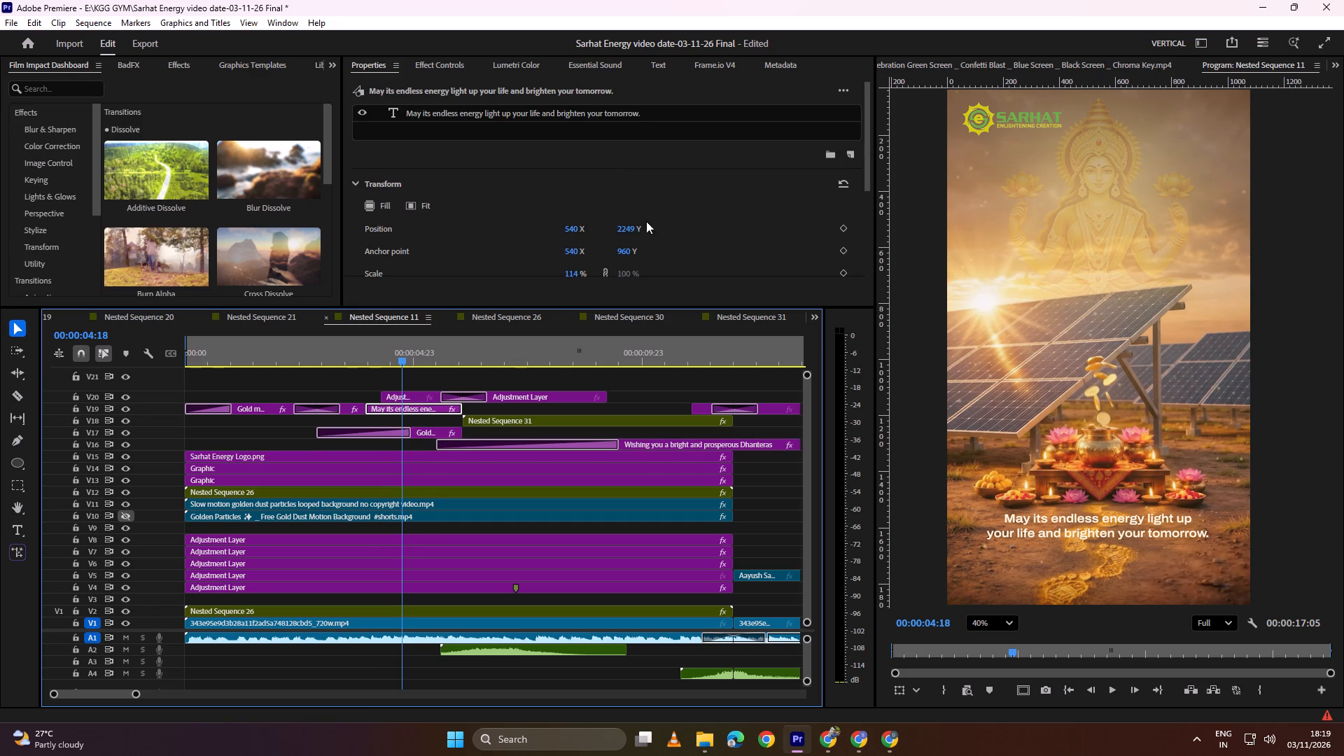
drag(634, 225, 202, 326)
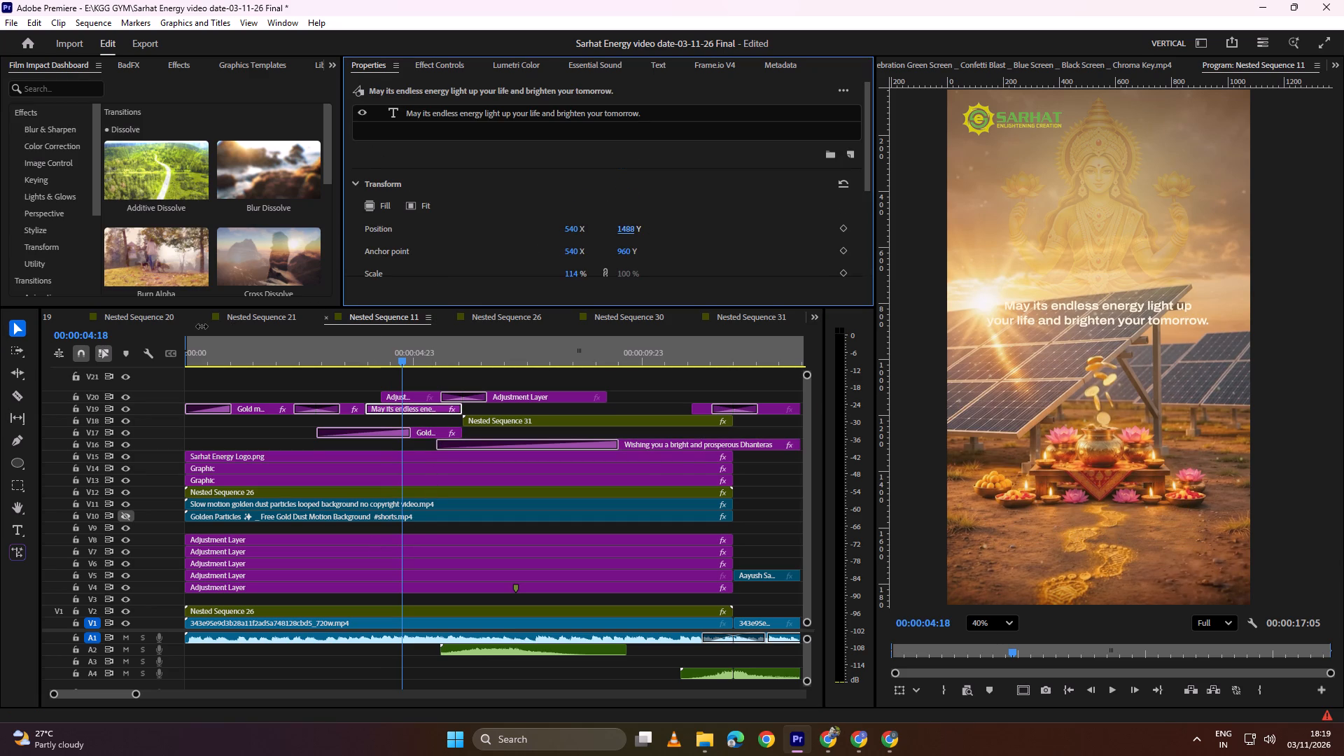
drag(202, 326, 124, 342)
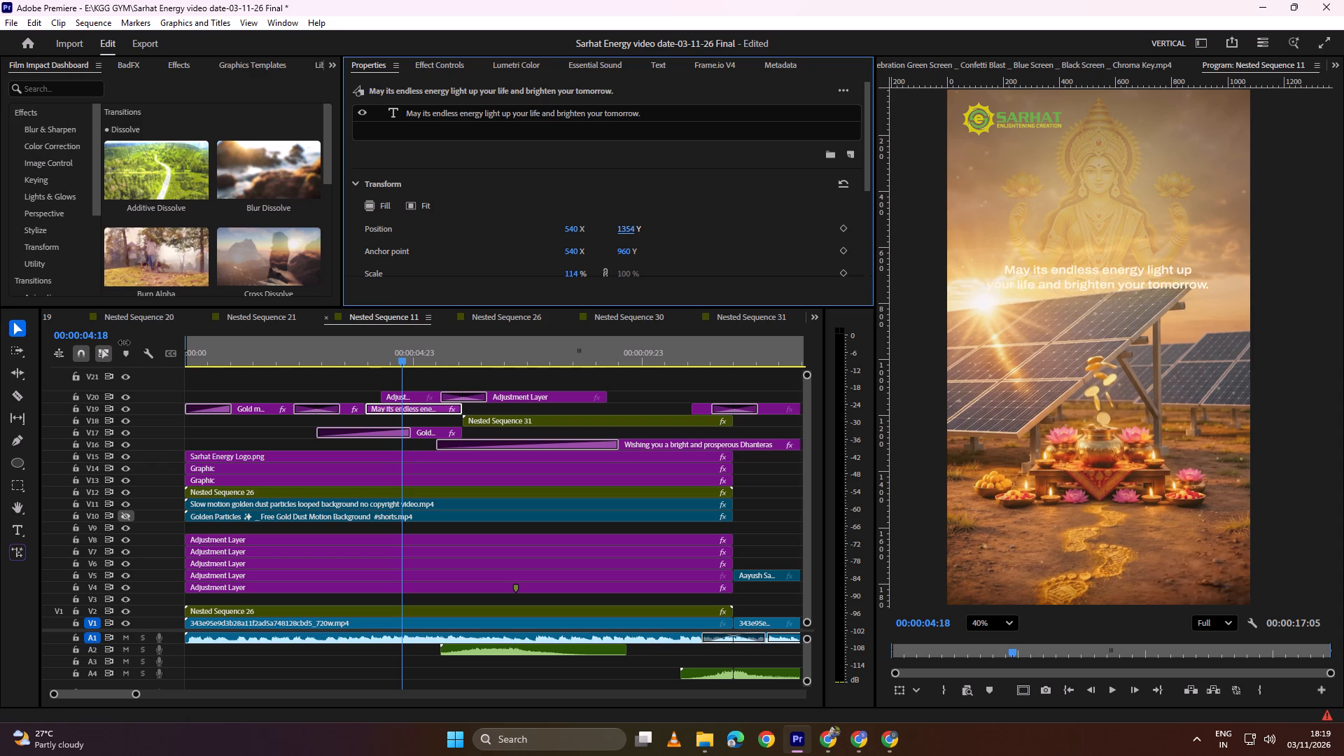
drag(124, 342, 120, 342)
drag(573, 271, 570, 272)
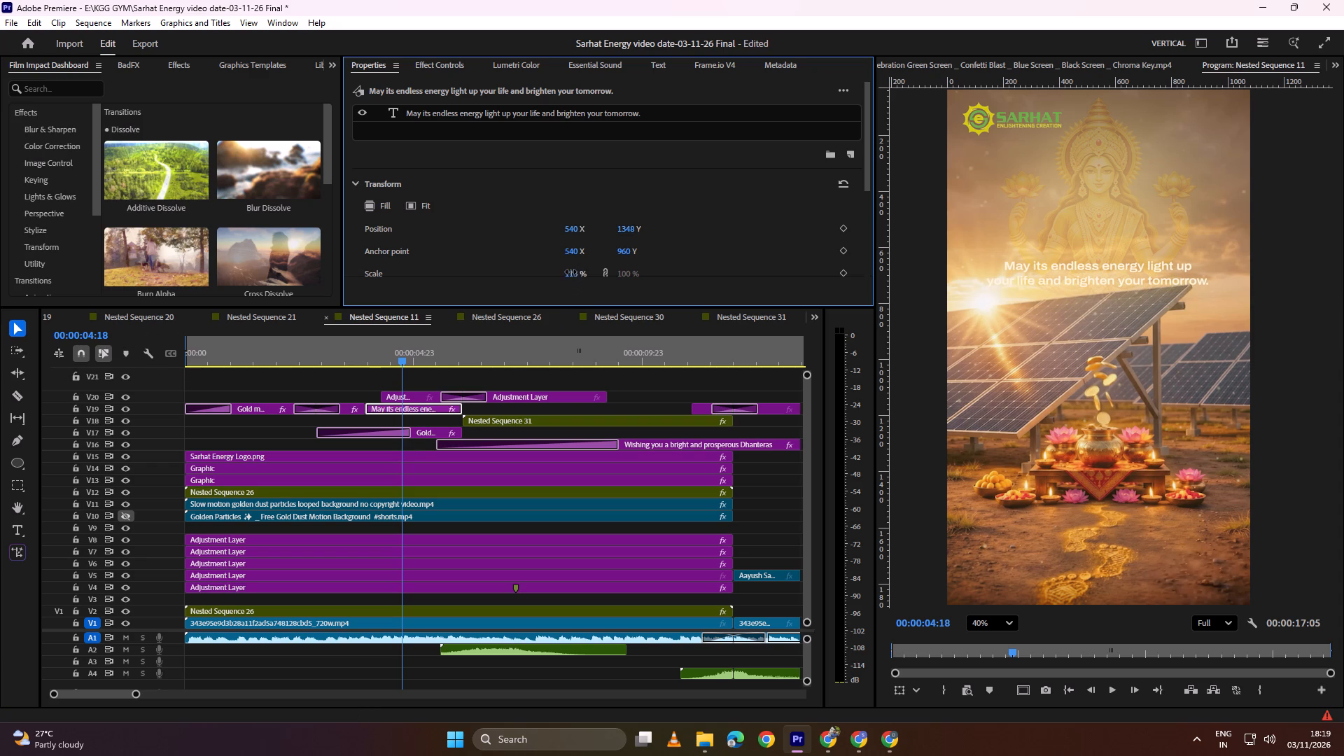
drag(570, 272, 554, 273)
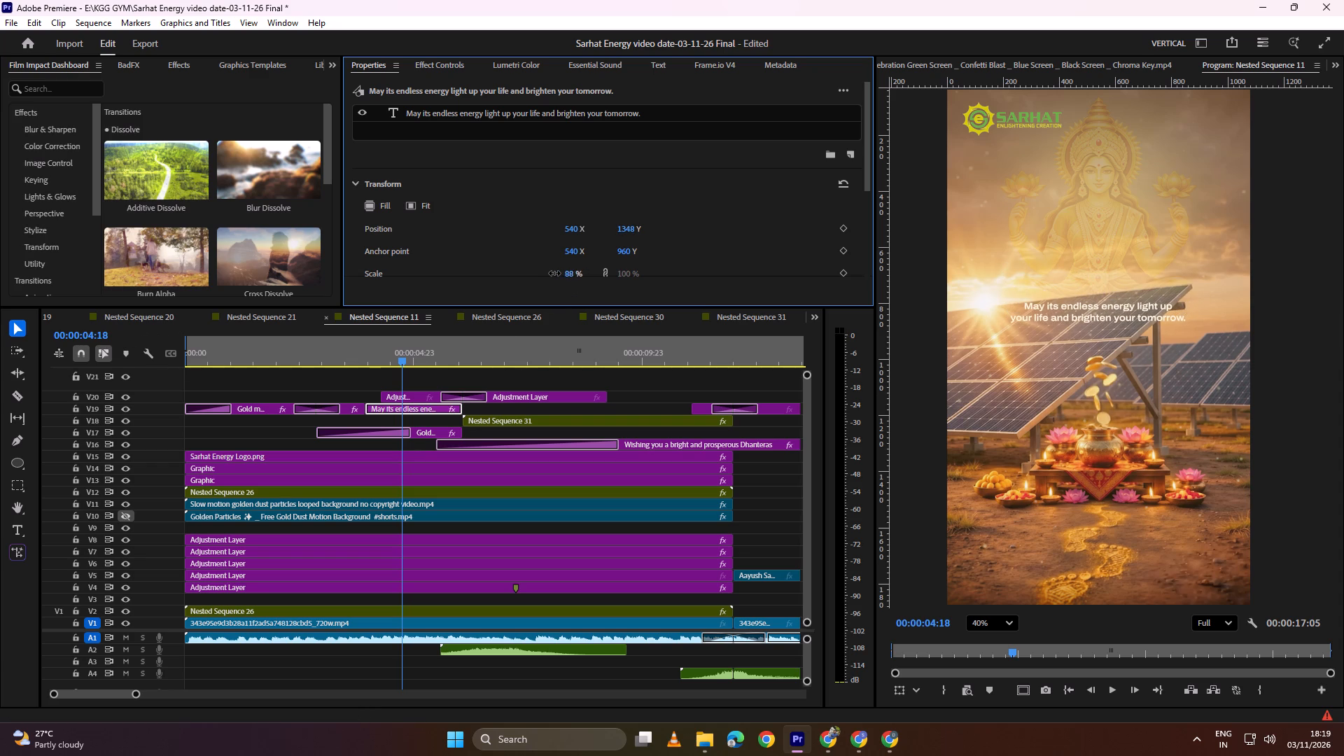
drag(554, 273, 554, 273)
drag(626, 224, 568, 240)
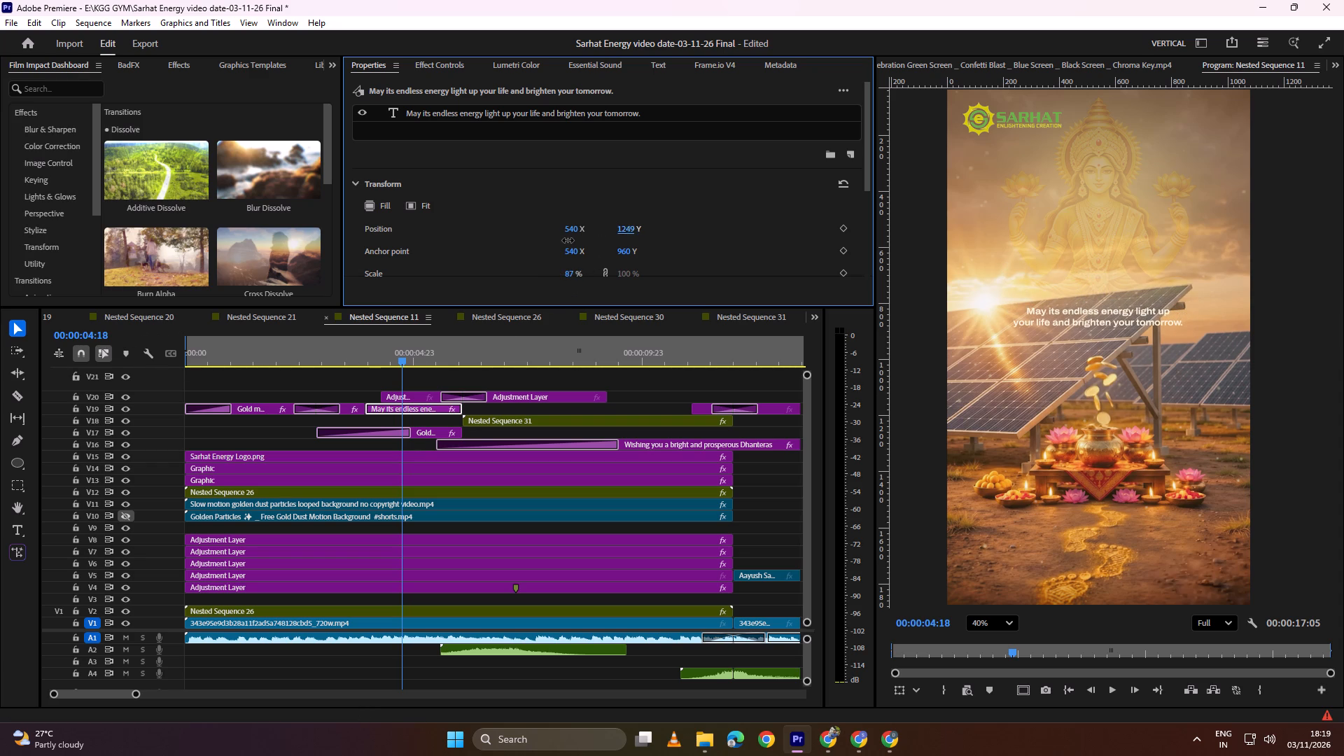
drag(568, 240, 535, 249)
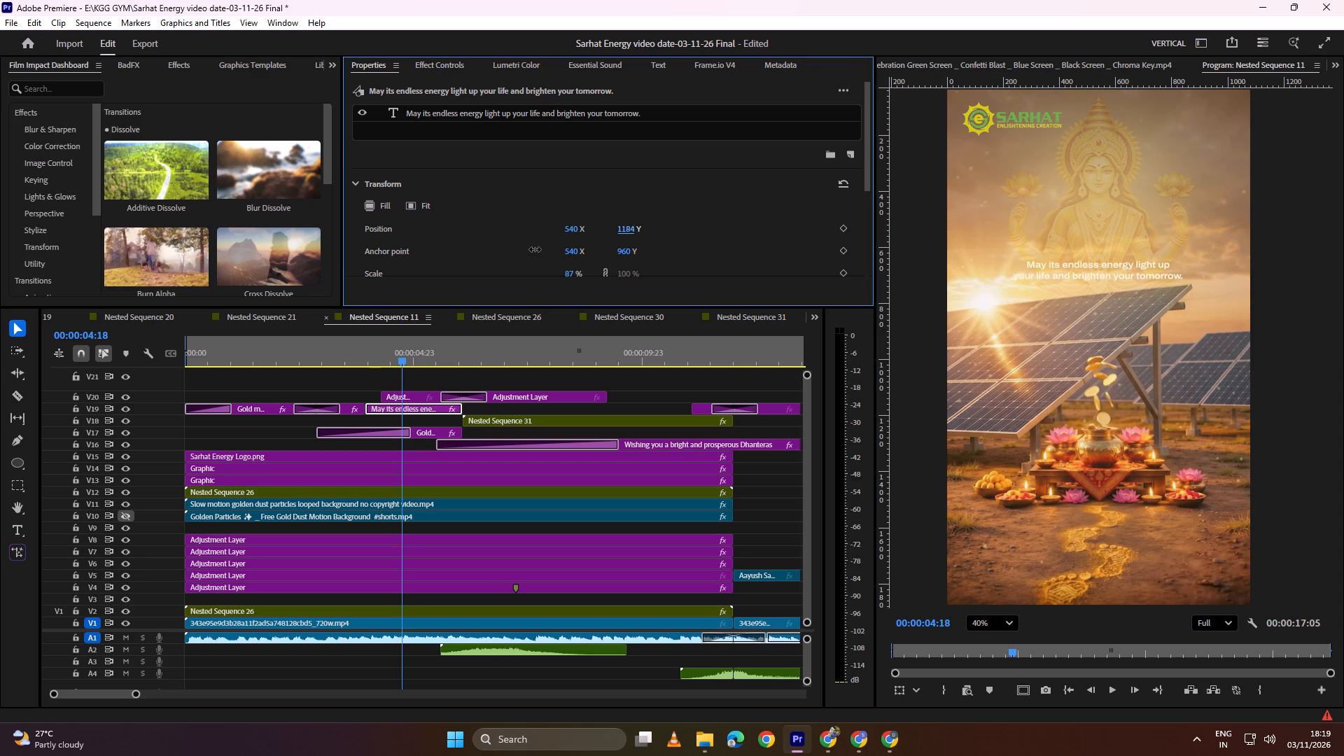
drag(535, 249, 548, 245)
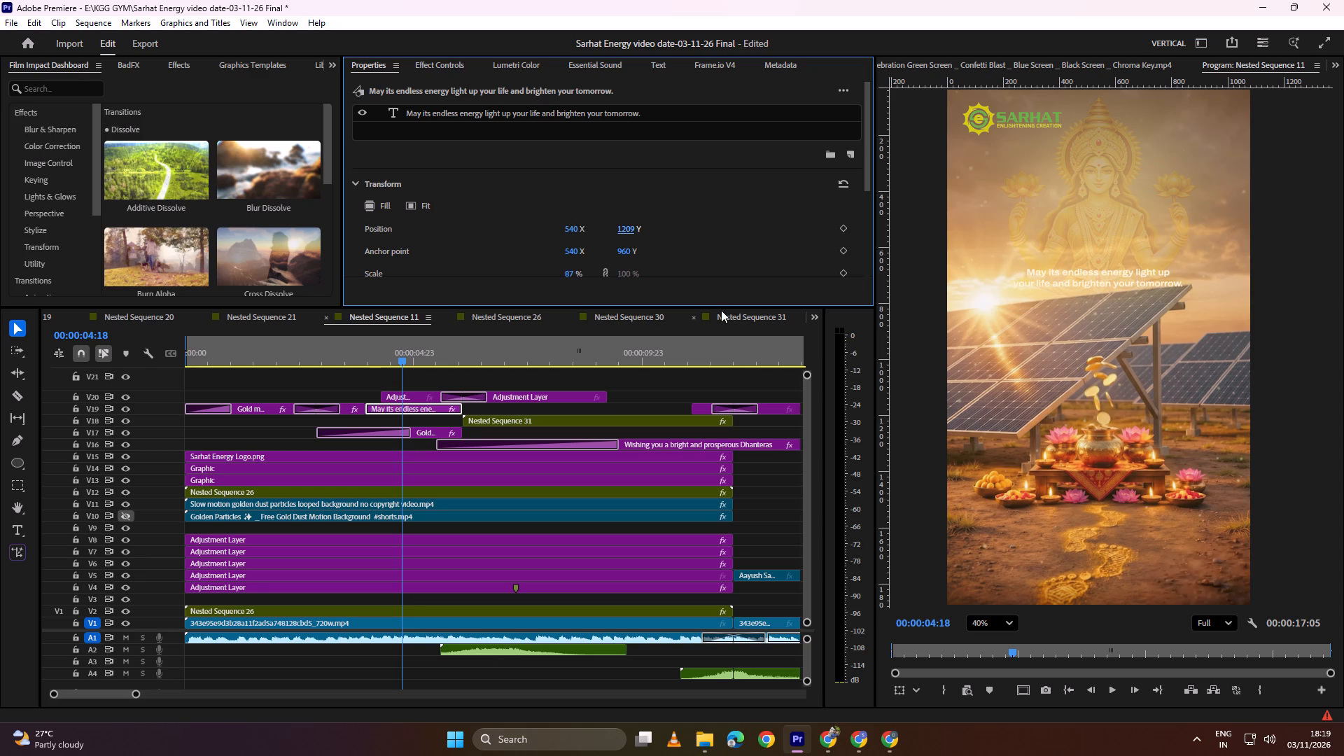
Change the fill colour of the second "May its endless energy" text to dark brown 7D4C00.
click(514, 111)
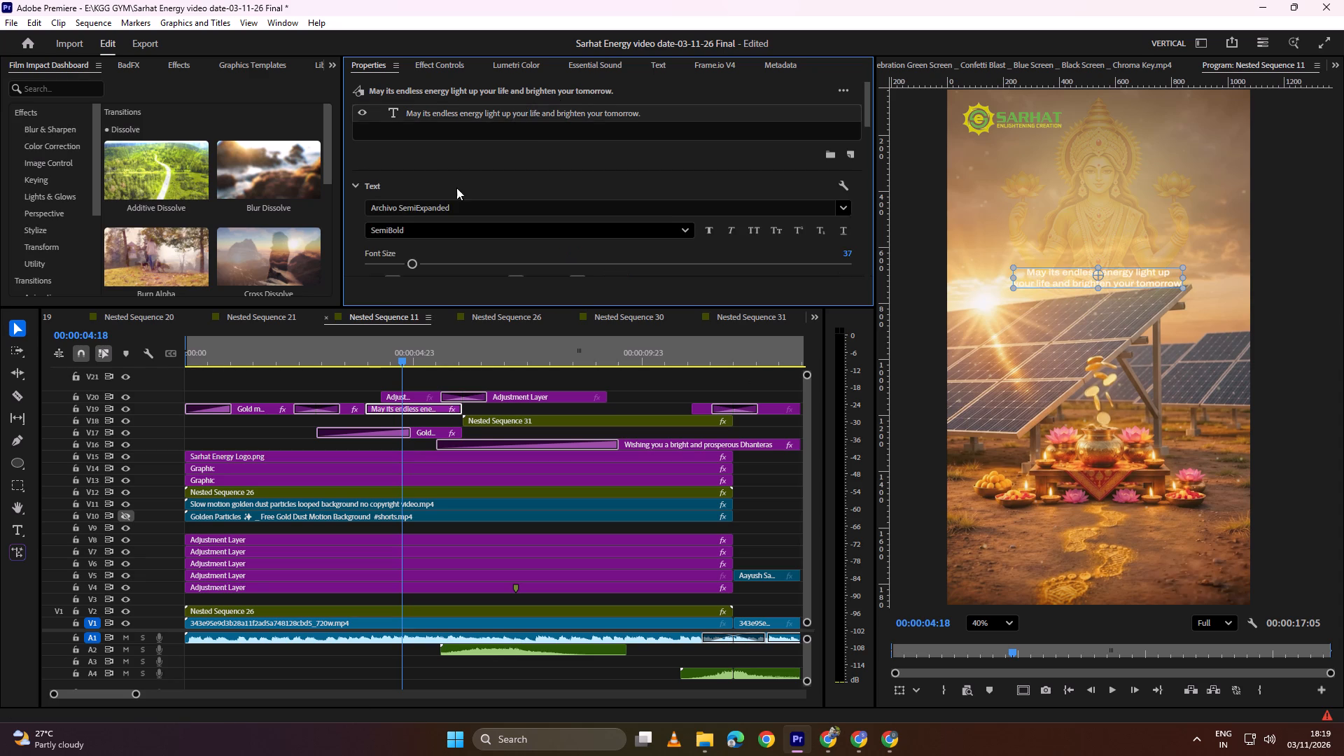
scroll(481, 175, down, 5)
scroll(598, 244, down, 8)
click(402, 223)
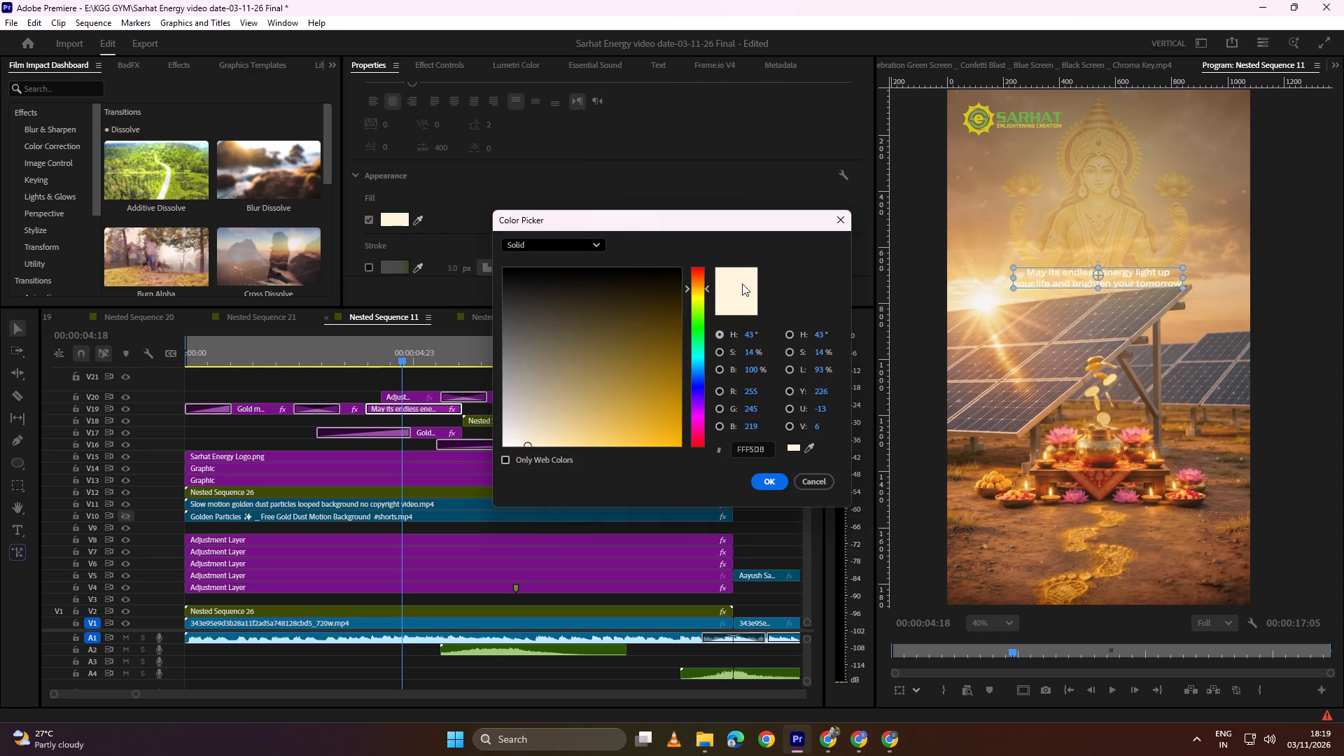
drag(677, 307, 673, 343)
drag(699, 371, 699, 316)
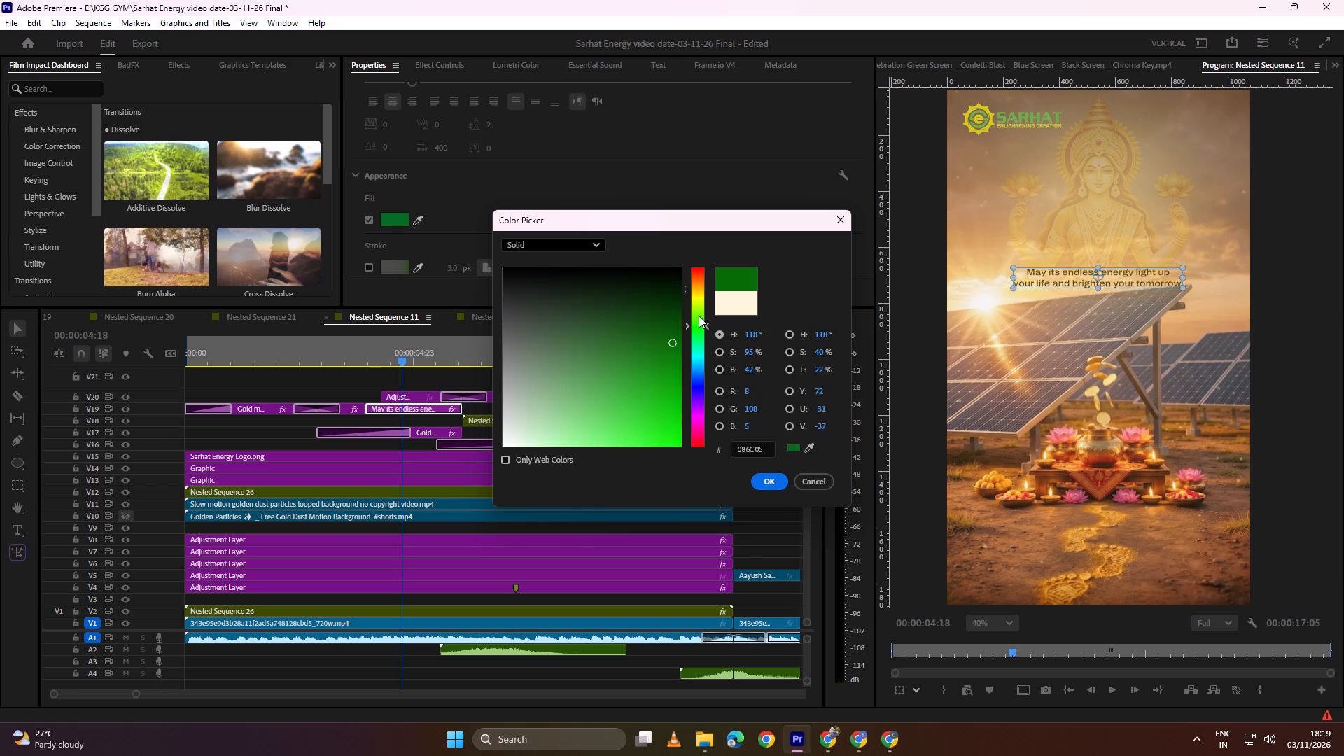
drag(699, 316, 700, 286)
drag(594, 391, 727, 454)
drag(654, 382, 705, 334)
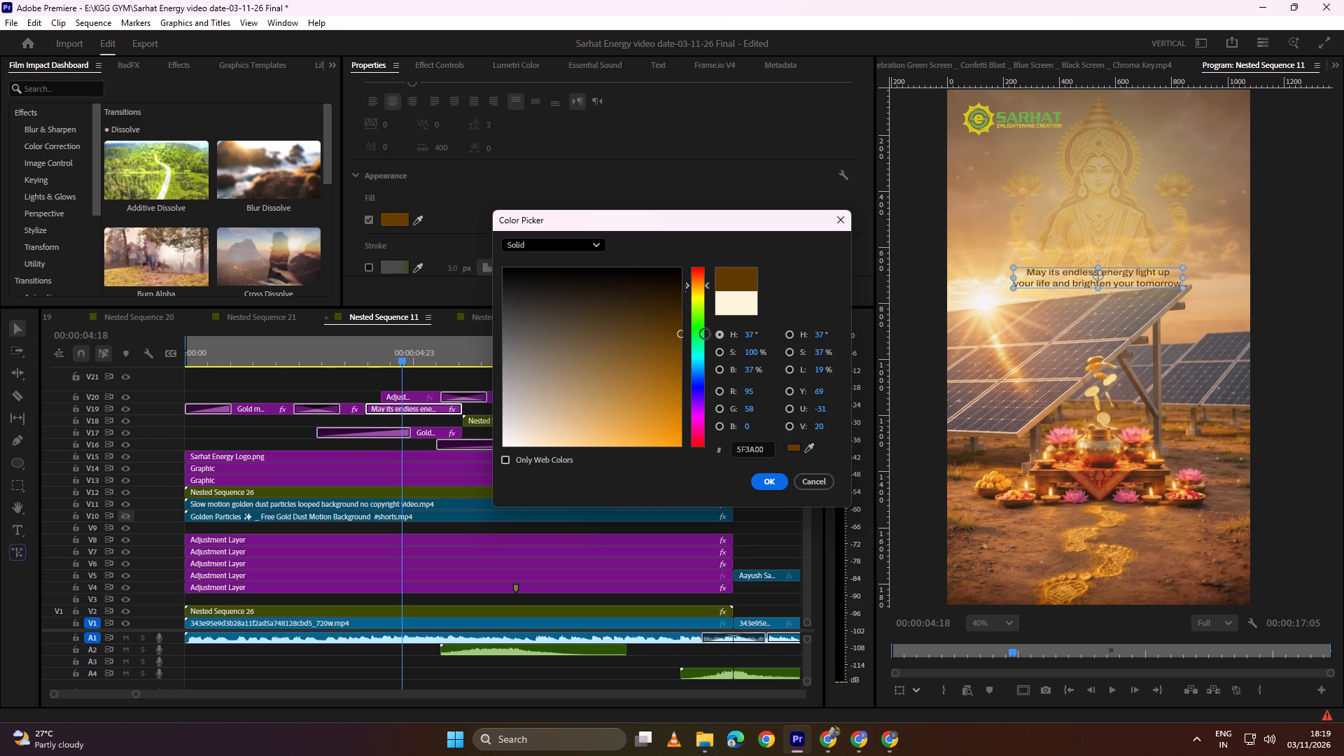
drag(705, 334, 710, 332)
drag(662, 350, 697, 377)
drag(675, 359, 650, 359)
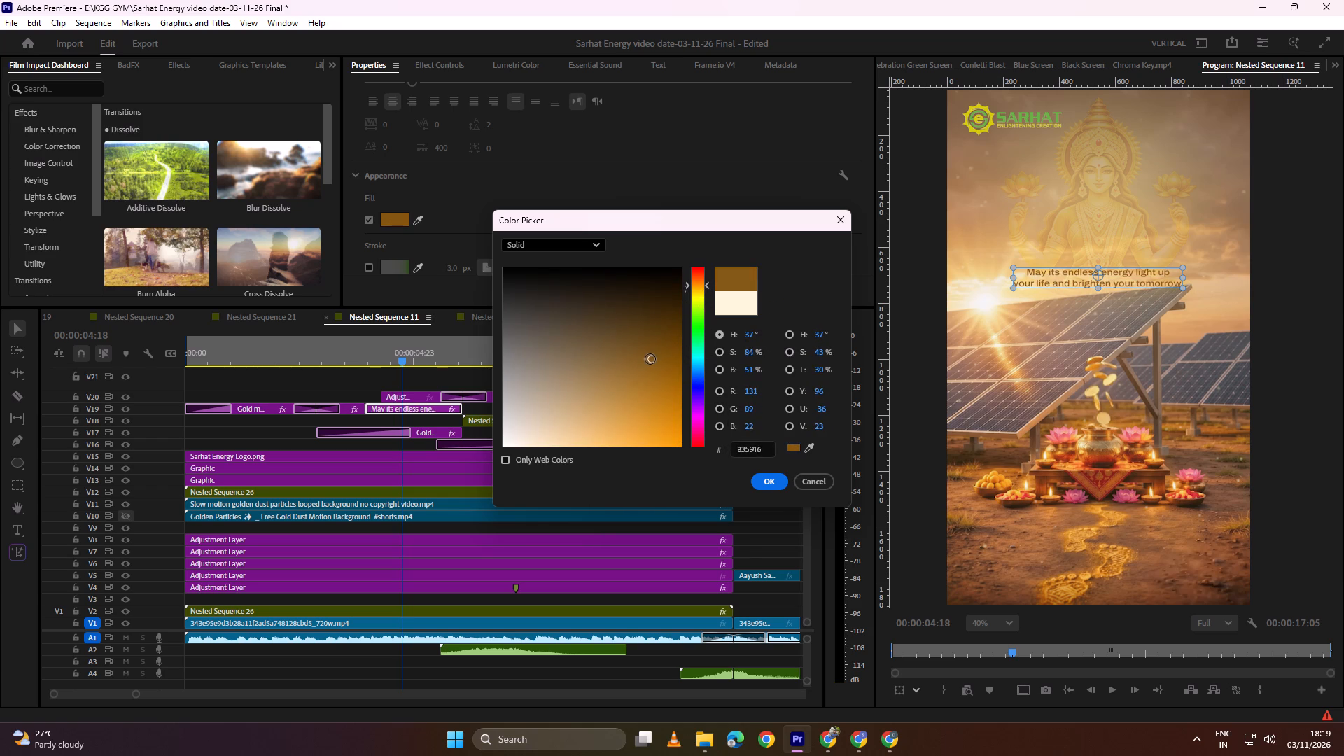
drag(650, 359, 682, 355)
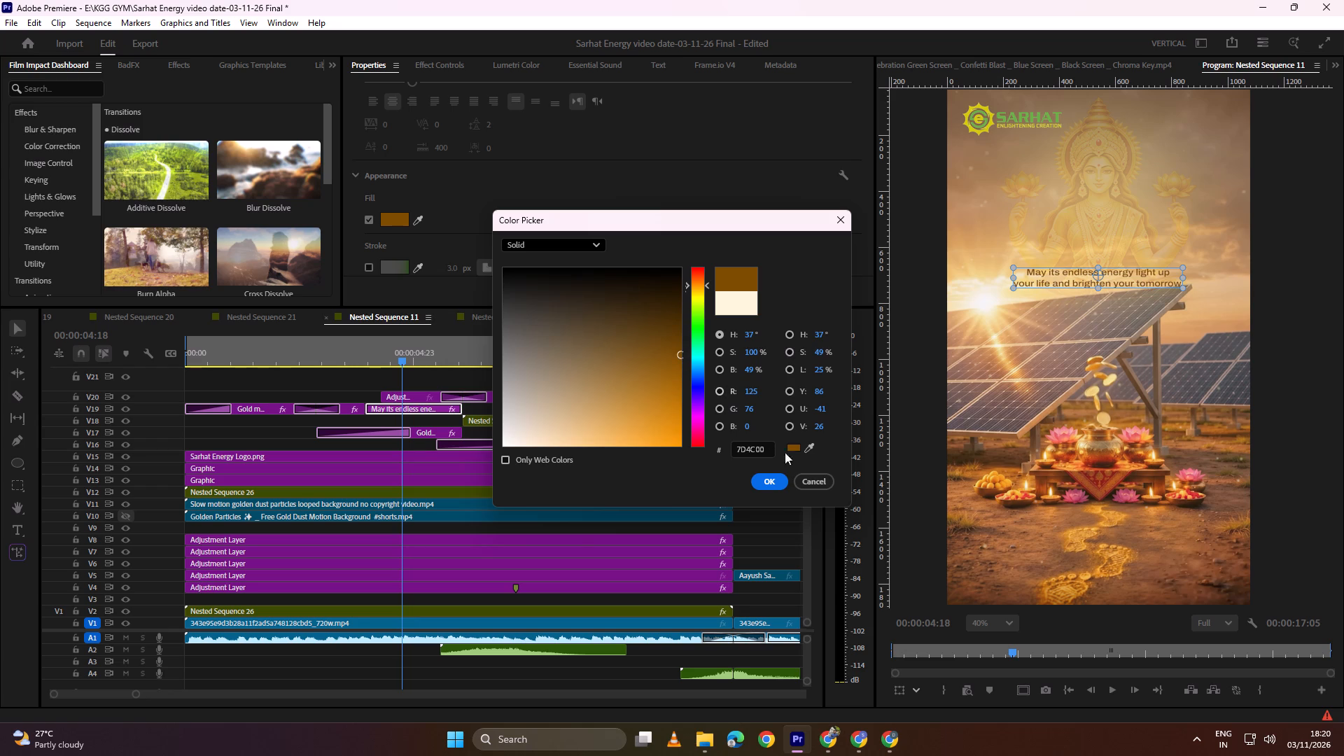
click(761, 482)
Set the second "May its endless energy" text to the ExtraBold font style and inspect it against the backdrop.
scroll(649, 210, up, 8)
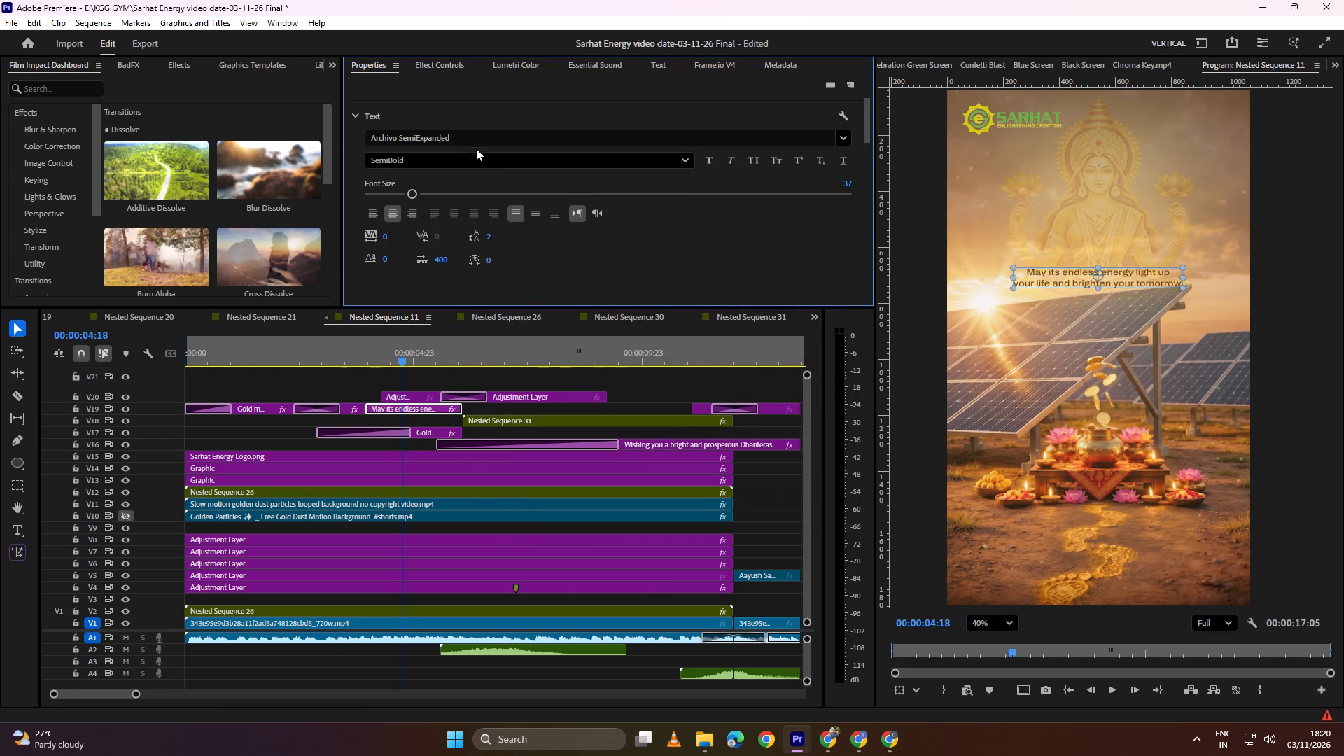
click(463, 156)
click(407, 387)
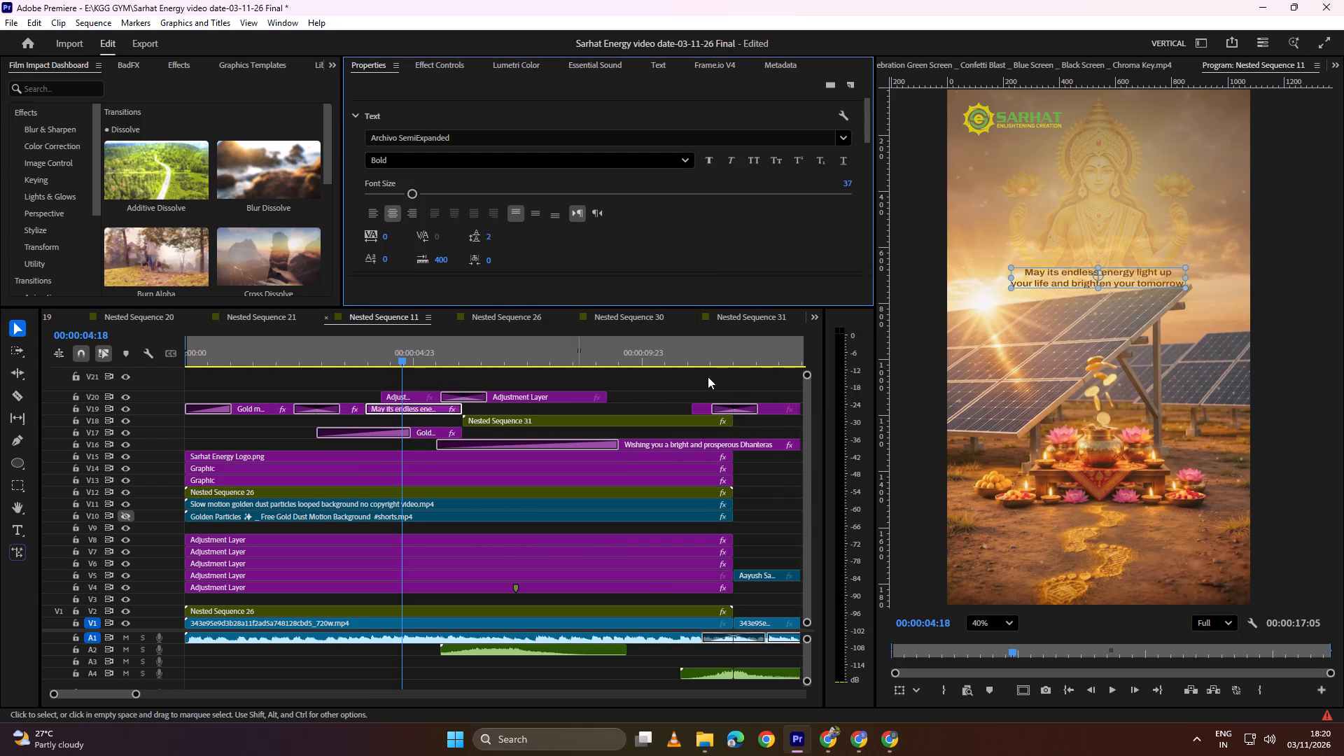
click(561, 160)
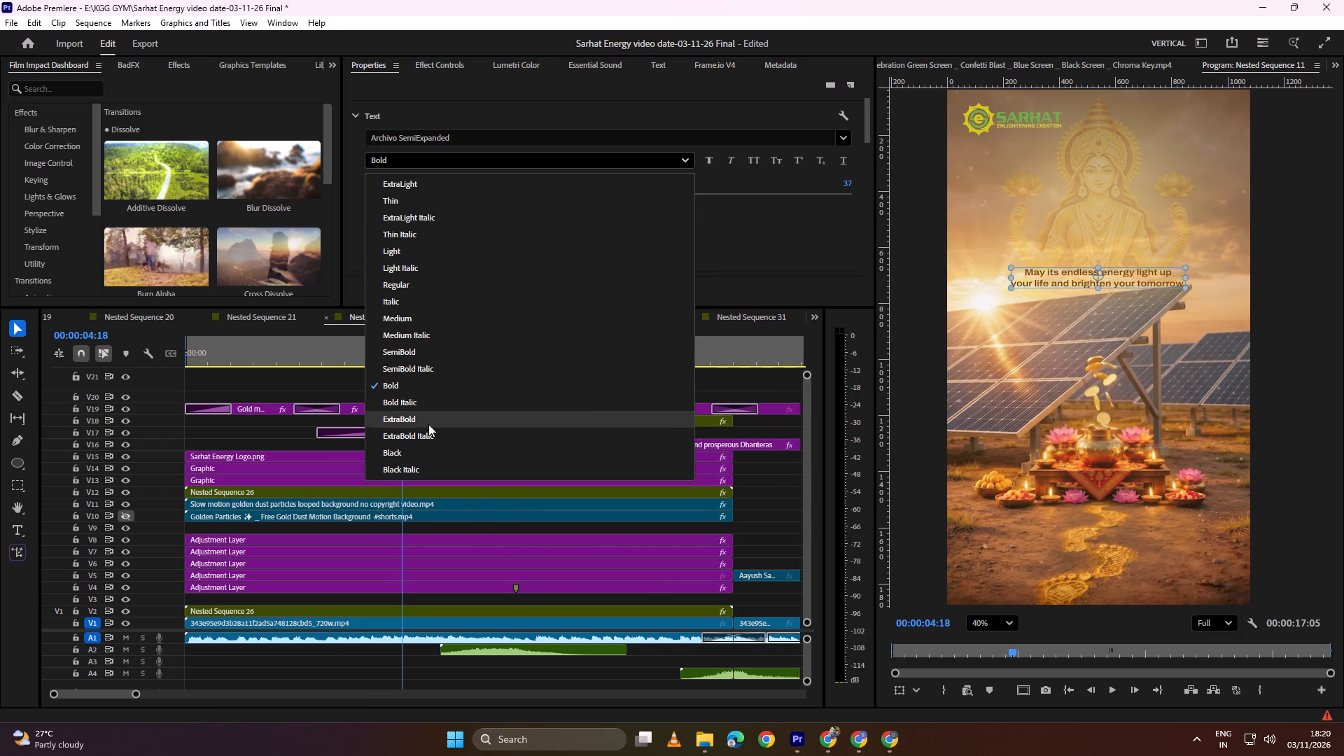
click(428, 423)
scroll(1098, 283, up, 3)
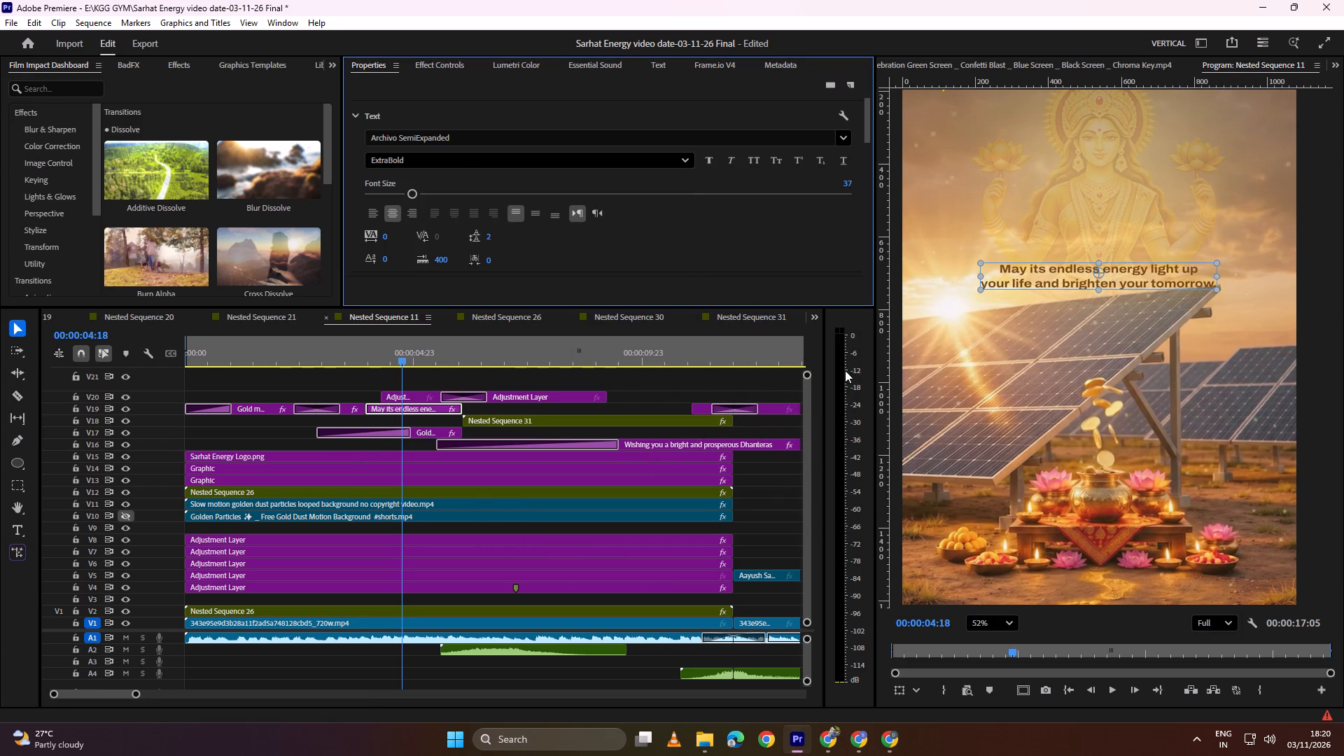
click(749, 381)
scroll(1084, 300, down, 5)
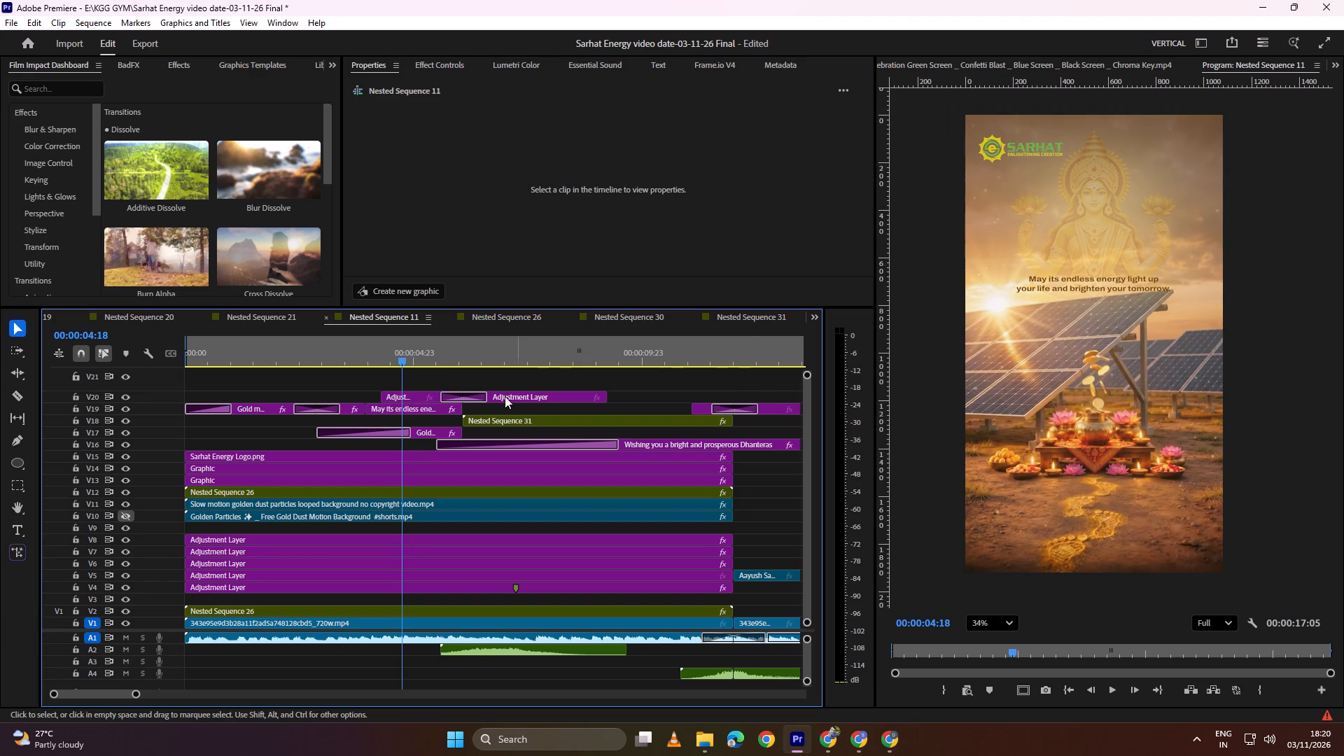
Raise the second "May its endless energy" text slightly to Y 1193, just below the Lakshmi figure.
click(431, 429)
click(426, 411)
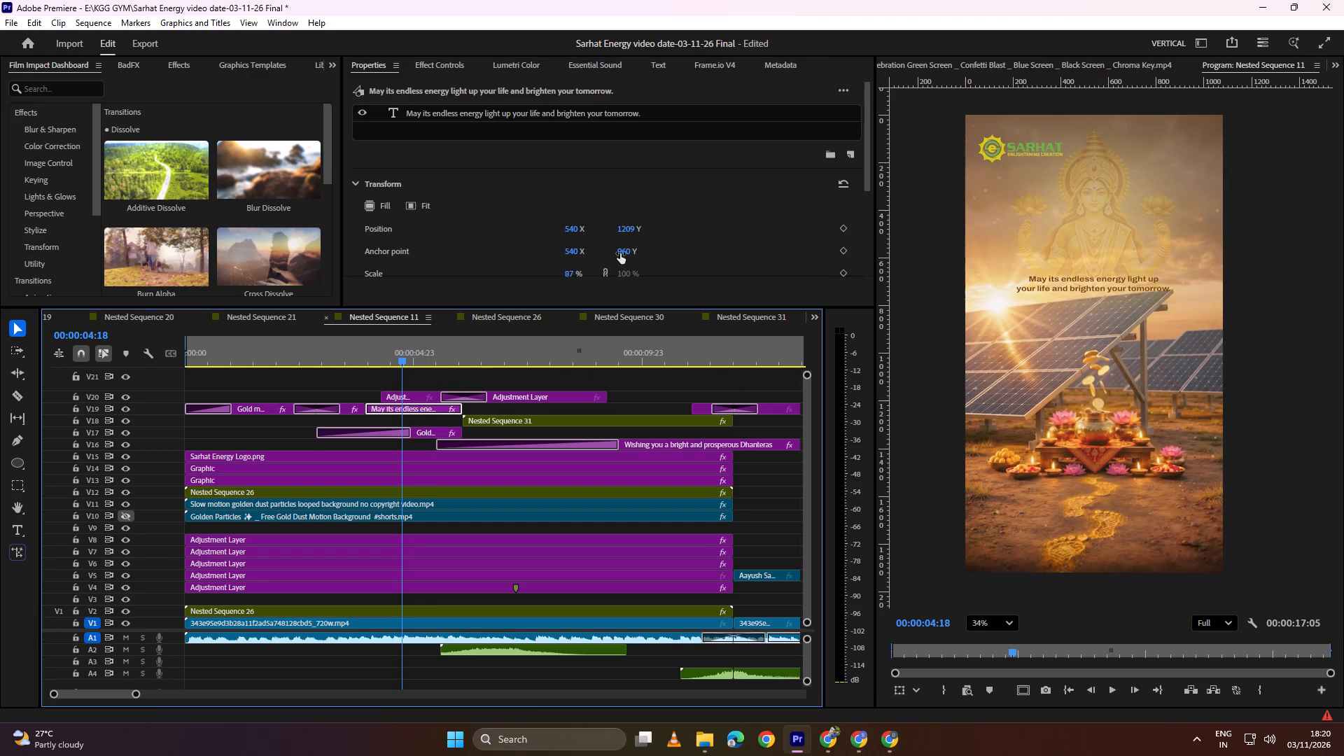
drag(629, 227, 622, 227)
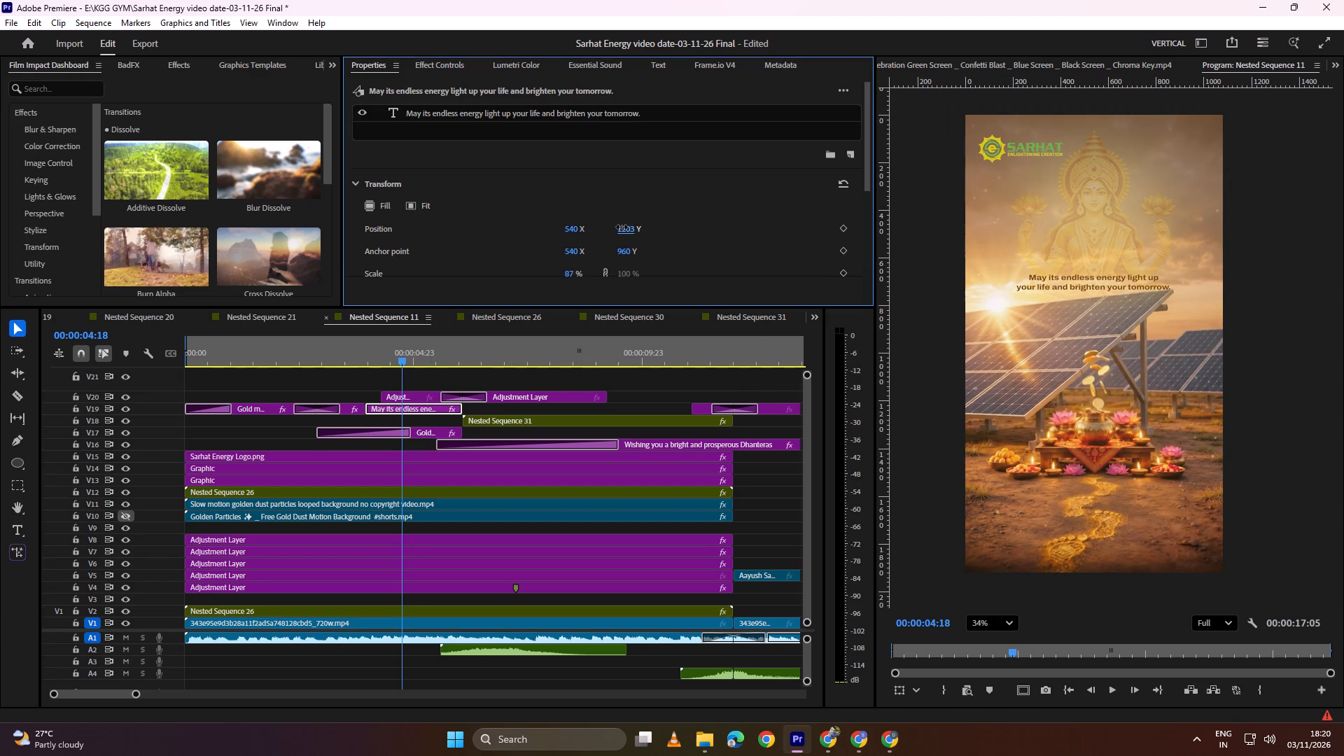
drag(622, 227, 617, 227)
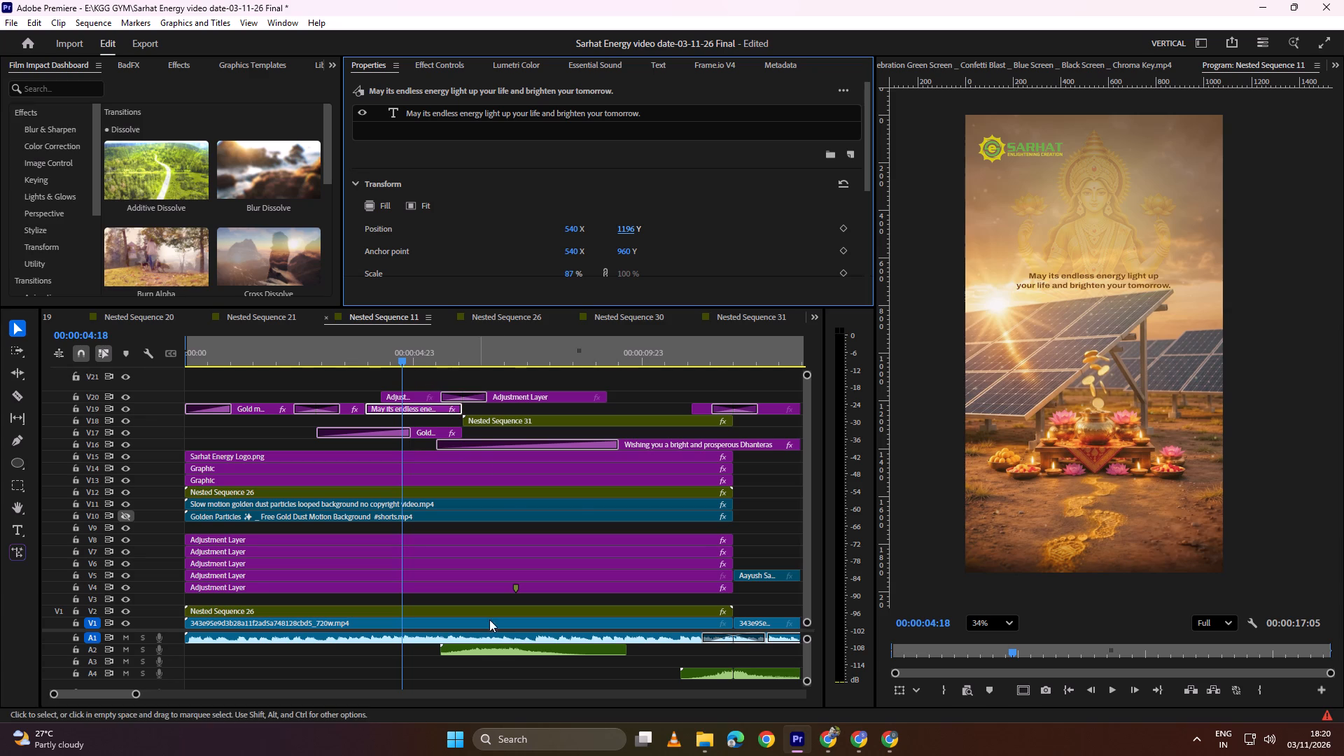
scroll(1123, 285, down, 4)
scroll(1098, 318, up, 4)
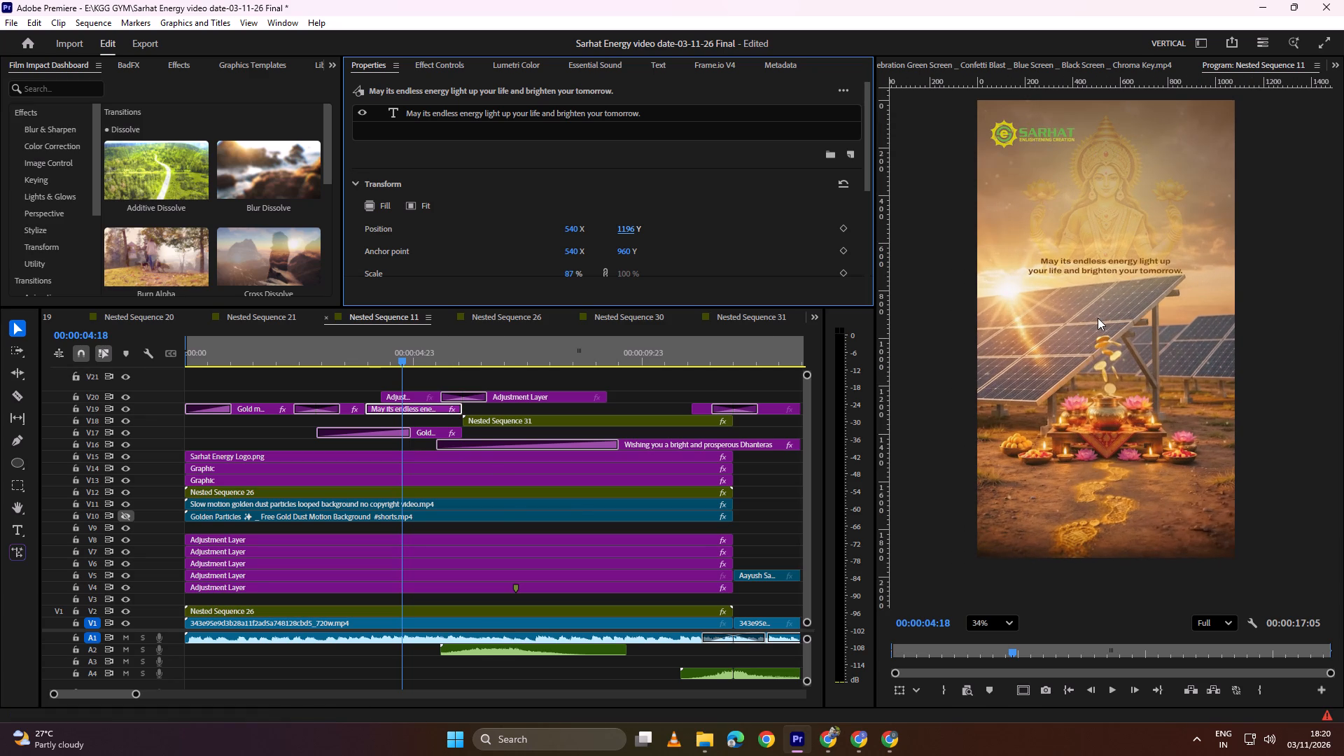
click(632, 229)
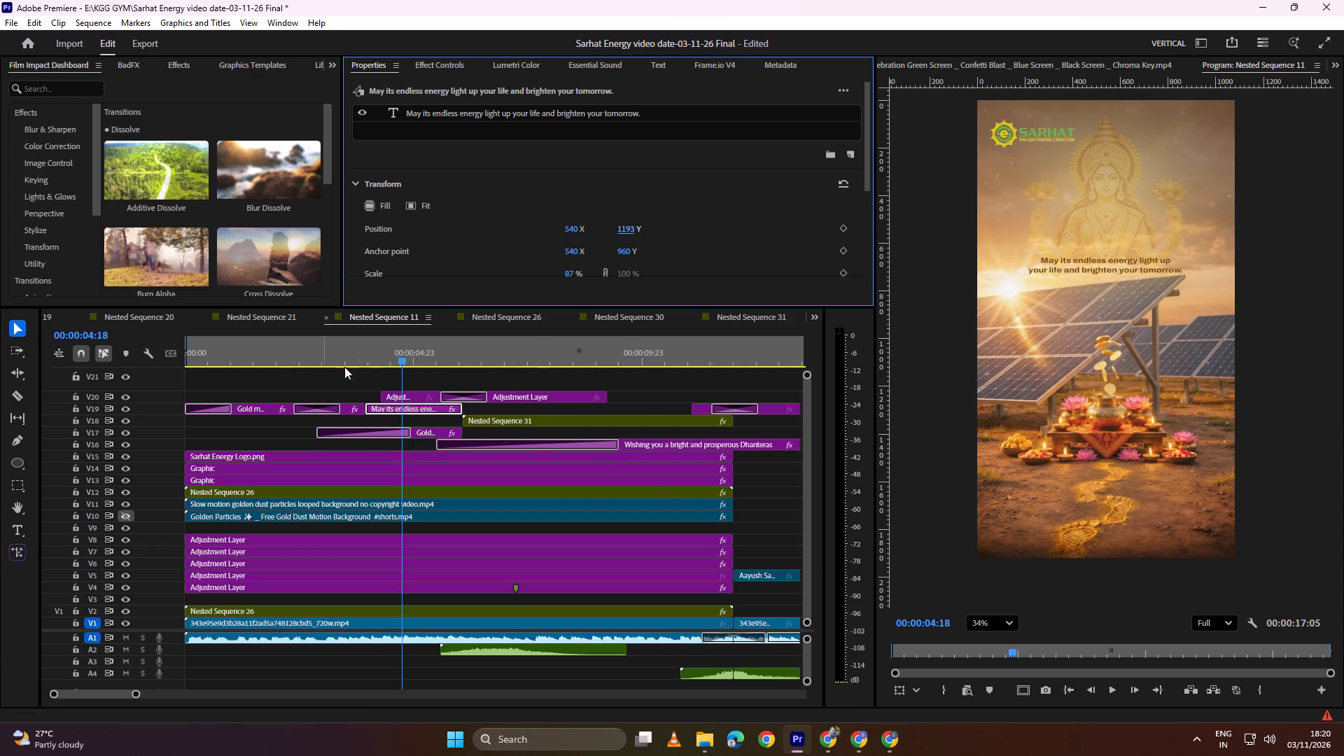
Delete the short first "May its endless energy" clip on V19 and extend the second back to the "Gold may shine" clip.
alt+scroll(349, 388, up, 11)
click(458, 407)
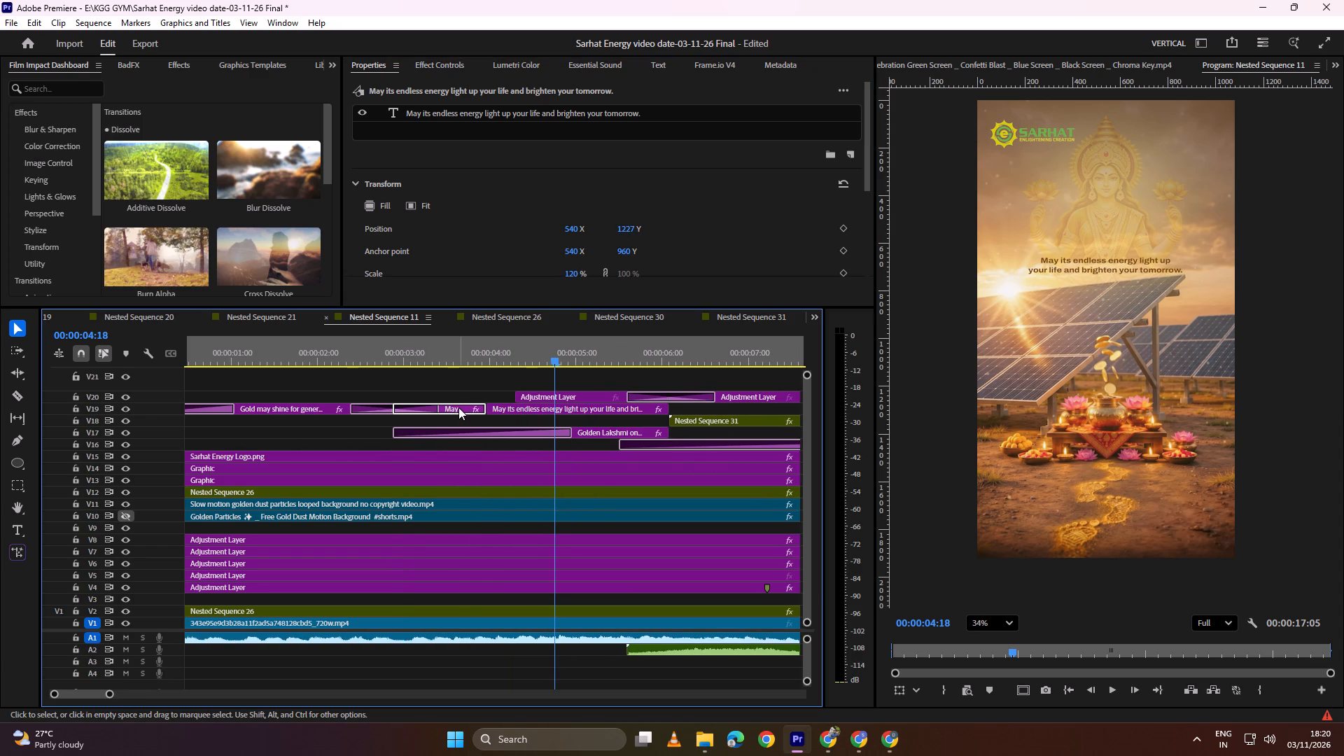
key(BackSpace)
drag(491, 406, 370, 406)
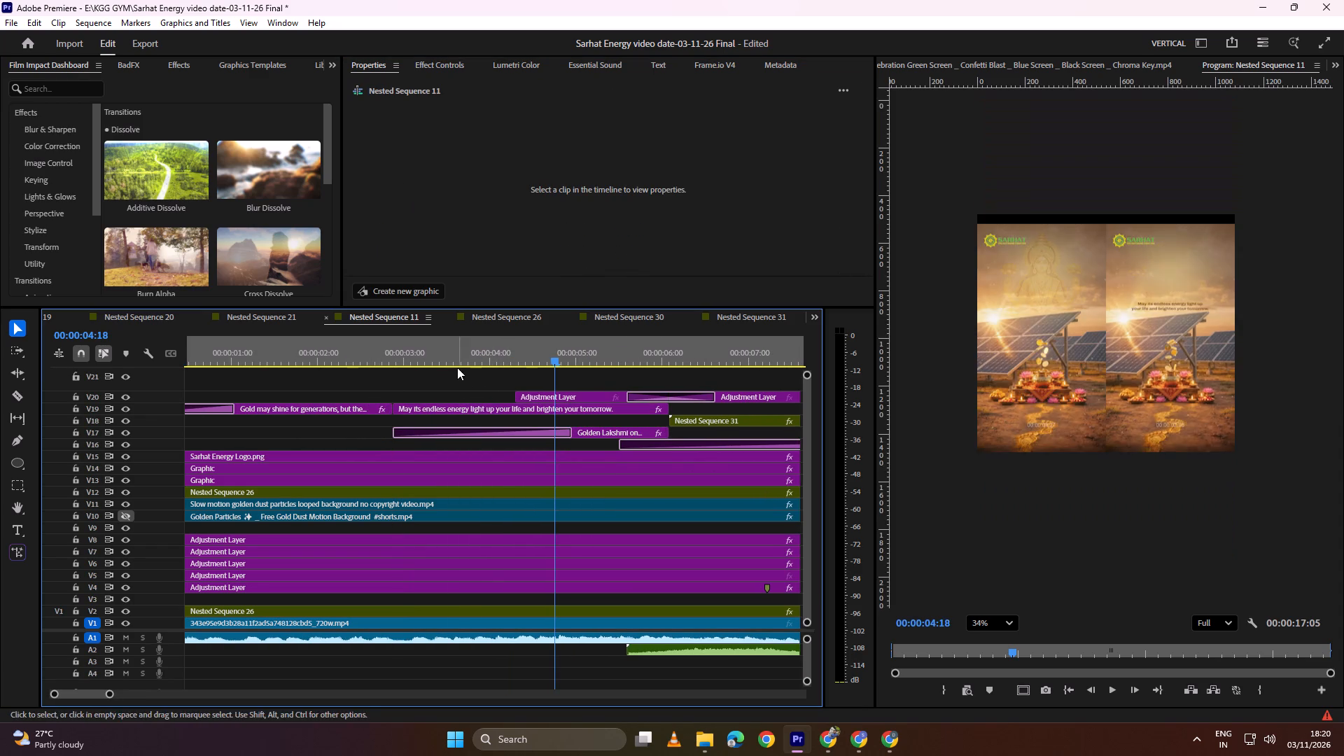
Examine the font and text settings of the "Gold may shine for generations" text at about 00:00:02:10.
drag(489, 353, 356, 368)
click(341, 407)
alt+scroll(337, 407, down, 3)
scroll(337, 406, up, 5)
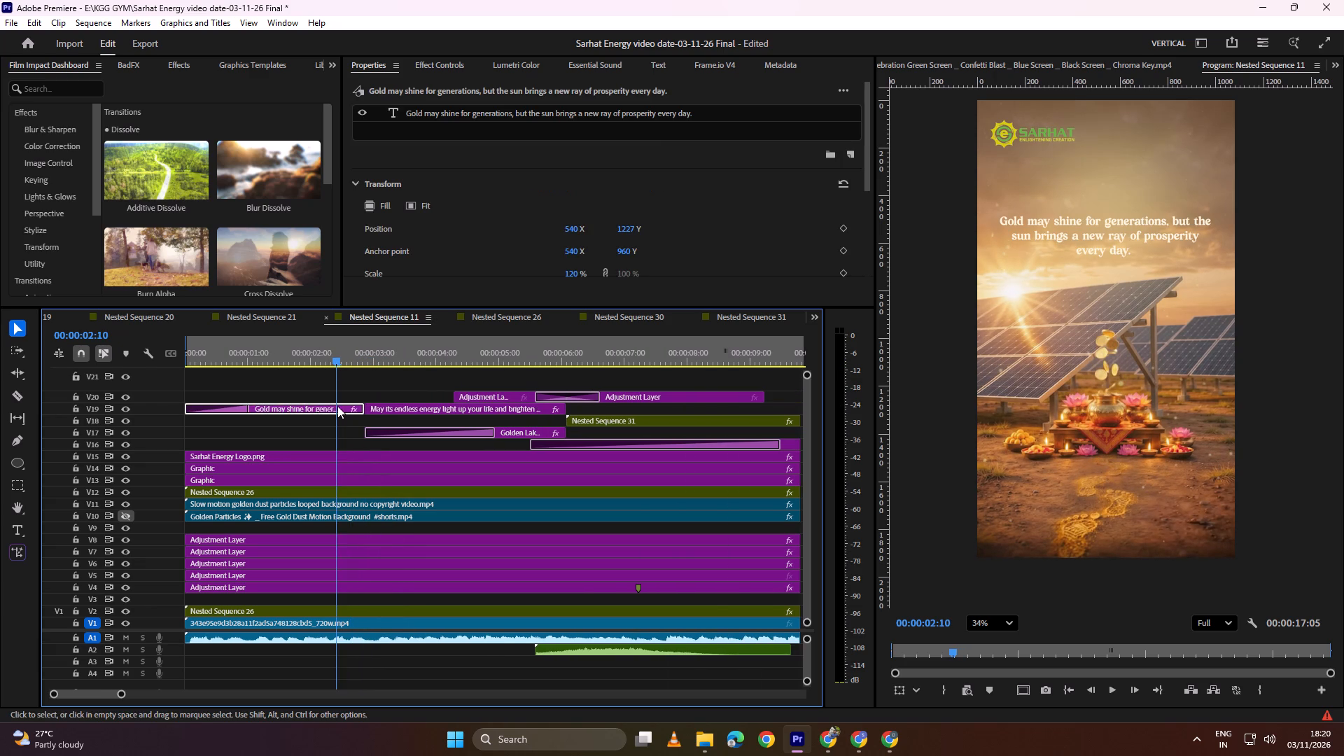
click(496, 113)
double_click(496, 113)
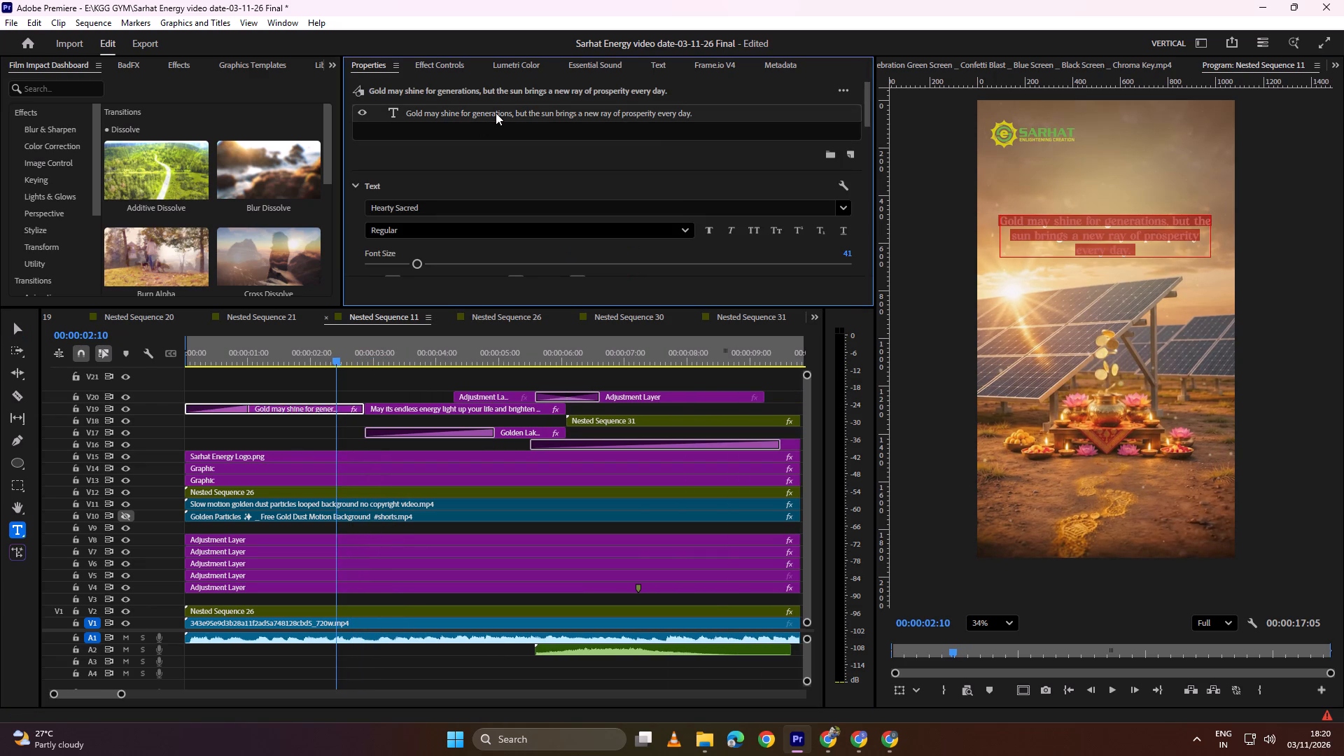
click(412, 378)
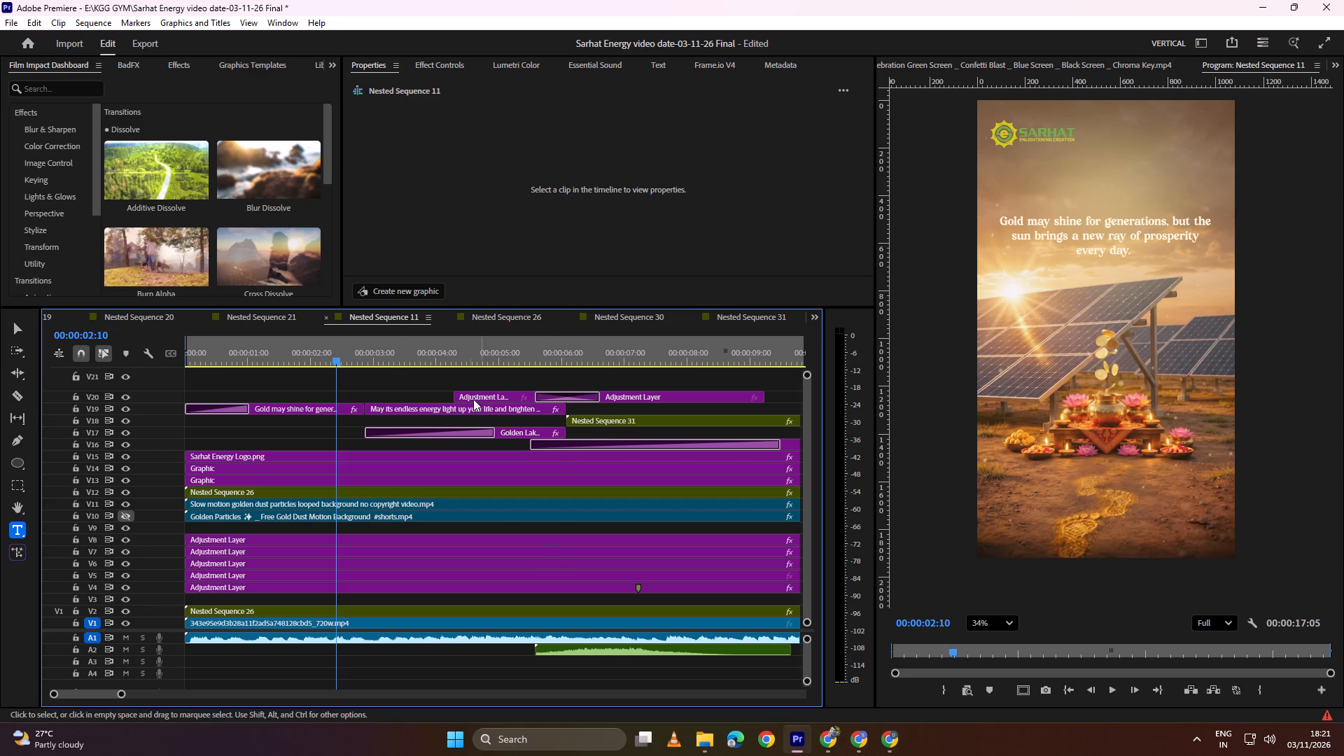
Delete the remaining "May its endless energy" text clip from V19 and scrub through the emptied stretch to 00:00:04:09.
click(451, 411)
key(BackSpace)
drag(418, 356, 405, 359)
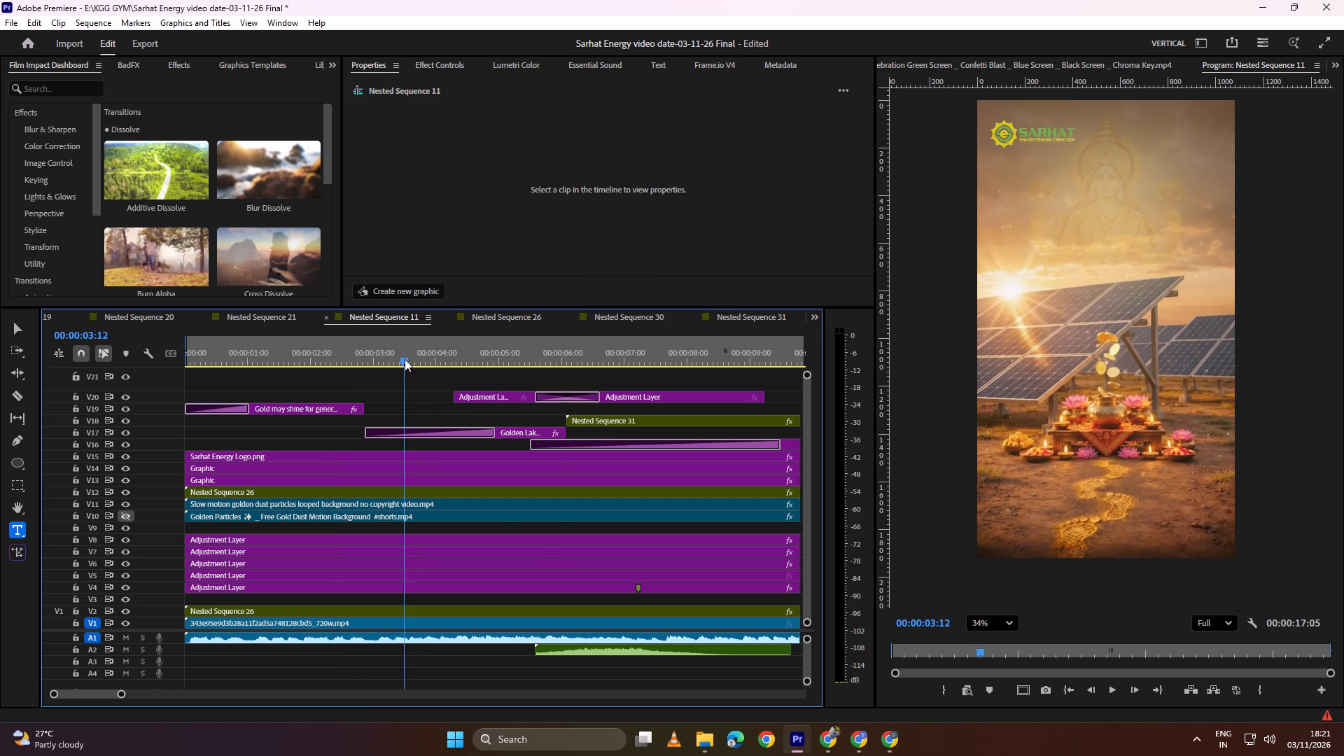
drag(405, 359, 400, 377)
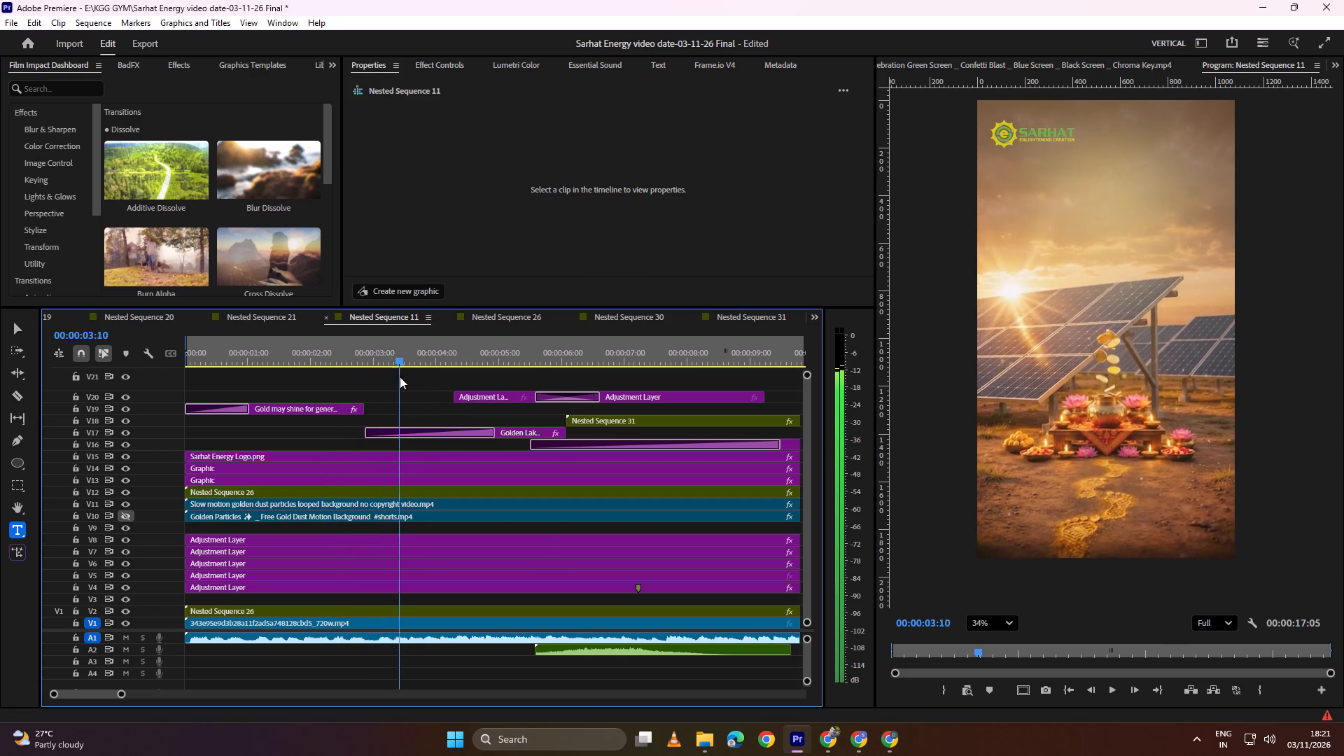
drag(400, 377, 459, 377)
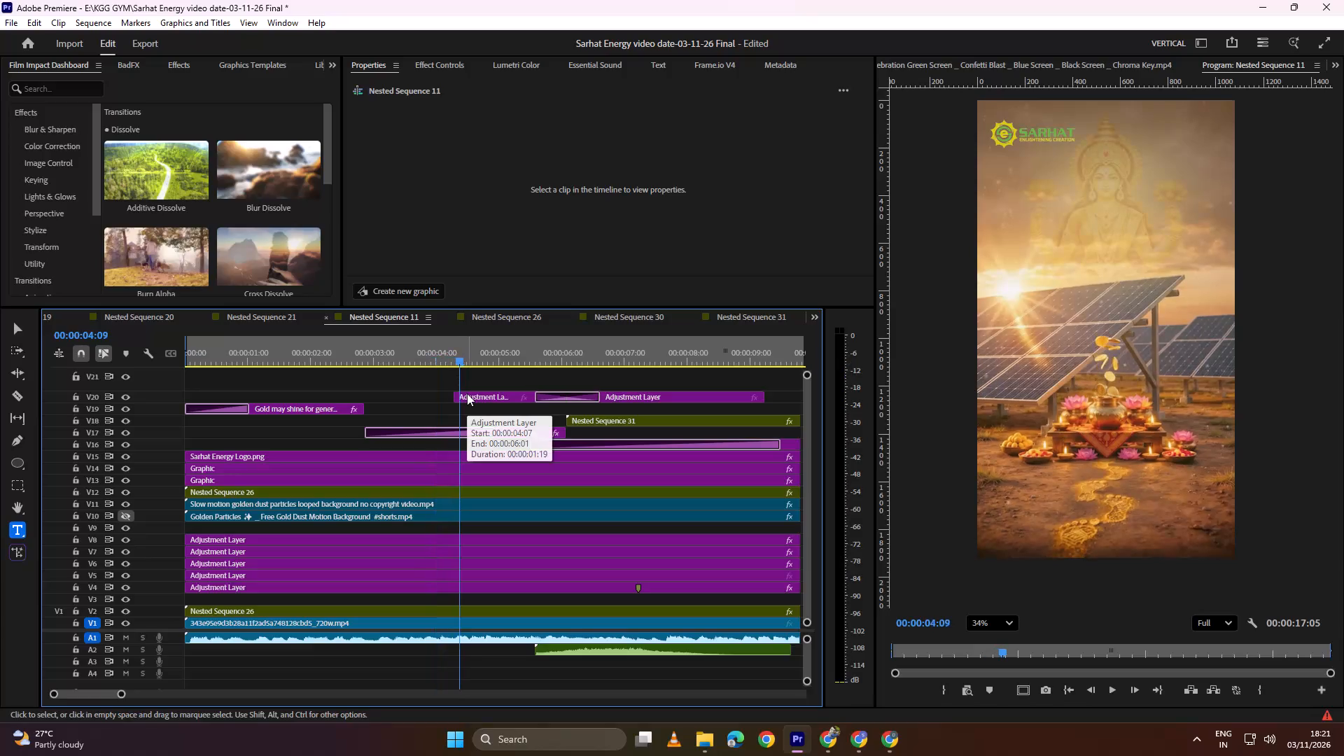
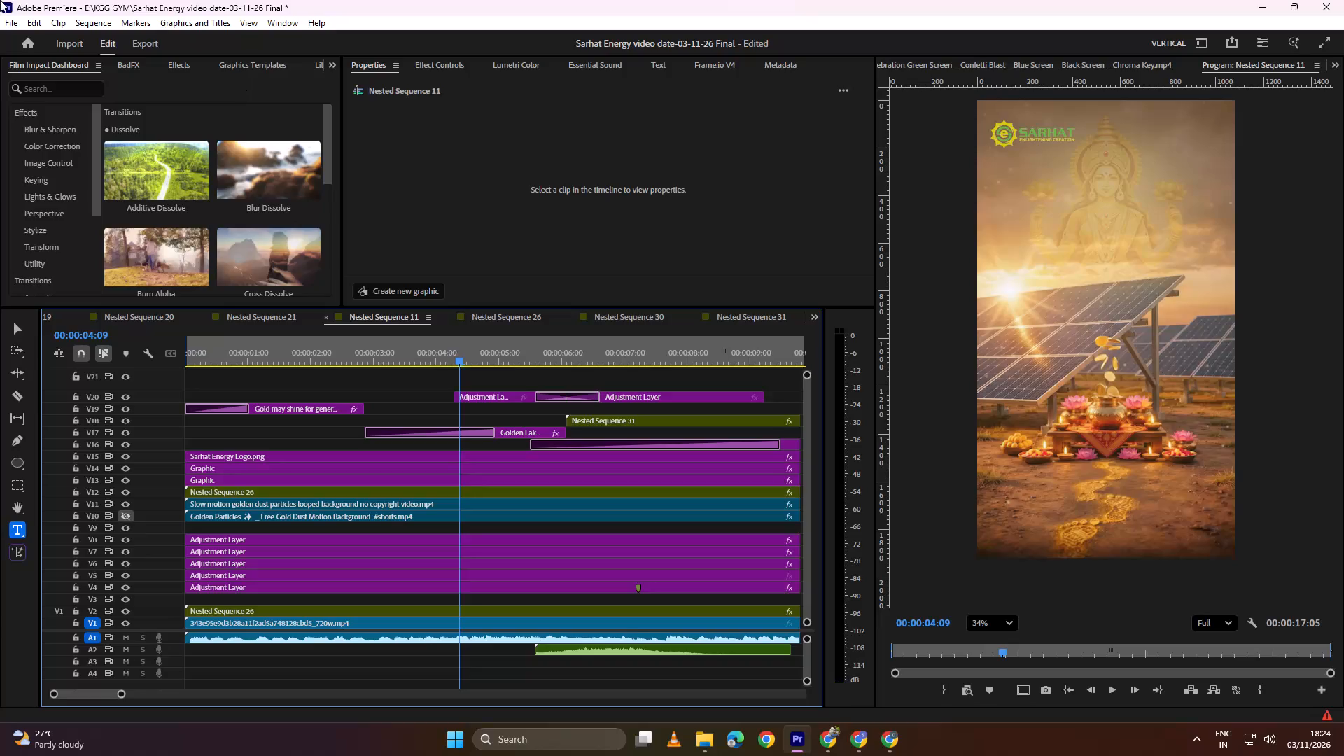
Play the opening and extend the end of the "Gold may shine for generations" text clip on V19 to about 00:00:03:08.
drag(476, 351, 392, 366)
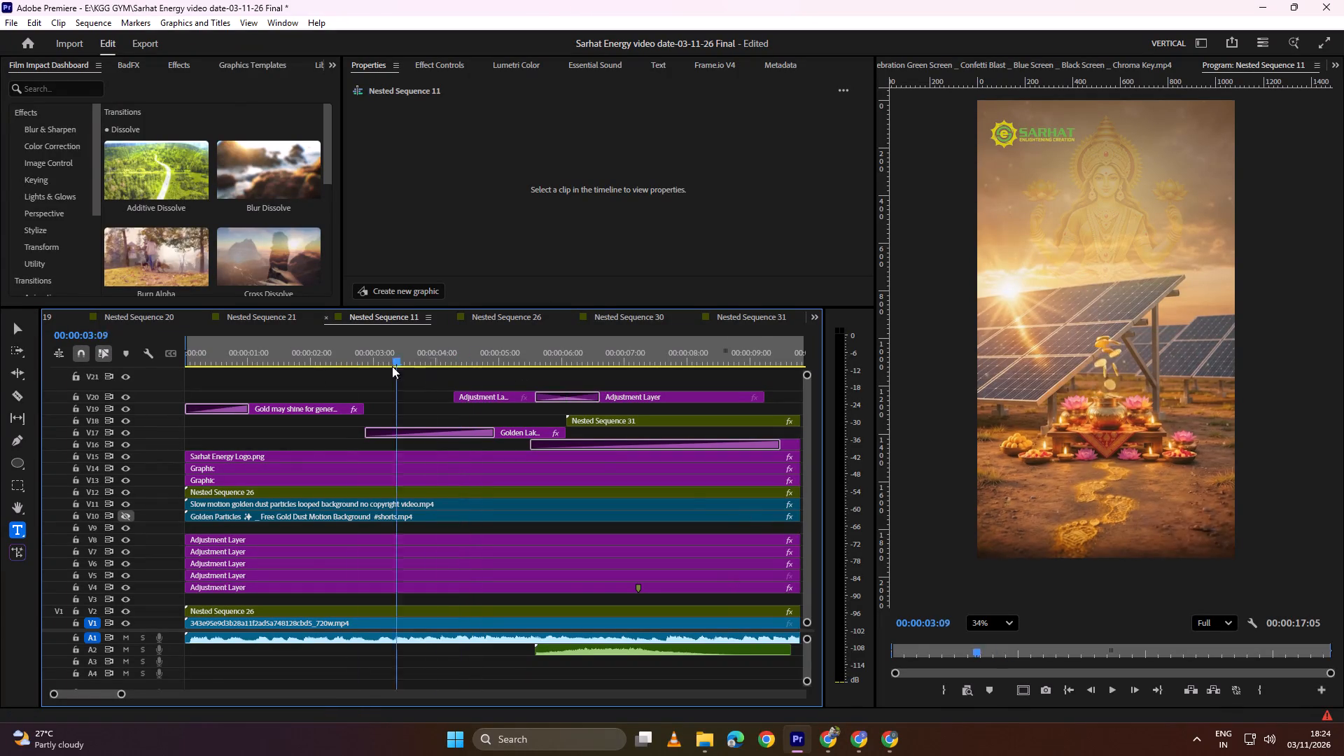
drag(392, 366, 213, 377)
key(space)
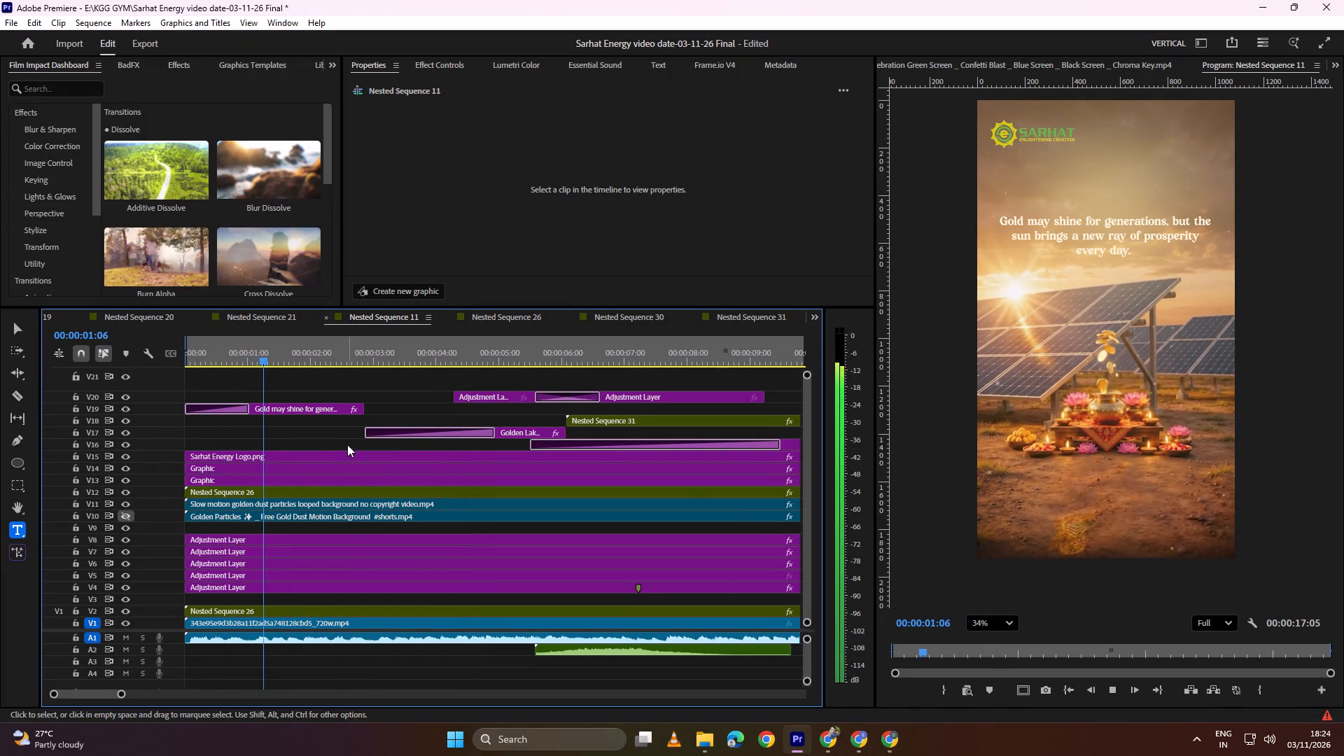
alt+scroll(344, 424, down, 3)
alt+scroll(300, 440, up, 9)
scroll(349, 430, up, 5)
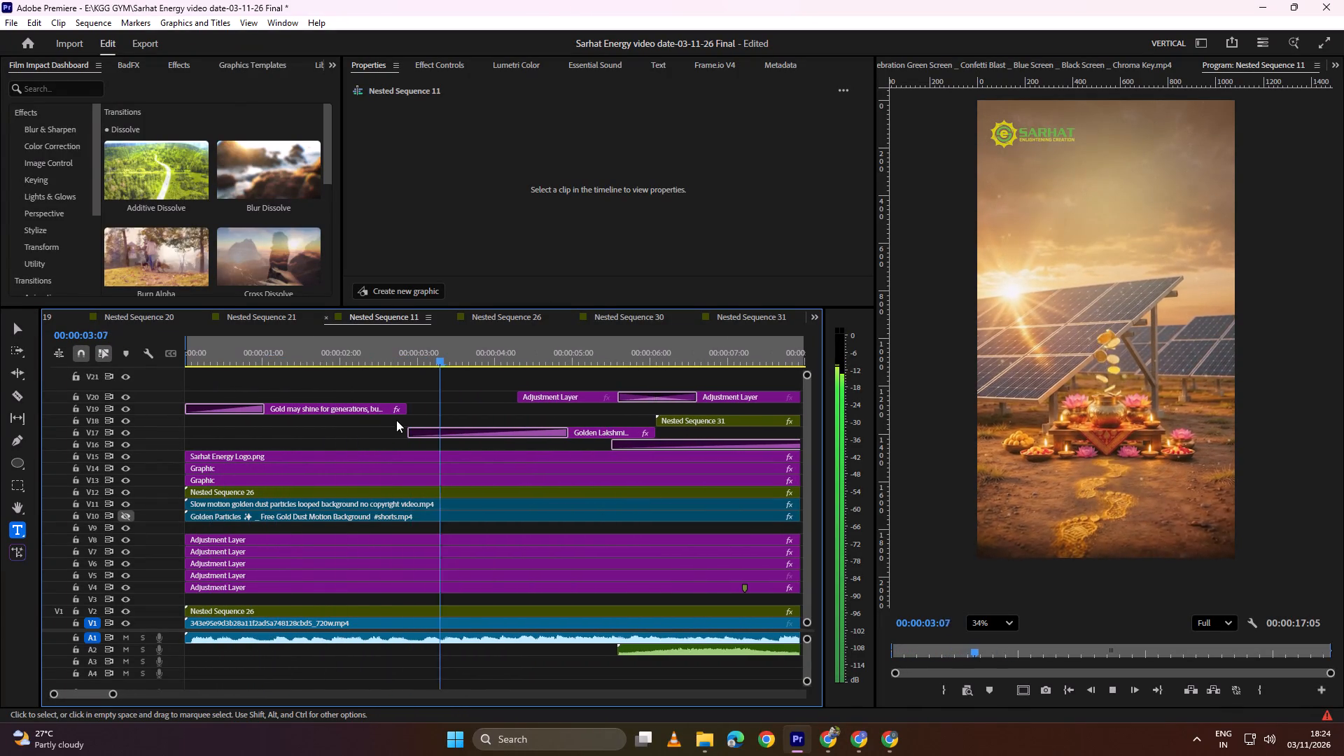
key(space)
drag(412, 408, 446, 413)
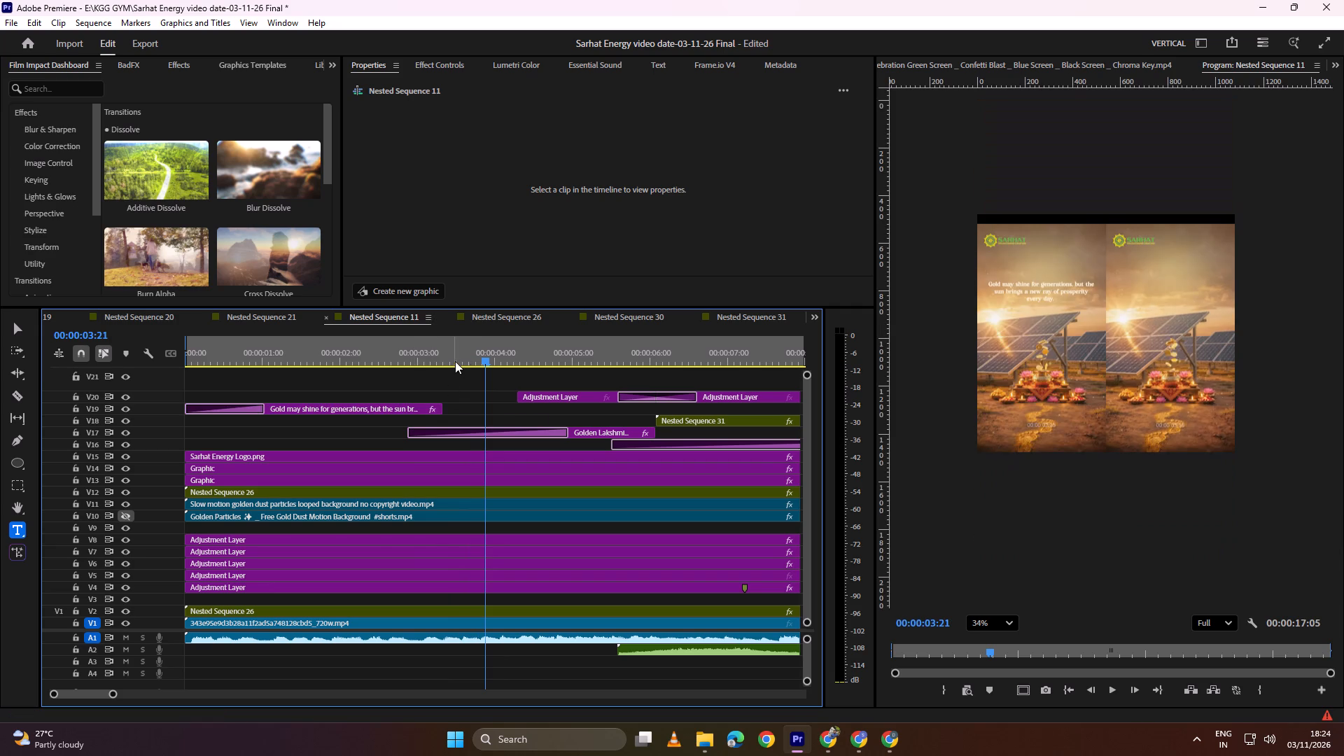
Extend the Golden Lakshmi clip on V17 to the end of the transition between the V20 adjustment layers, about 00:00:06:15.
drag(463, 356, 94, 356)
key(space)
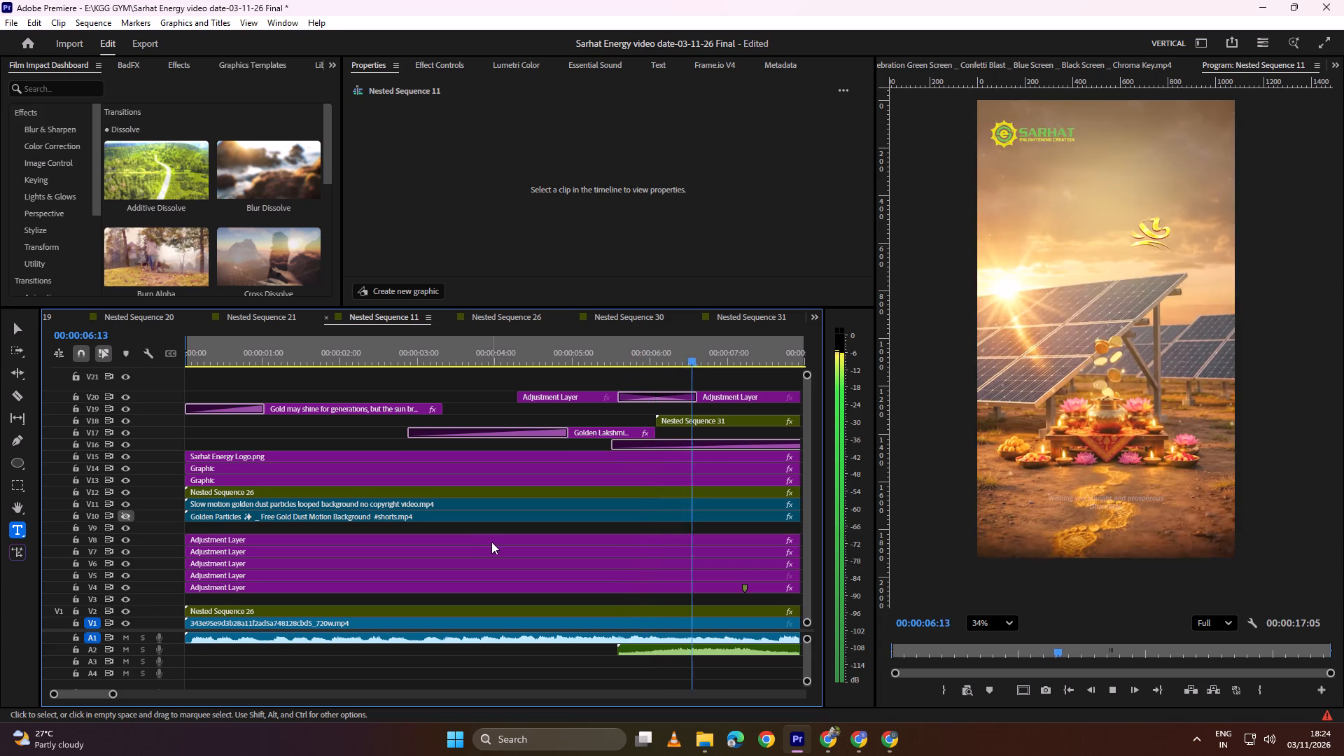
key(space)
drag(689, 362, 657, 362)
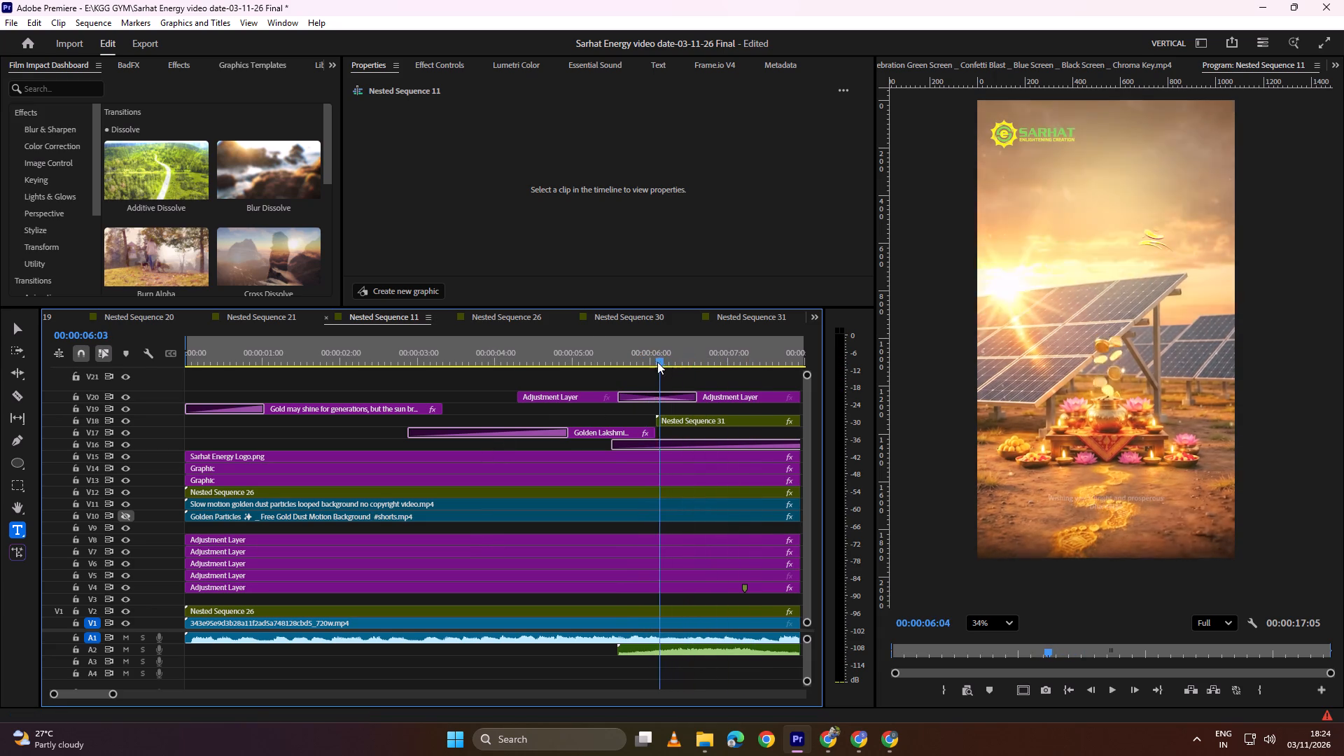
drag(657, 362, 654, 363)
drag(661, 432, 682, 432)
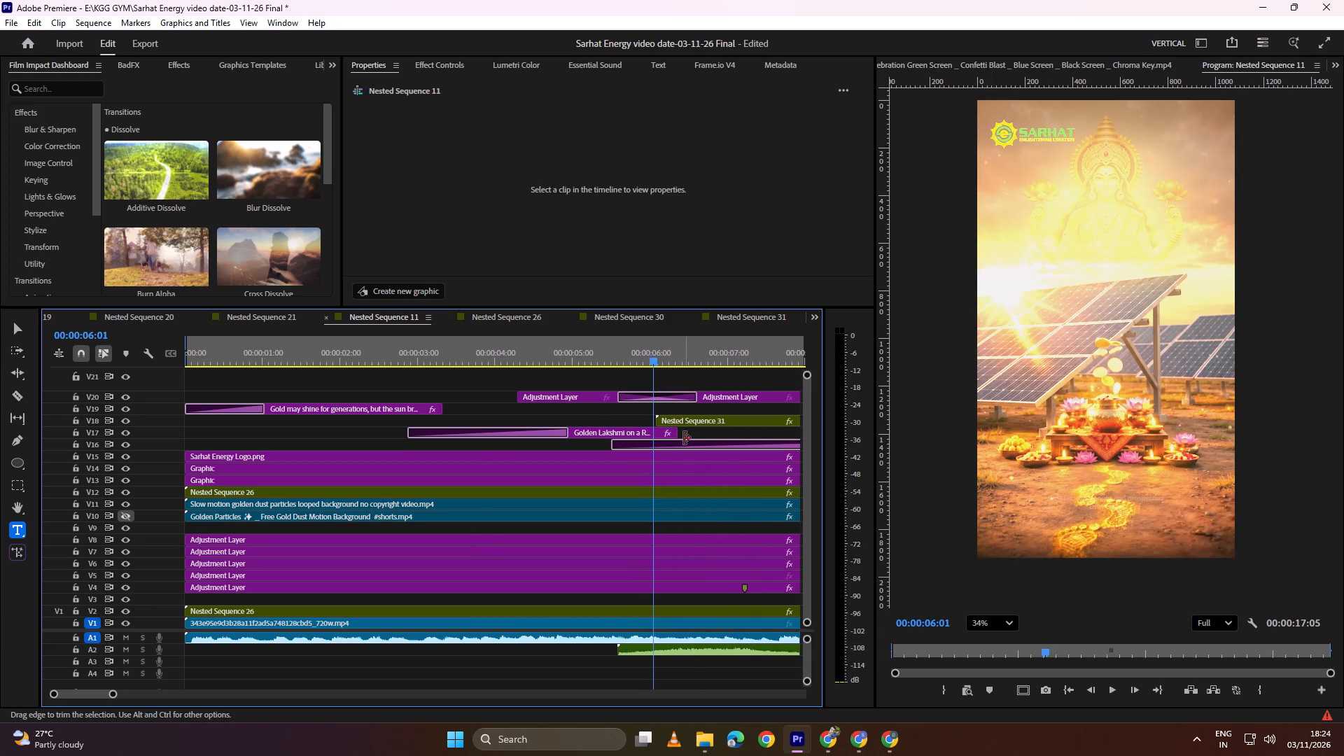
drag(680, 429, 699, 432)
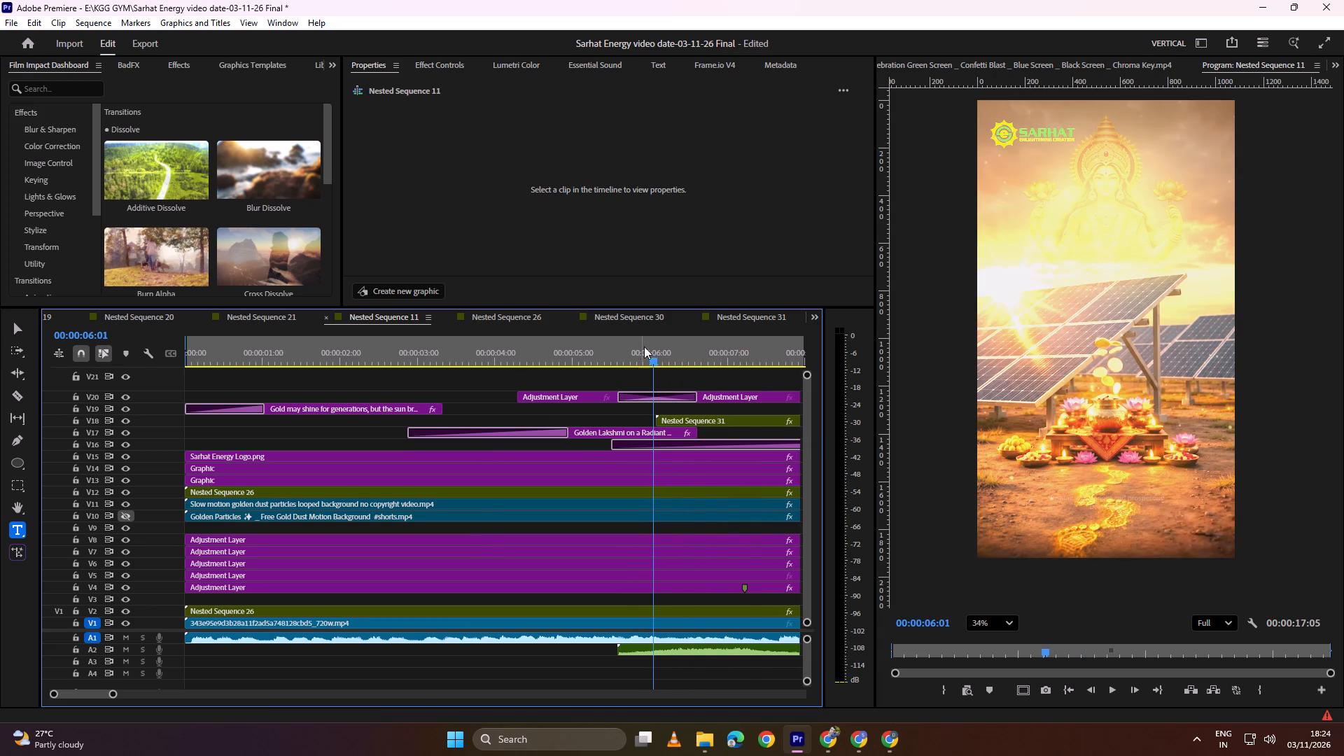
Apply the Additive Dissolve transition to both ends of the Golden Lakshmi clip on V17.
drag(649, 348, 659, 356)
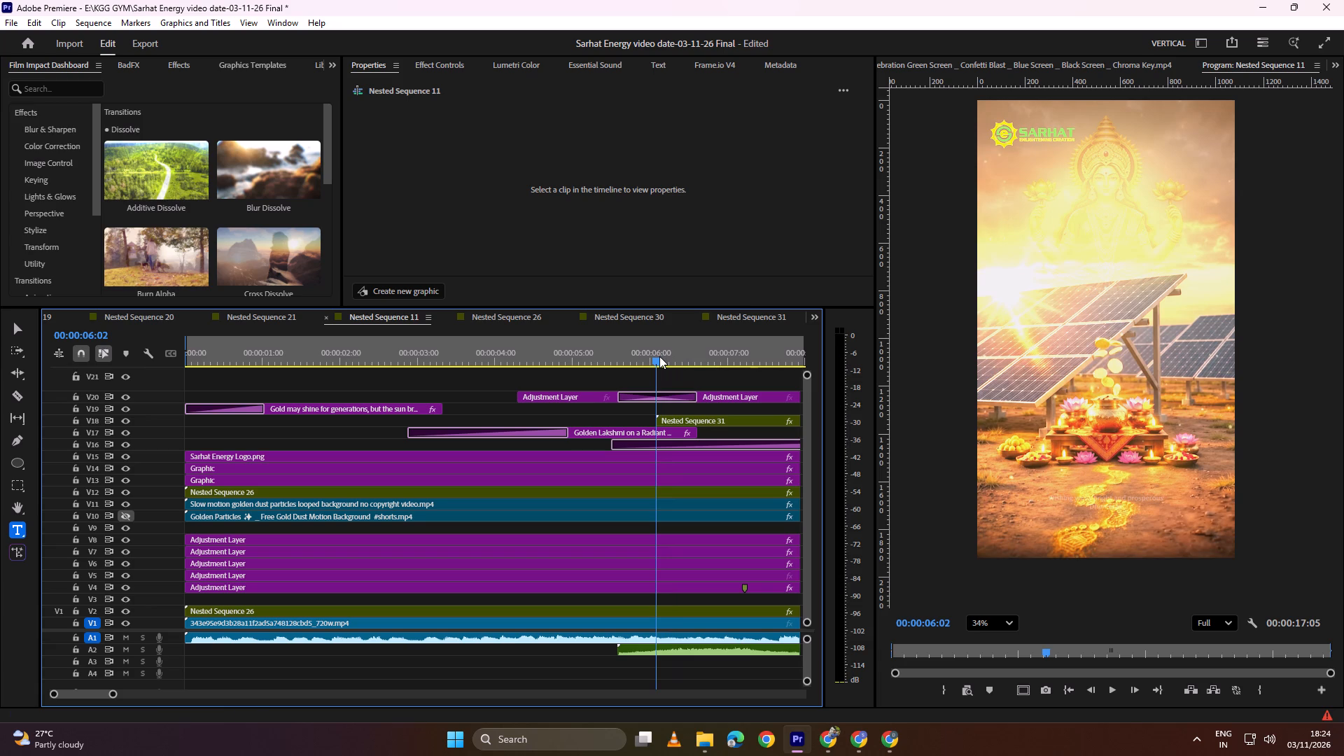
click(668, 429)
click(171, 209)
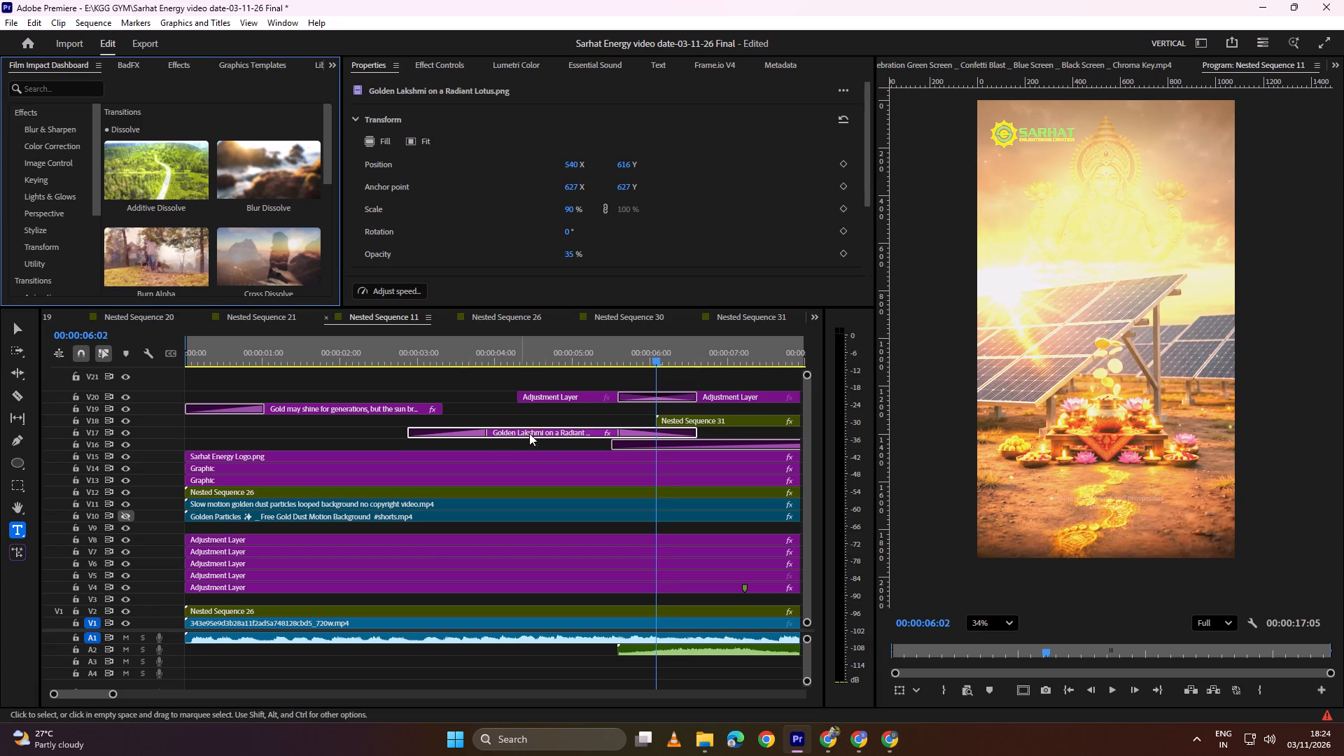
Review the Lakshmi figure's fade-in and fade-out, and replay the opening text from the start of the sequence.
drag(513, 360, 406, 363)
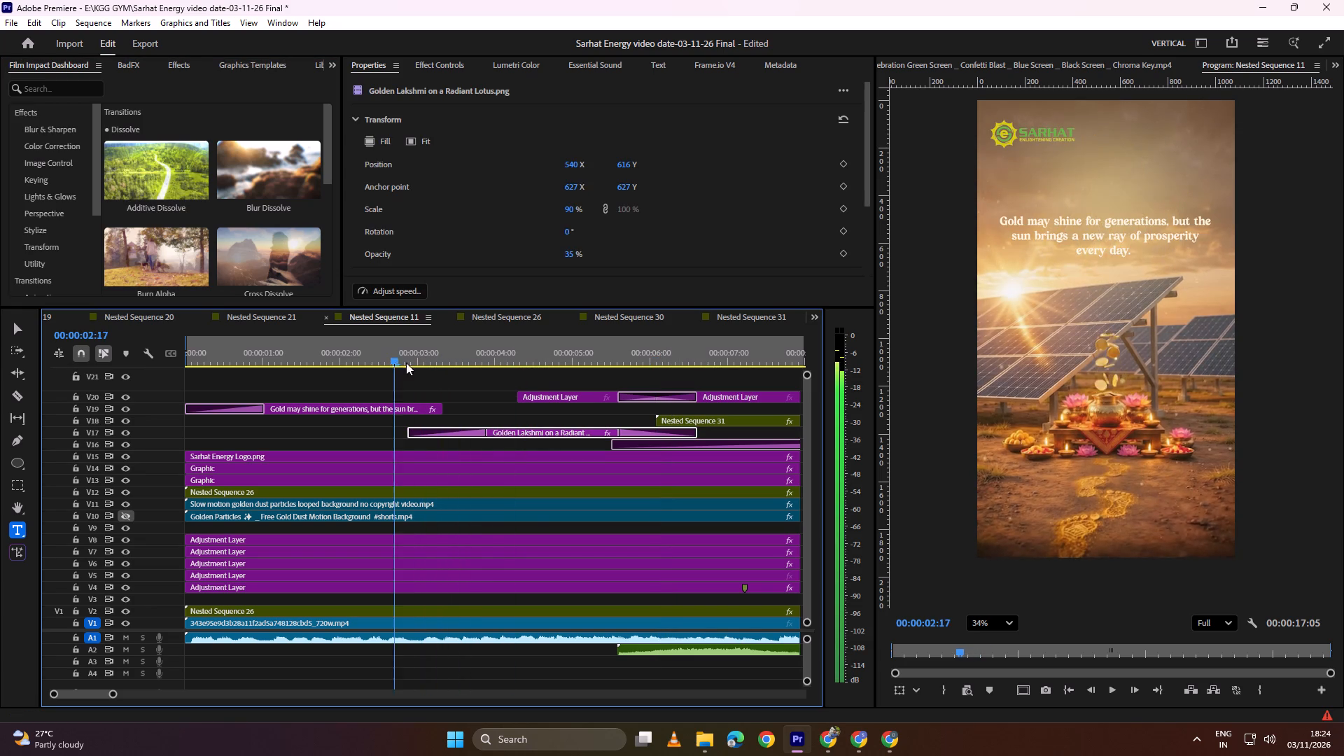
drag(406, 363, 689, 363)
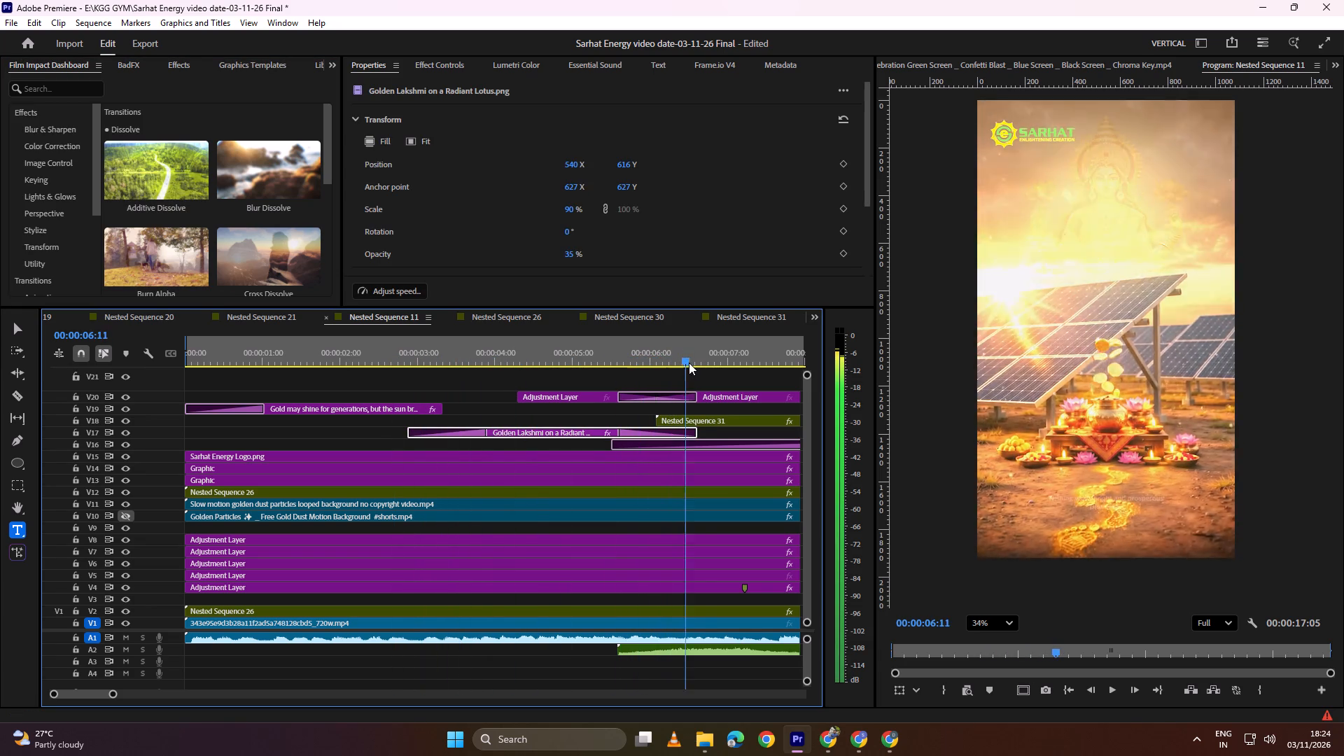
drag(689, 363, 624, 367)
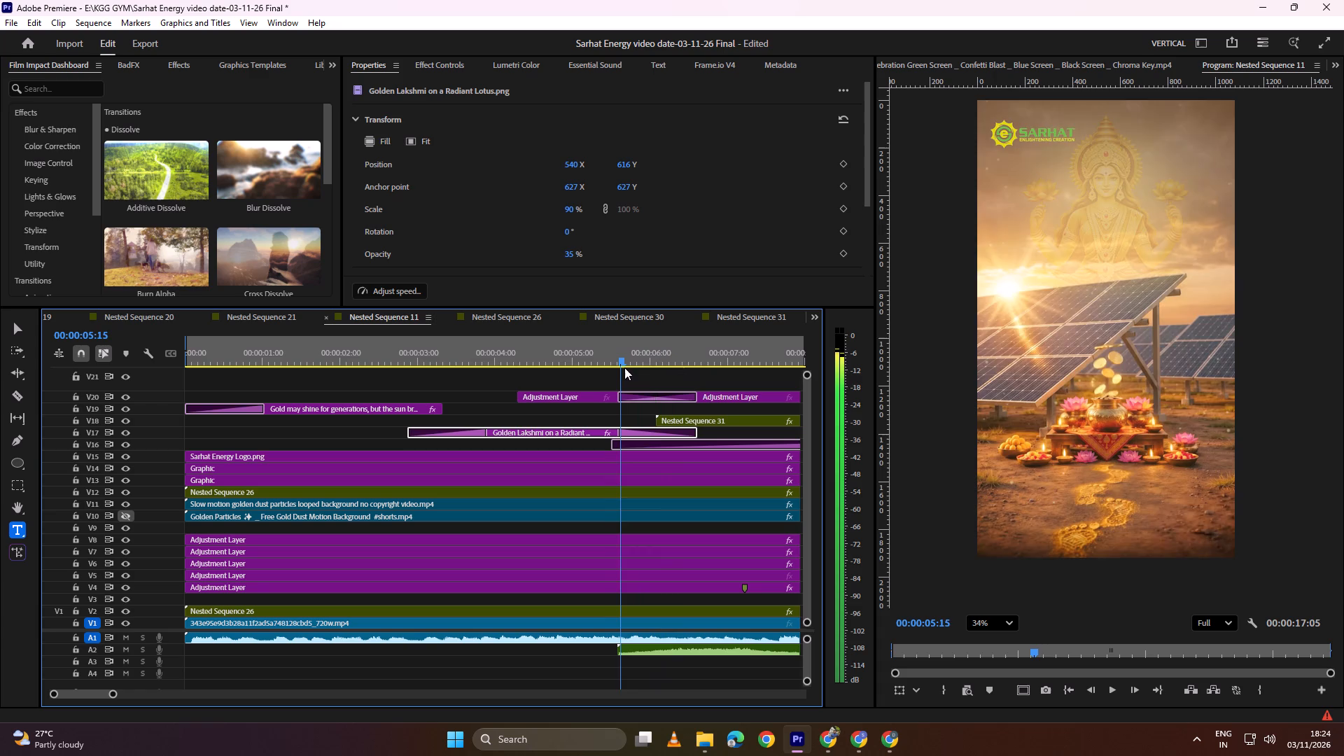
drag(624, 367, 224, 379)
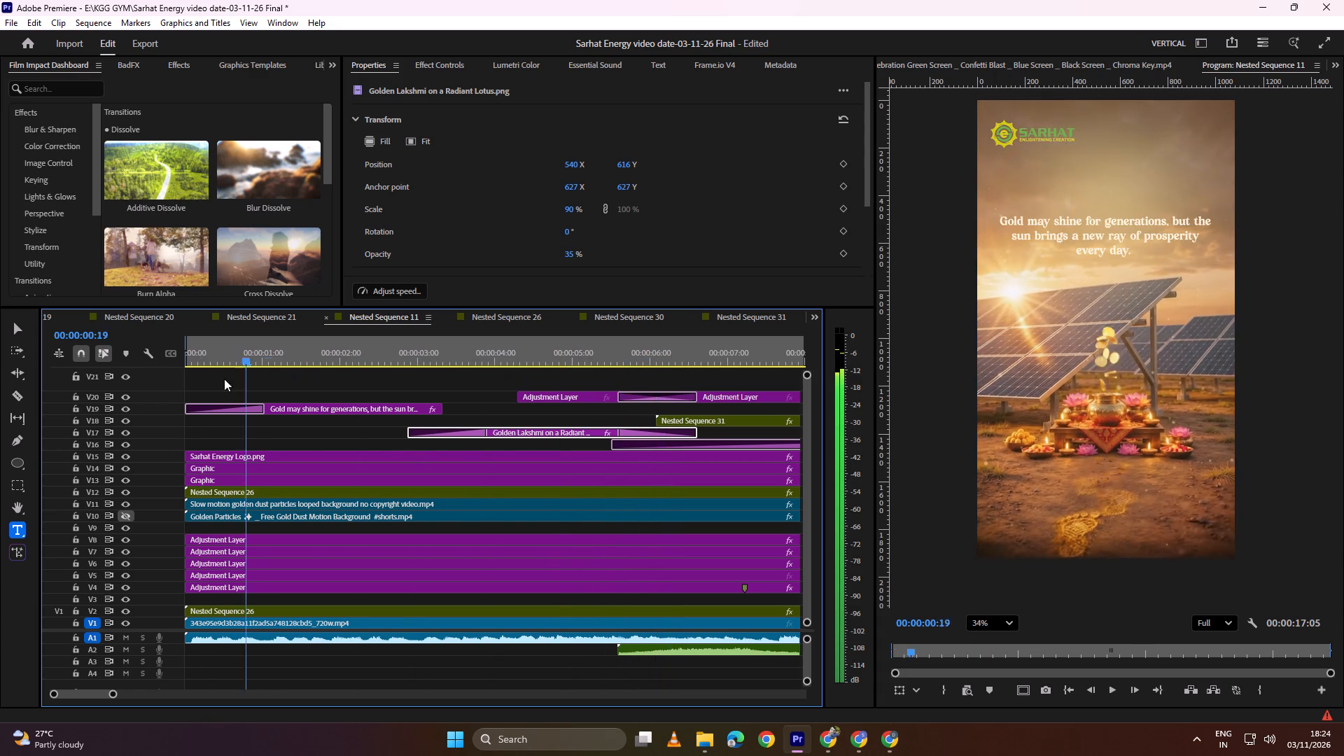
drag(224, 379, 141, 379)
key(space)
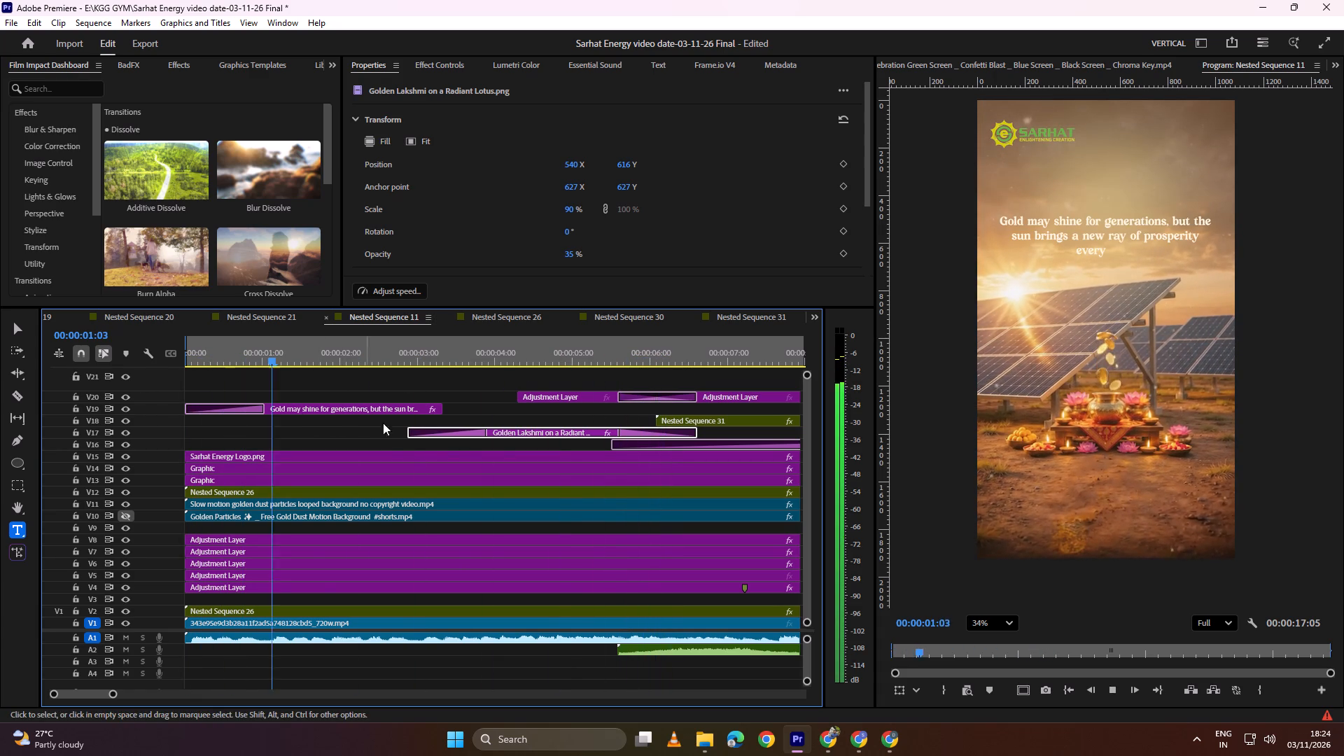
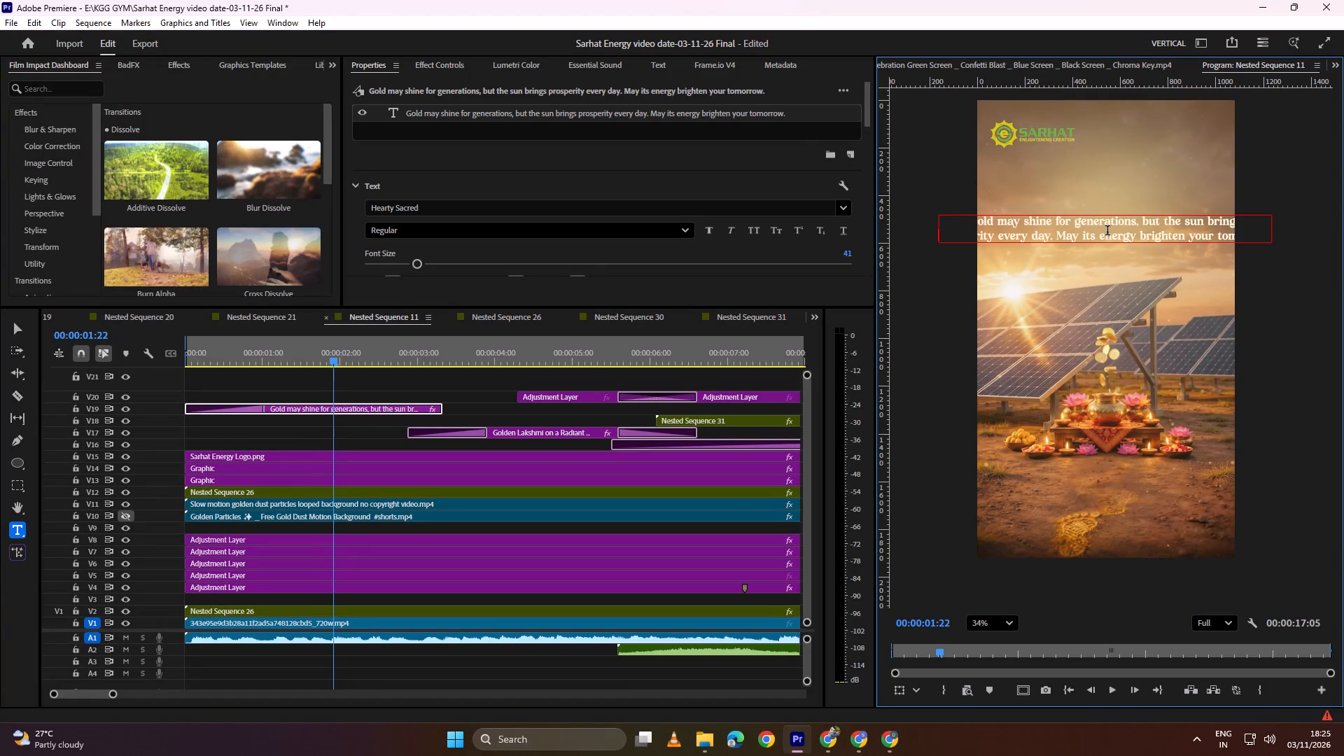
click(1184, 223)
key(BackSpace)
key(Return)
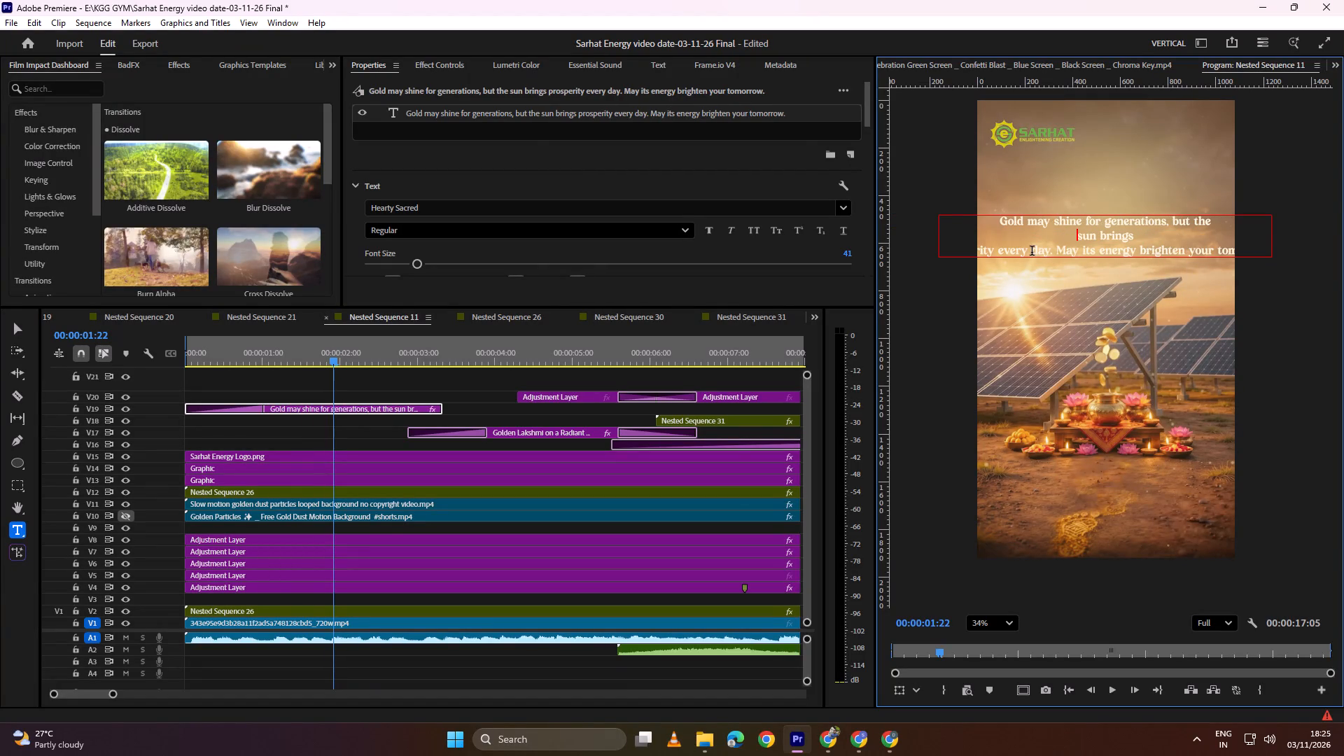
click(1031, 253)
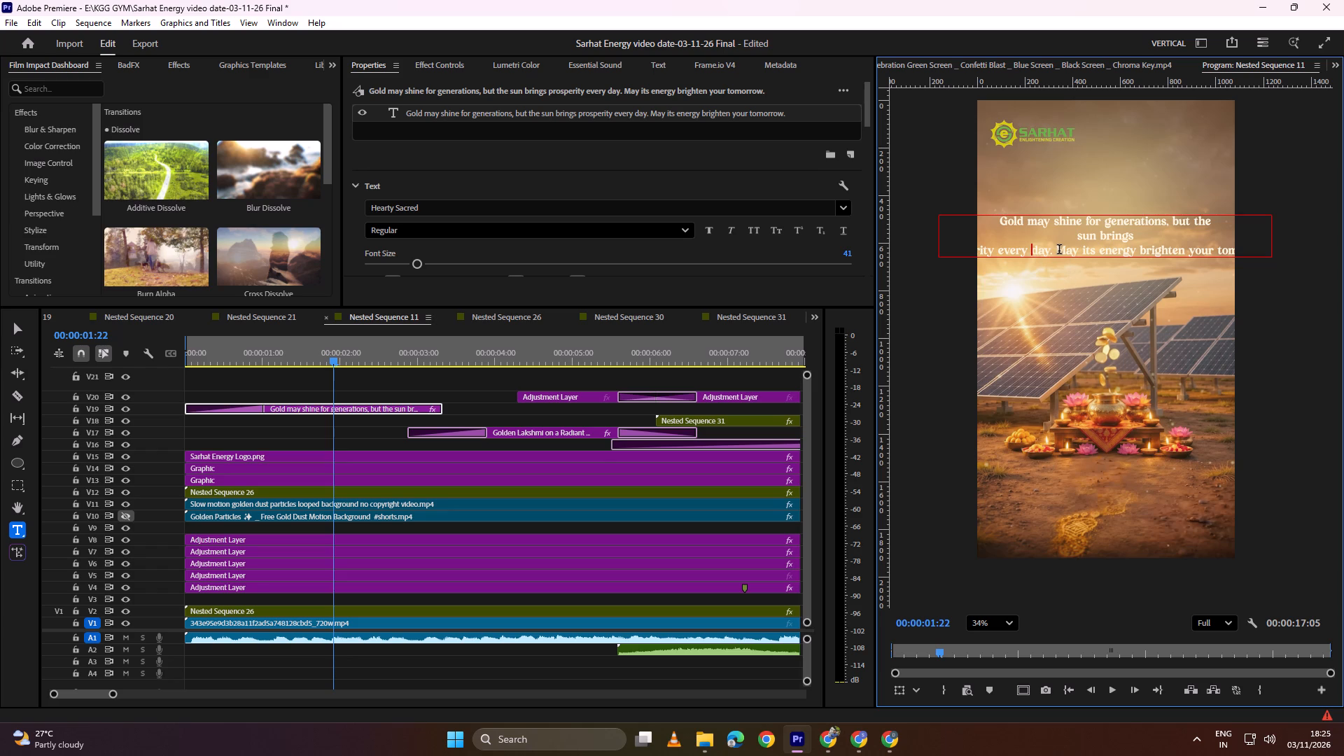
click(1058, 251)
key(BackSpace)
key(Return)
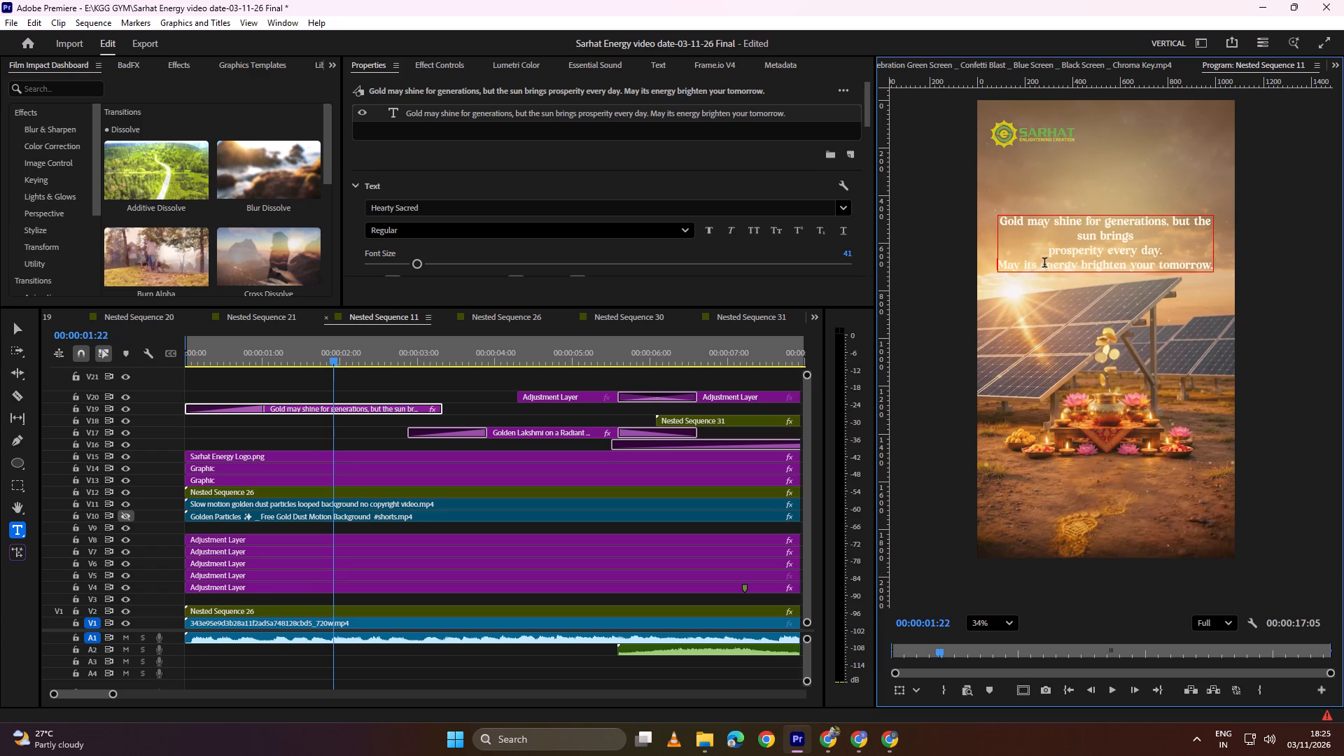
click(1049, 253)
key(BackSpace)
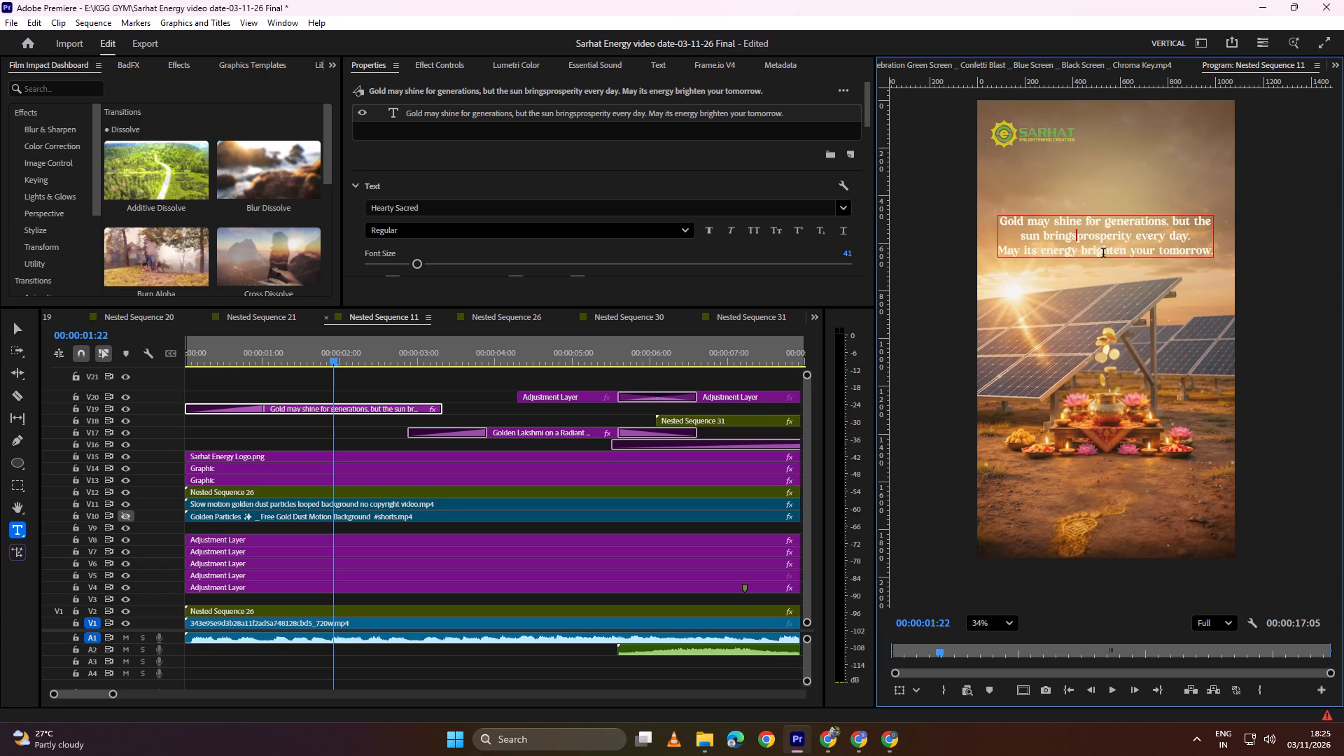
key(space)
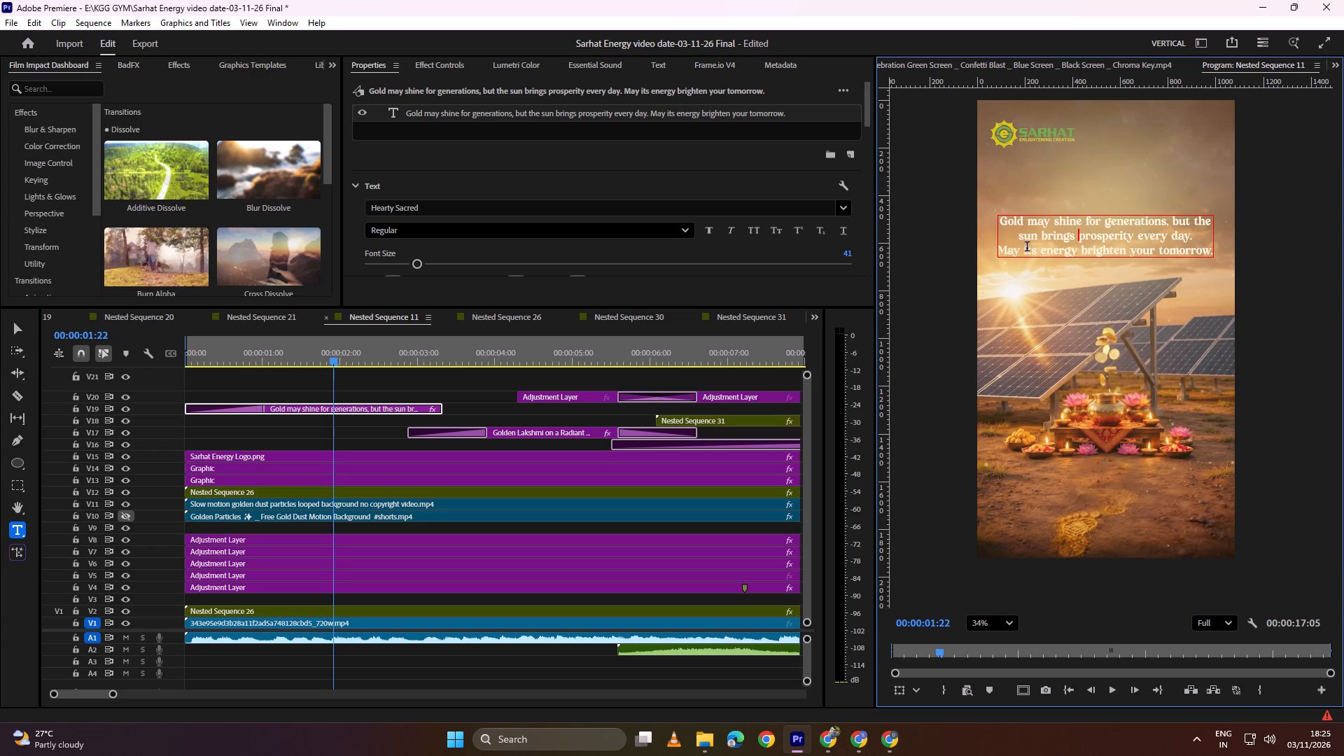
Rejoin "May its" to the greeting's second line and start the third line at "energy brighten your tomorrow.".
click(1007, 251)
key(Left)
key(BackSpace)
key(space)
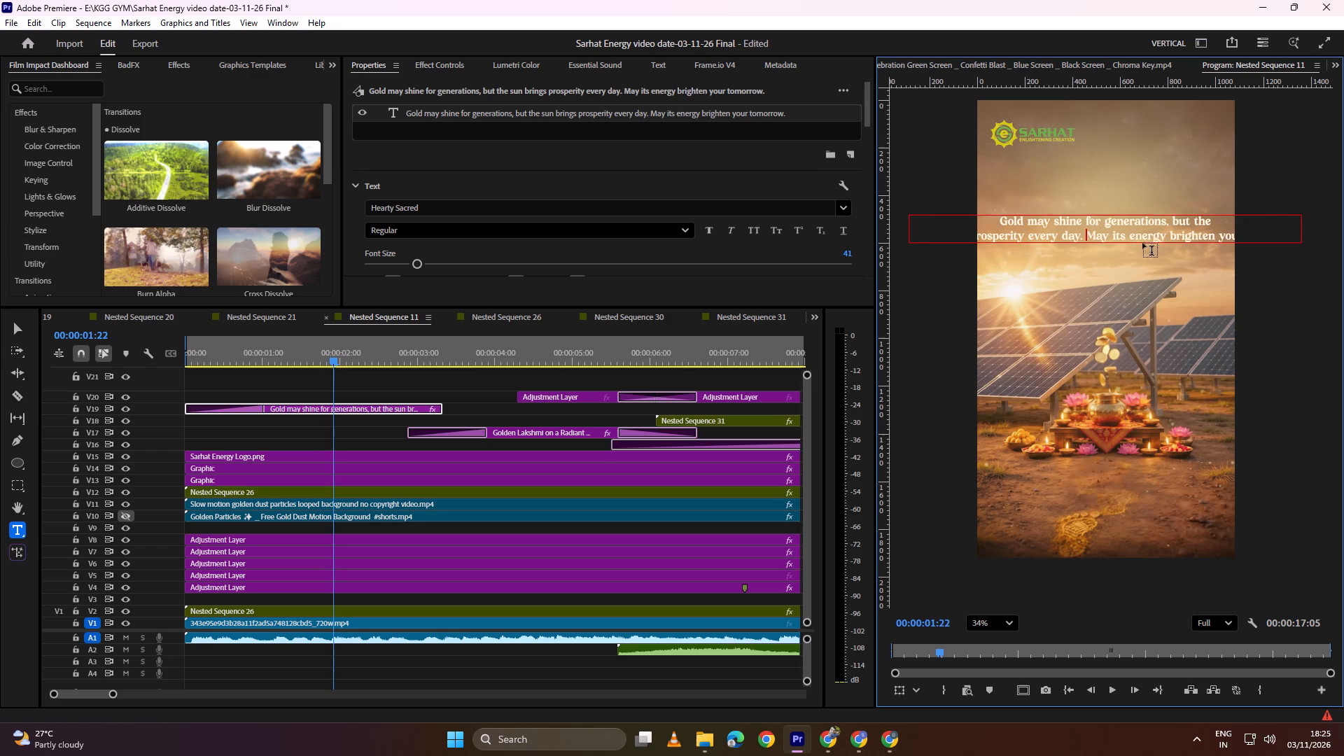
click(1172, 237)
key(BackSpace)
key(Return)
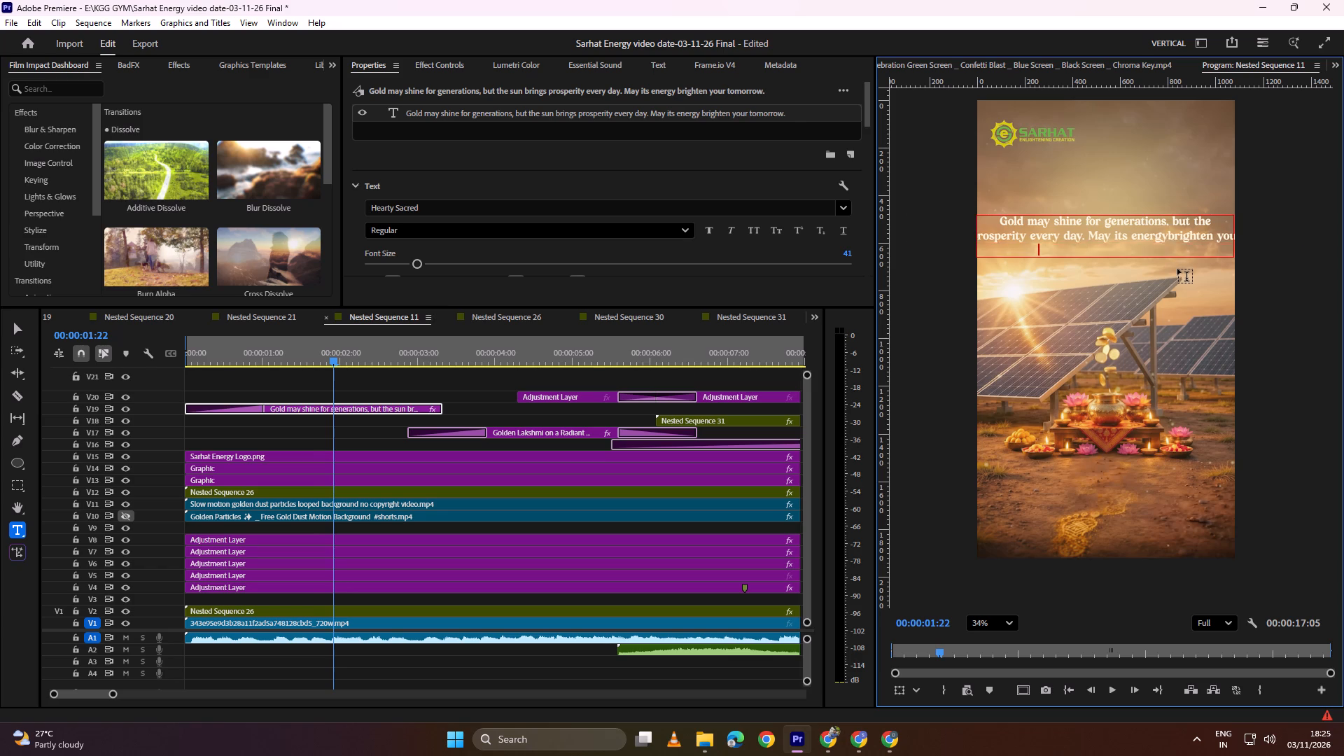
click(1198, 242)
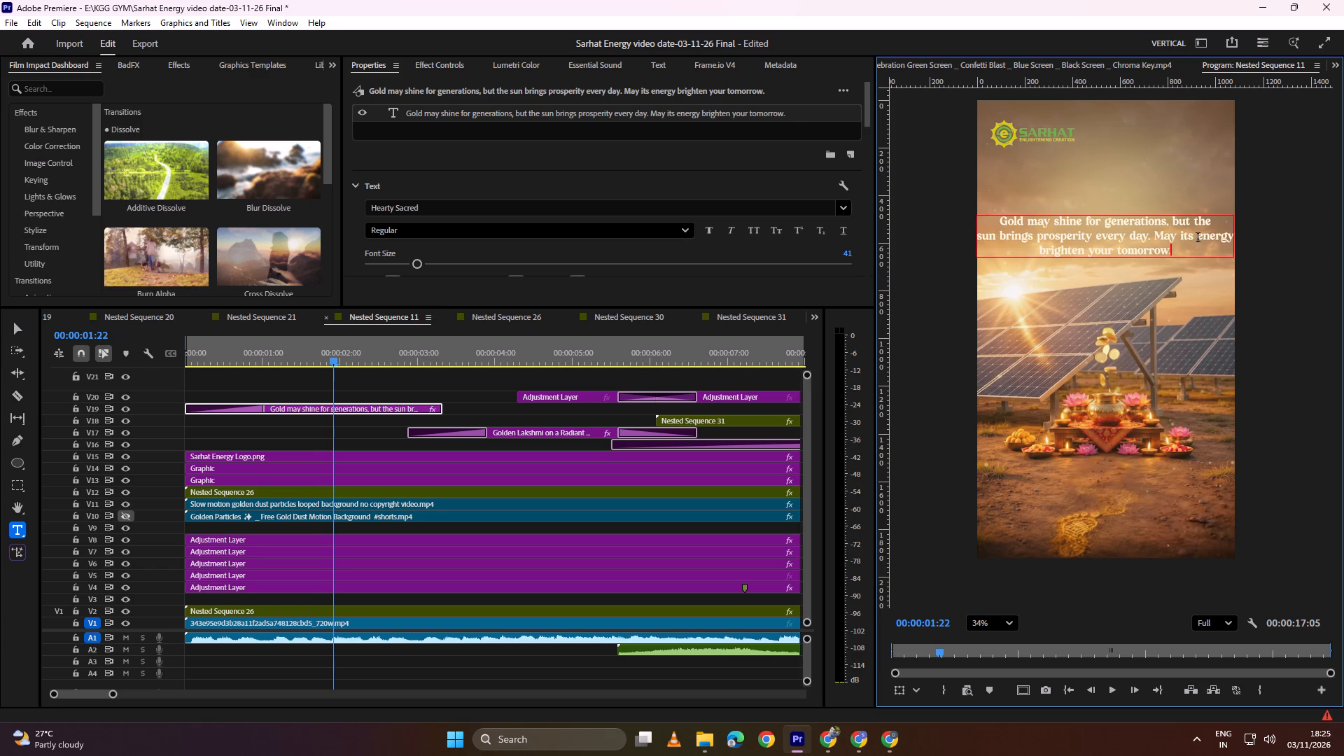
click(1198, 239)
key(BackSpace)
key(Return)
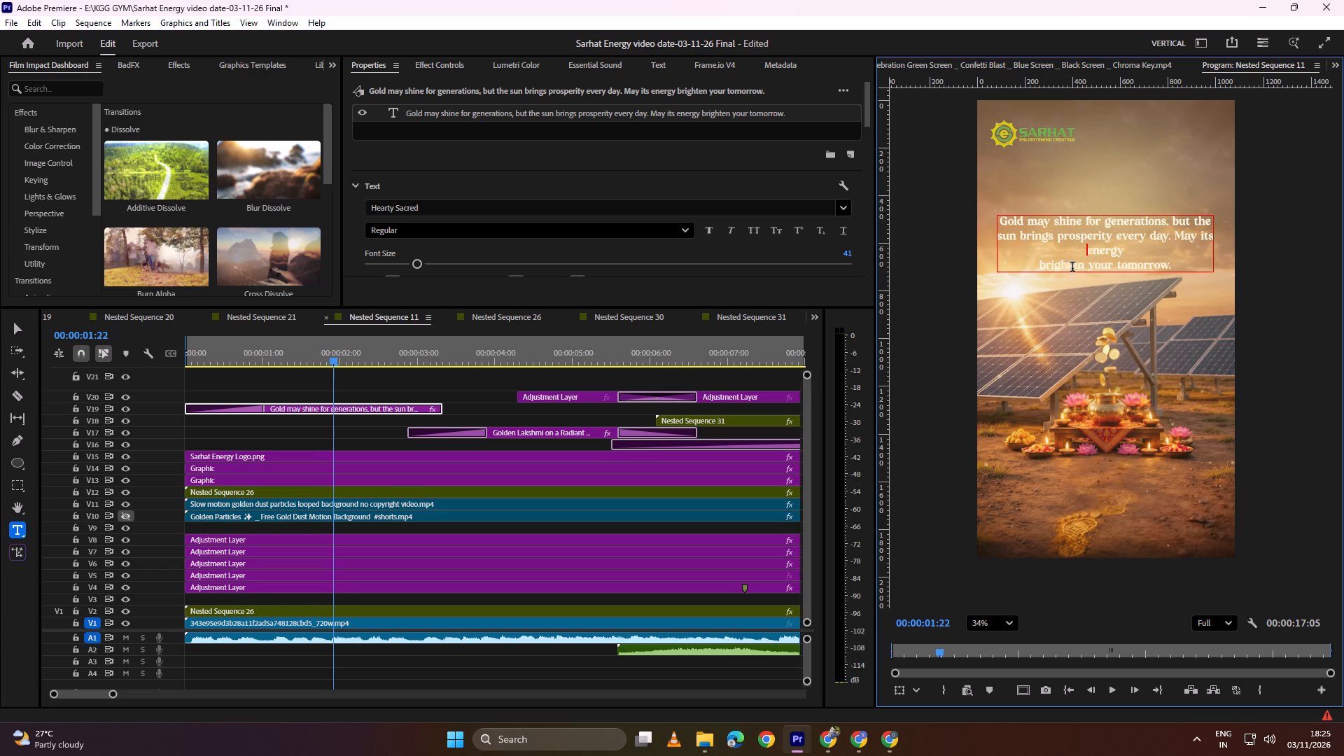
click(1041, 269)
key(BackSpace)
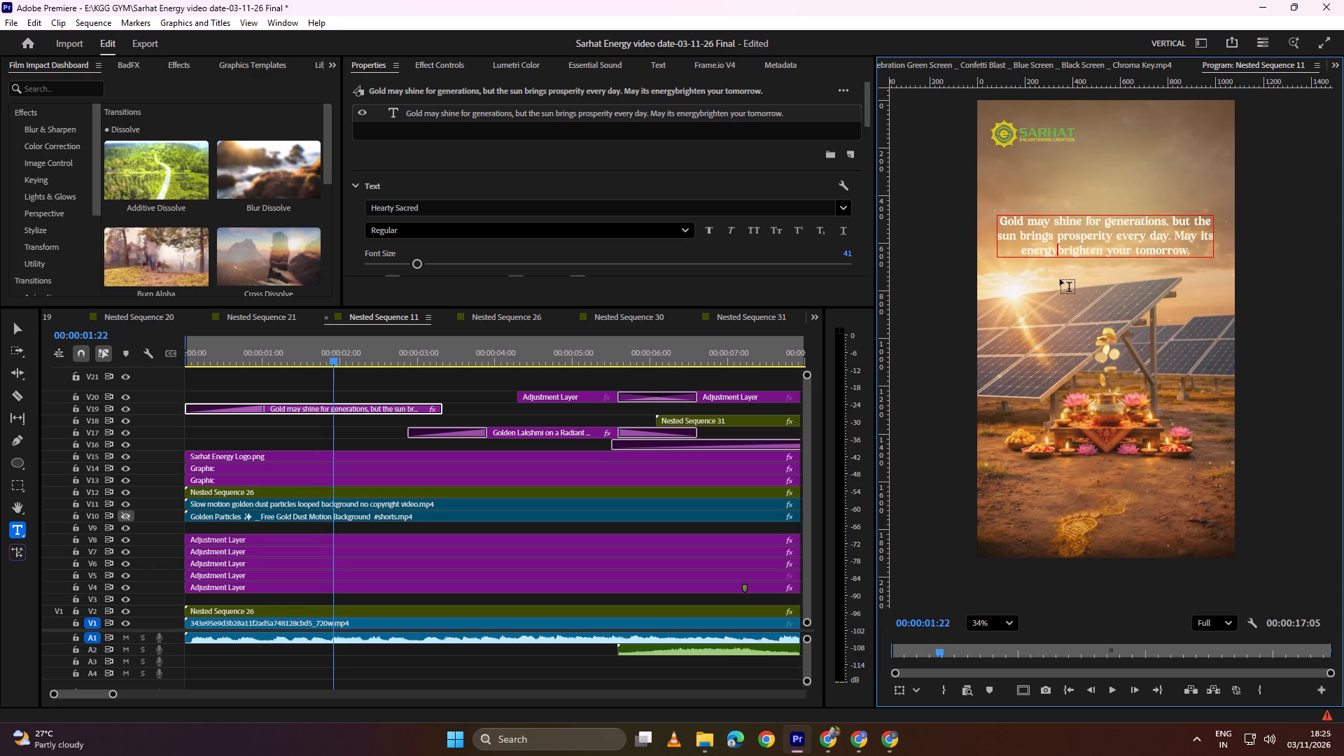
Shift the greeting's second line break so the third line starts with "its" and the second ends with "May".
click(1007, 239)
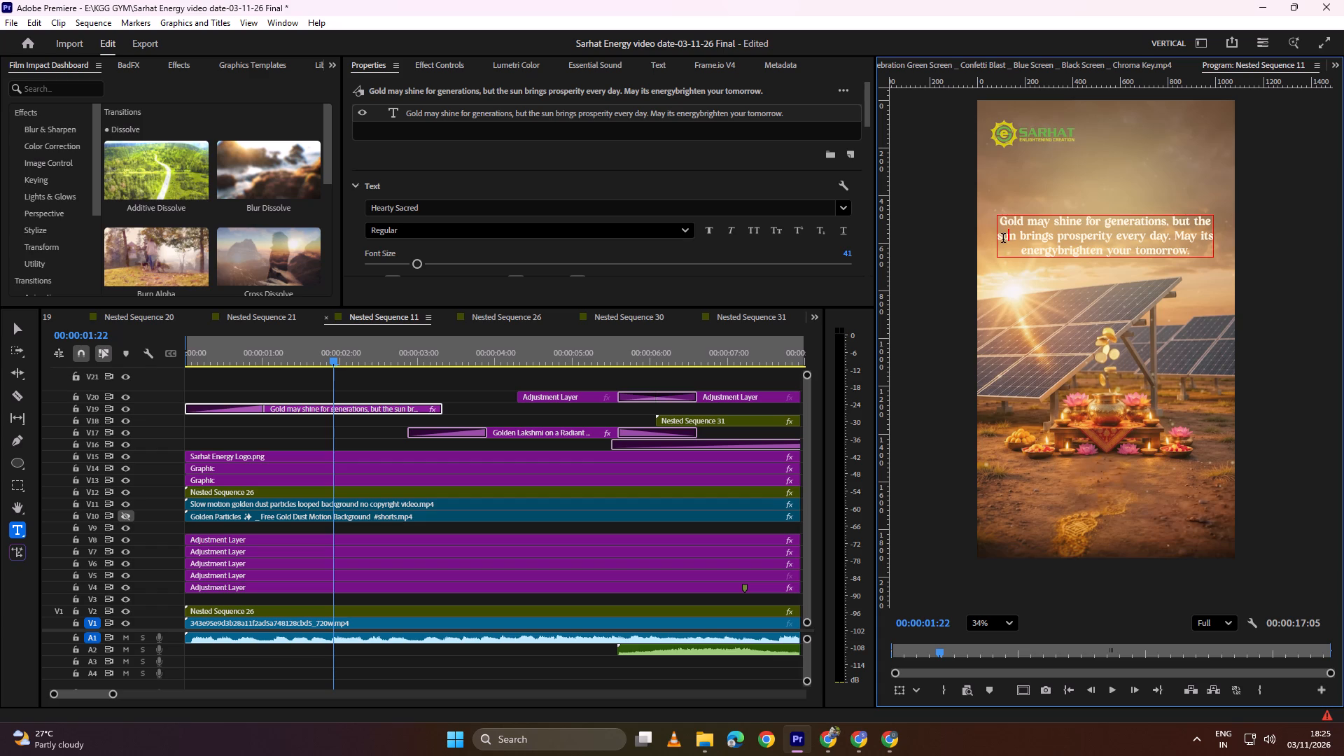
click(1000, 239)
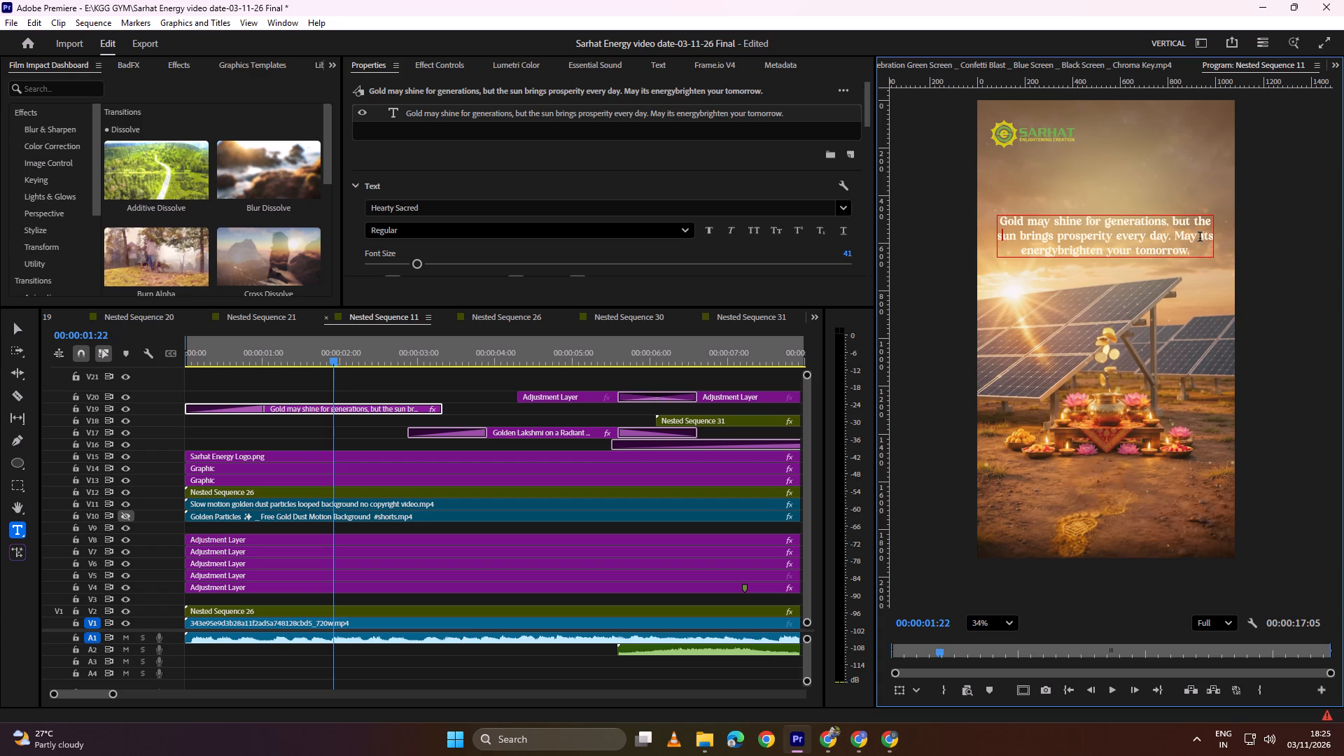
click(1200, 238)
key(BackSpace)
key(Return)
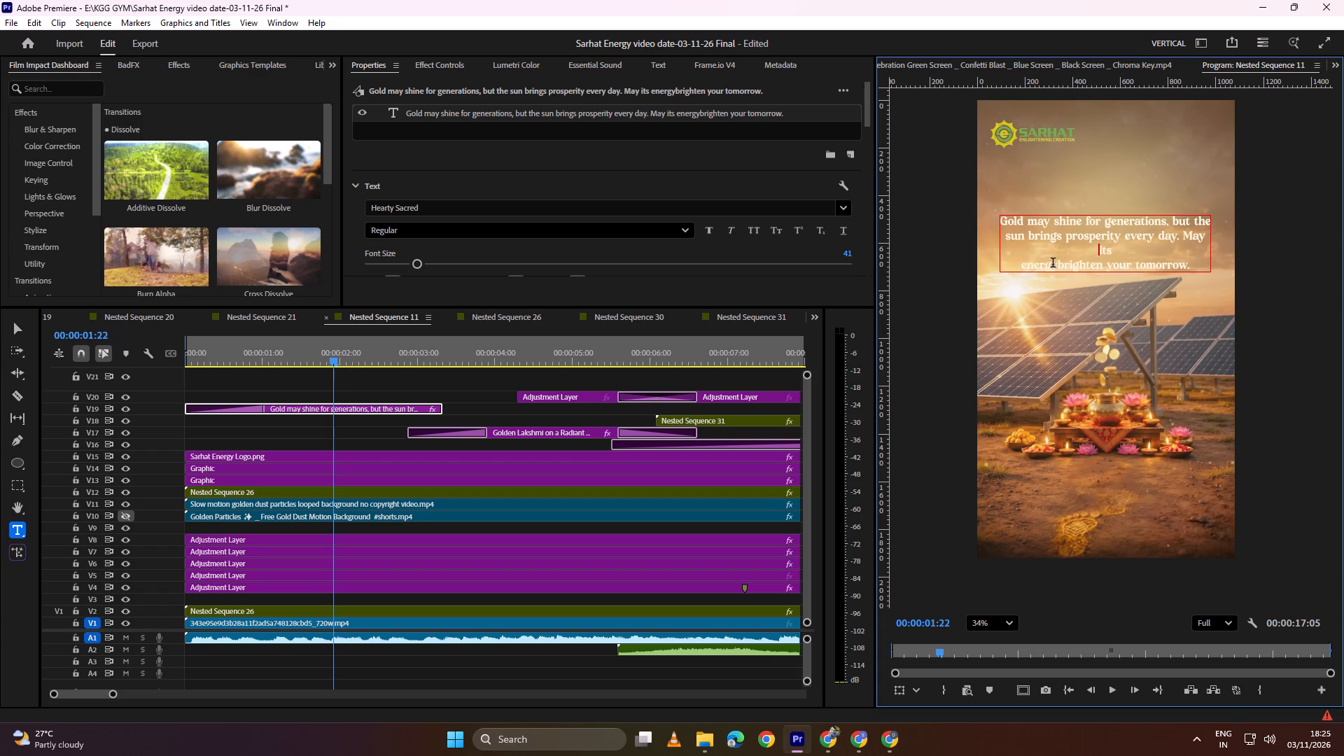
click(1021, 263)
key(BackSpace)
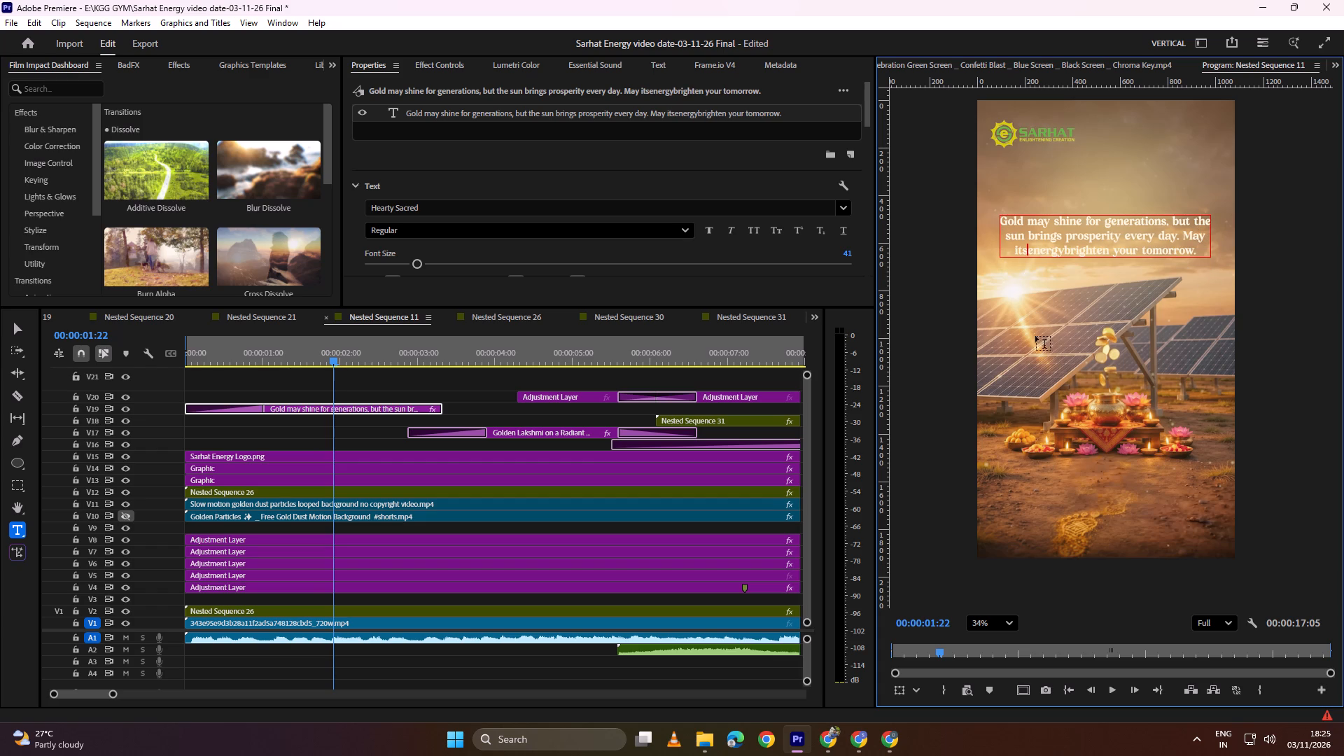
Restore the missing spaces before and after "energy" in the greeting's third line.
click(475, 389)
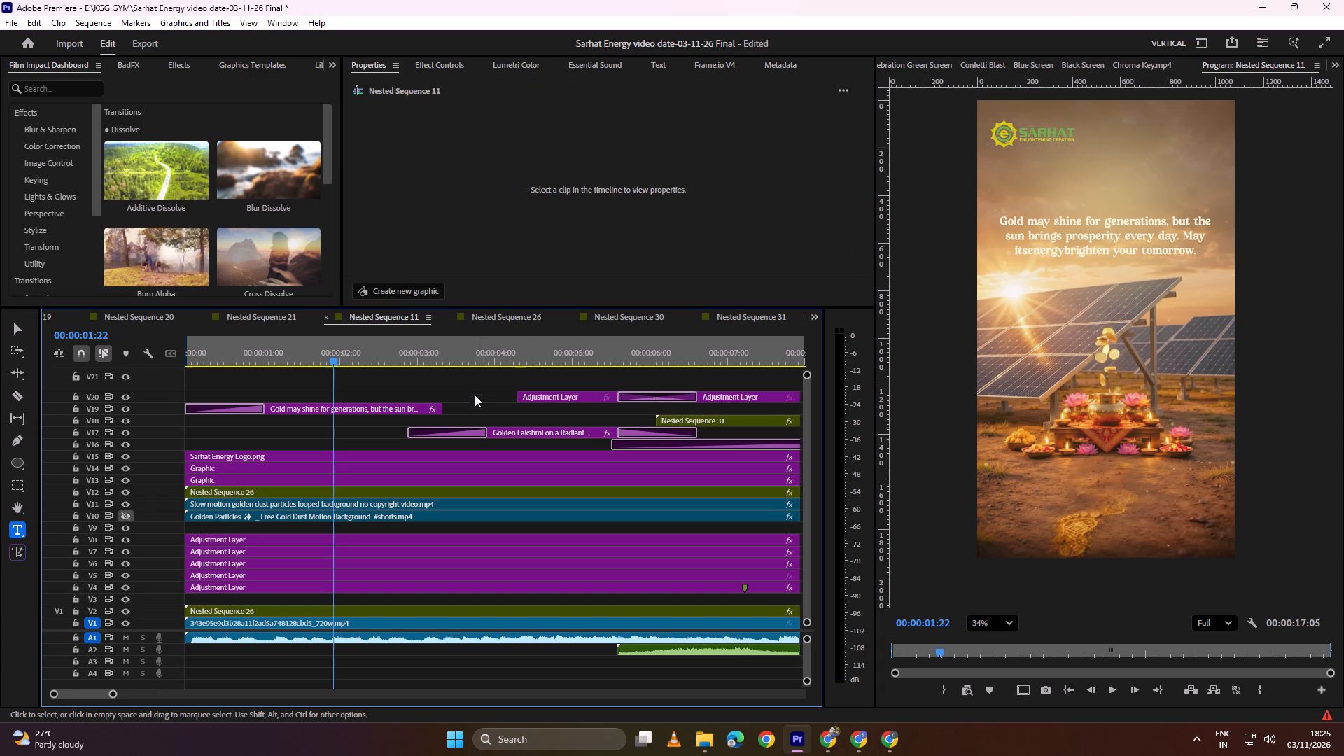
click(1029, 253)
key(space)
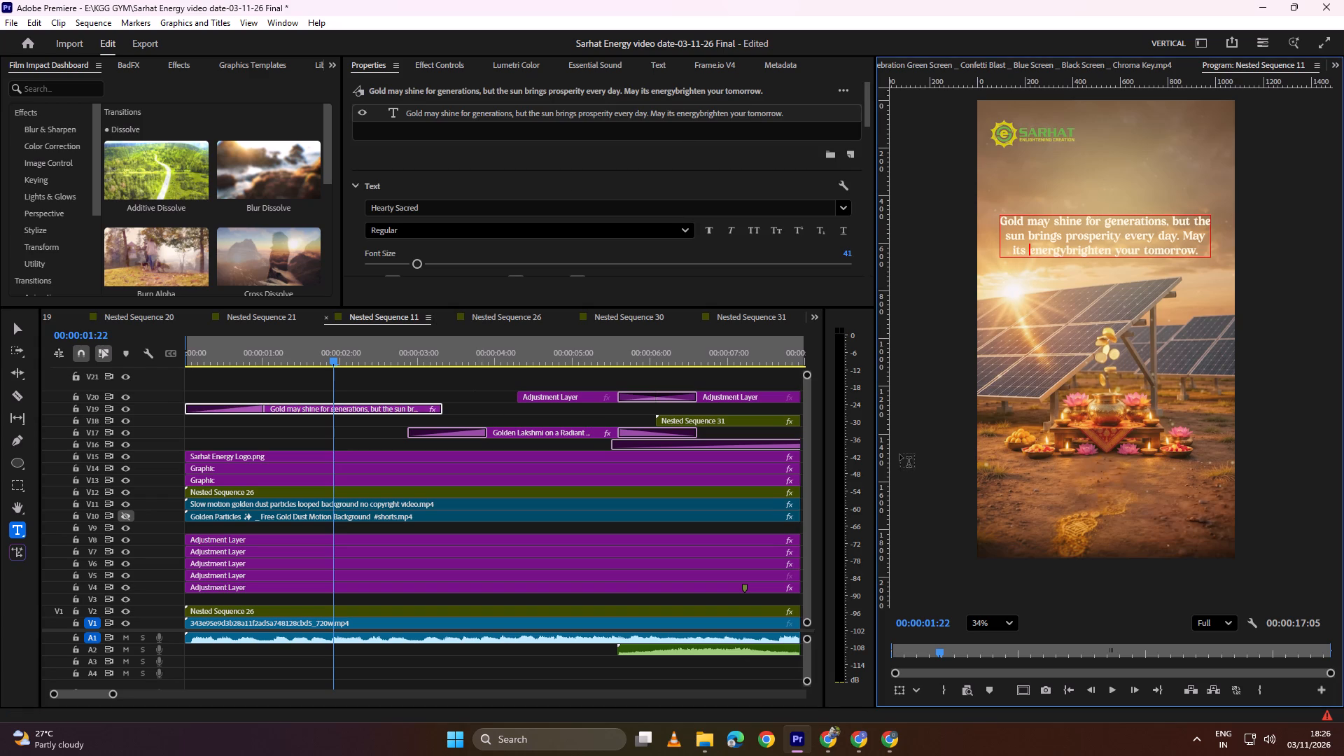
click(1066, 251)
key(space)
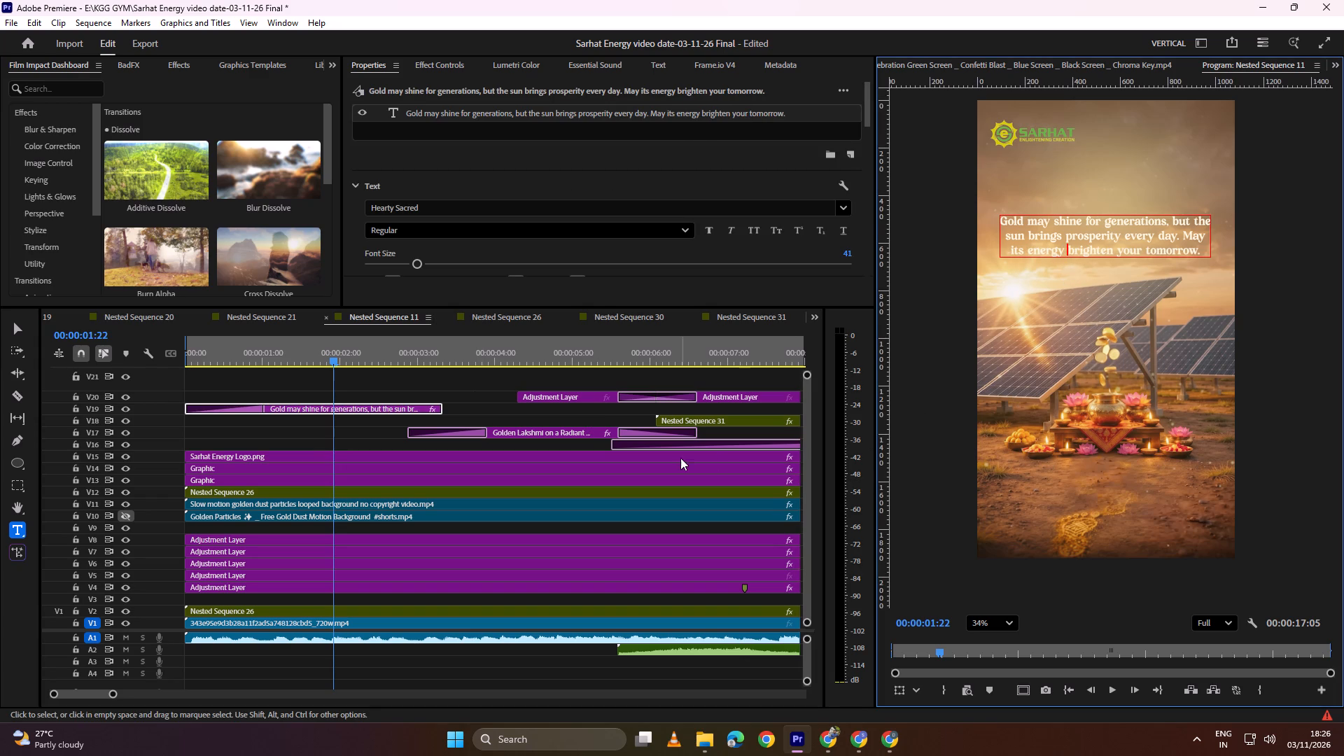
click(486, 390)
scroll(1070, 260, up, 3)
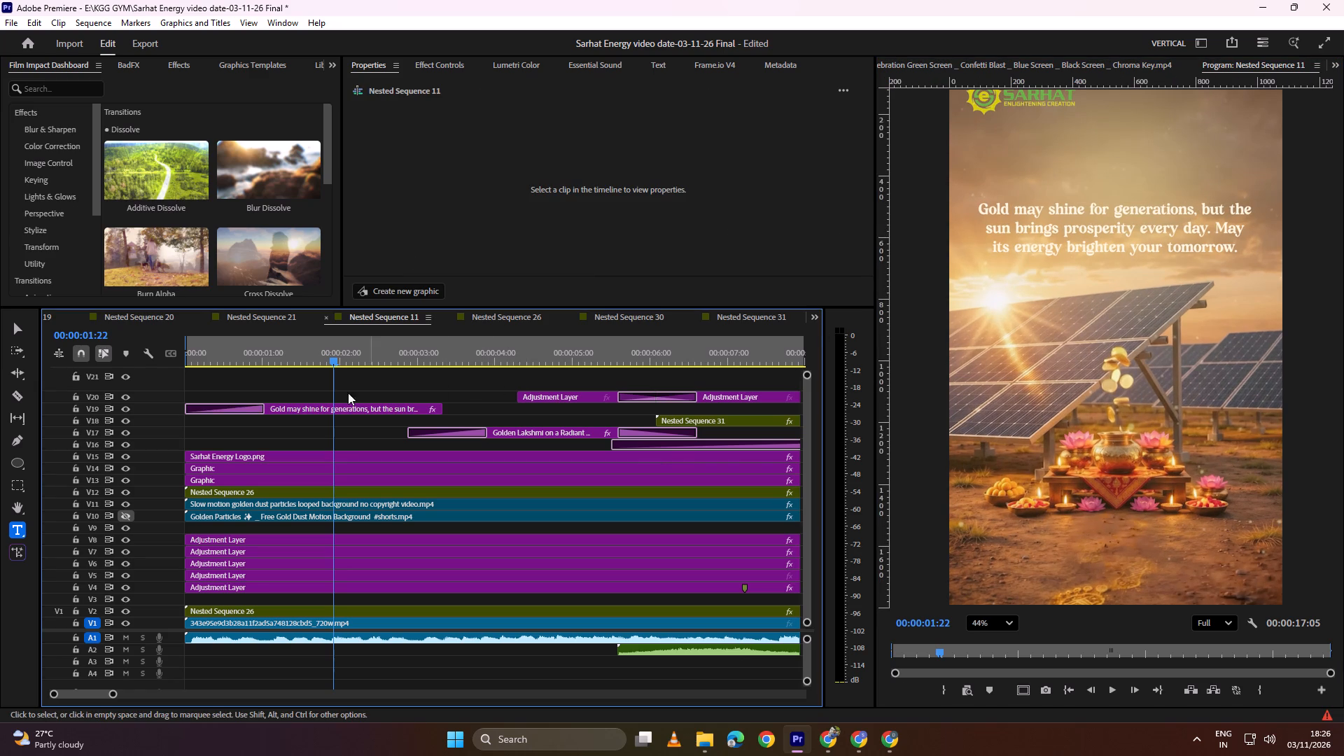
Set the fill colour of the greeting text on V19 to pure white, FFFFFF.
click(343, 409)
scroll(497, 157, down, 1)
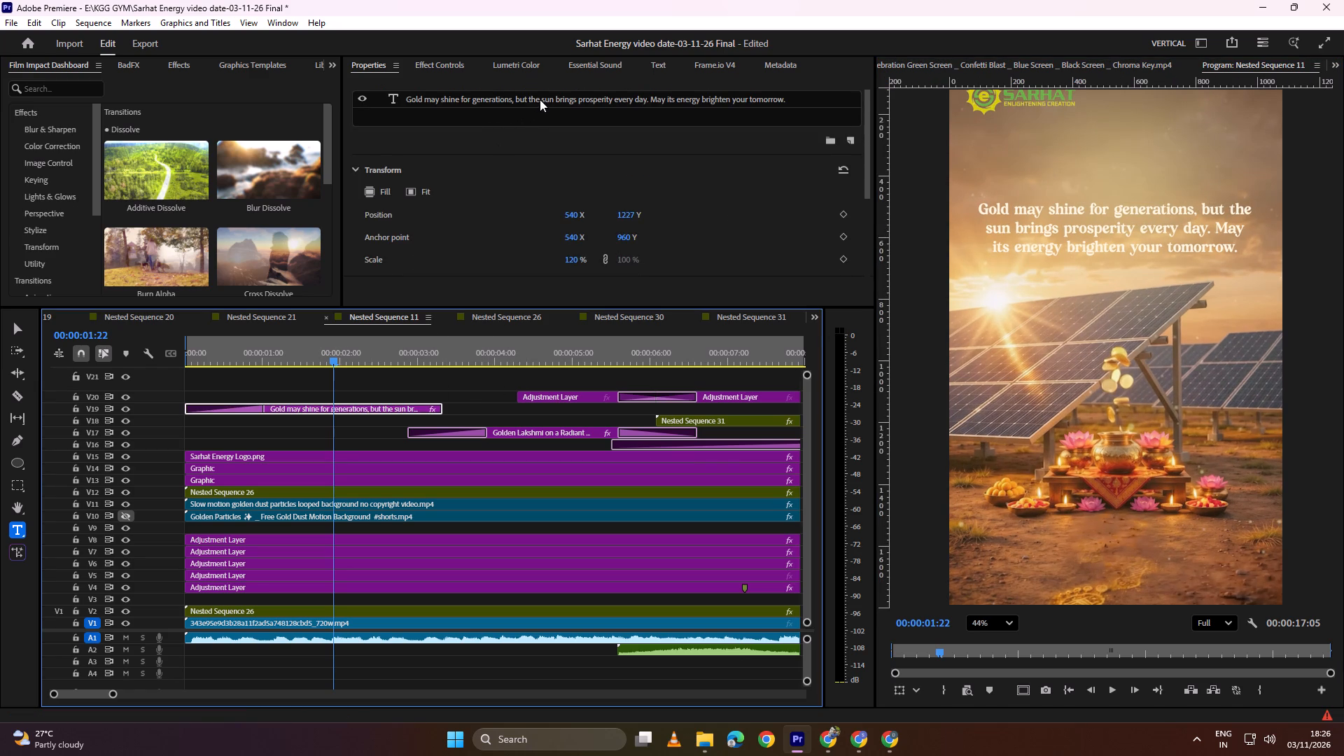
click(540, 99)
scroll(697, 173, down, 4)
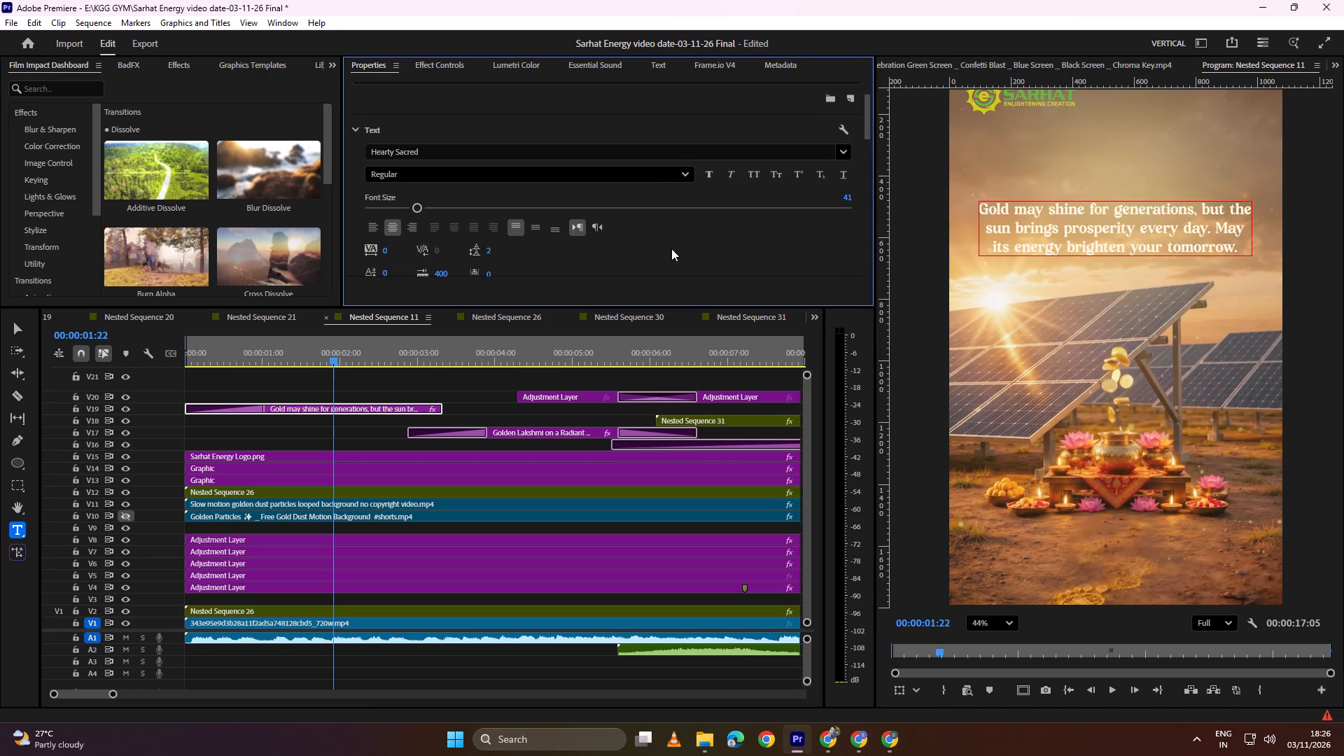
scroll(701, 248, down, 8)
click(405, 234)
drag(599, 434, 611, 462)
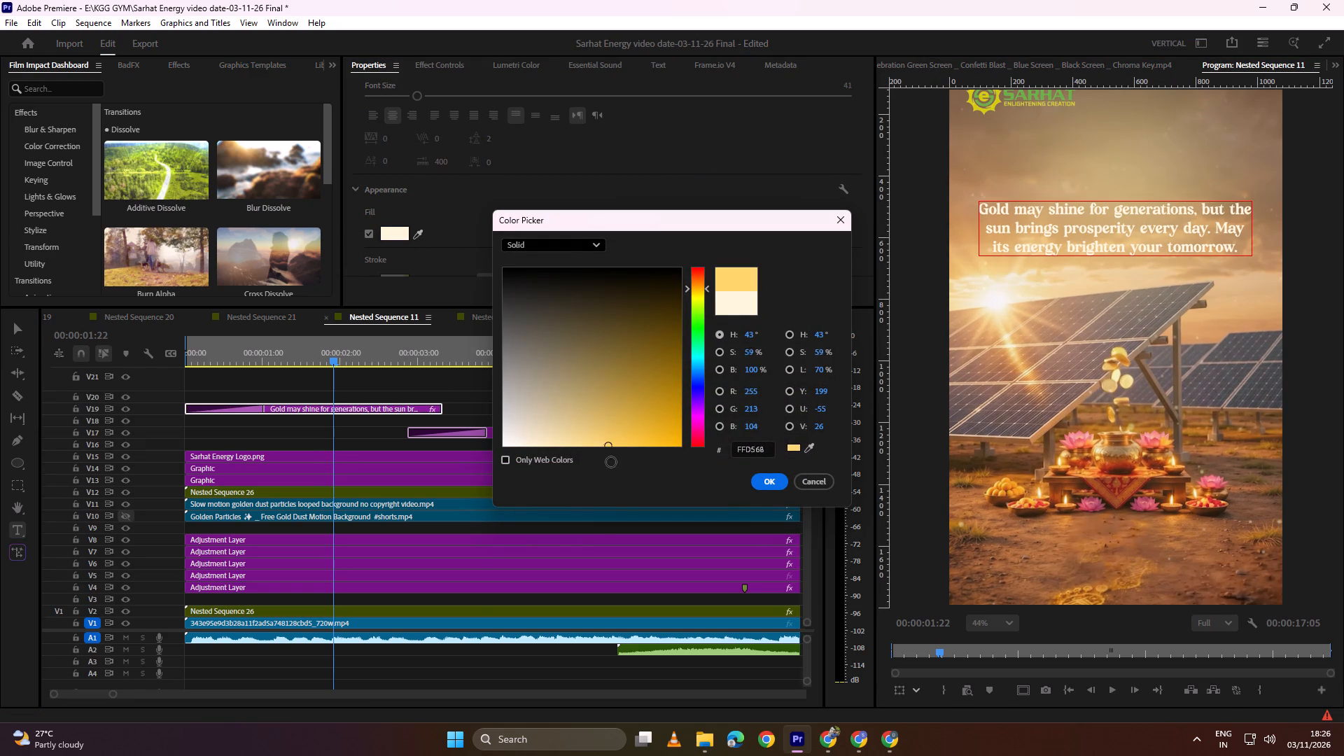
drag(611, 462, 611, 463)
drag(601, 439, 385, 472)
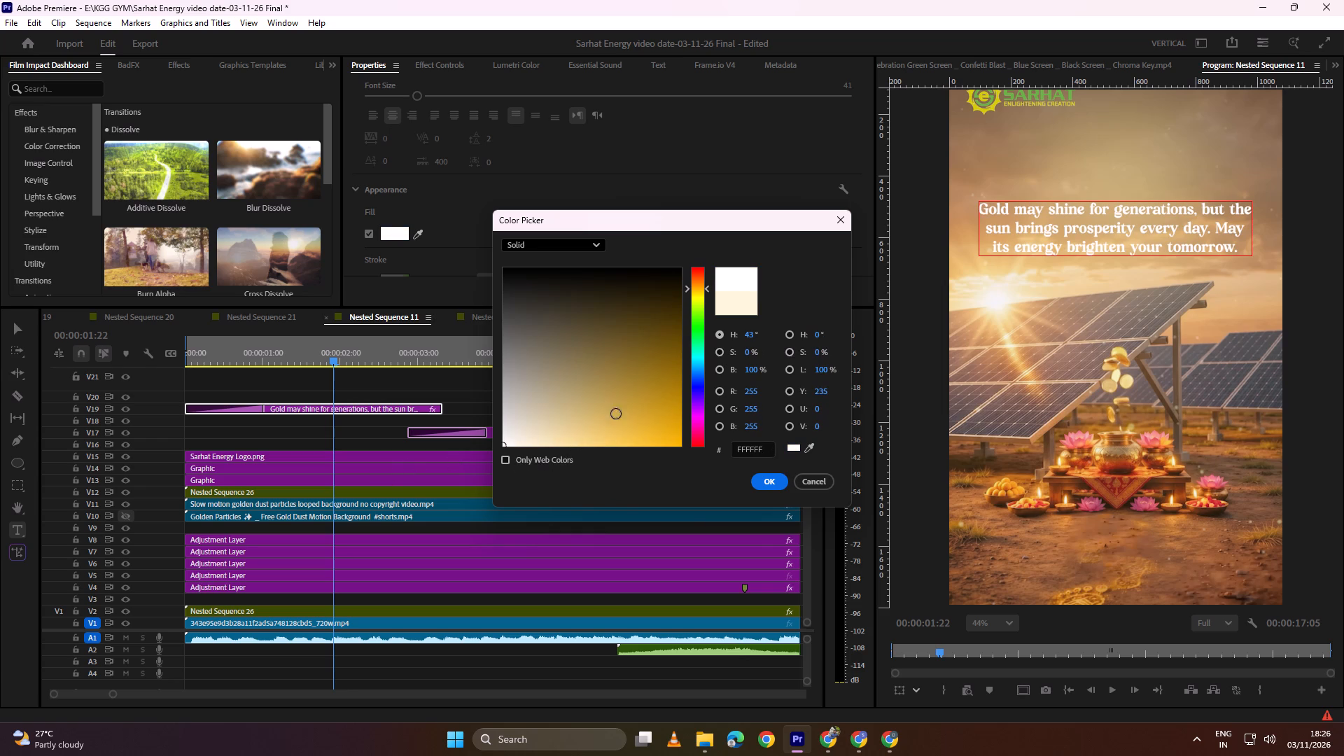
click(772, 478)
scroll(1109, 314, down, 4)
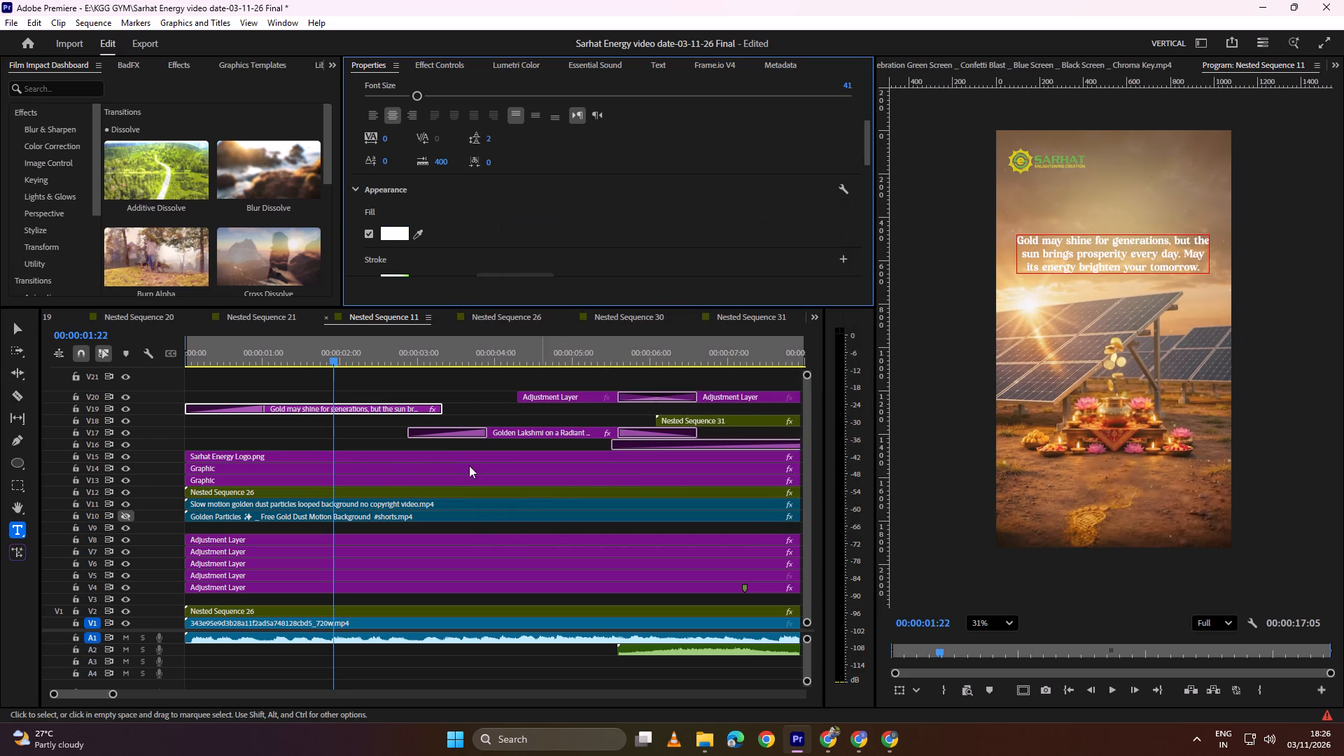
click(332, 412)
scroll(654, 228, up, 10)
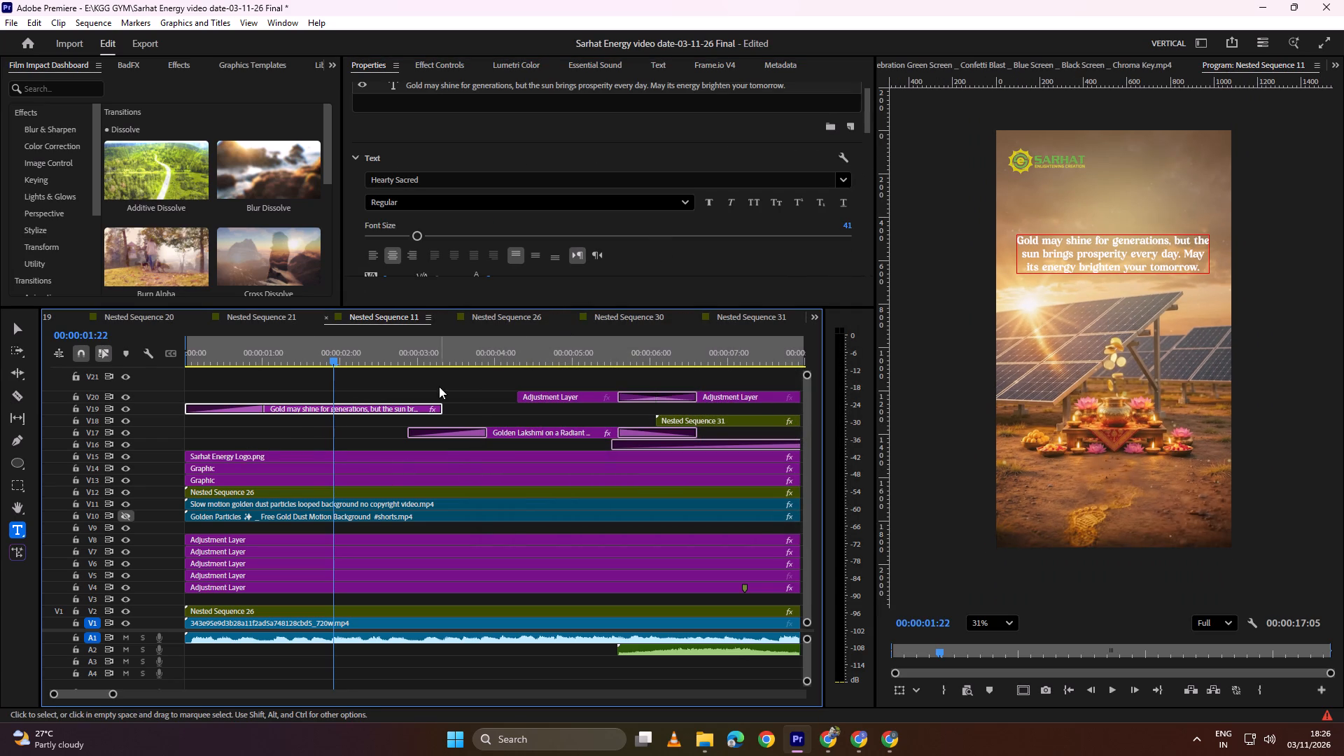
Try a bright orange and then muted beige AB9984 as the fill of Shape 01 in the V13 Graphic clip, and activate the eyedropper.
click(286, 482)
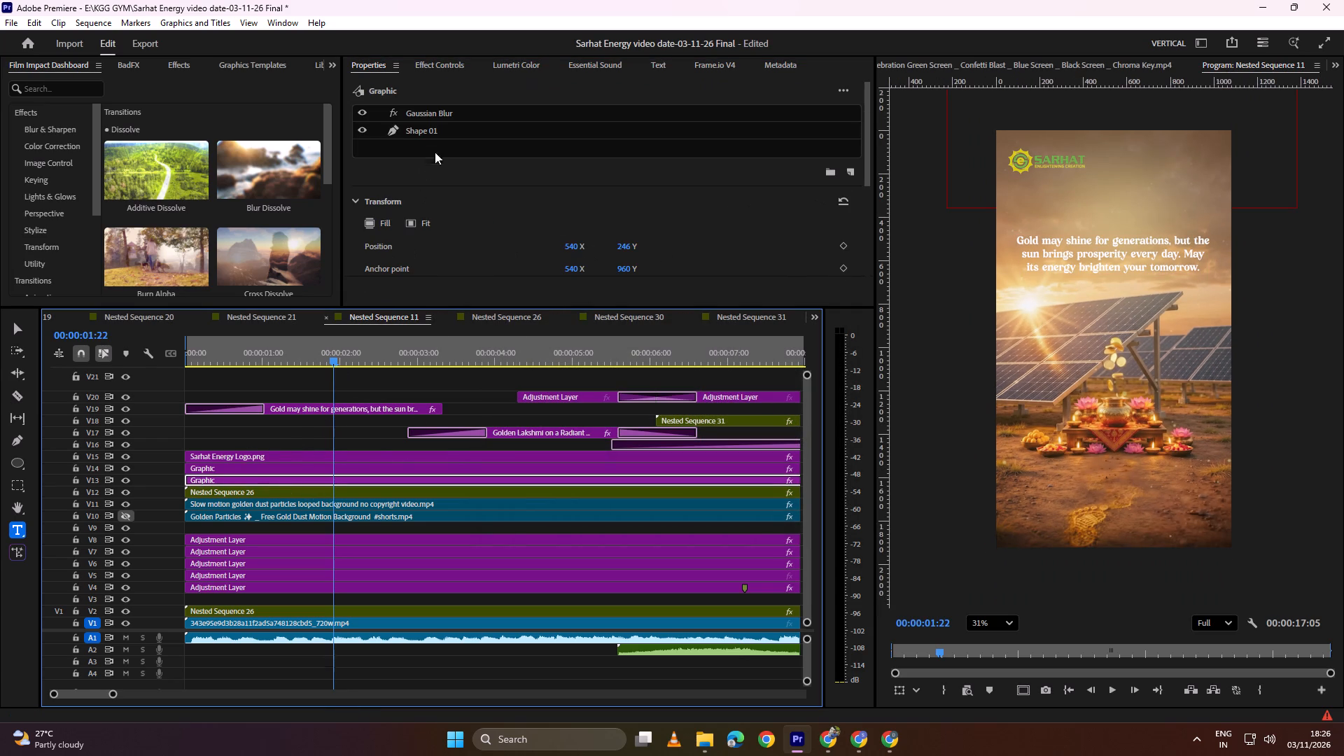
click(441, 129)
click(398, 252)
drag(591, 370, 533, 466)
drag(576, 423, 626, 456)
drag(605, 414, 674, 435)
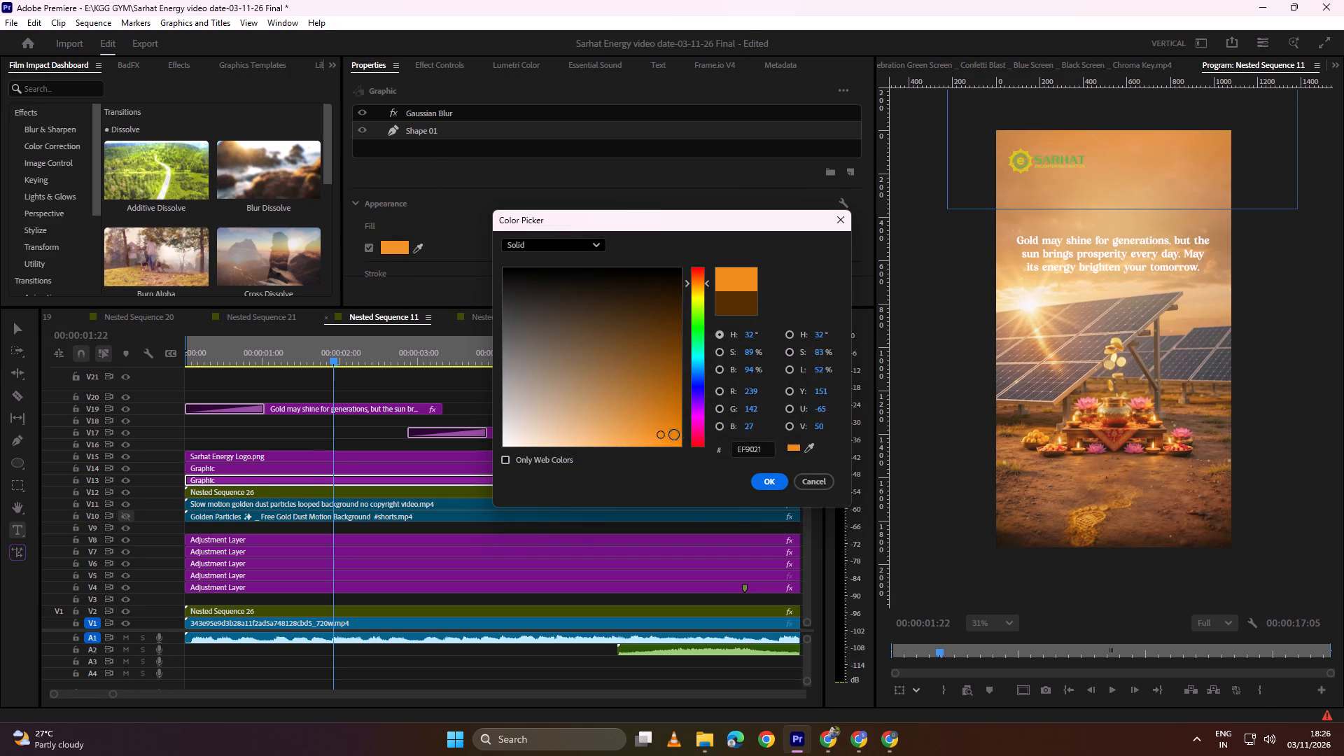
drag(674, 435, 543, 387)
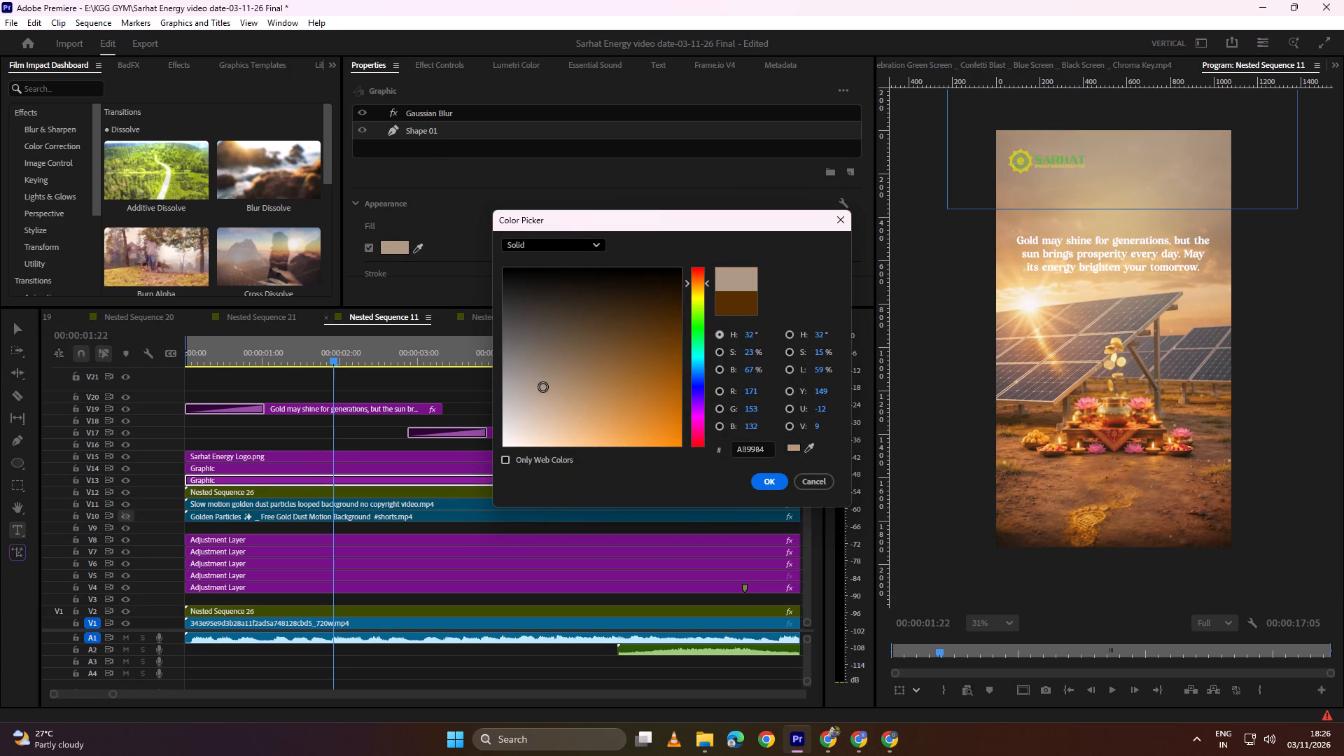
click(815, 446)
click(811, 446)
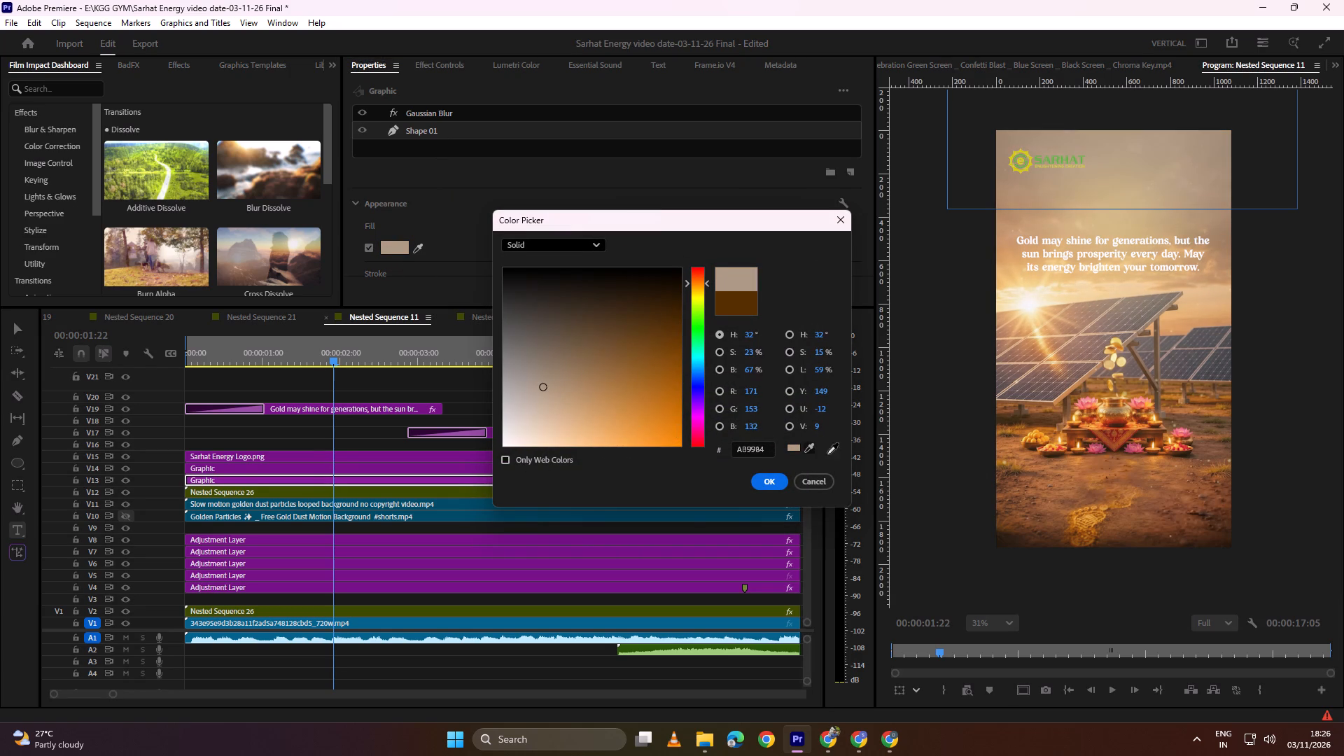
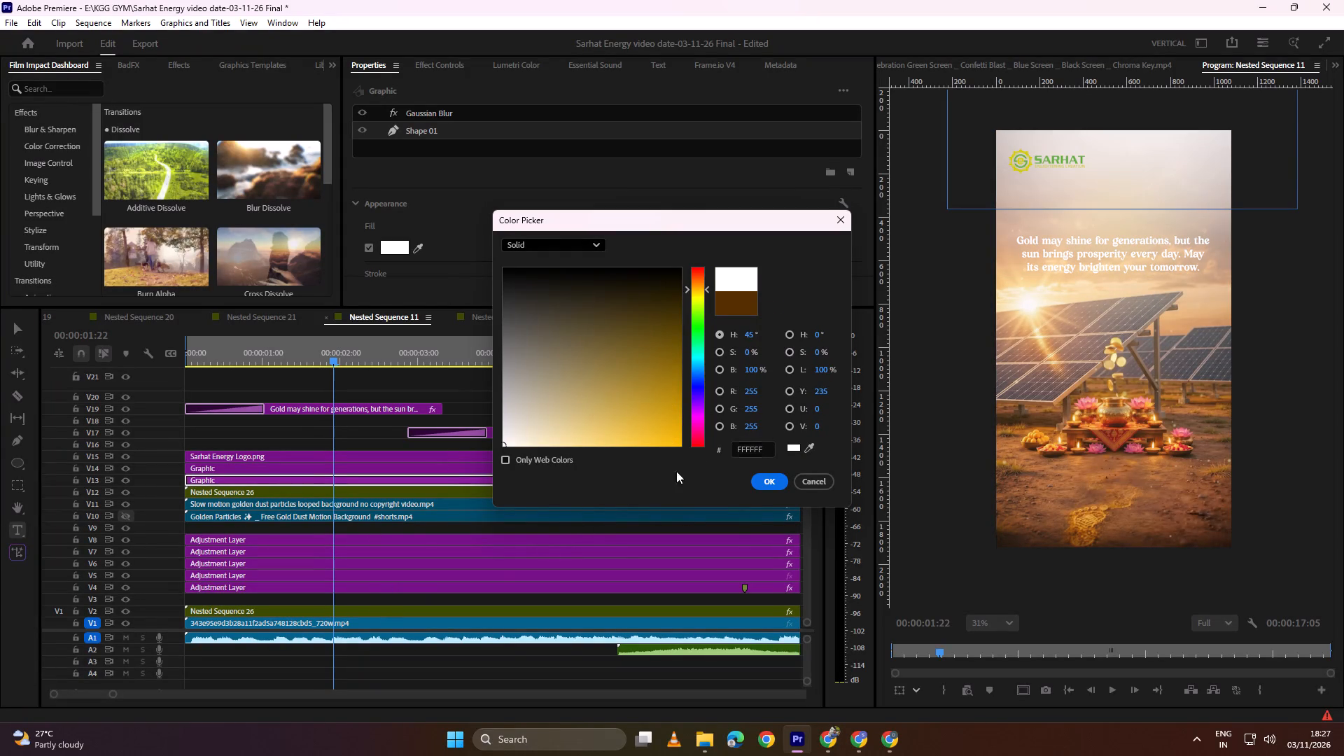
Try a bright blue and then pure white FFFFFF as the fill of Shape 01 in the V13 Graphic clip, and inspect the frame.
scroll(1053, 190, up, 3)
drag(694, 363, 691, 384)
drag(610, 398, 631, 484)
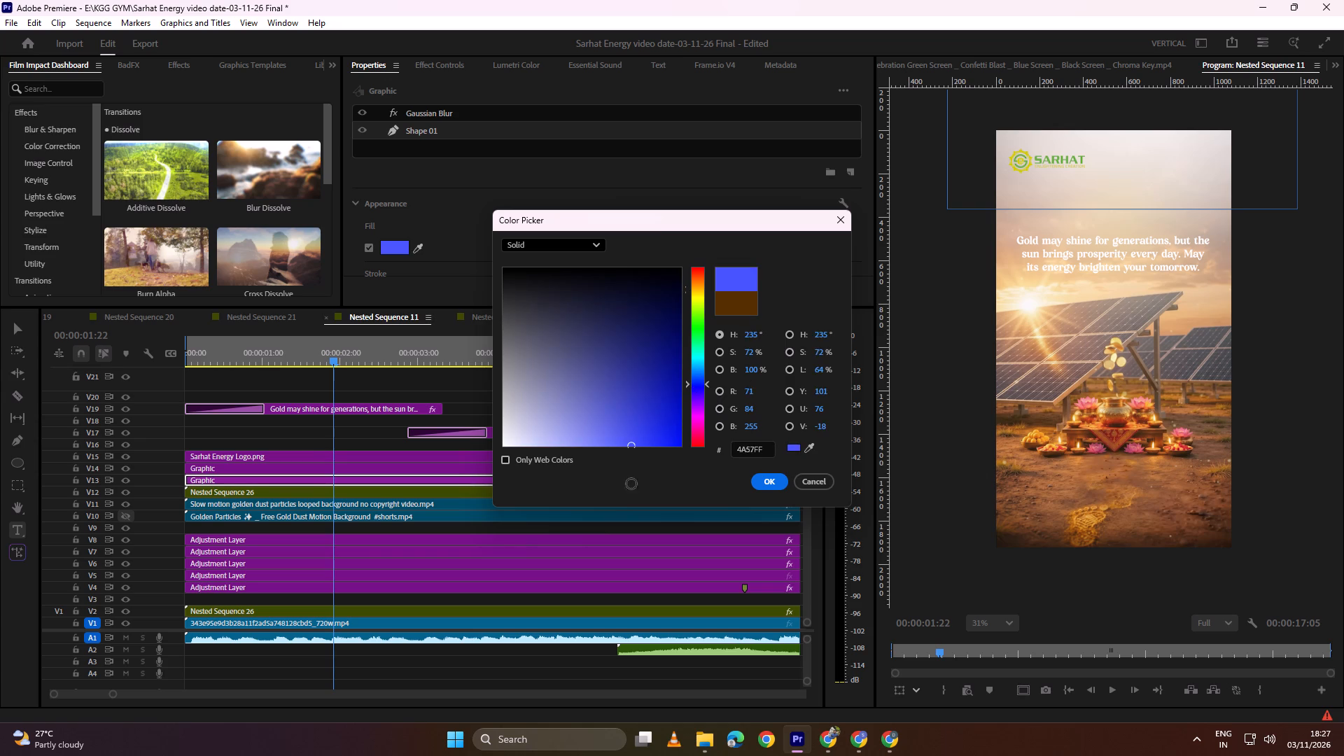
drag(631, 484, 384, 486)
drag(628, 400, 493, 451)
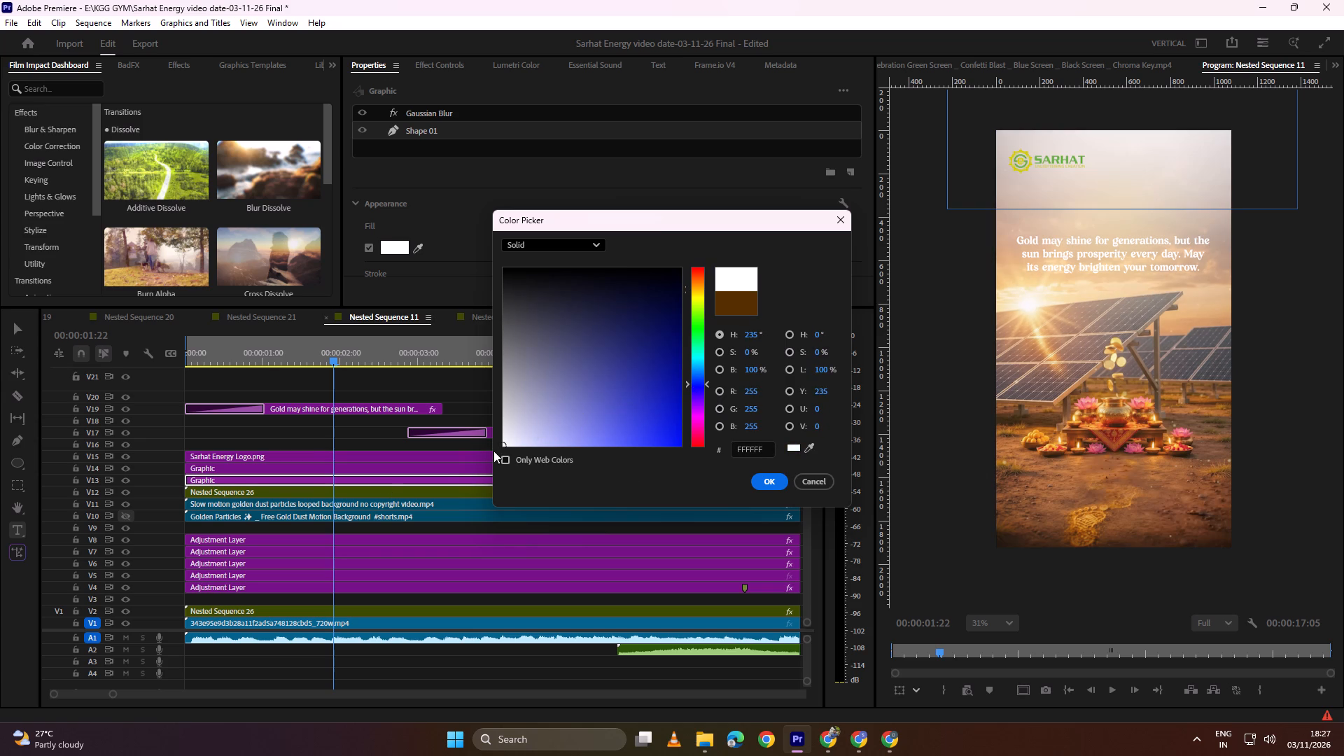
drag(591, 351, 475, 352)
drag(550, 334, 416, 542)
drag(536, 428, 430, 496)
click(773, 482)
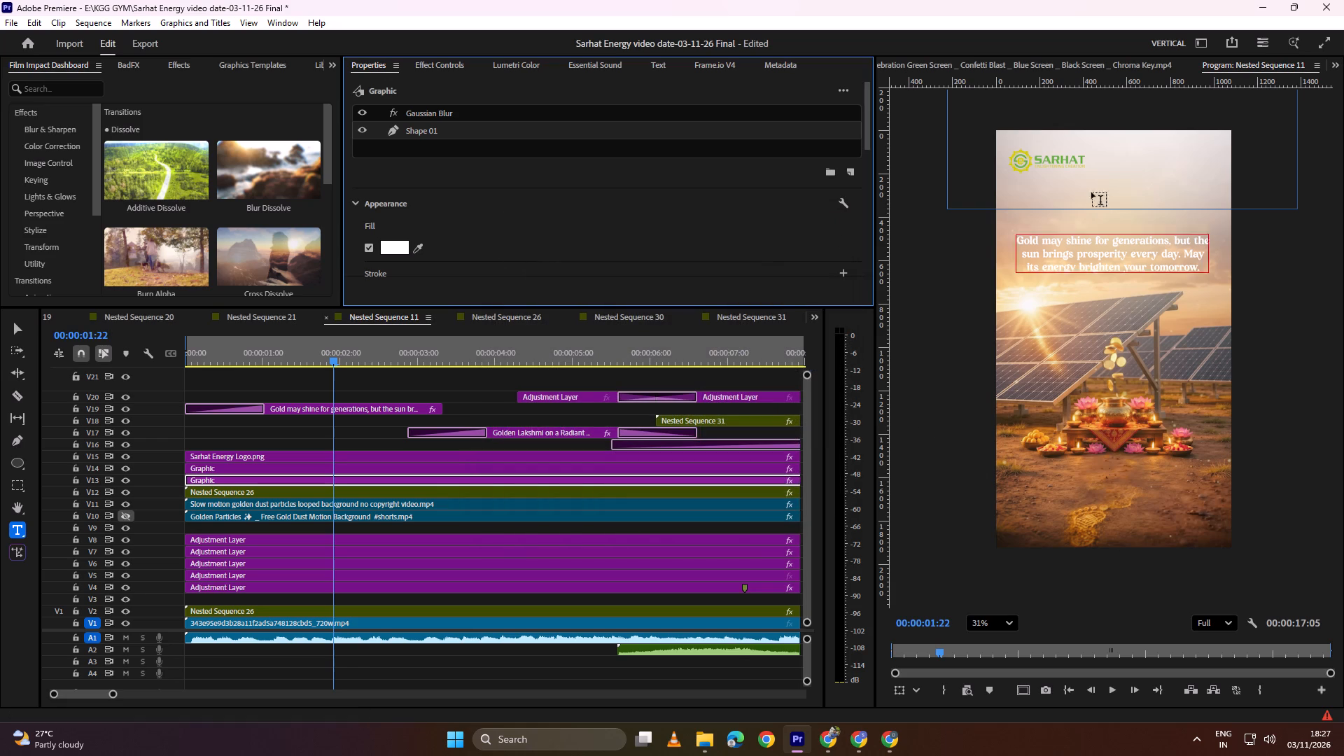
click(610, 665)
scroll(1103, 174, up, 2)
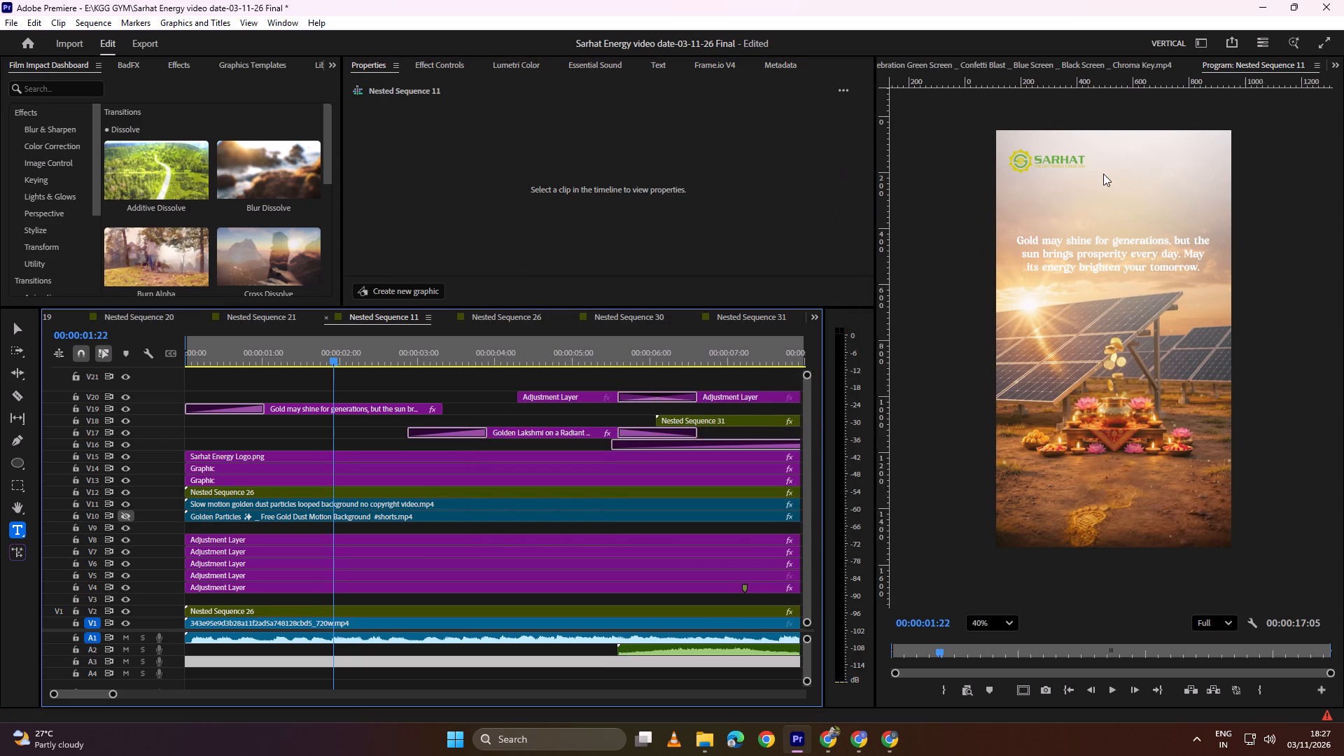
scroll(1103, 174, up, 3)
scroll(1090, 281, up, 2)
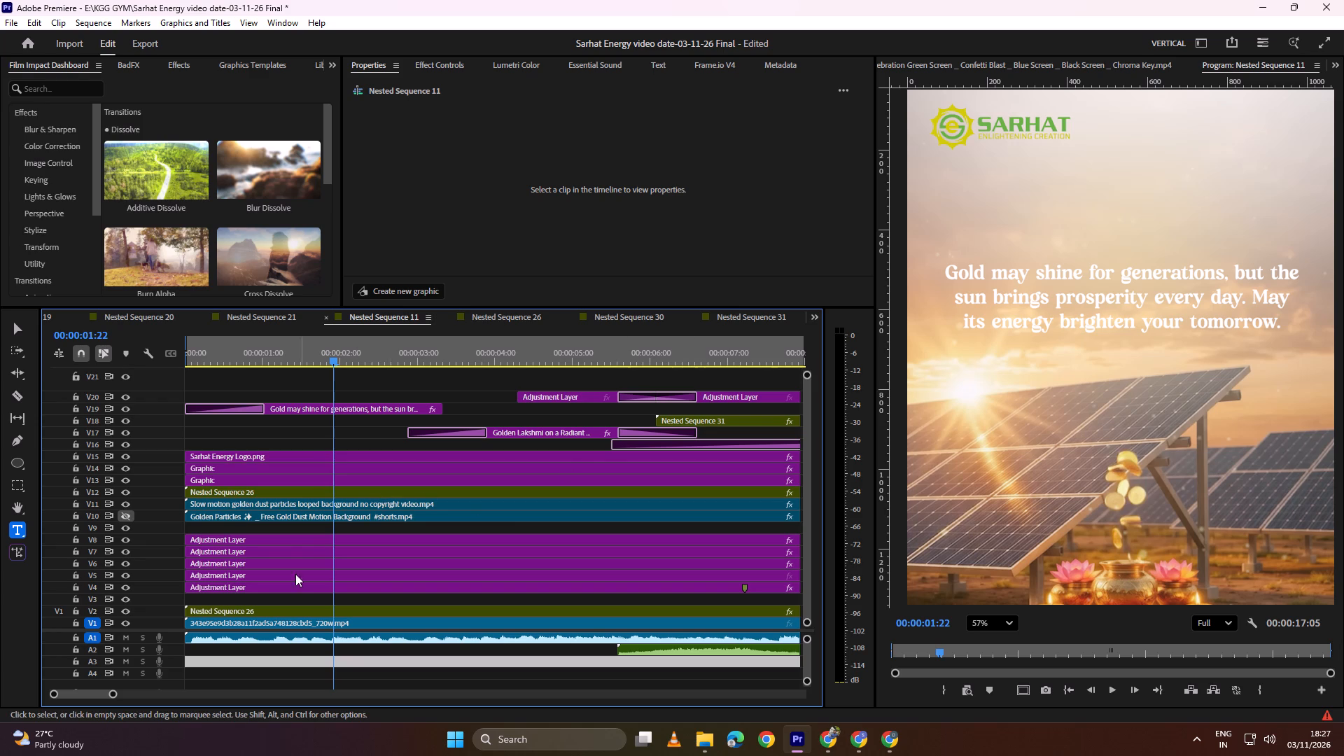
Set the fill of Shape 01 in the V13 Graphic clip to a warm brown, 84623A.
click(258, 475)
click(460, 128)
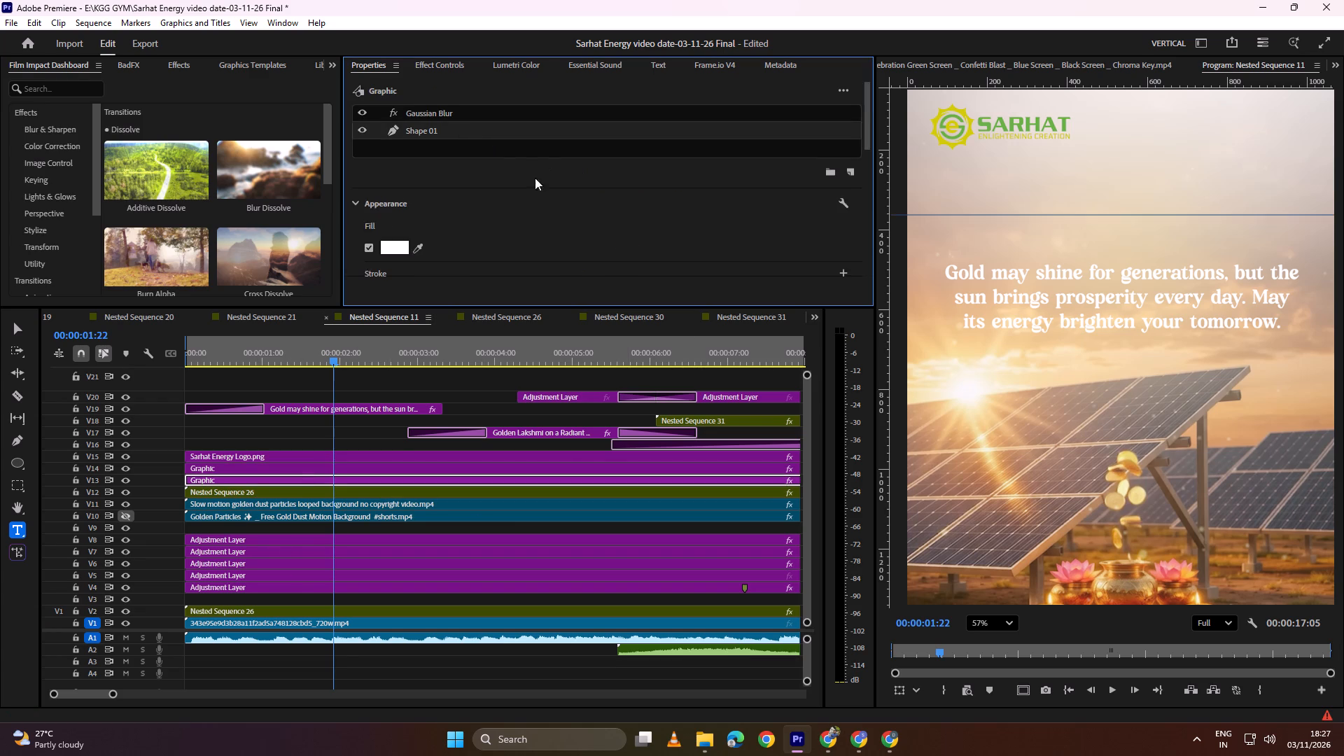
scroll(540, 199, down, 6)
click(395, 166)
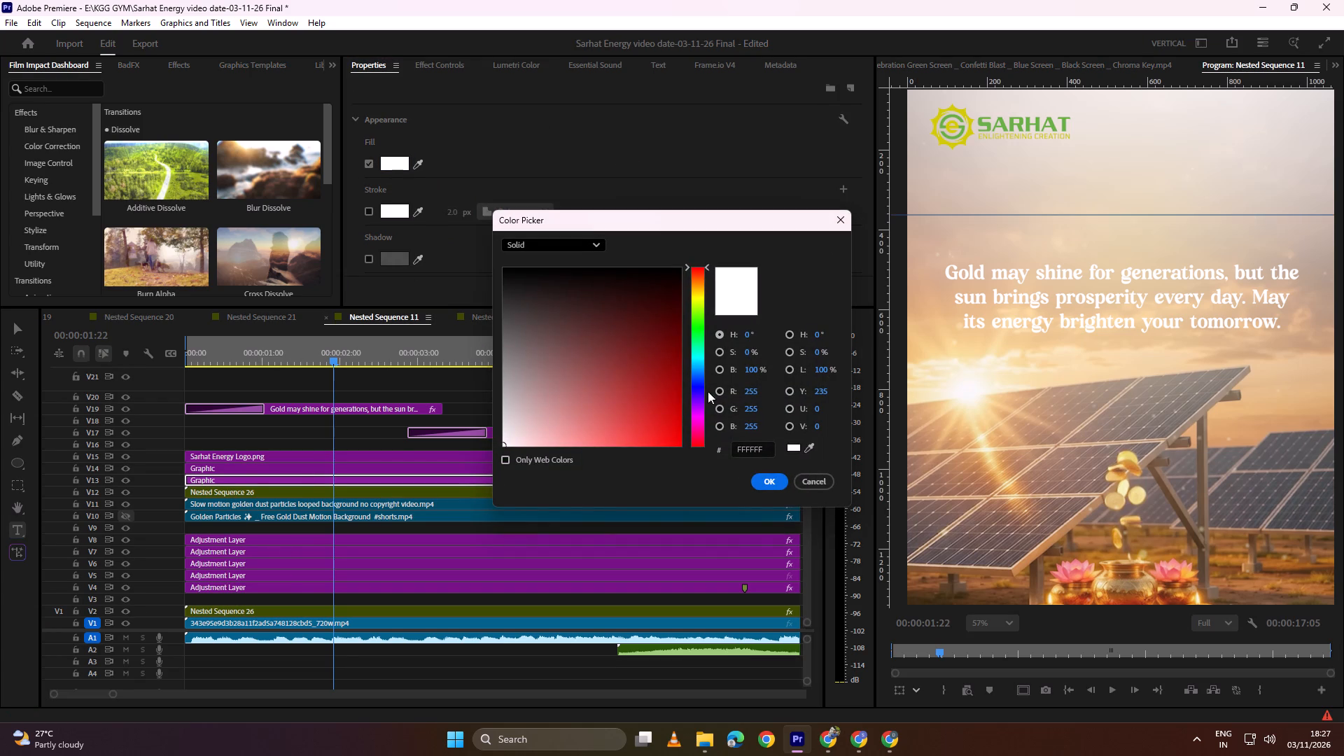
drag(702, 391, 708, 283)
drag(626, 336, 574, 467)
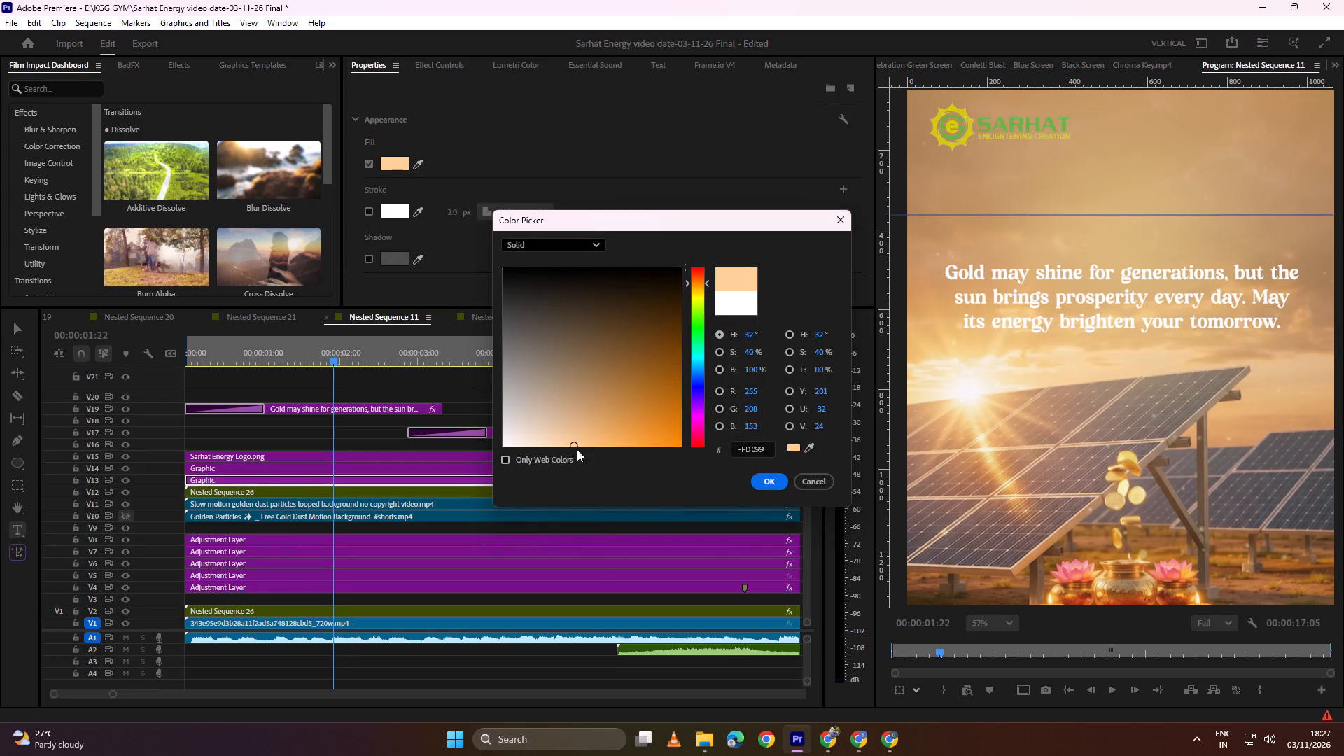
drag(578, 420, 559, 362)
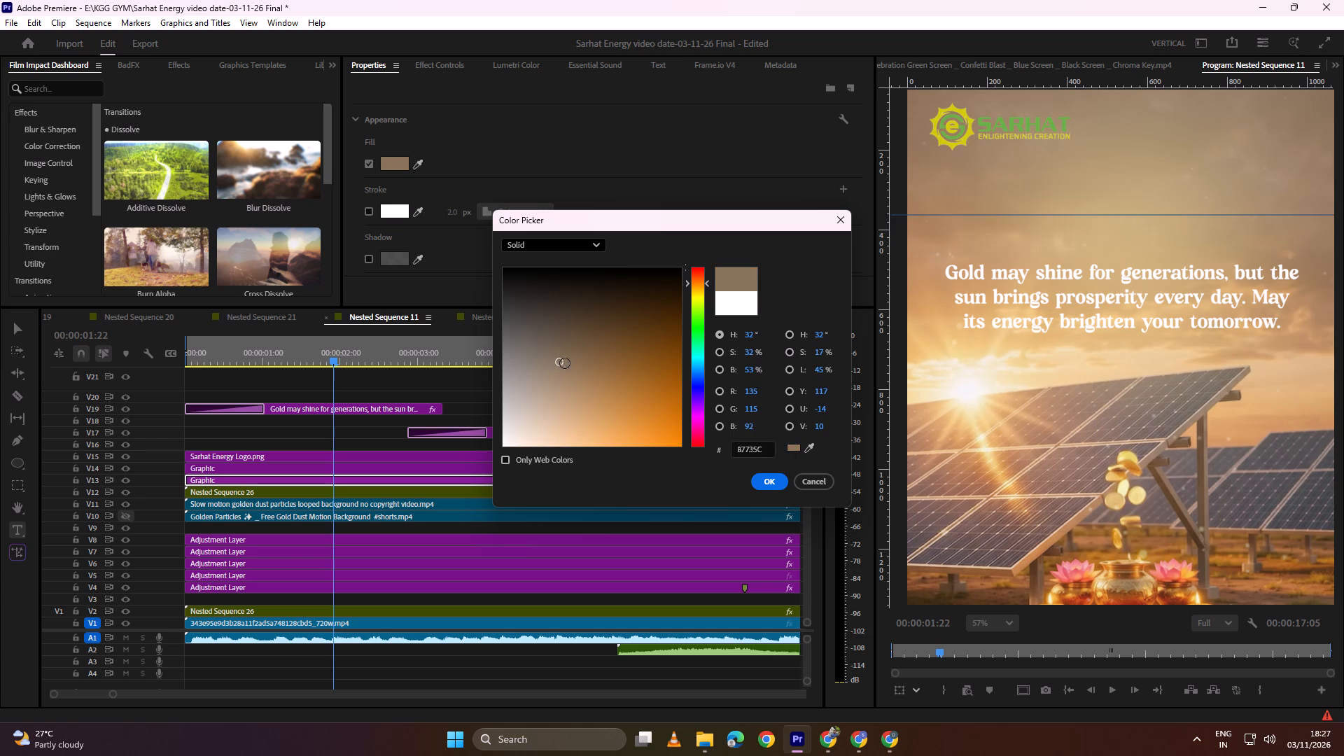
drag(565, 363, 584, 360)
drag(587, 360, 603, 360)
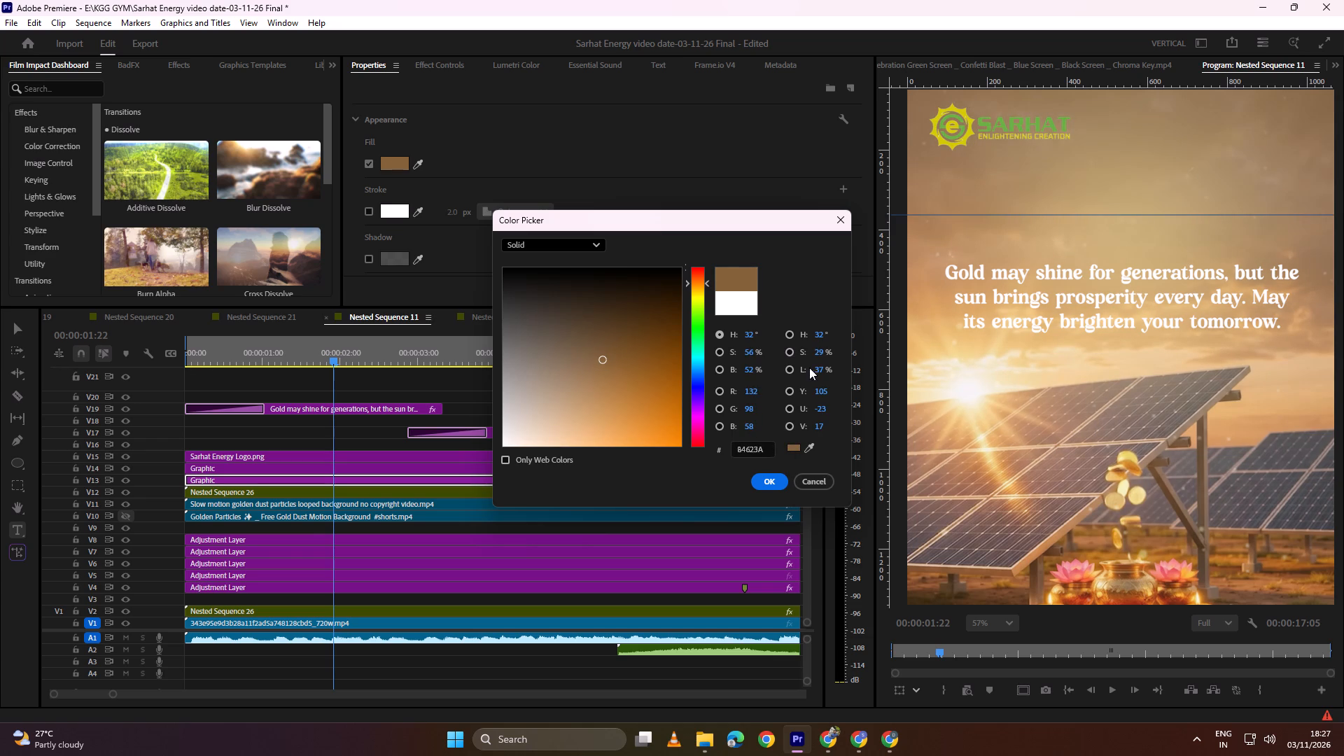
click(779, 487)
Move the greeting text on V19 up by setting its vertical position to 1126.
scroll(1112, 337, down, 2)
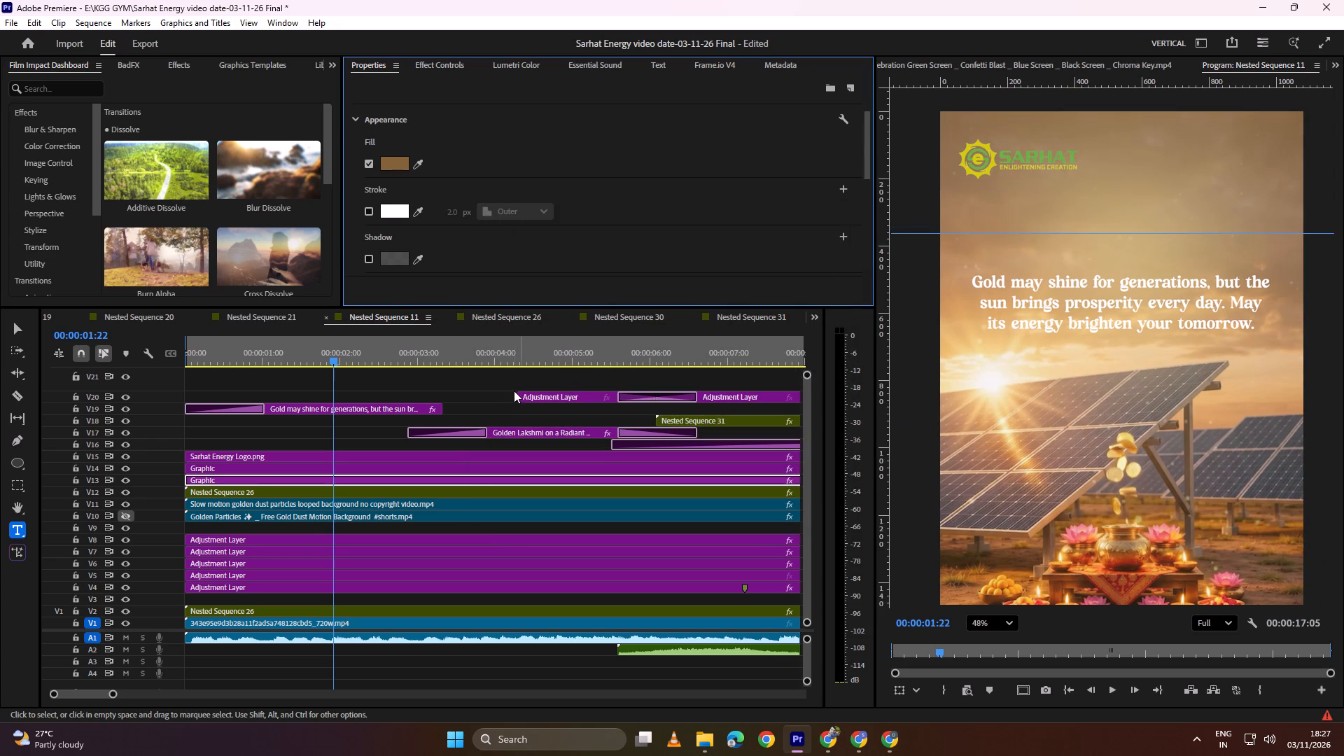
click(461, 396)
click(405, 409)
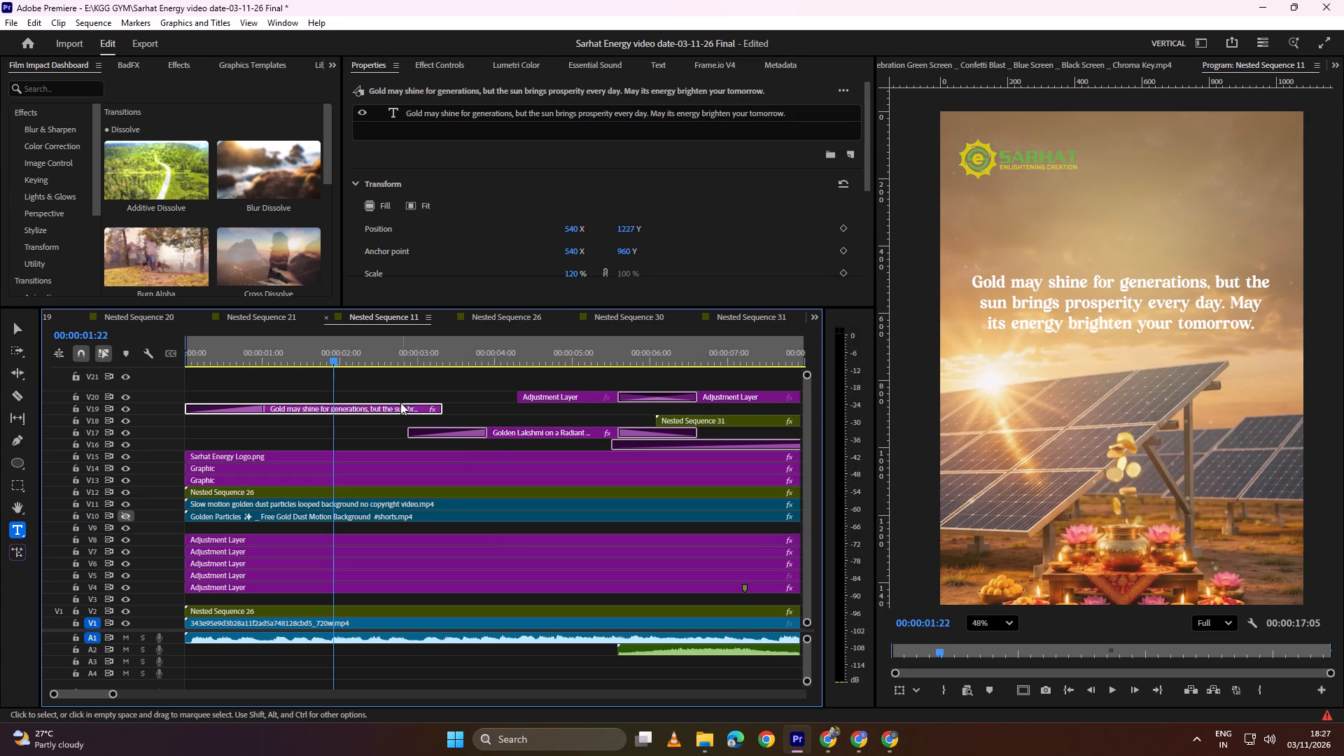
drag(627, 225, 574, 244)
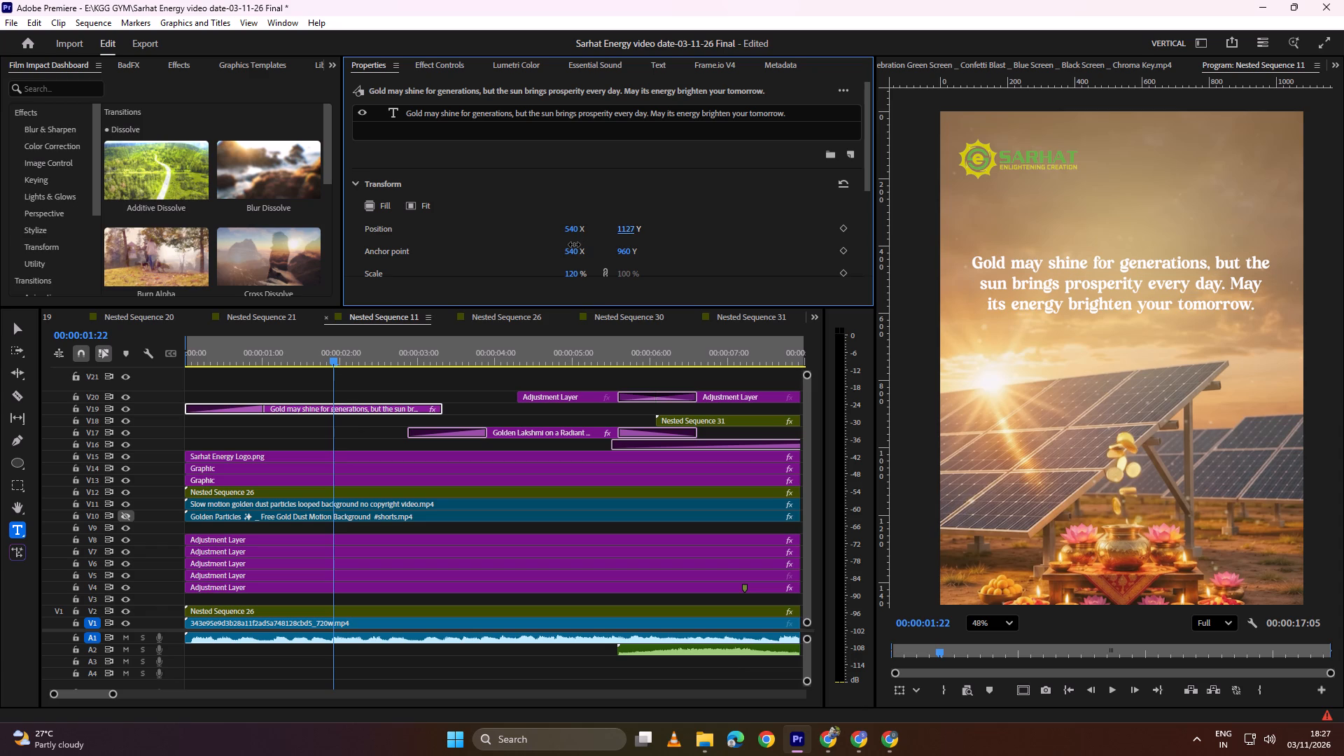
drag(574, 244, 574, 245)
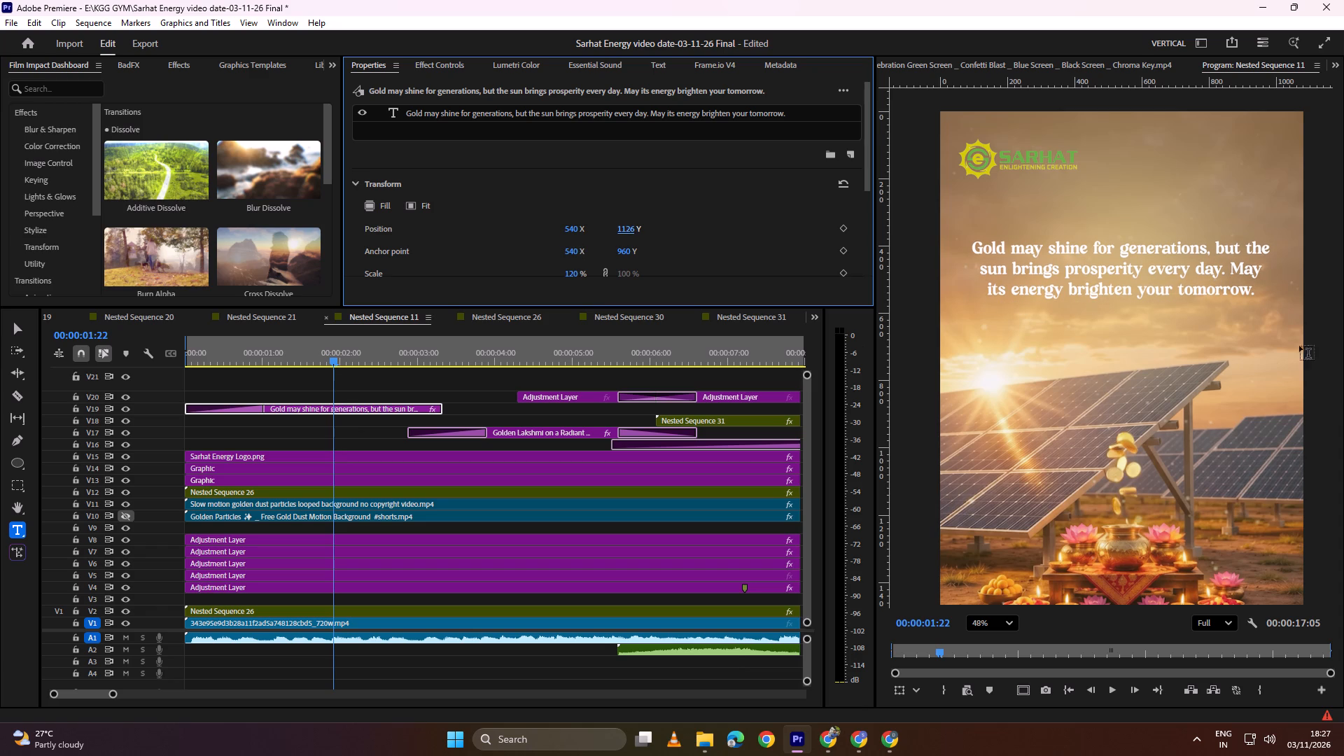
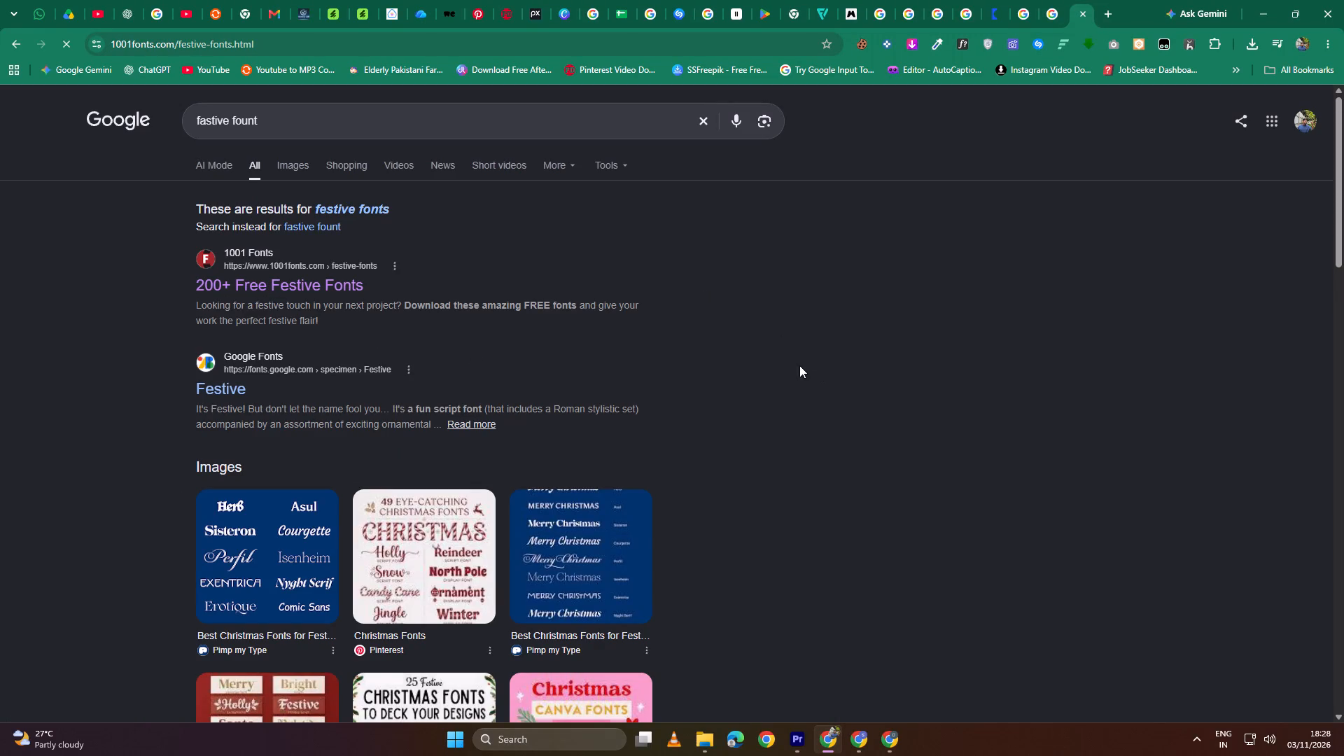
Browse the festive fonts on 1001 Fonts, check page 2, and return to the first page of the listing.
scroll(820, 447, down, 1)
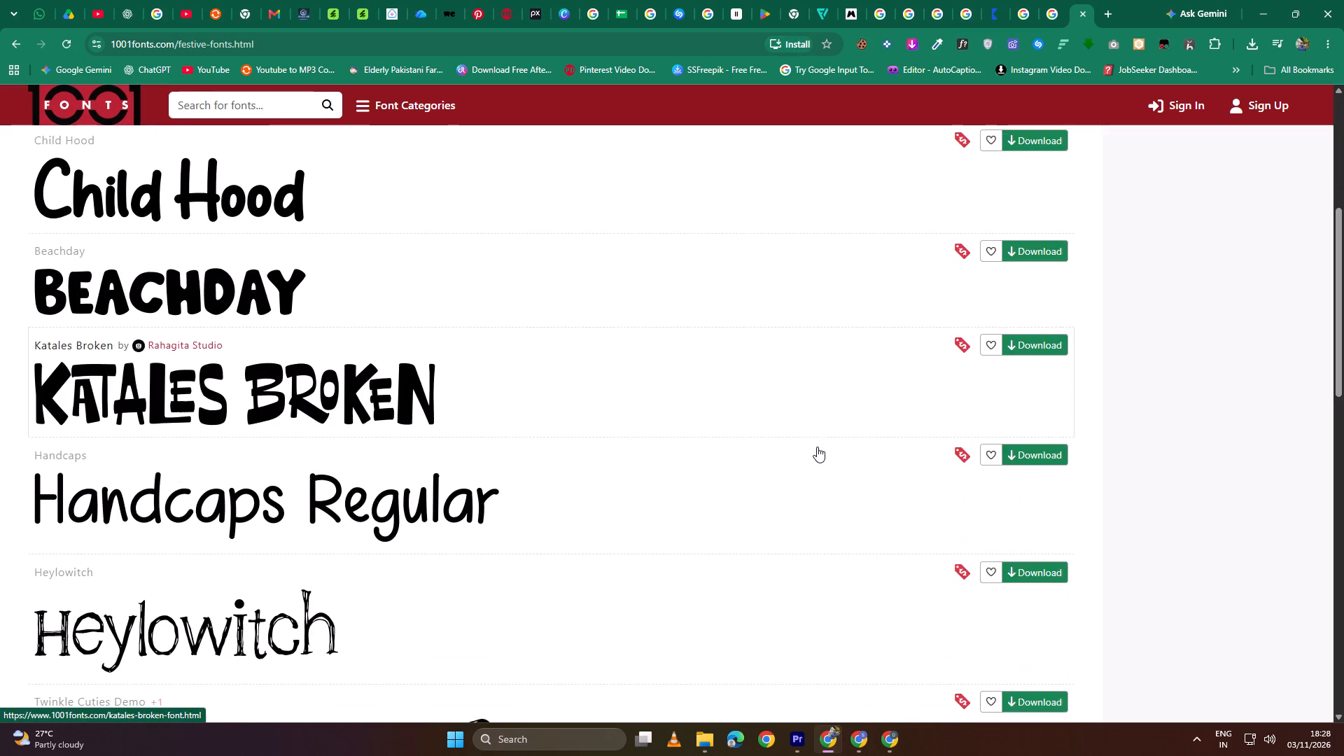
scroll(706, 431, down, 3)
scroll(702, 430, up, 1)
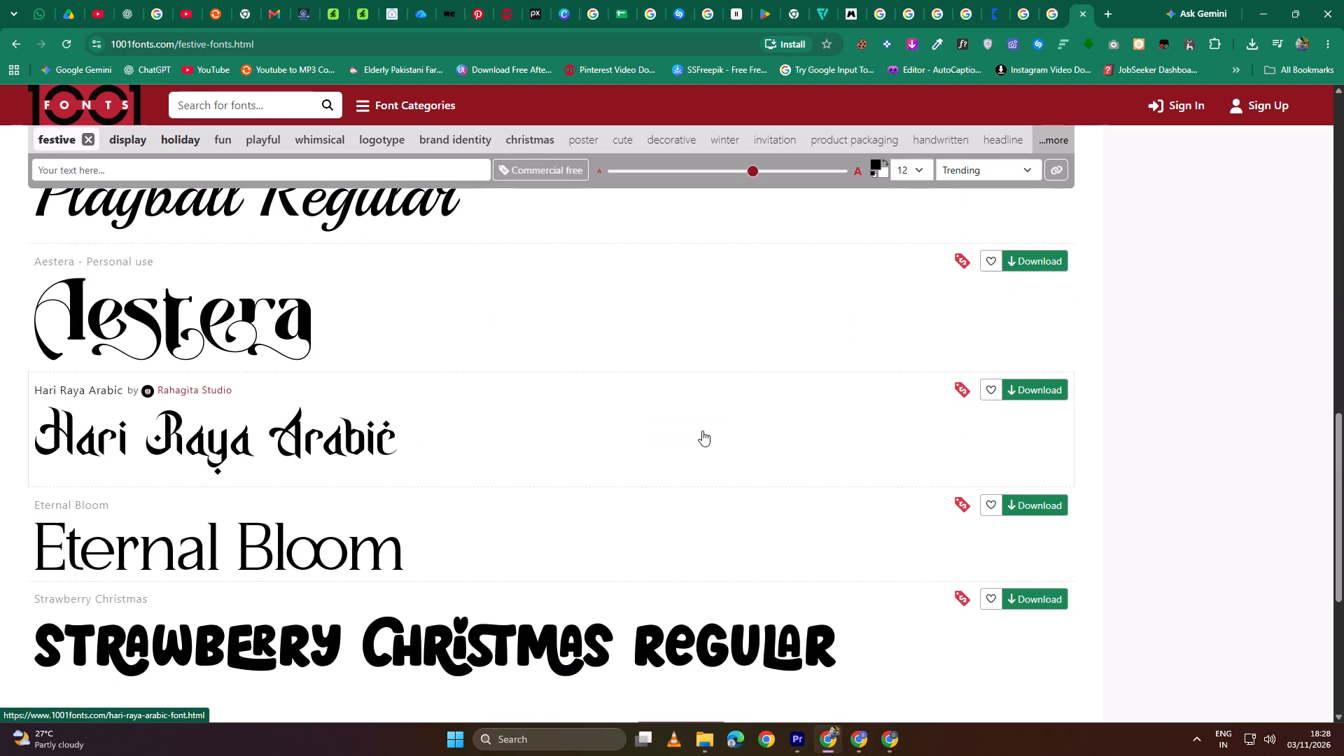
scroll(698, 448, down, 1)
click(484, 381)
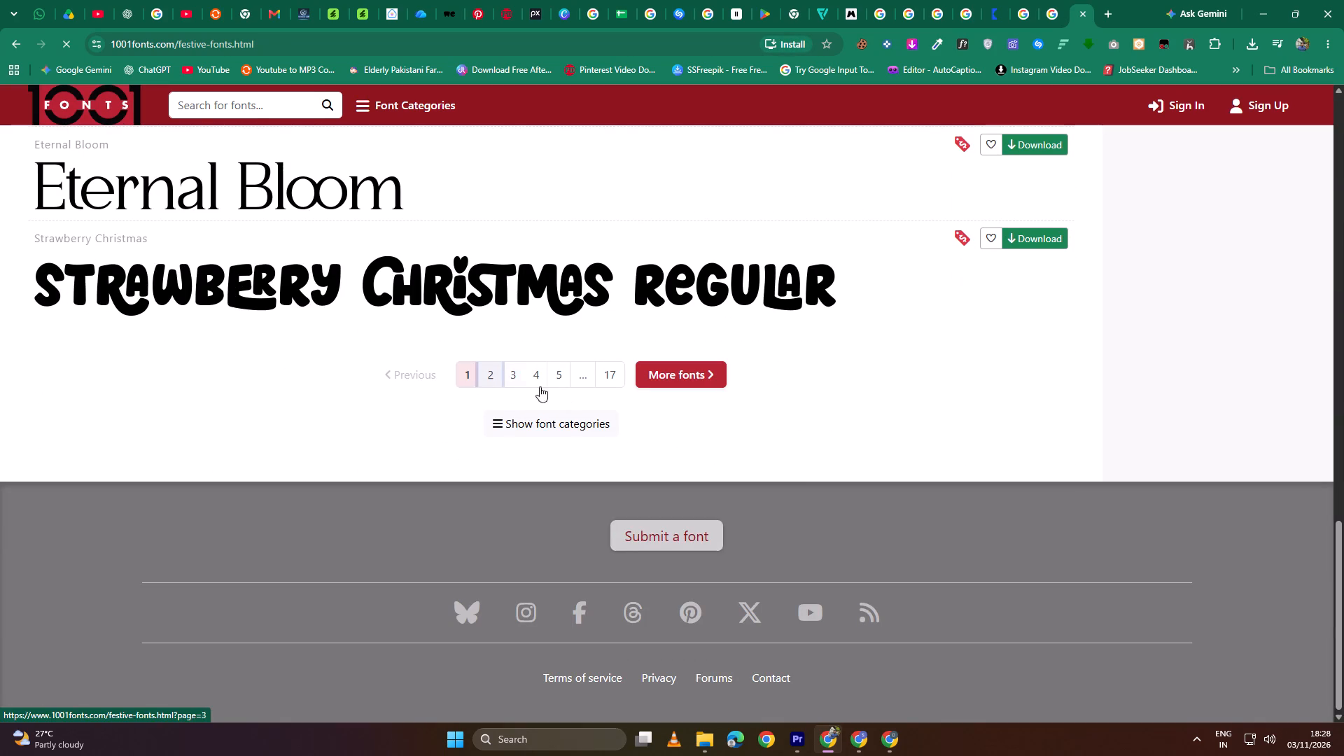
scroll(419, 466, down, 1)
scroll(419, 466, up, 2)
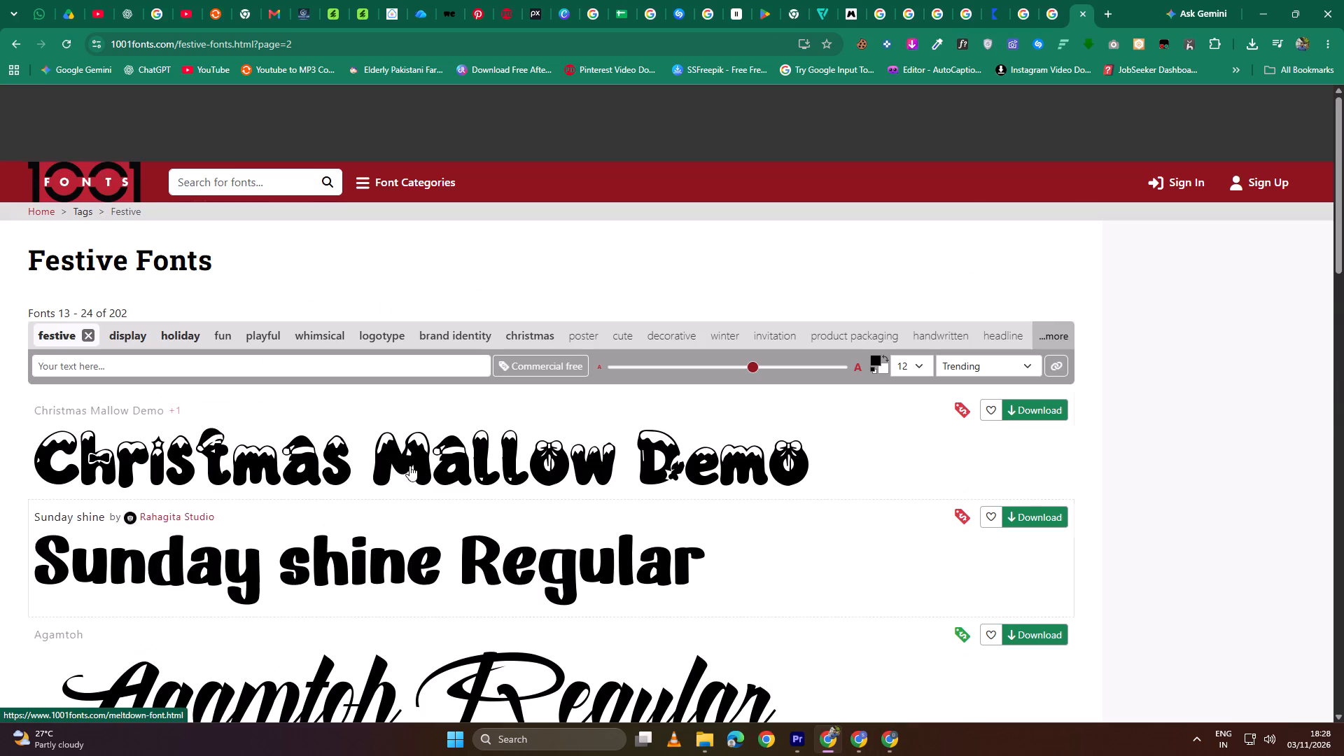
click(17, 38)
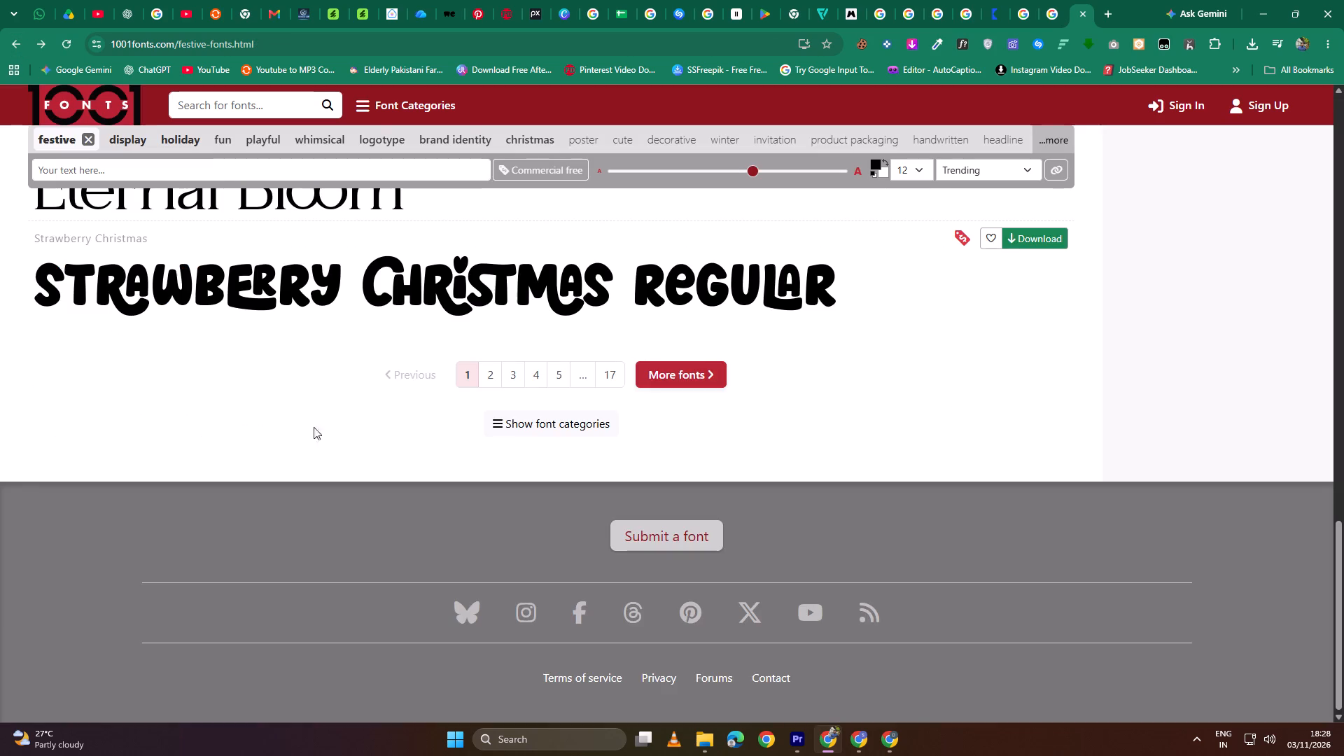
Download the Eternal Bloom font from the festive fonts listing.
scroll(337, 398, up, 1)
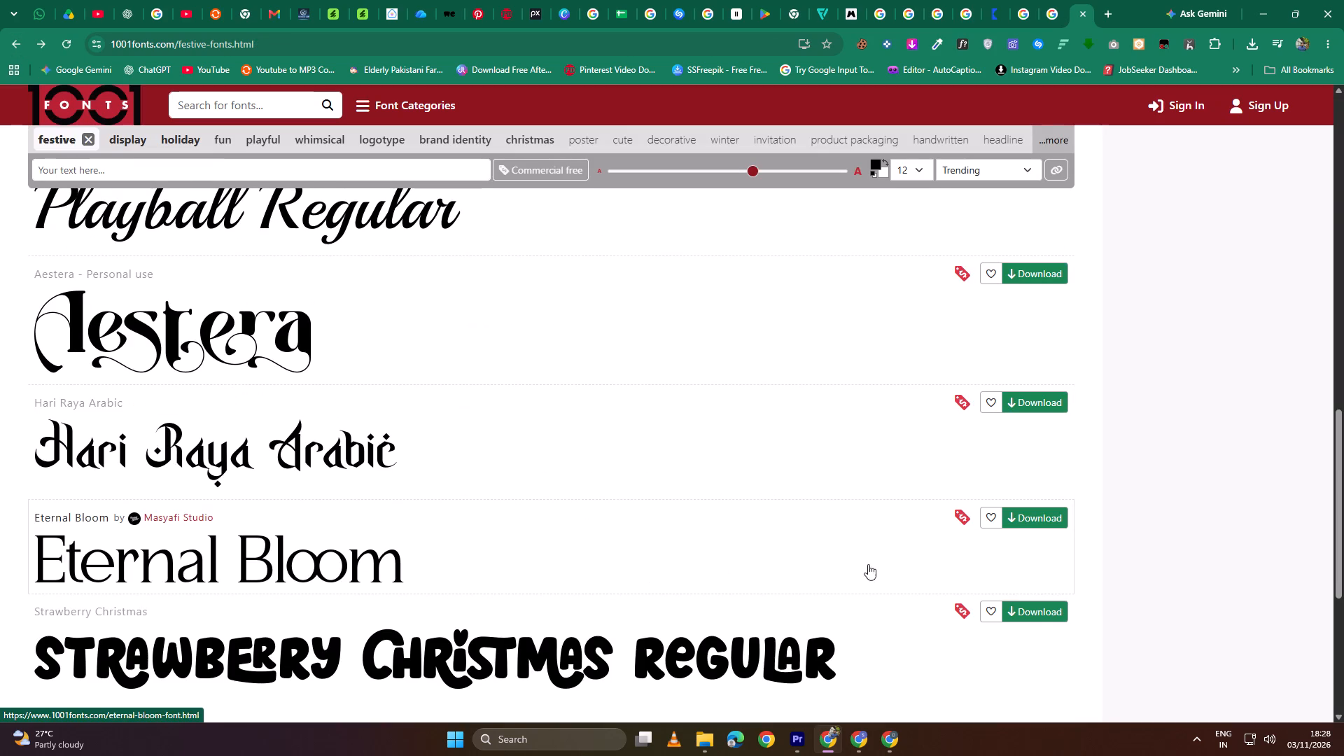
click(1046, 517)
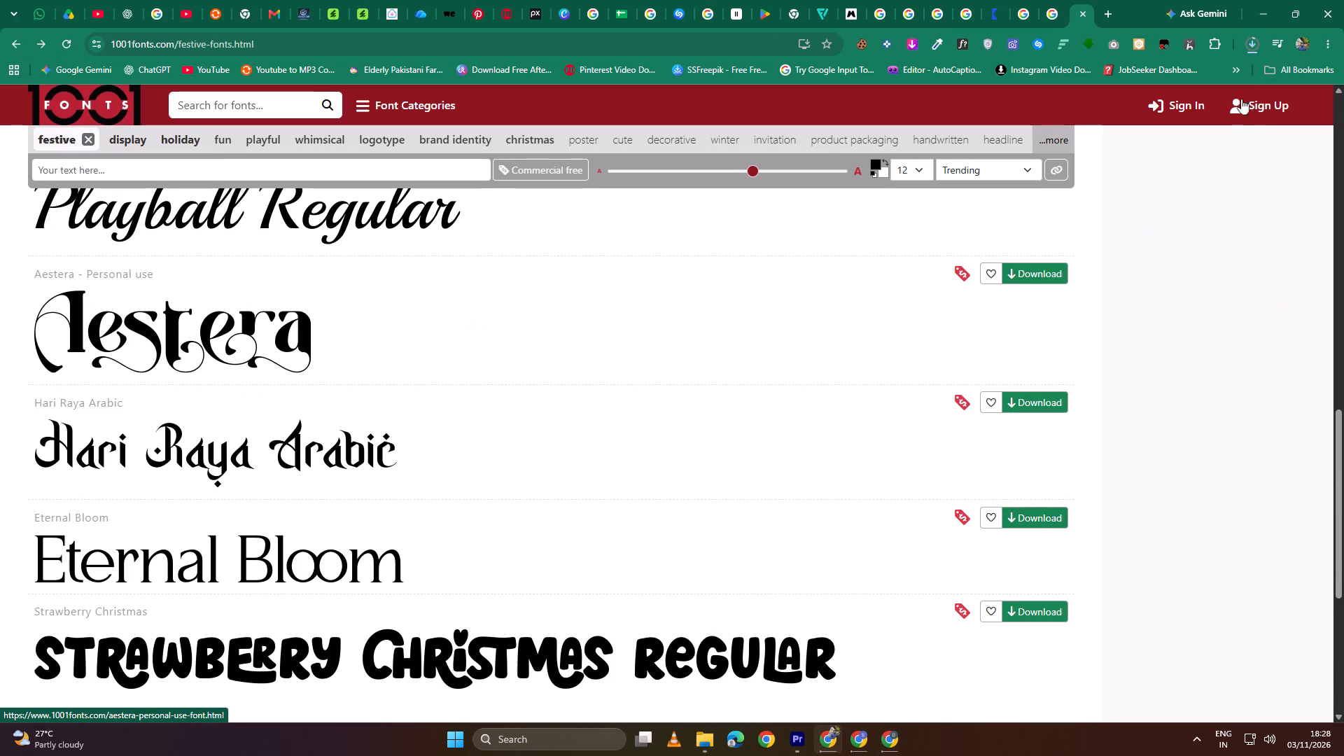
Locate the downloaded eternal-bloom archive in the Downloads folder and extract it with WinRAR to an eternal-bloom subfolder.
click(1255, 48)
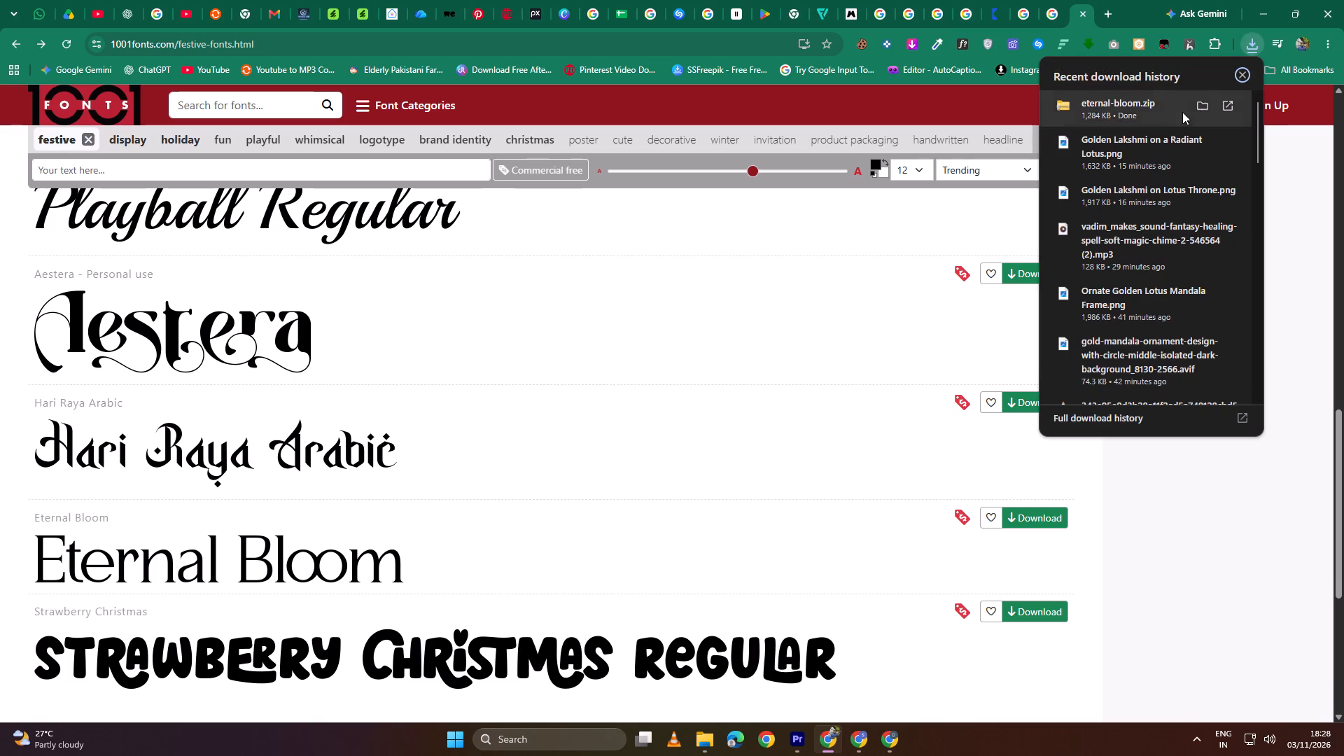
click(1199, 104)
right_click(235, 197)
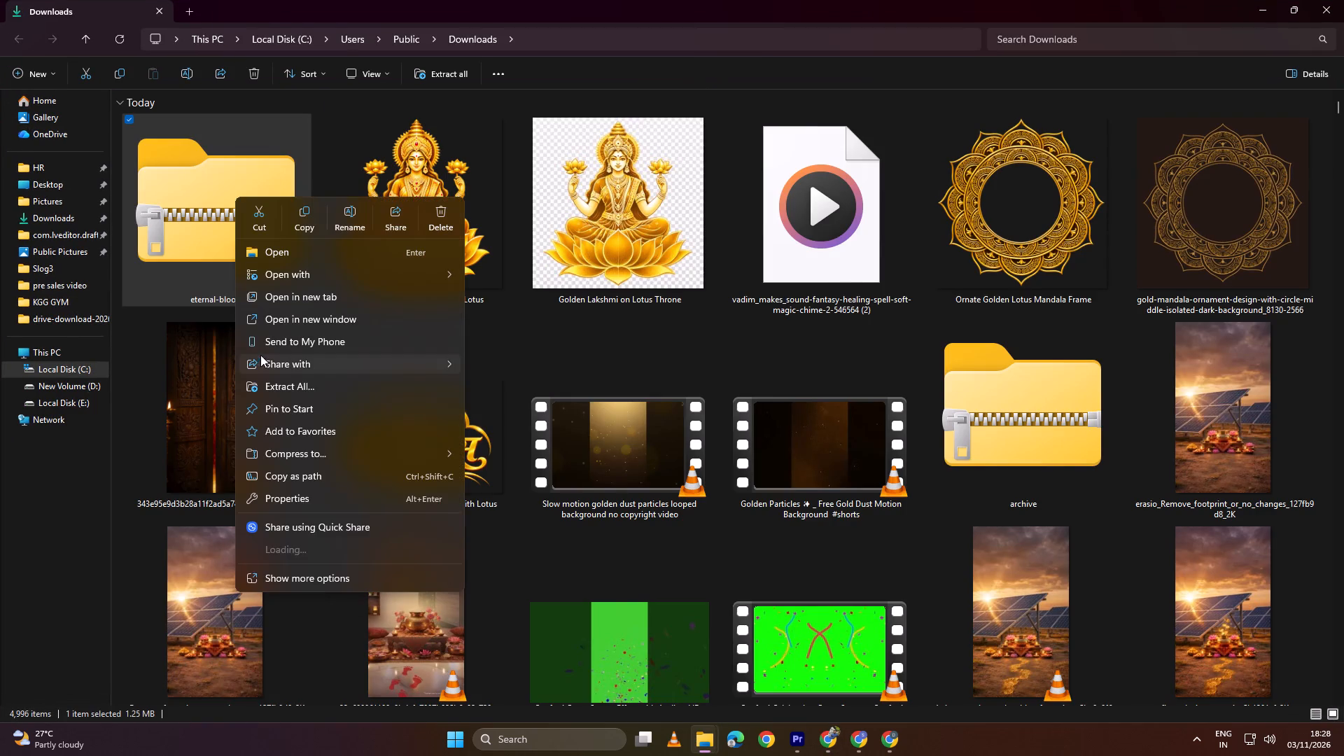
click(322, 551)
click(528, 571)
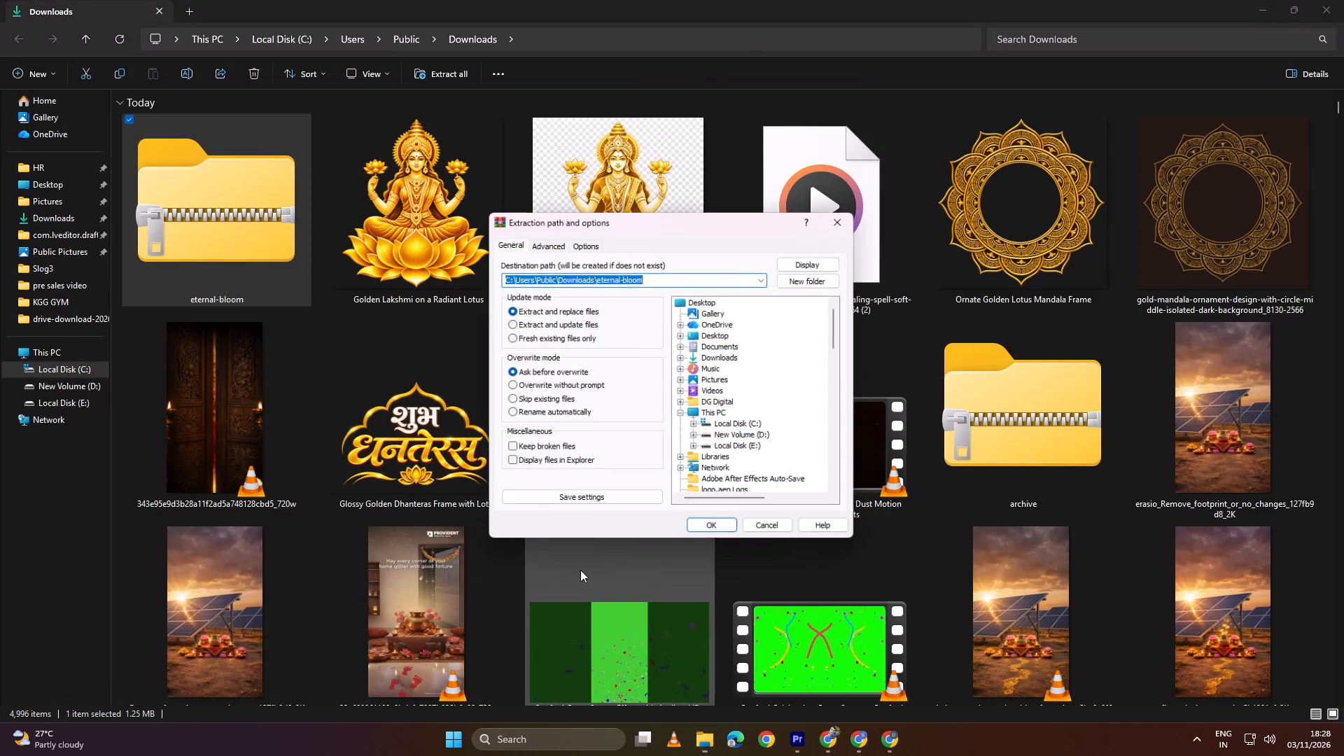
click(725, 523)
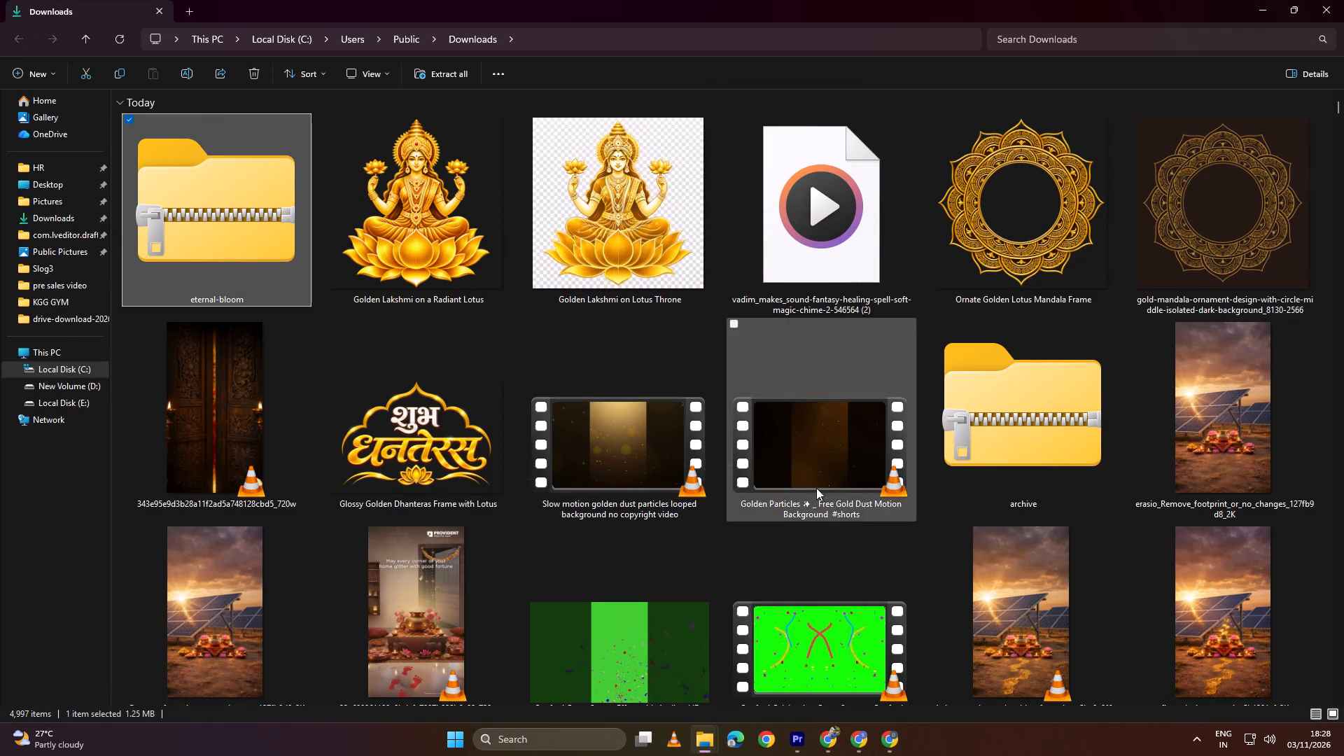
Open the extracted eternal-bloom folder, install the Eternal Bloom OpenType font, and close its preview.
scroll(928, 489, down, 5)
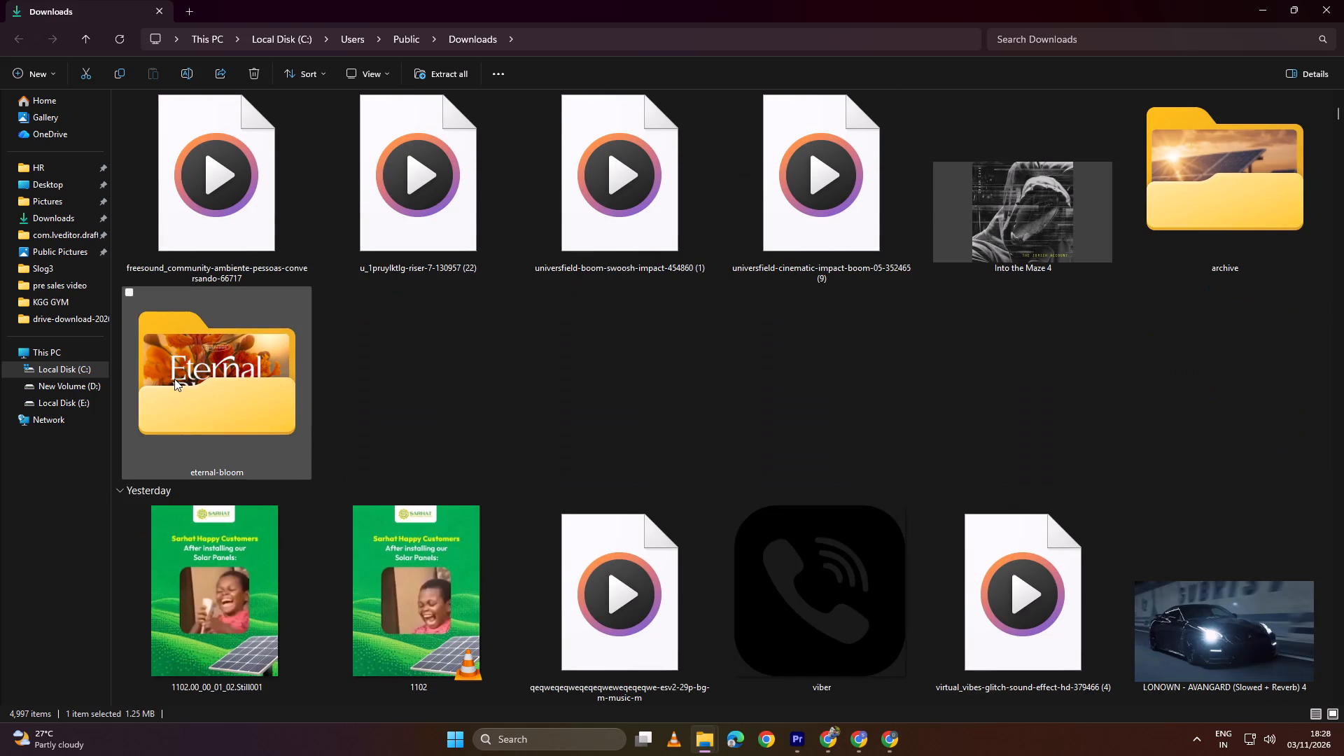
double_click(174, 379)
click(186, 159)
right_click(186, 159)
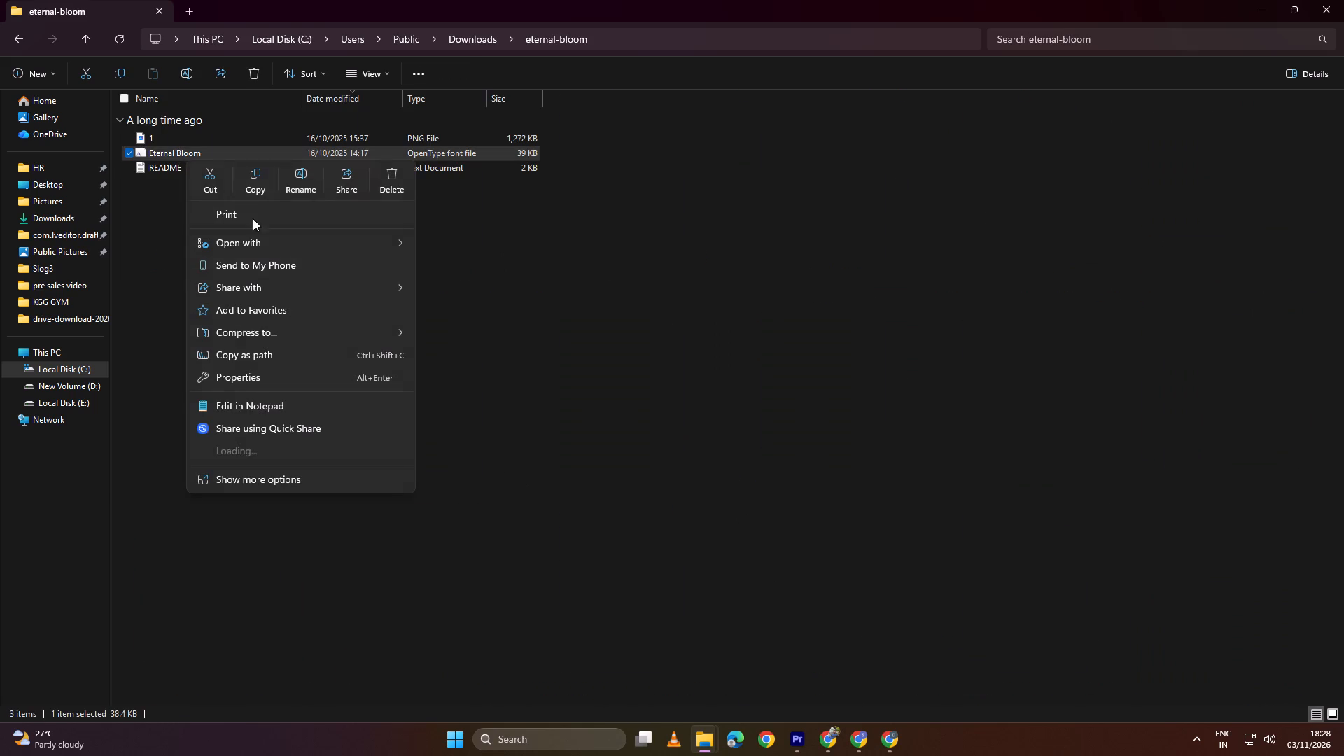
click(239, 447)
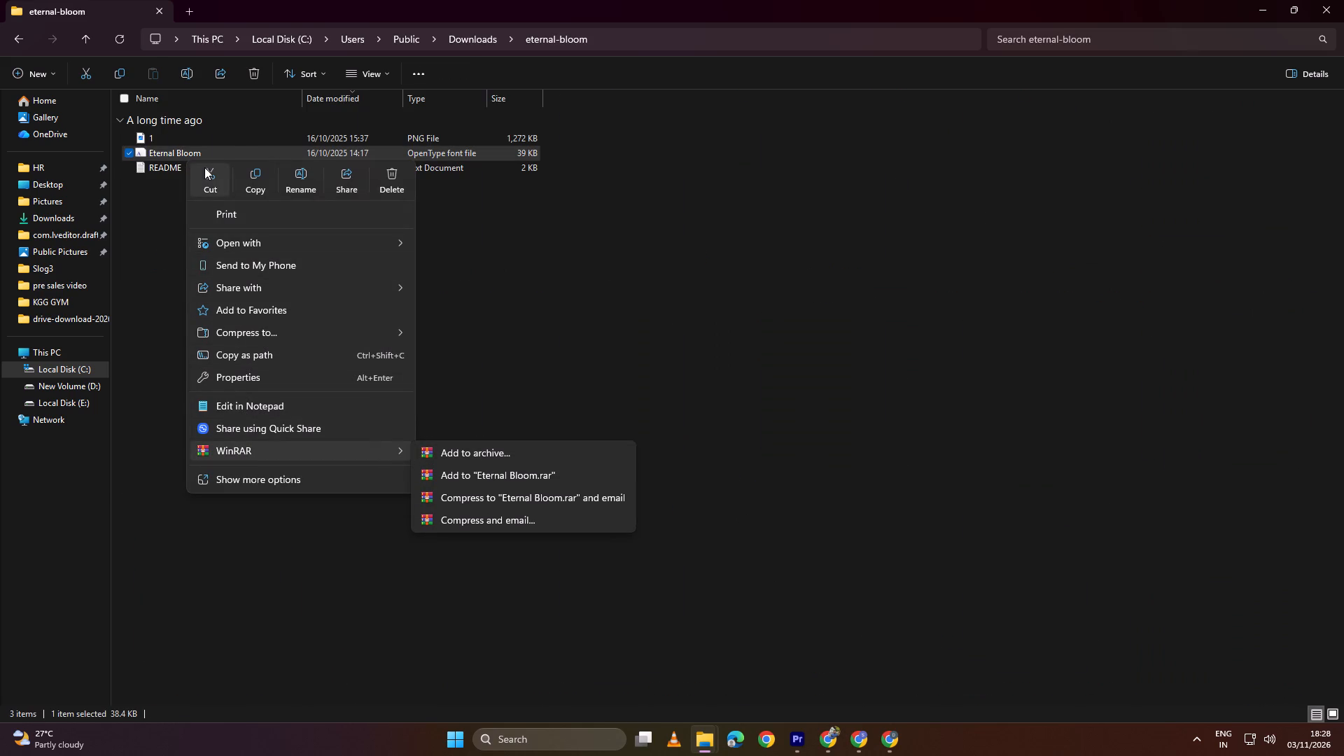
click(610, 299)
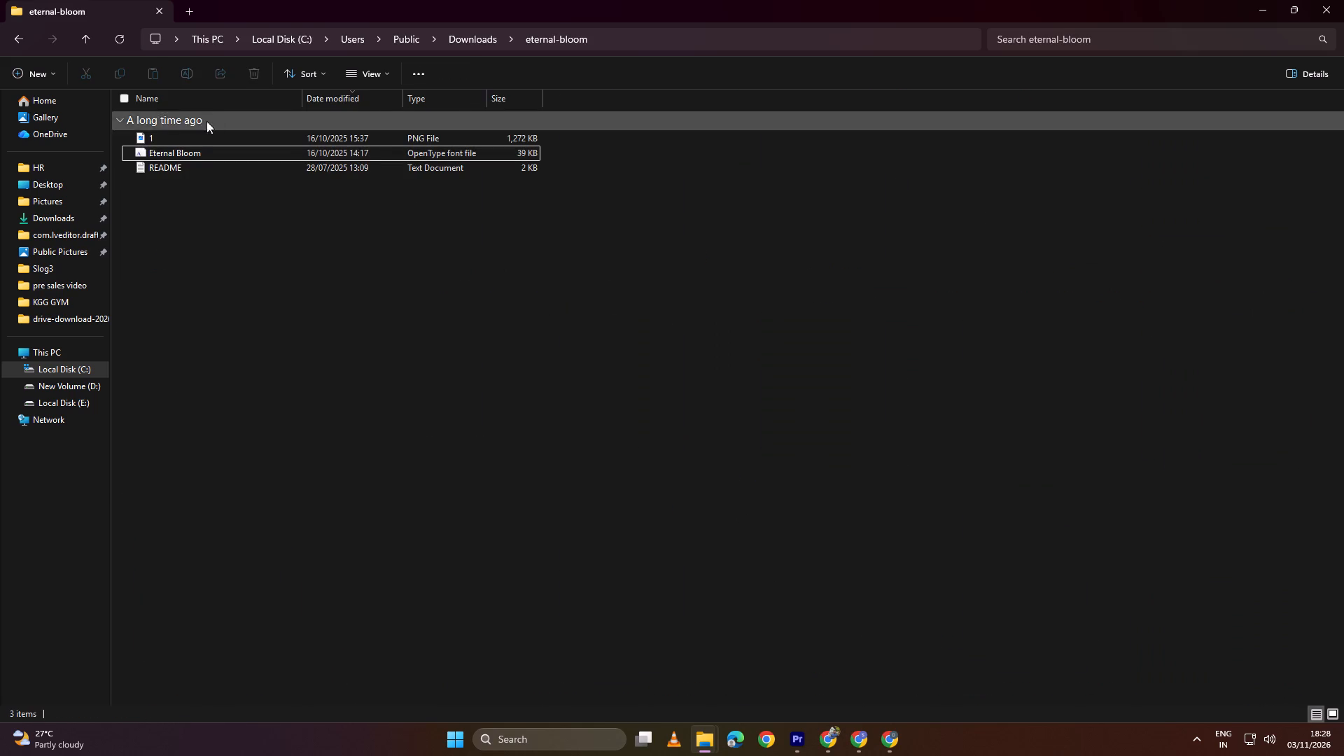
double_click(177, 152)
click(113, 52)
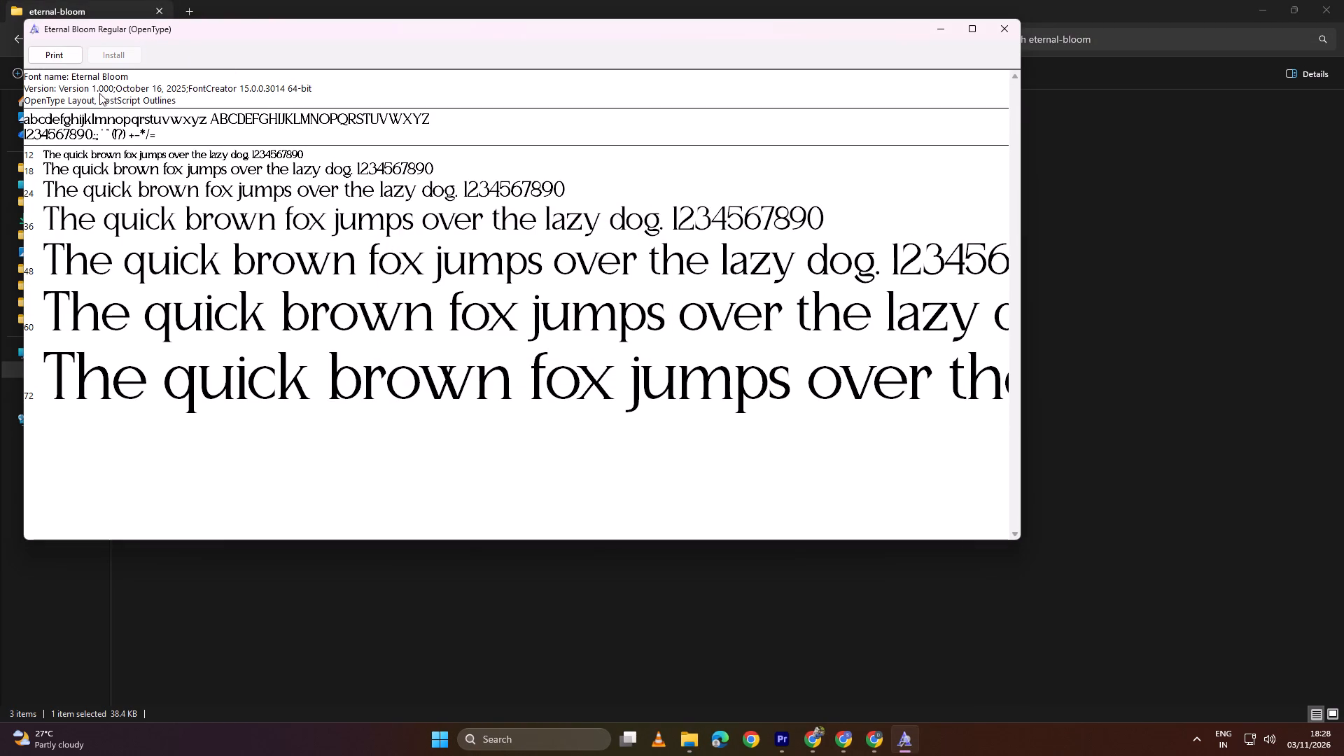
drag(73, 79, 114, 78)
double_click(126, 75)
click(1006, 27)
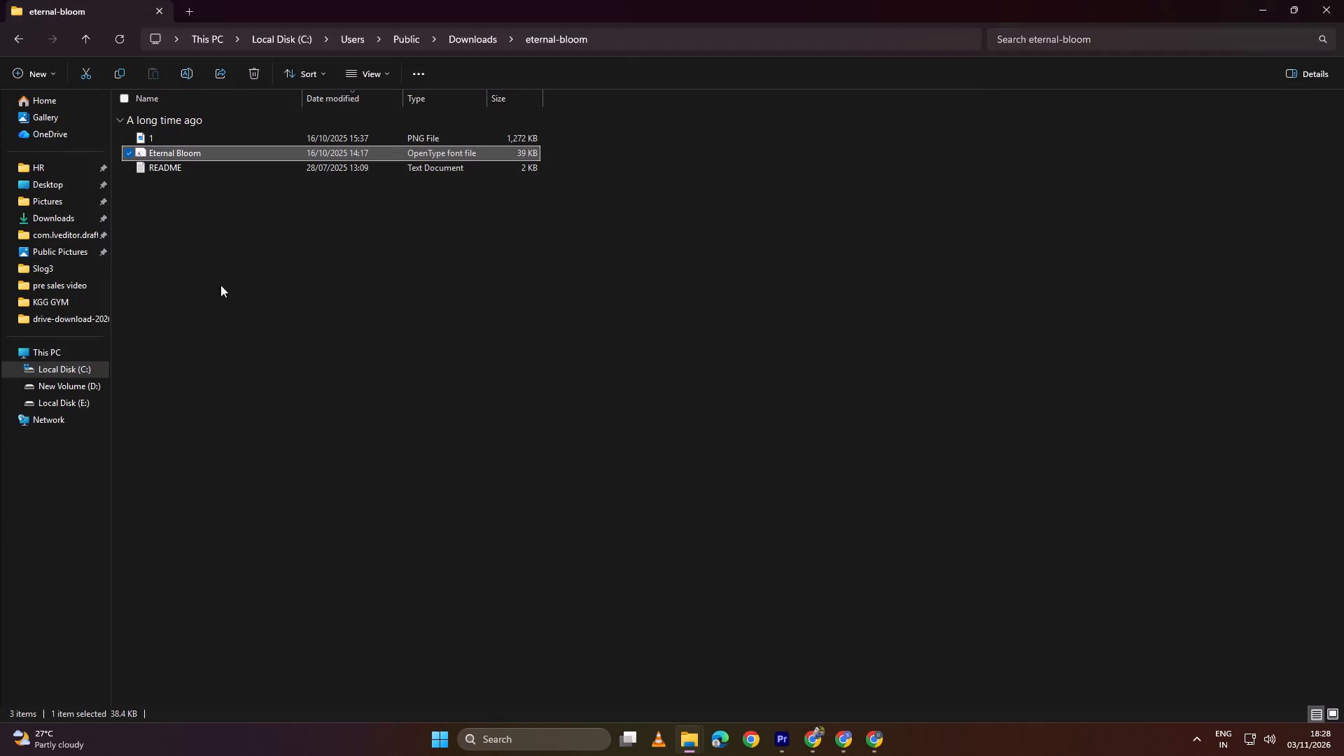
Copy the name of the Eternal Bloom font file without changing it.
key(F2)
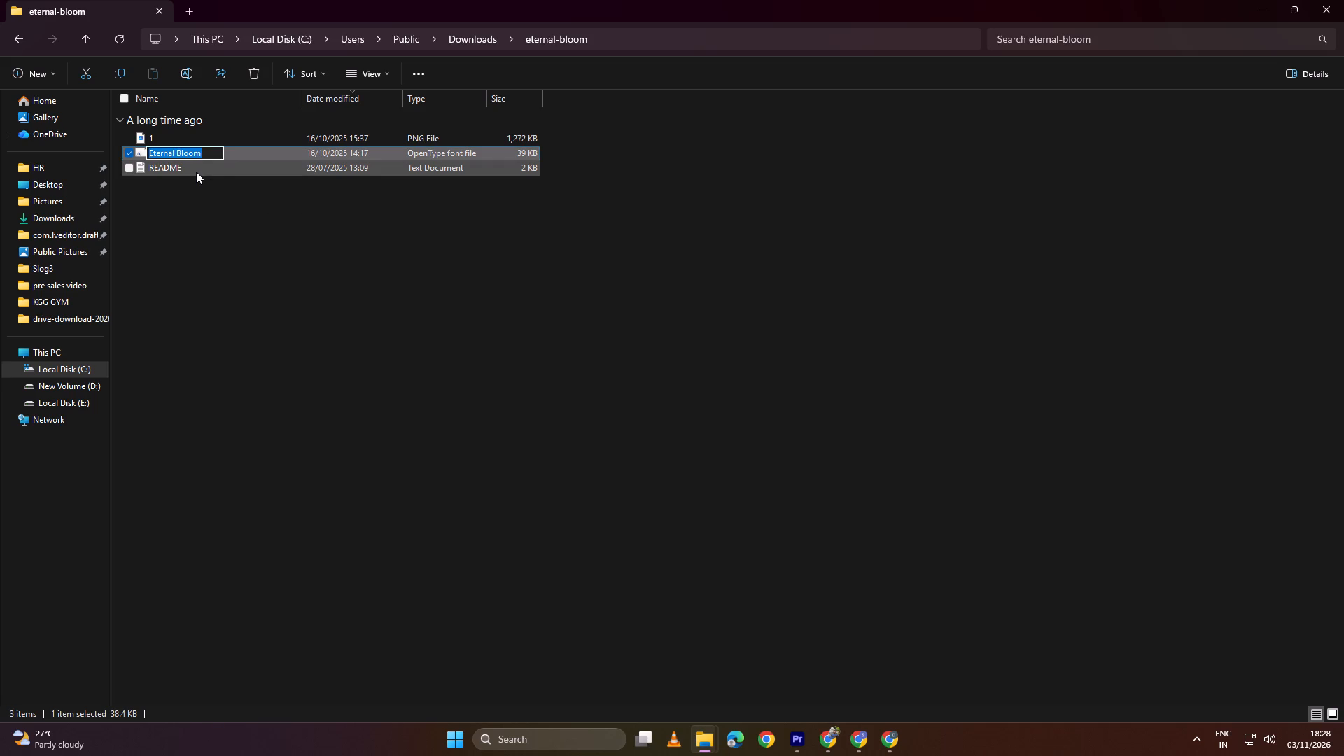
key(ctrl+c)
Switch to Adobe Premiere and save the project as Sarhat Energy video date-03-11-26 Final in KGG GYM, replacing the existing file.
click(805, 738)
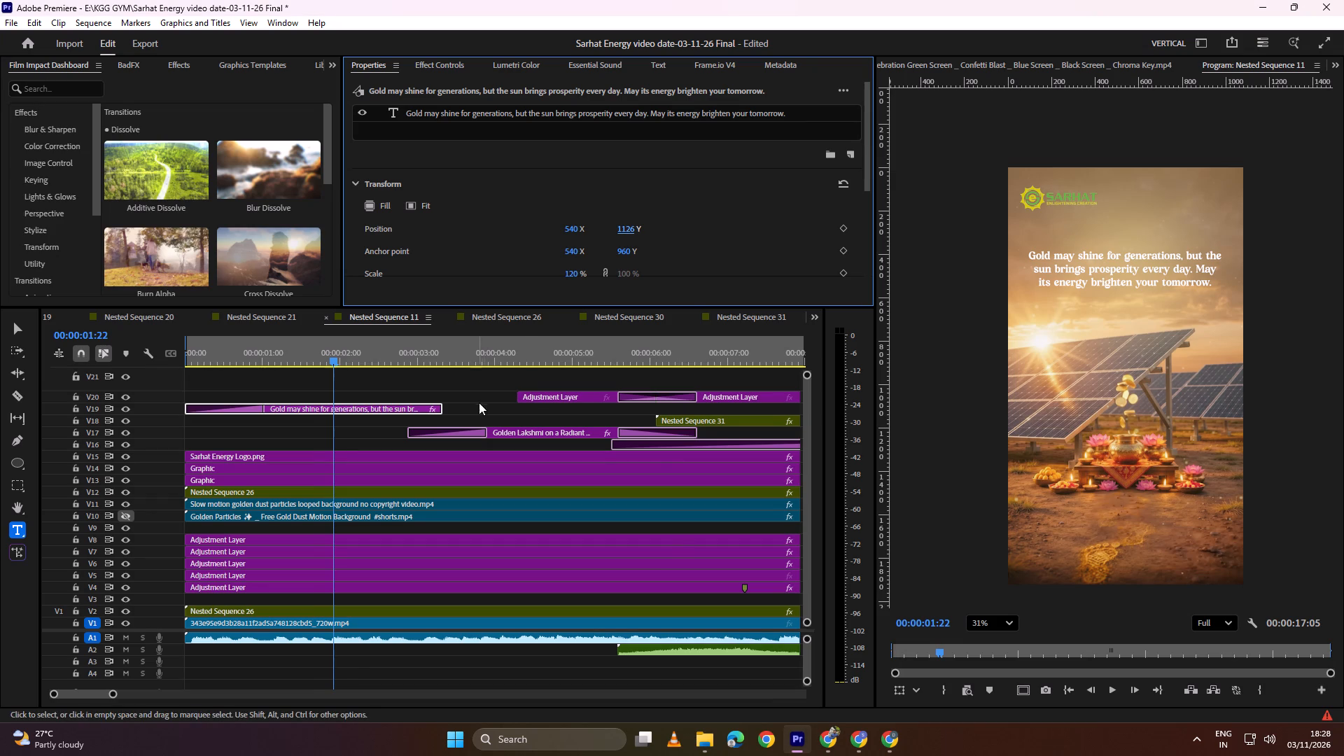
click(498, 396)
key(ctrl+shift+s)
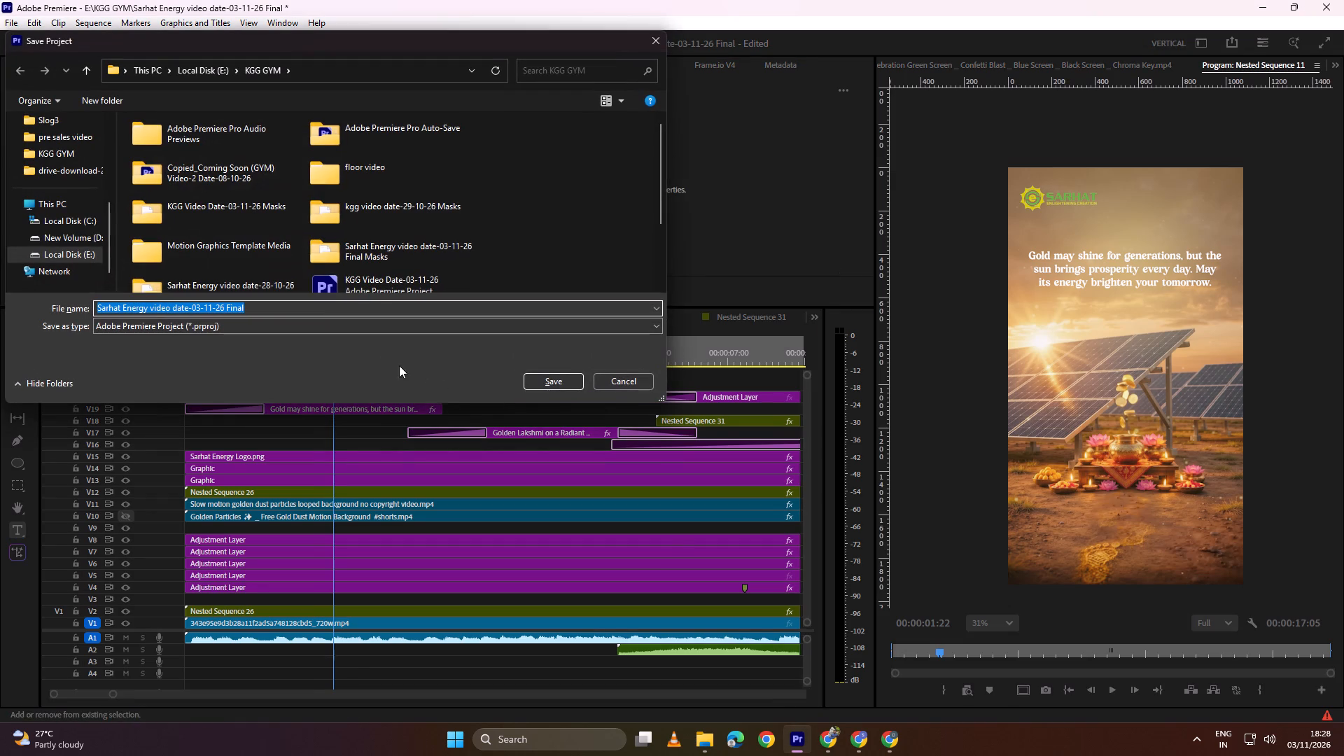
click(578, 382)
click(412, 281)
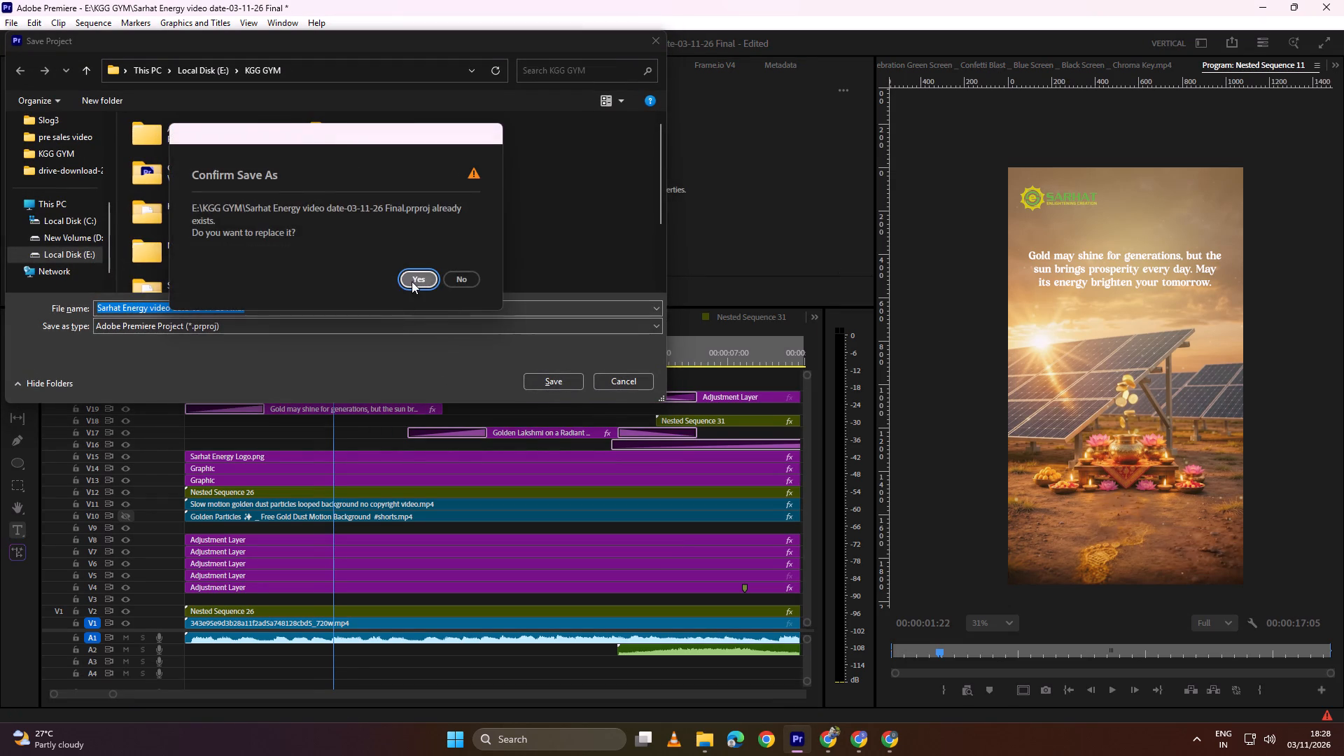
Close Premiere, discarding changes to the other open projects, including KGG Video Date-03-11-26 and kgg video date-2-11-26.
click(1341, 0)
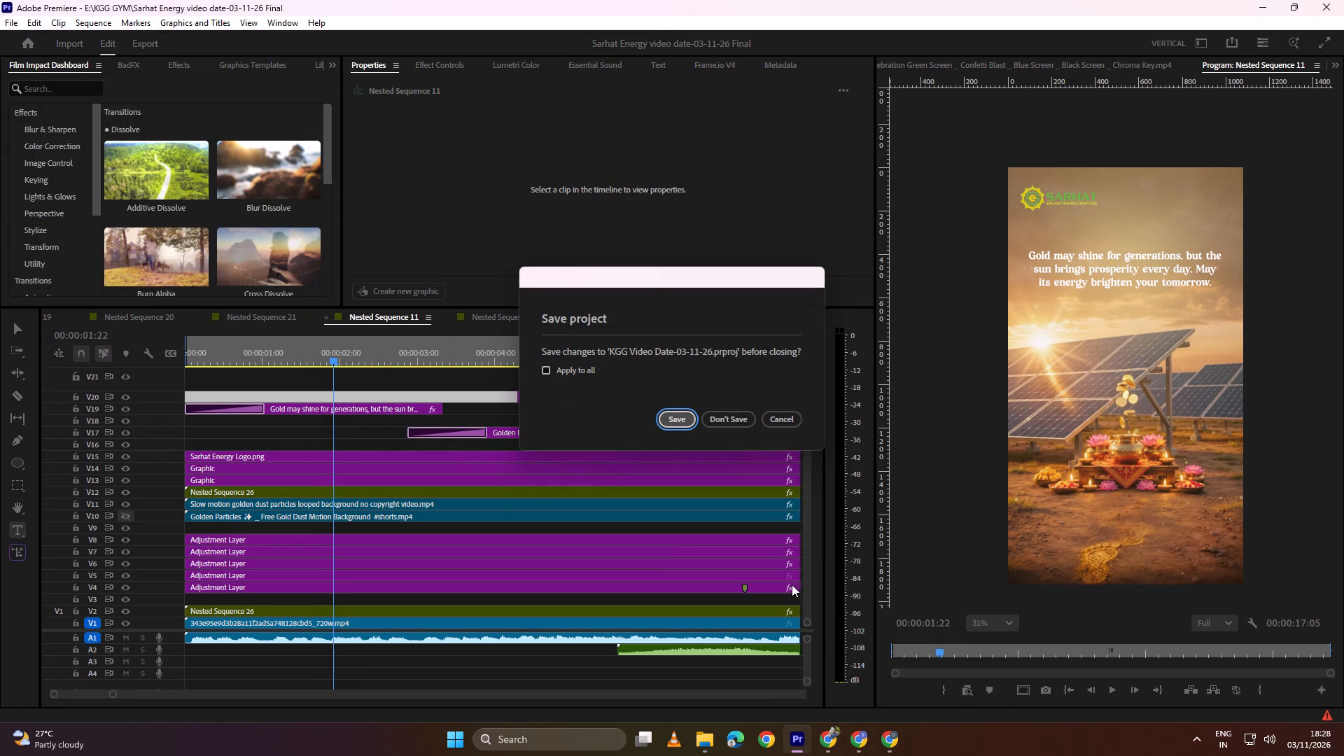
click(731, 417)
click(736, 423)
click(736, 423)
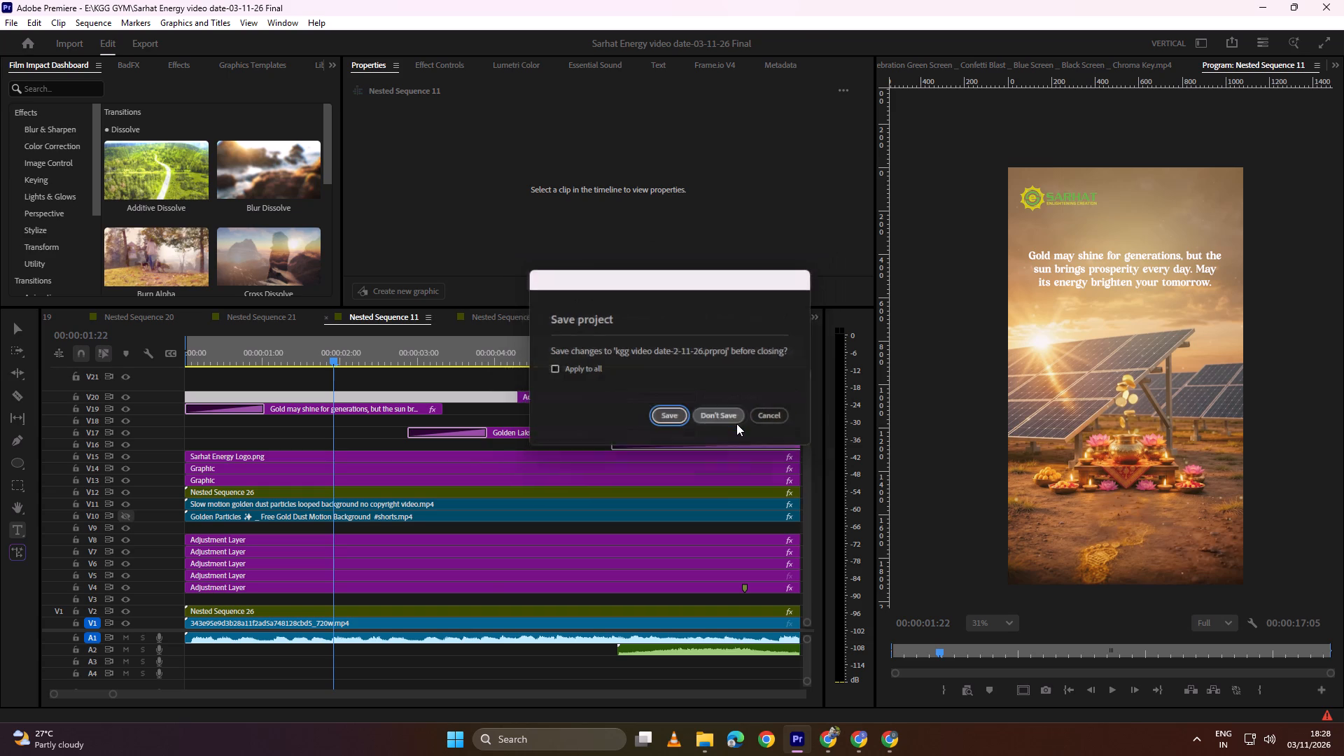
click(736, 423)
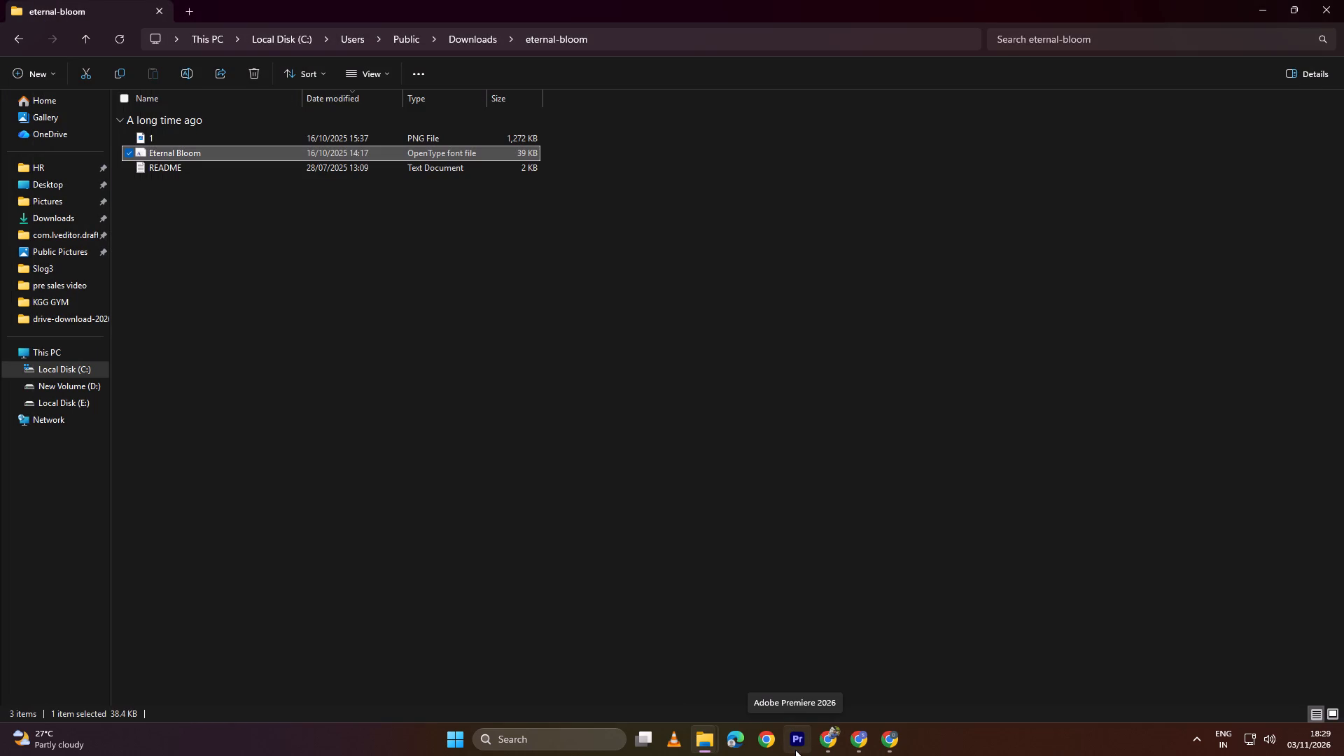
Relaunch Adobe Premiere 2026 and dismiss the startup alert about the My Documents folder.
click(795, 750)
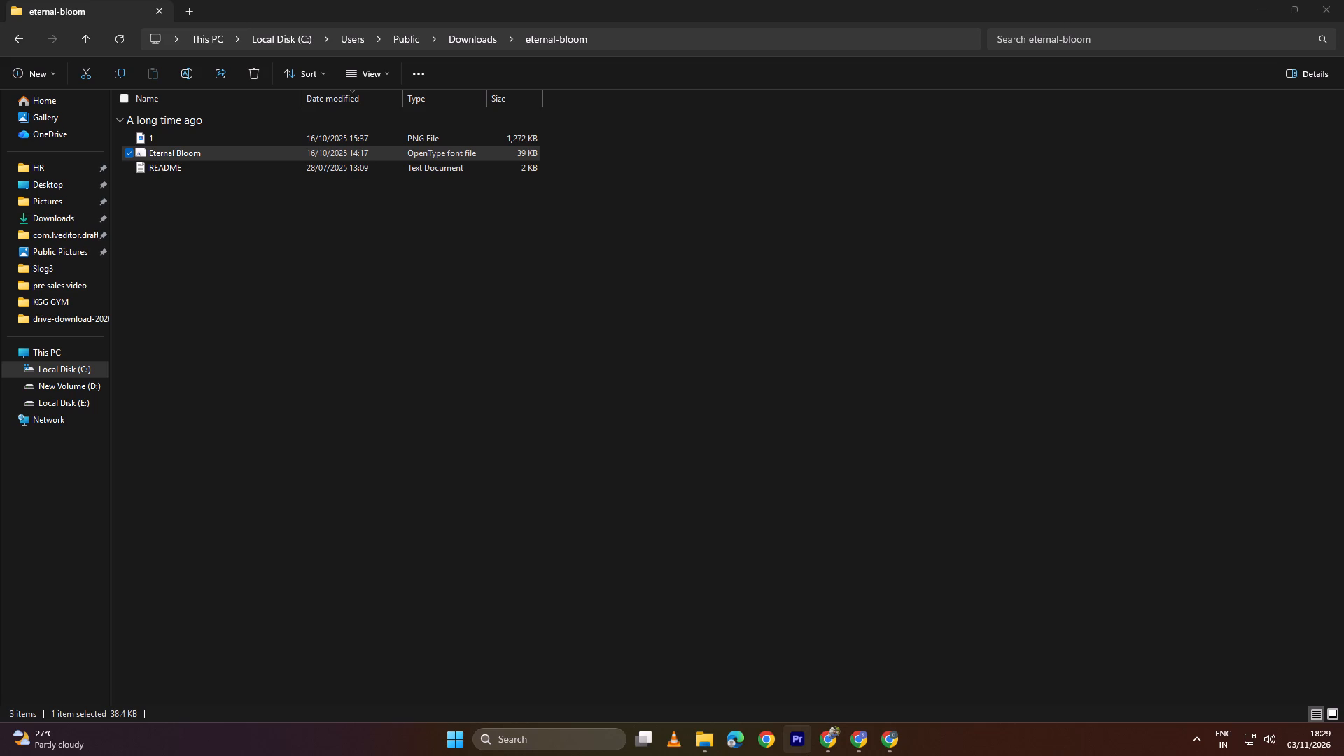
double_click(804, 736)
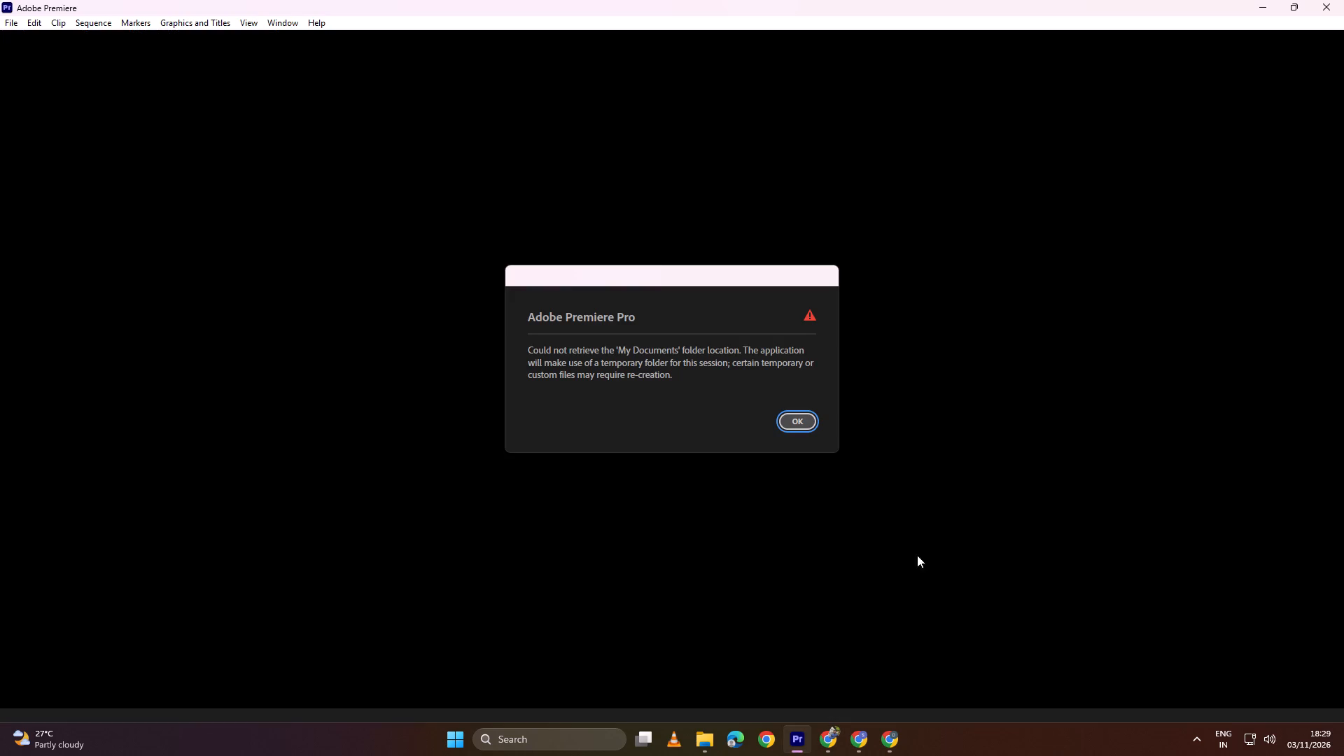
click(802, 427)
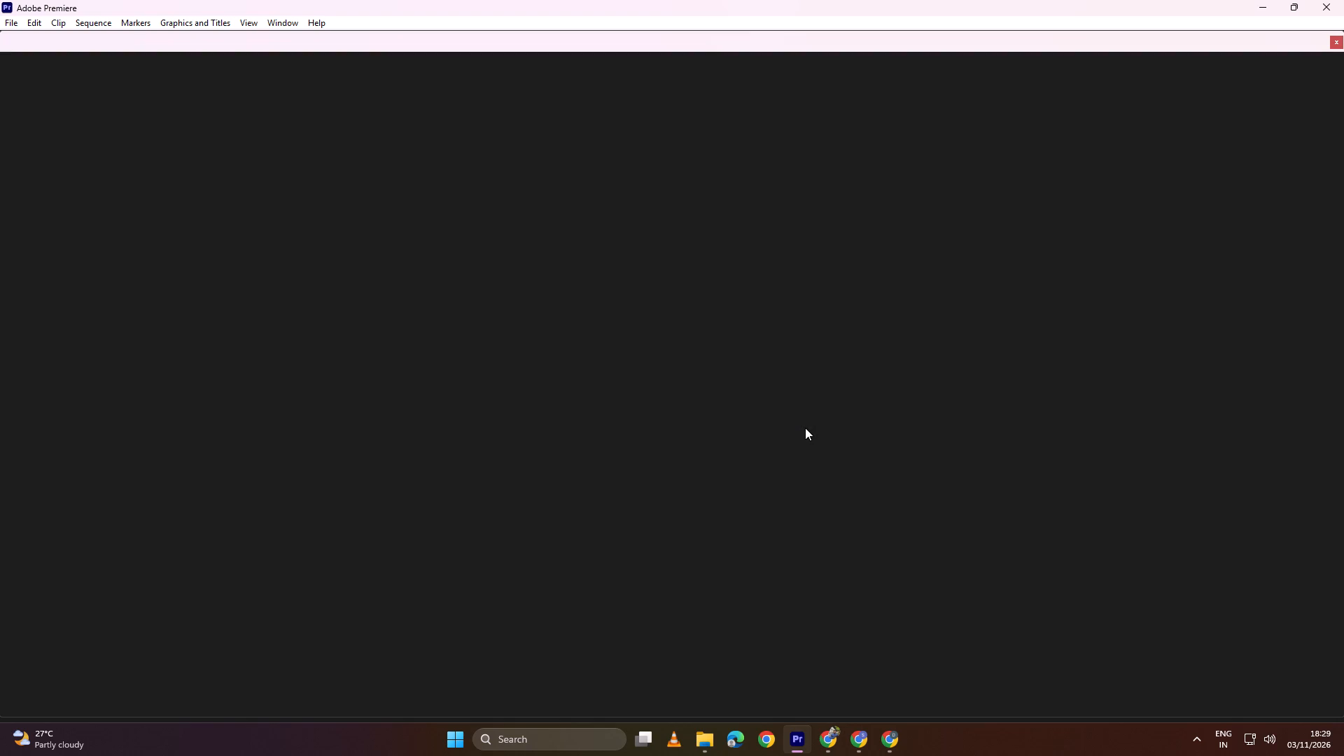
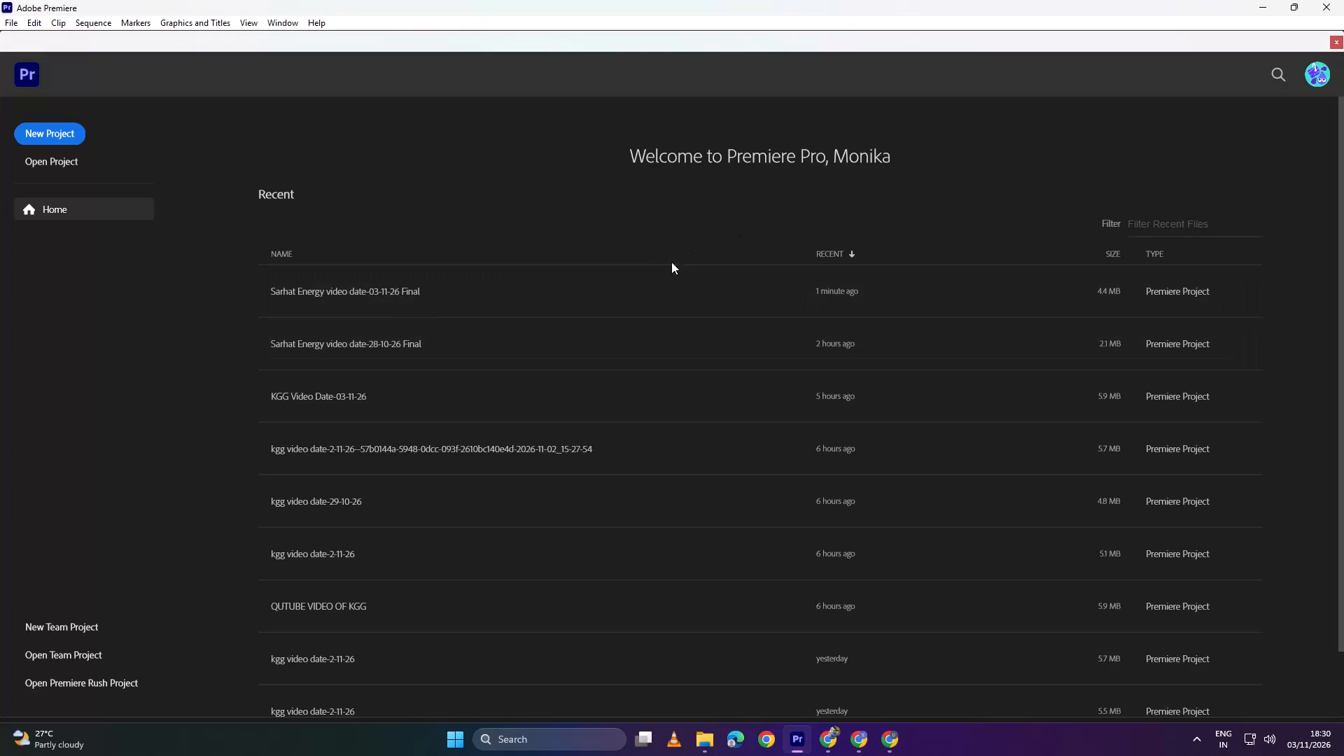
Open the recent project Sarhat Energy video date-03-11-26 Final without relinking its missing media.
click(654, 276)
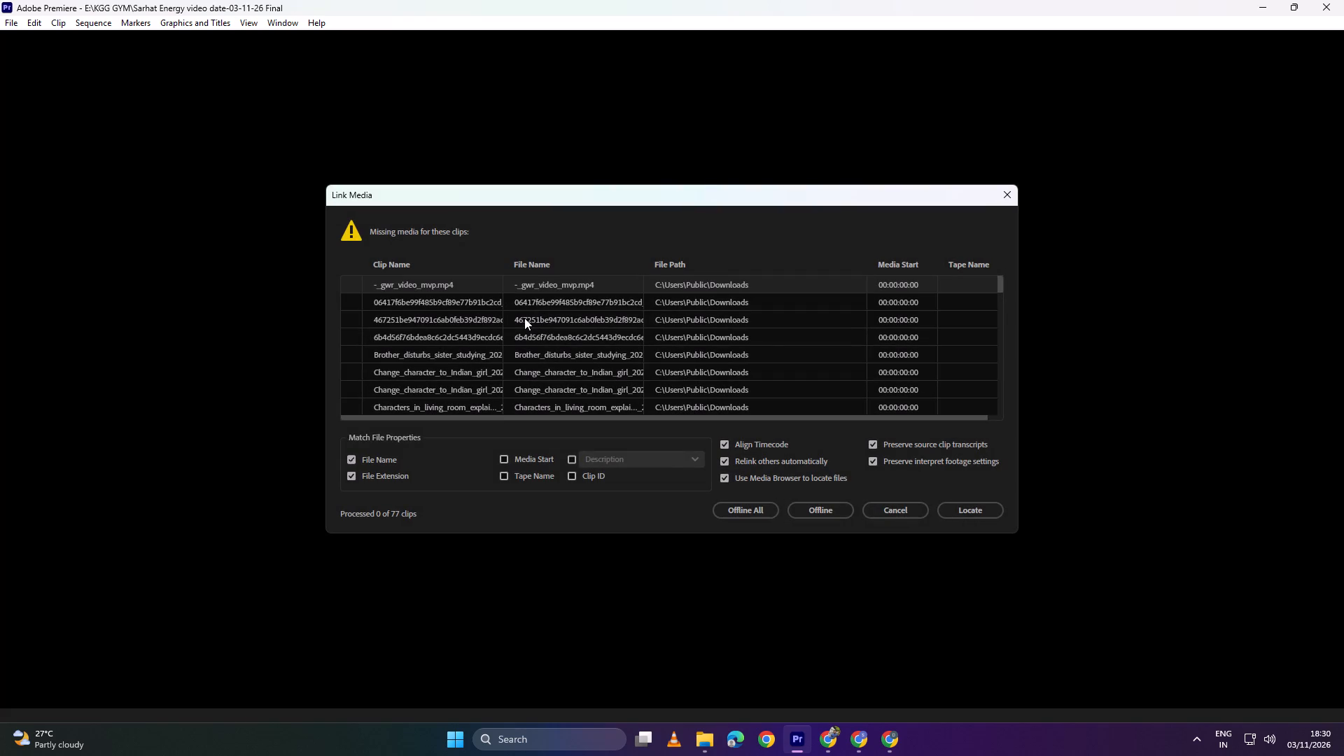
click(887, 501)
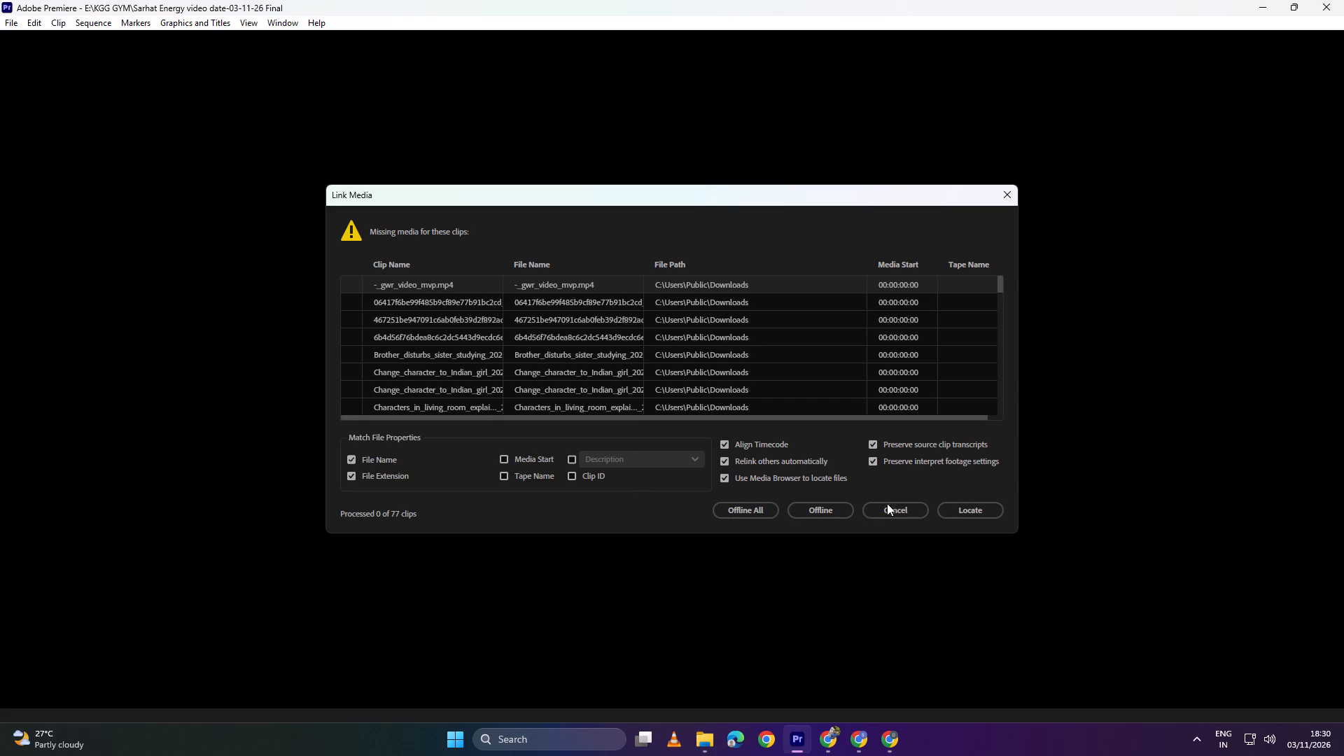
click(887, 507)
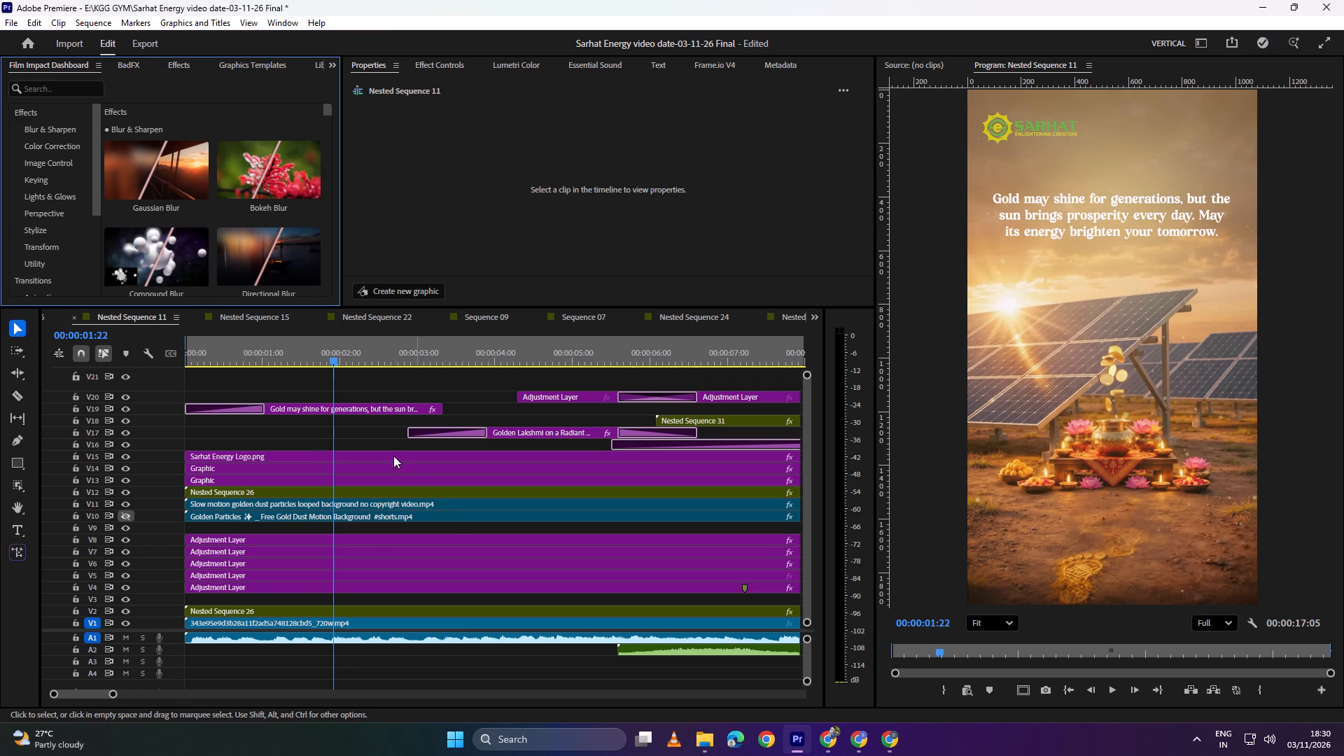
Dismiss the missing-fonts warning and set the font of the V19 "Gold may shine for generations" text to Eternal Bloom.
click(375, 407)
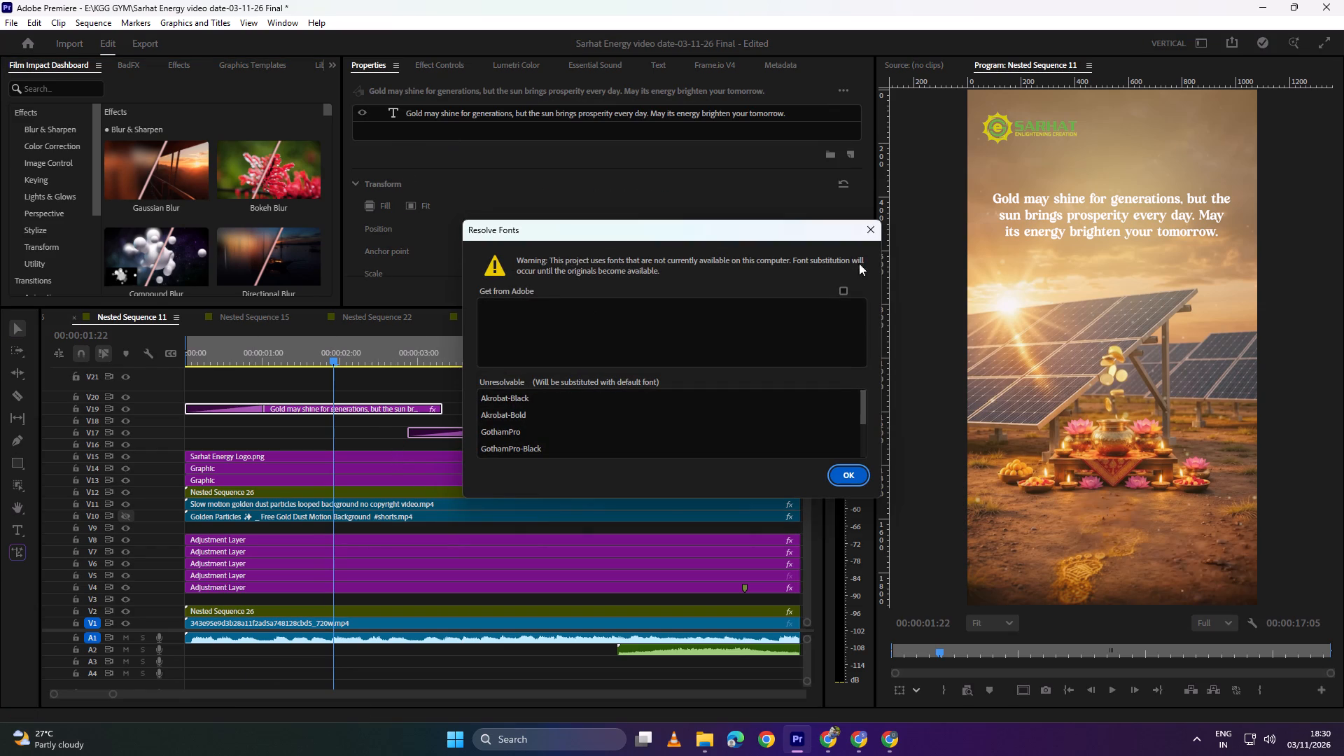
click(868, 235)
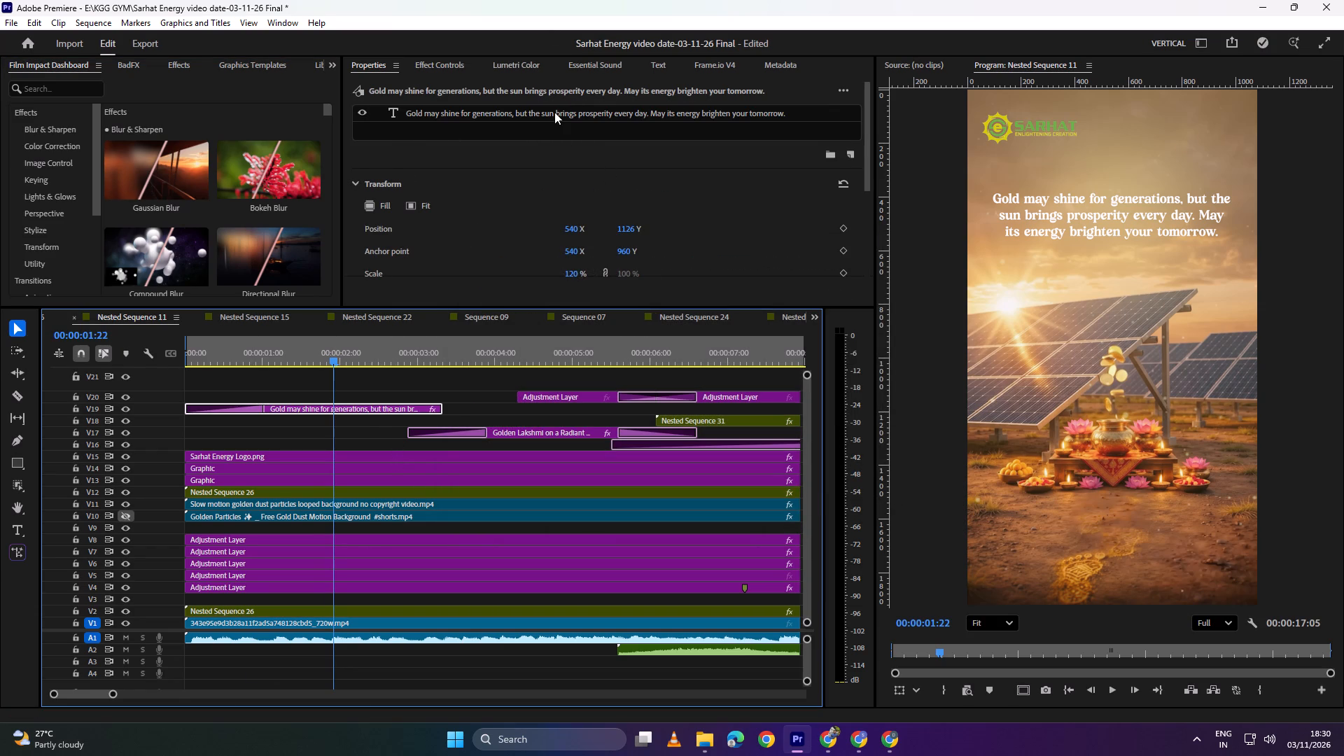
click(554, 112)
drag(432, 208, 203, 206)
key(ctrl+v)
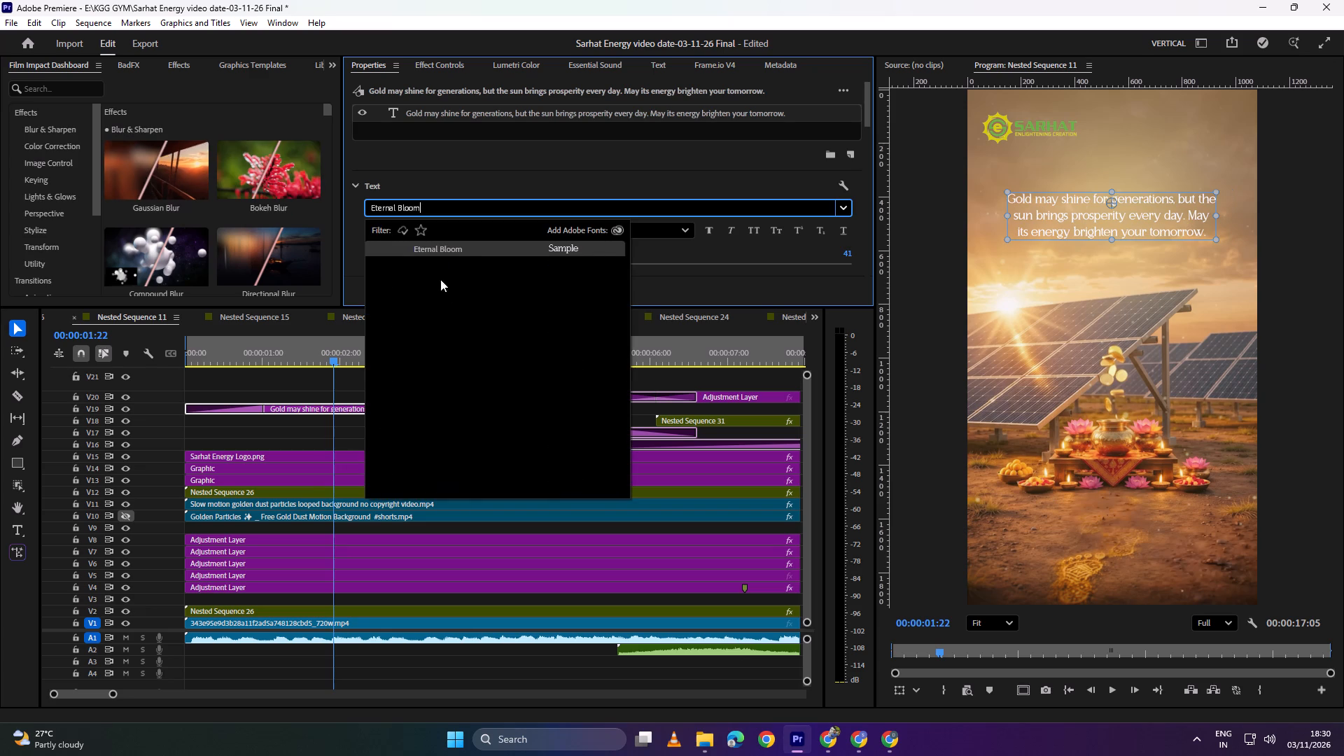
click(463, 248)
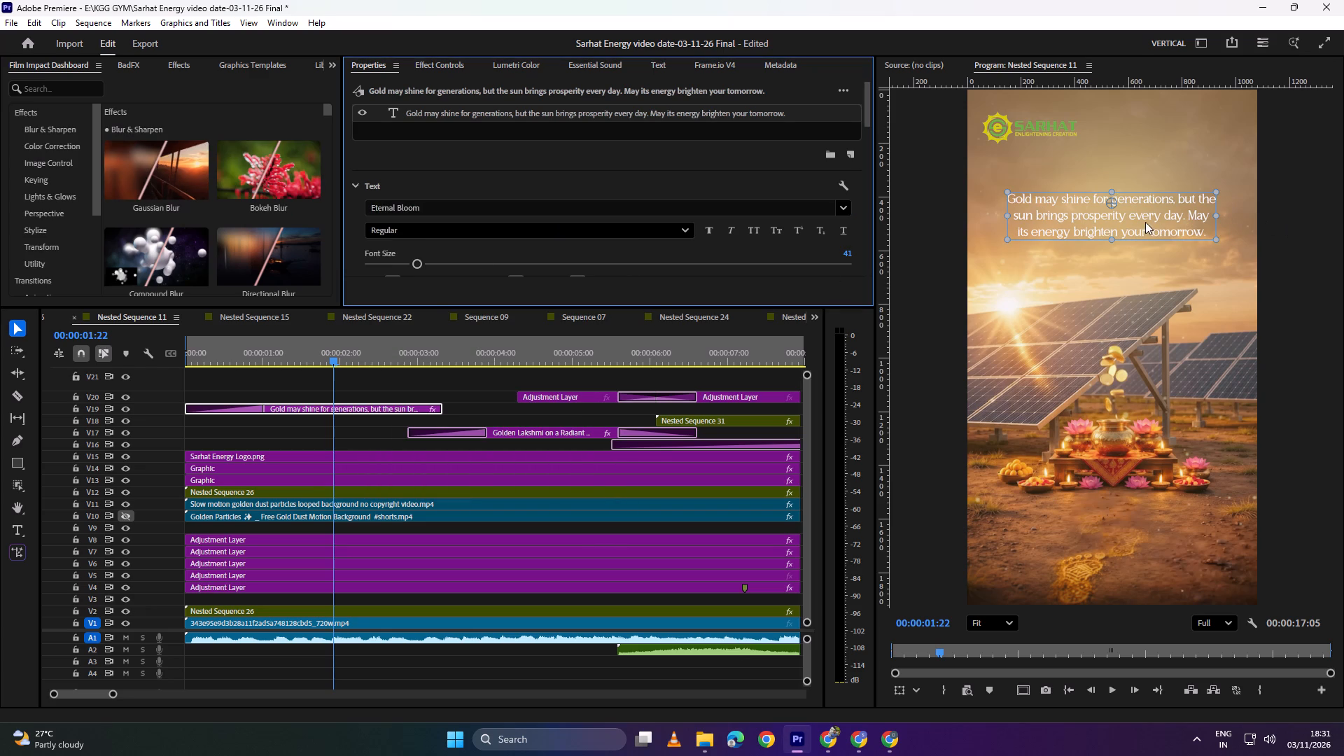
click(1130, 217)
click(483, 406)
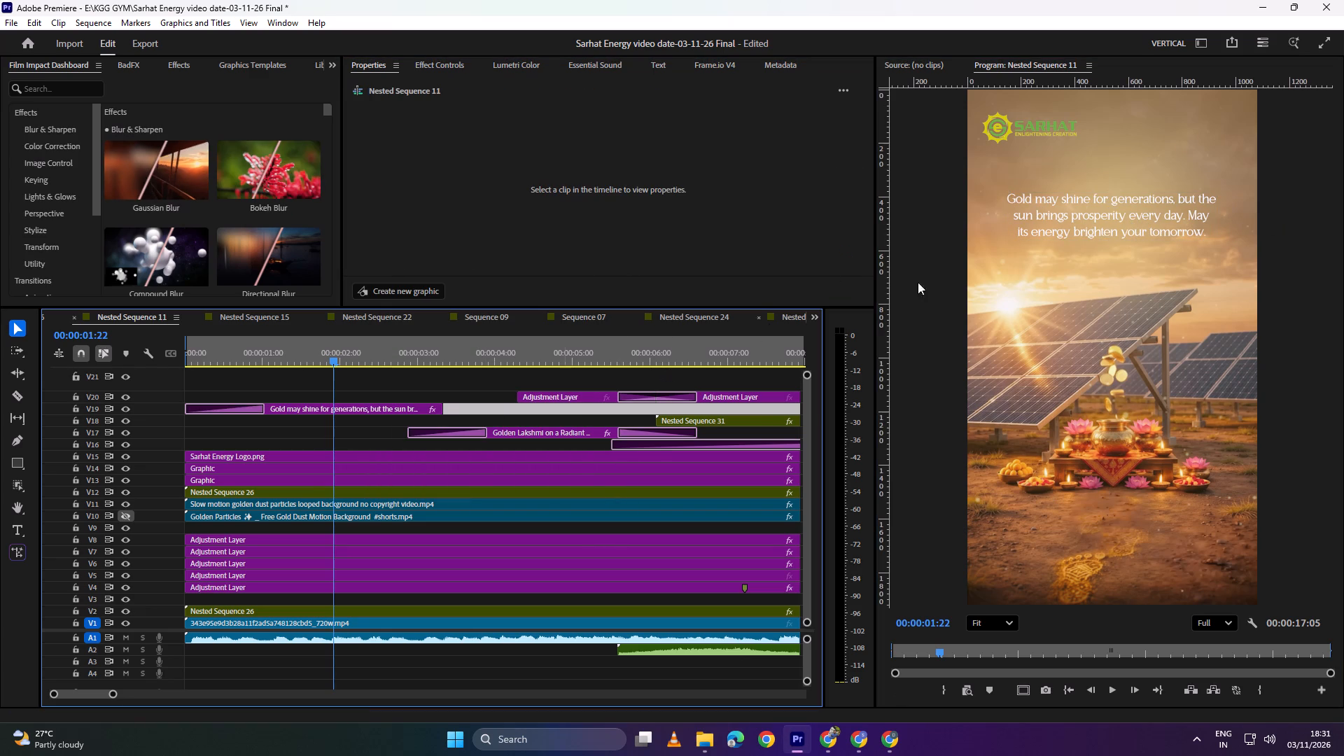
Rebreak the "Gold may shine" text so its first line ends with "but the sun".
scroll(1120, 217, up, 4)
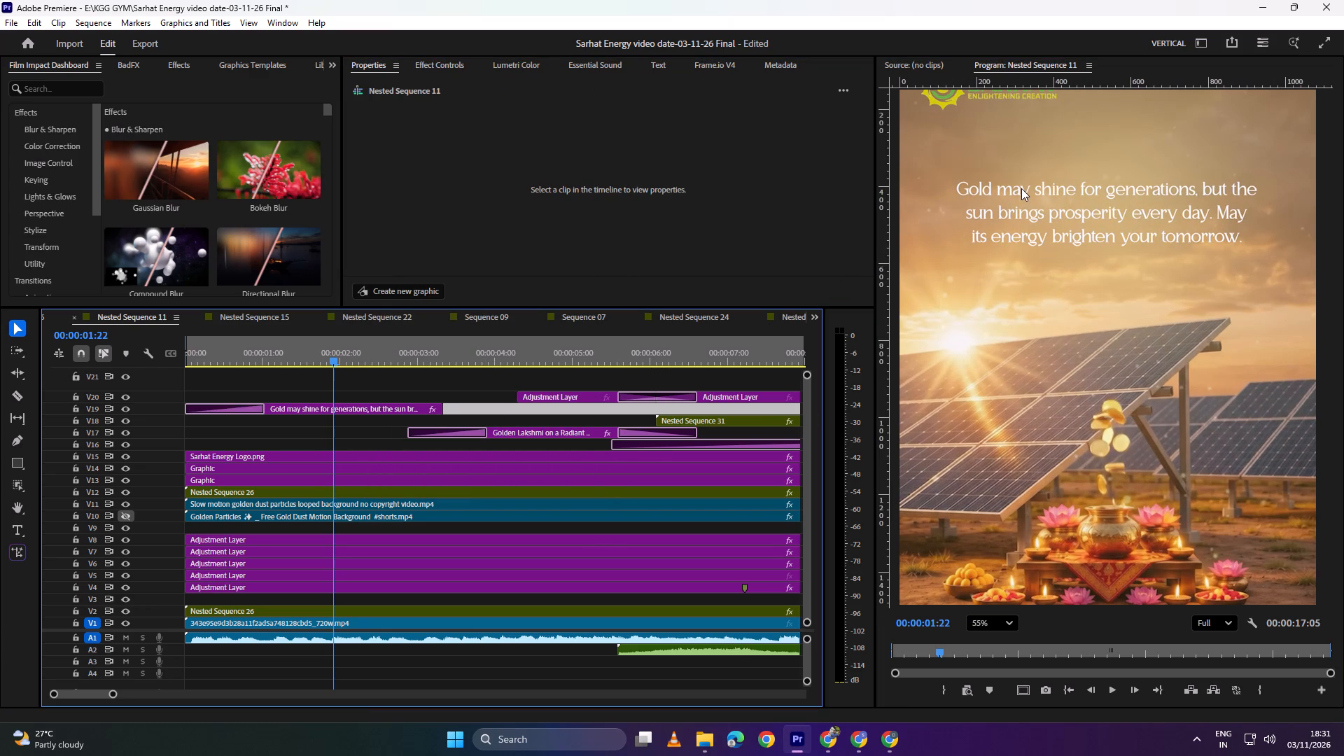
scroll(1035, 204, down, 3)
double_click(1029, 192)
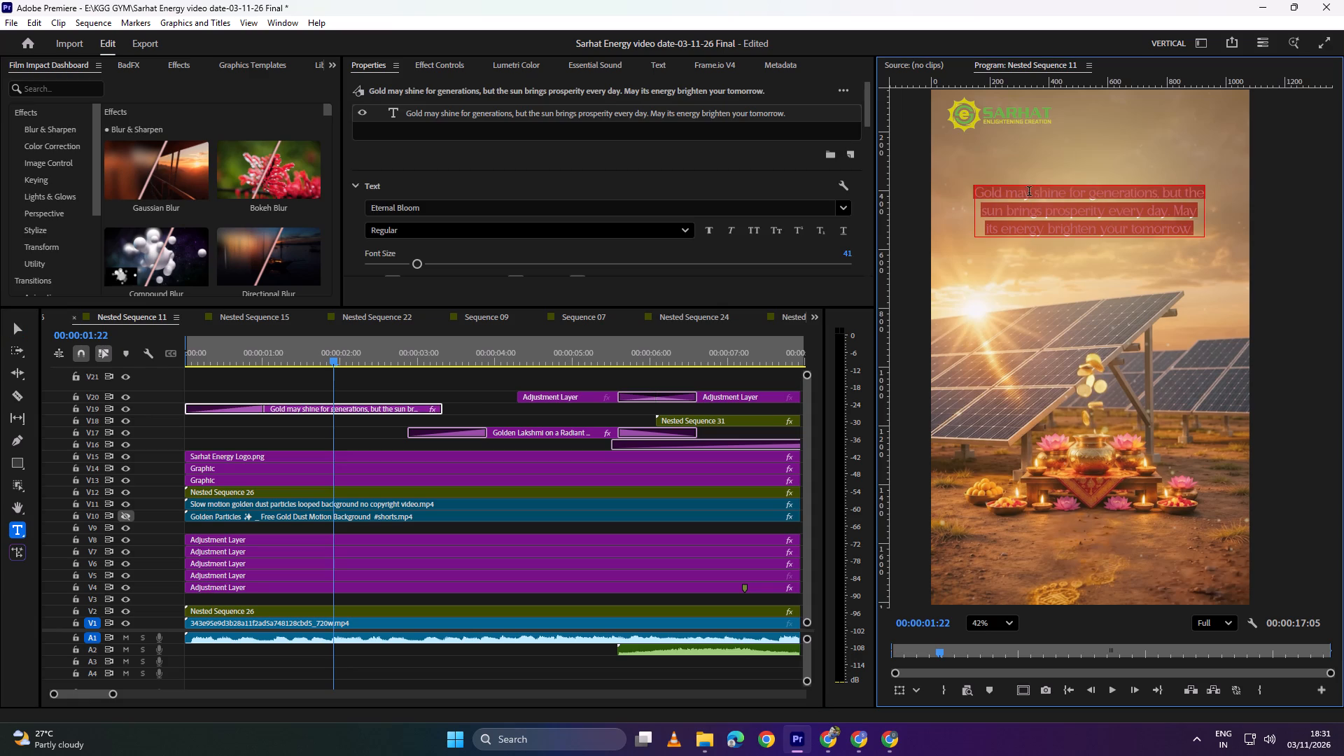
click(985, 216)
click(984, 216)
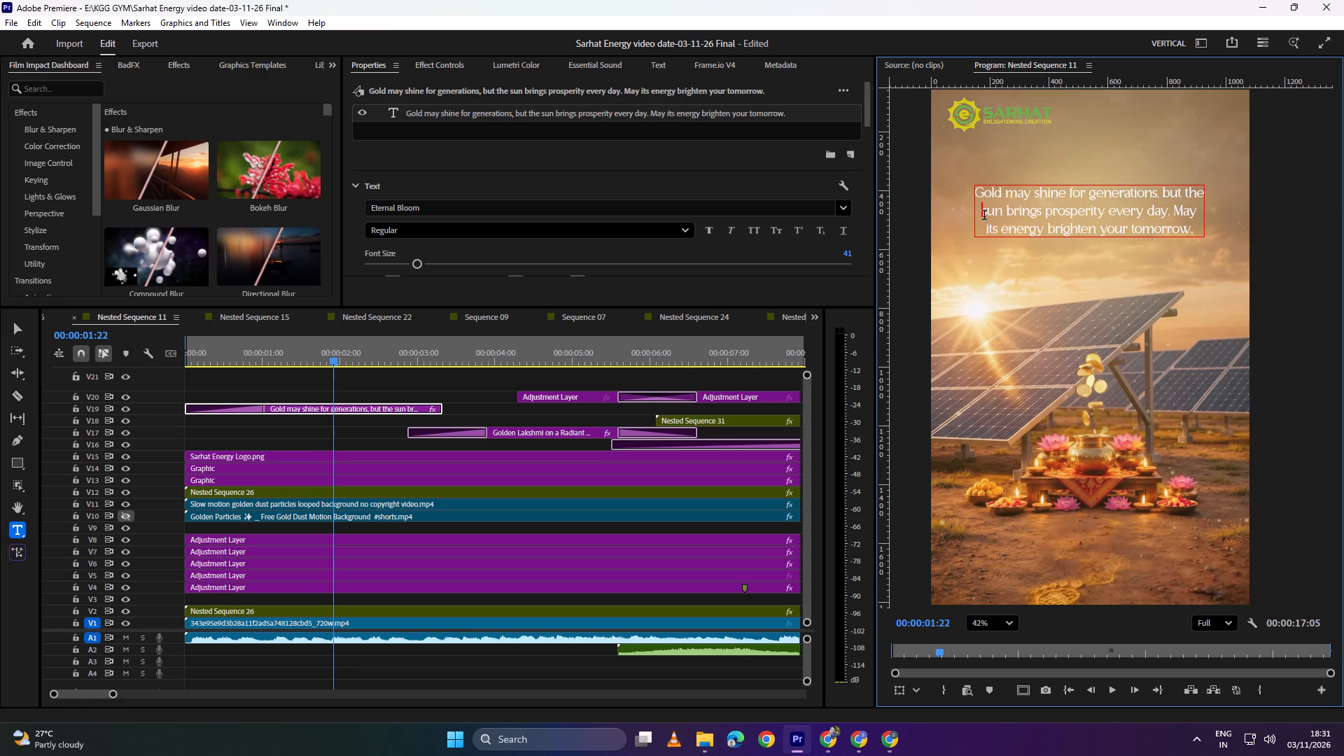
key(BackSpace)
key(space)
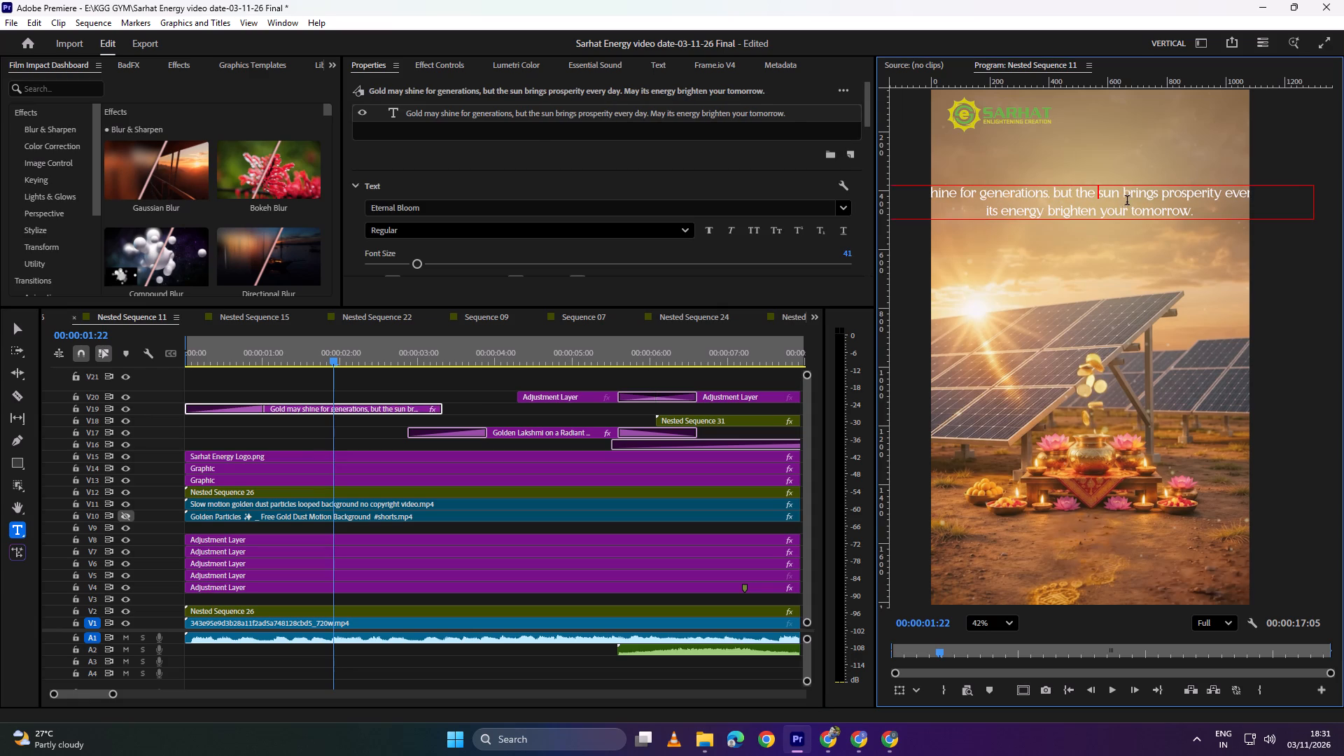
click(1126, 197)
key(BackSpace)
key(Return)
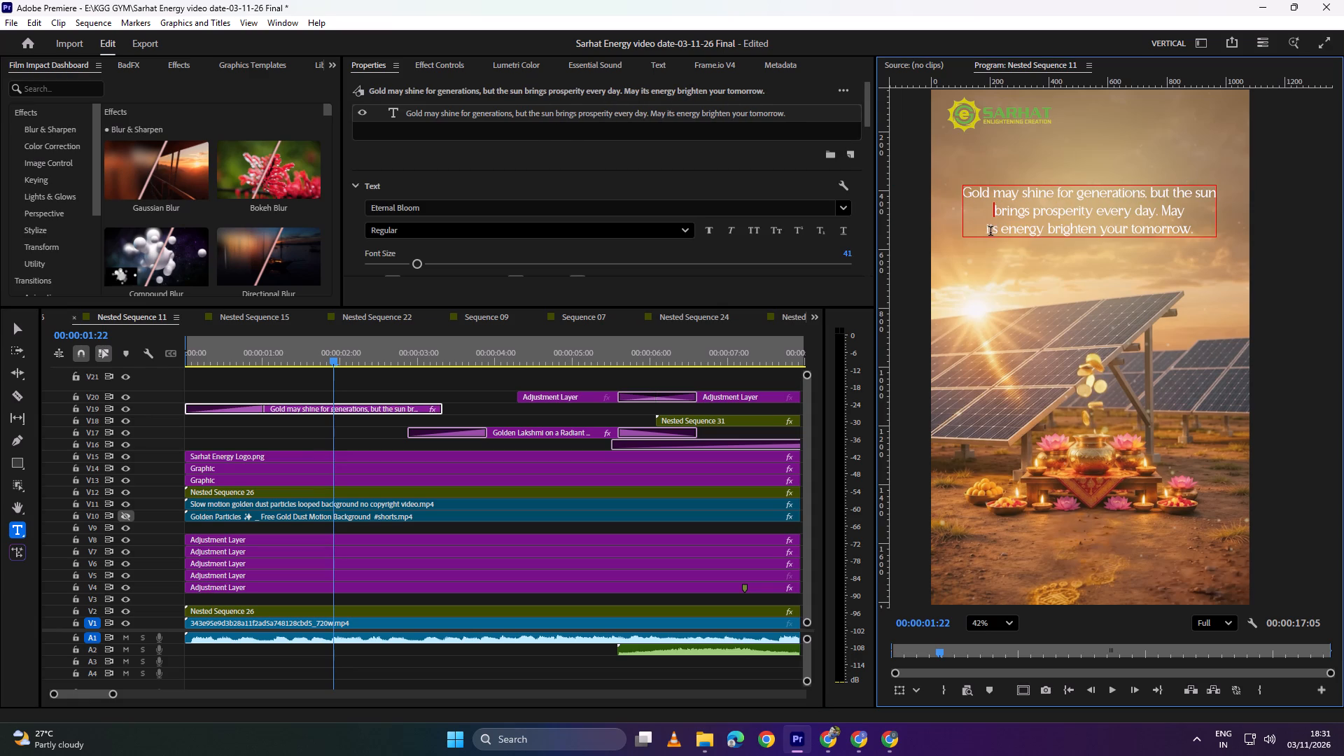
Rebreak the rest of the text so the second line ends with "May its" and the third starts with "energy".
click(986, 232)
key(BackSpace)
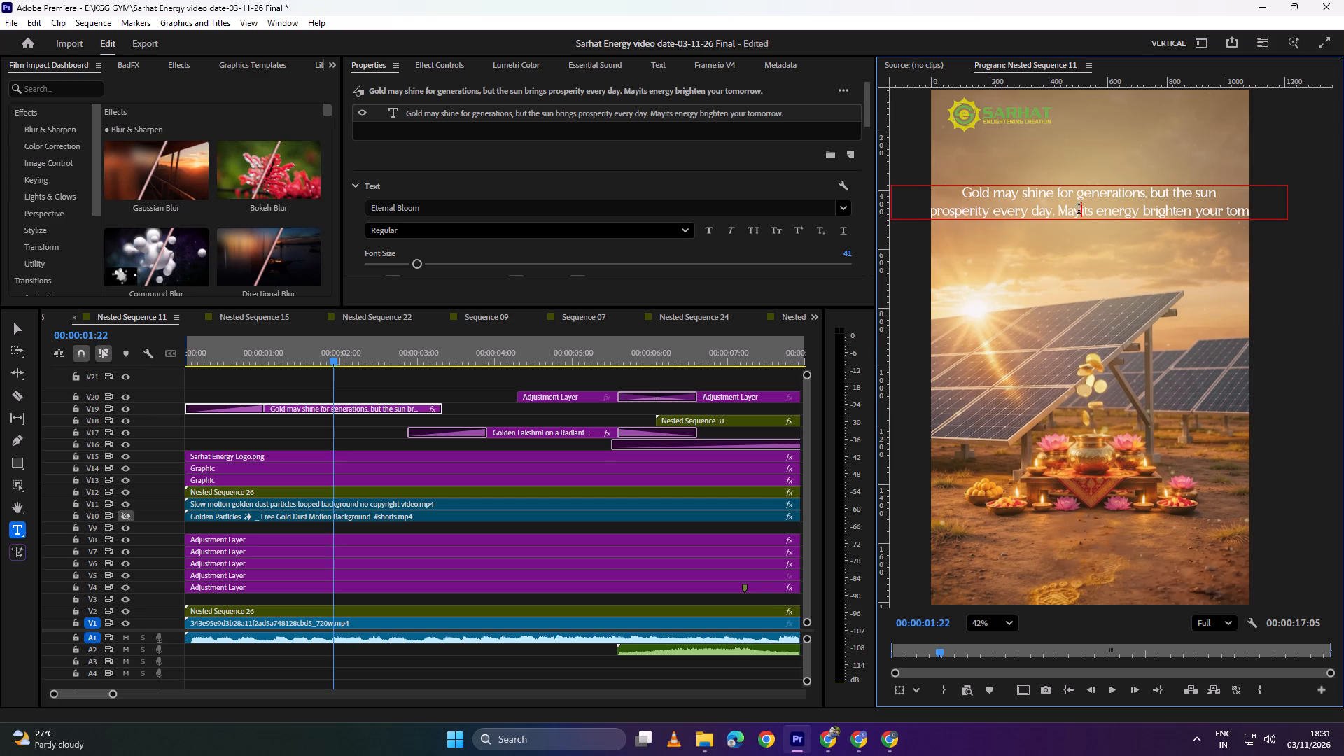
key(space)
click(1100, 210)
key(BackSpace)
key(Return)
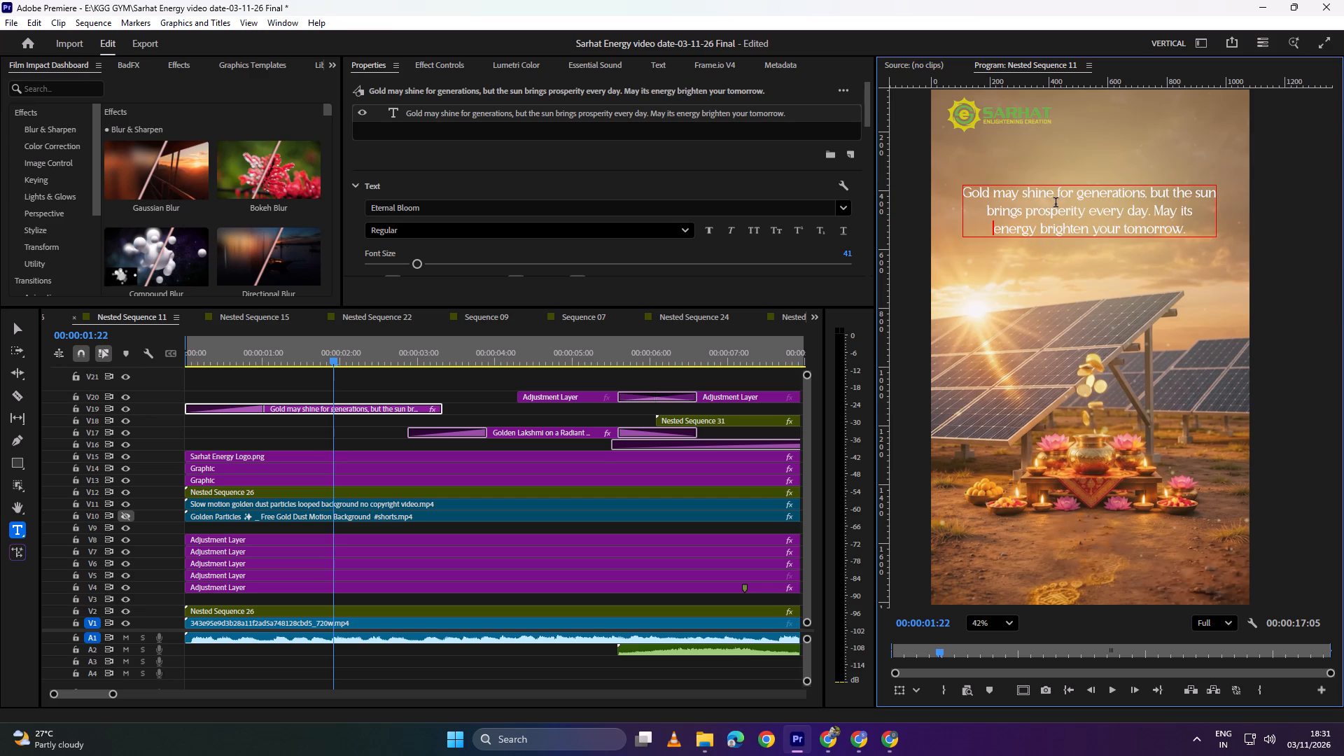
scroll(1051, 193, down, 5)
scroll(1075, 204, up, 4)
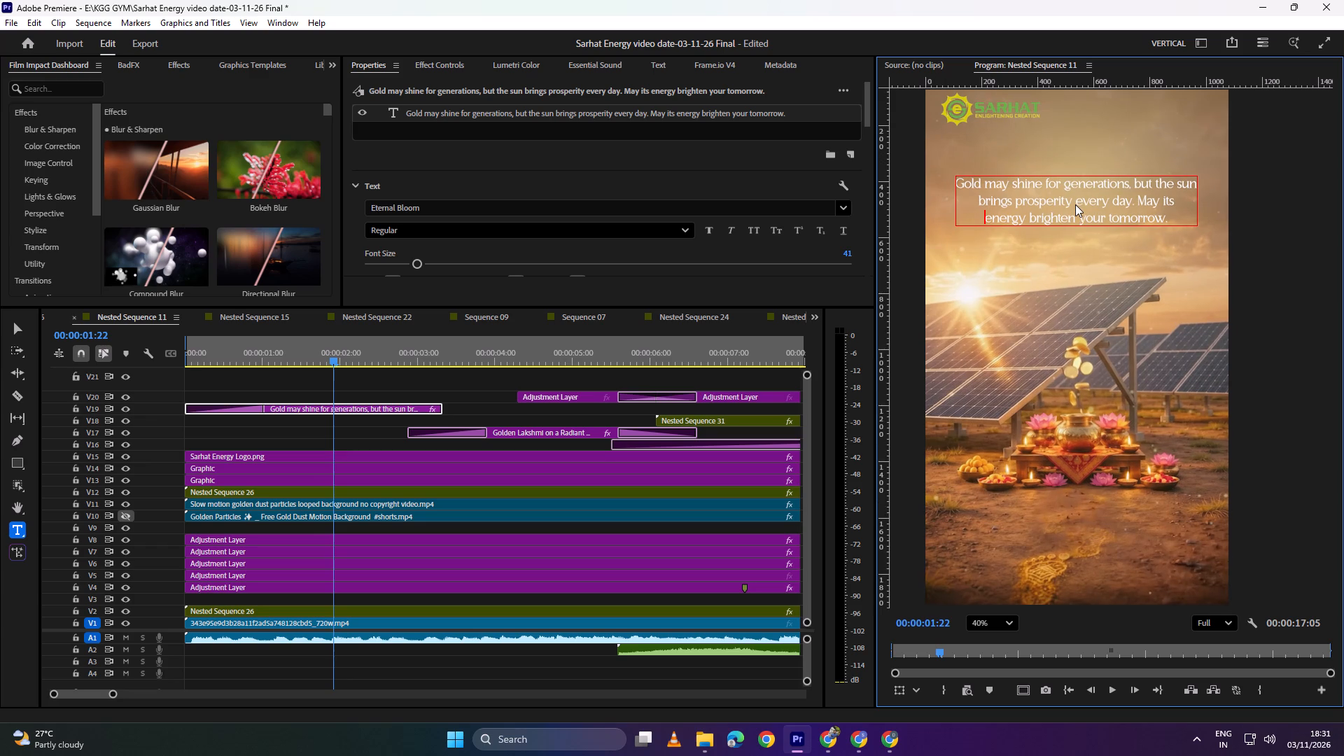
scroll(1044, 192, up, 2)
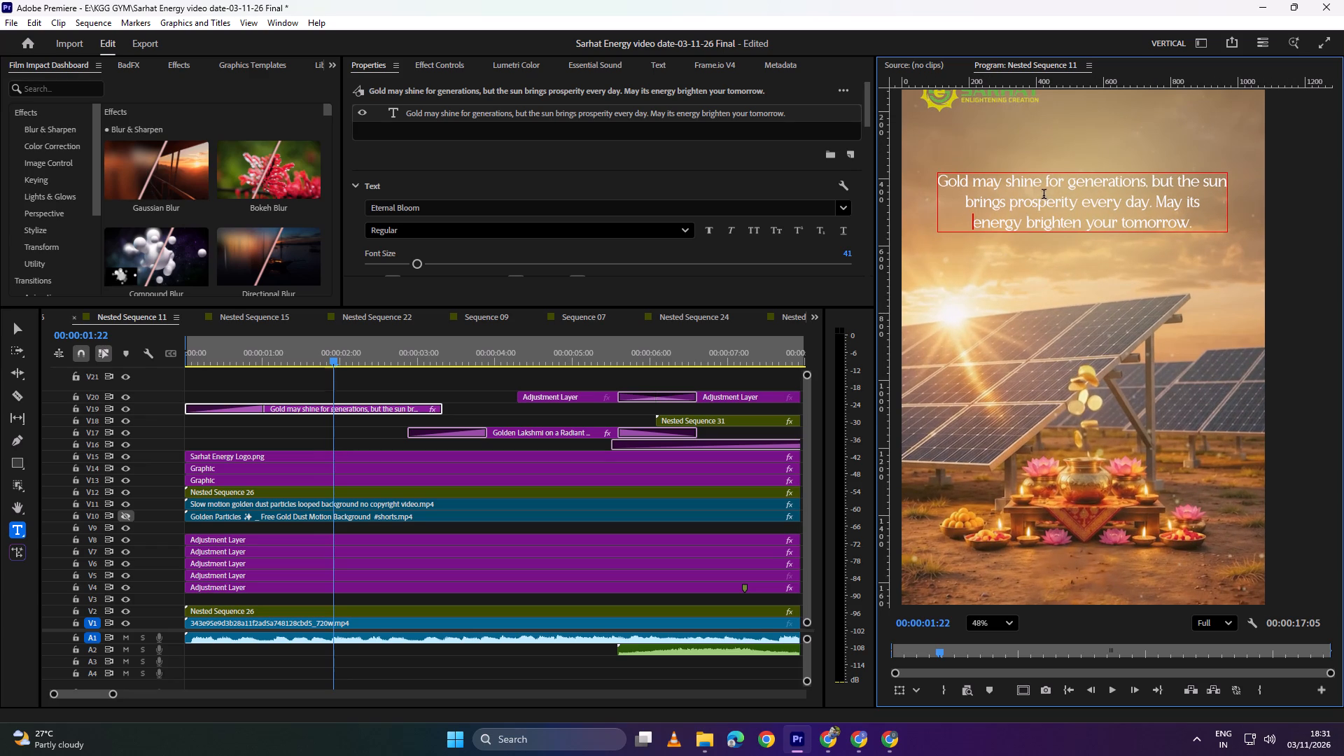
triple_click(1104, 225)
triple_click(1104, 225)
click(1063, 221)
click(472, 393)
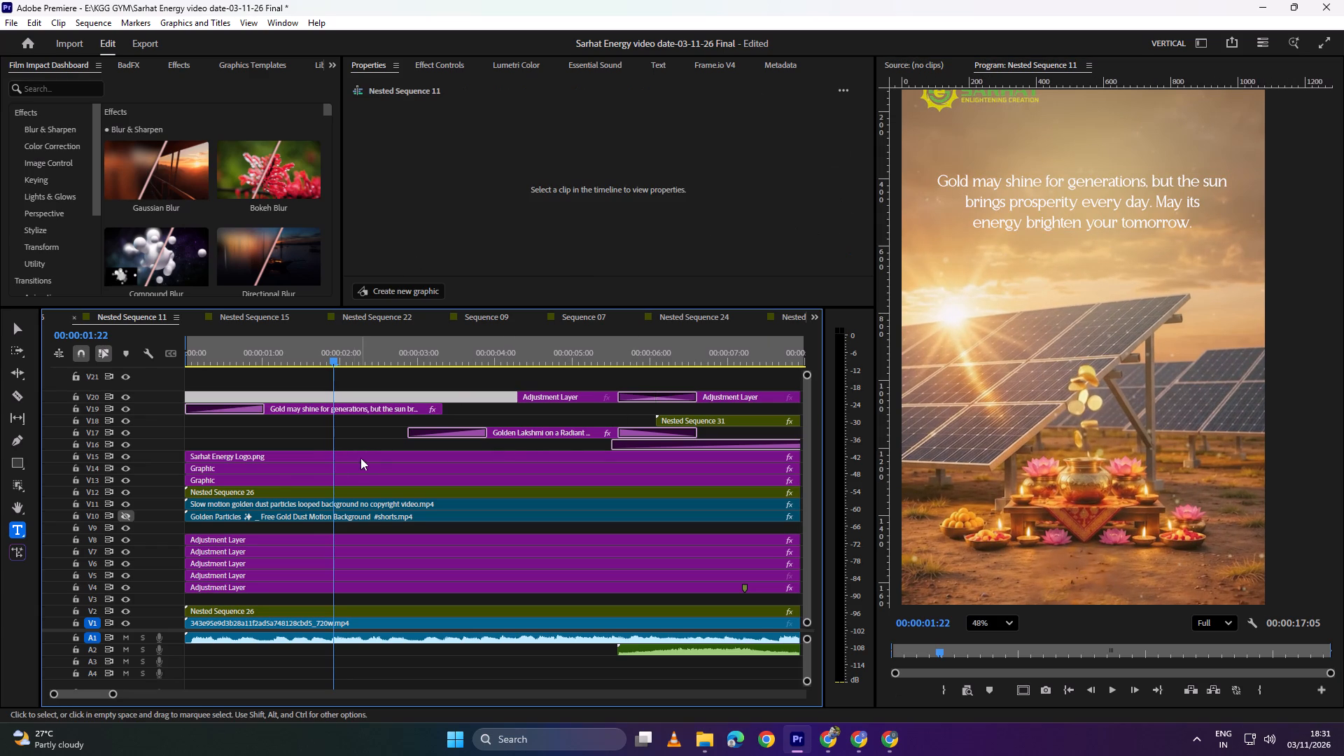
Set the fill of Shape 01 in the V14 graphic to an orange sampled from the yellow offerings beside the altar.
click(267, 468)
click(422, 127)
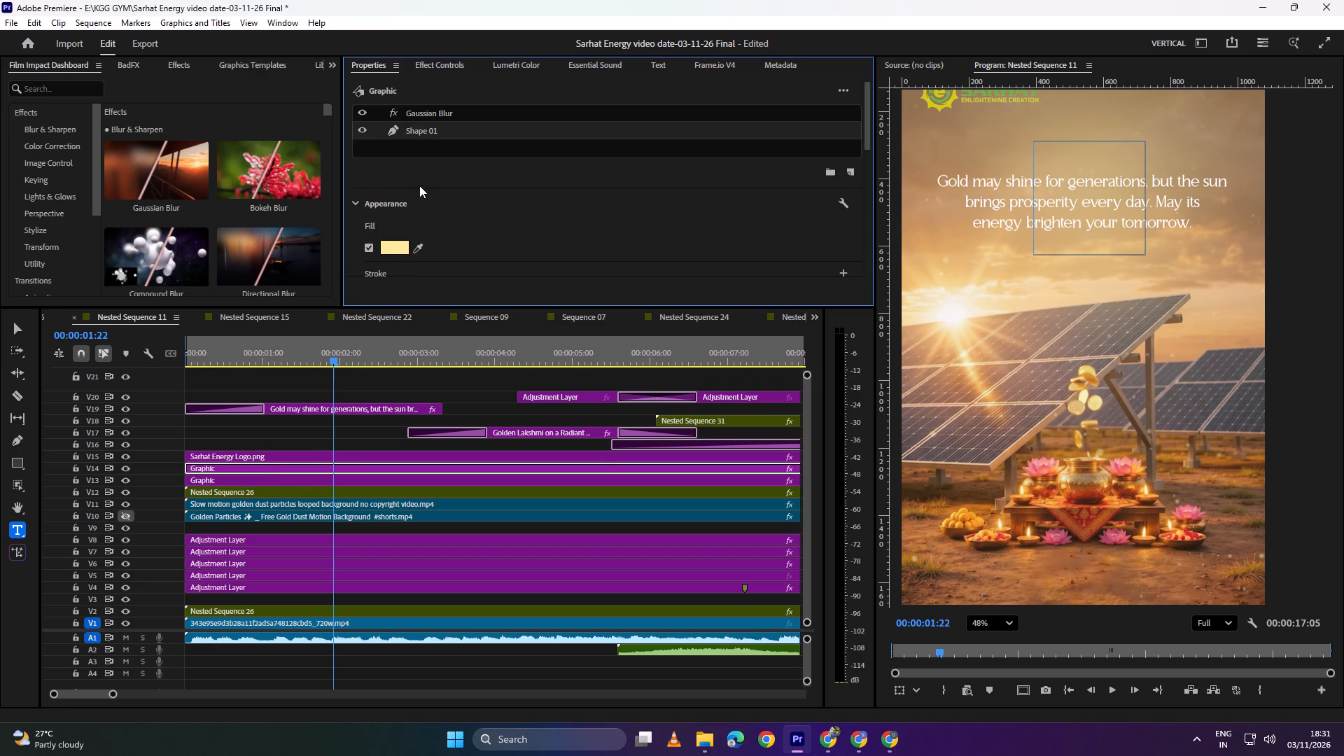
click(401, 244)
click(840, 215)
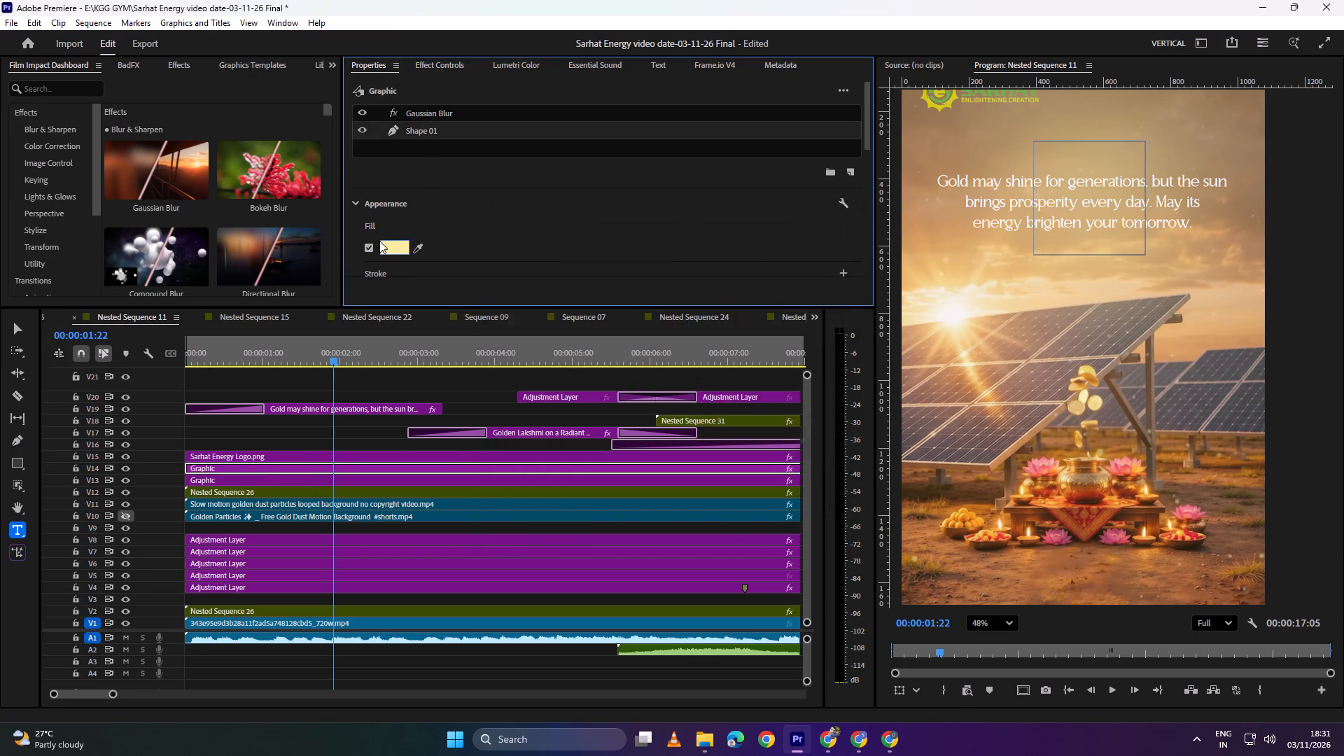
click(419, 248)
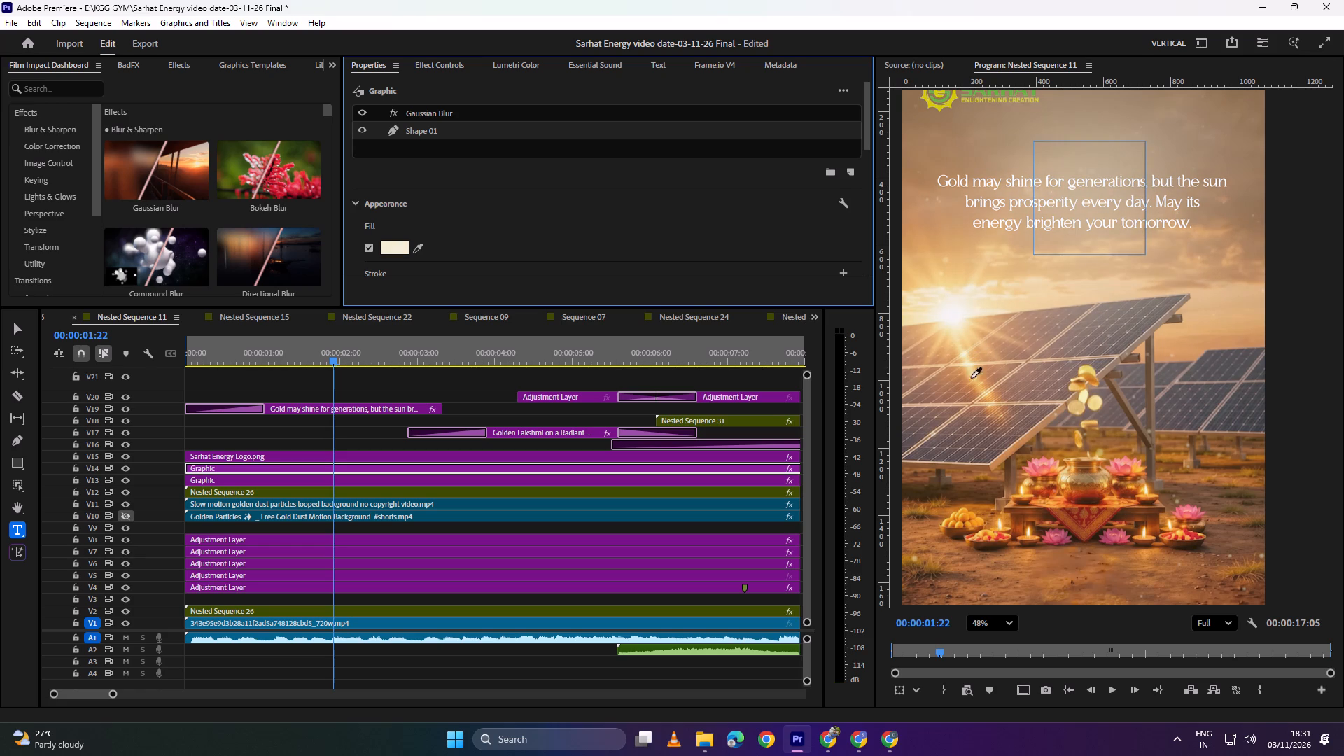
click(974, 524)
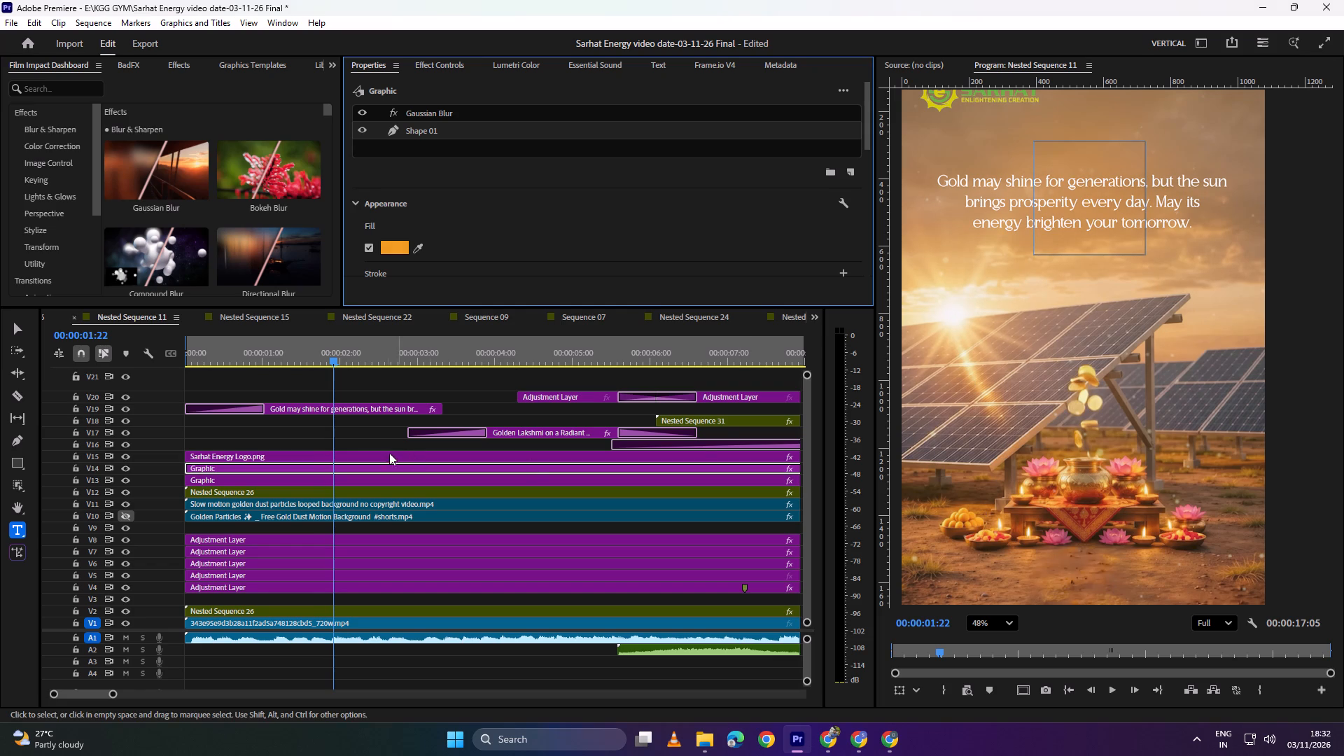
Examine the Shape 01 settings of the V14 graphic in Effect Controls.
click(428, 131)
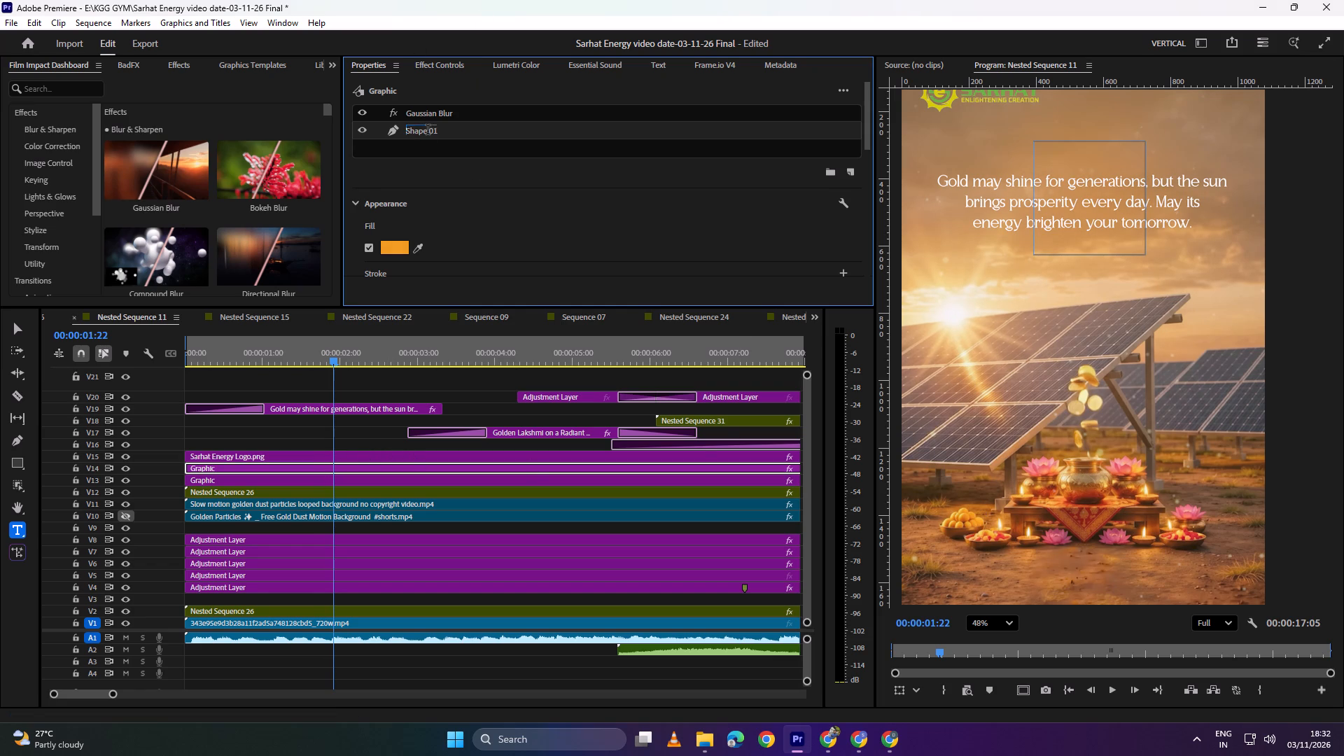
click(456, 62)
scroll(477, 158, up, 3)
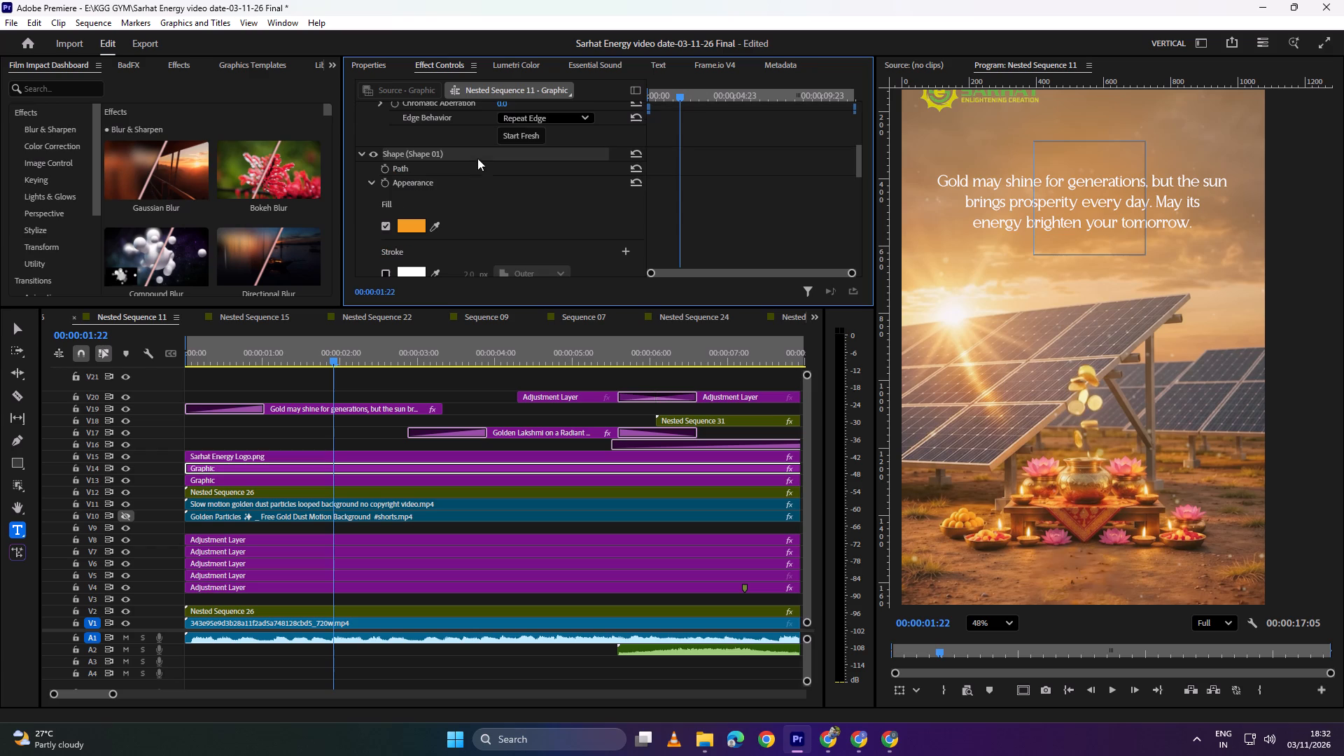
click(476, 186)
click(441, 153)
click(365, 152)
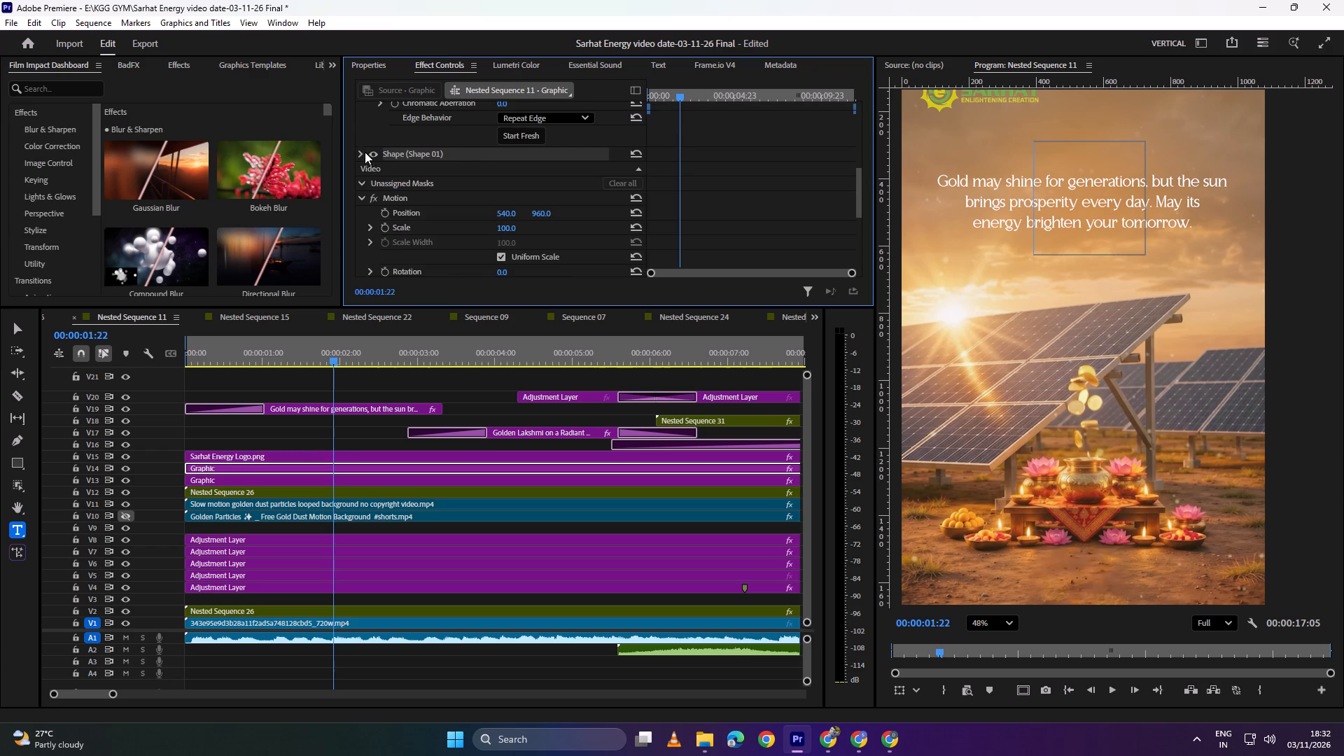
click(363, 152)
click(411, 155)
click(382, 64)
click(461, 164)
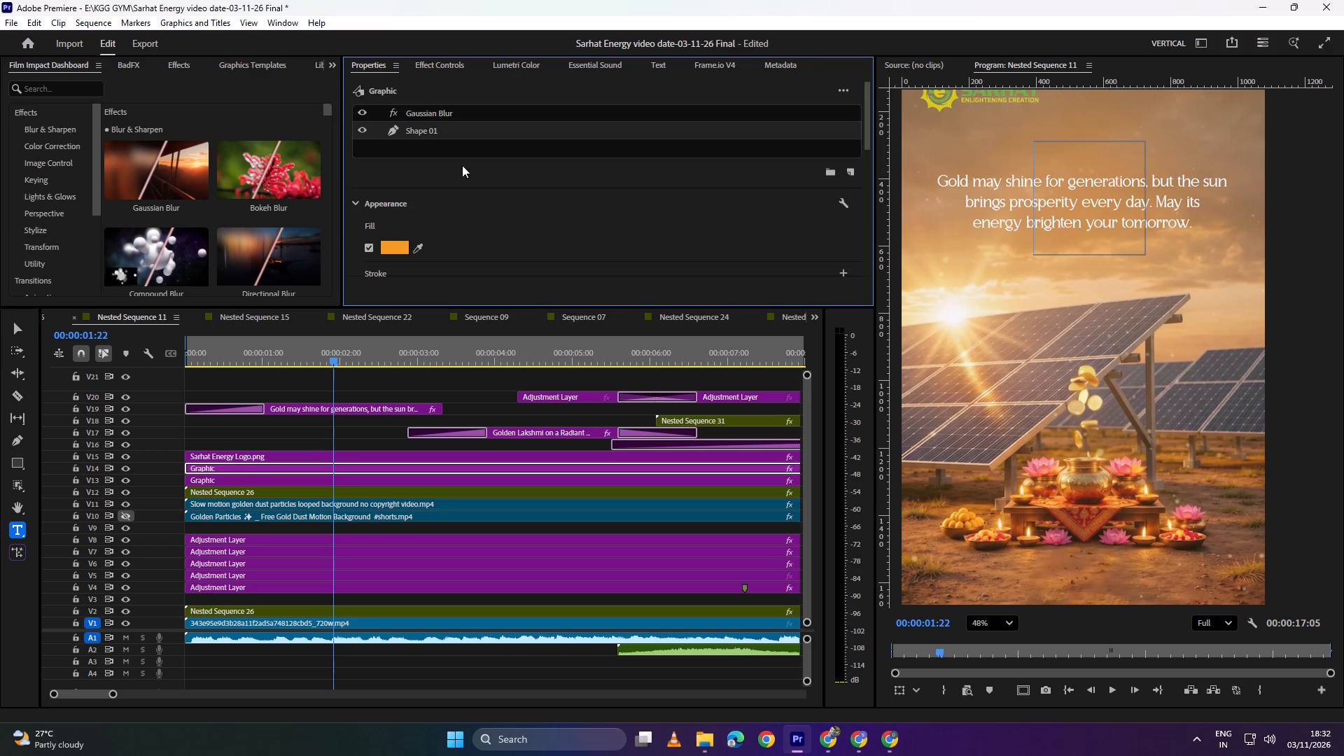
Widen Shape 01 in the V14 graphic to a width of 777, keeping it behind the quote text.
click(444, 129)
scroll(496, 221, down, 19)
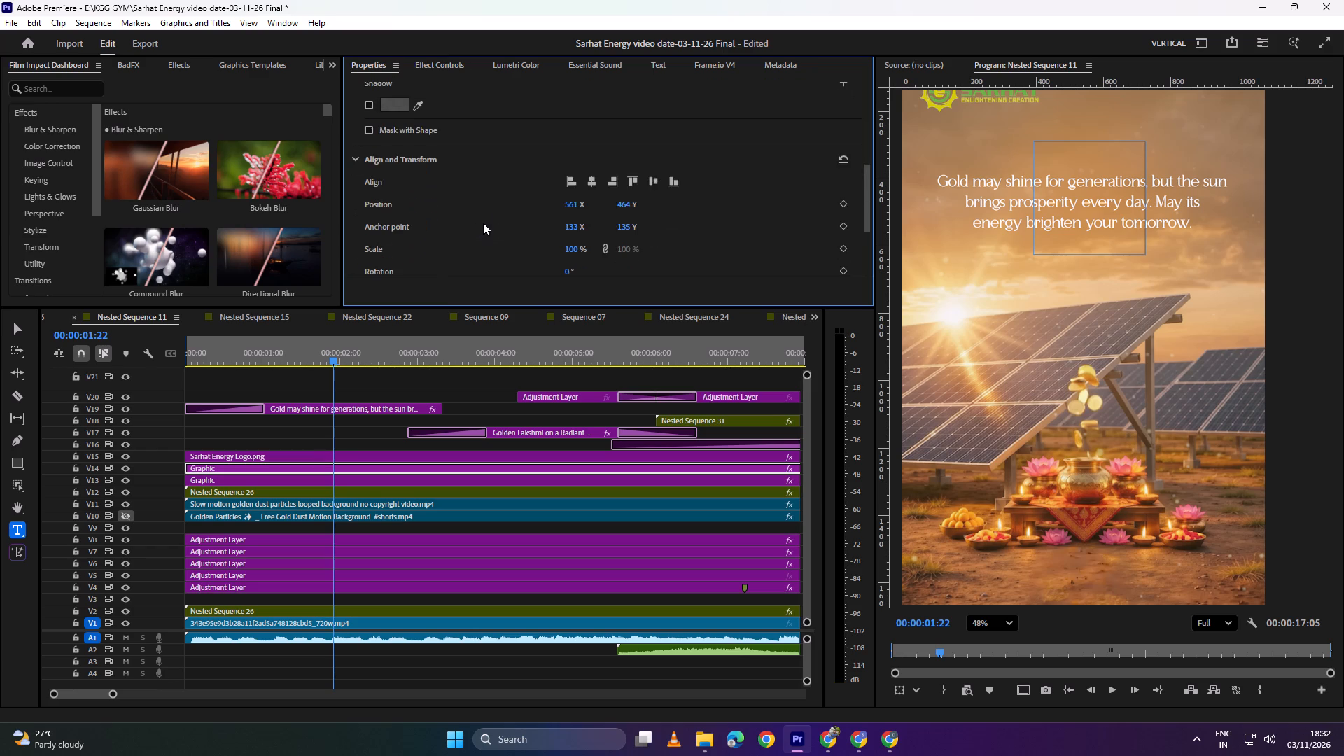
scroll(483, 223, down, 2)
drag(392, 259, 622, 226)
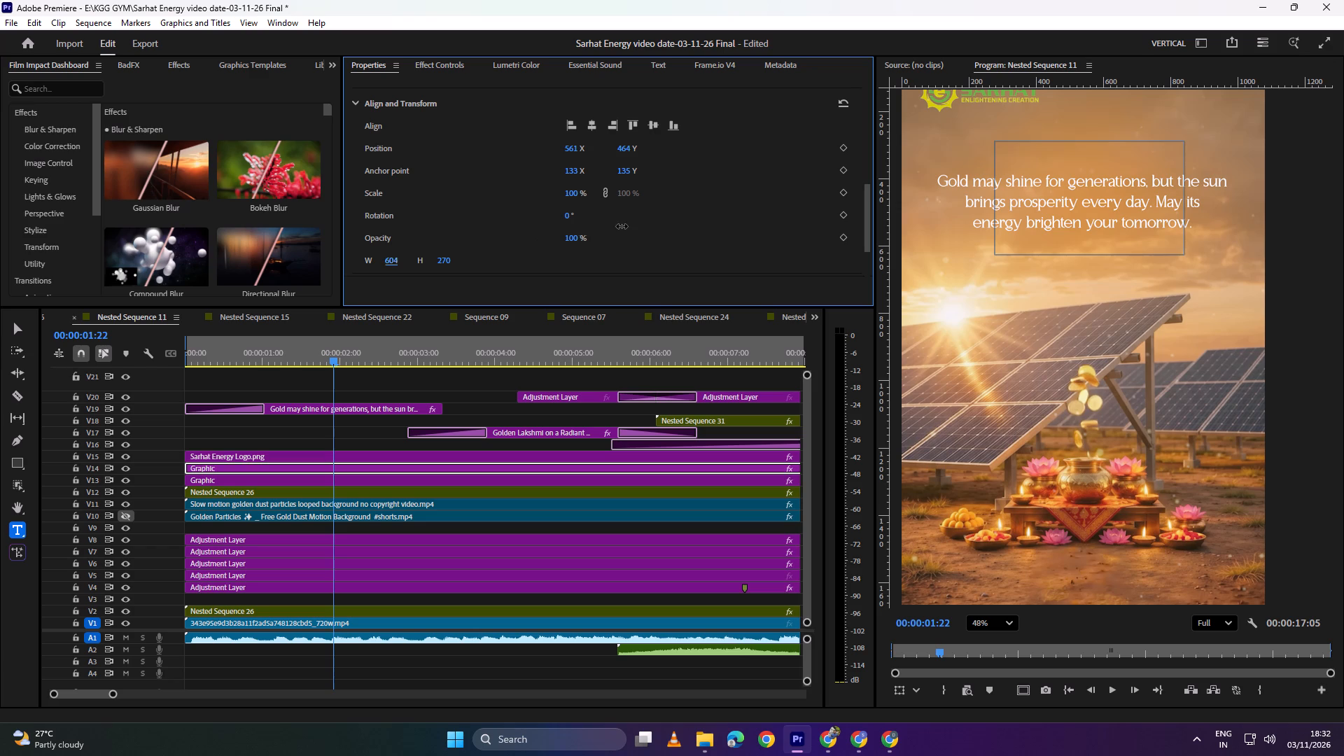
drag(622, 226, 752, 204)
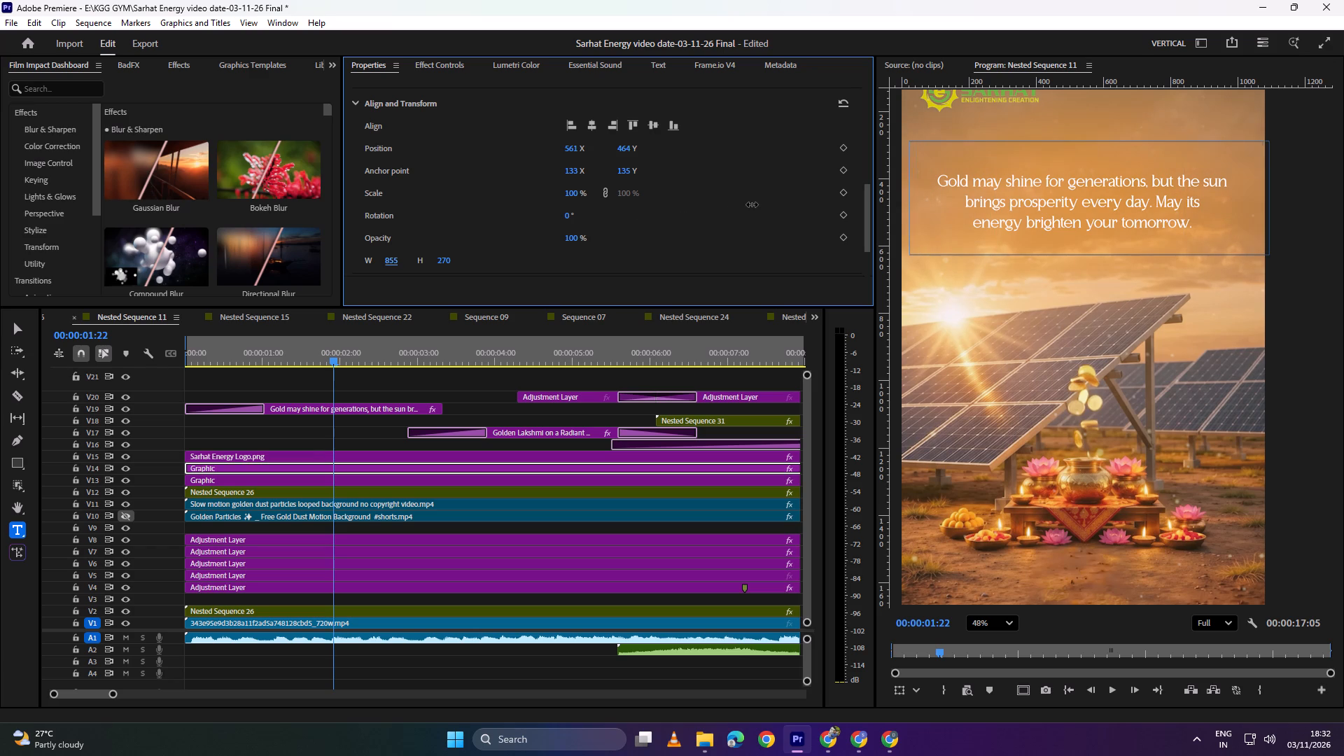
drag(752, 204, 699, 206)
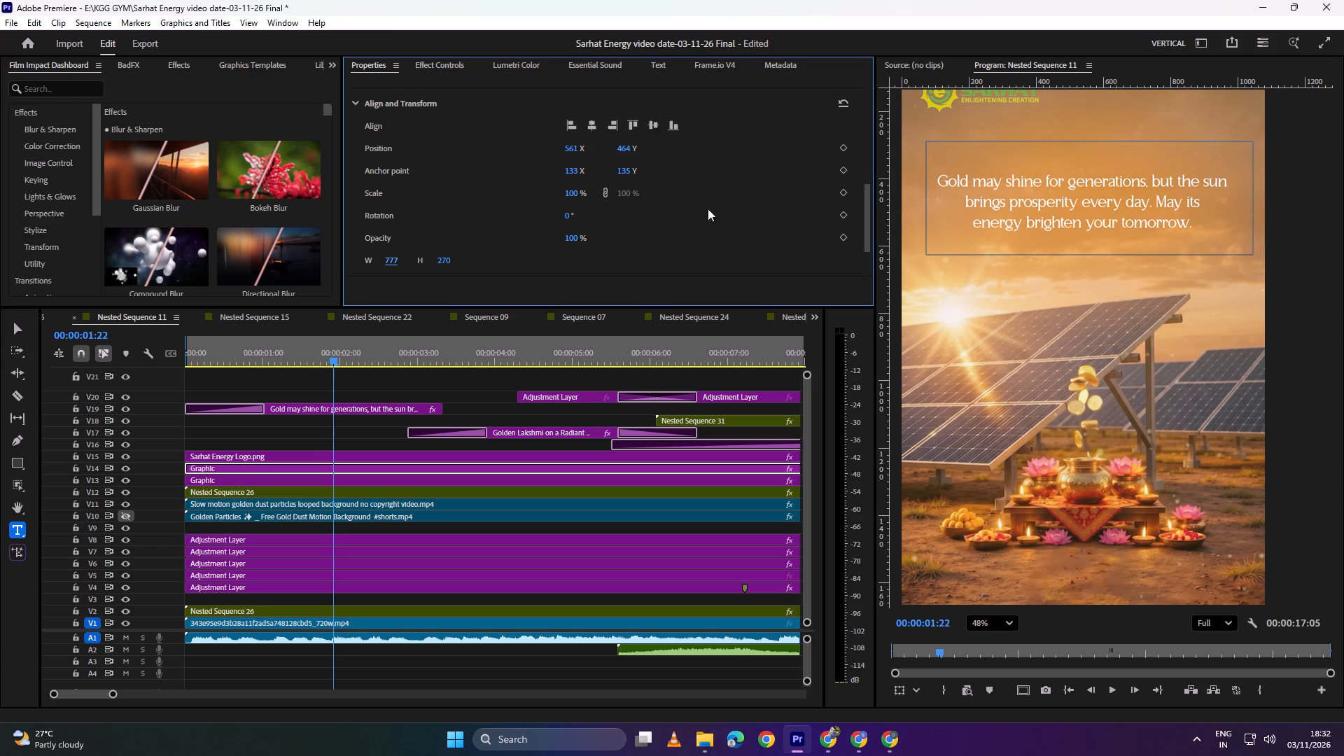
scroll(1141, 232, down, 4)
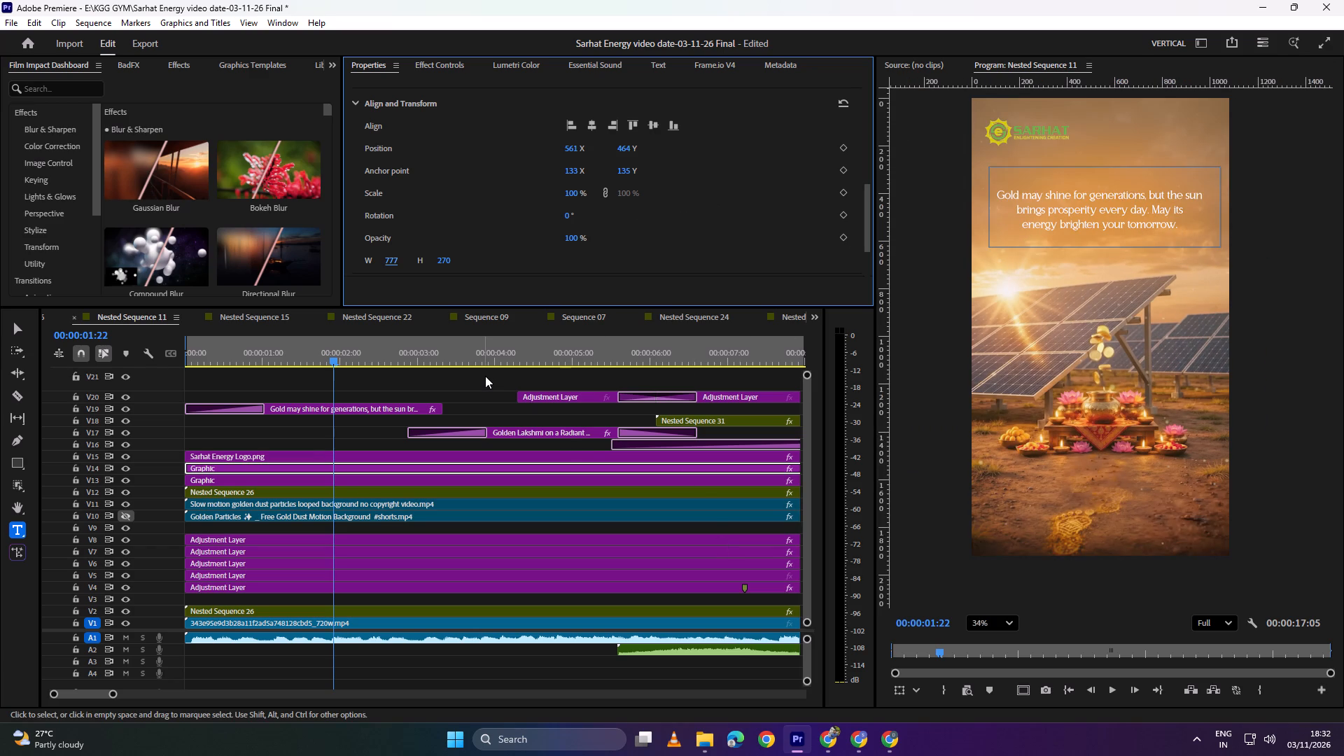
click(485, 376)
scroll(1155, 219, up, 2)
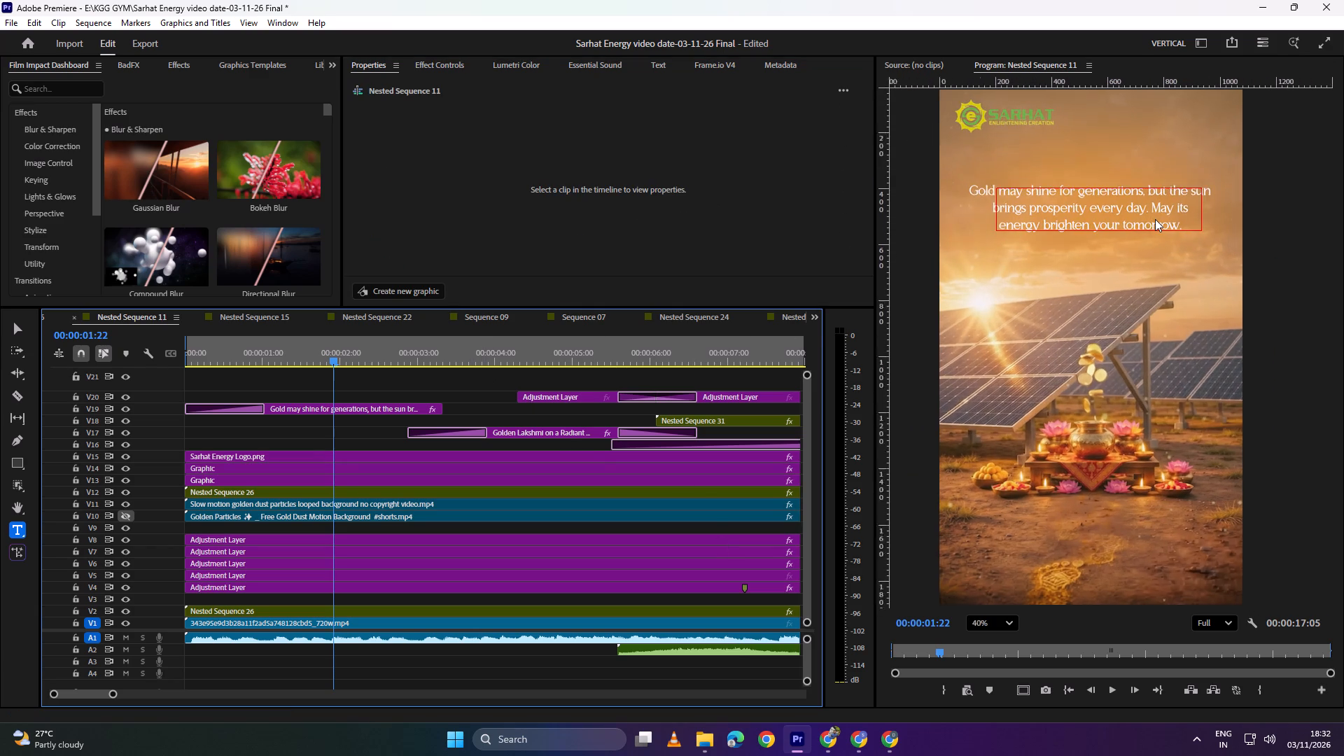
scroll(1155, 219, up, 1)
scroll(1130, 239, down, 3)
scroll(1057, 147, up, 4)
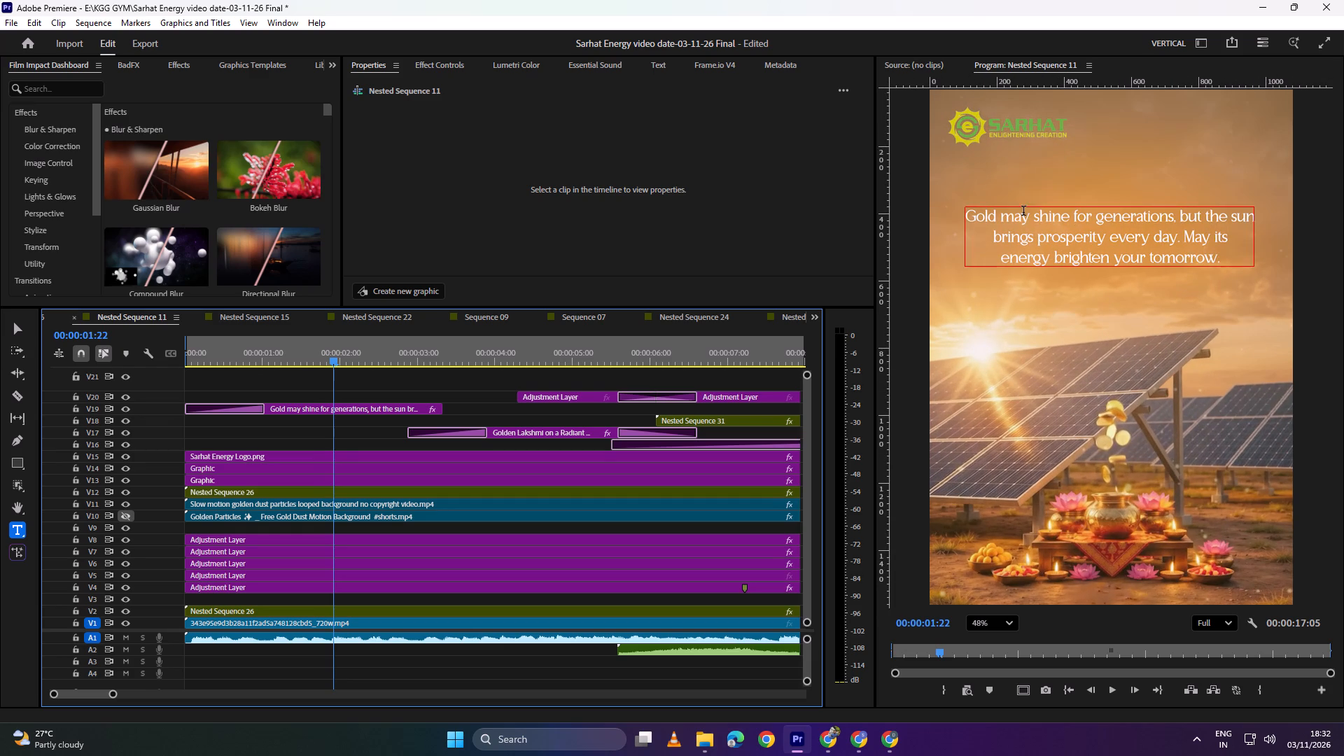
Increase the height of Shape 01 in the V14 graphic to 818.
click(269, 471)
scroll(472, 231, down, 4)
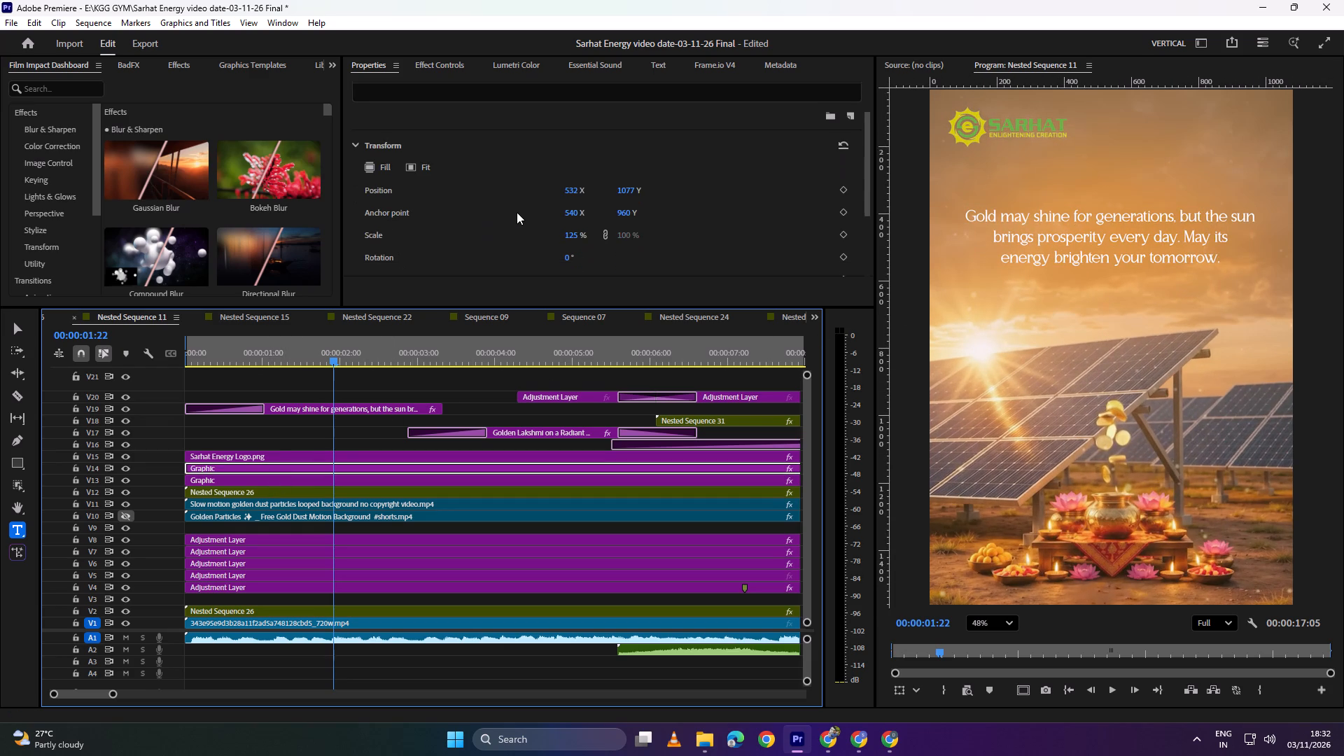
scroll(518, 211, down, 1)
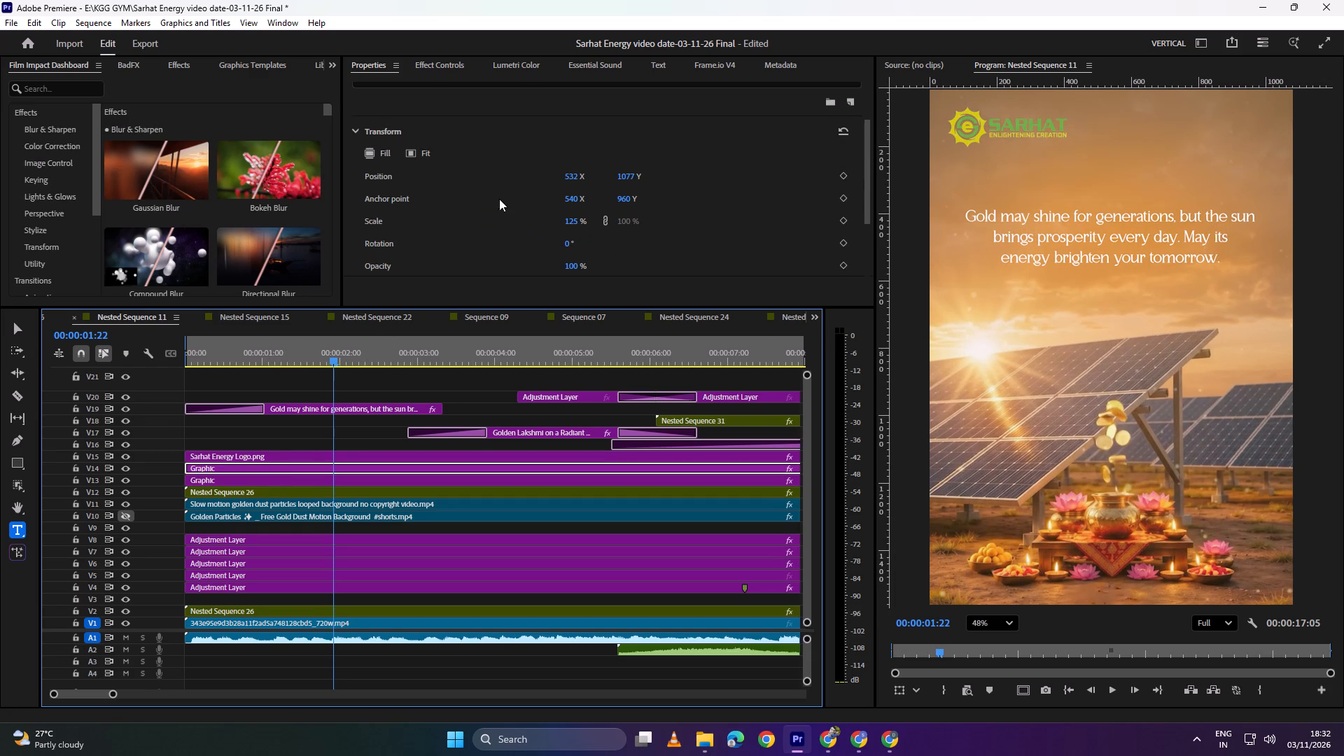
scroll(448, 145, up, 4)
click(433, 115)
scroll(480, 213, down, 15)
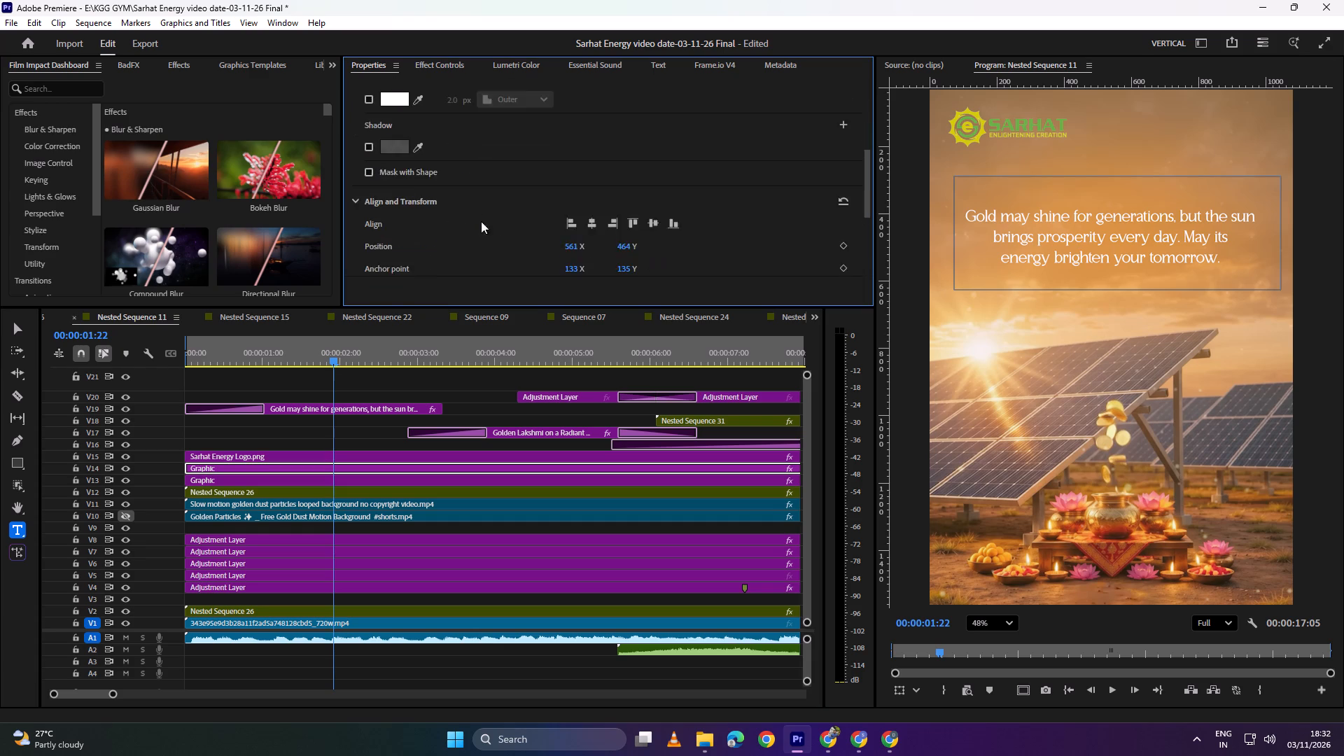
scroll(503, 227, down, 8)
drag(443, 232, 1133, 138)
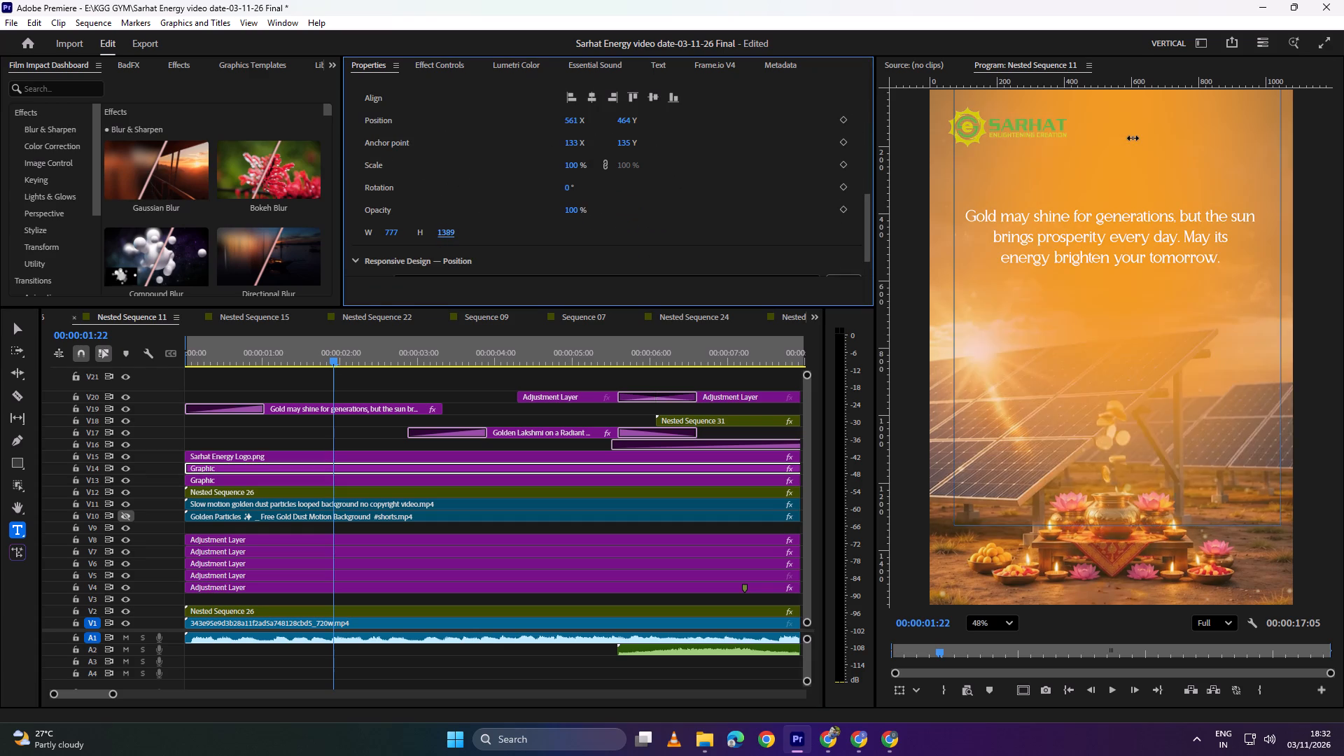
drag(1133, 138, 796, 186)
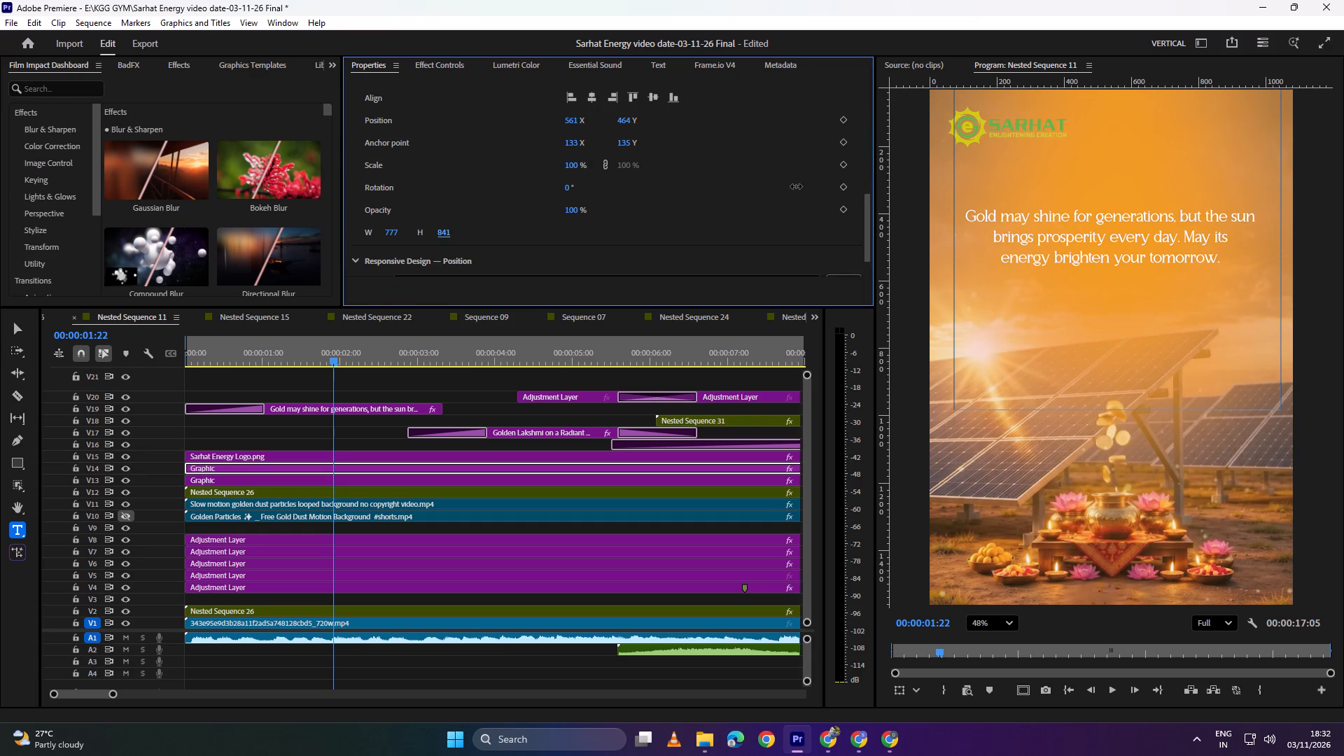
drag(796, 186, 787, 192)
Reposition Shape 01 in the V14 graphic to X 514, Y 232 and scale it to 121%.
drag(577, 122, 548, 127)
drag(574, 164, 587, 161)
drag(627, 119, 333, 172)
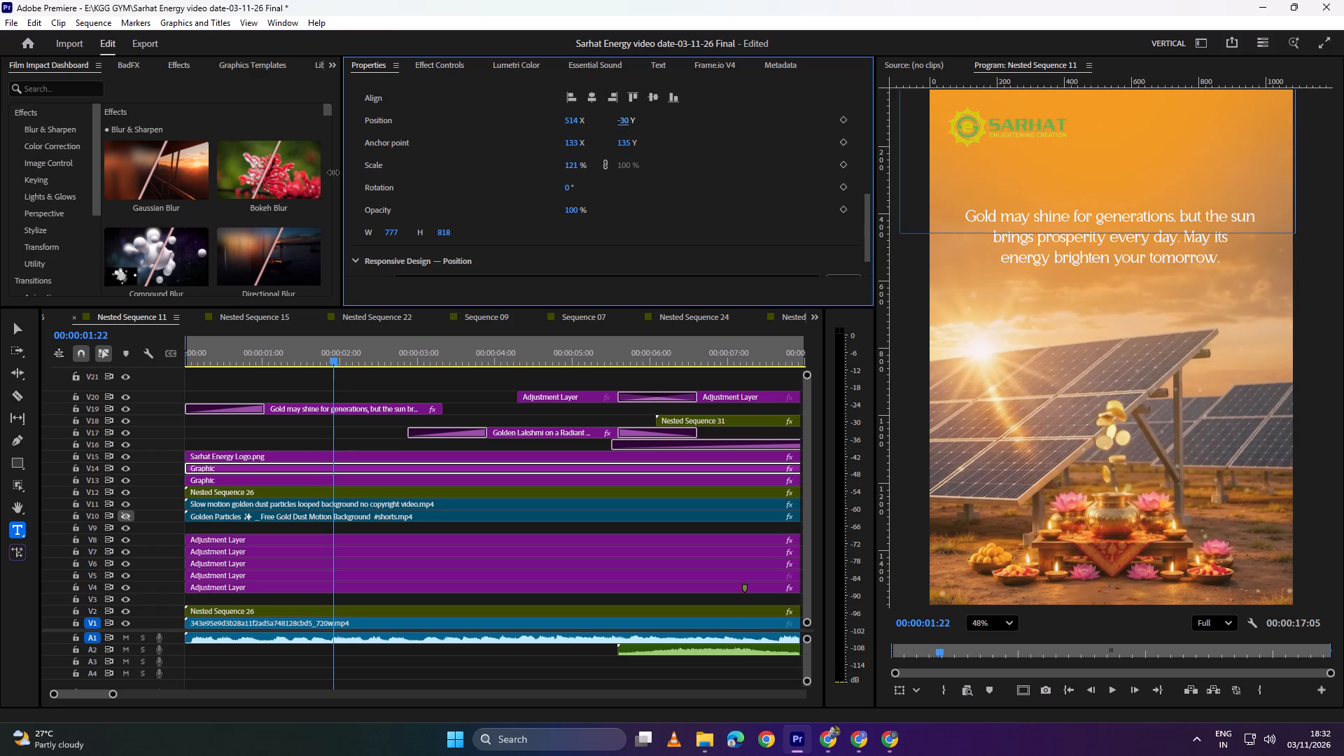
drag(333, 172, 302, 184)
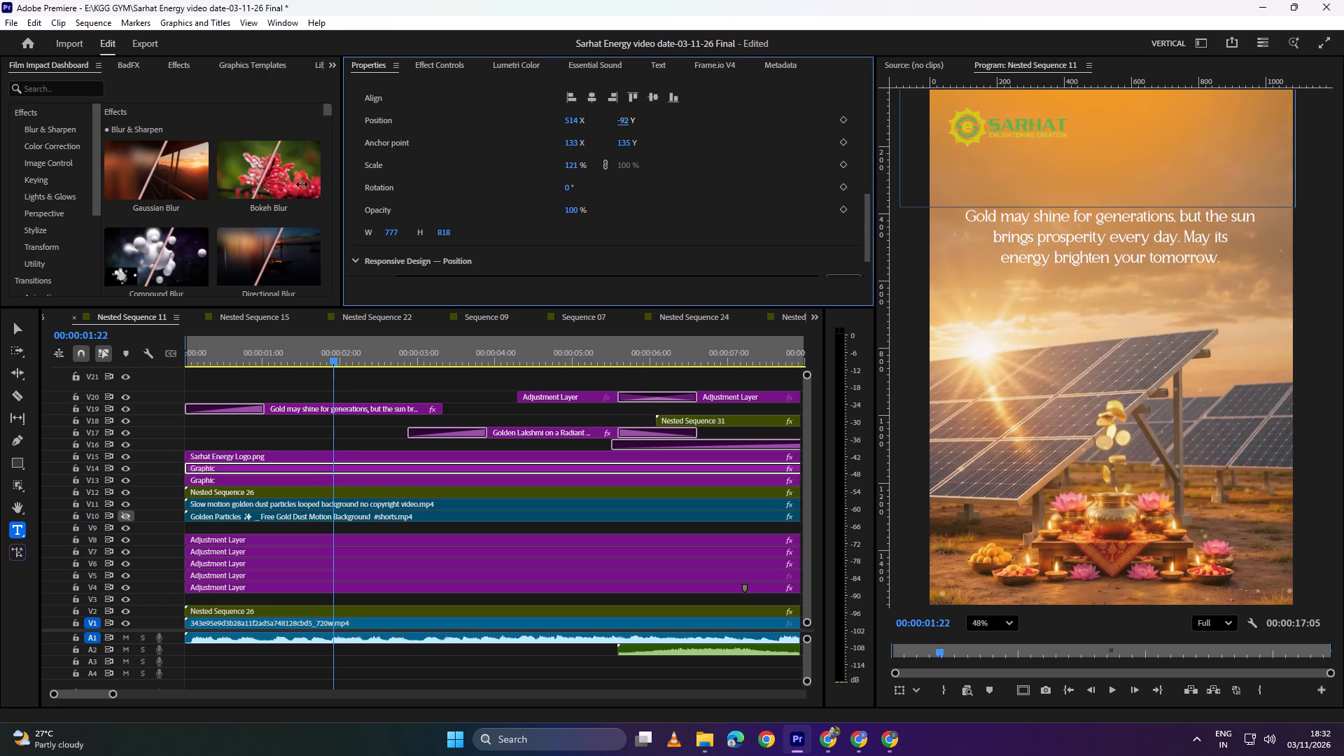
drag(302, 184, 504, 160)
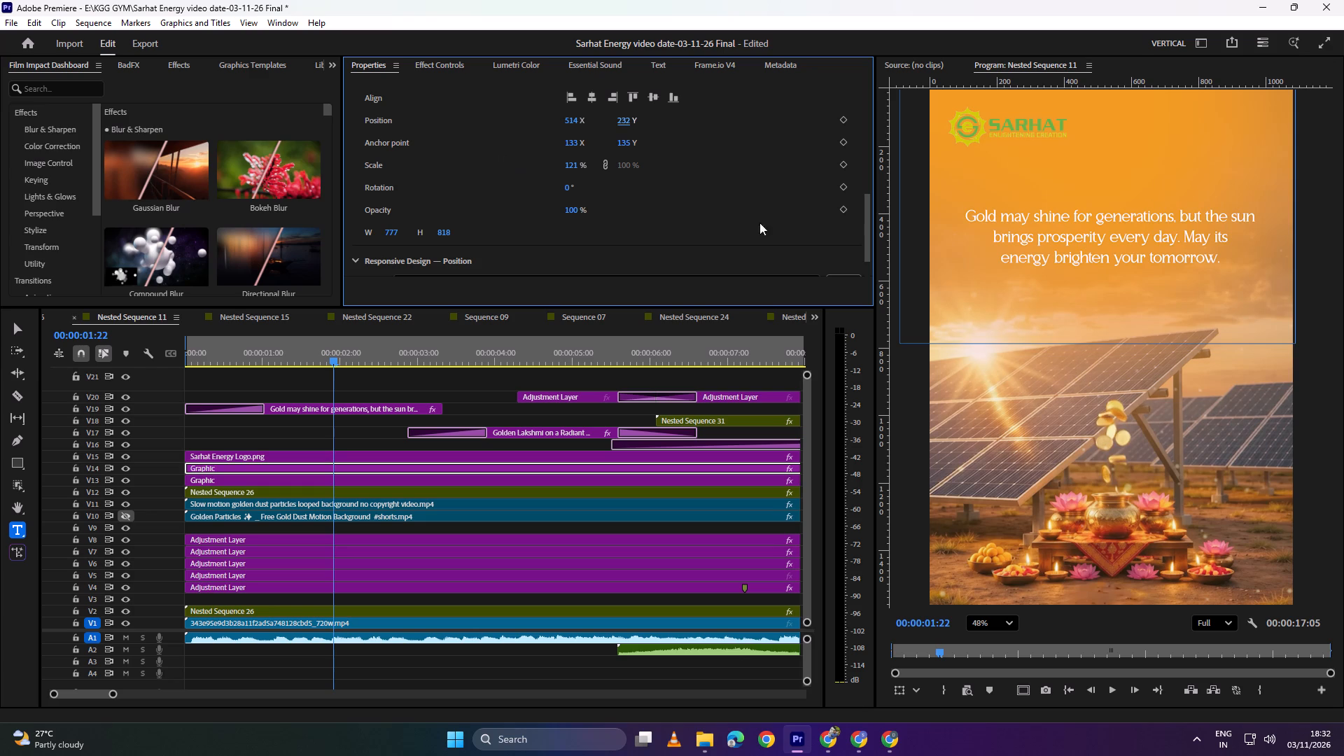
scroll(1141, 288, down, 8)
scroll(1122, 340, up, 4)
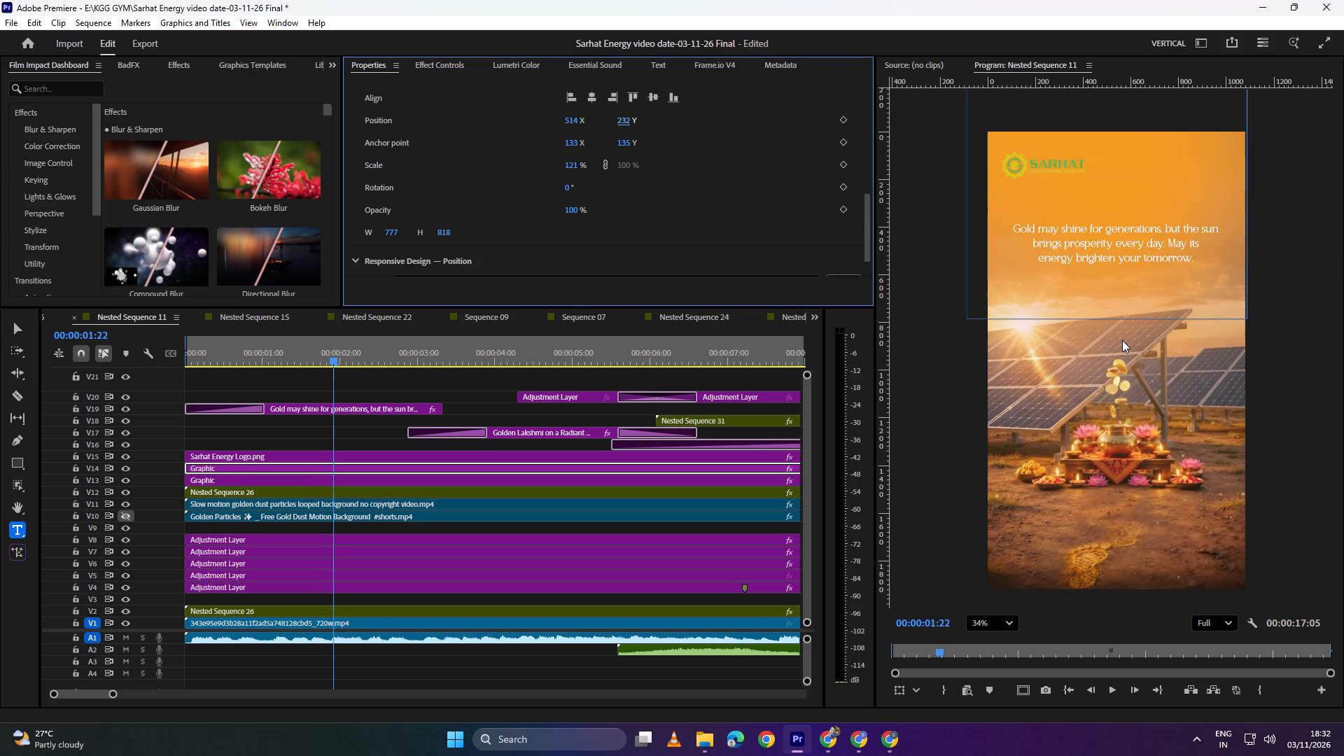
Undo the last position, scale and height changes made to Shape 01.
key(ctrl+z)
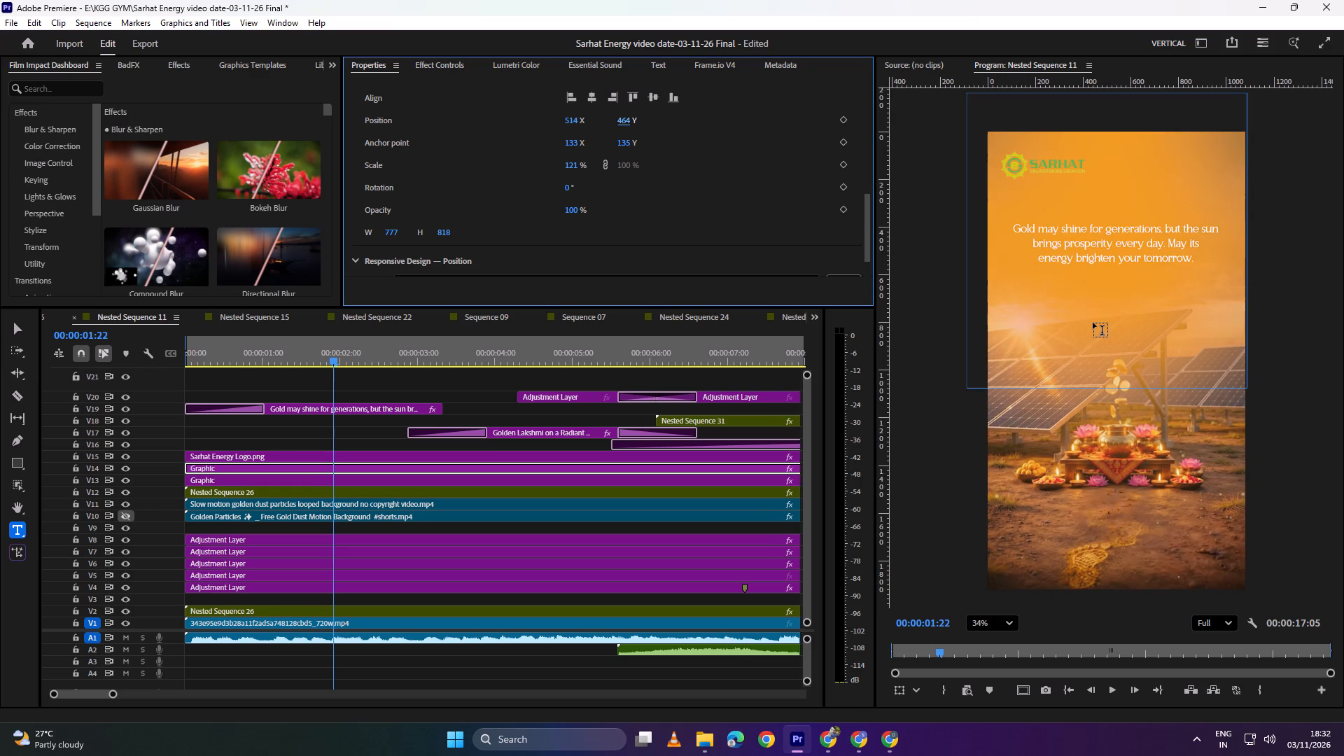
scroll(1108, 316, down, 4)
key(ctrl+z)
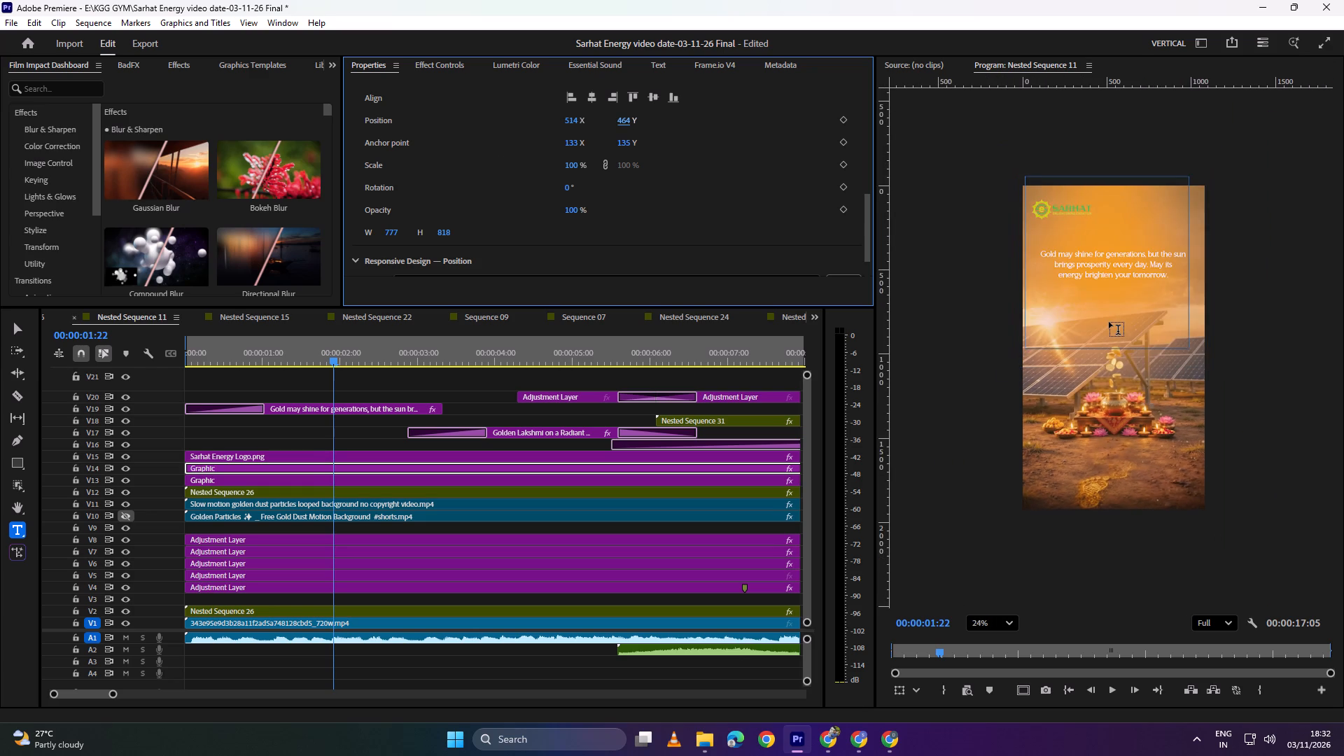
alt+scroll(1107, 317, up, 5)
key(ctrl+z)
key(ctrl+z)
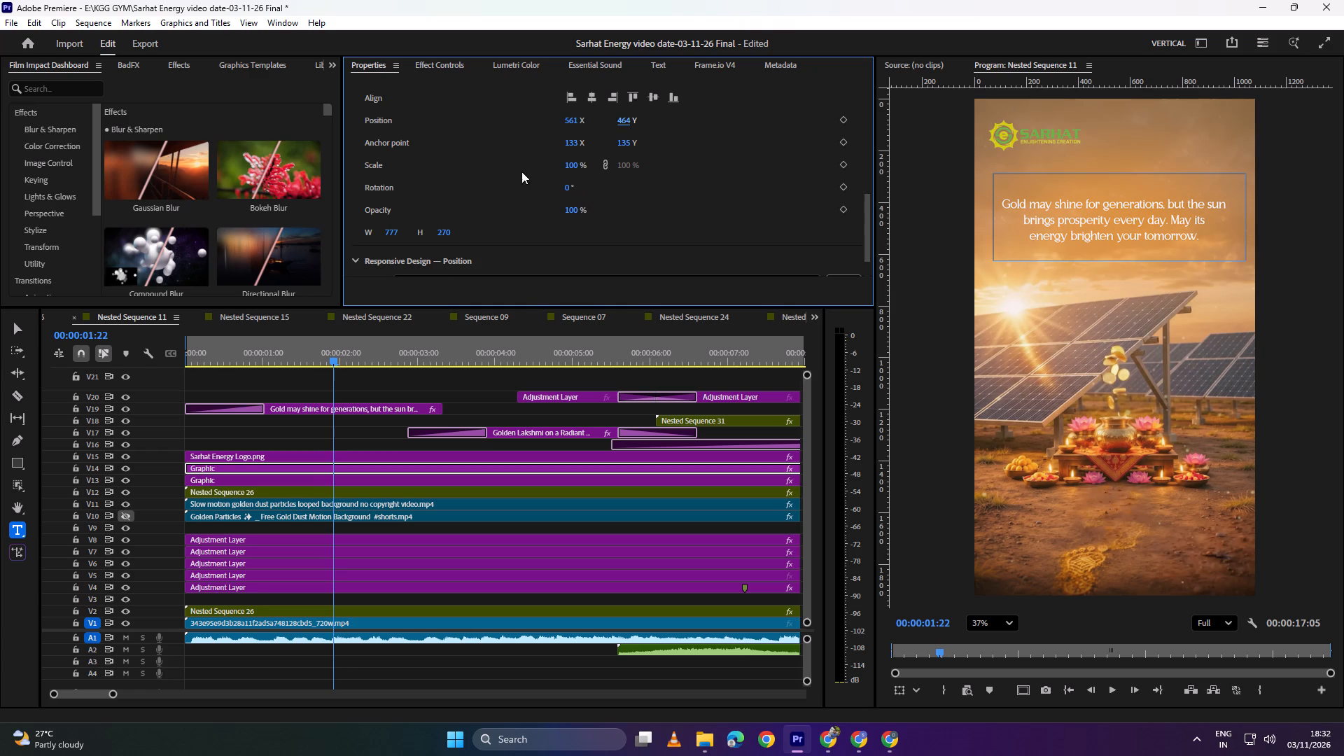
Scale up Shape 01 in the V14 graphic slightly, keeping its width and height values.
drag(575, 164, 594, 161)
click(484, 395)
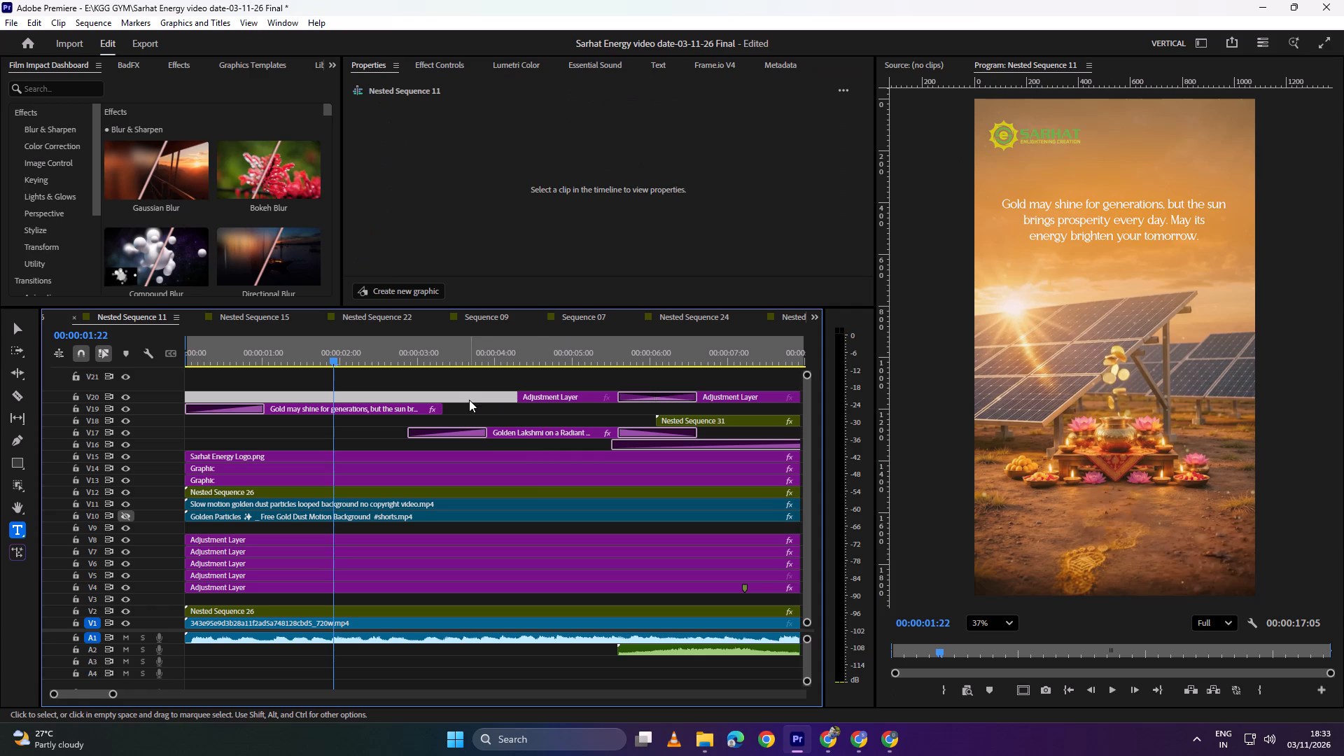
Play the opening of Nested Sequence 11 from the start to check the quote's reveal over the orange glow.
scroll(1188, 248, down, 5)
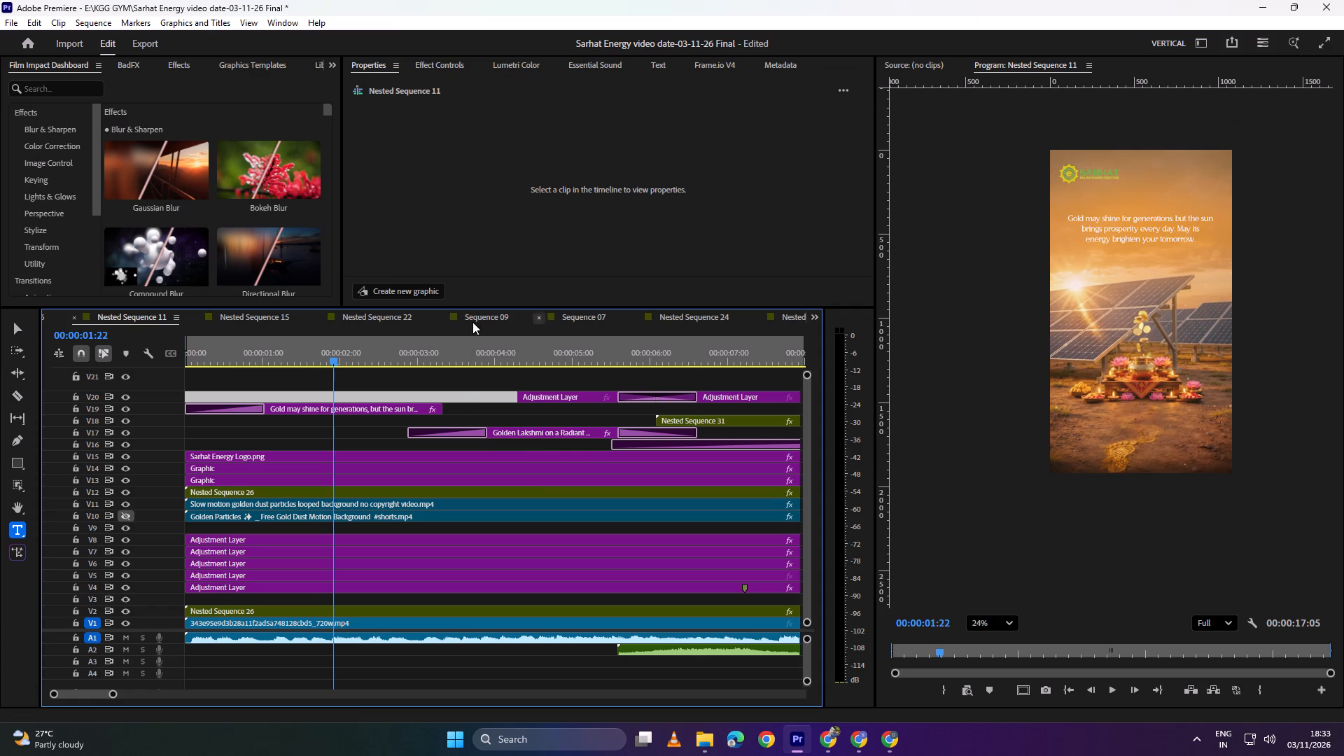
drag(373, 350, 64, 372)
key(space)
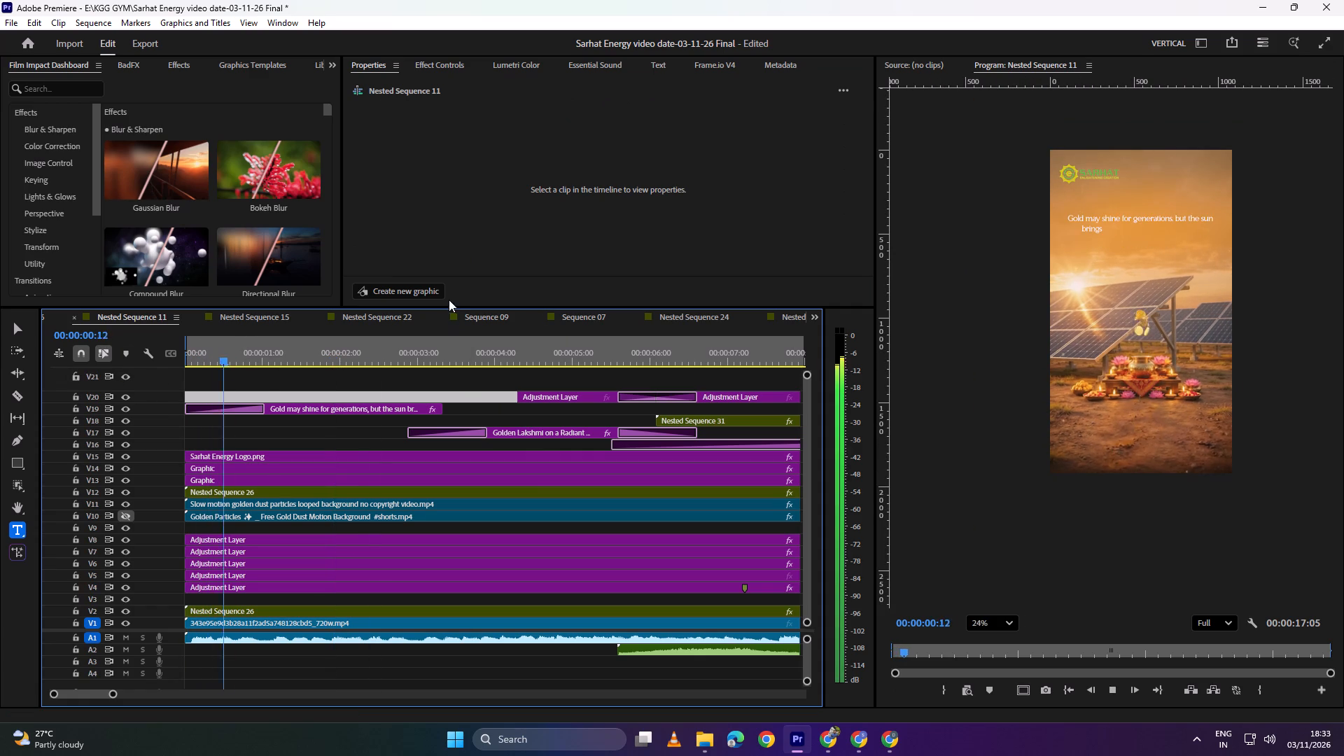
key(space)
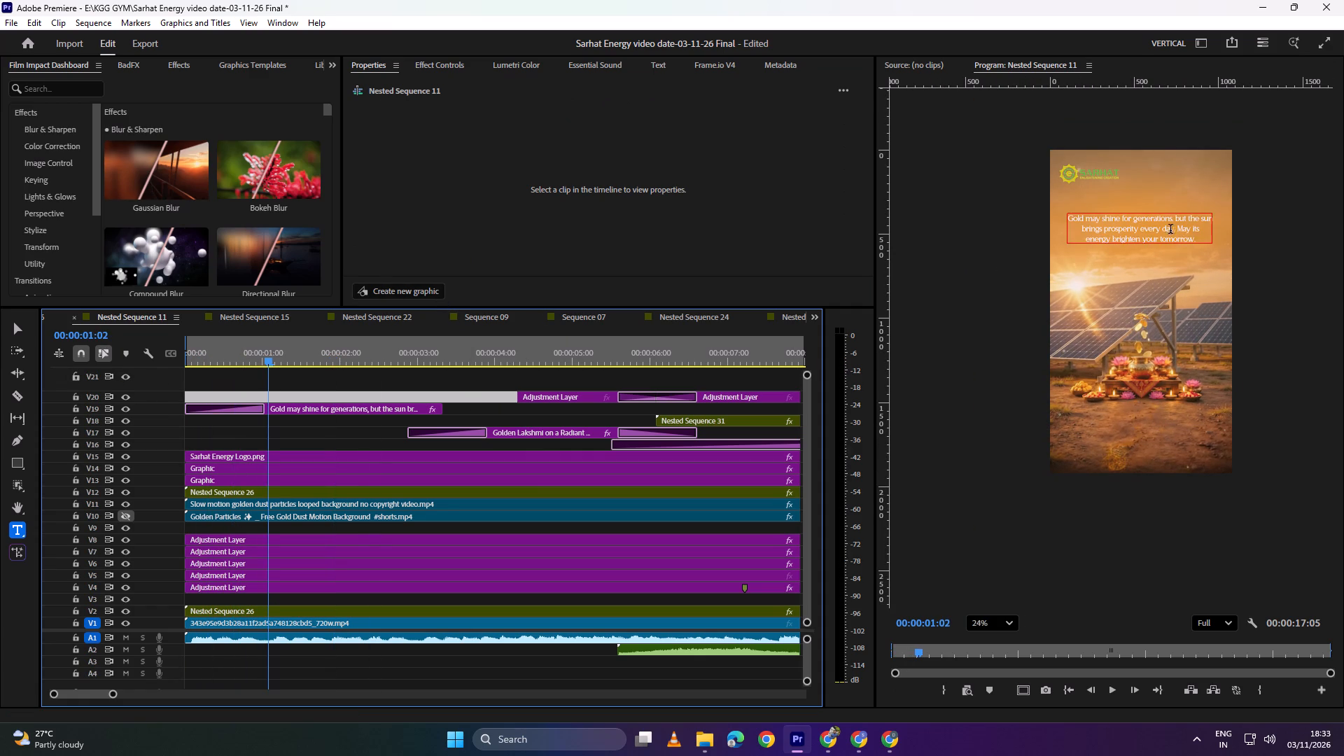
scroll(1169, 228, up, 4)
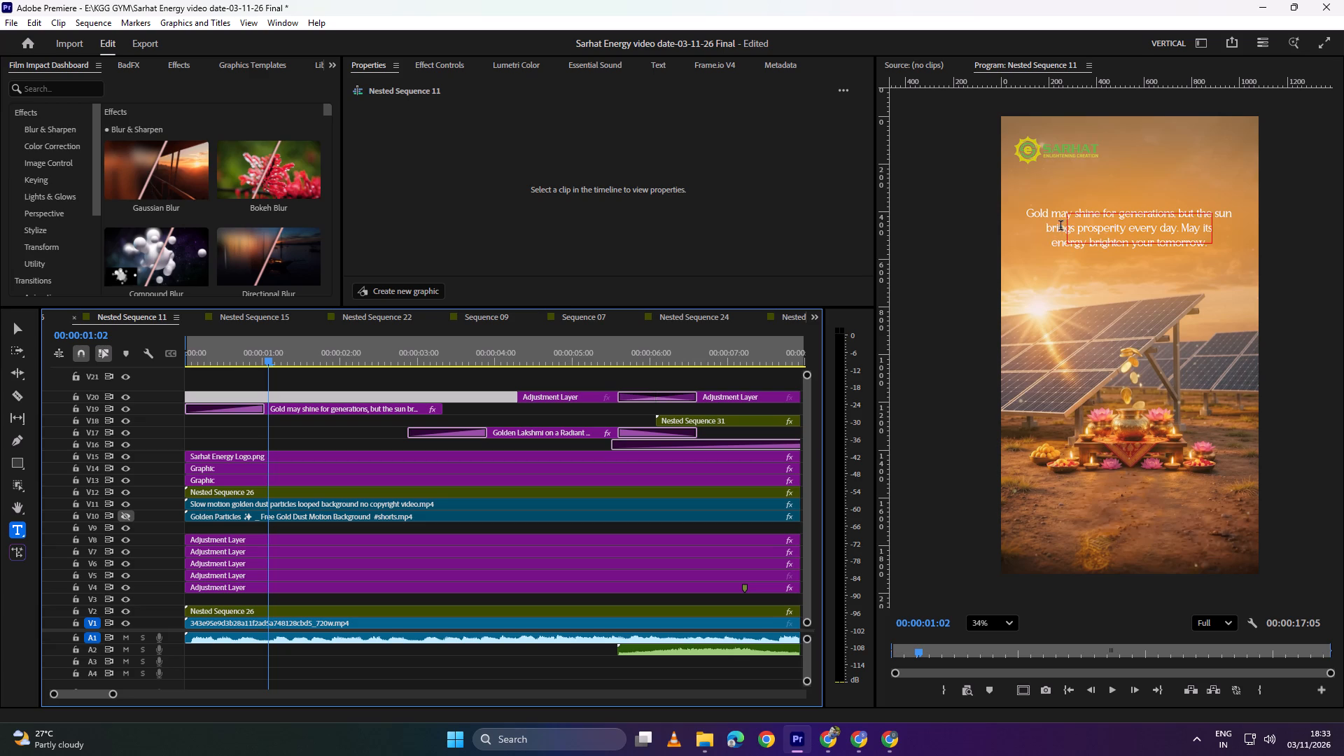
click(755, 377)
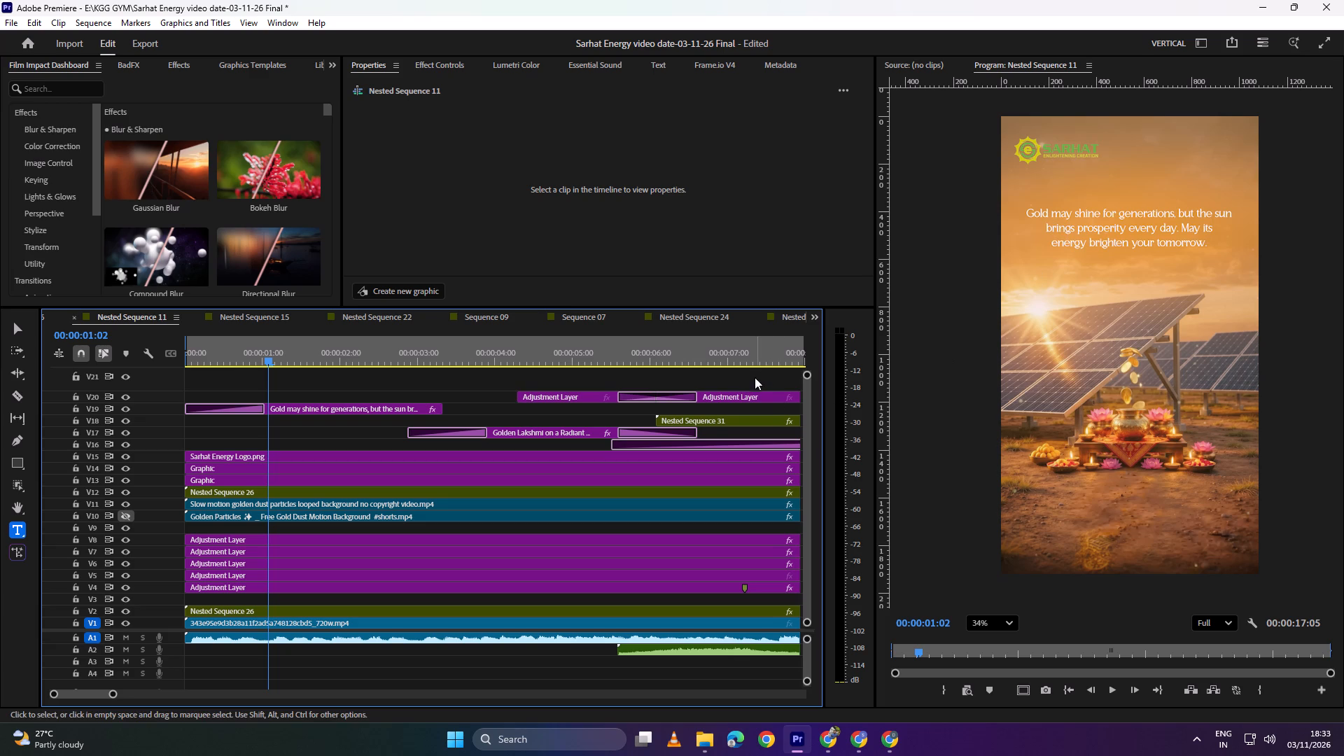
drag(349, 356, 146, 390)
key(space)
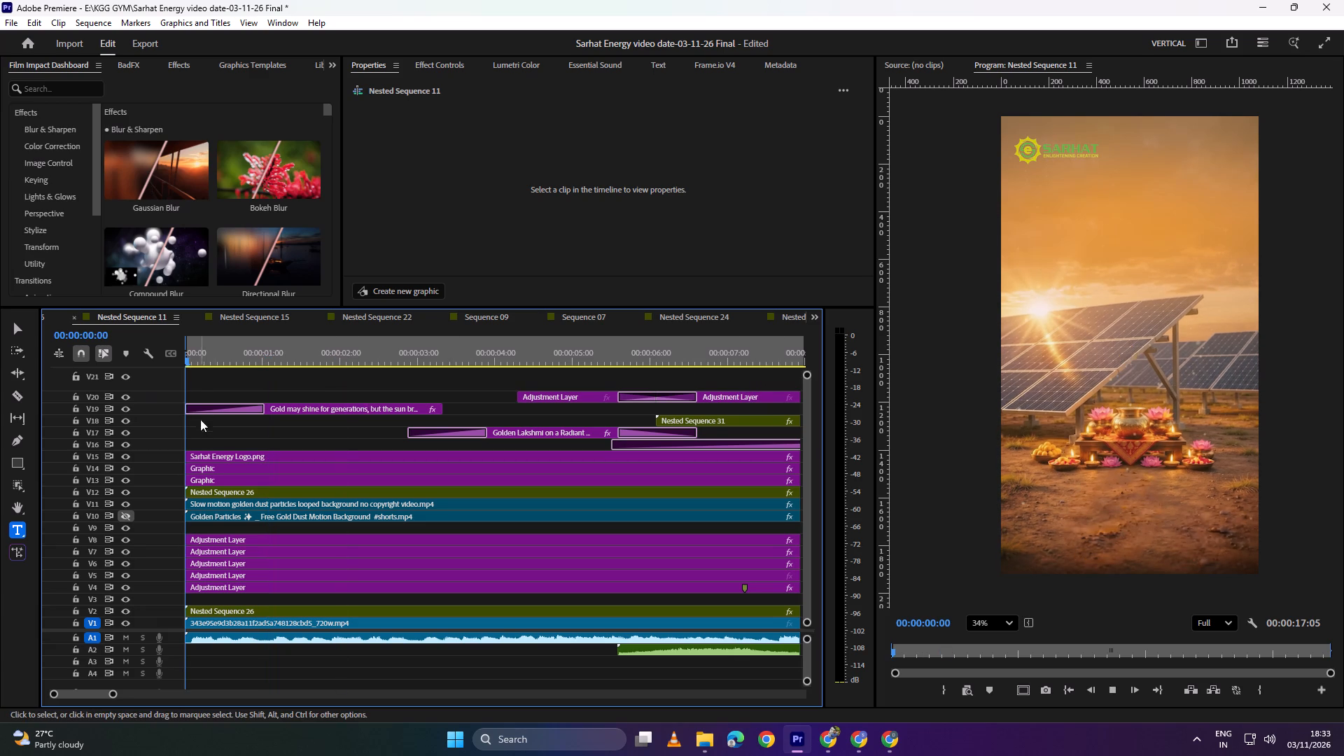
key(space)
key(space)
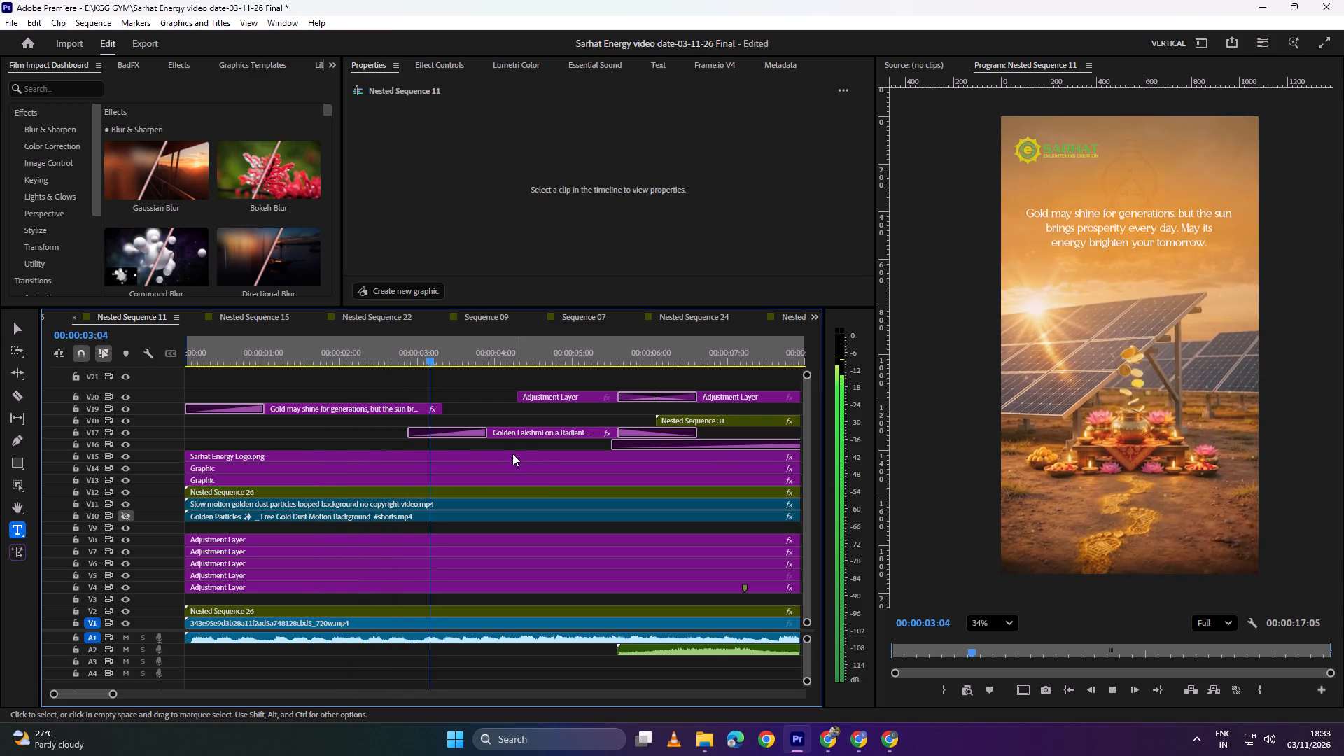
key(space)
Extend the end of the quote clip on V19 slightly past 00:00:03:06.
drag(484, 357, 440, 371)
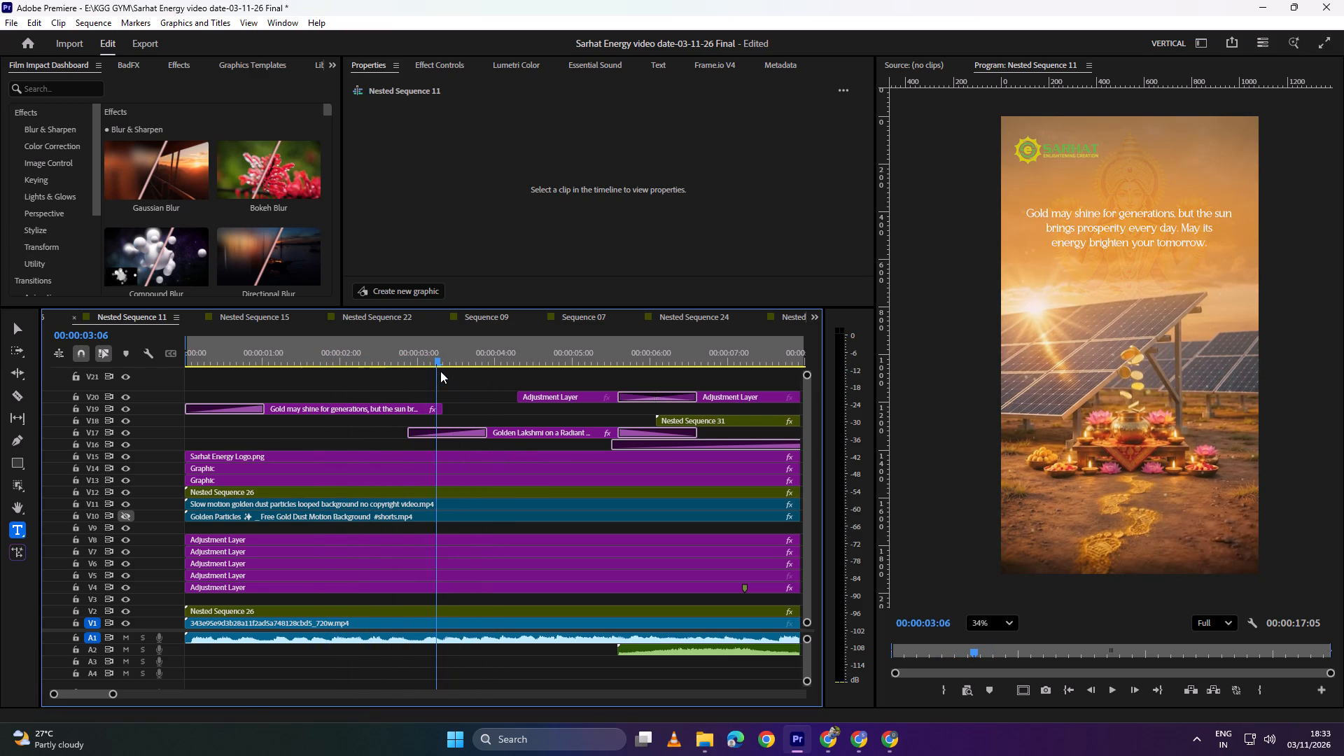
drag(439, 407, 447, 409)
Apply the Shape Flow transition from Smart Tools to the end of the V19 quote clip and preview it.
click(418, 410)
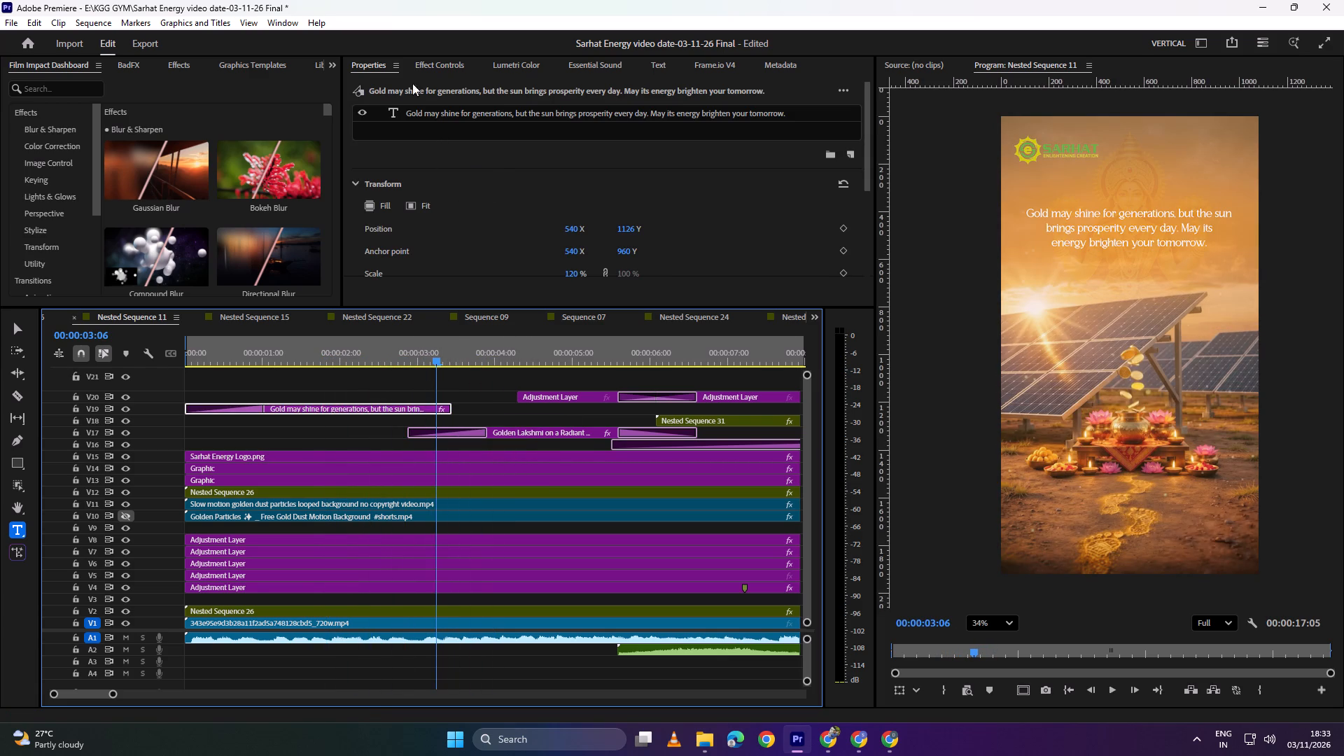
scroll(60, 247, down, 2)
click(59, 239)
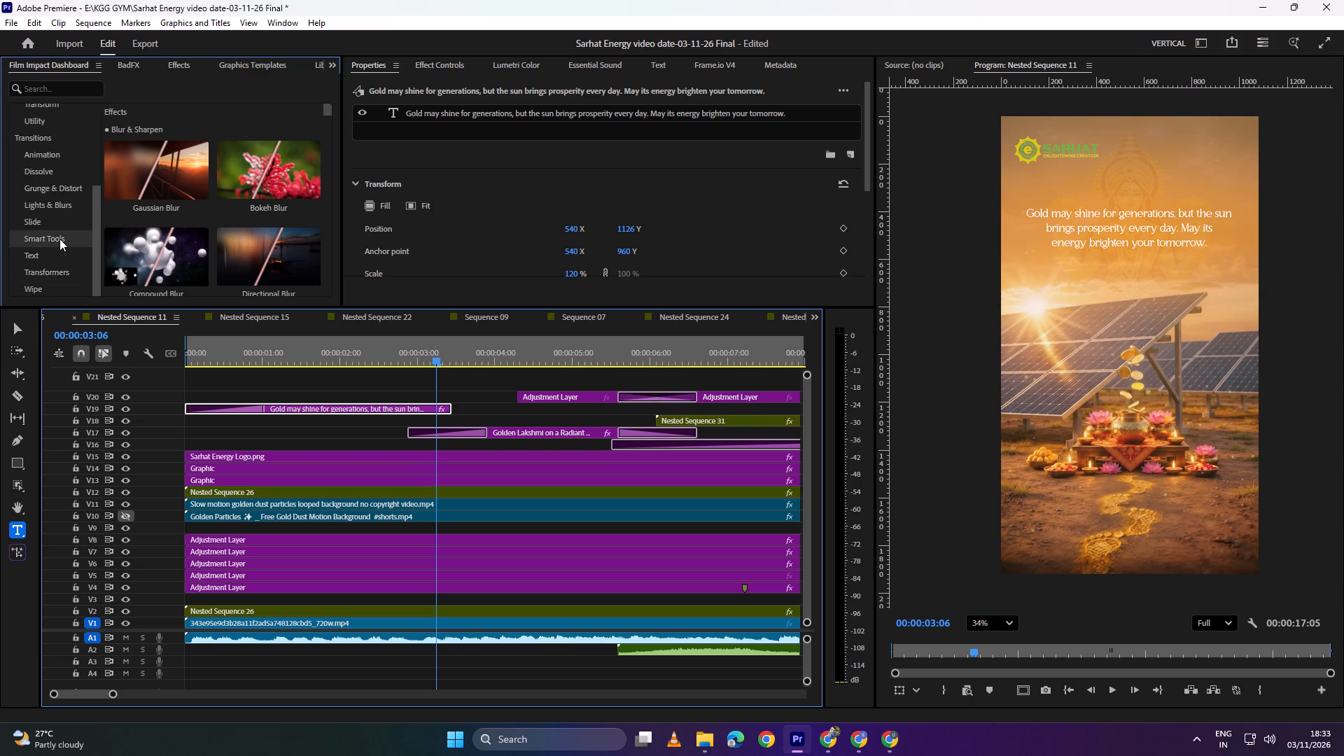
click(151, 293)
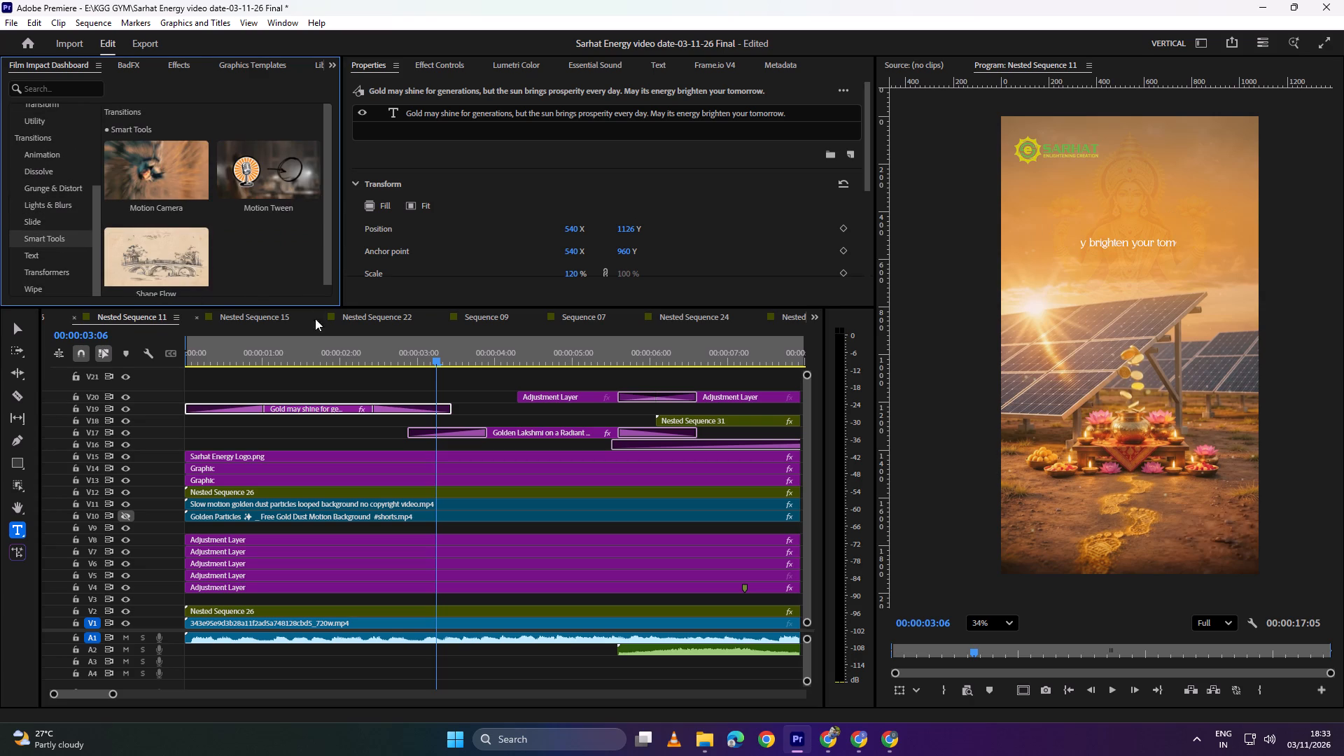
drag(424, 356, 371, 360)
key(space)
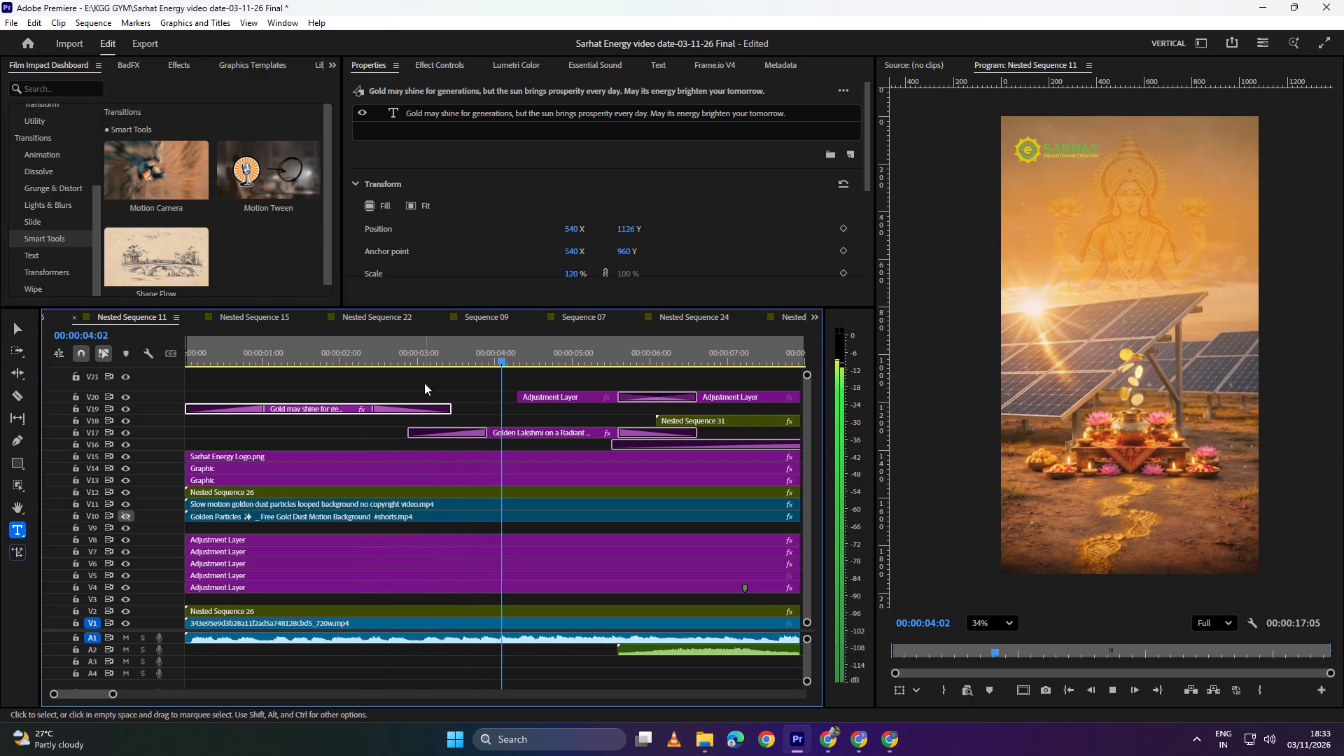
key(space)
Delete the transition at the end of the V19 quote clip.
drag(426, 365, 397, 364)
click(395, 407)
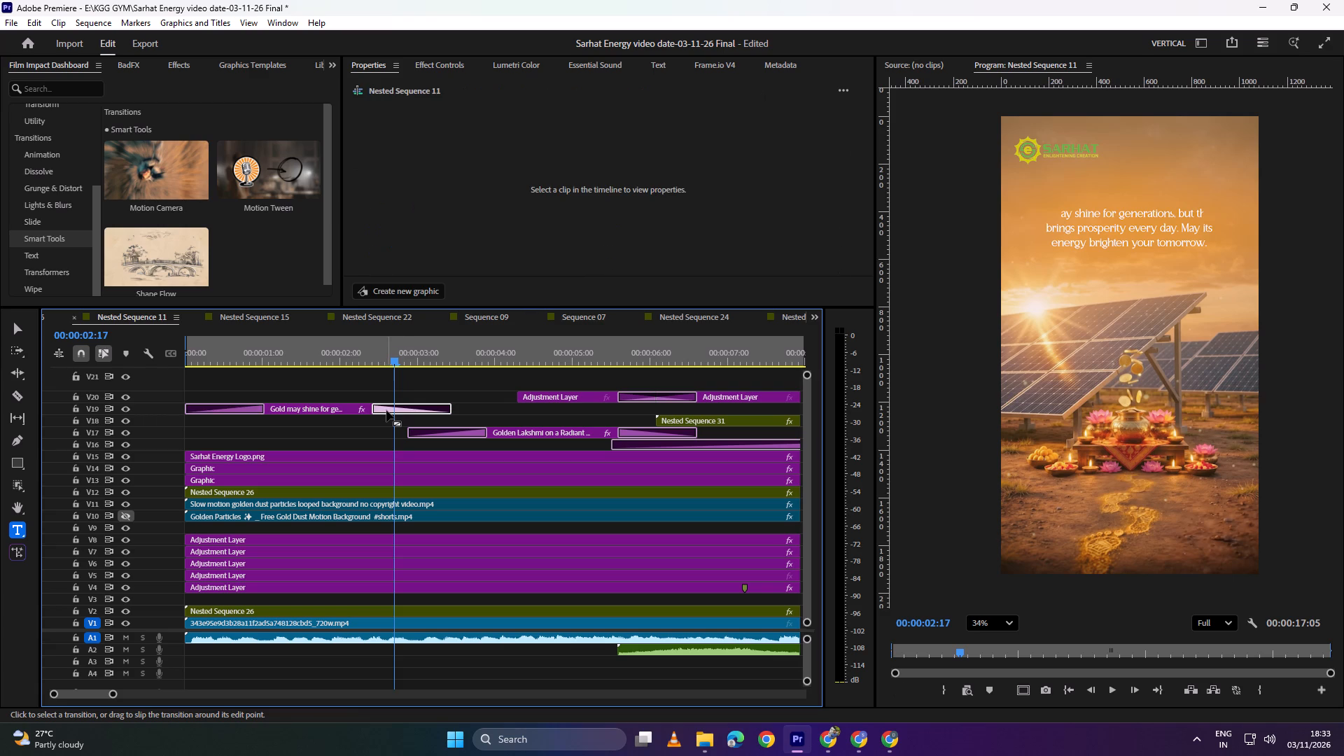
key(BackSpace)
Apply the Additive Dissolve transition to the end of the V19 quote clip and preview the fade-out.
click(388, 409)
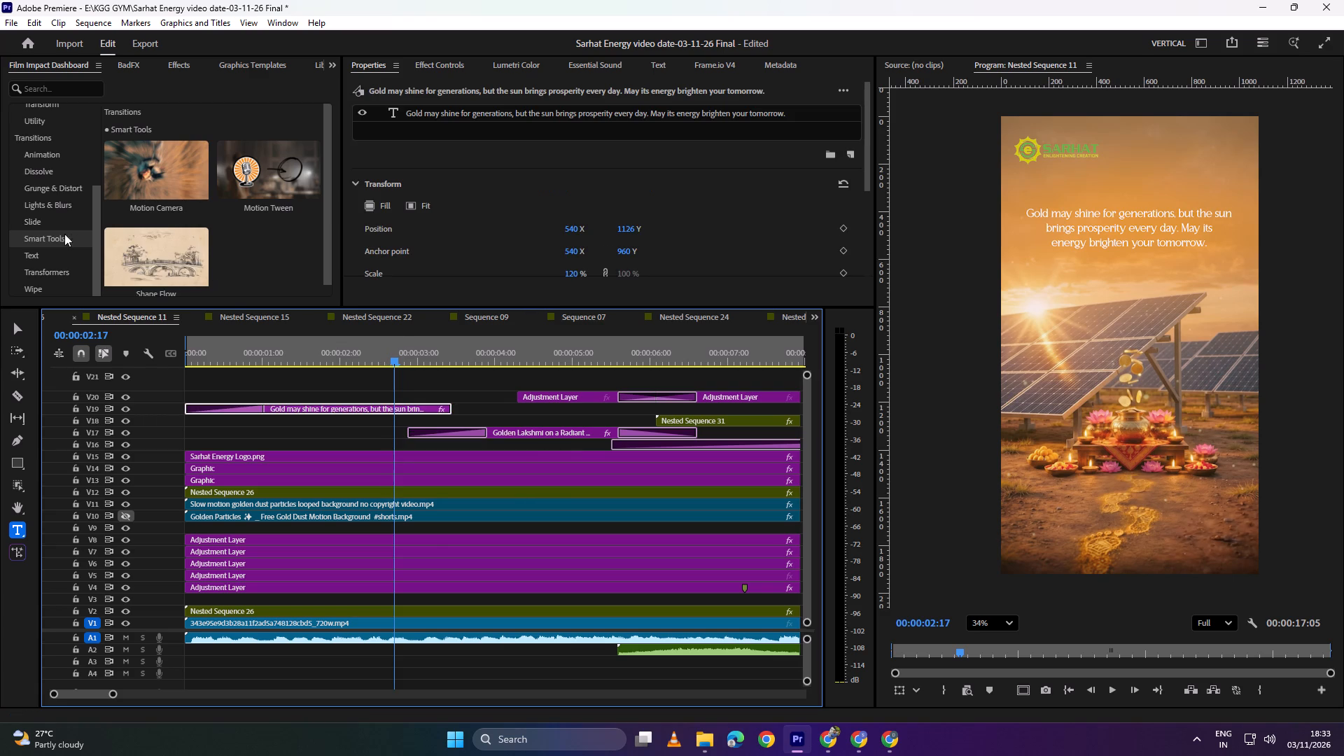
click(38, 218)
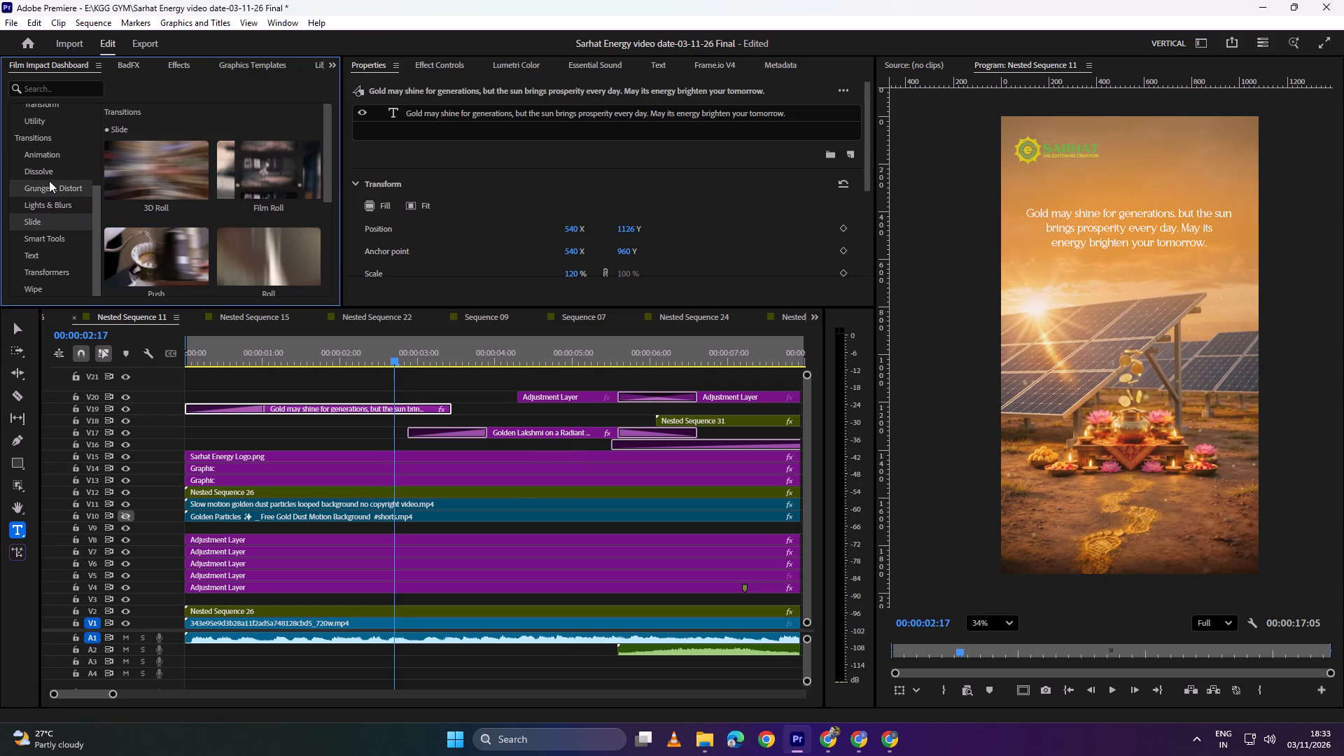
click(49, 181)
click(50, 172)
click(169, 208)
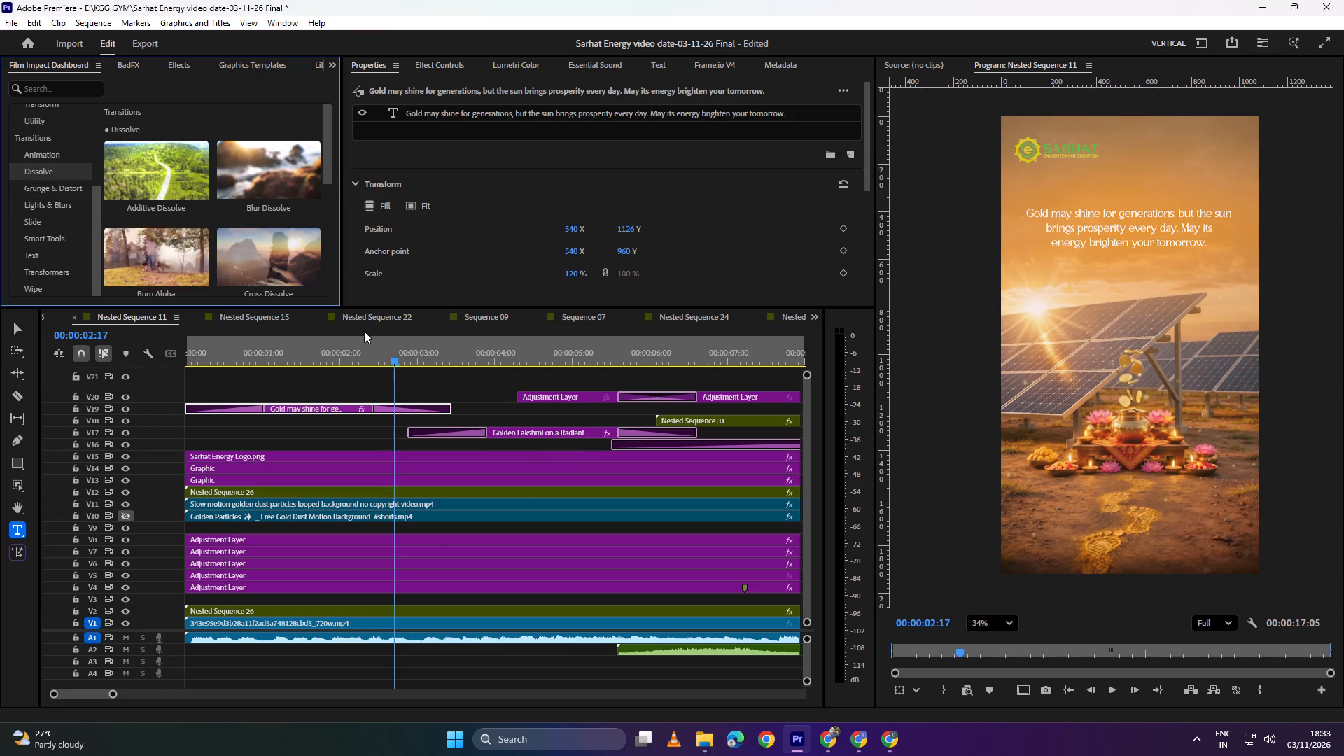
drag(400, 358, 387, 368)
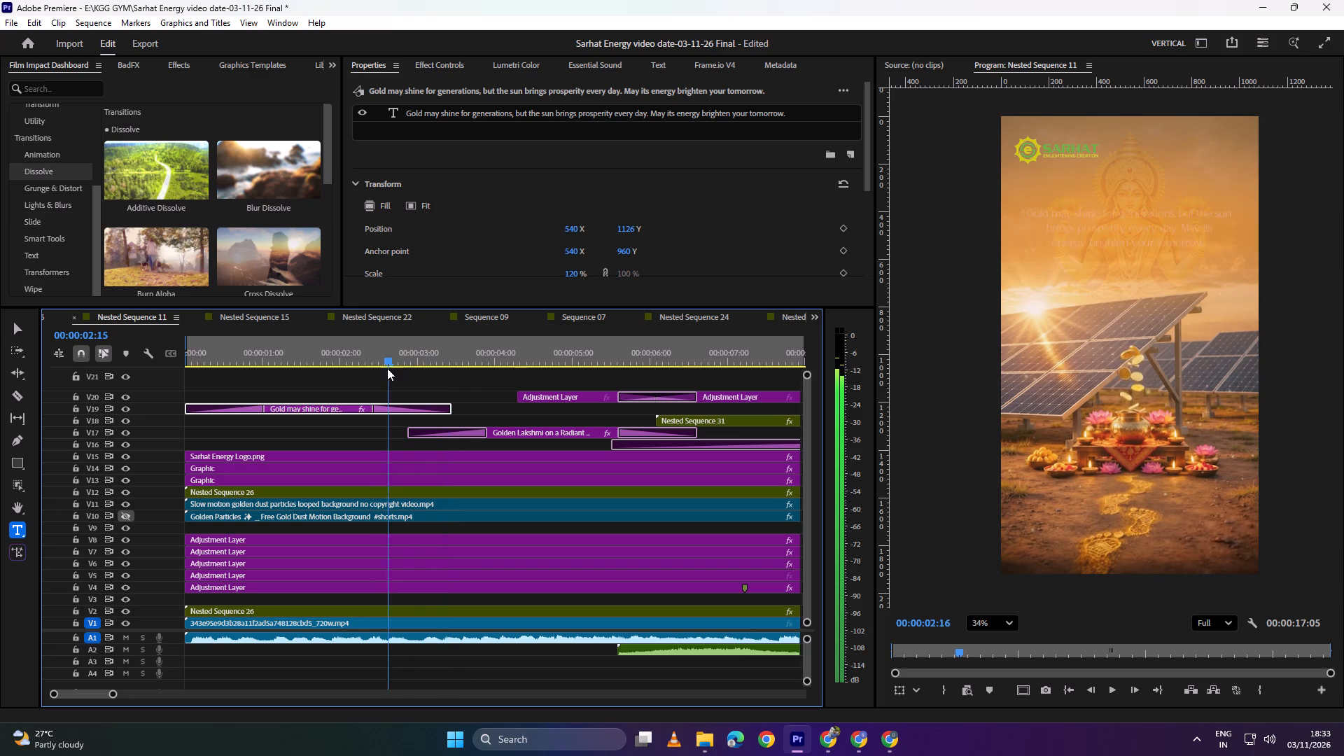
drag(387, 368, 379, 369)
key(space)
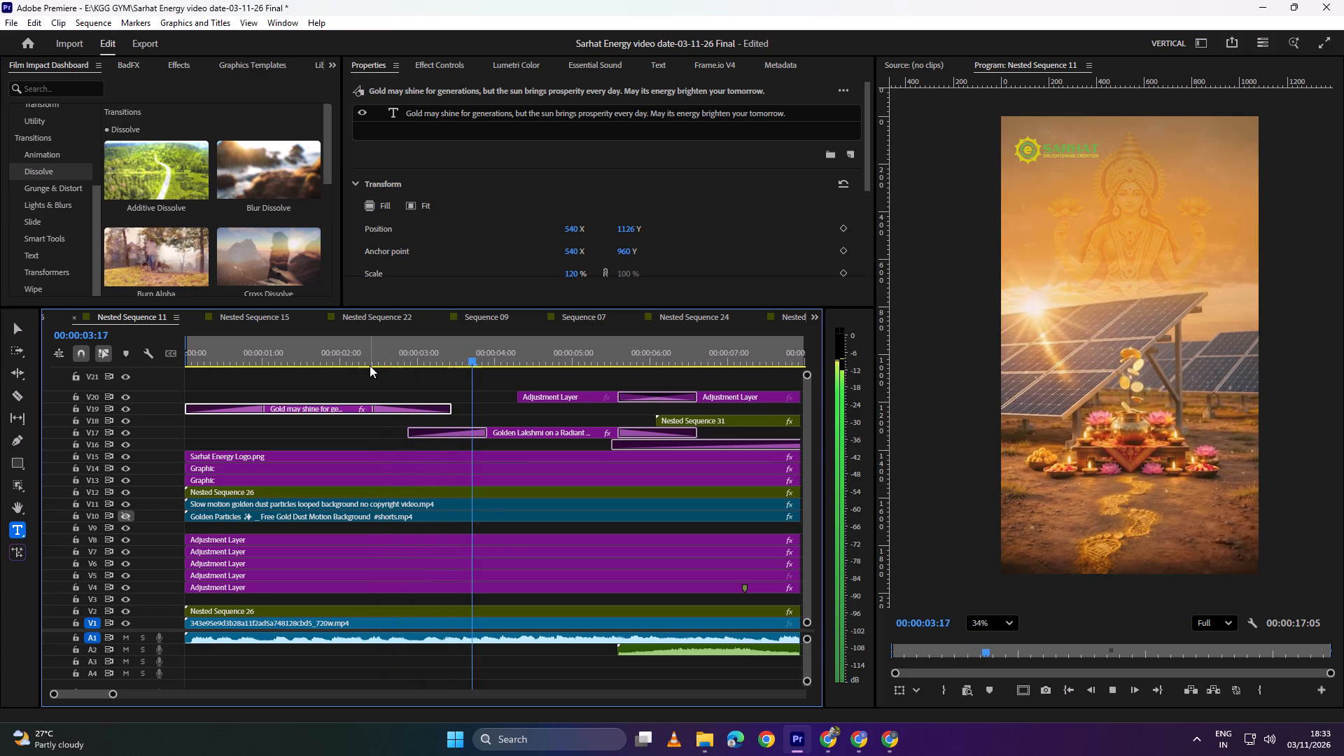
key(space)
Trim the end of the V19 quote clip back to about 00:00:03:06 and preview its fade-out.
drag(442, 353, 408, 363)
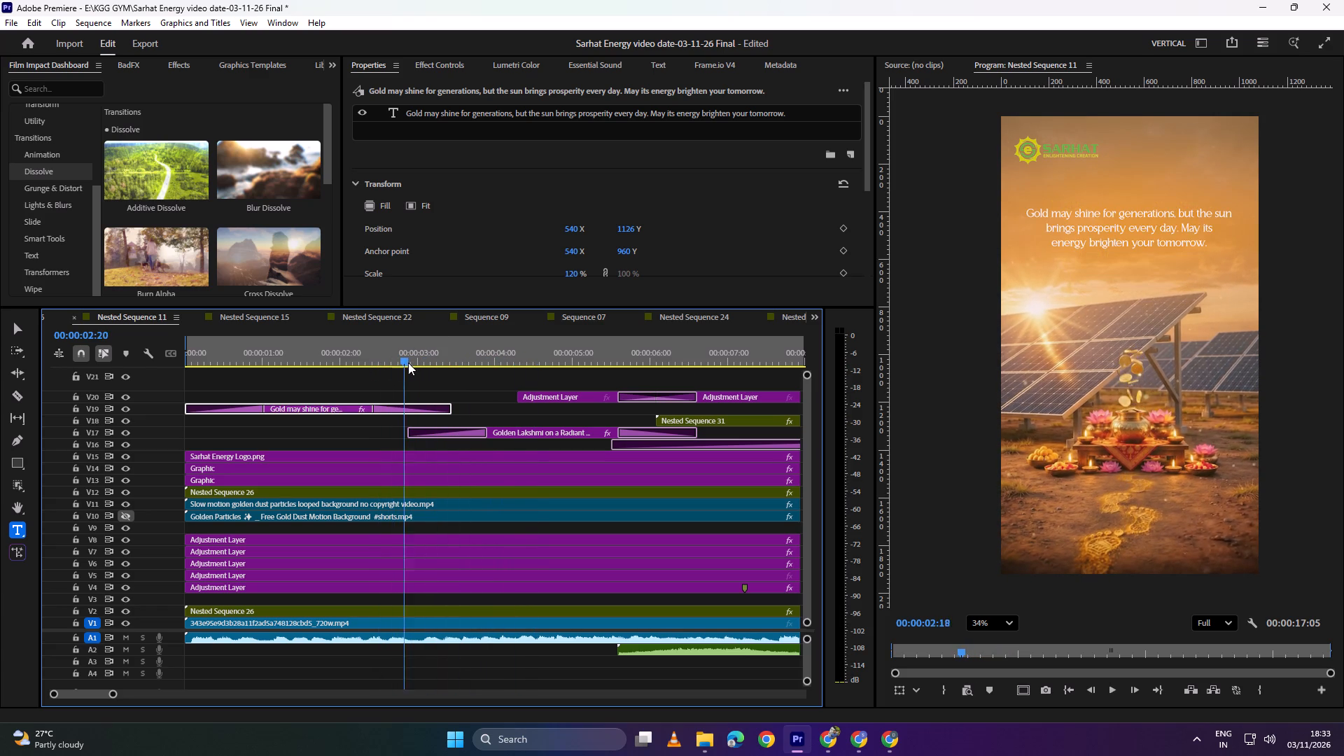
drag(408, 363, 437, 364)
drag(451, 406, 437, 405)
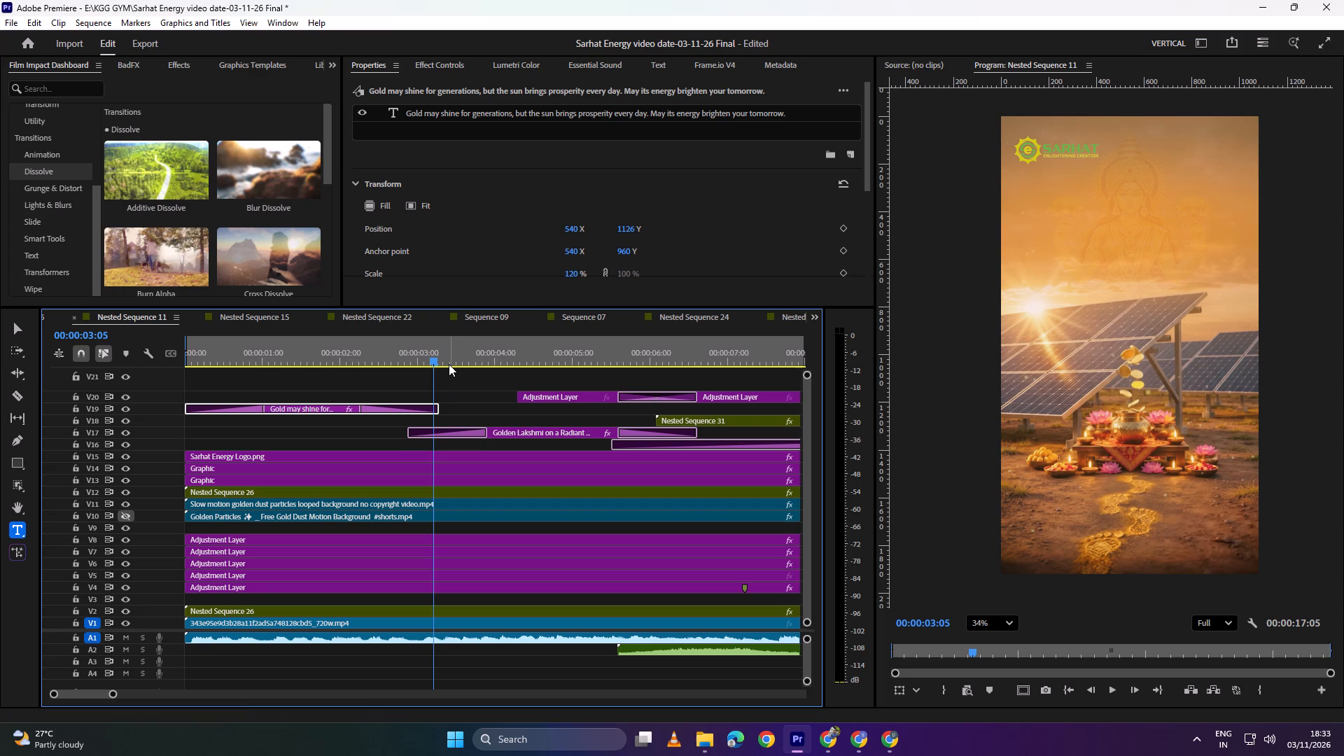
drag(441, 361, 386, 360)
key(space)
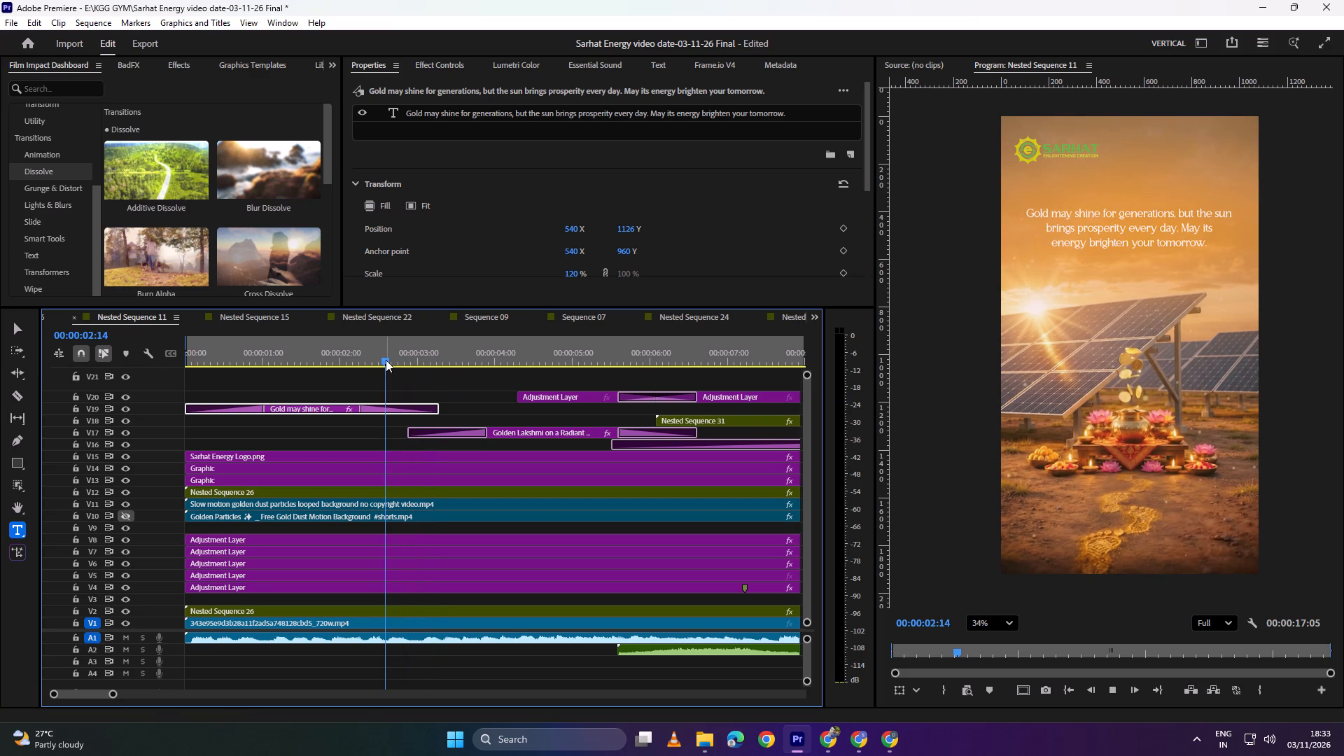
key(space)
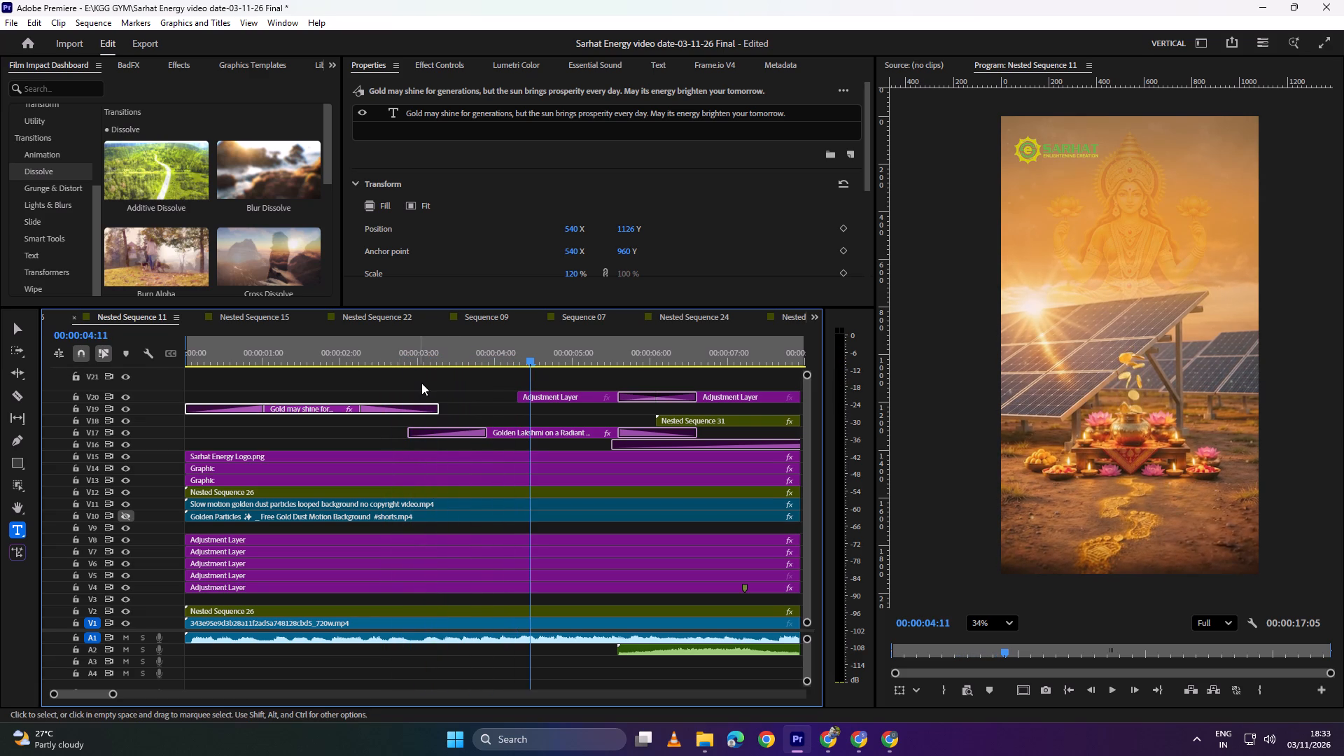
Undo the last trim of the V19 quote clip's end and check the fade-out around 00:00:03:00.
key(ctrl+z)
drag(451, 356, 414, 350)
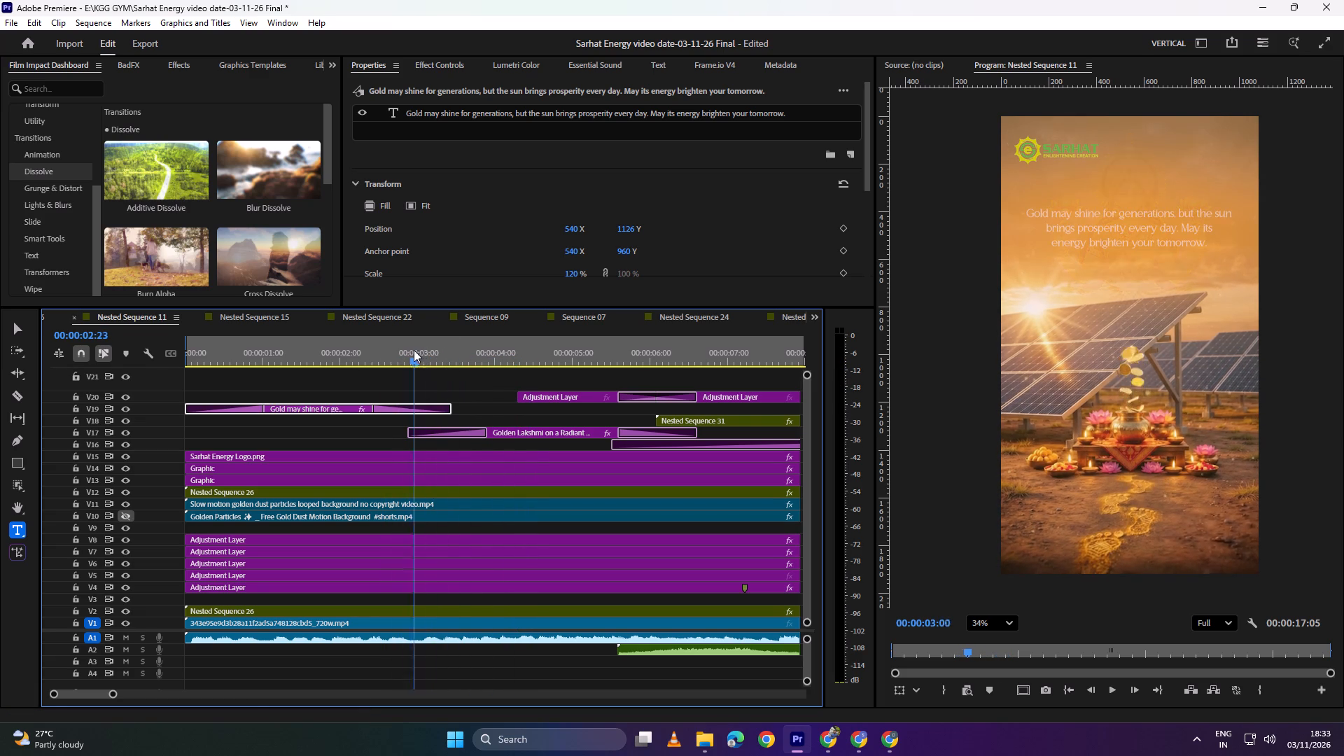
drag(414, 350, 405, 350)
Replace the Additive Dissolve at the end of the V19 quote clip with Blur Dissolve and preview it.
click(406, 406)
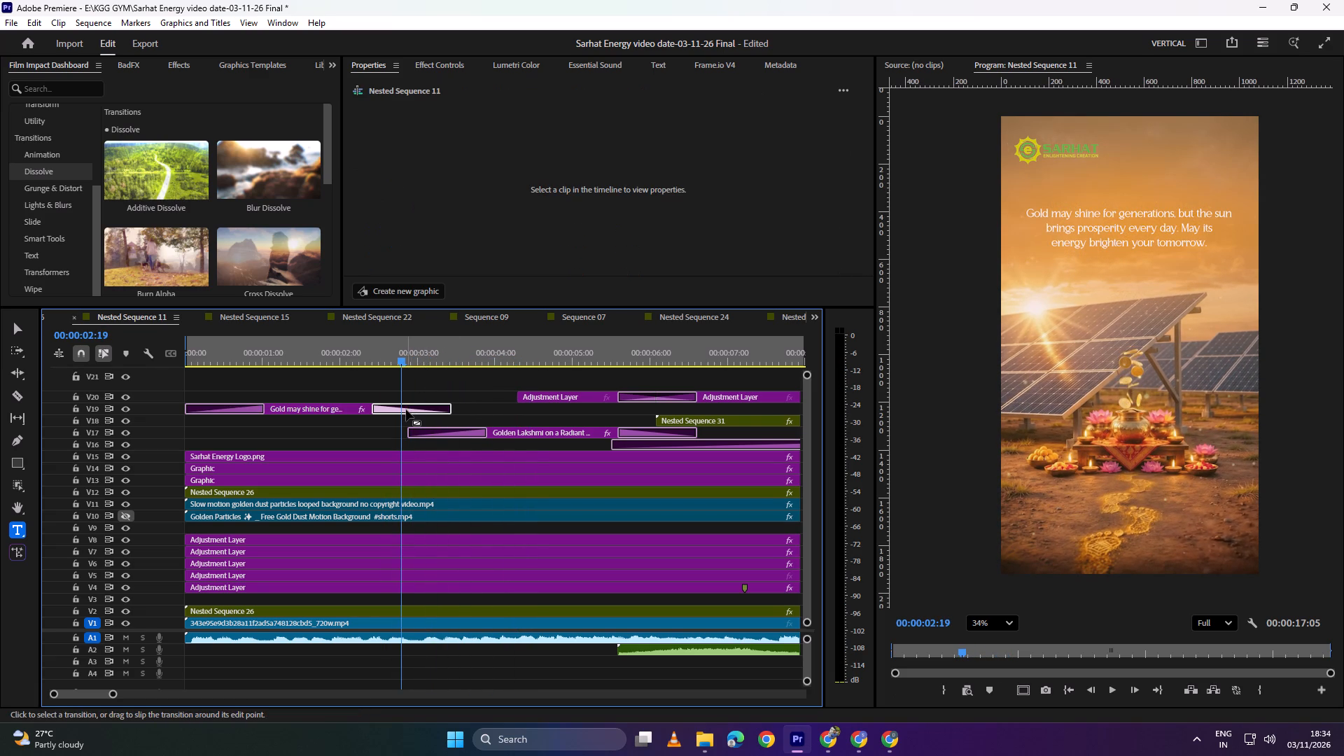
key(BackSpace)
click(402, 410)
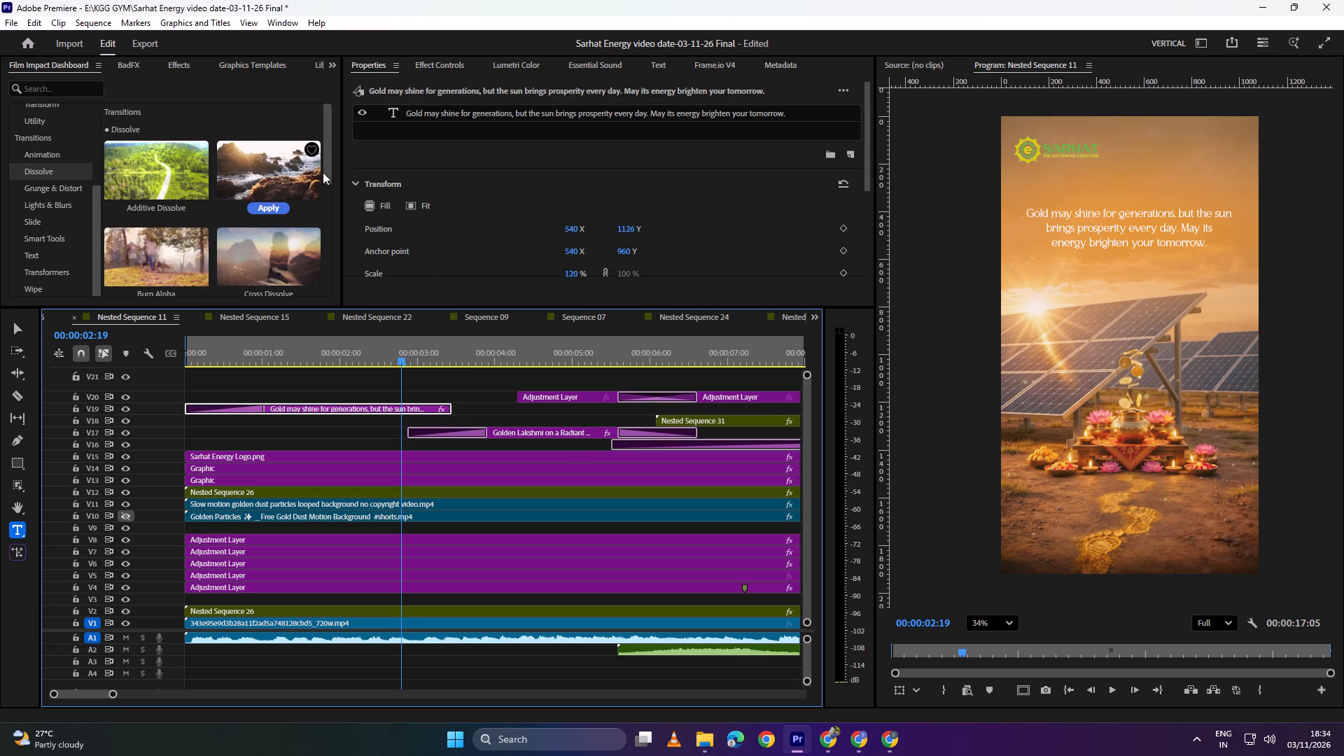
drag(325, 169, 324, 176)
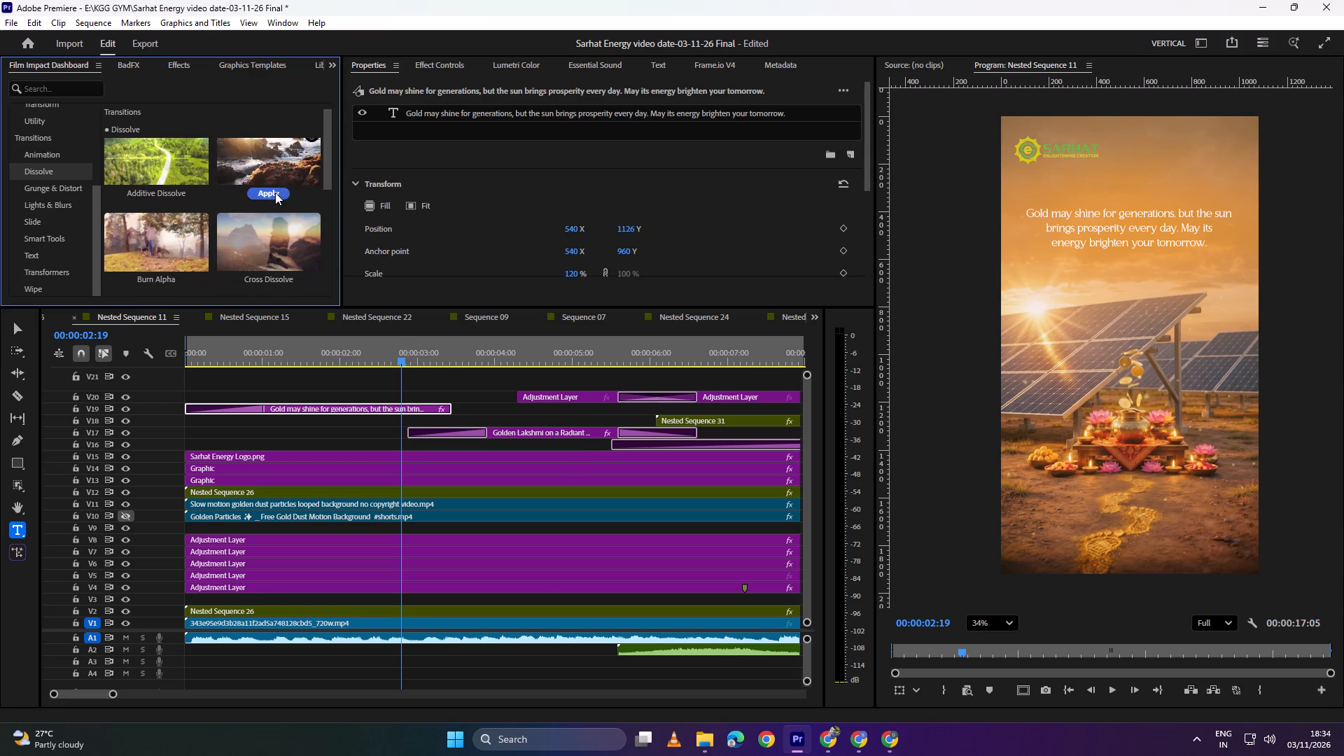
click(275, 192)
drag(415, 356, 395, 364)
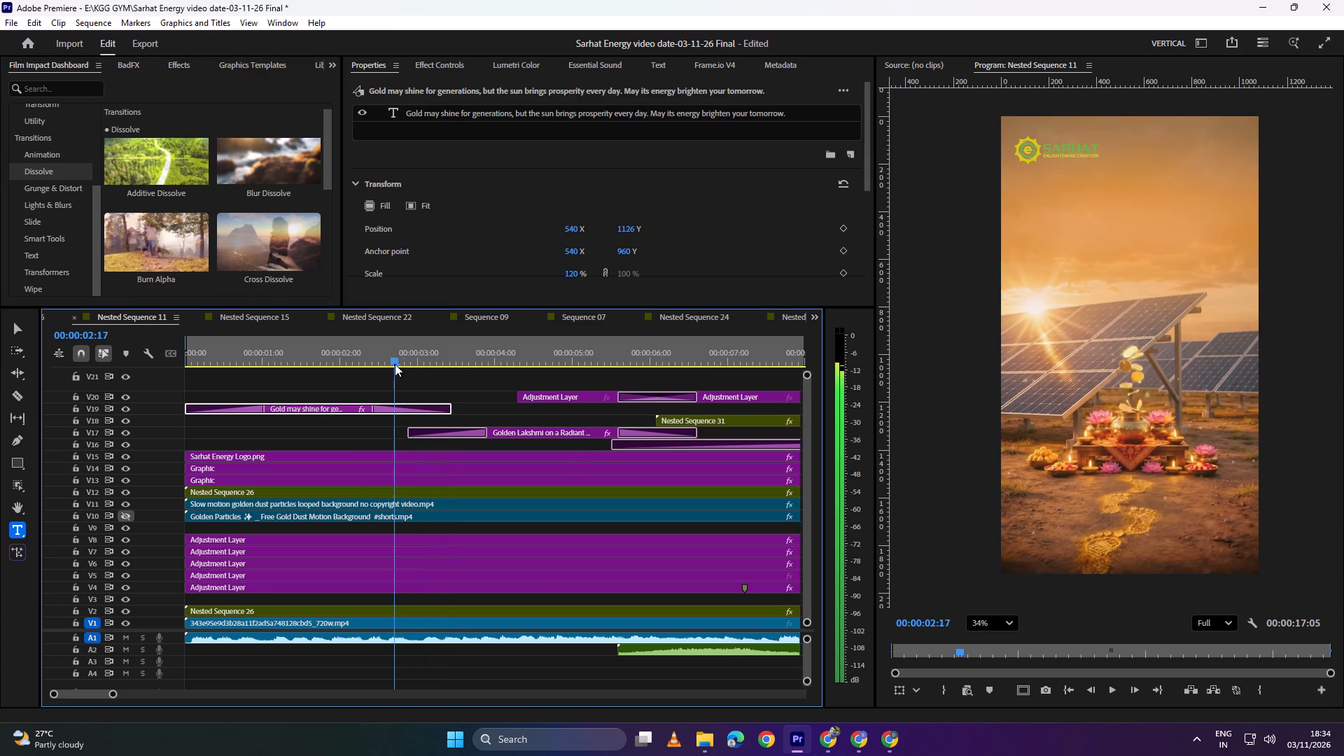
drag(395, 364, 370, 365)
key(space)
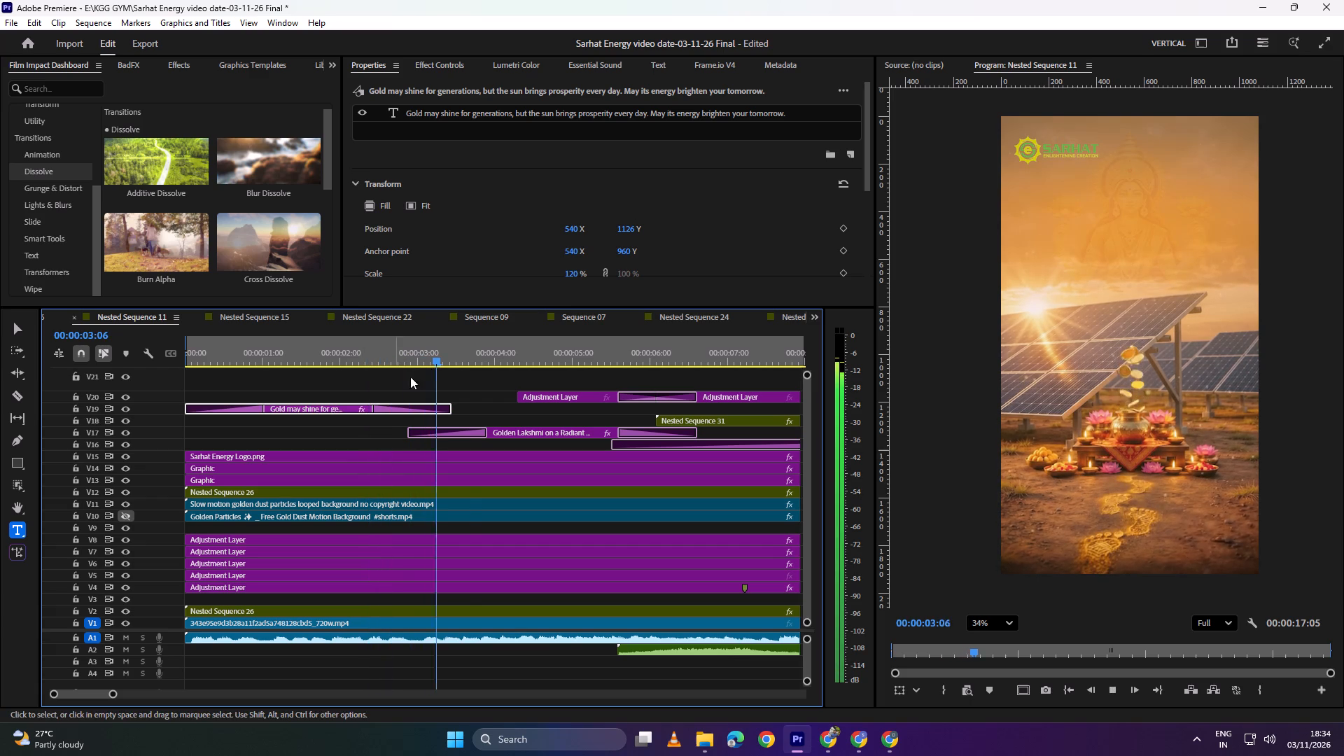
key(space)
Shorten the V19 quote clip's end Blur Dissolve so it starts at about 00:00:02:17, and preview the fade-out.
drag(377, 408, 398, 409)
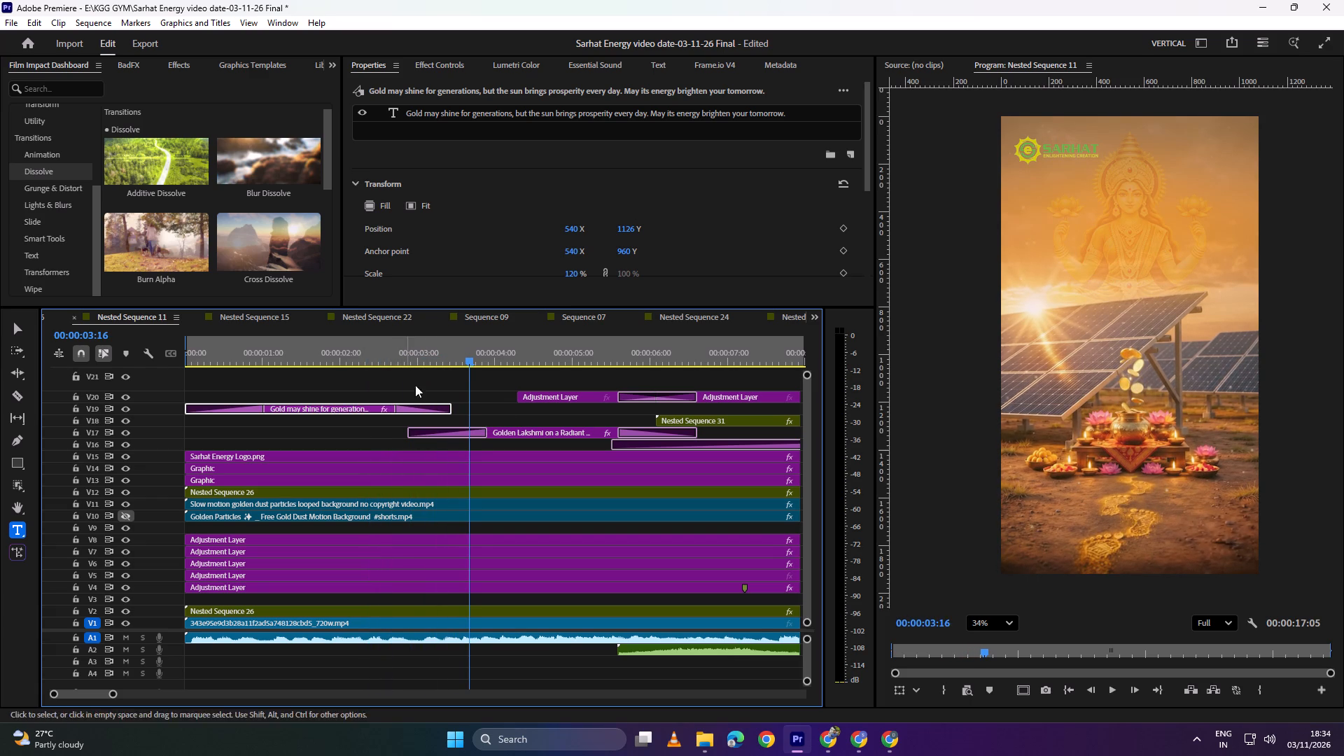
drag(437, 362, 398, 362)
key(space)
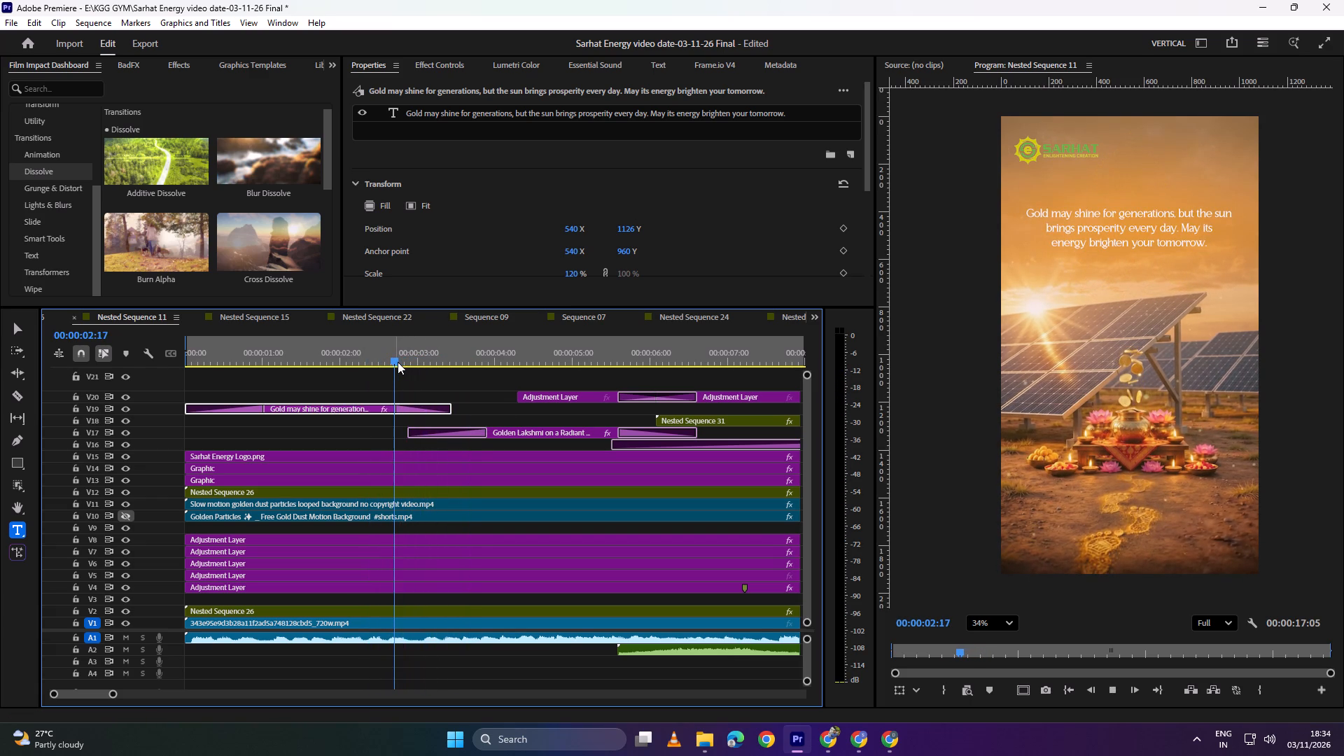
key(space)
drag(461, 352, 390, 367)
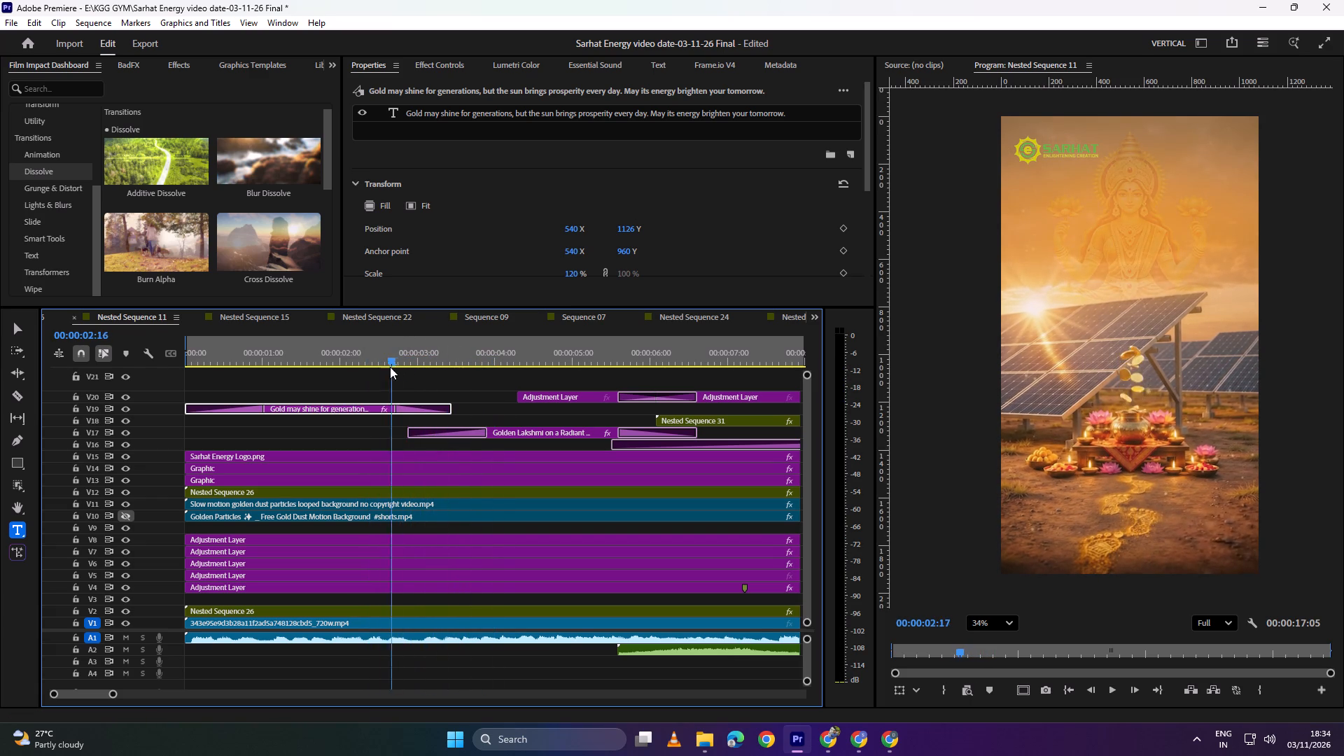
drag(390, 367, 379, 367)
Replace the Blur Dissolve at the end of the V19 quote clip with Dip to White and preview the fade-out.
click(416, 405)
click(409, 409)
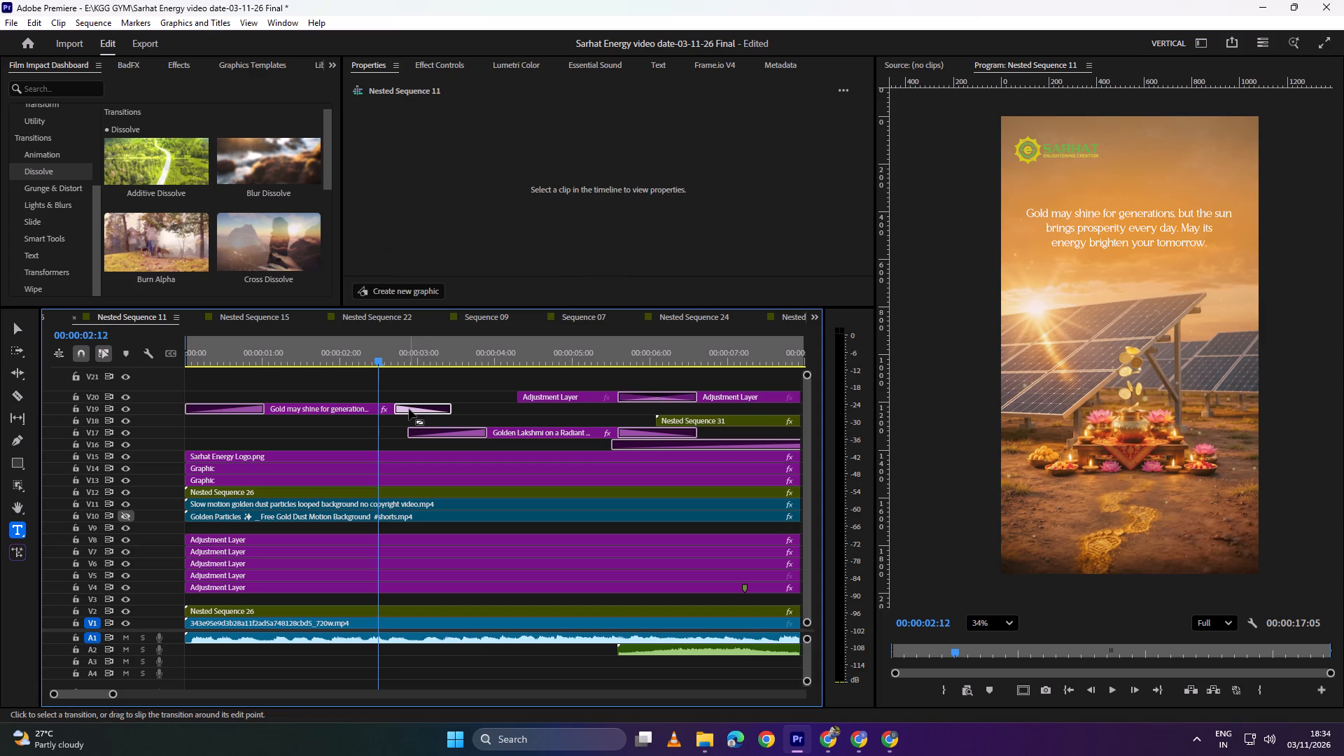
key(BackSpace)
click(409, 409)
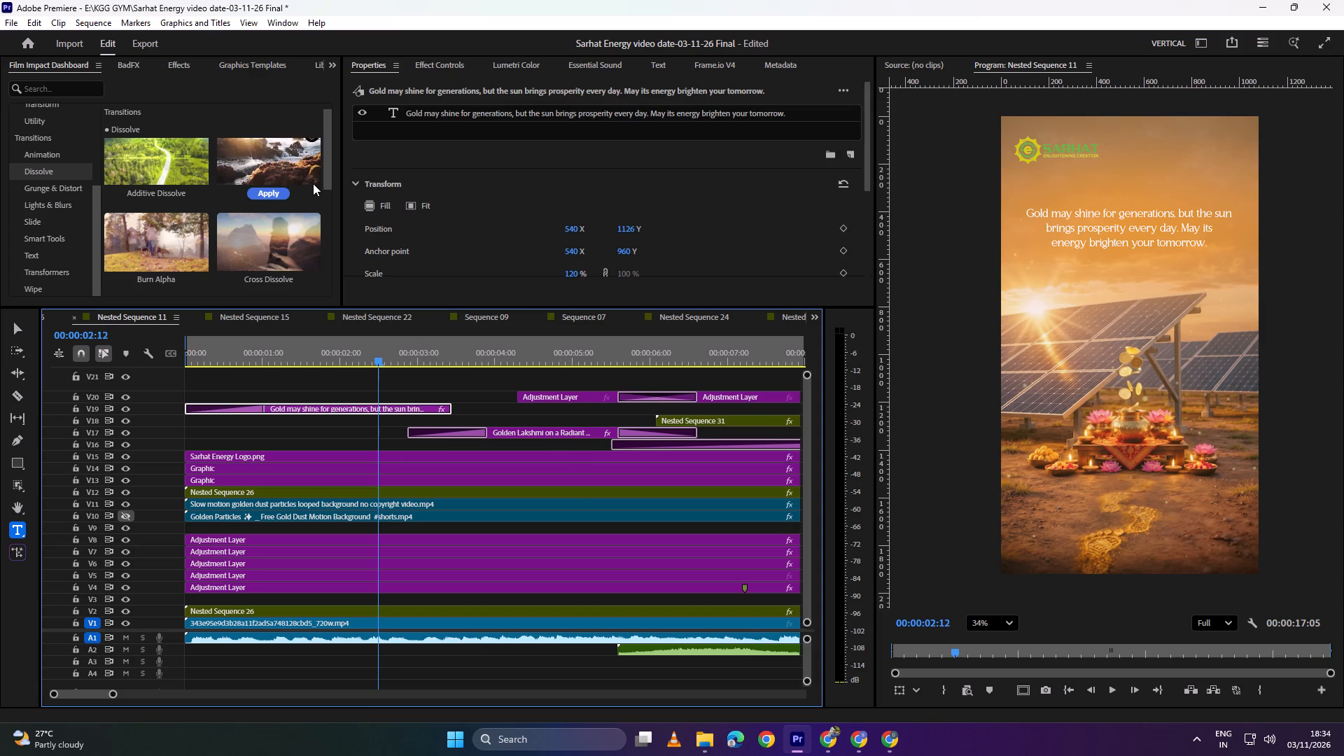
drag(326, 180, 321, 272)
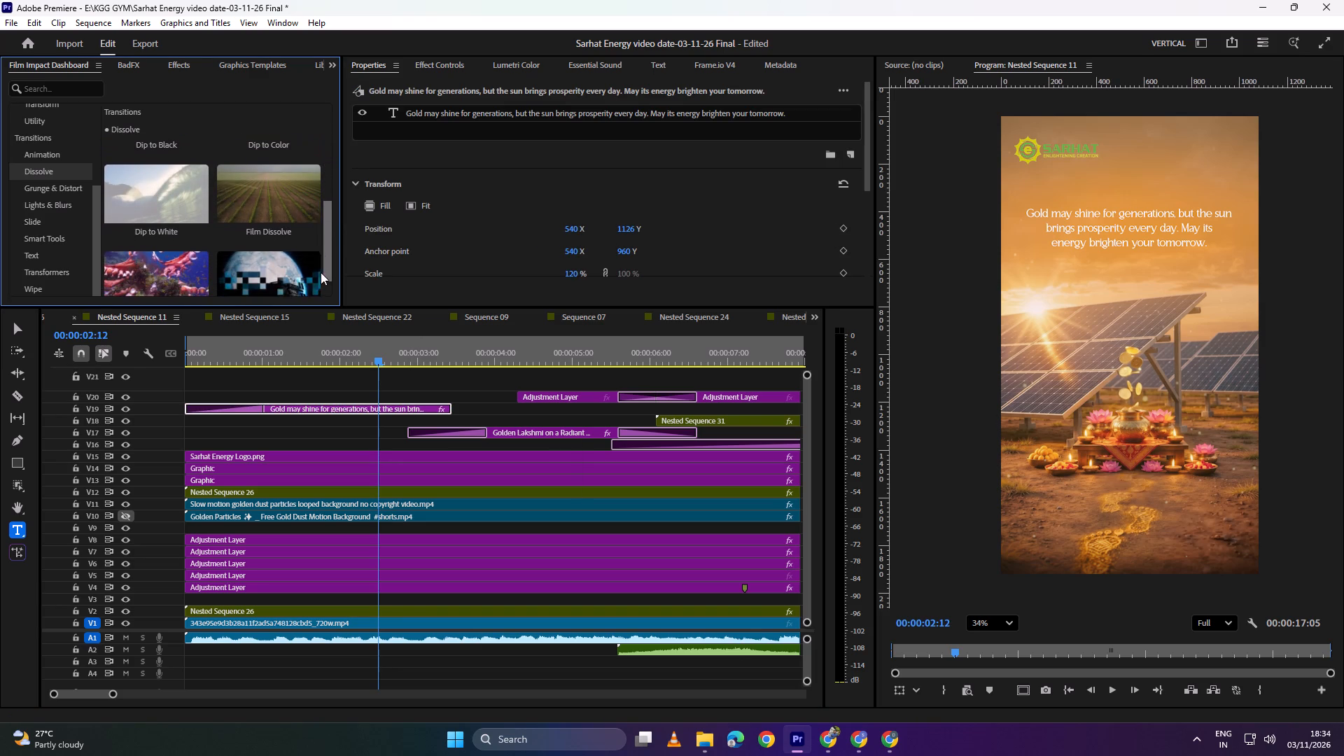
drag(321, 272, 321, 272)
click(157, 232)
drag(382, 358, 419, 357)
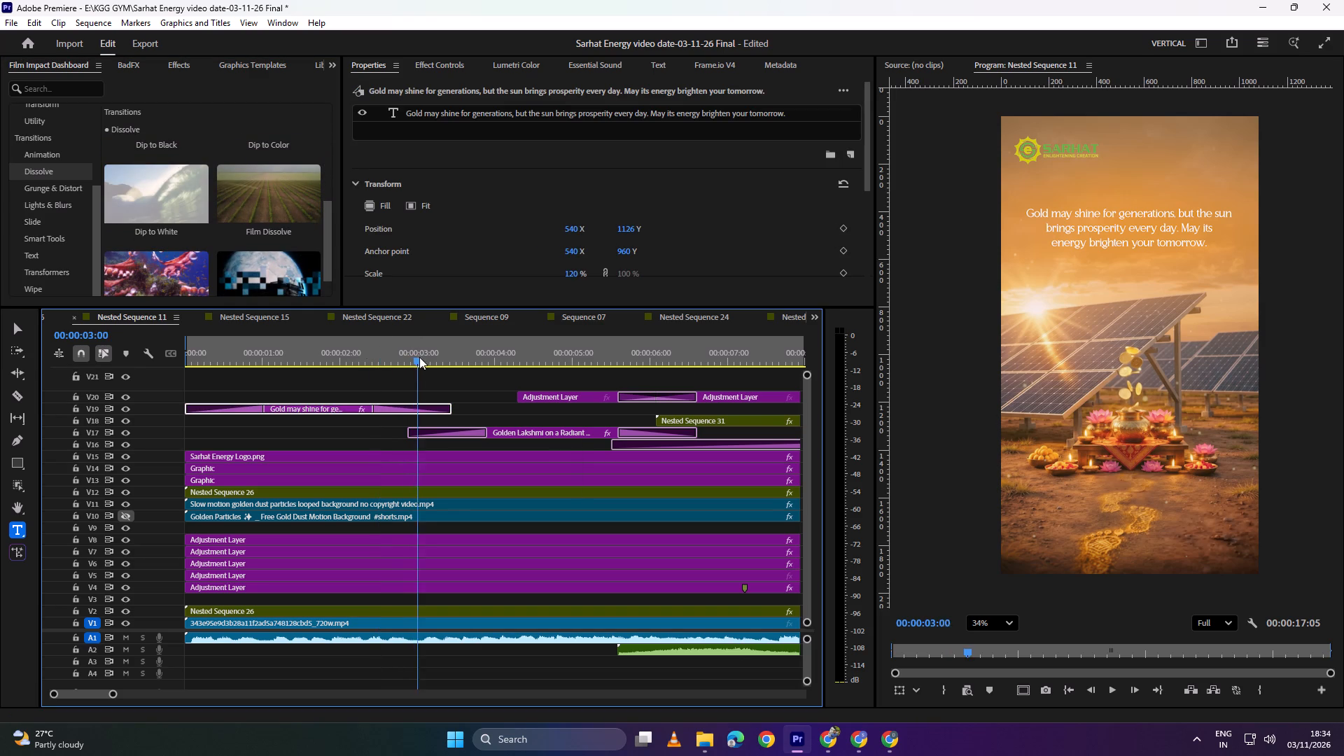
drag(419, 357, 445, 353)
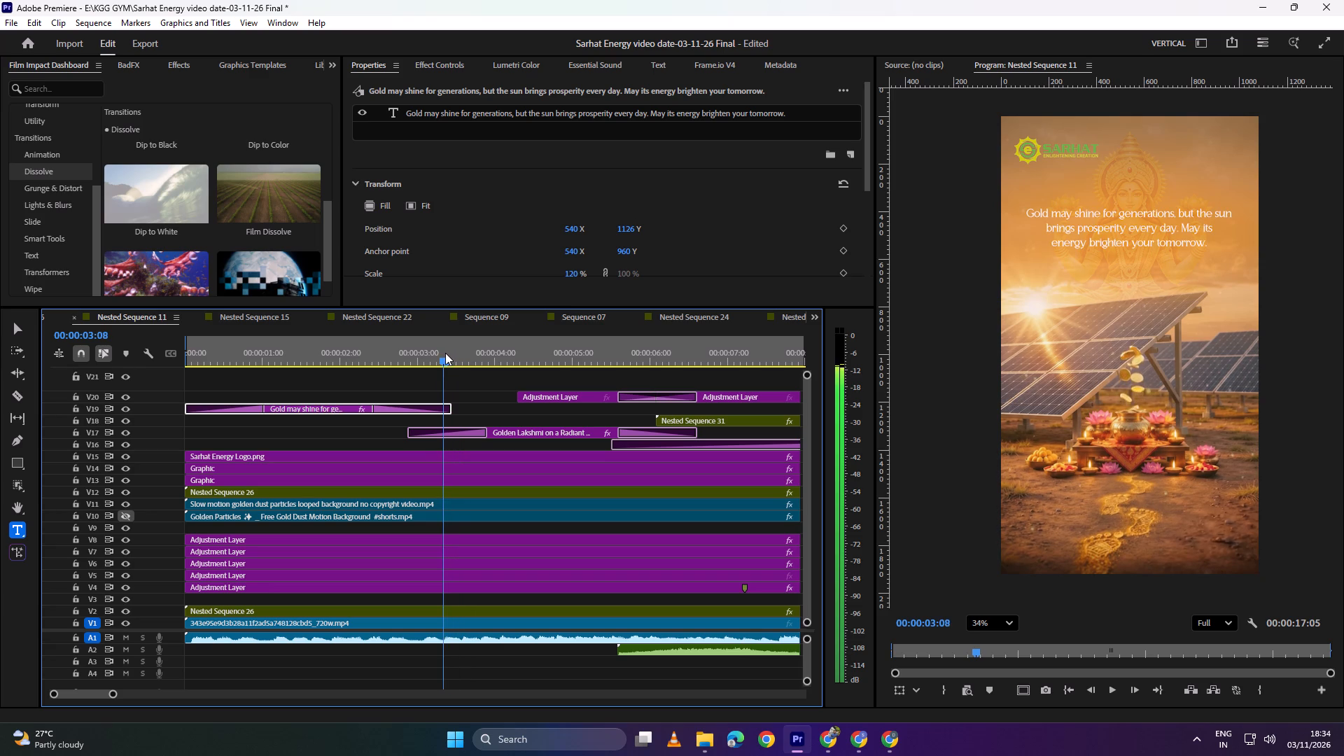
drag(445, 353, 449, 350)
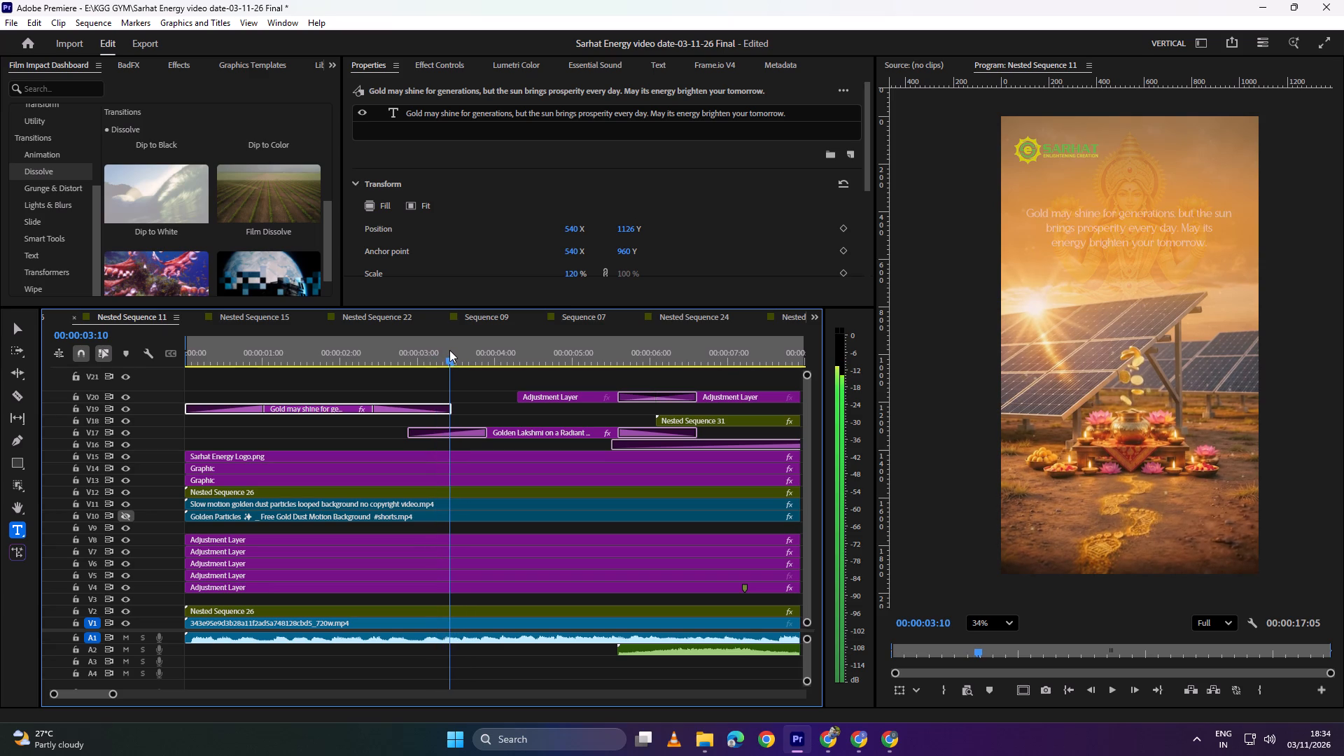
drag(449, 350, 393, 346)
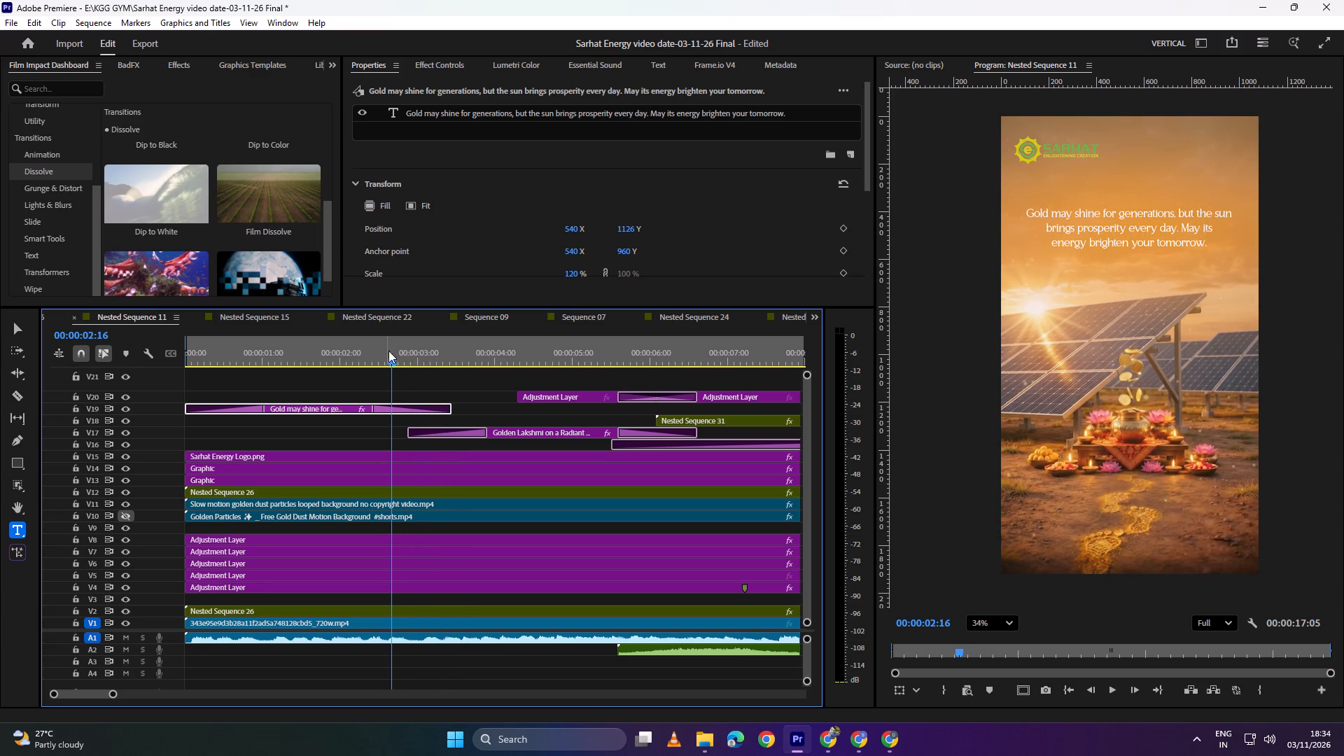
Trim the end of the V19 quote clip back to about 00:00:03:02 and preview its fade-out.
drag(452, 409, 439, 407)
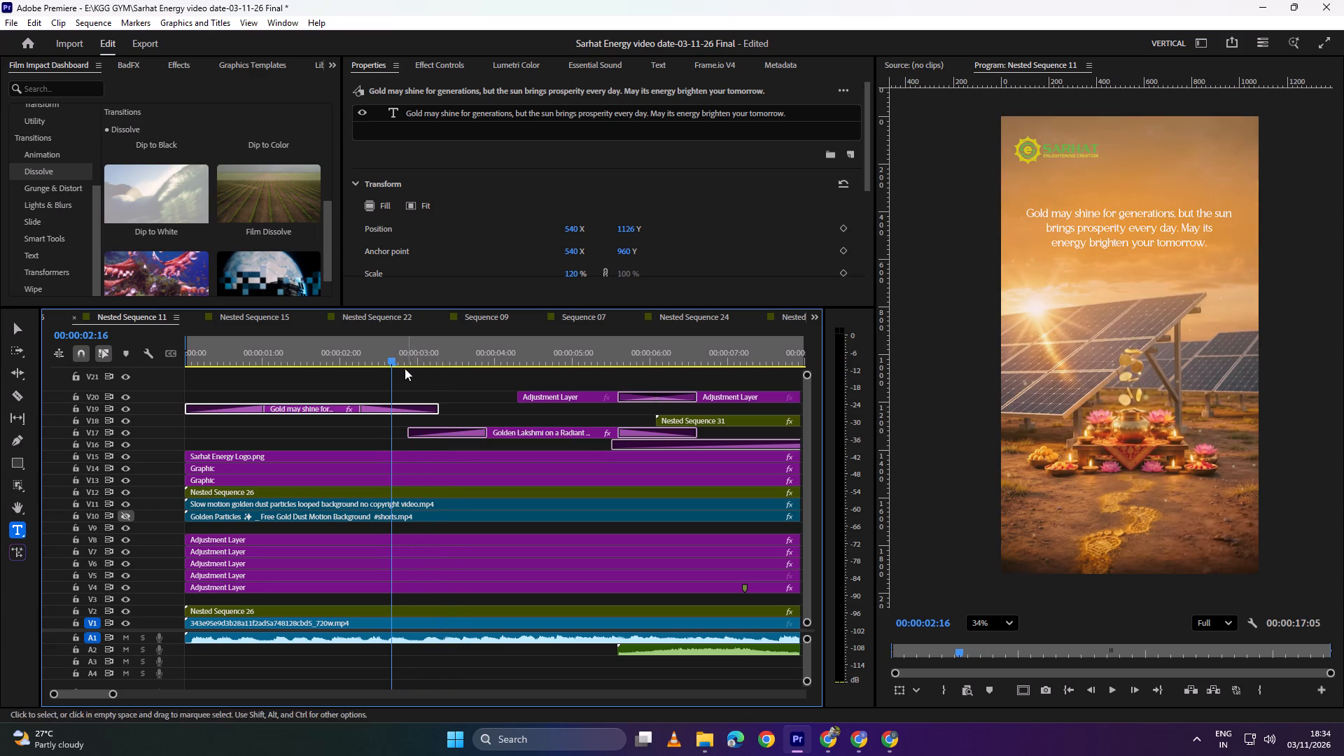
drag(395, 357, 436, 361)
drag(440, 409, 424, 408)
drag(436, 360, 389, 358)
key(space)
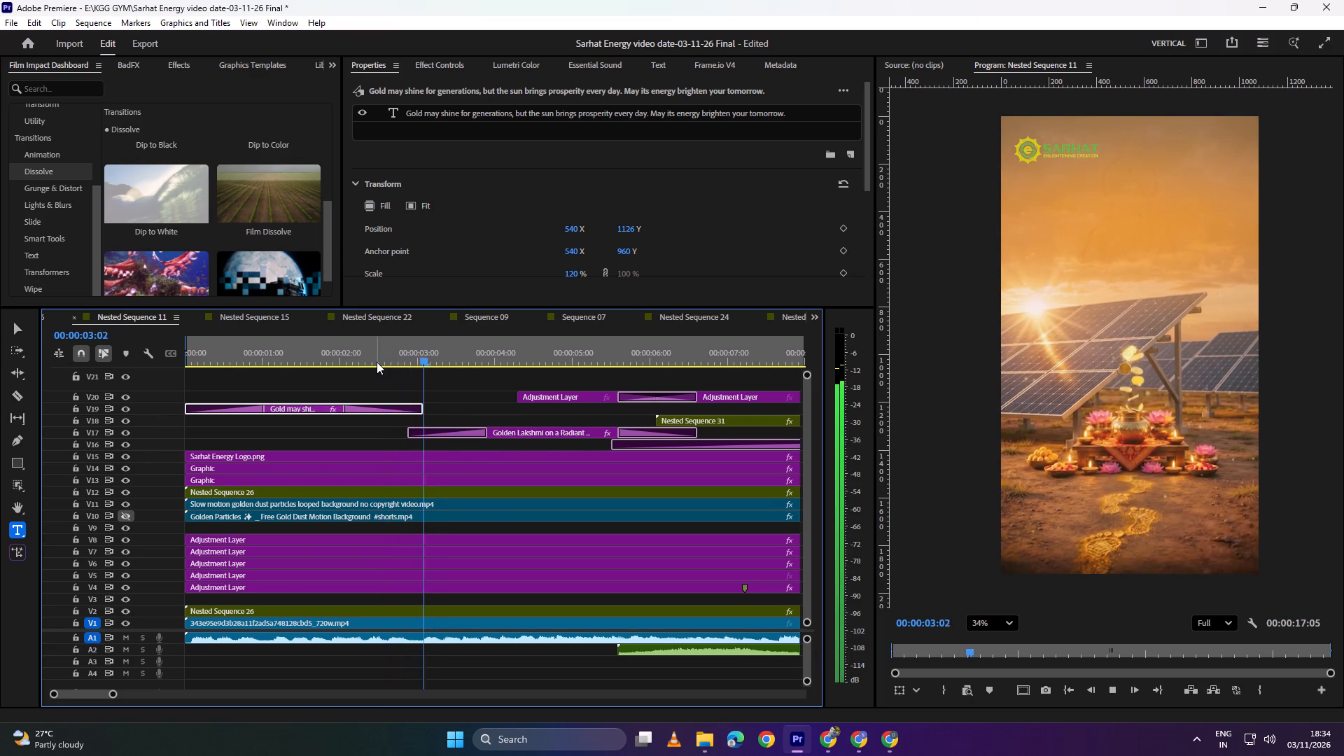
key(space)
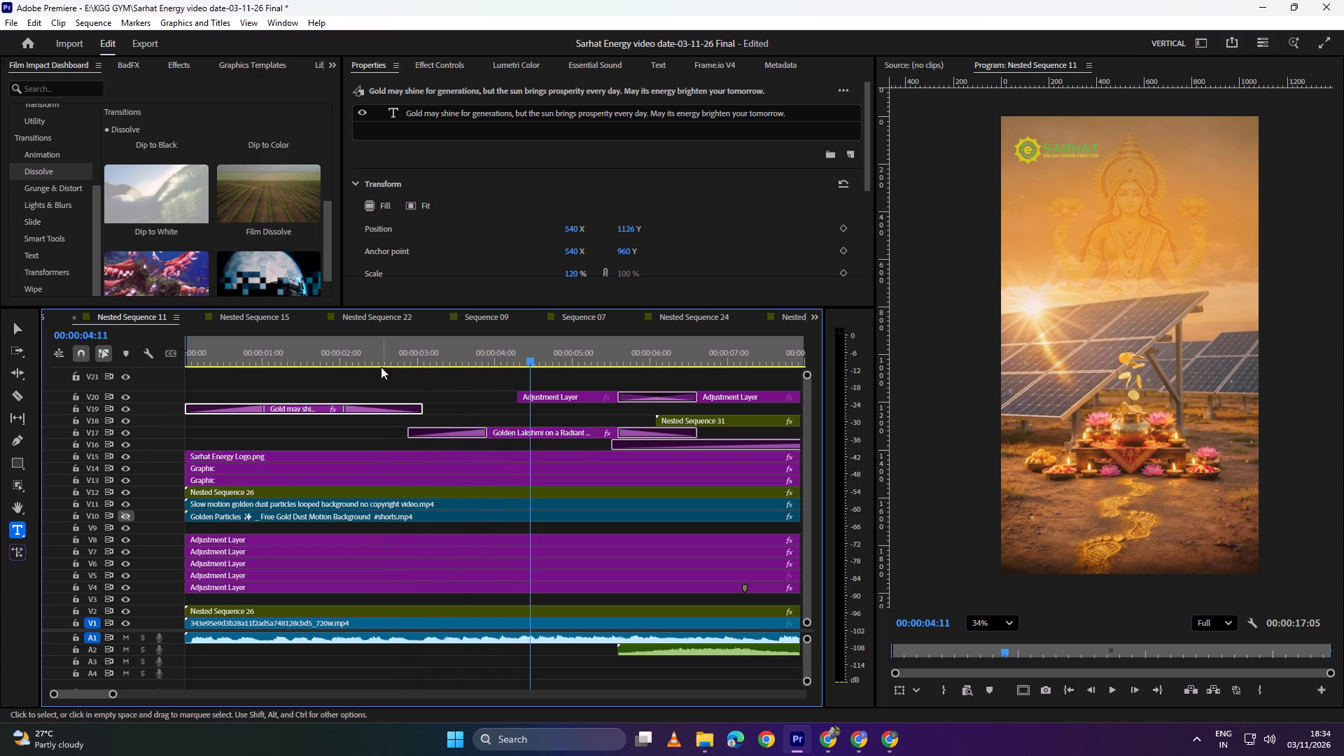
click(370, 354)
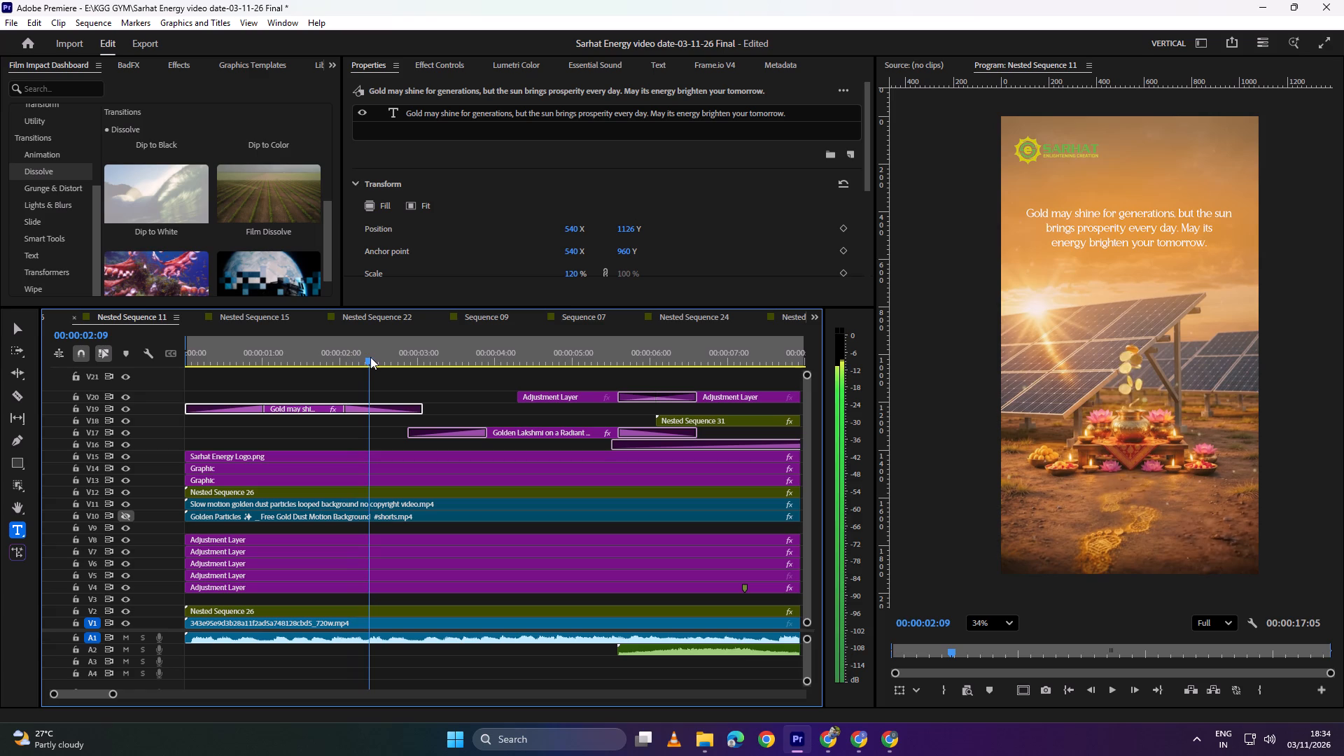
Apply the Luma Fade transition to the end of the V19 quote clip and play the quote from its start.
scroll(153, 279, down, 1)
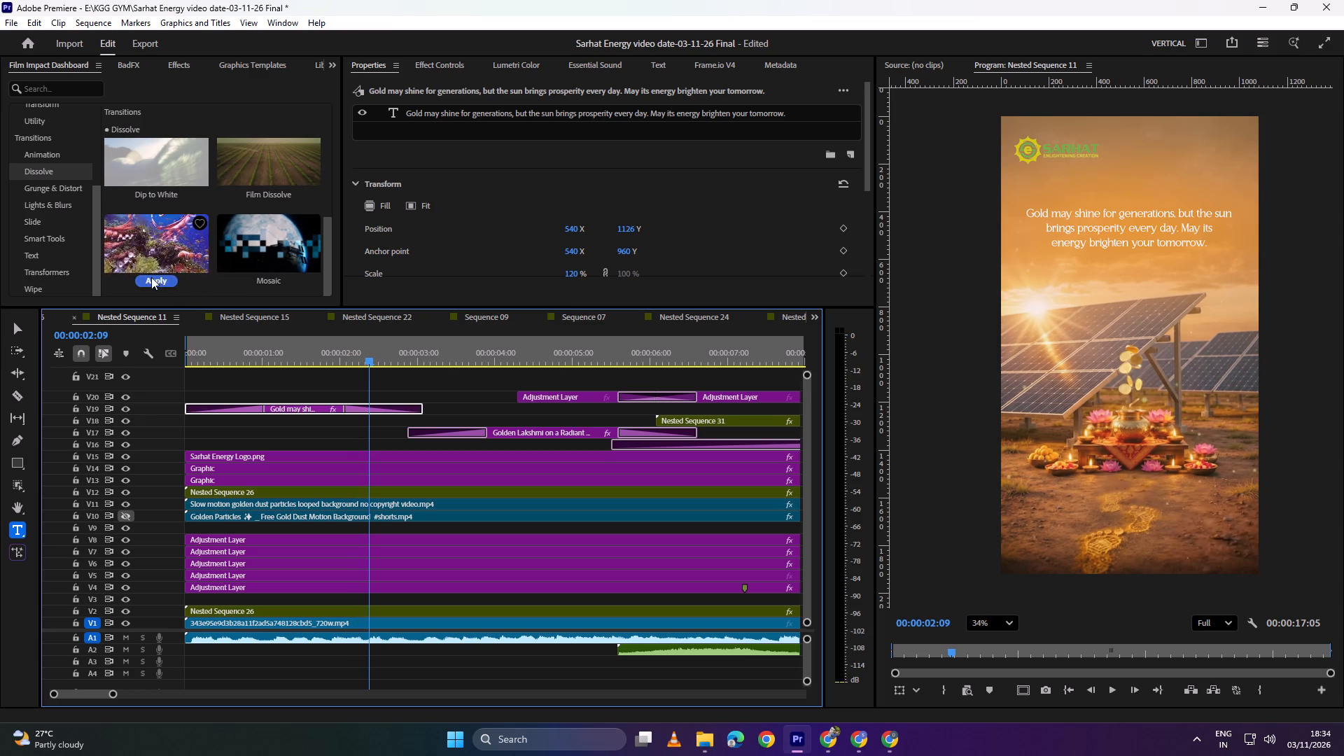
click(151, 278)
drag(373, 364, 229, 372)
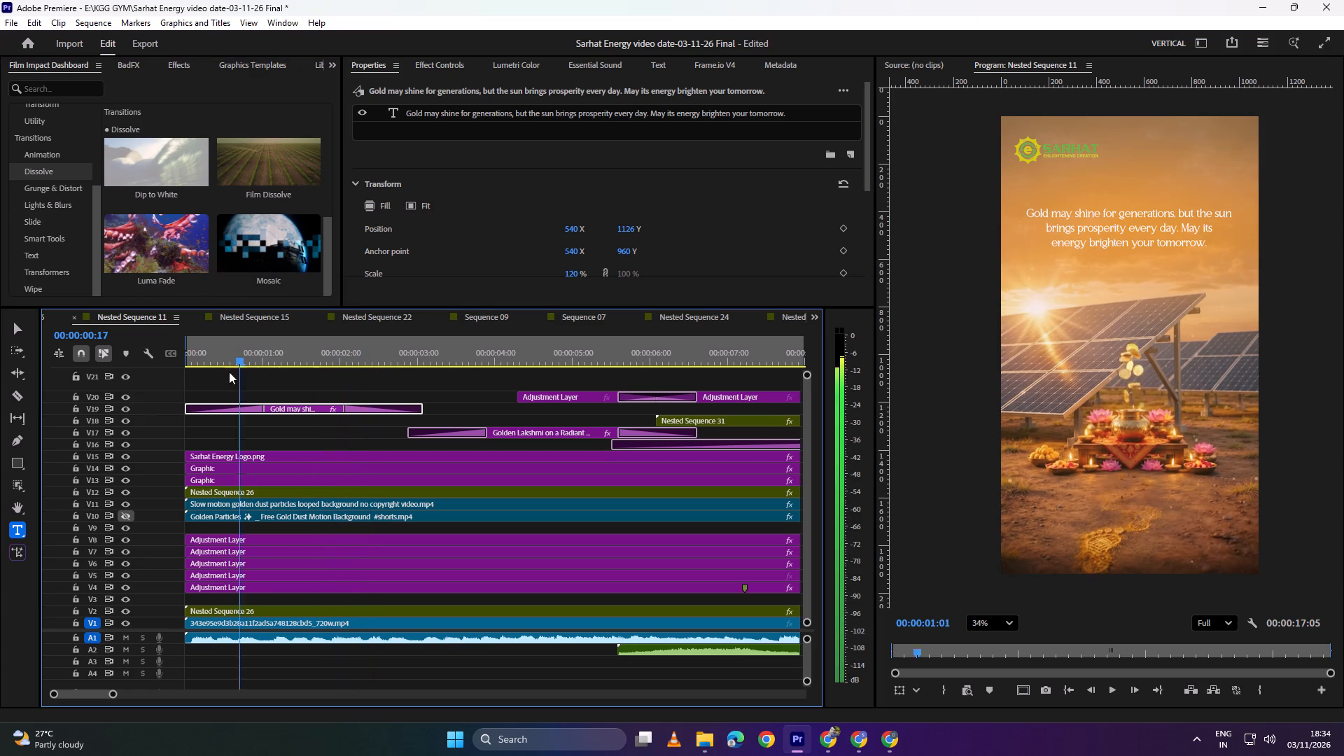
drag(229, 372, 169, 378)
key(space)
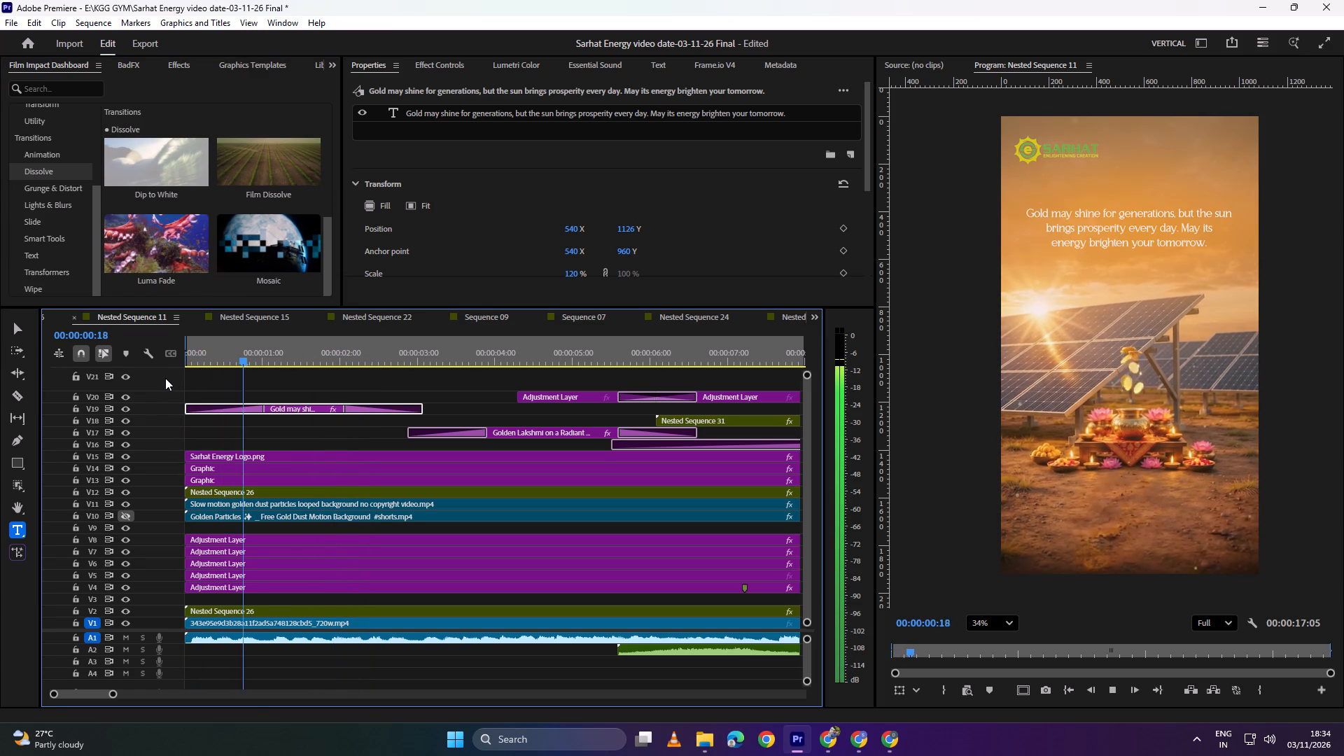
key(space)
Delete the transition at the start of the V19 quote clip.
drag(294, 356, 197, 371)
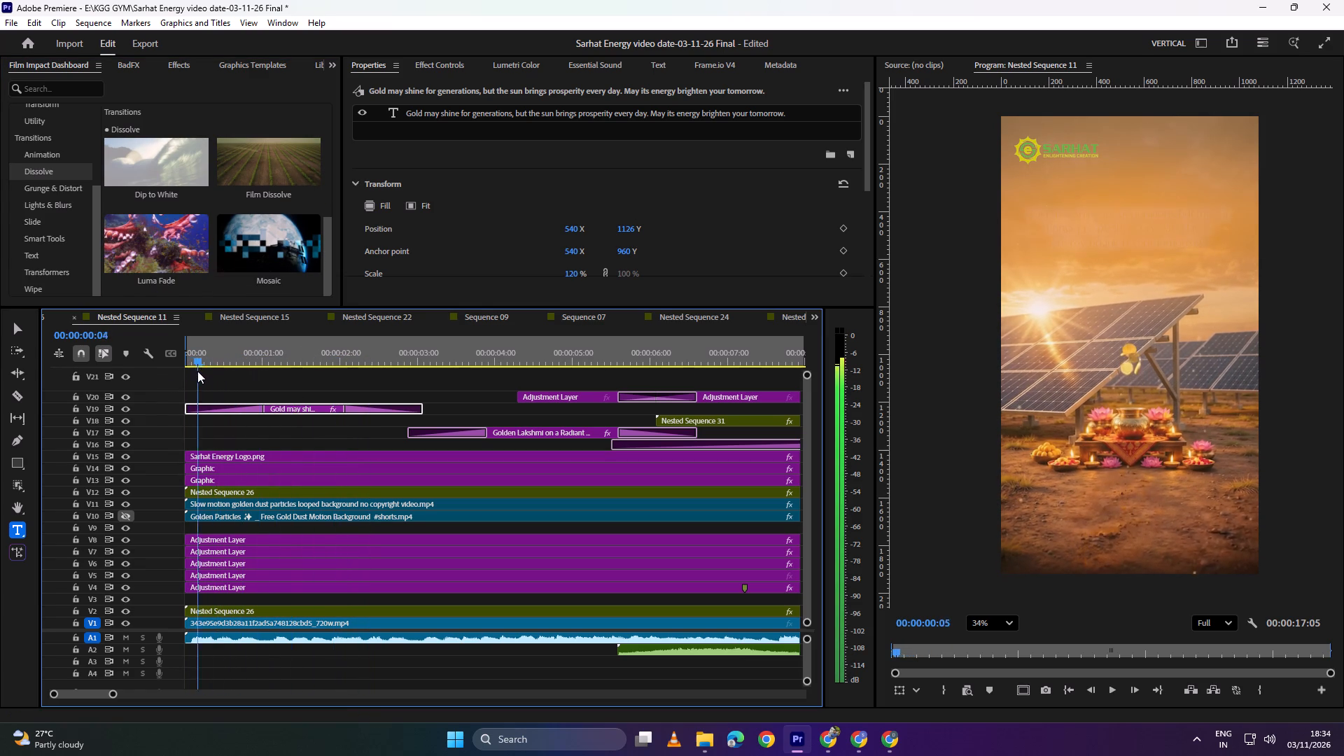
drag(197, 371, 209, 374)
click(226, 409)
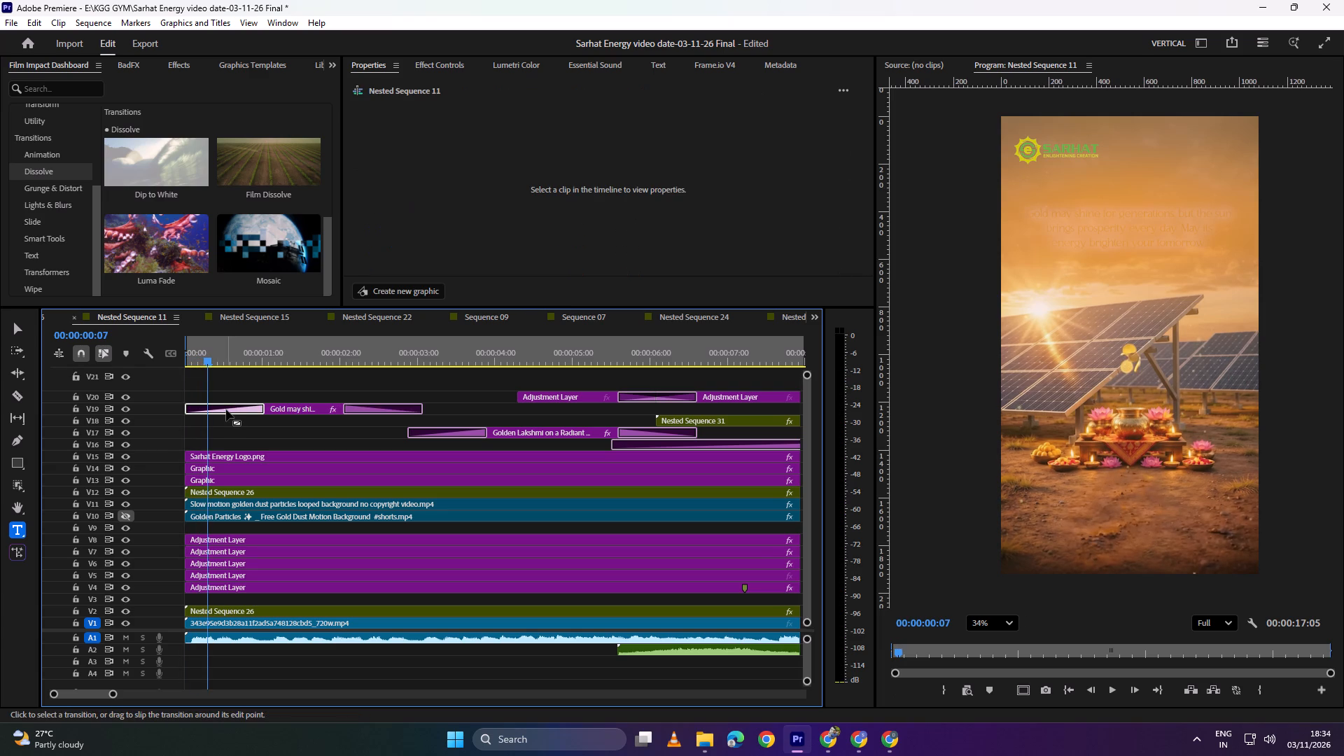
key(BackSpace)
Split the V19 quote clip at about 00:00:01:04.
click(276, 410)
key(c)
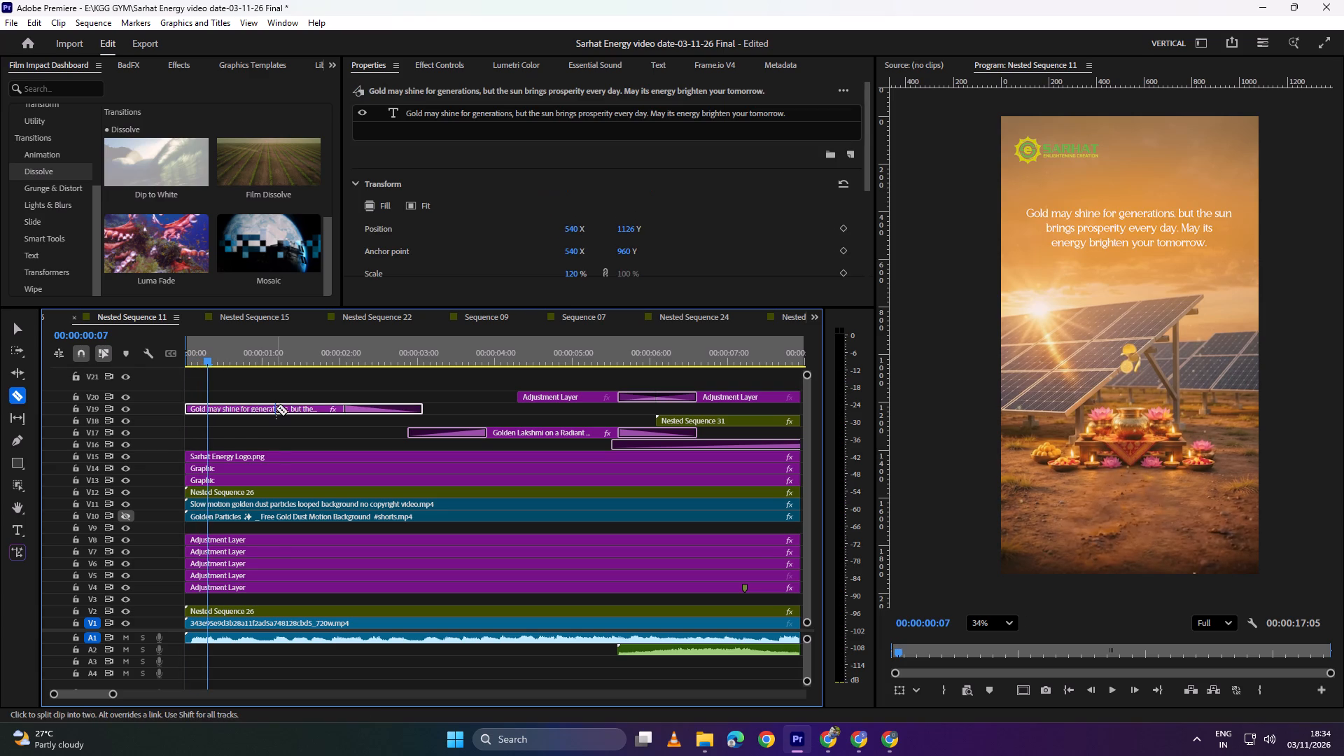
click(276, 407)
key(v)
Apply the Typewriter text transition to the start of the first V19 quote segment and preview the text animation.
click(234, 407)
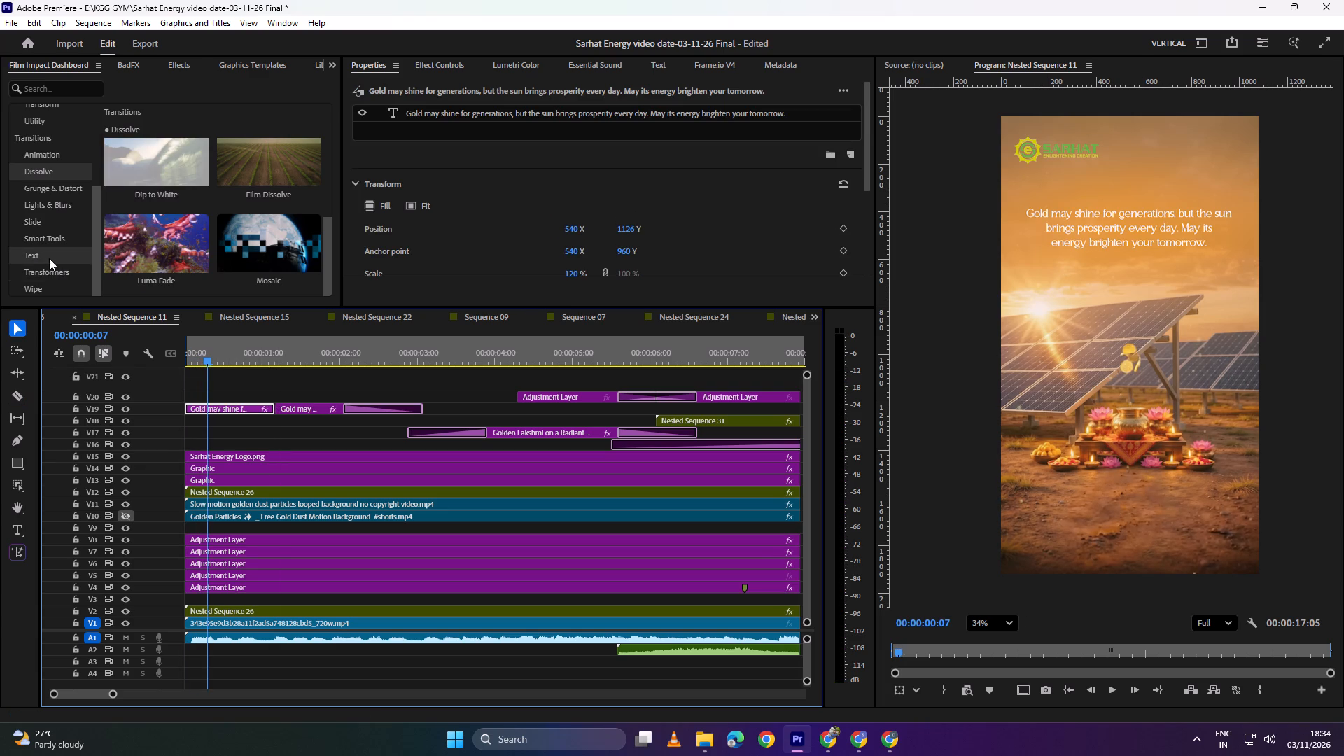
click(49, 258)
click(263, 209)
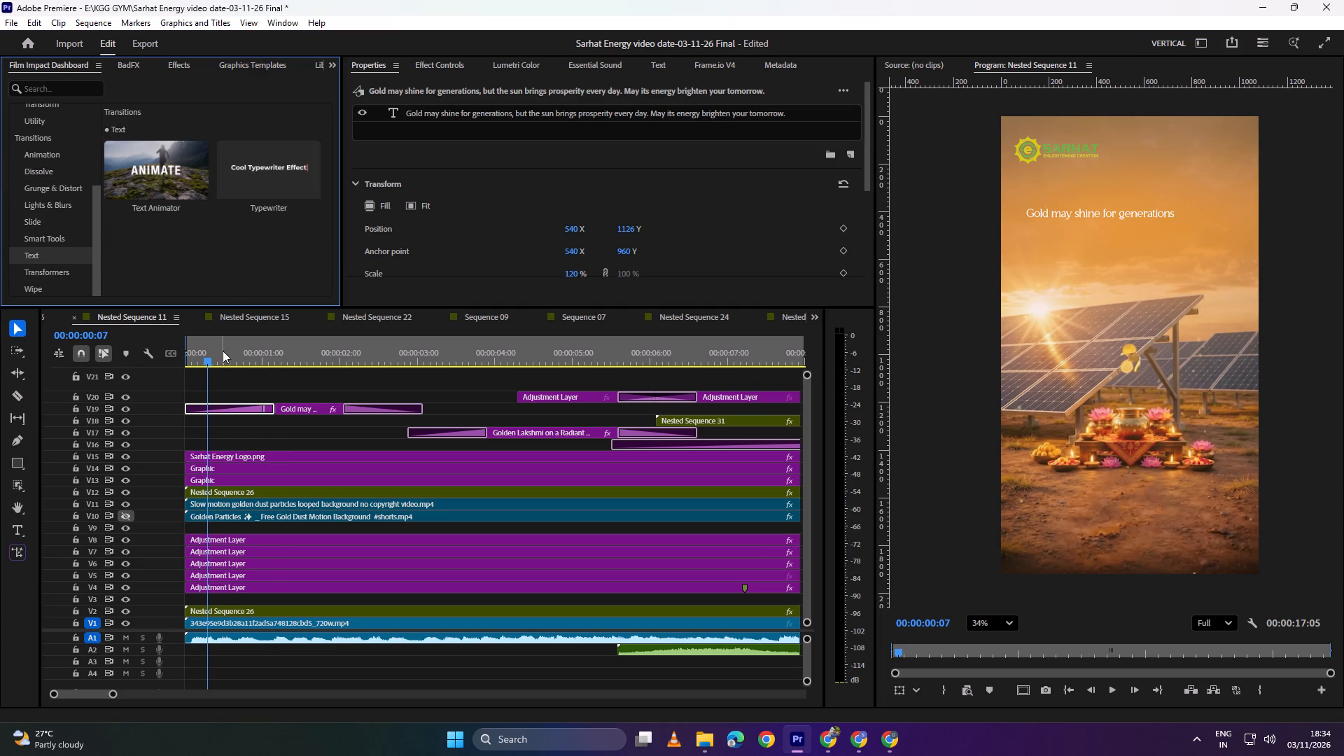
drag(223, 351, 125, 388)
key(space)
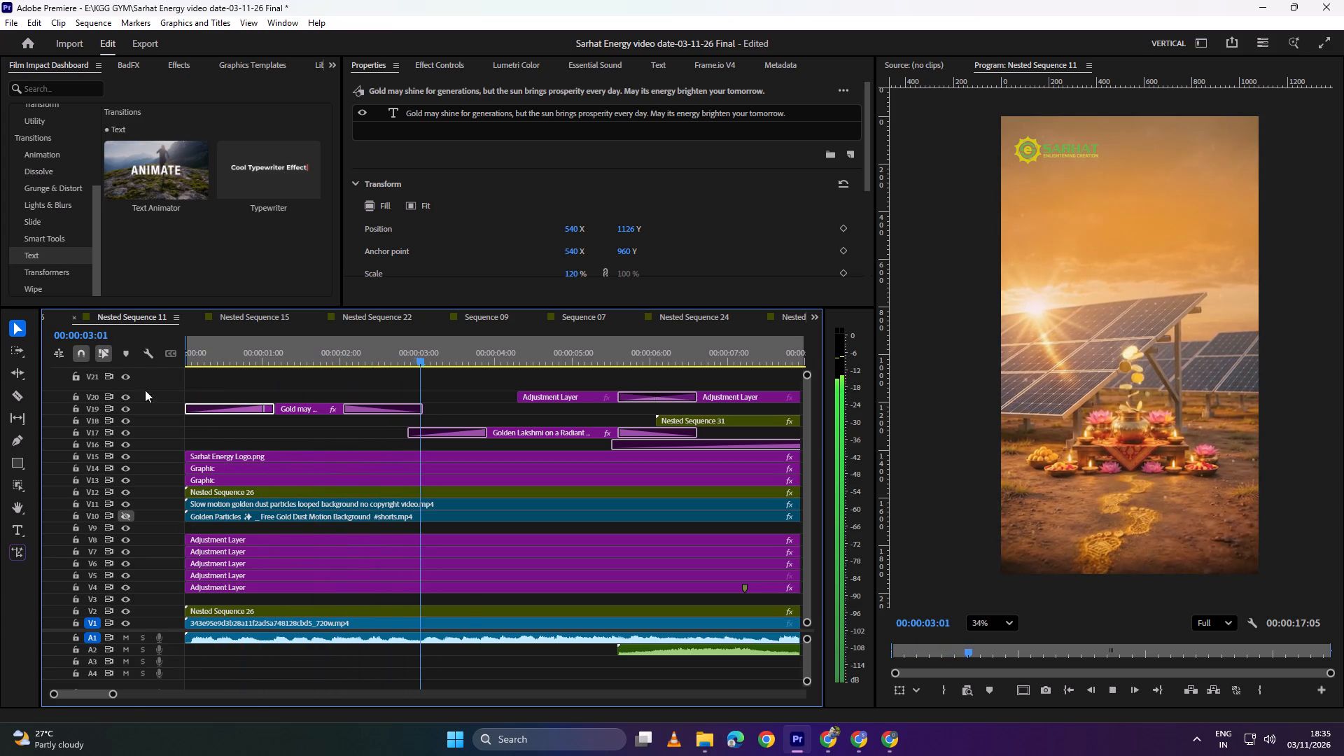
key(space)
Play back from about 00:00:01:03 to examine the quote's fade-out and the Golden Lakshmi image that follows.
drag(407, 357, 275, 354)
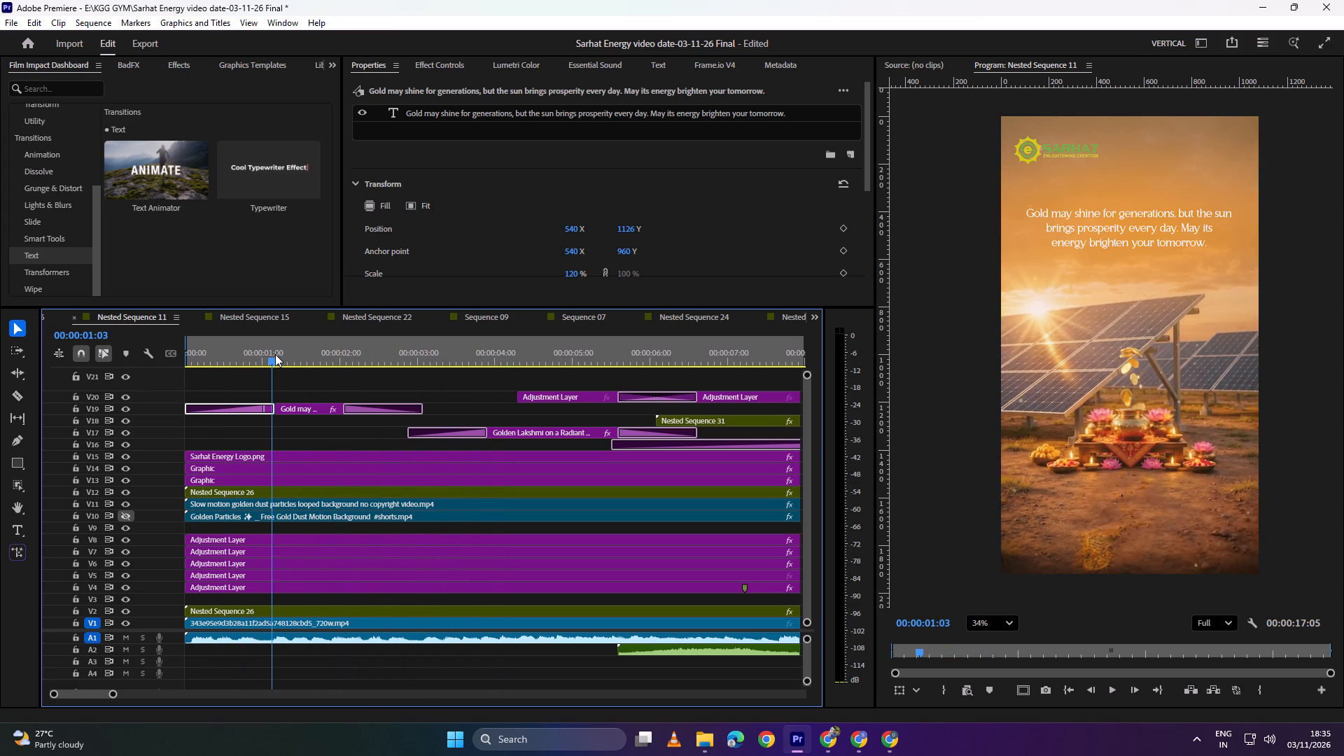
key(space)
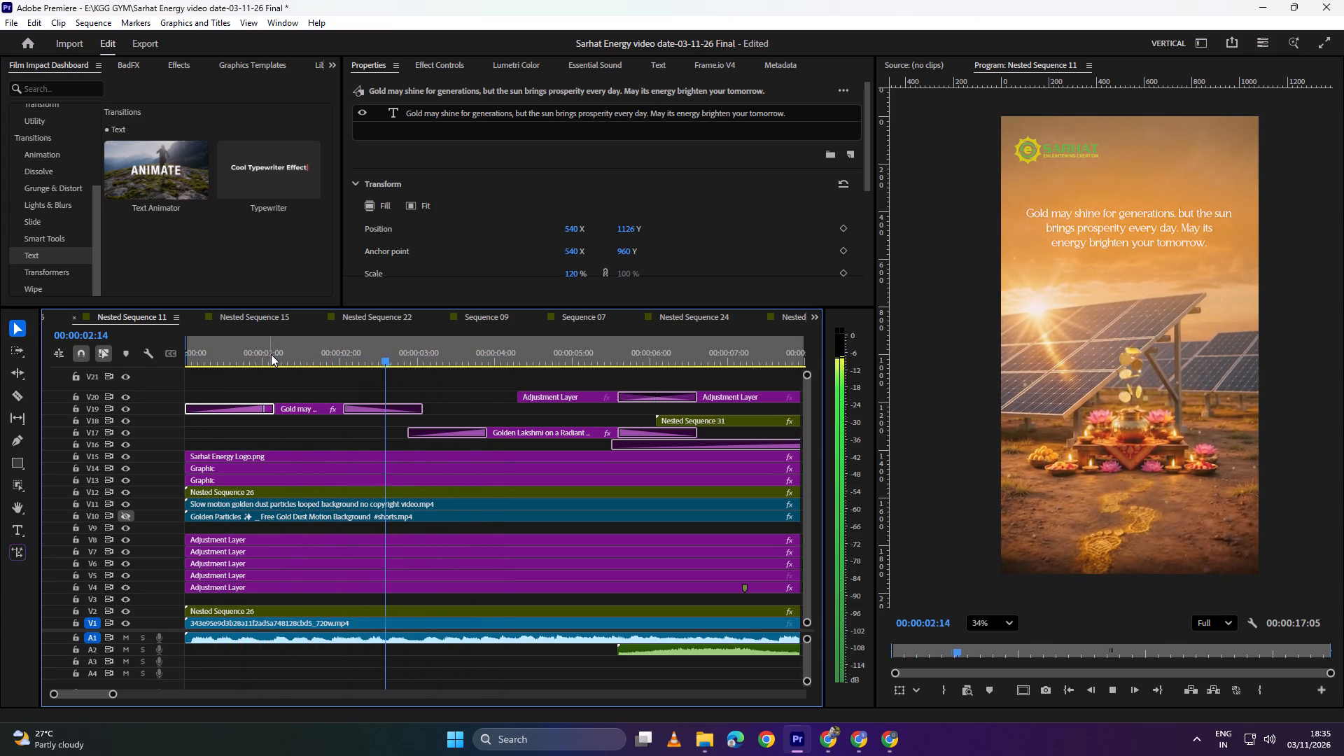
scroll(526, 438, down, 2)
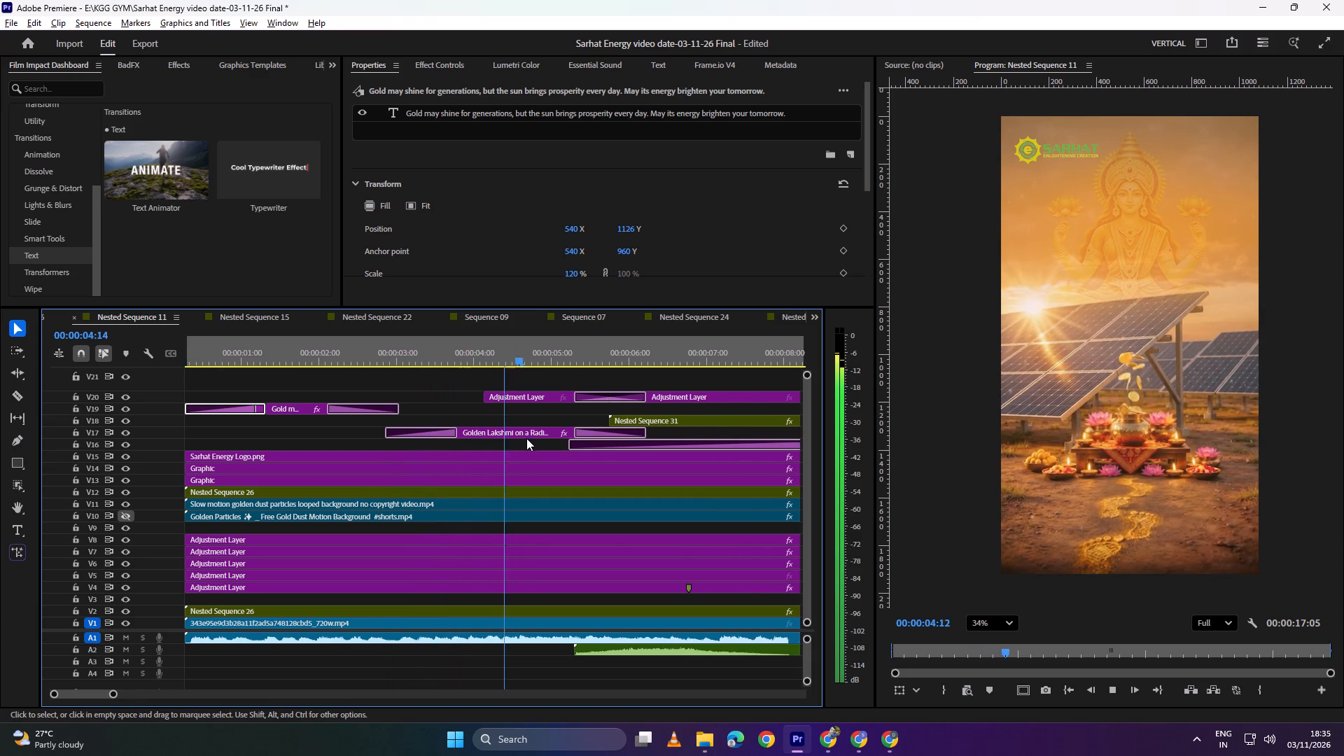
alt+scroll(509, 438, down, 3)
key(space)
drag(470, 349, 400, 365)
key(space)
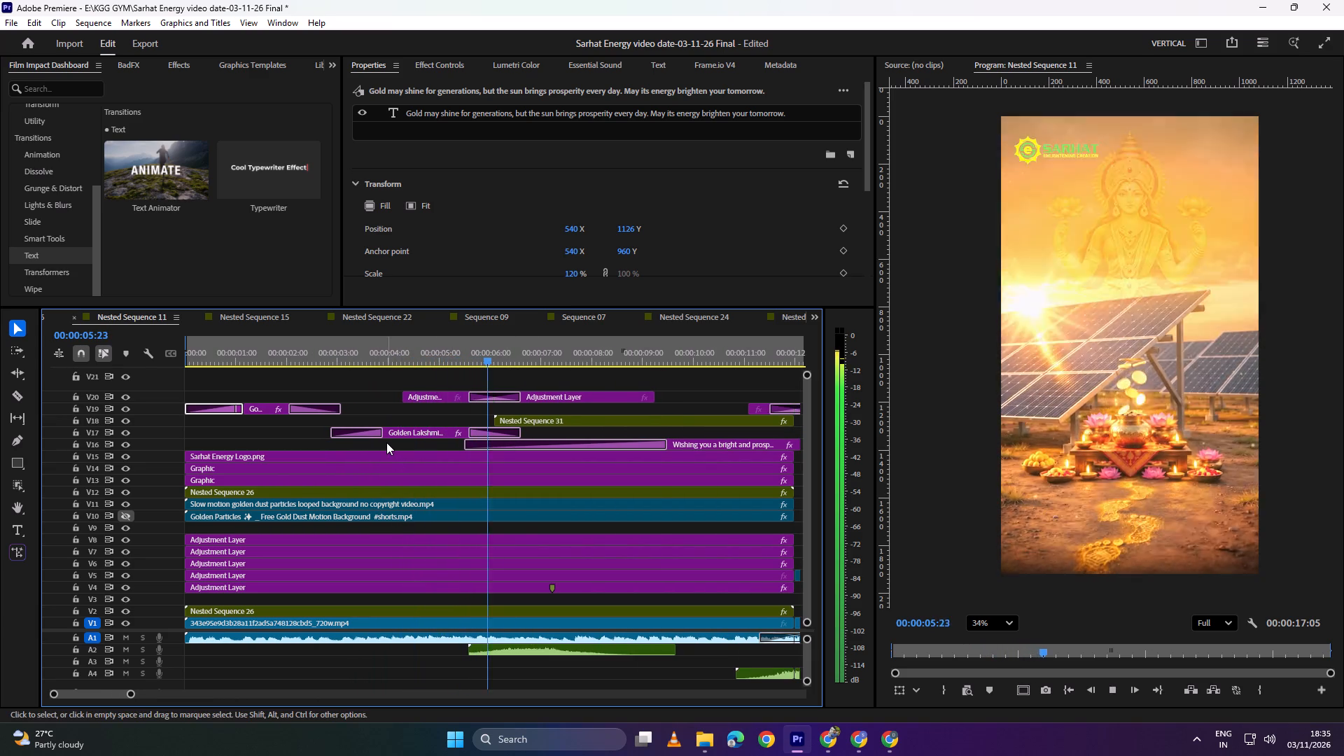
key(space)
Copy the Grow effect from the V2 Nested Sequence 26 clip onto the Golden Lakshmi image clip on V17.
drag(510, 351, 430, 358)
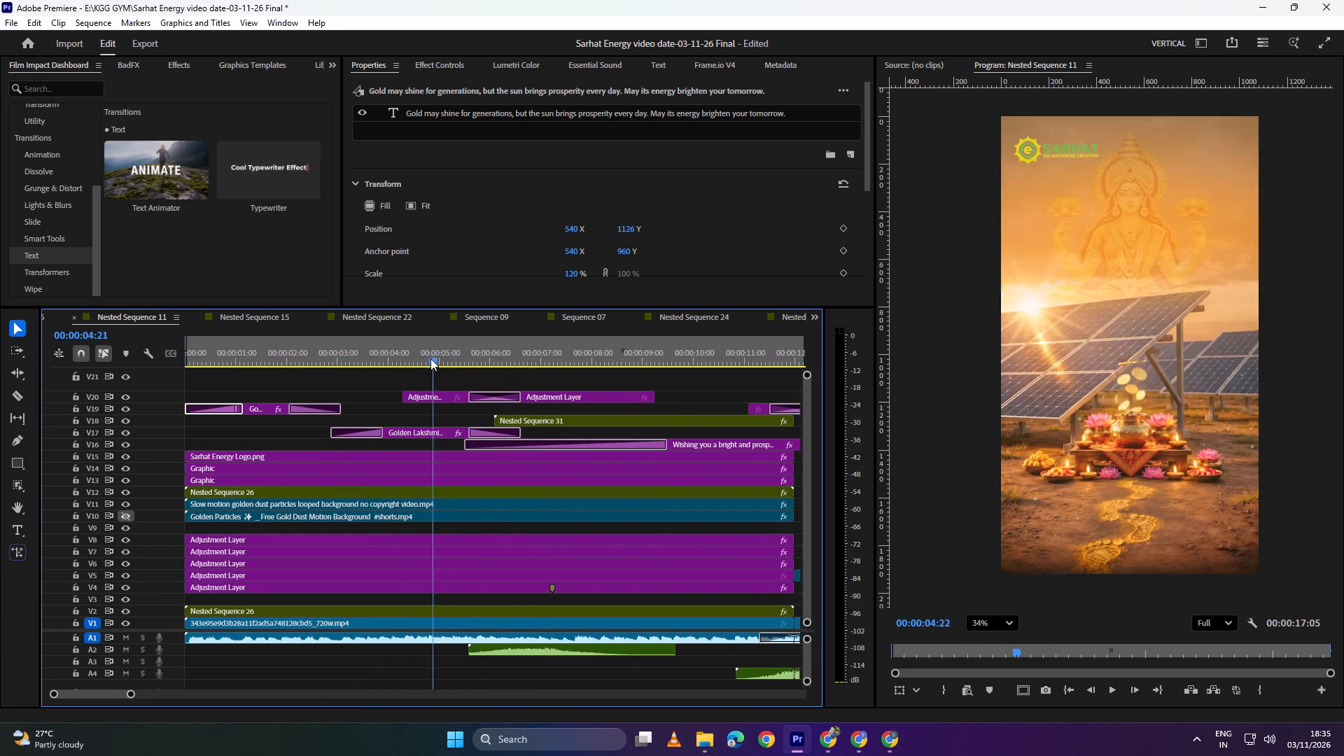
drag(430, 358, 400, 367)
click(428, 432)
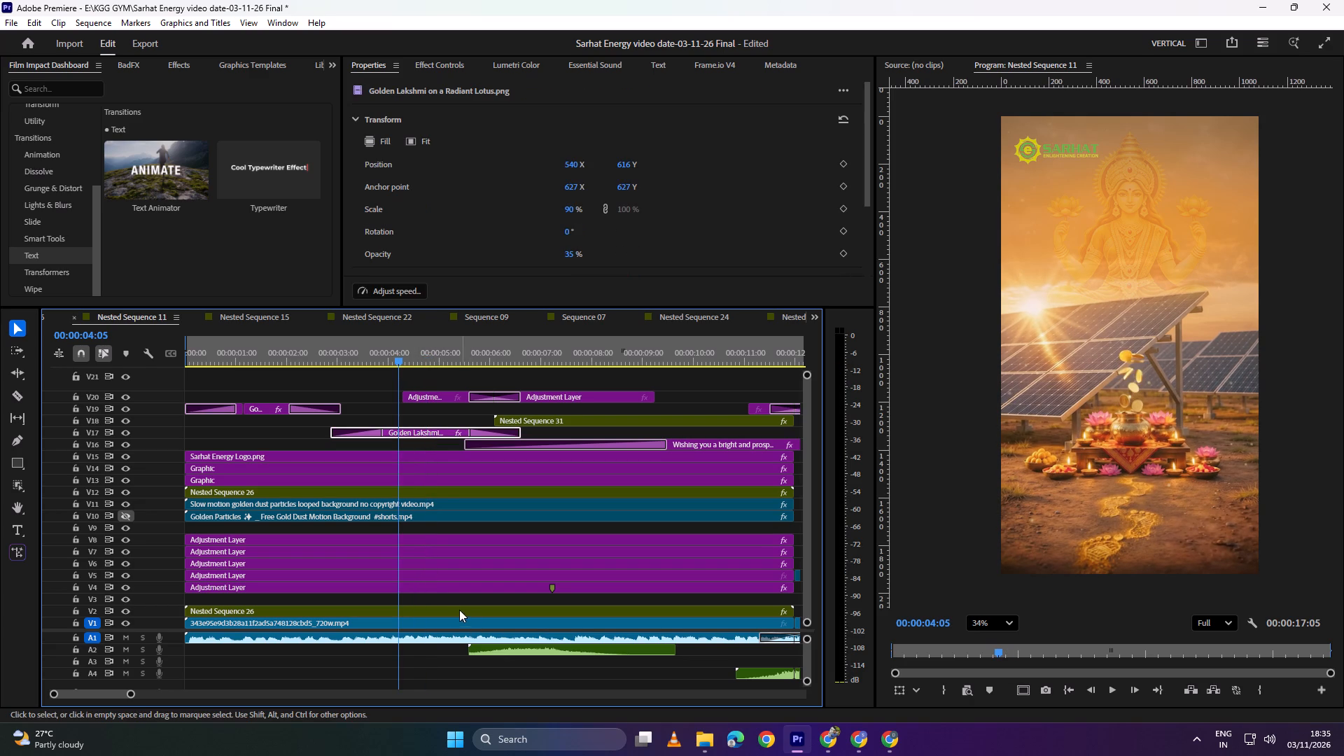
click(304, 609)
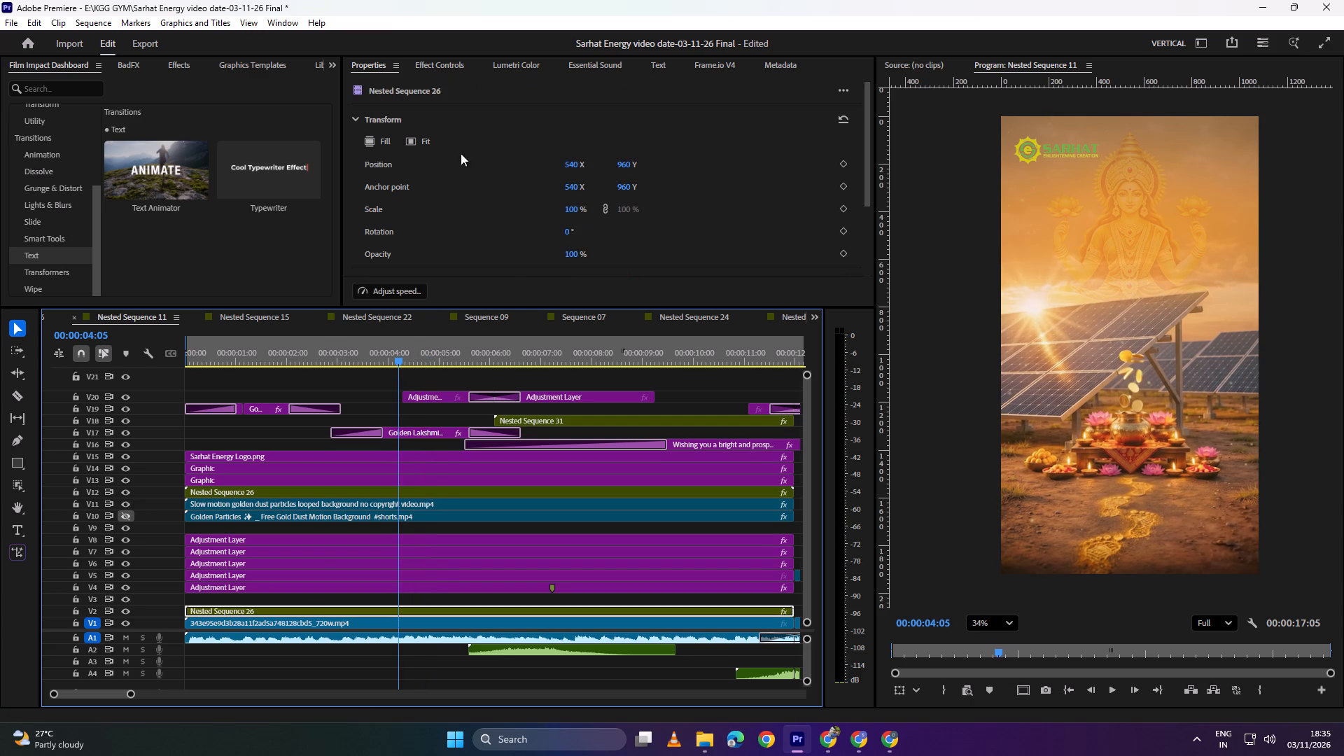
click(458, 64)
scroll(433, 209, down, 10)
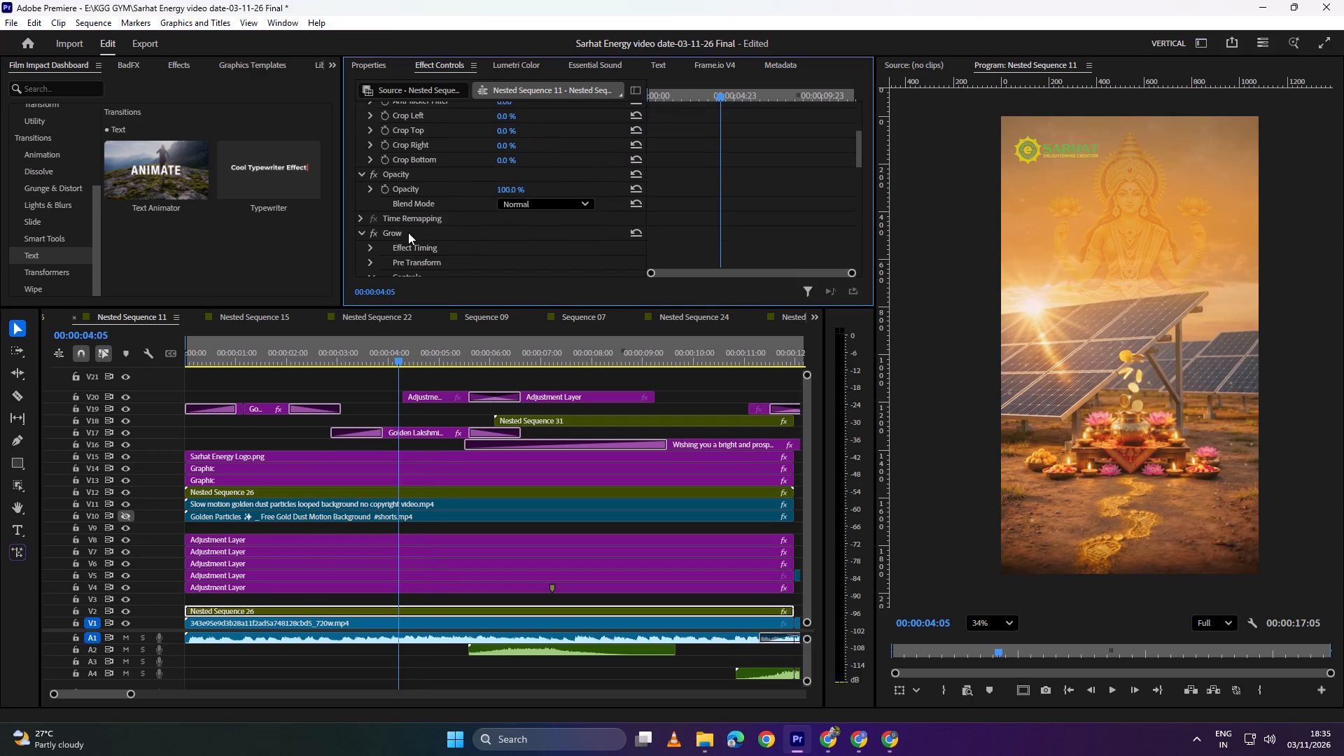
click(408, 229)
key(ctrl+c)
click(415, 431)
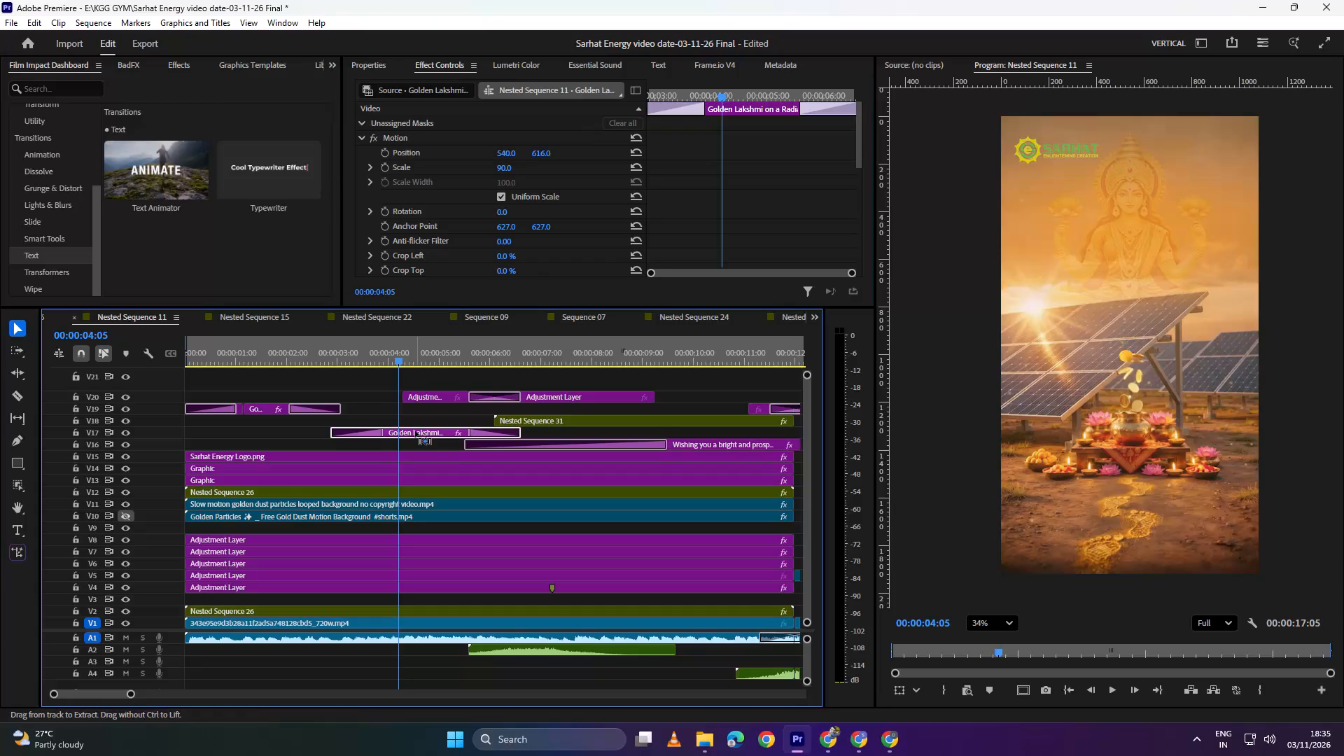
key(ctrl+v)
Play back the V17 Golden Lakshmi section repeatedly to examine its growth animation and fade-out.
drag(414, 354, 337, 372)
key(space)
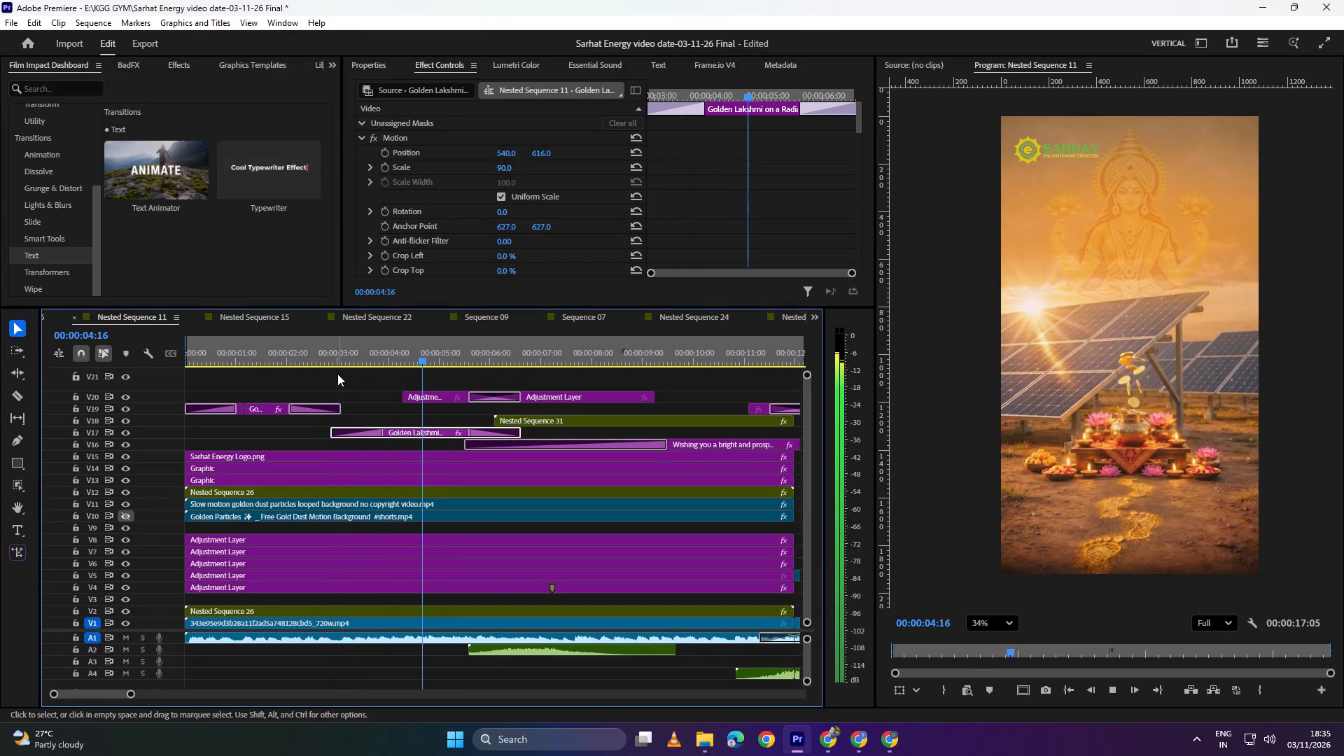
key(space)
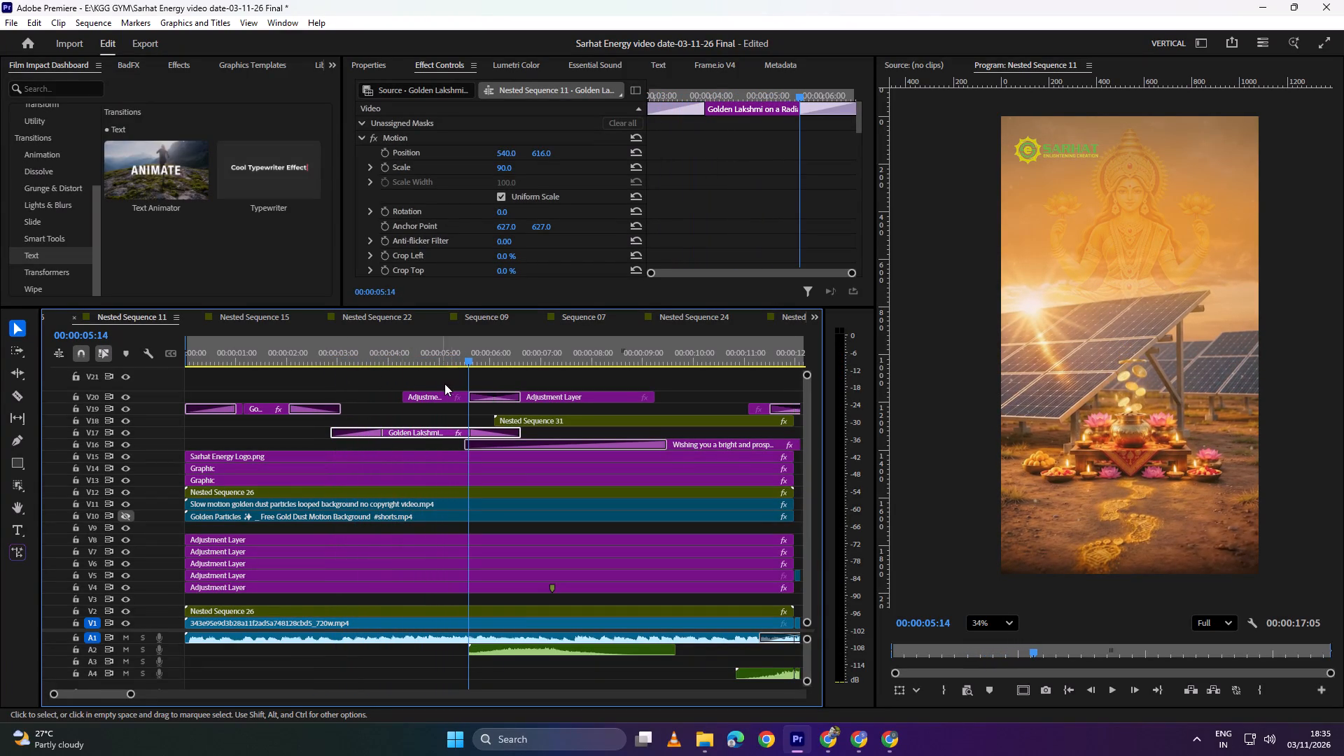
drag(465, 356, 363, 373)
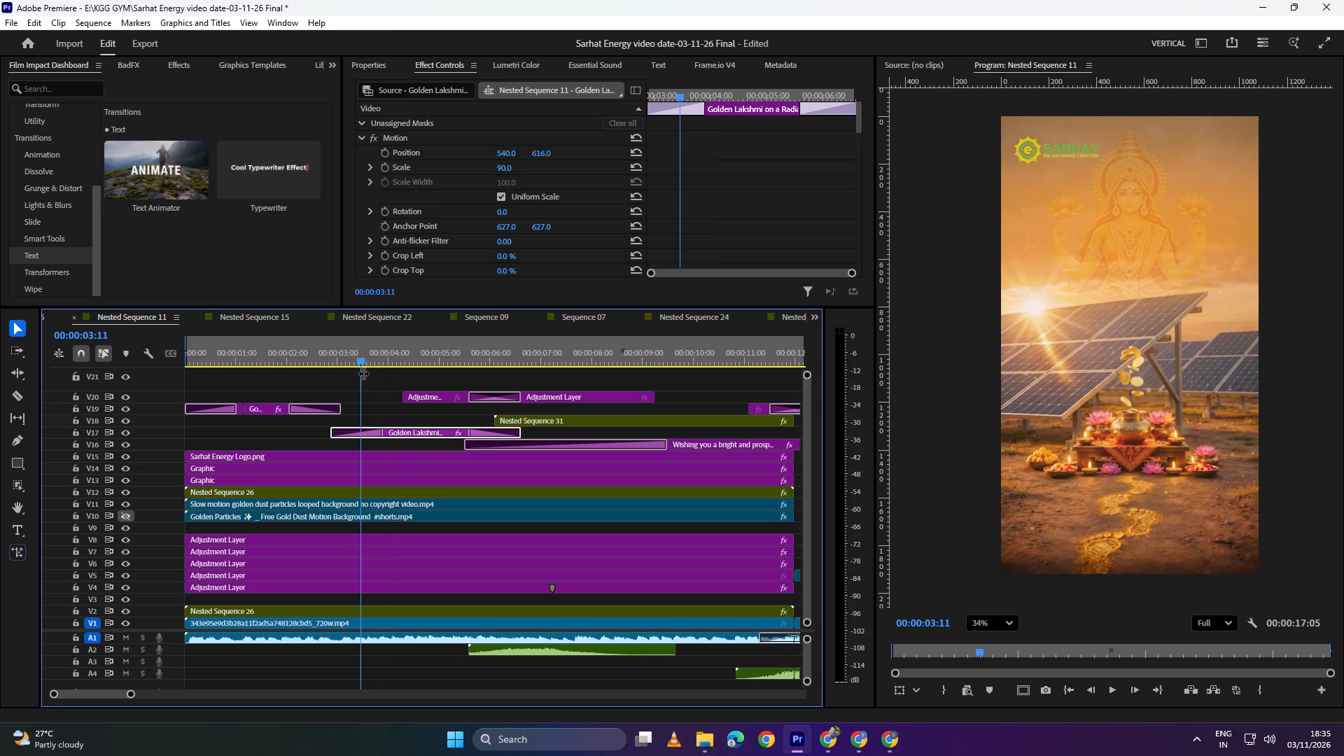
key(space)
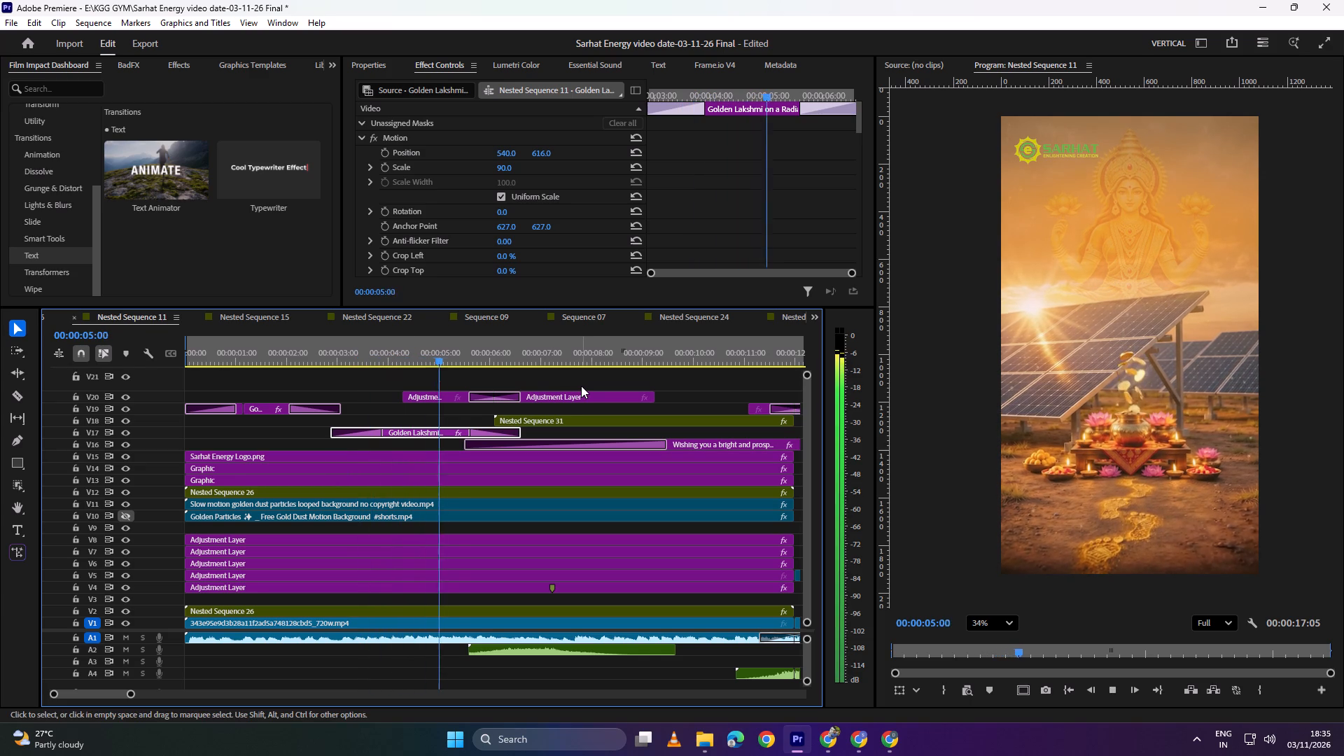
key(space)
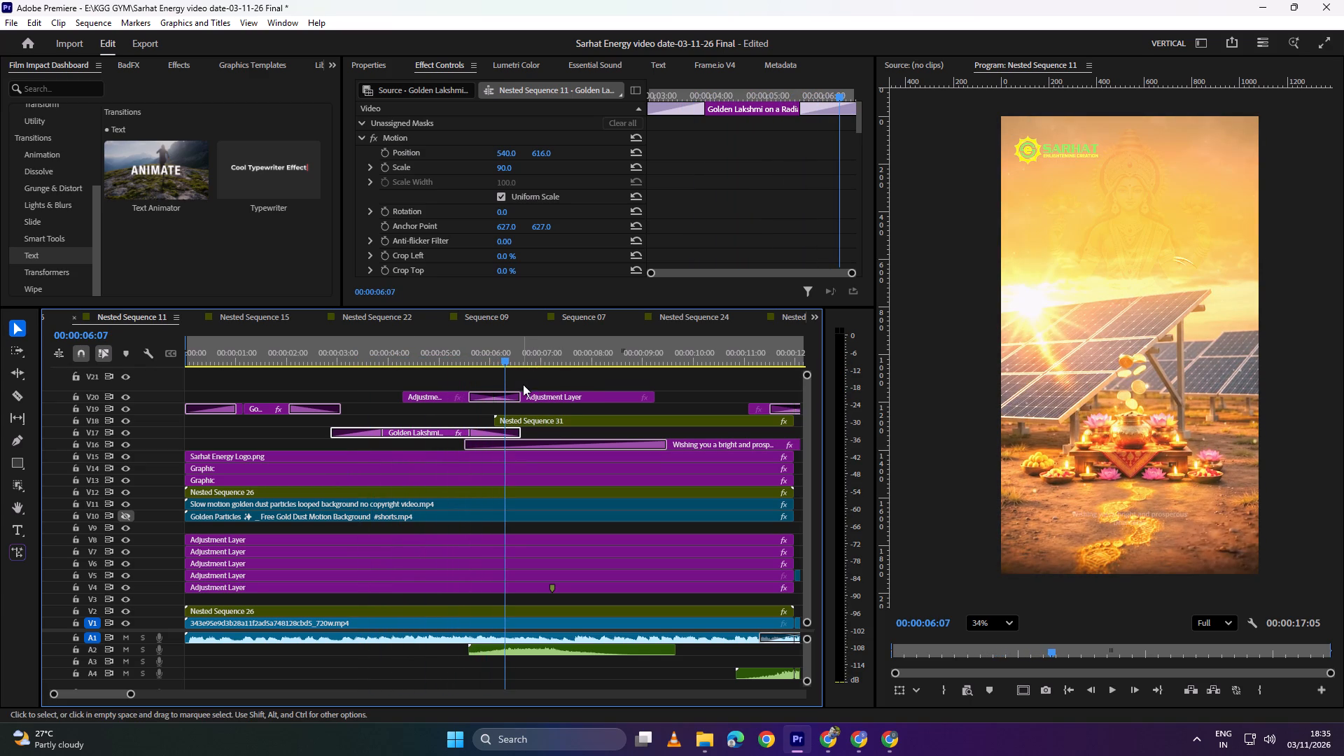
alt+scroll(522, 385, down, 3)
drag(423, 359, 330, 366)
key(space)
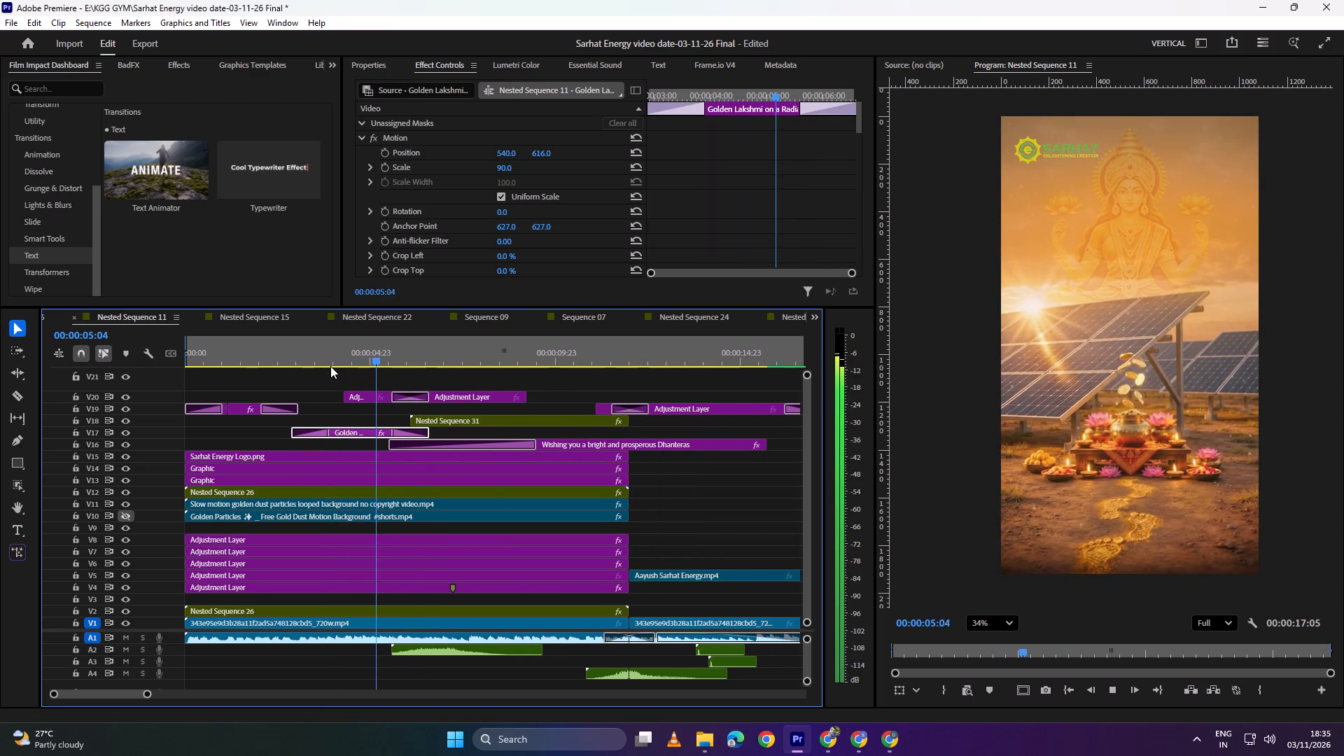
key(space)
drag(401, 356, 349, 369)
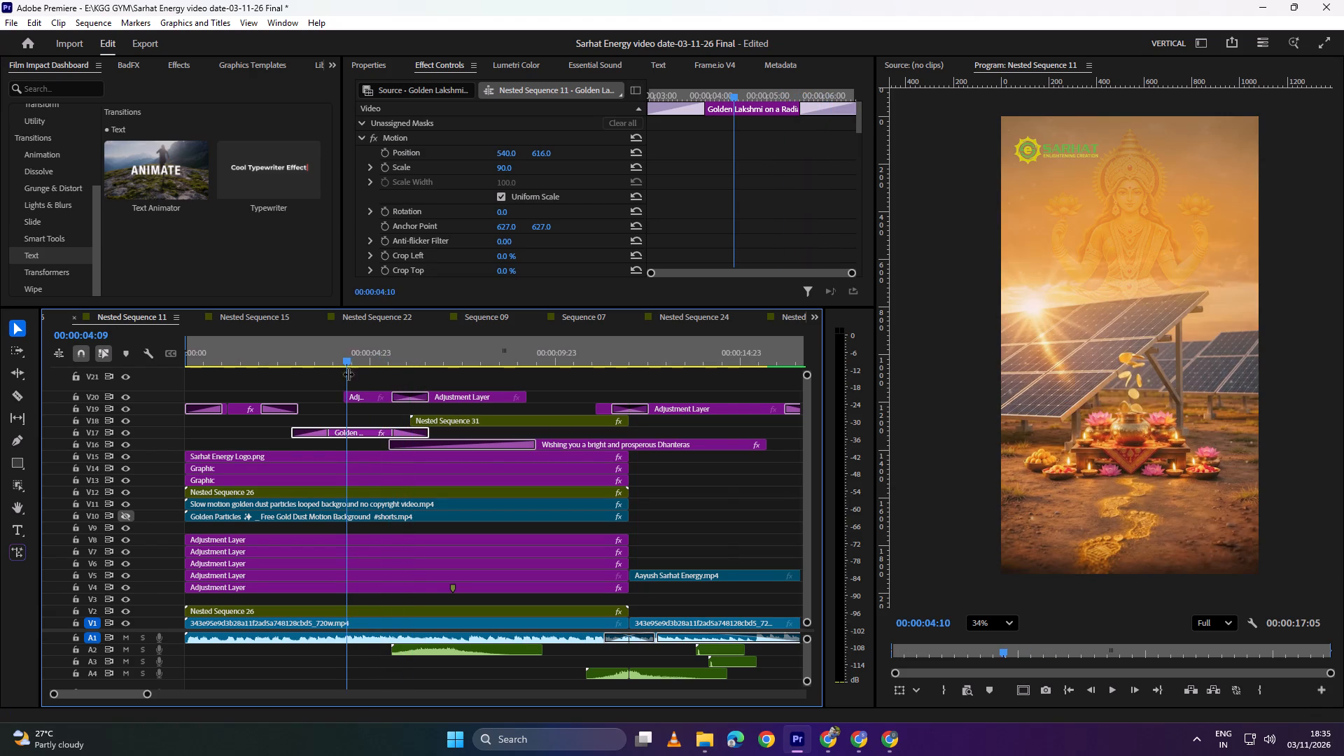
Examine the Grow effect's controls and curve graph on the V17 Golden Lakshmi clip.
scroll(430, 290, down, 20)
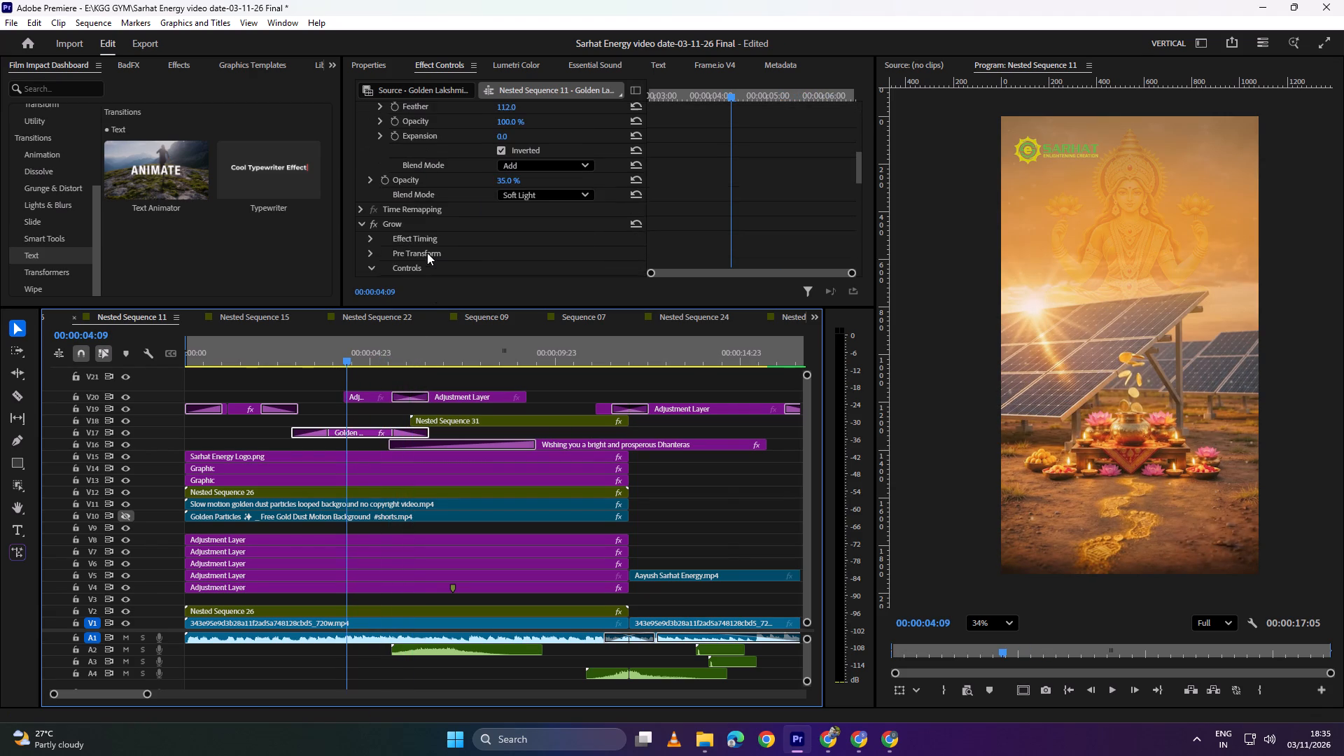
scroll(427, 253, down, 15)
scroll(427, 253, up, 5)
click(349, 374)
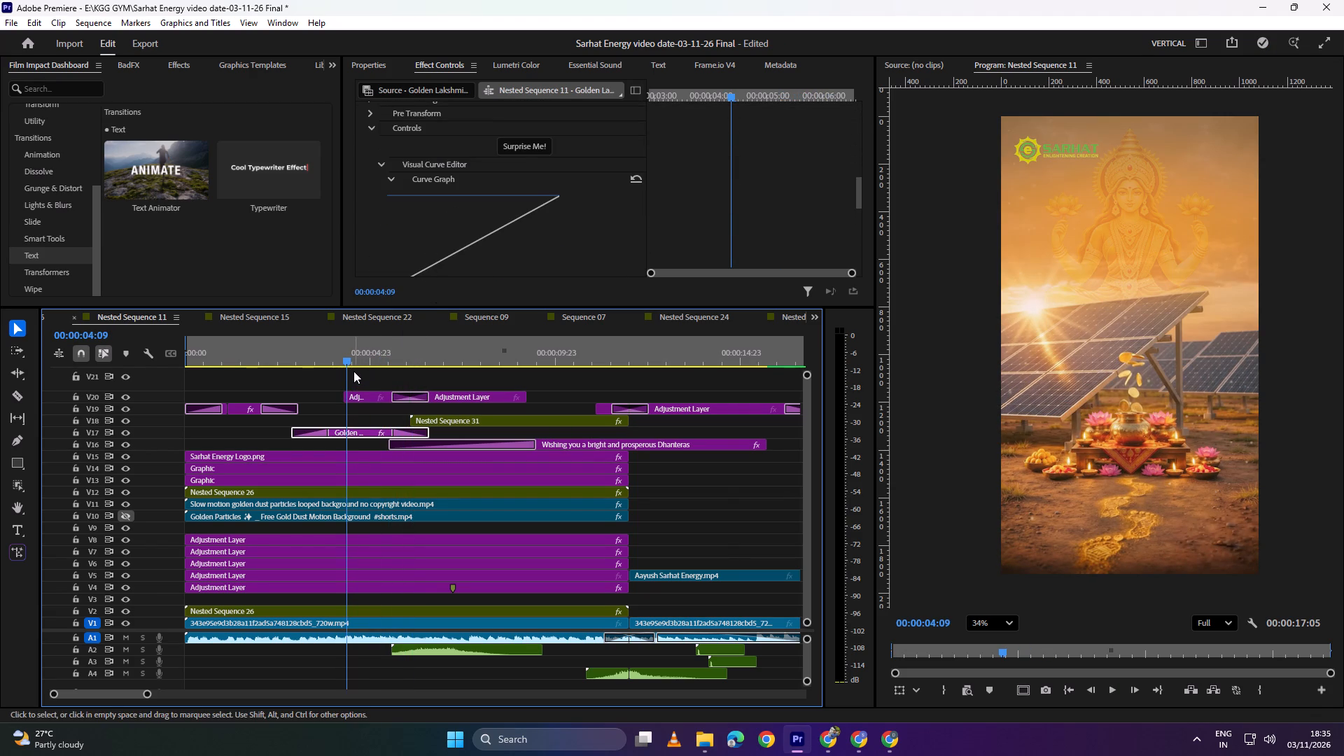
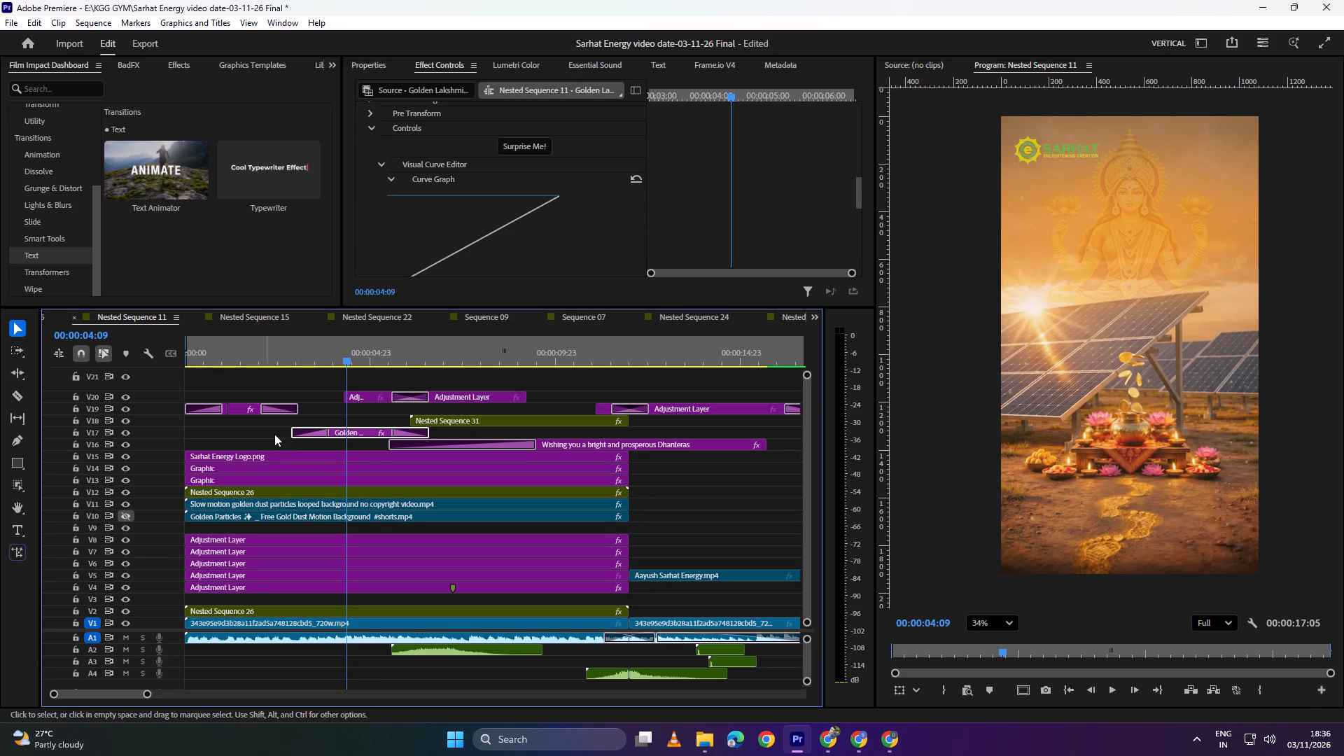
Delete the fade-out transition at the end of the V19 quote text clip.
drag(346, 347, 302, 370)
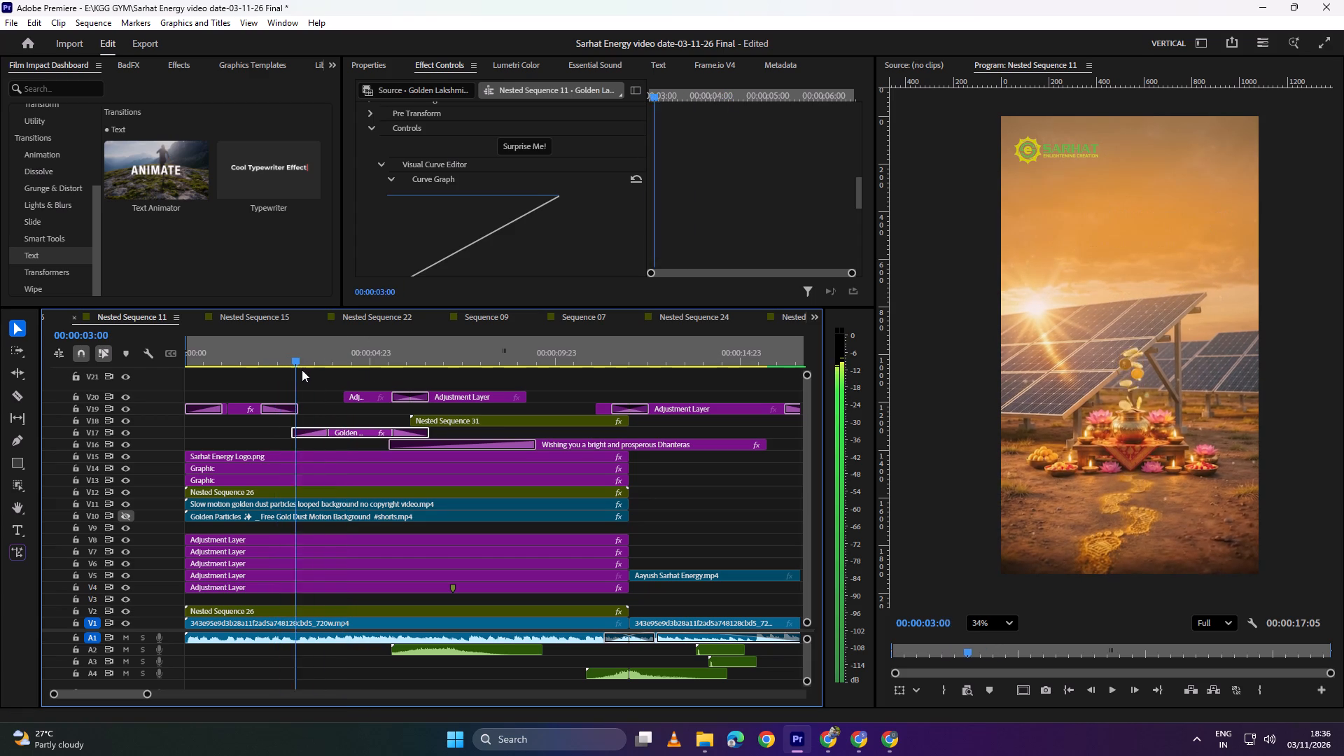
drag(302, 370, 291, 367)
key(space)
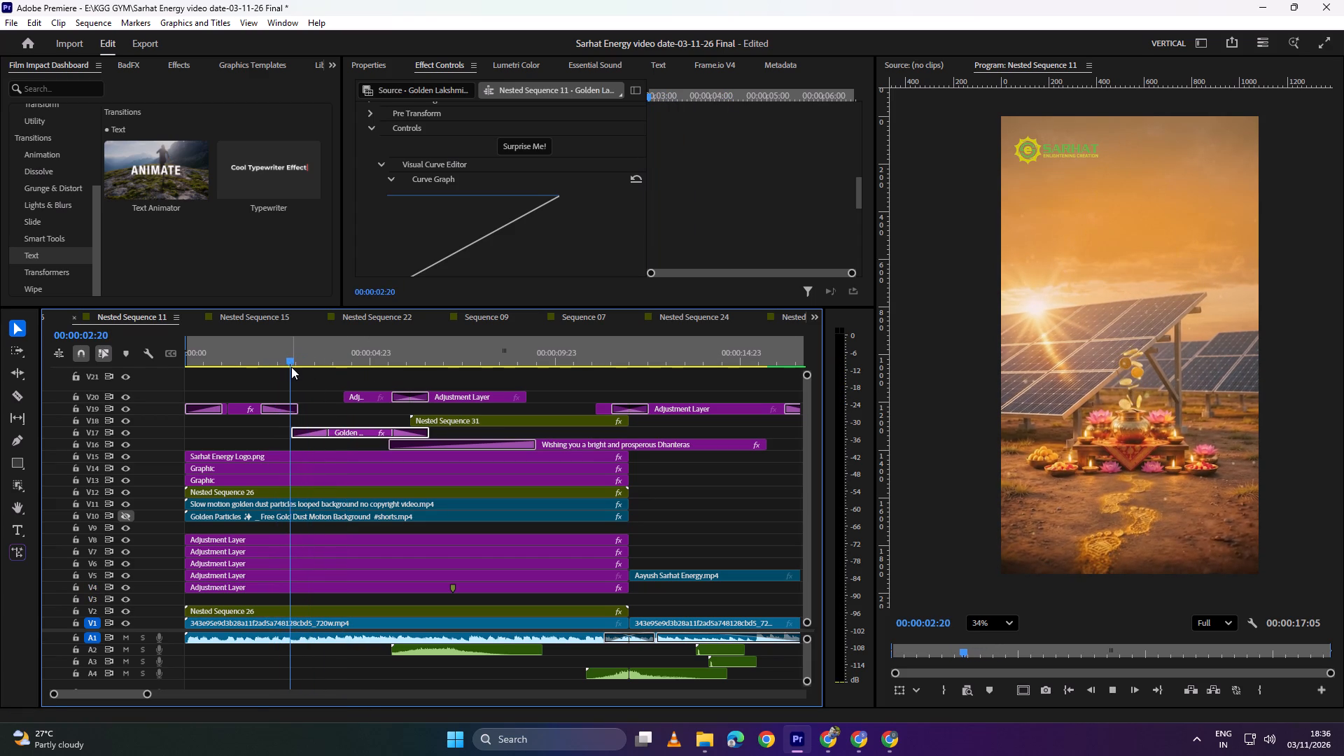
key(space)
scroll(247, 449, up, 10)
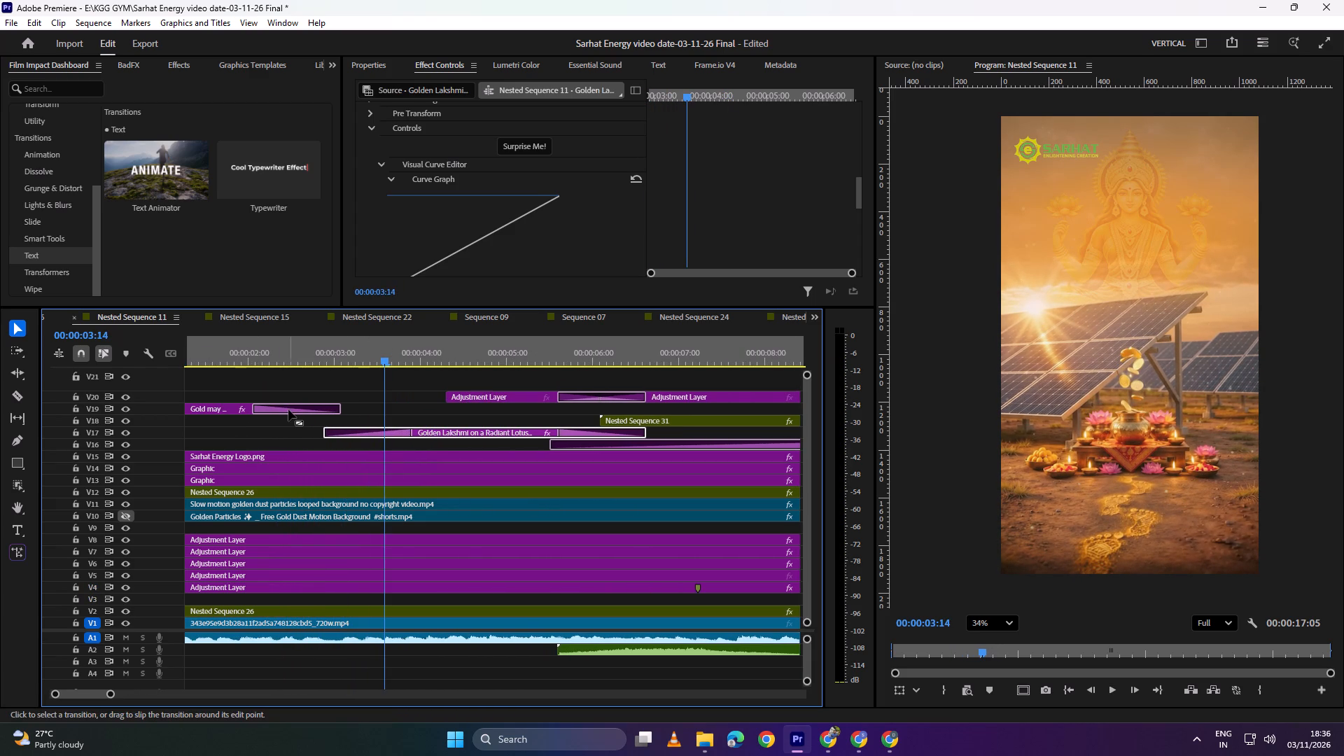
click(288, 409)
key(BackSpace)
Keyframe the V19 quote clip's opacity from 100% at 00:00:02:19 down to 0% at the clip's end.
drag(328, 365, 323, 13)
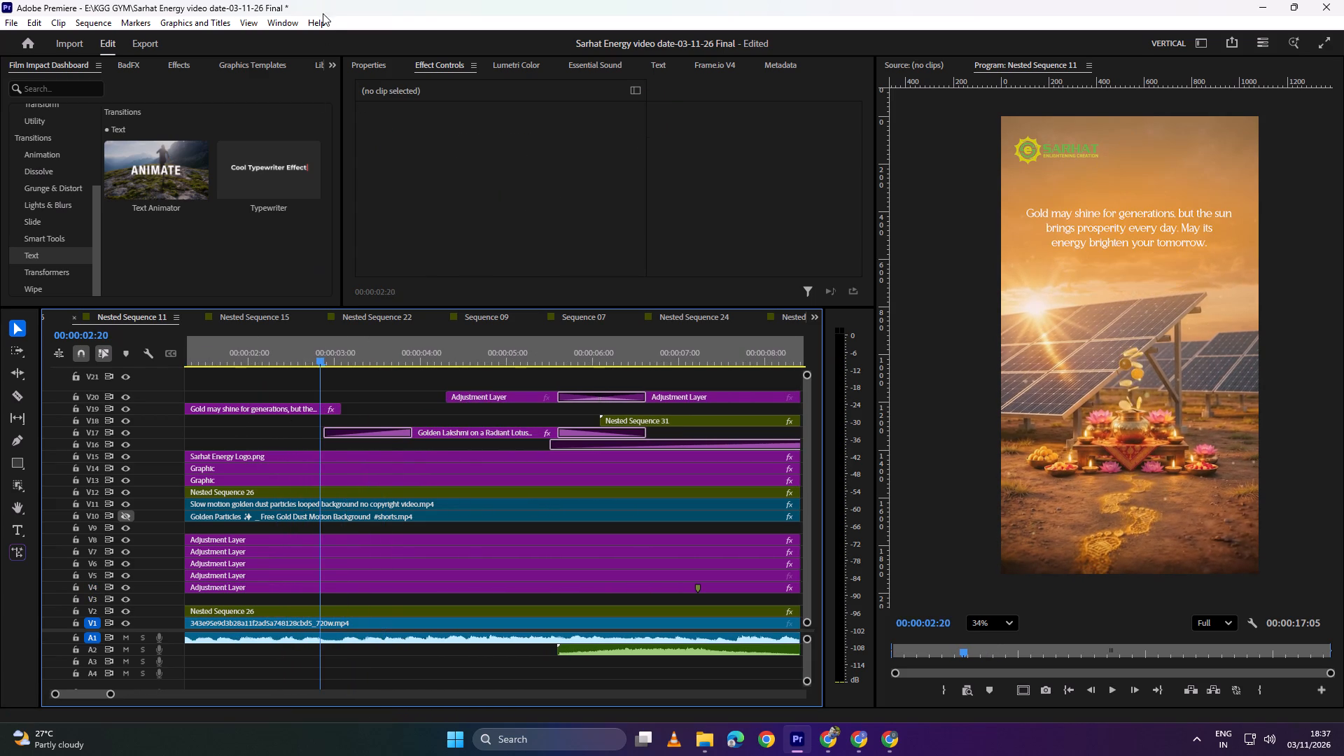
drag(323, 13, 323, 15)
drag(326, 353, 360, 353)
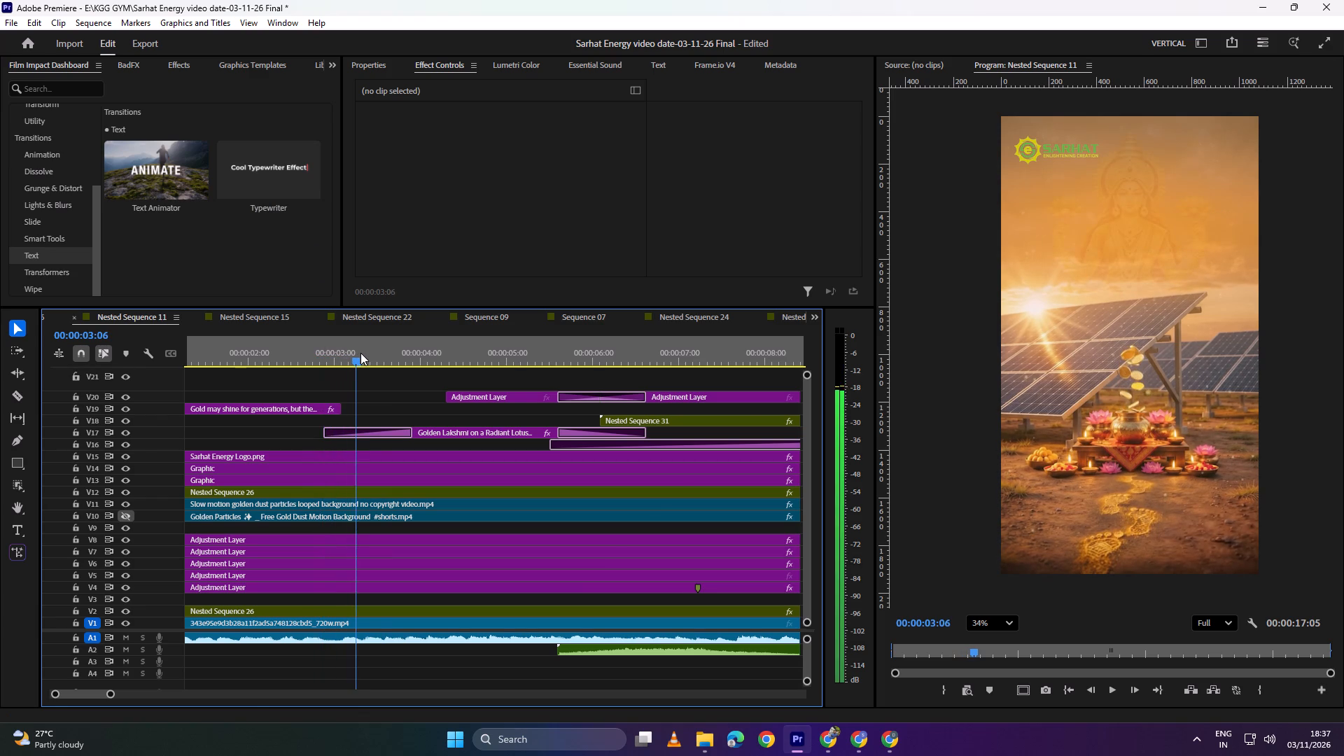
drag(360, 353, 320, 351)
click(316, 413)
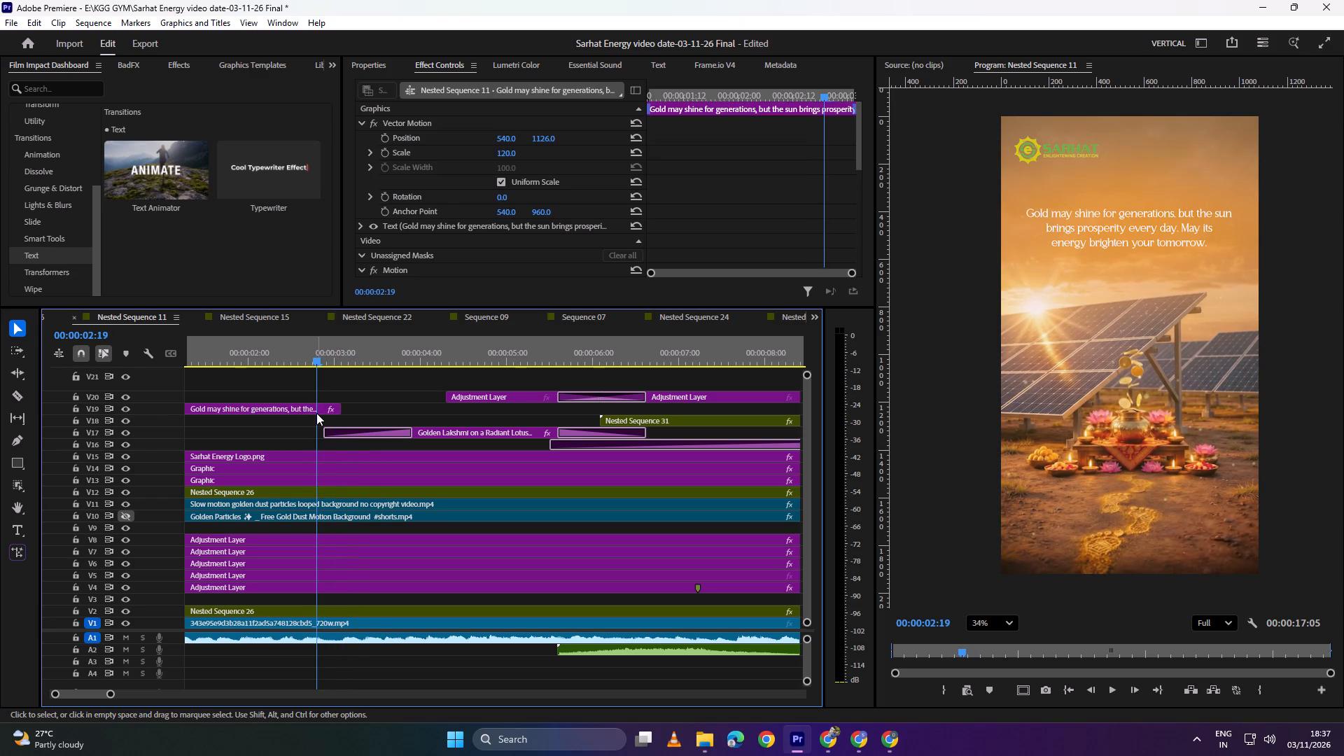
scroll(408, 232, down, 16)
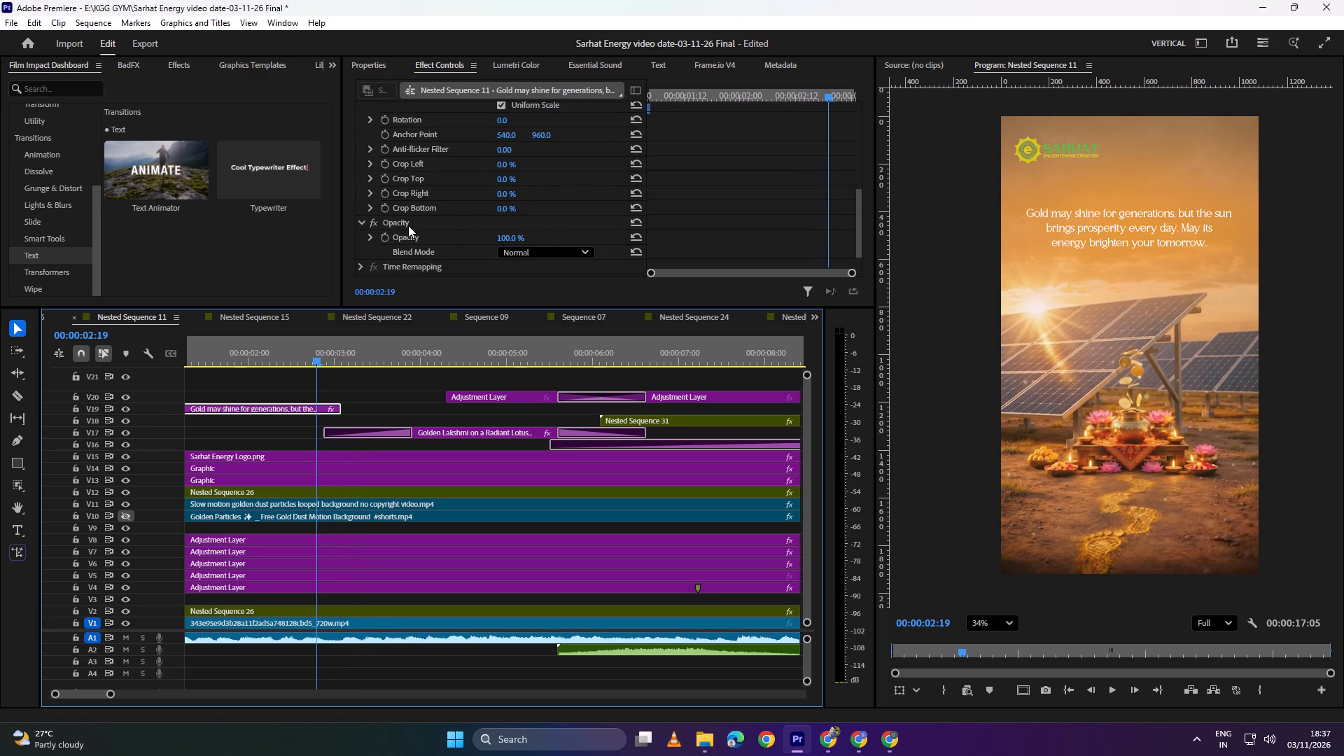
scroll(405, 226, down, 1)
click(387, 227)
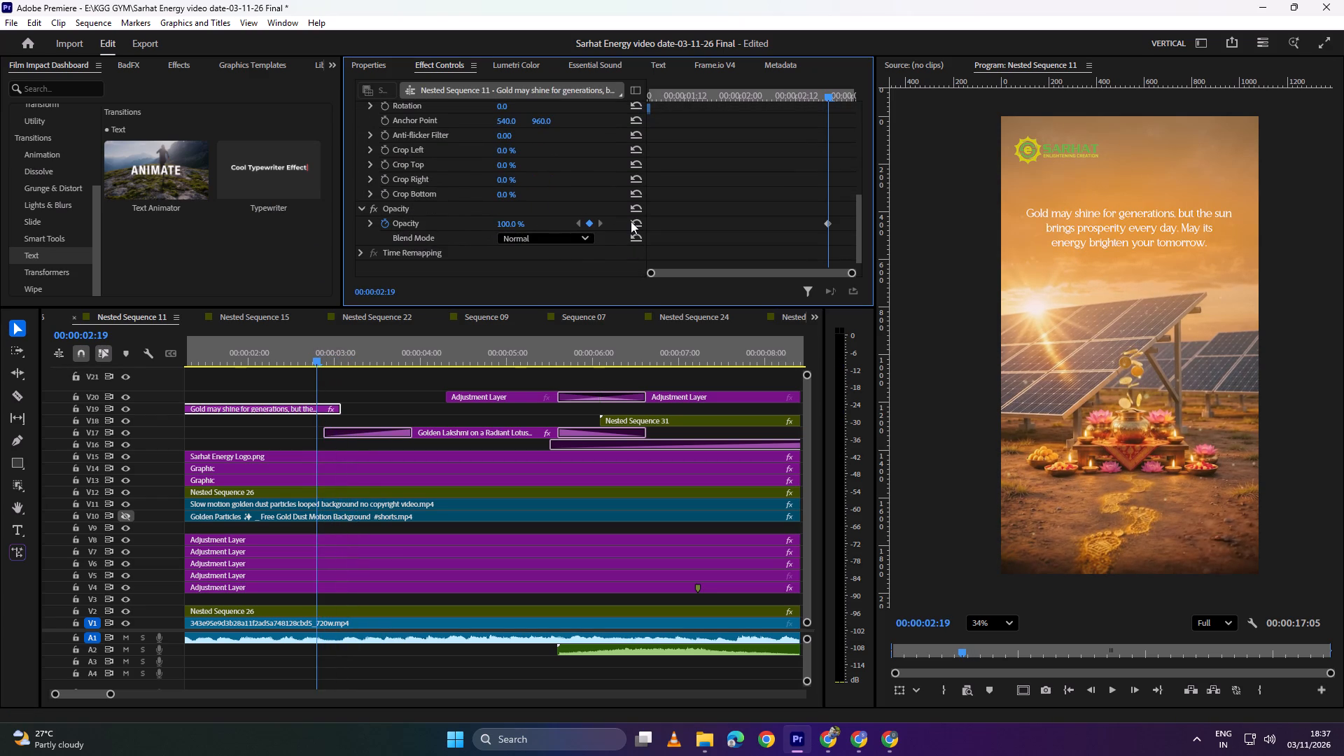
key(space)
key(space)
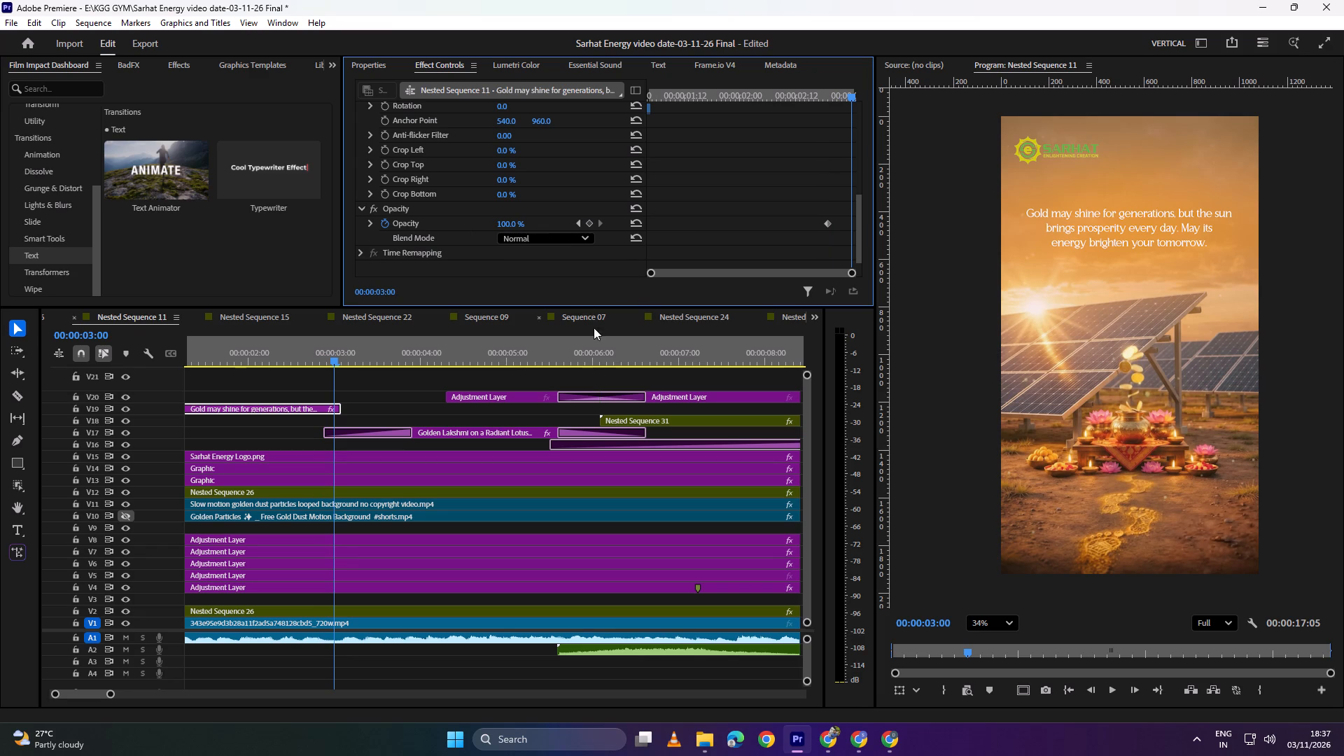
drag(519, 225, 392, 253)
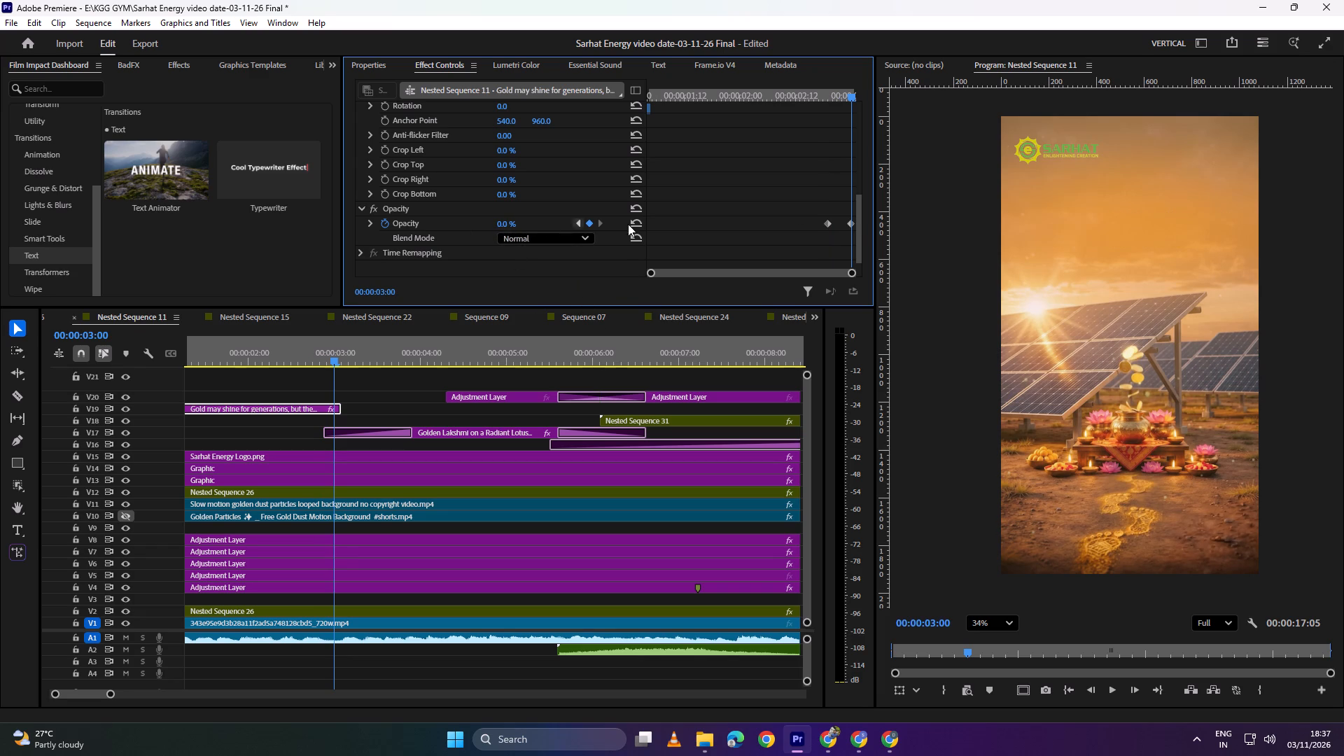
drag(850, 222, 885, 218)
Play back from just before the quote's opacity fade to examine it and the Lakshmi image and Dhanteras title that follow.
drag(833, 89, 820, 89)
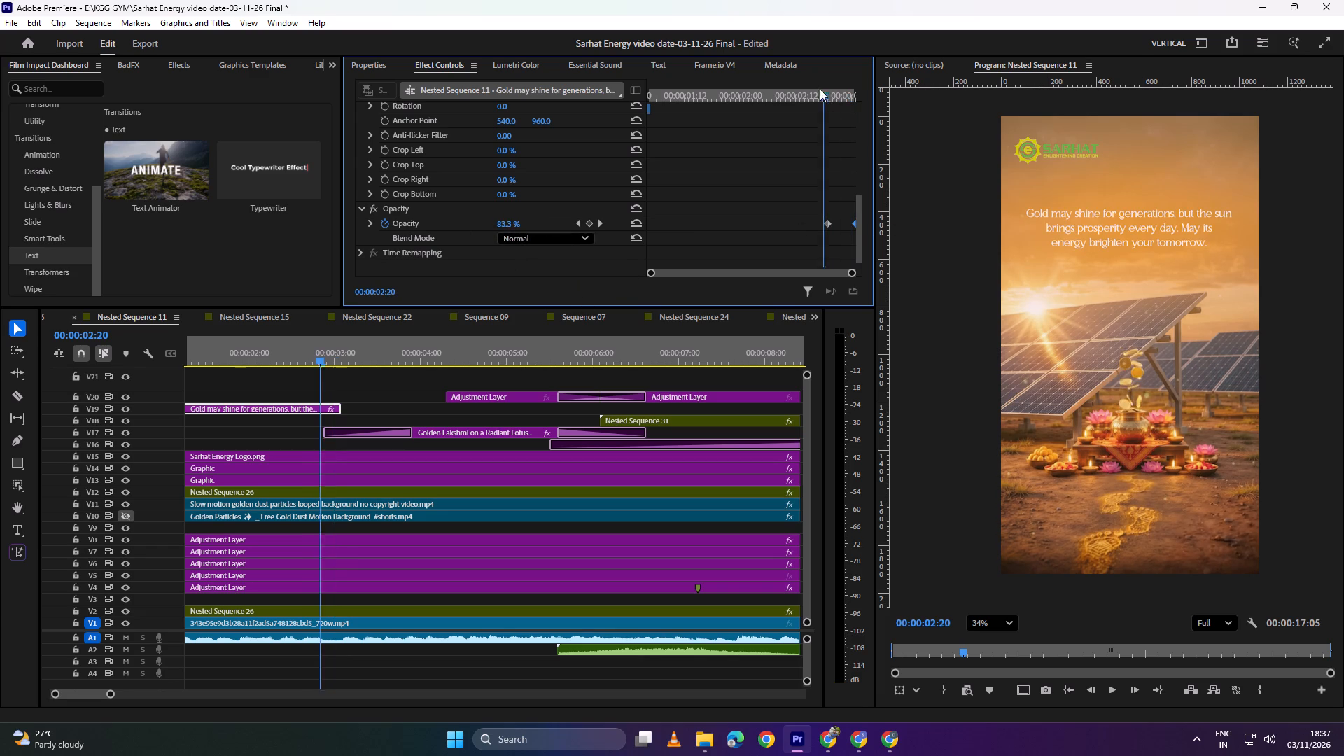
drag(820, 89, 809, 92)
key(space)
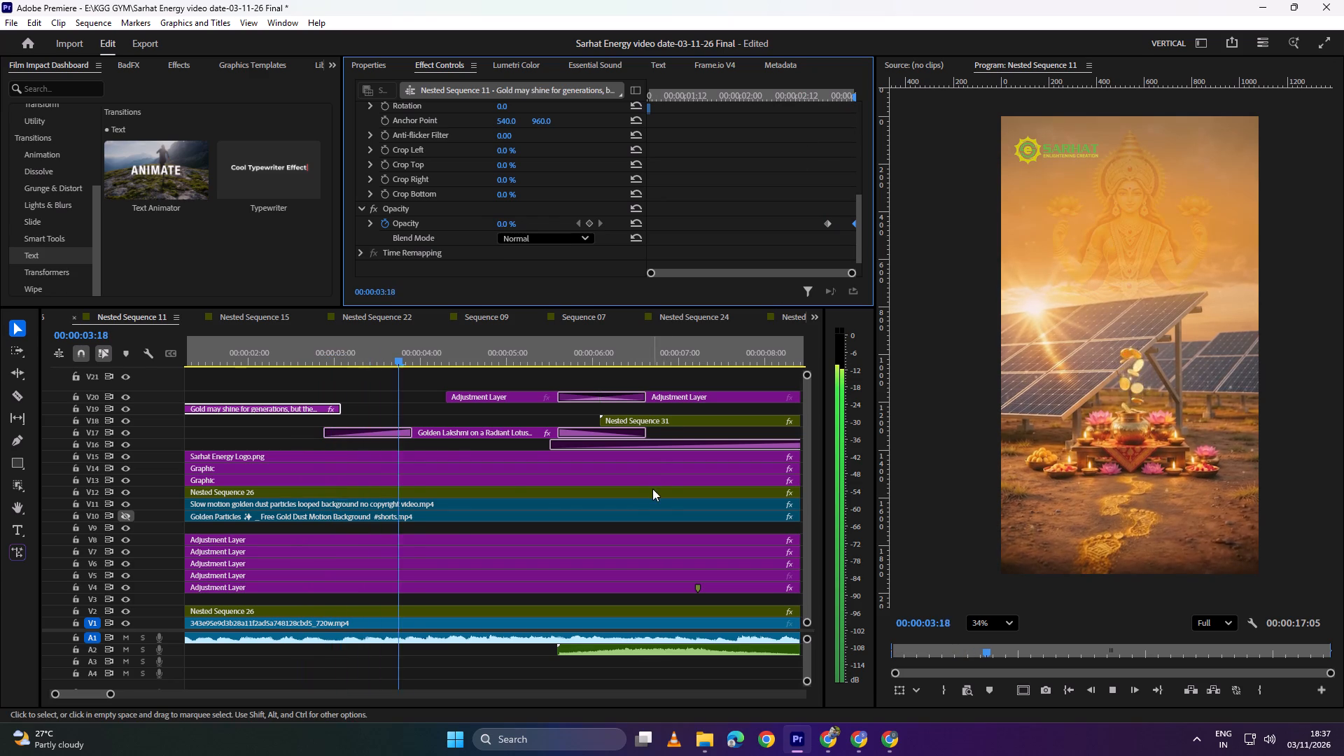
alt+scroll(511, 488, down, 10)
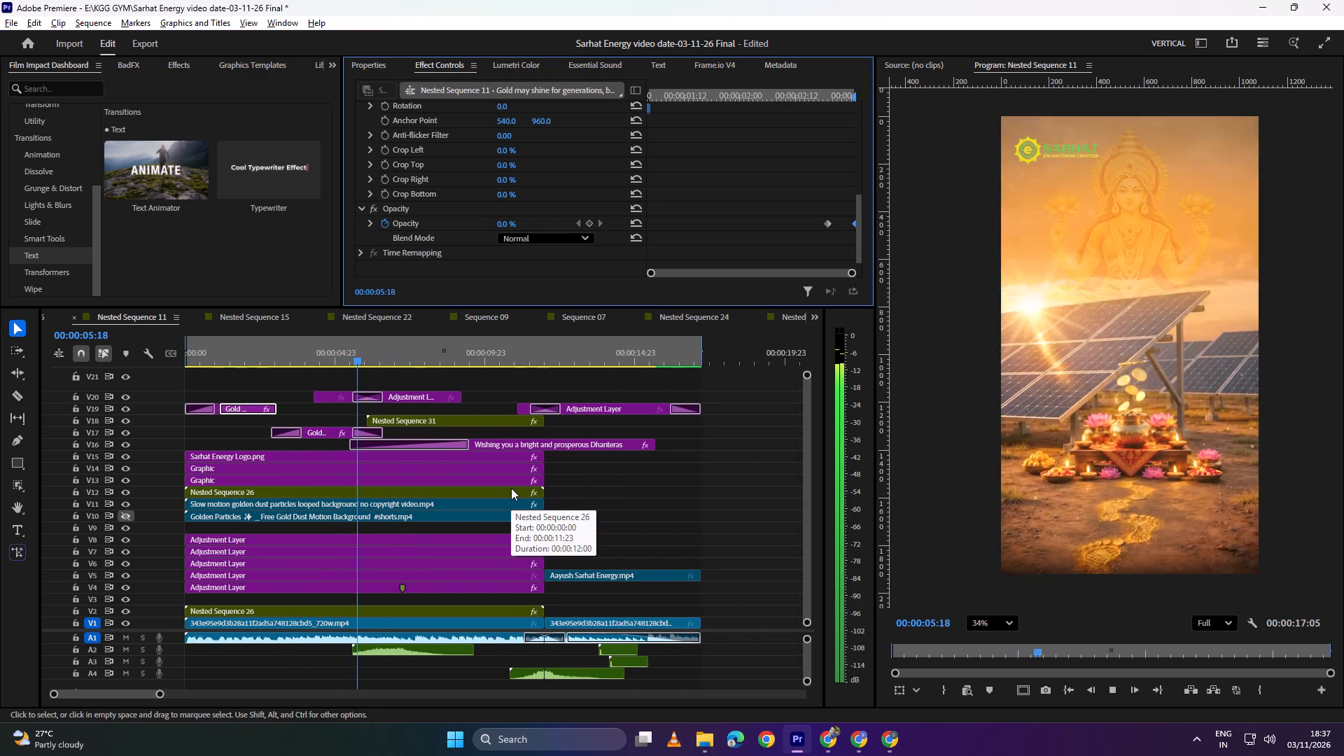
alt+scroll(511, 488, down, 7)
scroll(511, 488, down, 2)
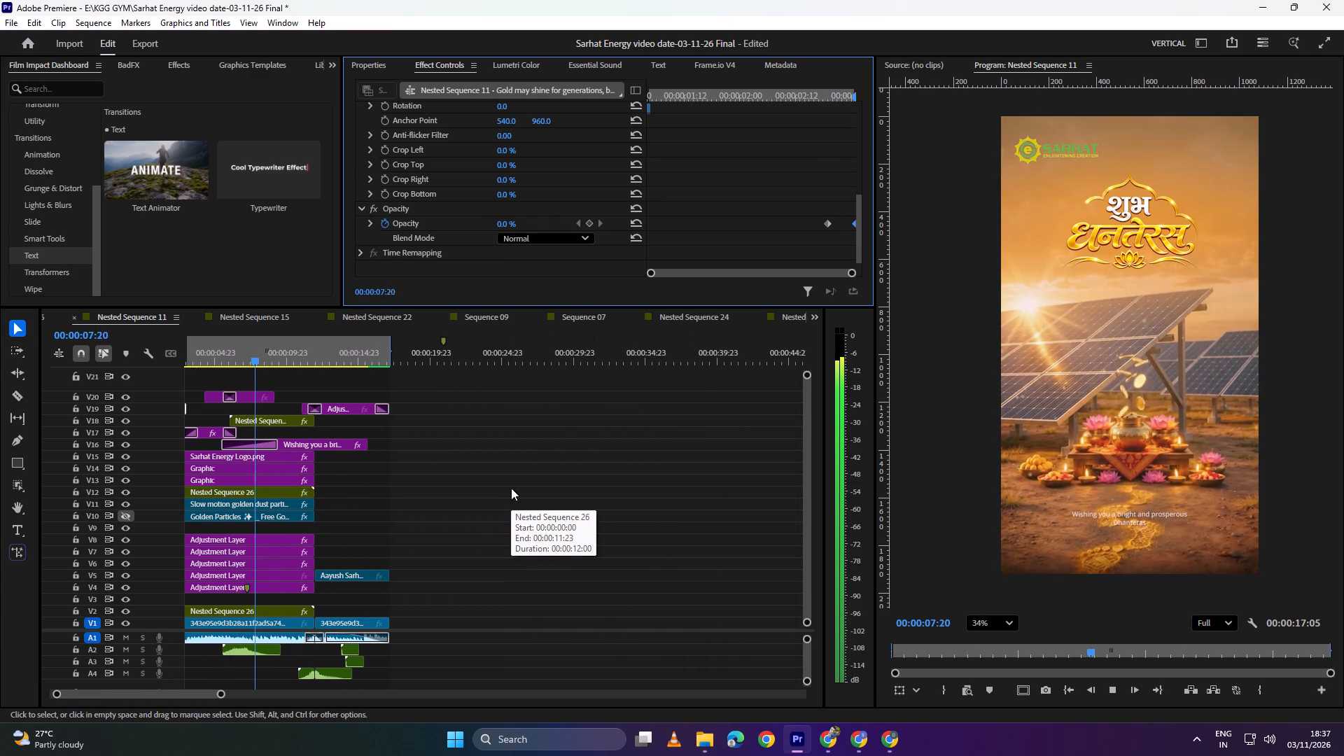
alt+scroll(282, 524, up, 14)
scroll(331, 518, up, 4)
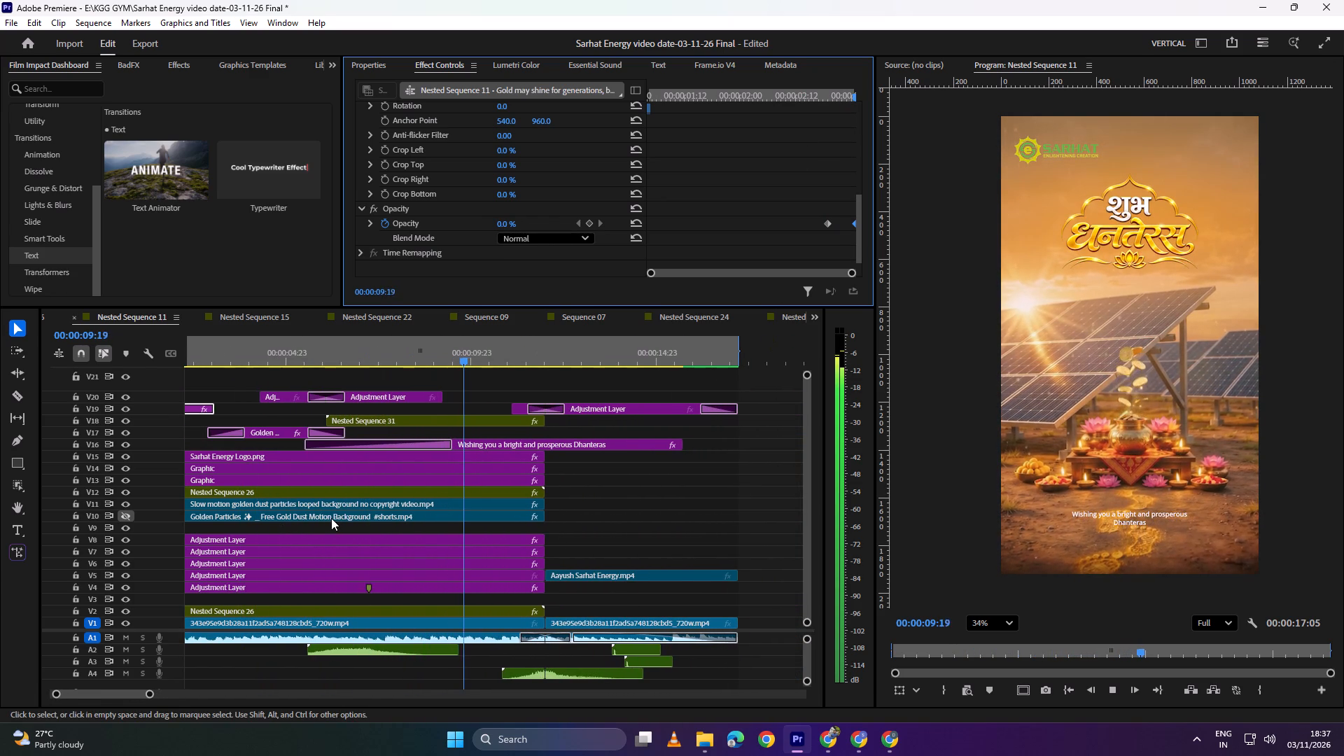
key(space)
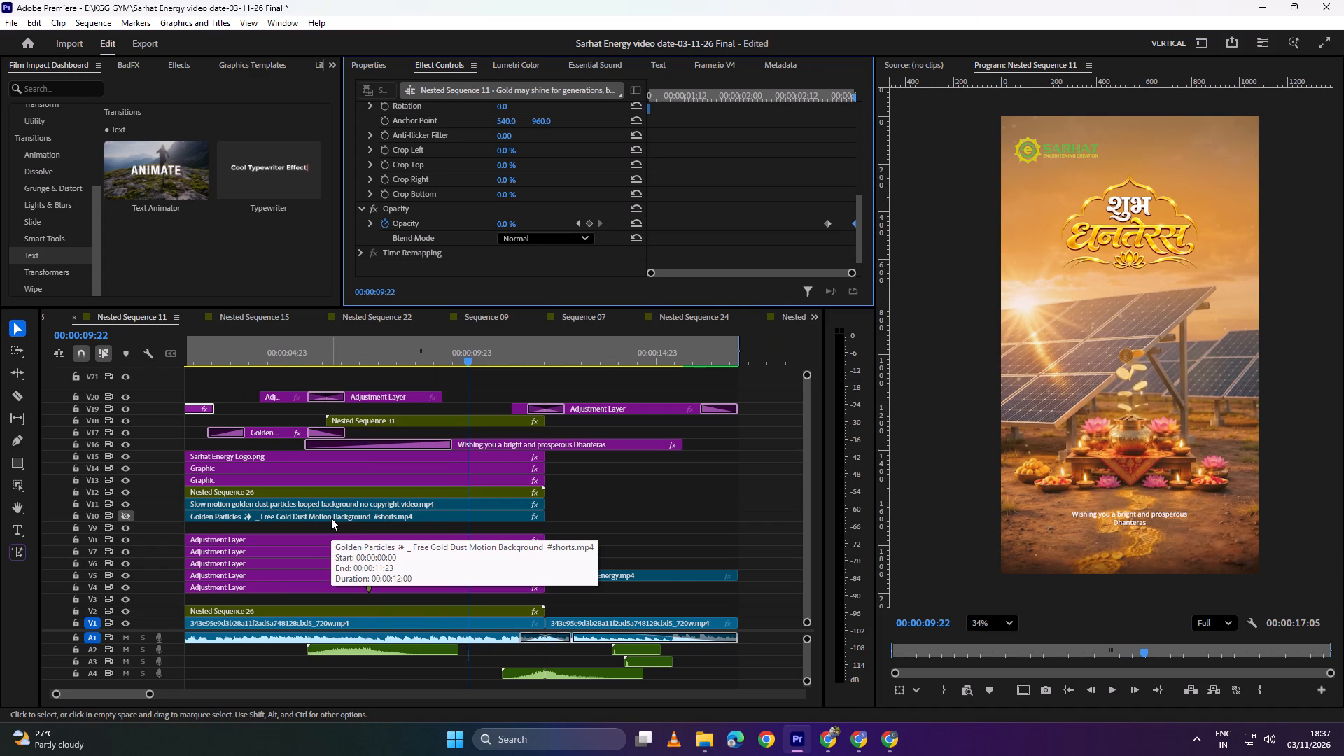
Play back Nested Sequence 11 from the start to review the quote's Typewriter intro, its fade-out and the Dhanteras greeting.
drag(421, 353, 0, 403)
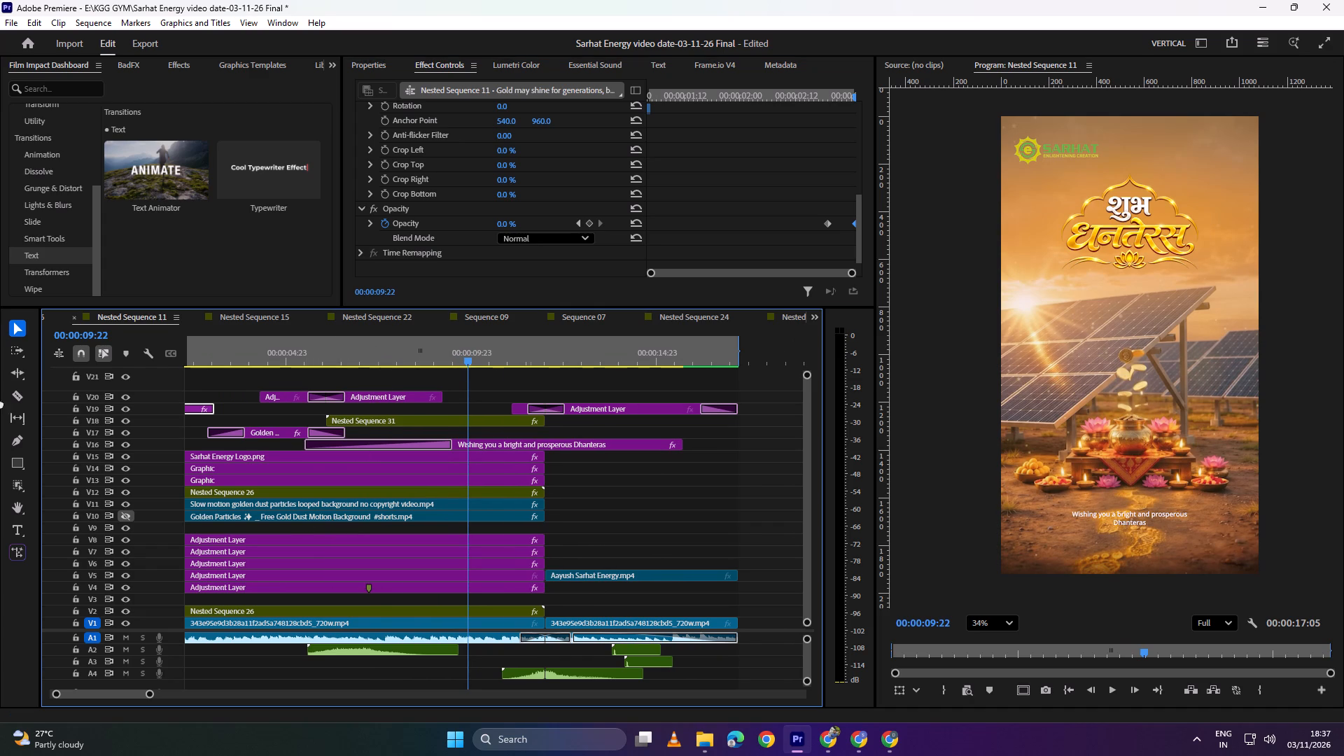
drag(0, 403, 0, 415)
key(space)
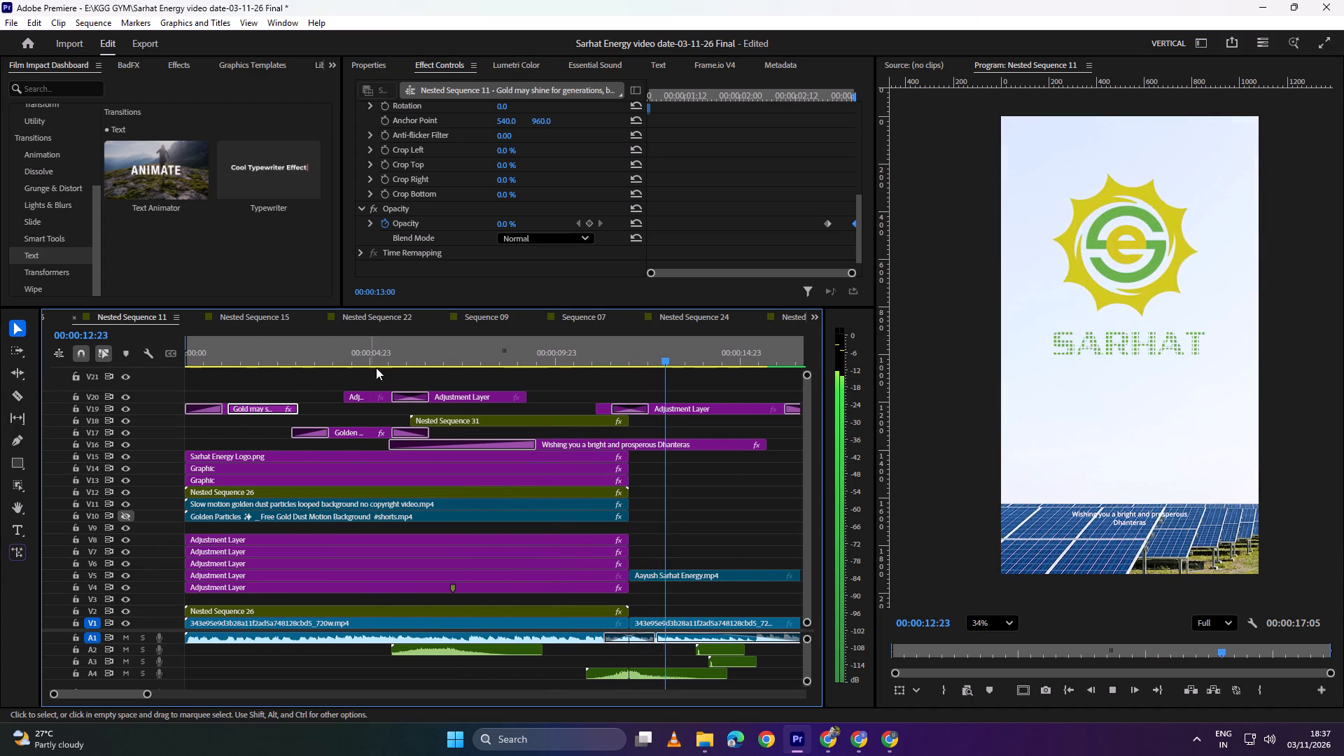
key(space)
drag(409, 353, 2, 384)
key(space)
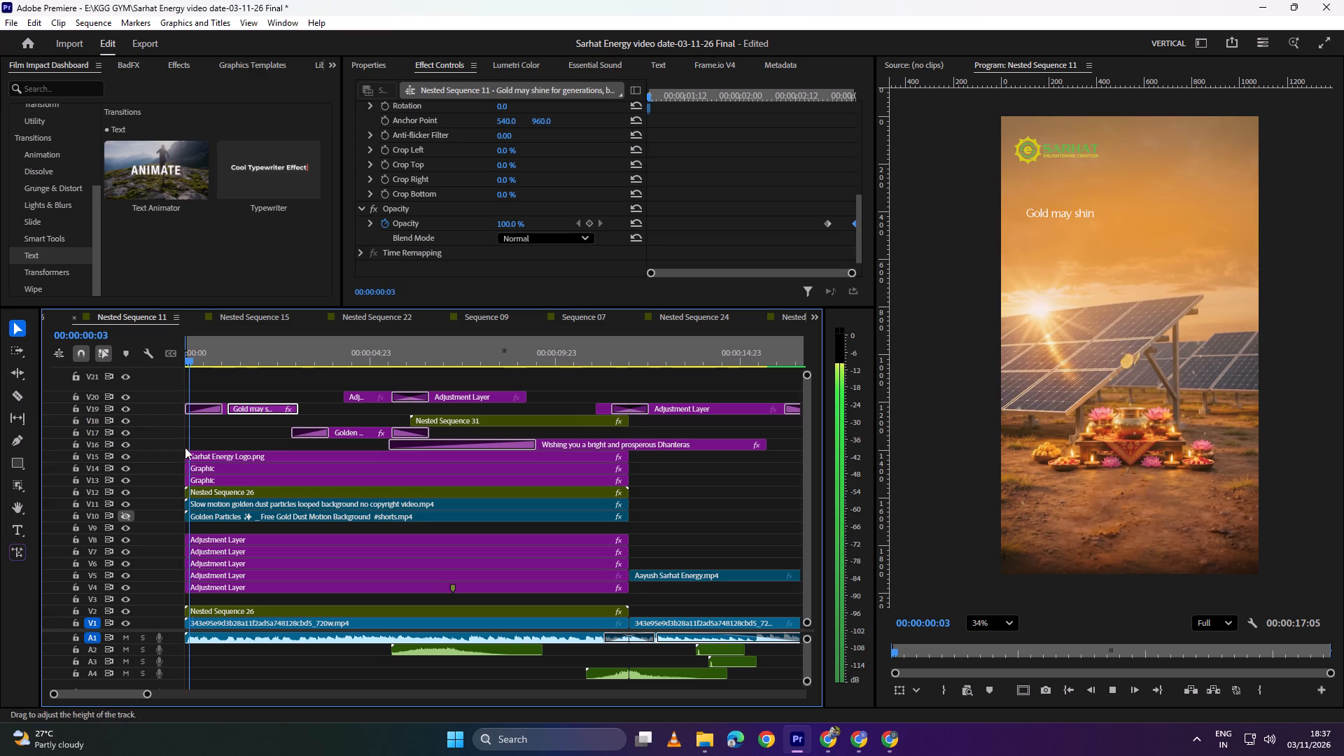
alt+scroll(297, 510, up, 9)
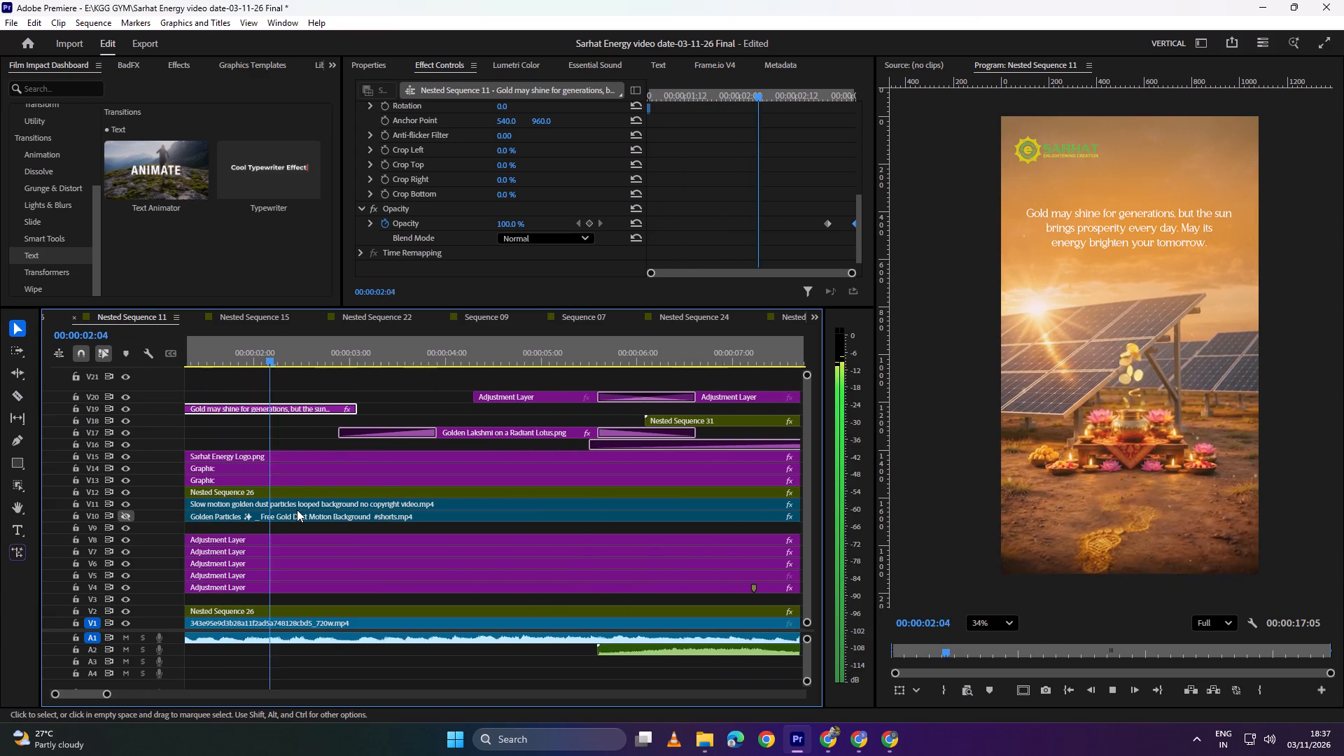
alt+scroll(297, 510, up, 3)
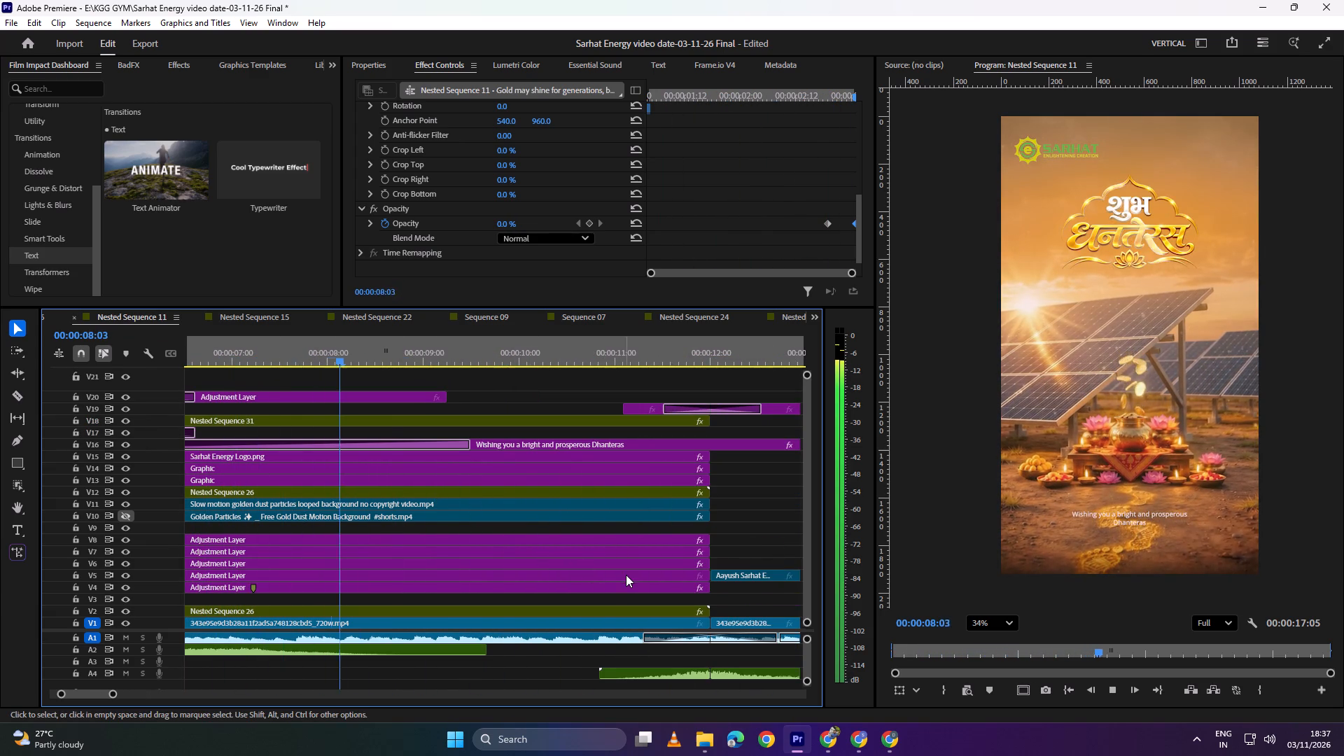
key(space)
Select the "Wishing you a bright and prosperous Dhanteras" text clip on V16.
alt+scroll(444, 455, down, 5)
scroll(444, 455, up, 5)
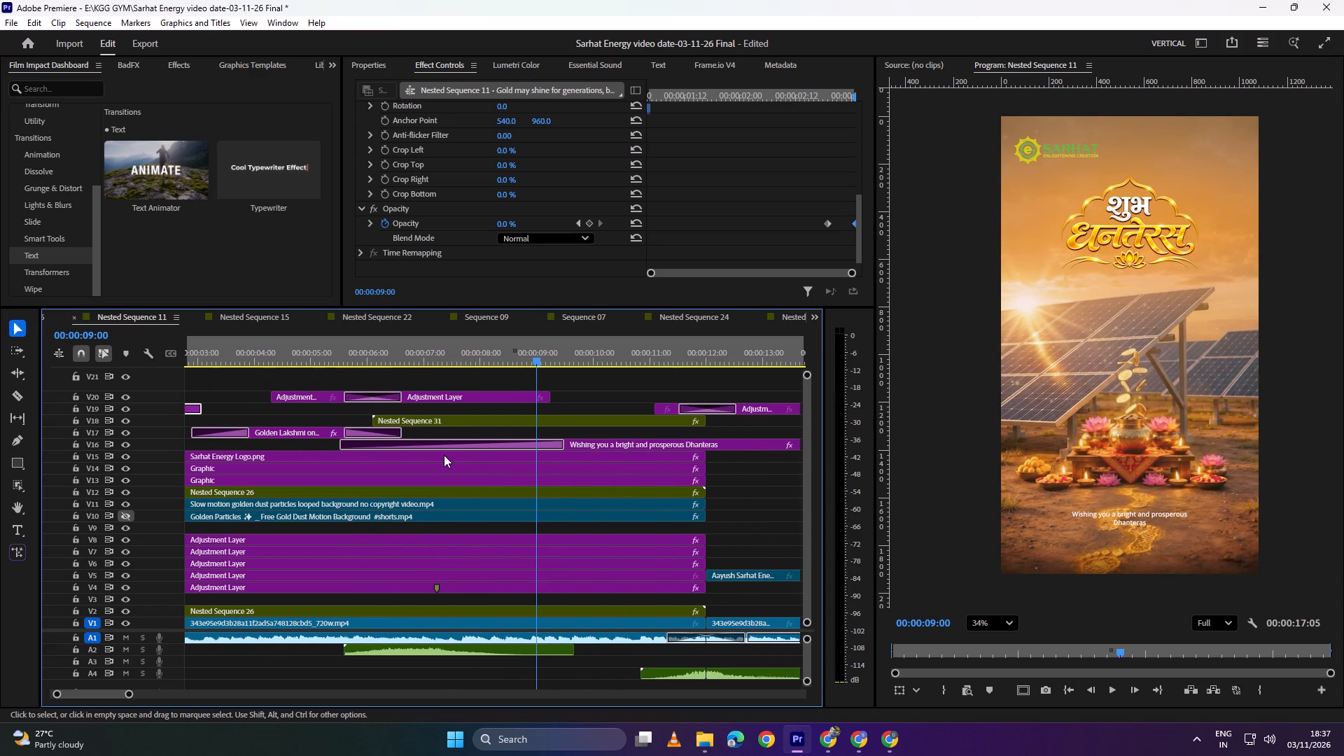
click(595, 444)
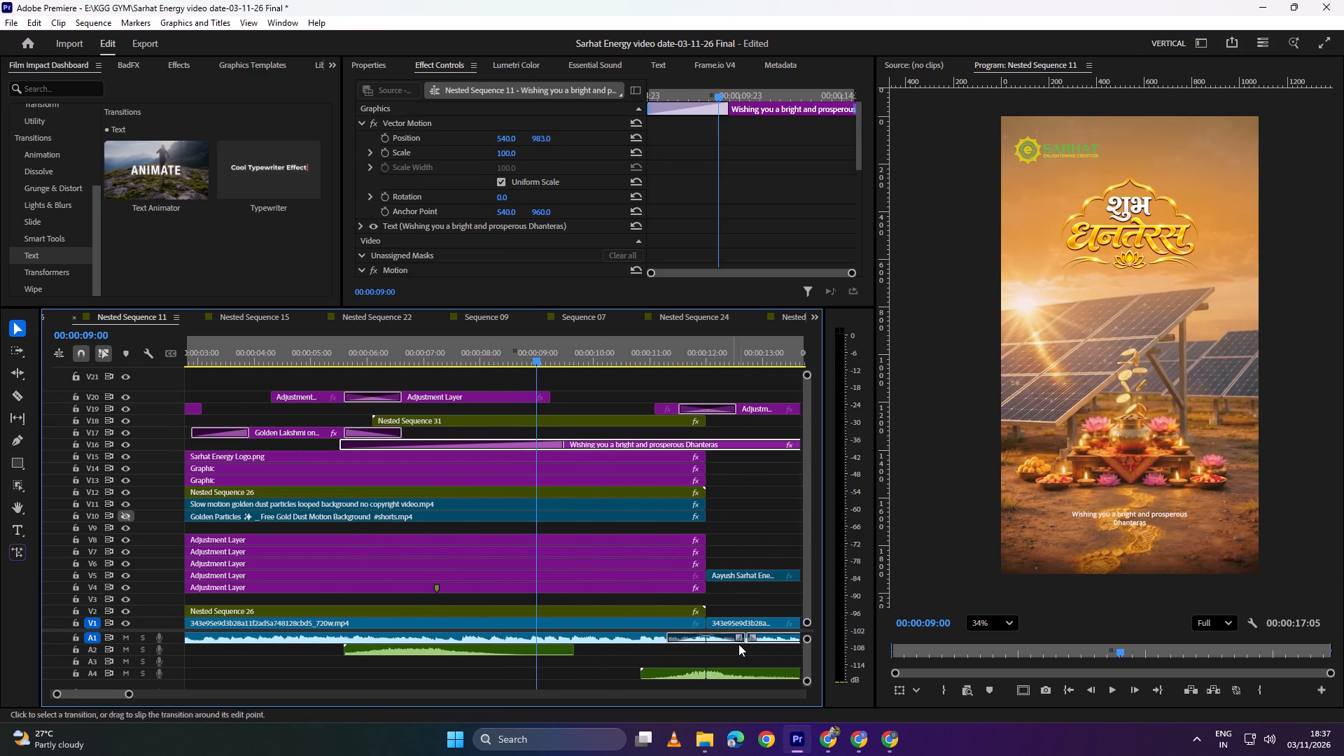
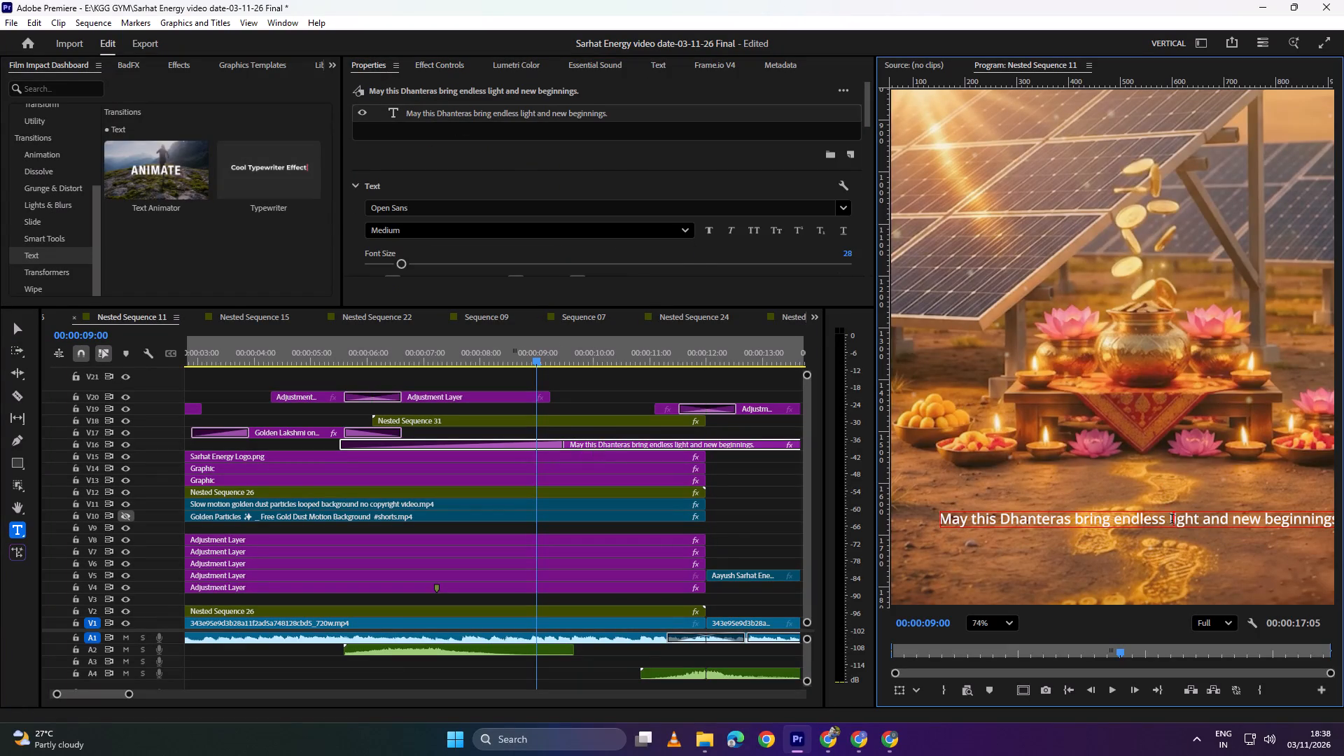
Break the "May this Dhanteras bring endless light and new beginnings." text into two lines before "light".
click(1170, 517)
click(1170, 517)
click(1168, 520)
key(BackSpace)
key(Return)
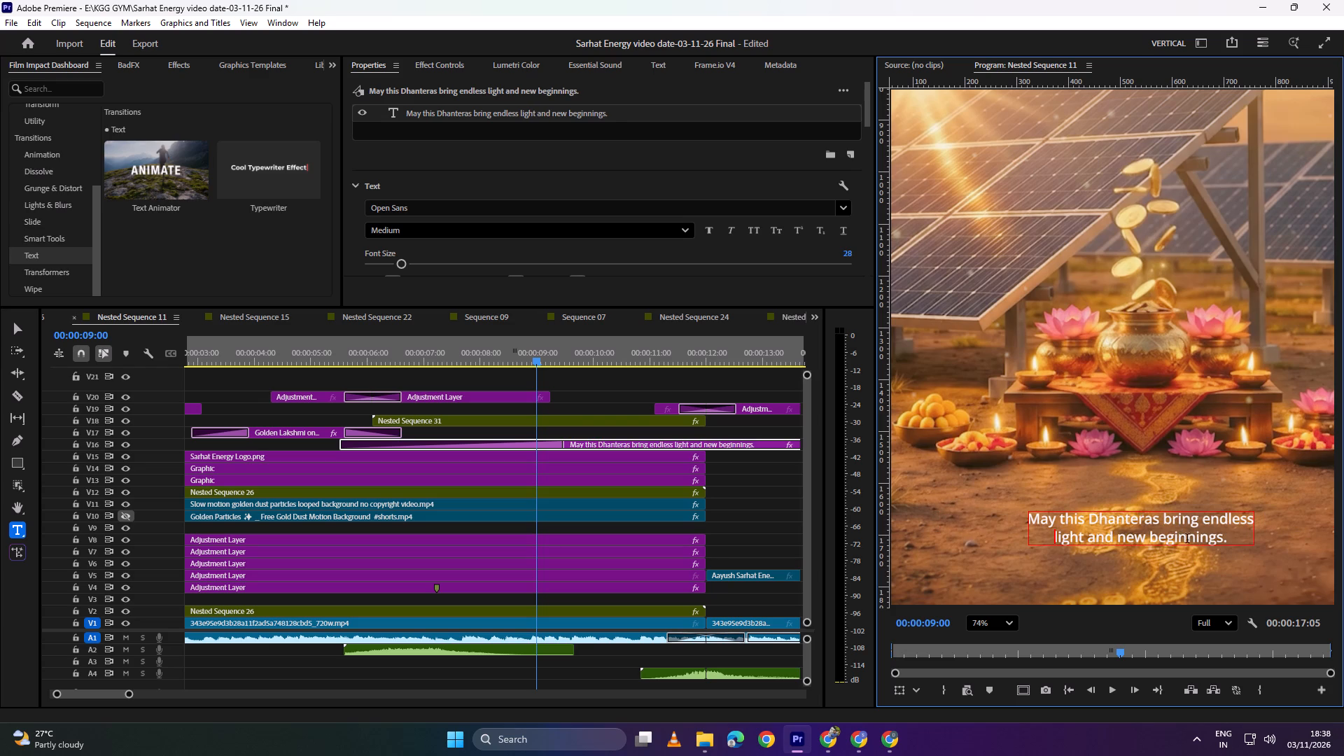
scroll(1155, 484, down, 8)
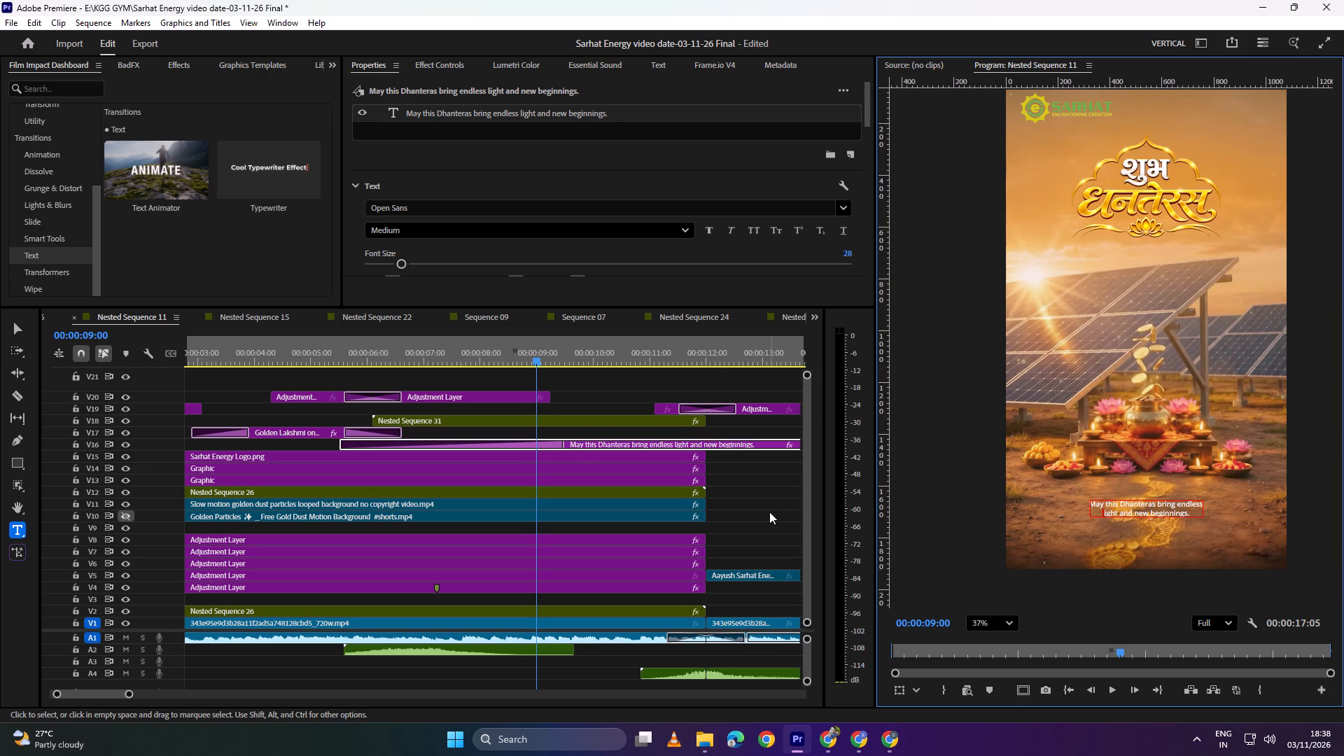
Split the V16 greeting text clip at the end of Nested Sequence 31 and delete the leftover part over the Sarhat logo end screen.
click(762, 510)
key(space)
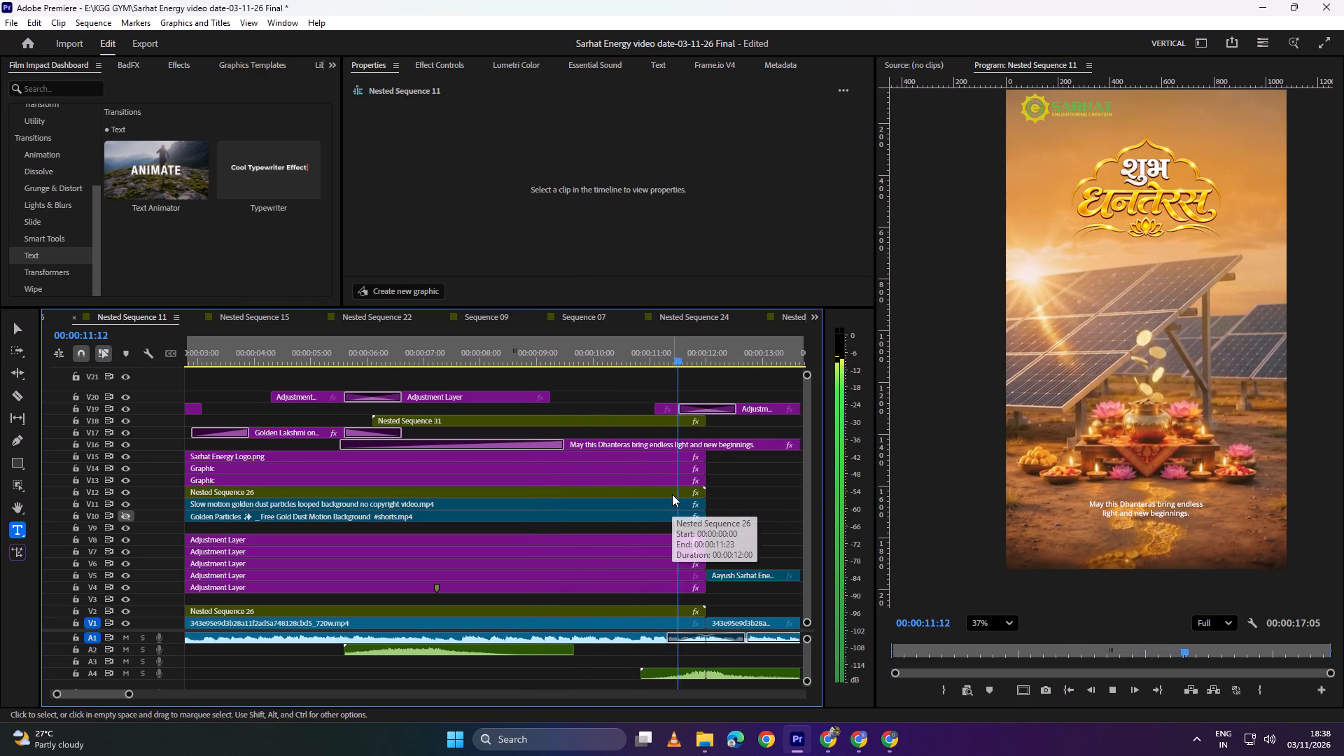
key(space)
alt+scroll(720, 453, up, 4)
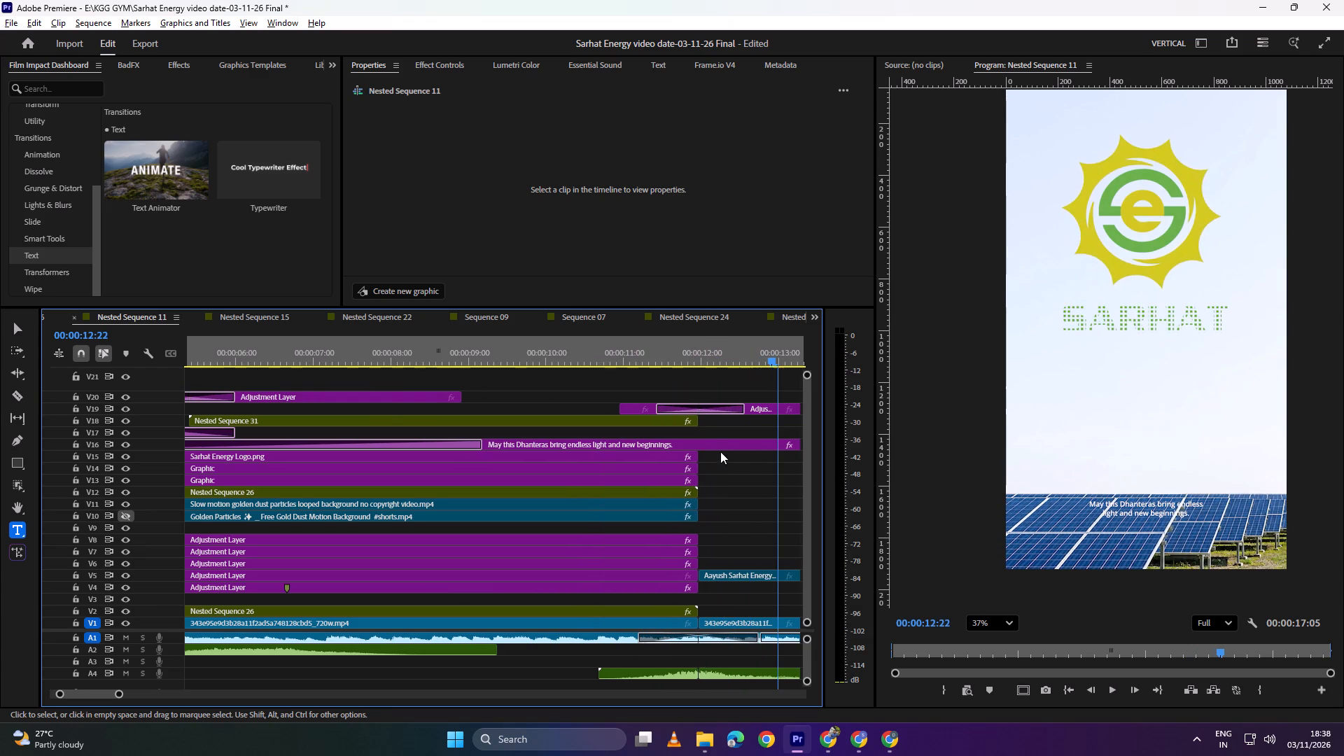
key(c)
click(701, 442)
key(v)
click(719, 444)
key(BackSpace)
Play back Nested Sequence 11 from the start through the Sarhat logo end screen to review the two-line greeting and its trimmed ending.
scroll(715, 445, up, 4)
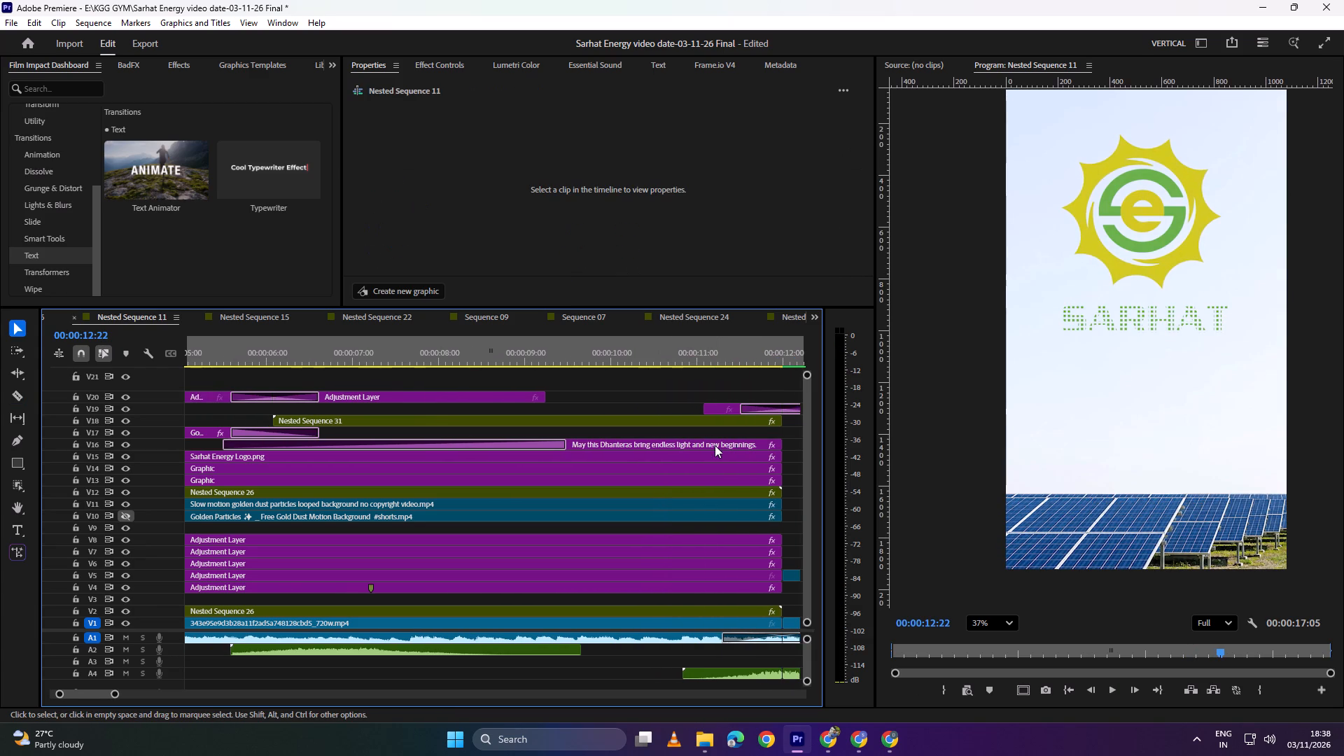
alt+scroll(715, 445, down, 15)
drag(391, 349, 0, 372)
key(space)
scroll(1138, 402, down, 1)
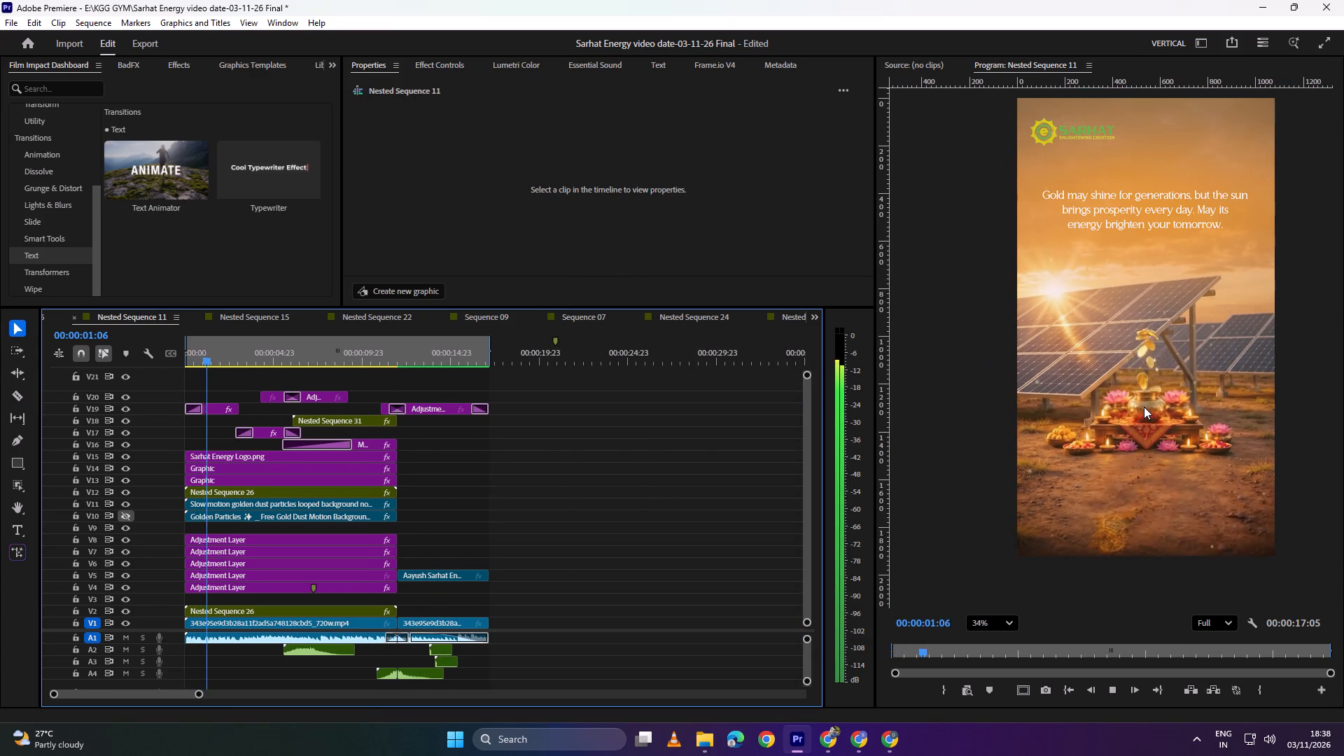
scroll(1126, 392, up, 1)
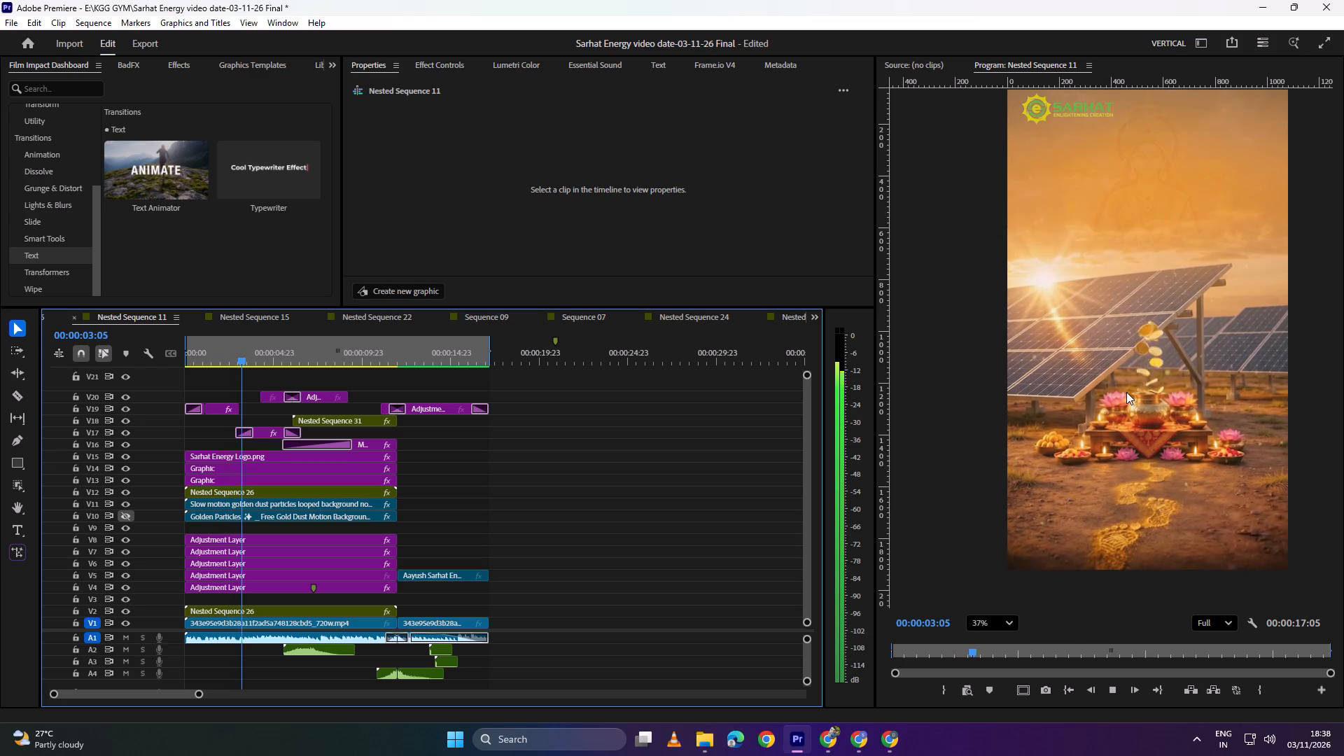
scroll(1126, 392, down, 3)
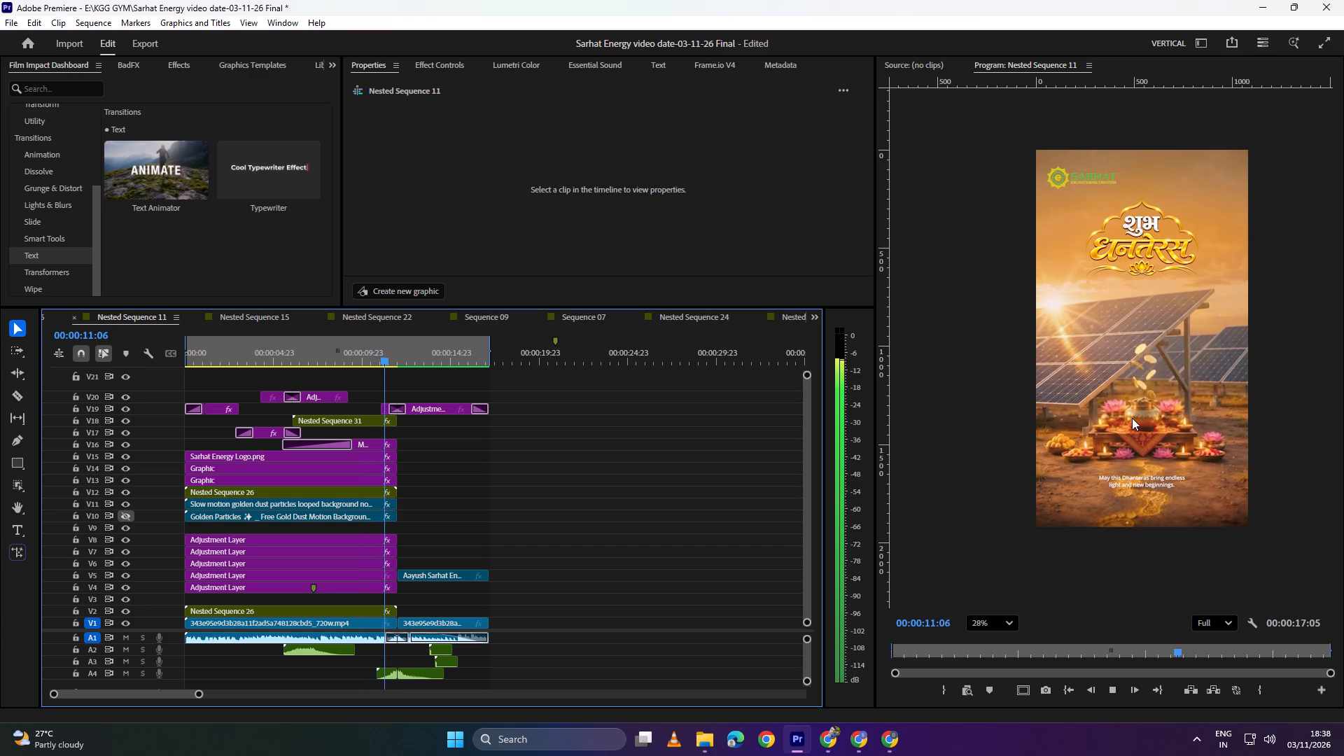
key(space)
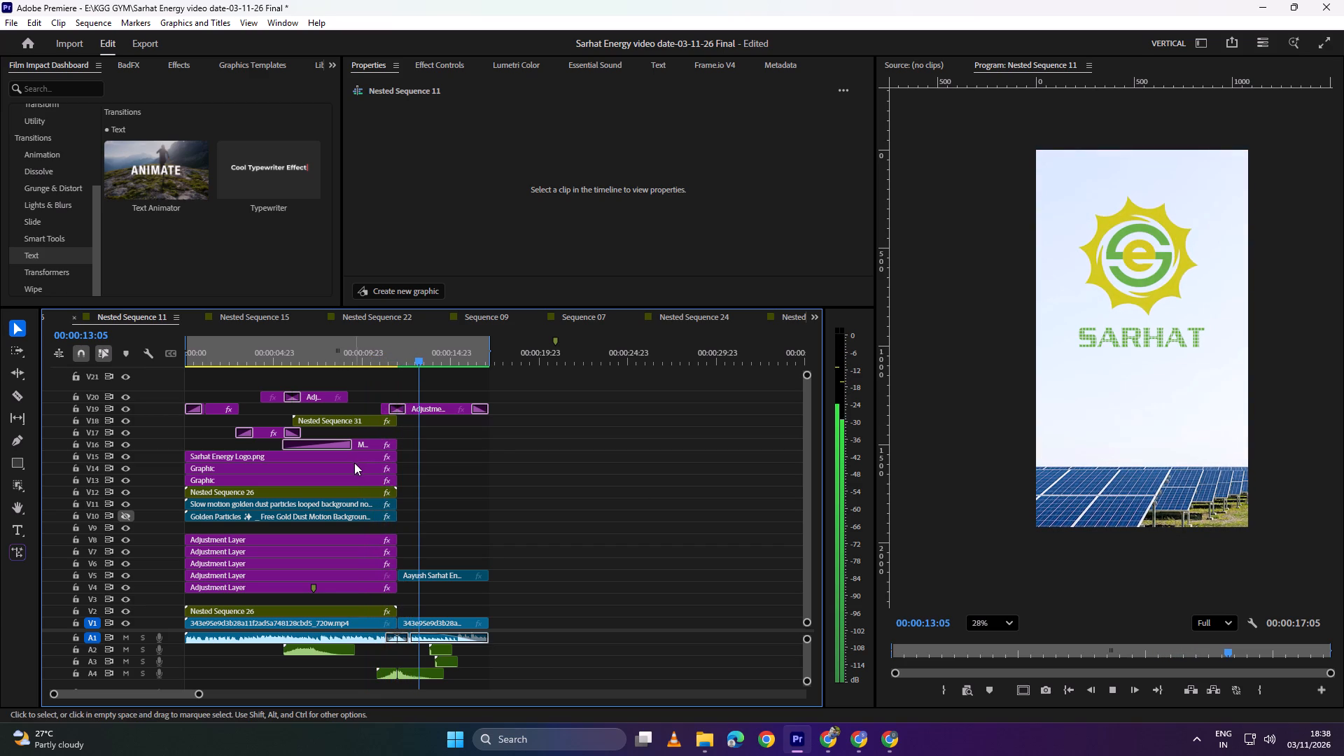
Save the project as a new version named "Sarhat Energy video date-03-11-26 Final-1", copying the name for reuse.
key(ctrl+shift+s)
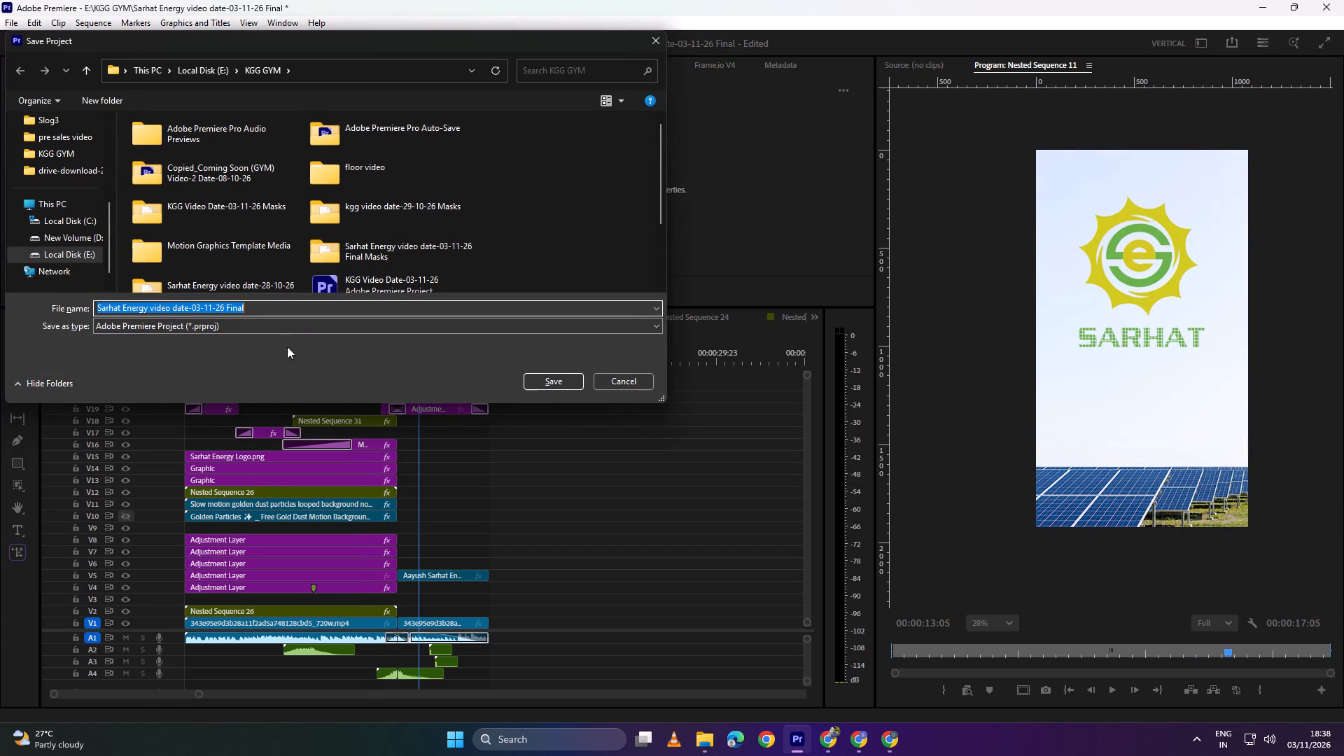
key(ctrl+c)
click(251, 308)
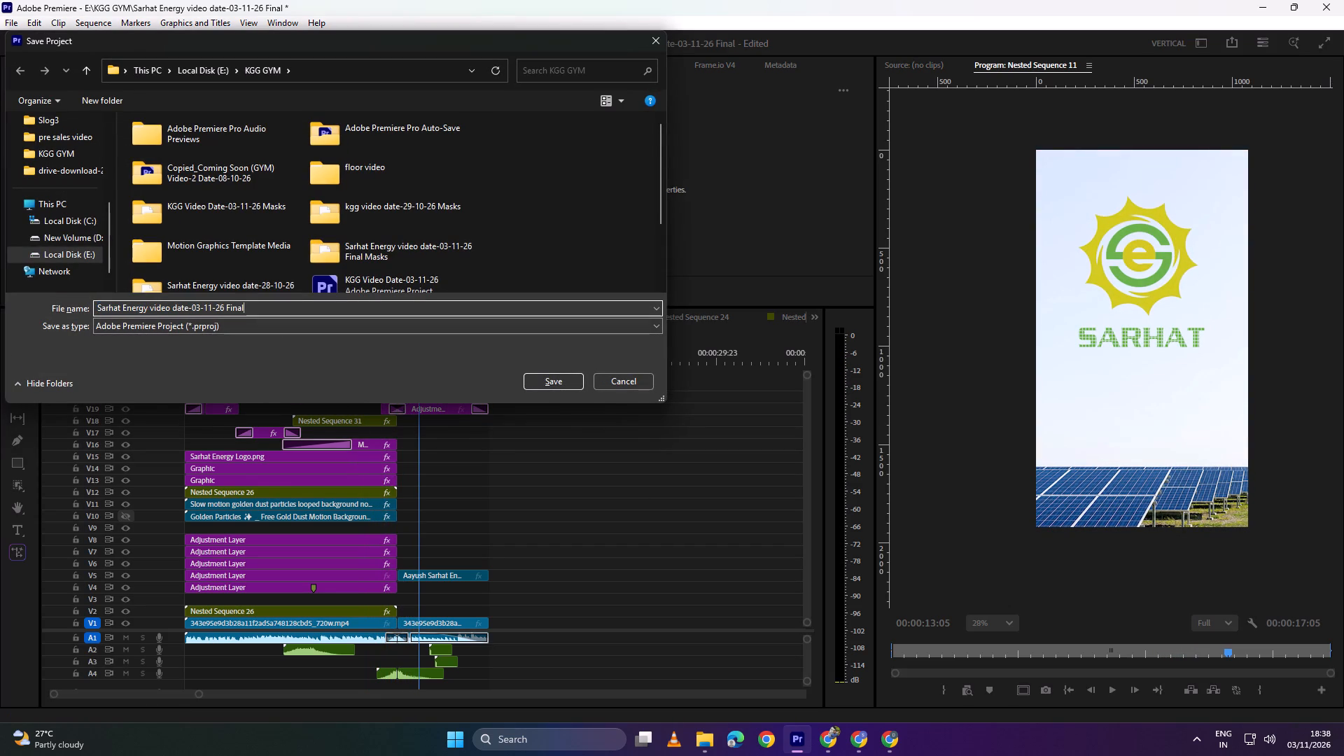
text(-1)
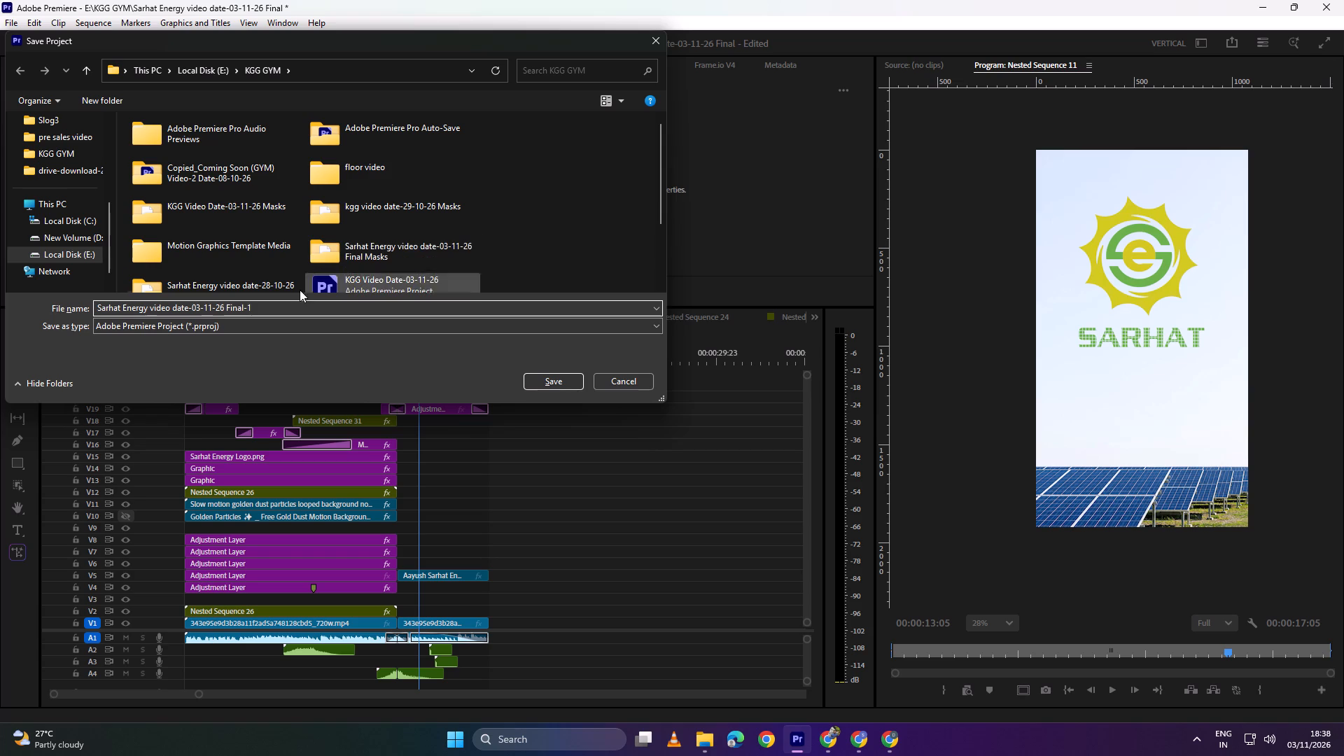
drag(288, 305, 0, 311)
key(ctrl+c)
click(561, 383)
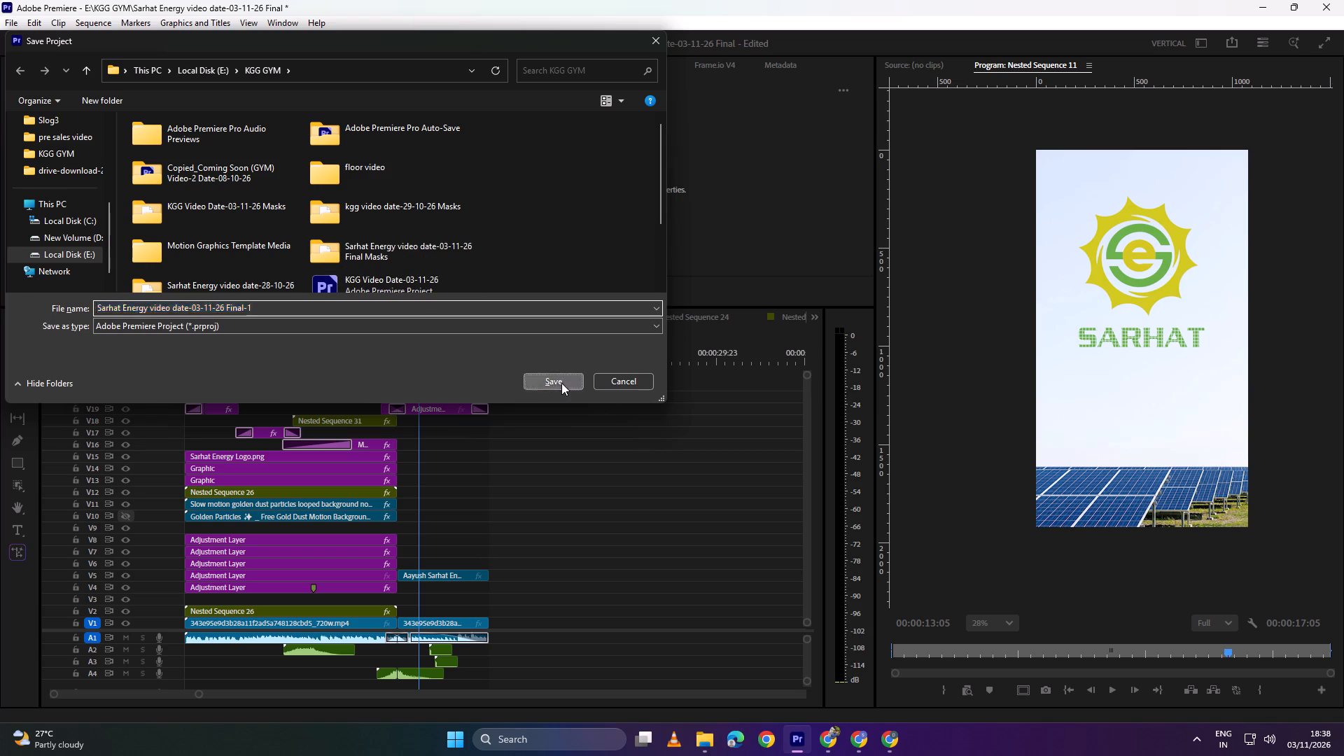
Open the media export settings for Nested Sequence 11 and name the output file "Sarhat Energy video date-03-11-26 Final-1".
click(14, 25)
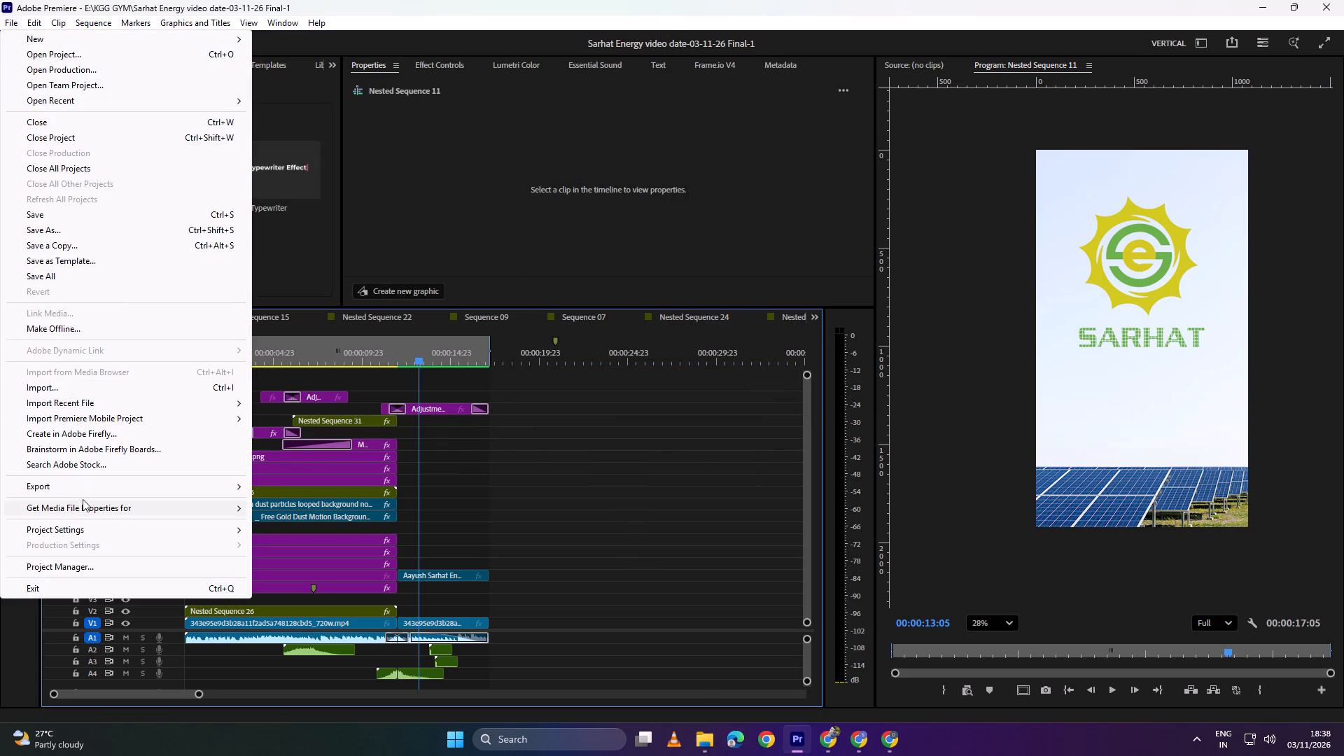
click(92, 485)
click(311, 488)
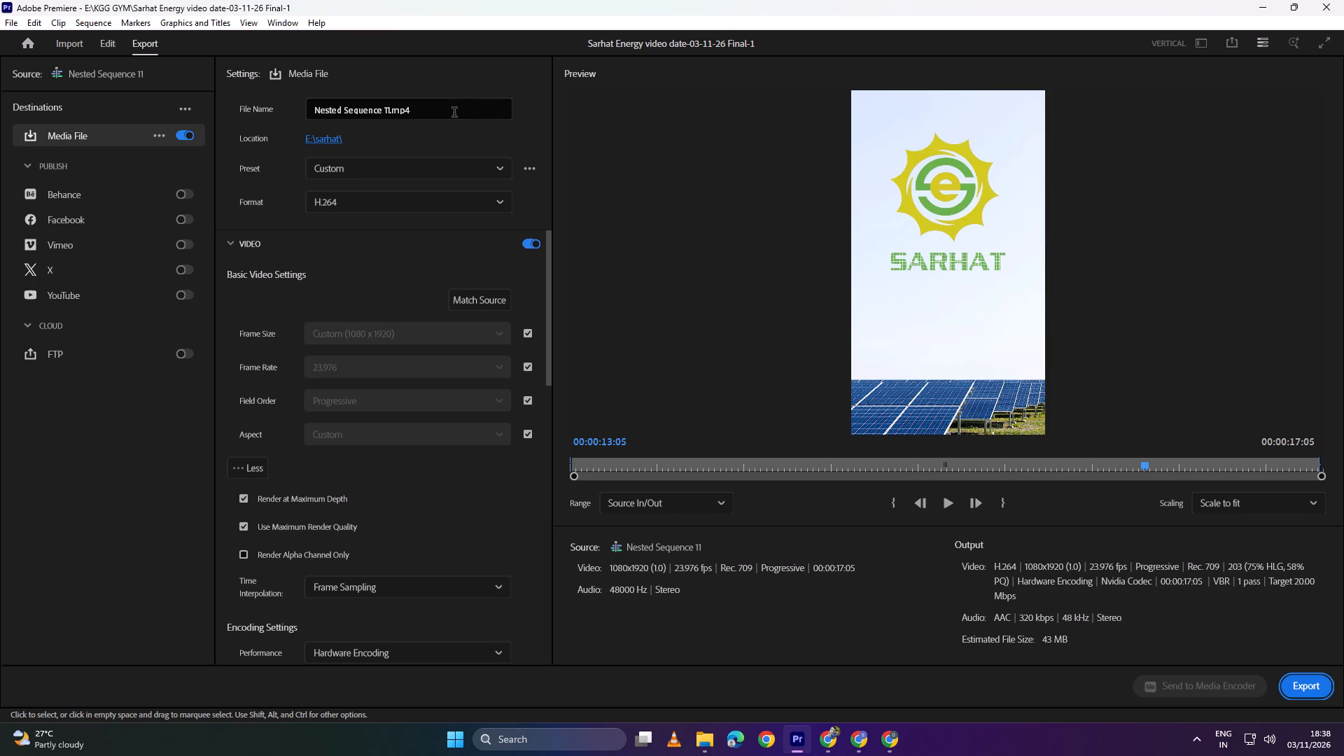
drag(454, 114, 124, 146)
key(ctrl+v)
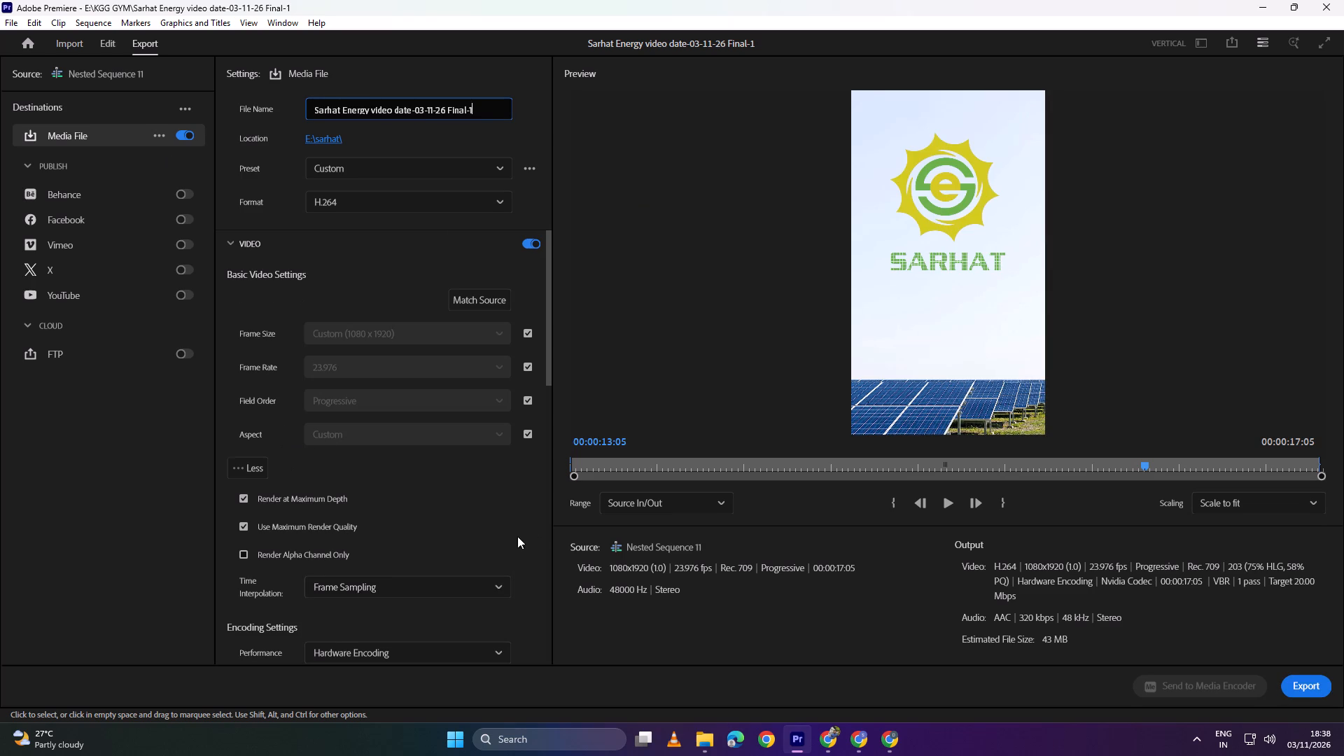
Play the export preview from the start and export the video as H.264 with the current settings.
scroll(517, 536, down, 5)
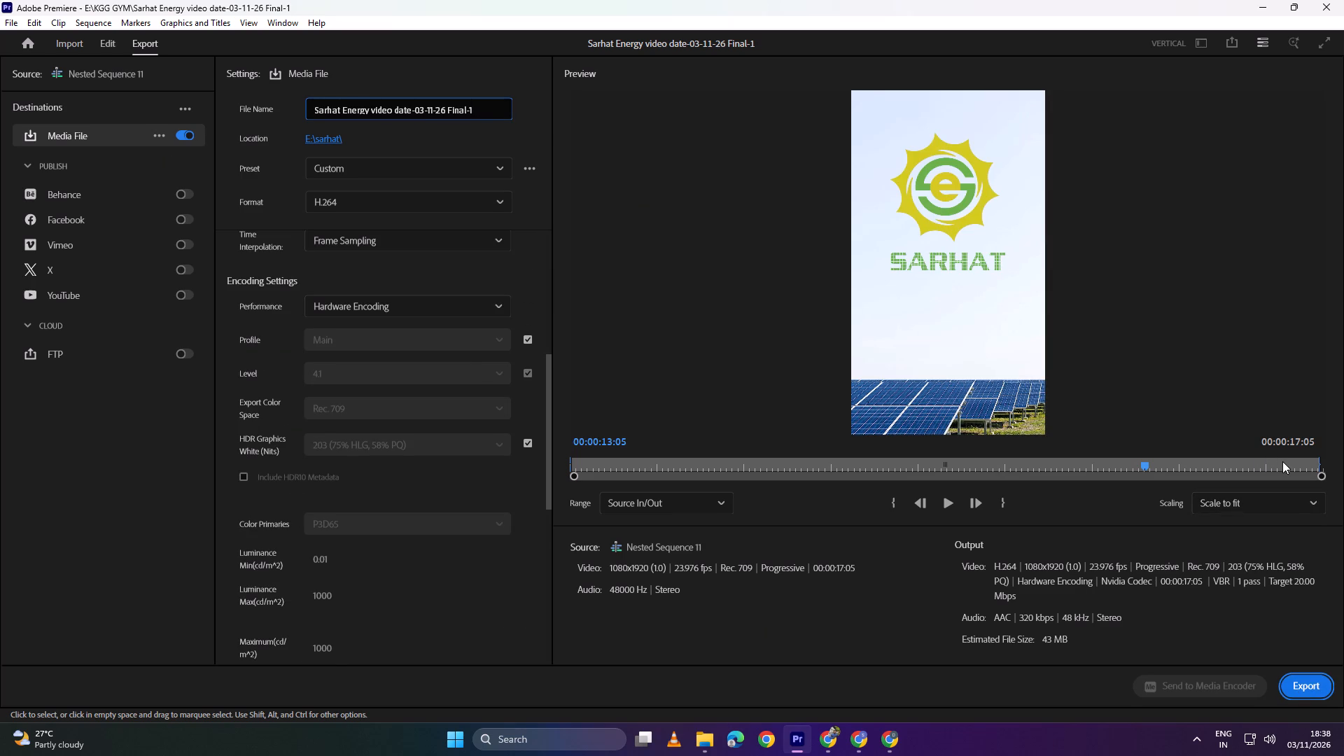
drag(1291, 464, 510, 504)
key(space)
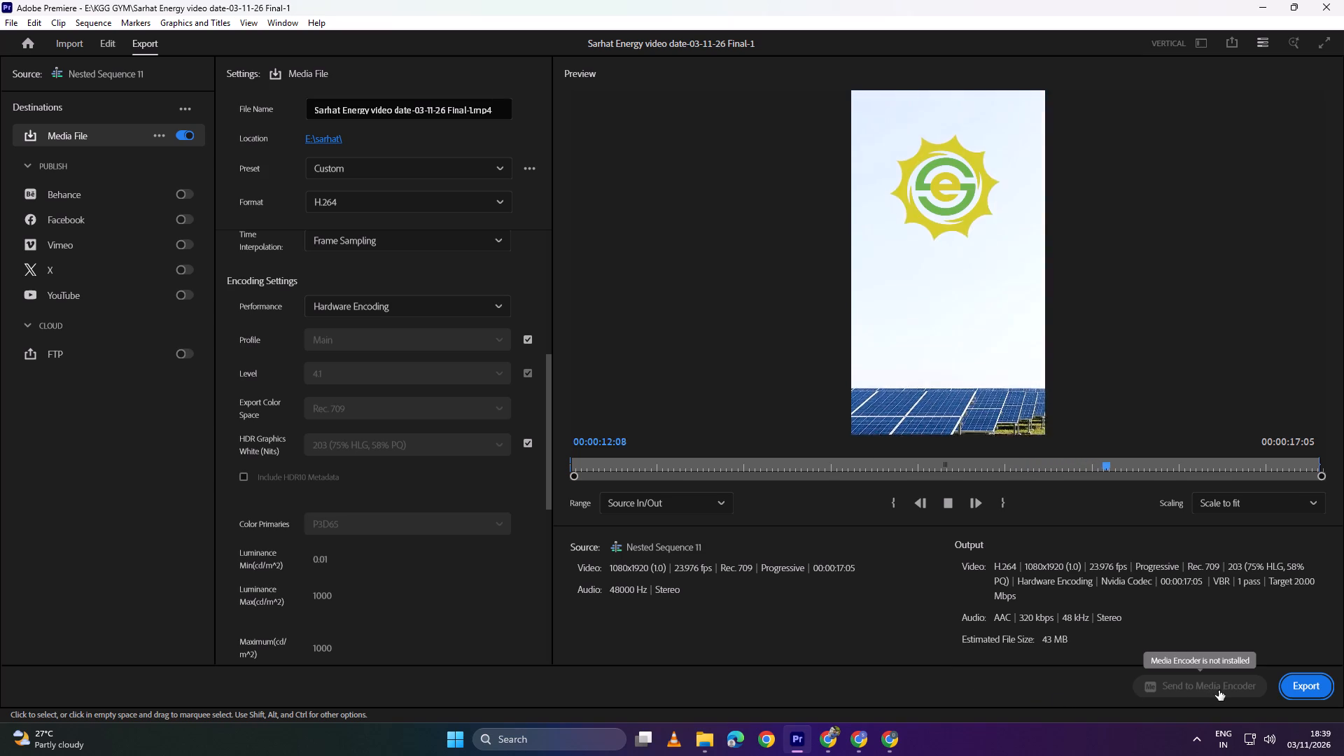
click(1304, 689)
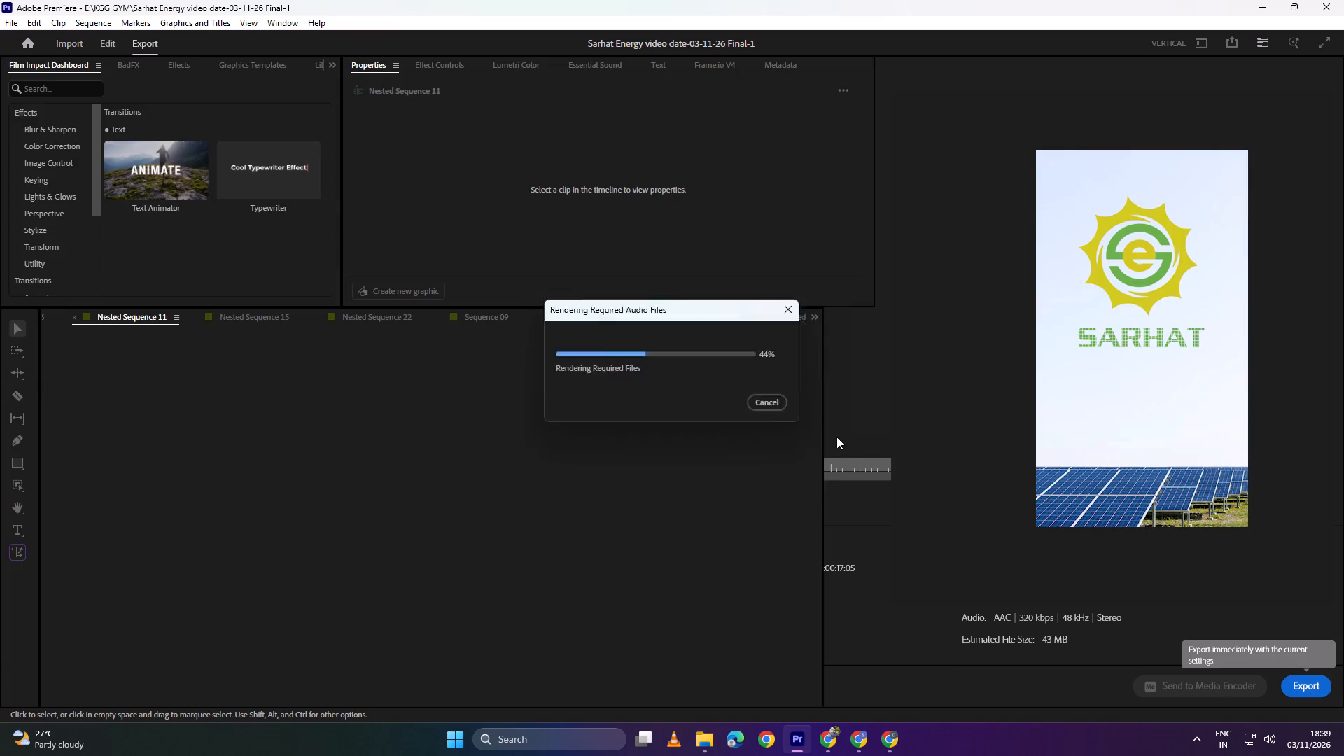